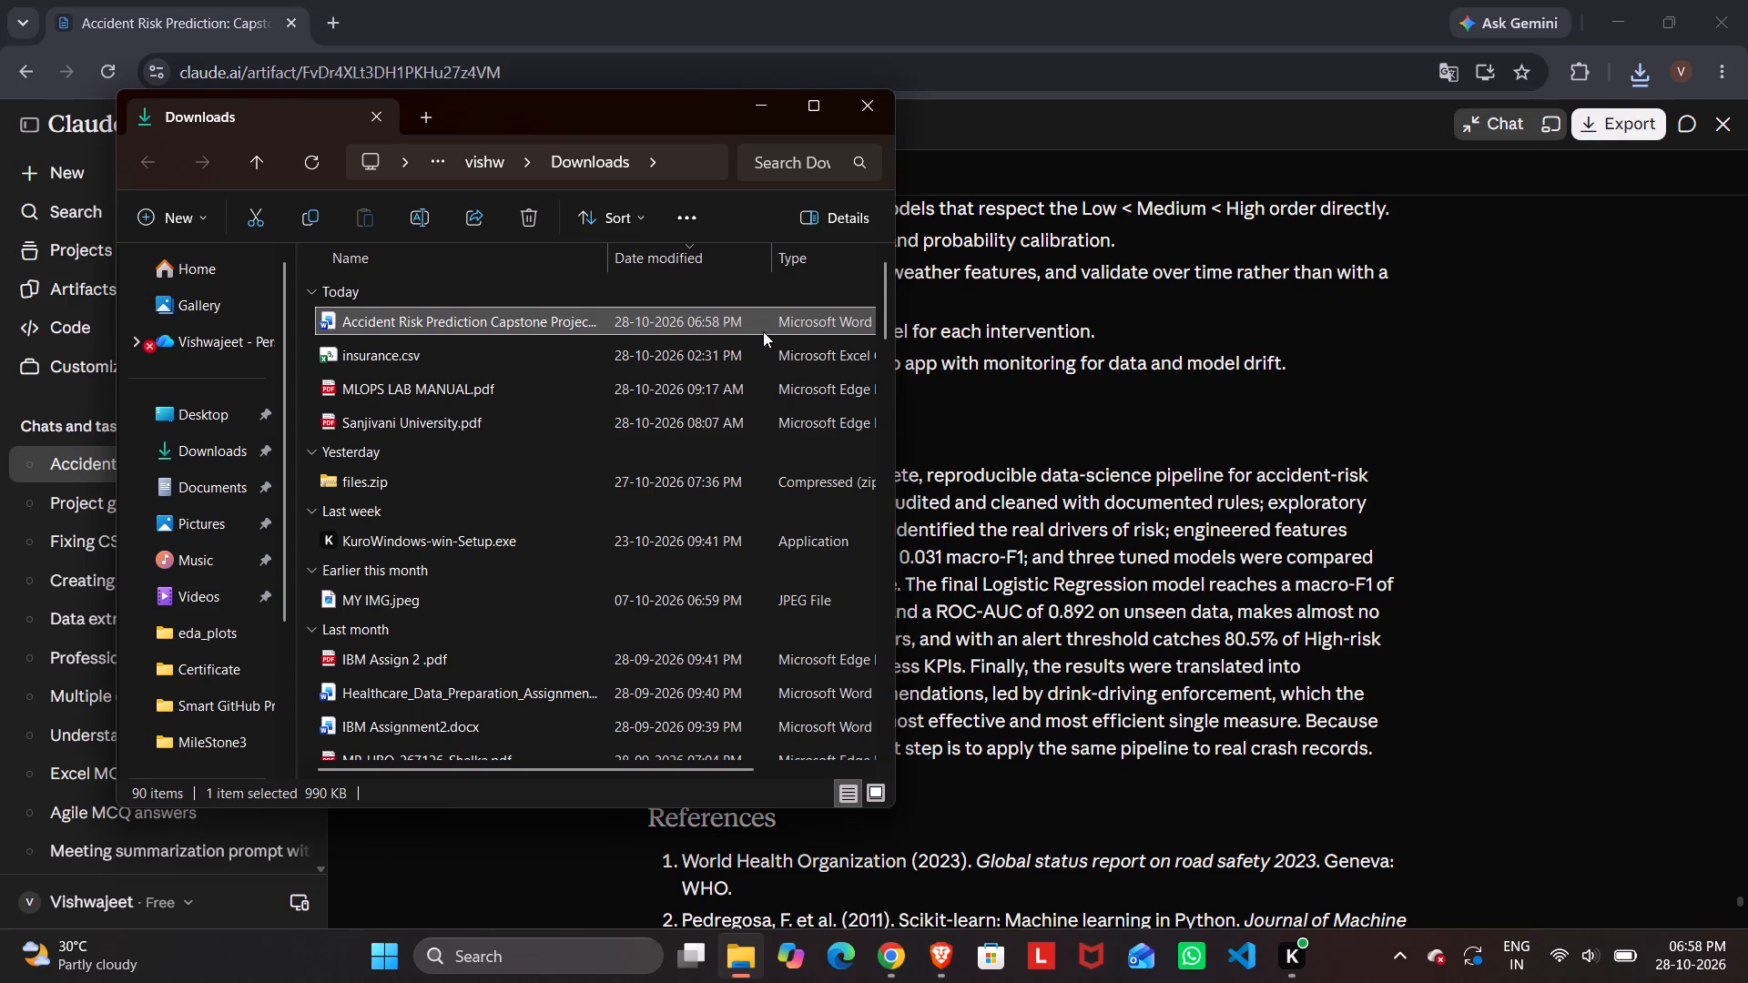
{"action": "double_click", "coordinate": [763, 331]}
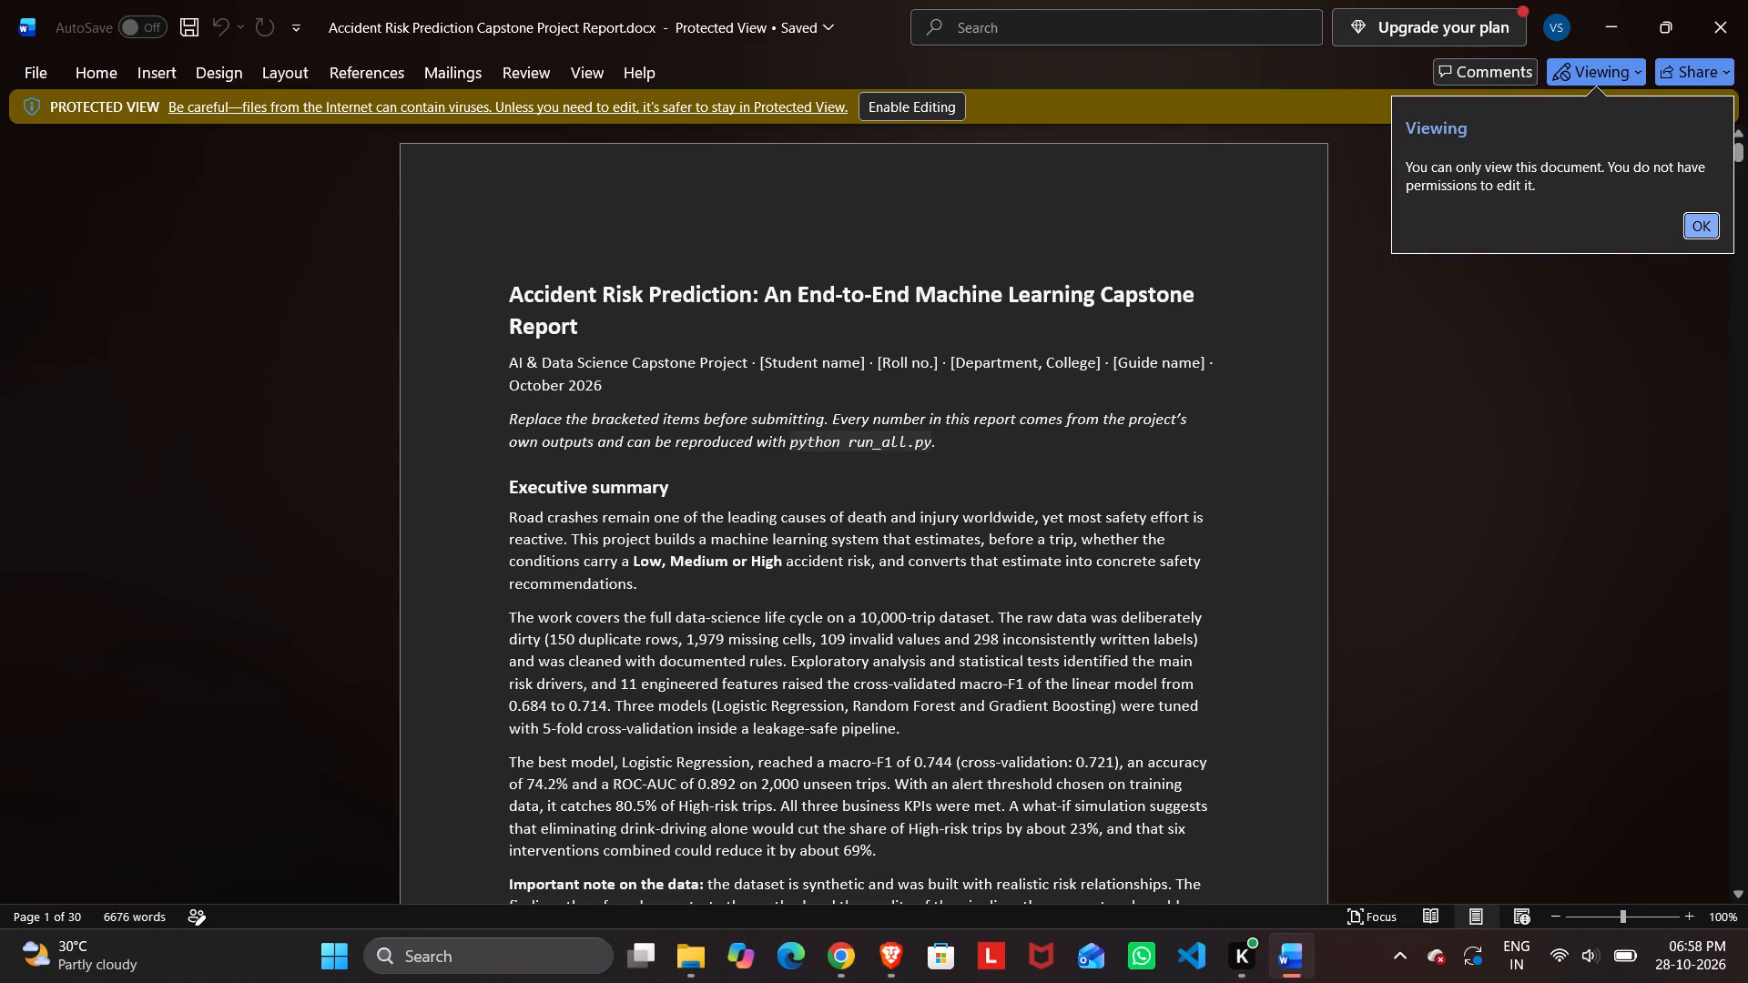
{"action": "left_click", "coordinate": [940, 113]}
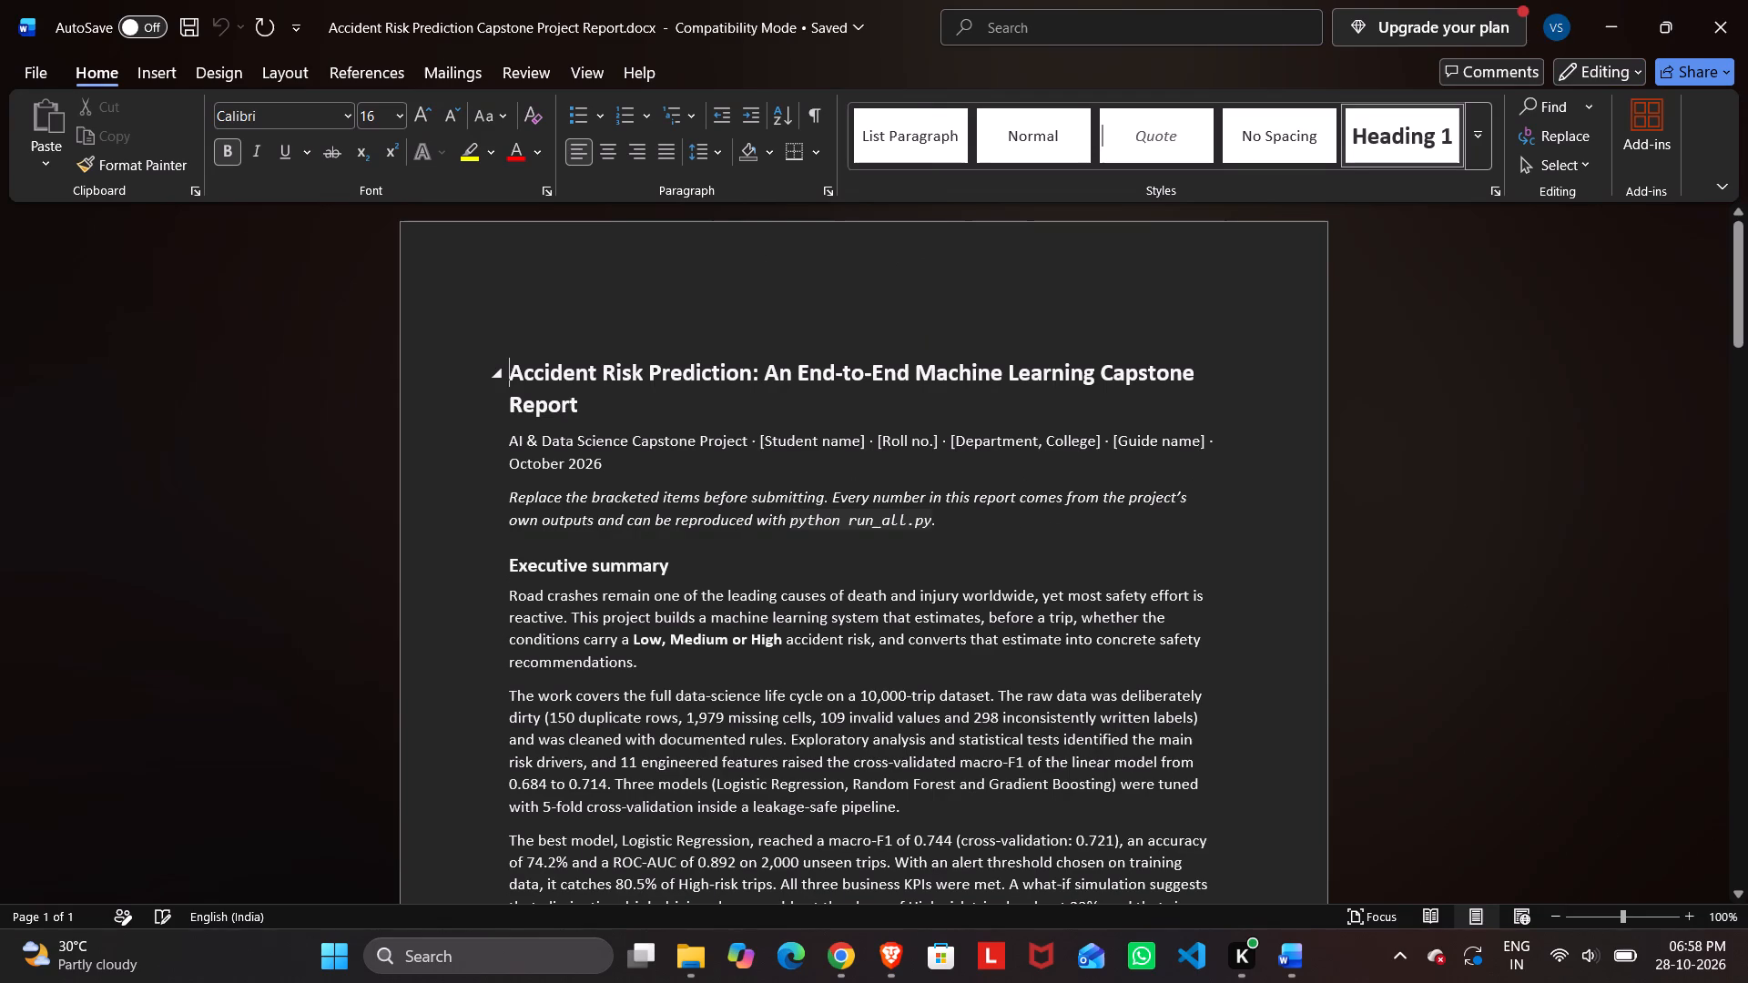
Check the Word version's title block, executive summary, rubric coverage table and Section 1 on problem definition, stakeholders and KPIs.
{"action": "scroll", "coordinate": [889, 410], "scroll_direction": "down", "scroll_amount": 2}
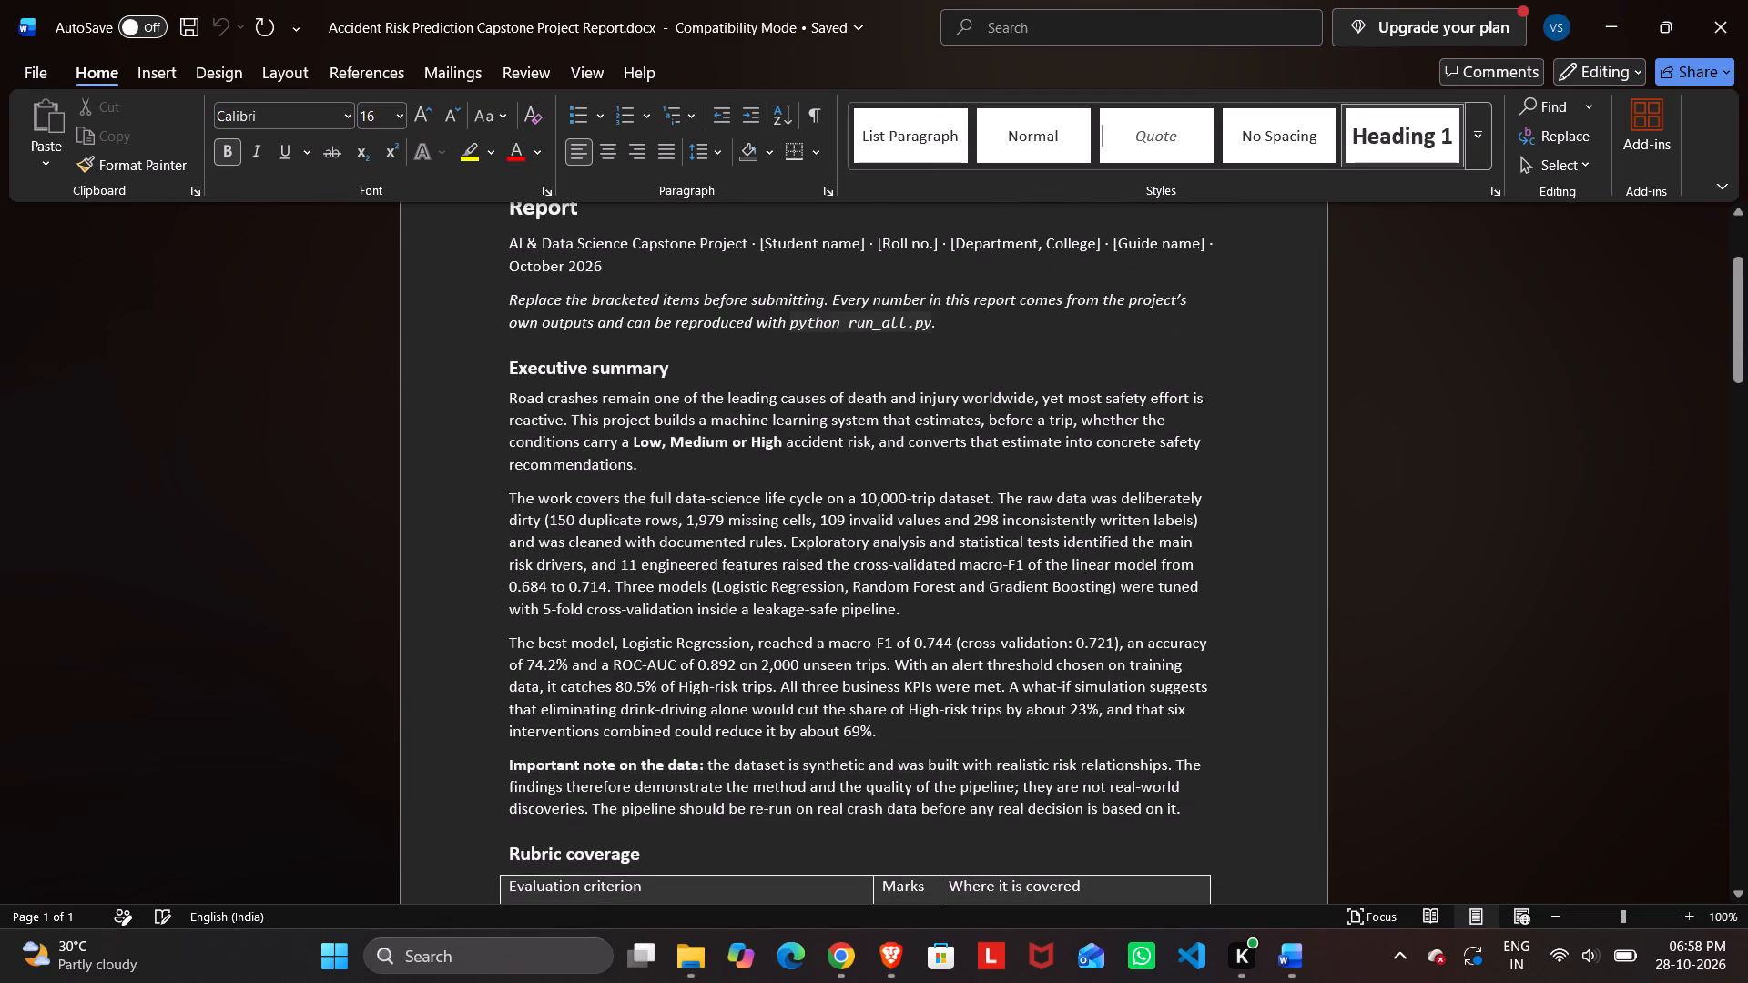
{"action": "scroll", "coordinate": [889, 410], "scroll_direction": "down", "scroll_amount": 1}
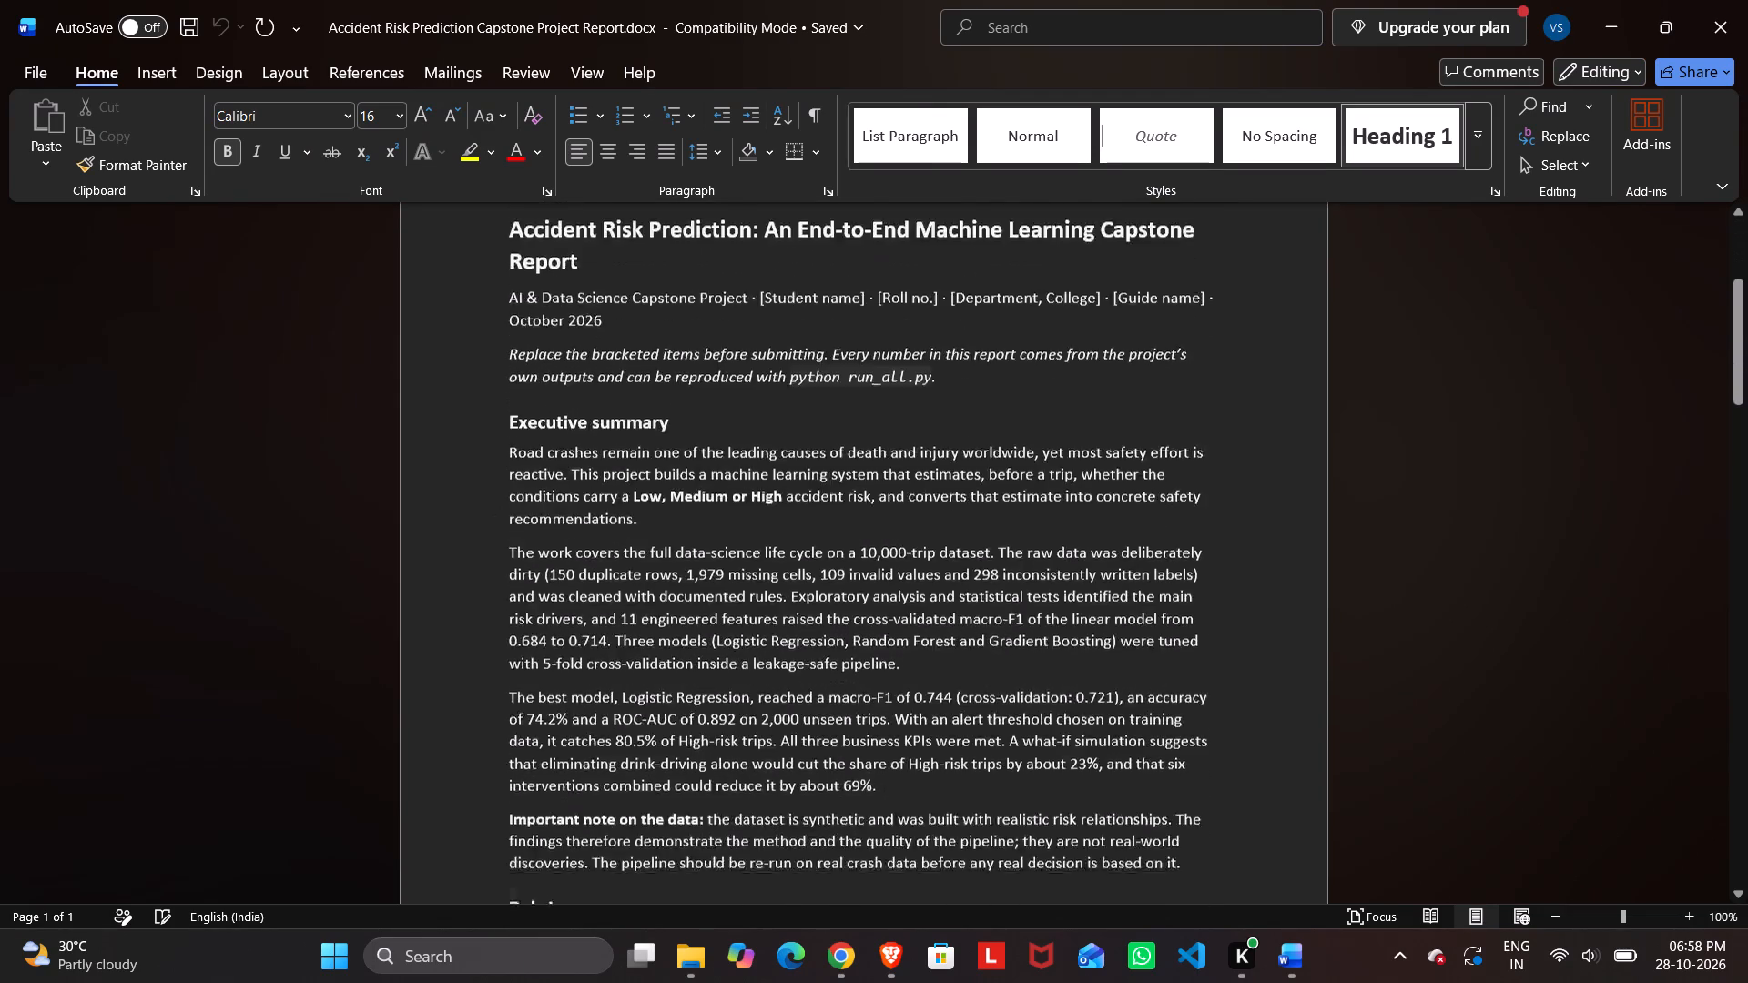
{"action": "scroll", "coordinate": [889, 410], "scroll_direction": "down", "scroll_amount": 3}
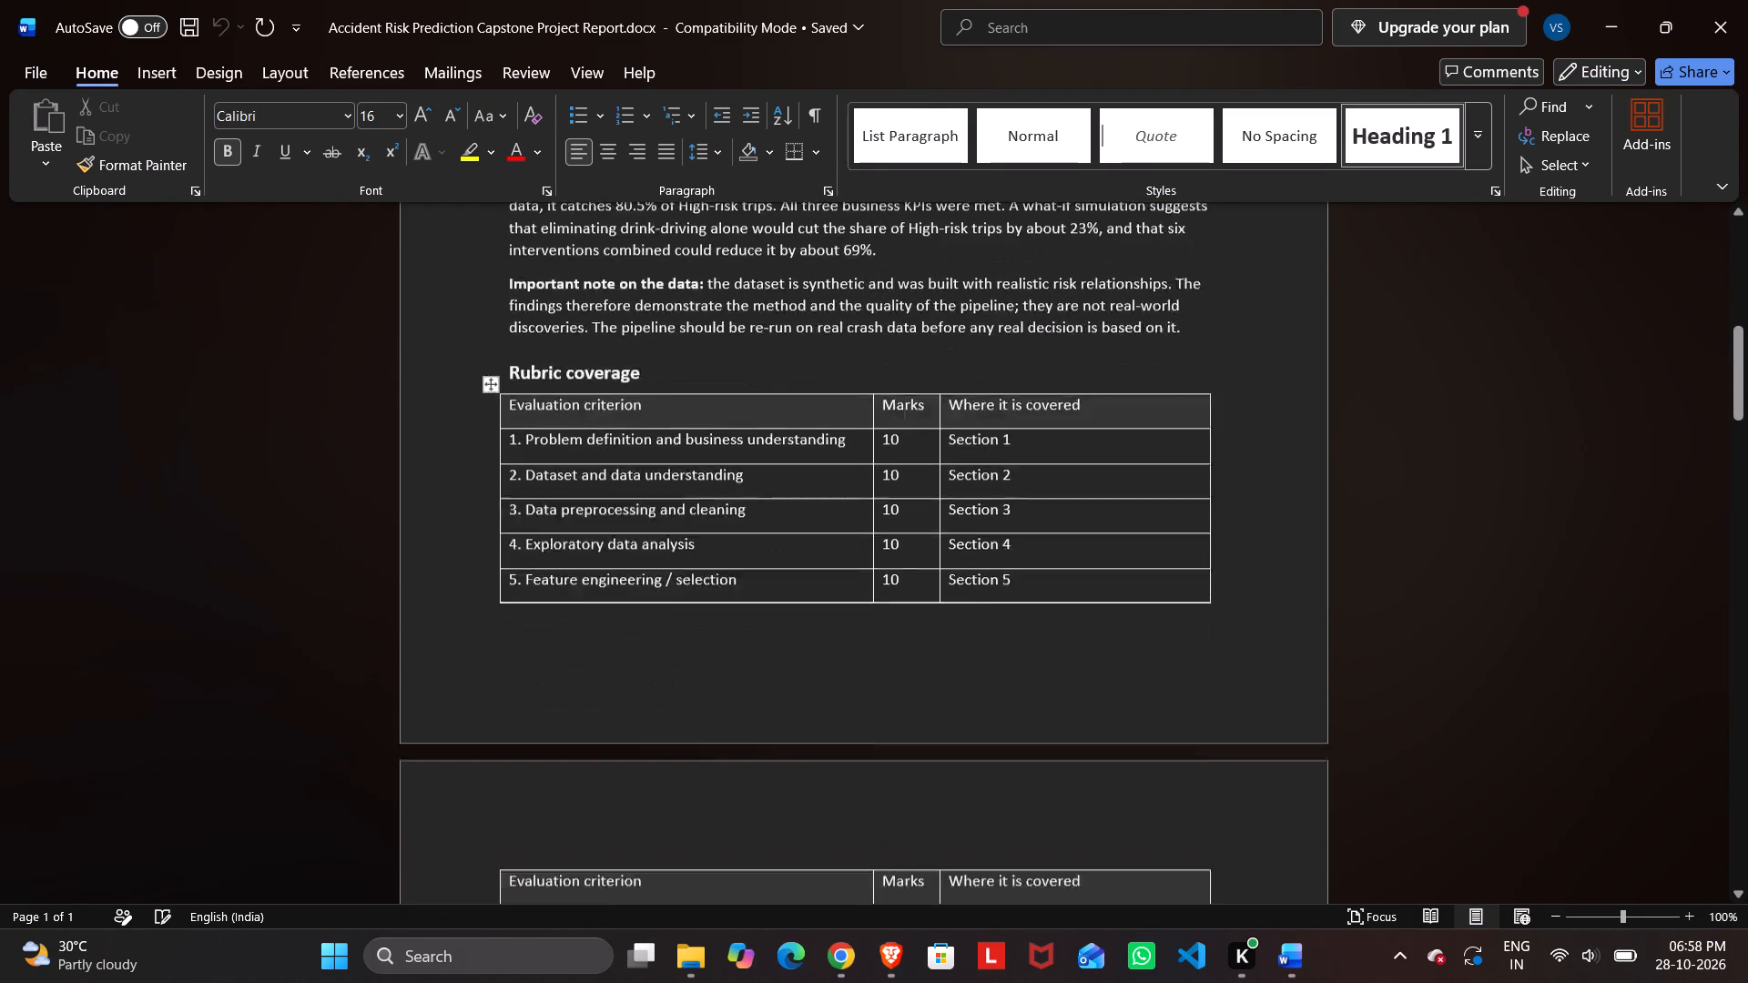
{"action": "scroll", "coordinate": [889, 410], "scroll_direction": "down", "scroll_amount": 1}
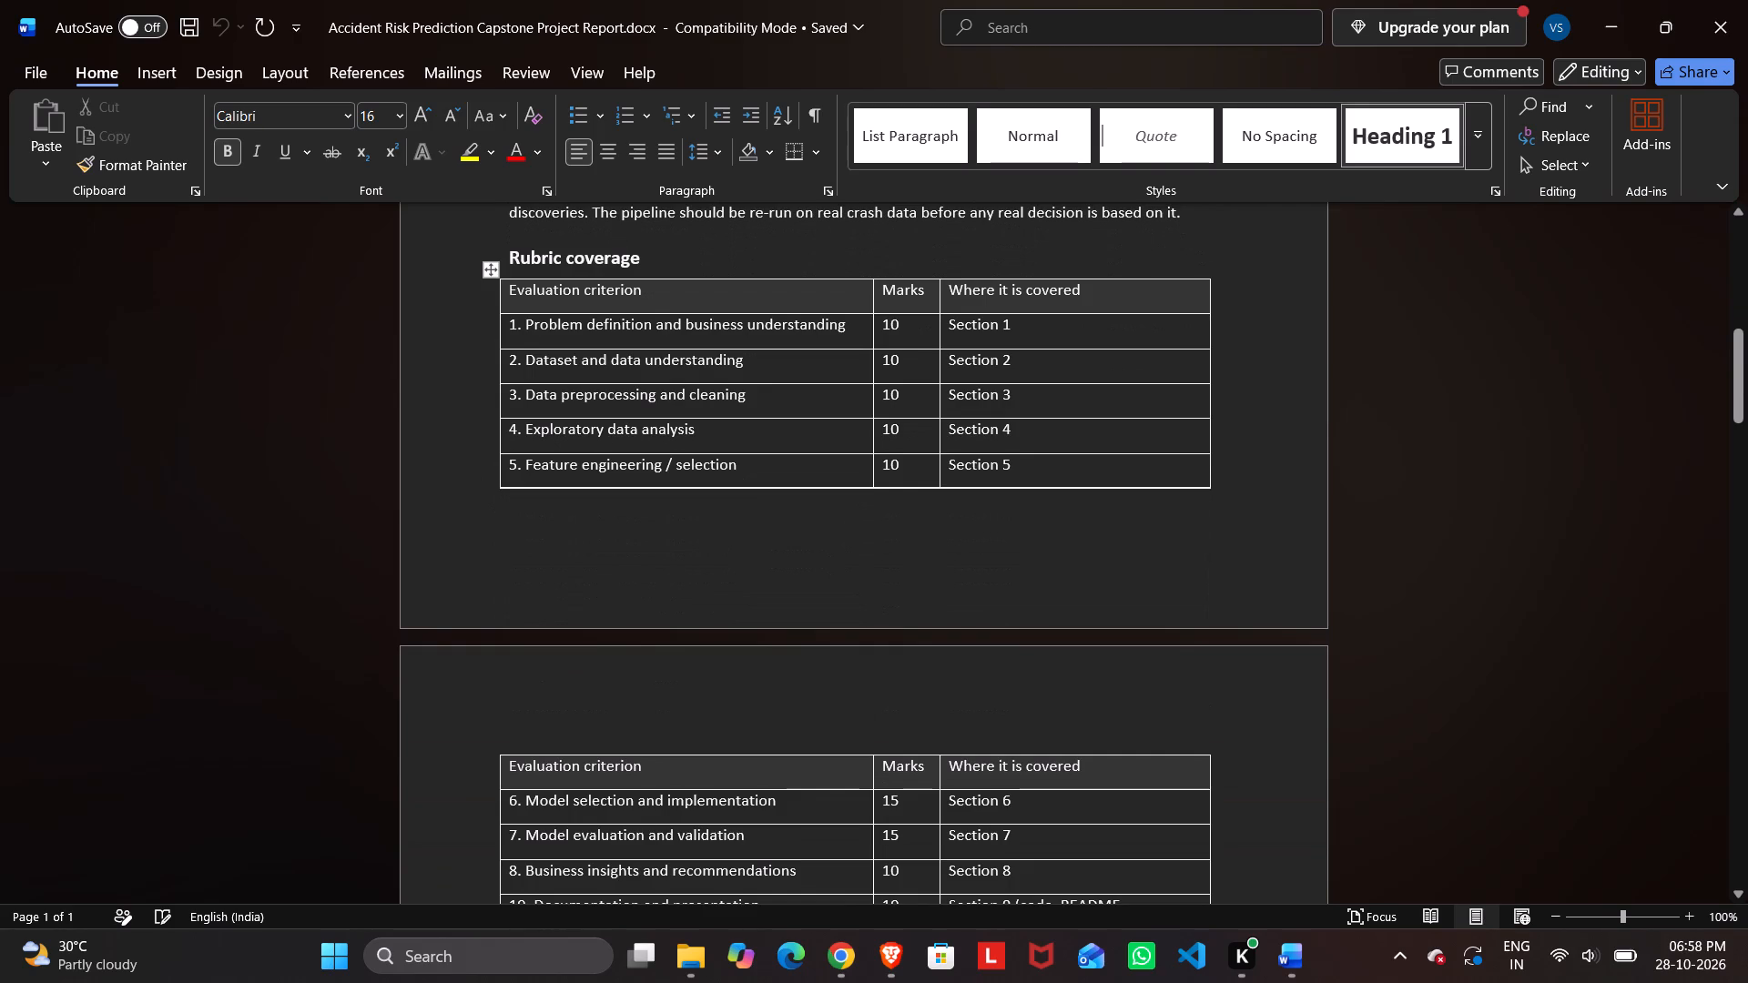
{"action": "scroll", "coordinate": [889, 410], "scroll_direction": "down", "scroll_amount": 3}
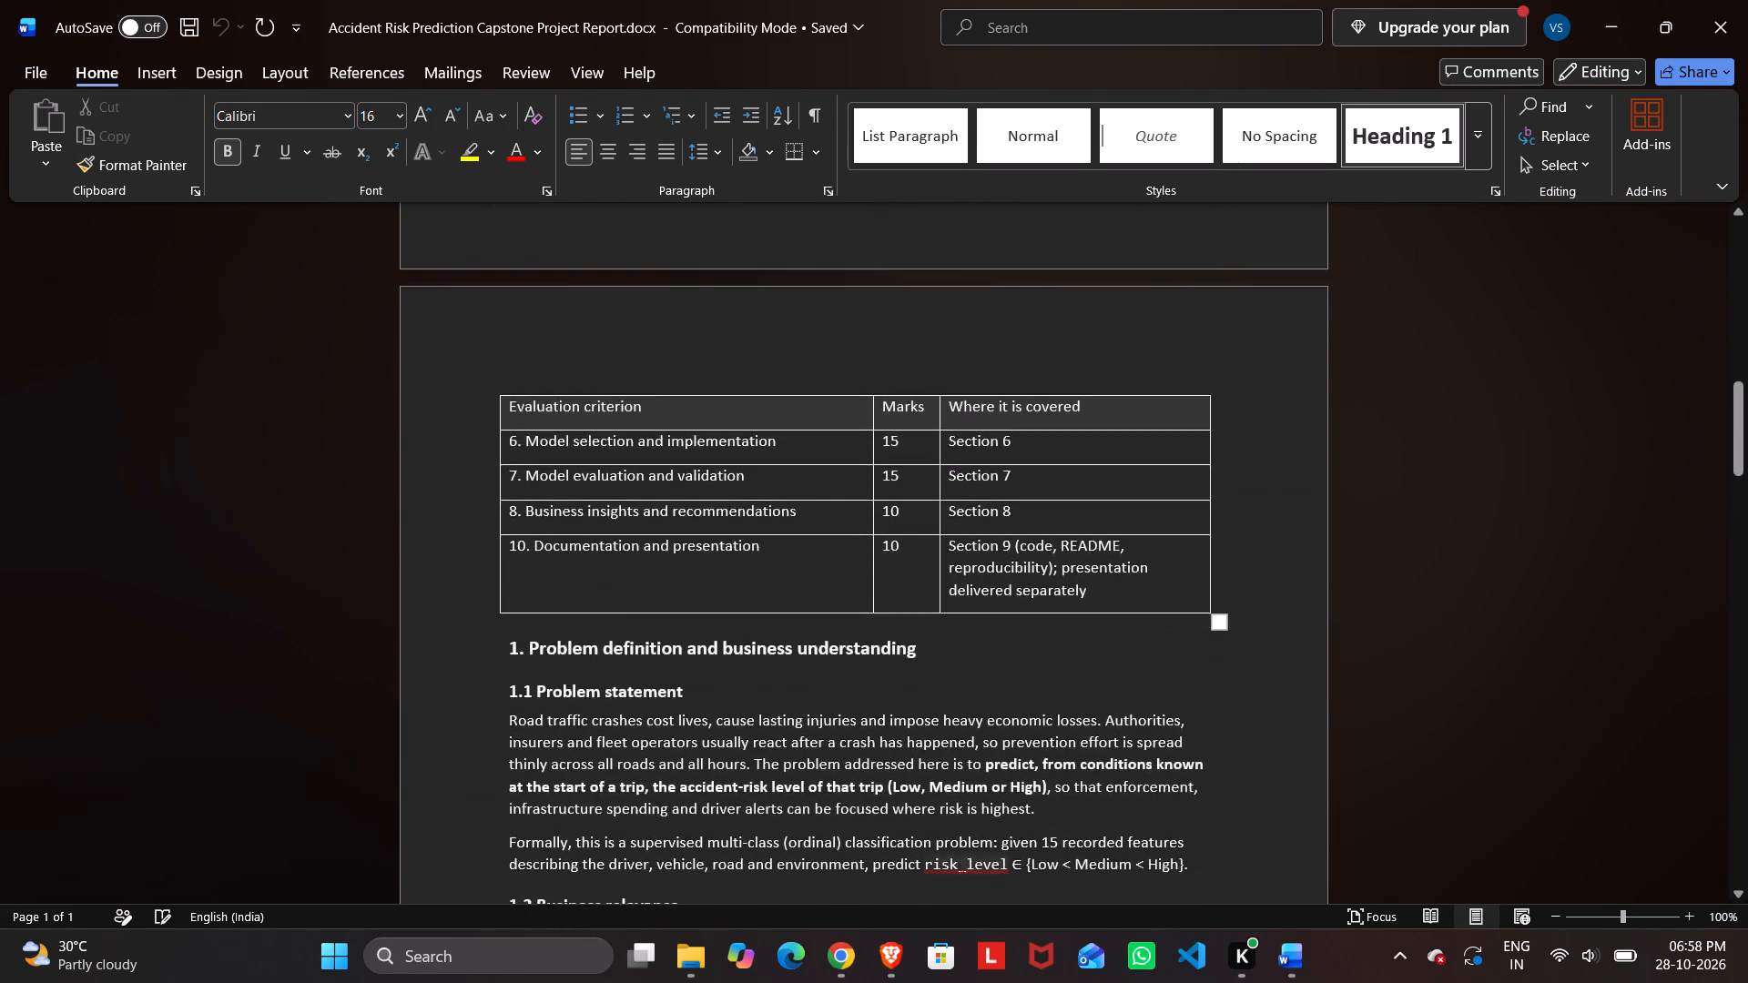
{"action": "scroll", "coordinate": [889, 410], "scroll_direction": "down", "scroll_amount": 3}
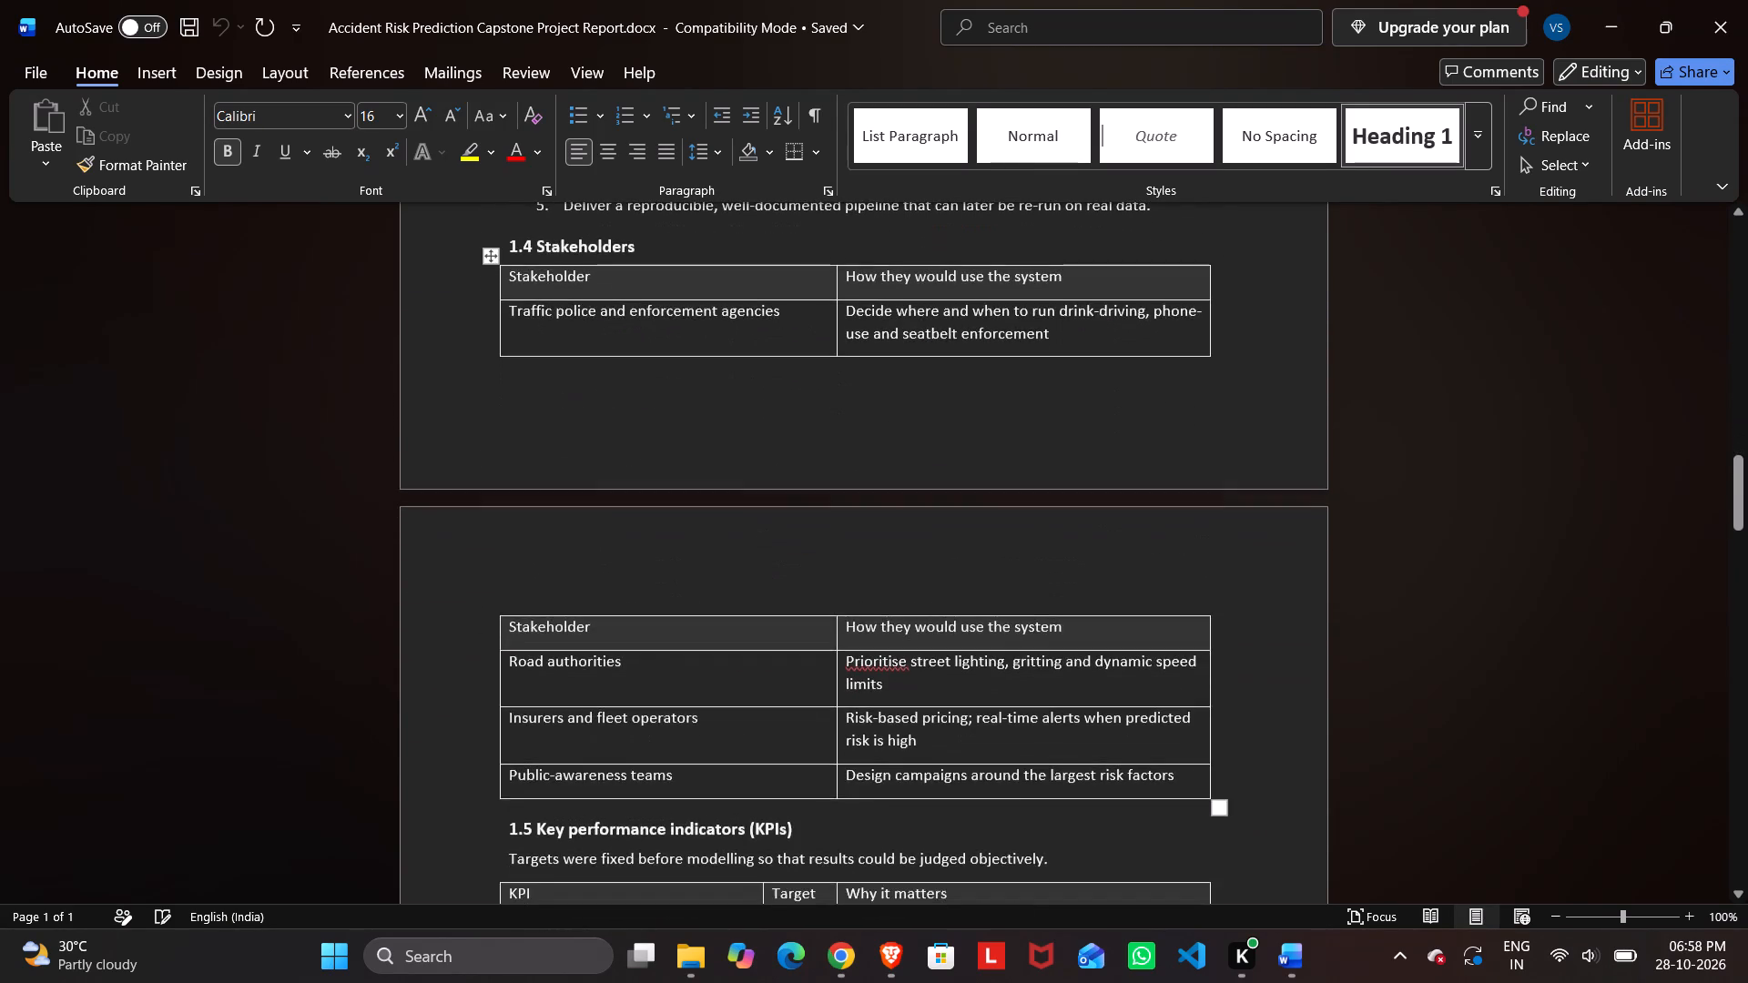
{"action": "scroll", "coordinate": [889, 410], "scroll_direction": "down", "scroll_amount": 4}
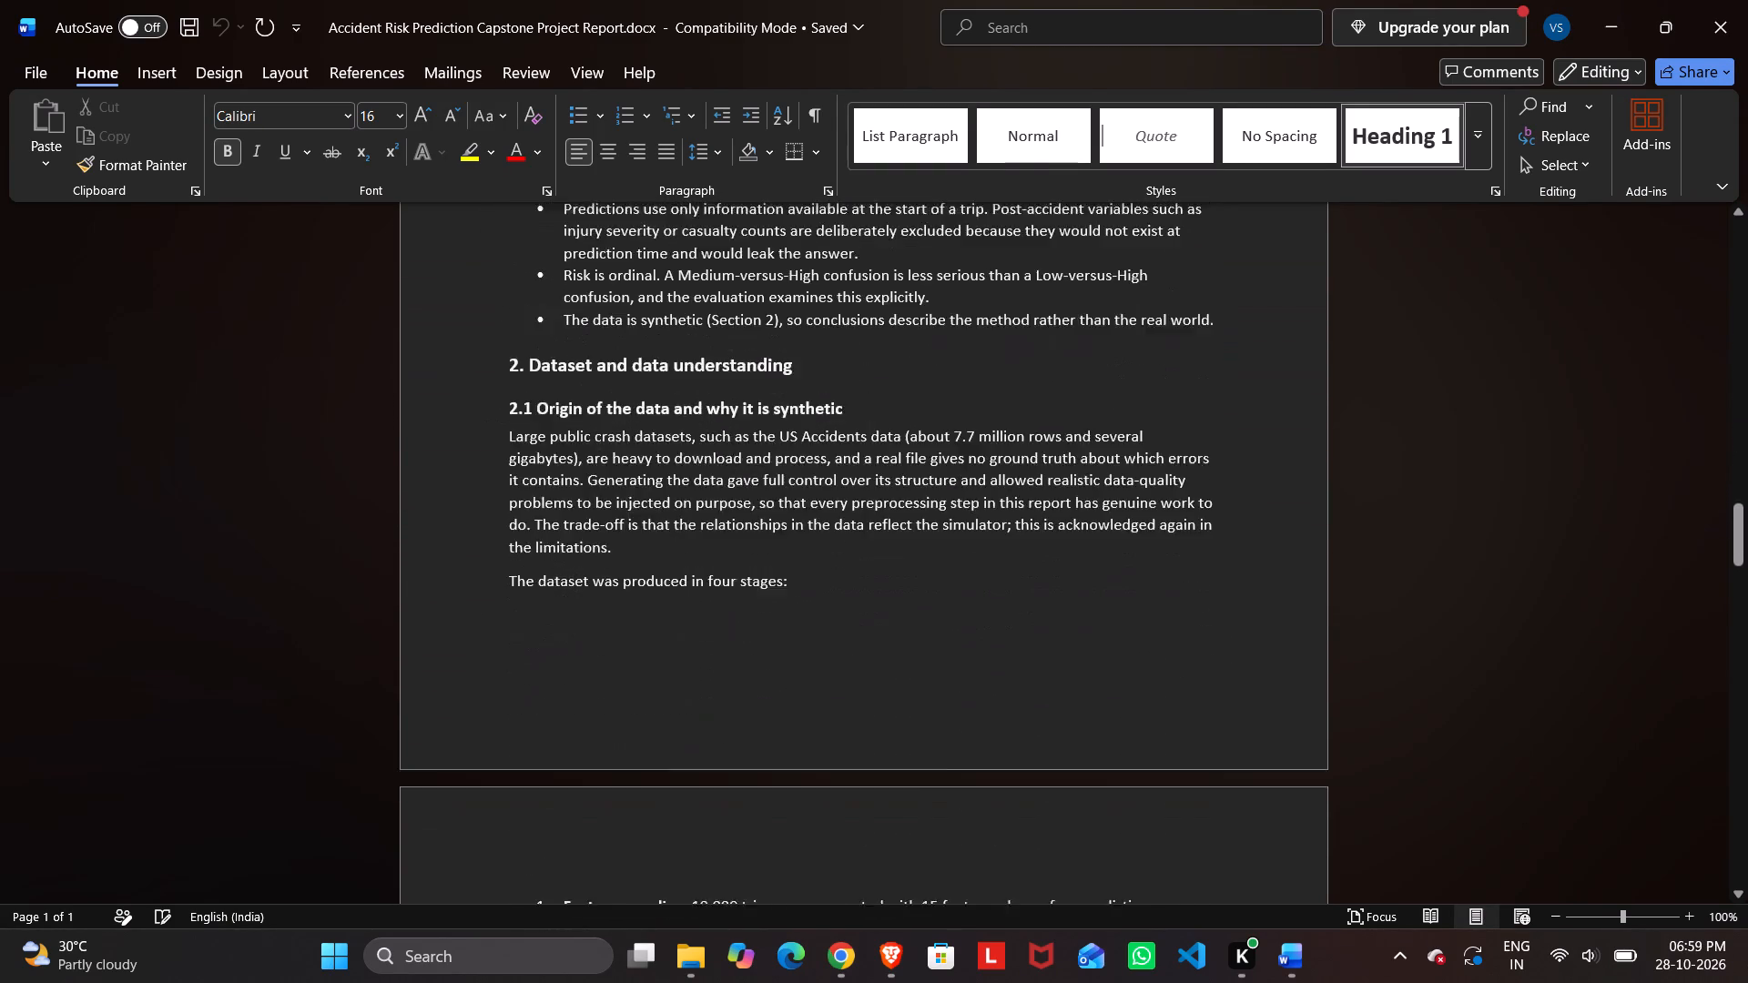
Check Section 2 in the Word document, covering the dataset stages, data dictionary, data-quality table and missing-values chart.
{"action": "scroll", "coordinate": [889, 410], "scroll_direction": "down", "scroll_amount": 3}
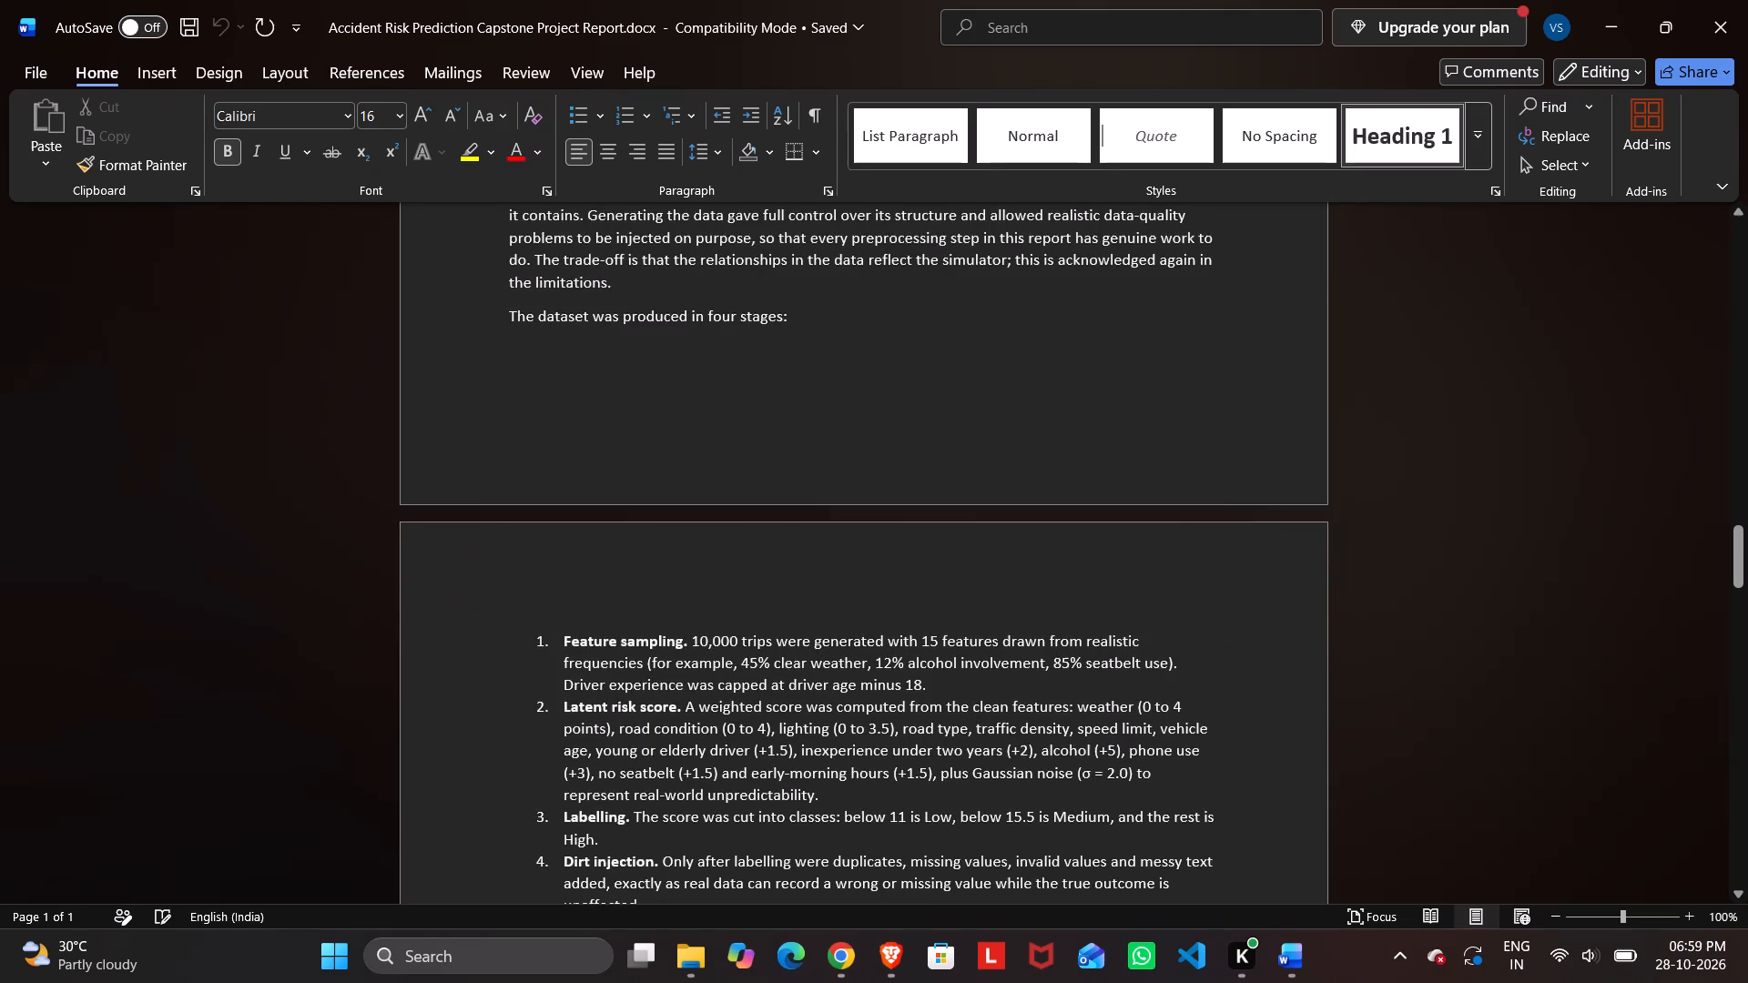
{"action": "scroll", "coordinate": [889, 410], "scroll_direction": "down", "scroll_amount": 3}
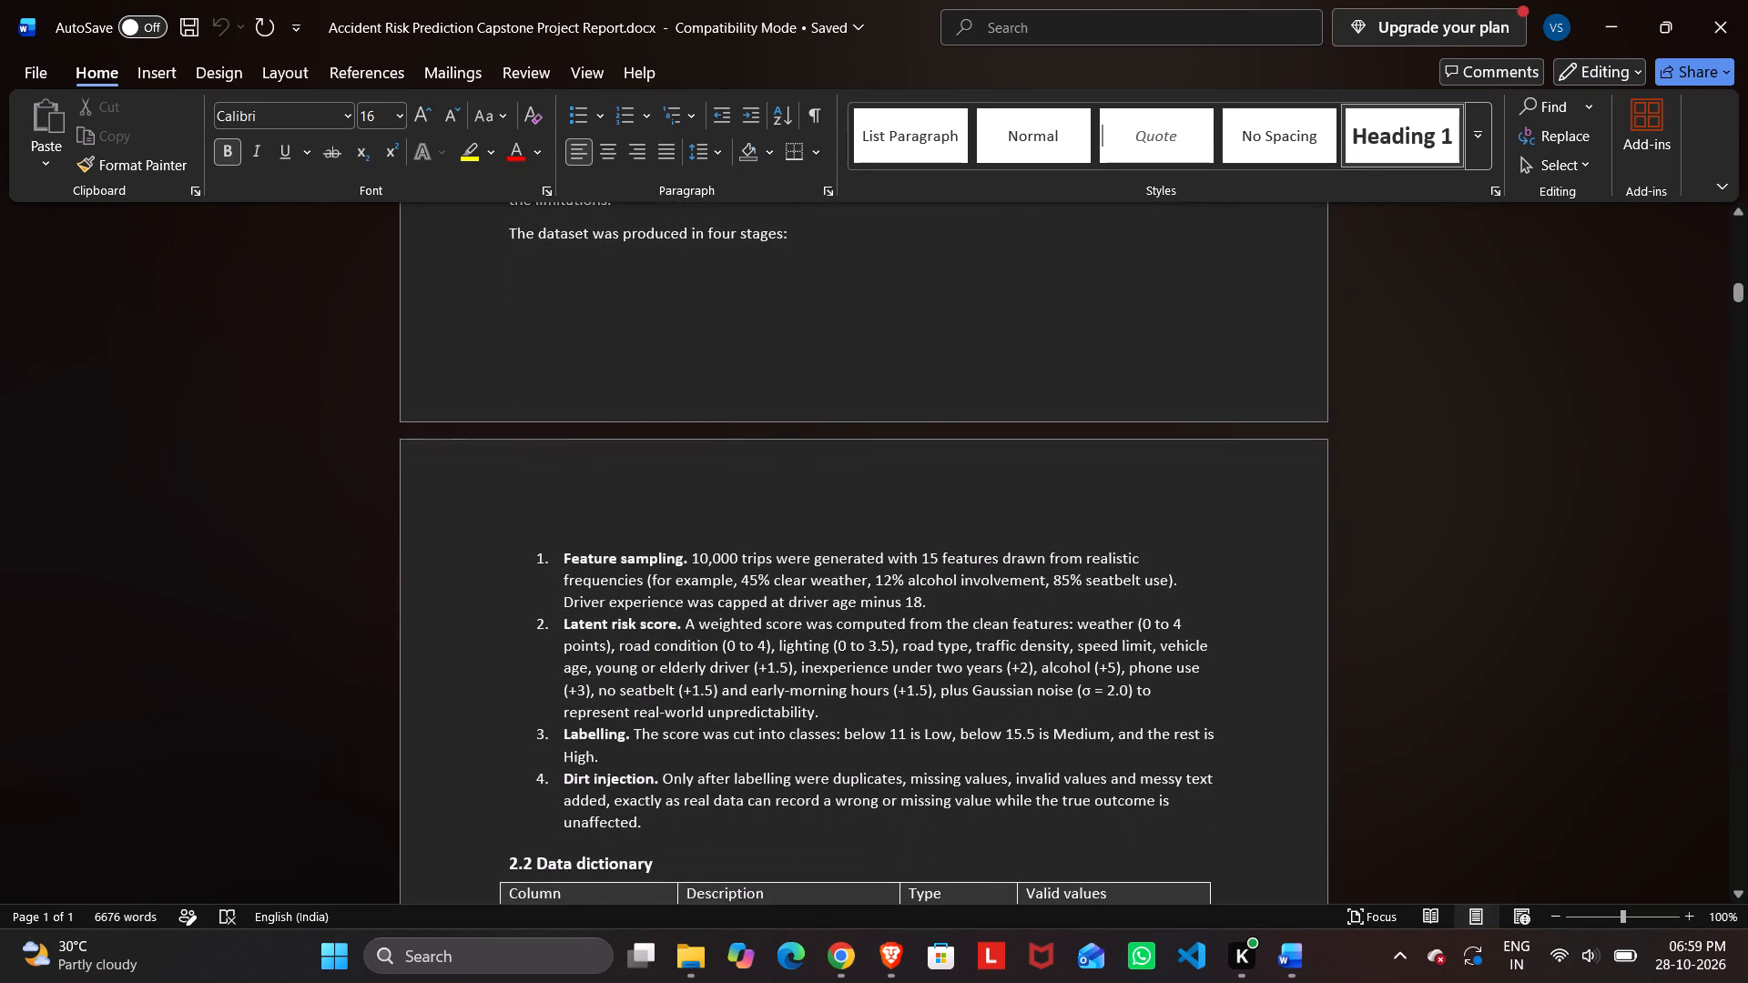
{"action": "scroll", "coordinate": [889, 410], "scroll_direction": "down", "scroll_amount": 3}
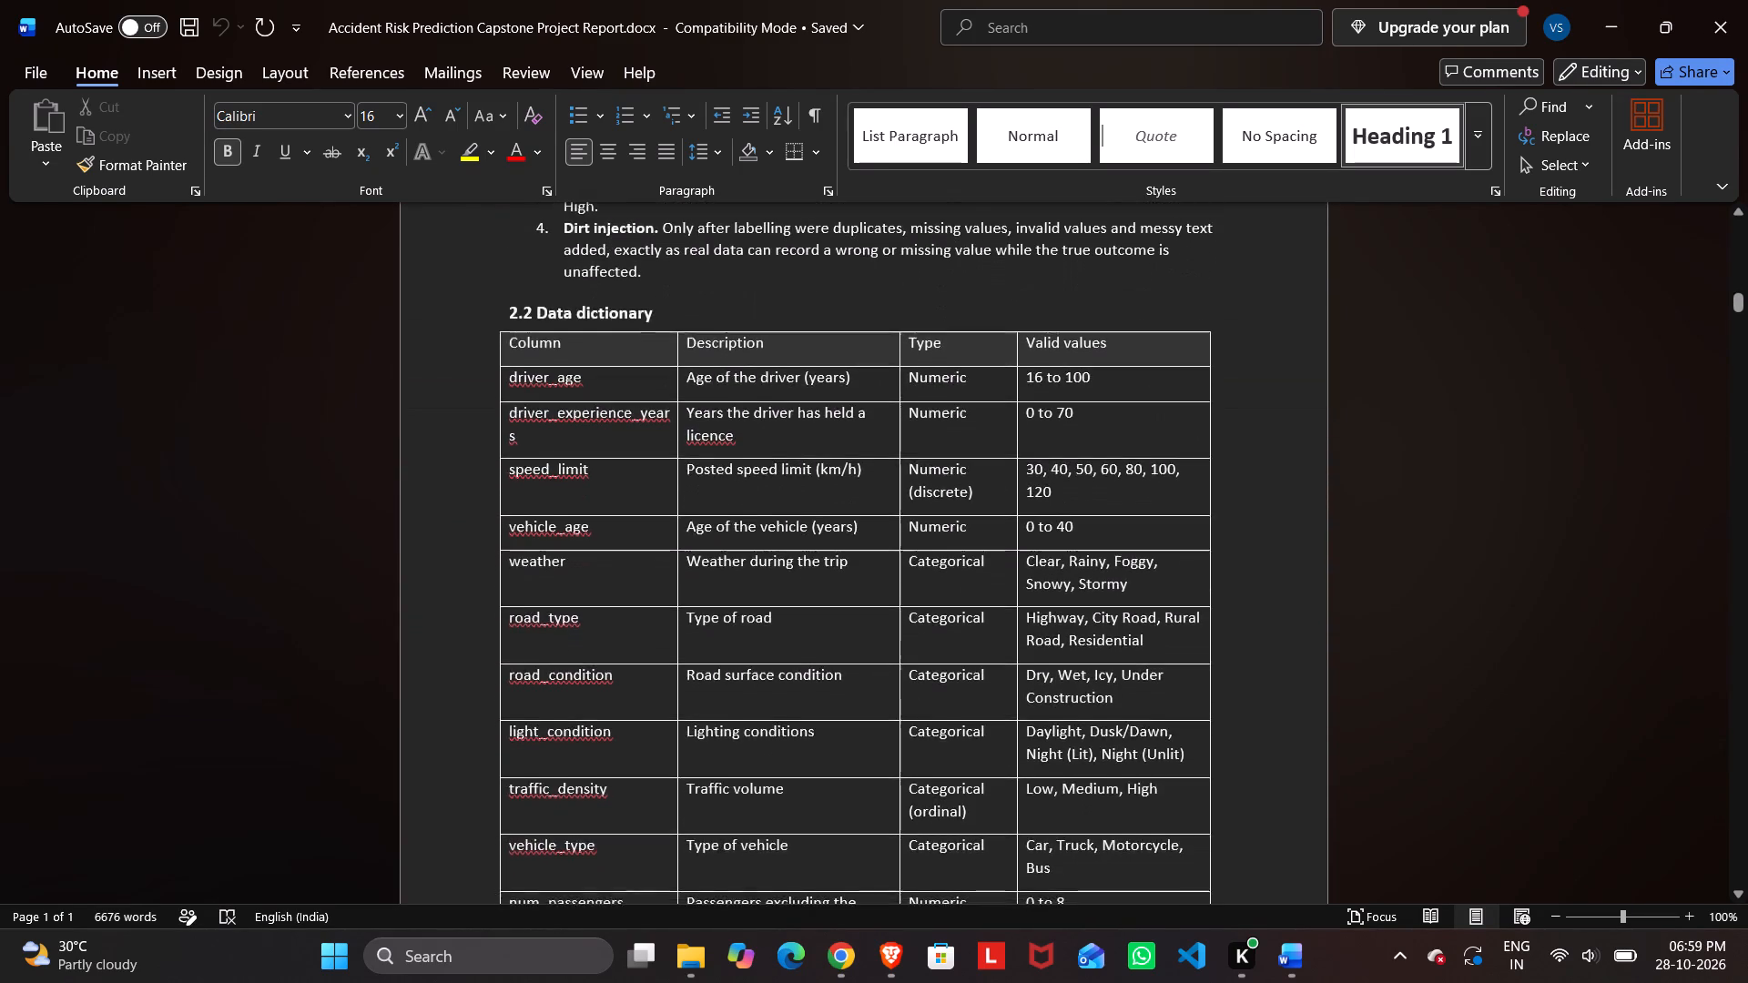
{"action": "scroll", "coordinate": [889, 410], "scroll_direction": "down", "scroll_amount": 4}
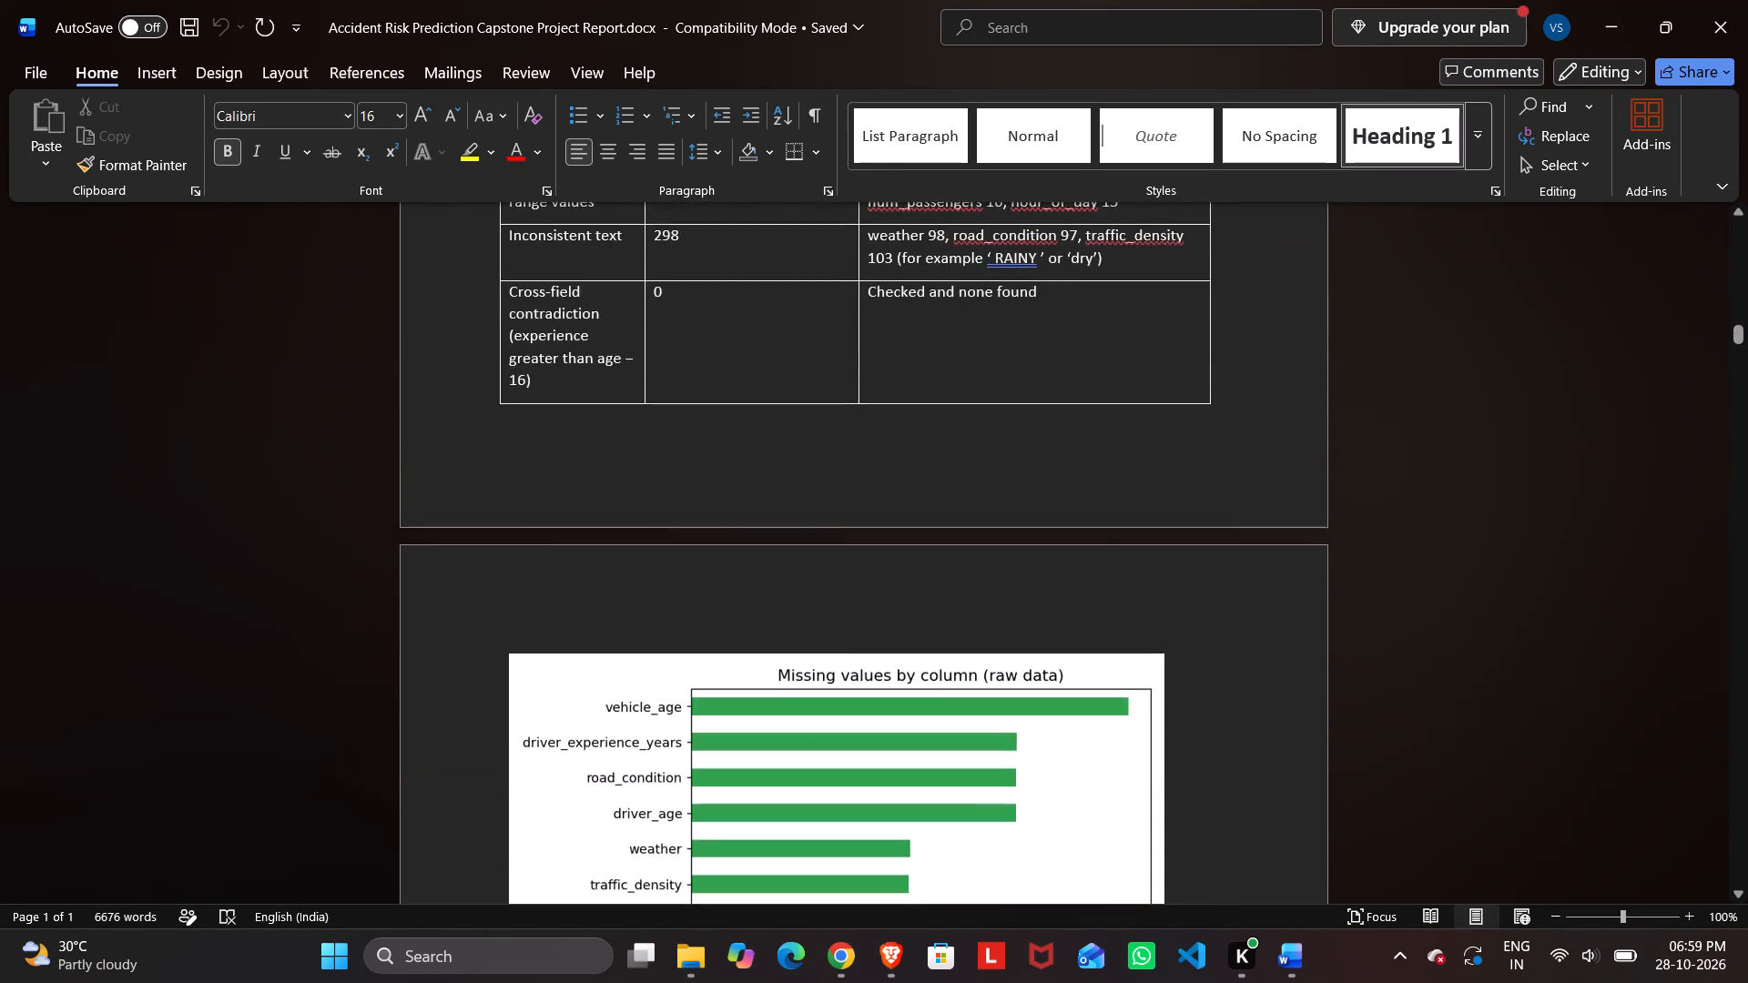
{"action": "scroll", "coordinate": [889, 410], "scroll_direction": "down", "scroll_amount": 2}
{"action": "scroll", "coordinate": [889, 410], "scroll_direction": "left", "scroll_amount": 1}
{"action": "scroll", "coordinate": [889, 410], "scroll_direction": "down", "scroll_amount": 1}
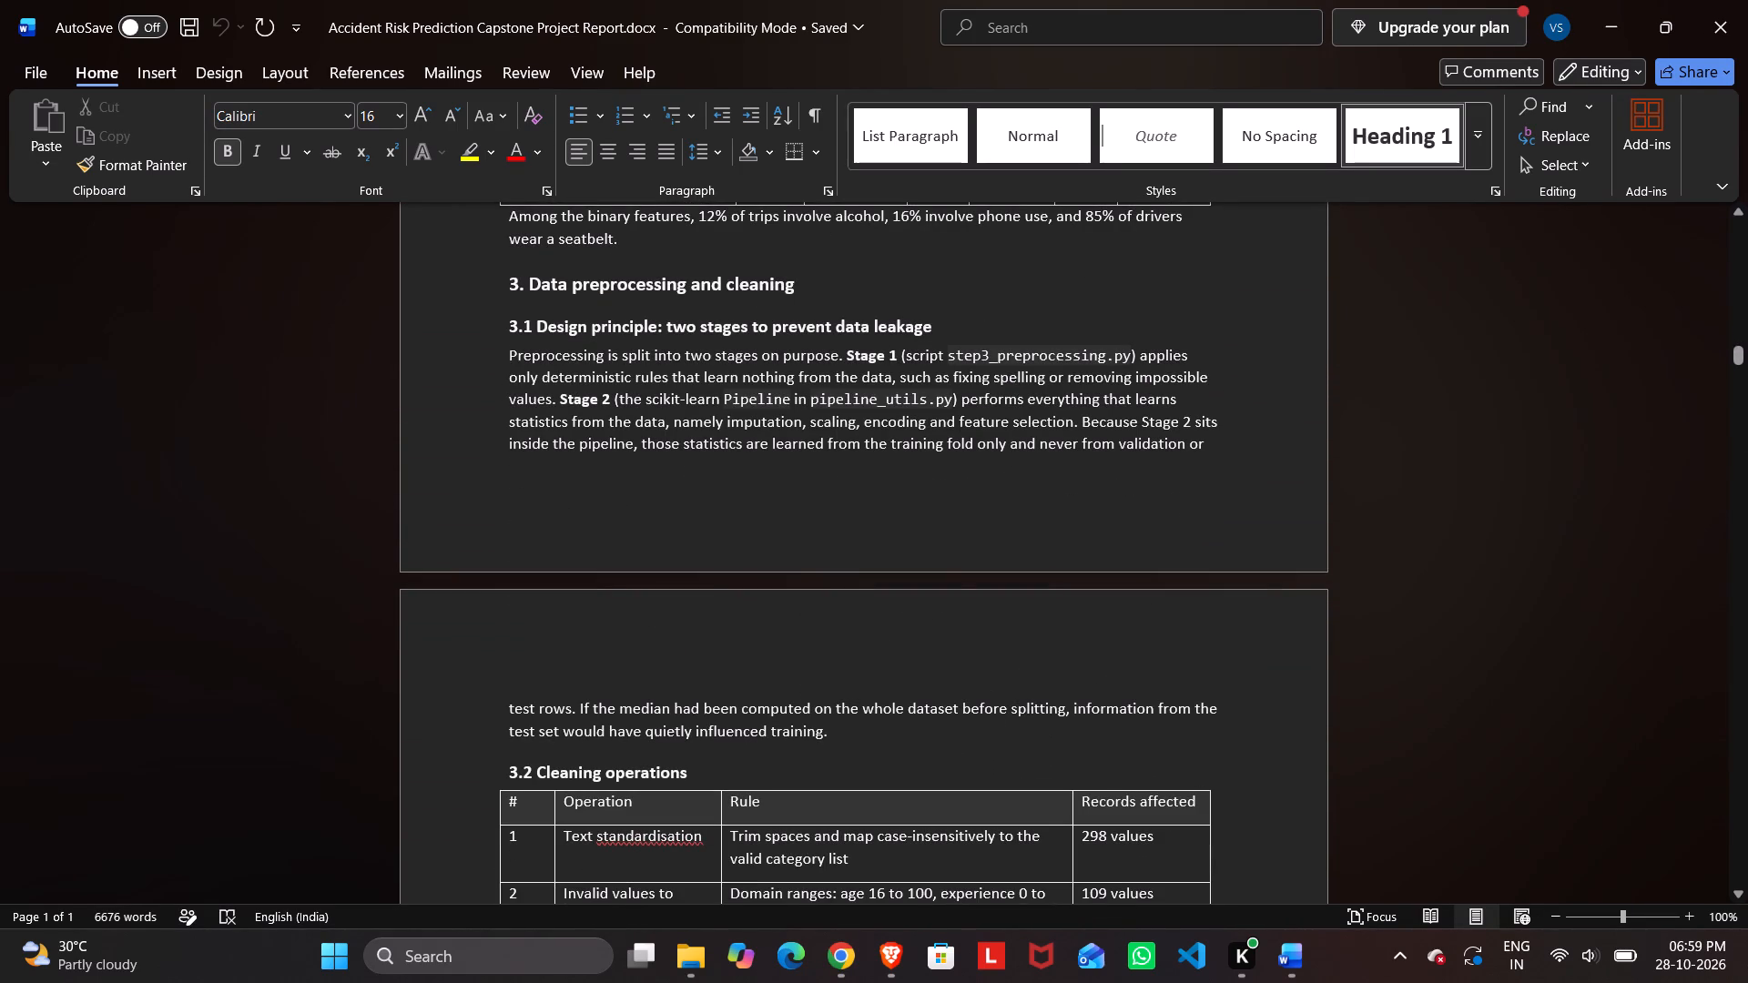
Check Section 3 in the Word document, covering the cleaning operations table, outlier treatment and before-and-after boxplots.
{"action": "scroll", "coordinate": [889, 410], "scroll_direction": "down", "scroll_amount": 4}
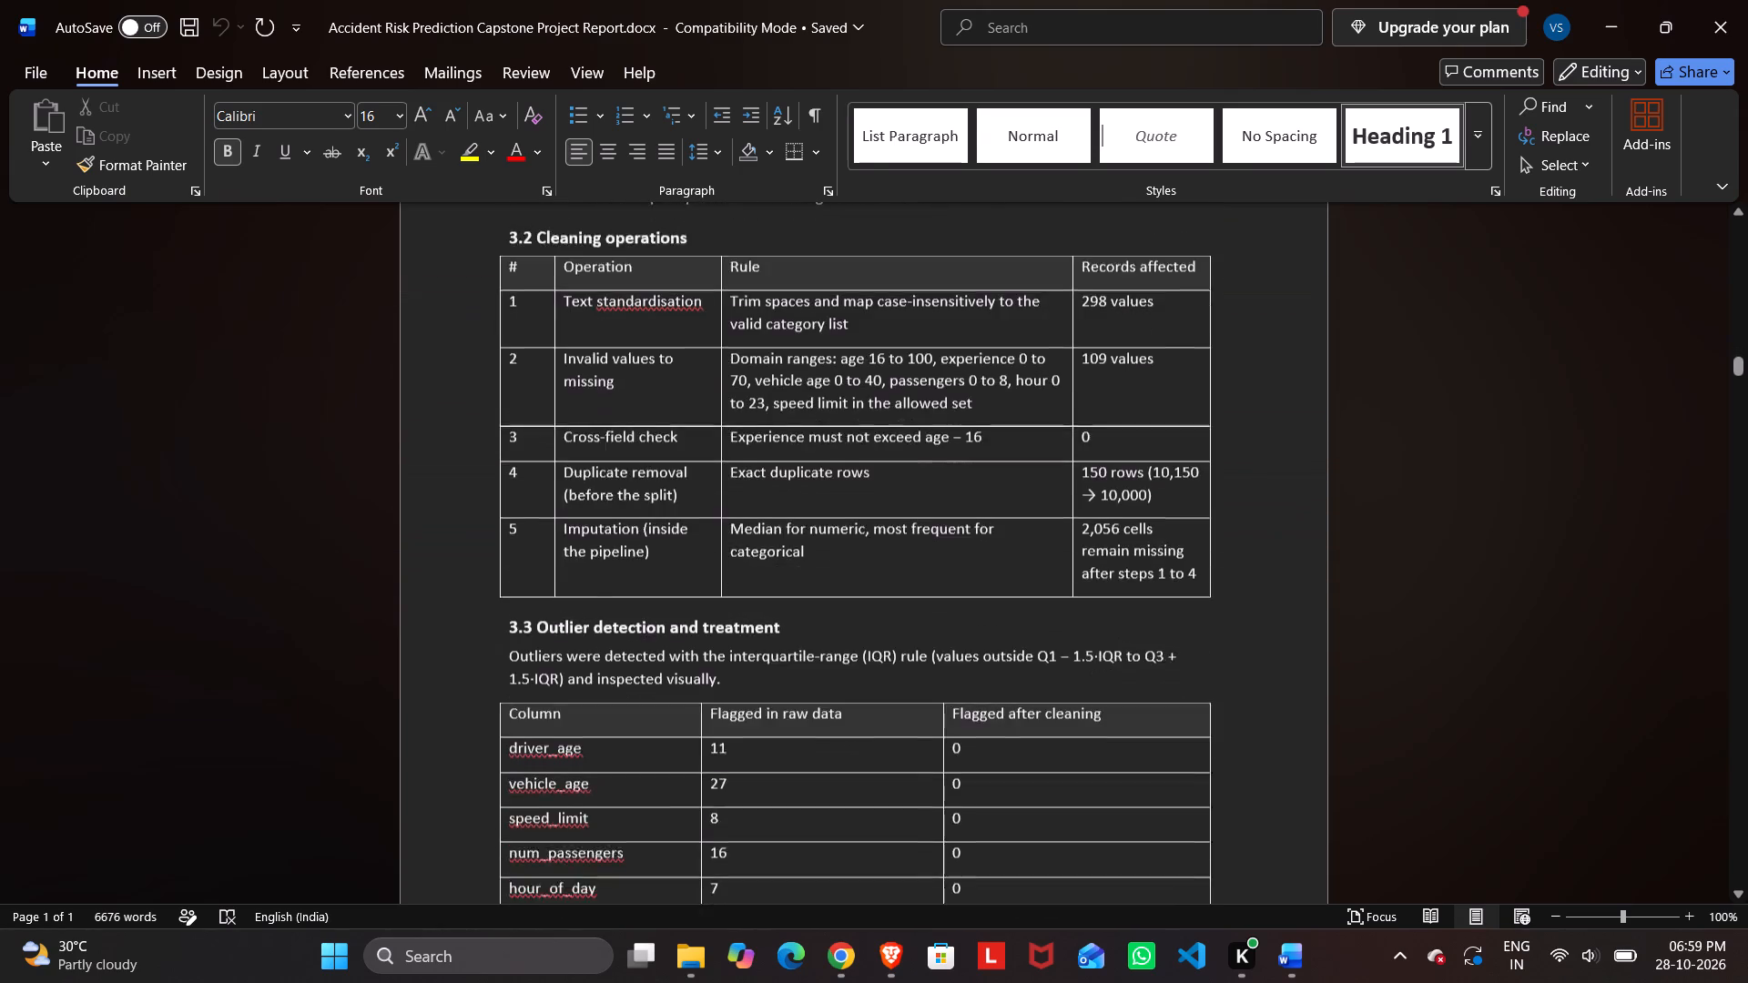
{"action": "scroll", "coordinate": [889, 410], "scroll_direction": "down", "scroll_amount": 3}
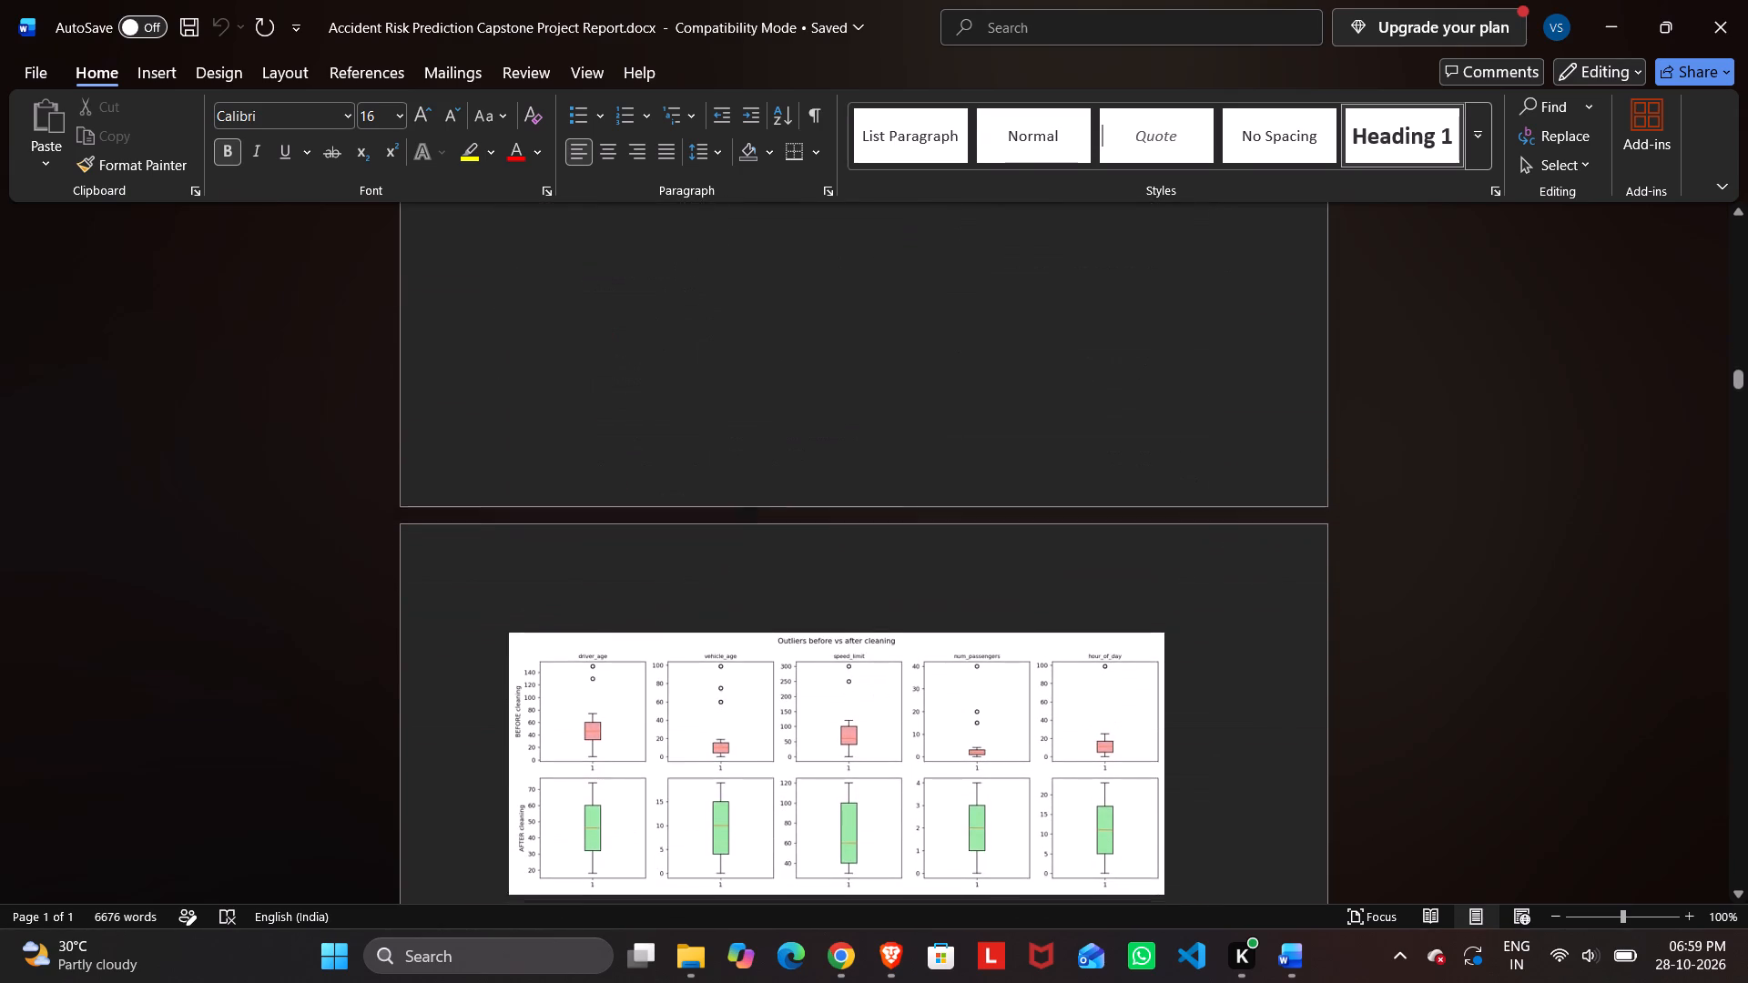
Check Sections 4.1 to 4.4 in the Word document, covering the EDA approach, numeric distributions and feature-versus-risk charts.
{"action": "scroll", "coordinate": [889, 410], "scroll_direction": "down", "scroll_amount": 4}
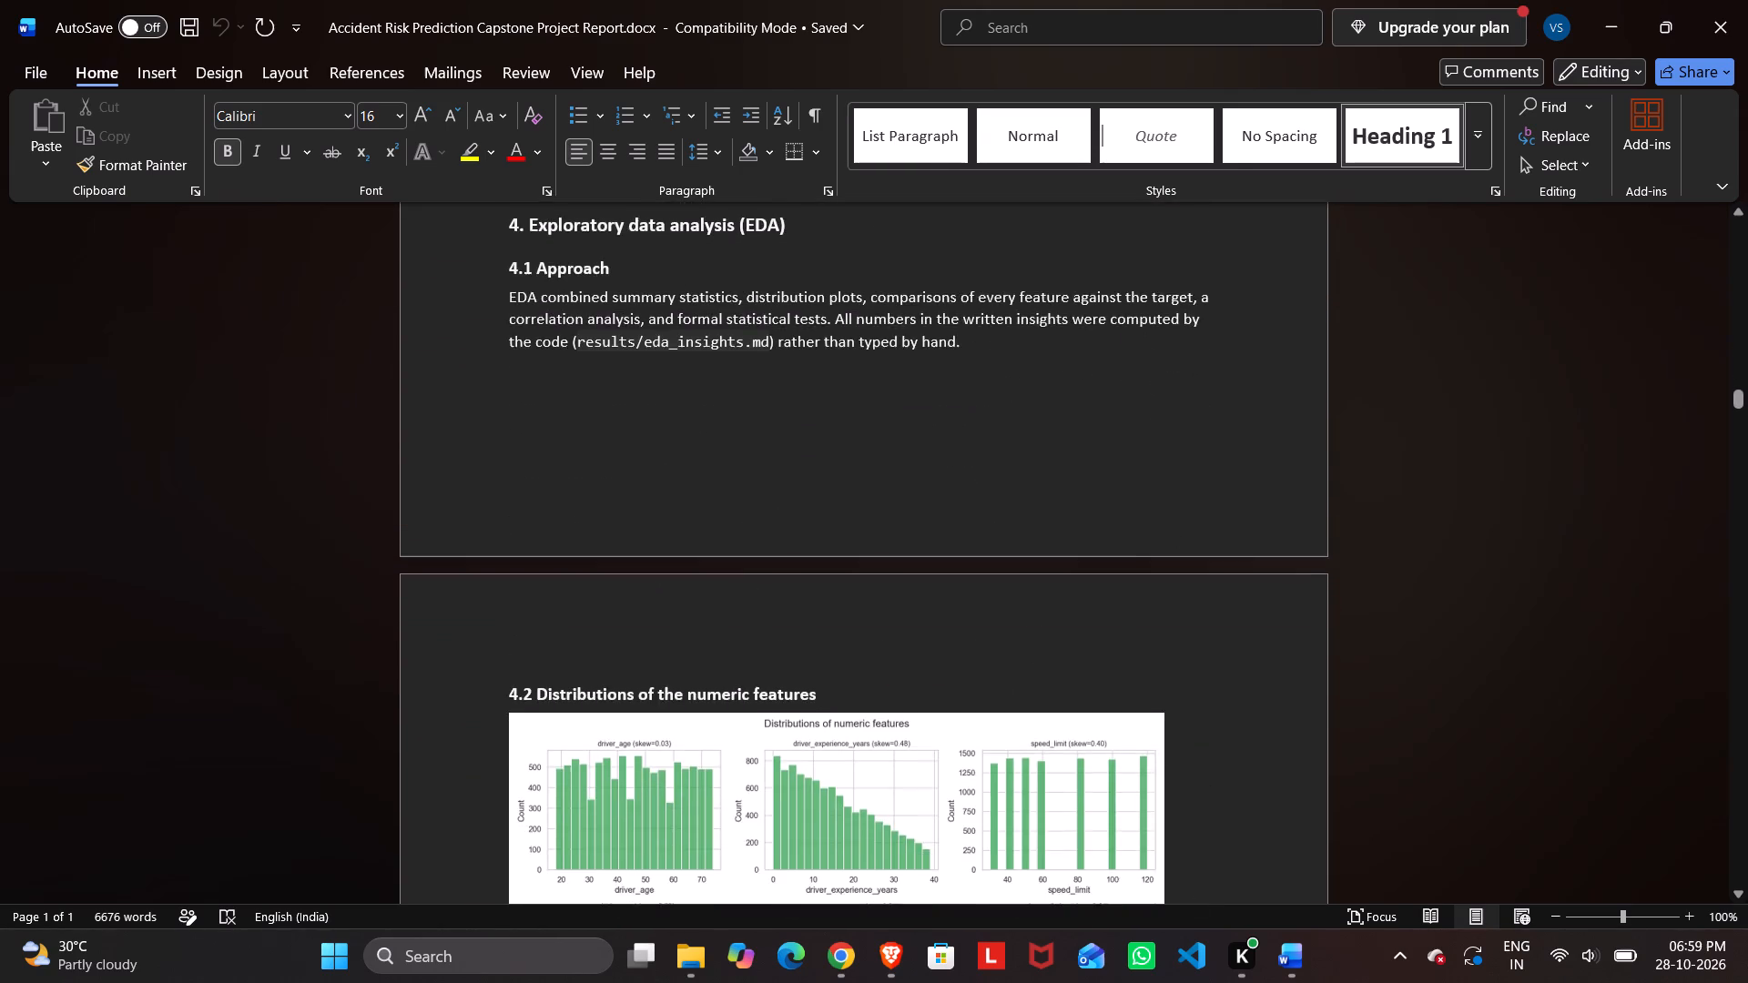
{"action": "scroll", "coordinate": [889, 410], "scroll_direction": "down", "scroll_amount": 4}
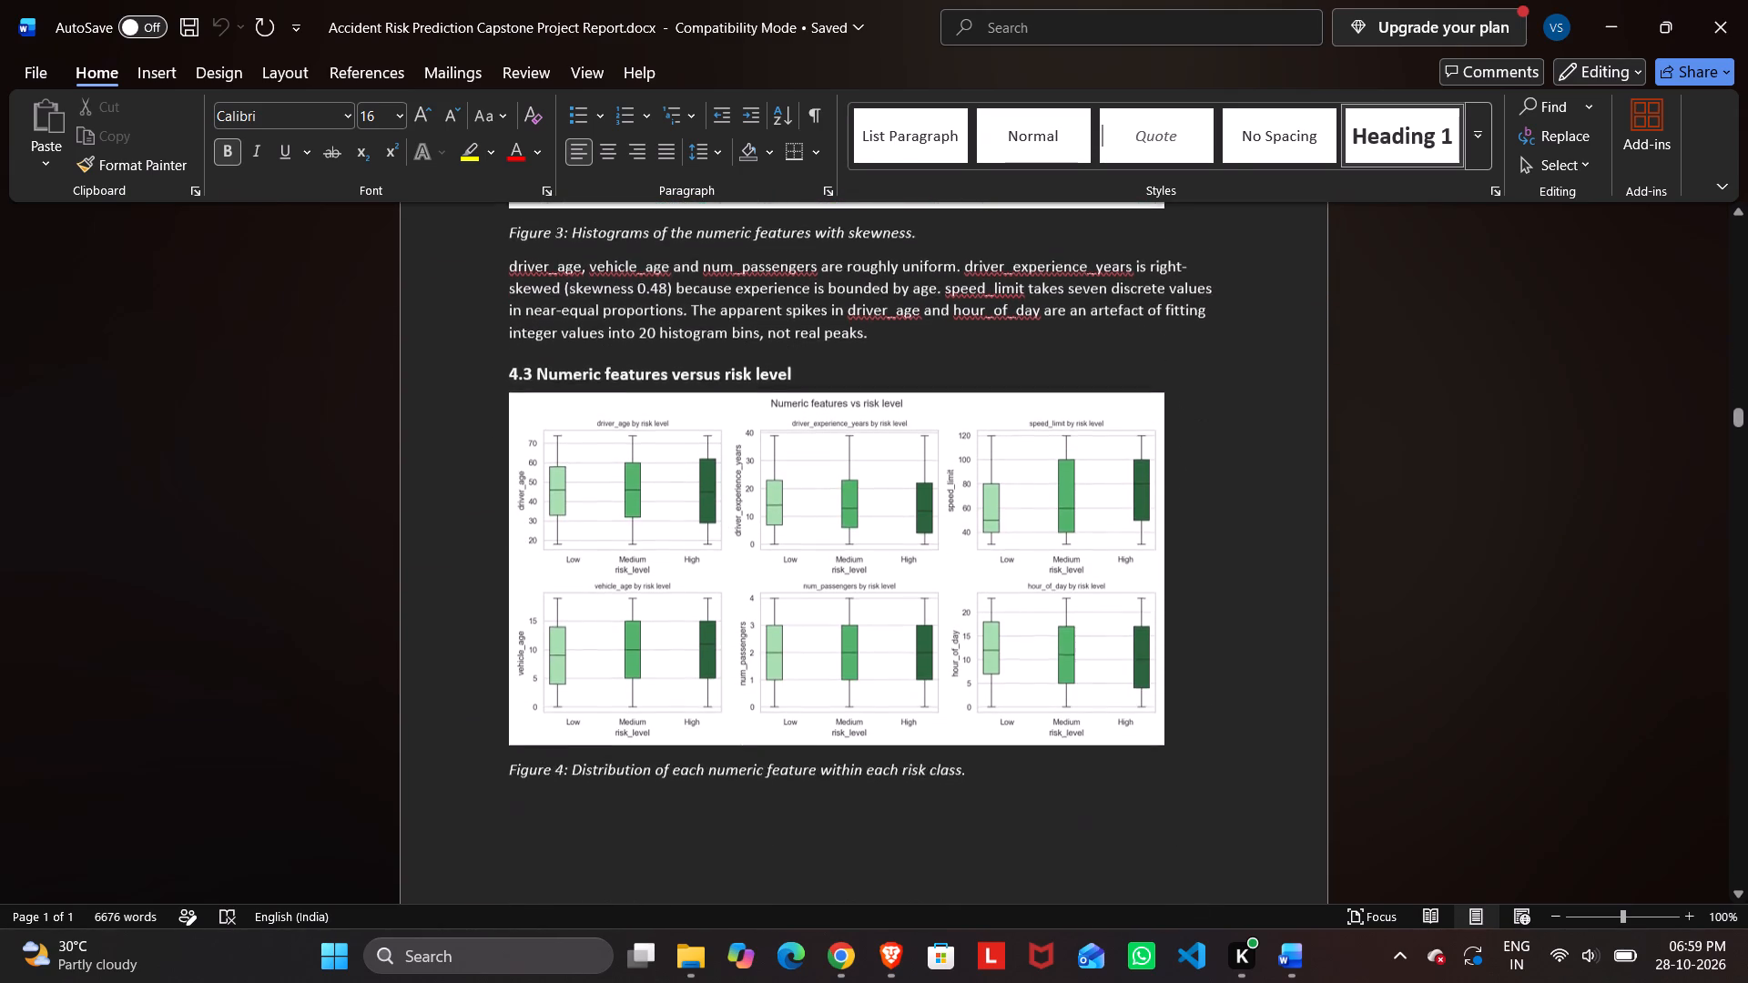
{"action": "scroll", "coordinate": [889, 410], "scroll_direction": "down", "scroll_amount": 3}
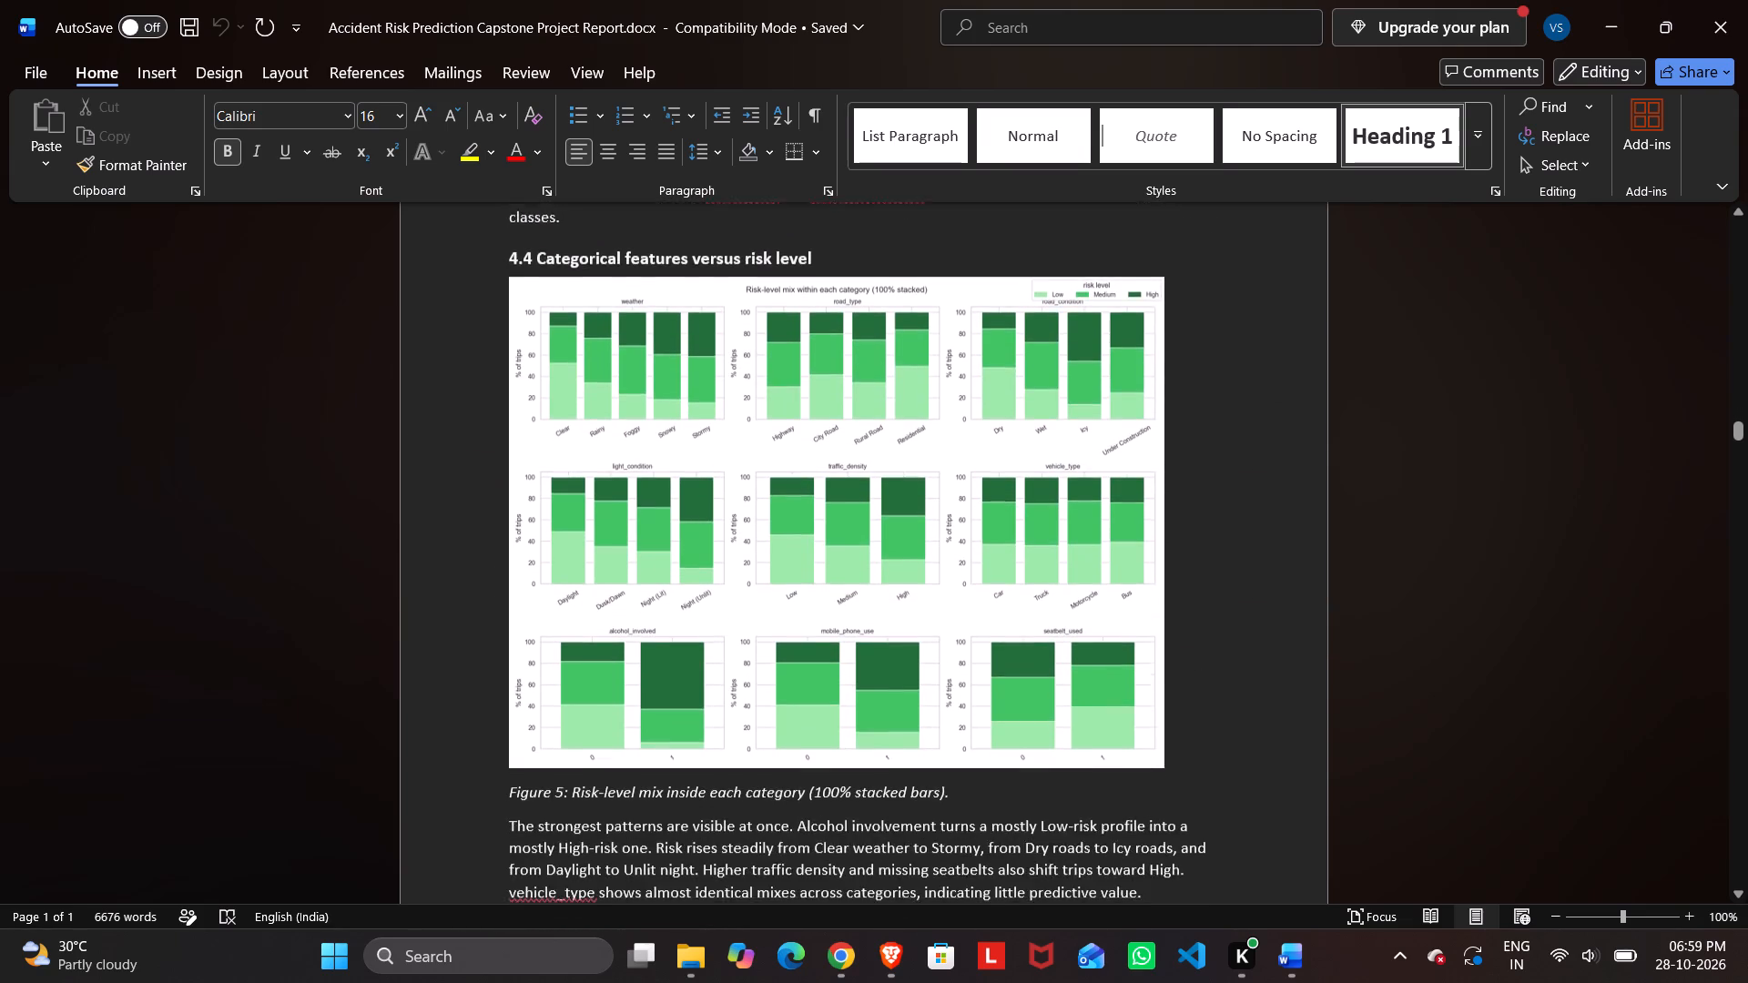
{"action": "scroll", "coordinate": [889, 410], "scroll_direction": "down", "scroll_amount": 3}
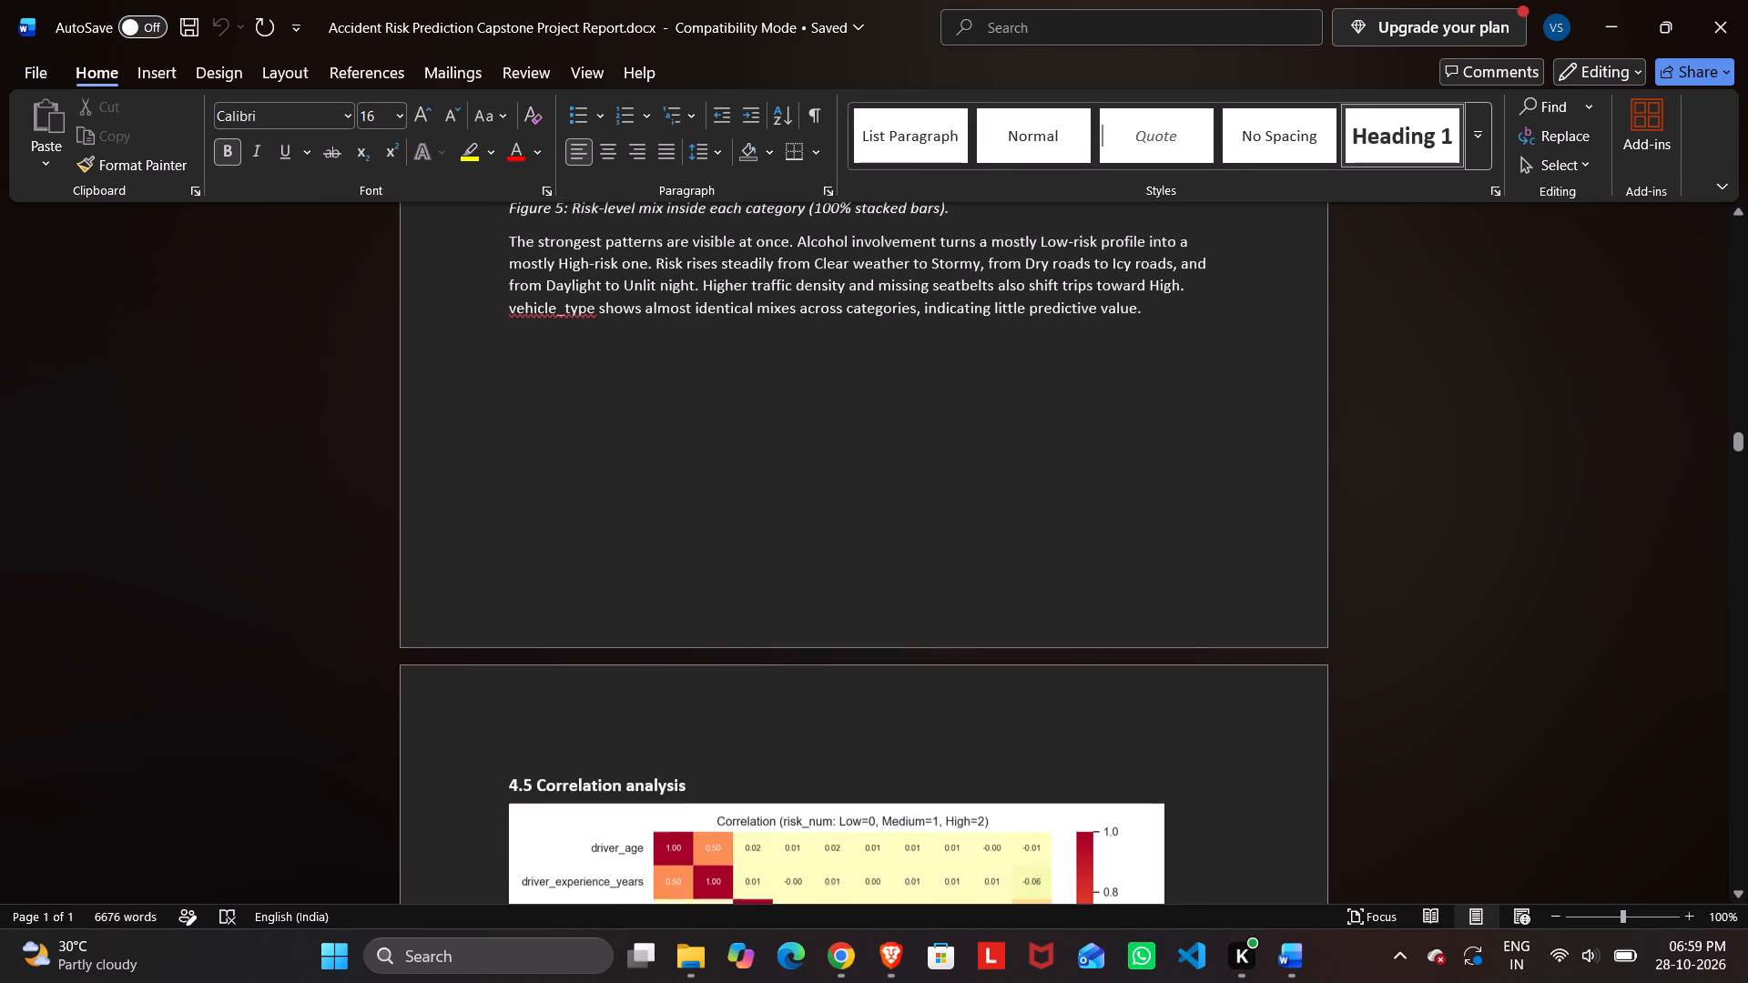
{"action": "scroll", "coordinate": [889, 410], "scroll_direction": "down", "scroll_amount": 2}
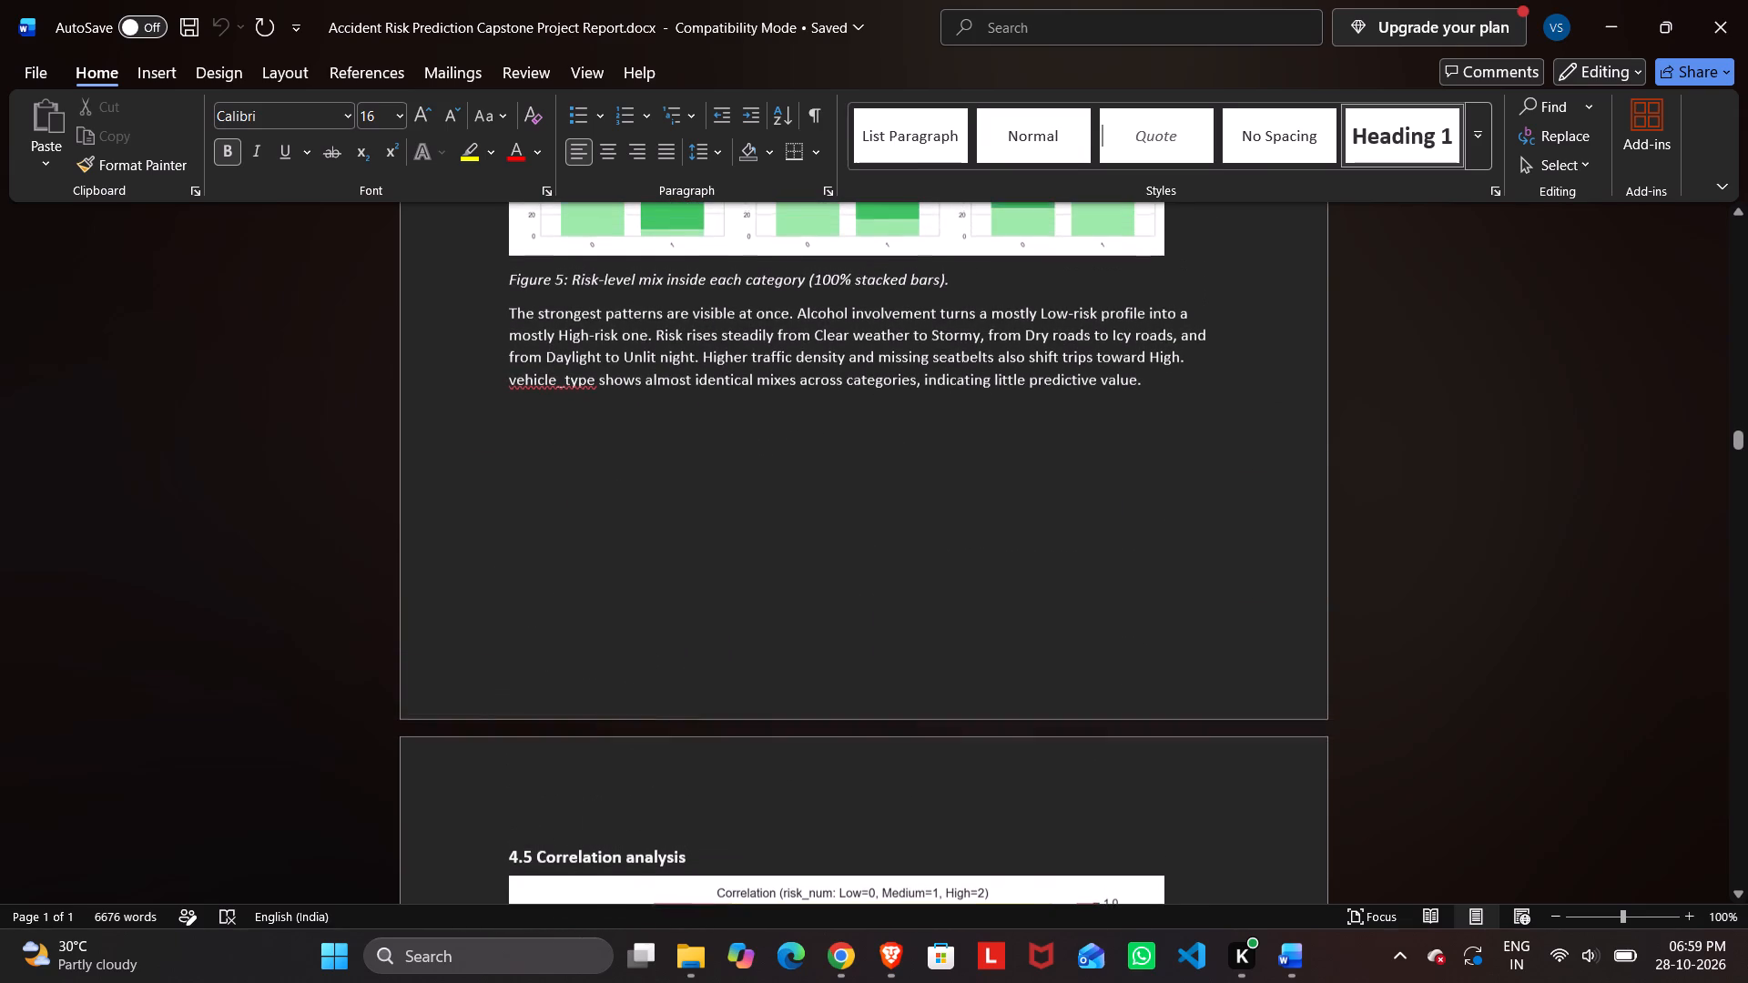
Check Sections 4.5 to 4.9 in the Word document, covering the correlation heatmap, combined hotspots, significance tests and key EDA insights.
{"action": "scroll", "coordinate": [889, 410], "scroll_direction": "down", "scroll_amount": 4}
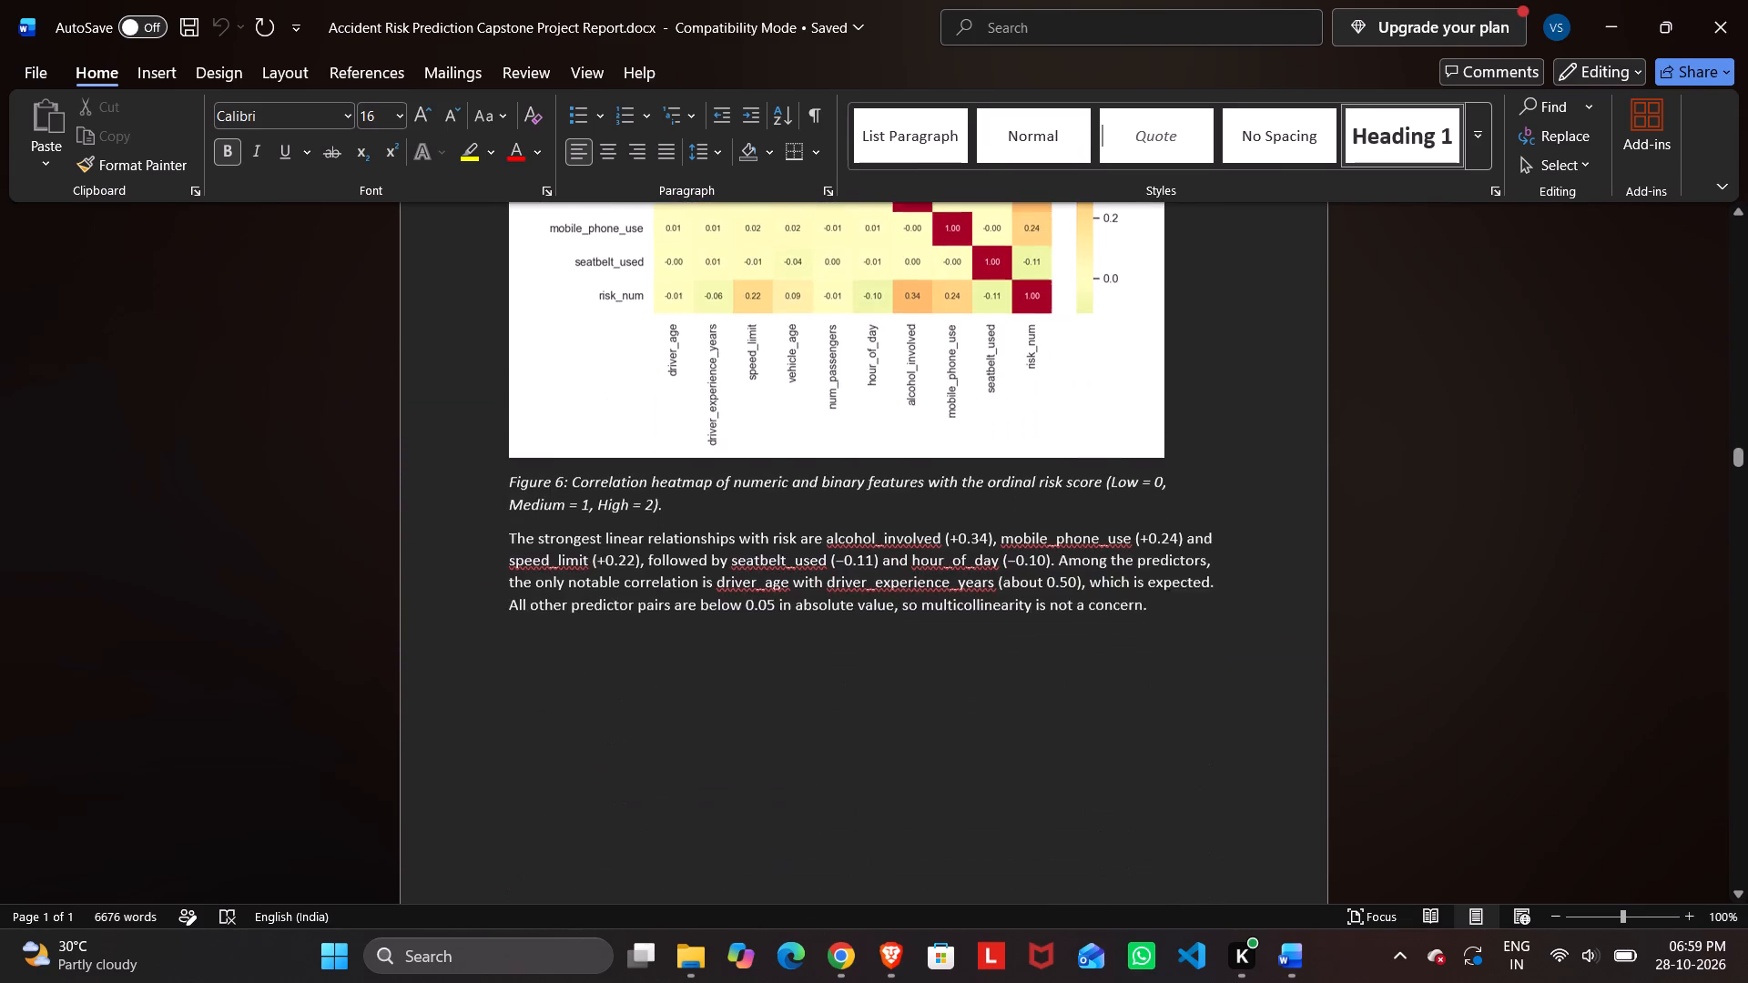
{"action": "scroll", "coordinate": [889, 410], "scroll_direction": "down", "scroll_amount": 3}
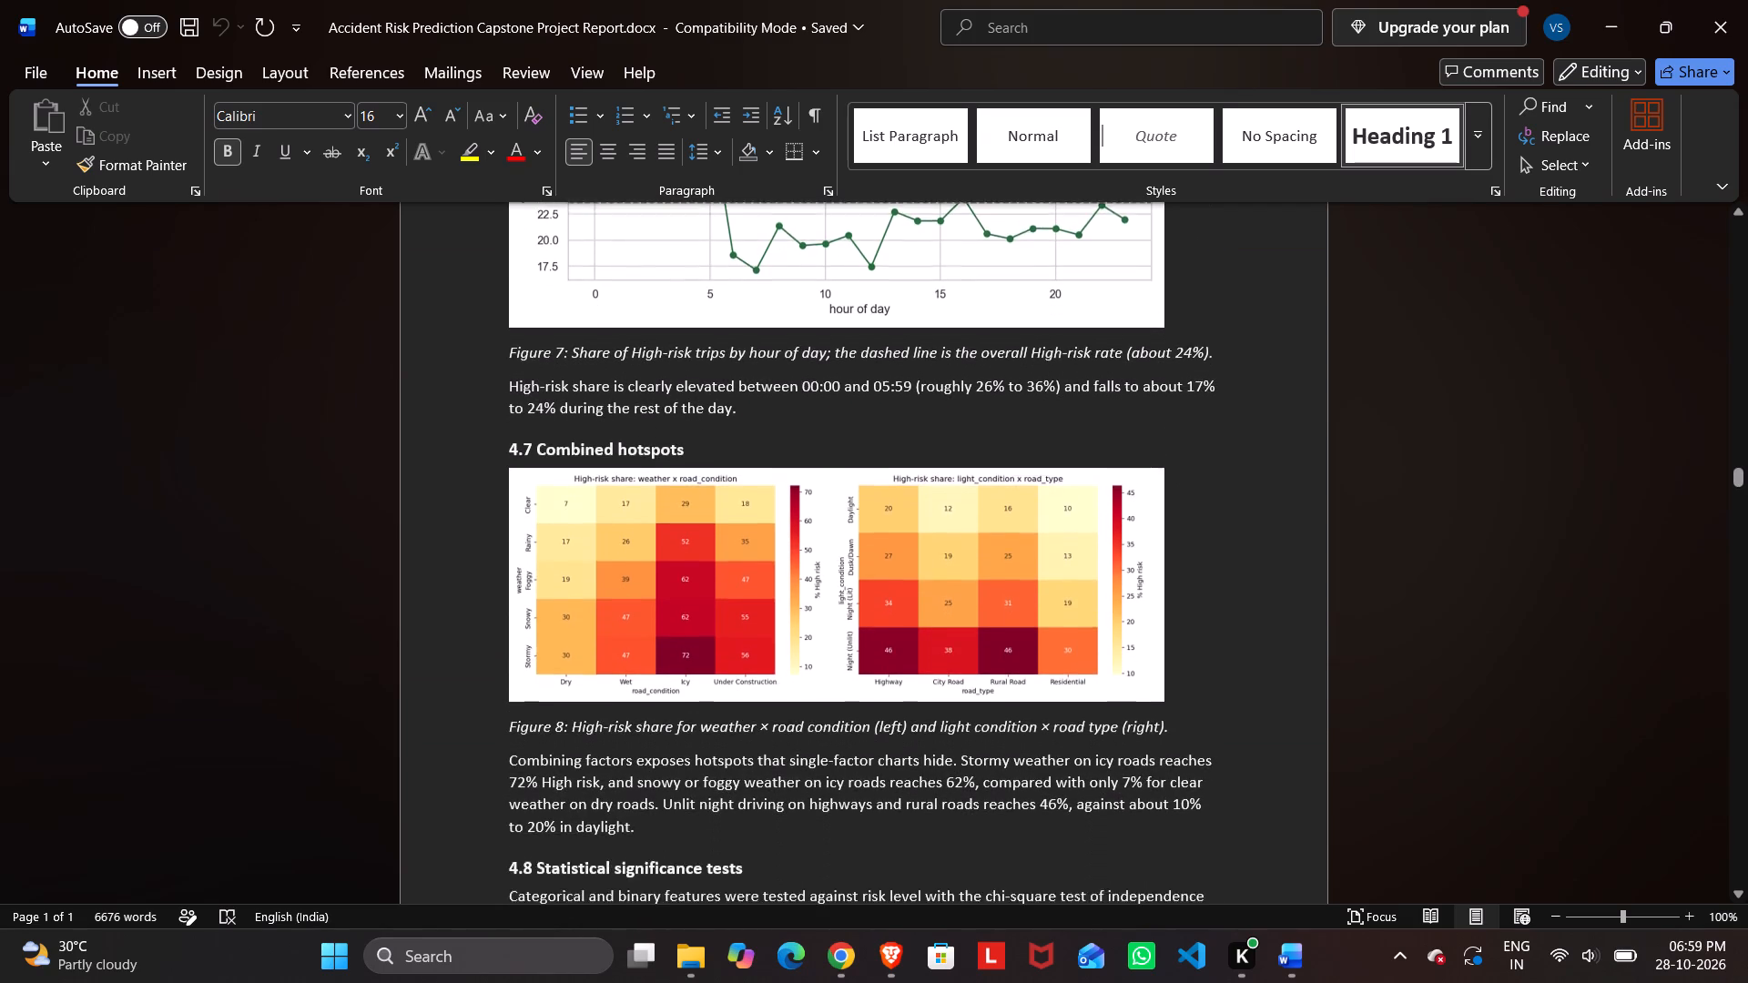
{"action": "scroll", "coordinate": [889, 410], "scroll_direction": "down", "scroll_amount": 4}
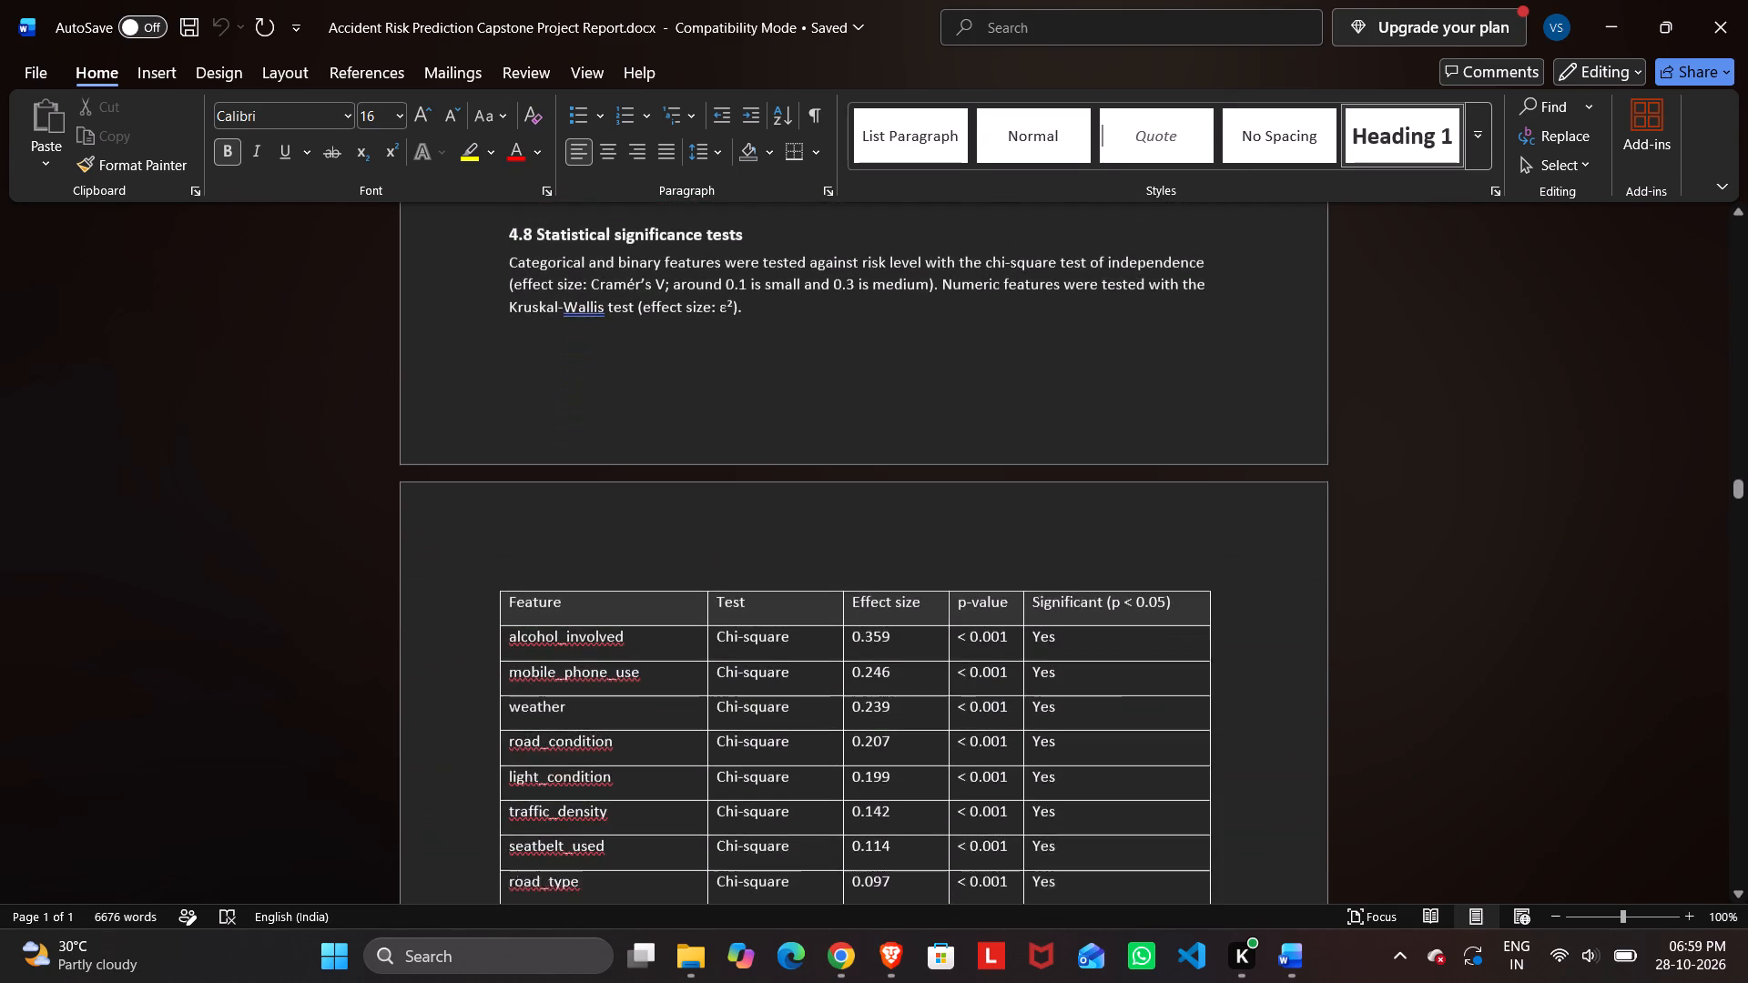
{"action": "scroll", "coordinate": [889, 410], "scroll_direction": "down", "scroll_amount": 4}
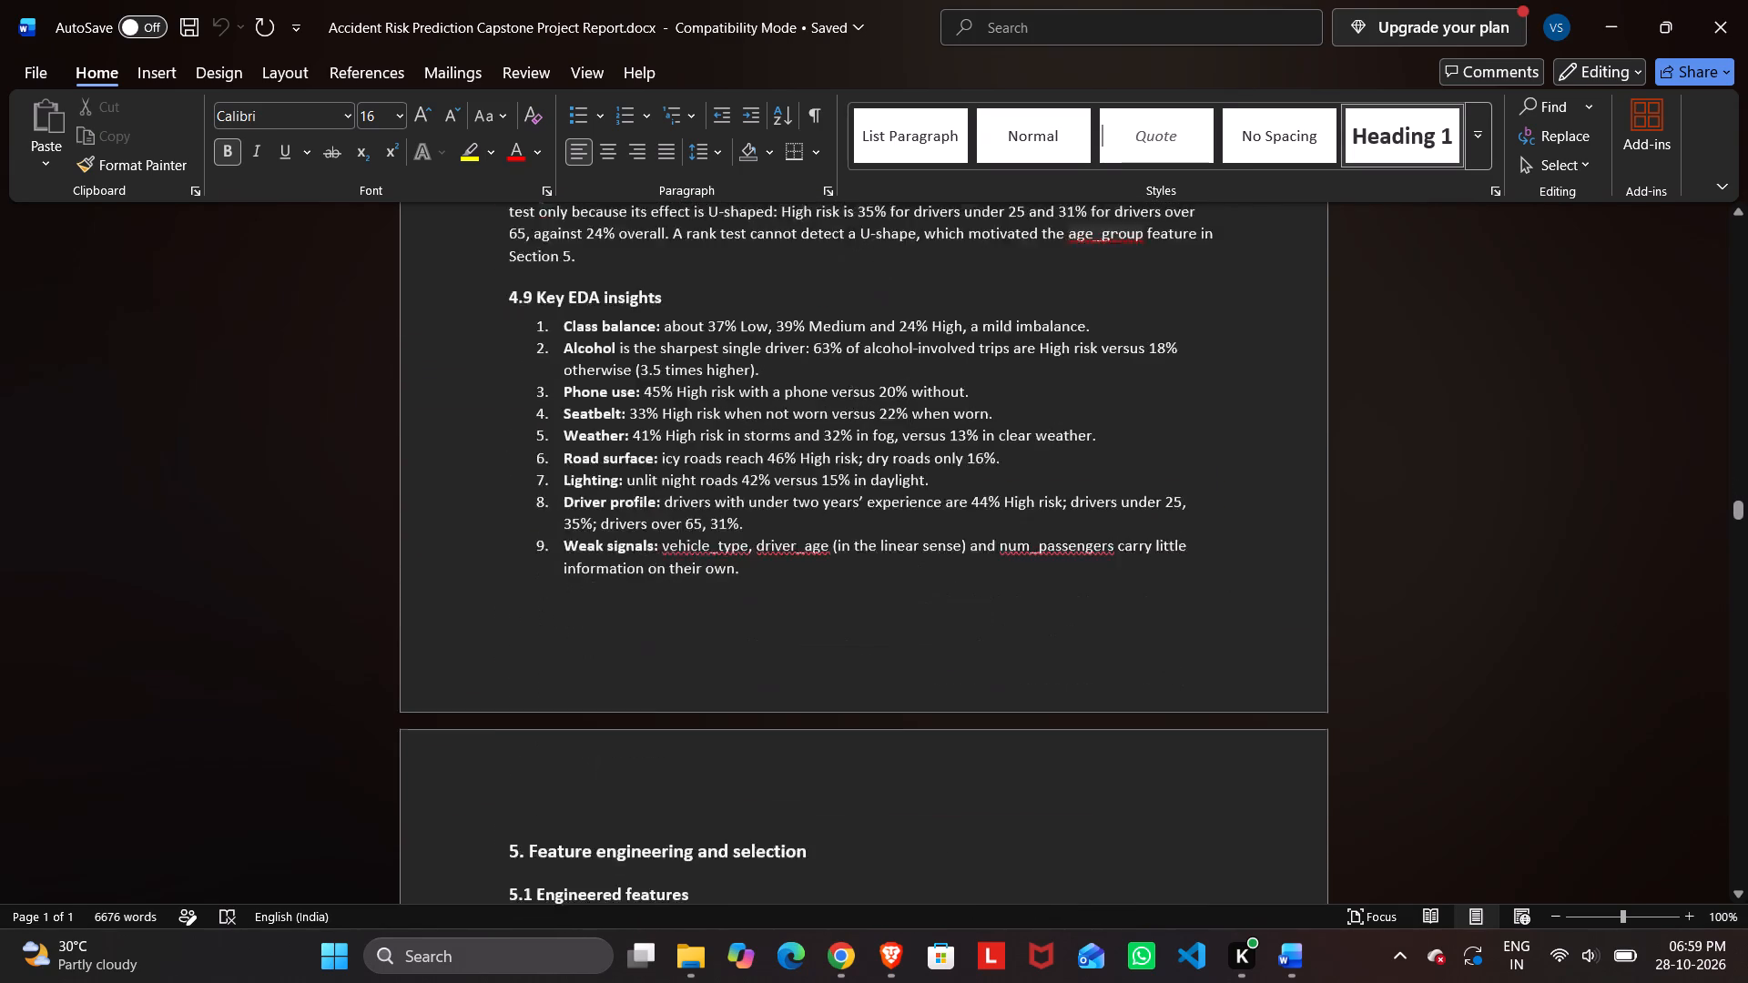
Check Section 5 in the Word document, covering the engineered features table, mutual-information ranking and feature-set comparison.
{"action": "scroll", "coordinate": [889, 410], "scroll_direction": "down", "scroll_amount": 4}
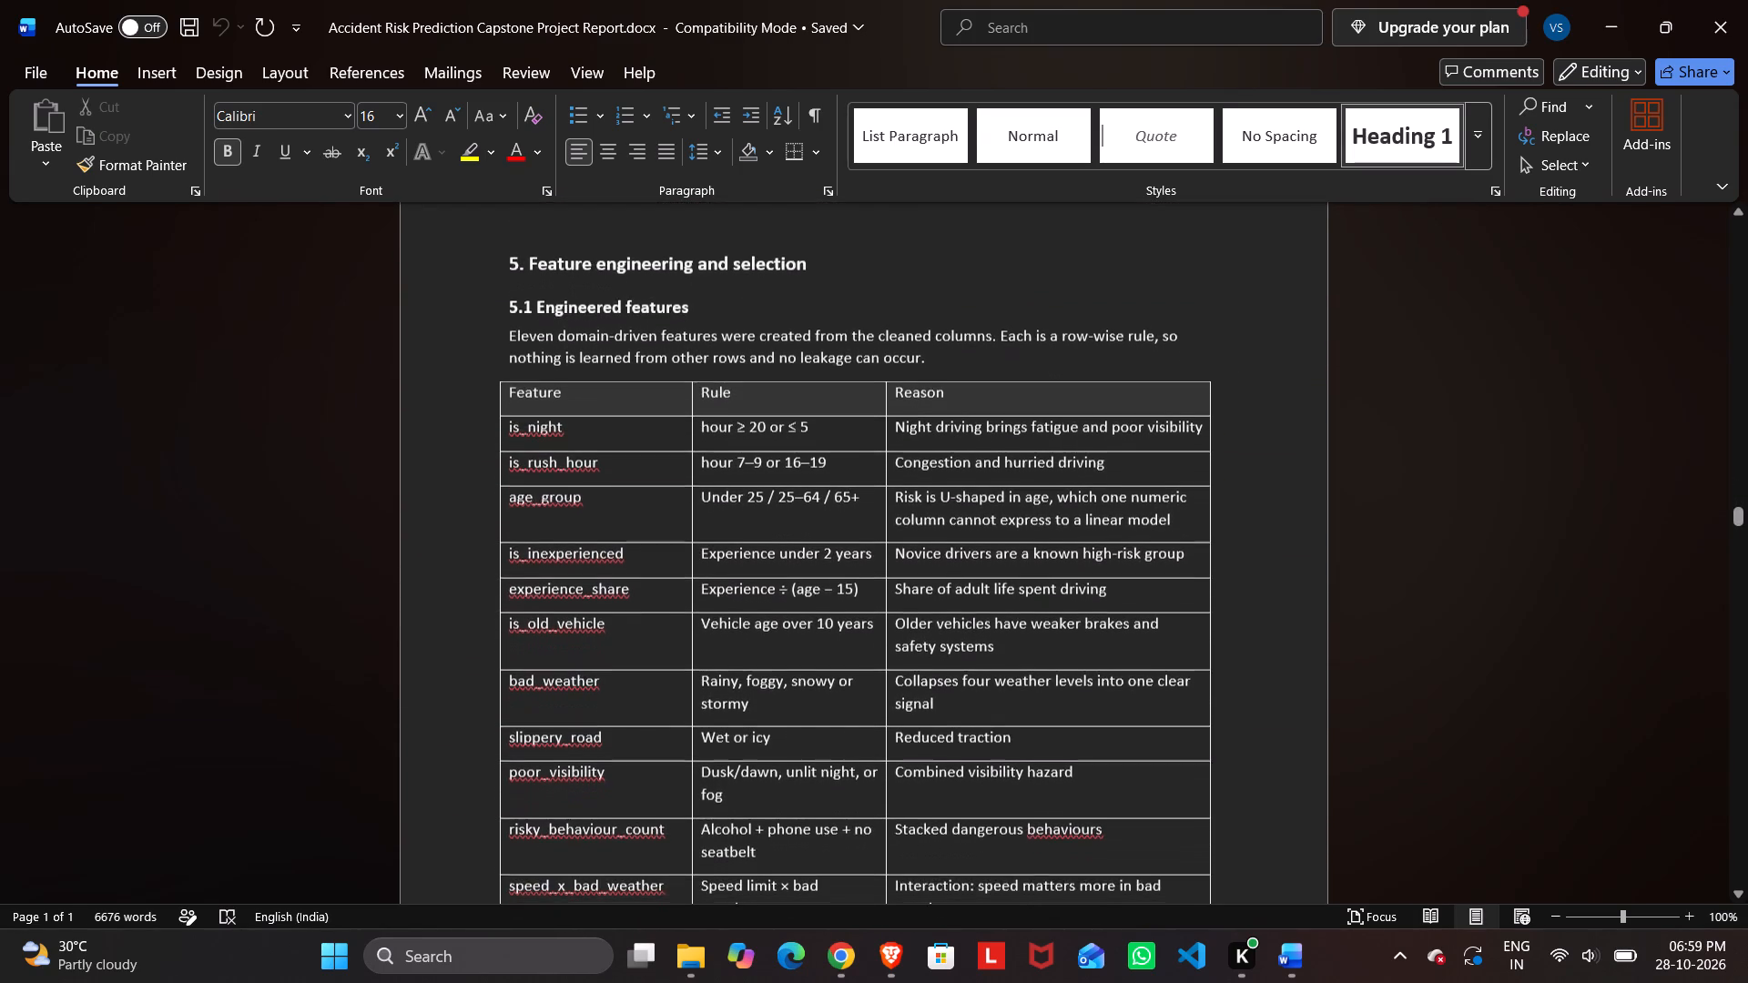
{"action": "scroll", "coordinate": [889, 410], "scroll_direction": "down", "scroll_amount": 4}
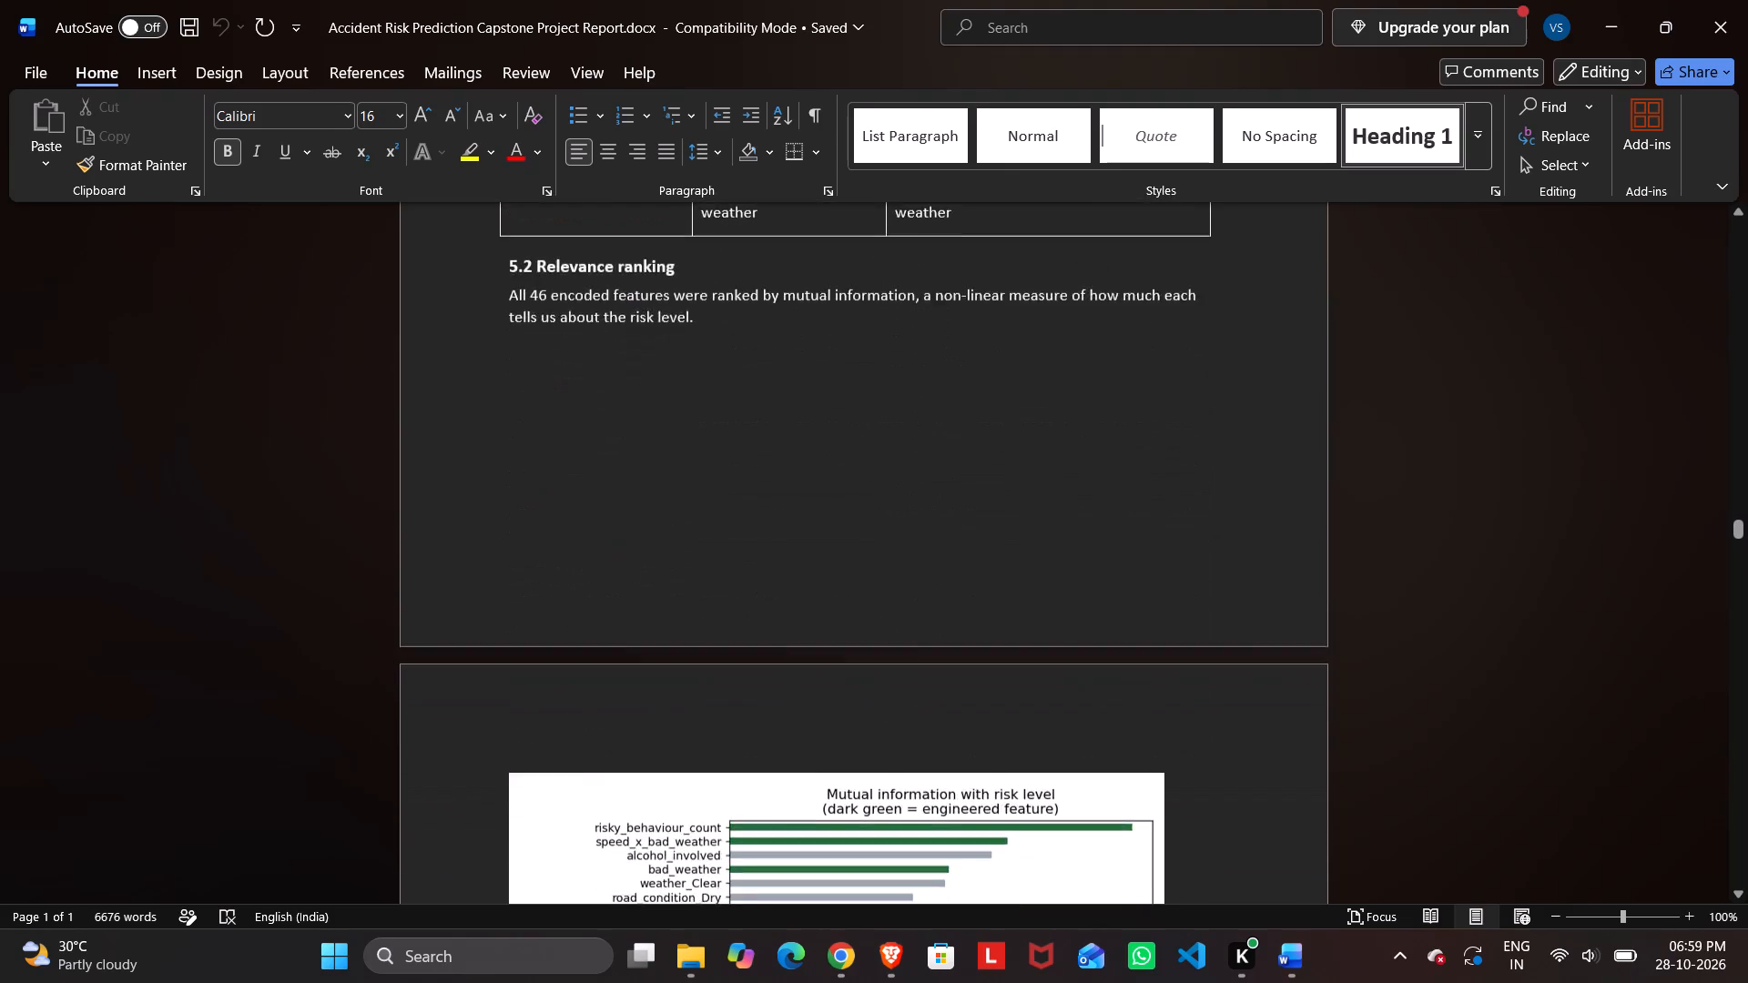
{"action": "scroll", "coordinate": [889, 410], "scroll_direction": "down", "scroll_amount": 1}
{"action": "scroll", "coordinate": [889, 410], "scroll_direction": "up", "scroll_amount": 1}
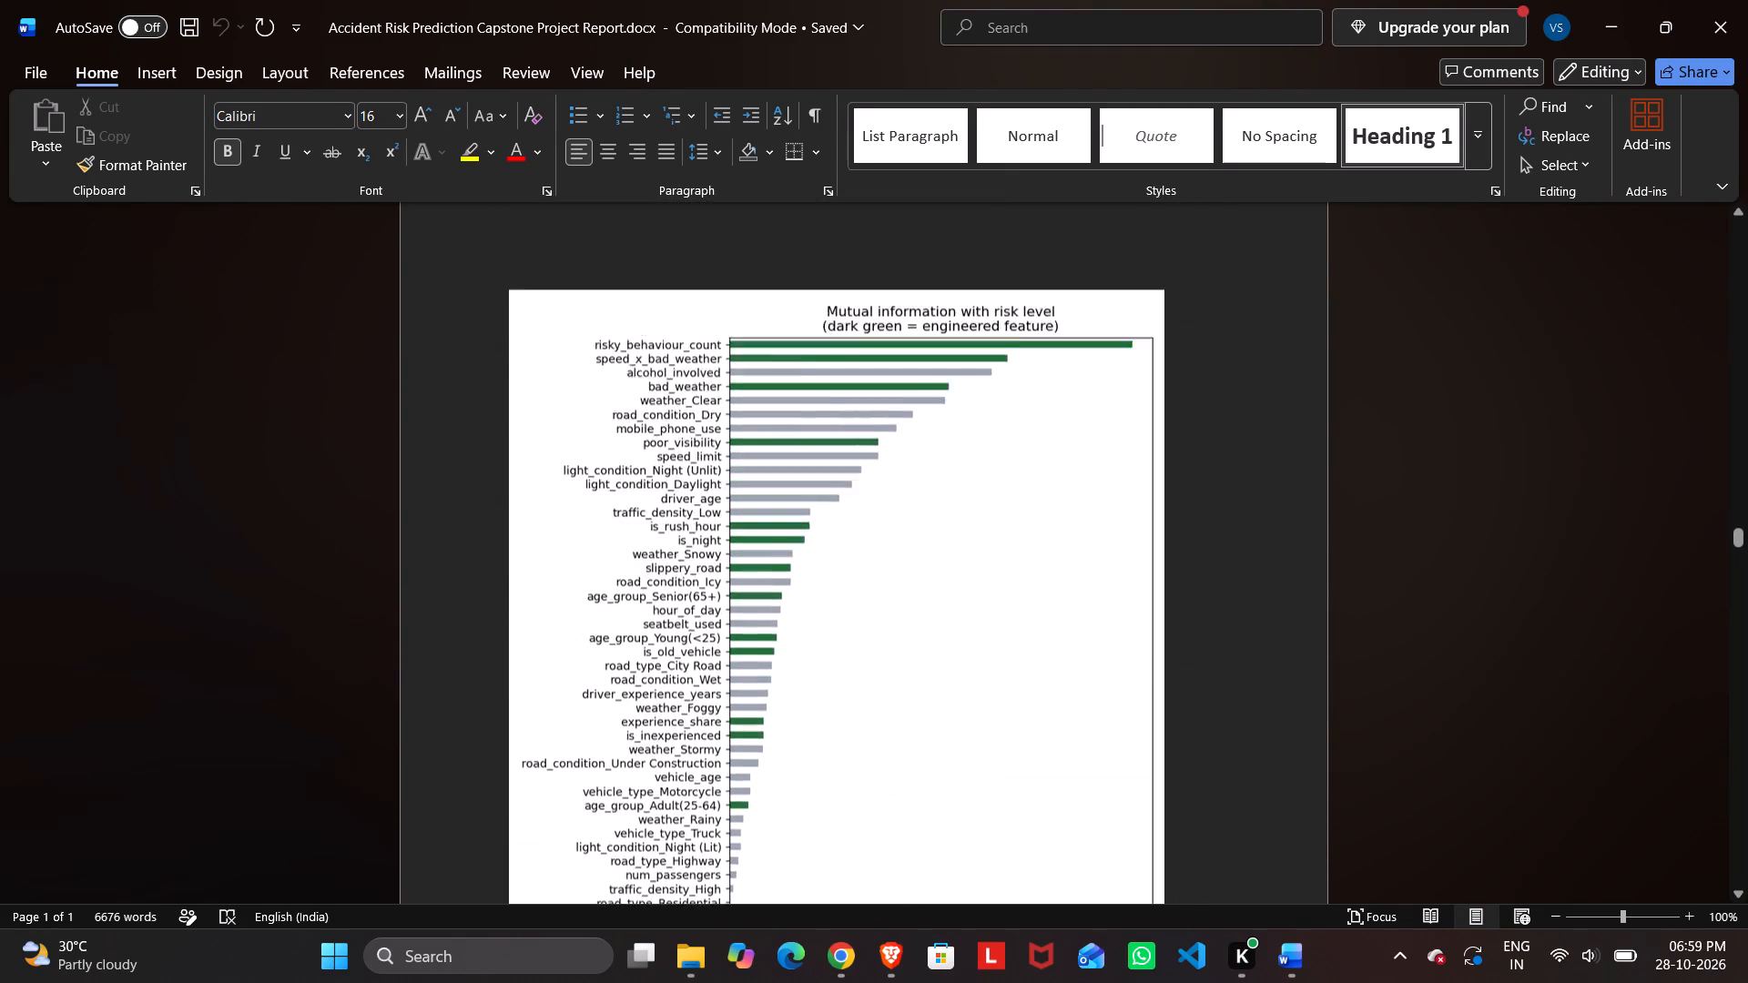
{"action": "scroll", "coordinate": [889, 410], "scroll_direction": "down", "scroll_amount": 2}
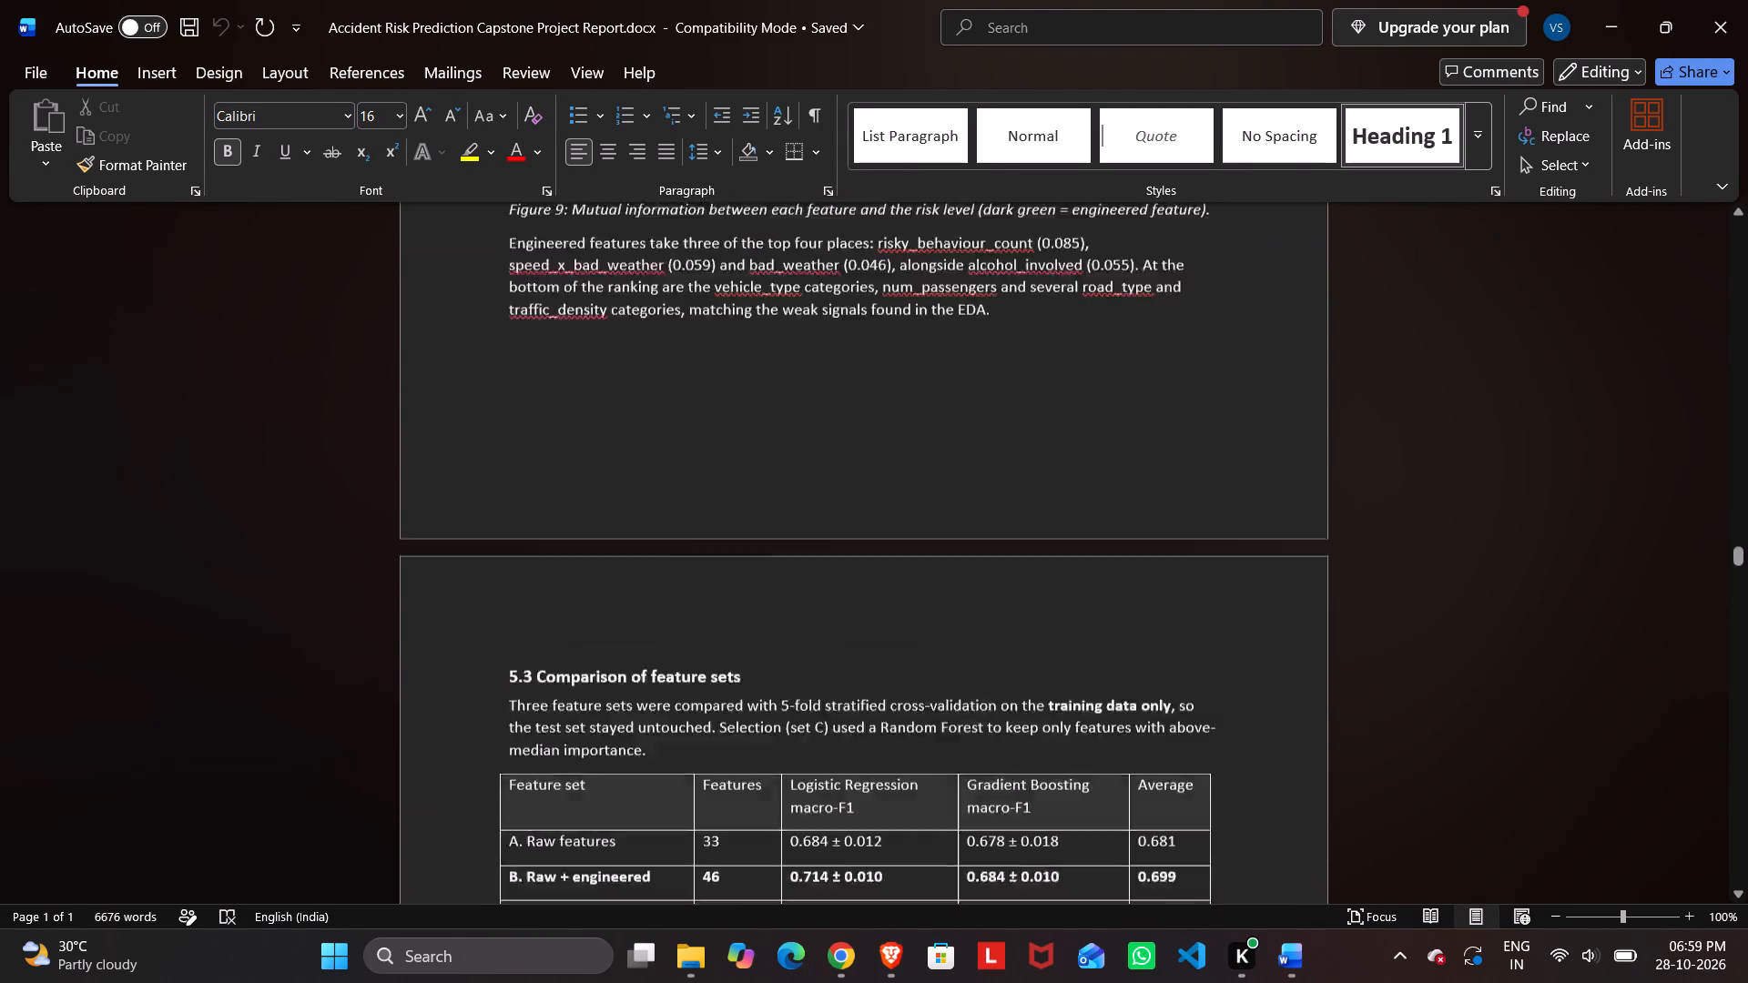
{"action": "scroll", "coordinate": [889, 410], "scroll_direction": "down", "scroll_amount": 2}
Check Section 6 in the Word document, covering pipeline architecture, validation design, class weighting and hyperparameter tuning.
{"action": "scroll", "coordinate": [889, 410], "scroll_direction": "down", "scroll_amount": 1}
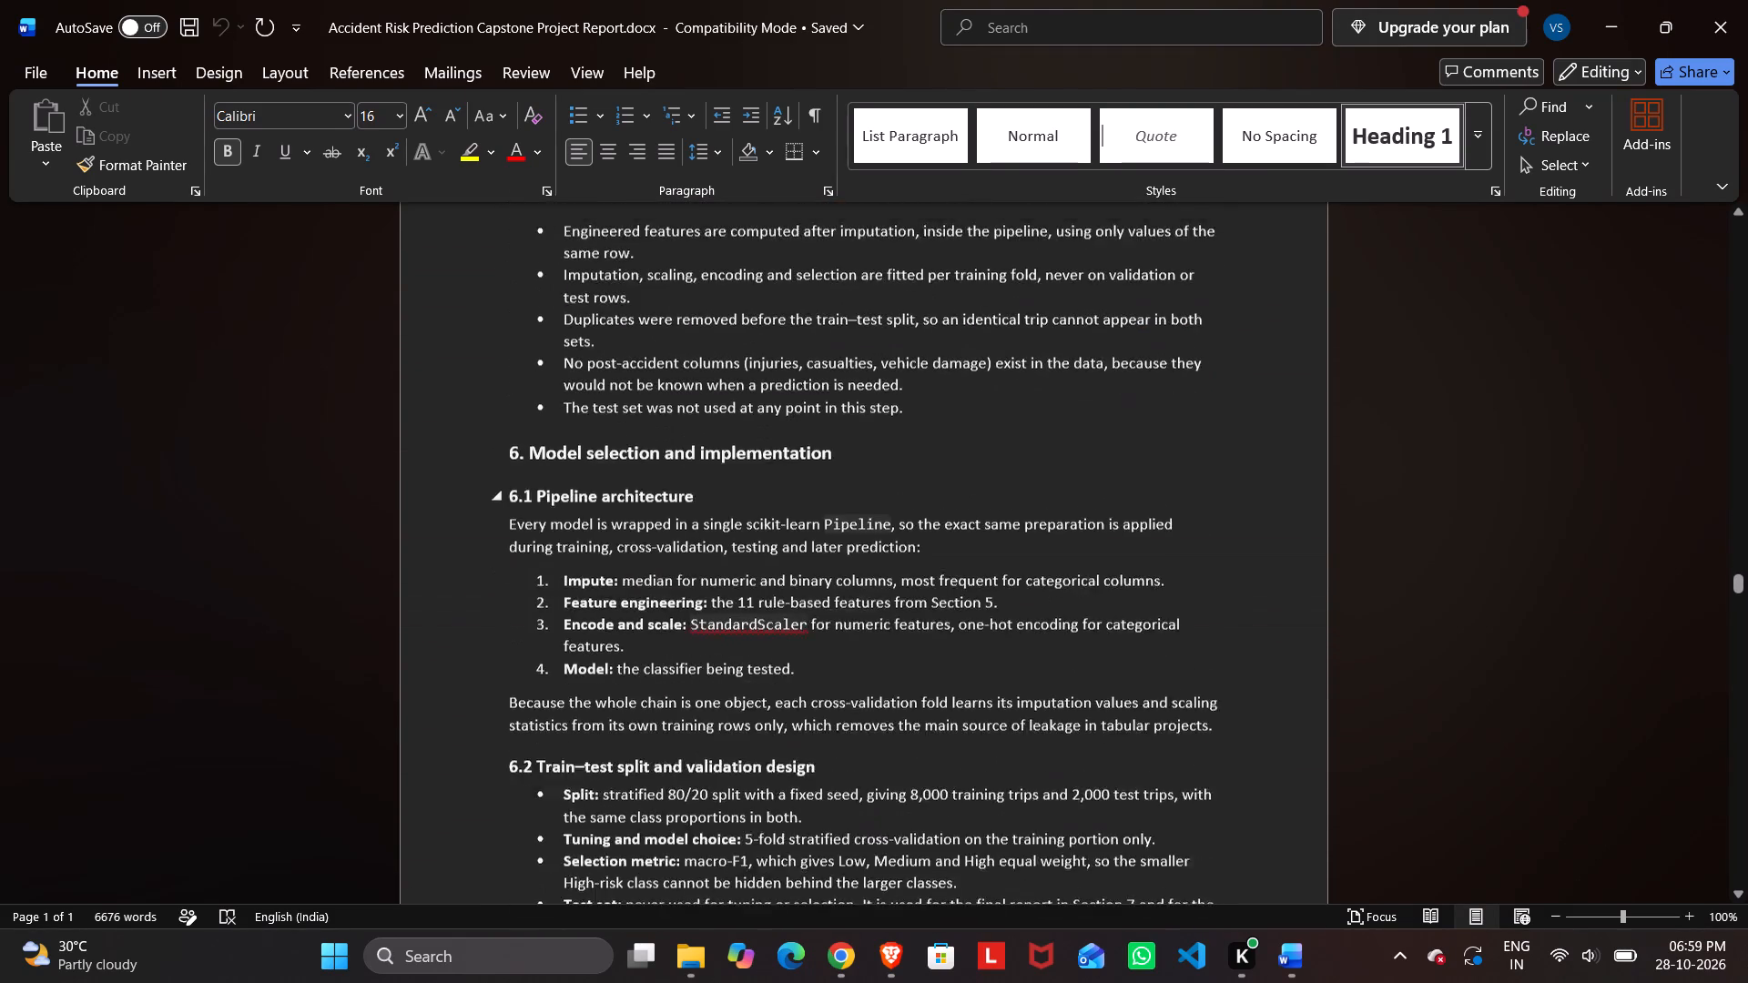
{"action": "scroll", "coordinate": [889, 410], "scroll_direction": "down", "scroll_amount": 4}
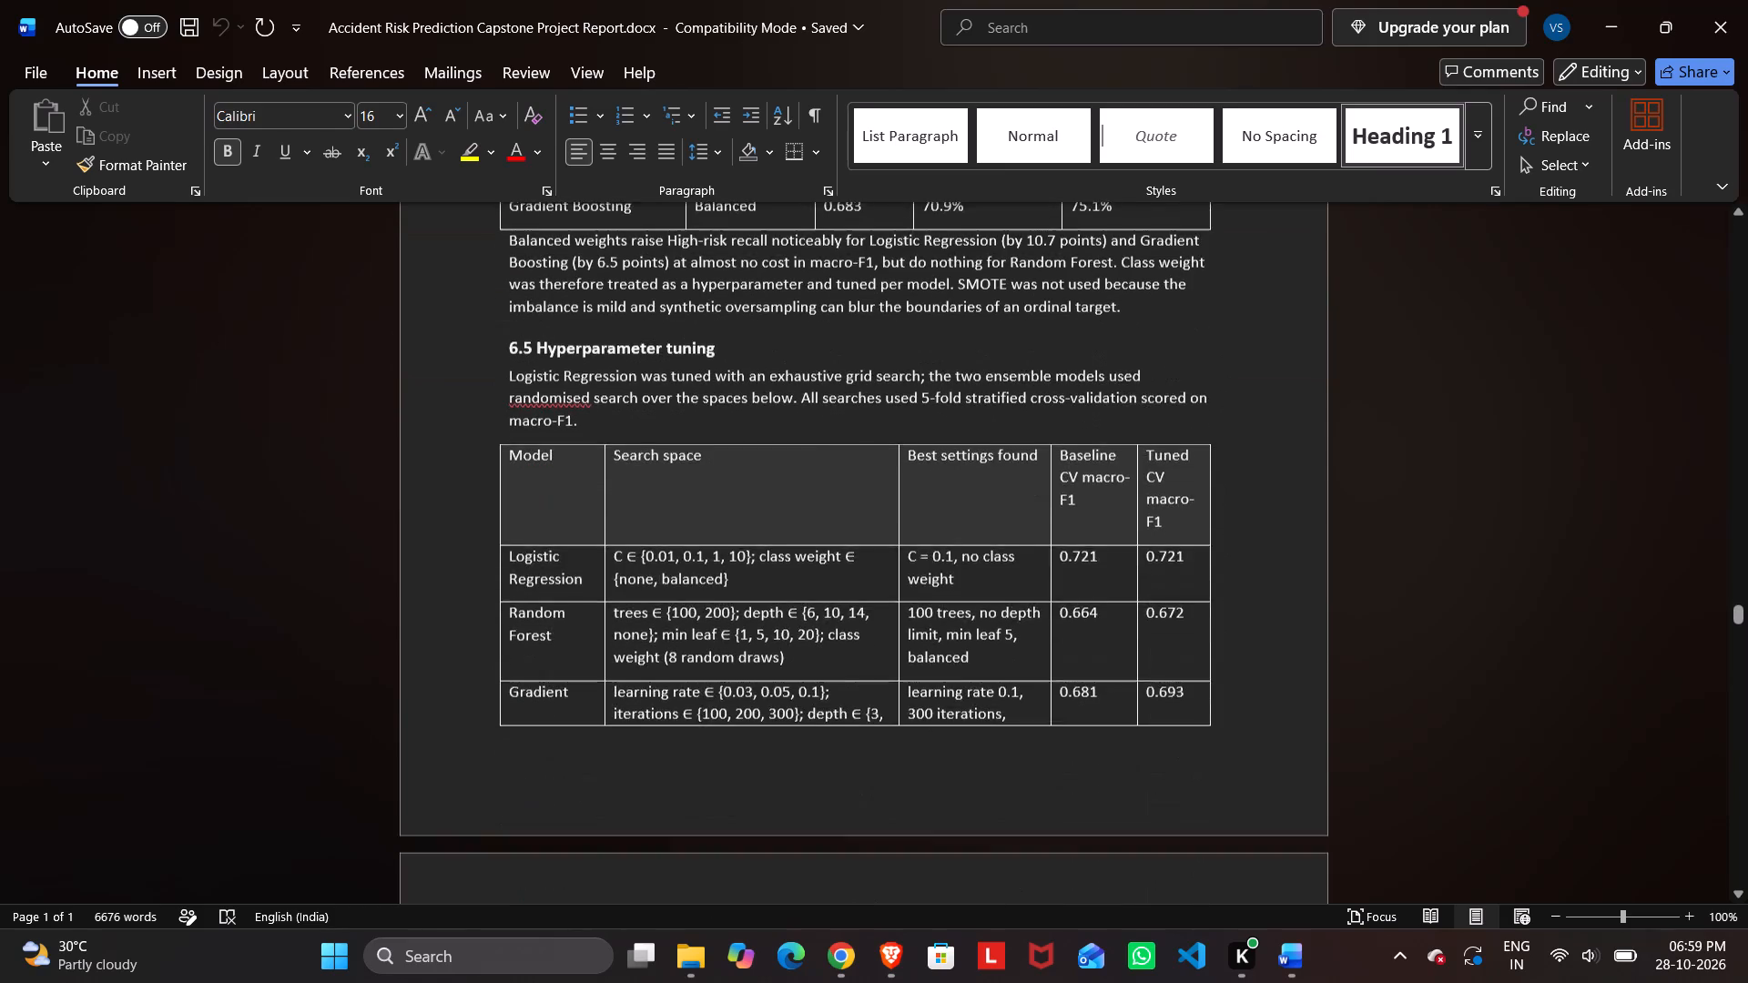
{"action": "scroll", "coordinate": [889, 410], "scroll_direction": "down", "scroll_amount": 4}
Check the model evaluation pages in the Word document, including the High-risk alert precision-recall chart and permutation importance chart.
{"action": "scroll", "coordinate": [889, 410], "scroll_direction": "down", "scroll_amount": 4}
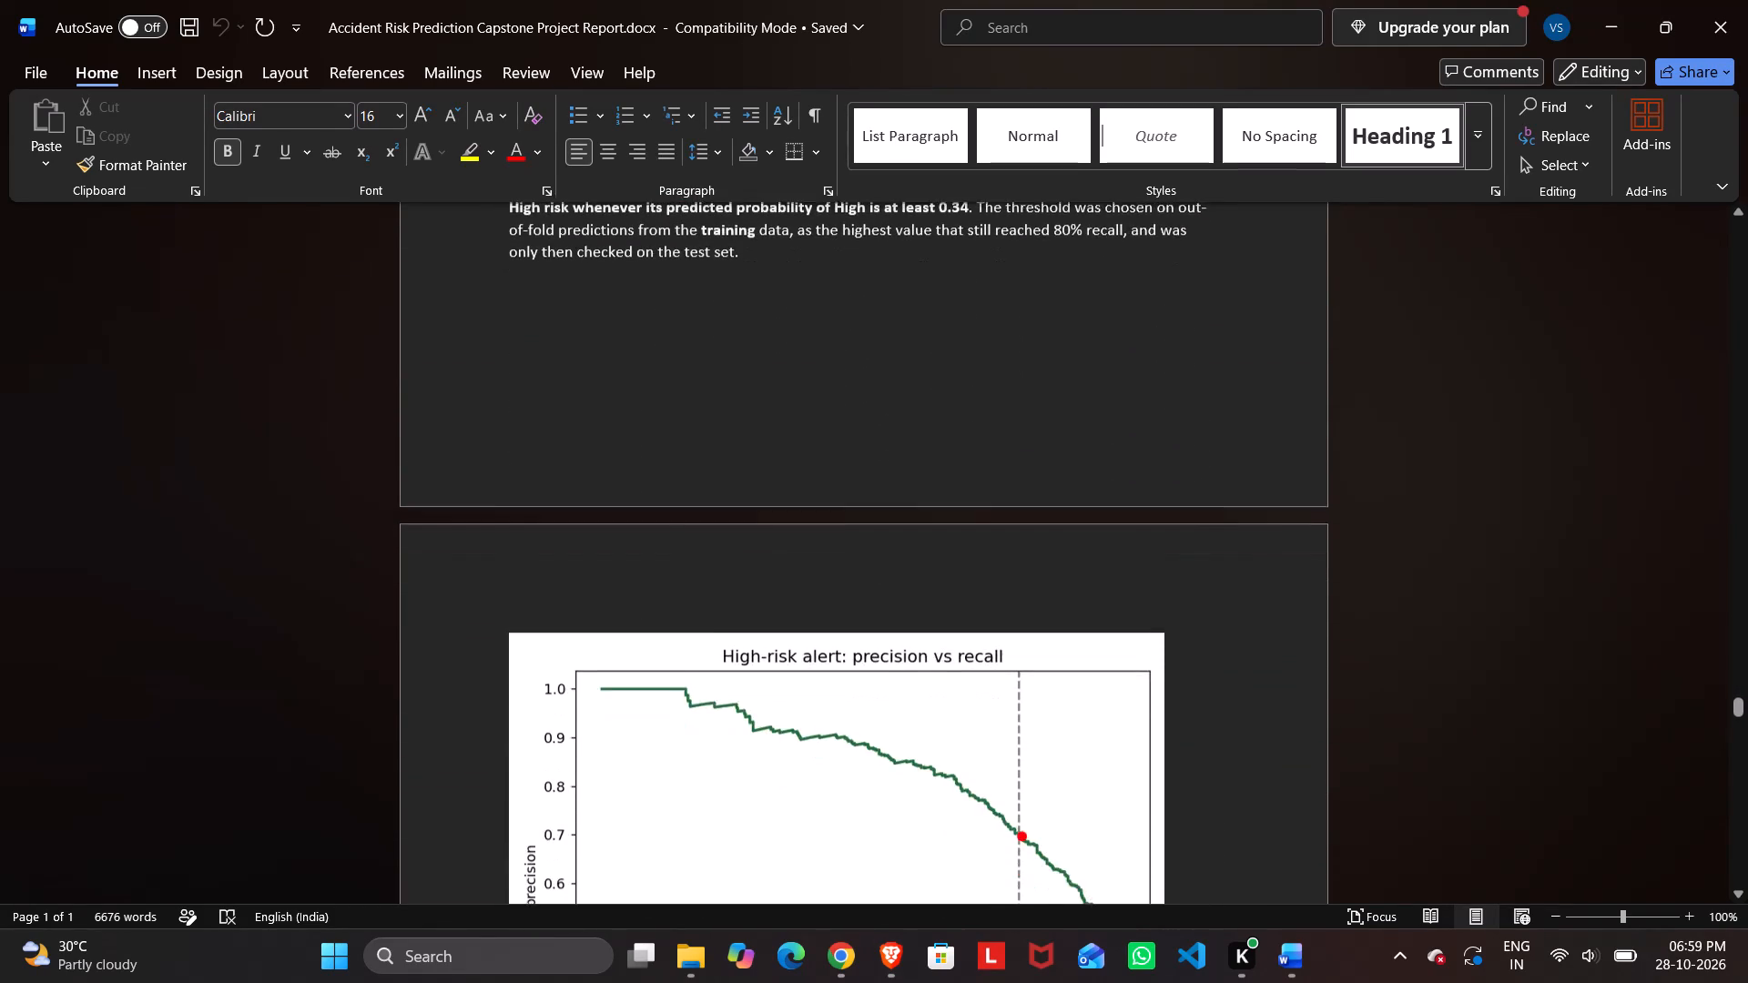
{"action": "scroll", "coordinate": [889, 410], "scroll_direction": "down", "scroll_amount": 4}
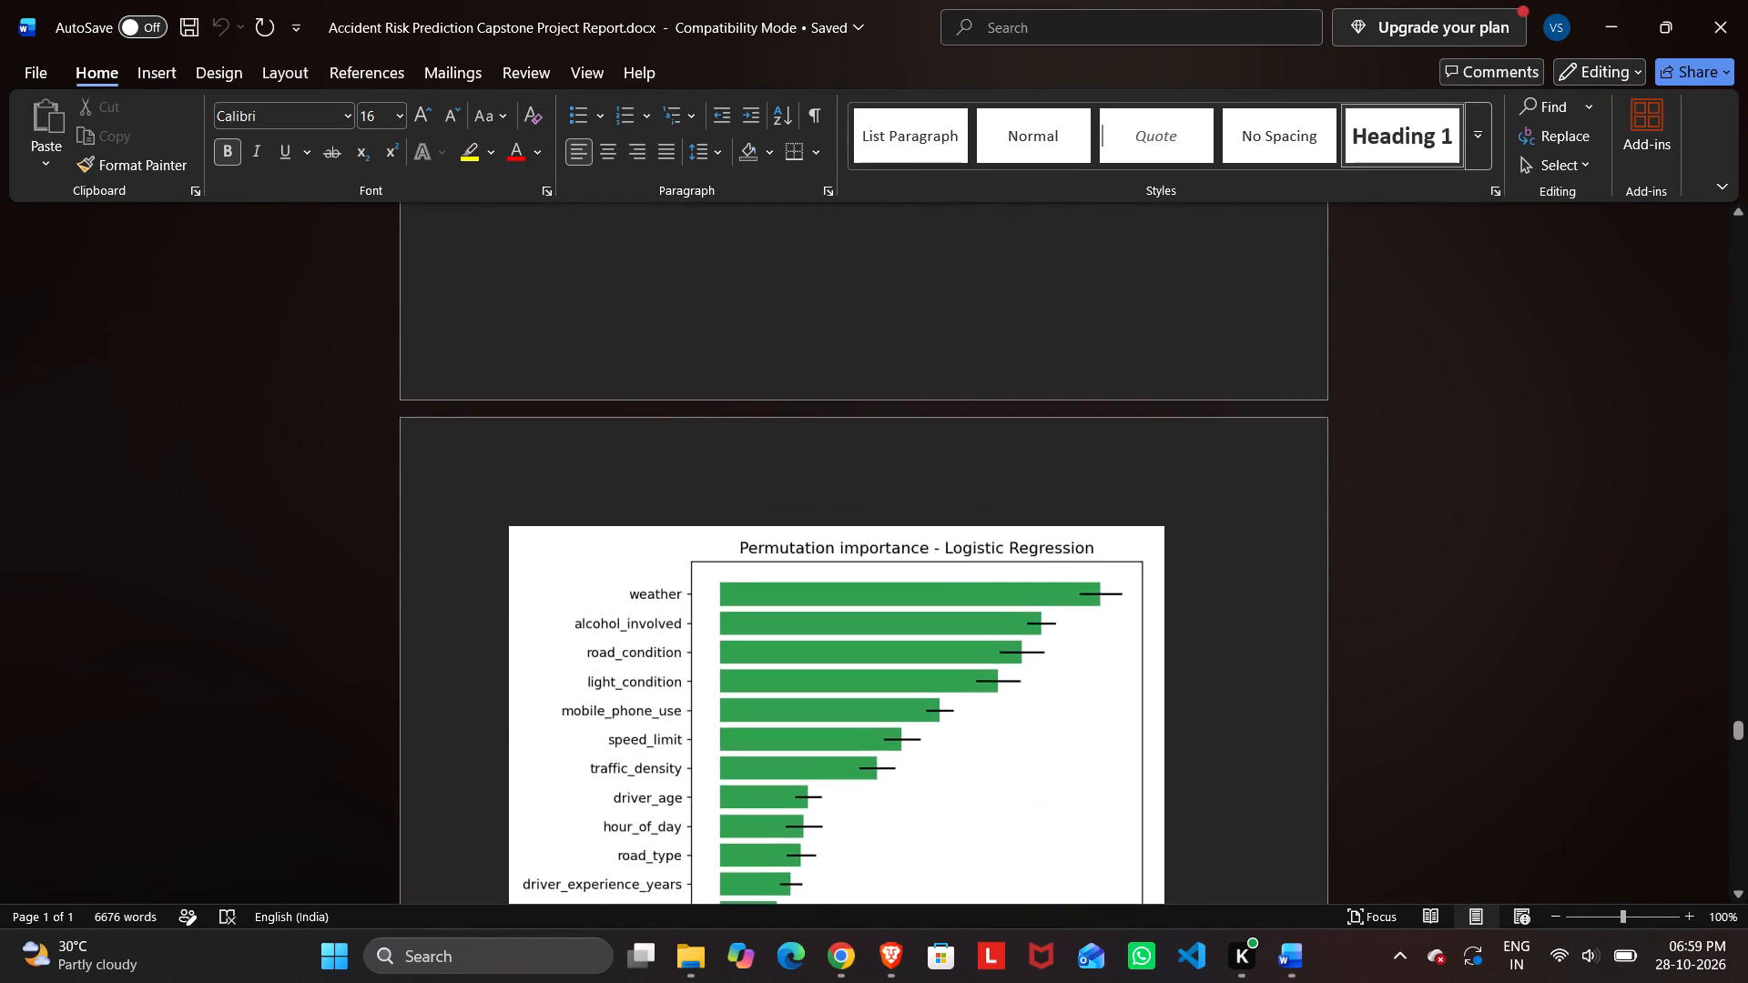
{"action": "scroll", "coordinate": [889, 410], "scroll_direction": "down", "scroll_amount": 3}
Check Section 8 in the Word document, covering the intervention simulation, stakeholder recommendations, system use and caveats.
{"action": "scroll", "coordinate": [889, 410], "scroll_direction": "down", "scroll_amount": 1}
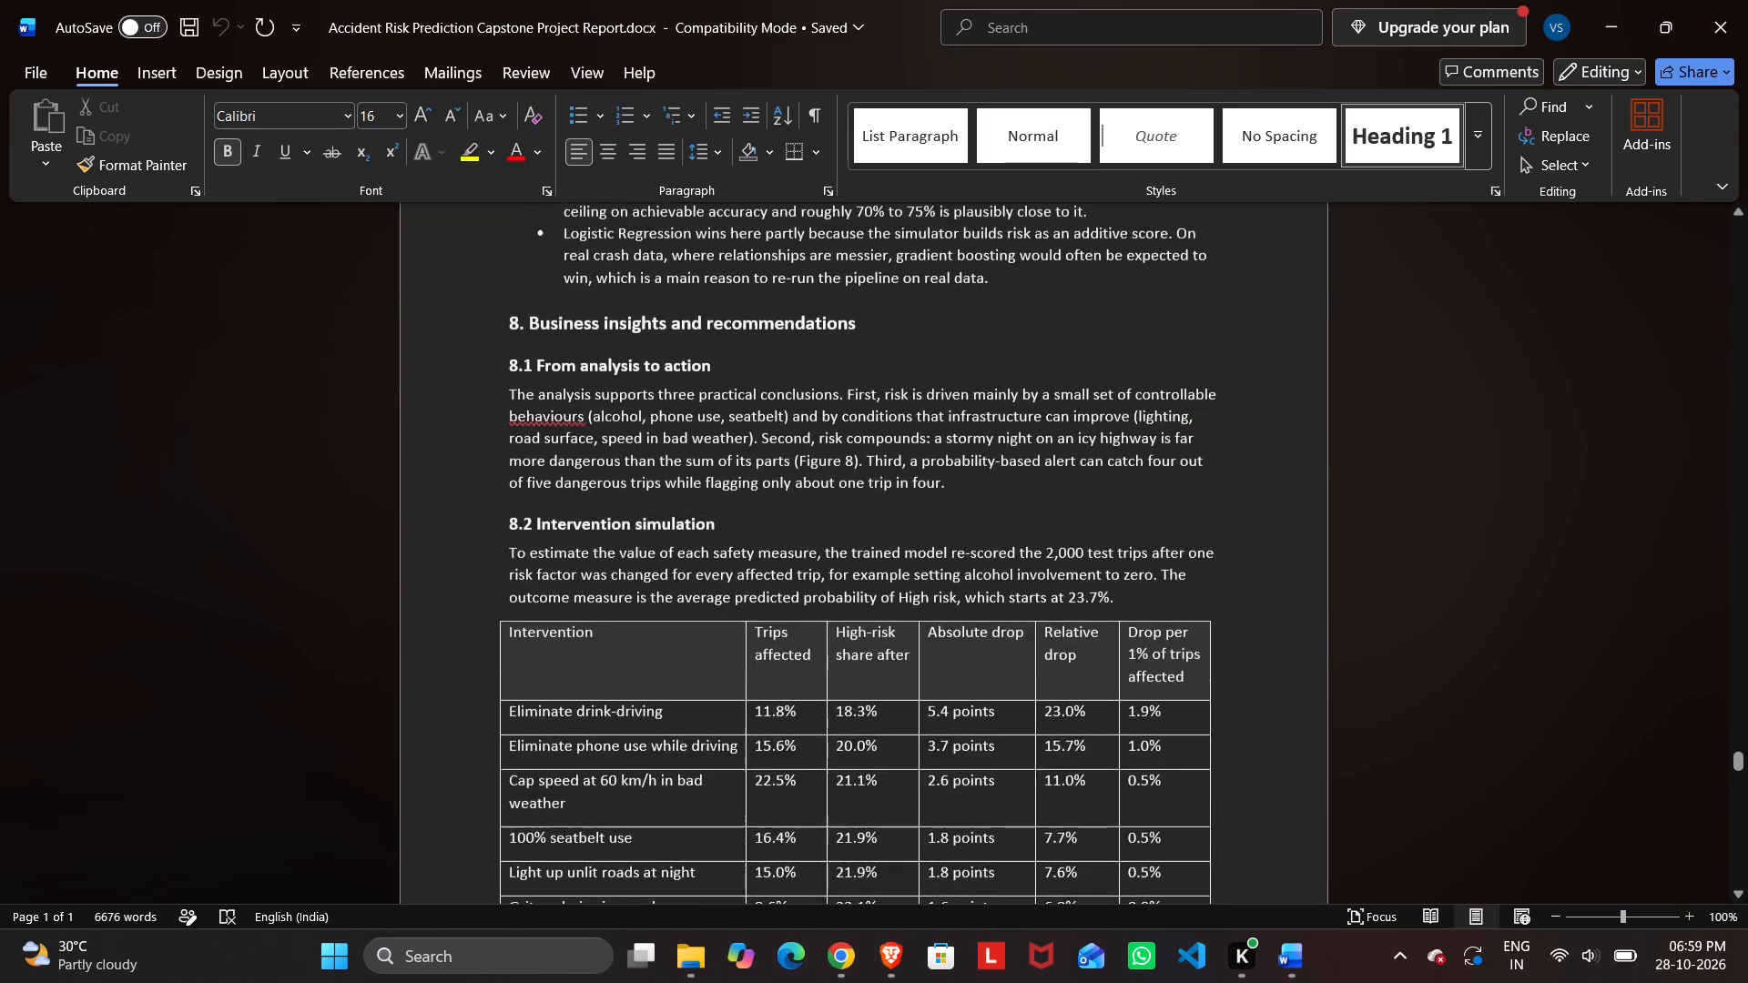
{"action": "scroll", "coordinate": [889, 410], "scroll_direction": "down", "scroll_amount": 6}
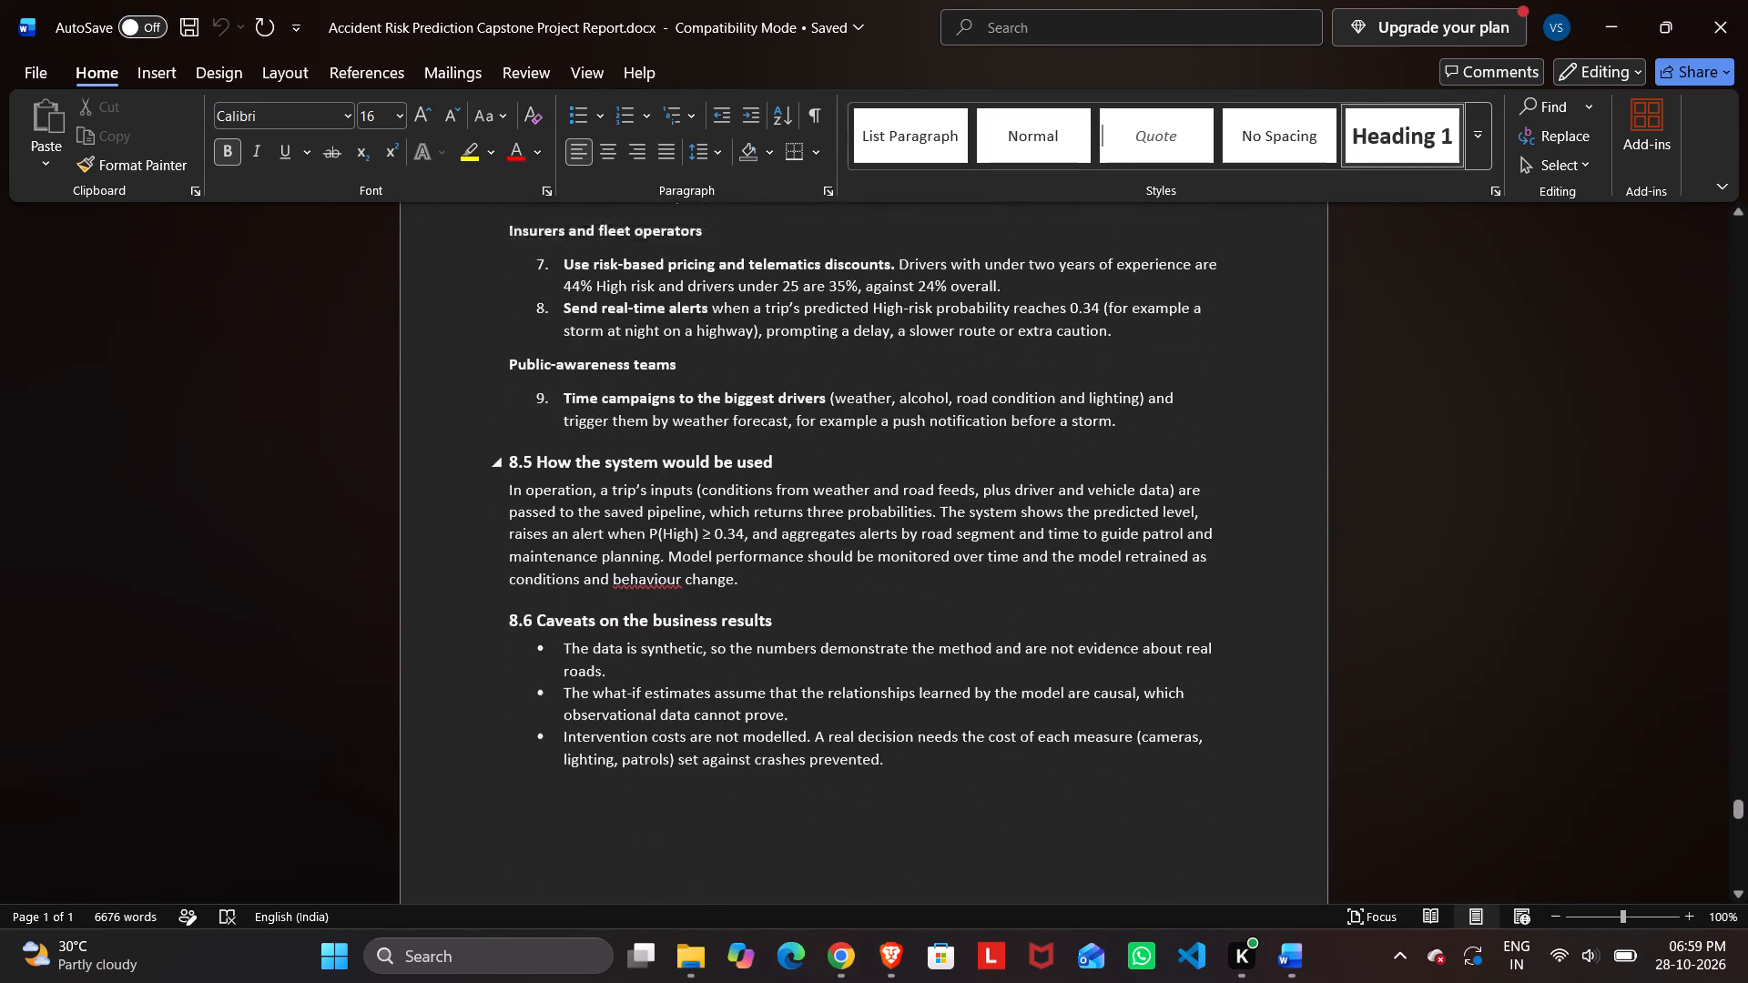
Check the report's closing text and the References list at the end of the Word document.
{"action": "scroll", "coordinate": [889, 410], "scroll_direction": "down", "scroll_amount": 6}
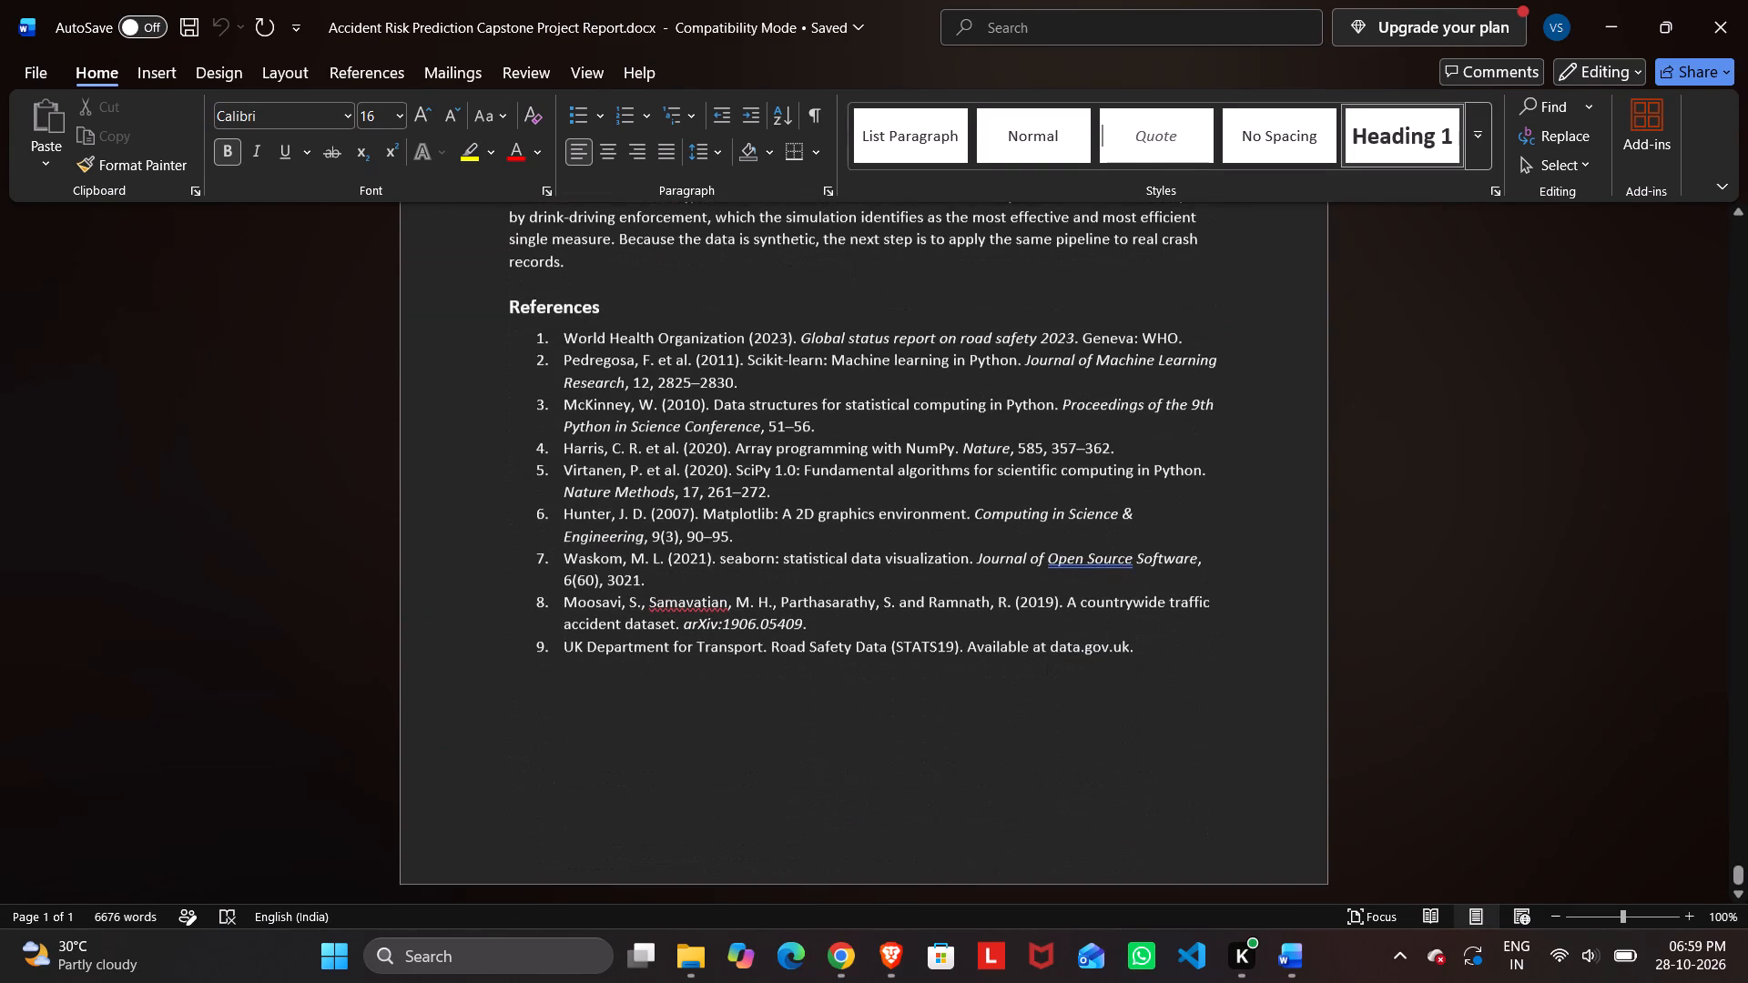
{"action": "scroll", "coordinate": [889, 410], "scroll_direction": "down", "scroll_amount": 1}
Return to the title block on the first page of the Word report.
{"action": "scroll", "coordinate": [889, 410], "scroll_direction": "up", "scroll_amount": 14}
{"action": "scroll", "coordinate": [889, 410], "scroll_direction": "up", "scroll_amount": 7}
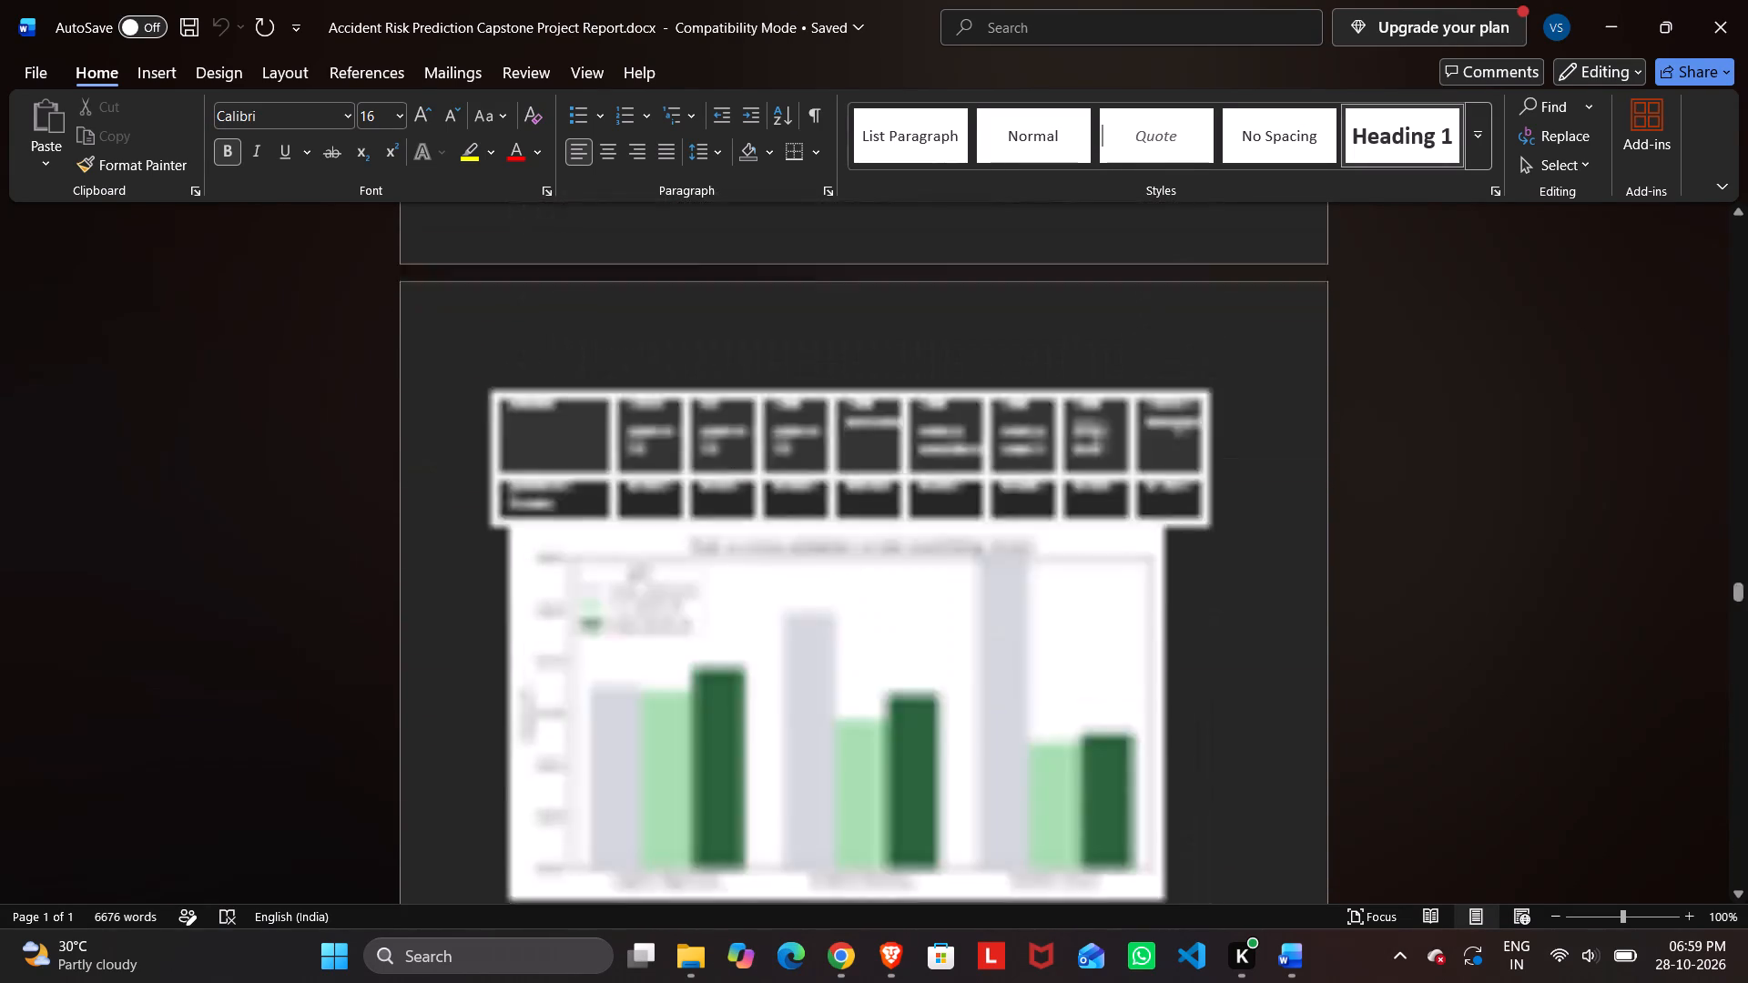
{"action": "scroll", "coordinate": [889, 410], "scroll_direction": "up", "scroll_amount": 6}
{"action": "scroll", "coordinate": [889, 410], "scroll_direction": "right", "scroll_amount": 1}
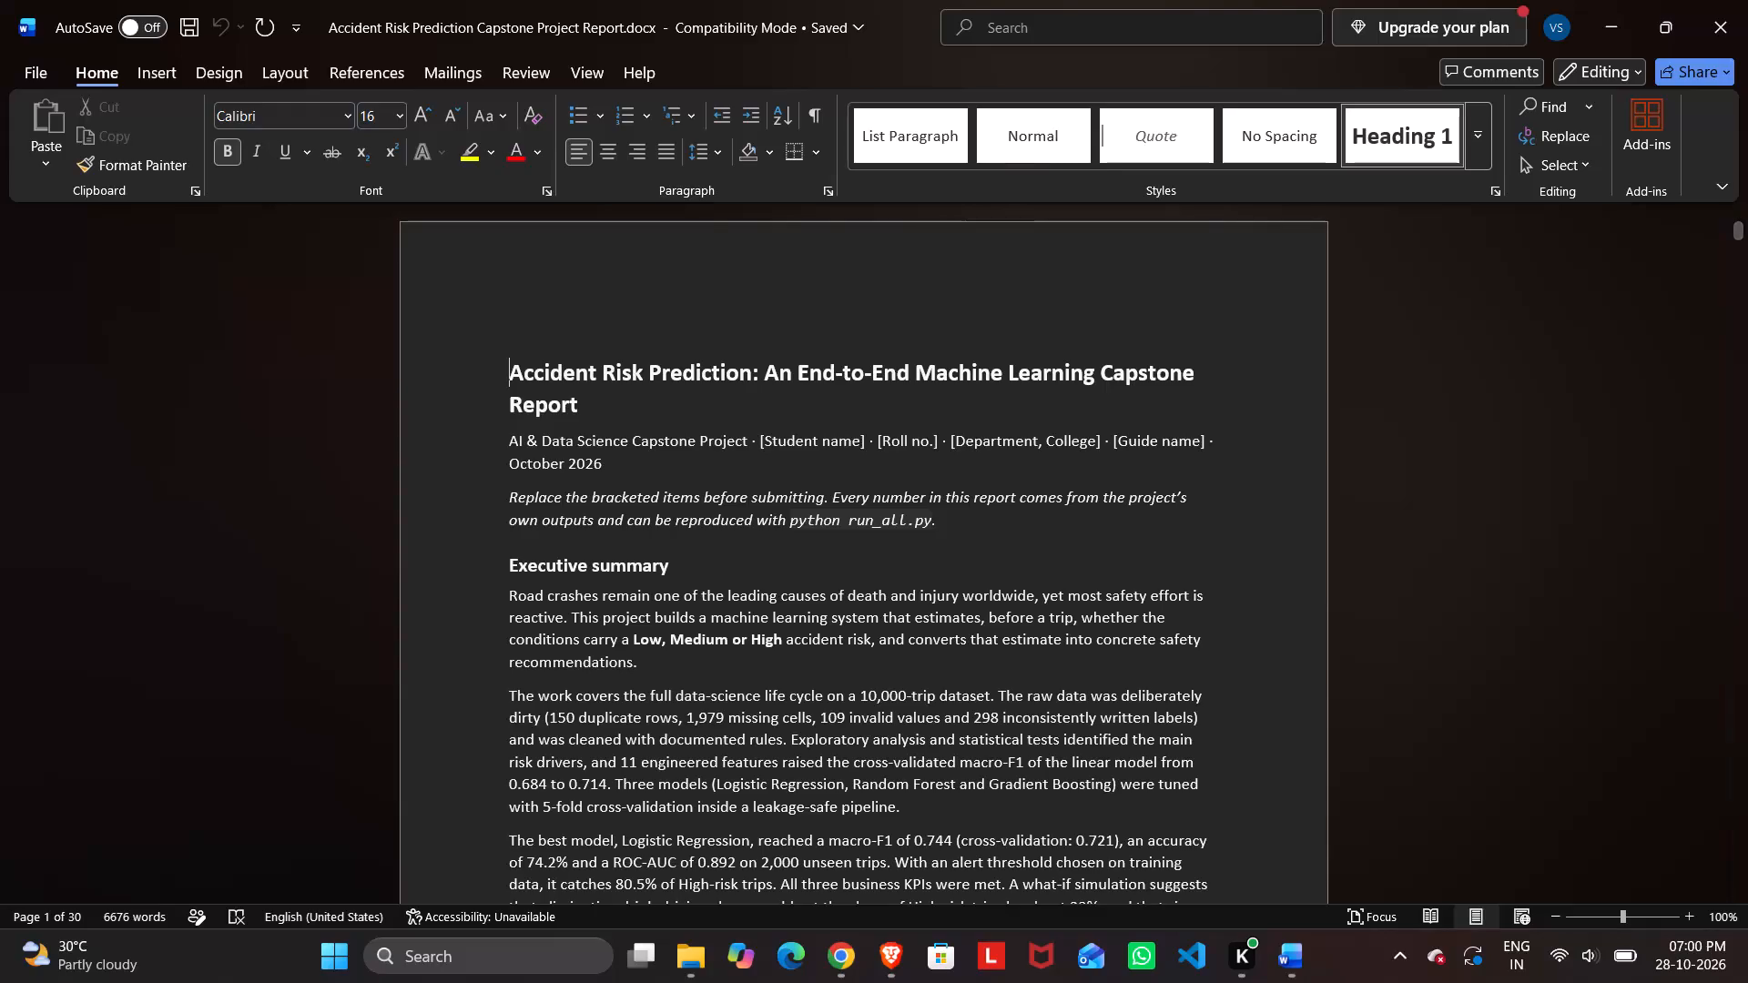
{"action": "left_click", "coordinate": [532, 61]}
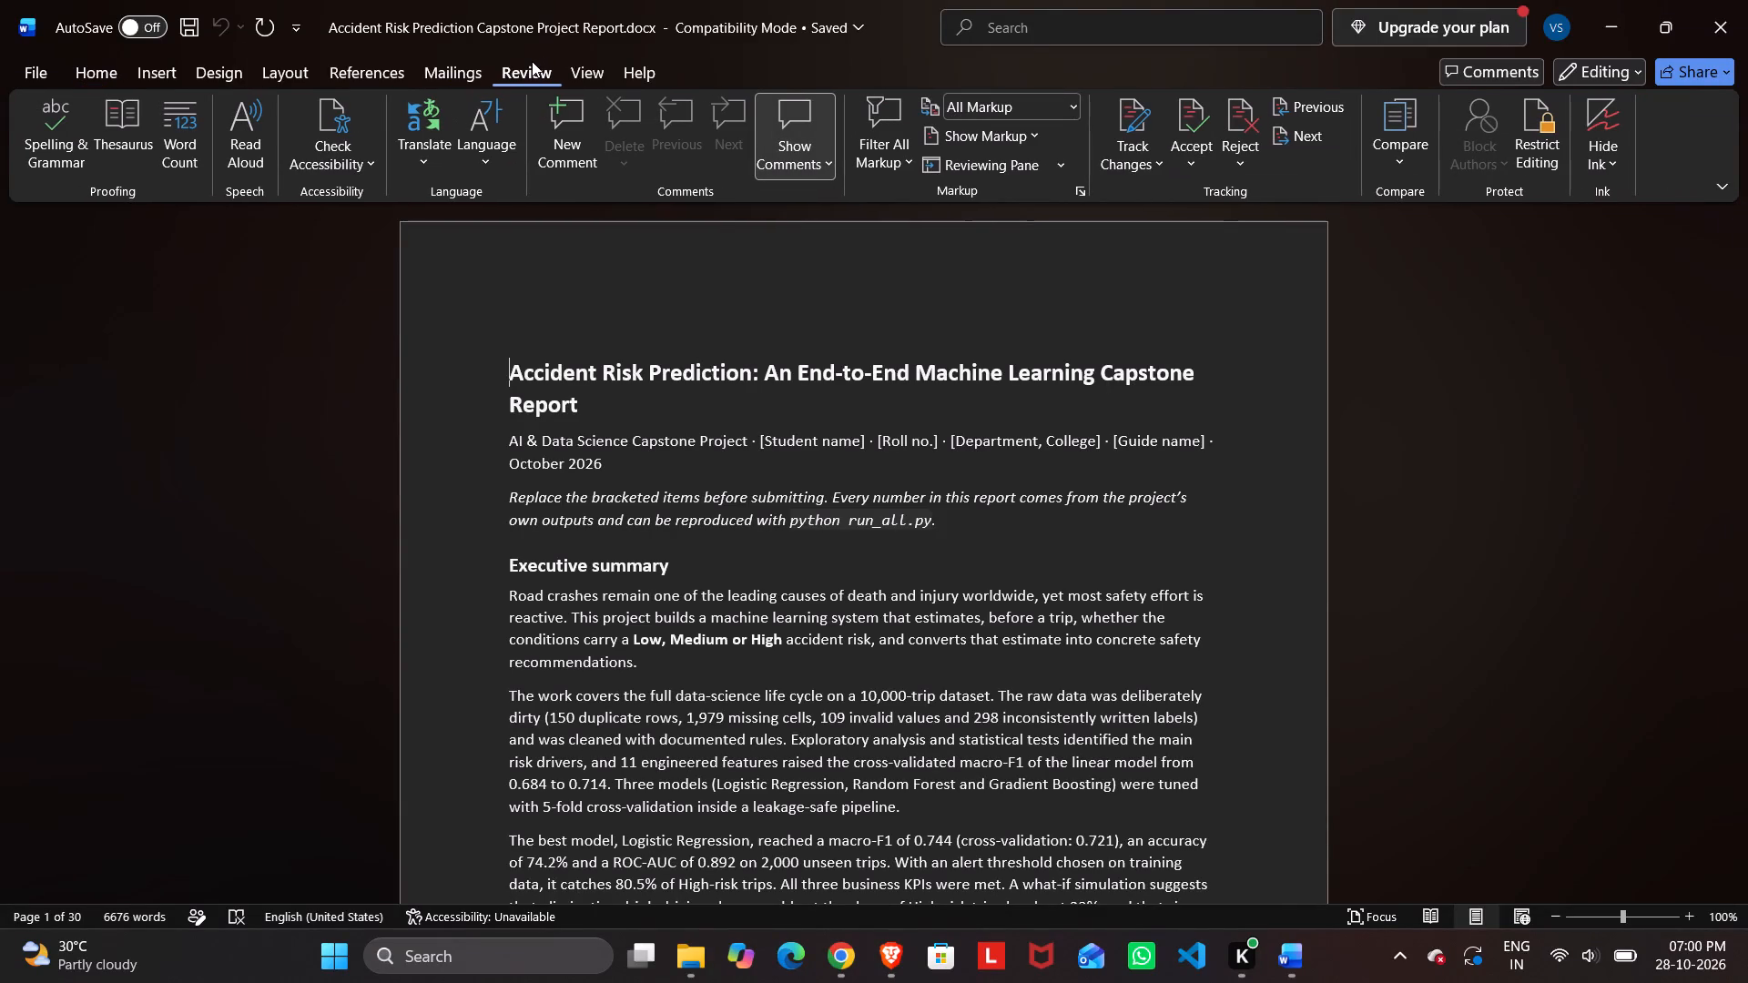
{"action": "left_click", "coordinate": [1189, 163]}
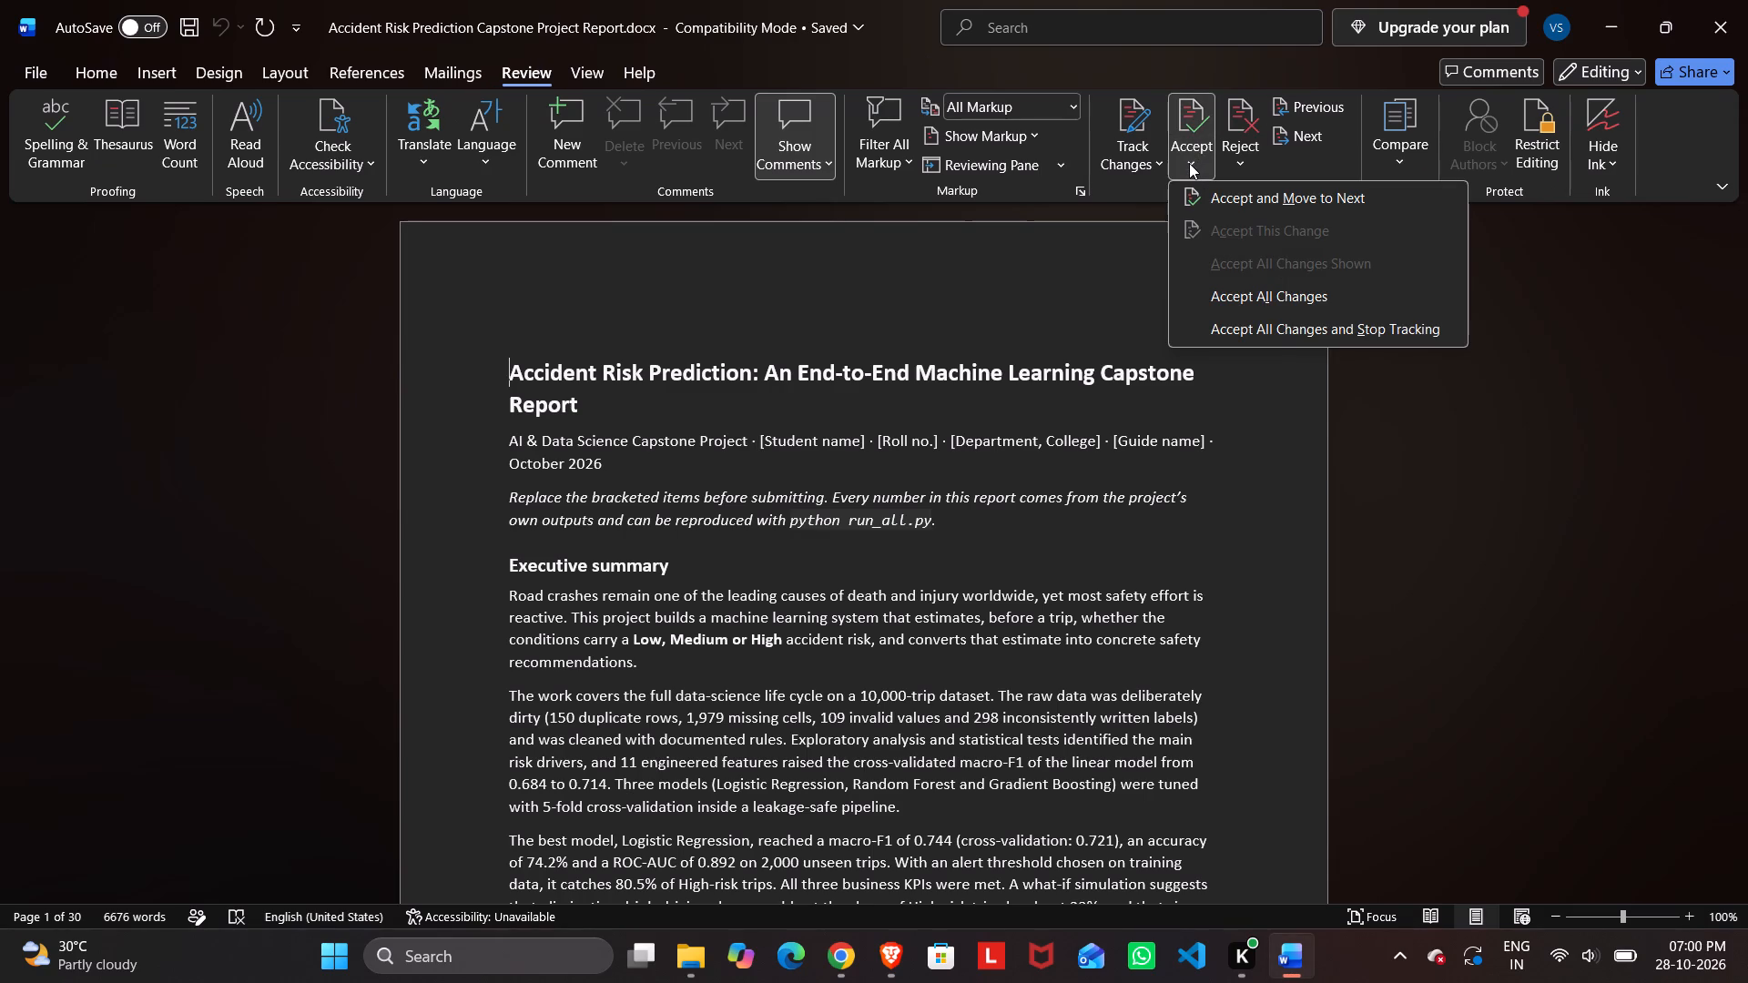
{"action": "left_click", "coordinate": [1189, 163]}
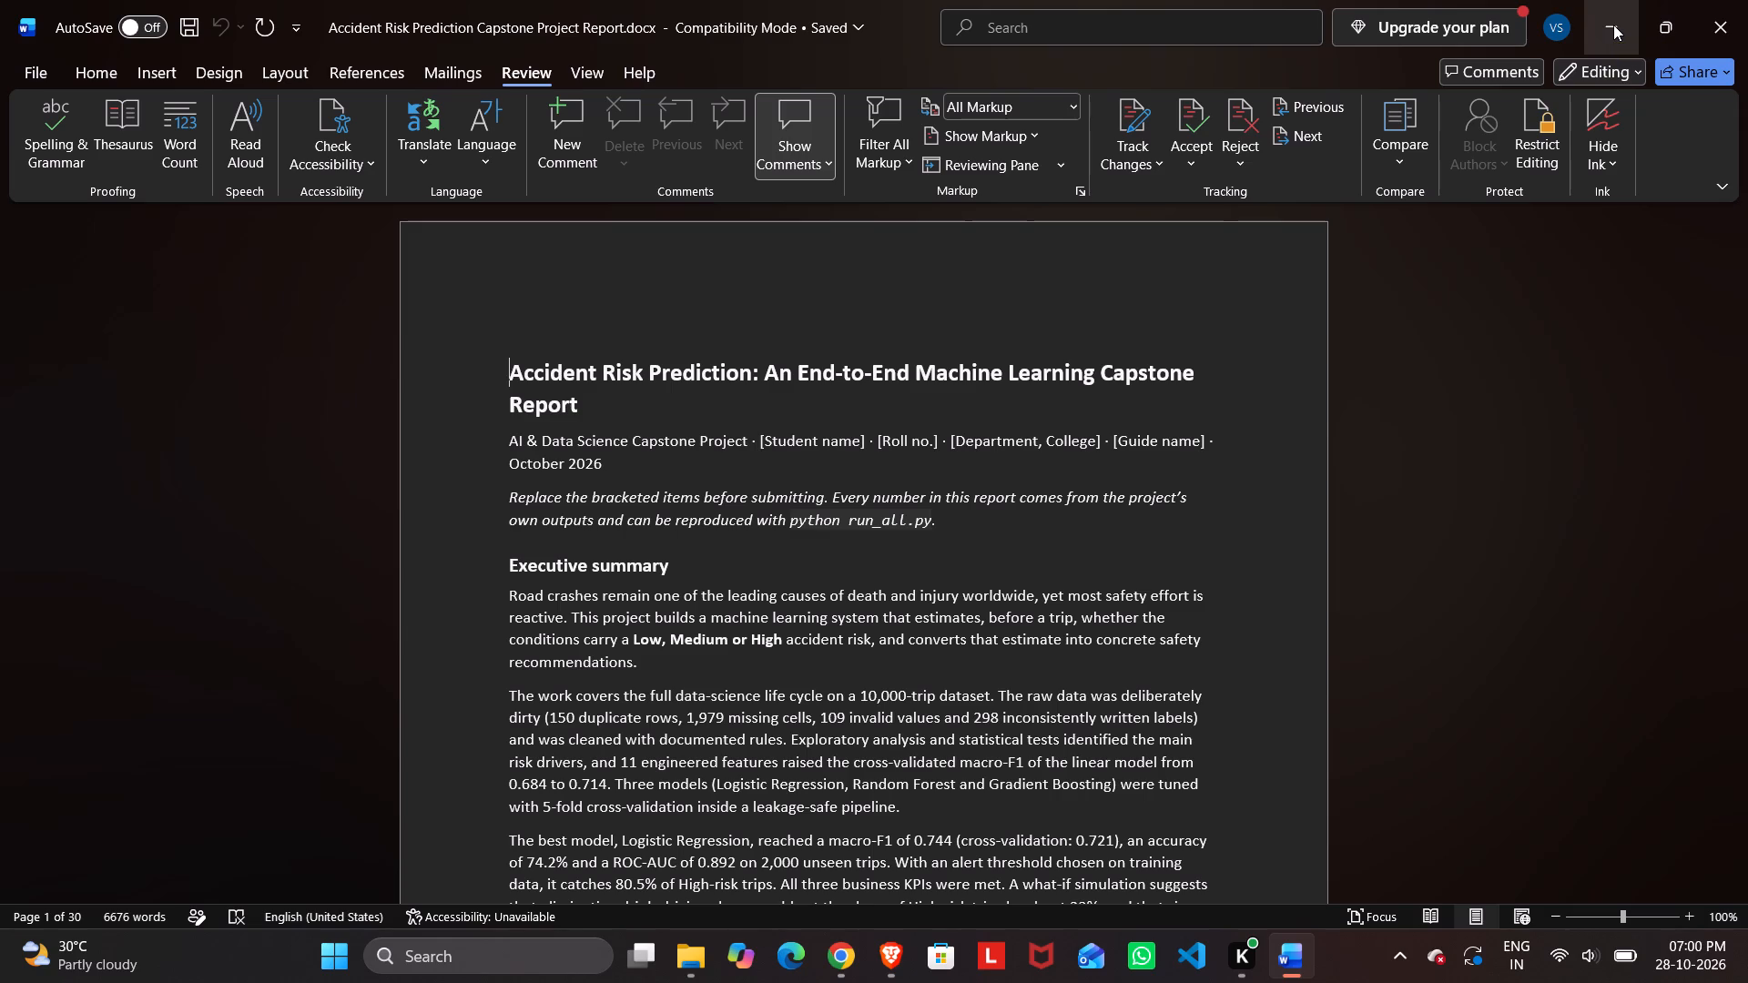
Open MLOPS LAB MANUAL.pdf from the Downloads folder and go to its cover page.
{"action": "left_click", "coordinate": [692, 982]}
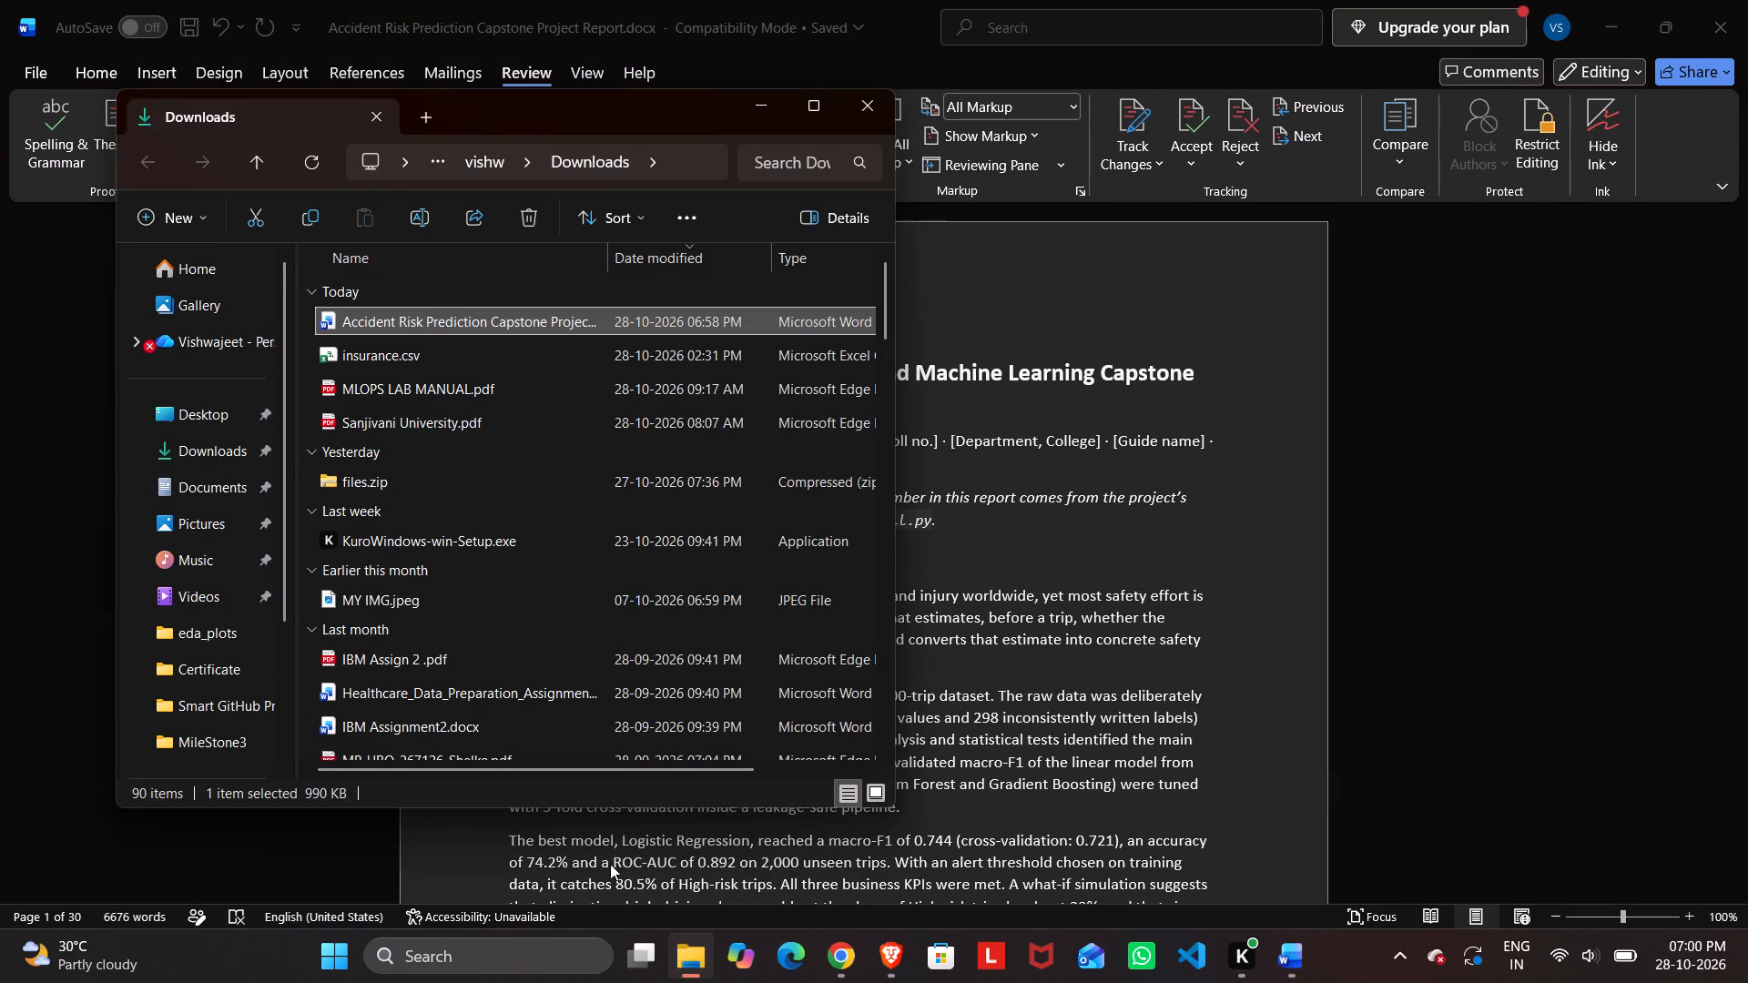
{"action": "double_click", "coordinate": [403, 390]}
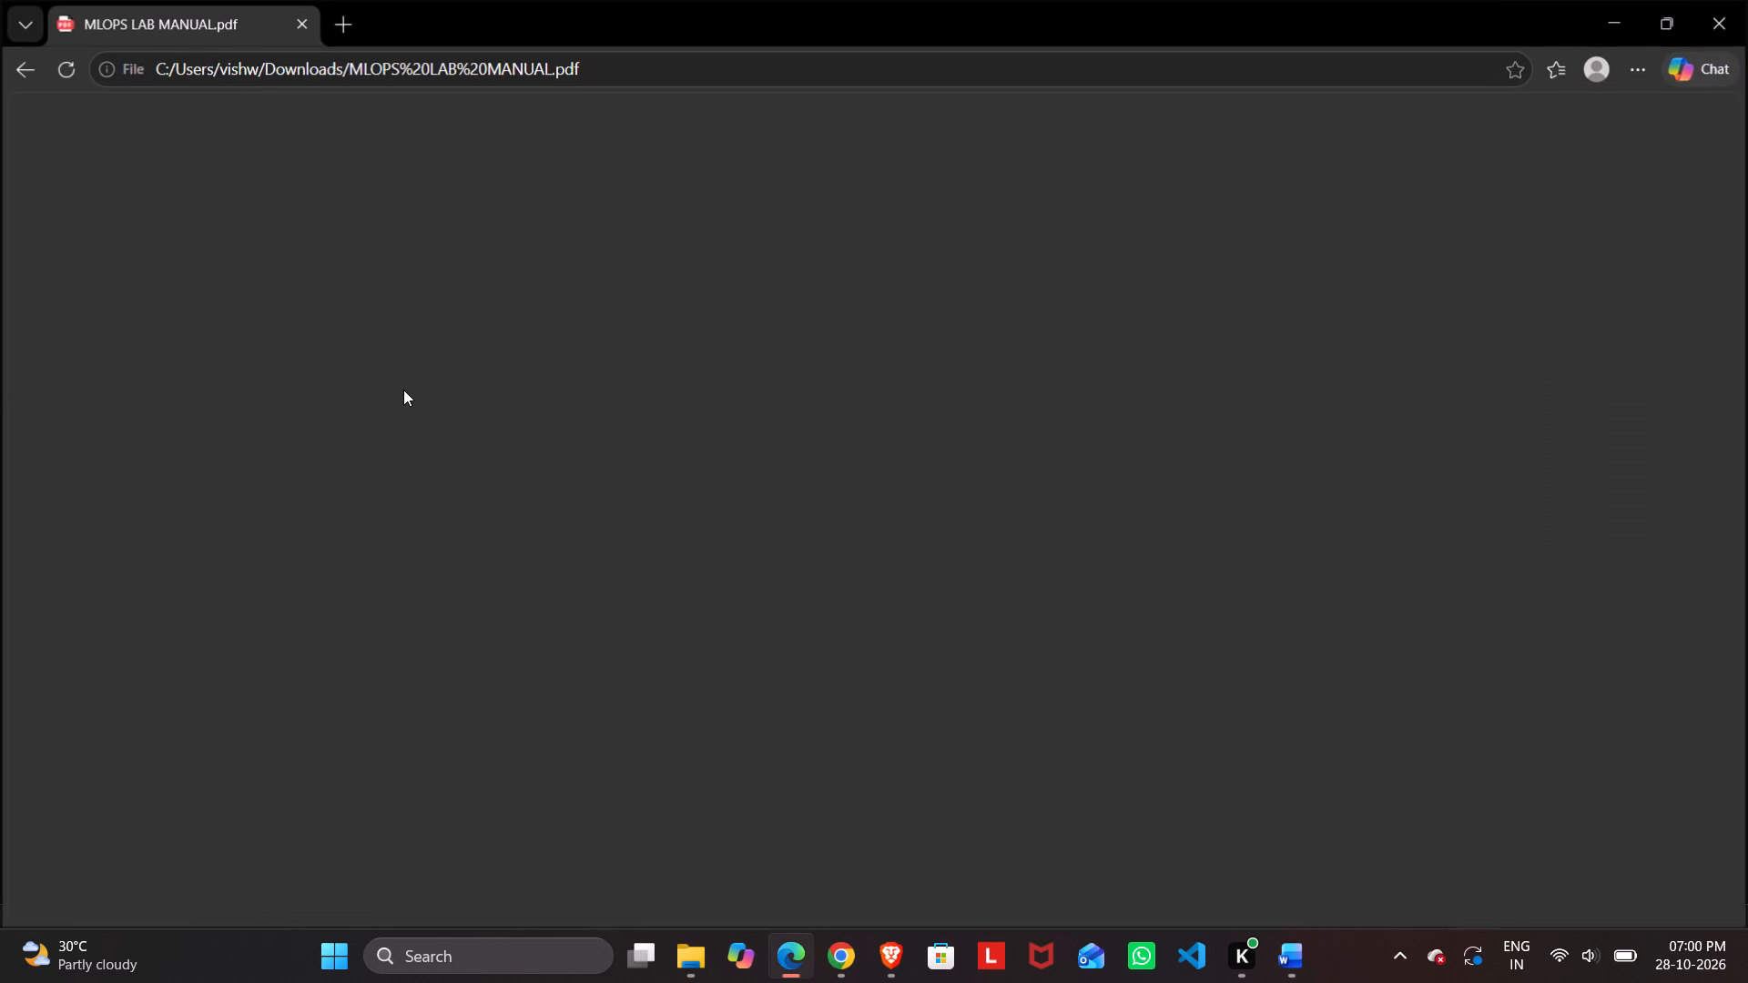
{"action": "scroll", "coordinate": [722, 423], "scroll_direction": "up", "scroll_amount": 14}
{"action": "scroll", "coordinate": [722, 423], "scroll_direction": "up", "scroll_amount": 11}
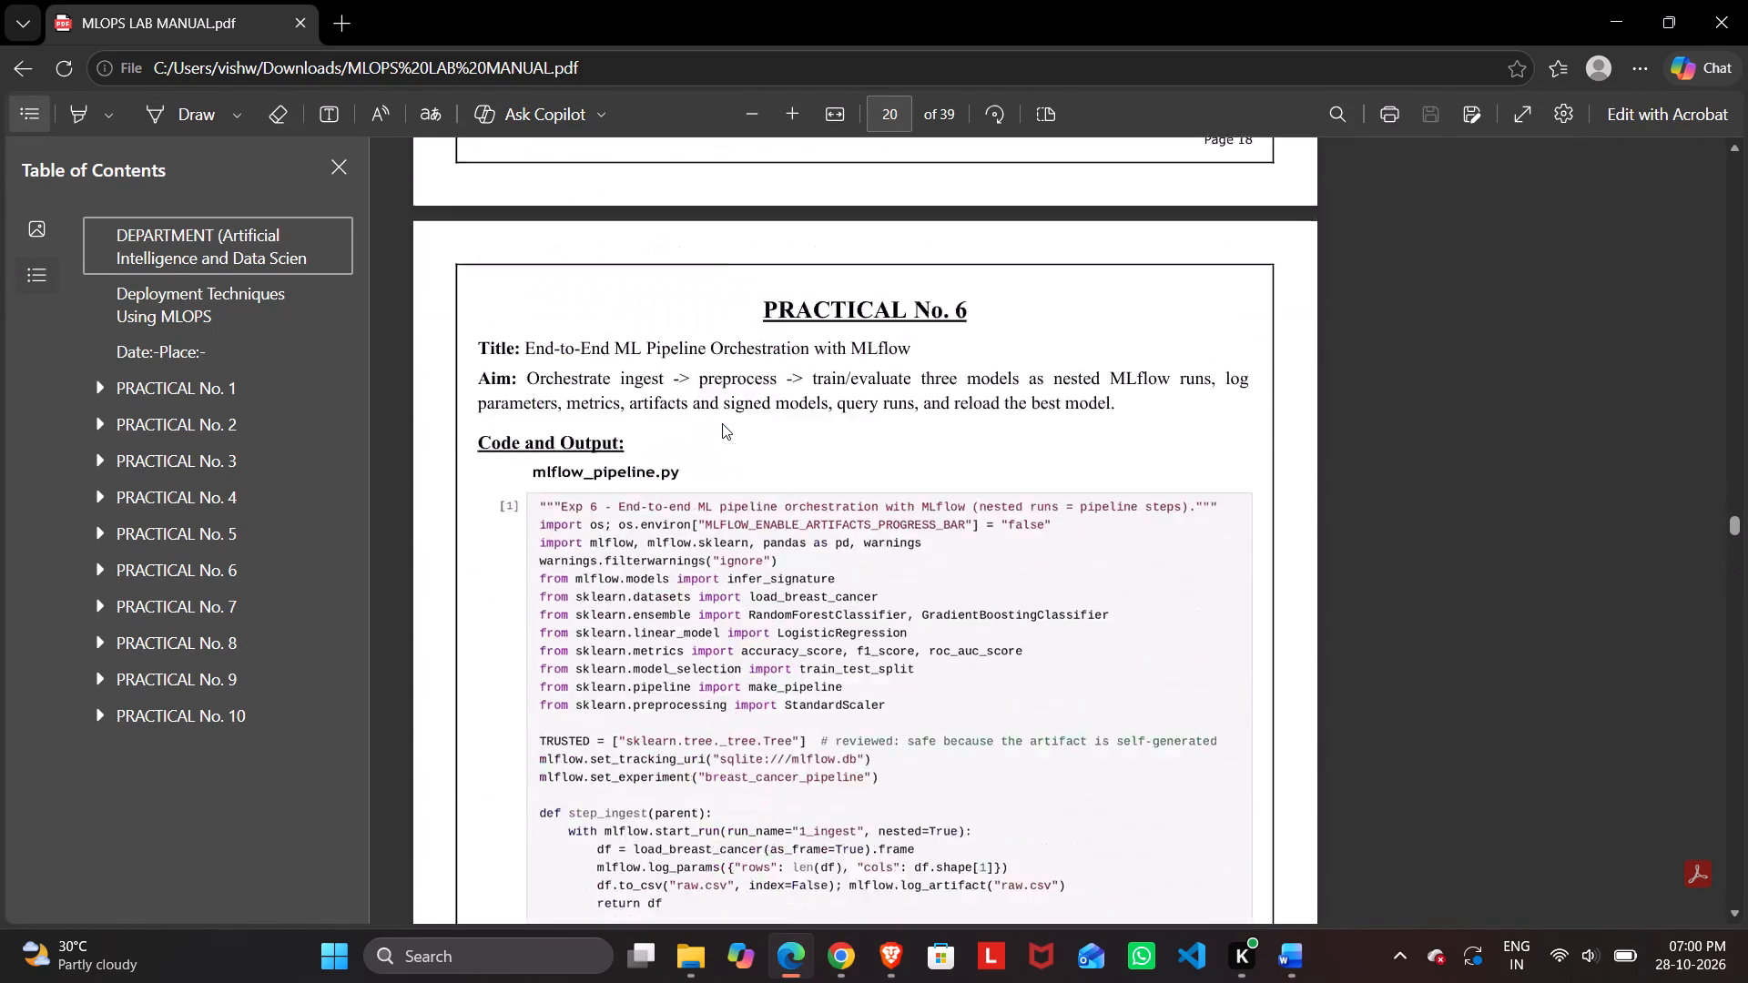
{"action": "left_click", "coordinate": [239, 229]}
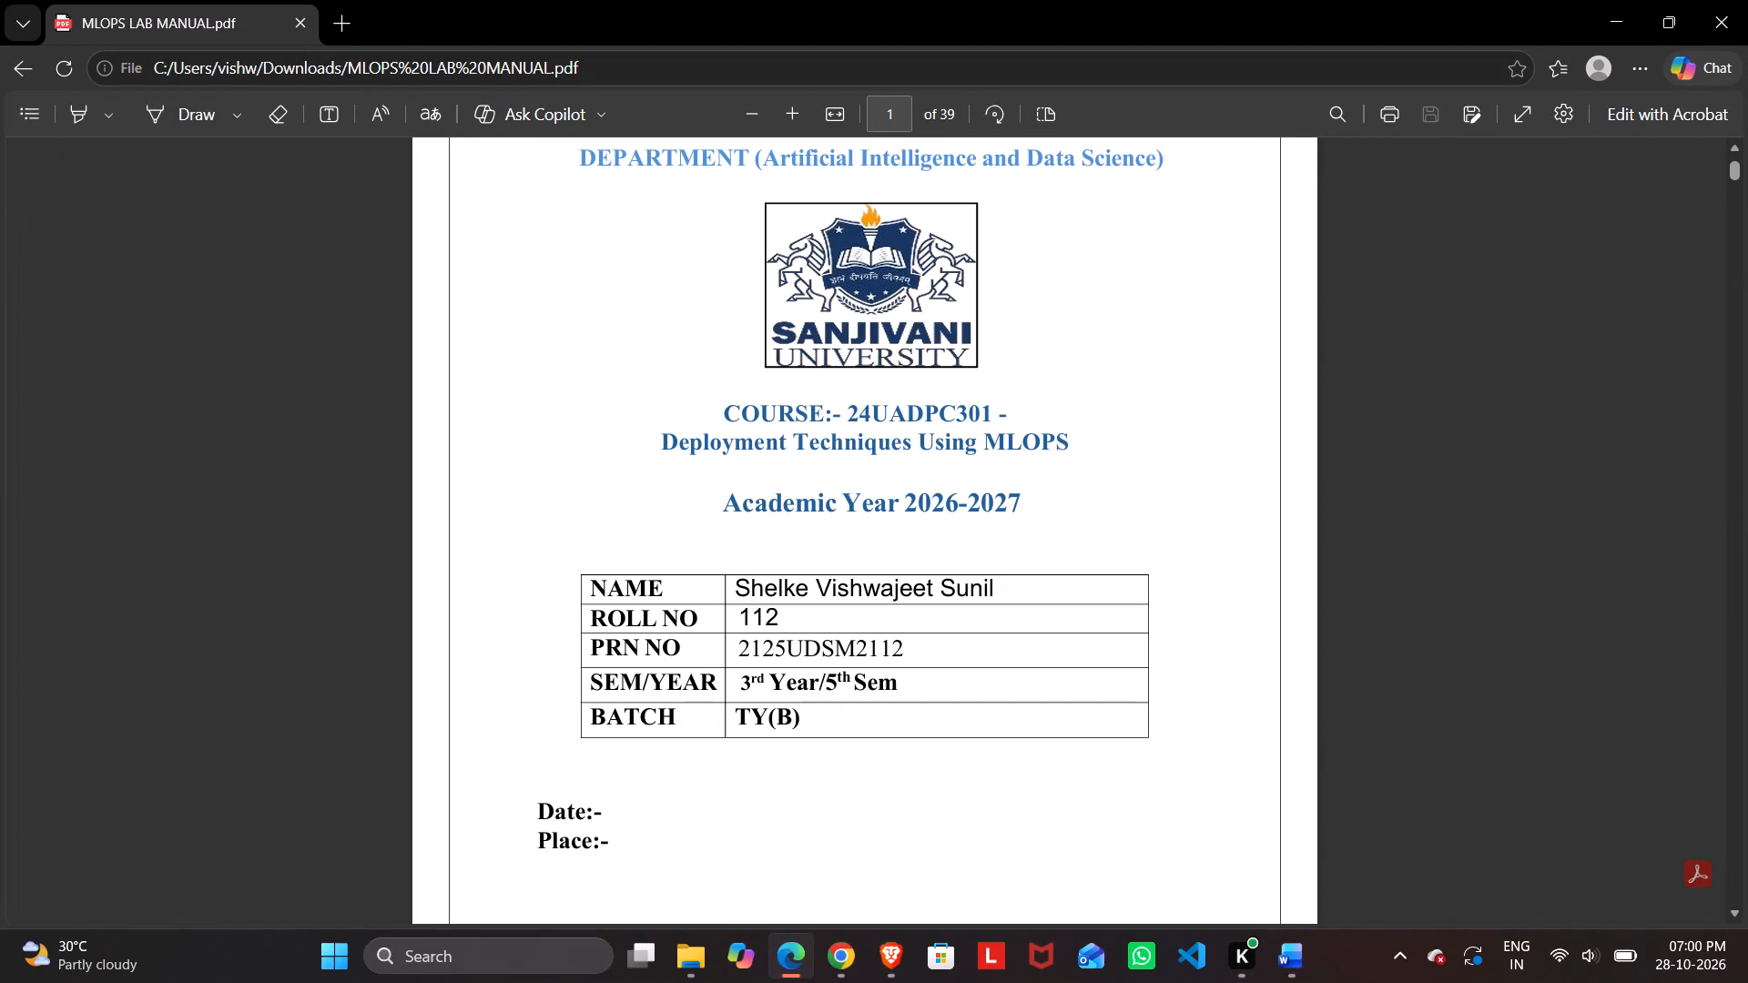
Examine the lab manual's cover page, including the university header, course title, student details table and submission signature block.
{"action": "scroll", "coordinate": [793, 441], "scroll_direction": "up", "scroll_amount": 5}
{"action": "scroll", "coordinate": [793, 441], "scroll_direction": "down", "scroll_amount": 1}
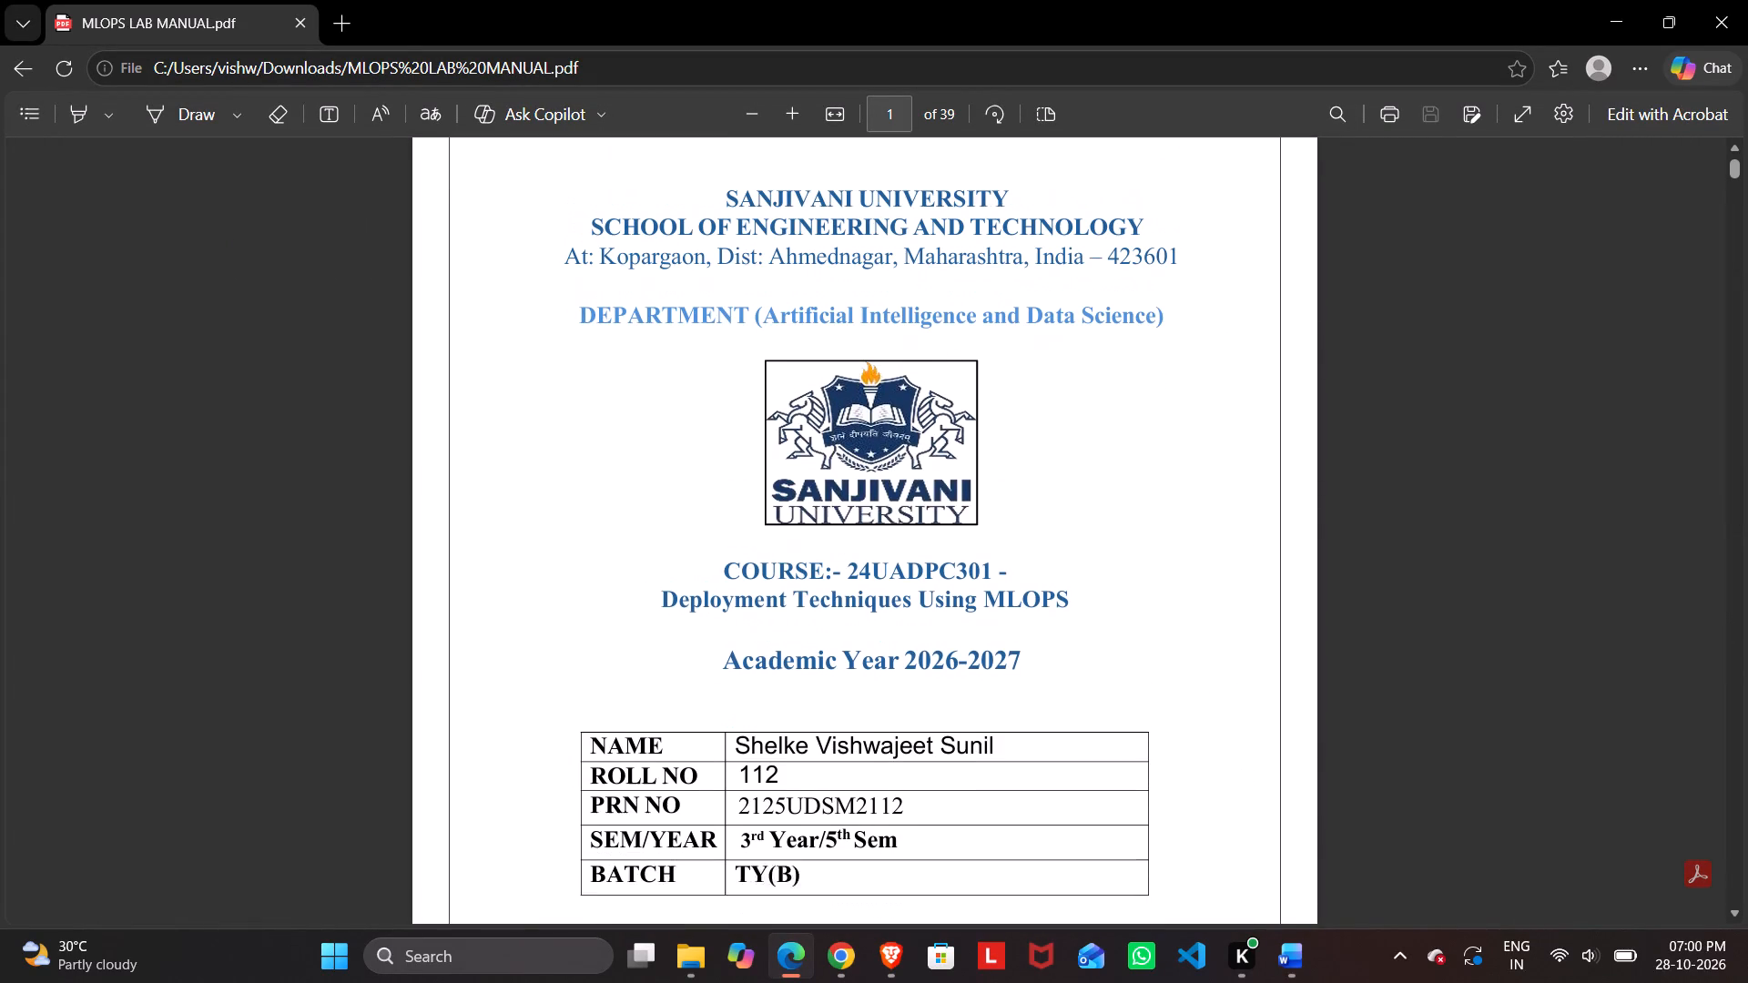
{"action": "scroll", "coordinate": [793, 441], "scroll_direction": "down", "scroll_amount": 3}
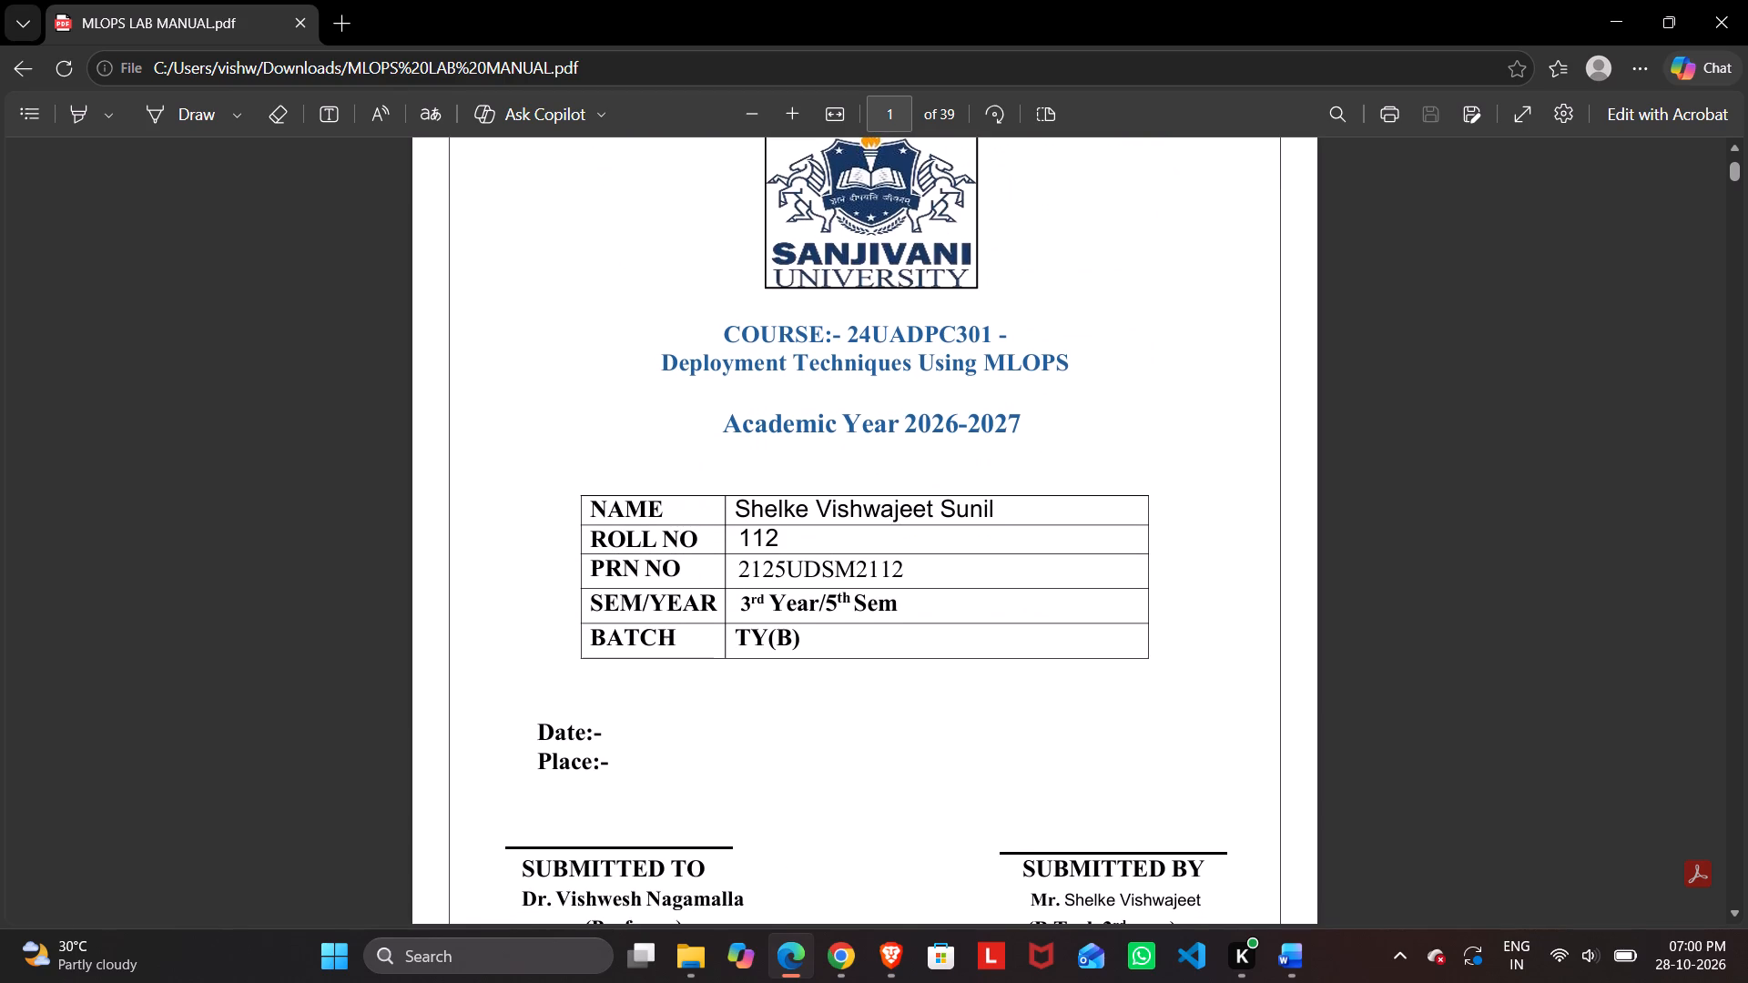
{"action": "scroll", "coordinate": [793, 441], "scroll_direction": "down", "scroll_amount": 4}
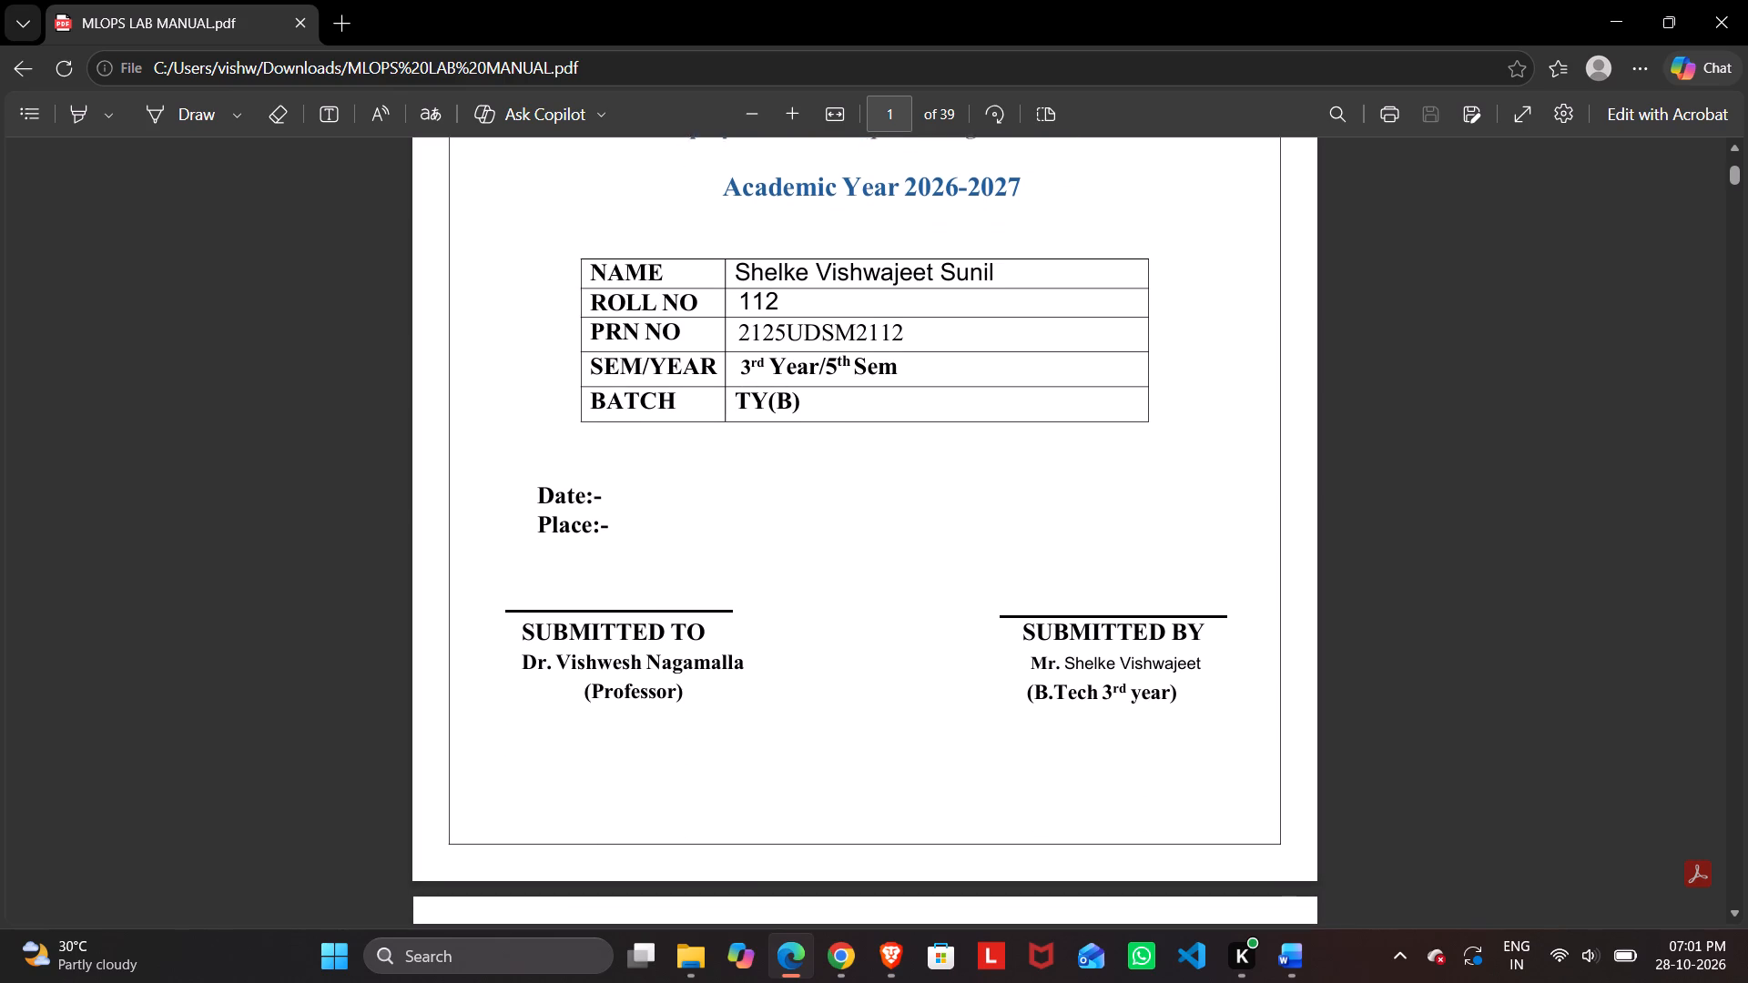
{"action": "scroll", "coordinate": [793, 441], "scroll_direction": "down", "scroll_amount": 3}
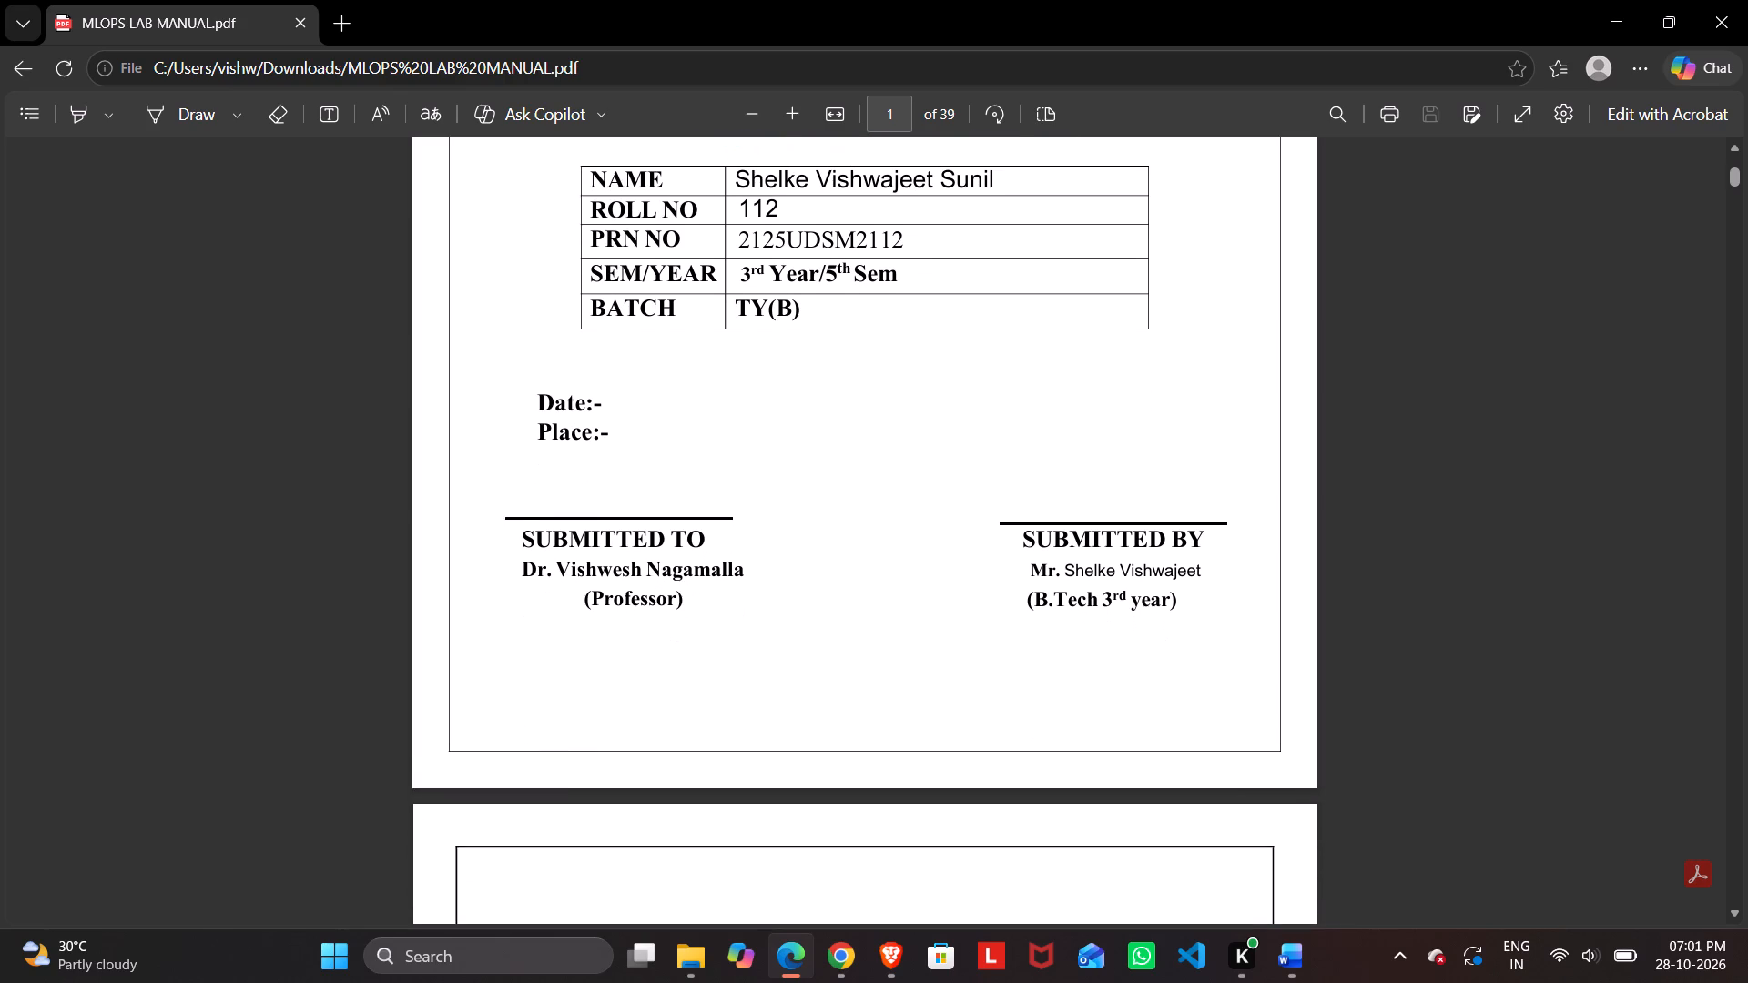
Examine the lab manual's INDEX table of practicals and the opening layout of Practical No. 1.
{"action": "scroll", "coordinate": [793, 441], "scroll_direction": "down", "scroll_amount": 5}
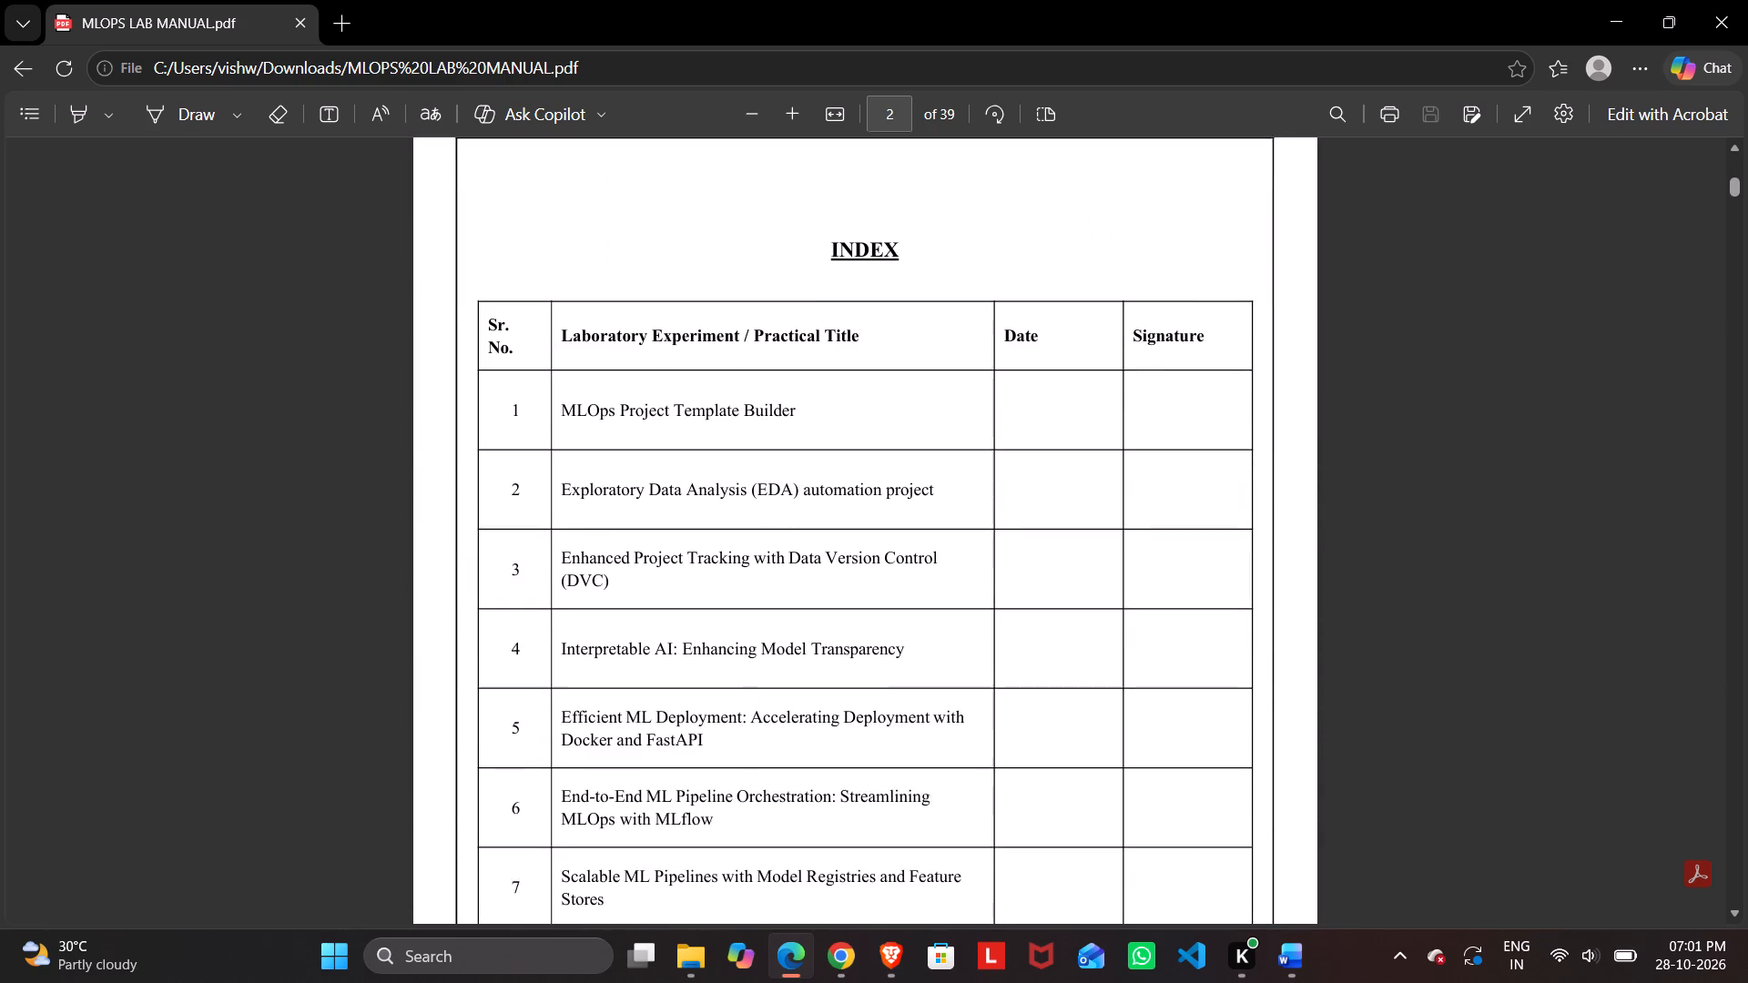
{"action": "scroll", "coordinate": [793, 441], "scroll_direction": "down", "scroll_amount": 3}
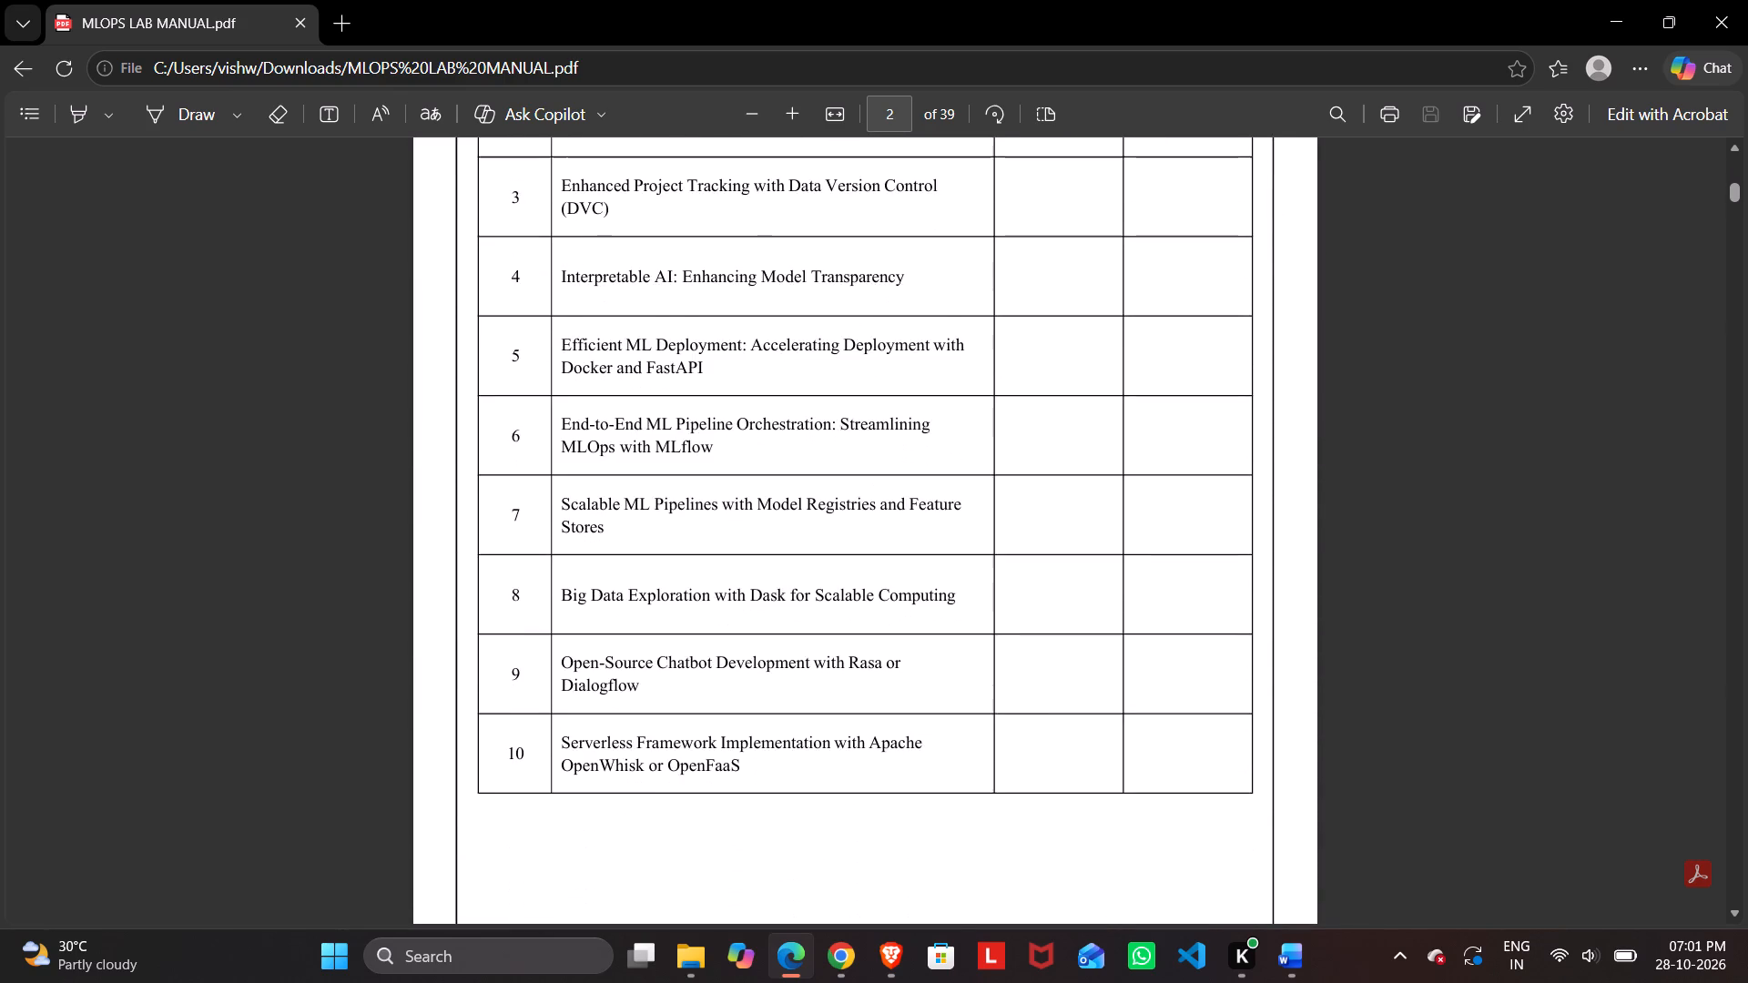
{"action": "scroll", "coordinate": [793, 441], "scroll_direction": "down", "scroll_amount": 4}
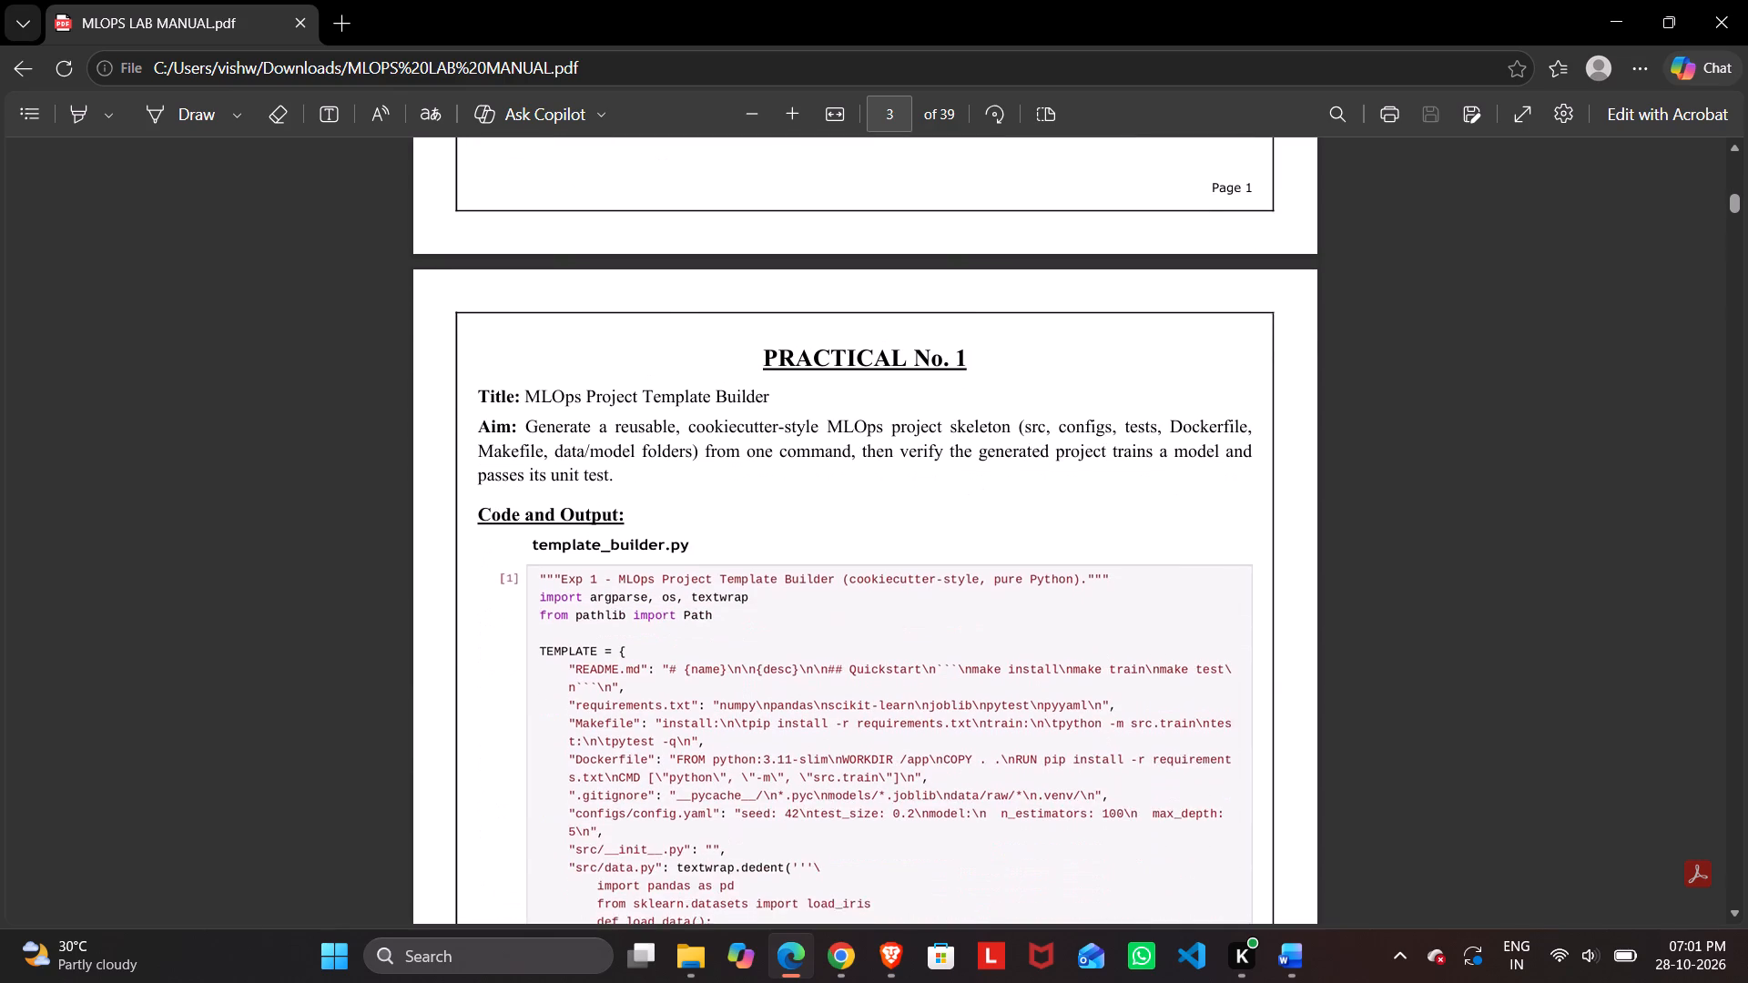
Return to the lab manual's cover page and re-examine its header, logo and student details table.
{"action": "scroll", "coordinate": [793, 441], "scroll_direction": "up", "scroll_amount": 5}
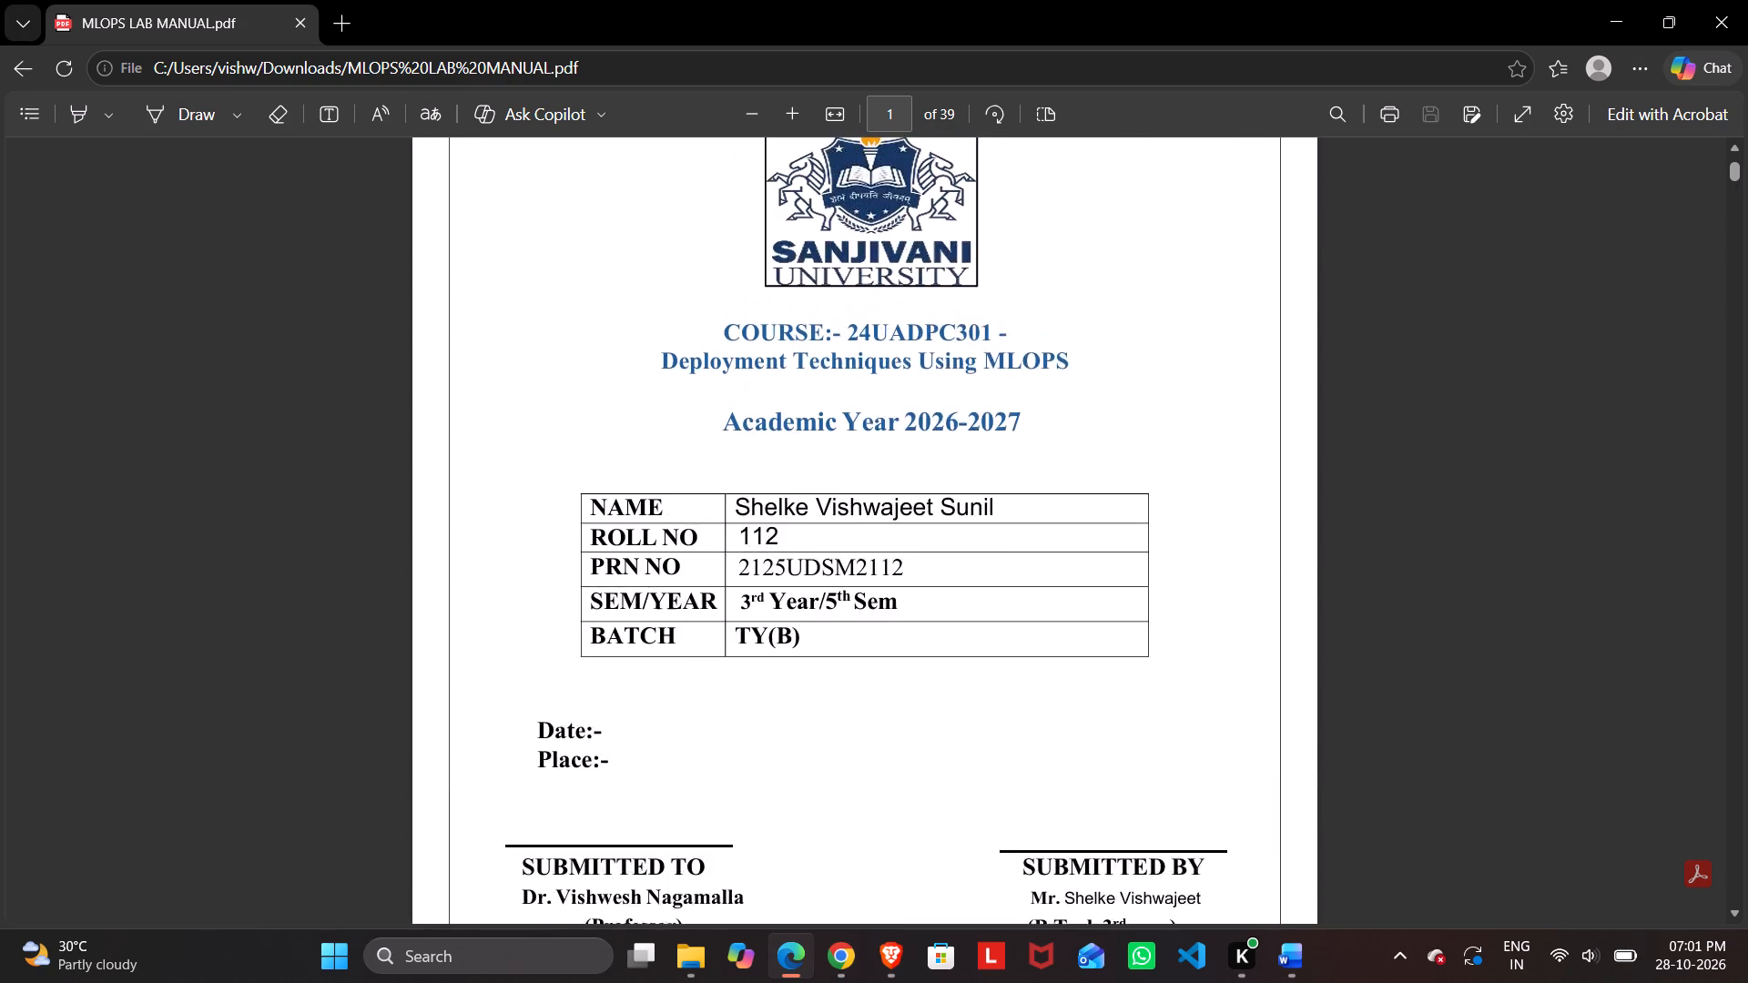
{"action": "scroll", "coordinate": [803, 463], "scroll_direction": "up", "scroll_amount": 2}
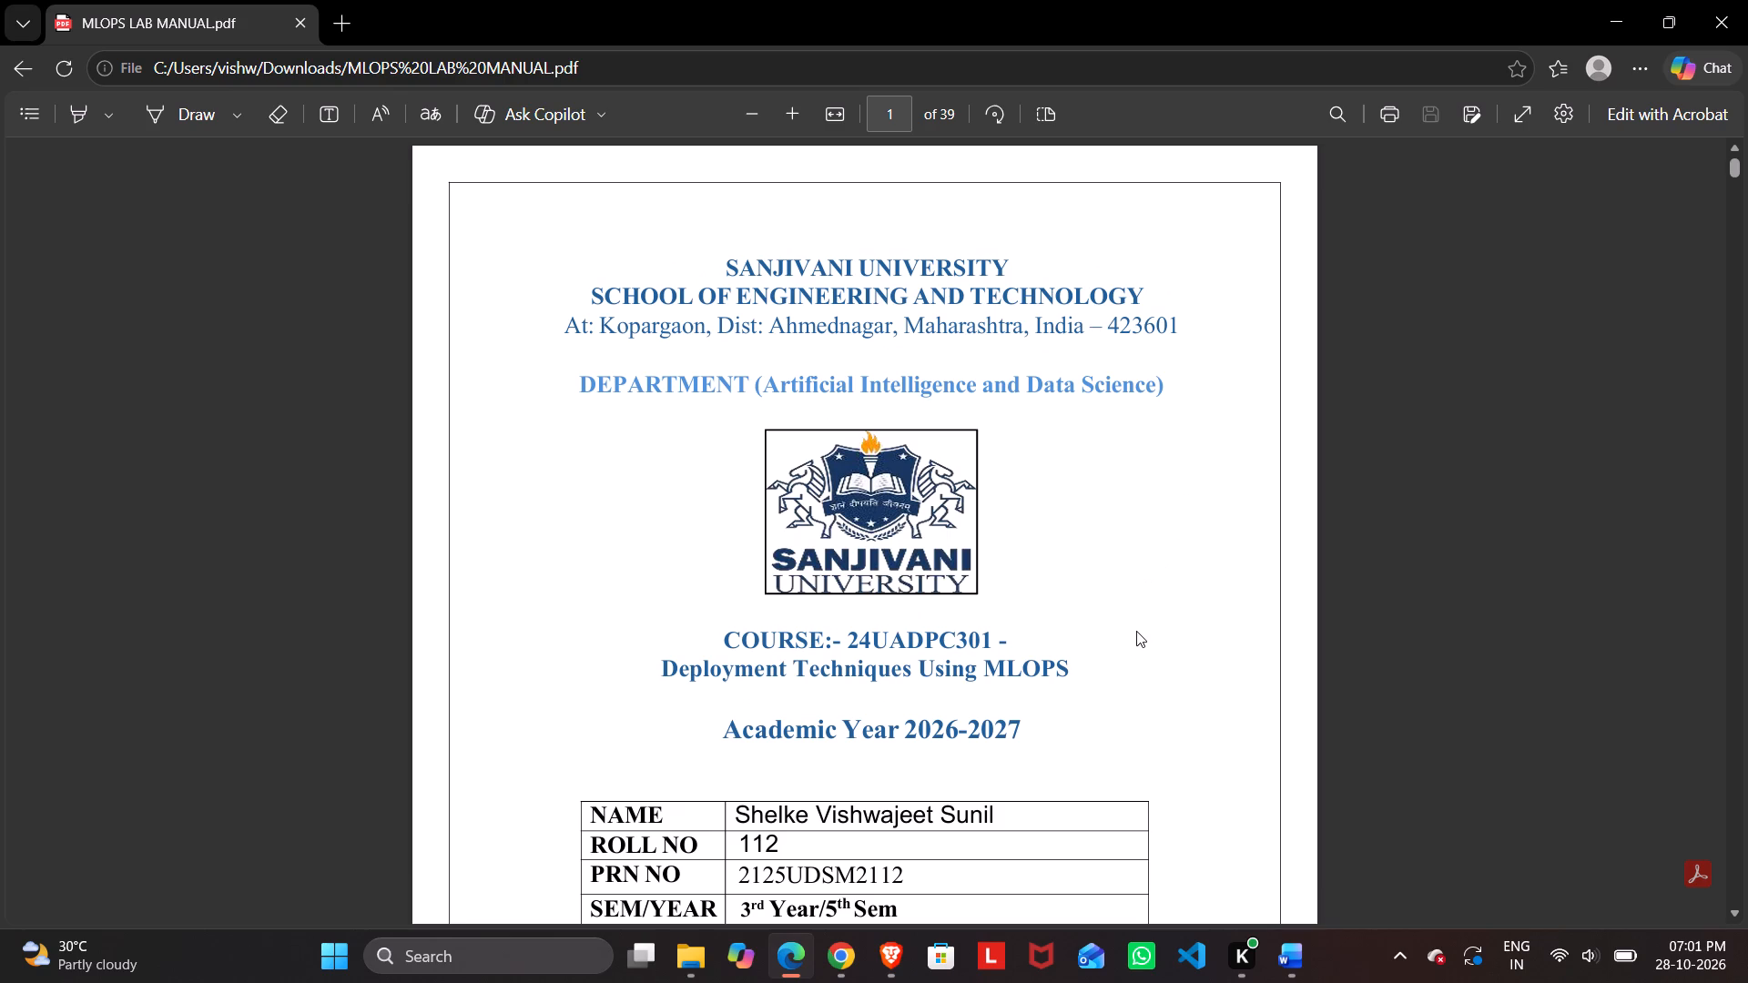
{"action": "scroll", "coordinate": [1136, 631], "scroll_direction": "down", "scroll_amount": 2}
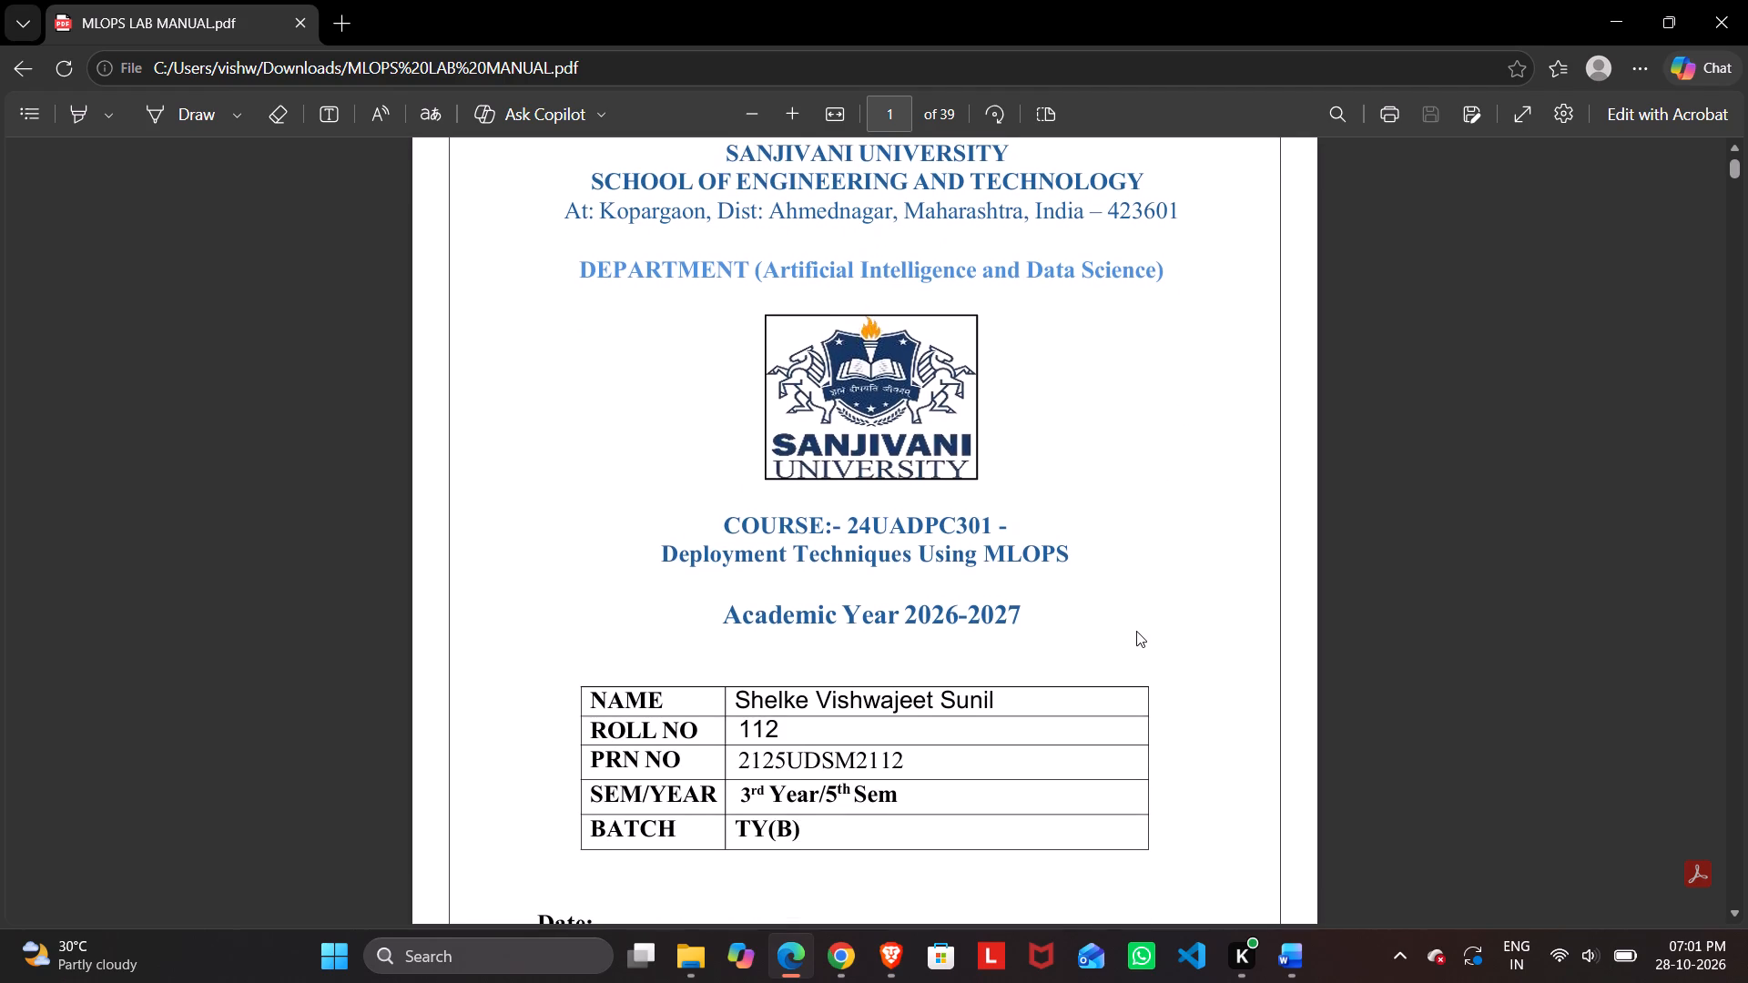
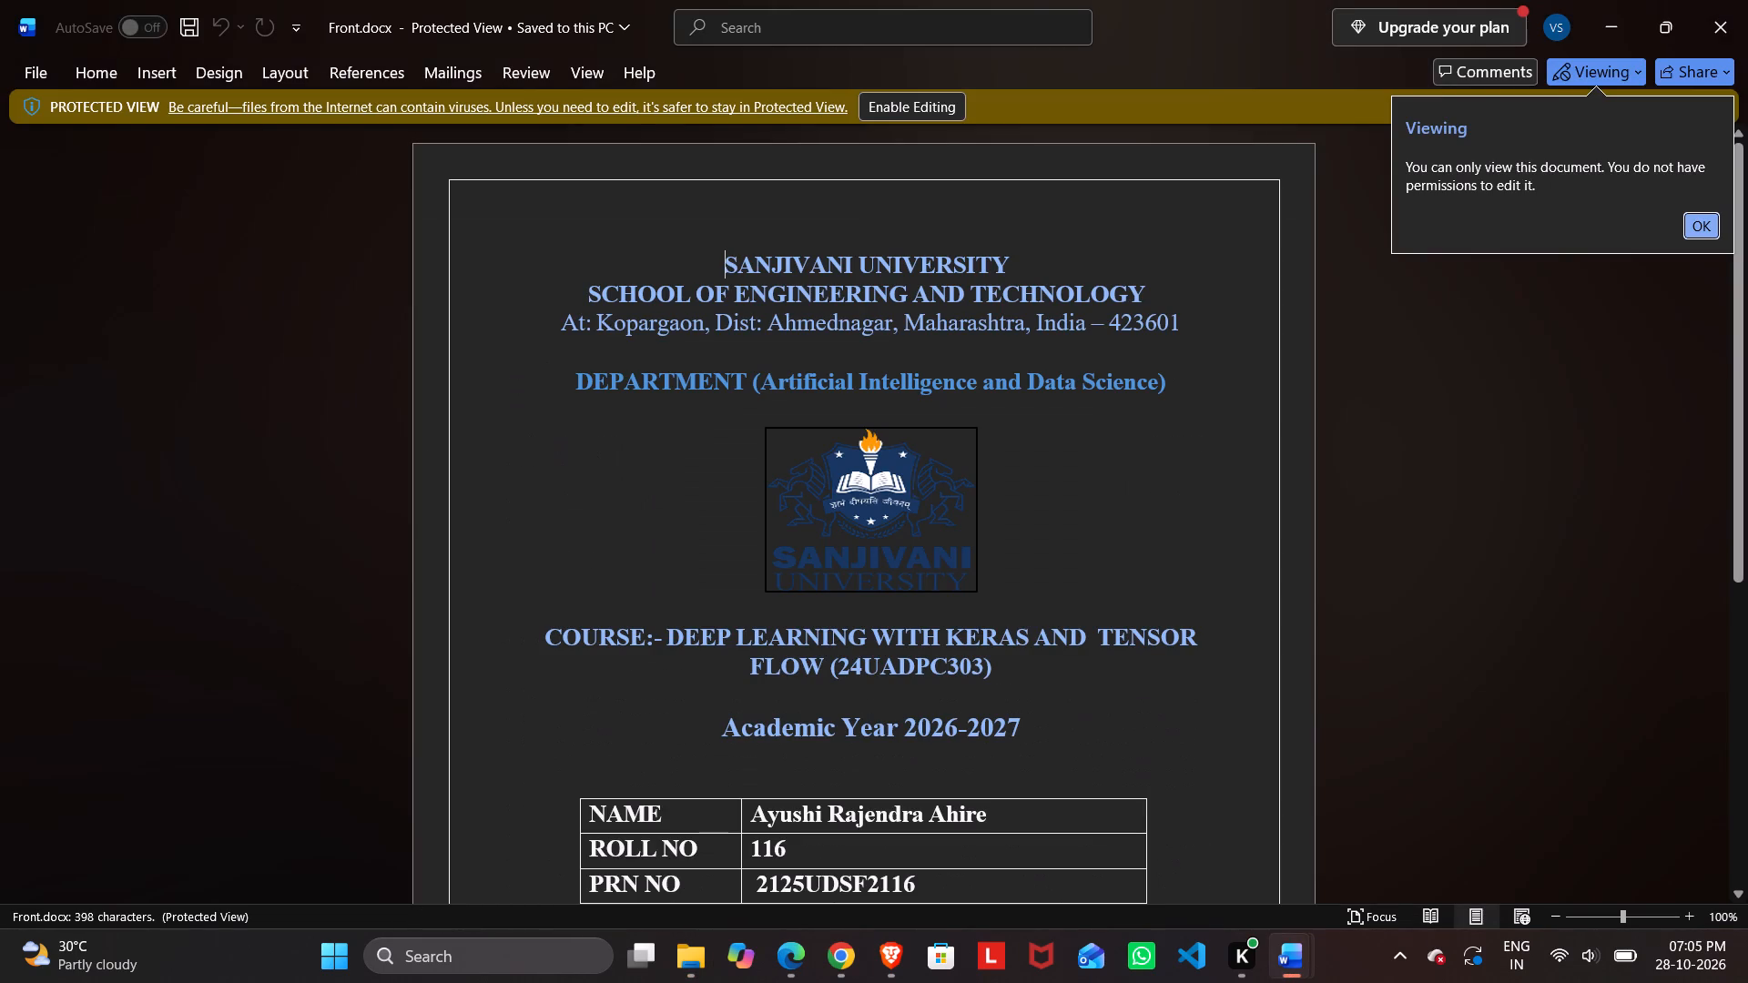
{"action": "scroll", "coordinate": [920, 501], "scroll_direction": "down", "scroll_amount": 1}
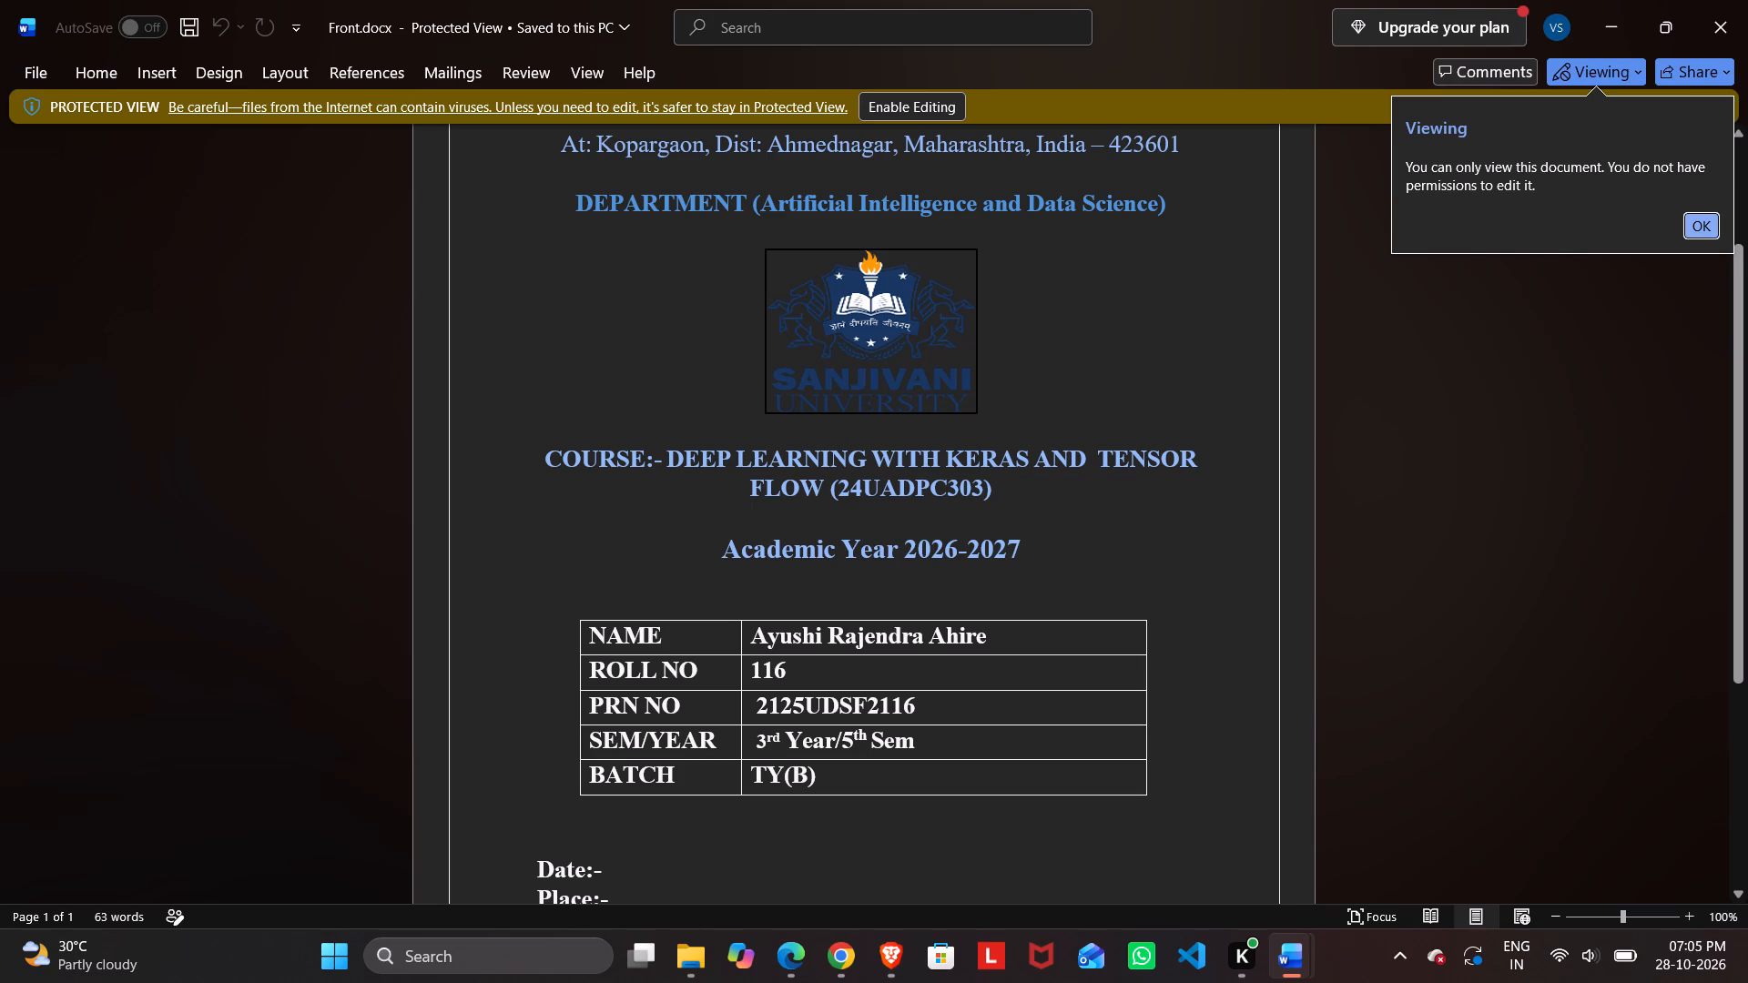
{"action": "left_click_drag", "start_coordinate": [991, 640], "coordinate": [763, 651]}
{"action": "key", "text": "BackSpace"}
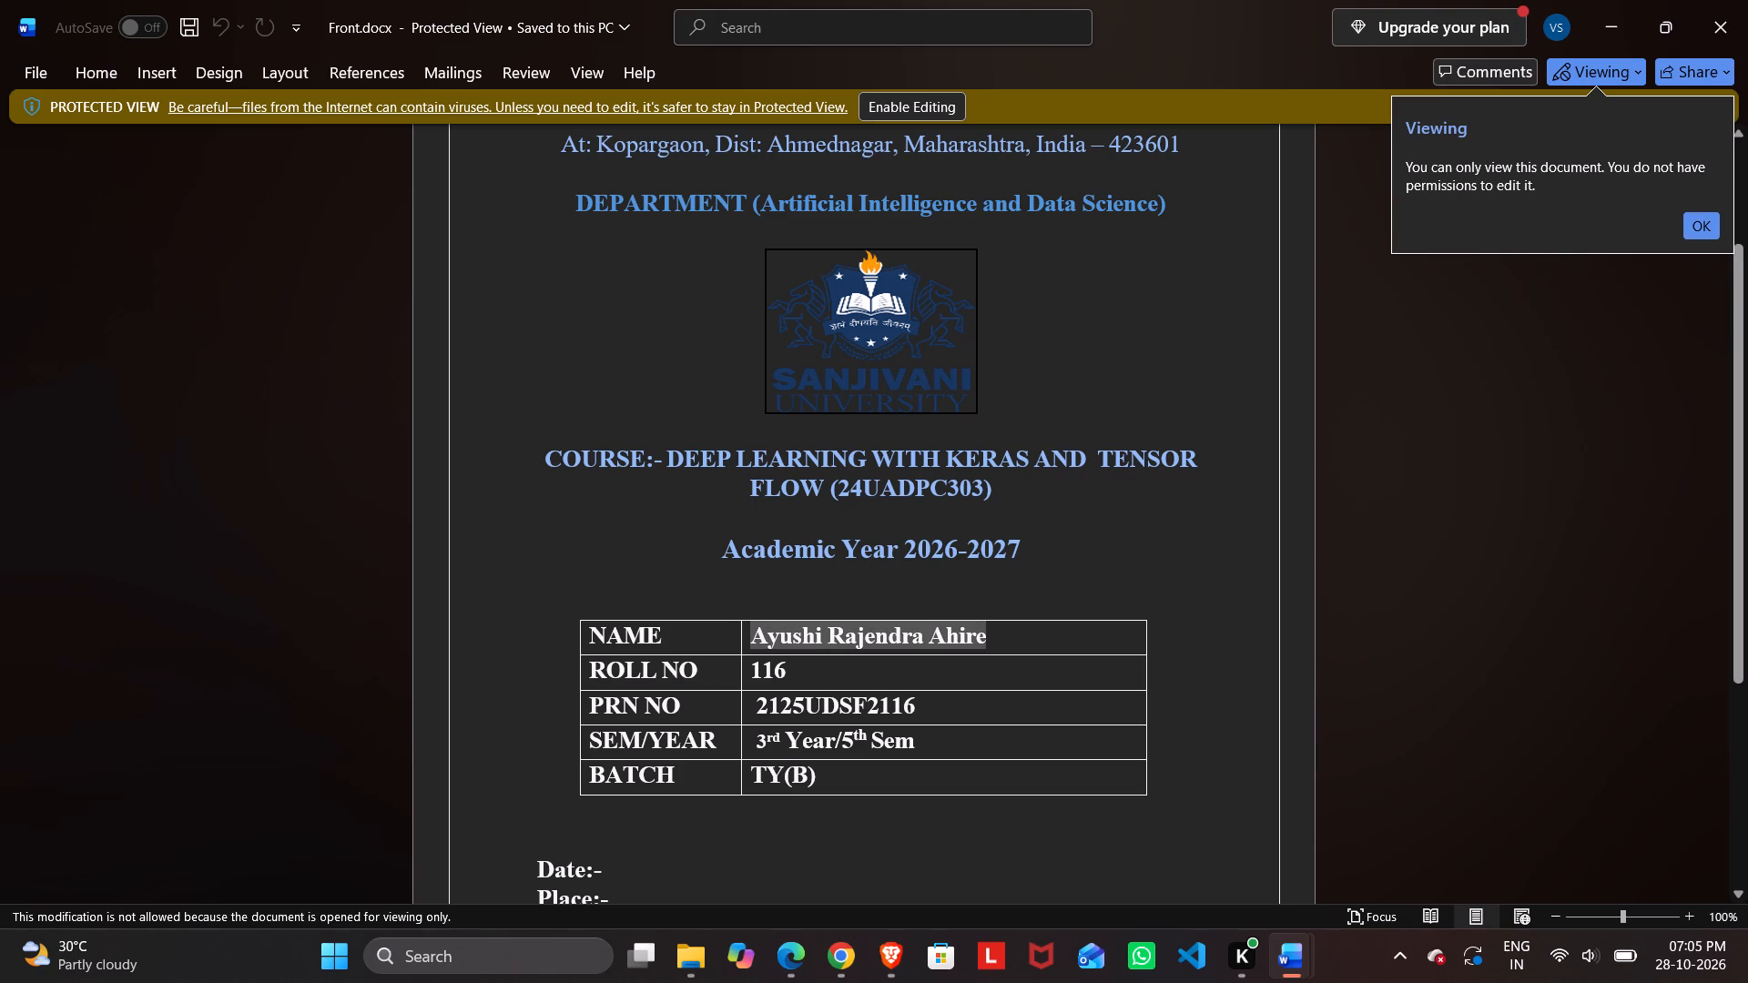
{"action": "left_click", "coordinate": [922, 113]}
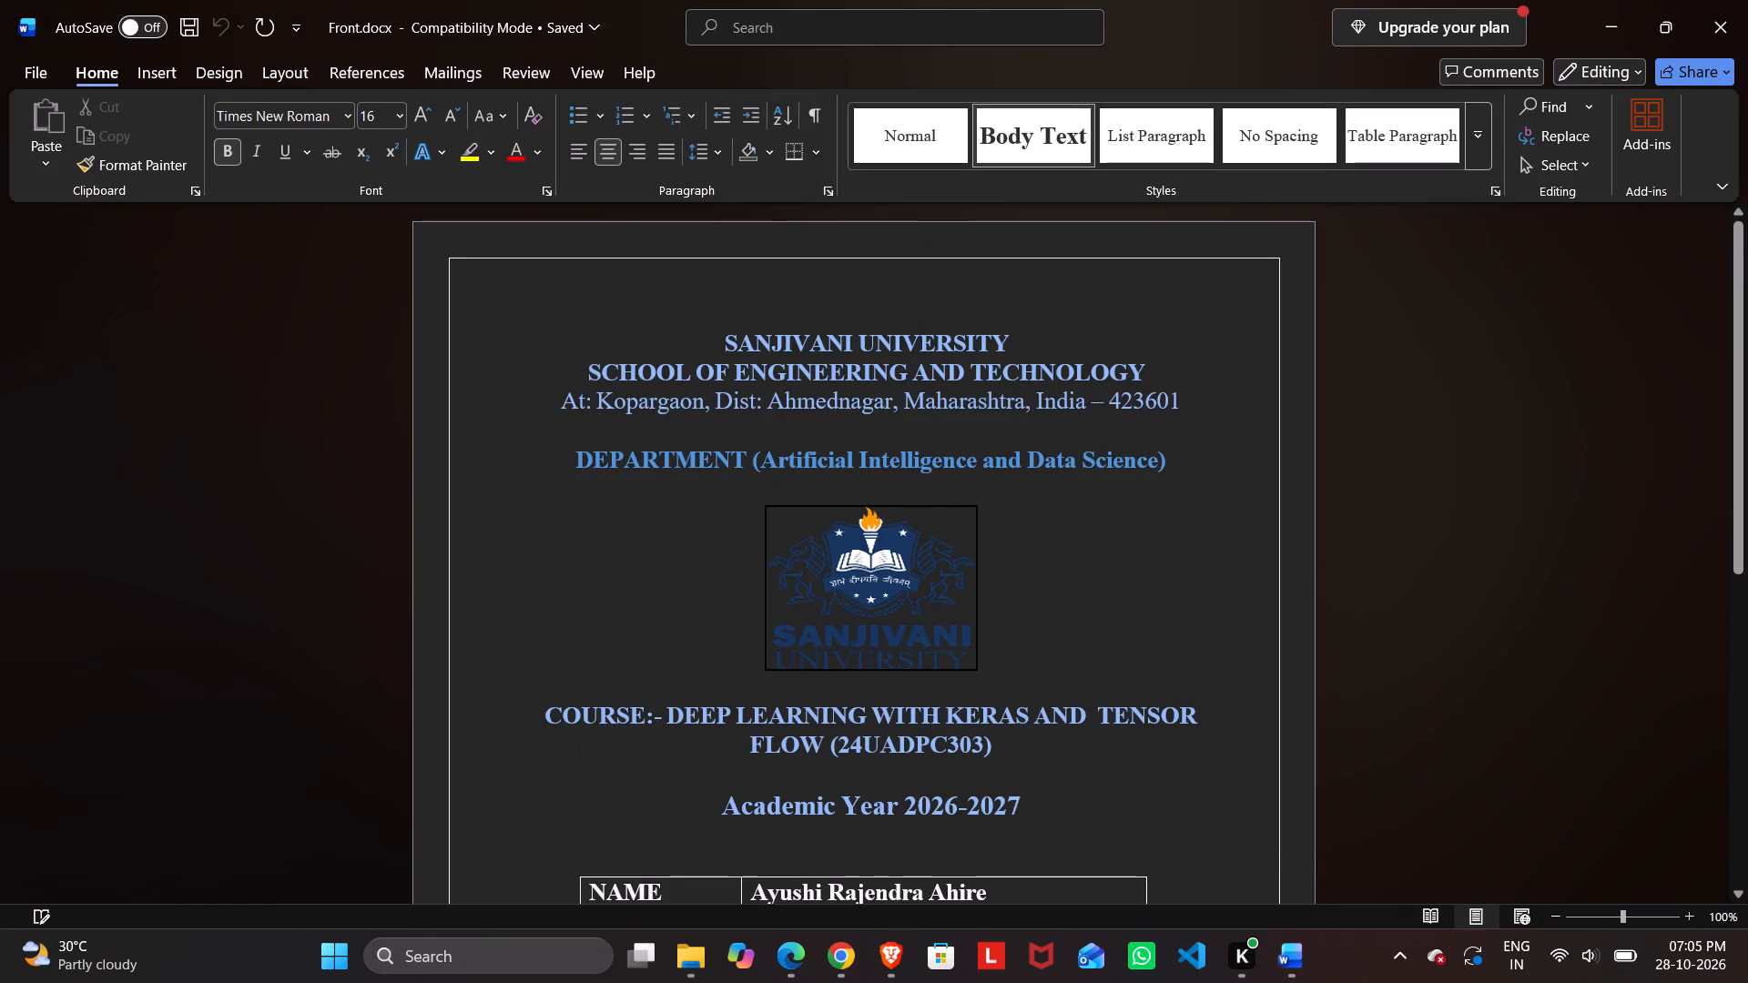
Replace the name in the cover table's NAME row with the student's own full name and add an empty line below it.
{"action": "scroll", "coordinate": [945, 592], "scroll_direction": "down", "scroll_amount": 4}
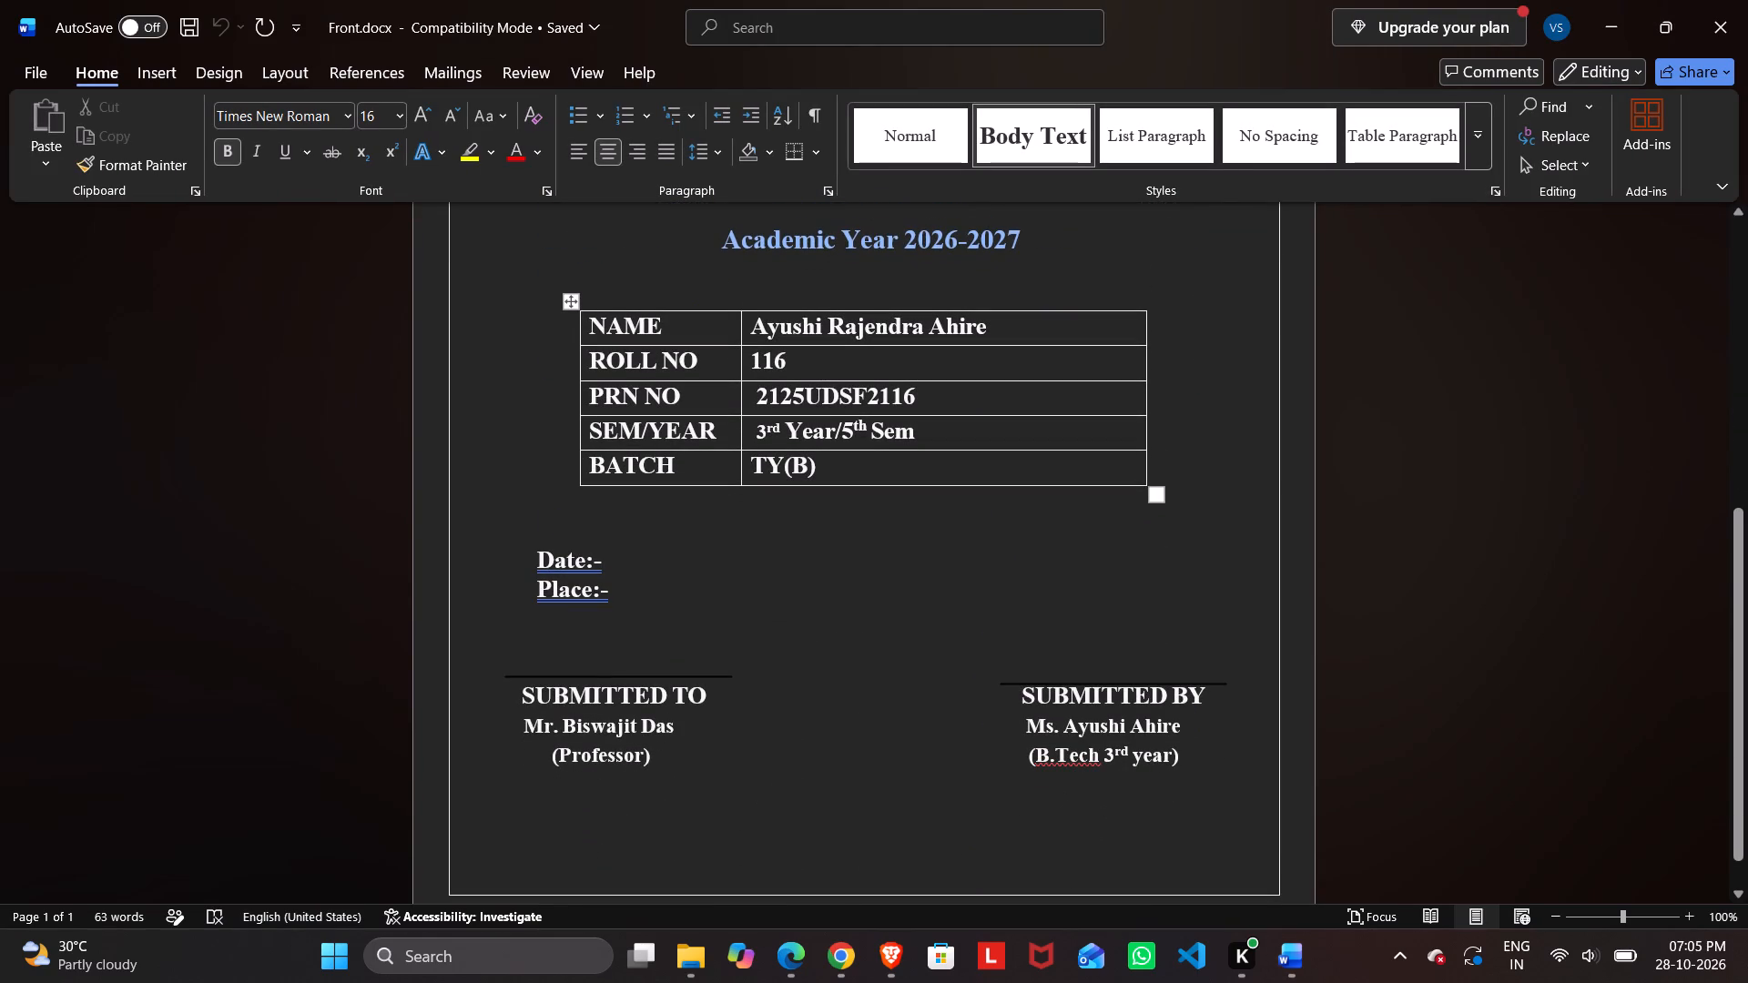
{"action": "left_click_drag", "start_coordinate": [985, 330], "coordinate": [777, 338]}
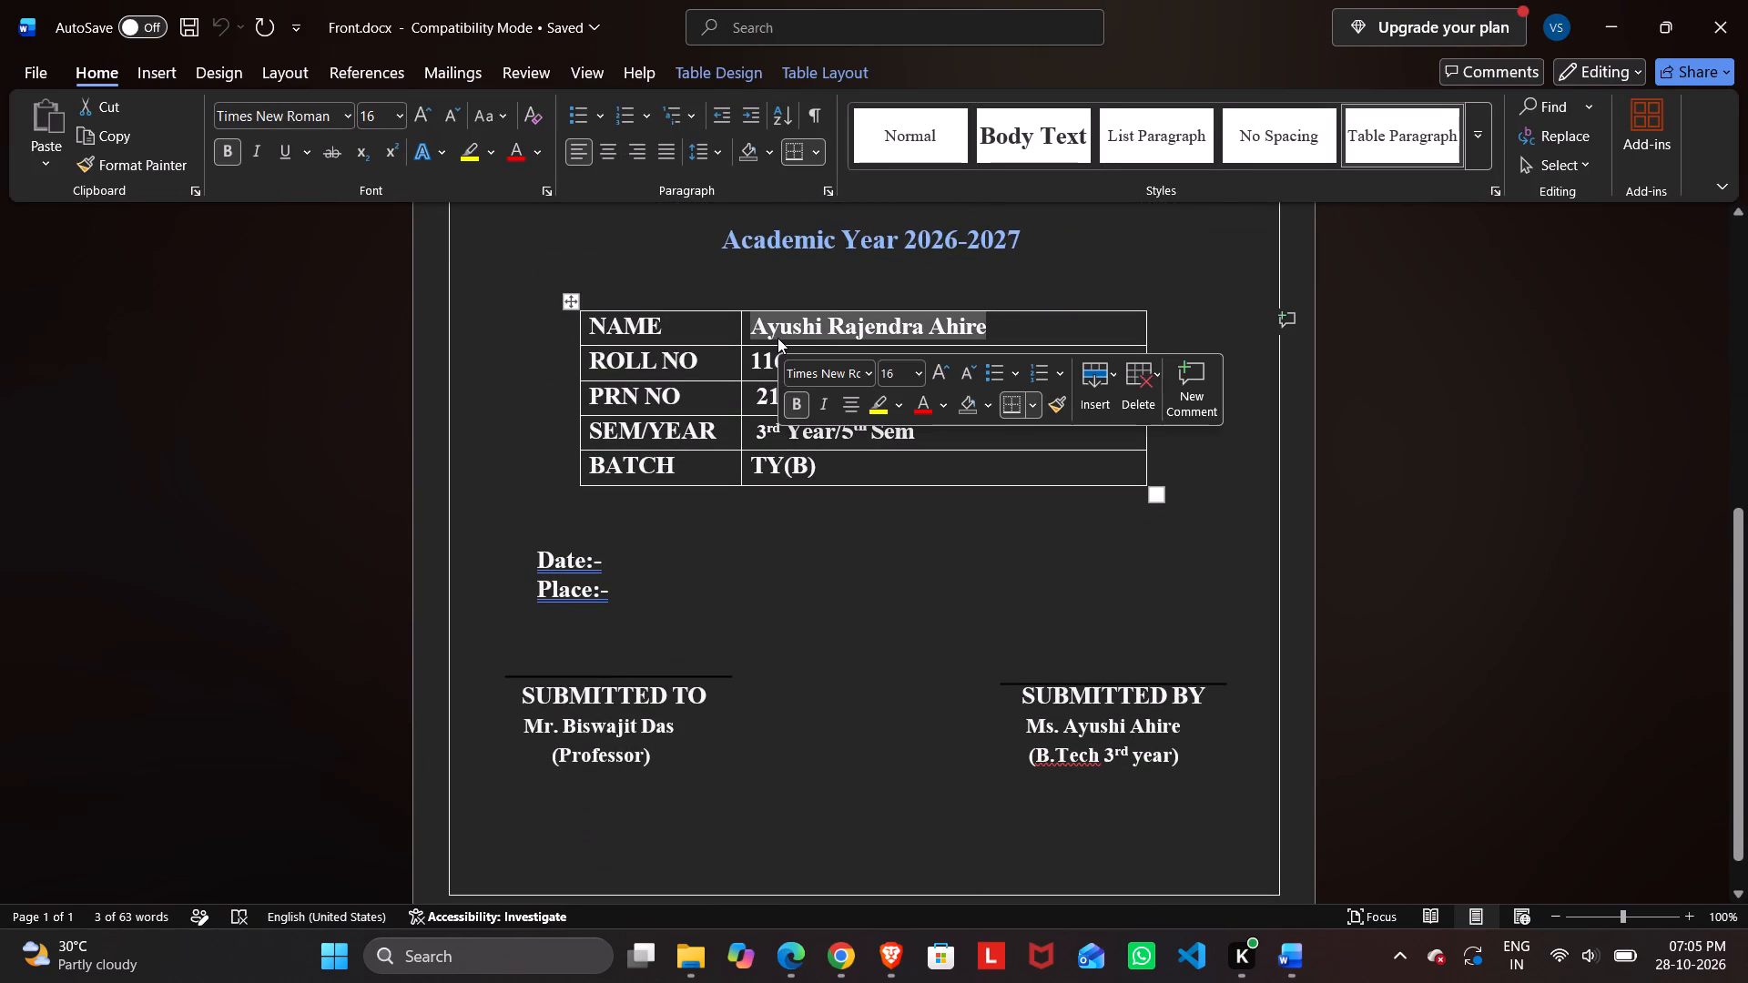
{"action": "key", "text": "BackSpace"}
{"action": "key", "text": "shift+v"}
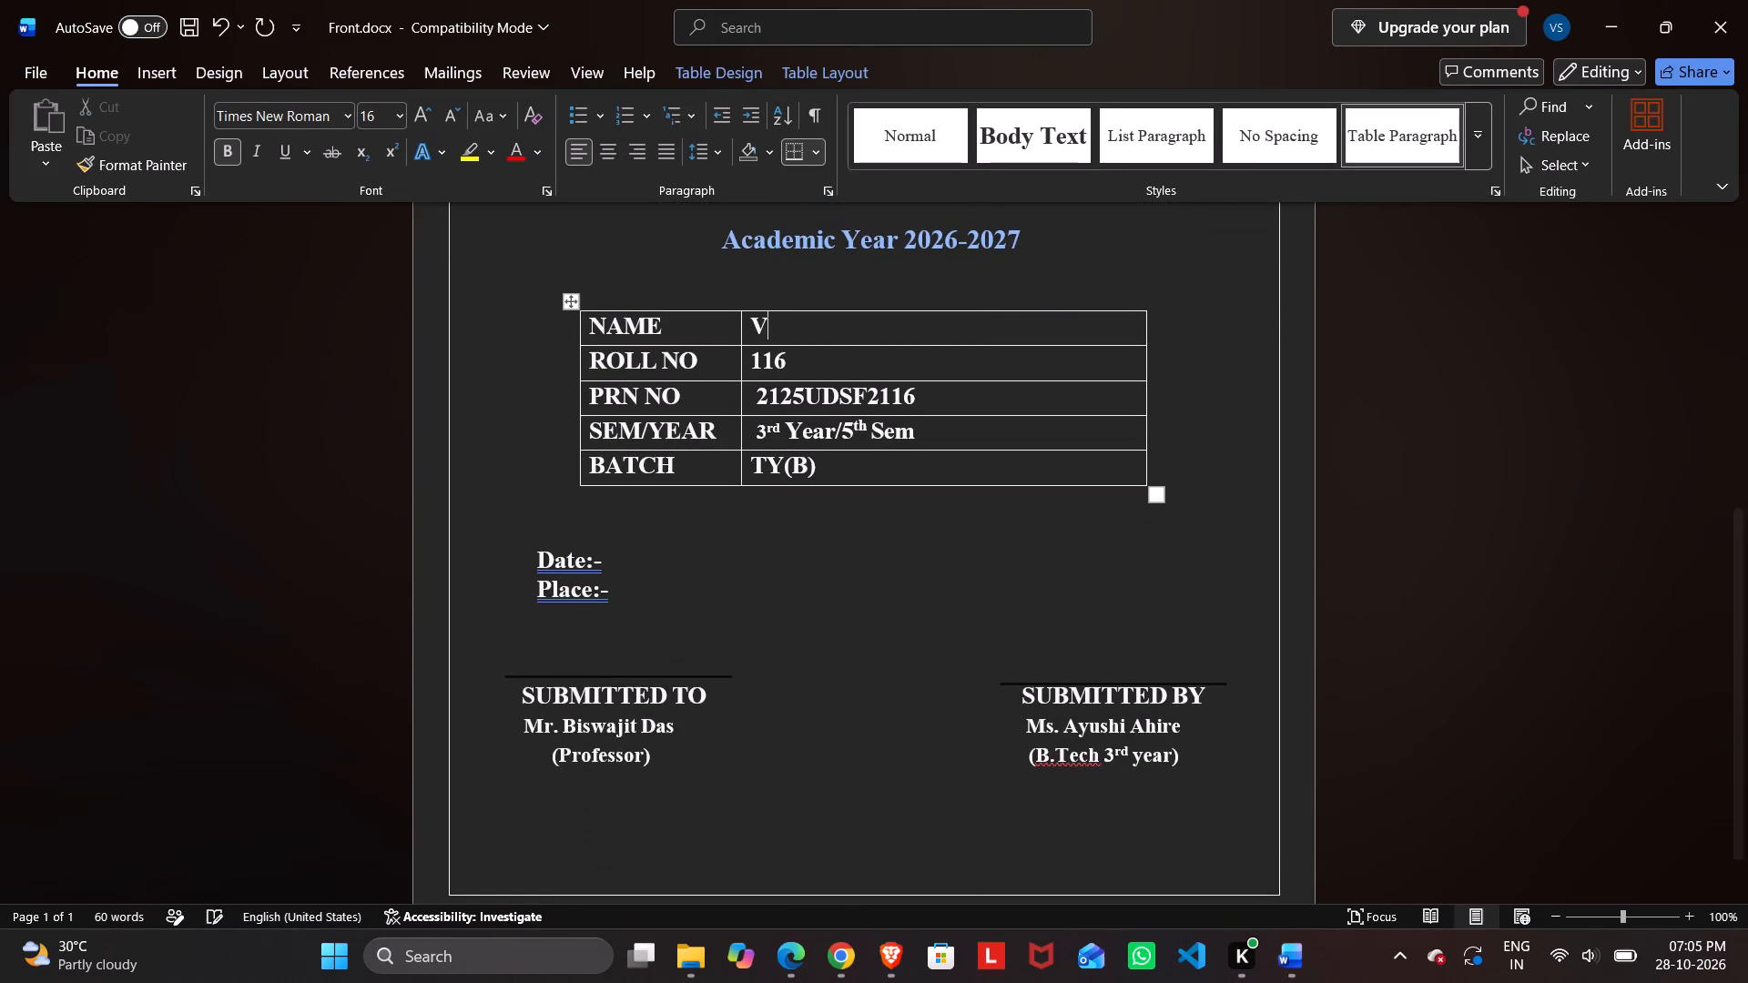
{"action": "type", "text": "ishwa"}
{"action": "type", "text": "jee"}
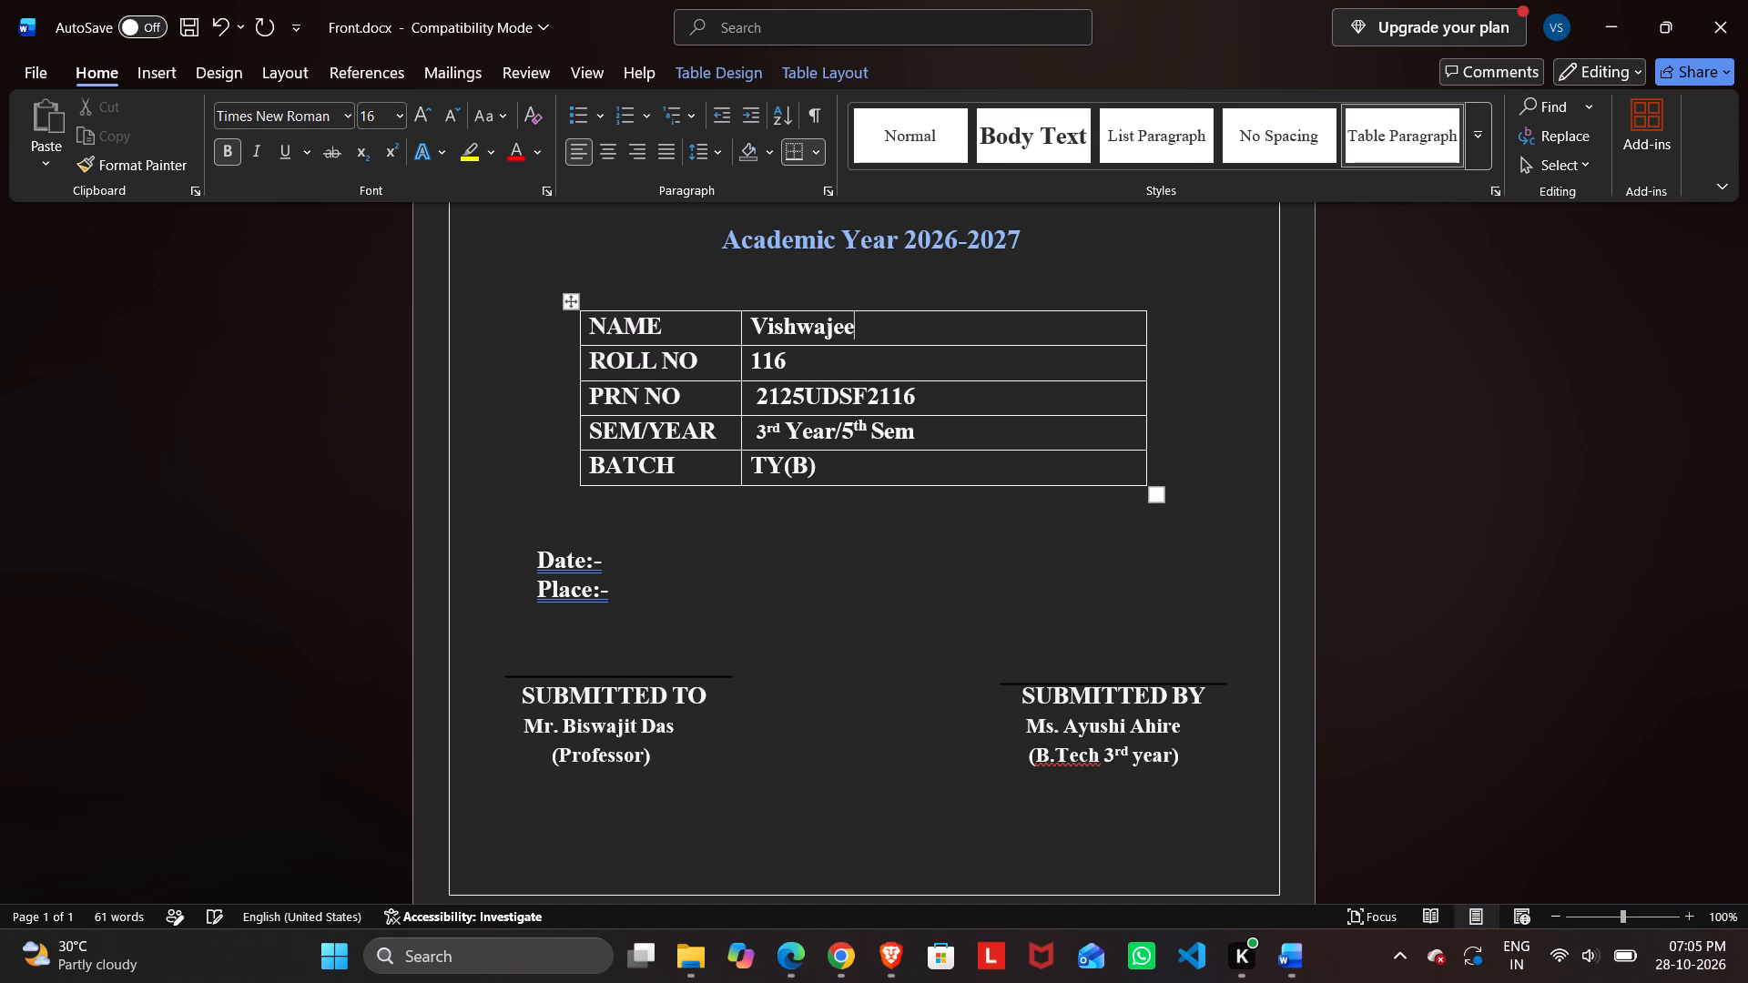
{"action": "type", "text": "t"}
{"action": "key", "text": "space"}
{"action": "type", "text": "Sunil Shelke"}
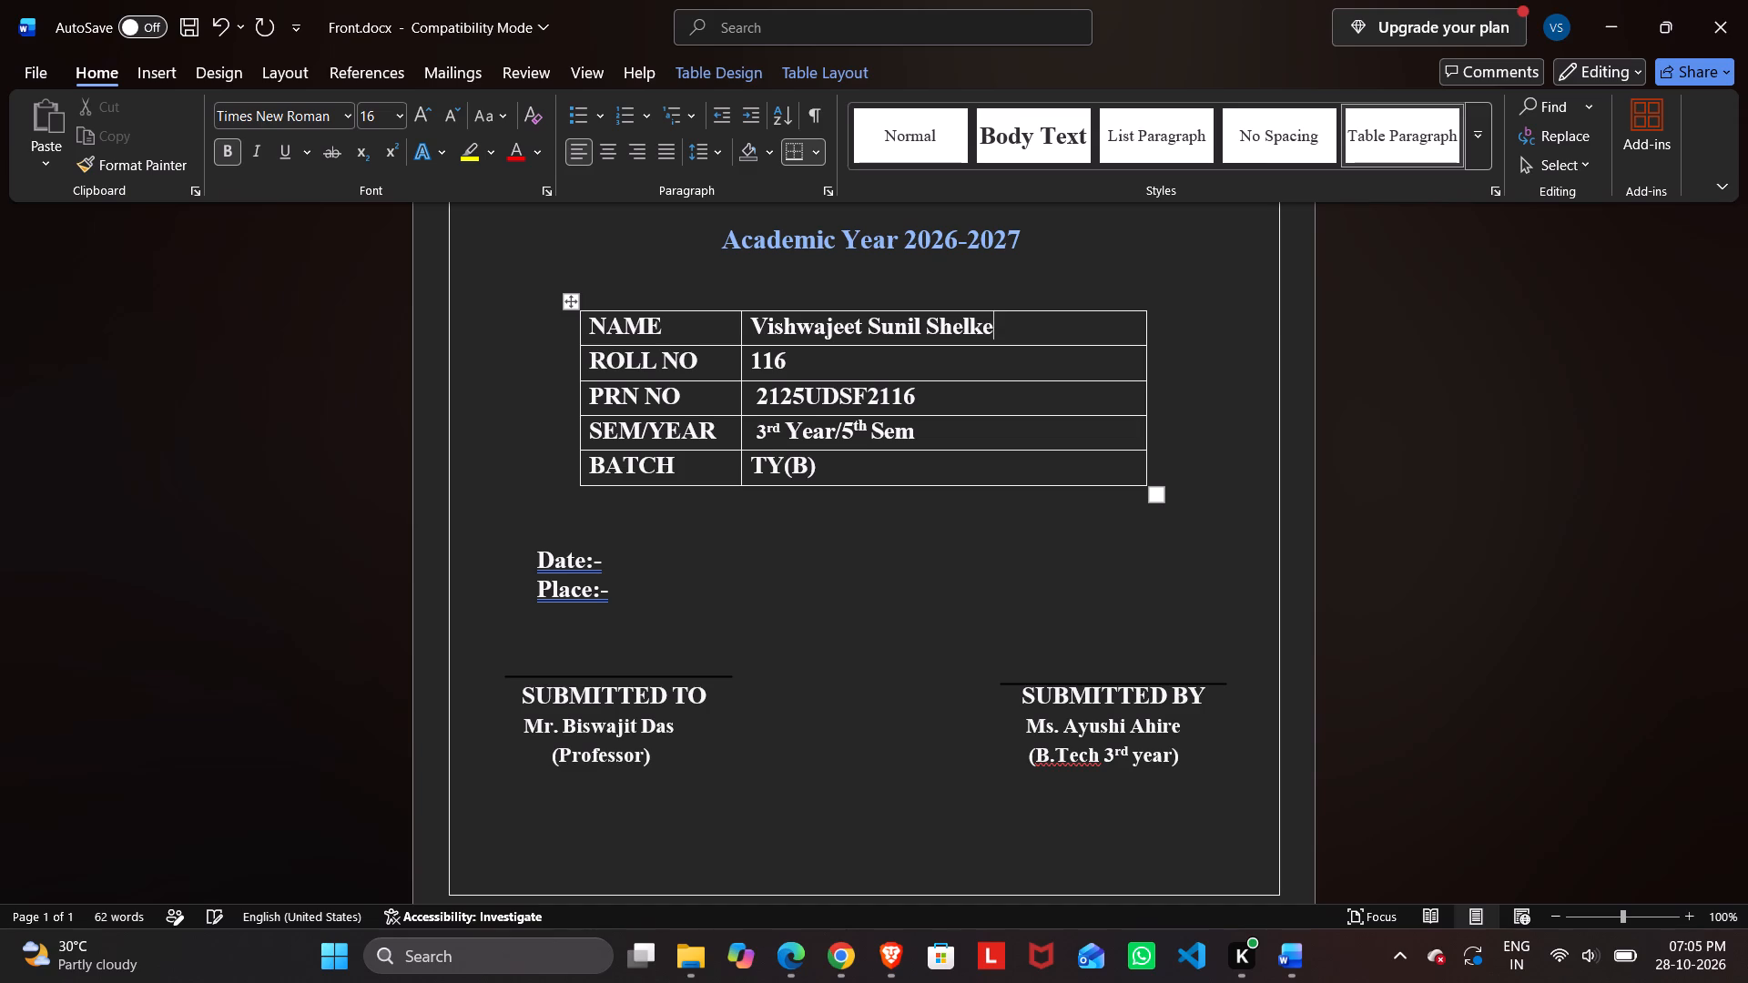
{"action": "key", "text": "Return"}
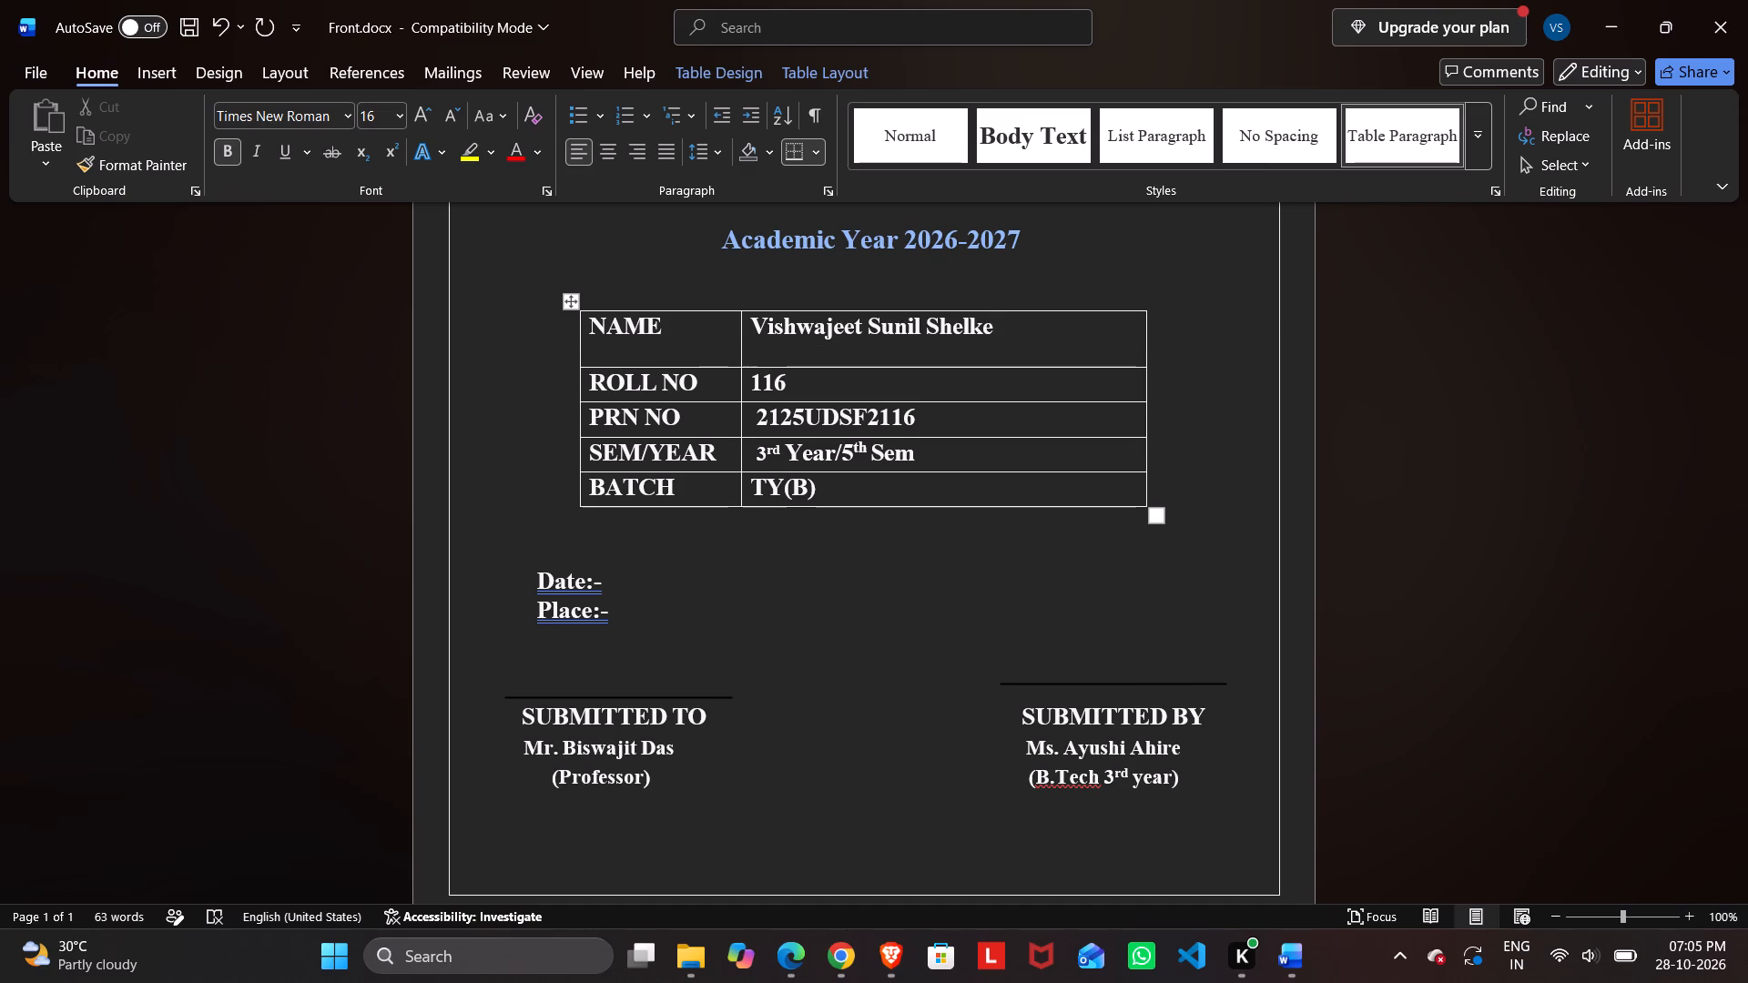
Change the NAME row label in the cover table to NAMES.
{"action": "left_click", "coordinate": [667, 329]}
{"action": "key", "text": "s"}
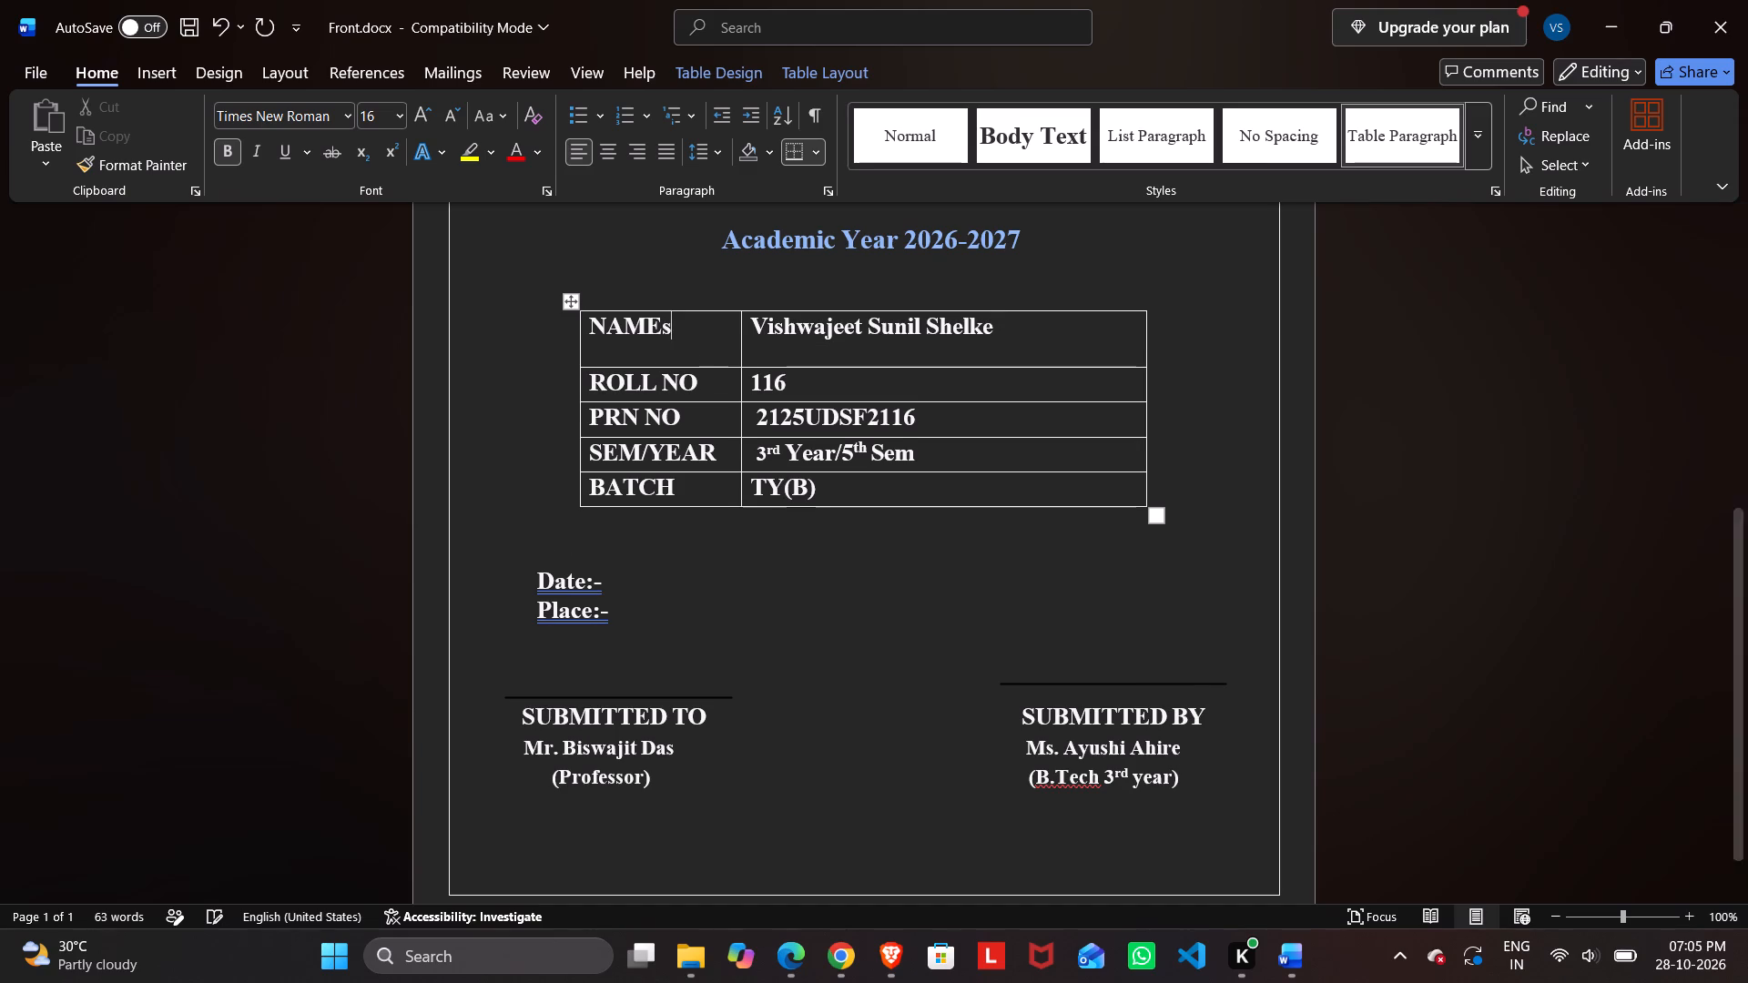
{"action": "key", "text": "BackSpace"}
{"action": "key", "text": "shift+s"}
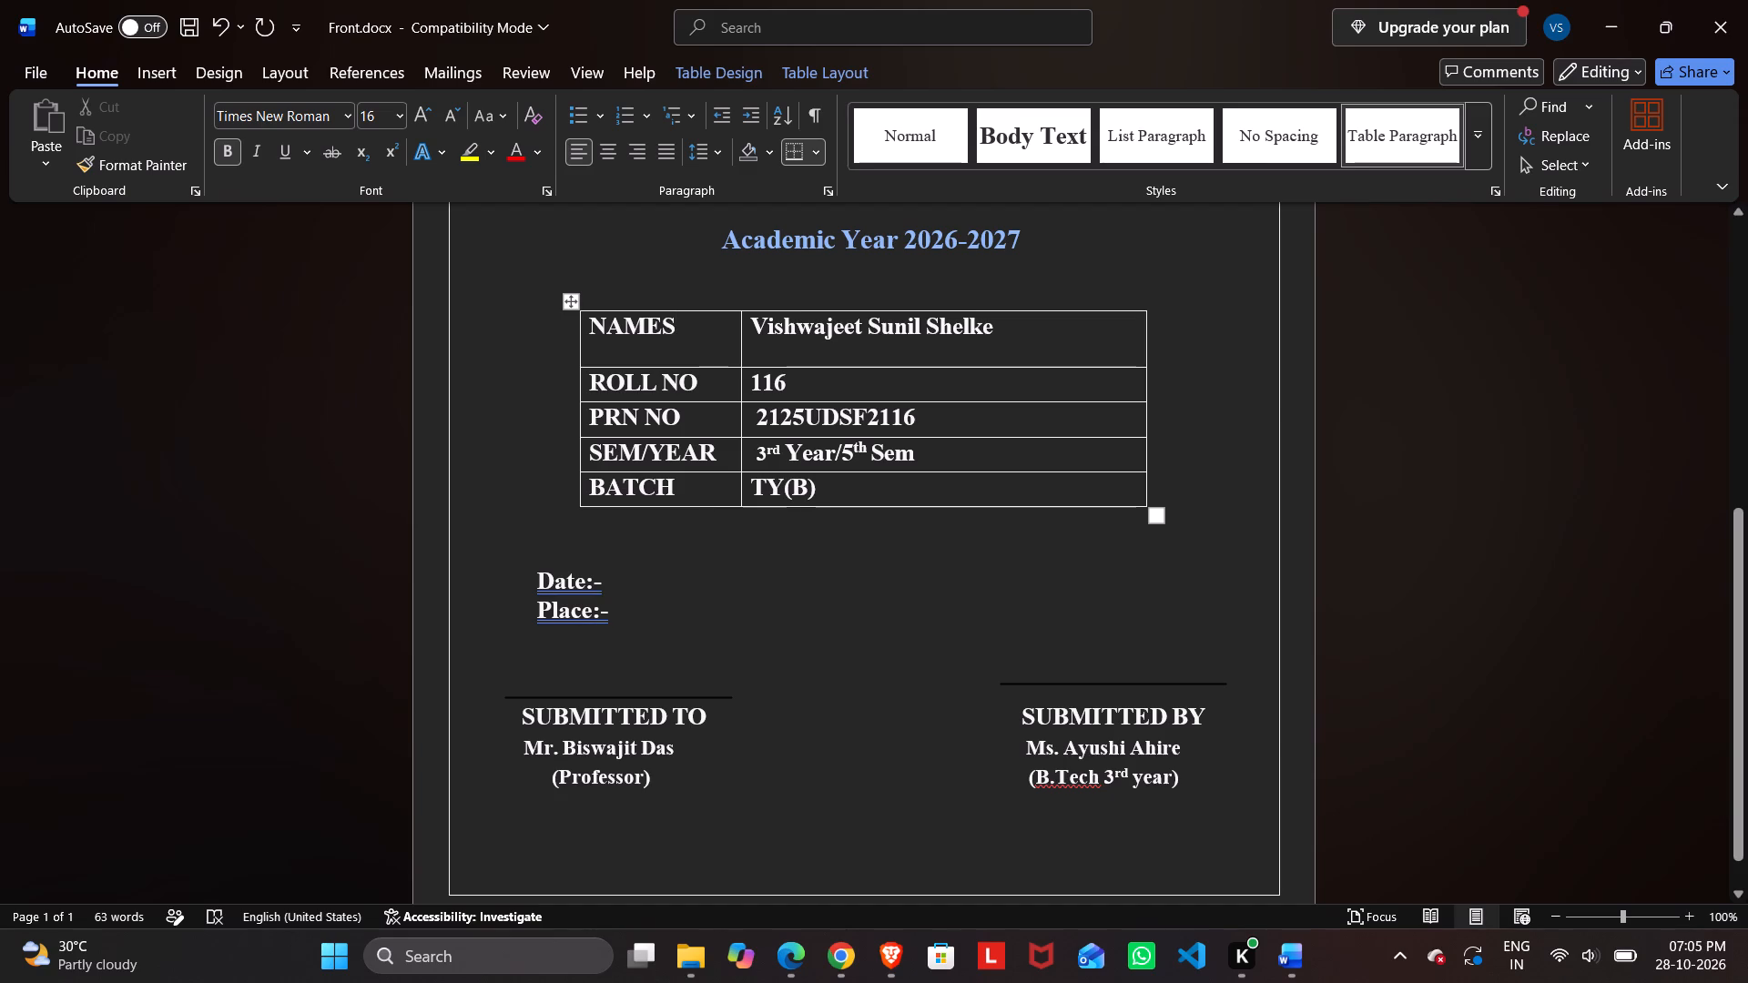
Add three more empty lines beneath the student's name in the NAMES row.
{"action": "left_click", "coordinate": [757, 349]}
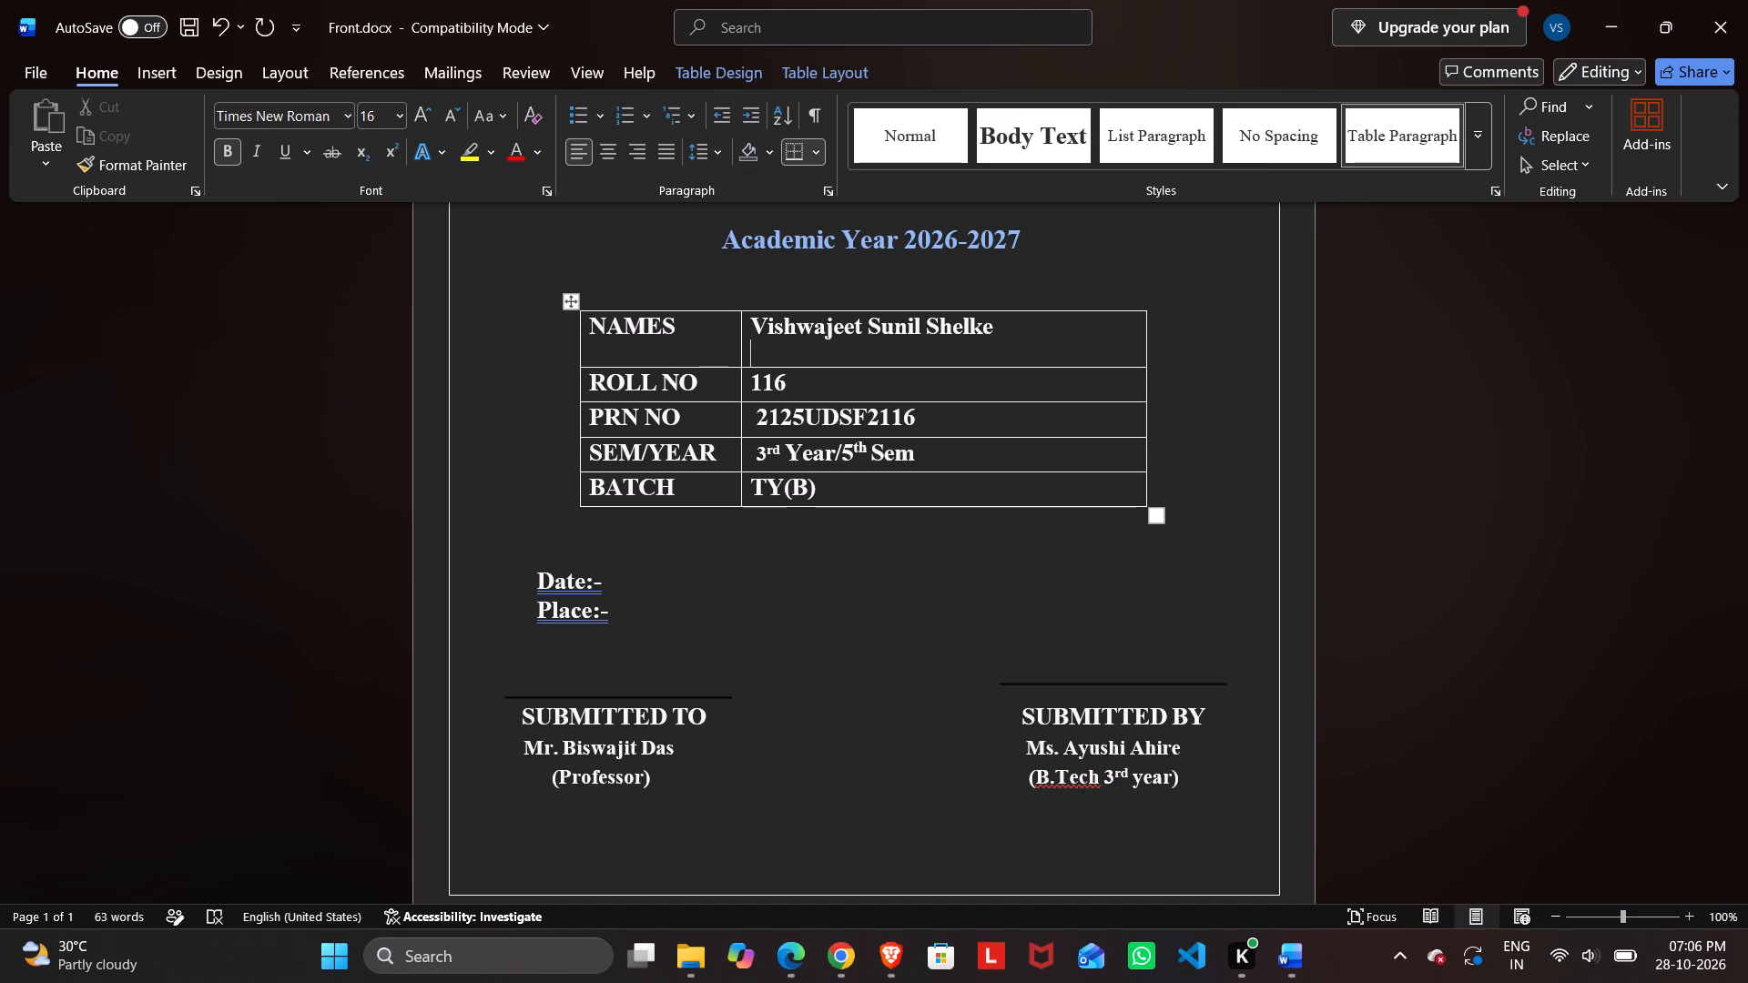
{"action": "key", "text": "Return"}
{"action": "key", "text": "Return"}
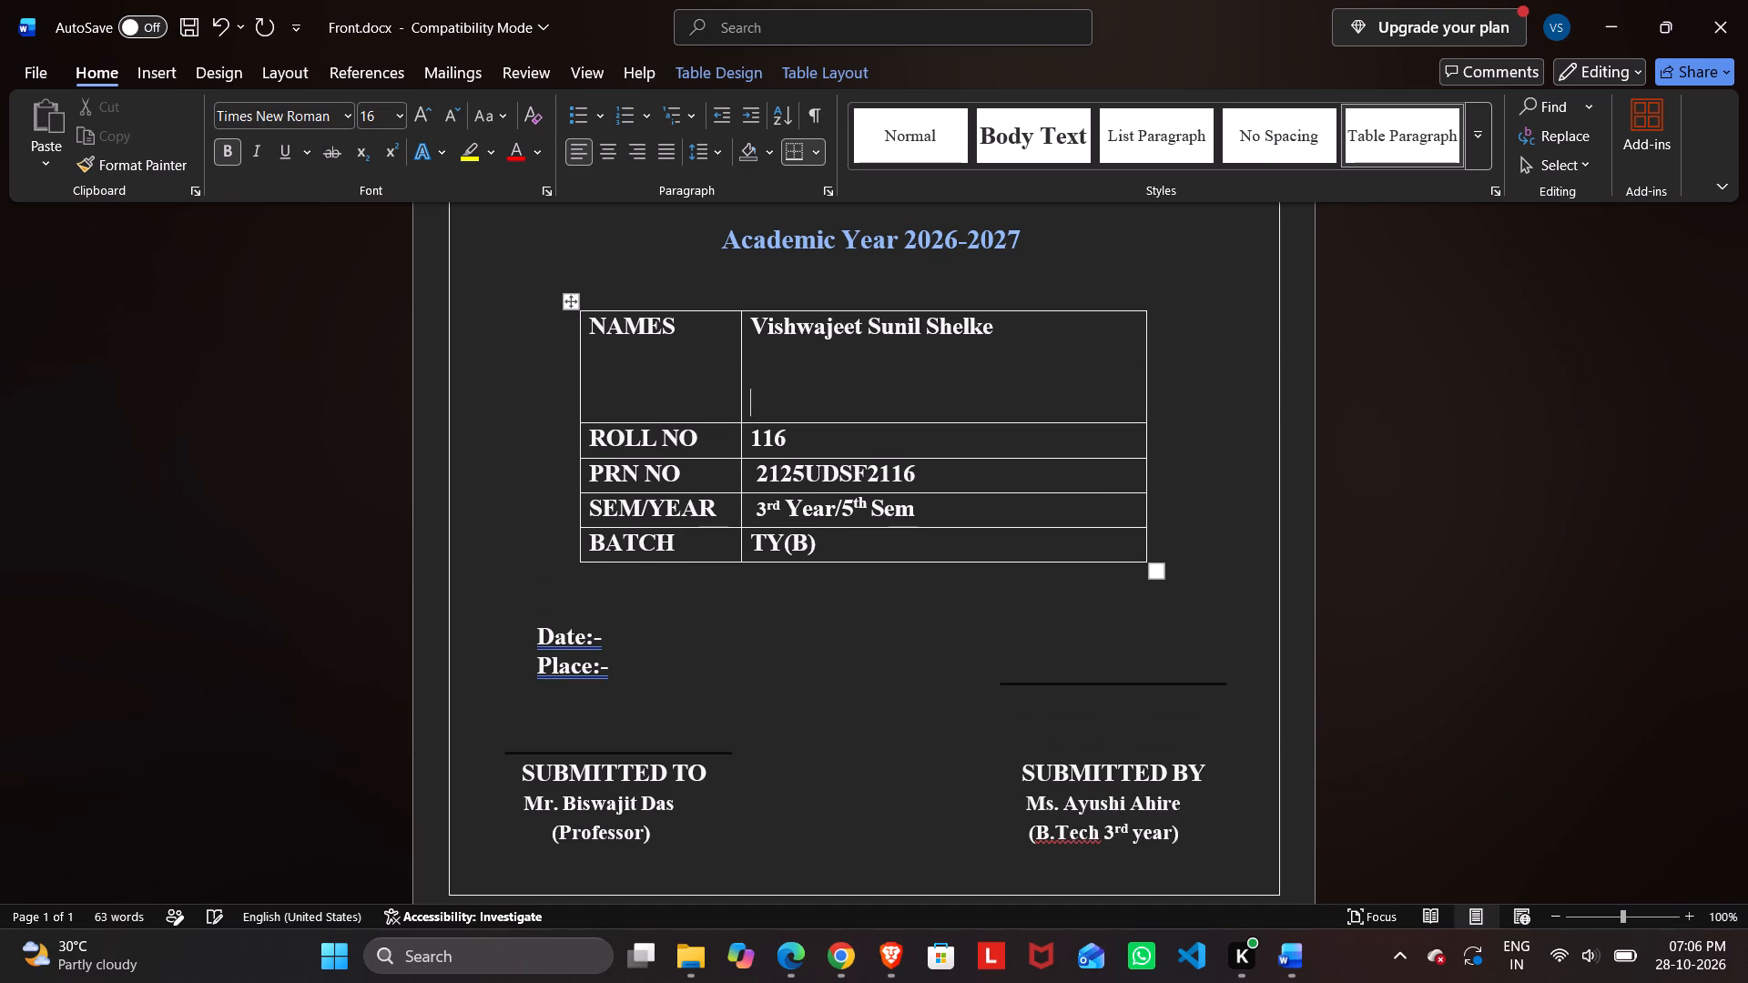
{"action": "key", "text": "Return"}
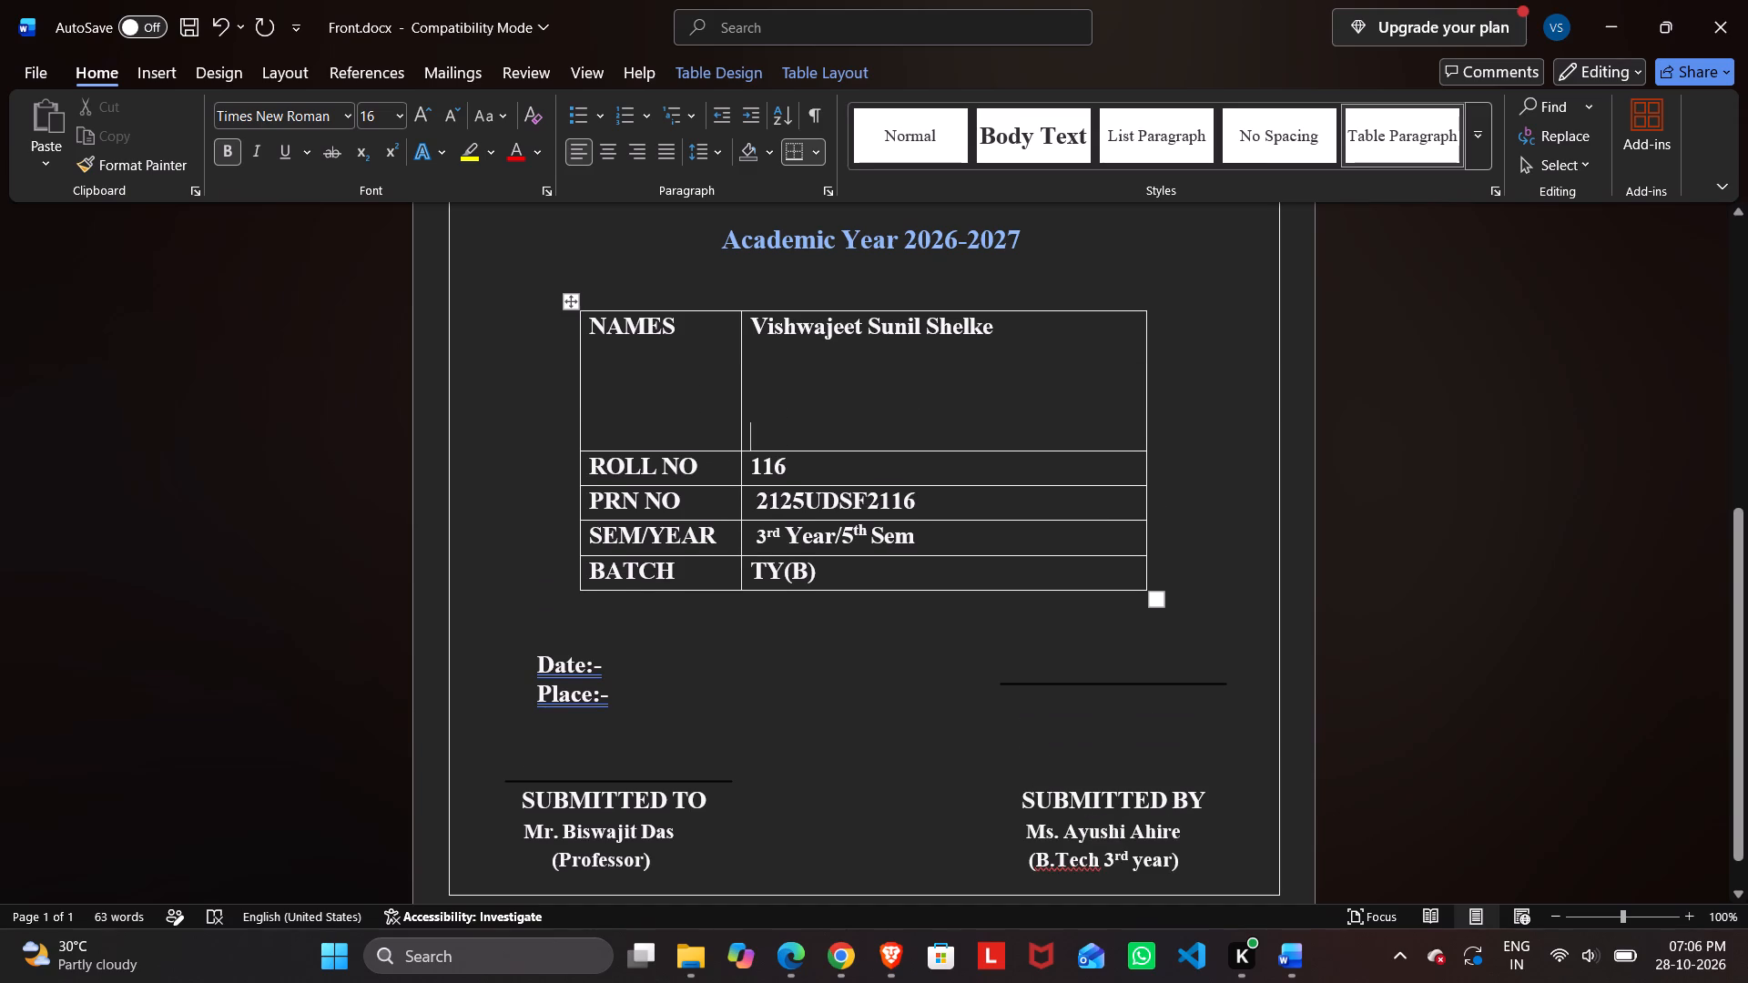
Replace the entry in the ROLL NO row with the student's own roll number and add three empty lines below it.
{"action": "left_click", "coordinate": [790, 461]}
{"action": "key", "text": "BackSpace"}
{"action": "key", "text": "BackSpace"}
{"action": "key", "text": "BackSpace"}
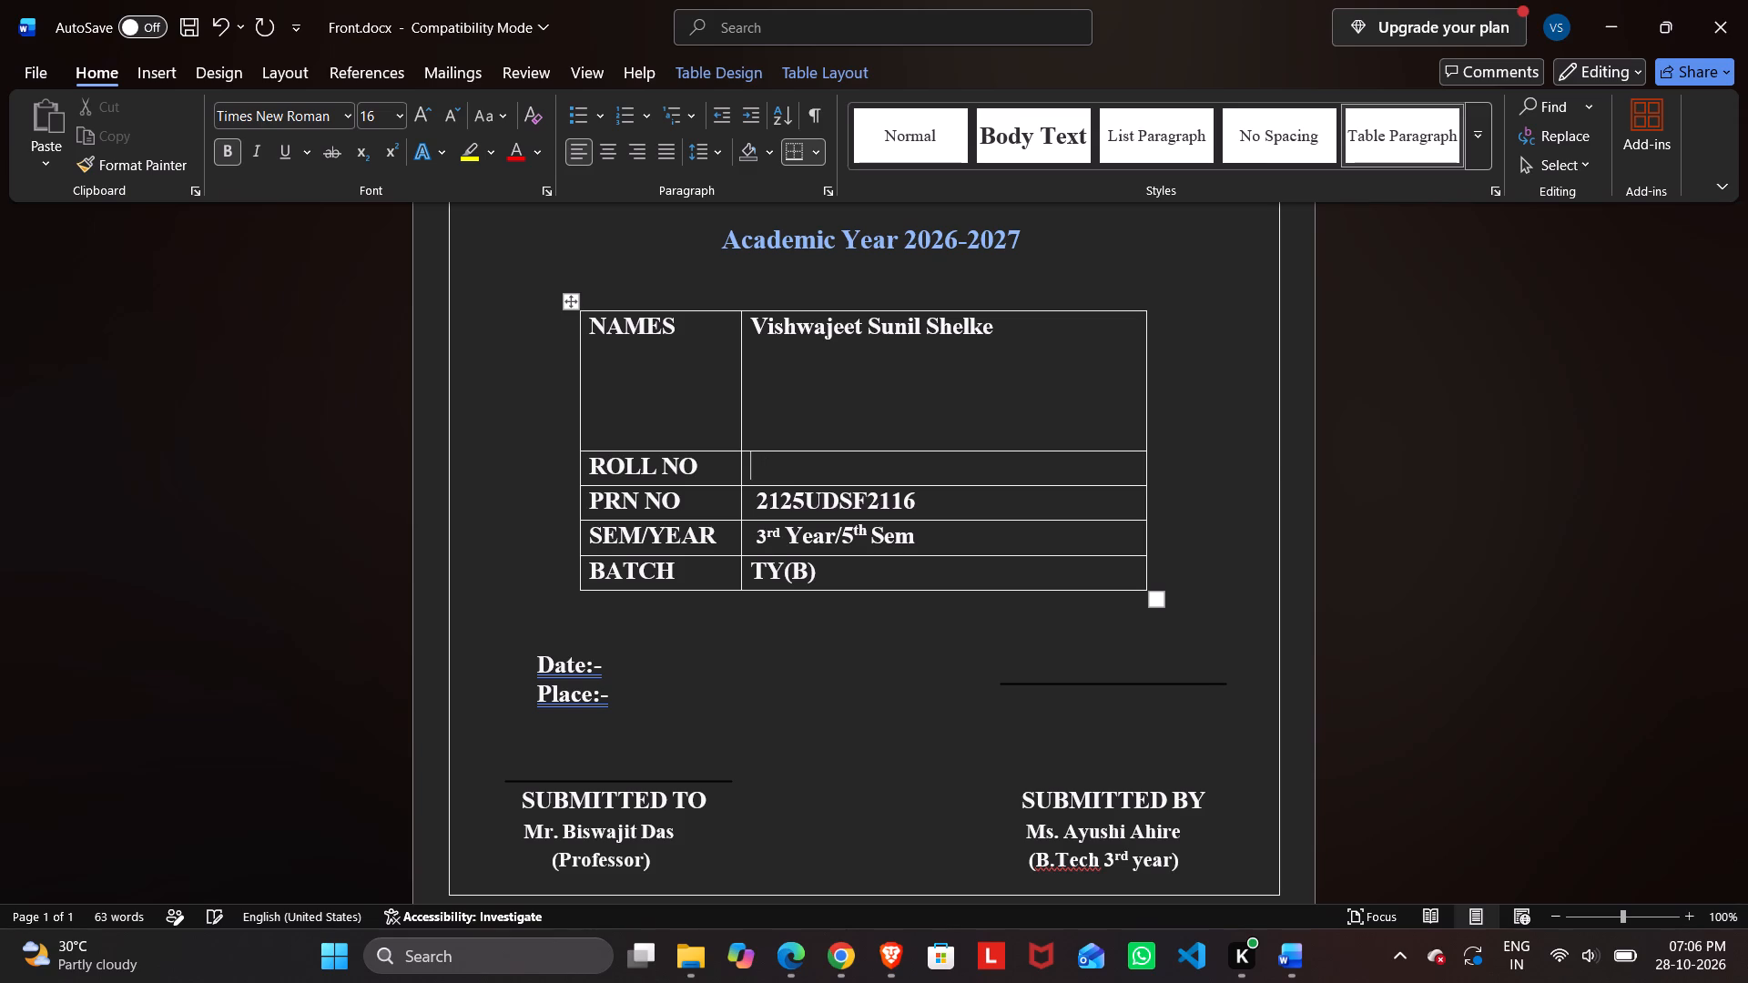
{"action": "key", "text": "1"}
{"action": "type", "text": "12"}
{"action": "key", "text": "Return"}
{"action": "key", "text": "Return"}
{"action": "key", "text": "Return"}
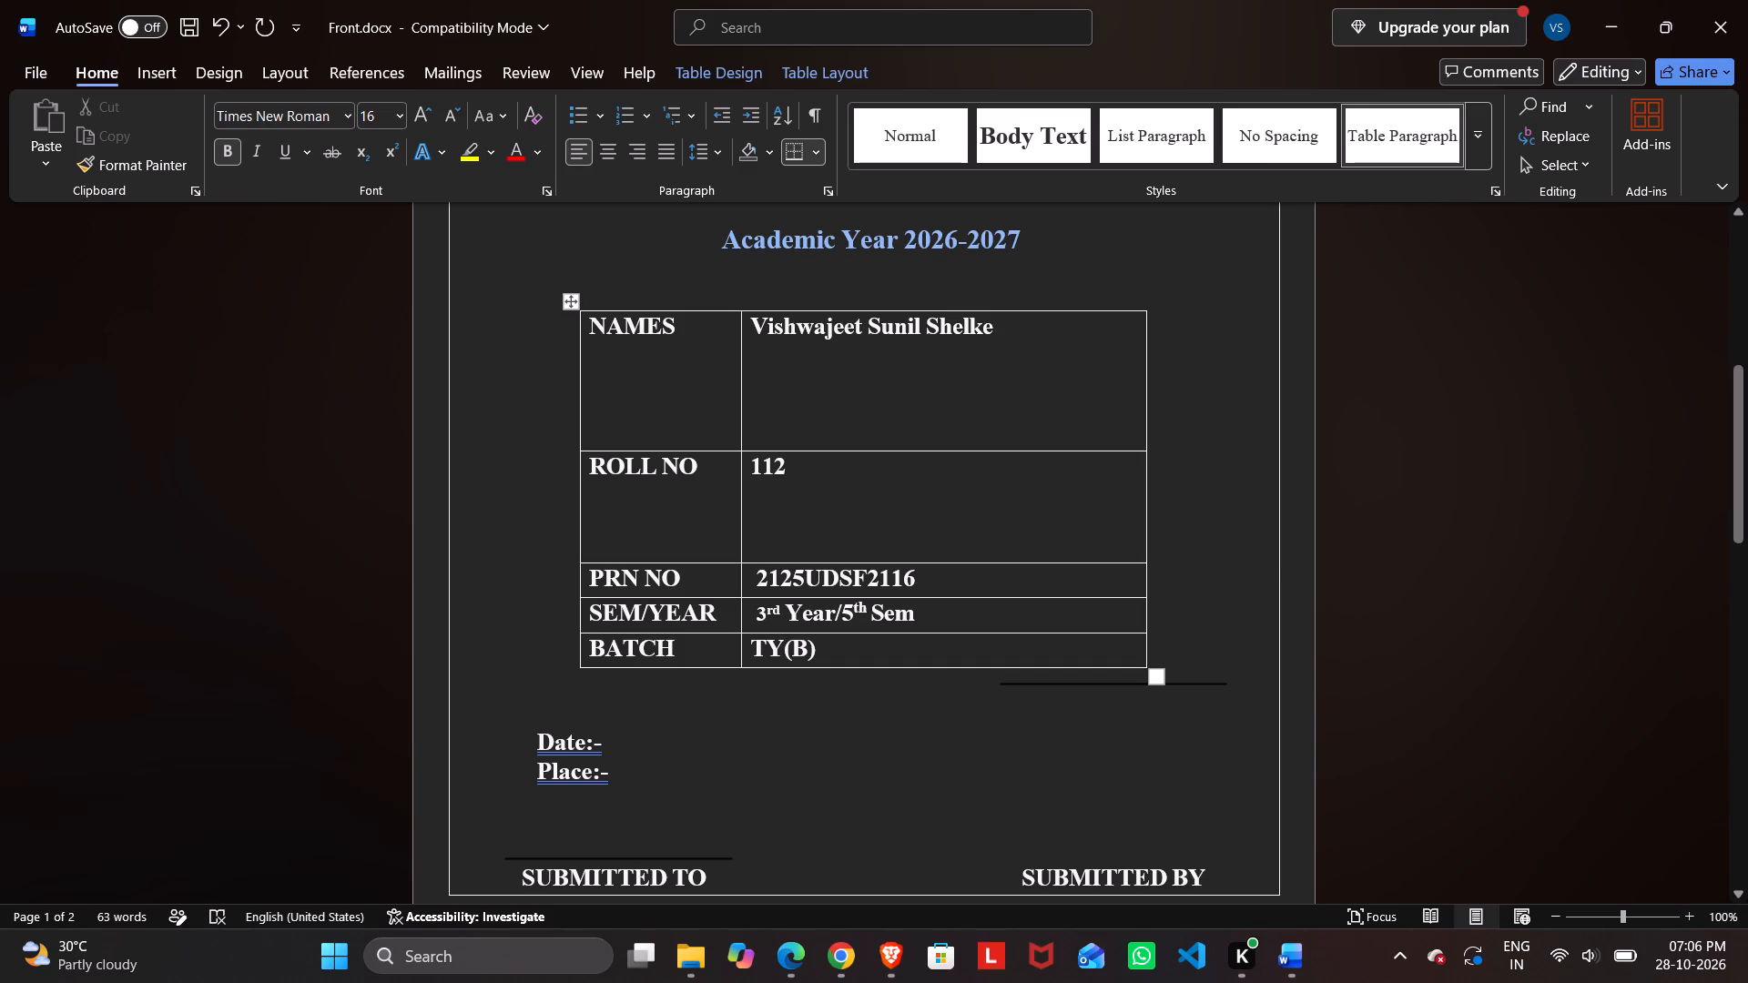
Shrink the cover table's overall height slightly by resizing it from its lower corner.
{"action": "scroll", "coordinate": [893, 684], "scroll_direction": "up", "scroll_amount": 1}
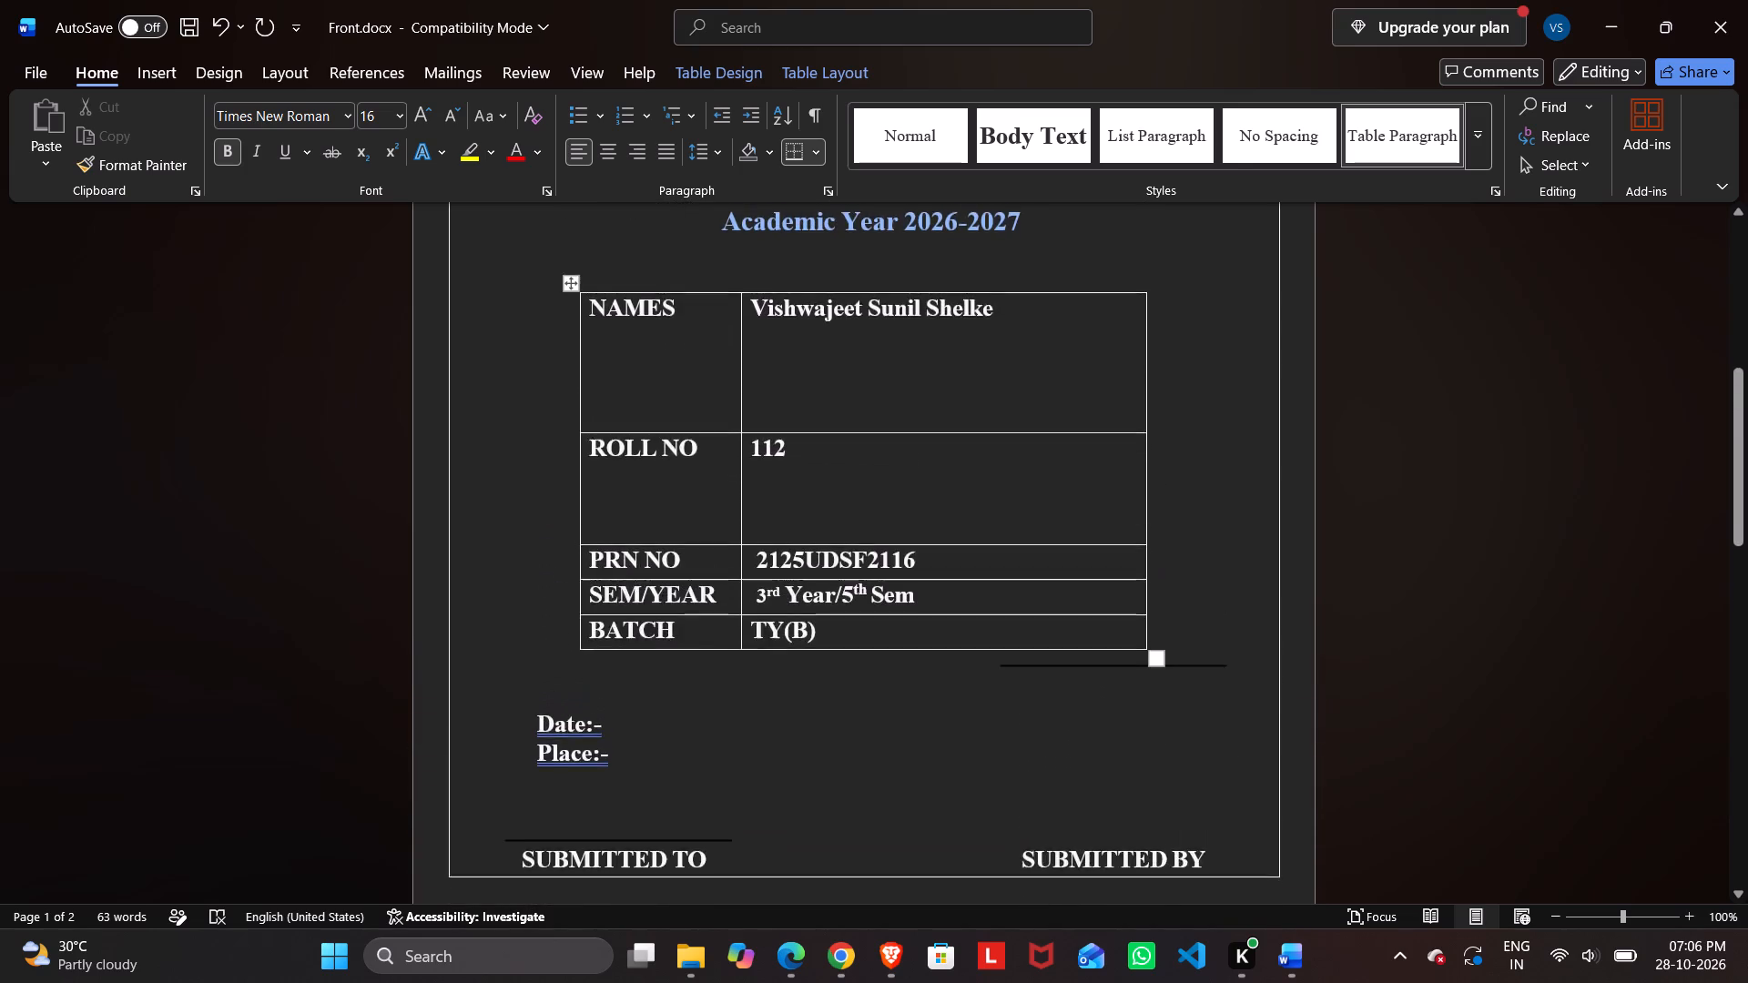
{"action": "scroll", "coordinate": [893, 684], "scroll_direction": "up", "scroll_amount": 1}
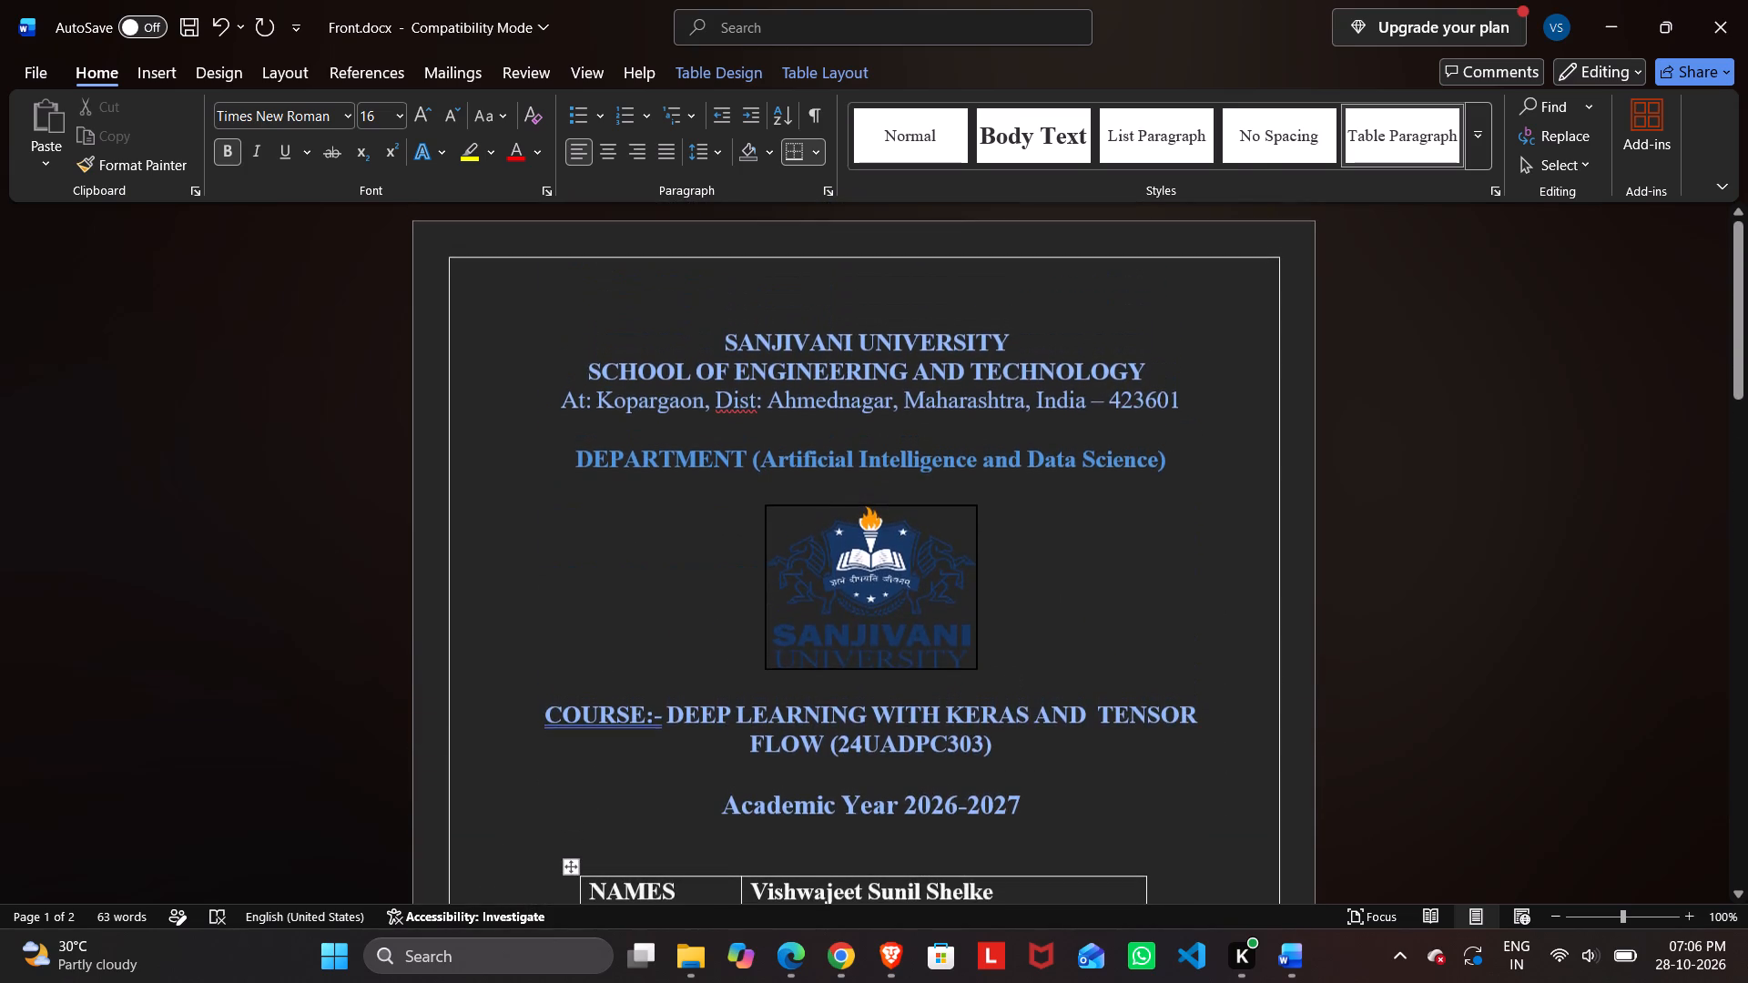
{"action": "scroll", "coordinate": [893, 684], "scroll_direction": "down", "scroll_amount": 2}
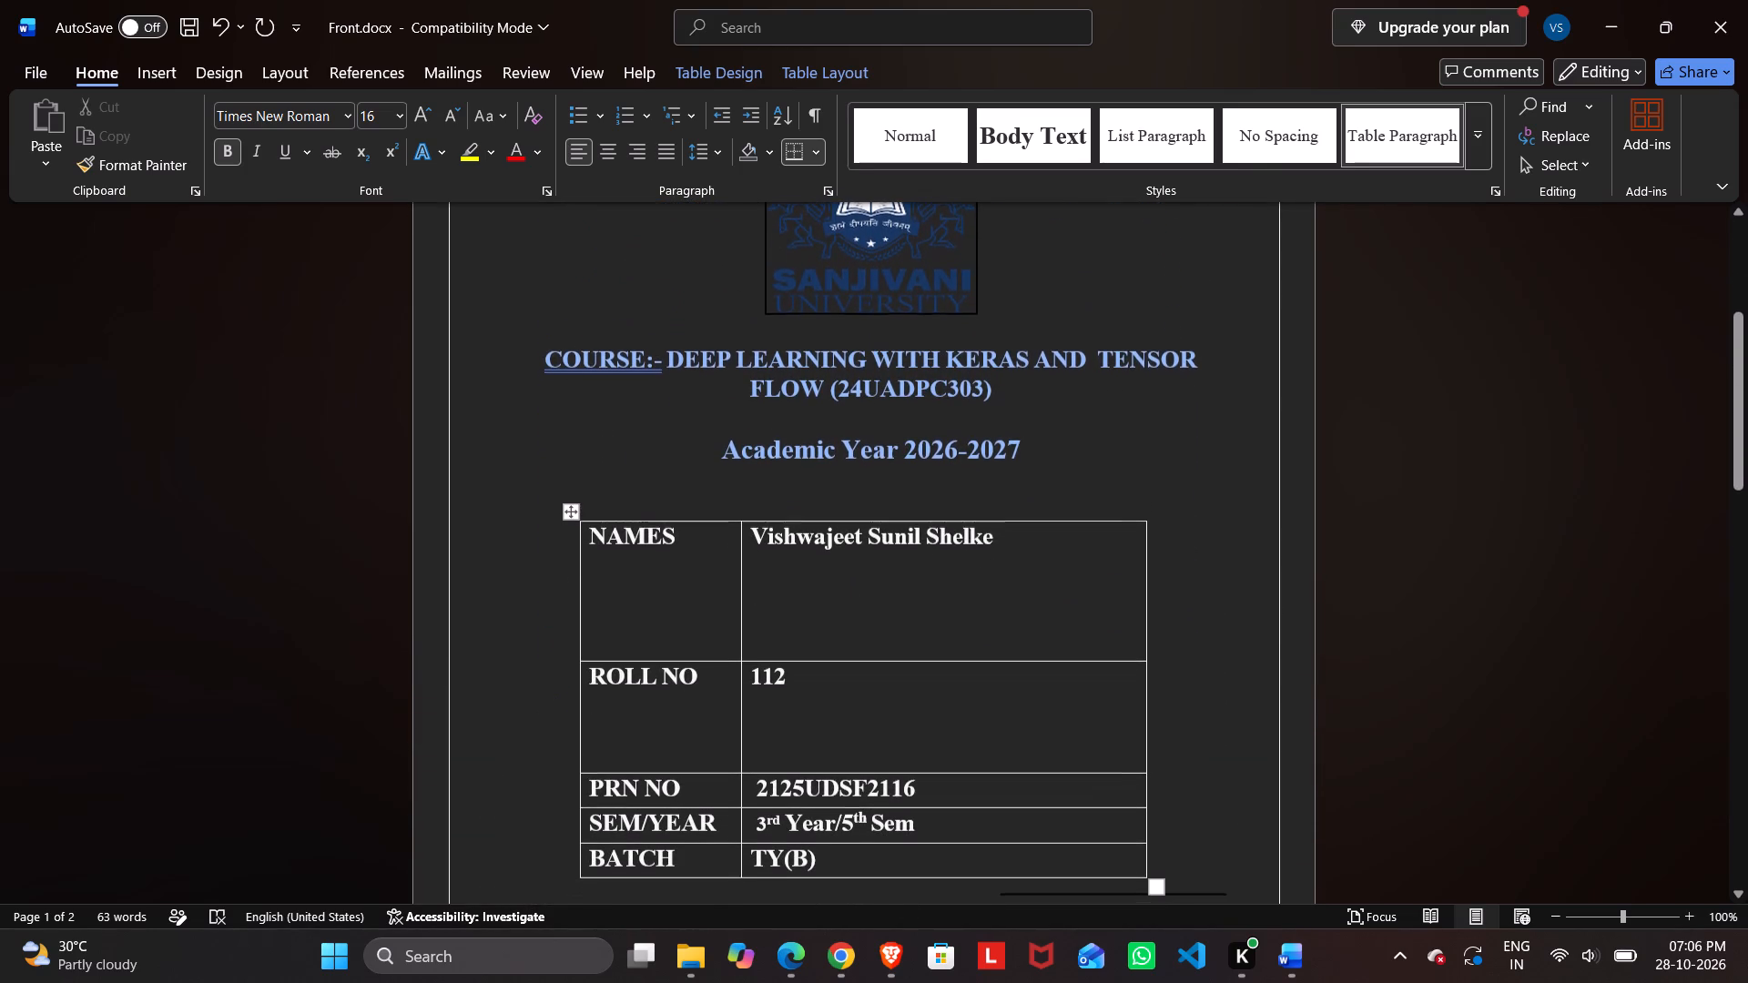
{"action": "scroll", "coordinate": [893, 684], "scroll_direction": "down", "scroll_amount": 1}
{"action": "scroll", "coordinate": [893, 684], "scroll_direction": "left", "scroll_amount": 1}
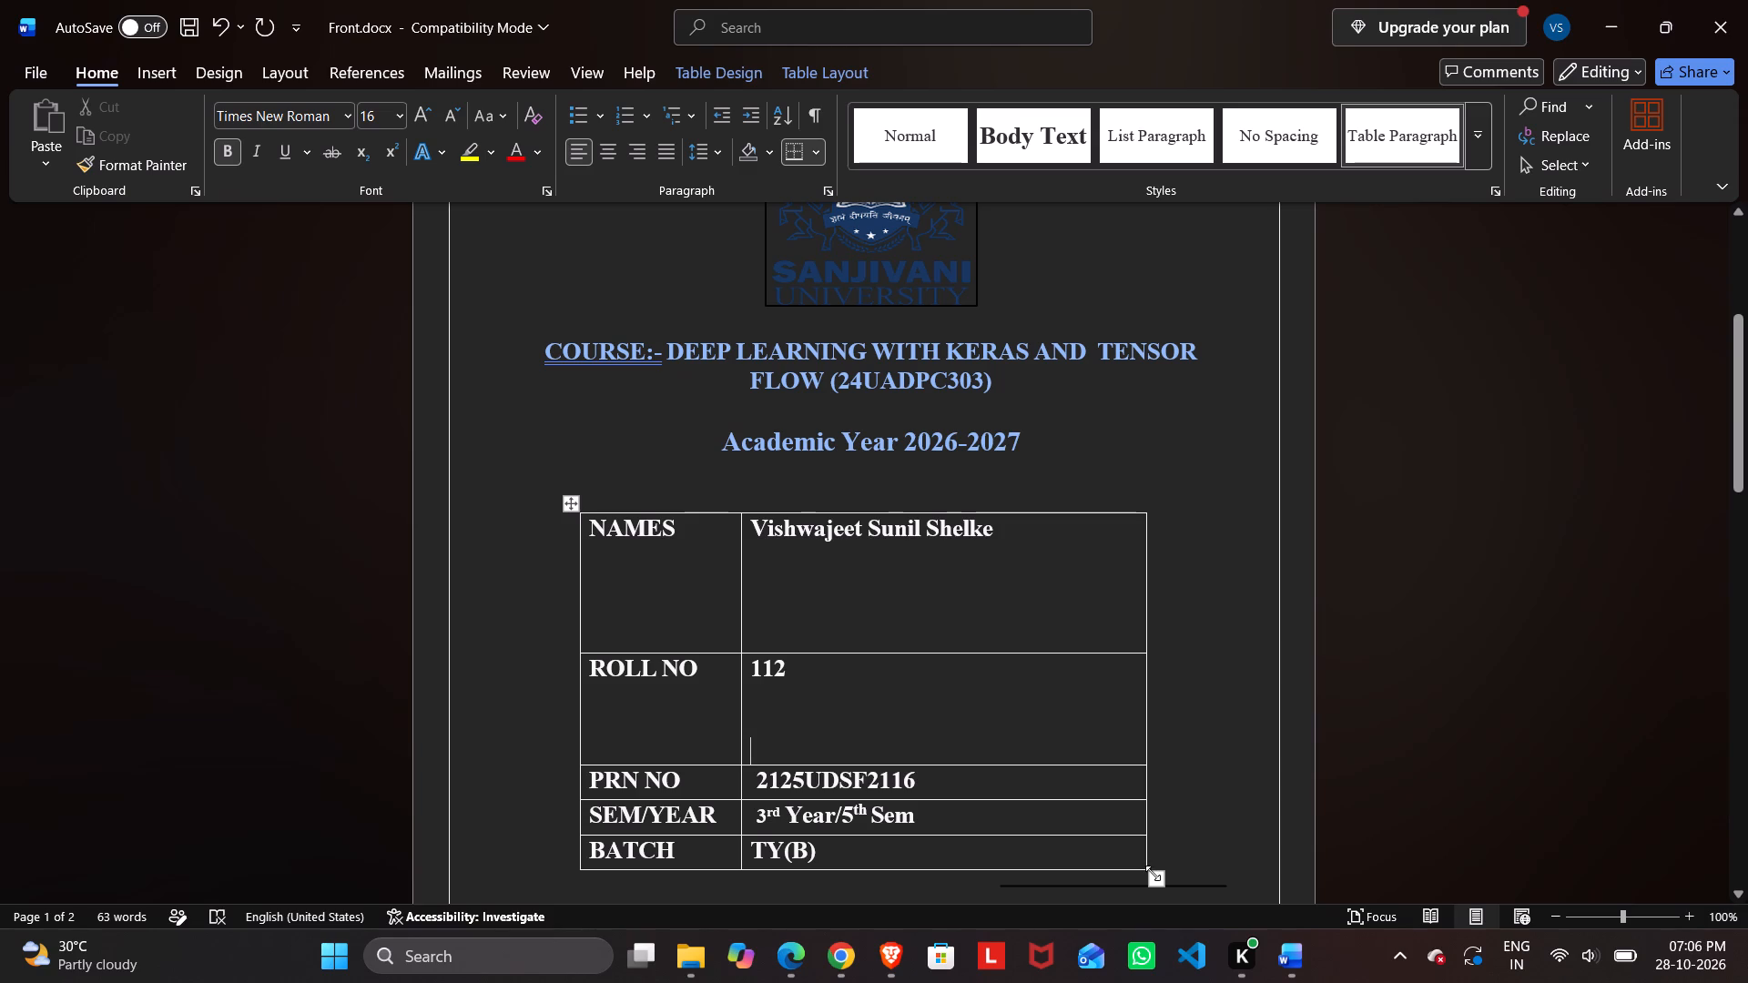
{"action": "left_click_drag", "start_coordinate": [1152, 876], "coordinate": [1151, 846]}
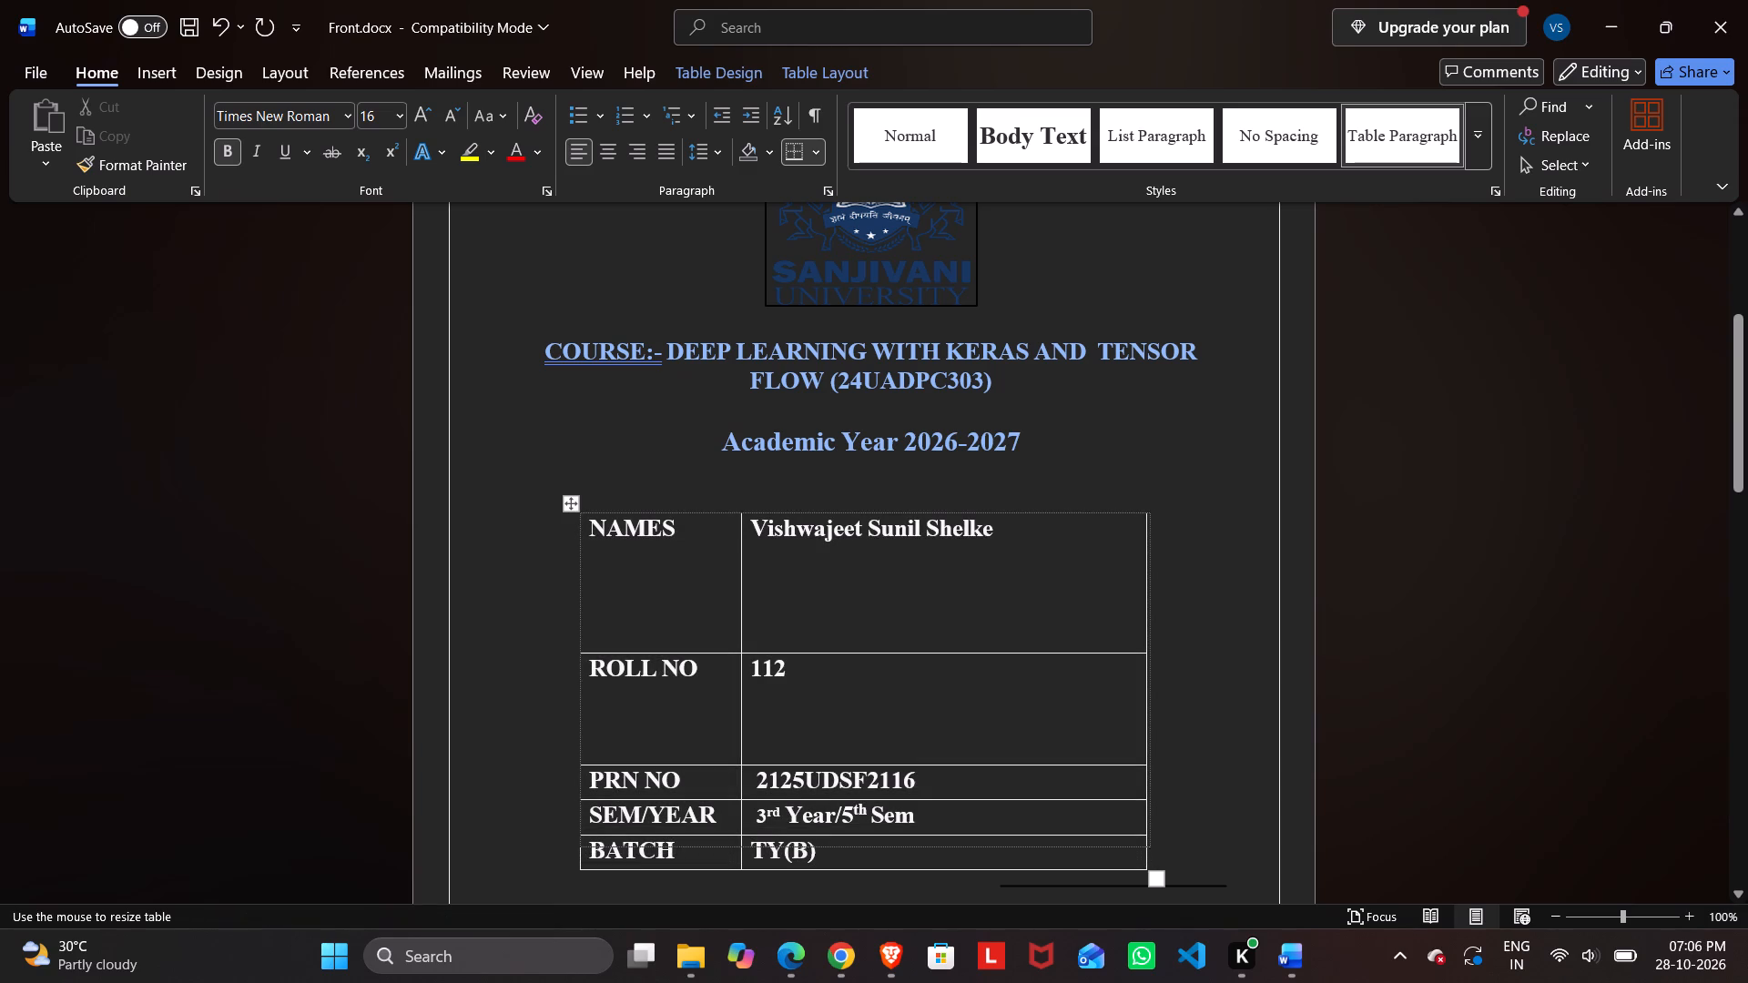
{"action": "left_click_drag", "start_coordinate": [1151, 846], "coordinate": [1147, 838]}
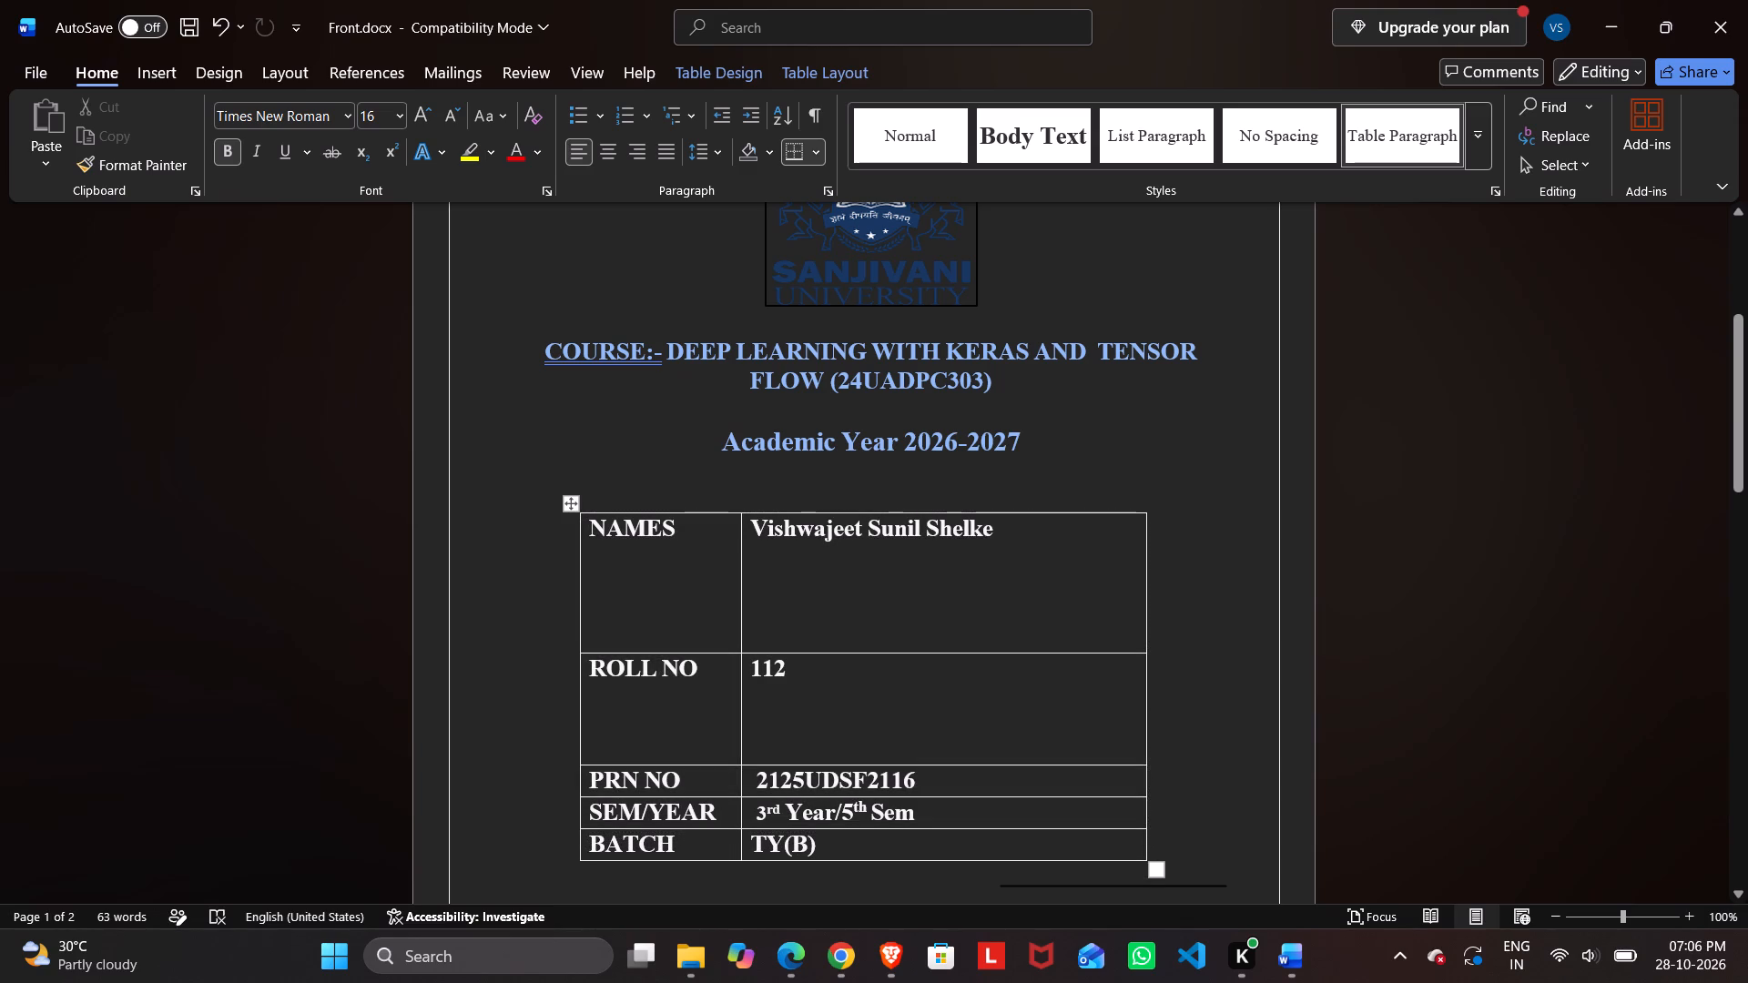
Delete the existing PRN number from the PRN NO row, leaving its value cell empty.
{"action": "scroll", "coordinate": [725, 855], "scroll_direction": "down", "scroll_amount": 1}
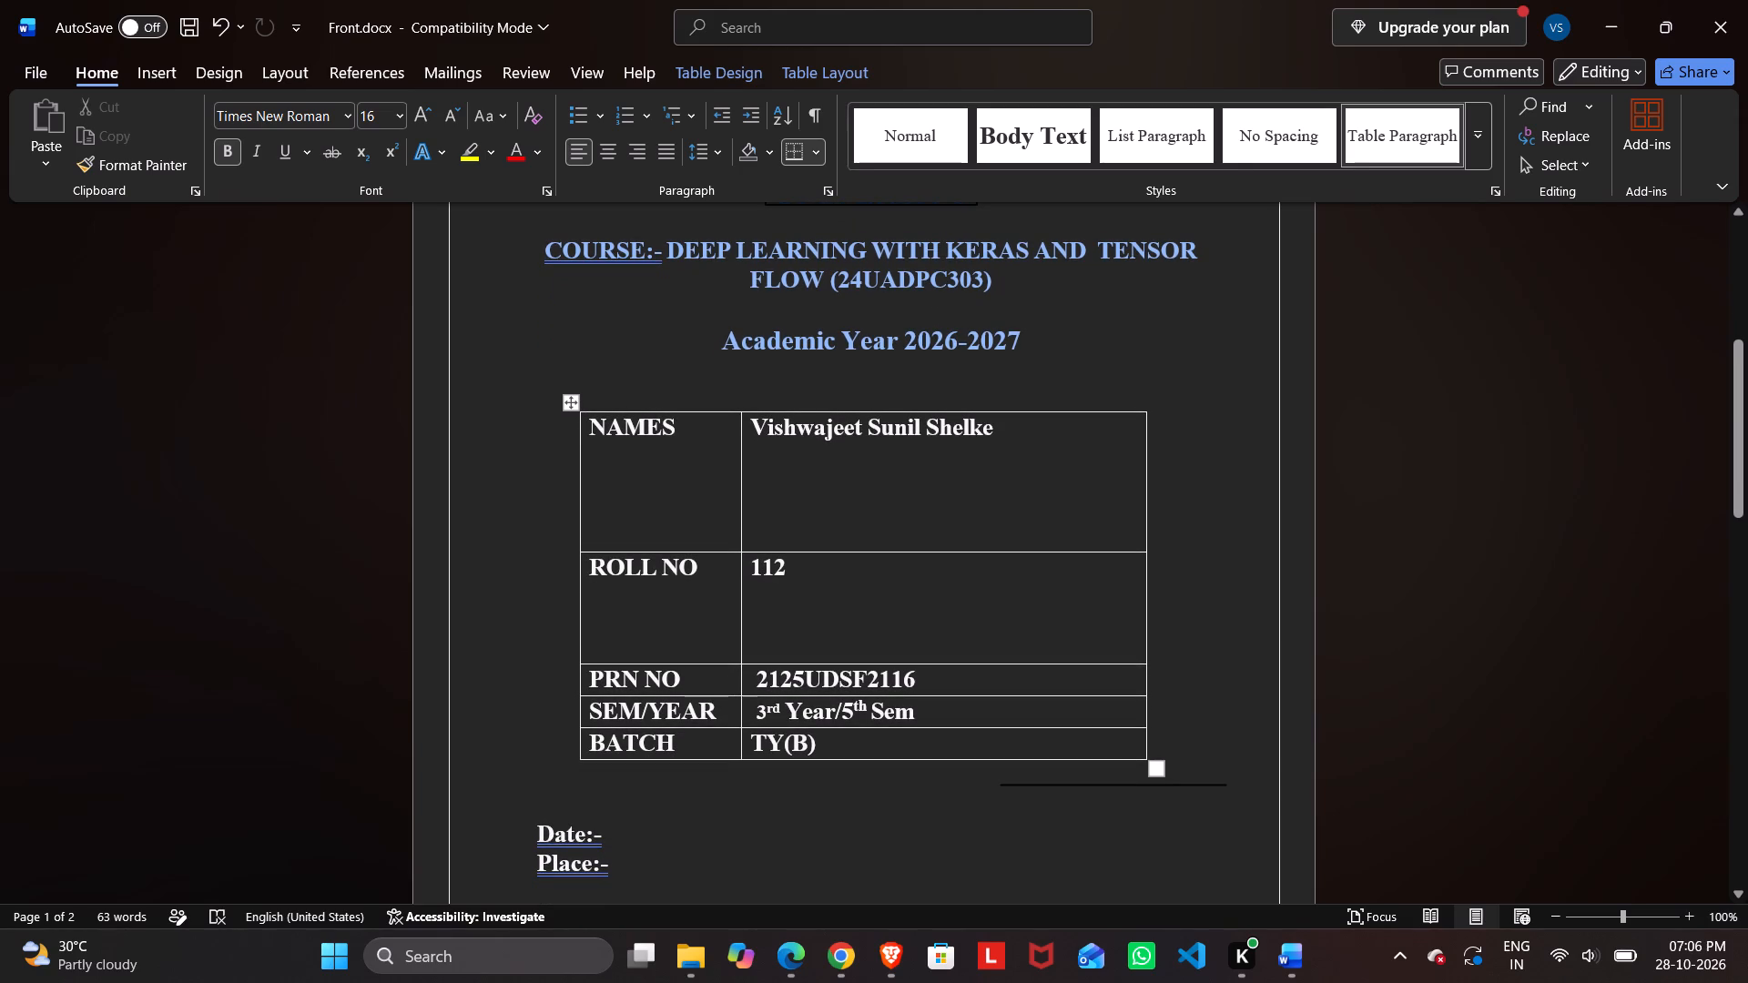
{"action": "left_click", "coordinate": [705, 77]}
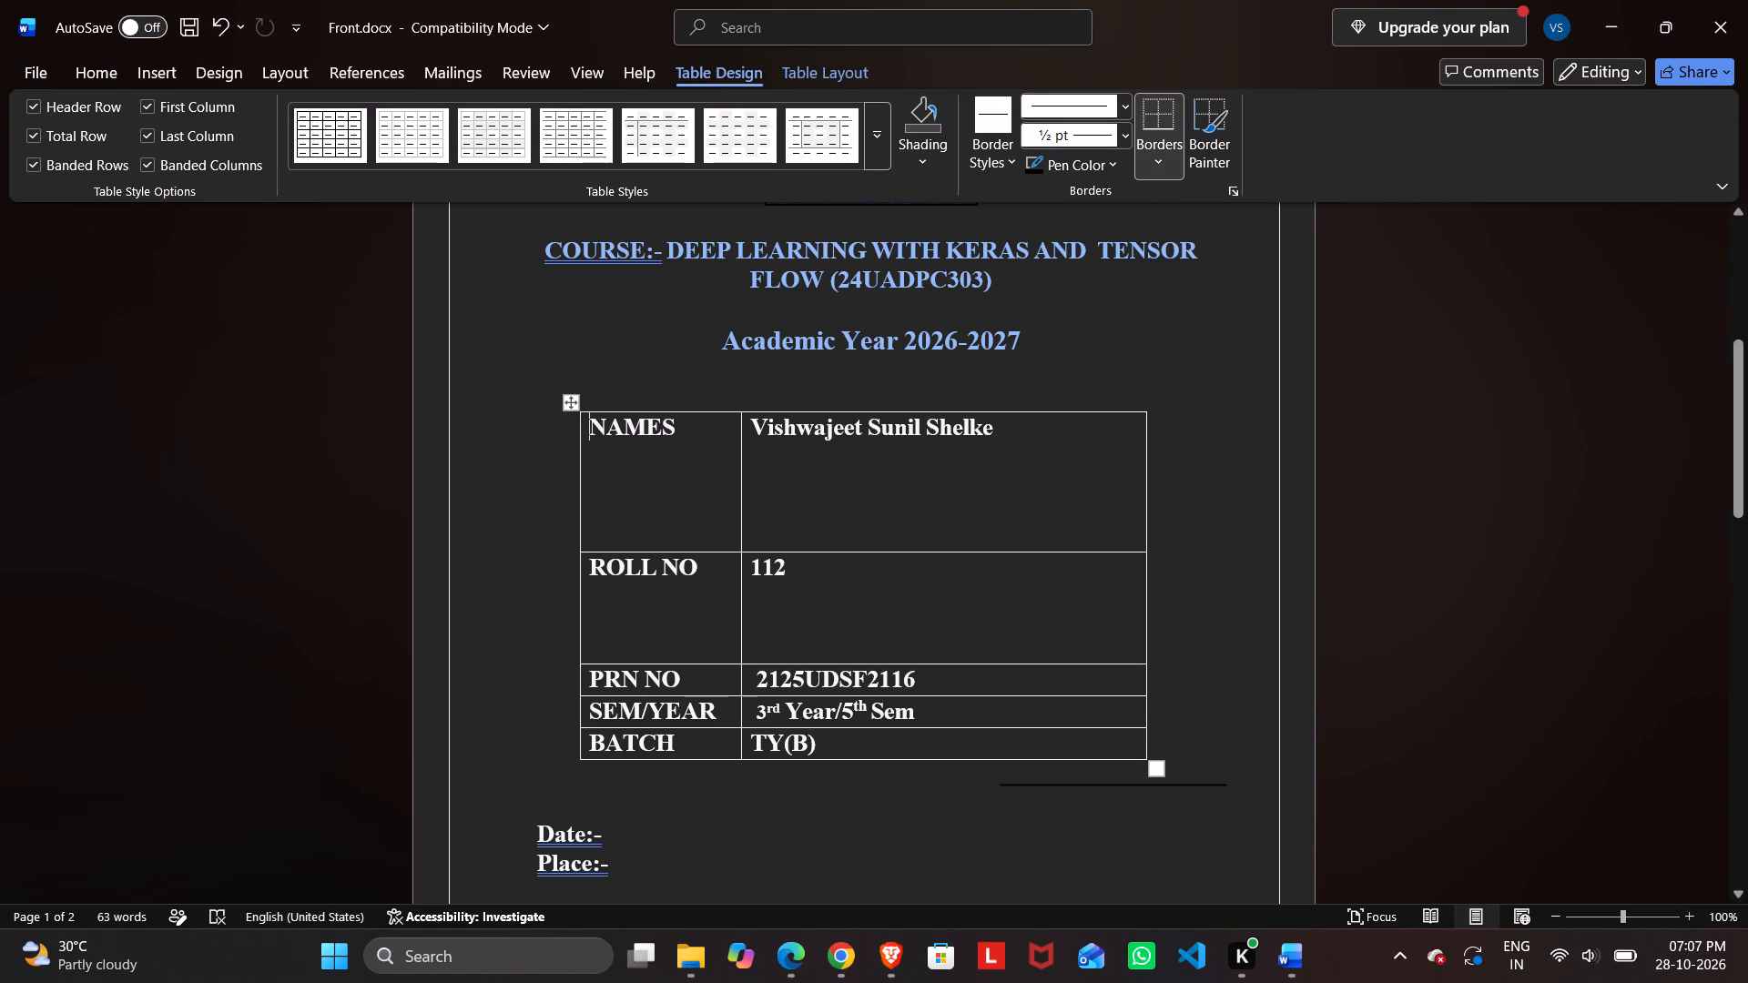
{"action": "key", "text": "Down"}
{"action": "key", "text": "Down"}
{"action": "key", "text": "Right"}
{"action": "key", "text": "Right"}
{"action": "key", "text": "Right"}
{"action": "key", "text": "Right"}
{"action": "key", "text": "Right"}
{"action": "key", "text": "Right"}
{"action": "key", "text": "Right"}
{"action": "key", "text": "Right"}
{"action": "key", "text": "Right"}
{"action": "key", "text": "Right"}
{"action": "key", "text": "Right"}
{"action": "key", "text": "Right"}
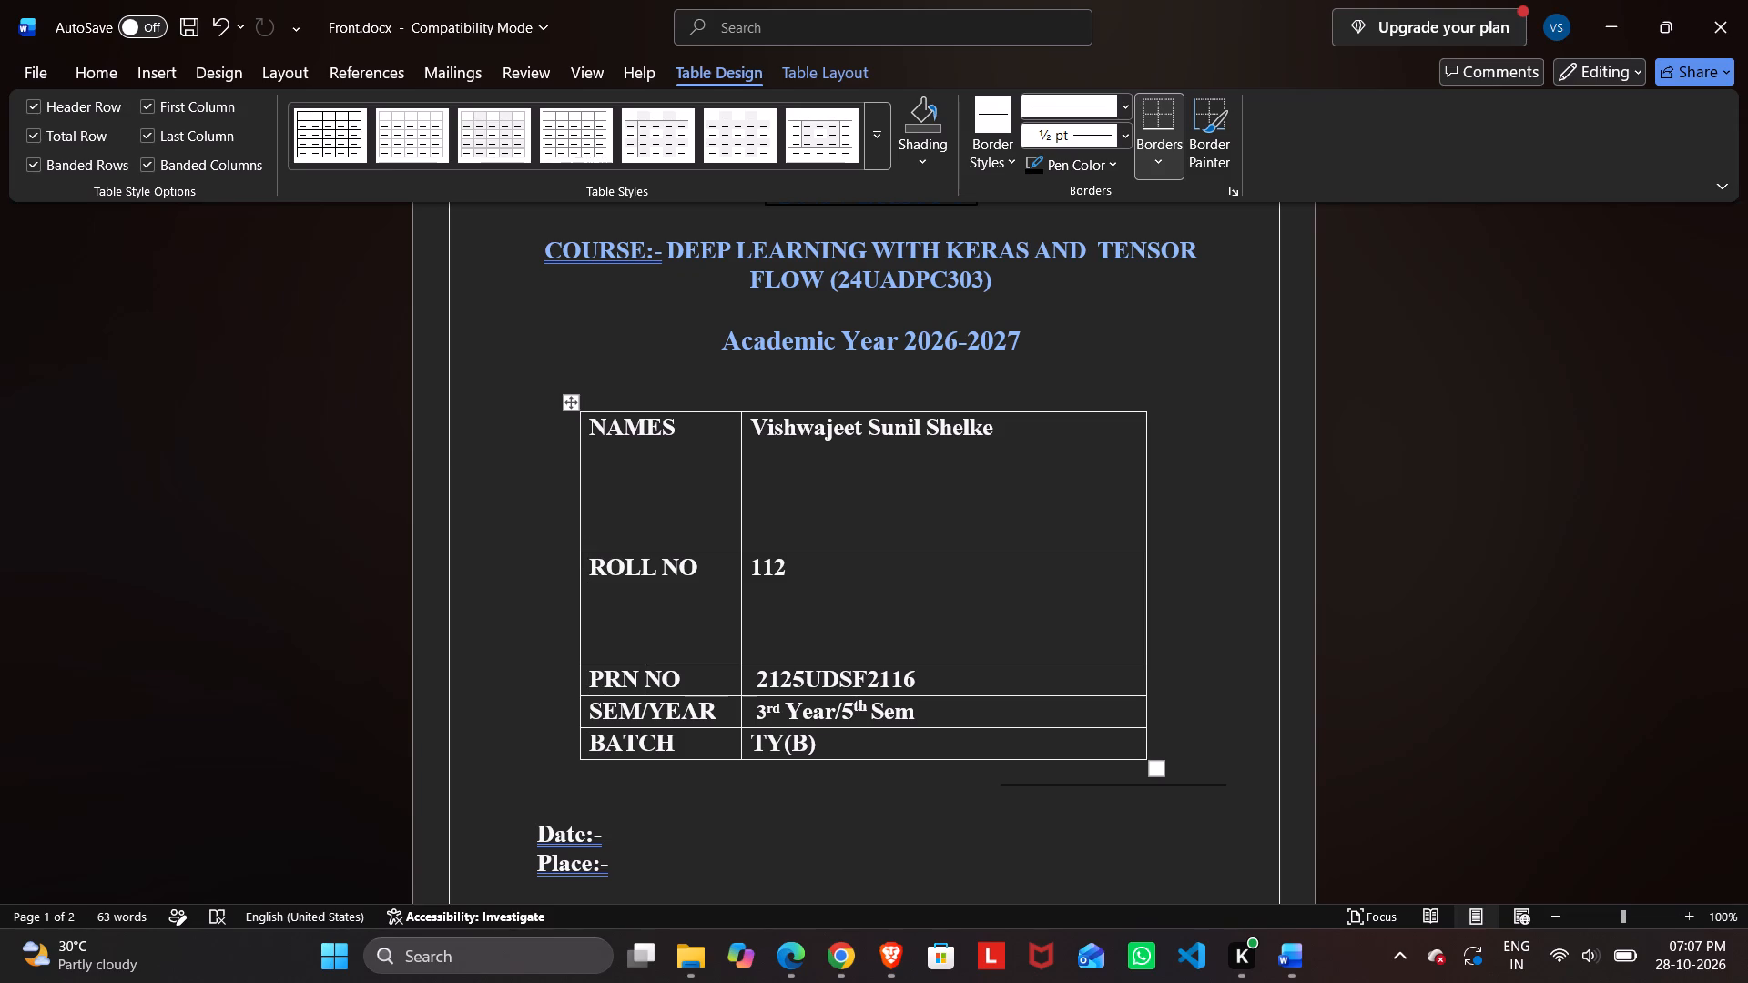
{"action": "key", "text": "Right"}
{"action": "key", "text": "Right"}
{"action": "key", "text": "Right"}
{"action": "key", "text": "Right"}
{"action": "key", "text": "Right"}
{"action": "key", "text": "Right"}
{"action": "key", "text": "Right"}
{"action": "key", "text": "BackSpace"}
{"action": "key", "text": "BackSpace"}
{"action": "key", "text": "BackSpace"}
{"action": "key", "text": "BackSpace"}
{"action": "key", "text": "BackSpace"}
{"action": "key", "text": "BackSpace"}
{"action": "key", "text": "BackSpace"}
{"action": "key", "text": "BackSpace"}
{"action": "key", "text": "BackSpace"}
{"action": "key", "text": "BackSpace"}
{"action": "key", "text": "BackSpace"}
{"action": "key", "text": "BackSpace"}
{"action": "key", "text": "BackSpace"}
{"action": "key", "text": "BackSpace"}
{"action": "key", "text": "BackSpace"}
{"action": "key", "text": "BackSpace"}
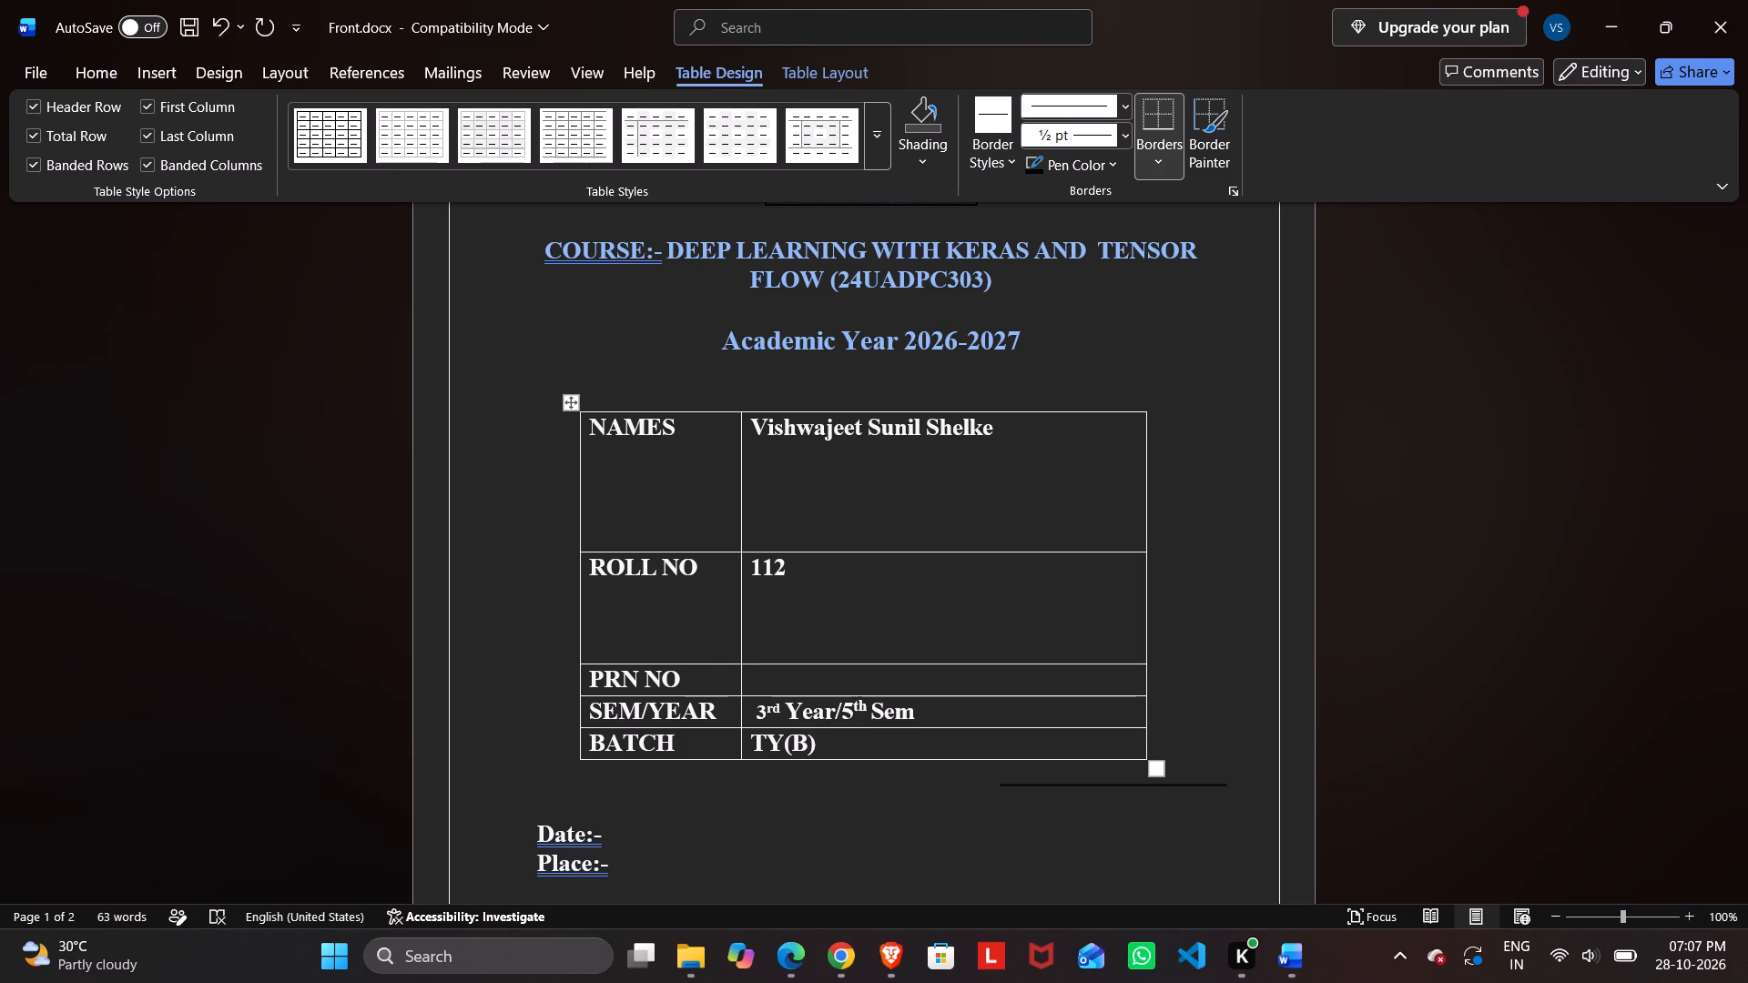
{"action": "key", "text": "BackSpace"}
{"action": "key", "text": "BackSpace"}
{"action": "key", "text": "BackSpace"}
Delete the entire PRN NO row from the cover page table.
{"action": "key", "text": "BackSpace"}
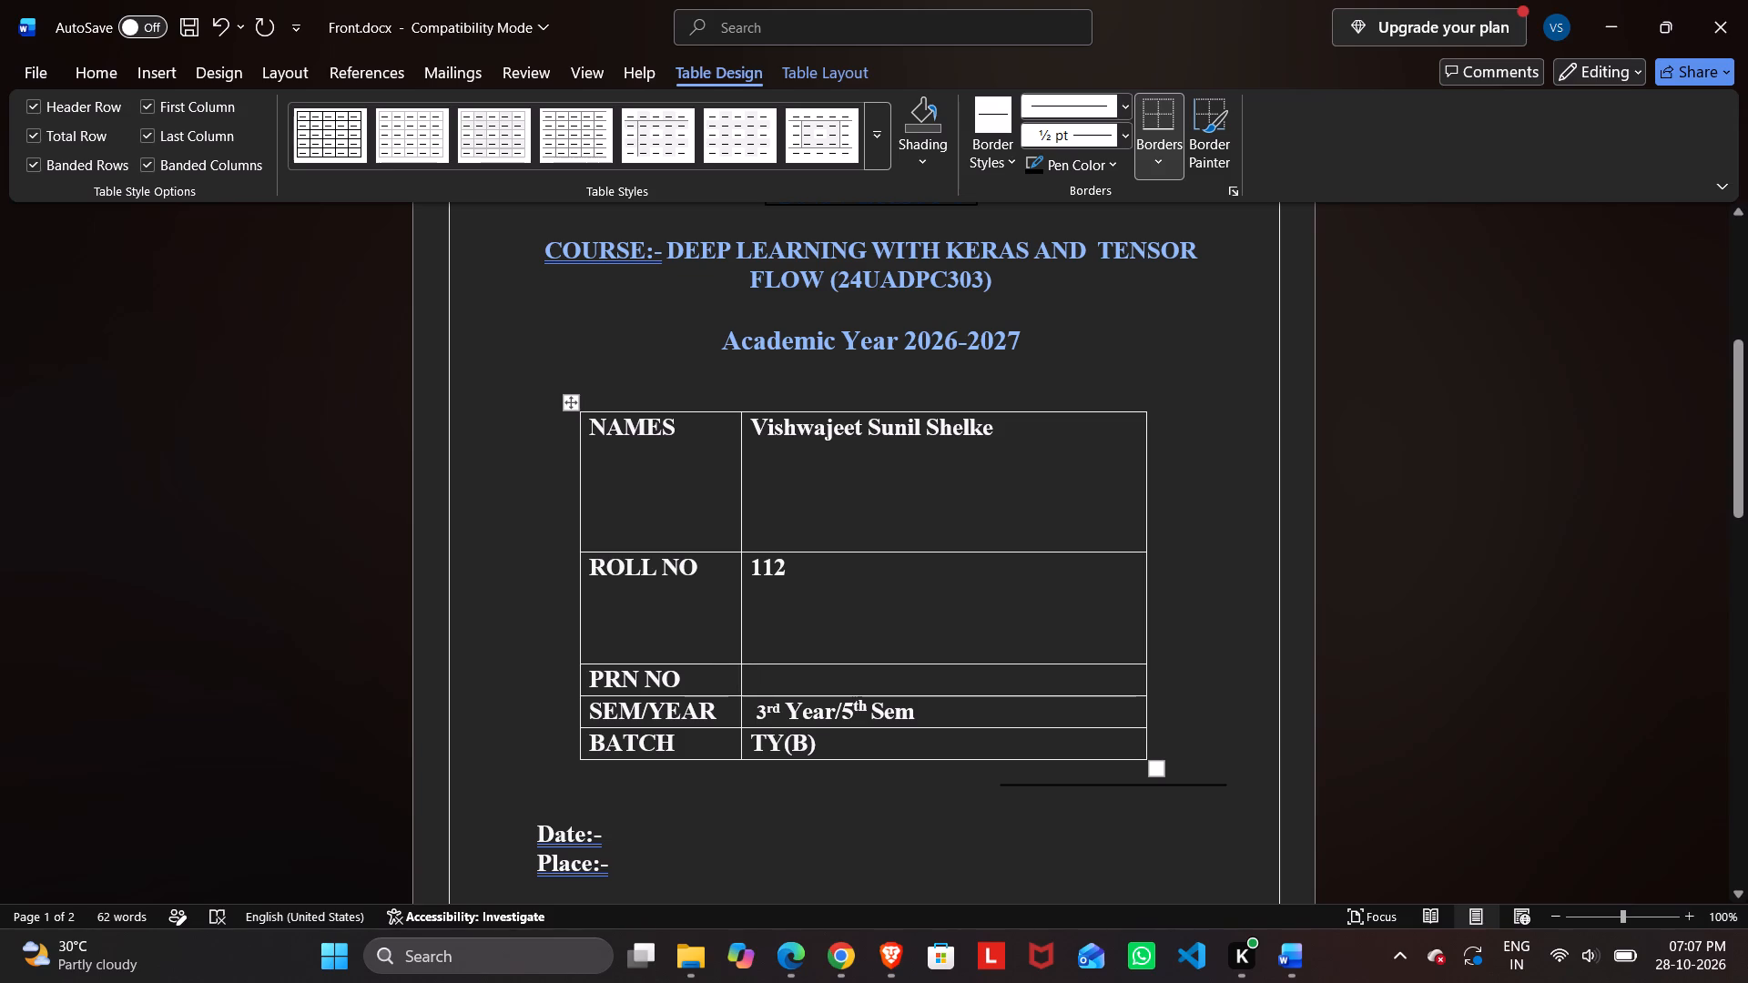
{"action": "left_click", "coordinate": [799, 551]}
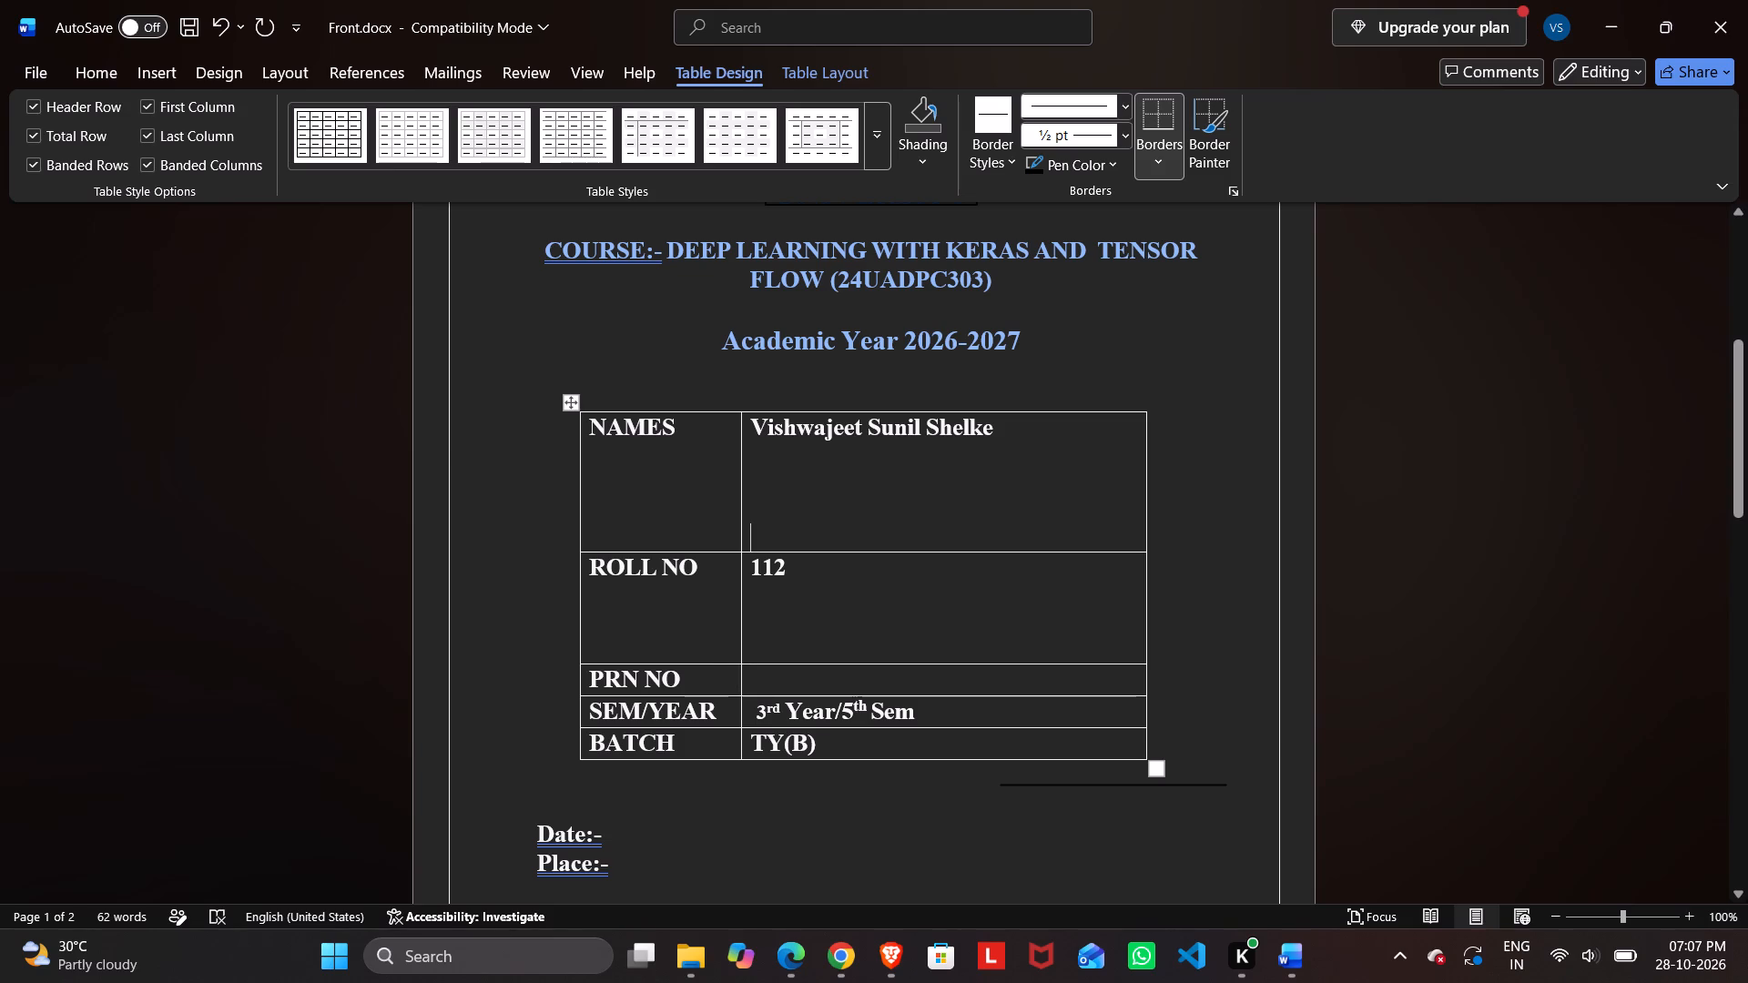
{"action": "right_click", "coordinate": [737, 683]}
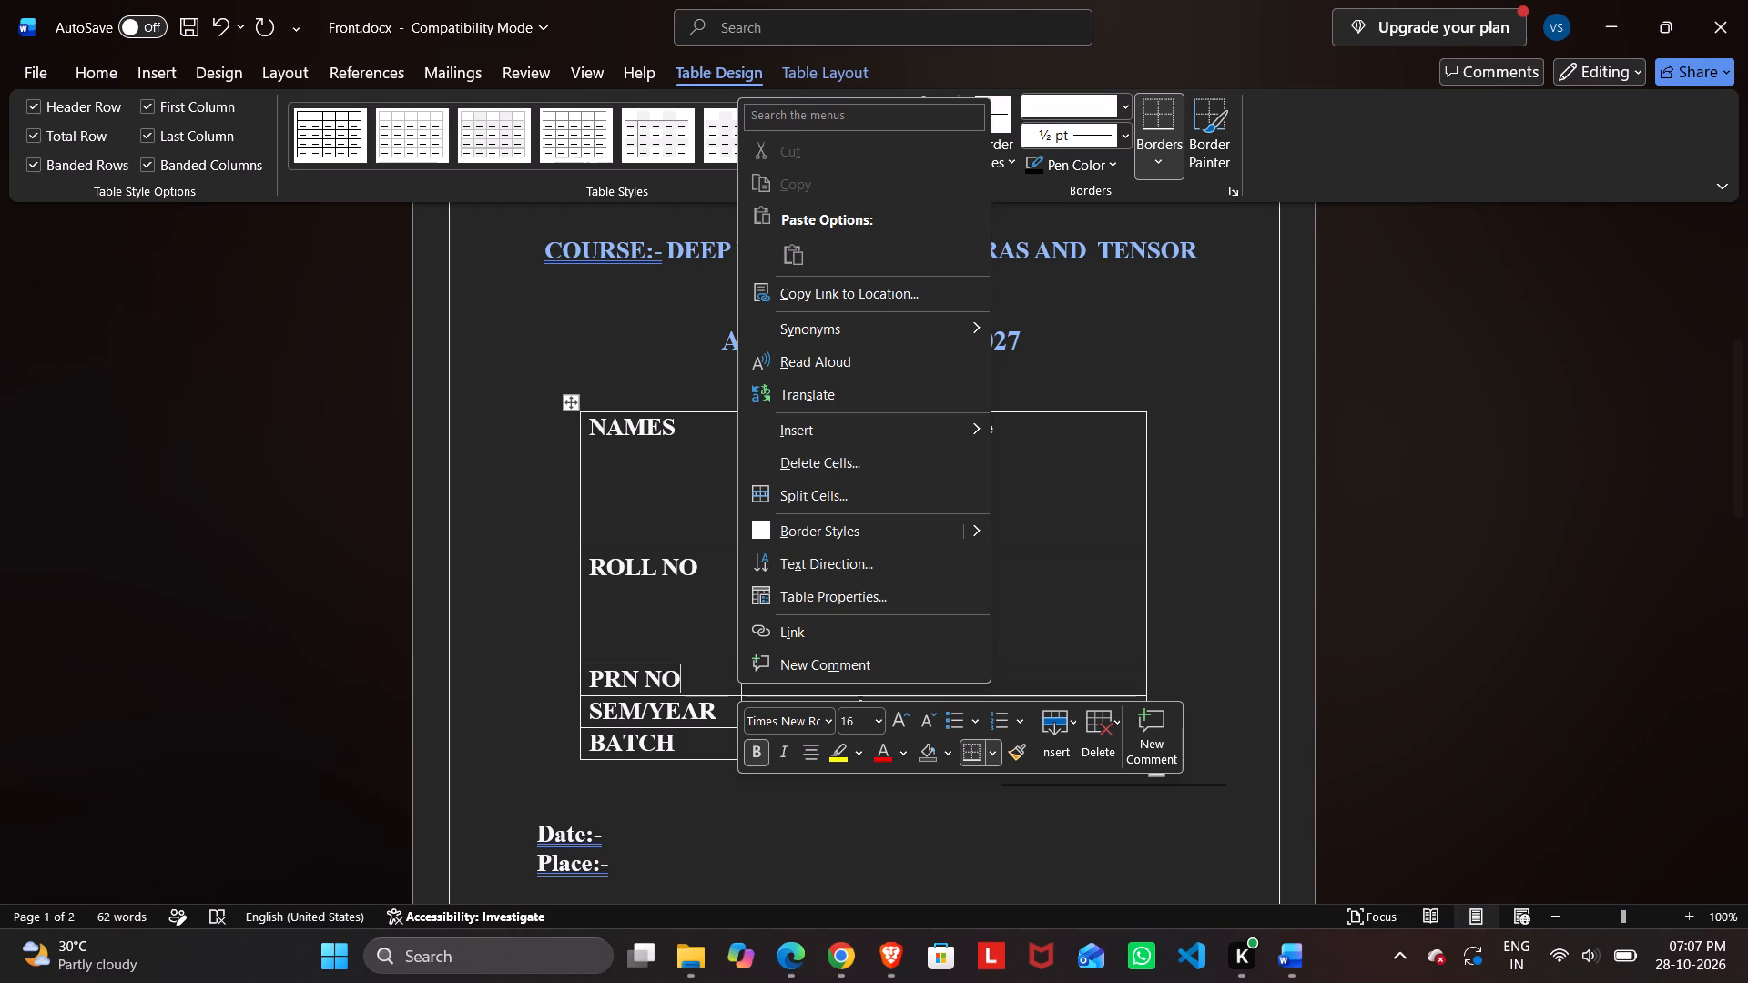
{"action": "left_click", "coordinate": [814, 470]}
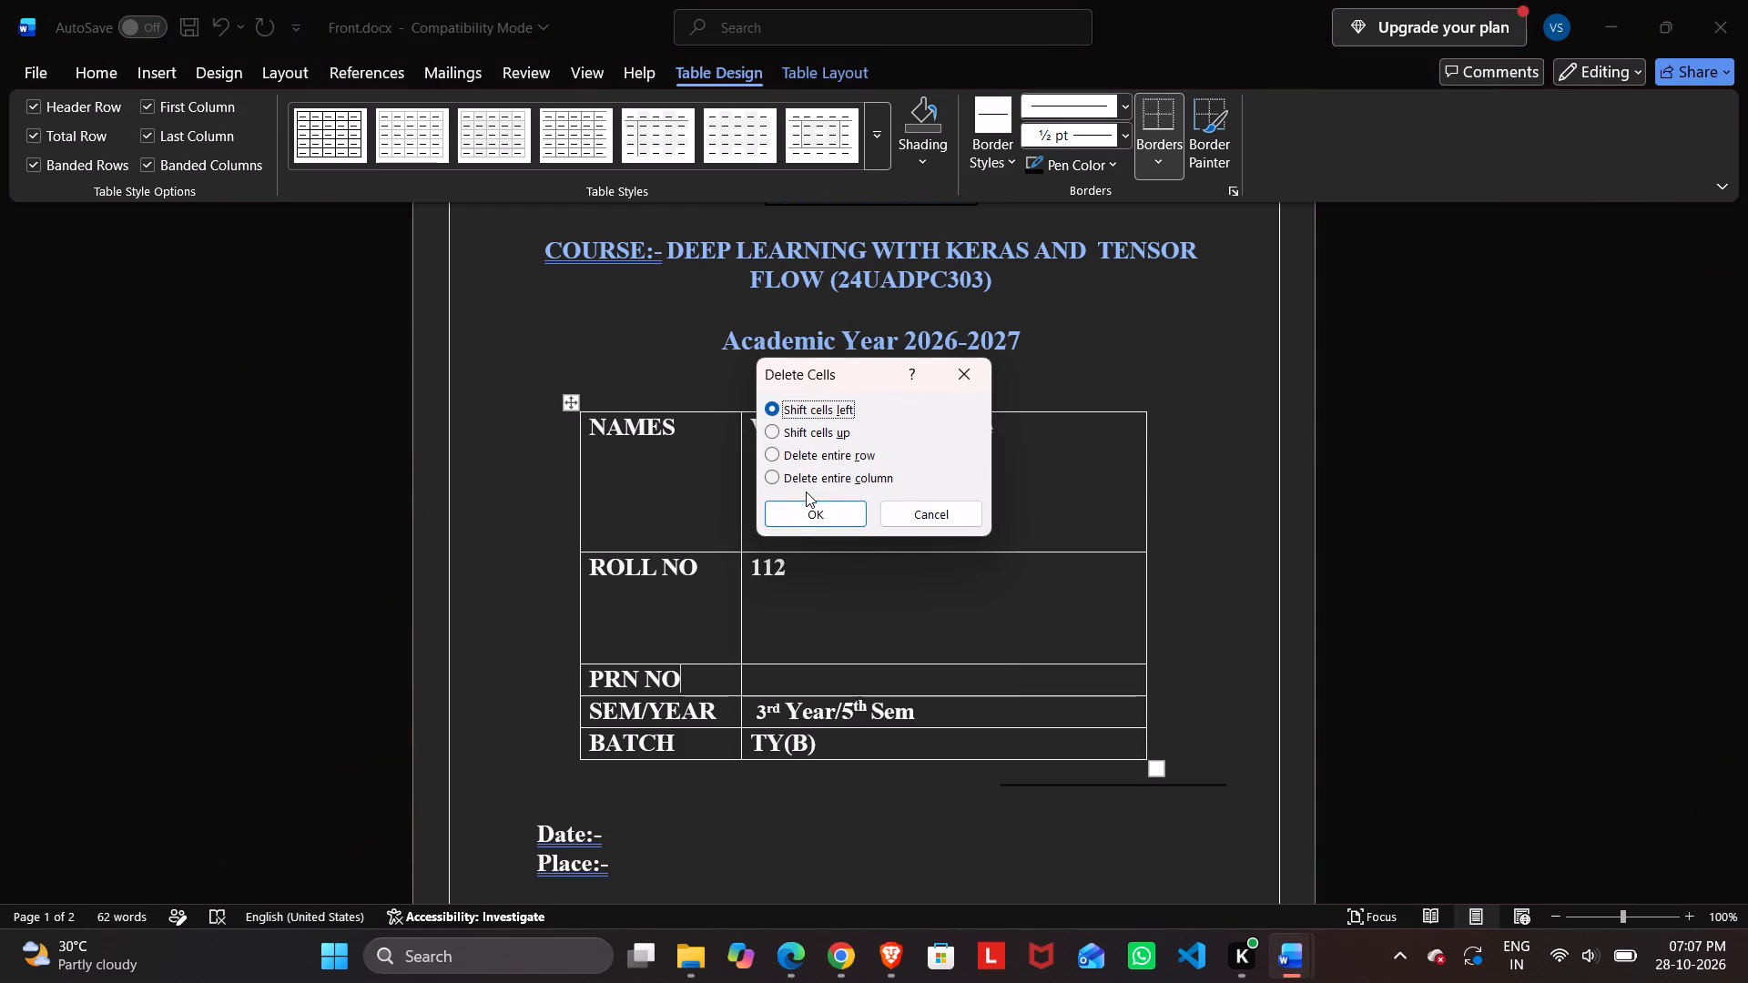
{"action": "left_click", "coordinate": [769, 452]}
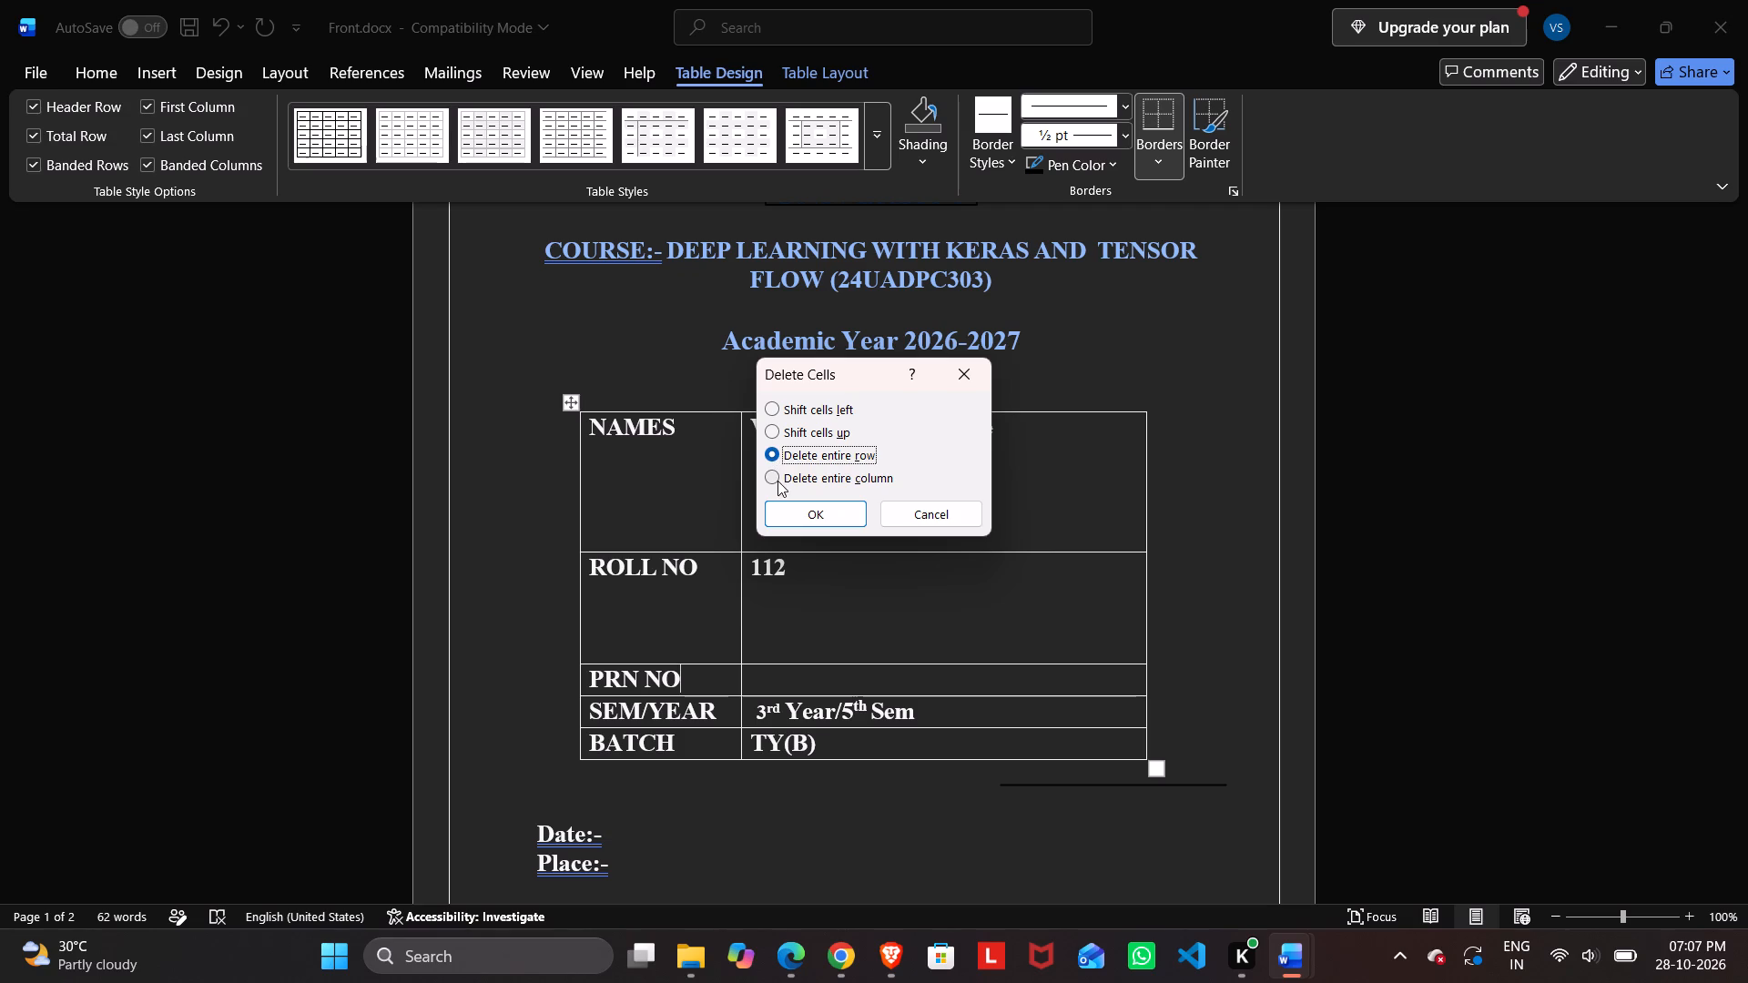
{"action": "left_click", "coordinate": [788, 510]}
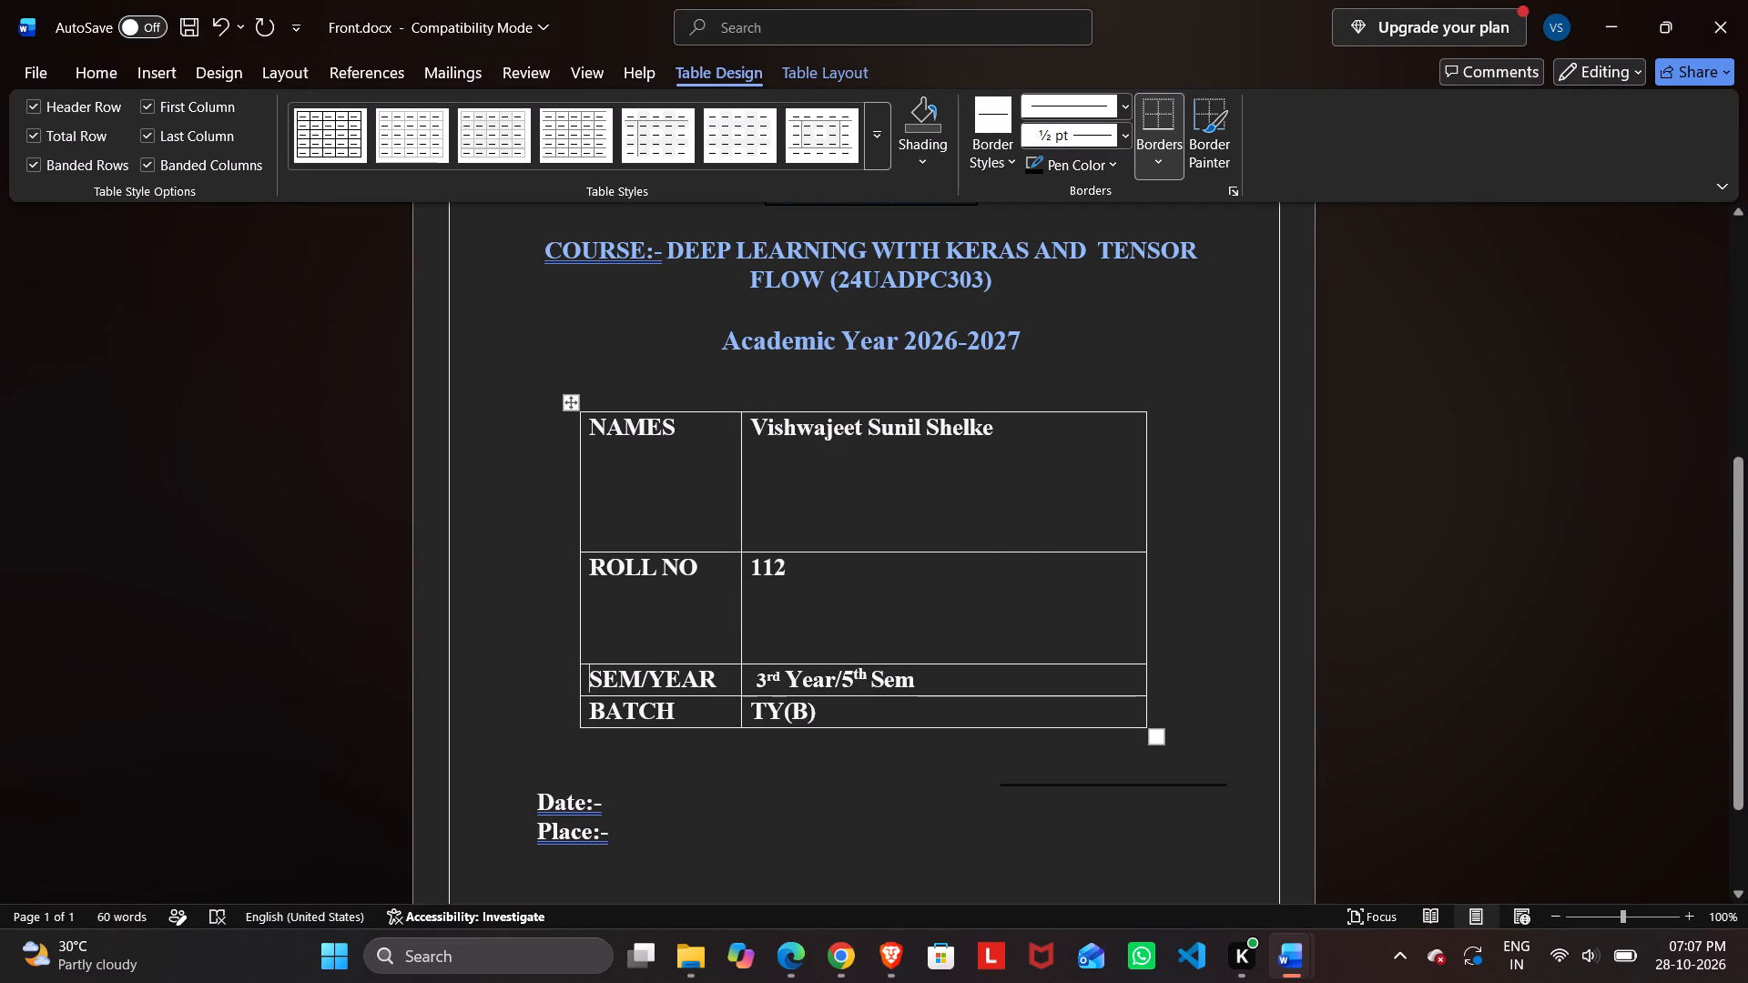
Remove all the empty lines beneath the student's name in the NAMES row.
{"action": "scroll", "coordinate": [671, 638], "scroll_direction": "down", "scroll_amount": 1}
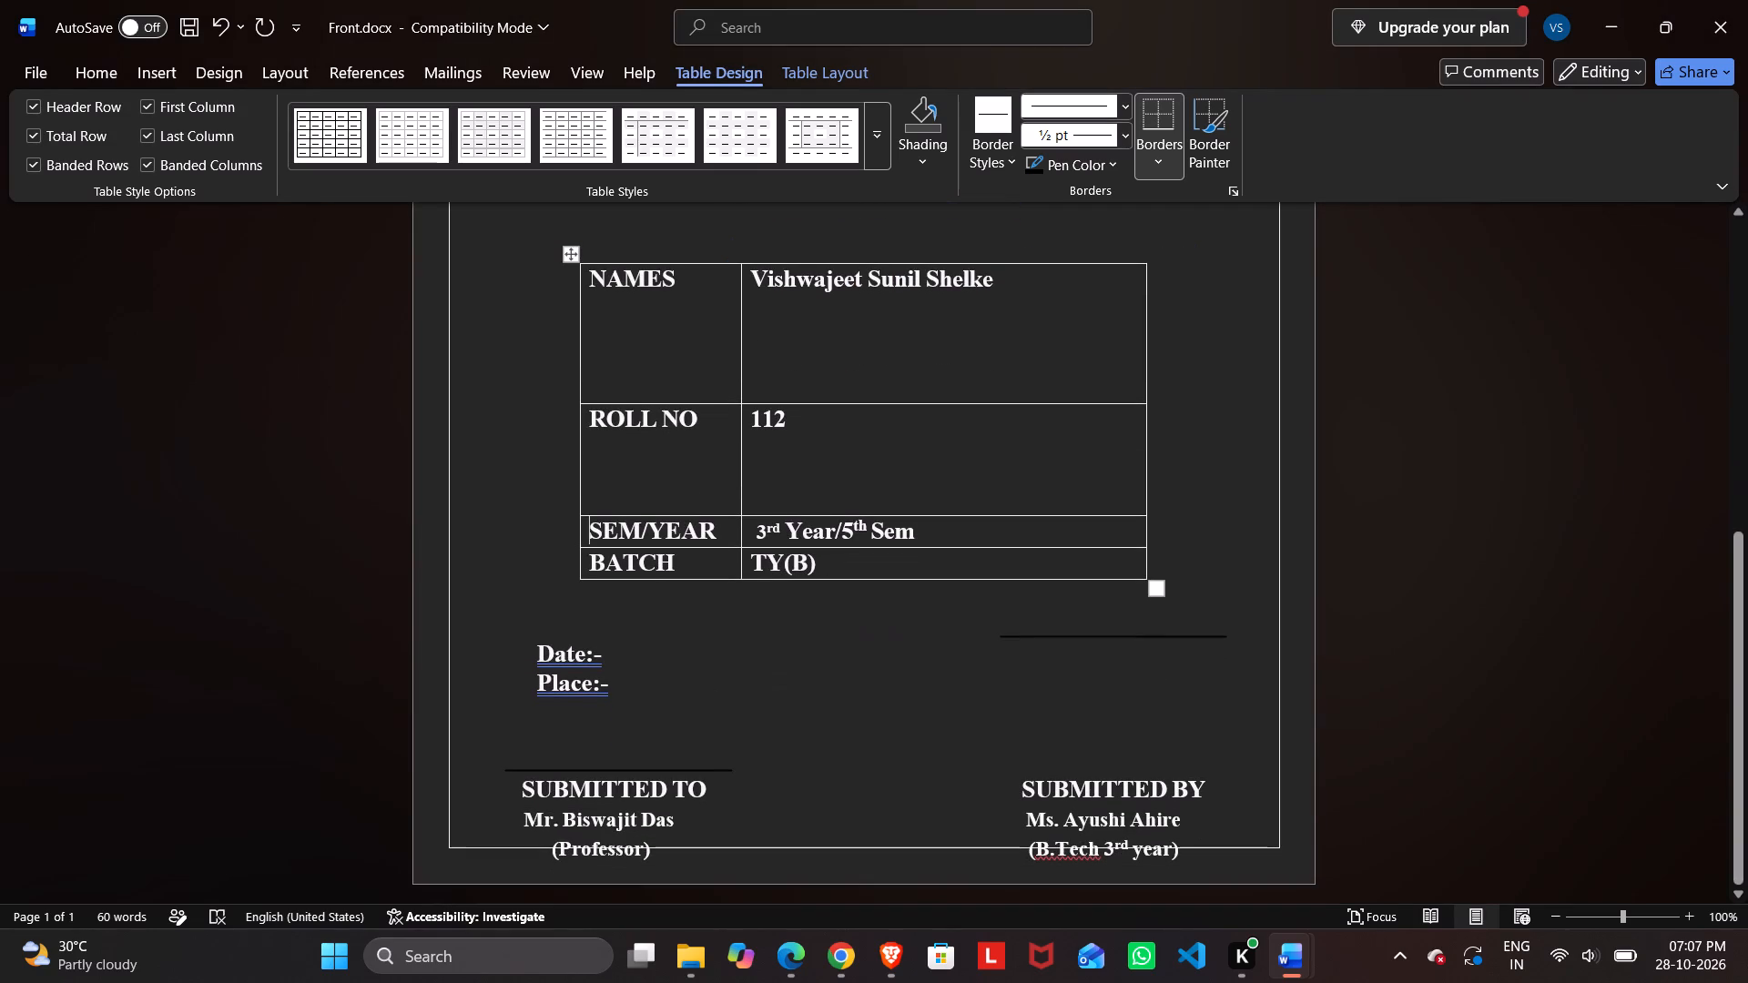
{"action": "scroll", "coordinate": [671, 638], "scroll_direction": "down", "scroll_amount": 1}
{"action": "scroll", "coordinate": [671, 638], "scroll_direction": "up", "scroll_amount": 1}
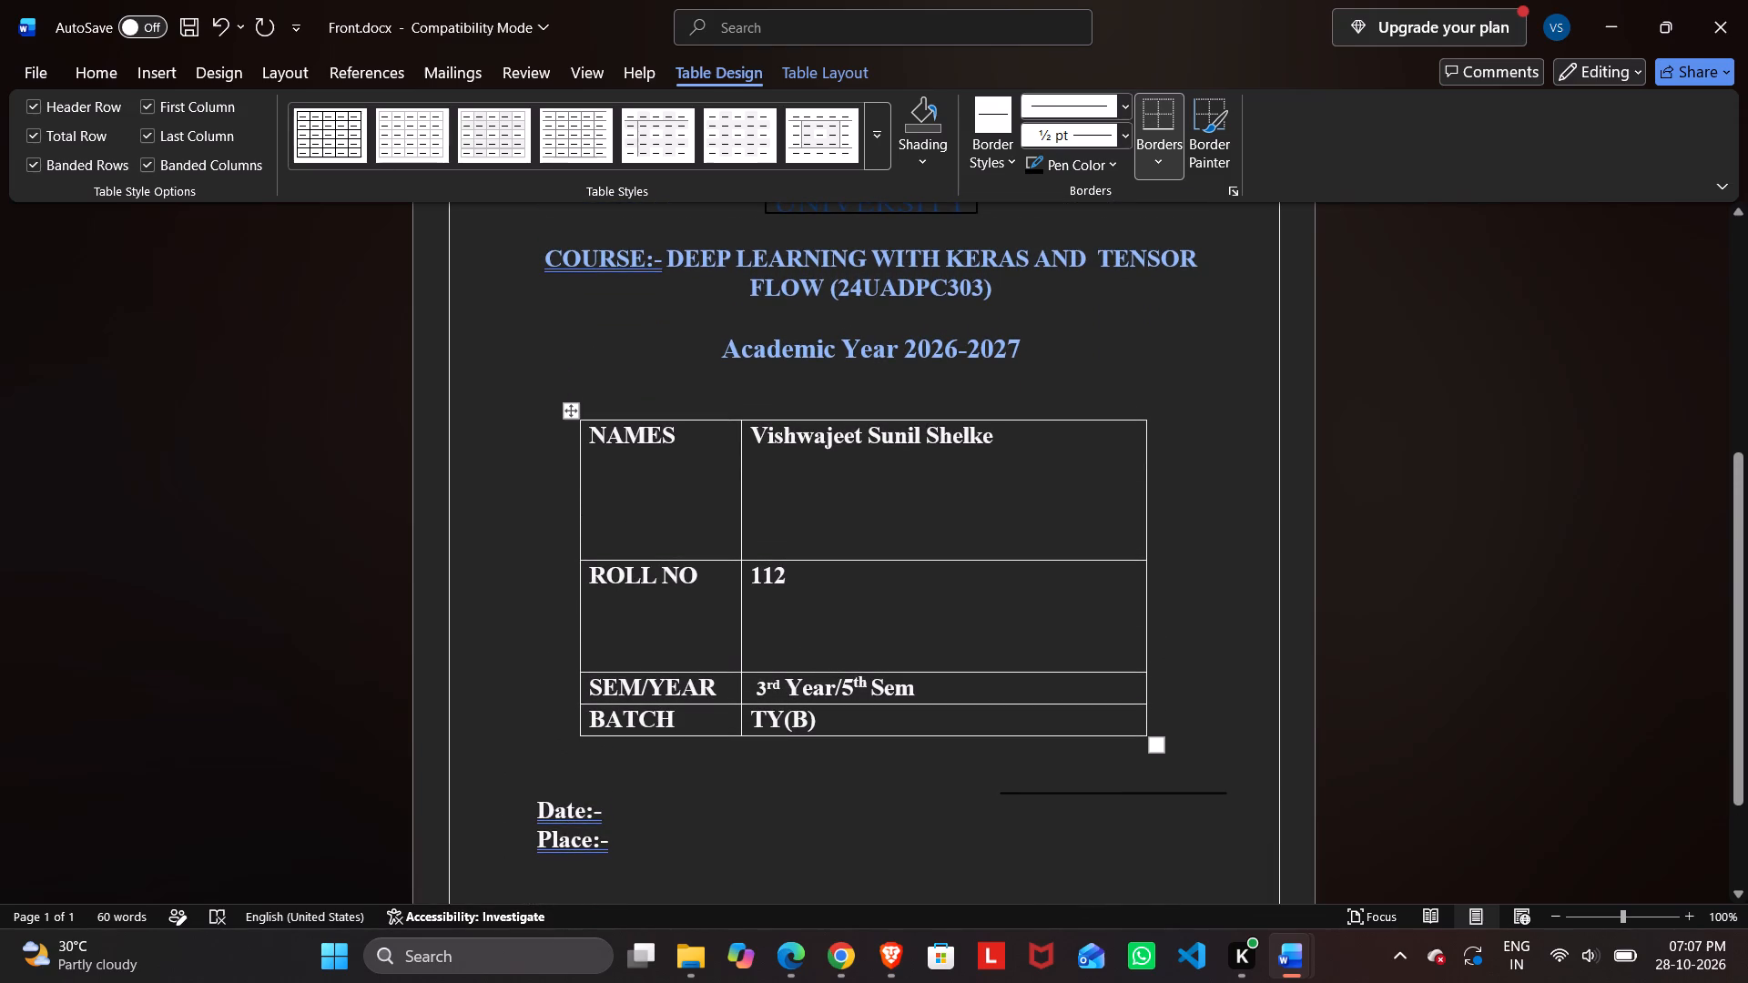
{"action": "left_click", "coordinate": [597, 542]}
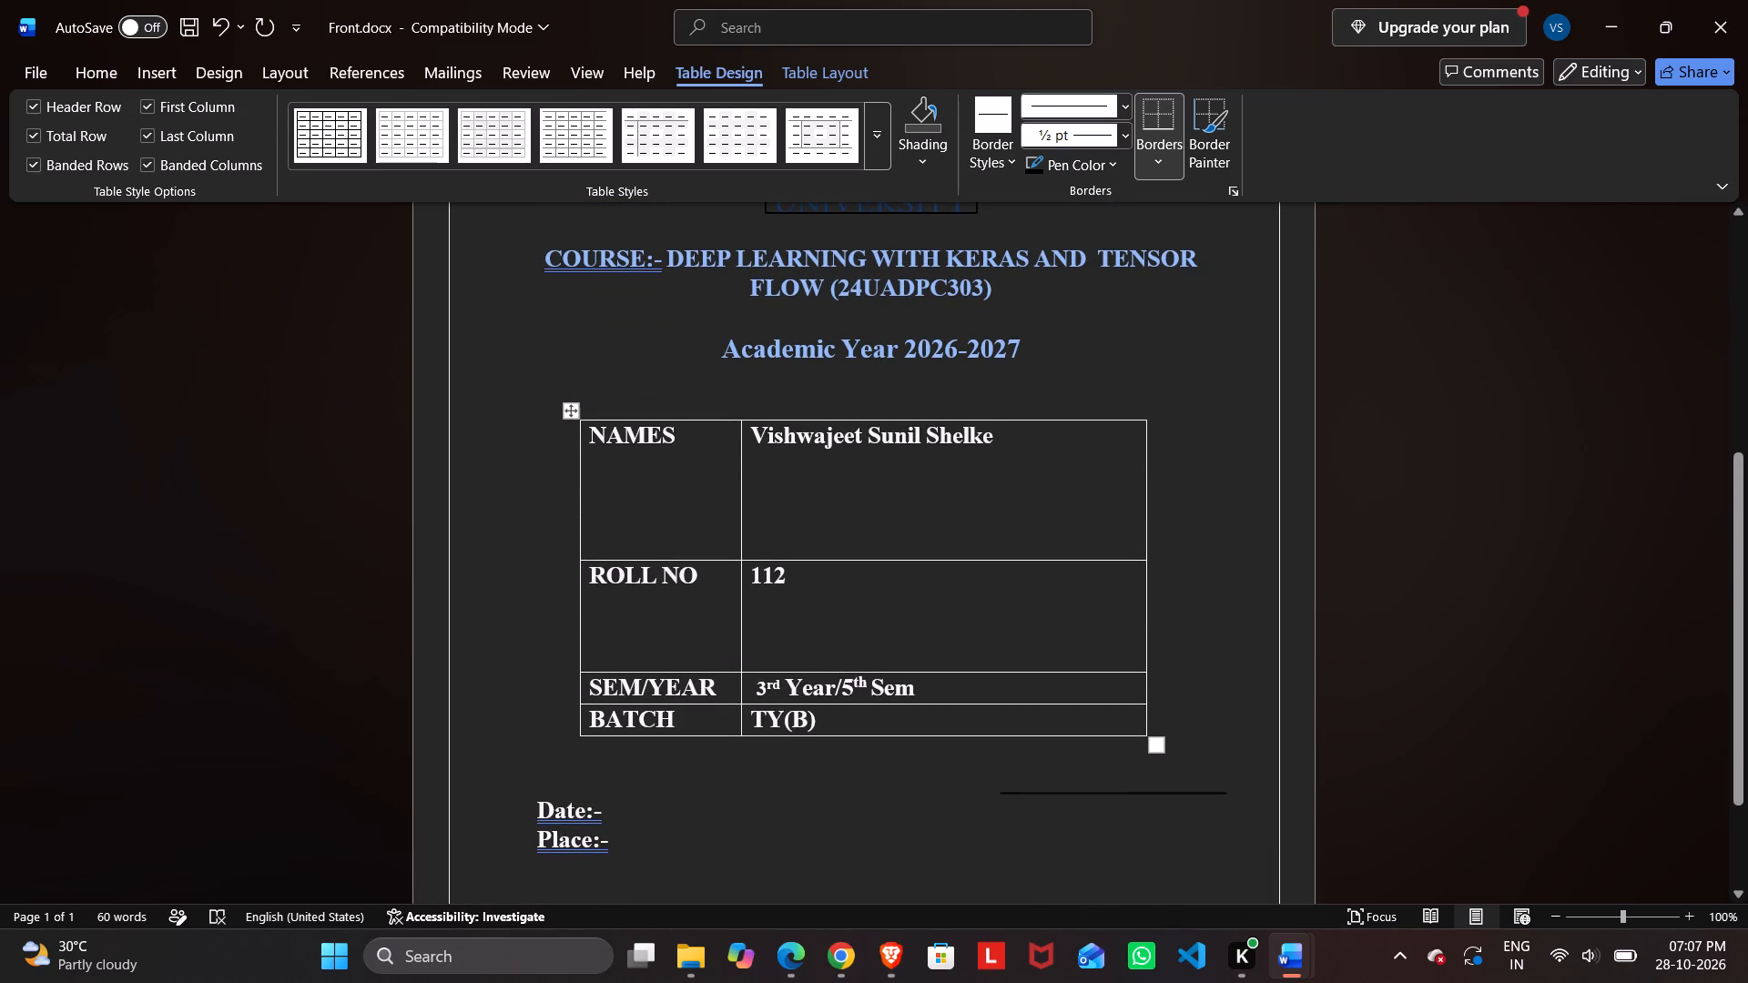
{"action": "left_click", "coordinate": [589, 549]}
{"action": "key", "text": "Down"}
{"action": "key", "text": "Up"}
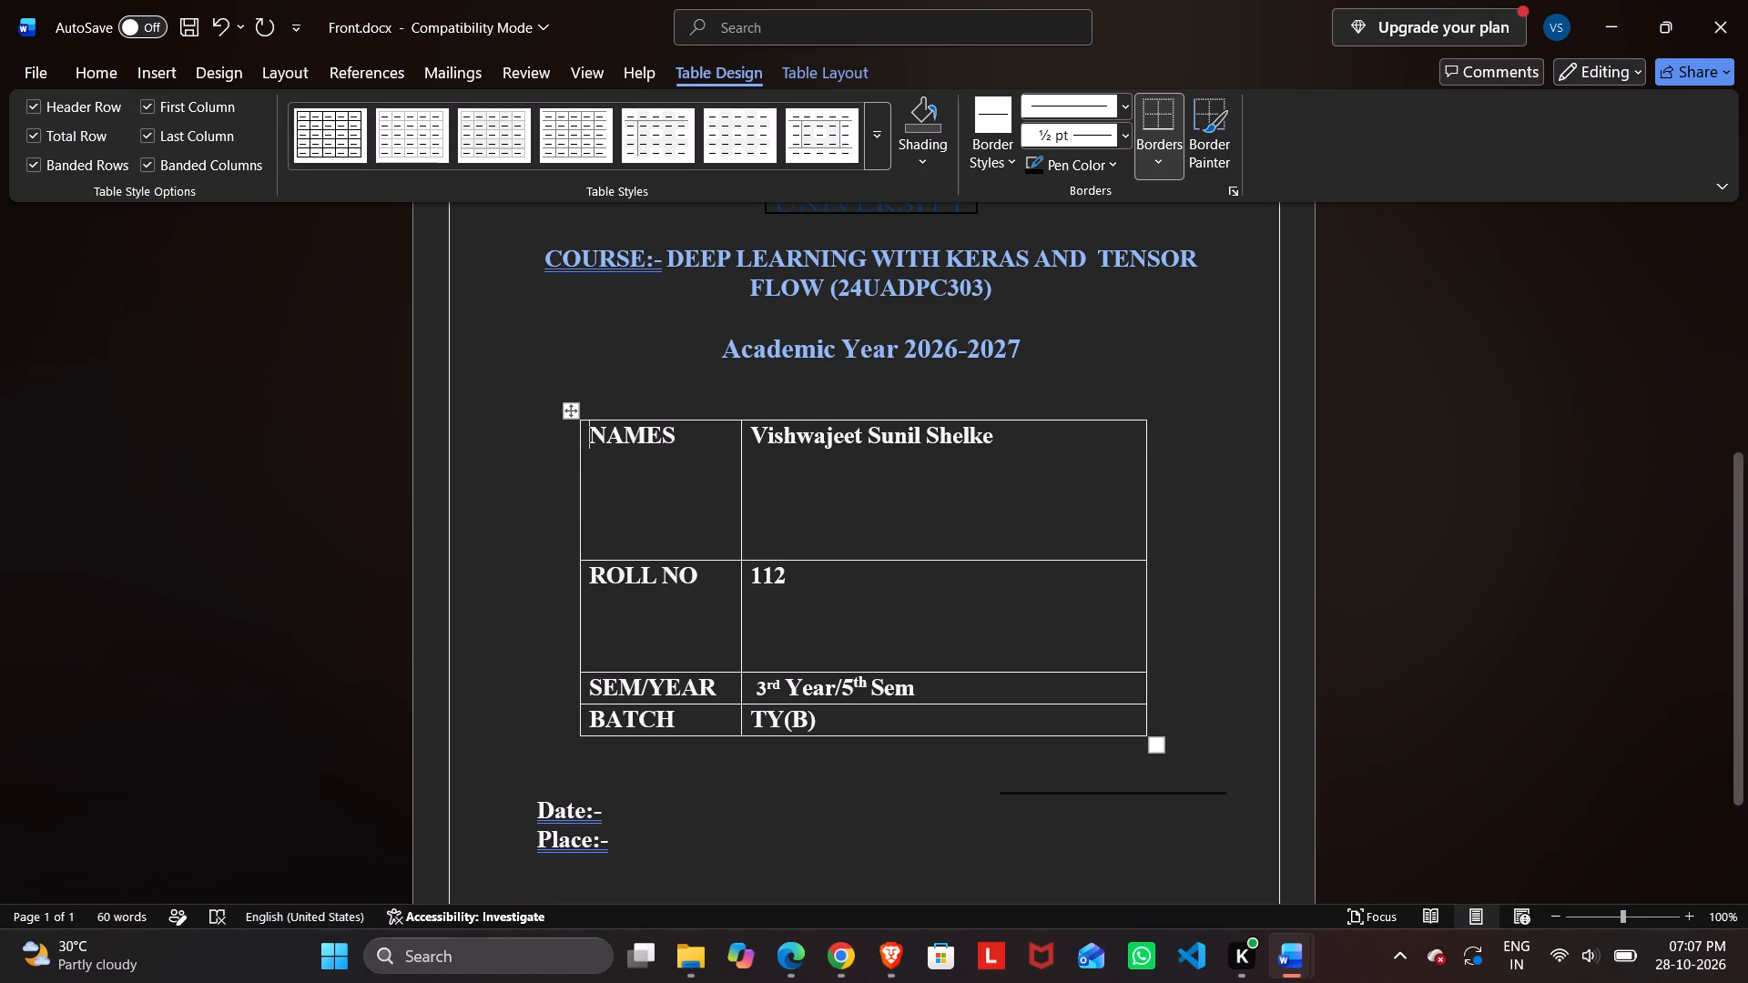
{"action": "left_click", "coordinate": [767, 543]}
{"action": "key", "text": "BackSpace"}
{"action": "key", "text": "BackSpace"}
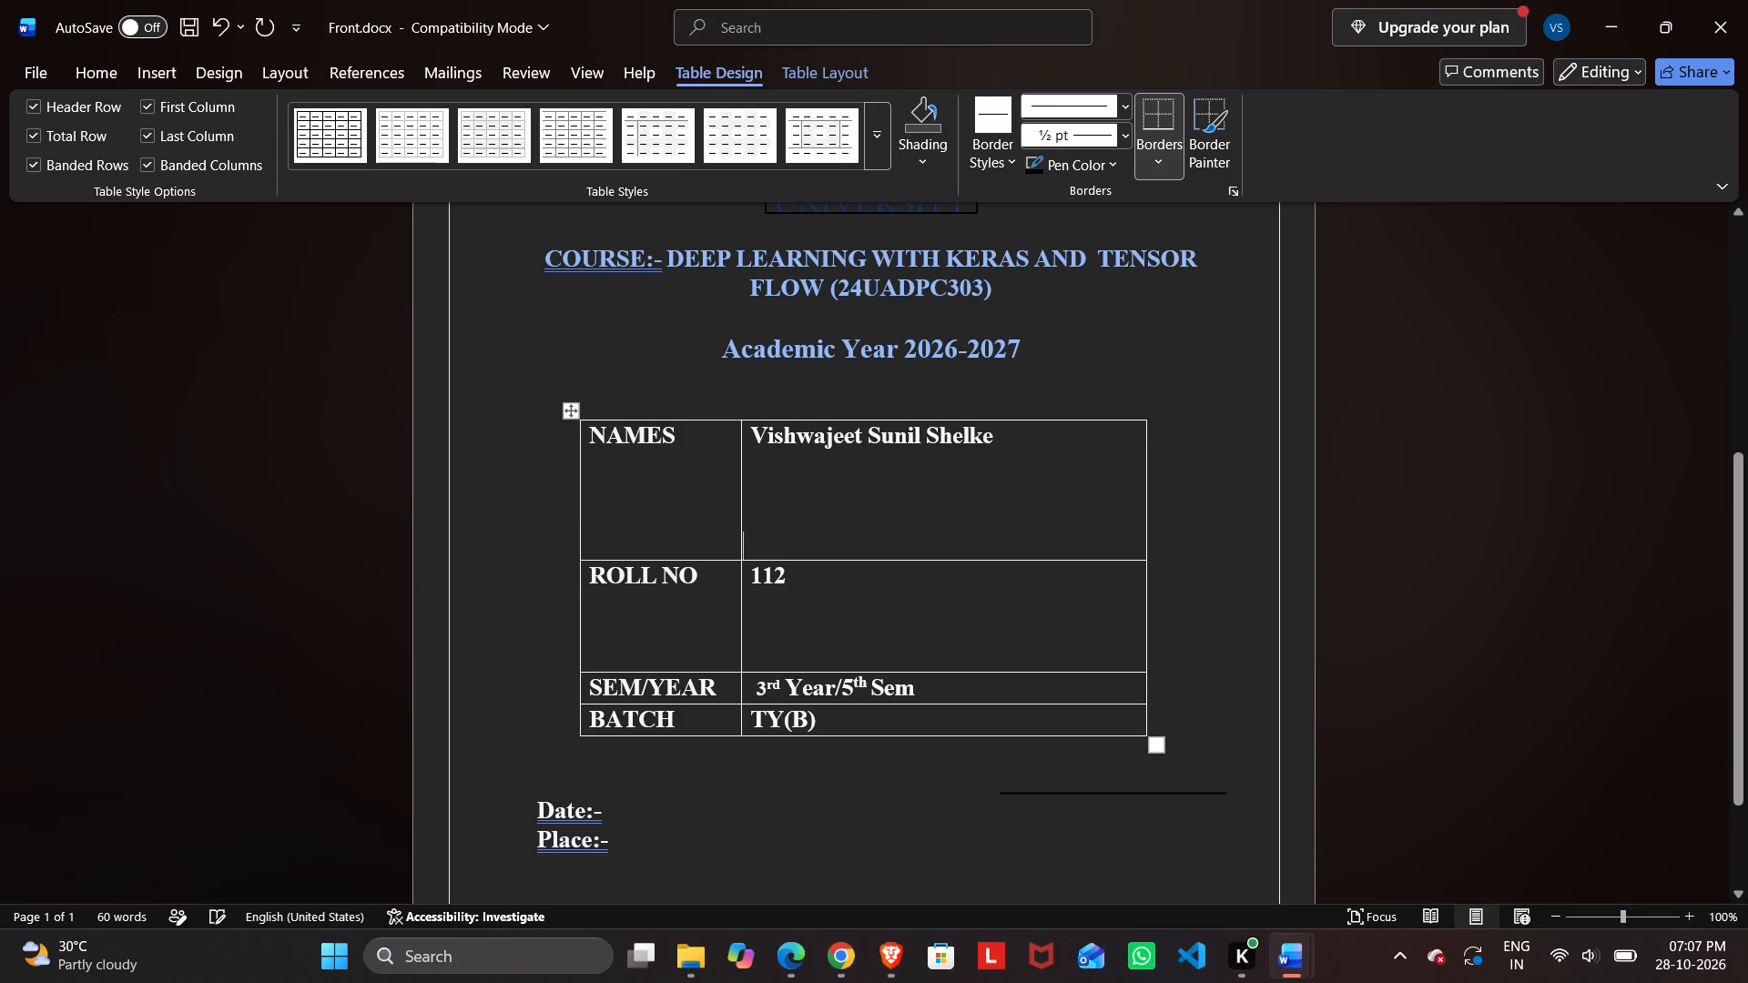
{"action": "key", "text": "BackSpace"}
{"action": "key", "text": "BackSpace"}
{"action": "key", "text": "BackSpace"}
{"action": "key", "text": "BackSpace"}
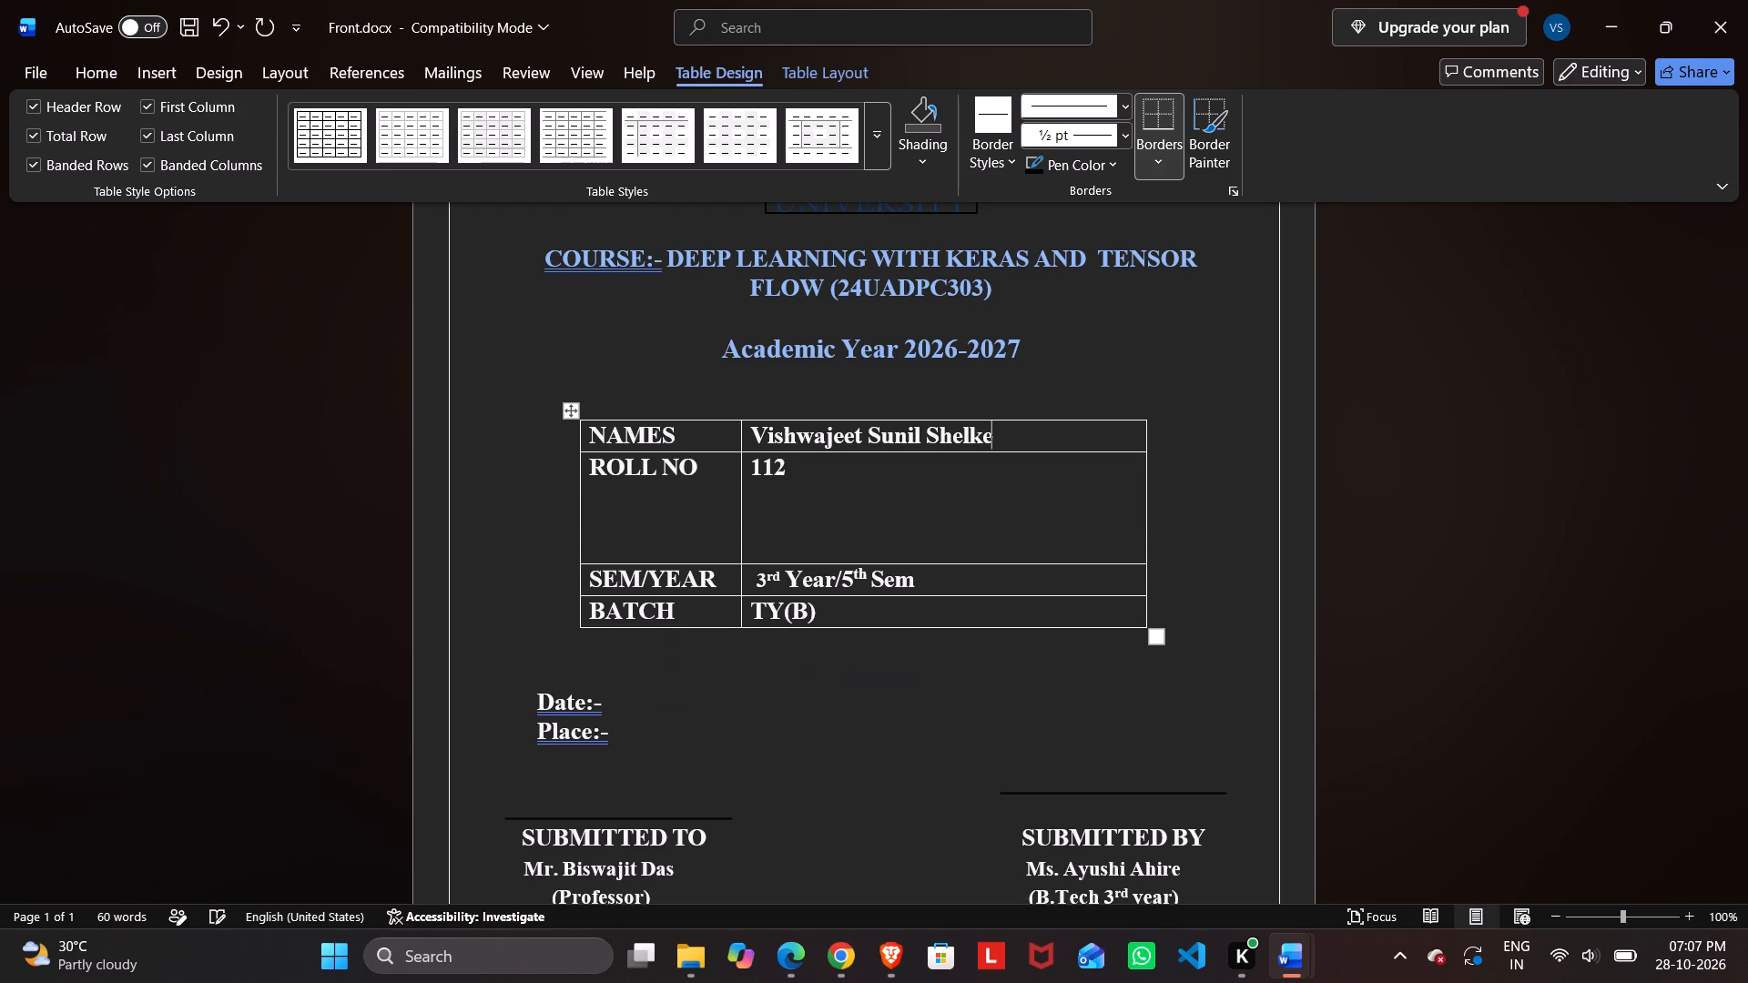
Add a comma after the first student's name in the NAMES row and enter the second group member's full name.
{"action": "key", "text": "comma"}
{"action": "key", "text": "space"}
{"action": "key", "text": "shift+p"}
{"action": "key", "text": "BackSpace"}
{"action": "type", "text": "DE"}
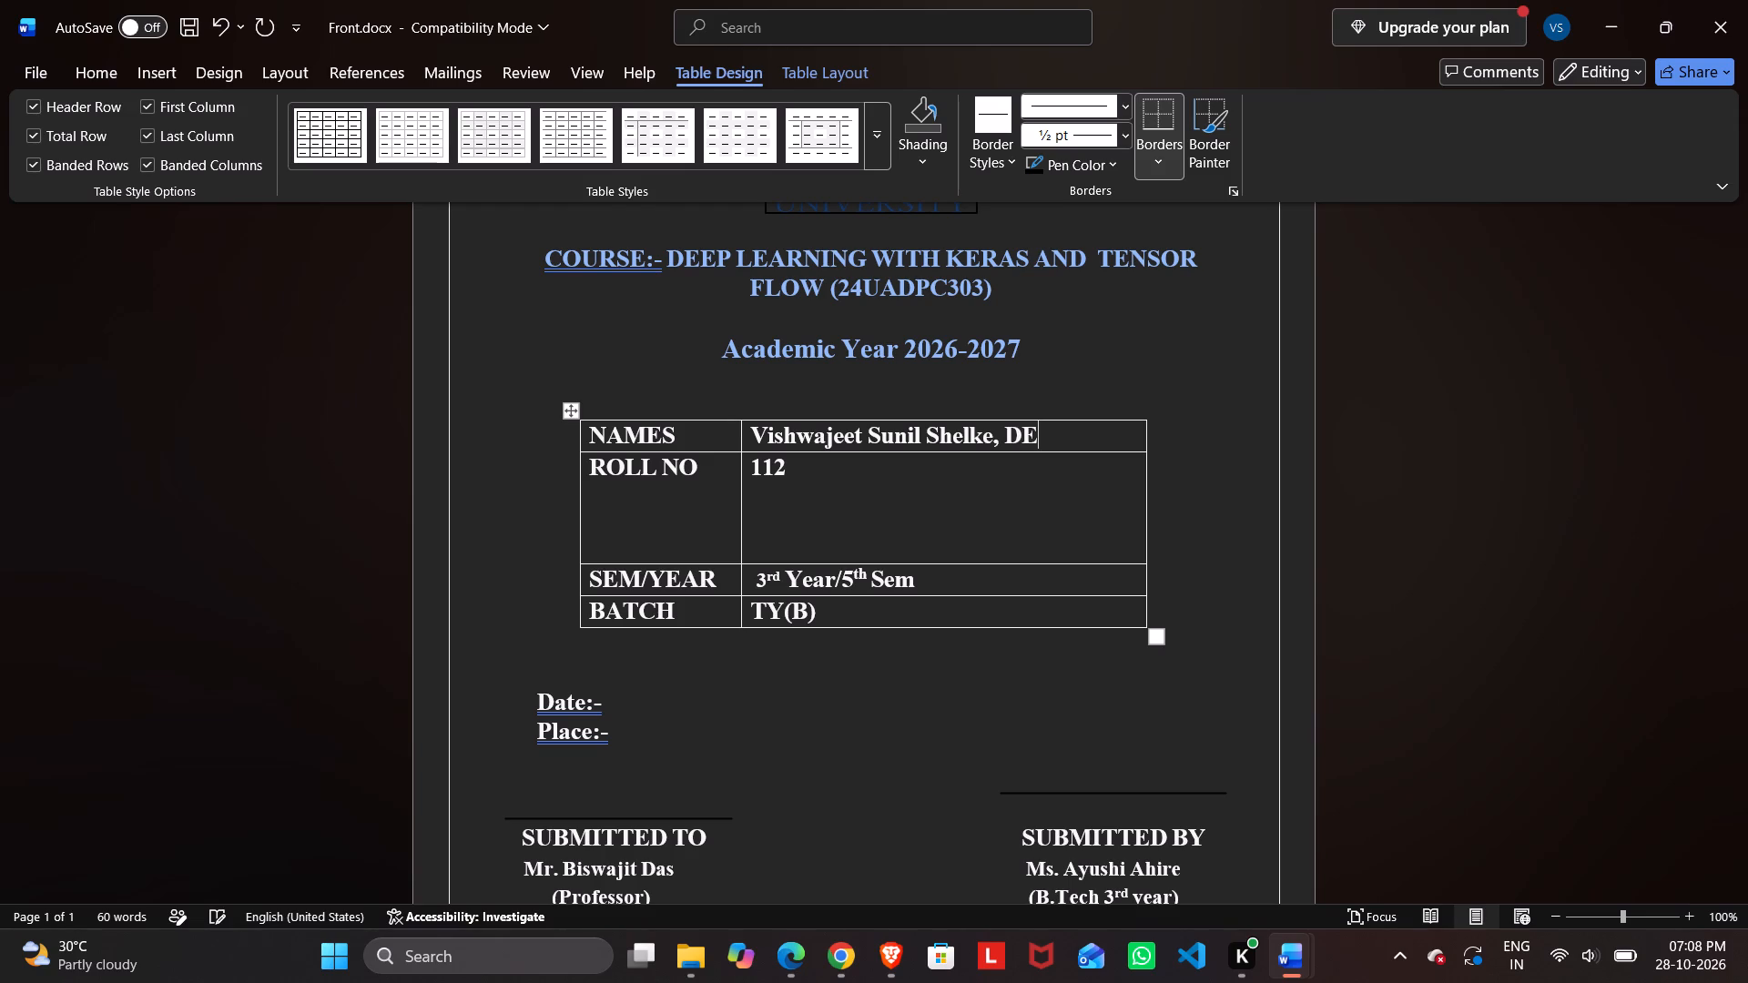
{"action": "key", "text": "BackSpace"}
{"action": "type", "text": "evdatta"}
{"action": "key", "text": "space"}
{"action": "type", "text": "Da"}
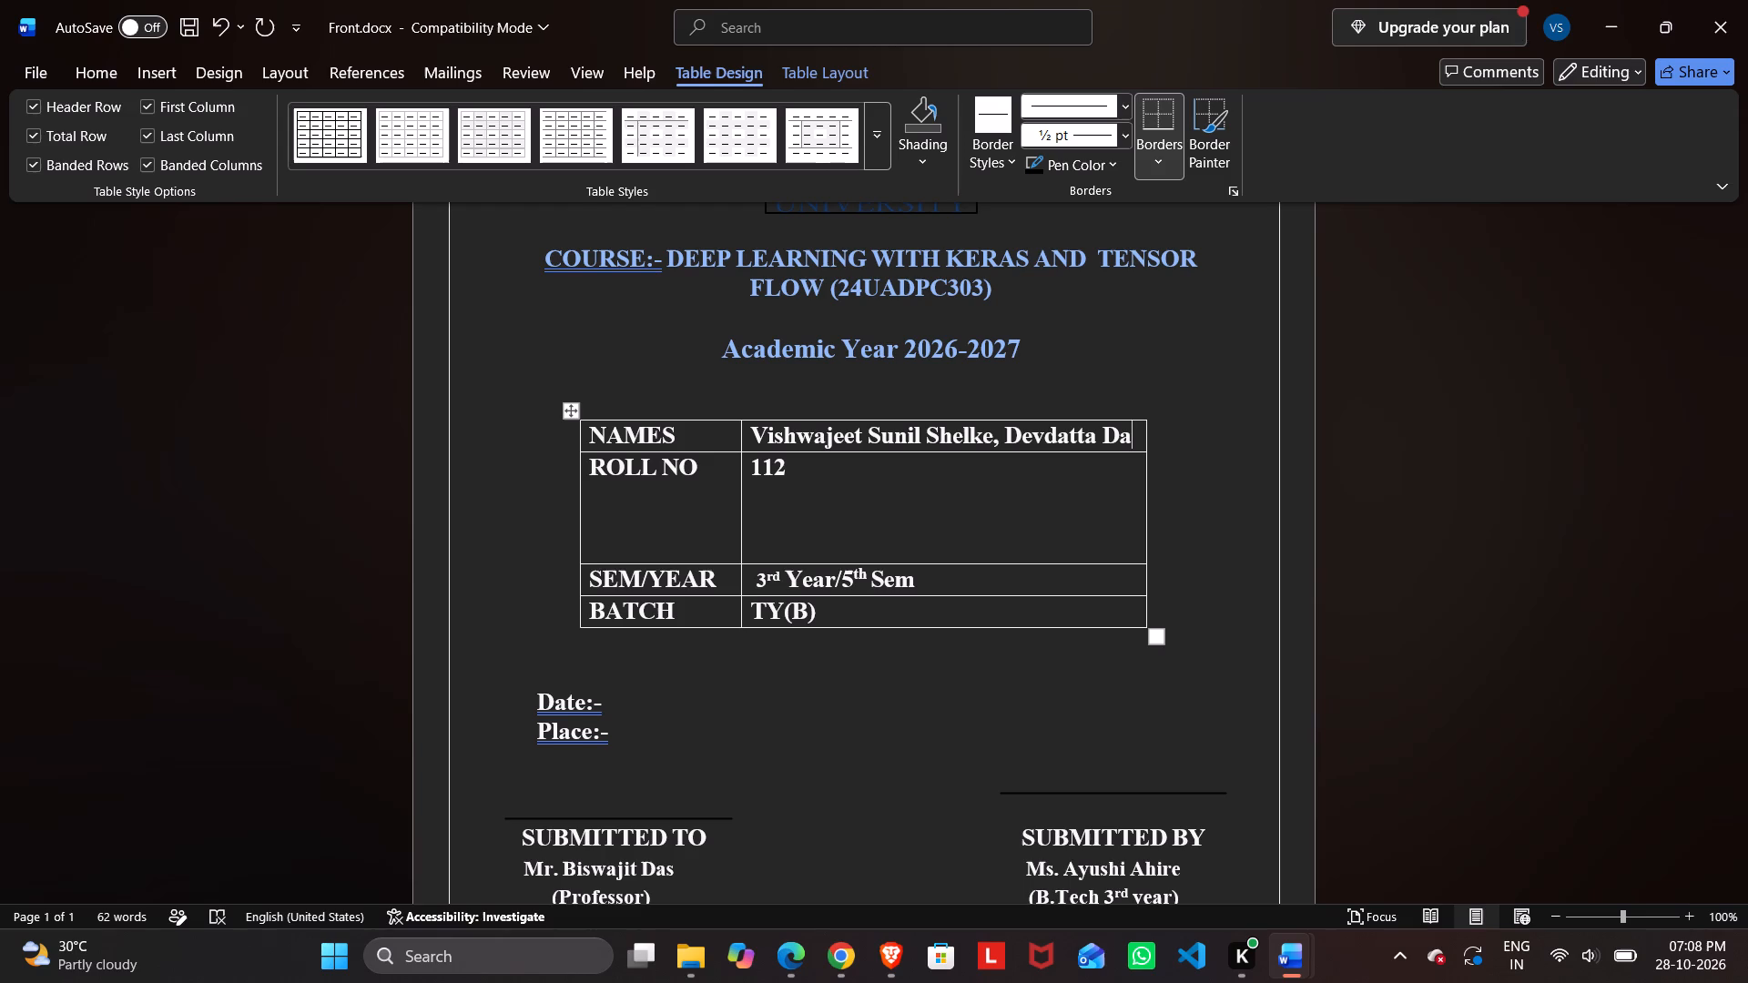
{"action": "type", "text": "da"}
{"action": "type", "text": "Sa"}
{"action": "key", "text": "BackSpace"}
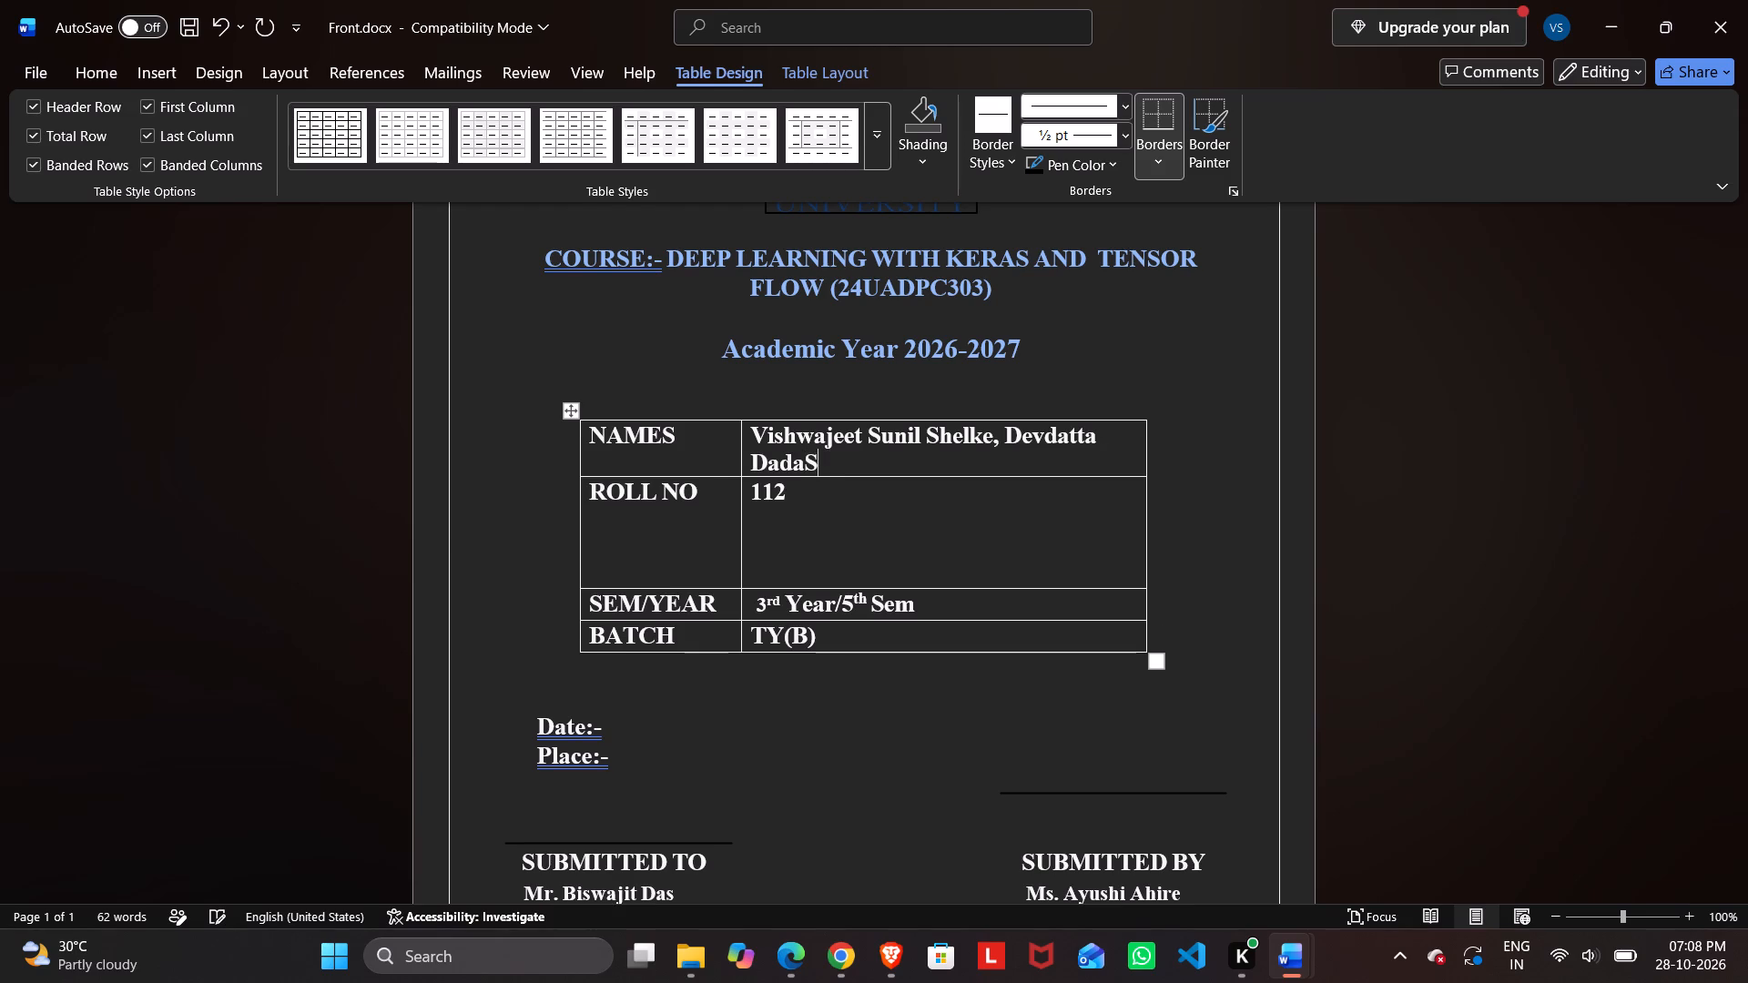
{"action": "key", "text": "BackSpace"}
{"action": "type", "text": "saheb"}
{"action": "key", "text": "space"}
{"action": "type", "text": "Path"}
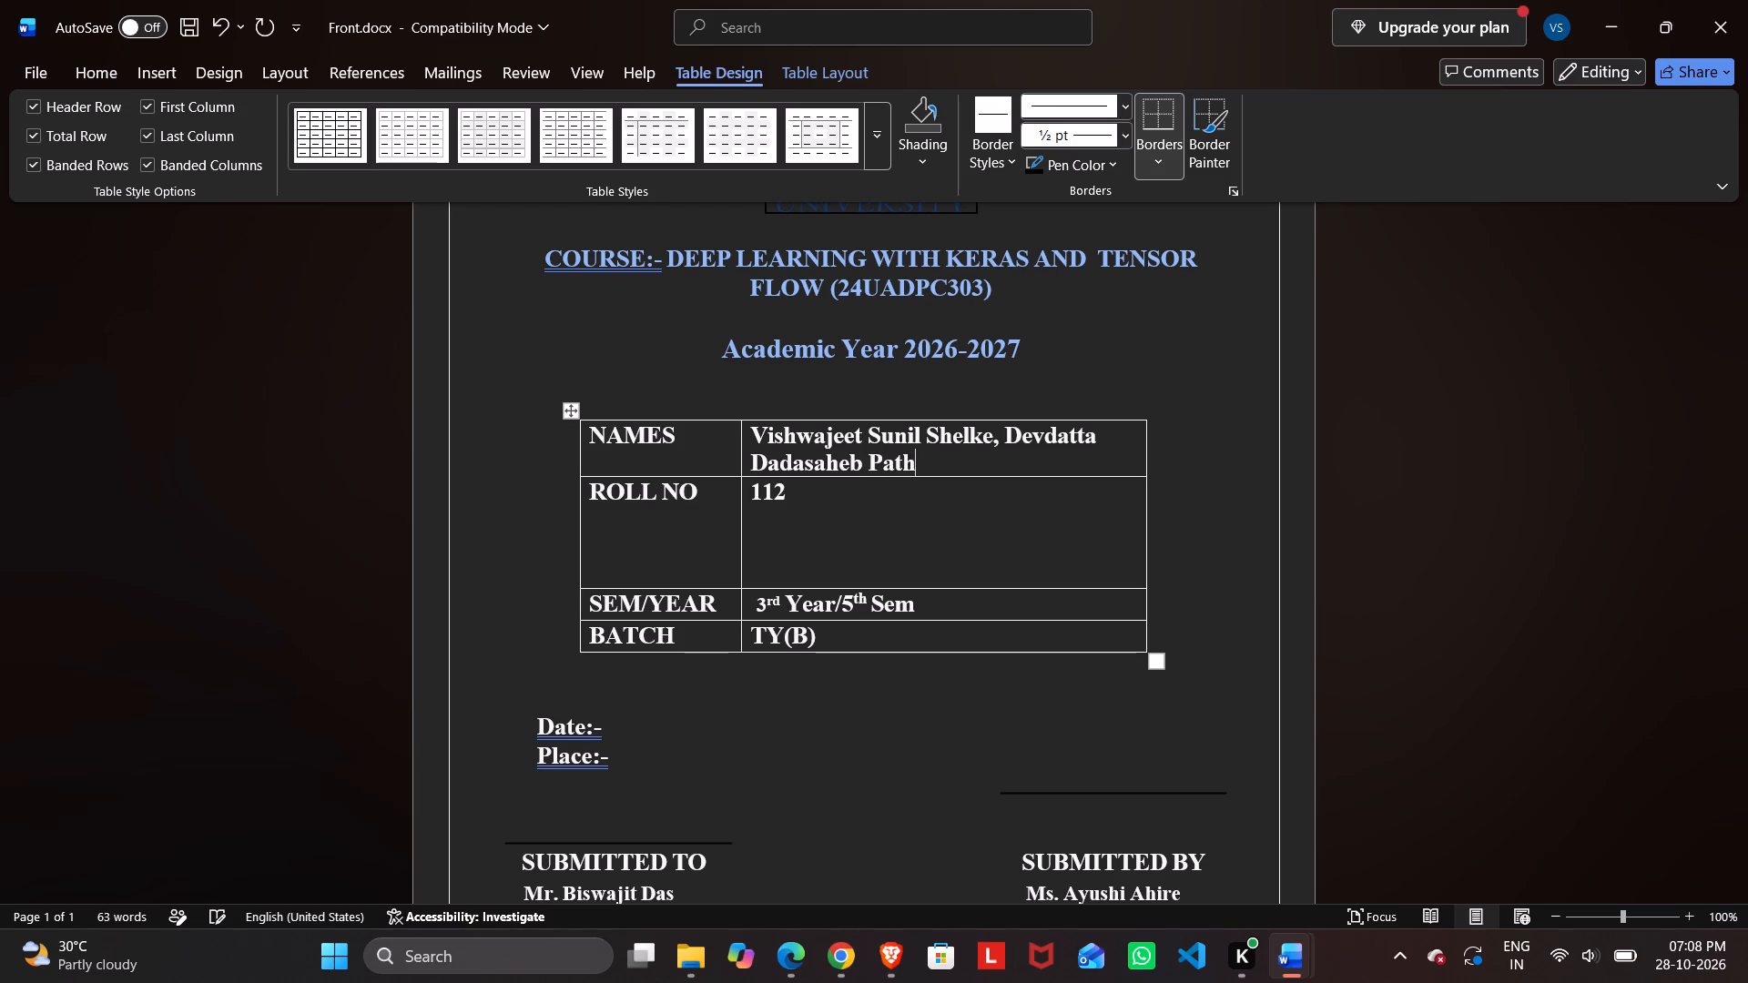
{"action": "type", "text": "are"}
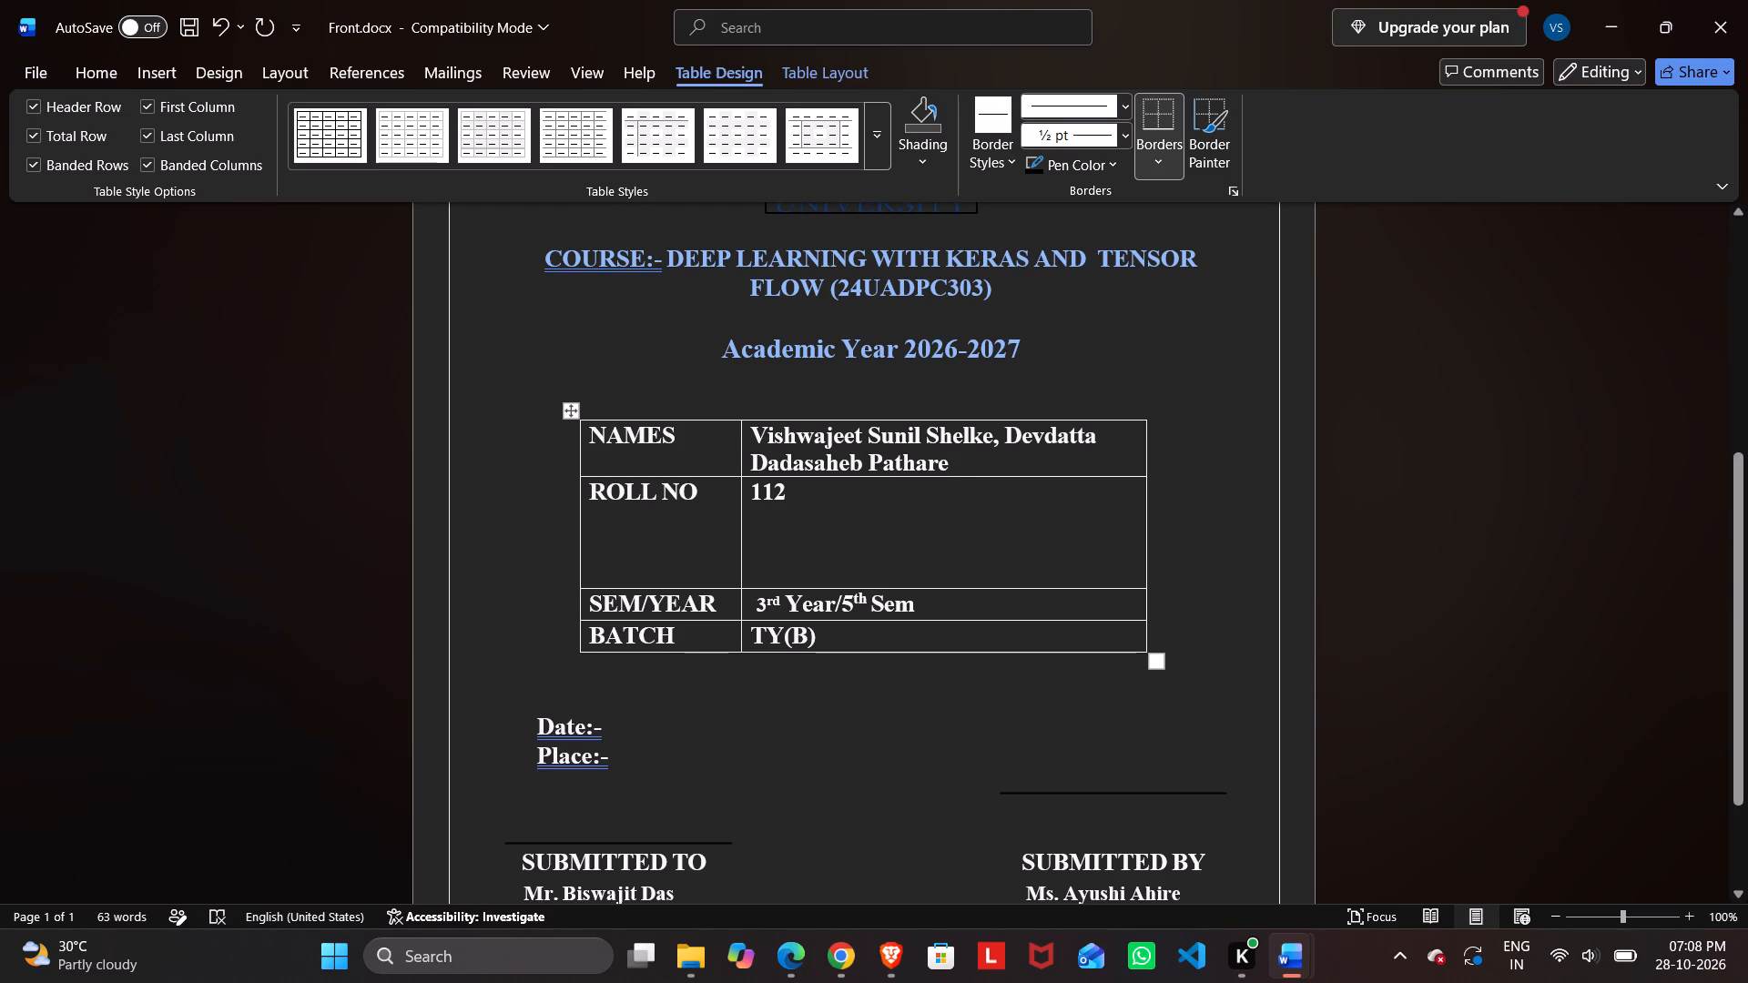
Move the second group member's name onto its own line in the NAMES row.
{"action": "left_click", "coordinate": [1004, 437]}
{"action": "key", "text": "Return"}
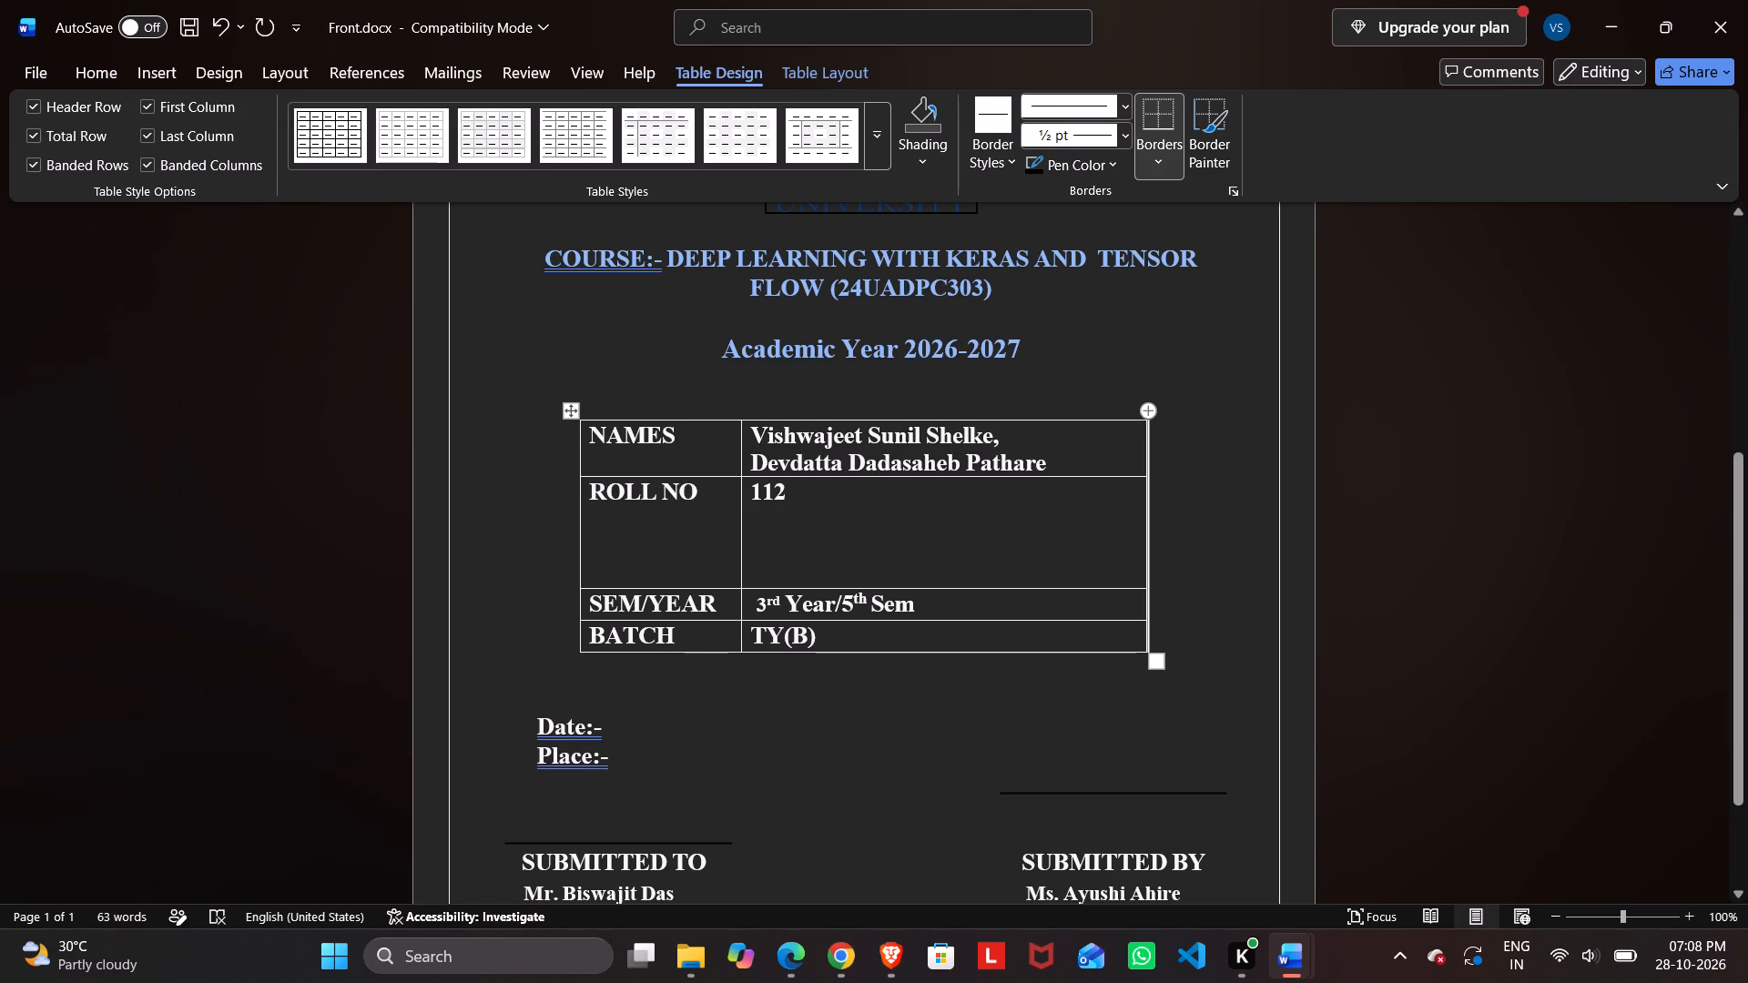
Narrow the whole cover table so its outer edge sits just past the end of the second member's name.
{"action": "left_click_drag", "start_coordinate": [1147, 421], "coordinate": [1095, 427]}
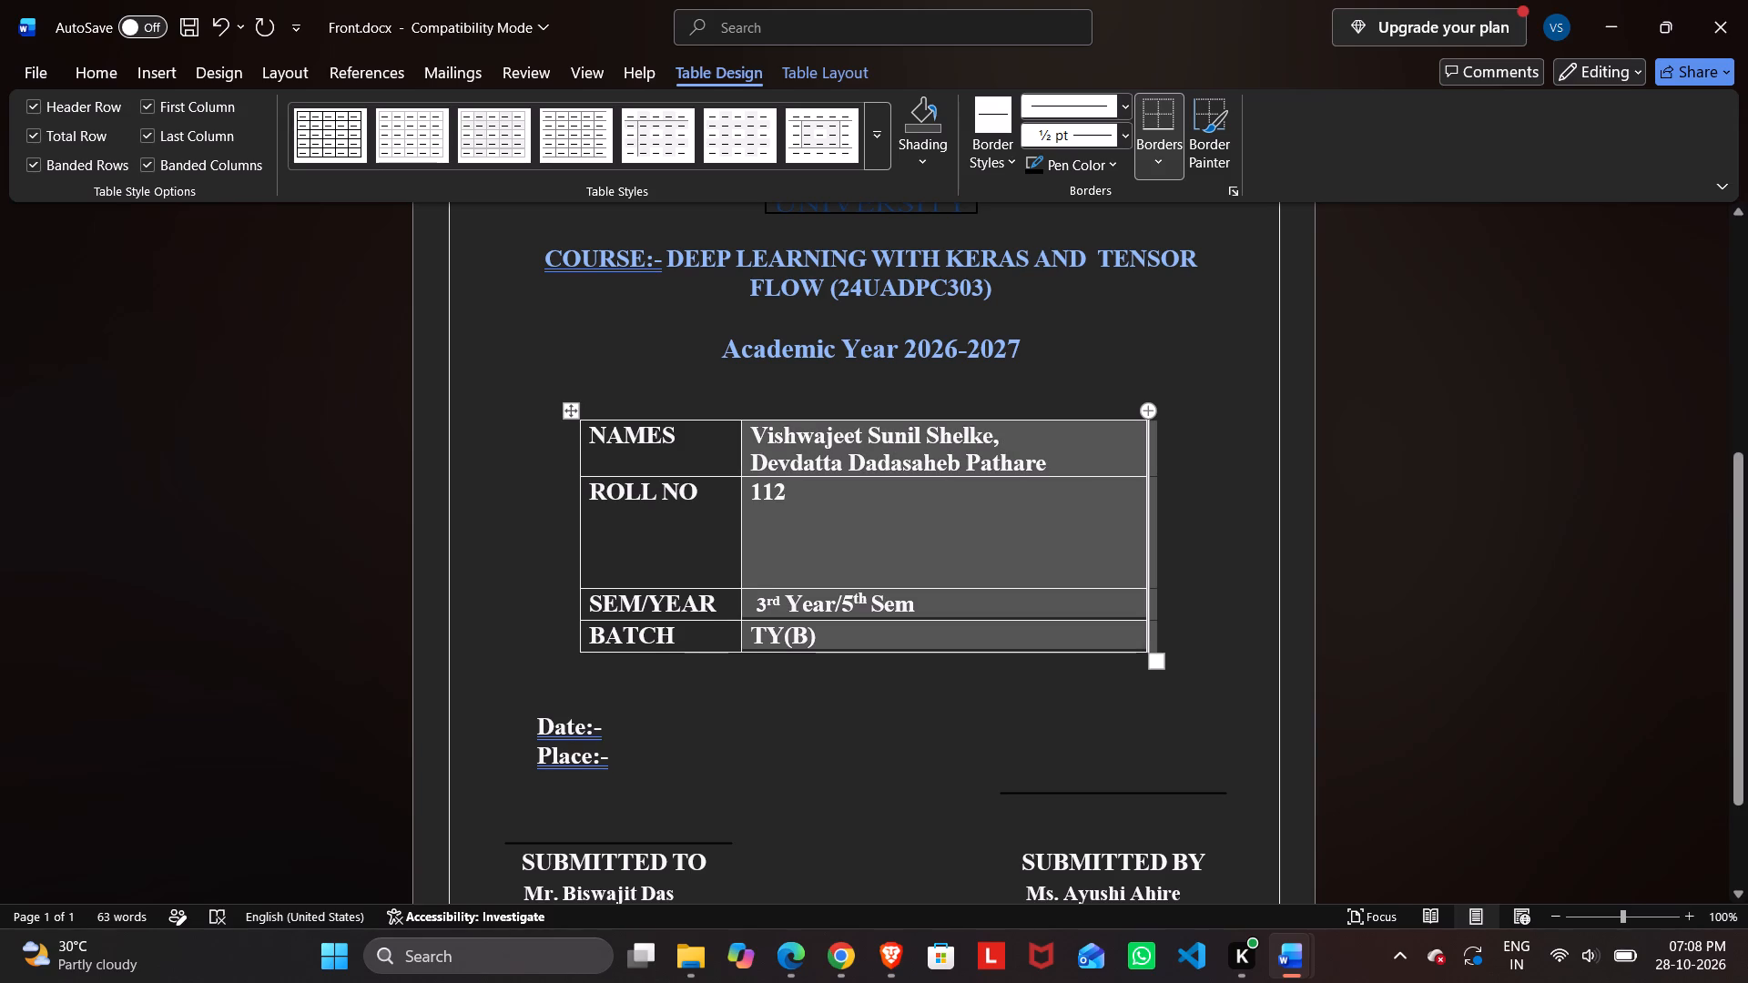
{"action": "left_click_drag", "start_coordinate": [1095, 427], "coordinate": [1088, 428]}
{"action": "left_click", "coordinate": [1165, 410]}
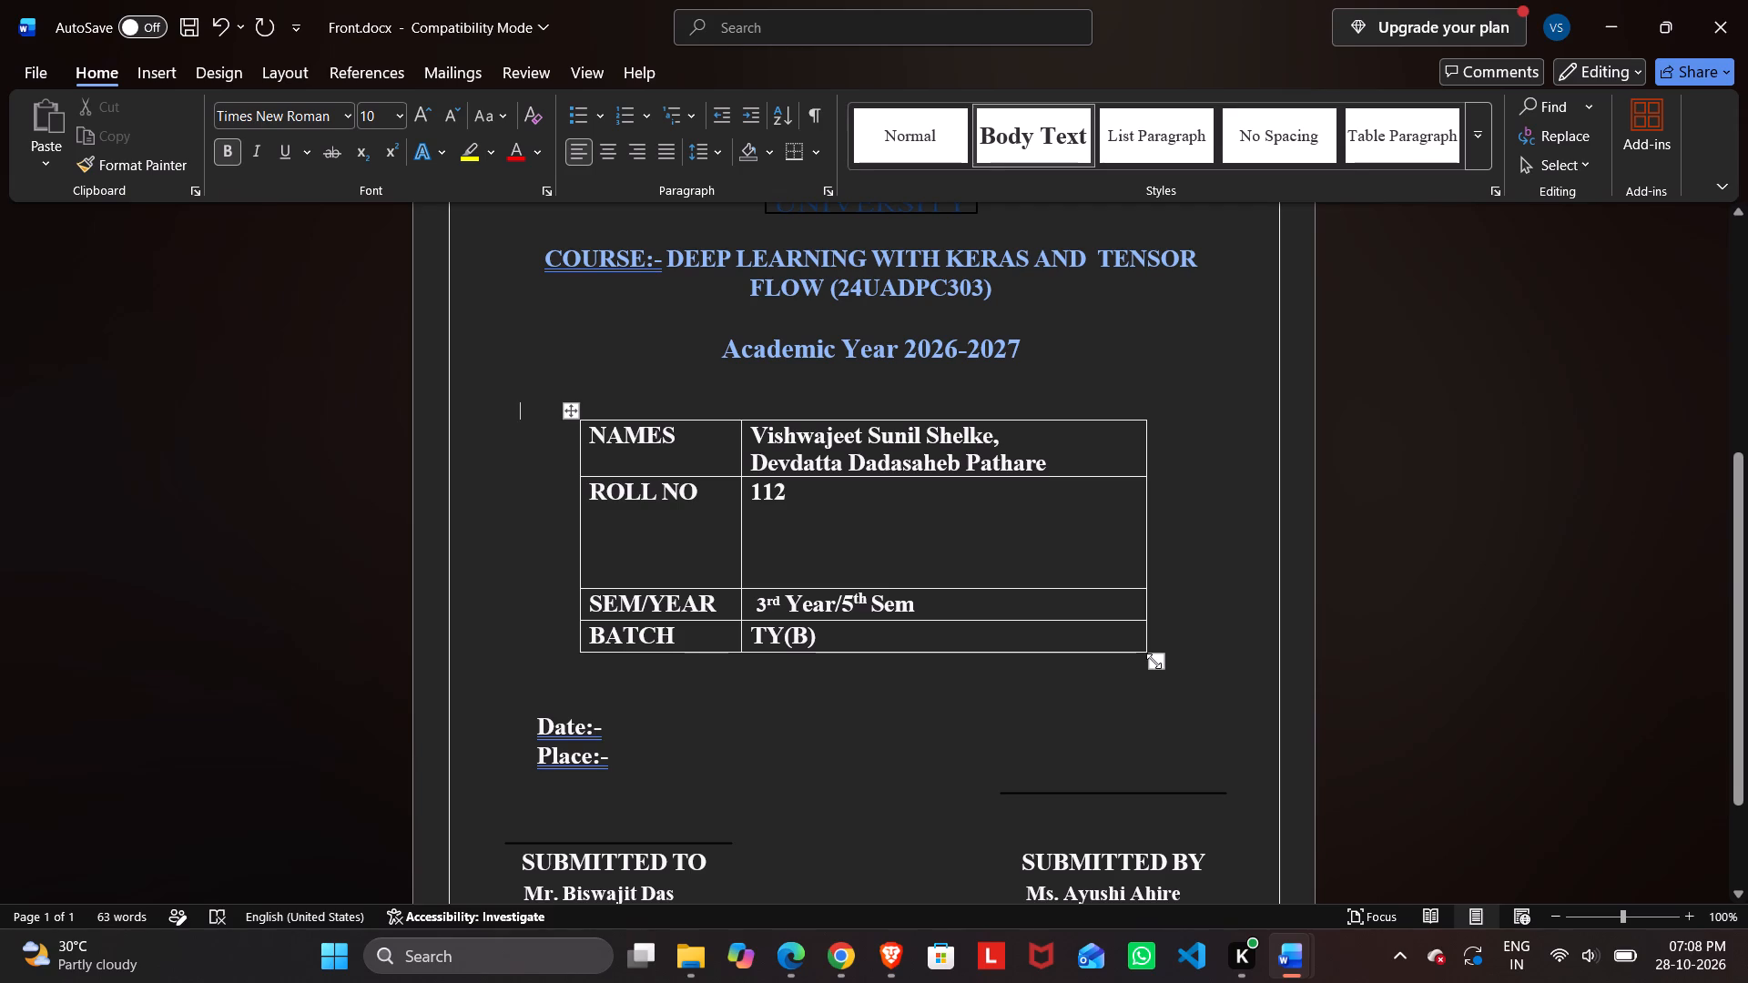
{"action": "left_click_drag", "start_coordinate": [1153, 661], "coordinate": [1081, 653]}
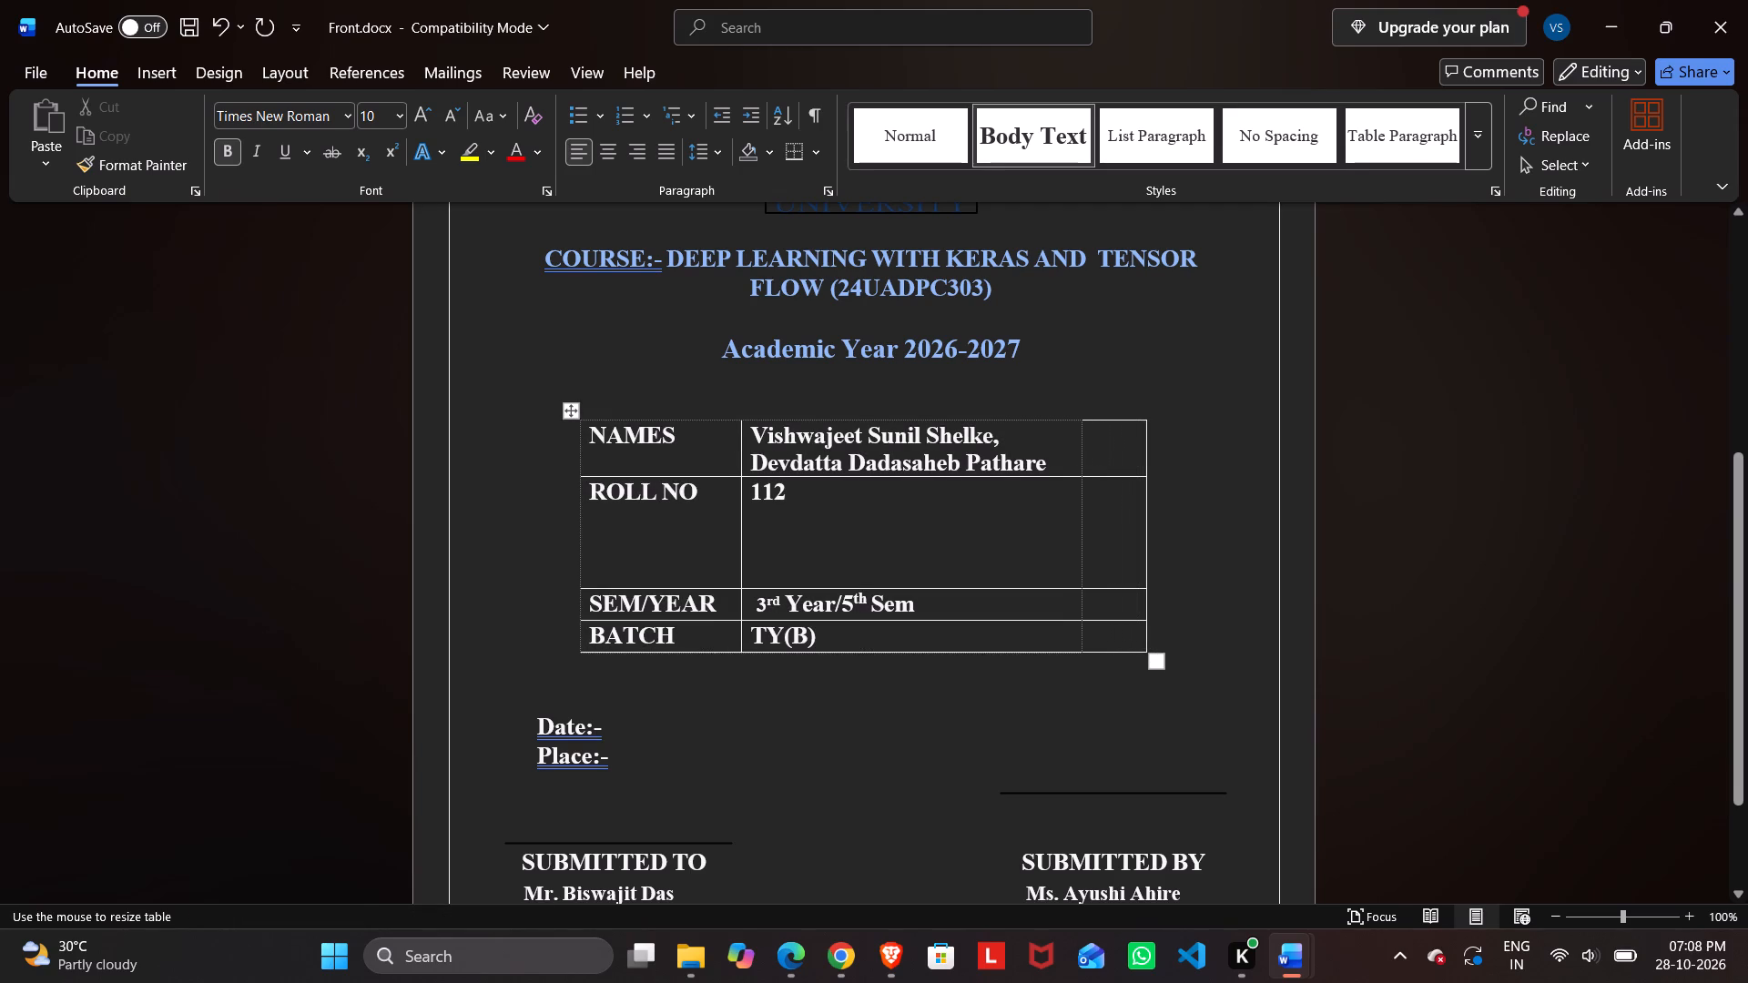
{"action": "left_click_drag", "start_coordinate": [1081, 653], "coordinate": [1052, 654]}
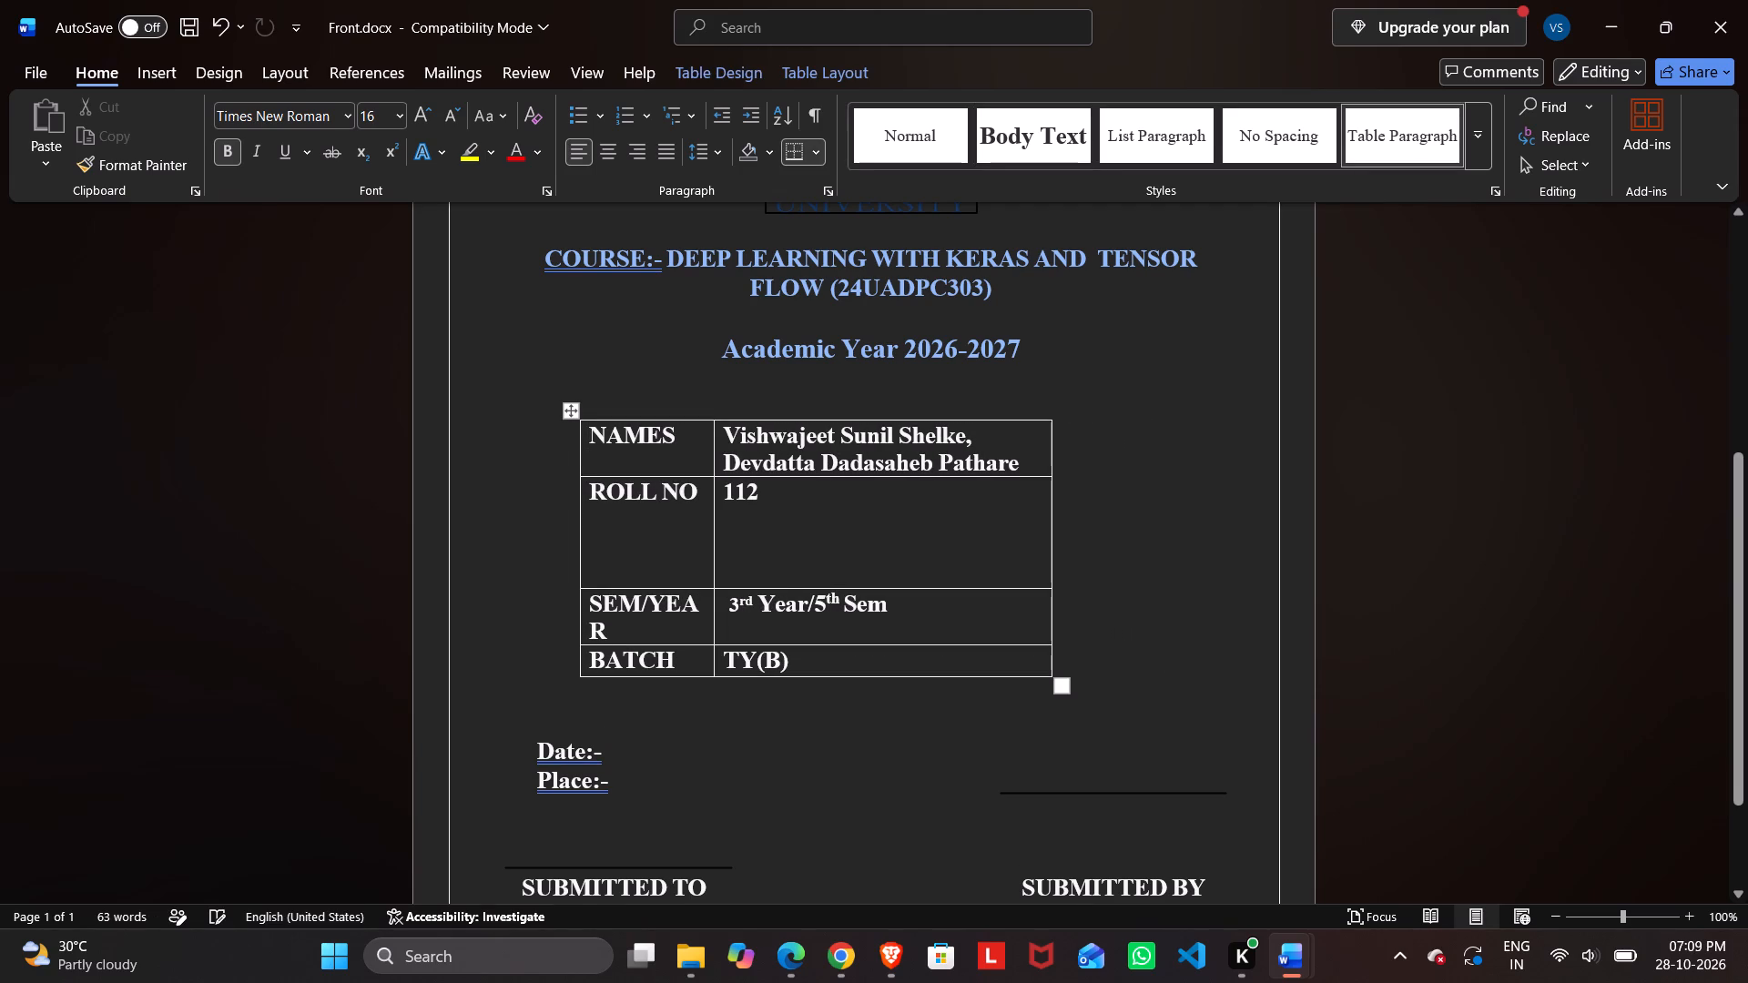
Add a comma after the second member's name in the NAMES row and enter the third group member's full name on a new line.
{"action": "left_click", "coordinate": [1019, 467]}
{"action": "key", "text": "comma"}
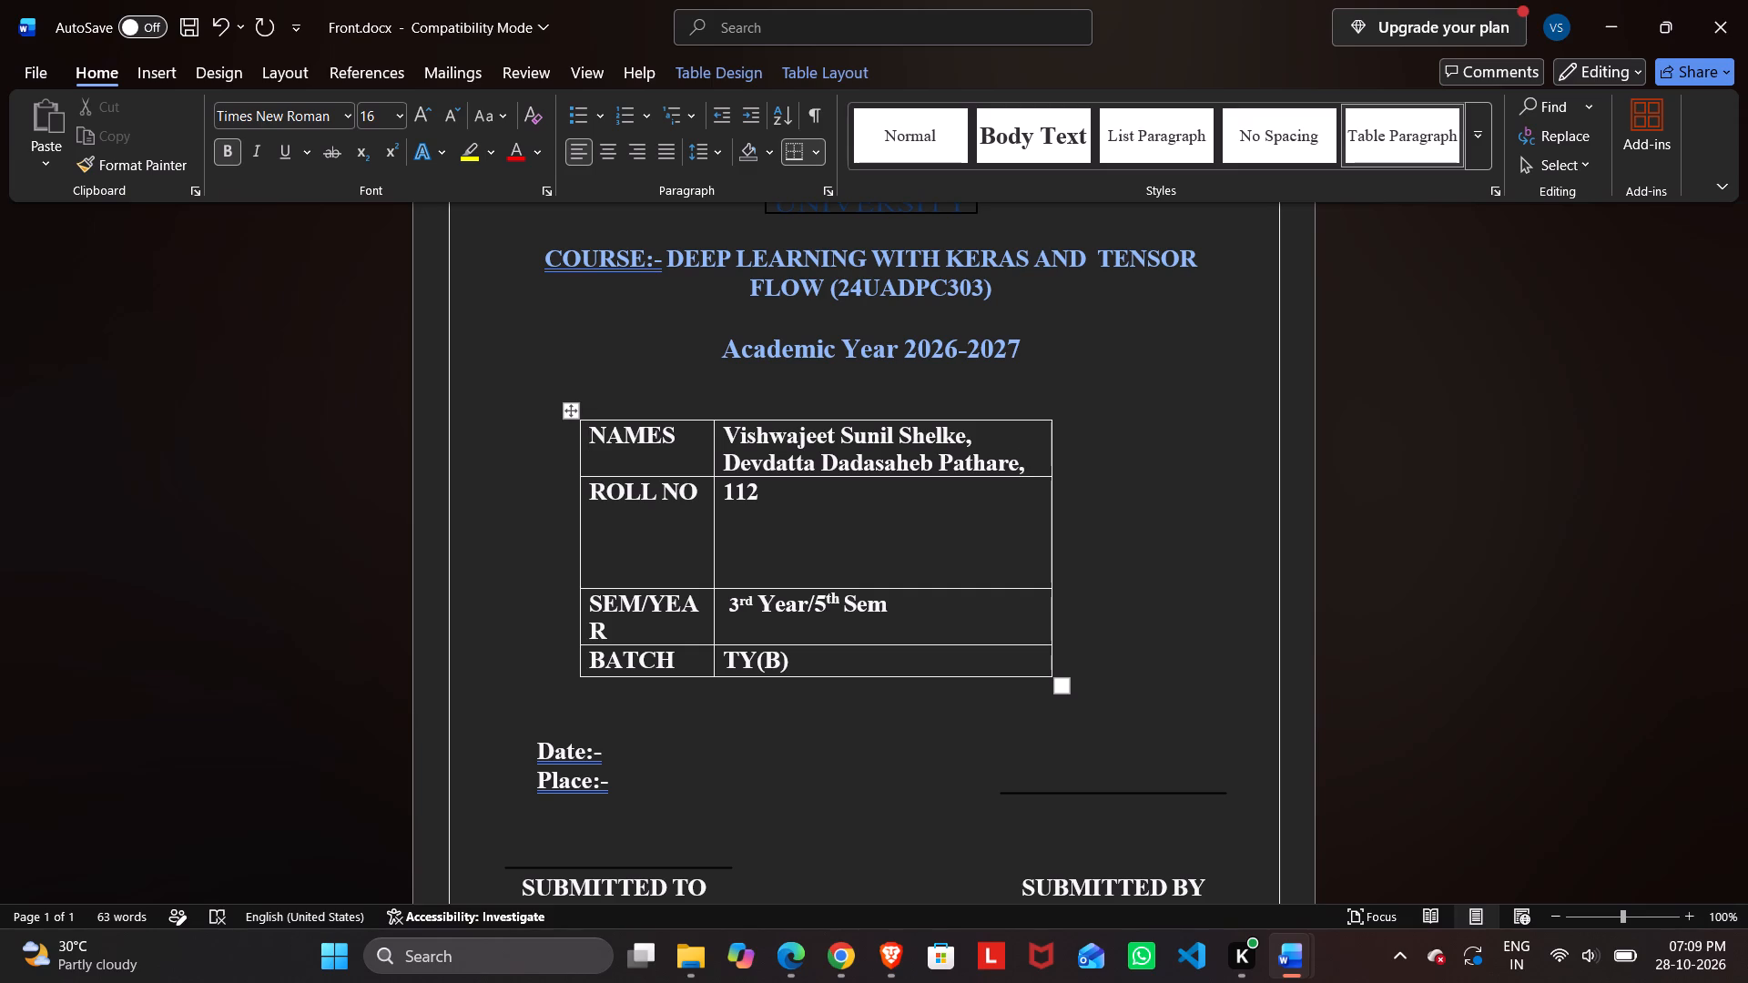
{"action": "key", "text": "Return"}
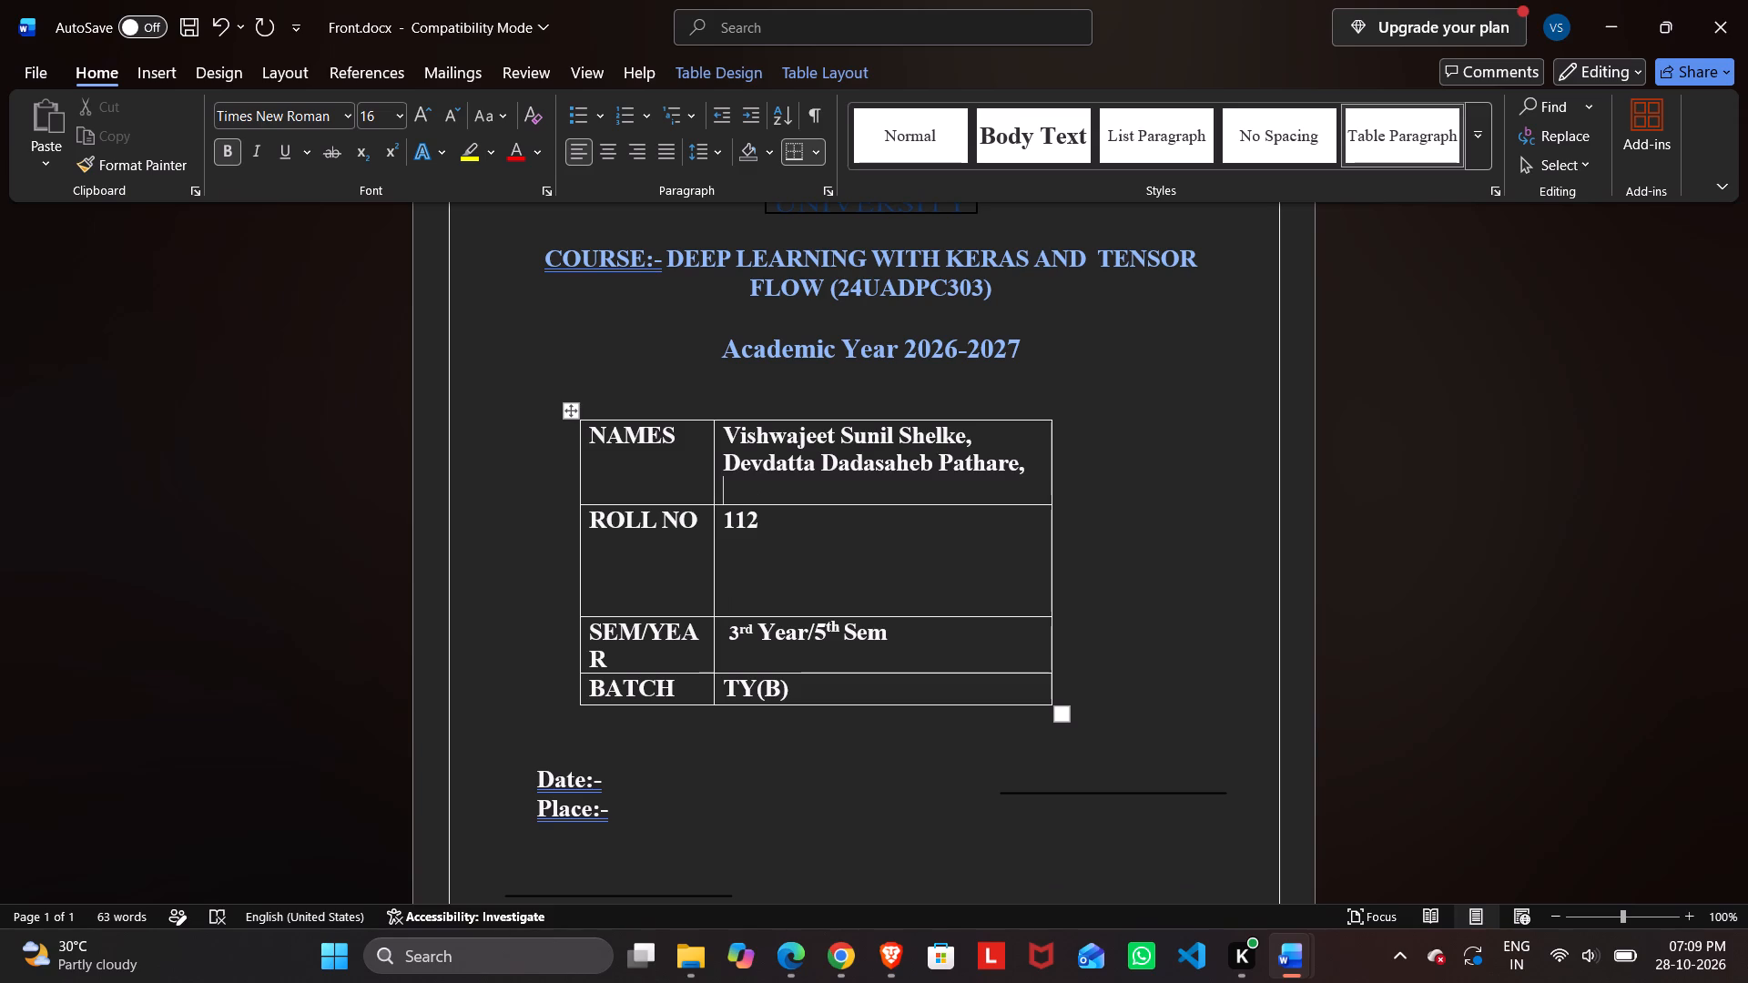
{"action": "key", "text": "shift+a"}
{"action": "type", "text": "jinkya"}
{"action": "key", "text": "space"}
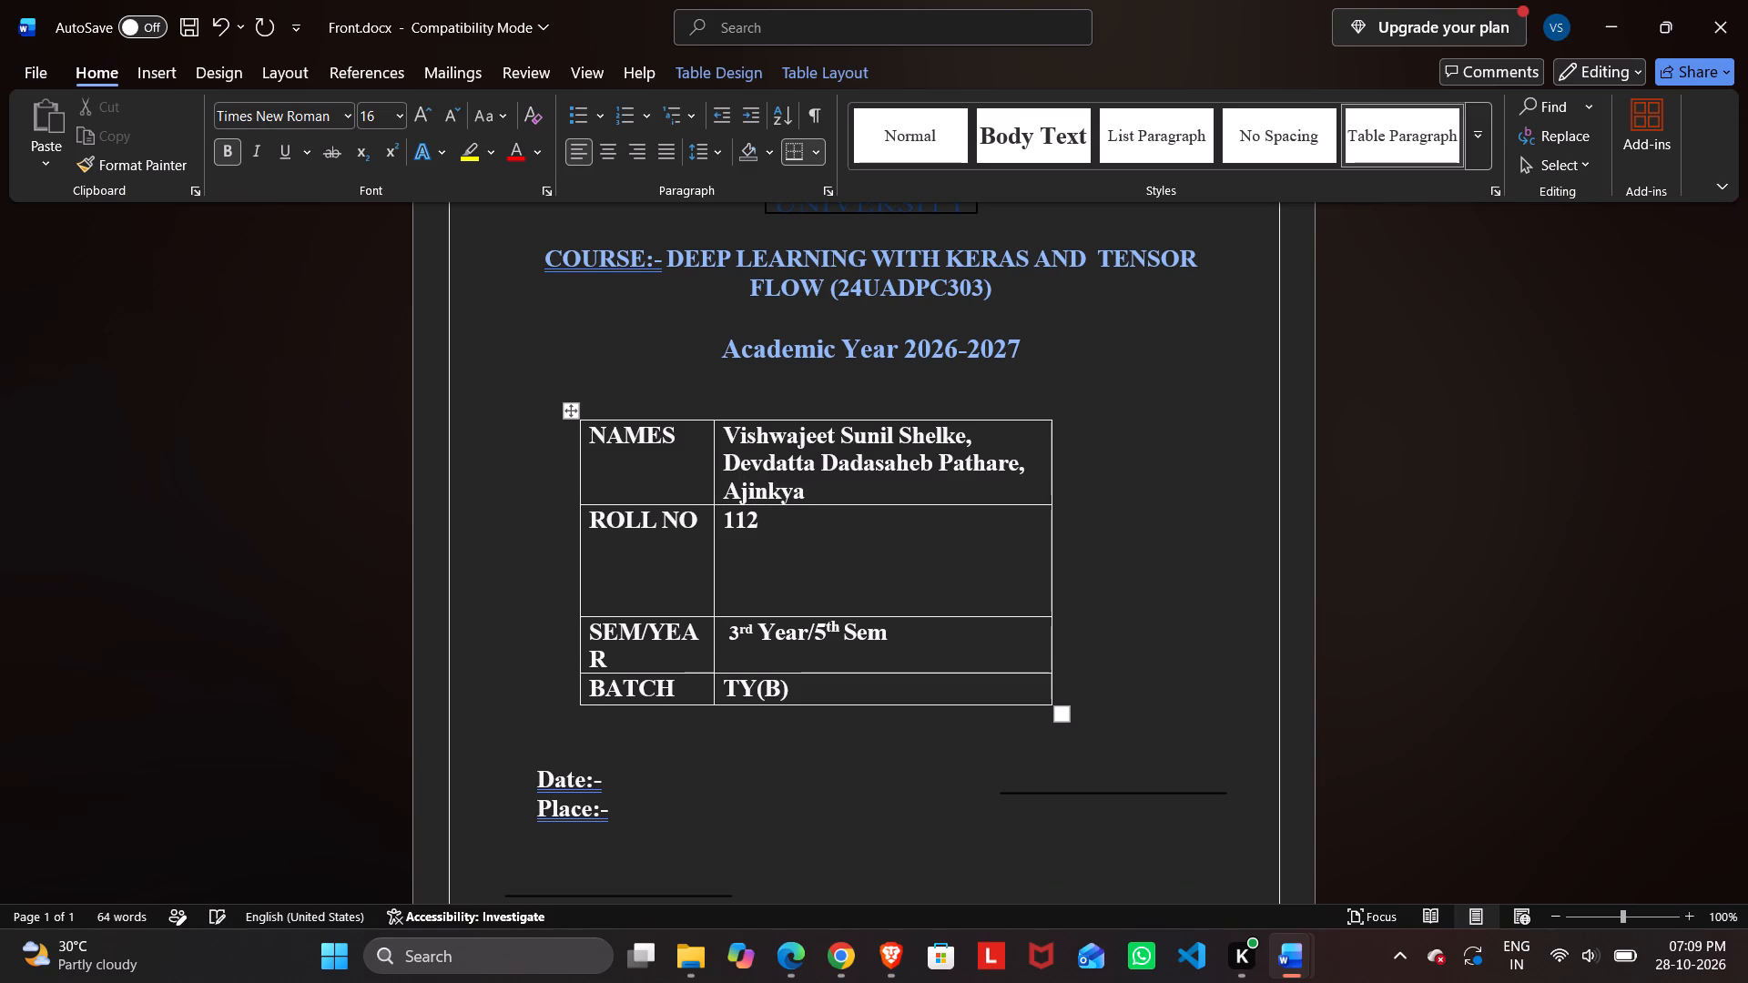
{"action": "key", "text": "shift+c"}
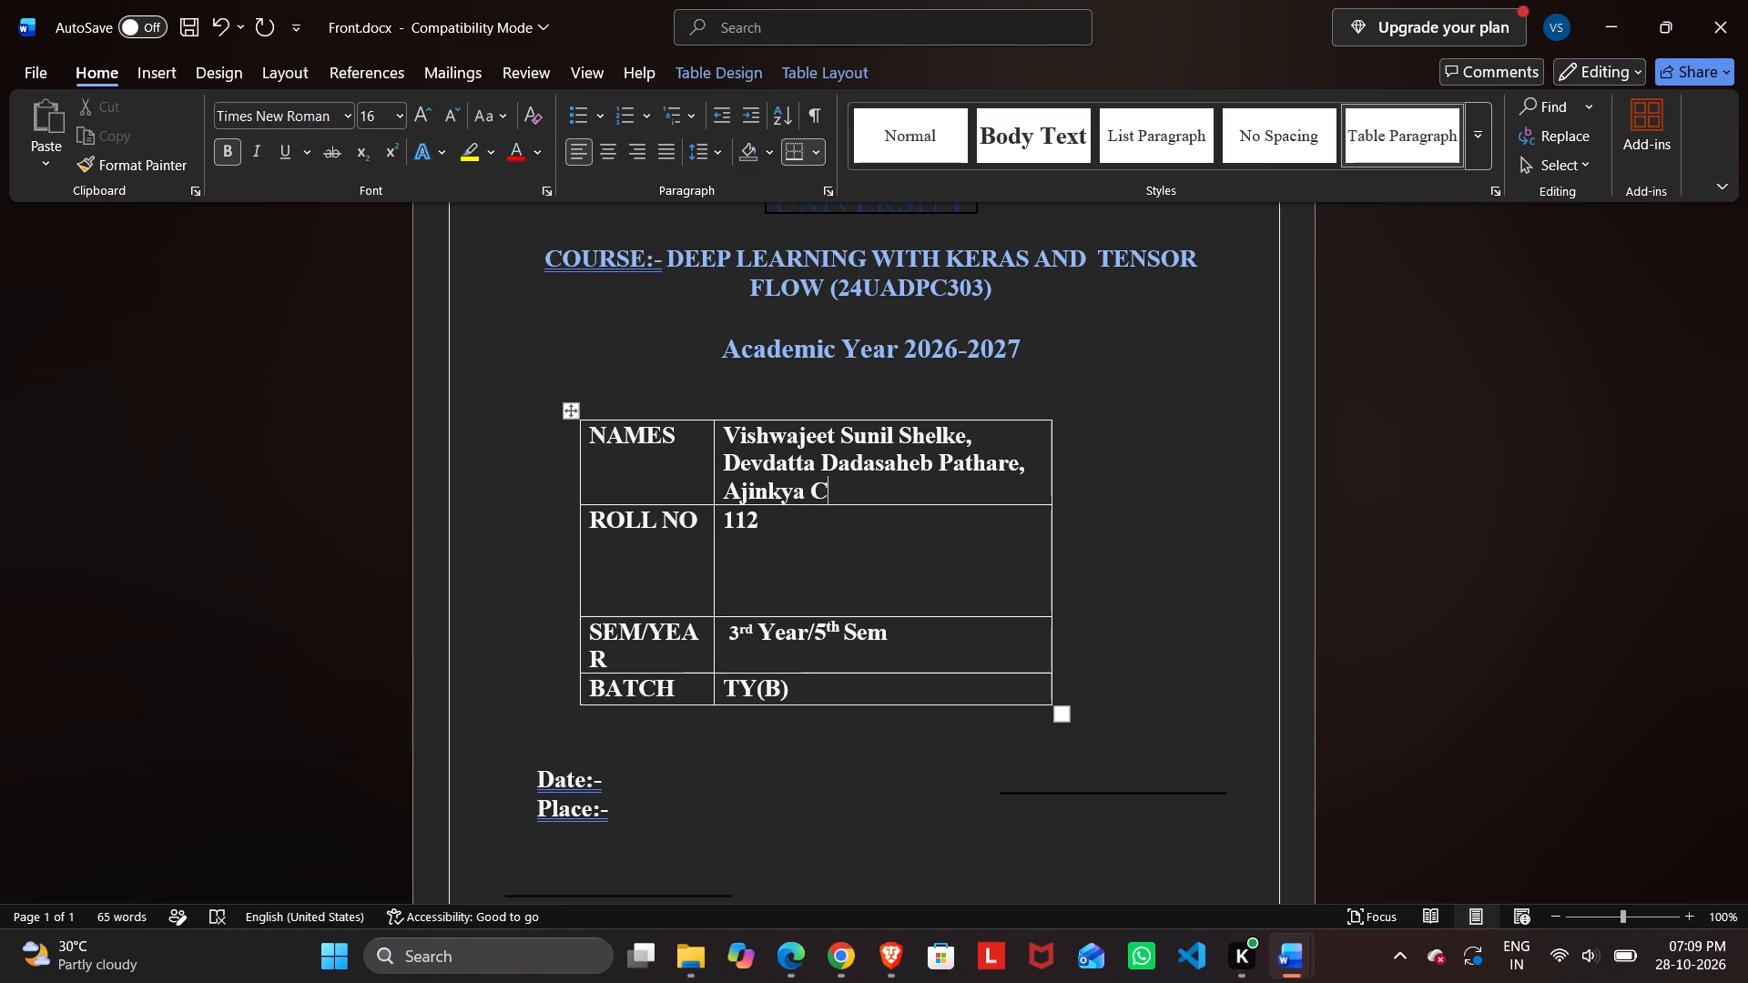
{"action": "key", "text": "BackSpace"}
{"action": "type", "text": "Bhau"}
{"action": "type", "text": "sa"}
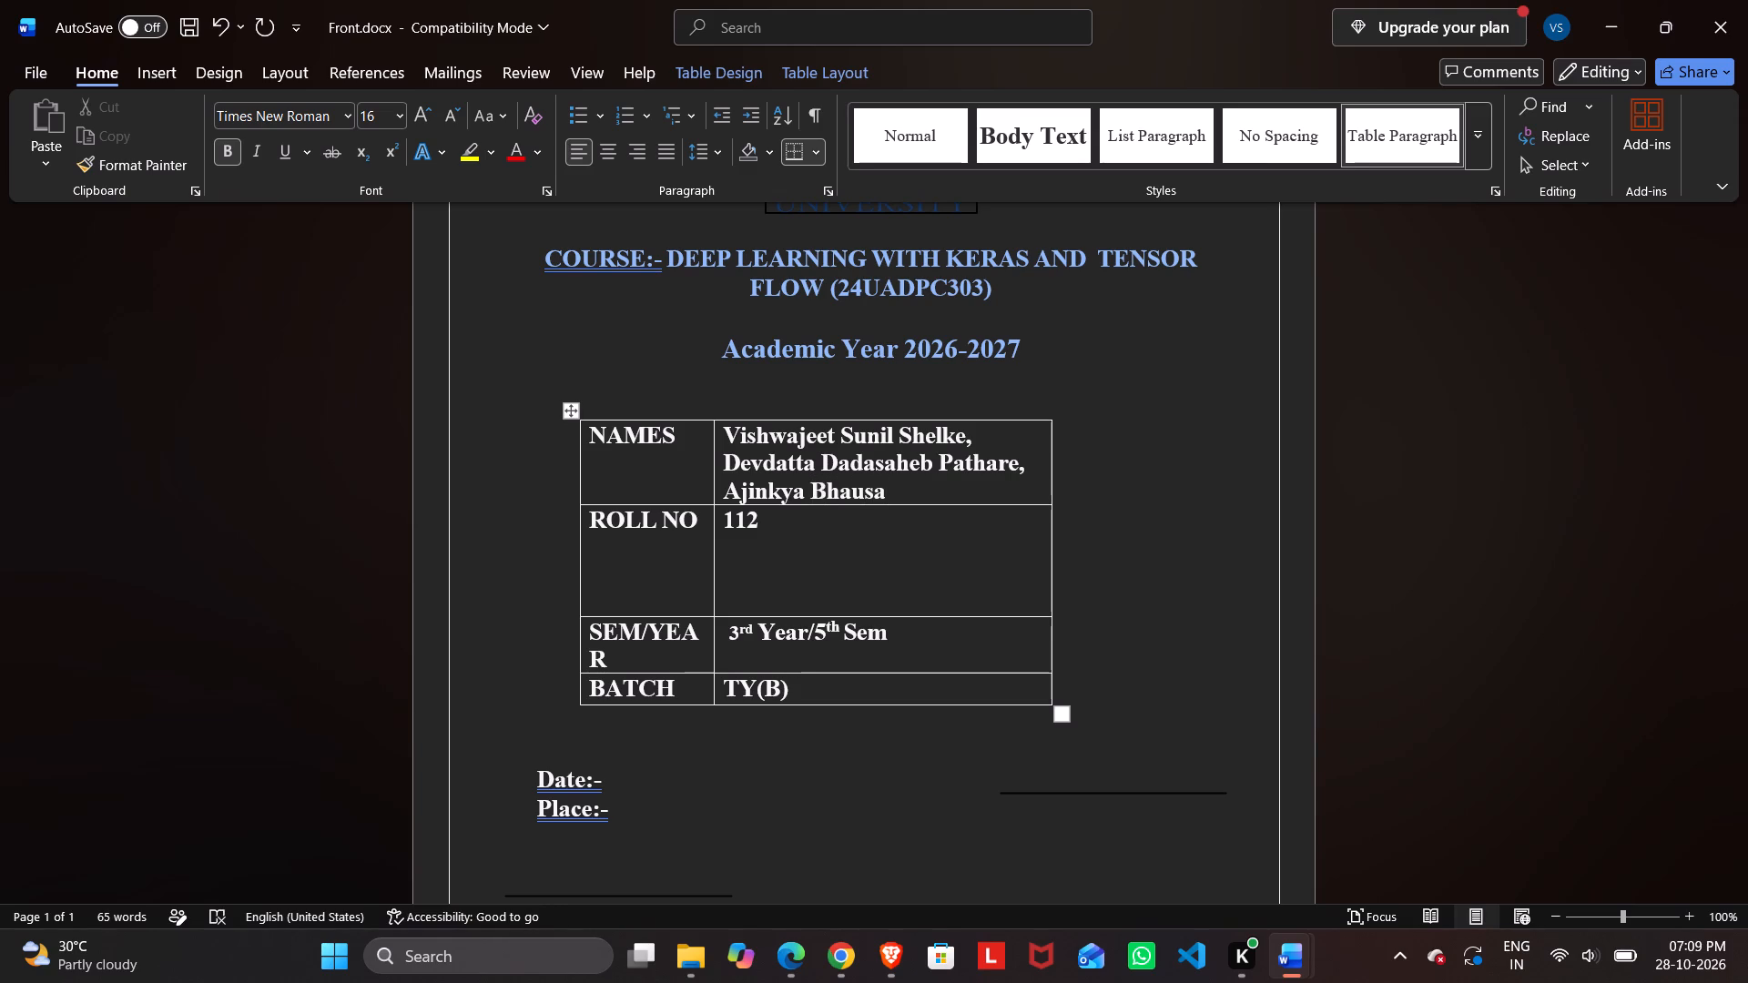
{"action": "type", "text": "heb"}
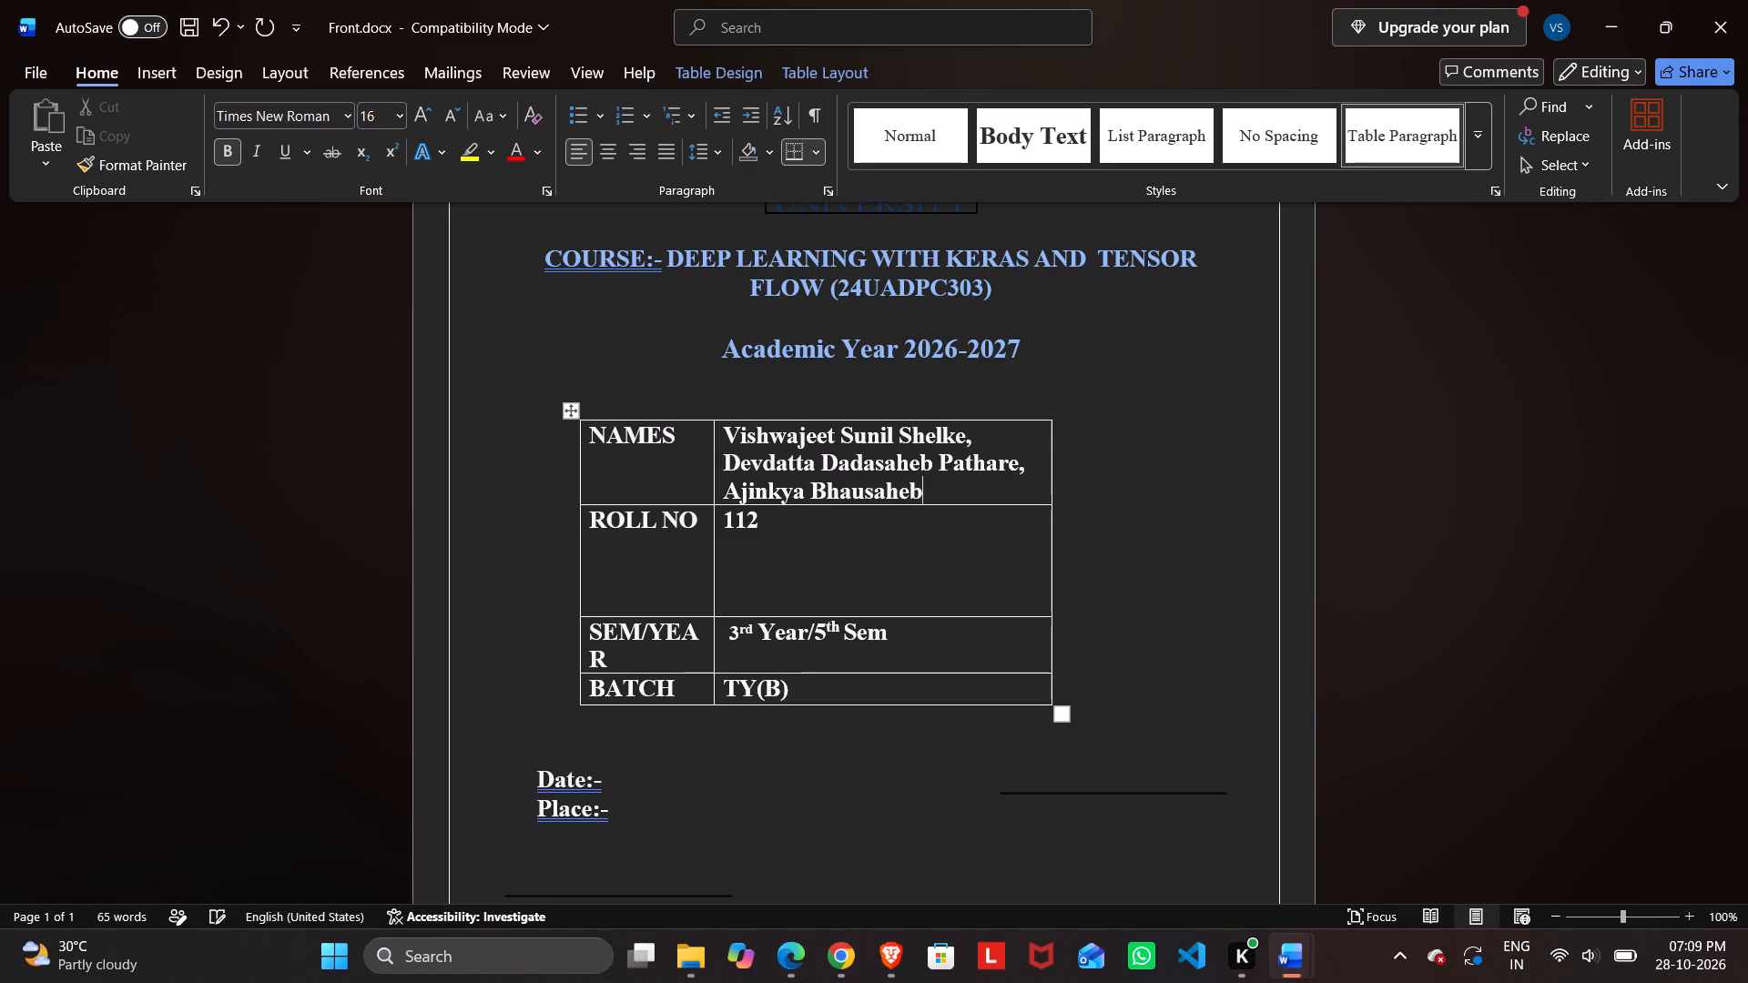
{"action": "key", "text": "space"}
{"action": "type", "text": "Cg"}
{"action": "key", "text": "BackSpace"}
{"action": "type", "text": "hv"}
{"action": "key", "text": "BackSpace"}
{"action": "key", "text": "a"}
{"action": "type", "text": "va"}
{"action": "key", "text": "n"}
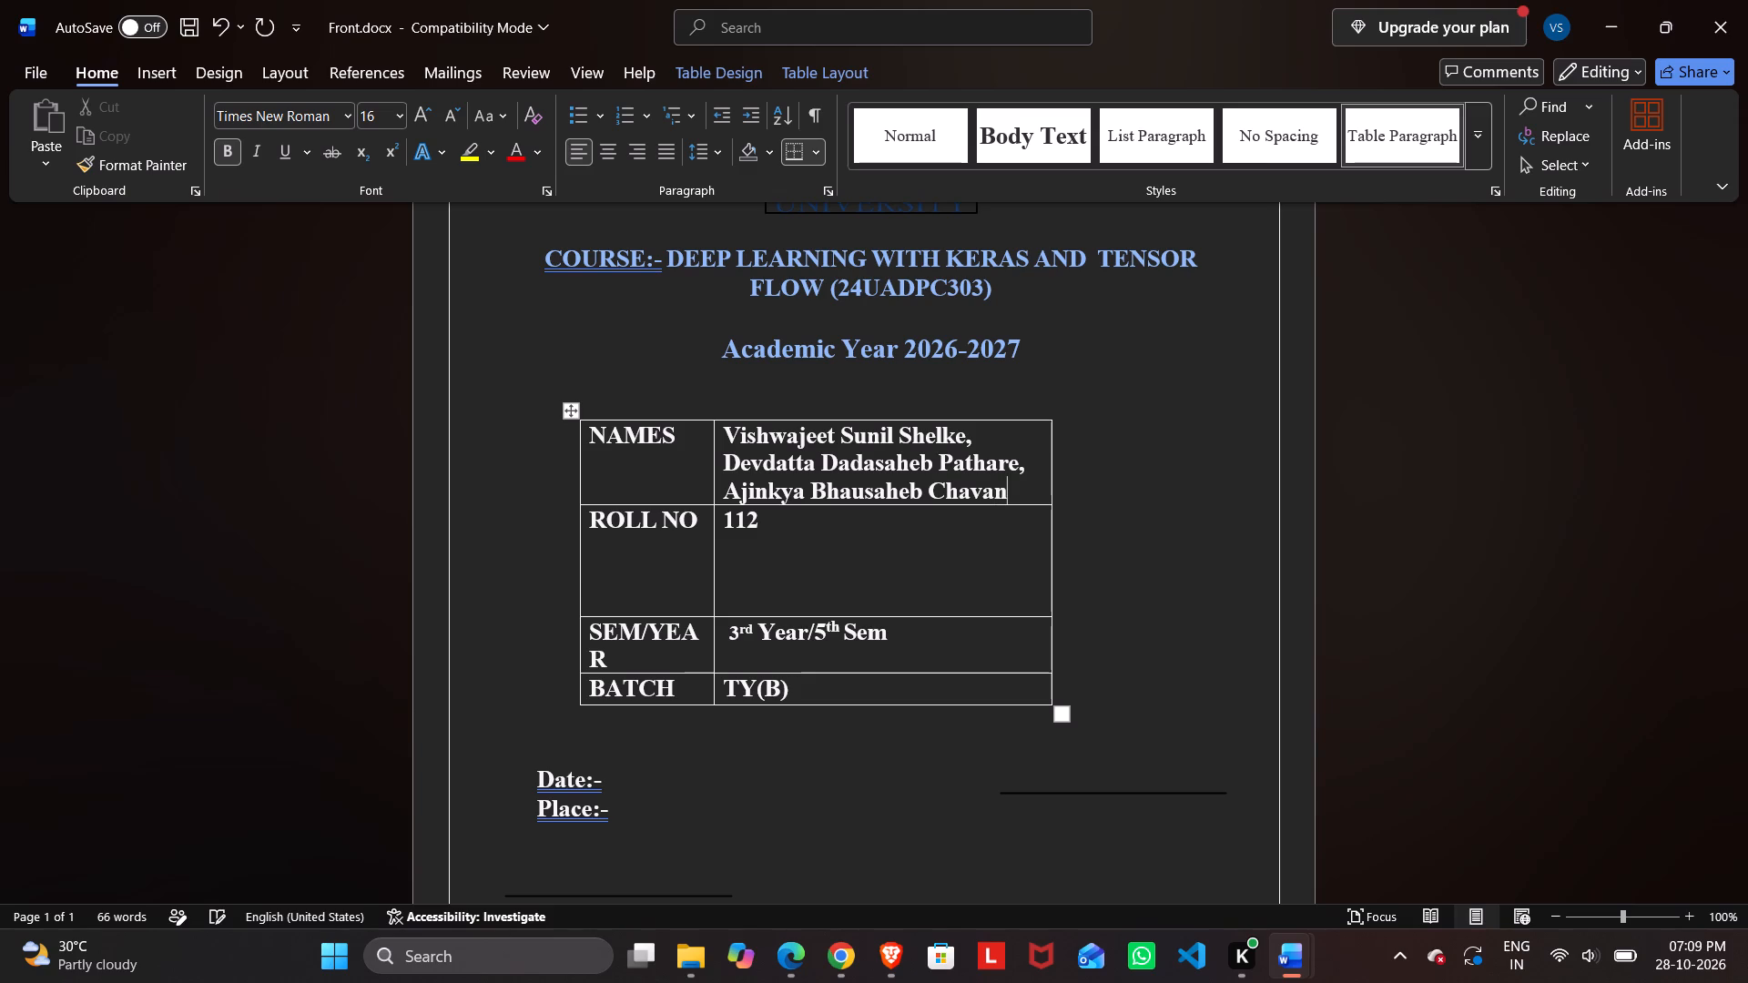
Add a comma after the third member's name and enter the fourth group member's name on a new line in the NAMES row.
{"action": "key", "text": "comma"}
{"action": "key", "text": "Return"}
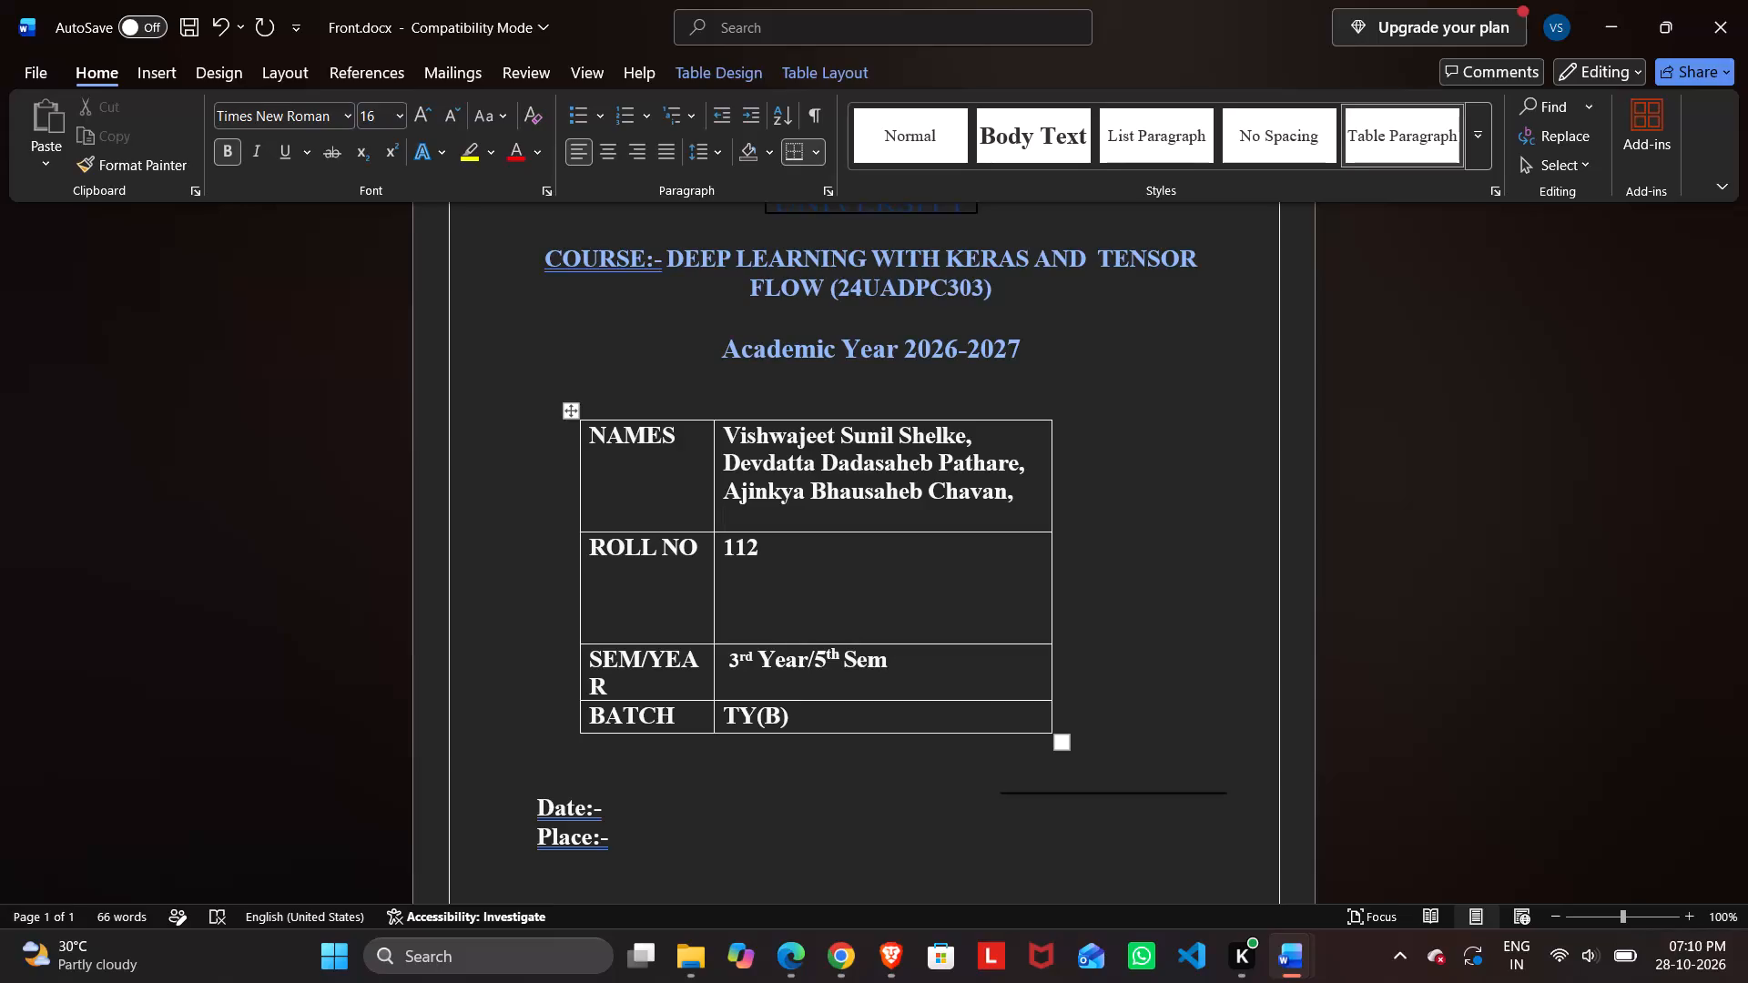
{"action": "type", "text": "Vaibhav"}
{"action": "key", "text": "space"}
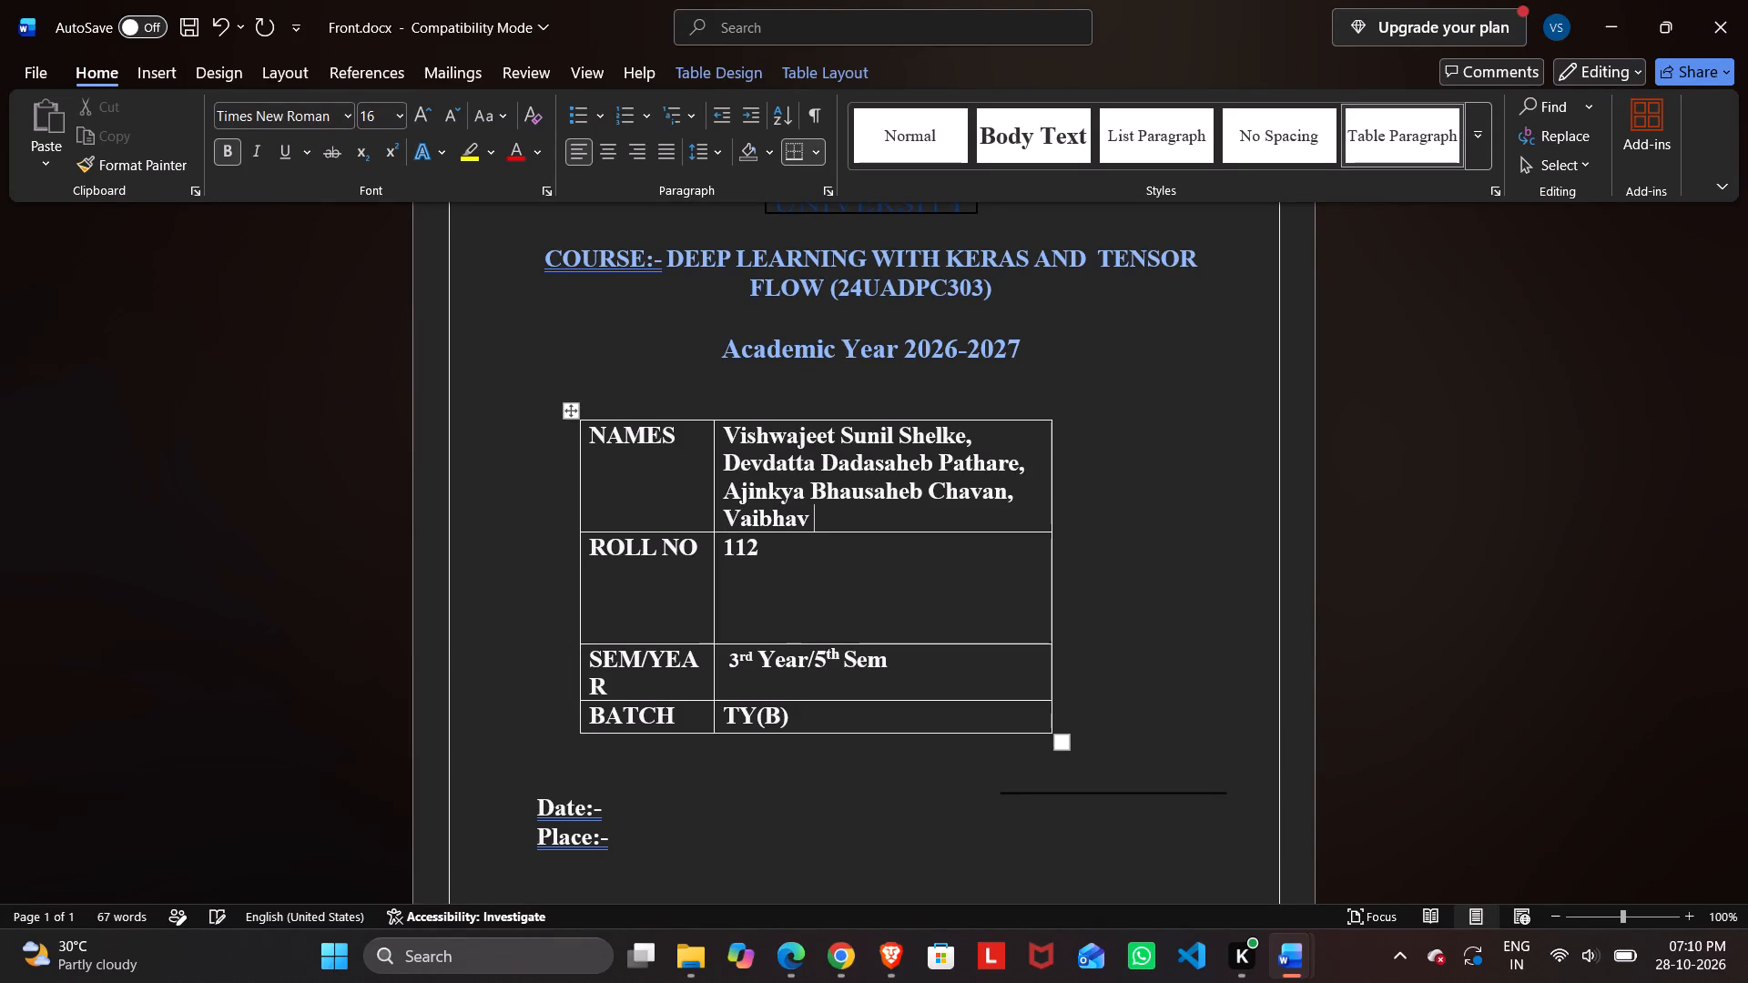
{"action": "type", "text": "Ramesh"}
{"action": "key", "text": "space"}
Finish the fourth group member's name in the NAMES row by entering the surname.
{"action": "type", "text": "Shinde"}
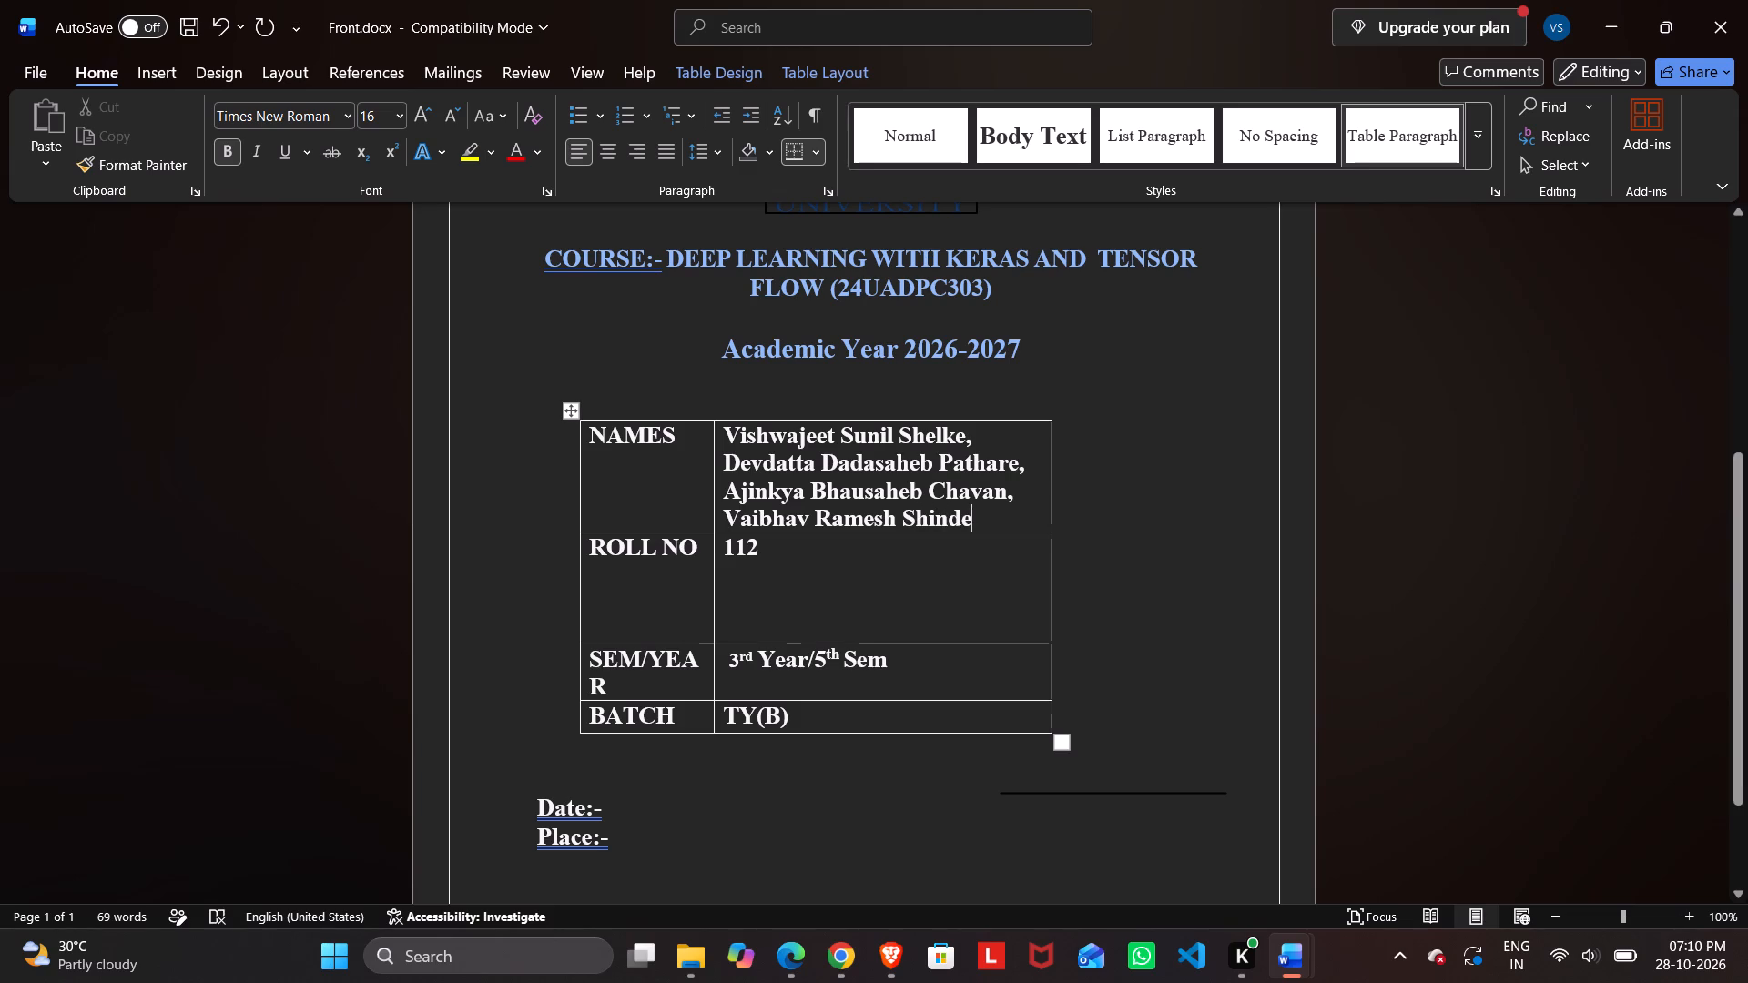
Remove the blank lines below the first roll number in the ROLL NO row.
{"action": "left_click", "coordinate": [720, 635]}
{"action": "key", "text": "BackSpace"}
{"action": "key", "text": "BackSpace"}
{"action": "key", "text": "BackSpace"}
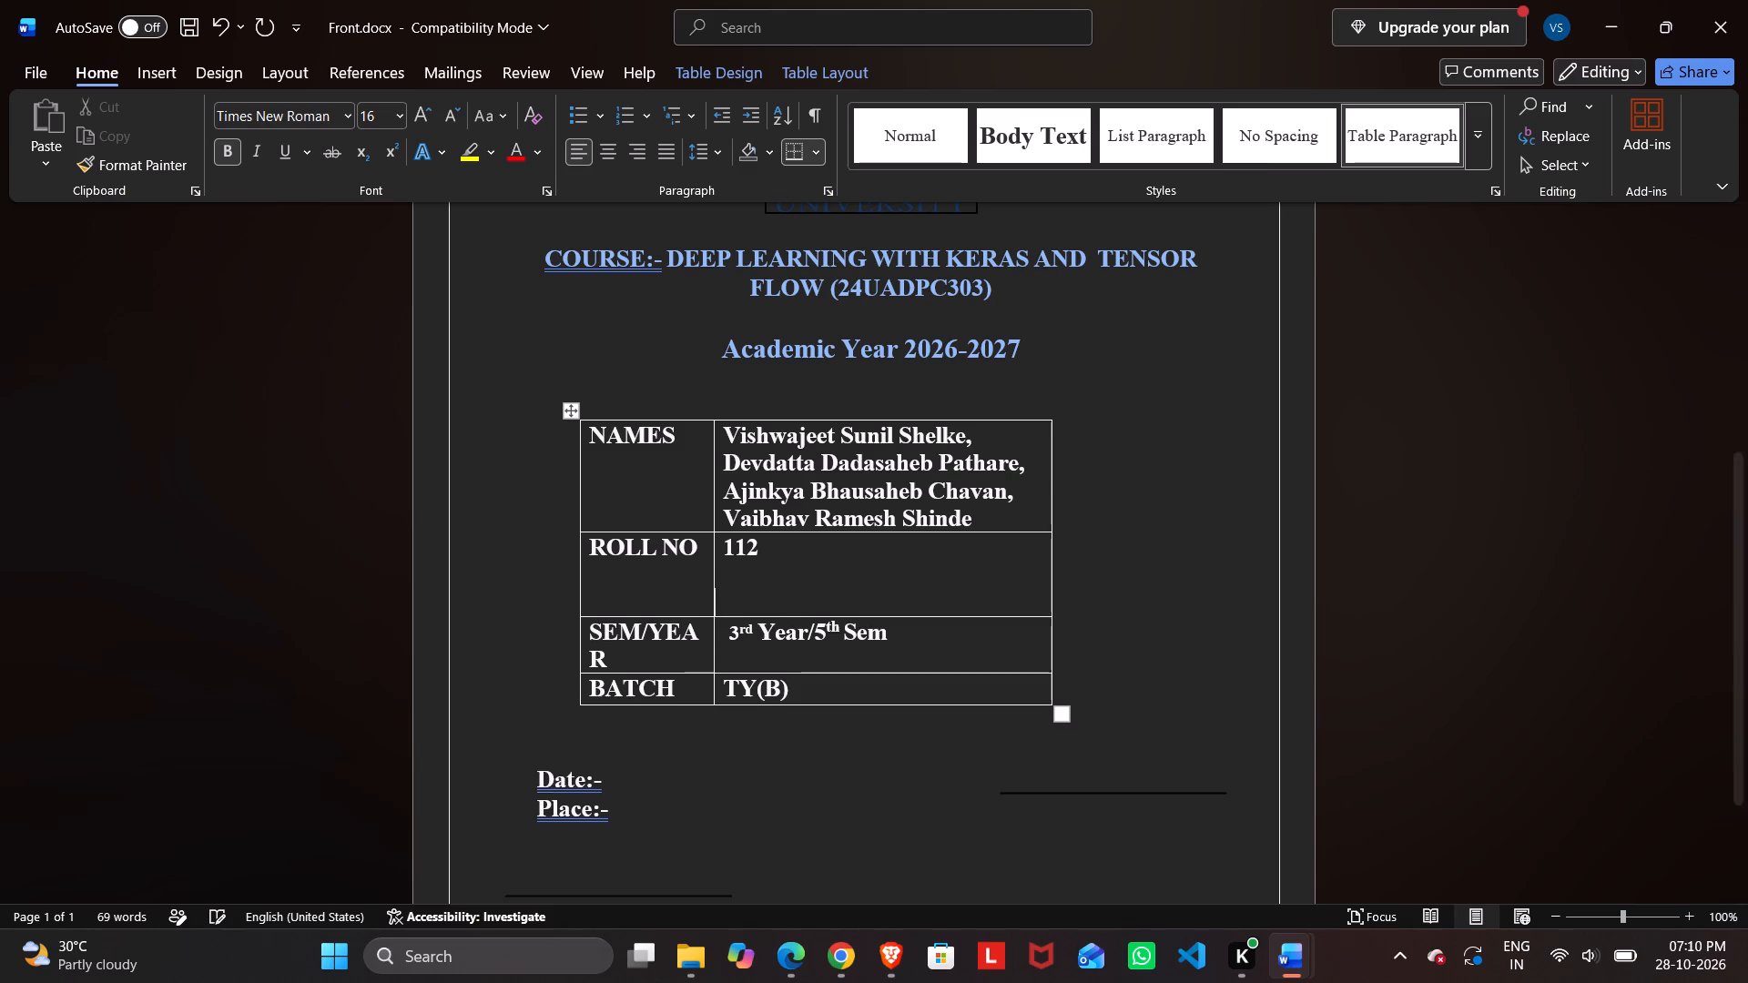
{"action": "key", "text": "BackSpace"}
{"action": "key", "text": "BackSpace"}
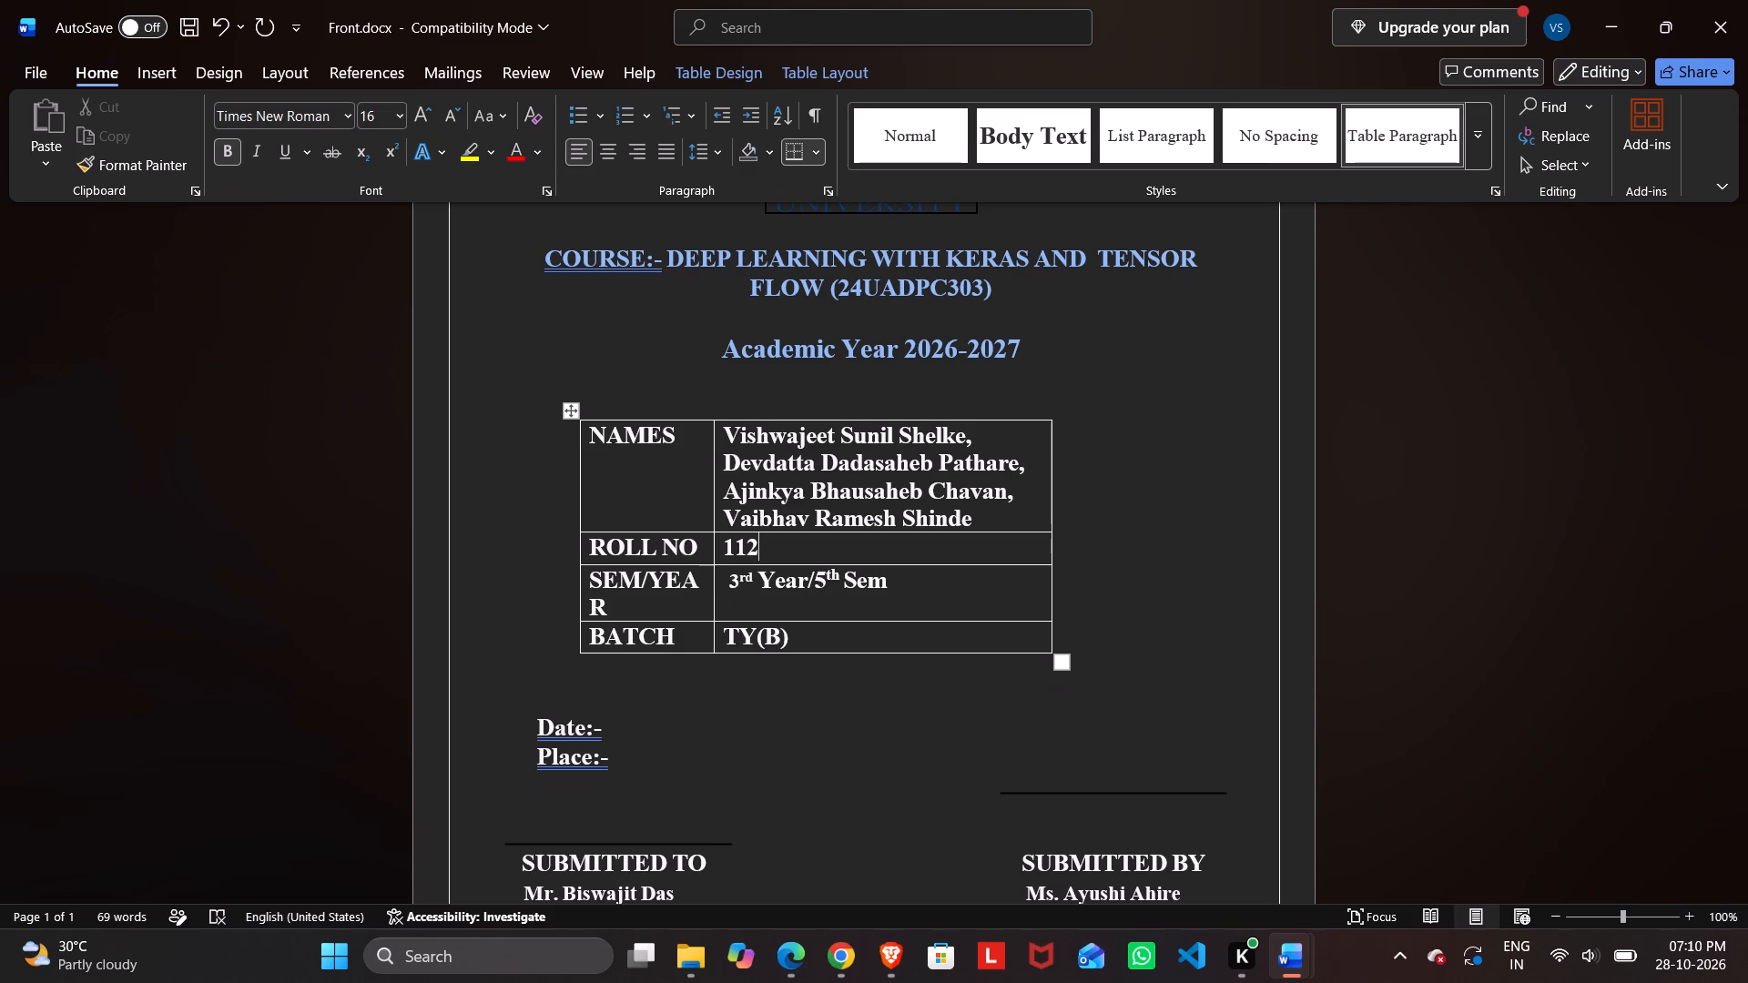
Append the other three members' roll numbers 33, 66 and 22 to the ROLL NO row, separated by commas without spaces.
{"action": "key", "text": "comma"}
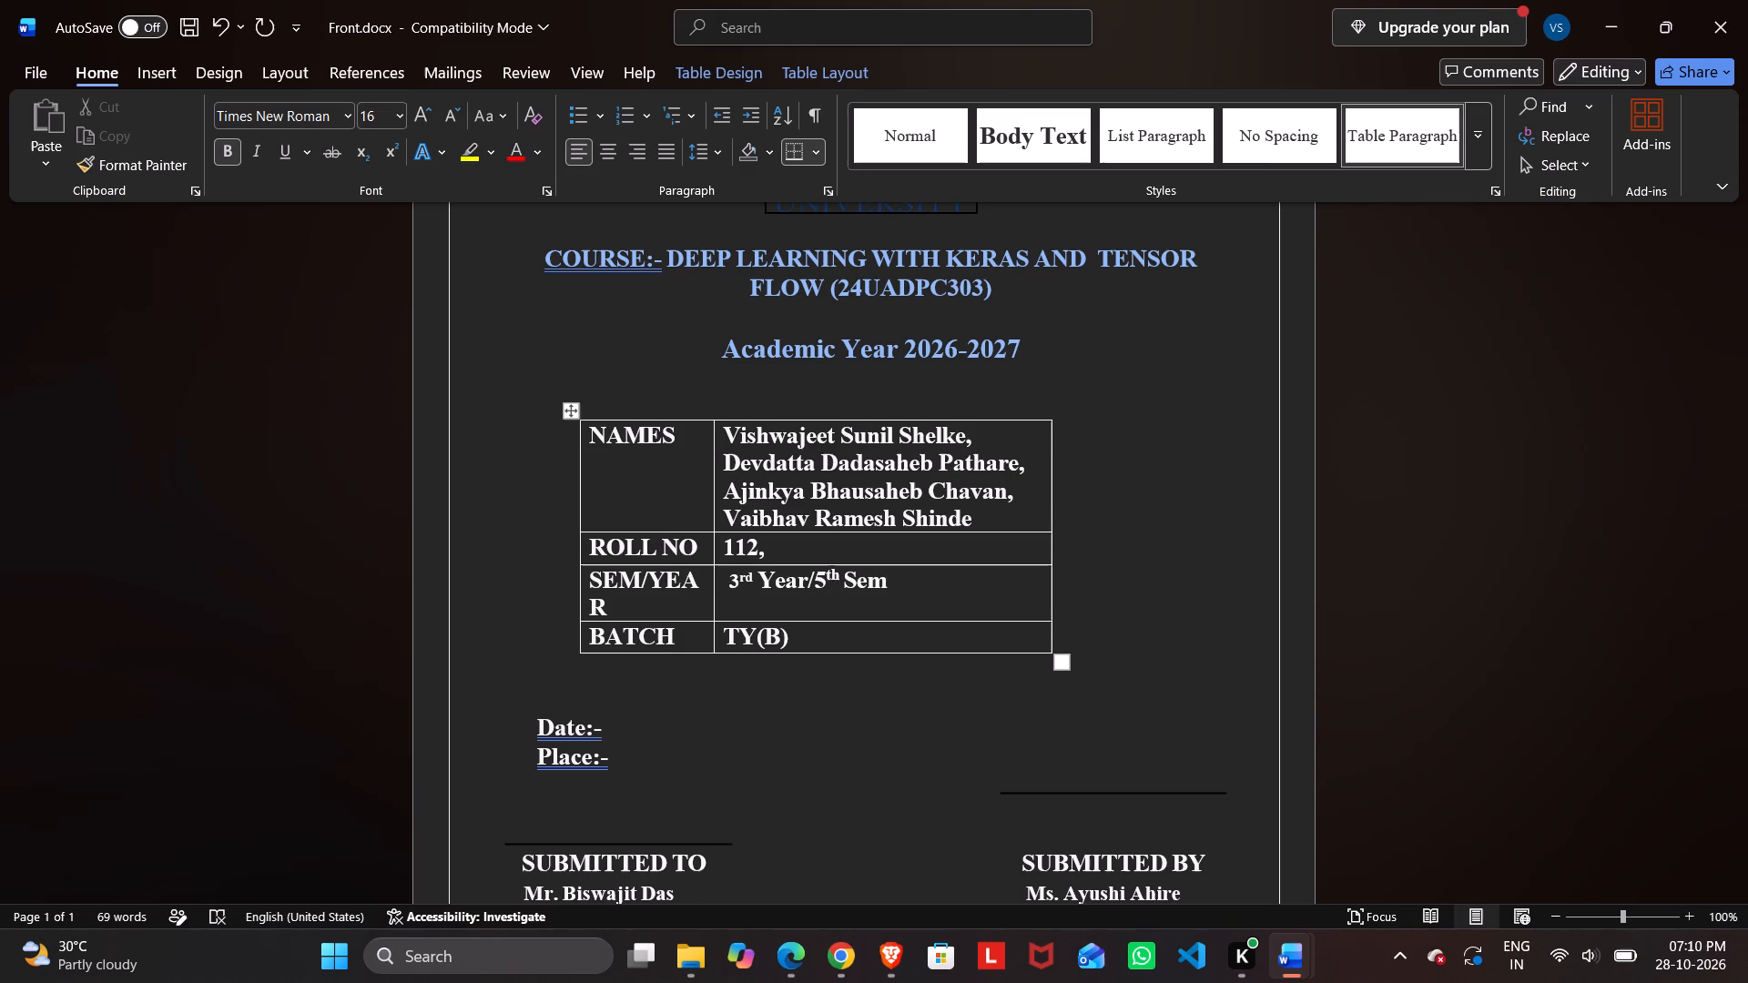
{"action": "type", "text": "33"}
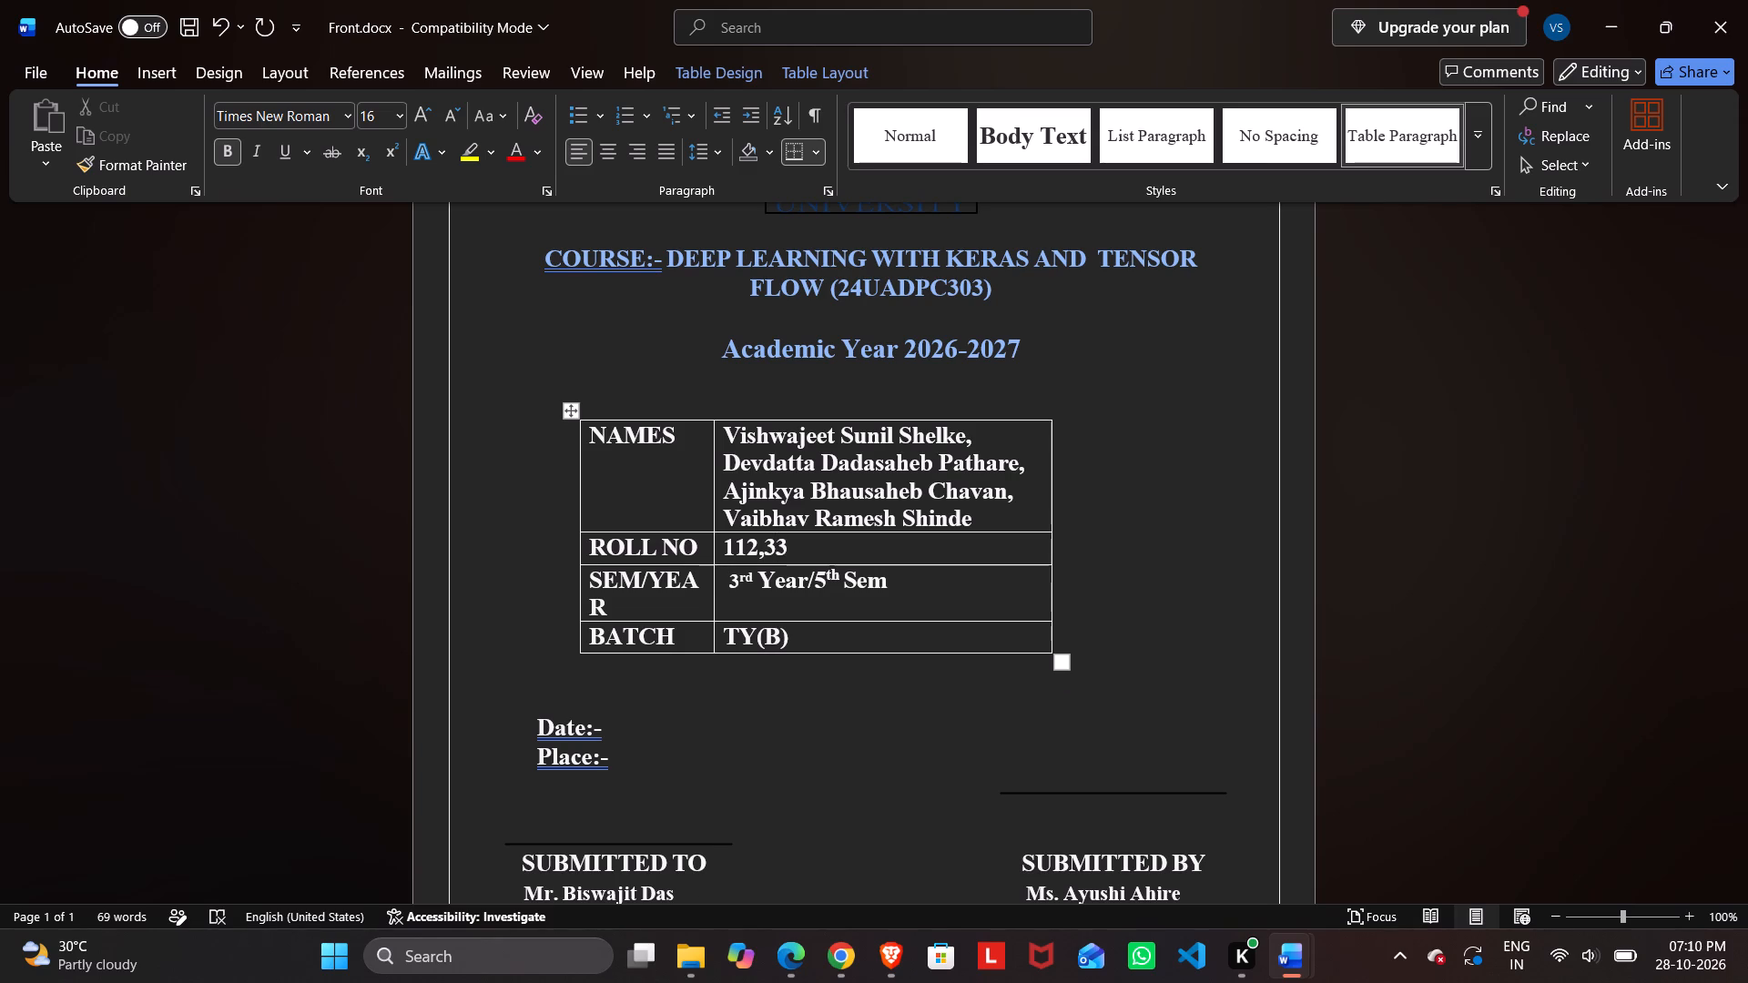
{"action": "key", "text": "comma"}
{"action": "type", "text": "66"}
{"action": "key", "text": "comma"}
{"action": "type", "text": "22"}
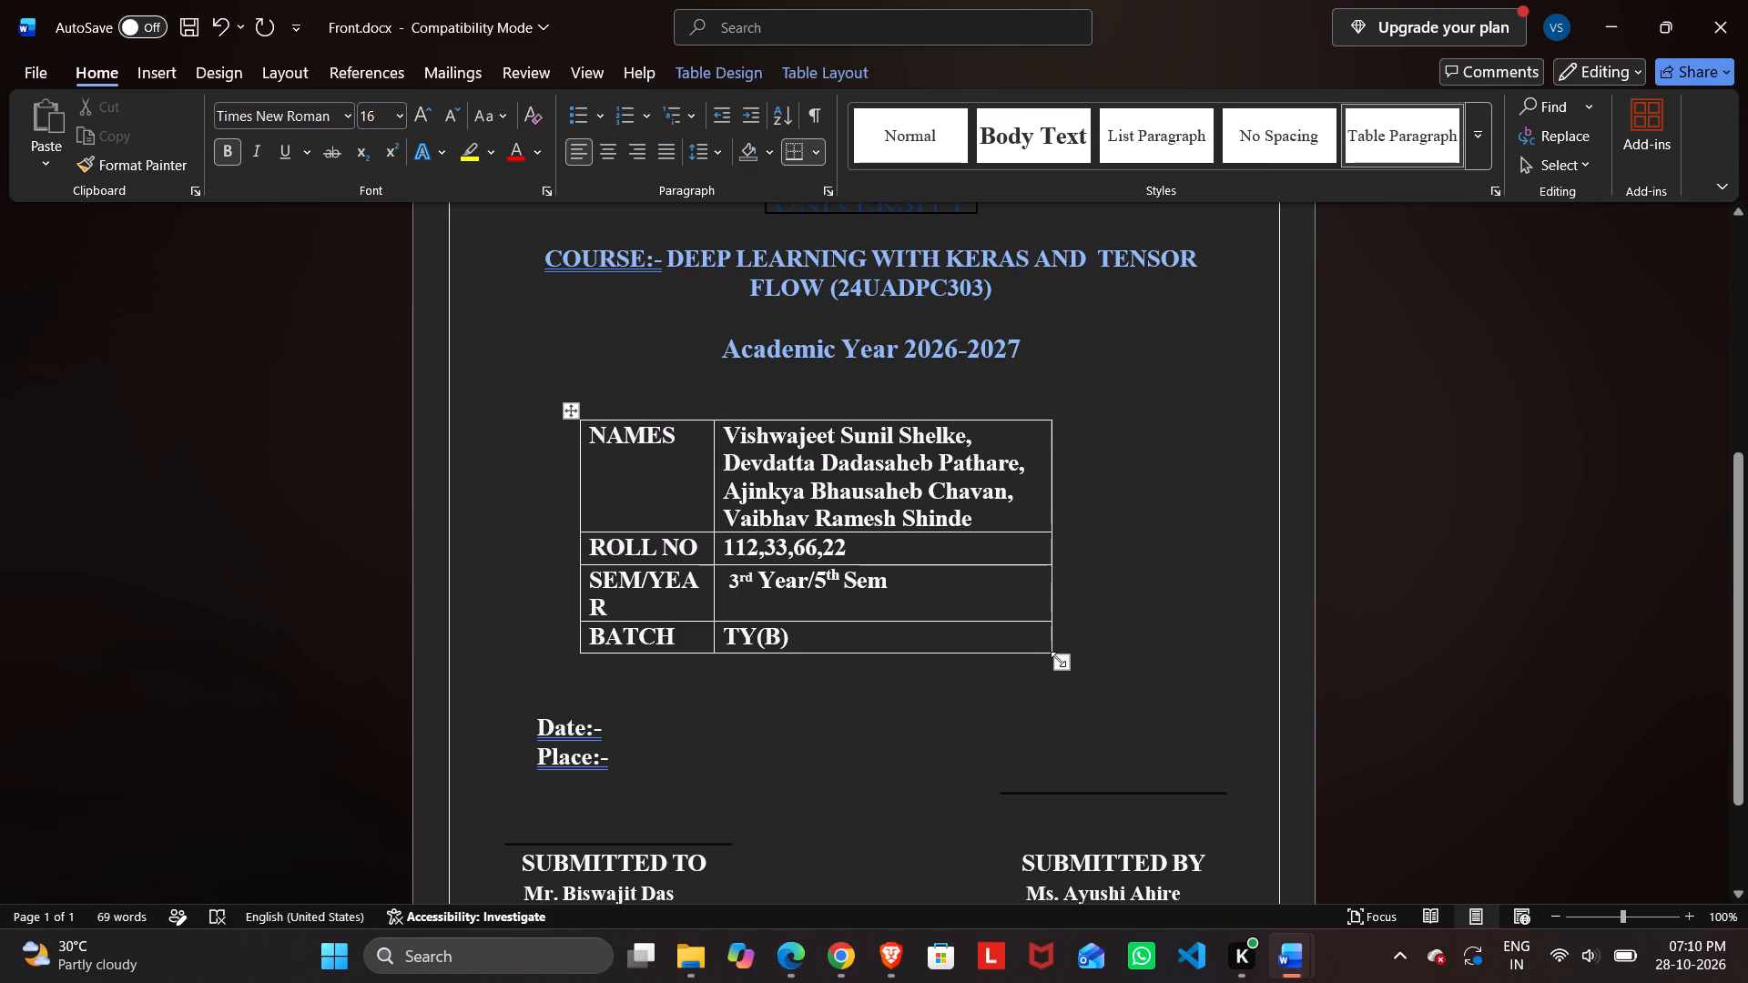
Widen the whole cover table slightly so that the SEM/YEAR label fits on one line.
{"action": "left_click_drag", "start_coordinate": [1058, 659], "coordinate": [1099, 660]}
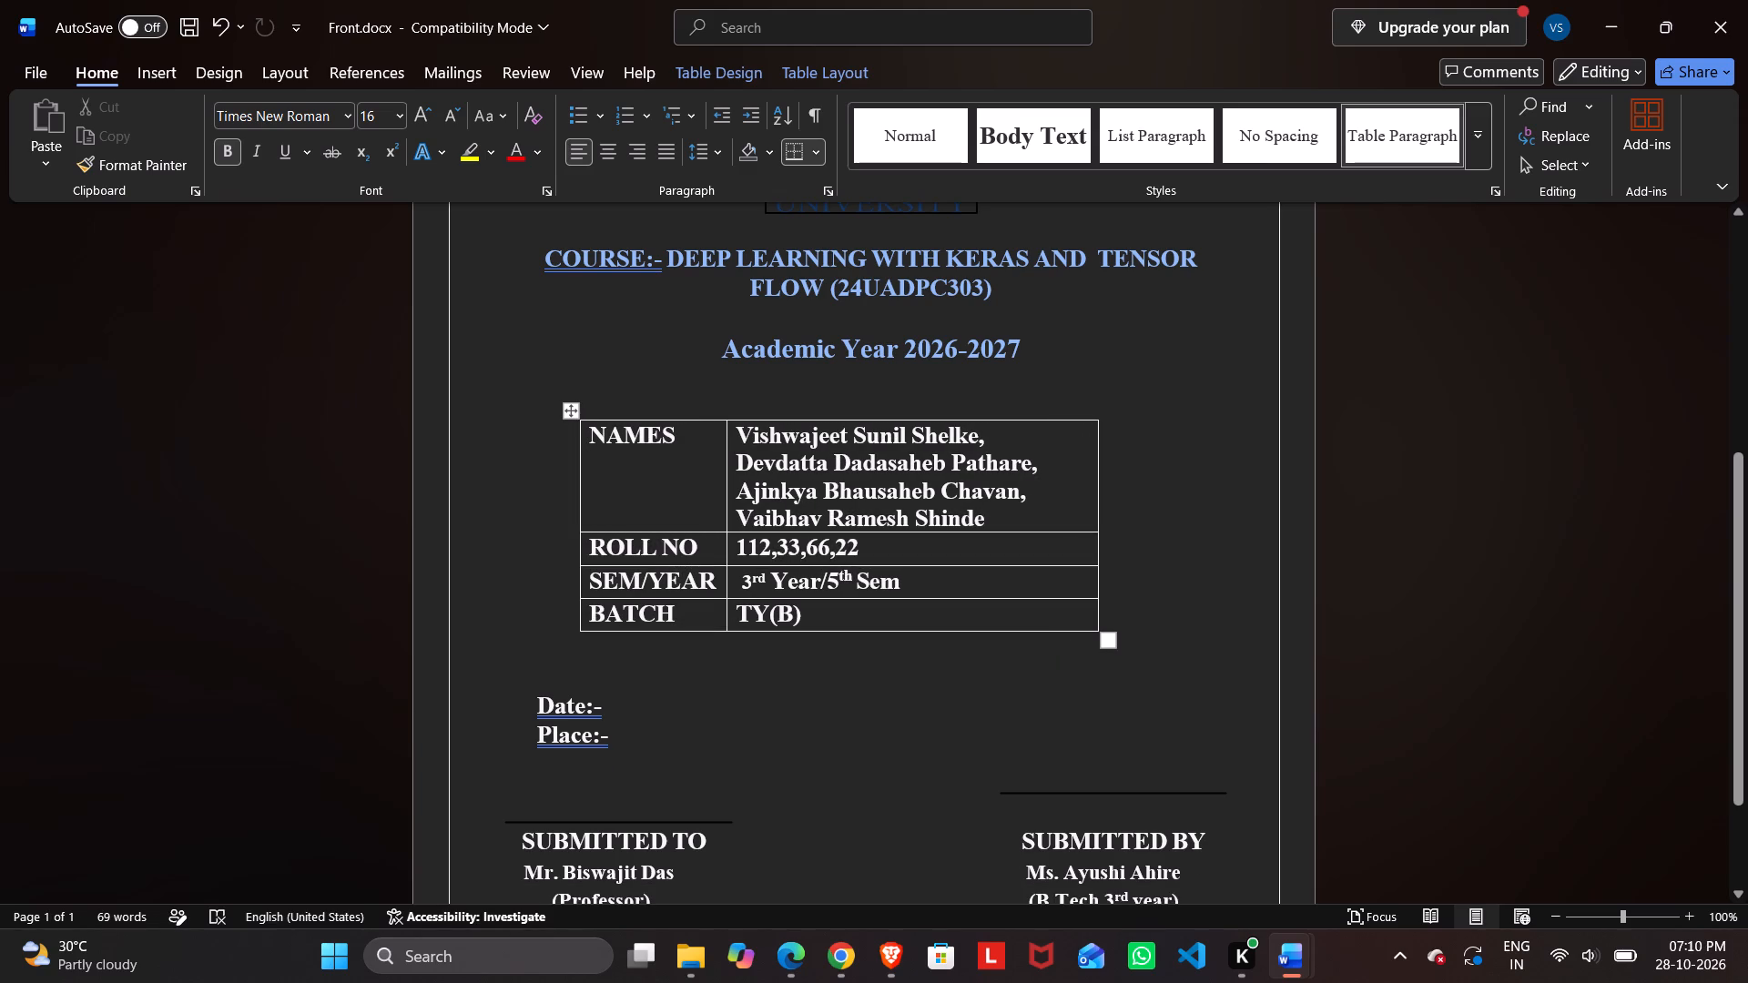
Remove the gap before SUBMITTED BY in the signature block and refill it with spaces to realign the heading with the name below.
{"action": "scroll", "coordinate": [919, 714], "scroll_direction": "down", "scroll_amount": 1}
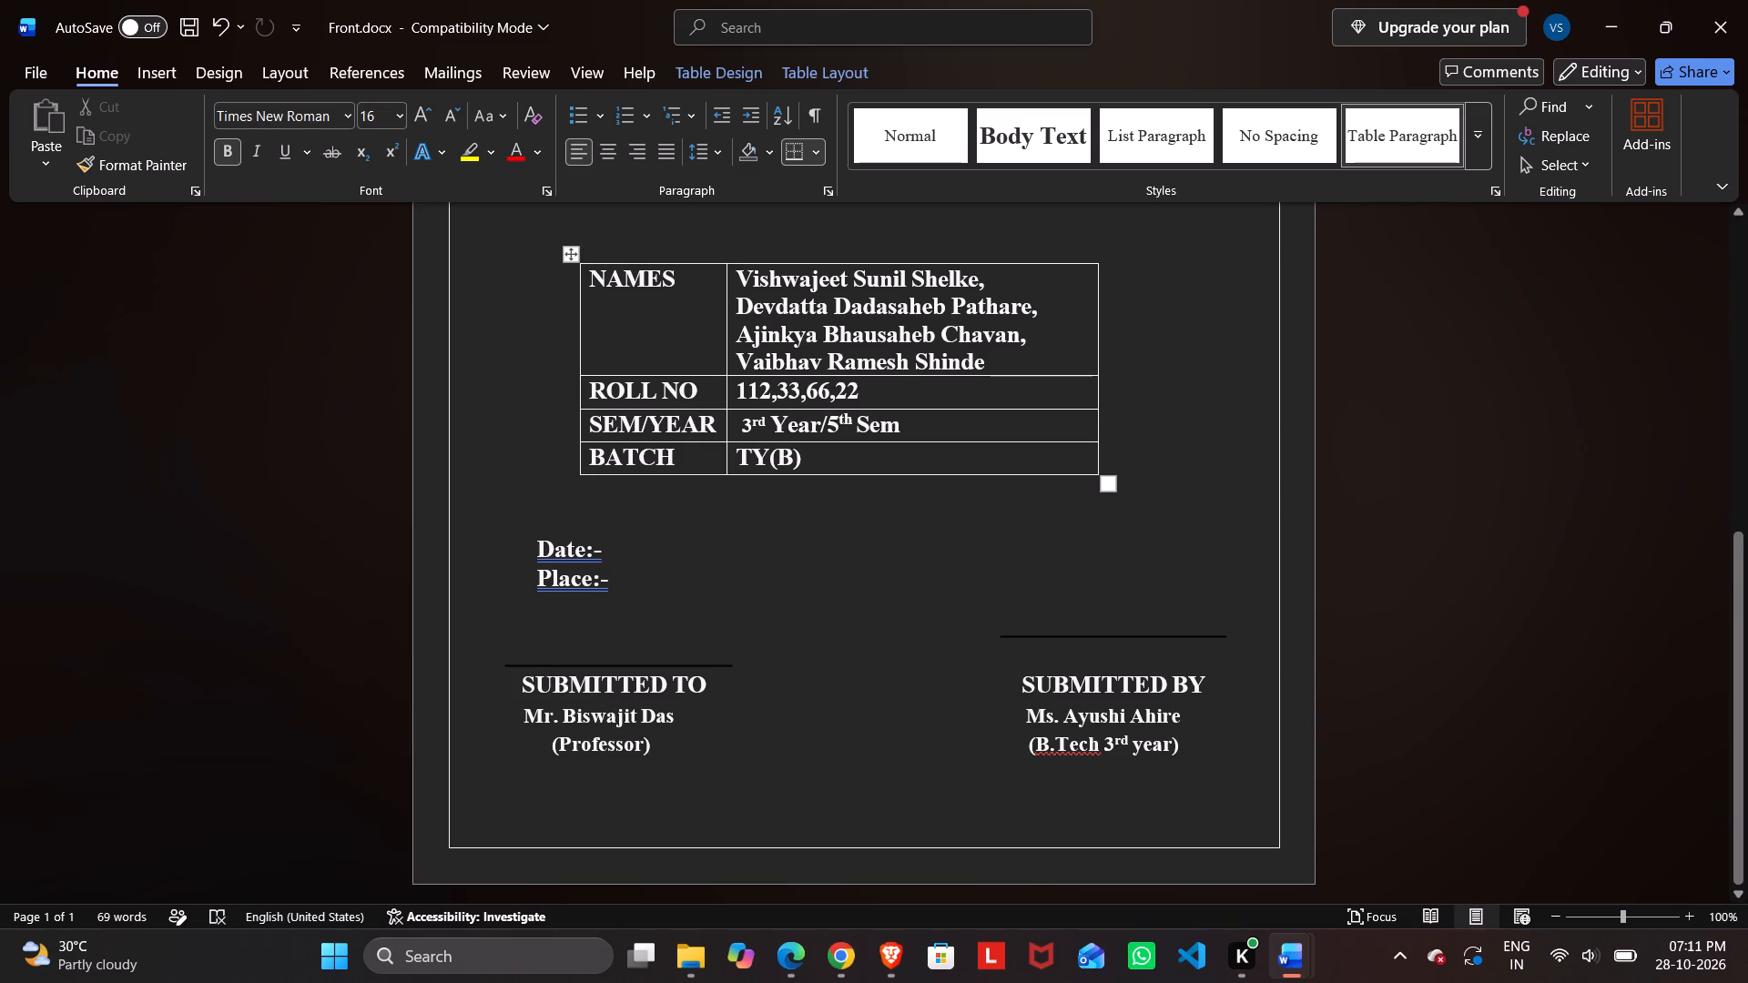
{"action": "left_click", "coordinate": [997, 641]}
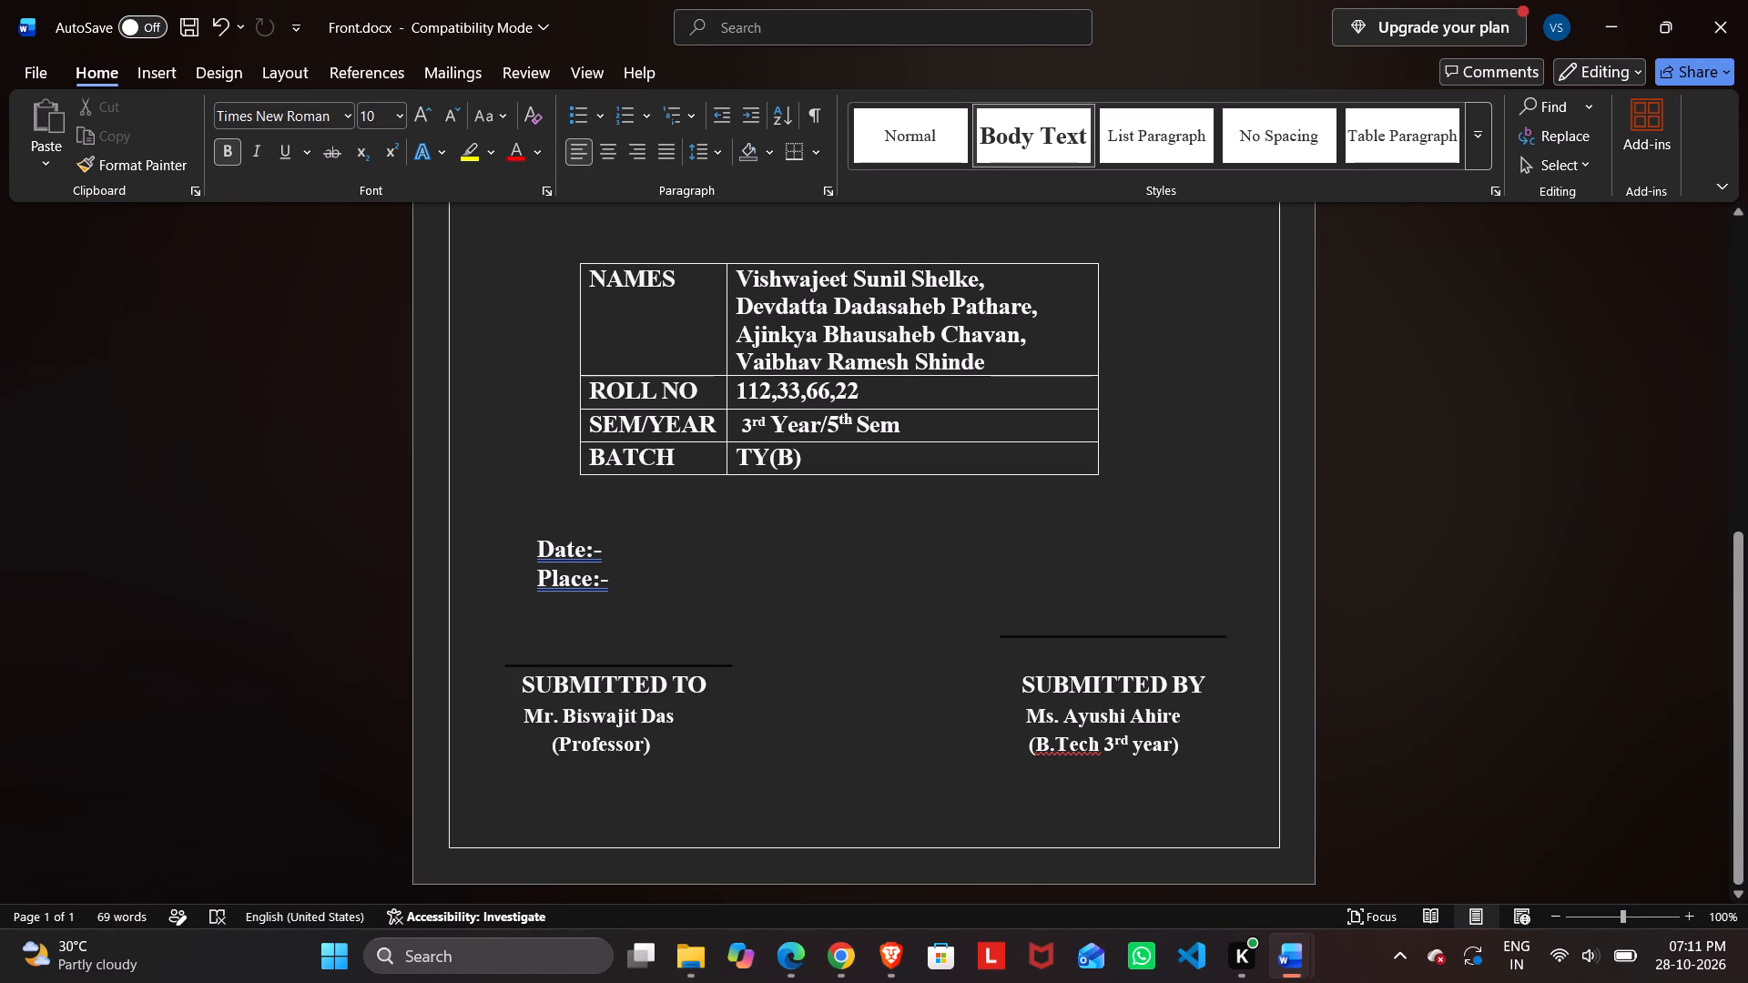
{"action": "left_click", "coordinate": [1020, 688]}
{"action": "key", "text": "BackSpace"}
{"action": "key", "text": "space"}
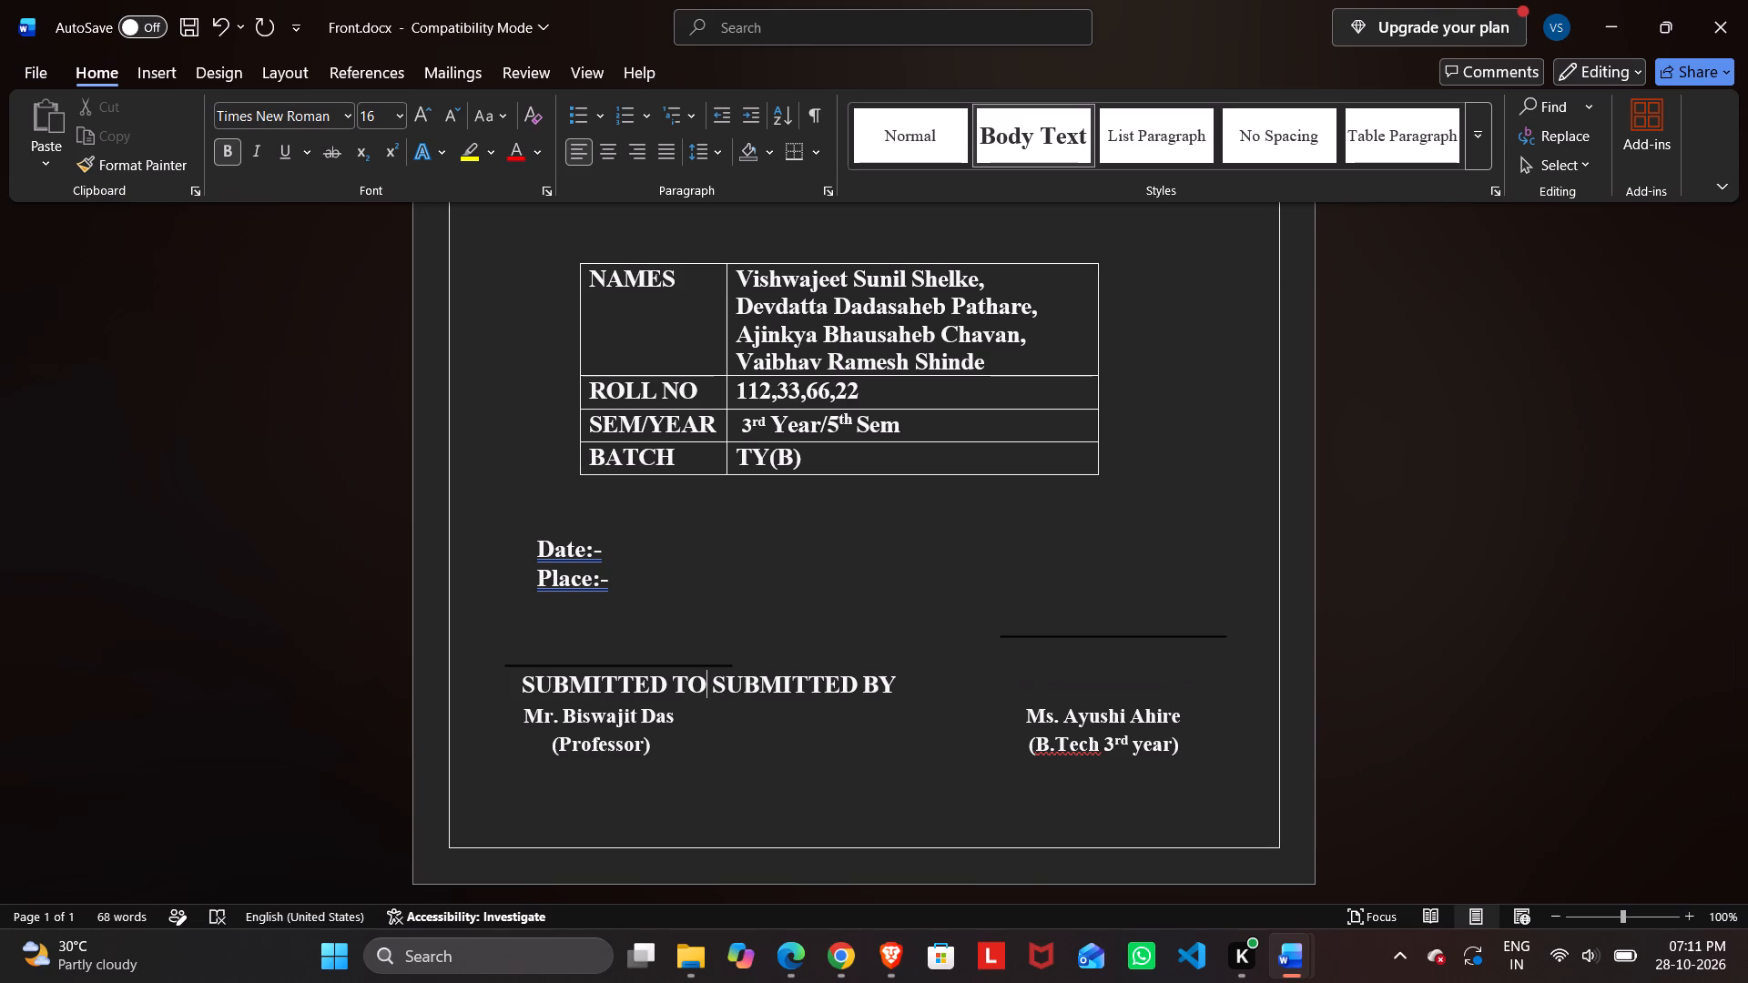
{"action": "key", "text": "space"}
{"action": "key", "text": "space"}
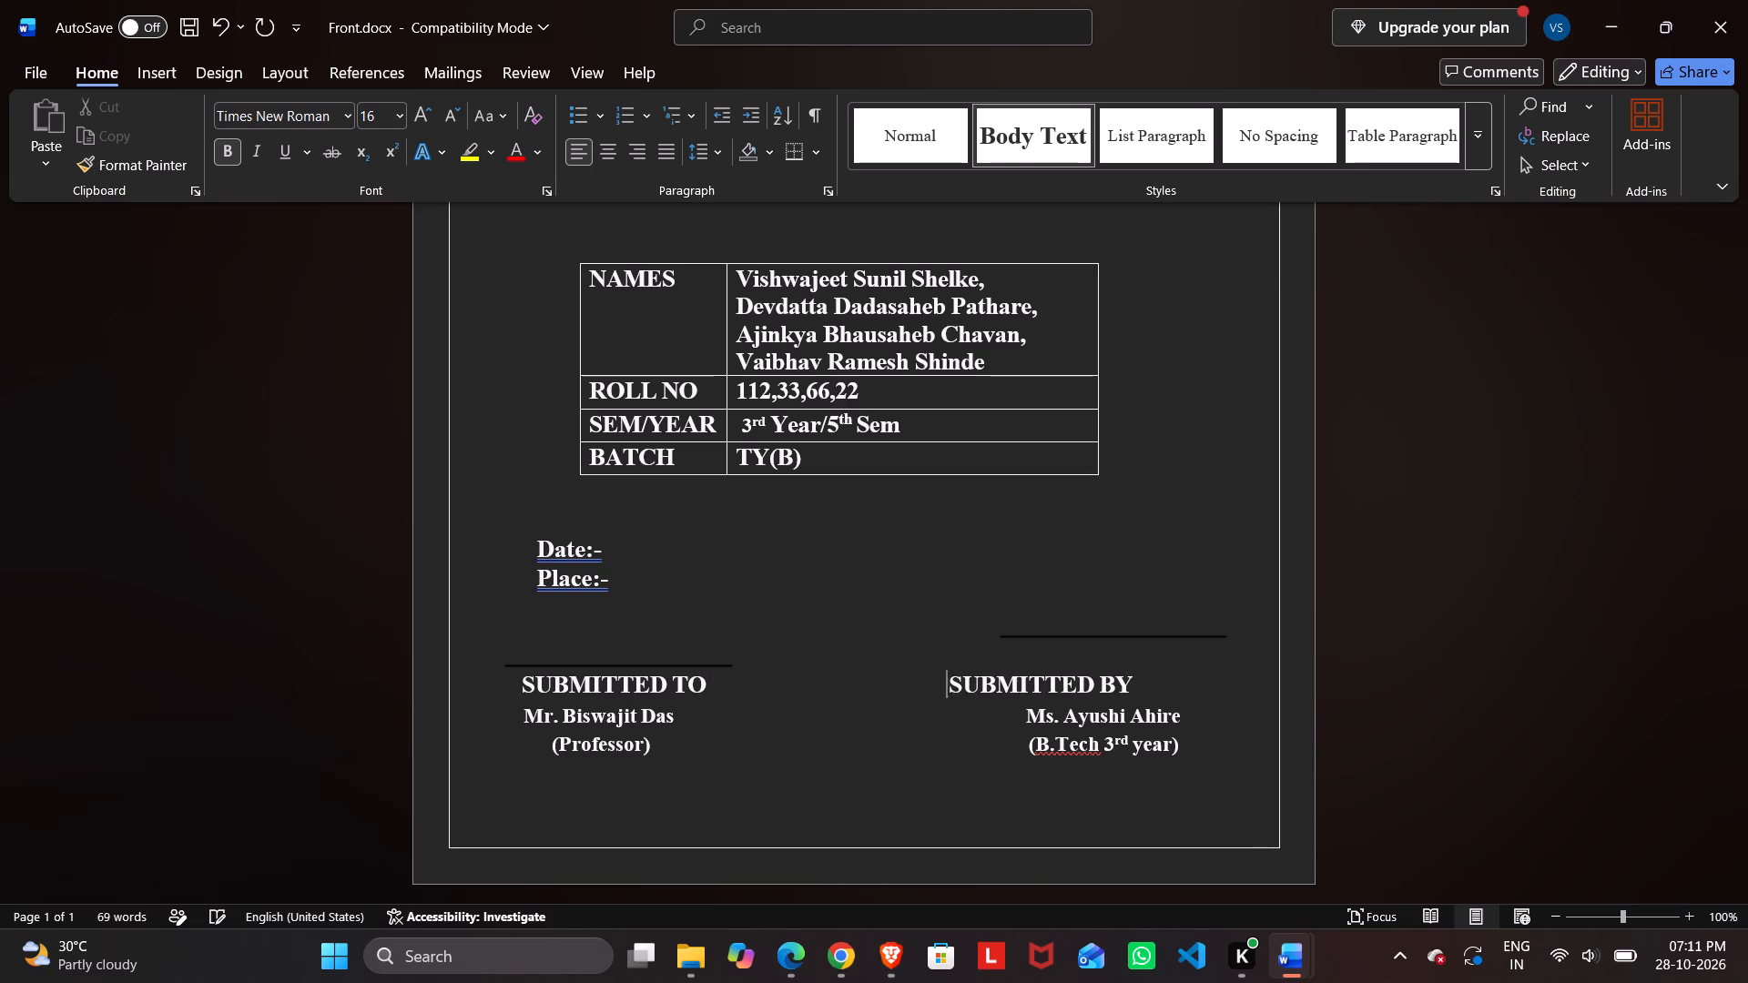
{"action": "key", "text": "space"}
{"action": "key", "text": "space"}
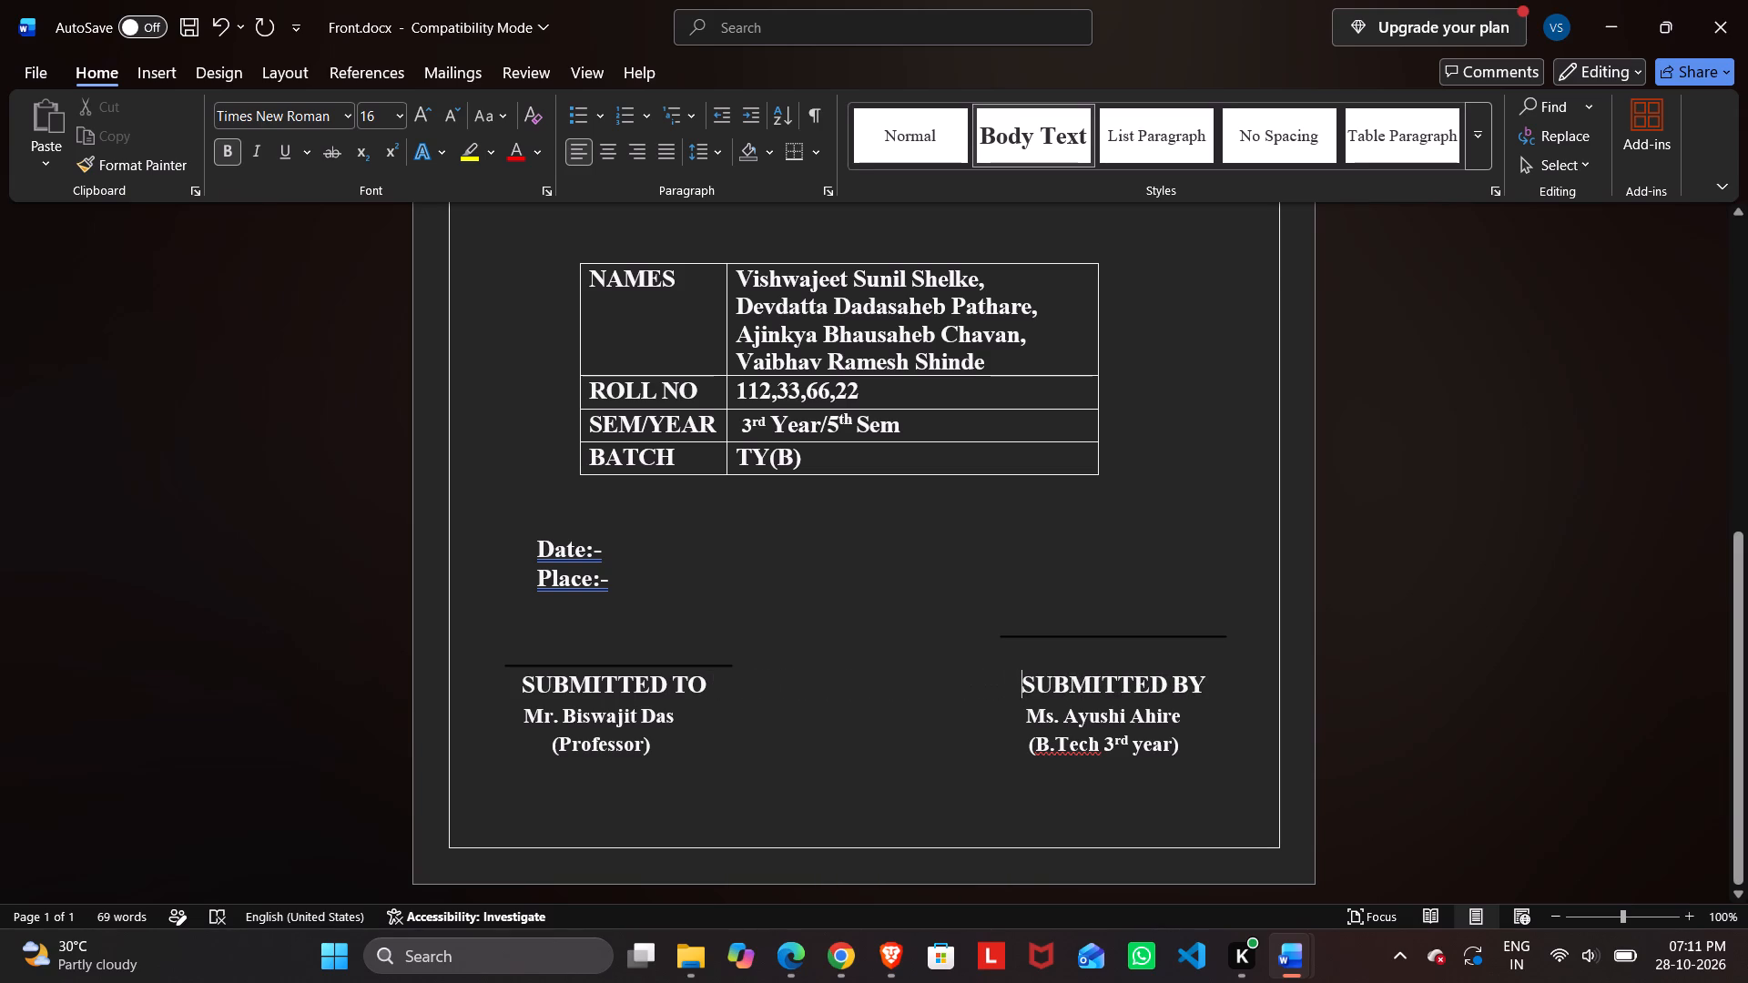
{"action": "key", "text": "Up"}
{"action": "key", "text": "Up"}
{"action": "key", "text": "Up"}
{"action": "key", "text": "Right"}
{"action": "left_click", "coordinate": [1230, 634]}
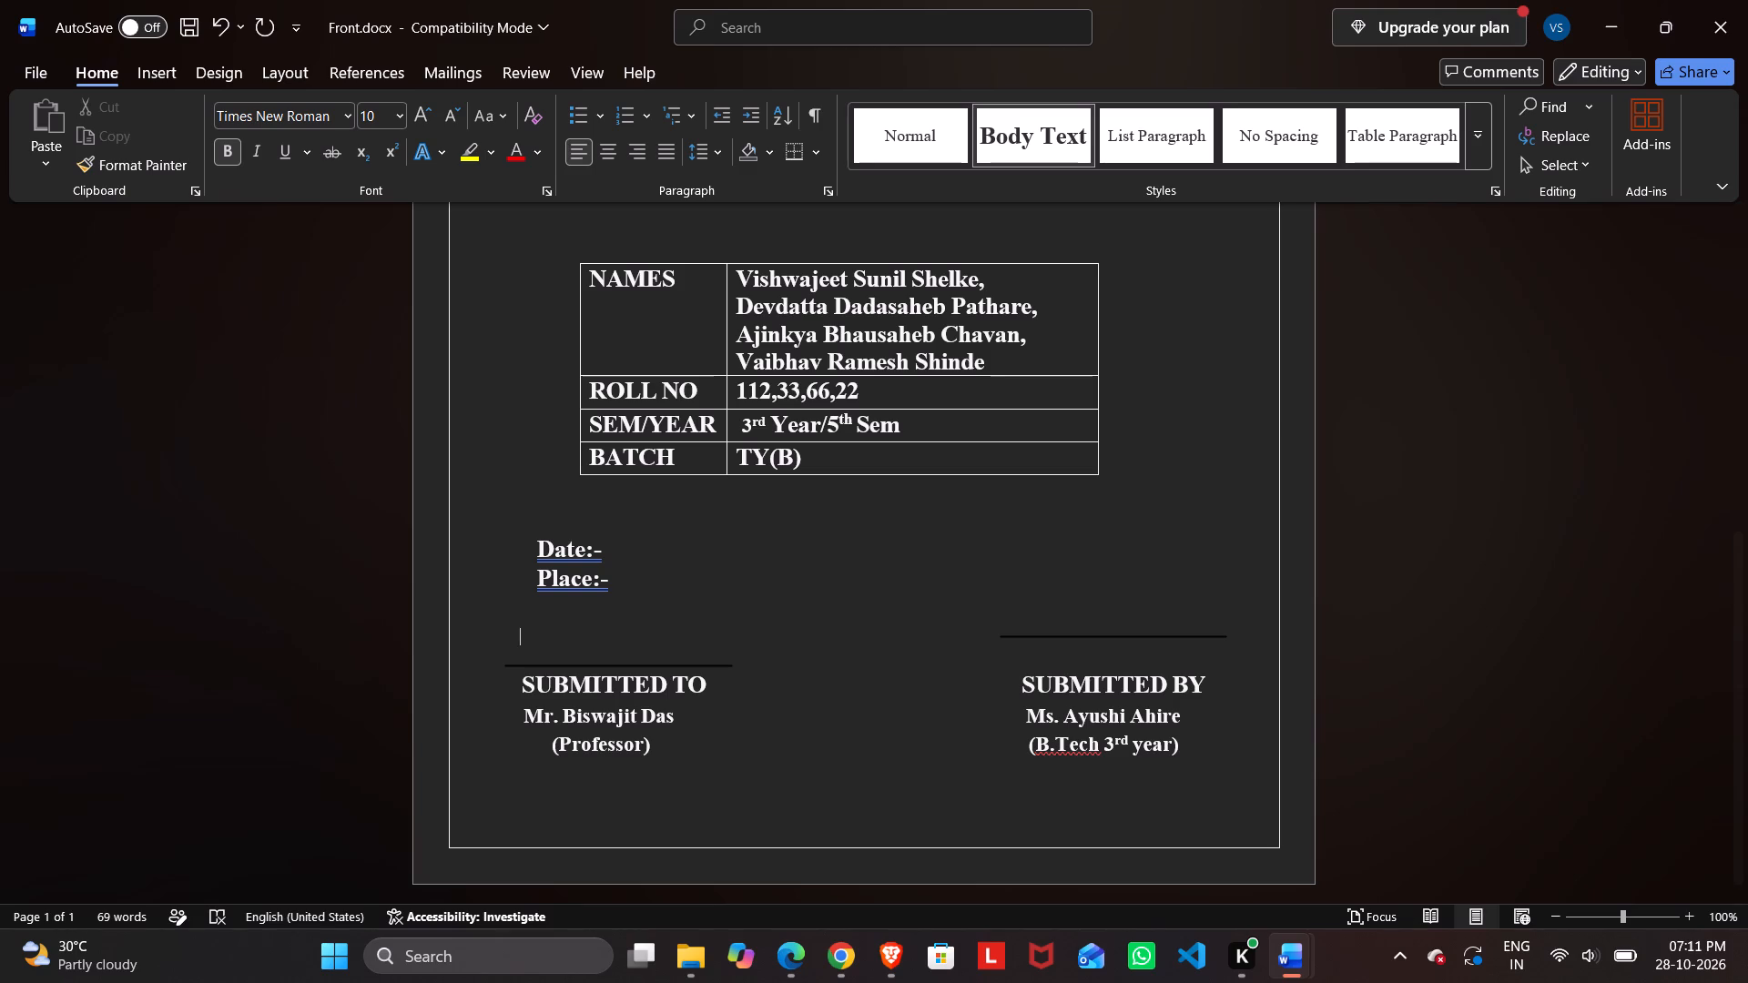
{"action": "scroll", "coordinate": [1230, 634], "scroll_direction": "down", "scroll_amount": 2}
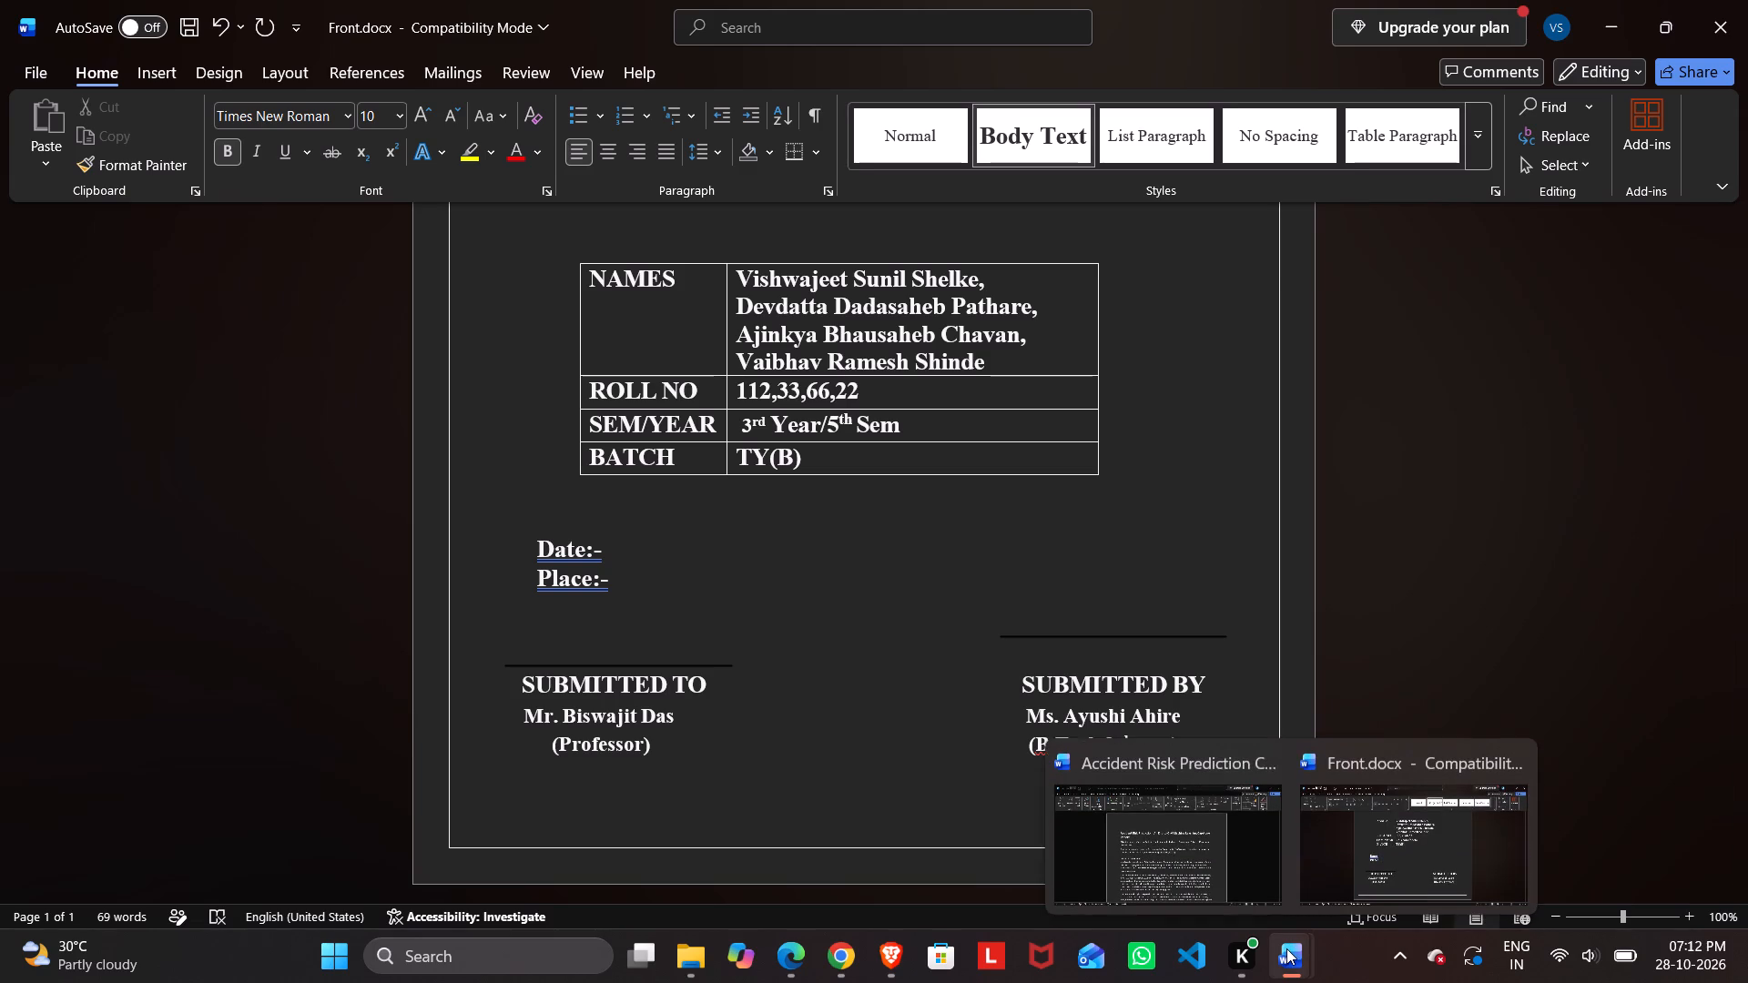
Switch to the Accident Risk Prediction Capstone Project Report and delete the italic note about replacing the bracketed items, above the Executive summary.
{"action": "left_click", "coordinate": [1215, 877]}
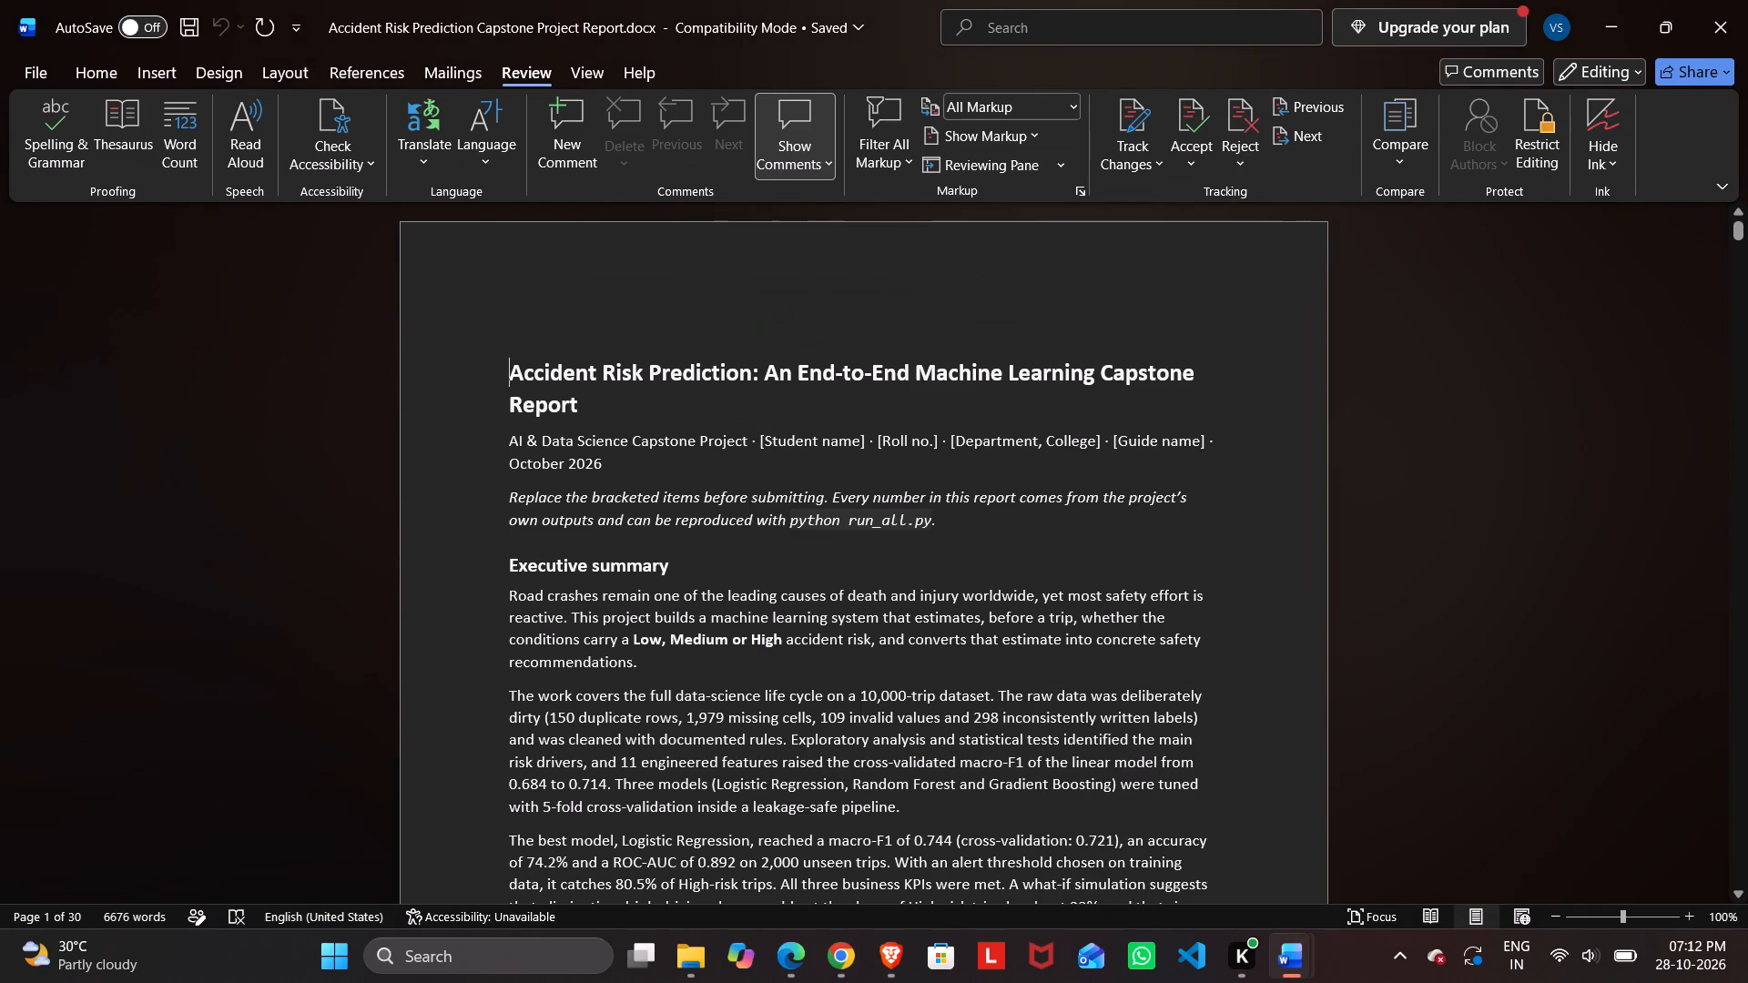
{"action": "scroll", "coordinate": [1116, 749], "scroll_direction": "down", "scroll_amount": 1}
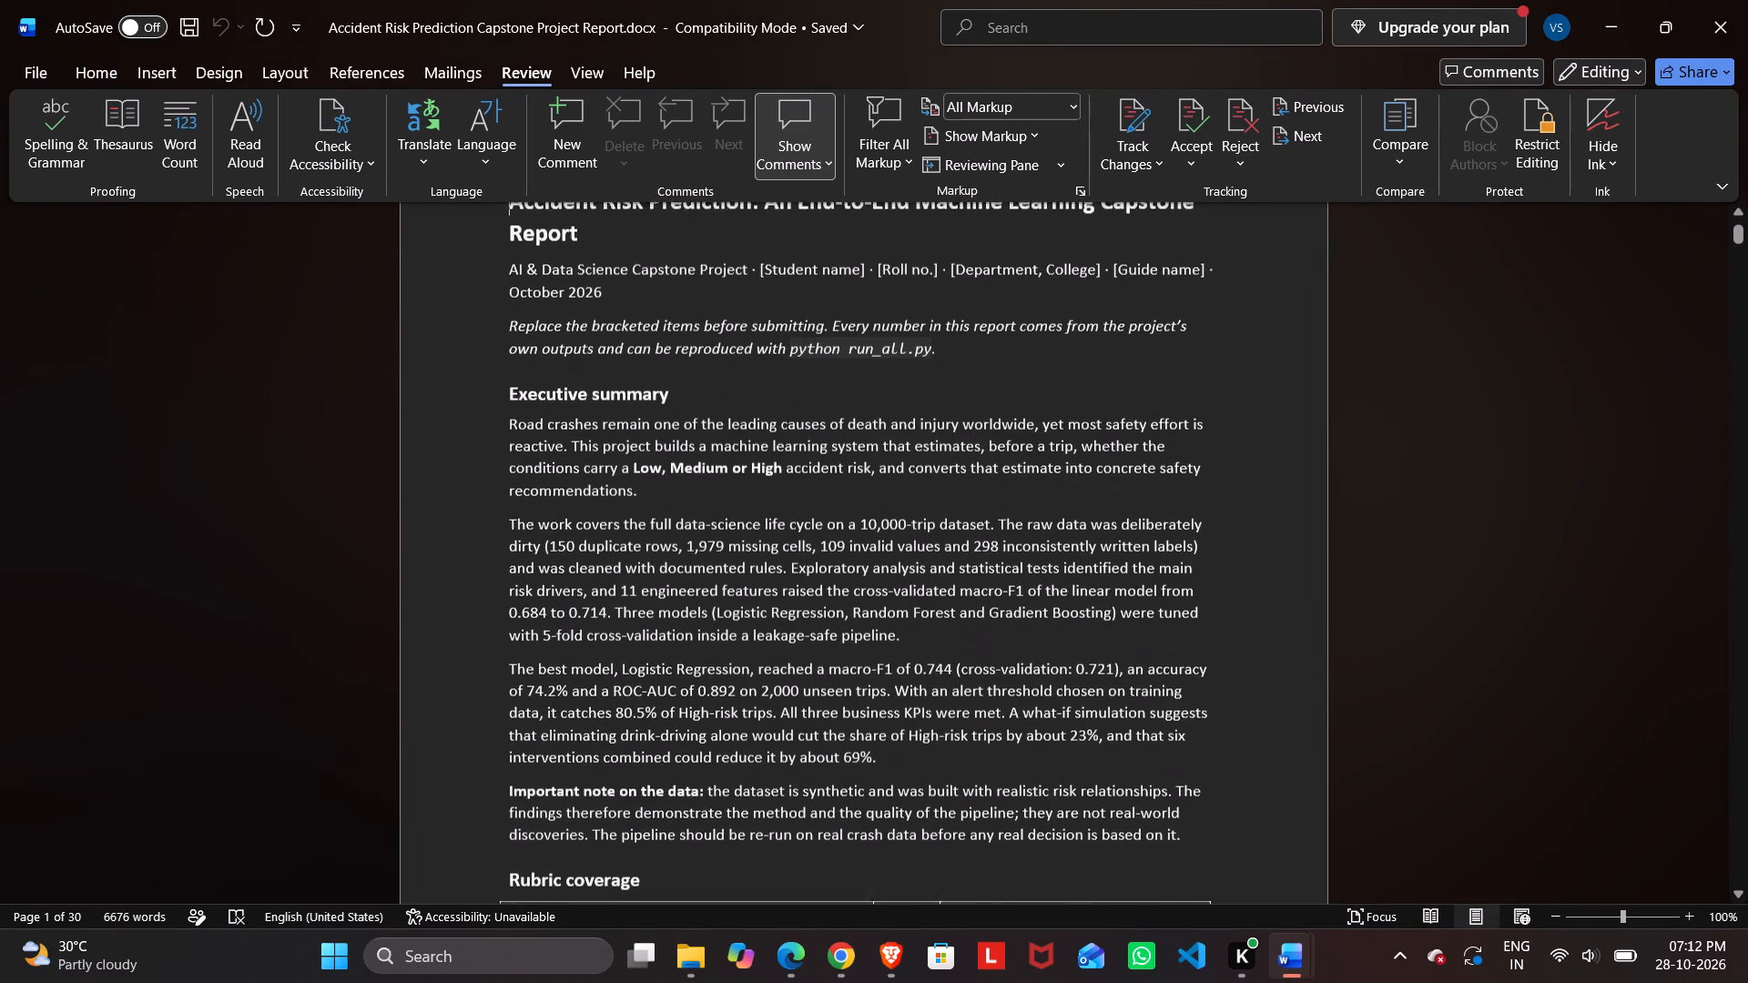
{"action": "scroll", "coordinate": [1116, 749], "scroll_direction": "down", "scroll_amount": 1}
{"action": "scroll", "coordinate": [1116, 749], "scroll_direction": "up", "scroll_amount": 1}
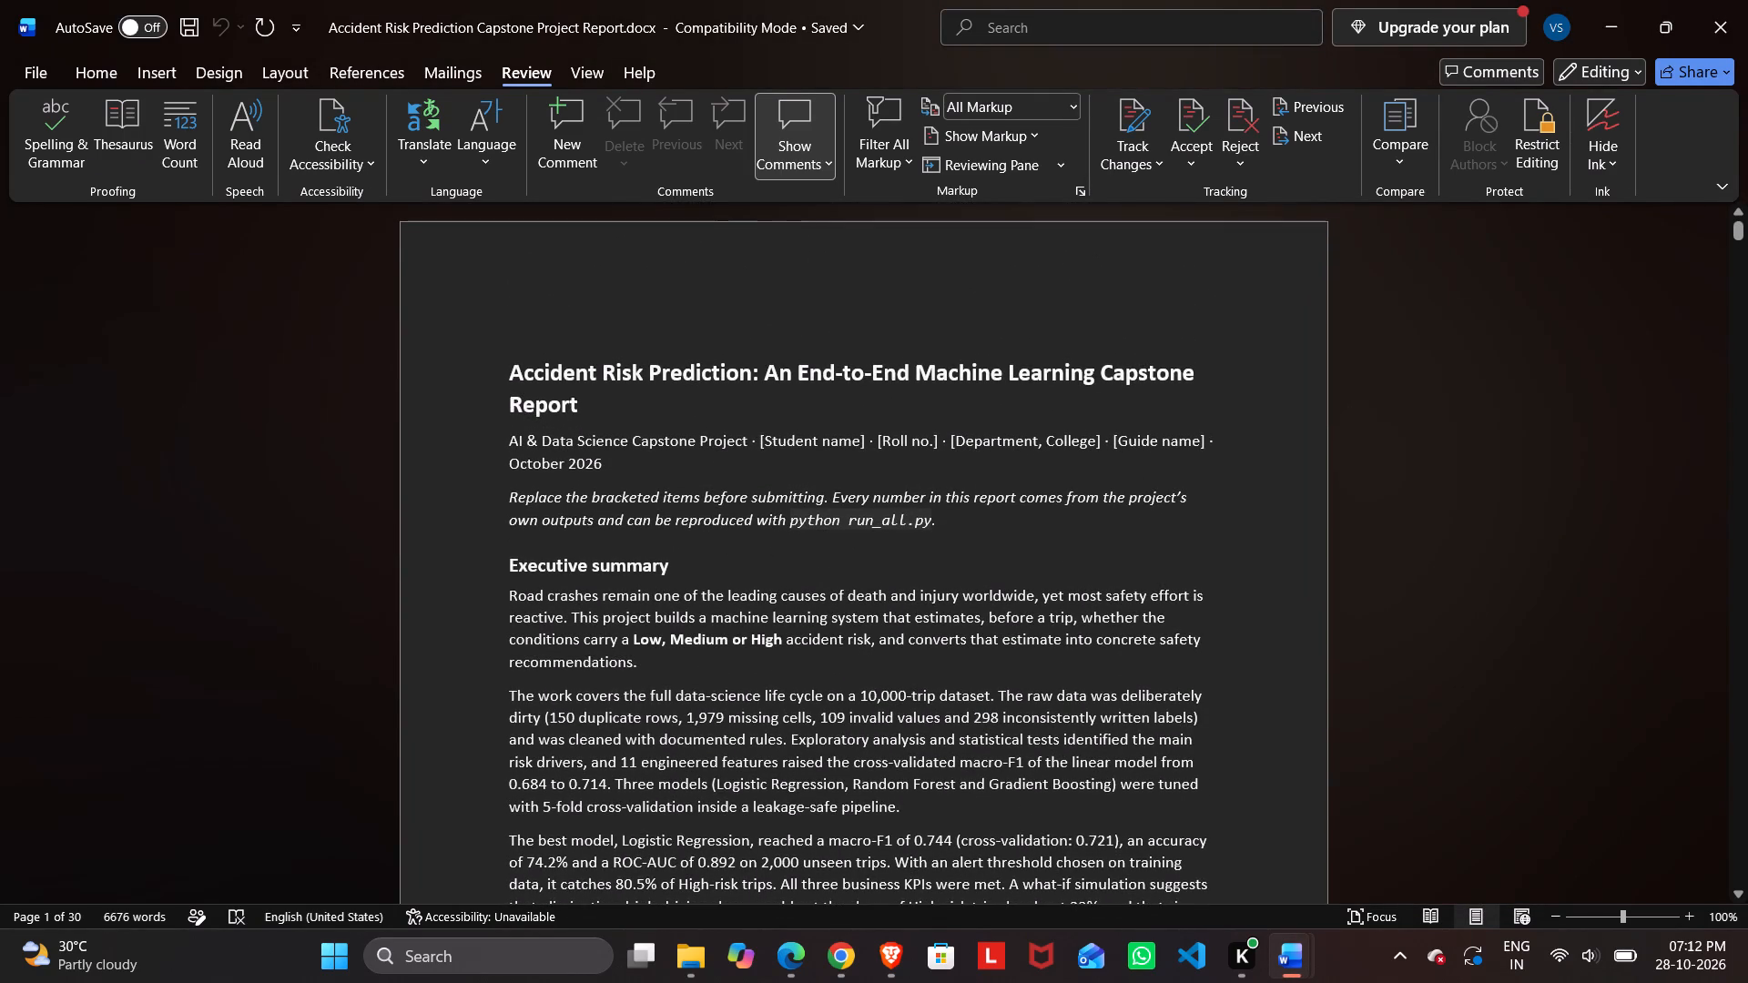
{"action": "scroll", "coordinate": [1116, 749], "scroll_direction": "down", "scroll_amount": 1}
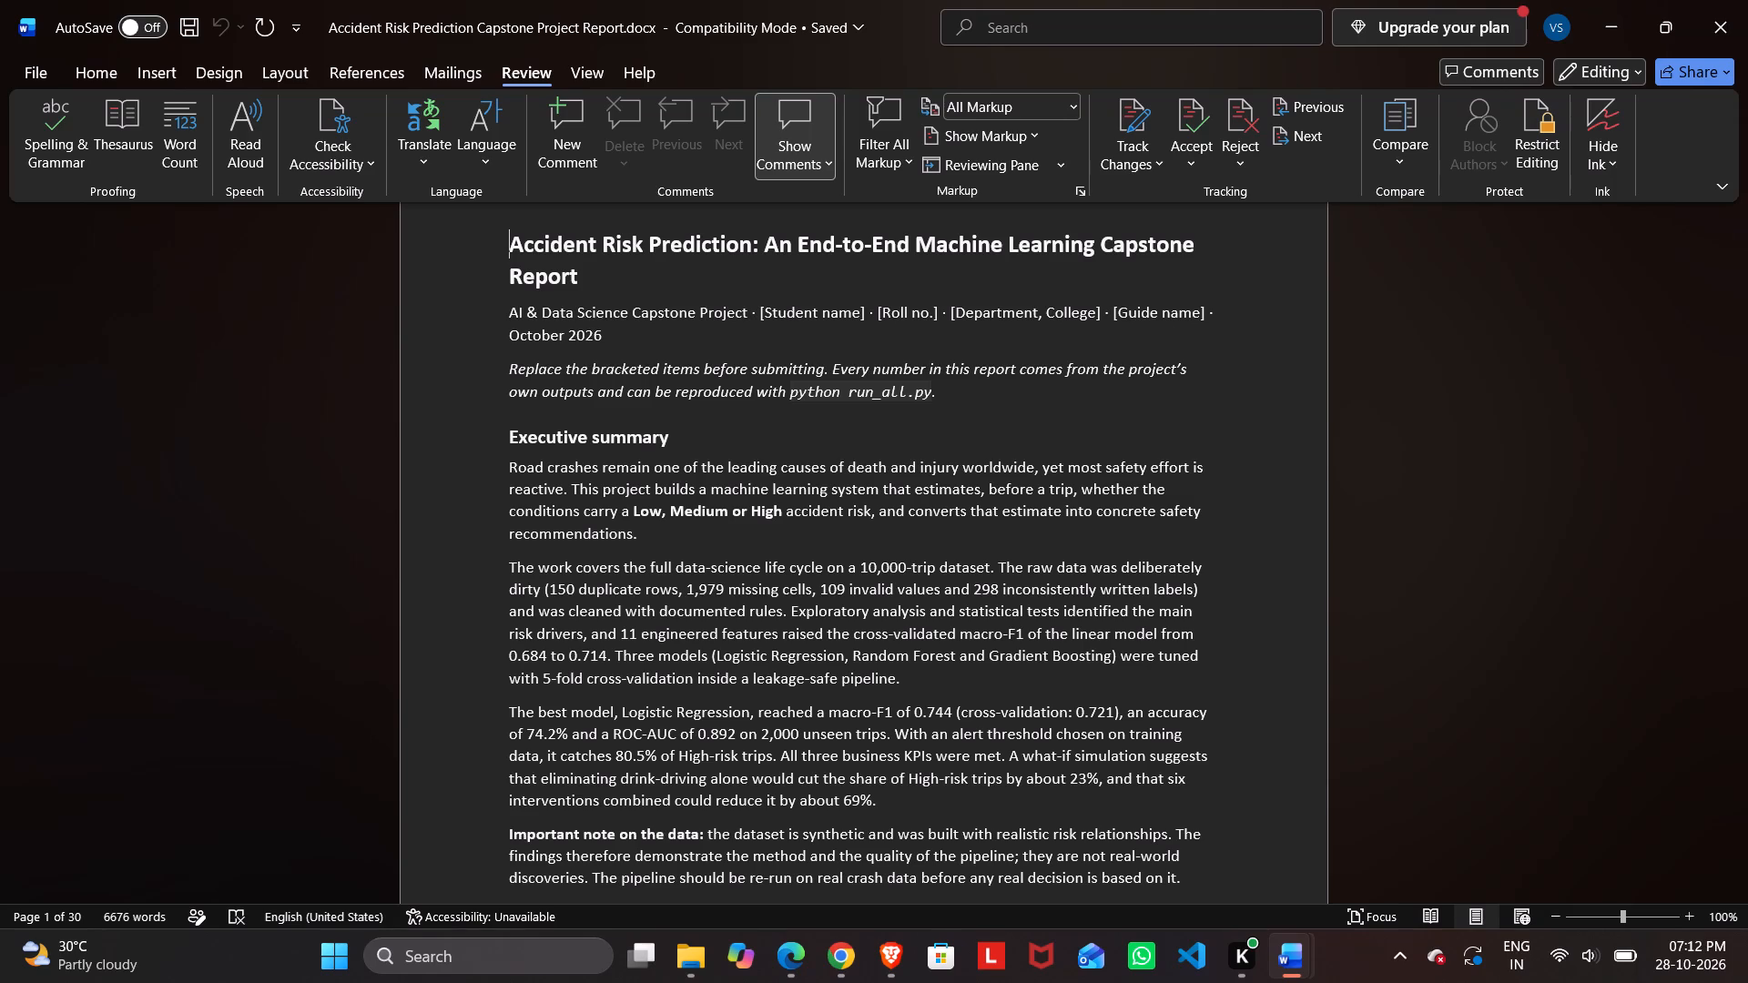
{"action": "scroll", "coordinate": [1116, 749], "scroll_direction": "down", "scroll_amount": 1}
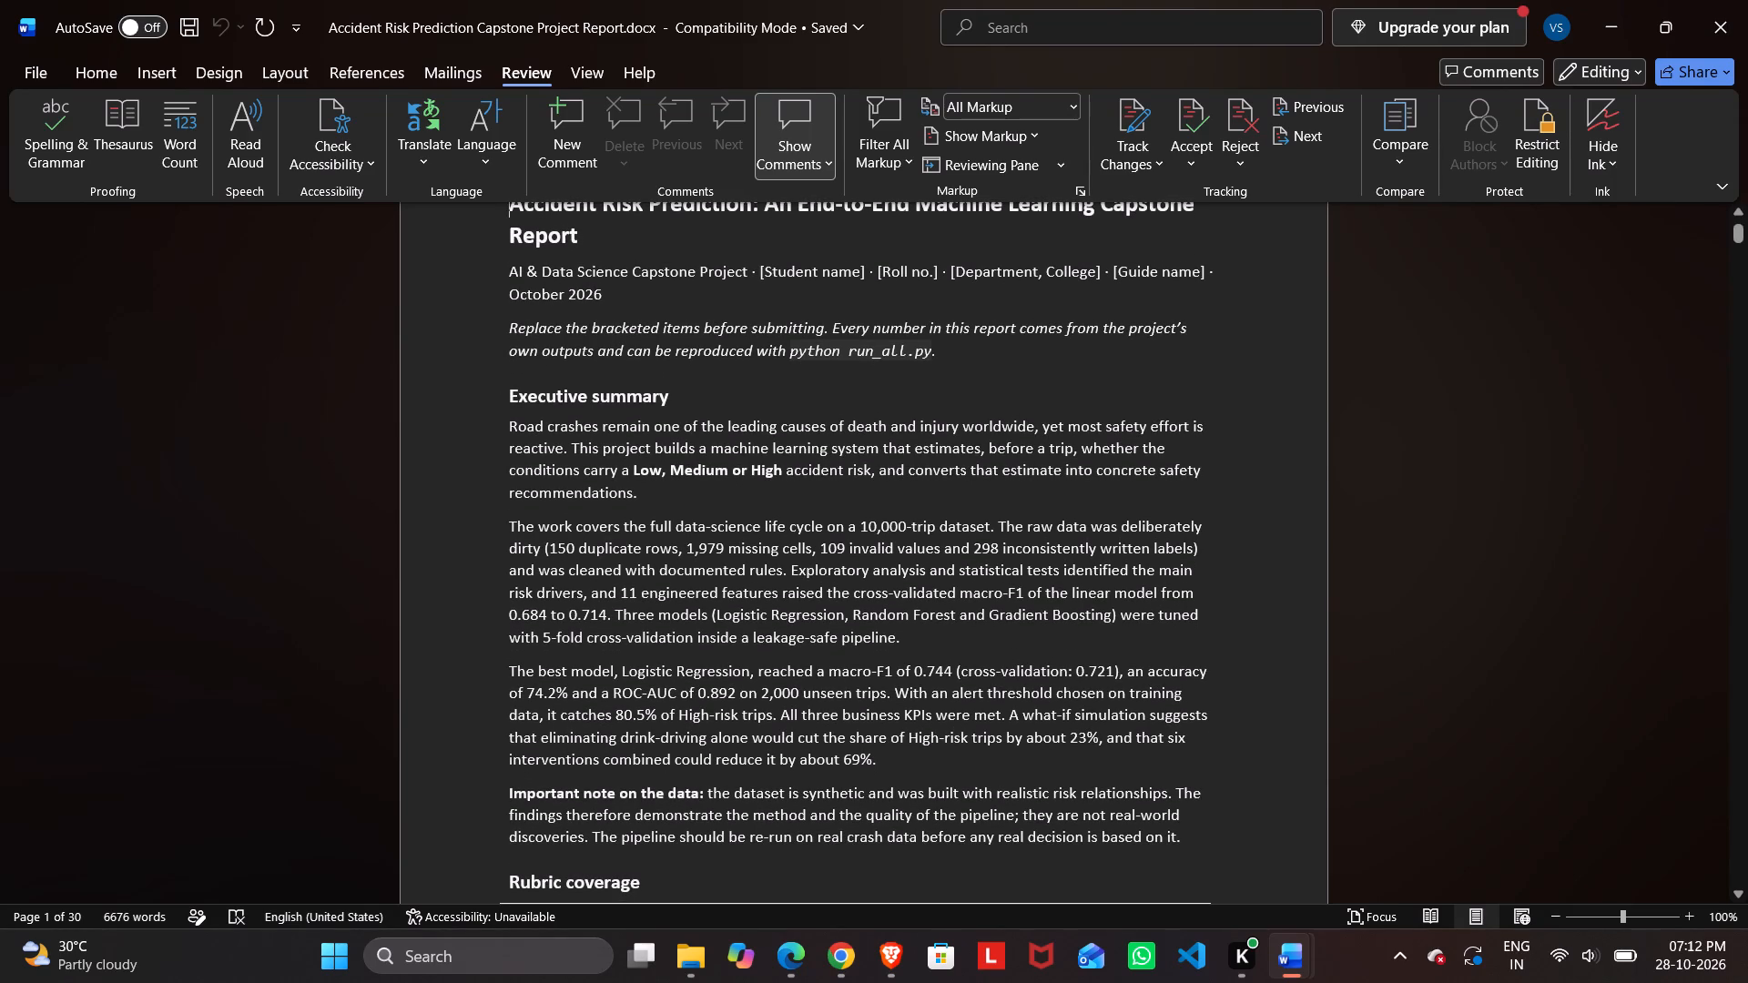
{"action": "left_click_drag", "start_coordinate": [940, 348], "coordinate": [530, 325]}
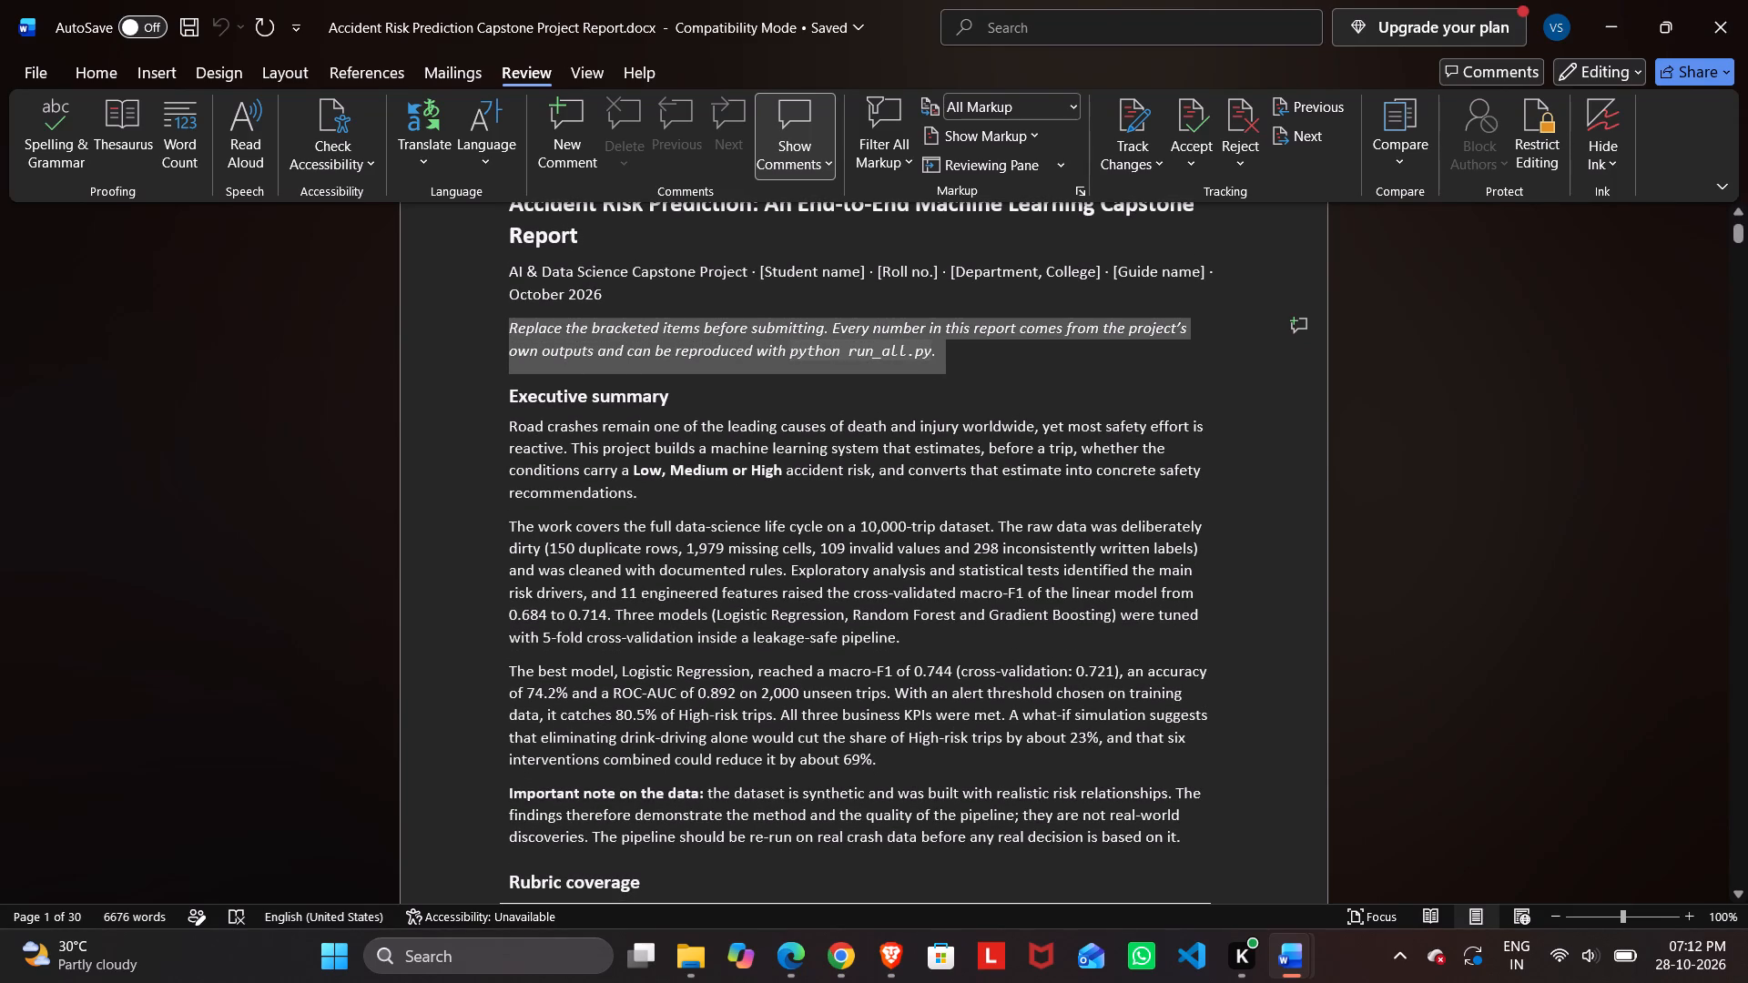
{"action": "left_click_drag", "start_coordinate": [530, 325], "coordinate": [512, 321]}
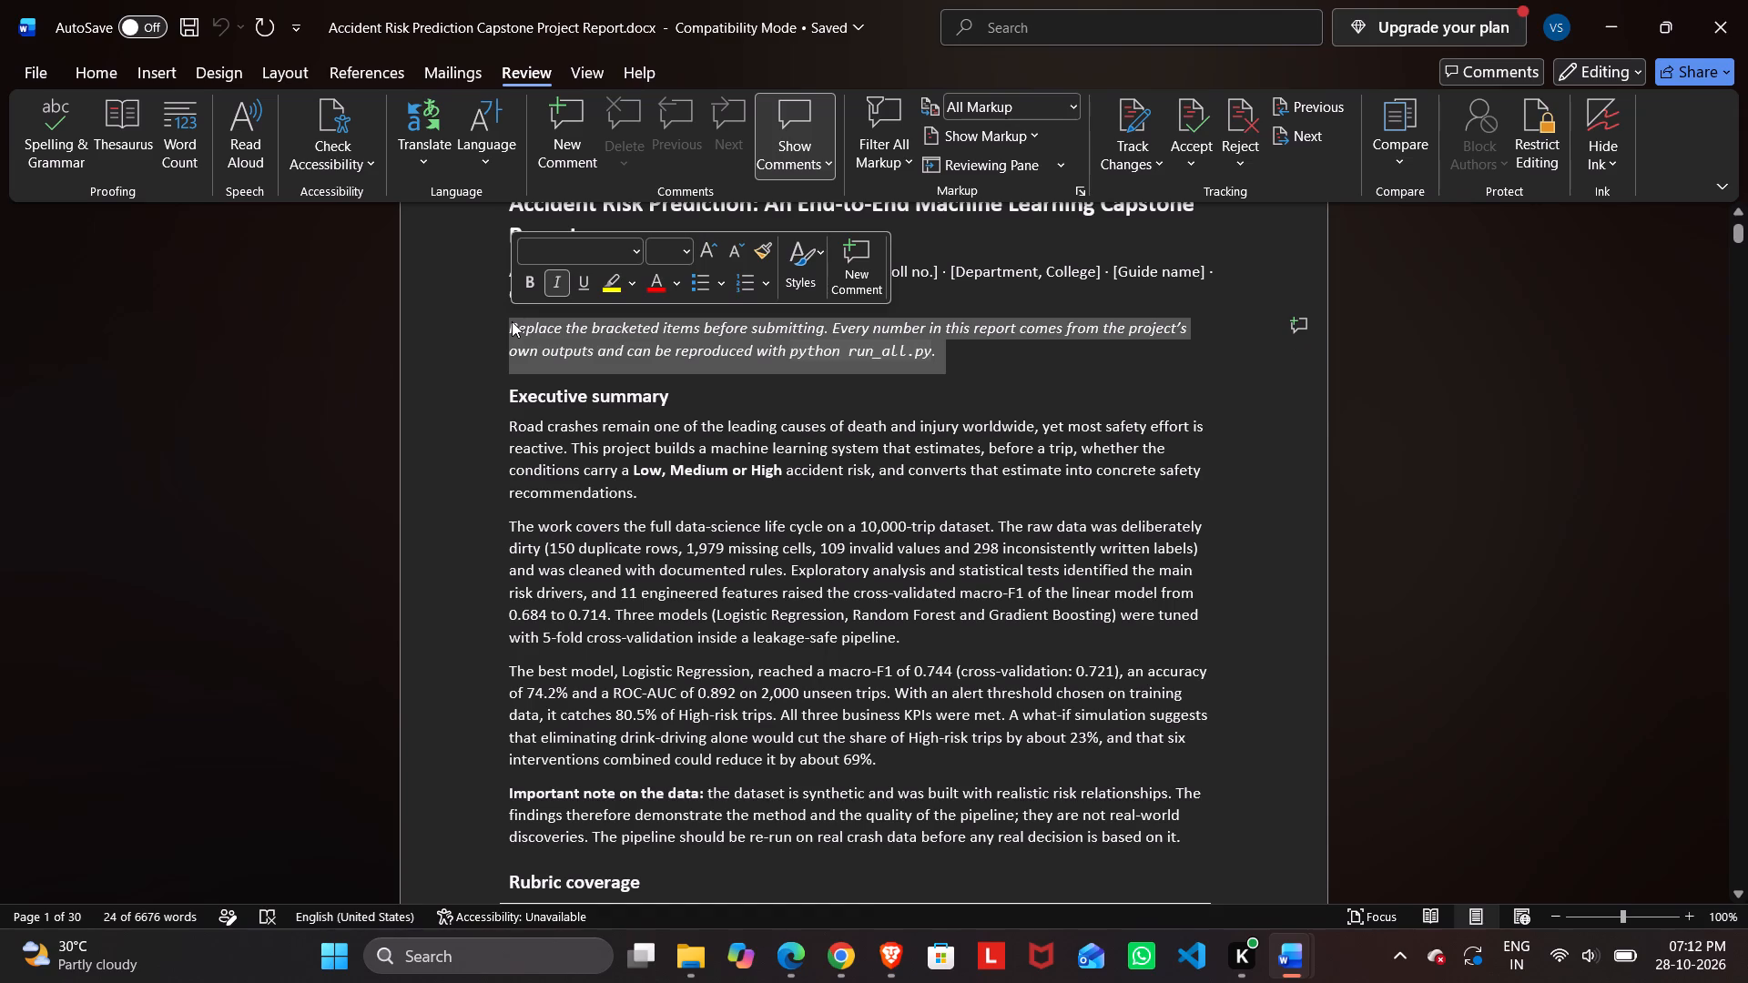
{"action": "key", "text": "BackSpace"}
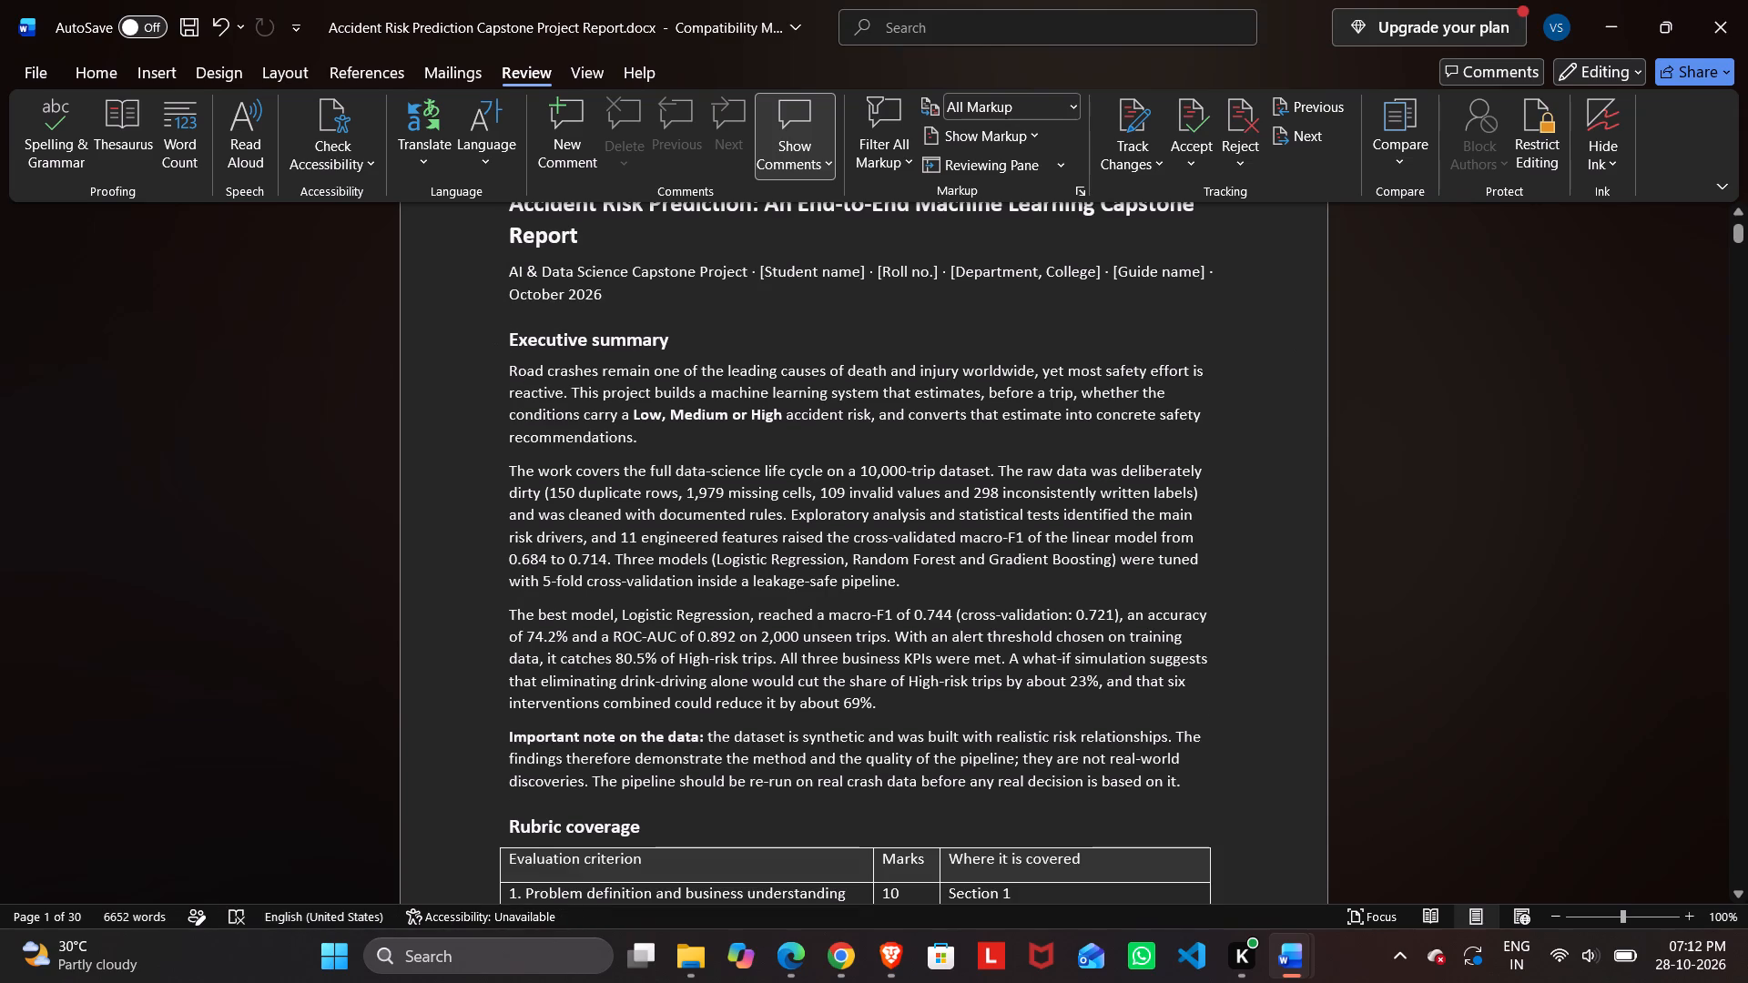
Delete the subtitle line with the bracketed student, roll number, college and guide placeholders, keeping the Executive summary heading on its own line.
{"action": "scroll", "coordinate": [601, 282], "scroll_direction": "up", "scroll_amount": 1}
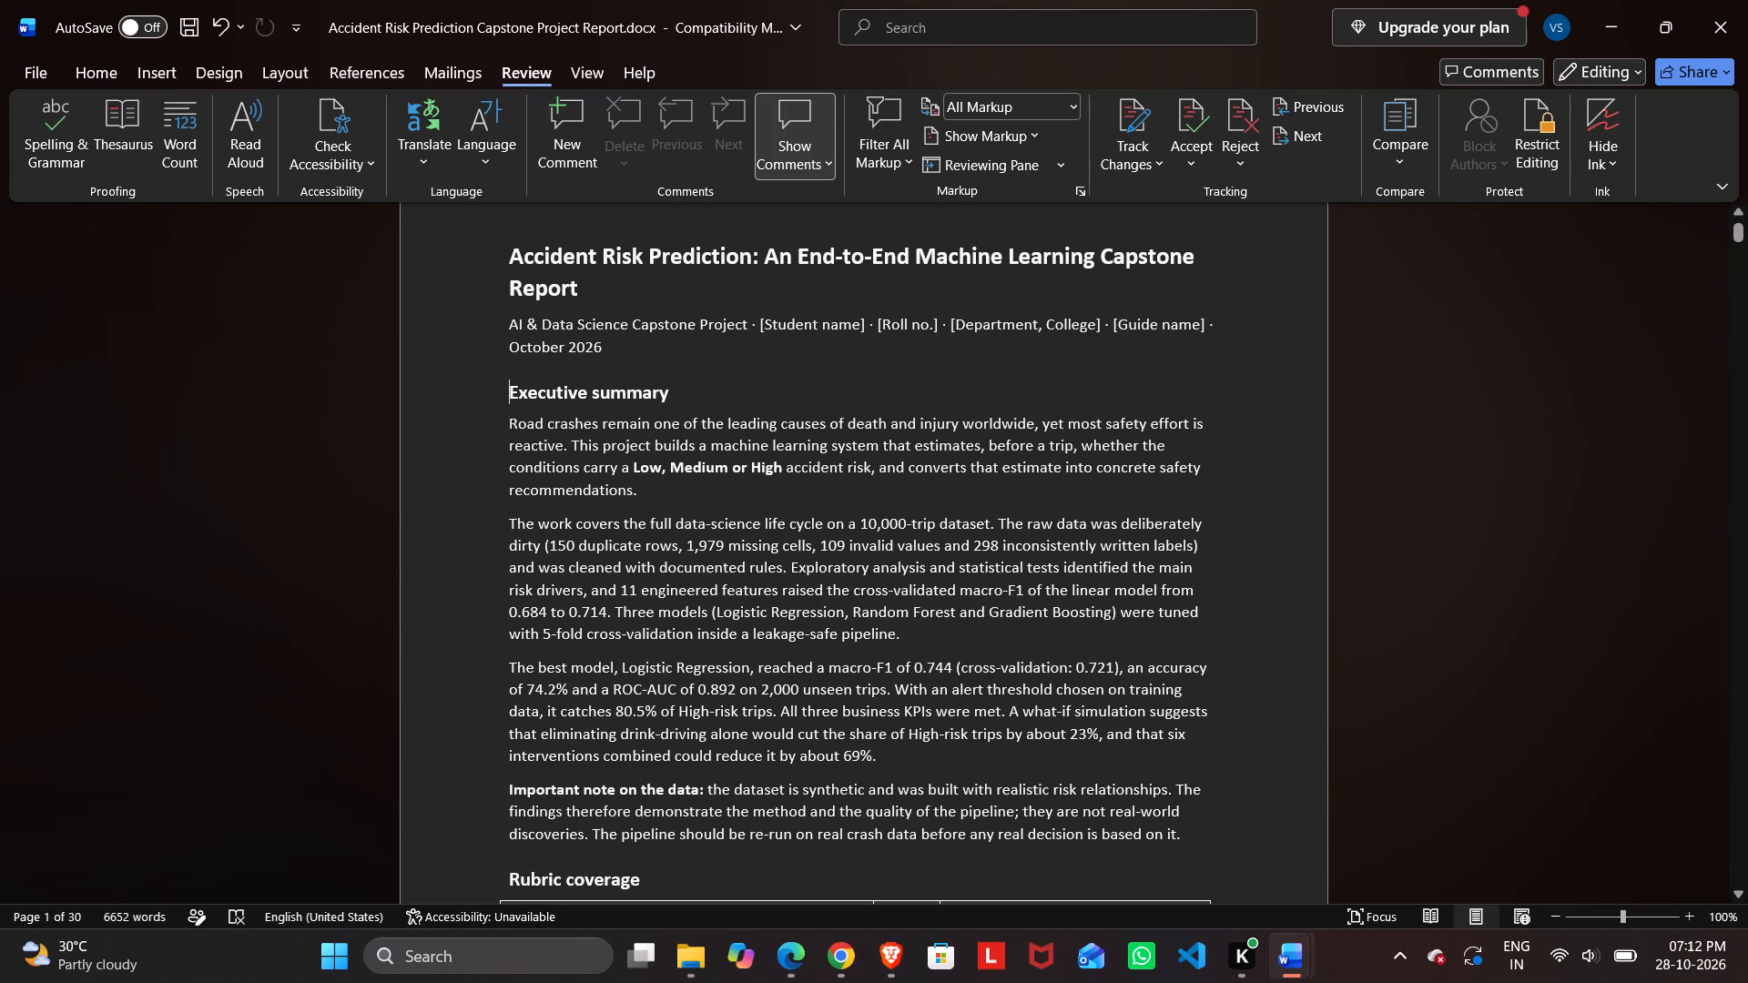
{"action": "left_click_drag", "start_coordinate": [605, 345], "coordinate": [502, 319]}
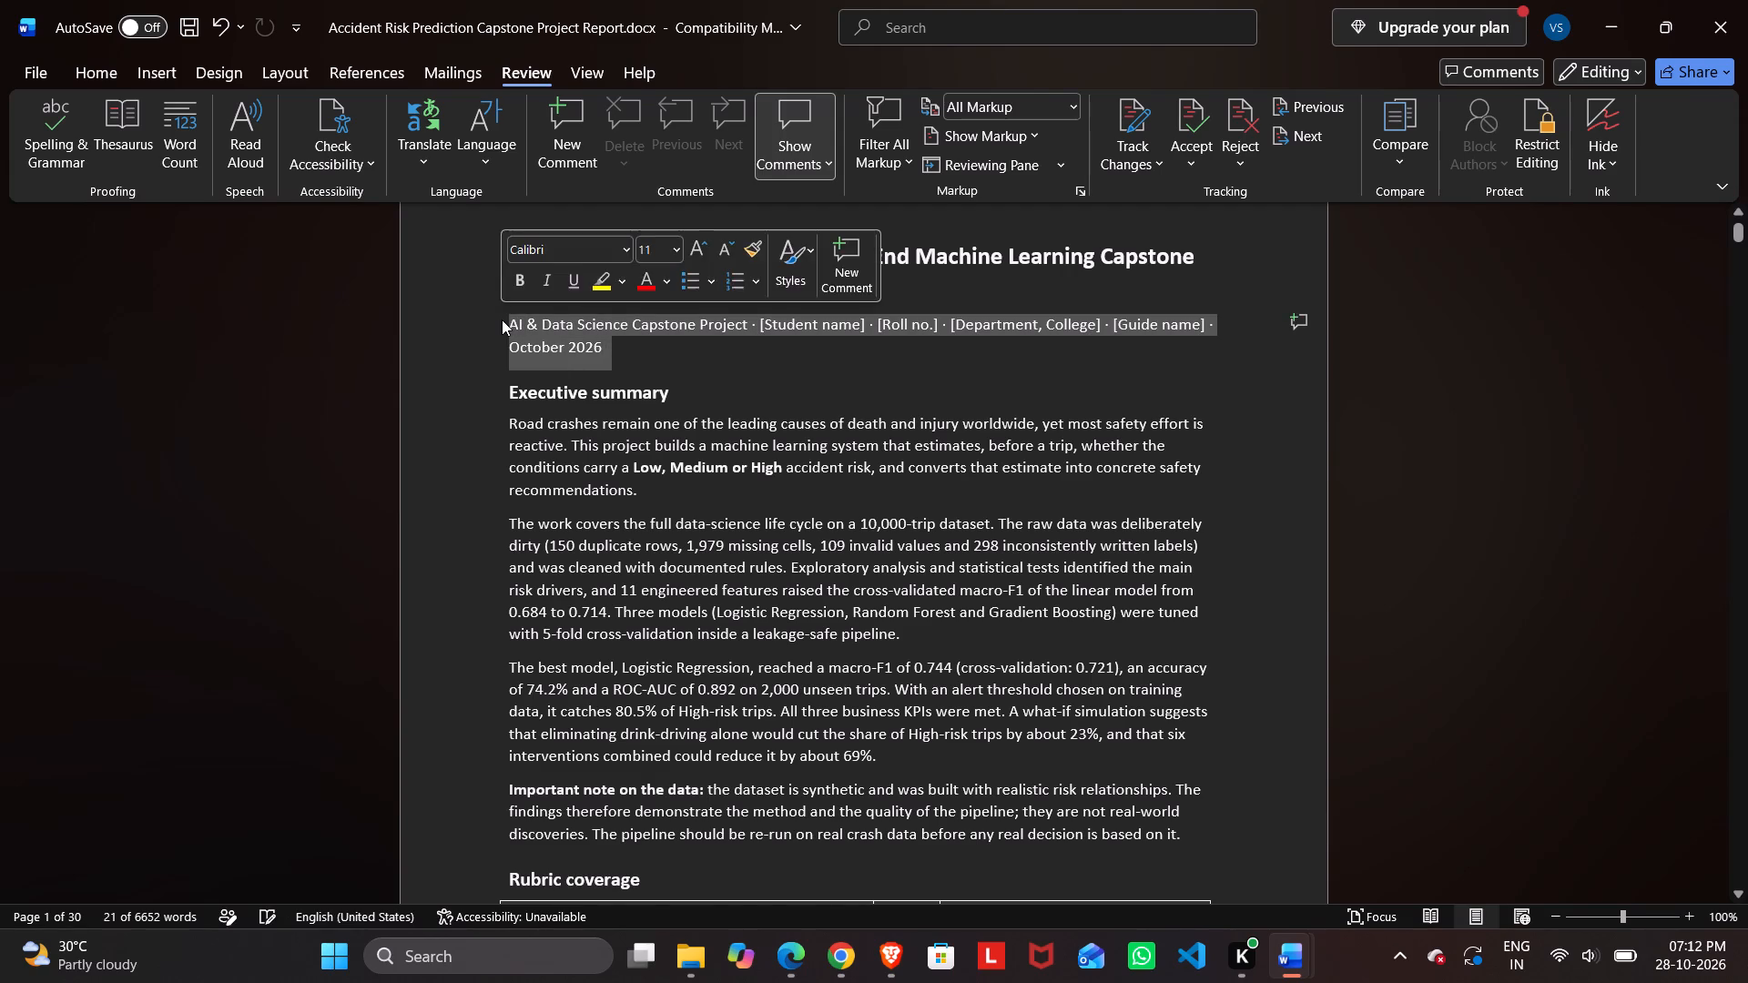
{"action": "key", "text": "BackSpace"}
{"action": "key", "text": "BackSpace"}
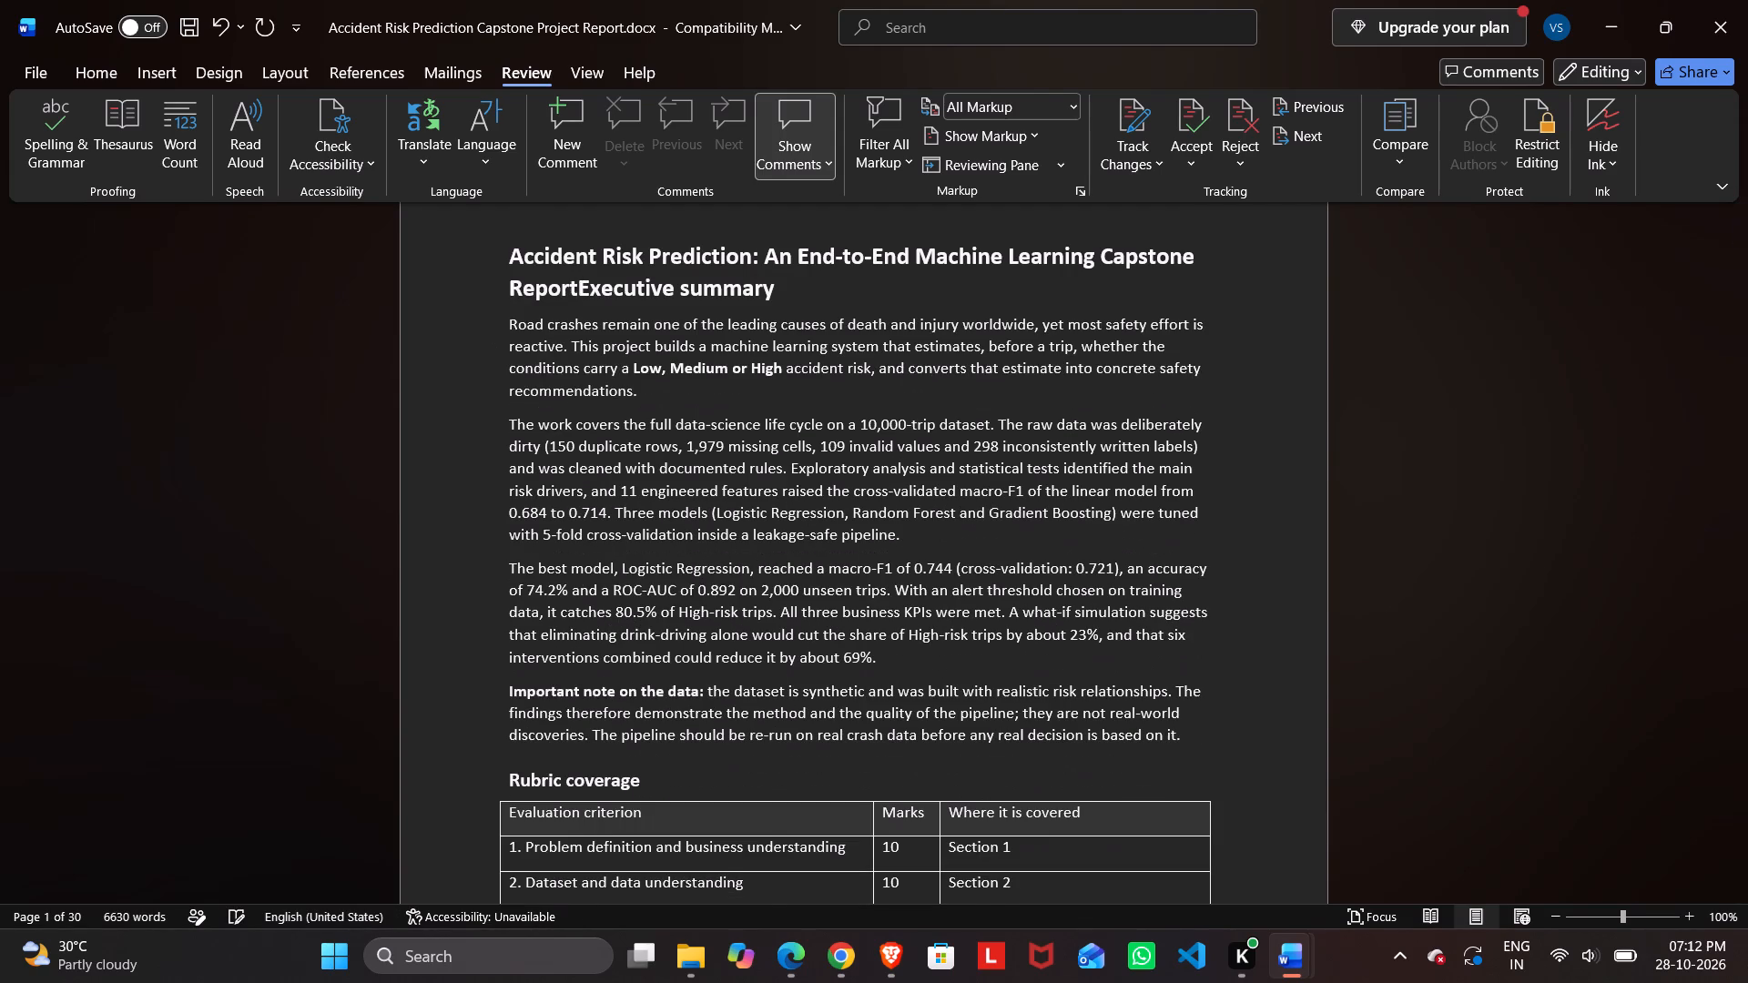
{"action": "key", "text": "Return"}
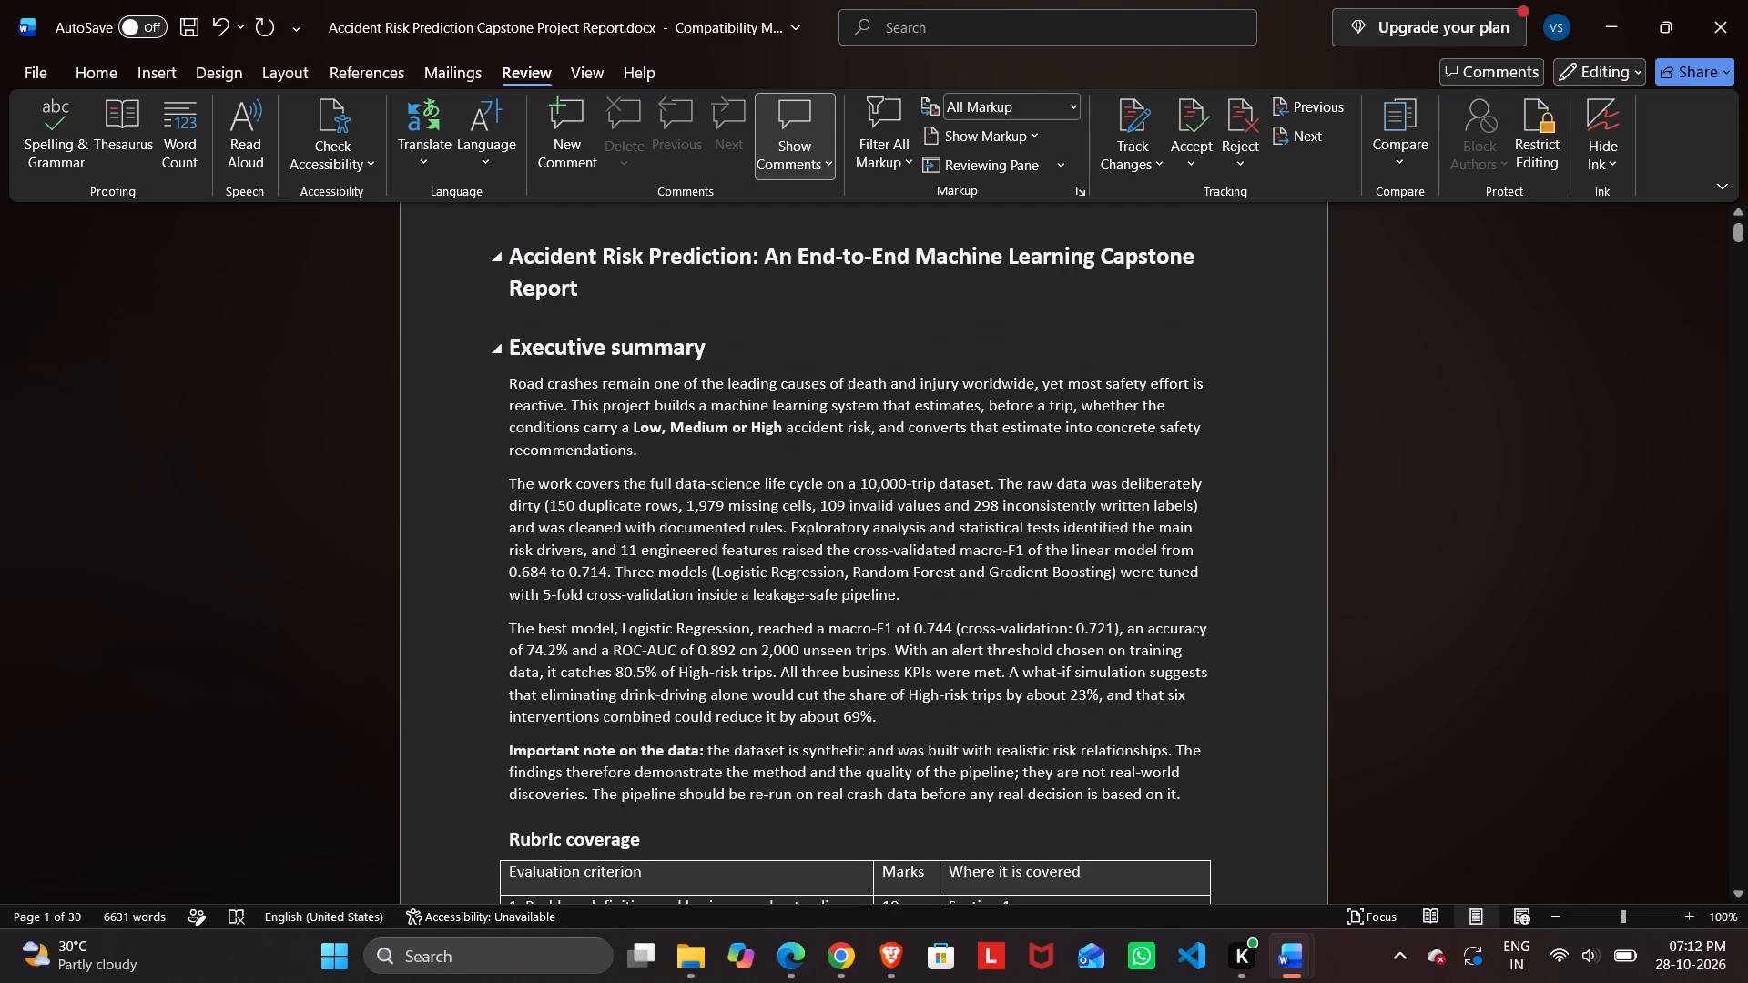
Check the layout of the opening pages, from the report title through the Rubric coverage table to Section 1.
{"action": "scroll", "coordinate": [614, 302], "scroll_direction": "up", "scroll_amount": 3}
{"action": "scroll", "coordinate": [614, 302], "scroll_direction": "down", "scroll_amount": 2}
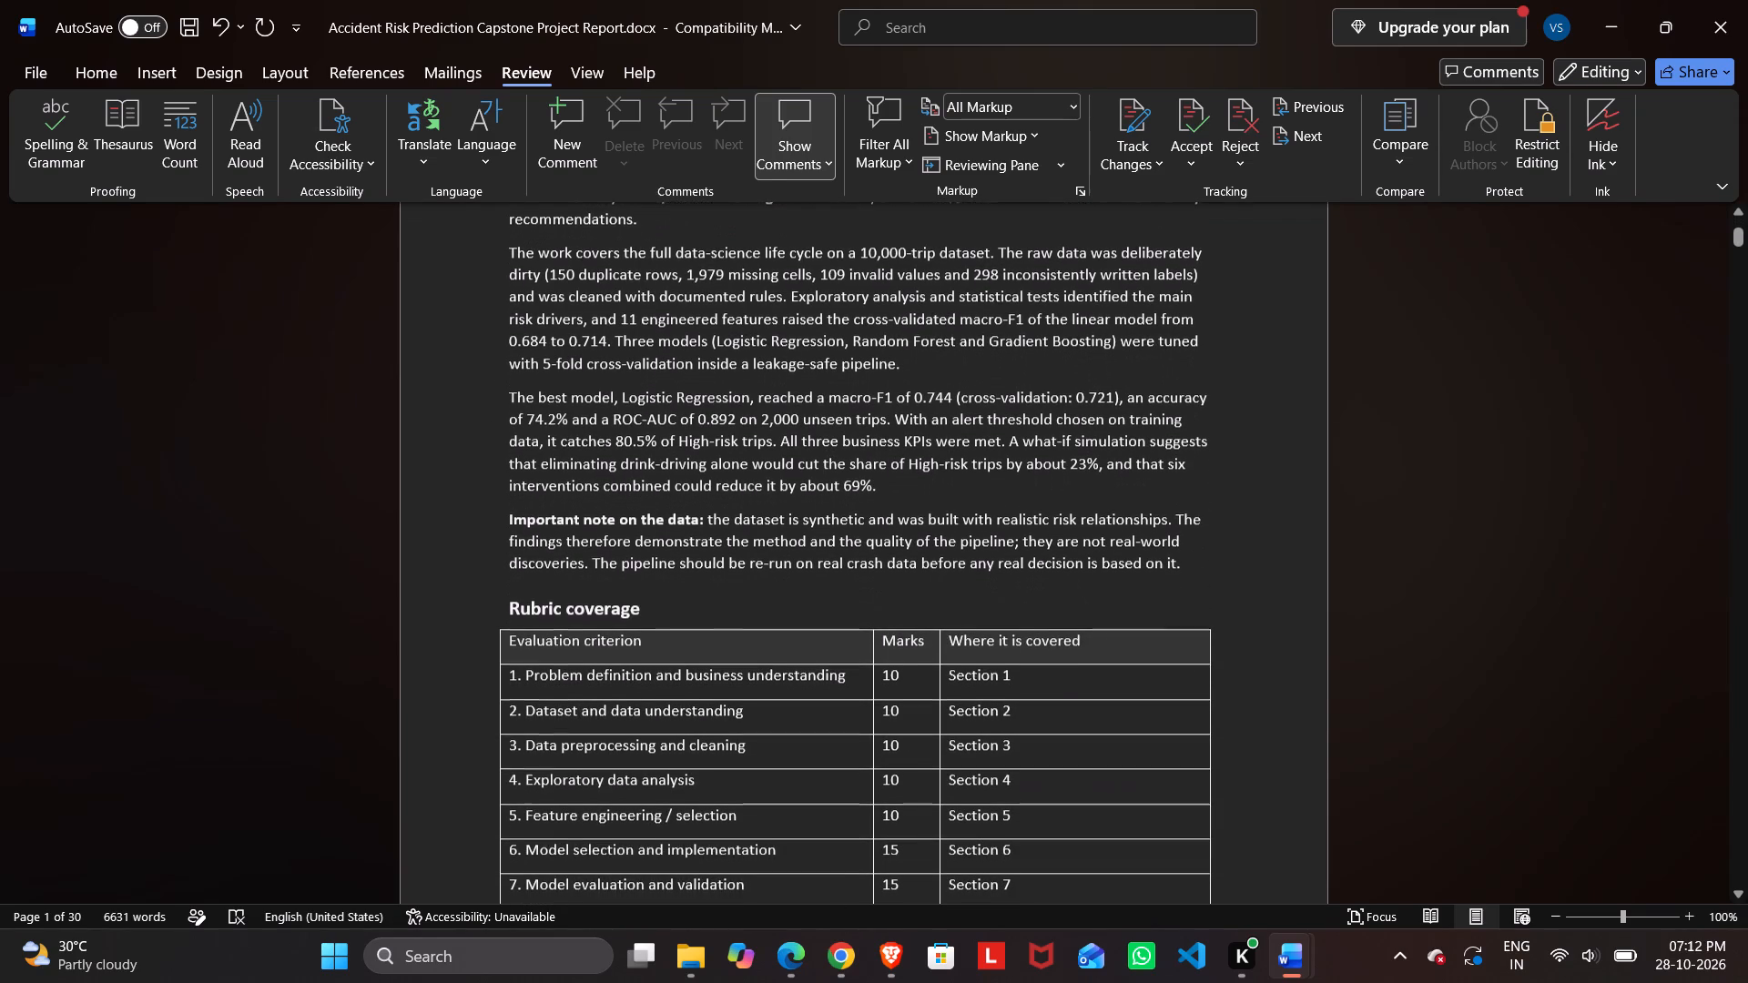
{"action": "scroll", "coordinate": [614, 302], "scroll_direction": "down", "scroll_amount": 3}
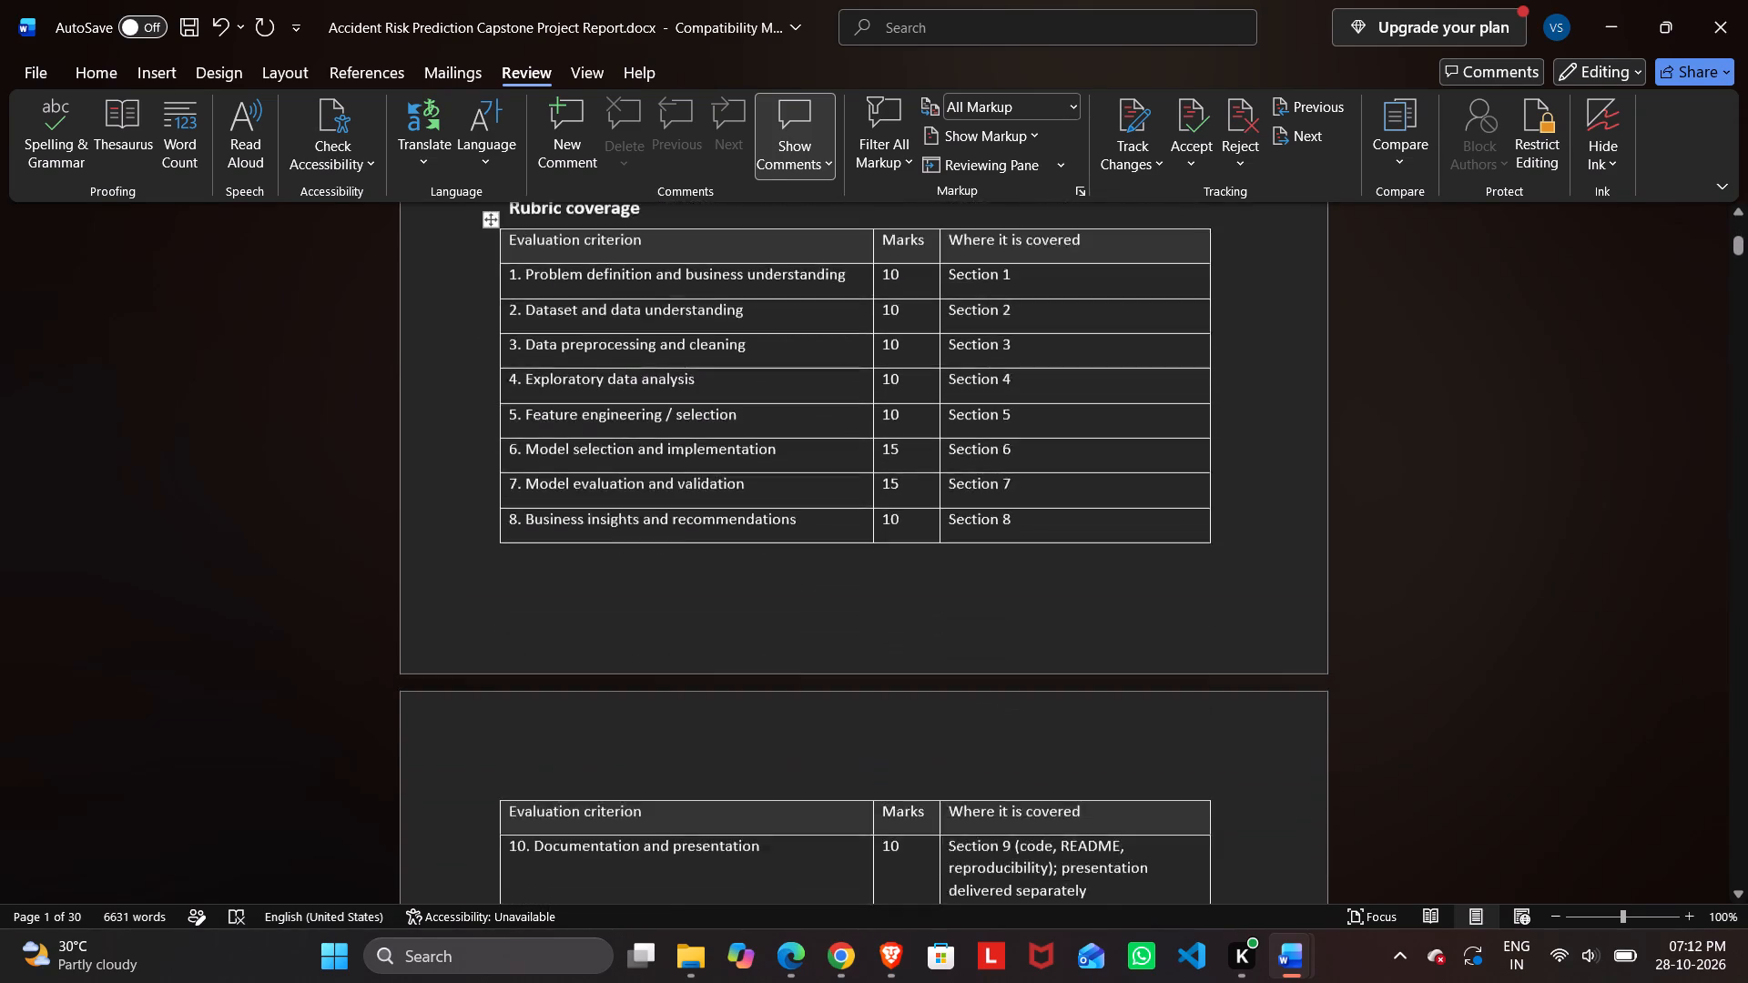
{"action": "scroll", "coordinate": [614, 302], "scroll_direction": "down", "scroll_amount": 3}
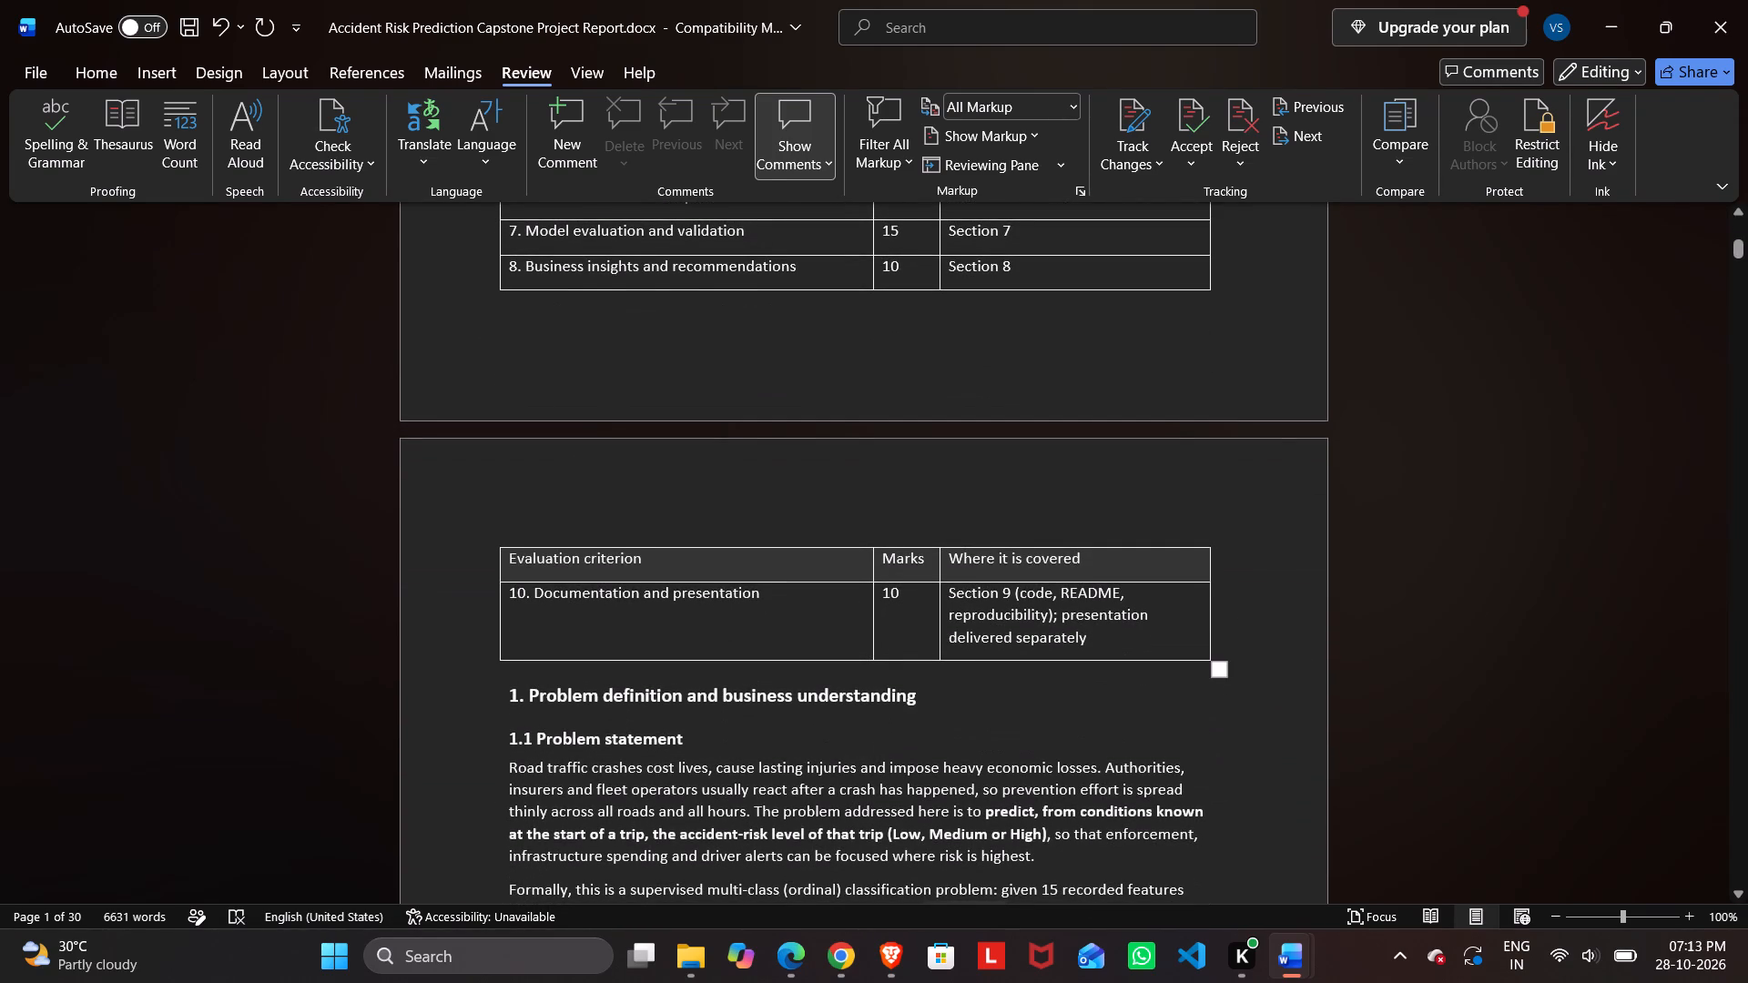
{"action": "scroll", "coordinate": [614, 302], "scroll_direction": "up", "scroll_amount": 3}
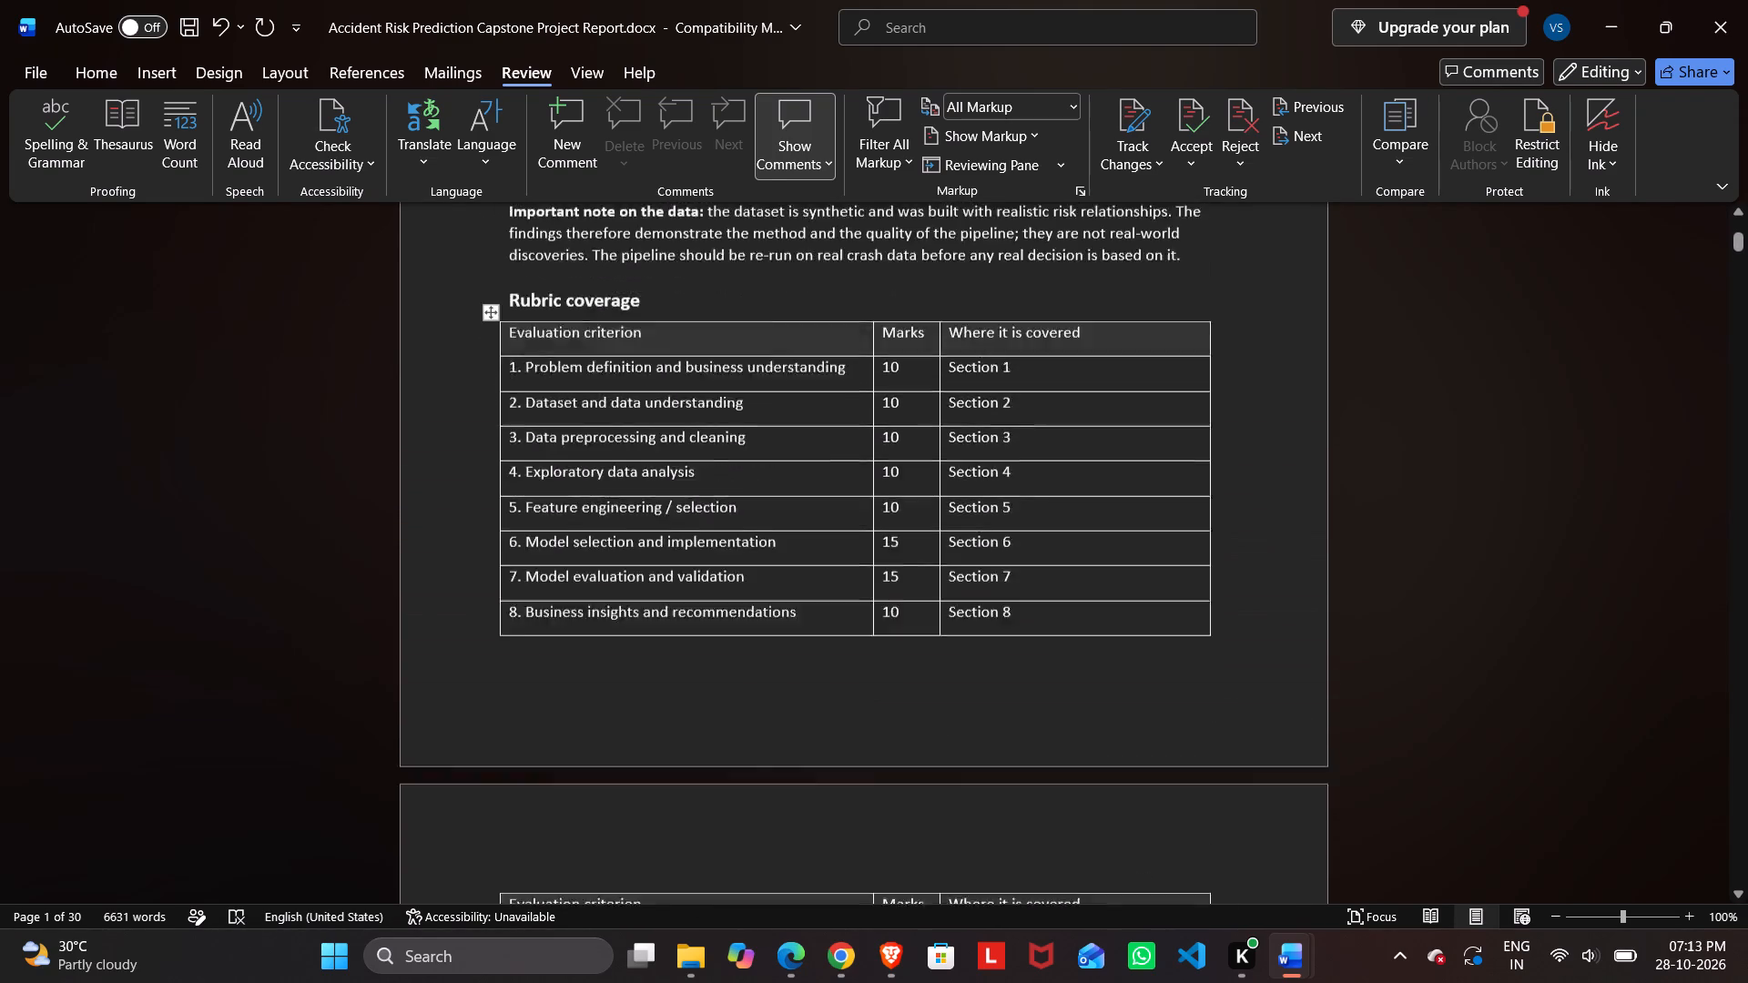
{"action": "scroll", "coordinate": [614, 302], "scroll_direction": "up", "scroll_amount": 2}
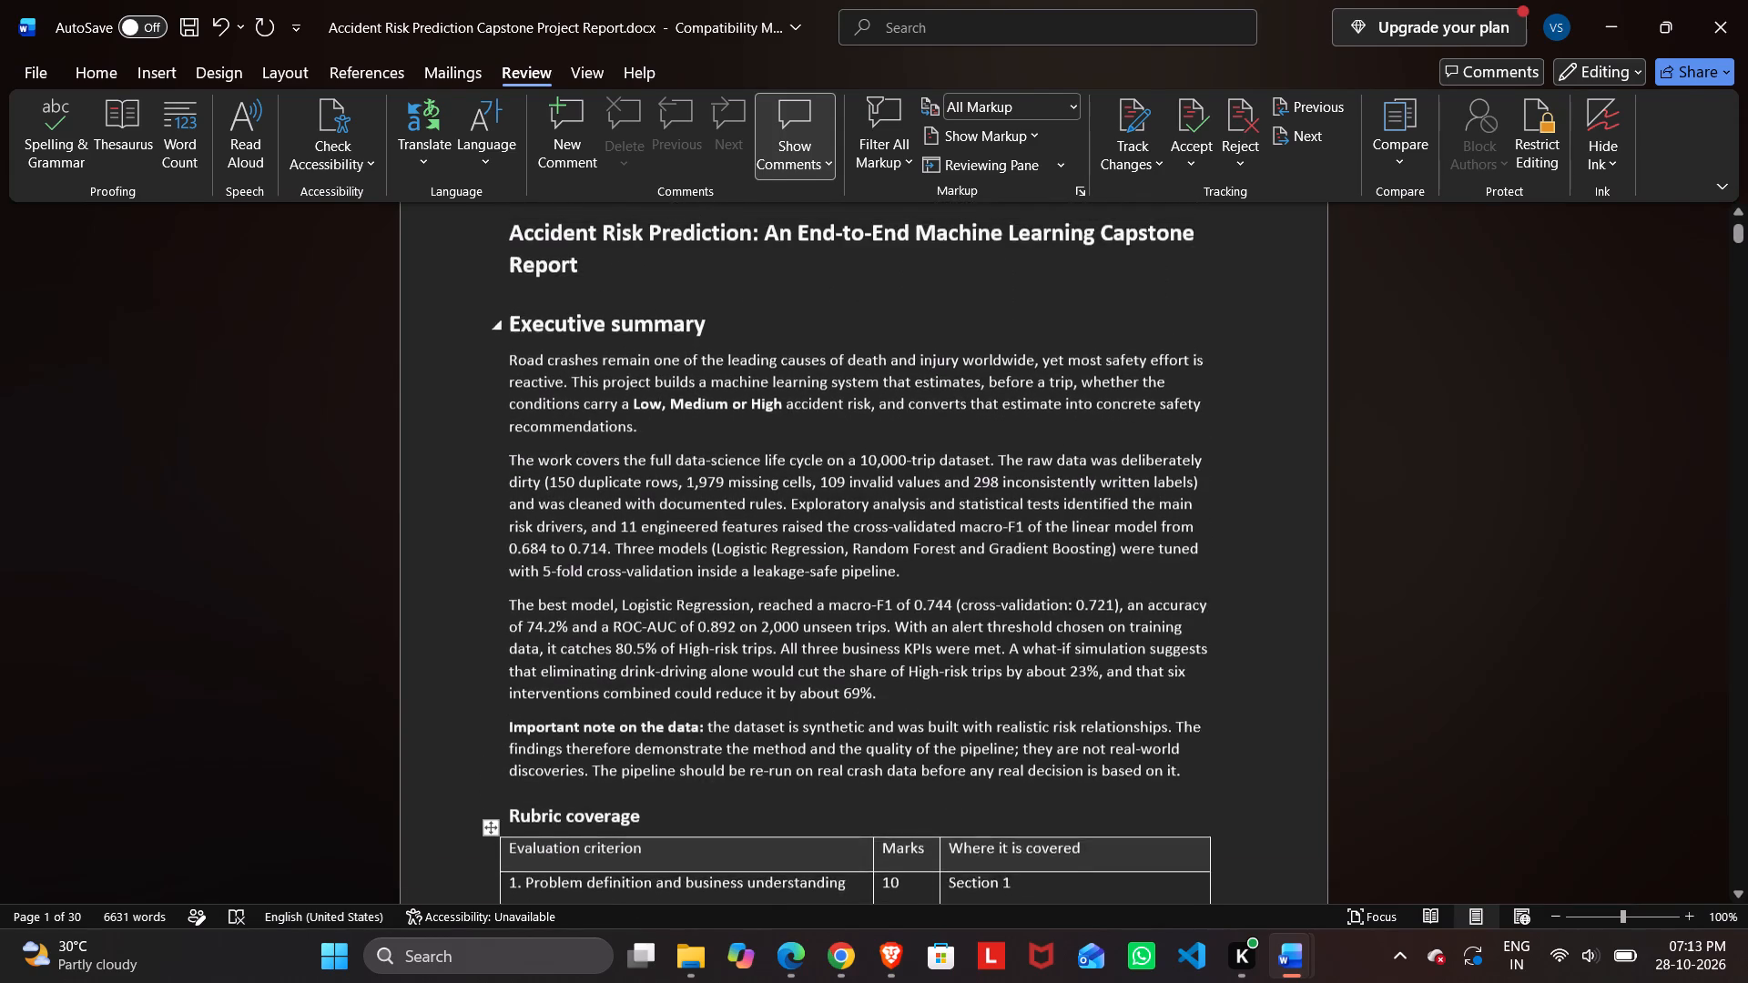
{"action": "scroll", "coordinate": [614, 302], "scroll_direction": "up", "scroll_amount": 1}
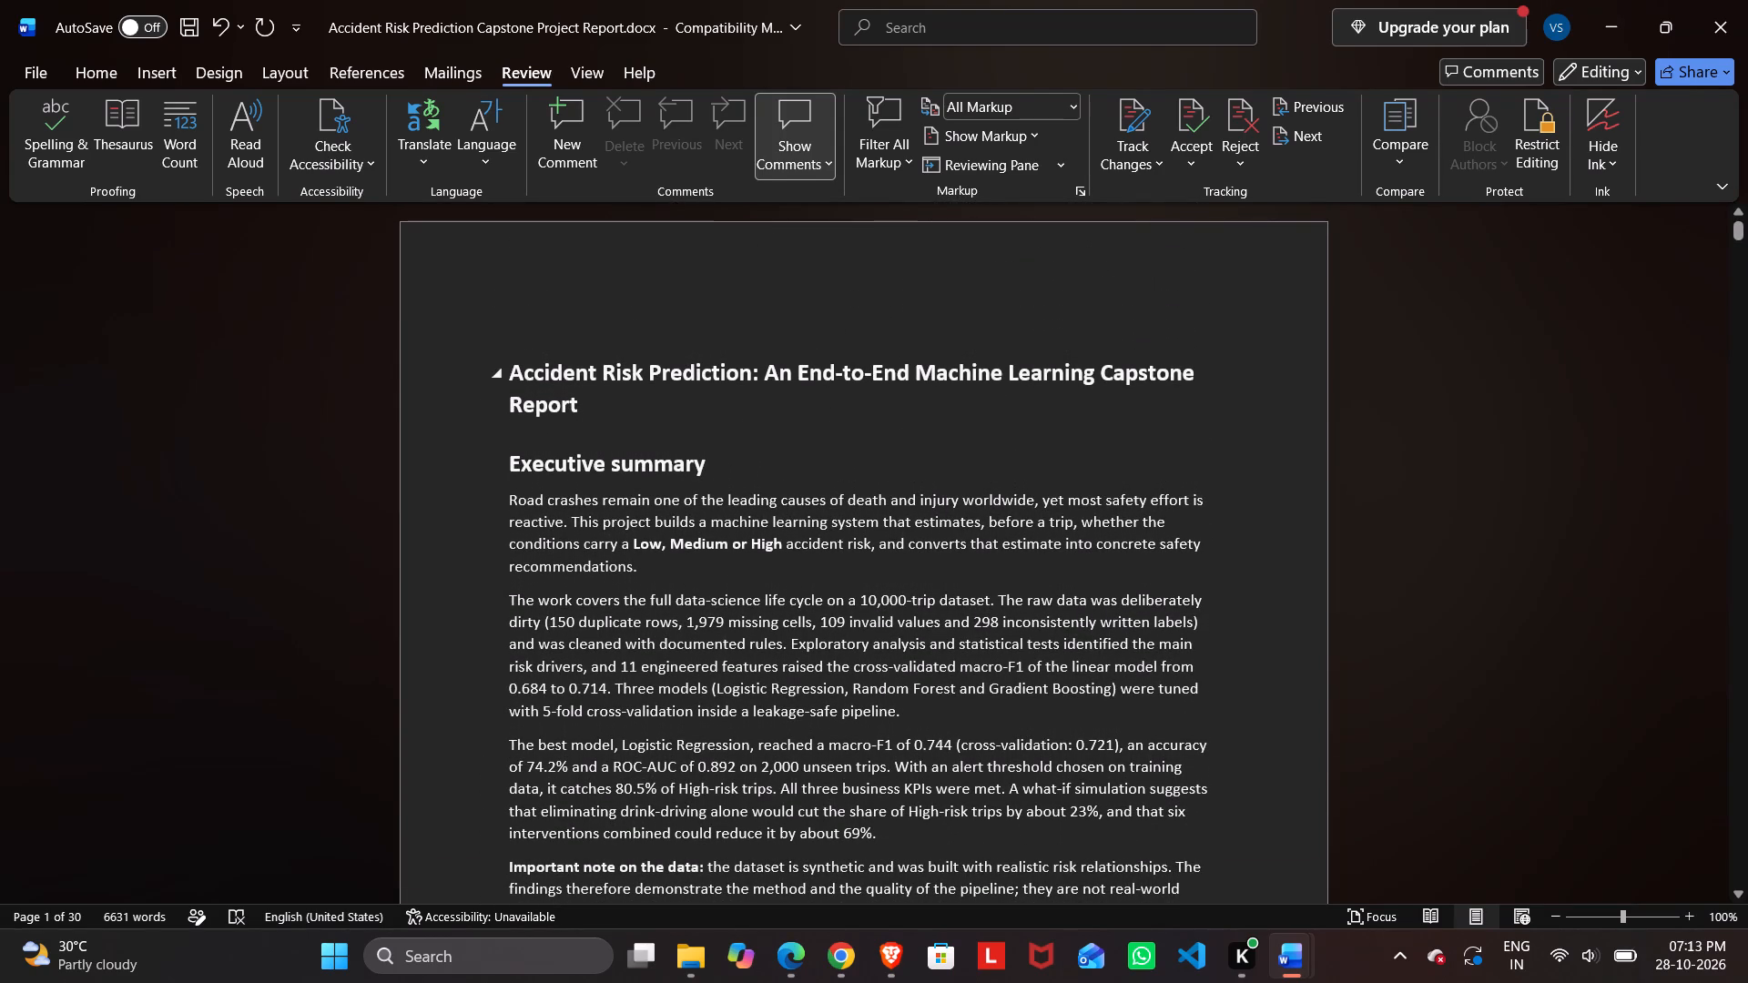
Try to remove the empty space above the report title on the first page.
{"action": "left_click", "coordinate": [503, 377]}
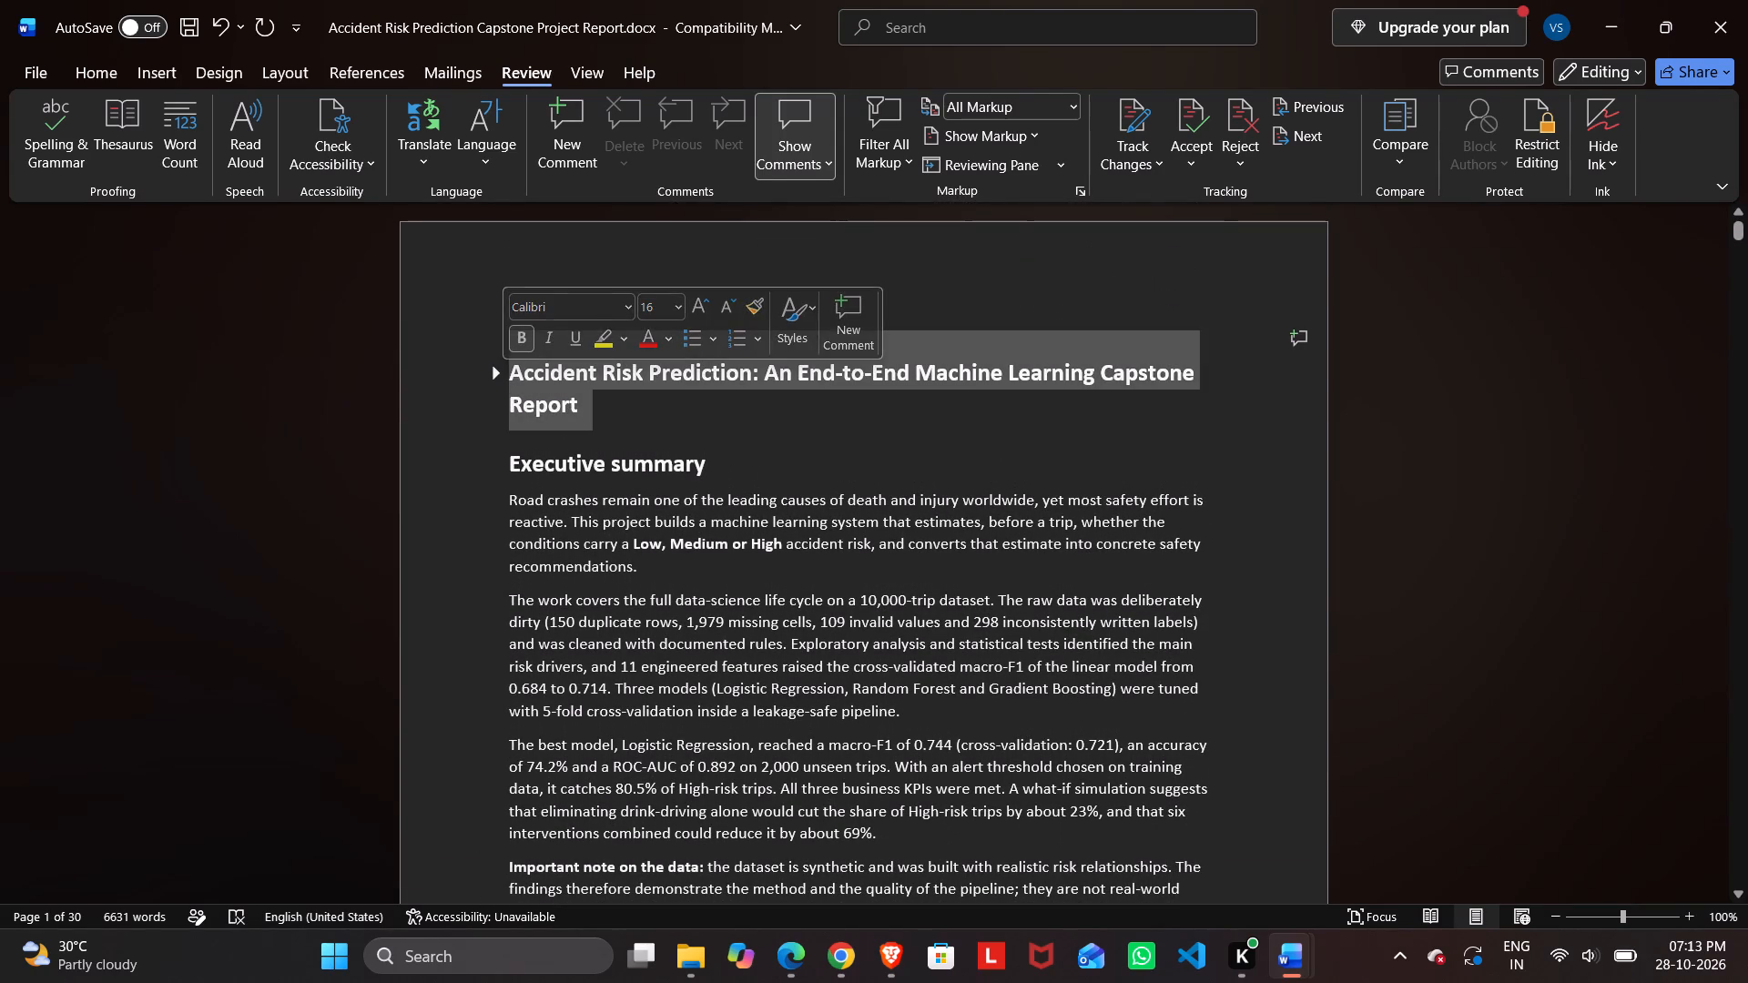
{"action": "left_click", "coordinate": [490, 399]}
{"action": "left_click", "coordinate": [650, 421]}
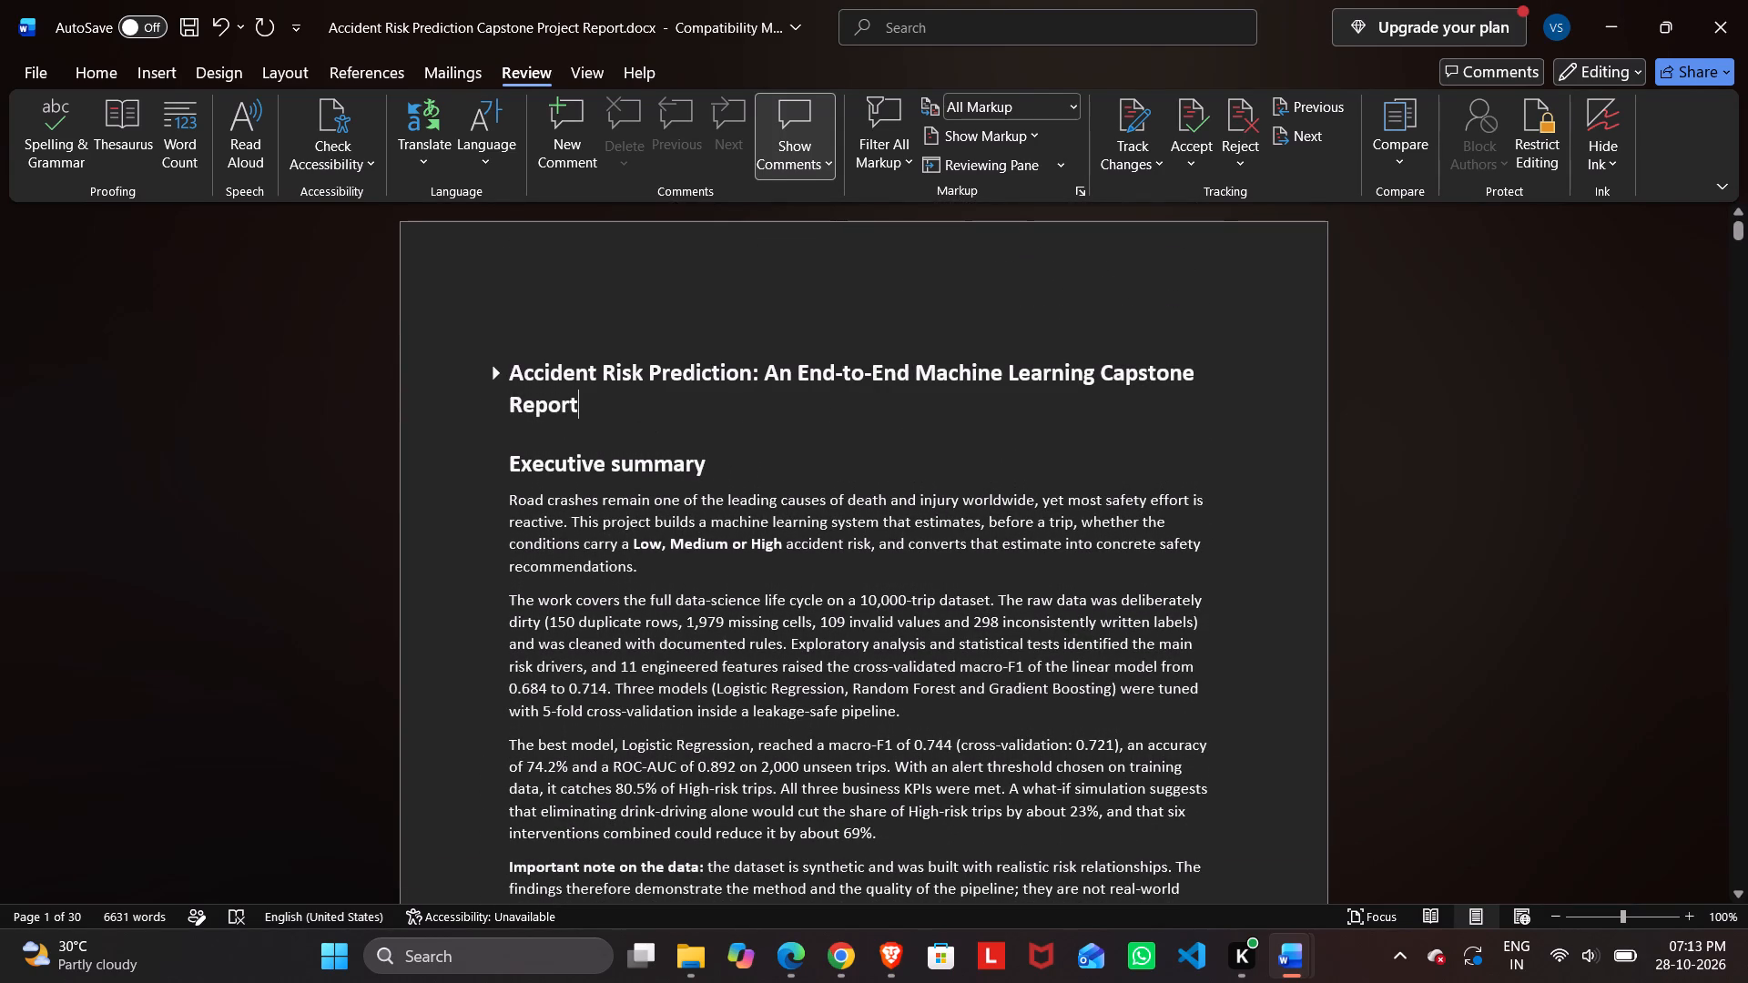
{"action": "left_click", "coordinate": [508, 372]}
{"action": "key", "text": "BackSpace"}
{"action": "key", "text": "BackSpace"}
Review the Rubric coverage table and Section 1, Problem definition and business understanding, including its stakeholder and KPI tables.
{"action": "scroll", "coordinate": [705, 434], "scroll_direction": "down", "scroll_amount": 4}
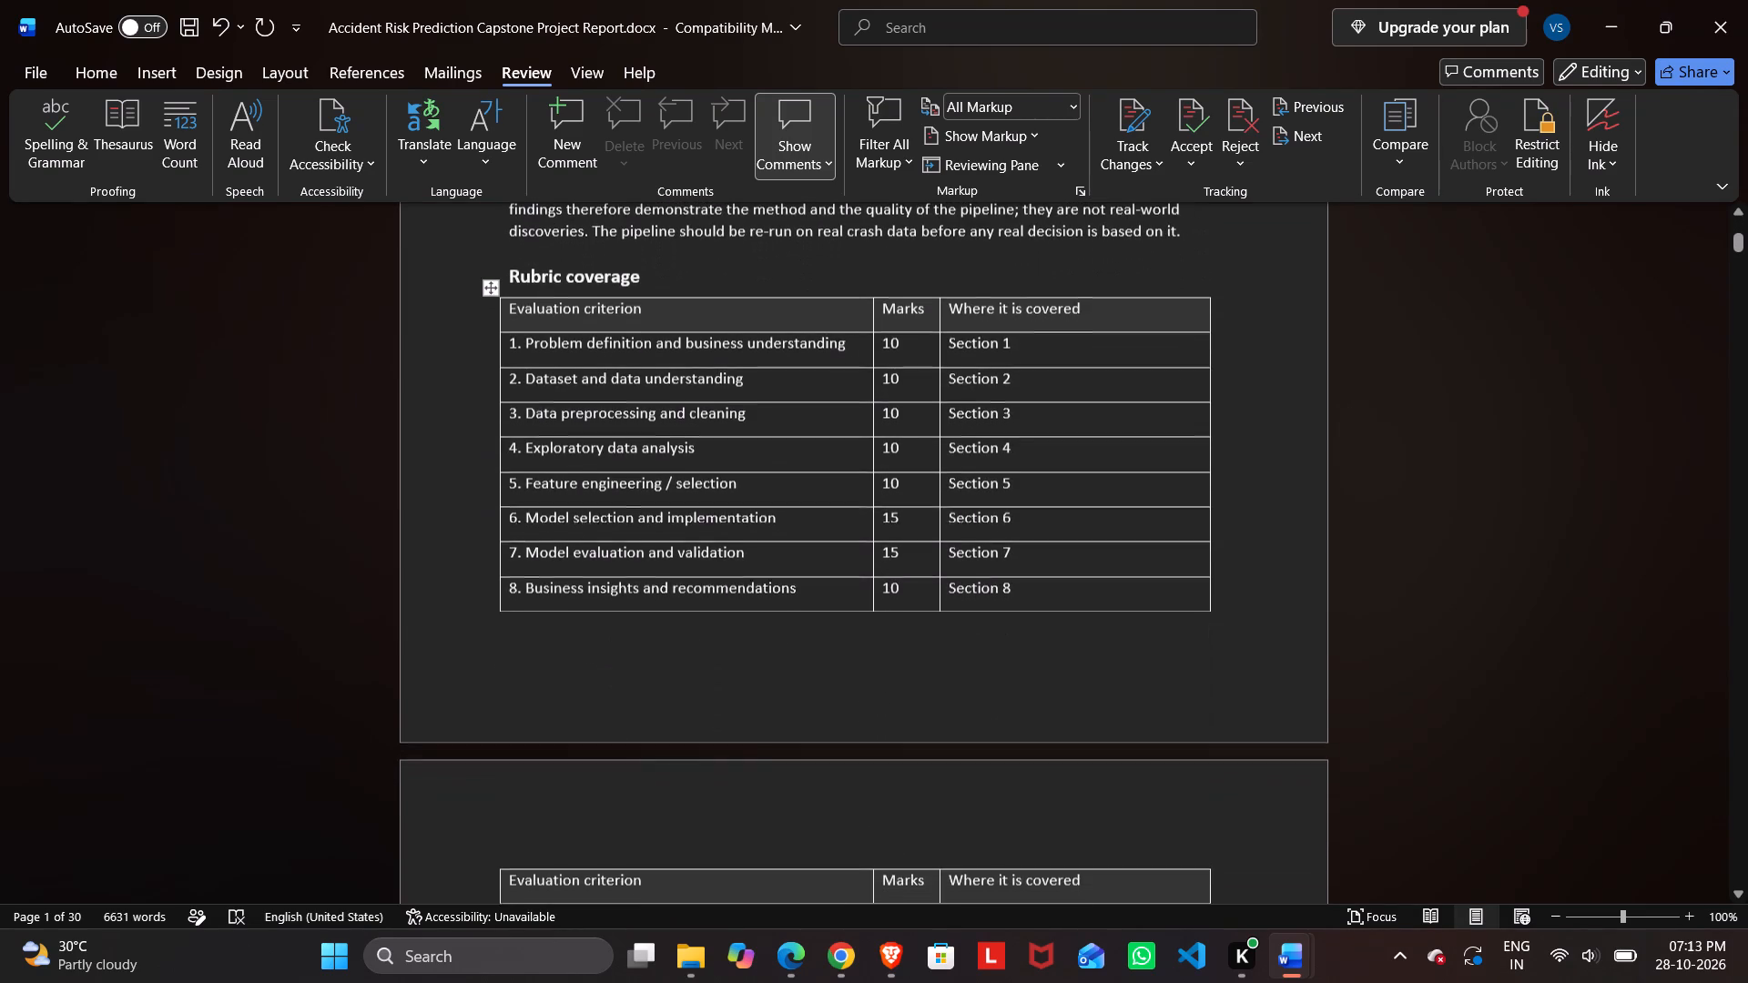
{"action": "scroll", "coordinate": [705, 434], "scroll_direction": "down", "scroll_amount": 4}
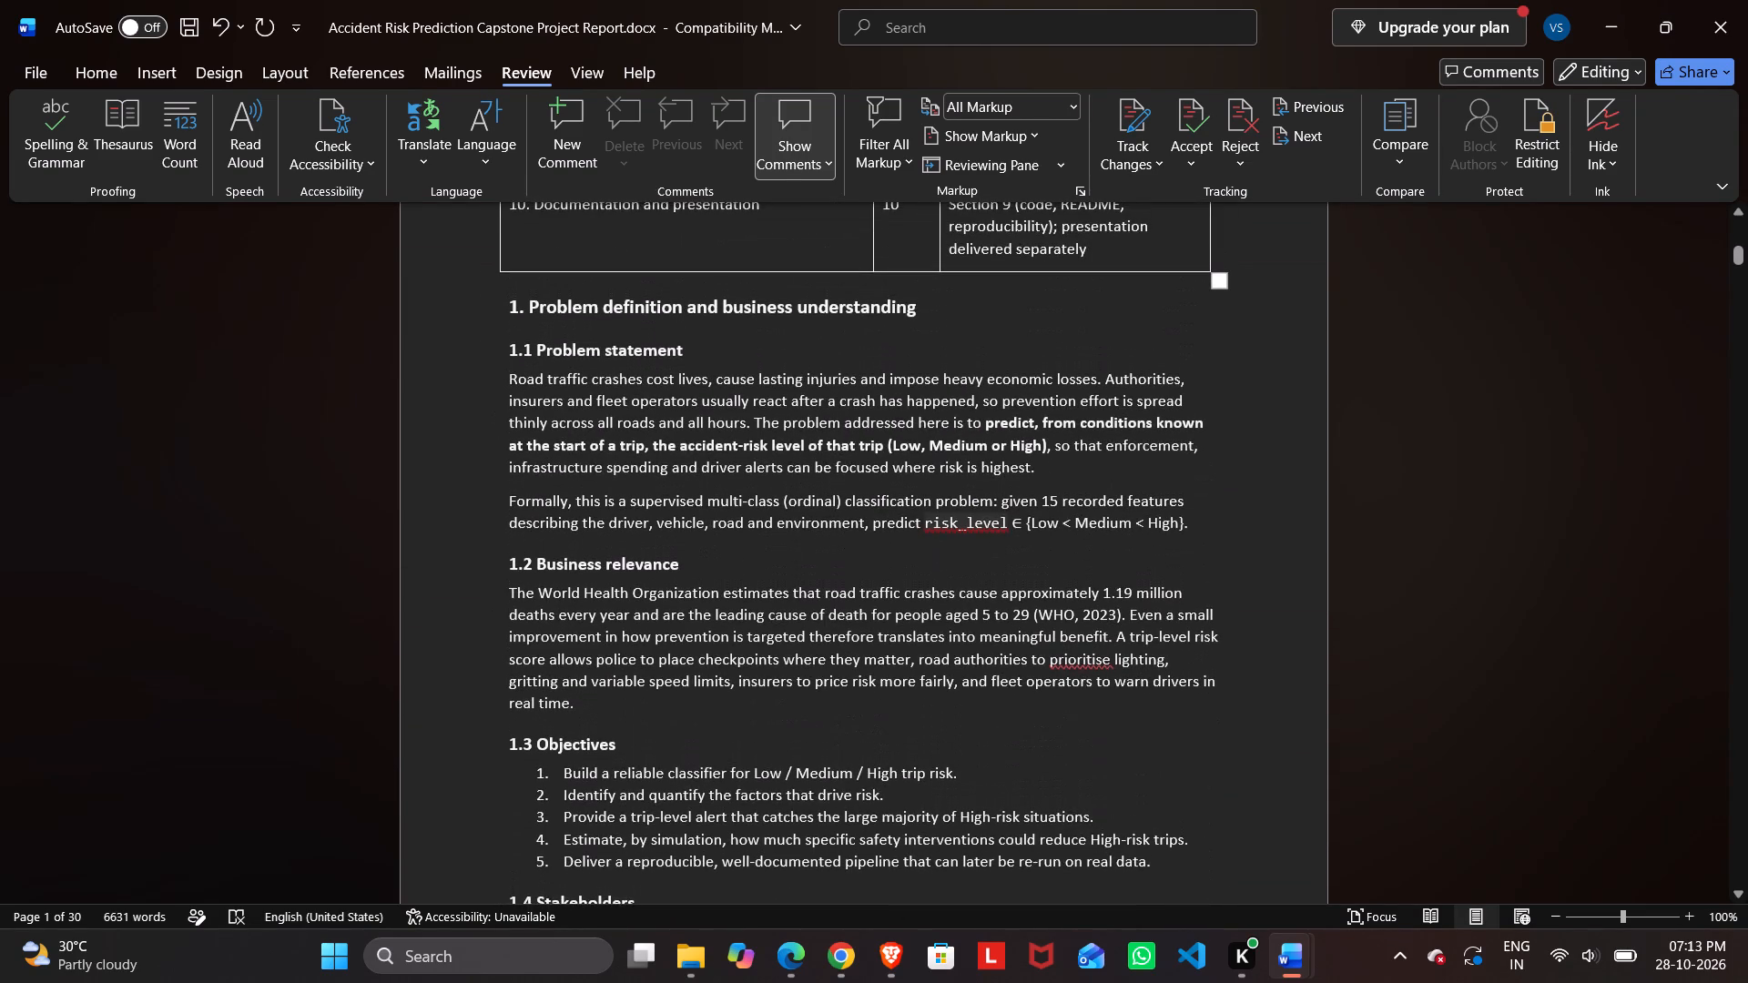
{"action": "scroll", "coordinate": [705, 434], "scroll_direction": "down", "scroll_amount": 1}
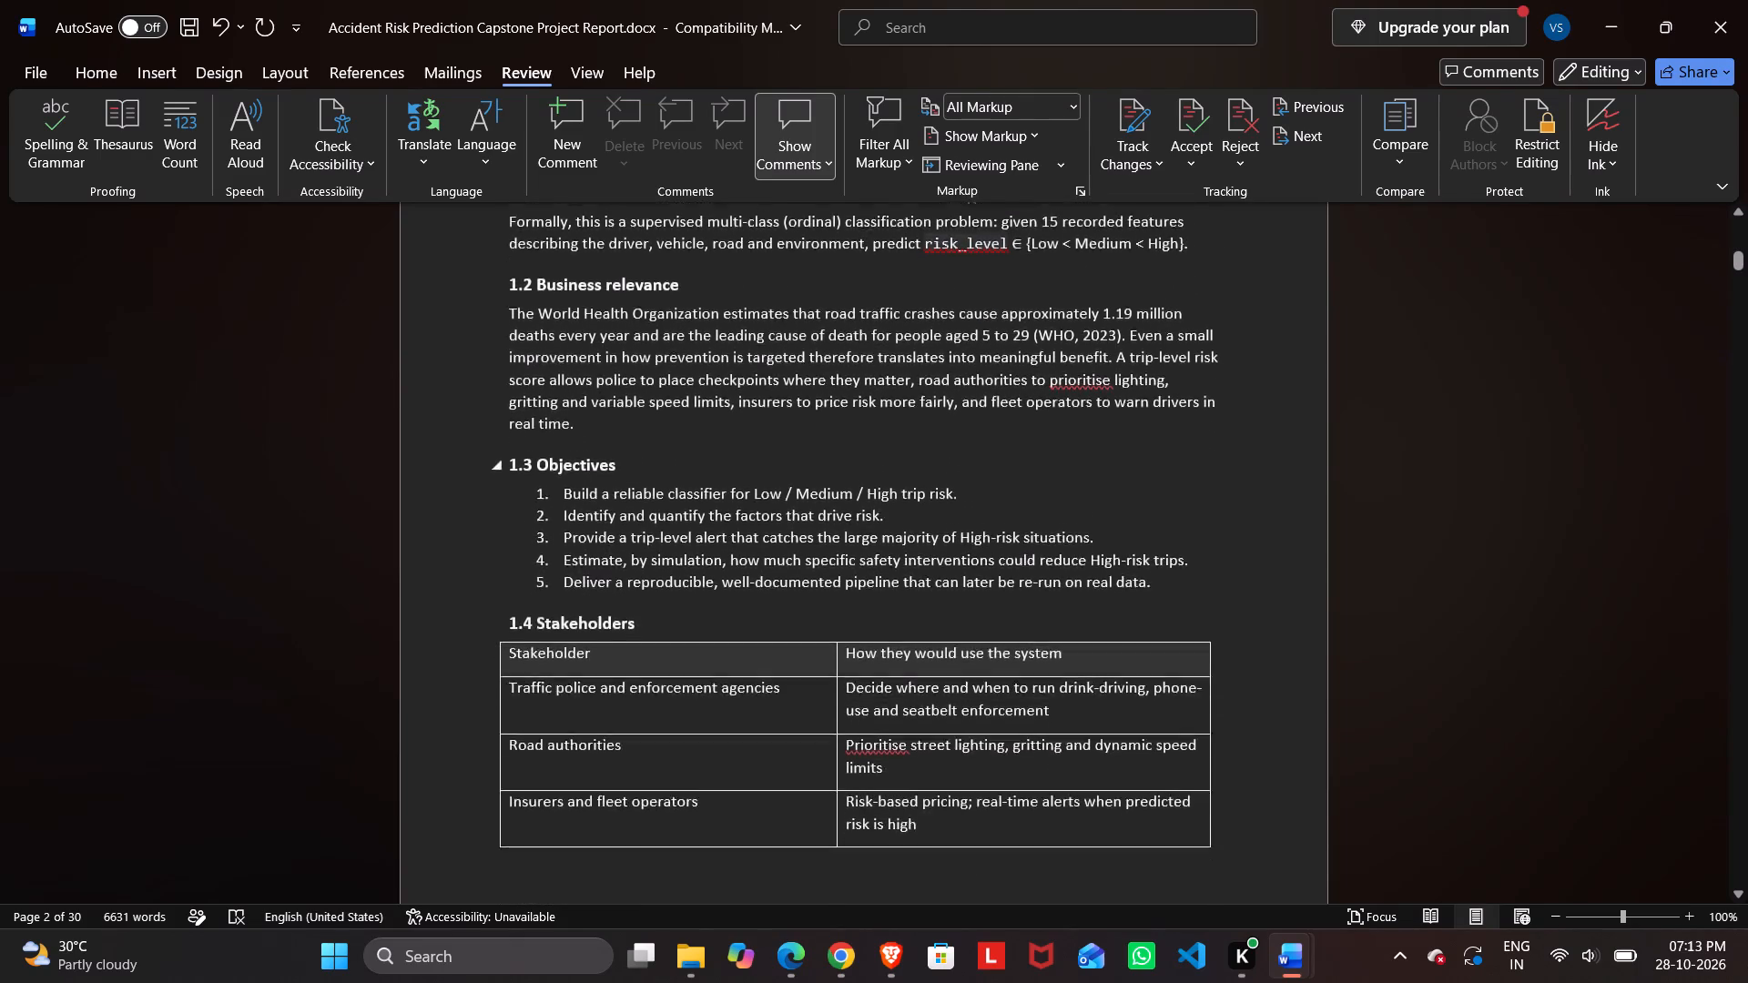
{"action": "scroll", "coordinate": [705, 434], "scroll_direction": "down", "scroll_amount": 4}
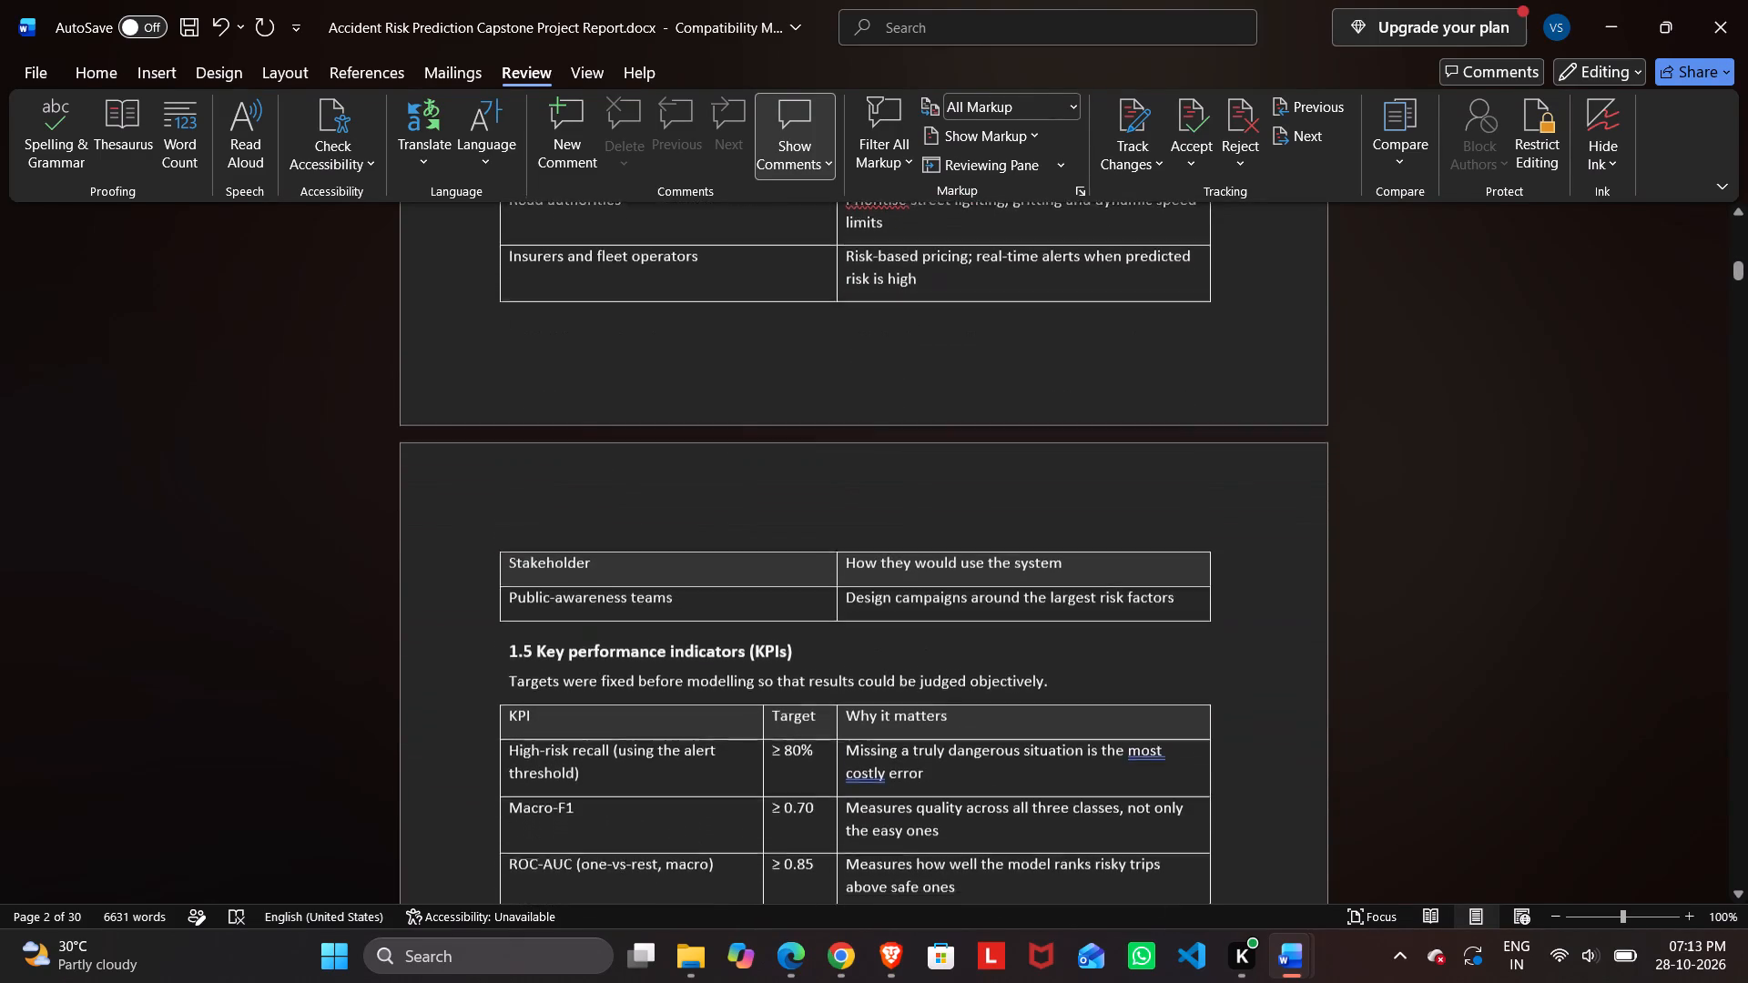
{"action": "scroll", "coordinate": [705, 434], "scroll_direction": "down", "scroll_amount": 3}
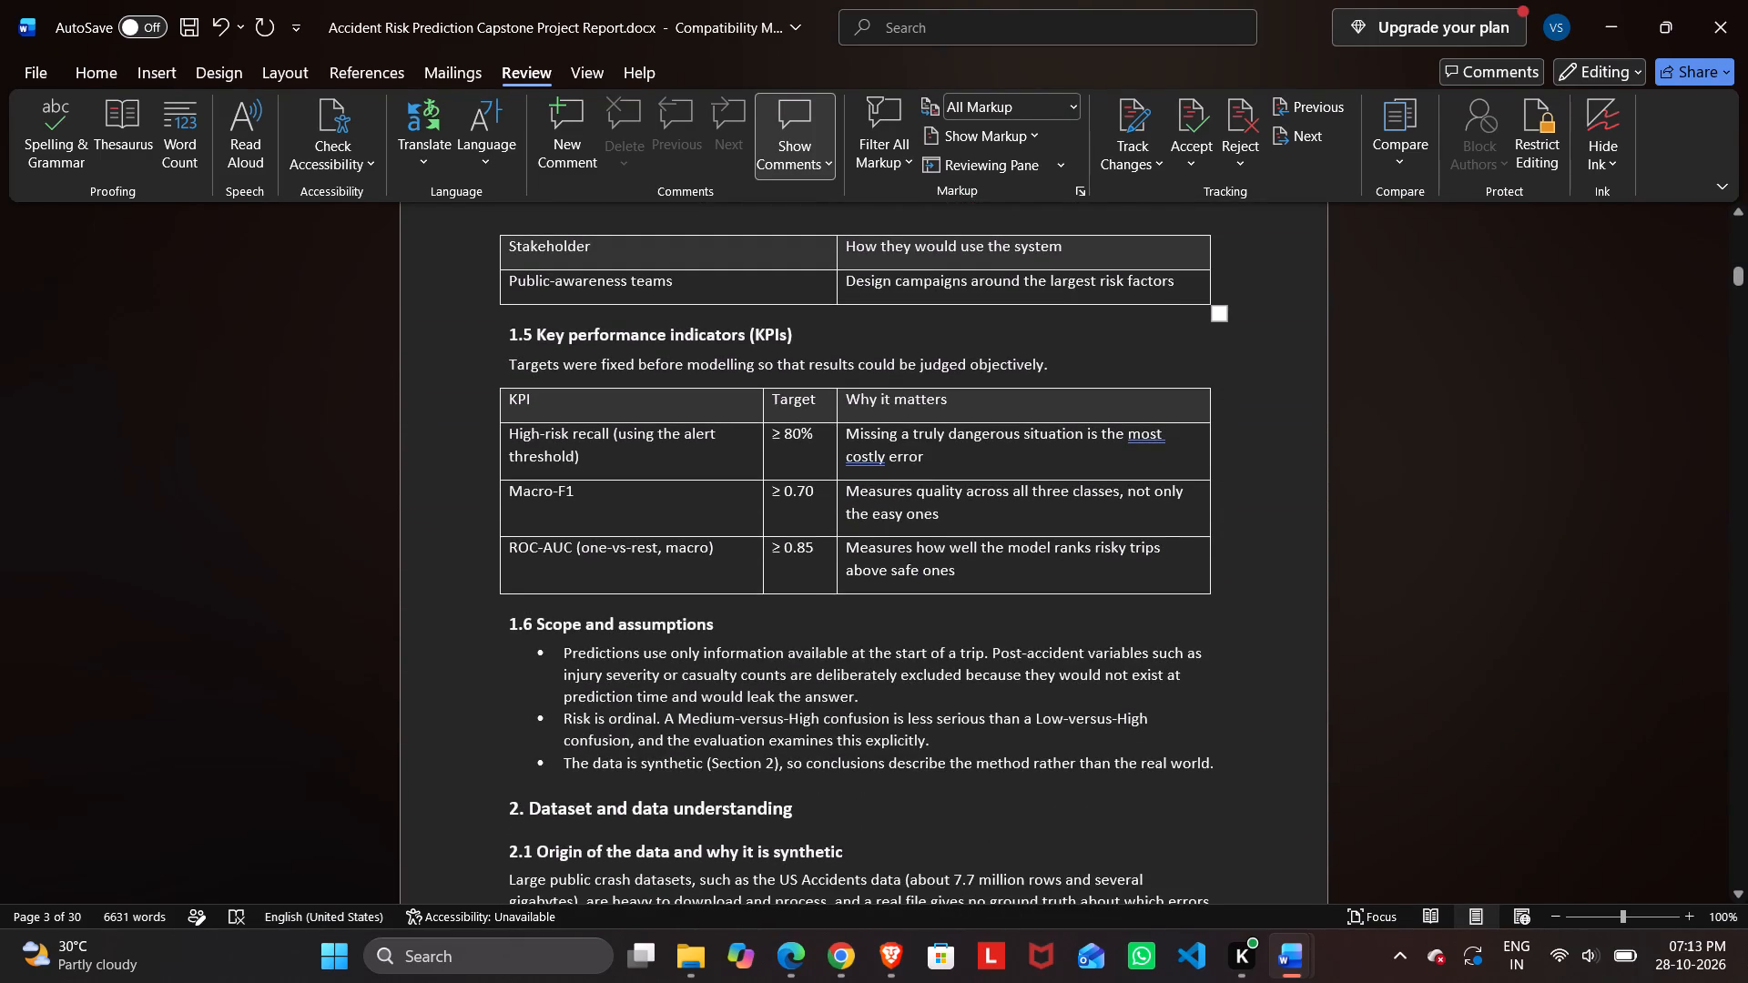
{"action": "scroll", "coordinate": [705, 434], "scroll_direction": "down", "scroll_amount": 4}
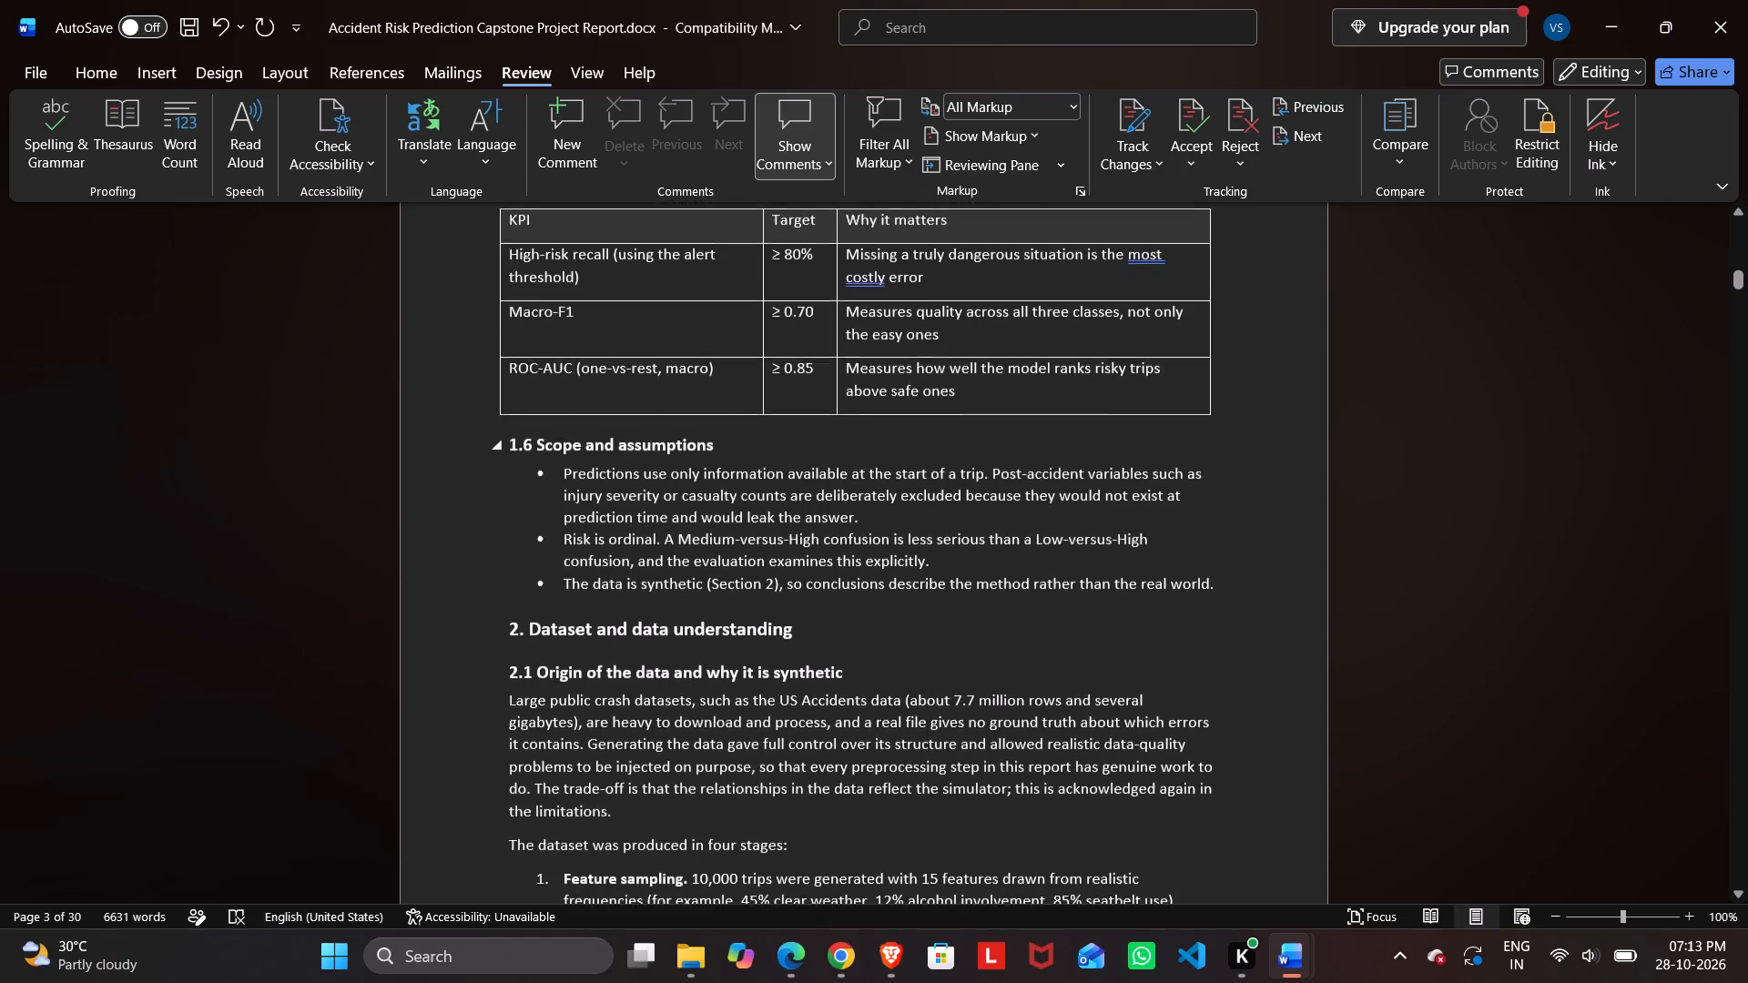
Review Section 2, Dataset and data understanding, including the column table, missing-values chart and descriptive statistics.
{"action": "scroll", "coordinate": [705, 434], "scroll_direction": "down", "scroll_amount": 5}
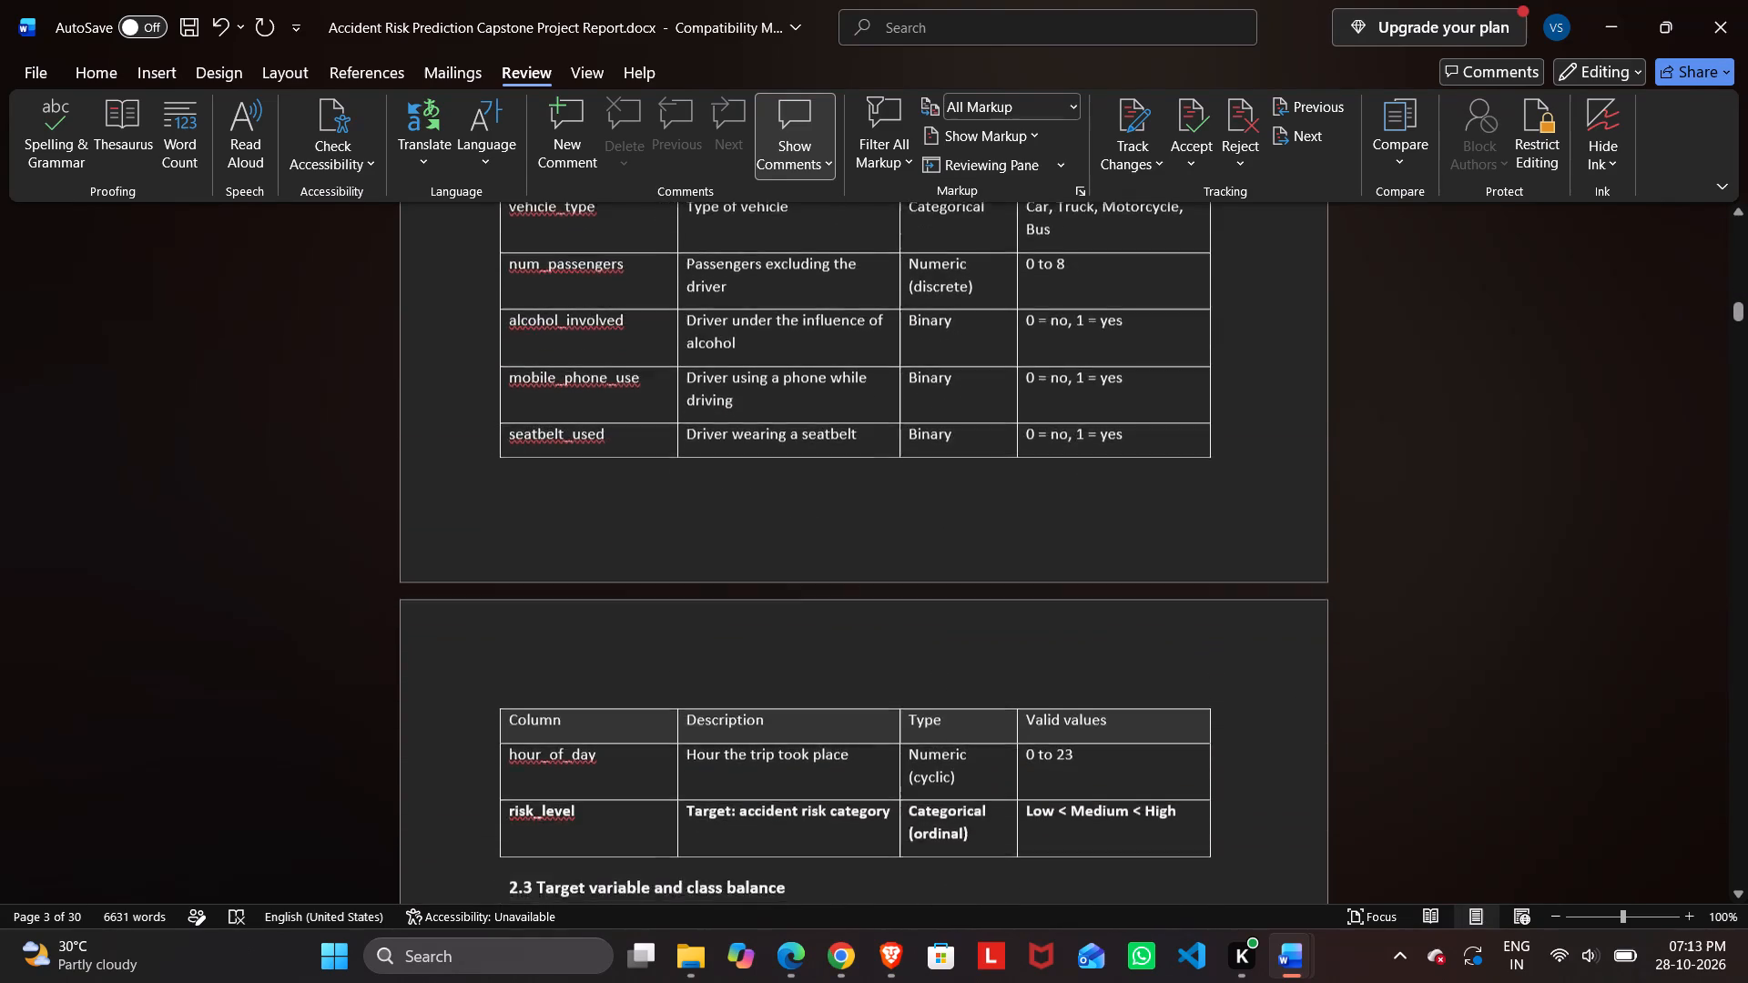
{"action": "scroll", "coordinate": [705, 434], "scroll_direction": "down", "scroll_amount": 5}
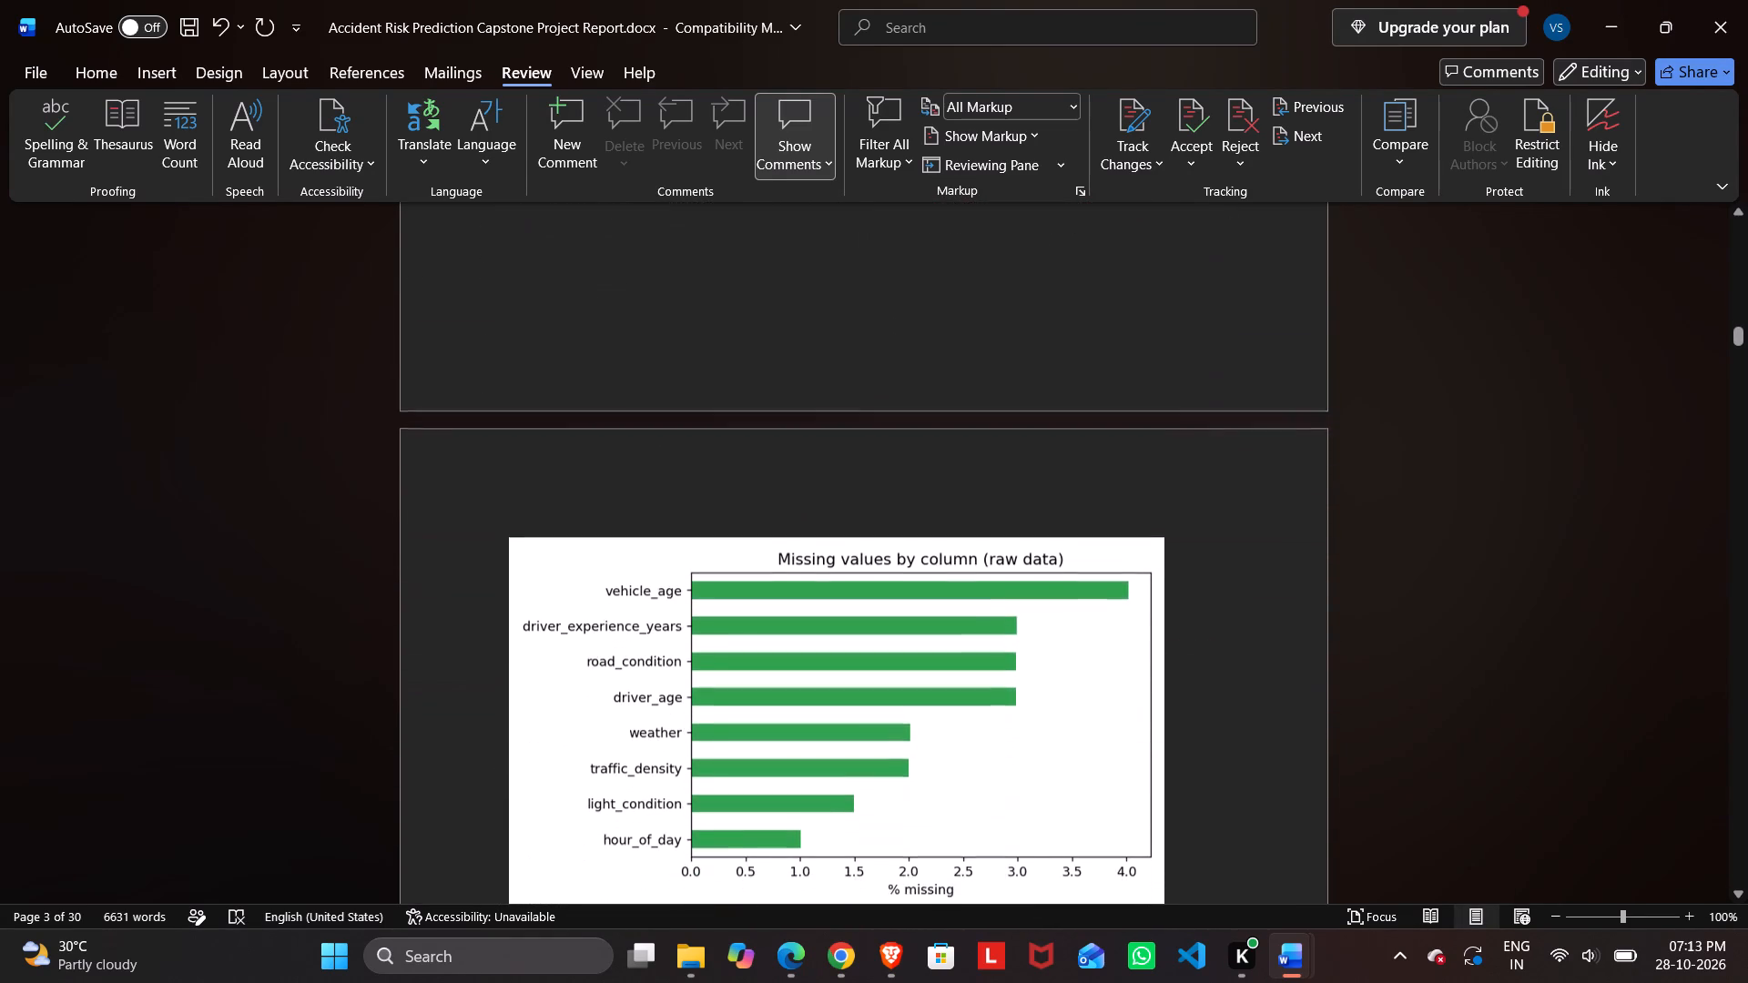
{"action": "scroll", "coordinate": [705, 434], "scroll_direction": "down", "scroll_amount": 3}
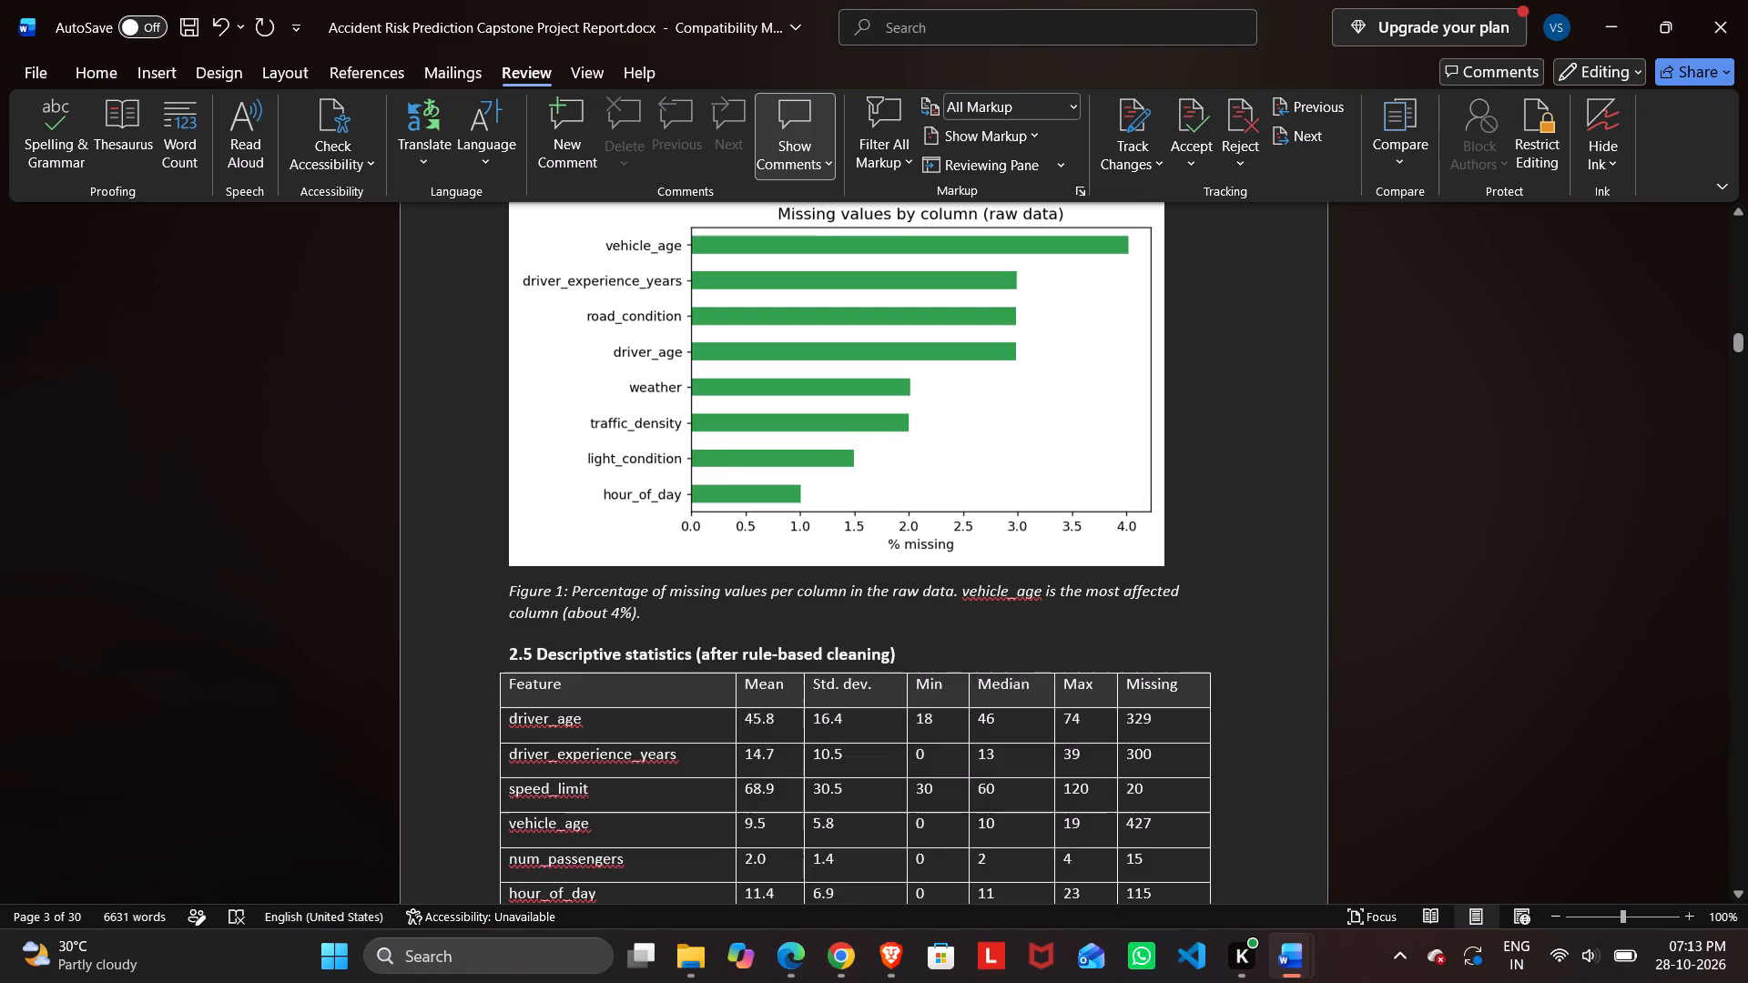
Review Section 3, Data preprocessing and cleaning, including the cleaning operations, outlier treatment and encoding parts.
{"action": "scroll", "coordinate": [705, 434], "scroll_direction": "down", "scroll_amount": 3}
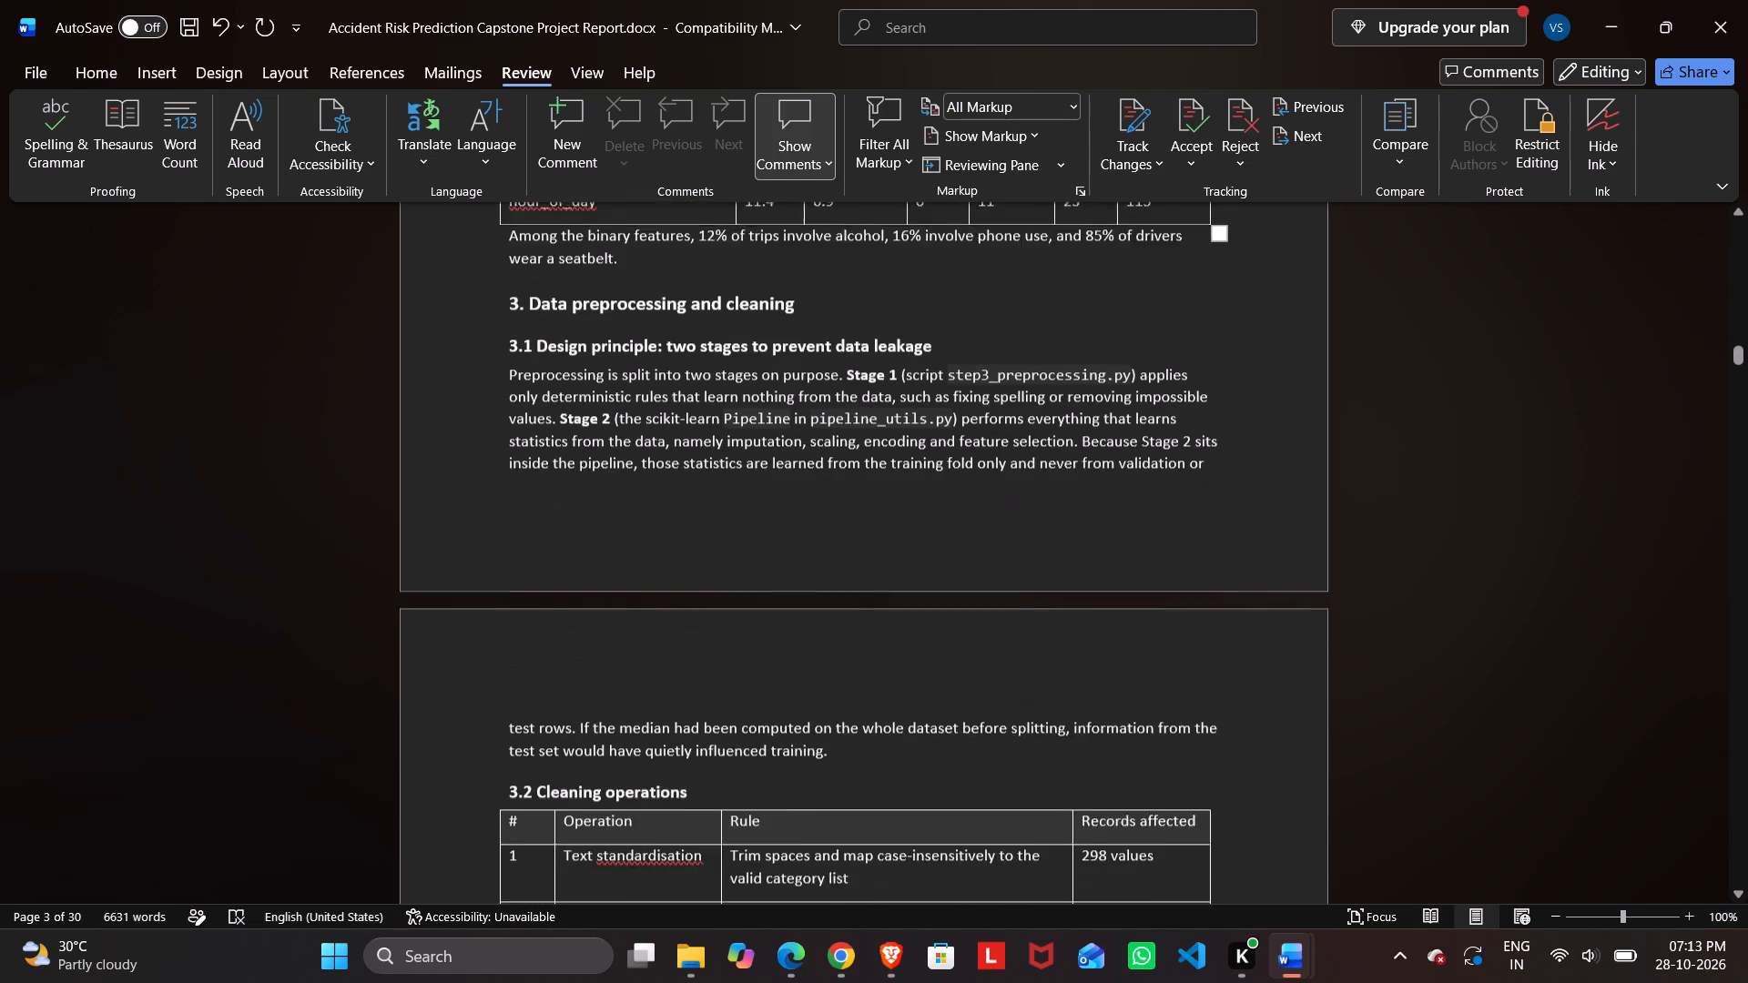
{"action": "scroll", "coordinate": [705, 434], "scroll_direction": "down", "scroll_amount": 3}
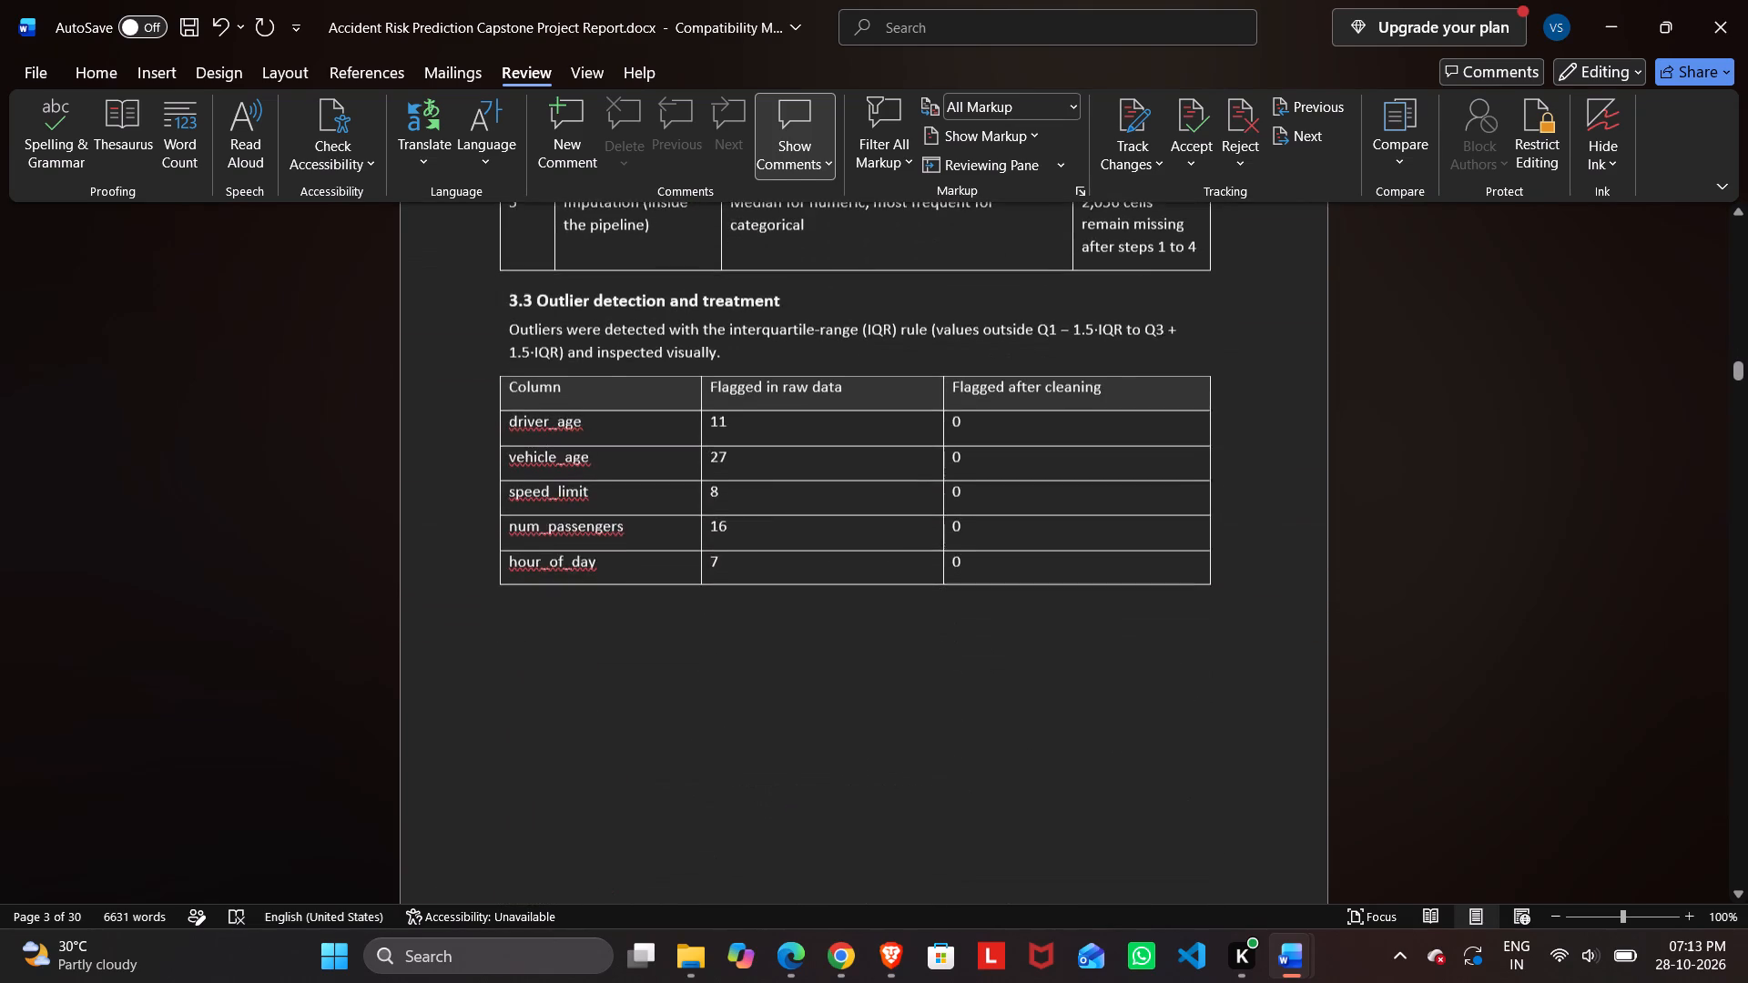
{"action": "scroll", "coordinate": [705, 434], "scroll_direction": "down", "scroll_amount": 3}
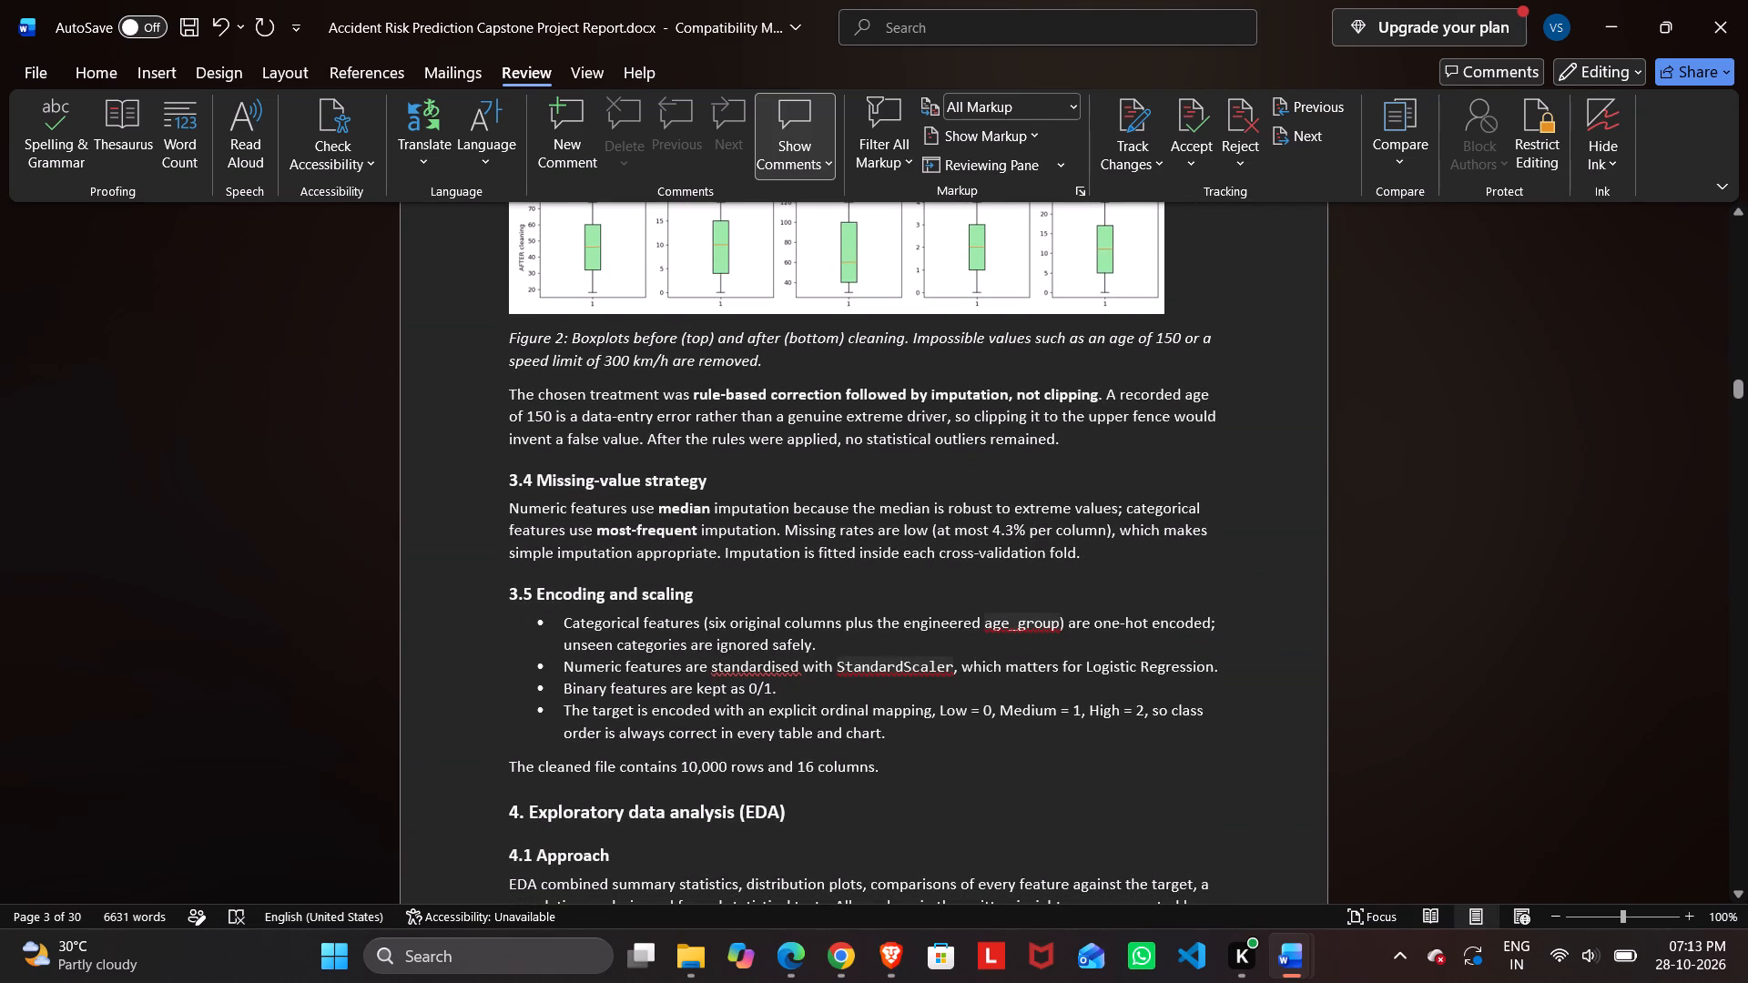
{"action": "scroll", "coordinate": [705, 434], "scroll_direction": "down", "scroll_amount": 1}
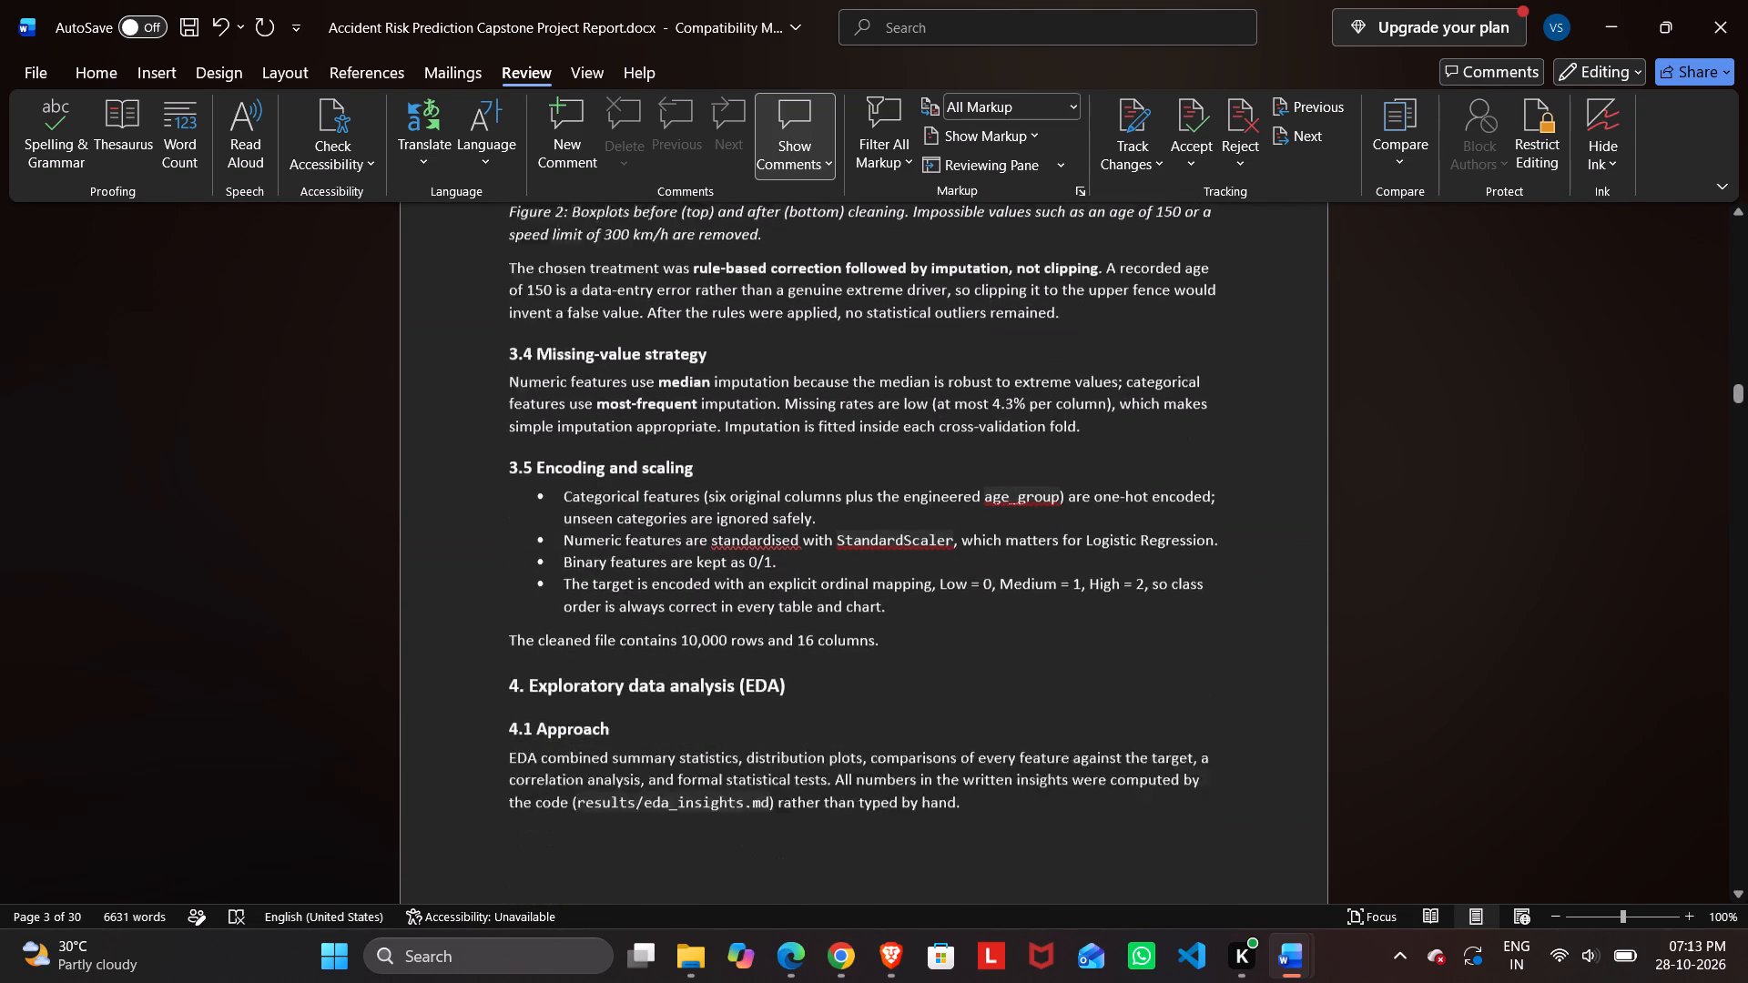
Review Sections 4.1 to 4.4 of the exploratory data analysis, including the numeric distributions and categorical risk-level charts.
{"action": "scroll", "coordinate": [705, 434], "scroll_direction": "down", "scroll_amount": 4}
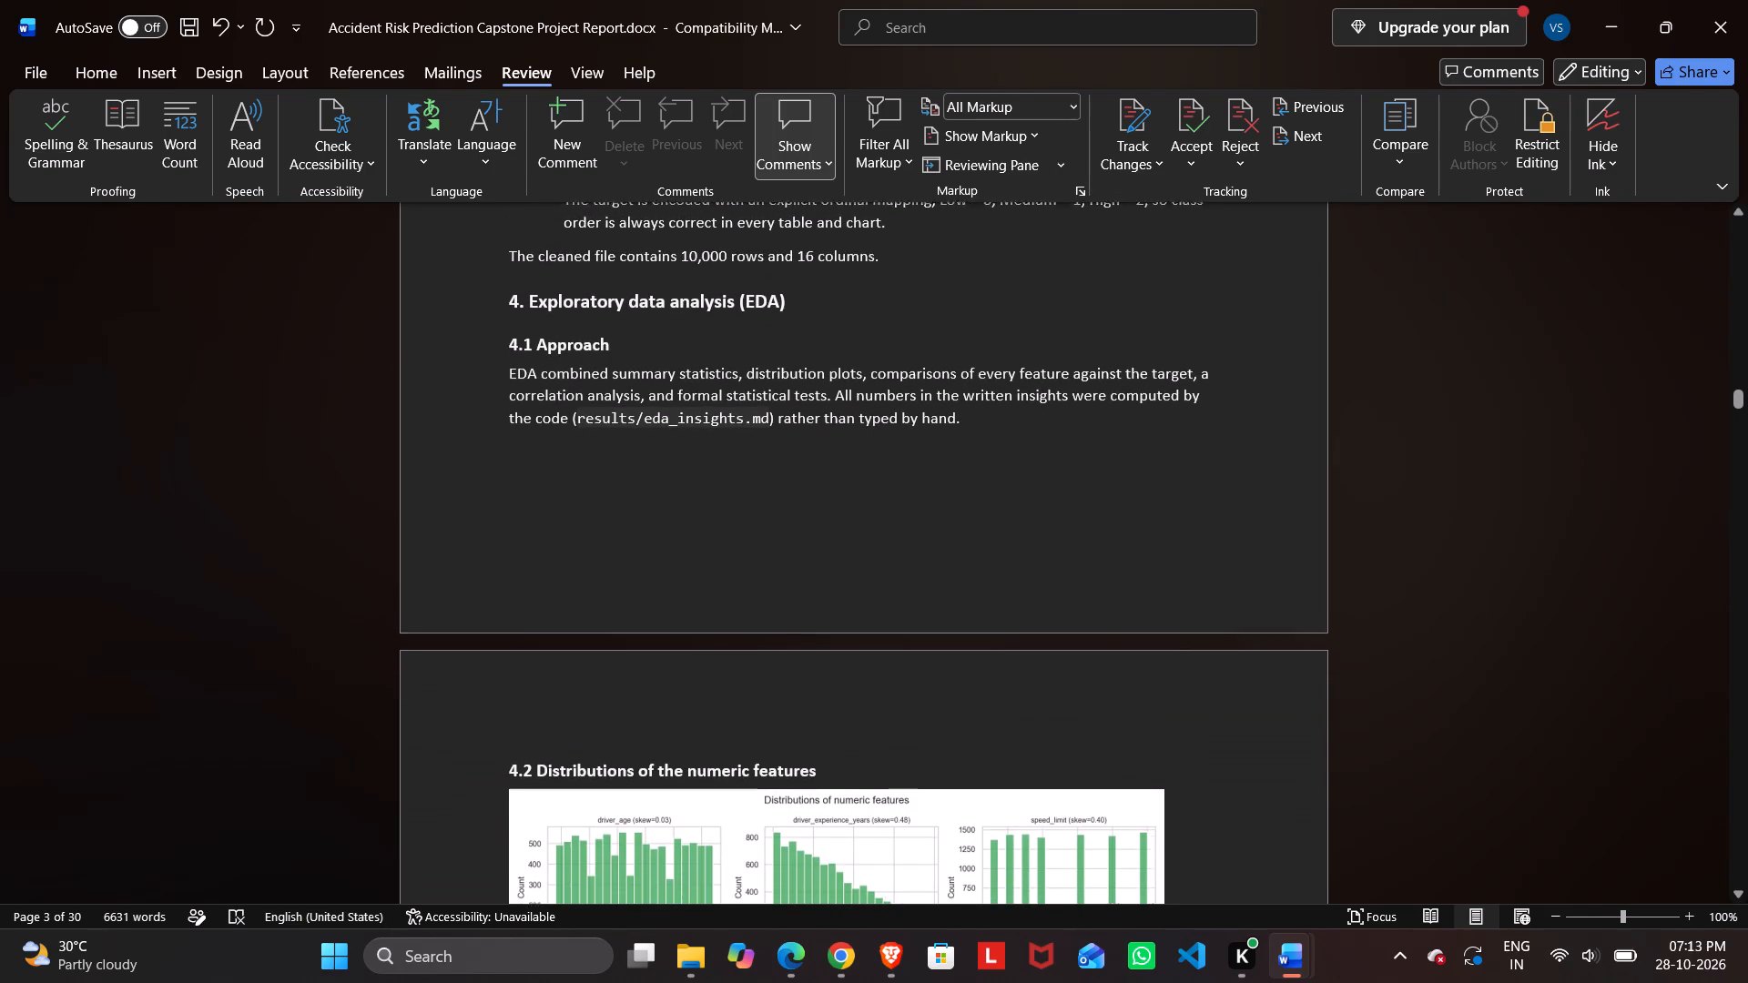
{"action": "scroll", "coordinate": [705, 434], "scroll_direction": "down", "scroll_amount": 4}
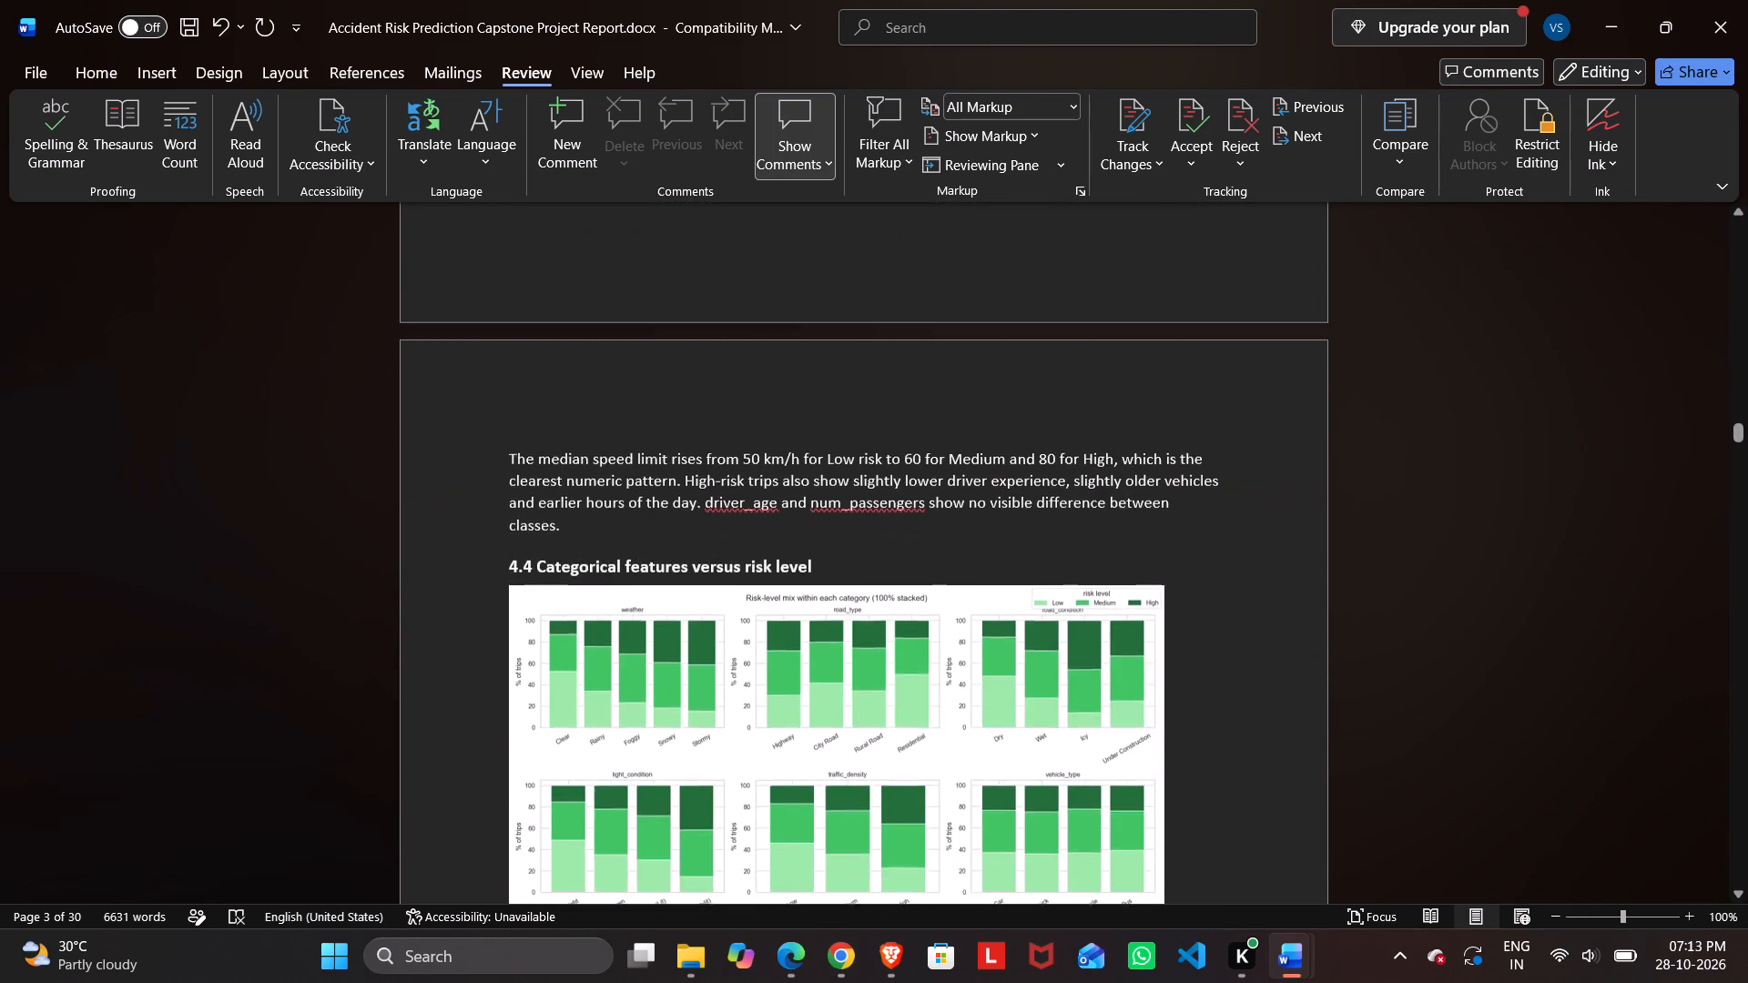
{"action": "scroll", "coordinate": [705, 434], "scroll_direction": "down", "scroll_amount": 3}
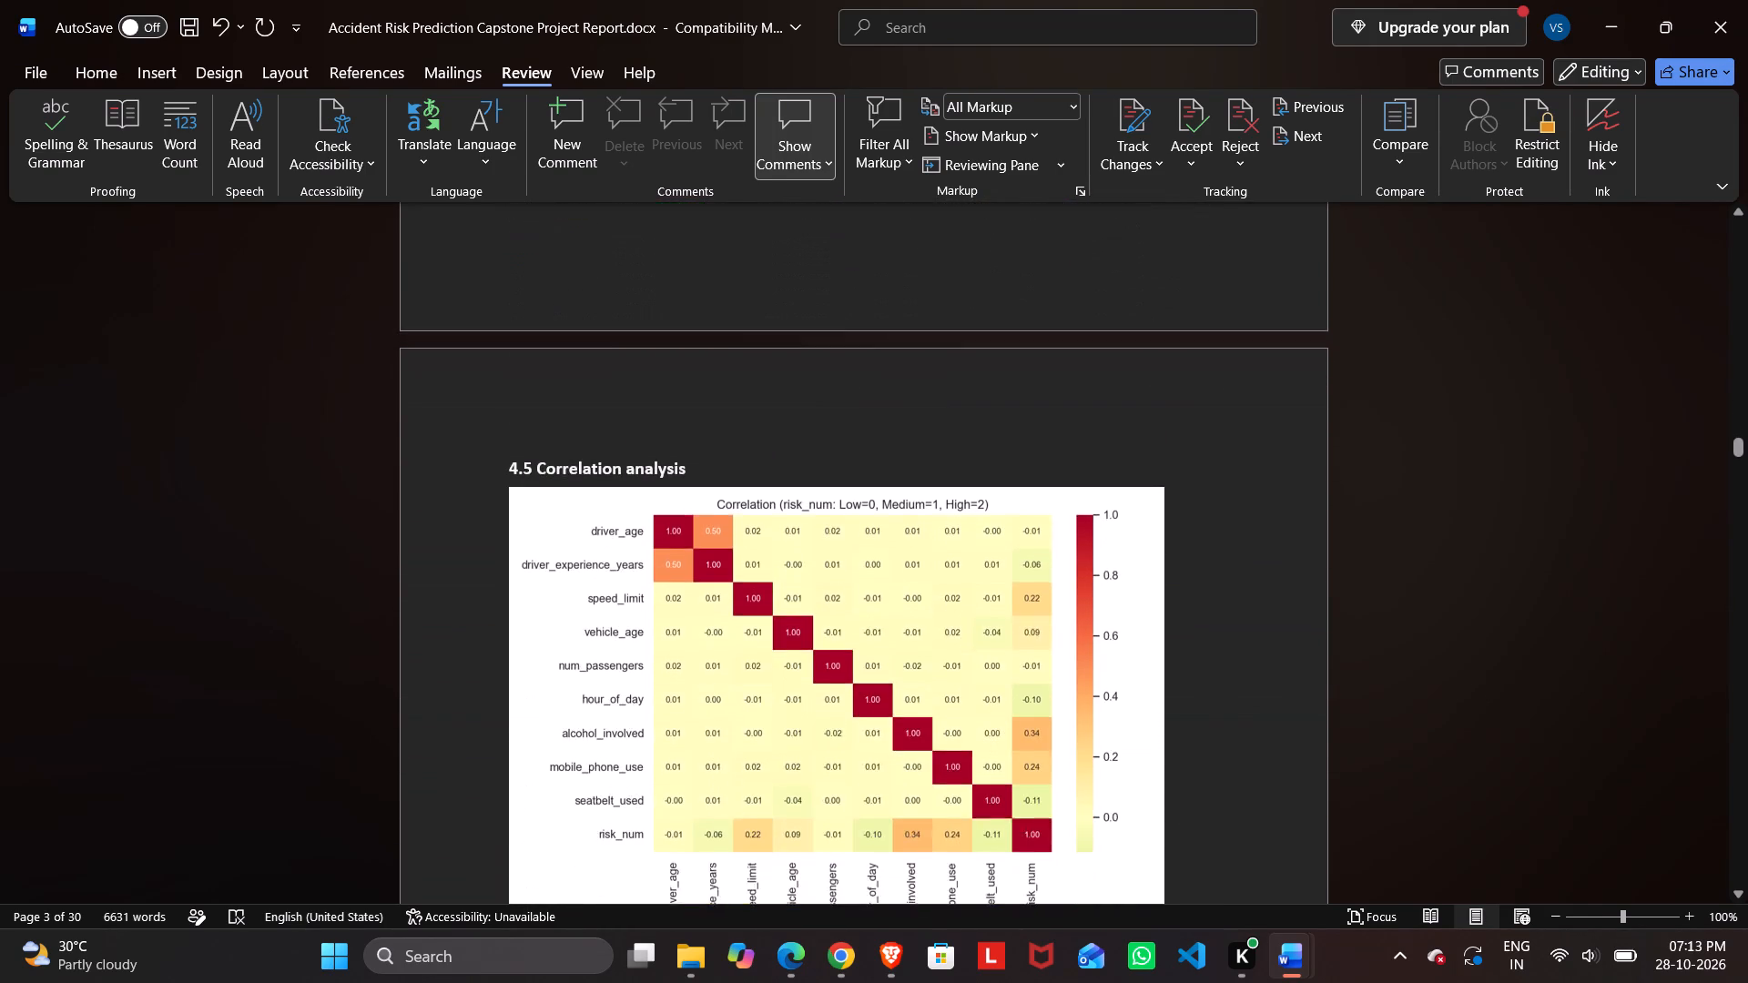
Examine Section 4.5, Correlation analysis, including the heatmap caption, its explanation and the page layout below it.
{"action": "scroll", "coordinate": [705, 434], "scroll_direction": "down", "scroll_amount": 2}
{"action": "scroll", "coordinate": [705, 434], "scroll_direction": "up", "scroll_amount": 1}
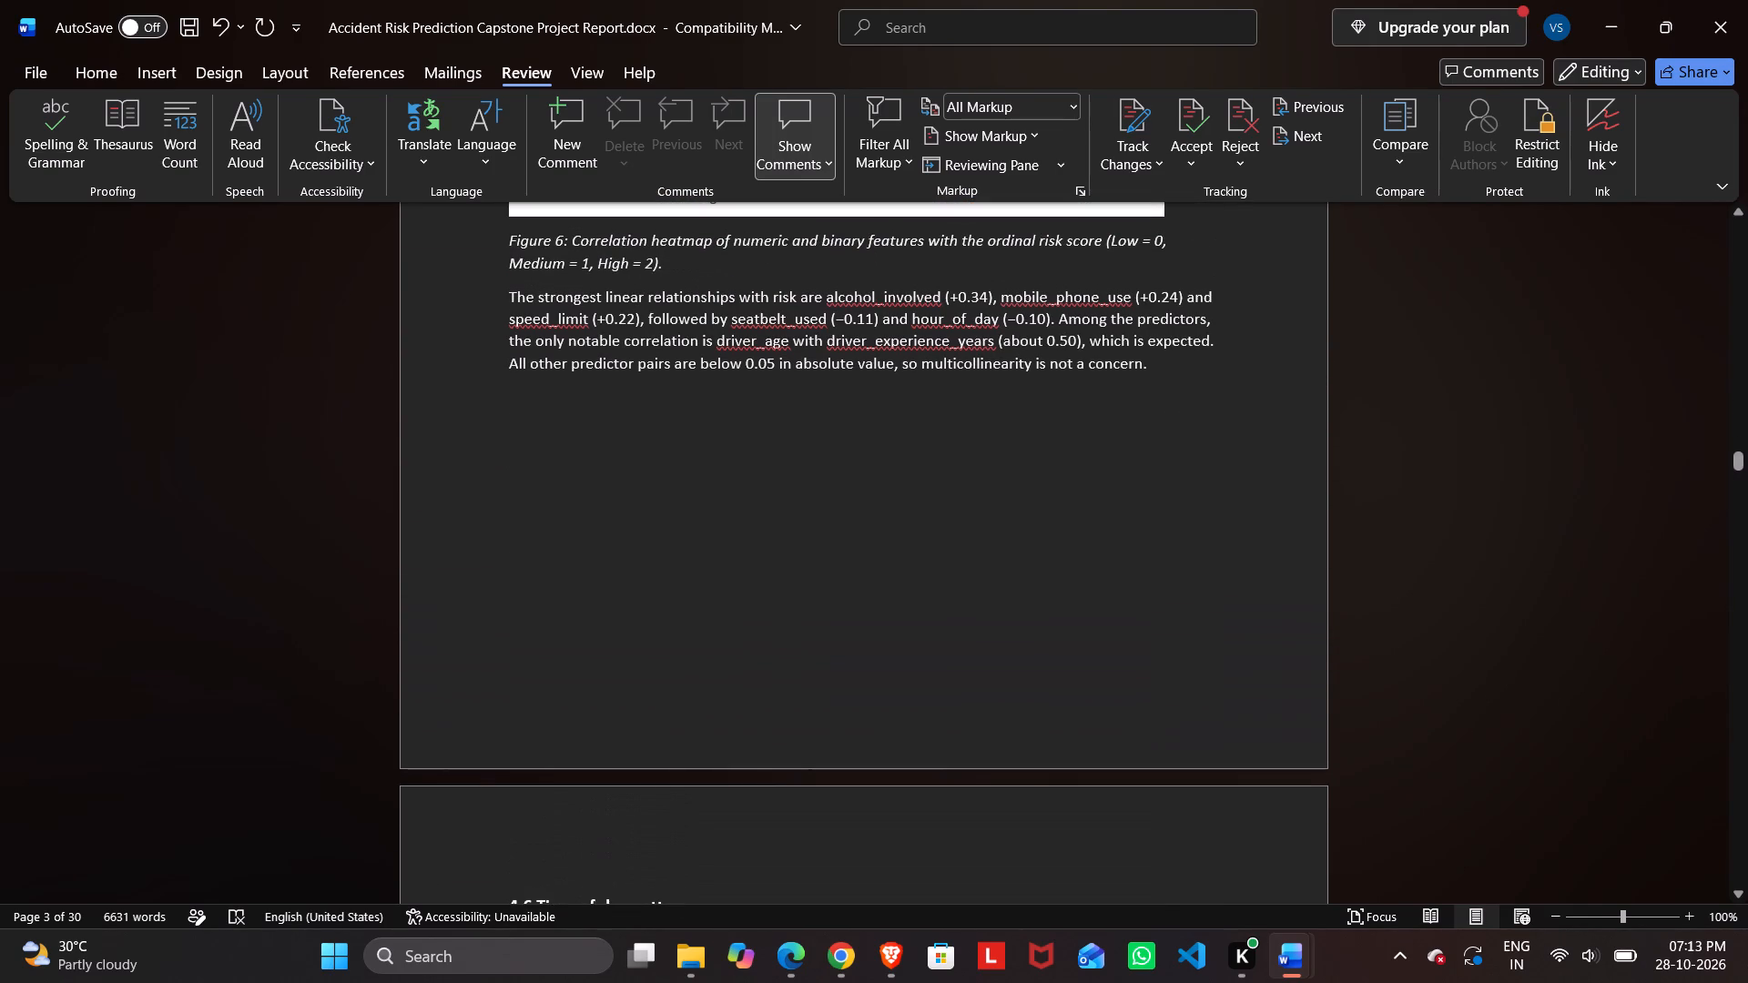
{"action": "scroll", "coordinate": [705, 434], "scroll_direction": "up", "scroll_amount": 4}
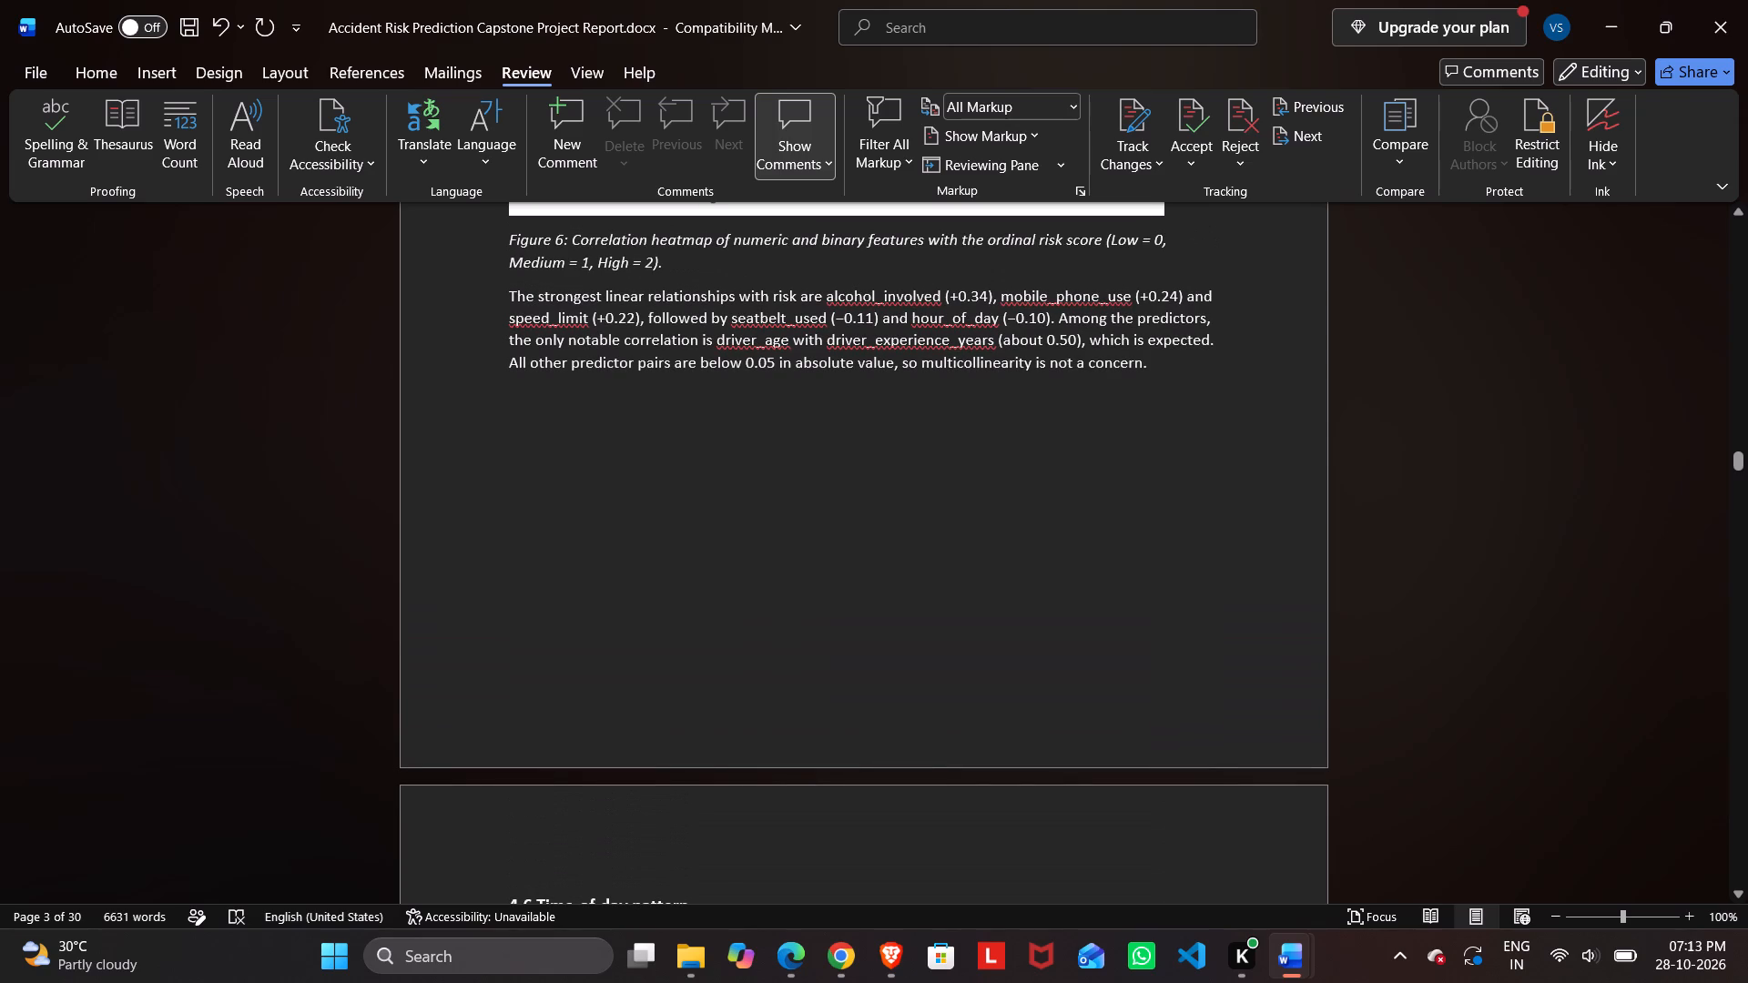
{"action": "scroll", "coordinate": [705, 434], "scroll_direction": "up", "scroll_amount": 3}
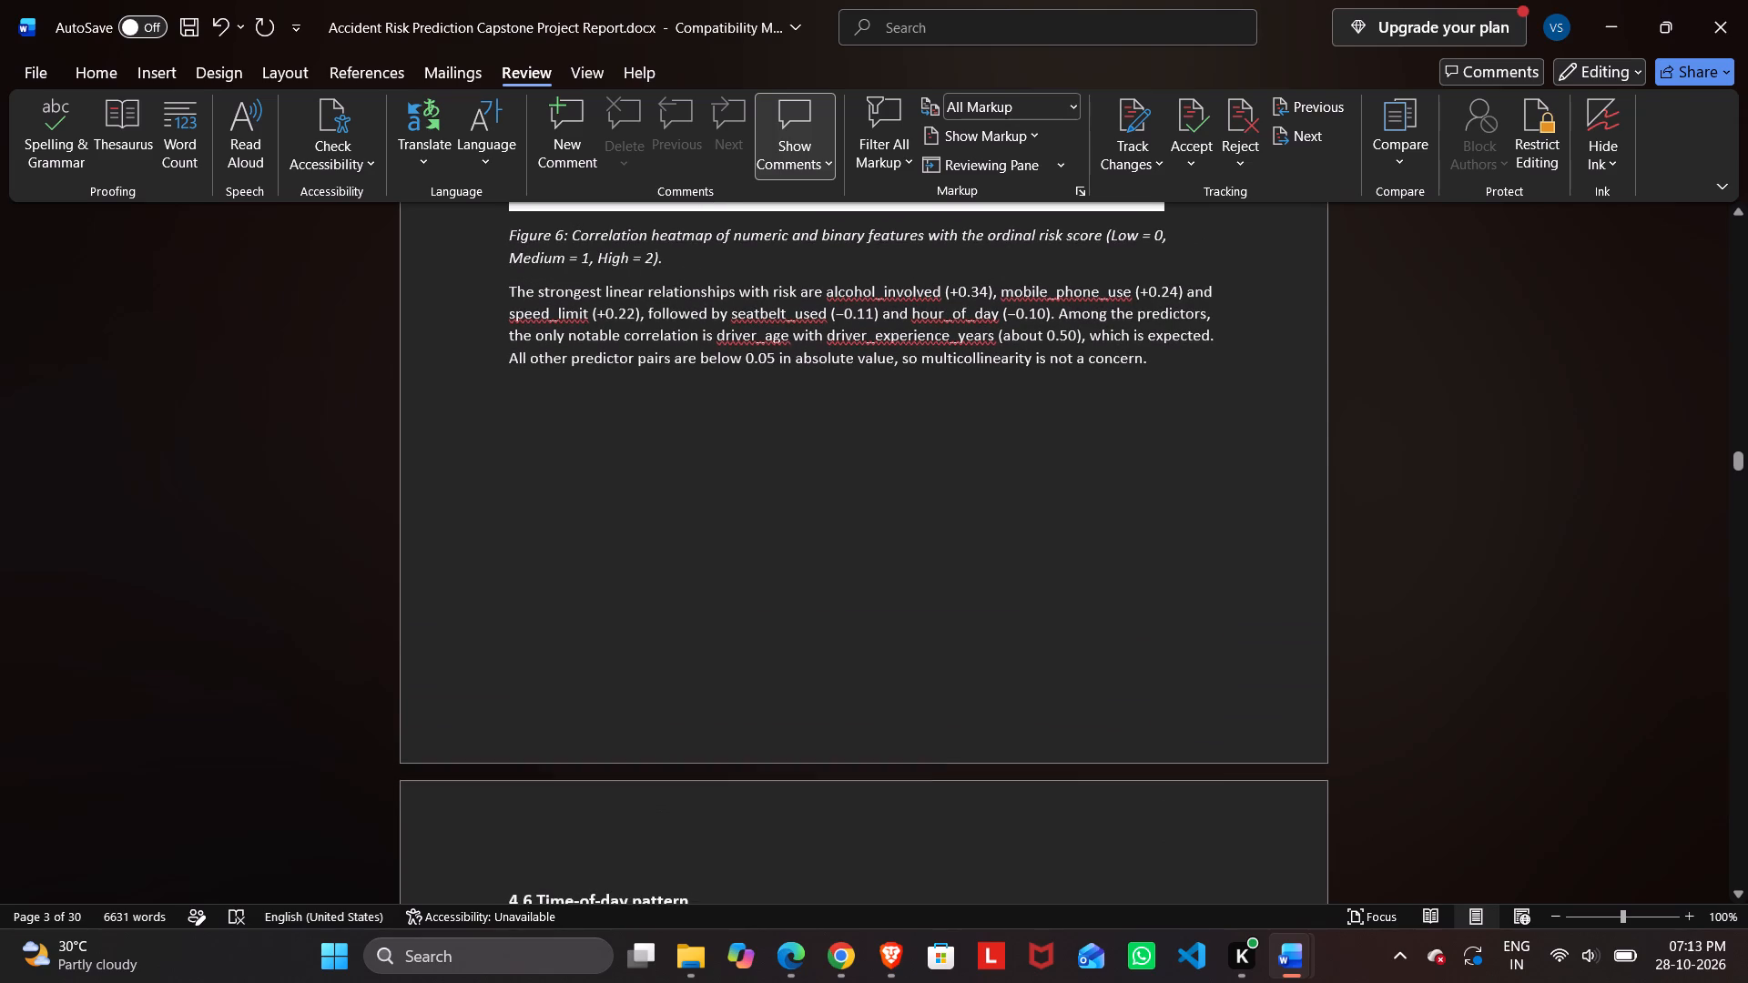
{"action": "scroll", "coordinate": [705, 434], "scroll_direction": "up", "scroll_amount": 3}
{"action": "scroll", "coordinate": [705, 434], "scroll_direction": "down", "scroll_amount": 1}
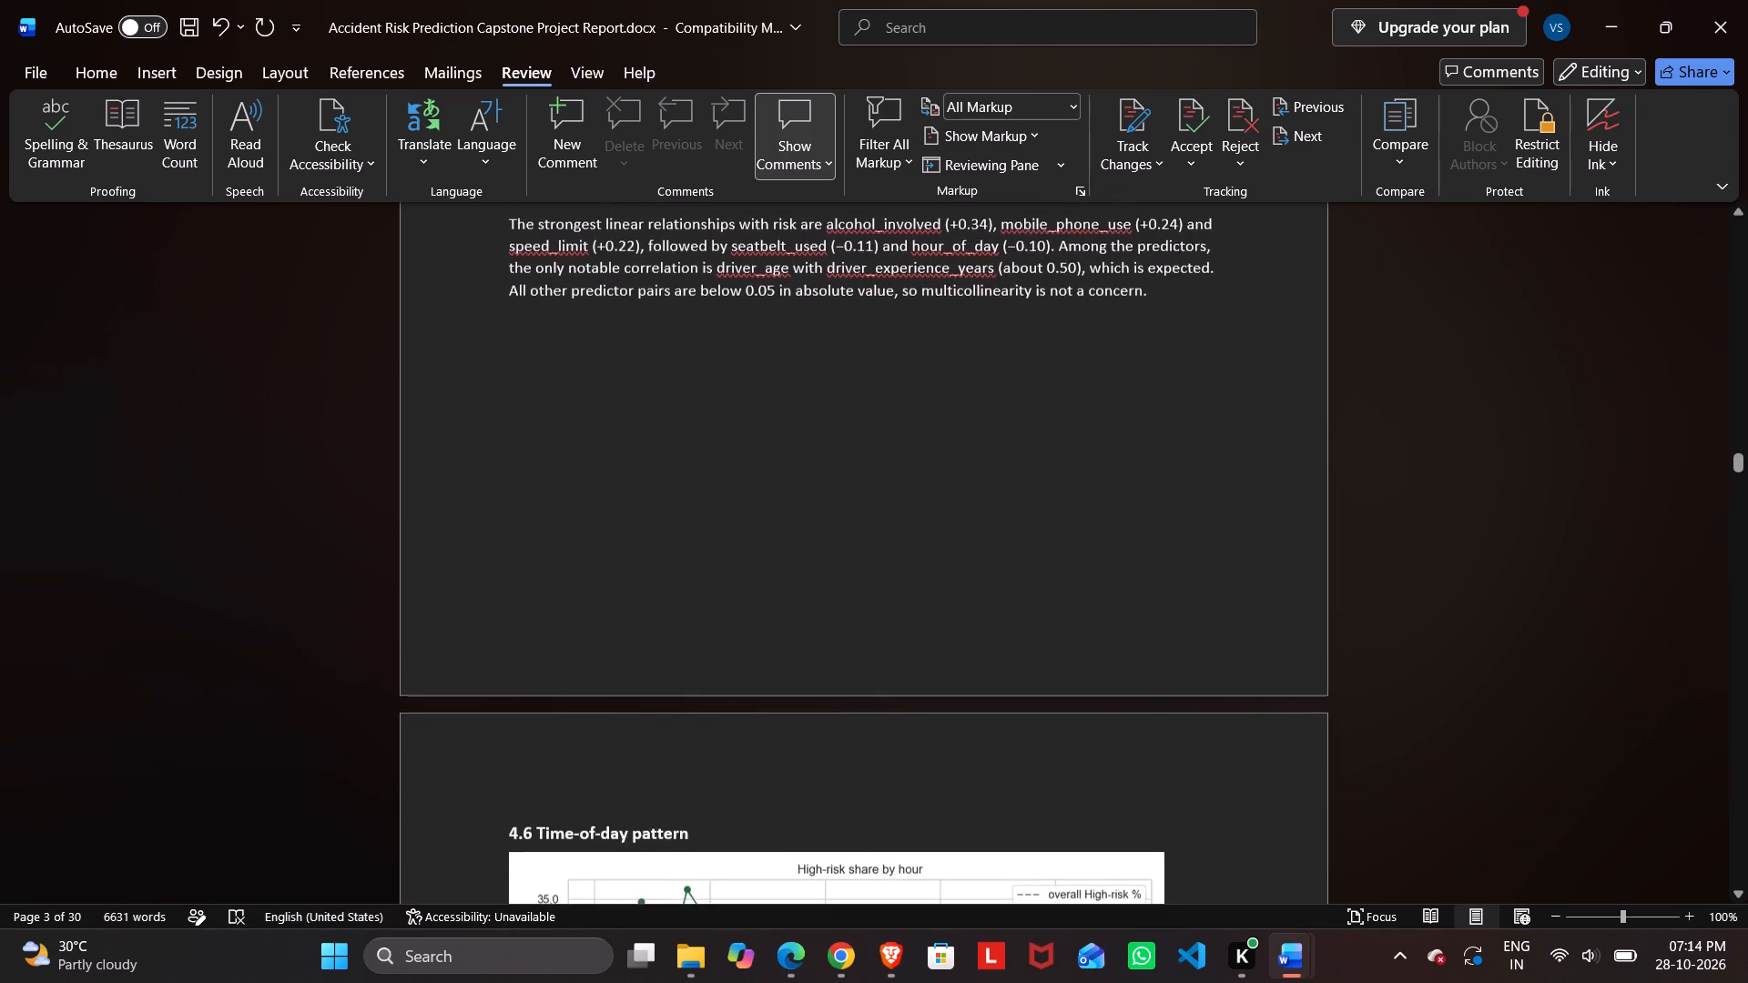
Review the rest of Section 4, covering the time-of-day pattern, combined hotspots, statistical significance tests and numbered insights.
{"action": "scroll", "coordinate": [705, 434], "scroll_direction": "down", "scroll_amount": 4}
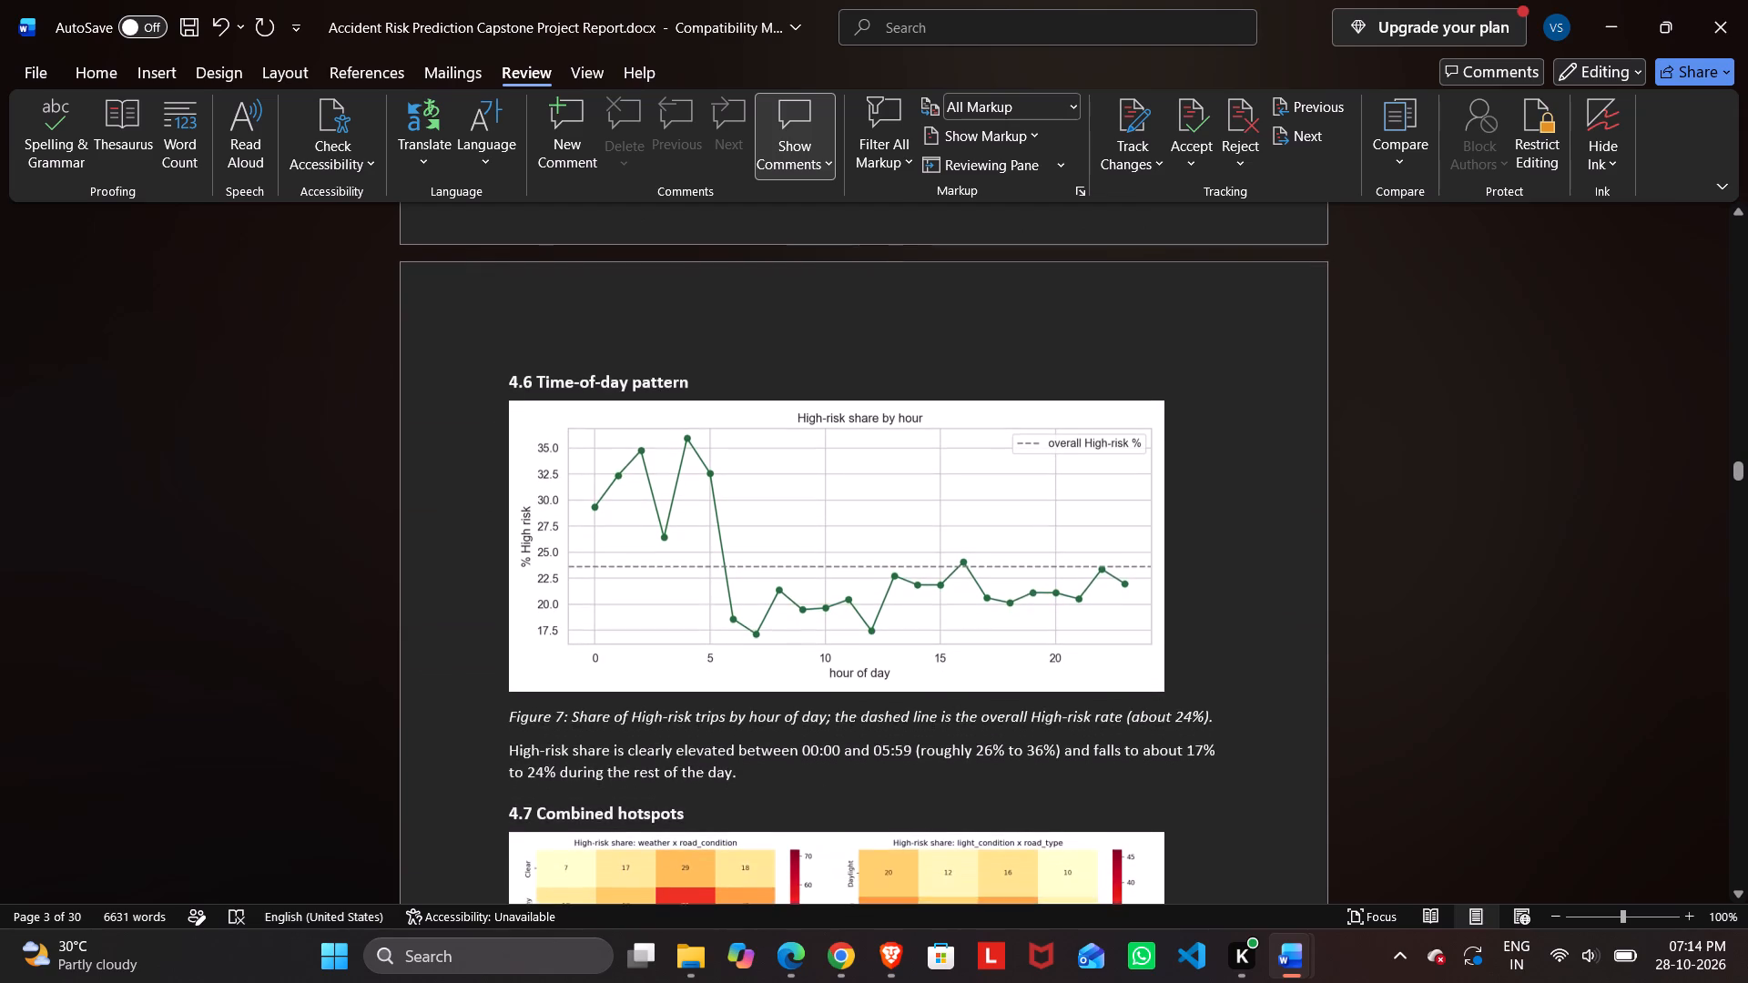
{"action": "scroll", "coordinate": [705, 434], "scroll_direction": "down", "scroll_amount": 4}
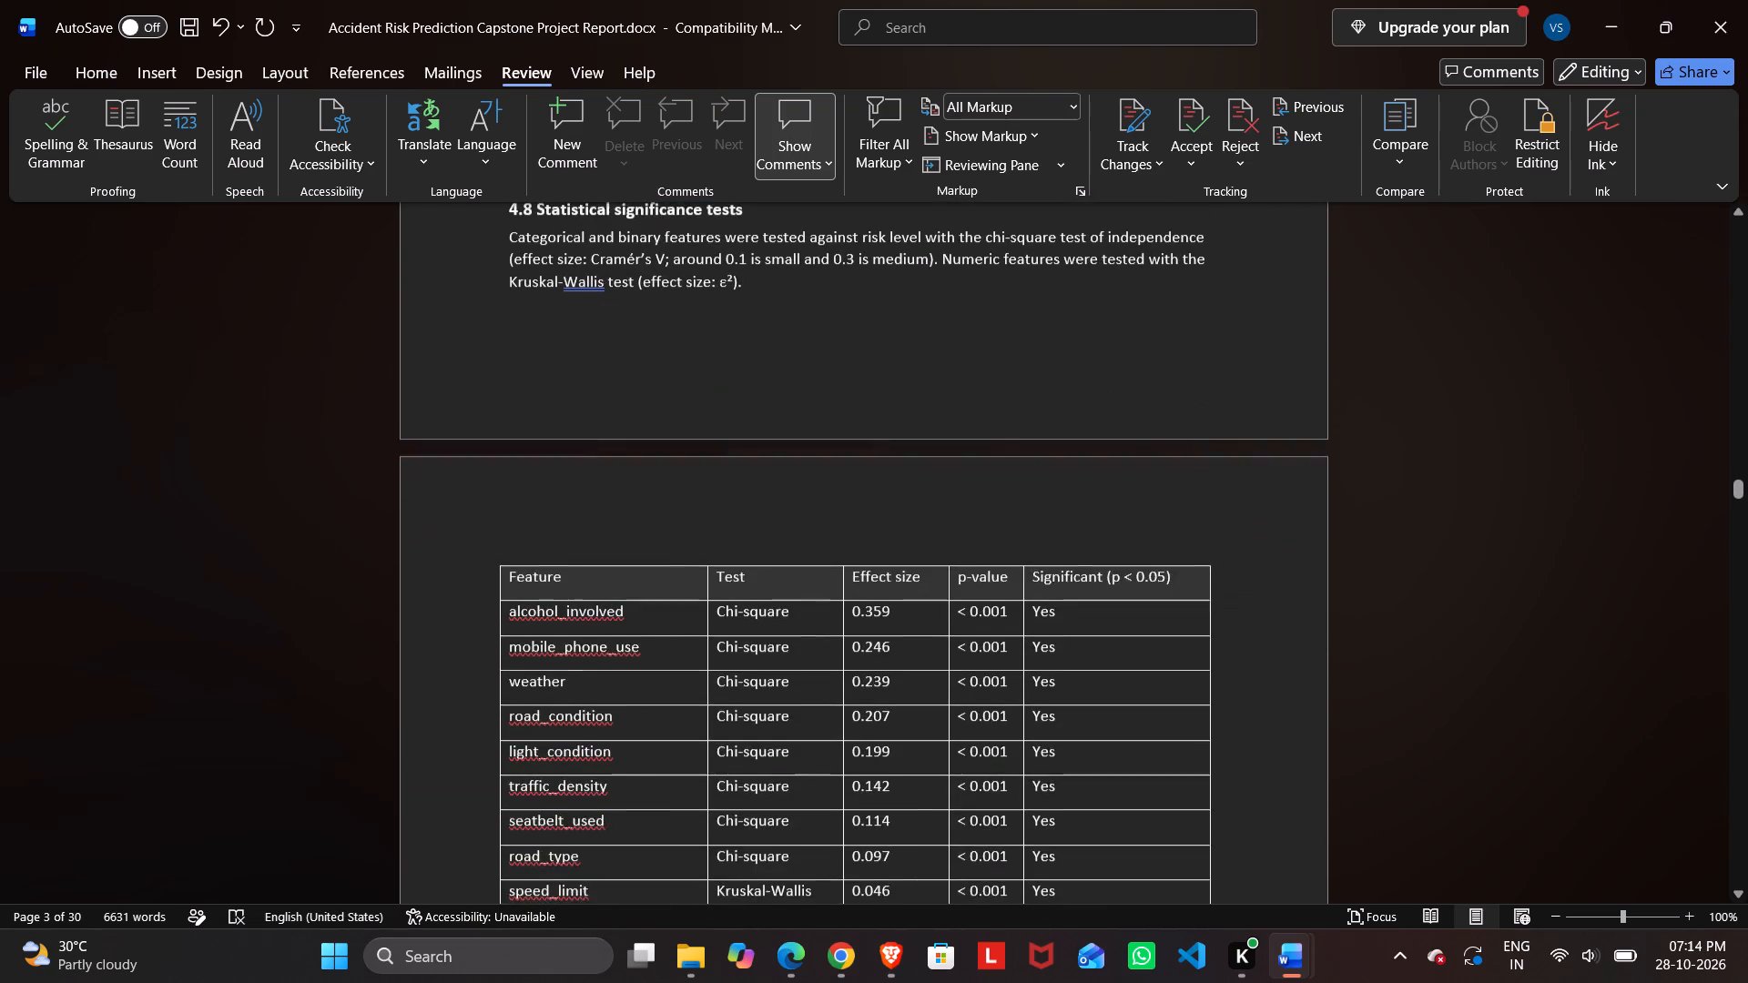
{"action": "scroll", "coordinate": [705, 434], "scroll_direction": "down", "scroll_amount": 3}
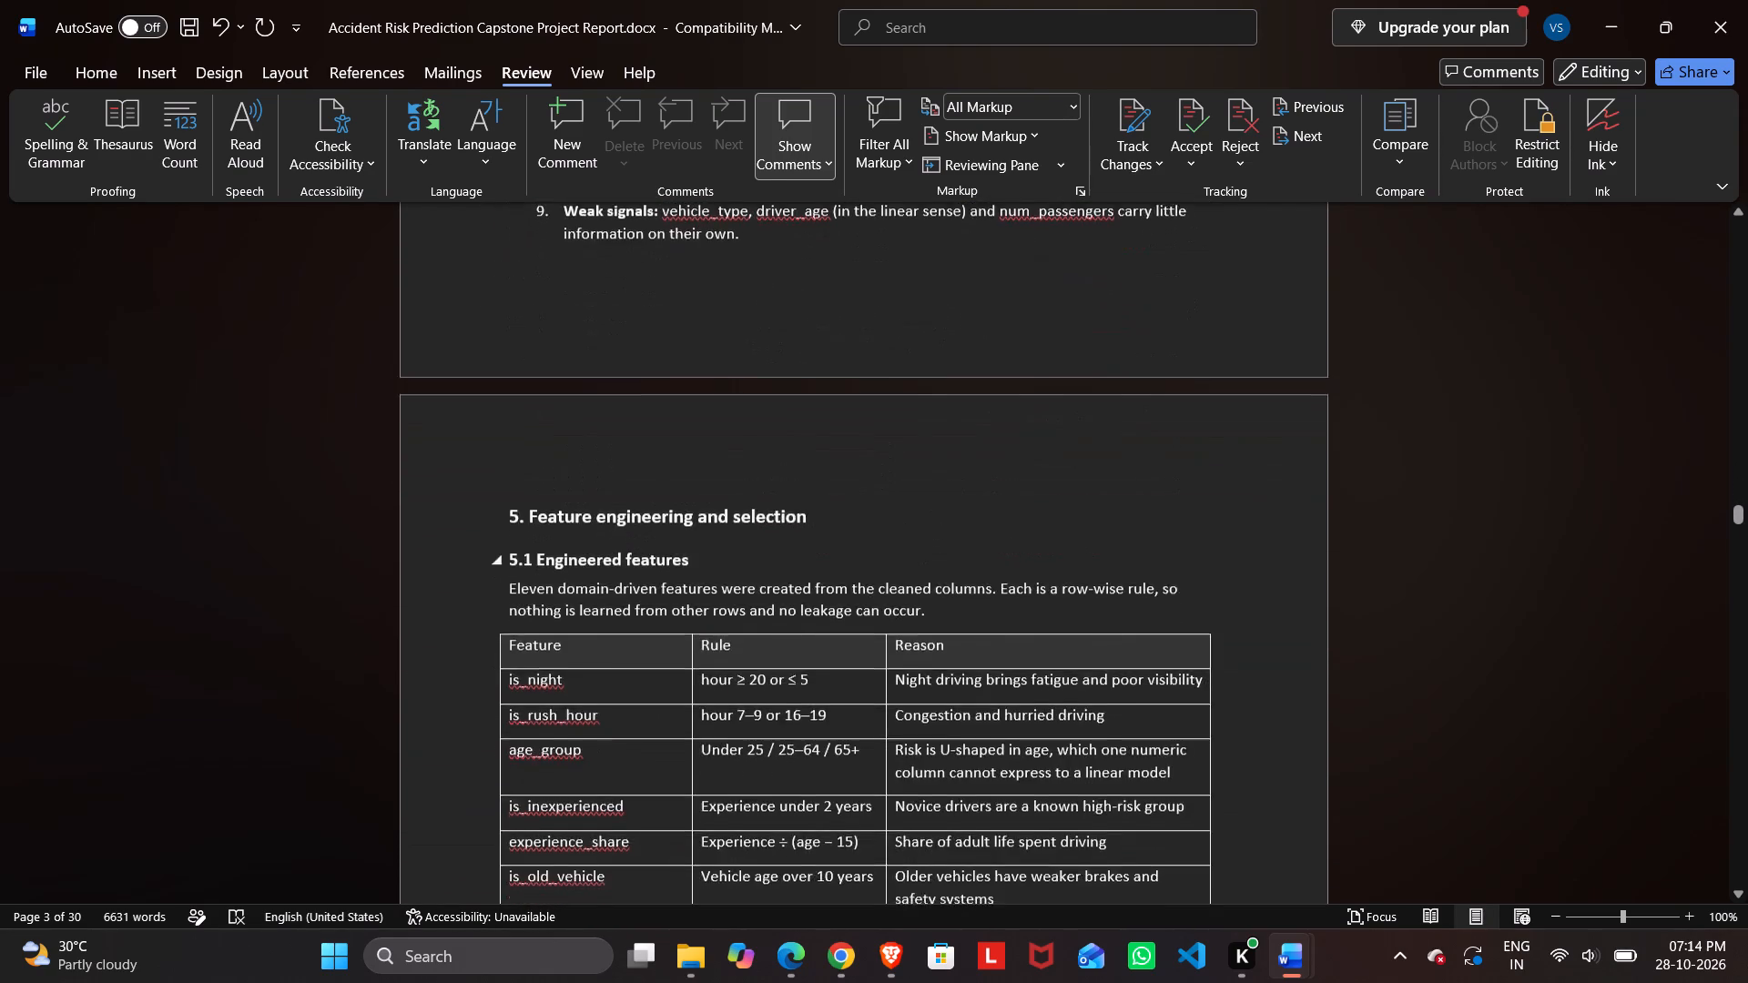
Review Section 5, Feature engineering and selection, including the engineered-features table, mutual information chart and feature set comparison.
{"action": "scroll", "coordinate": [705, 434], "scroll_direction": "down", "scroll_amount": 4}
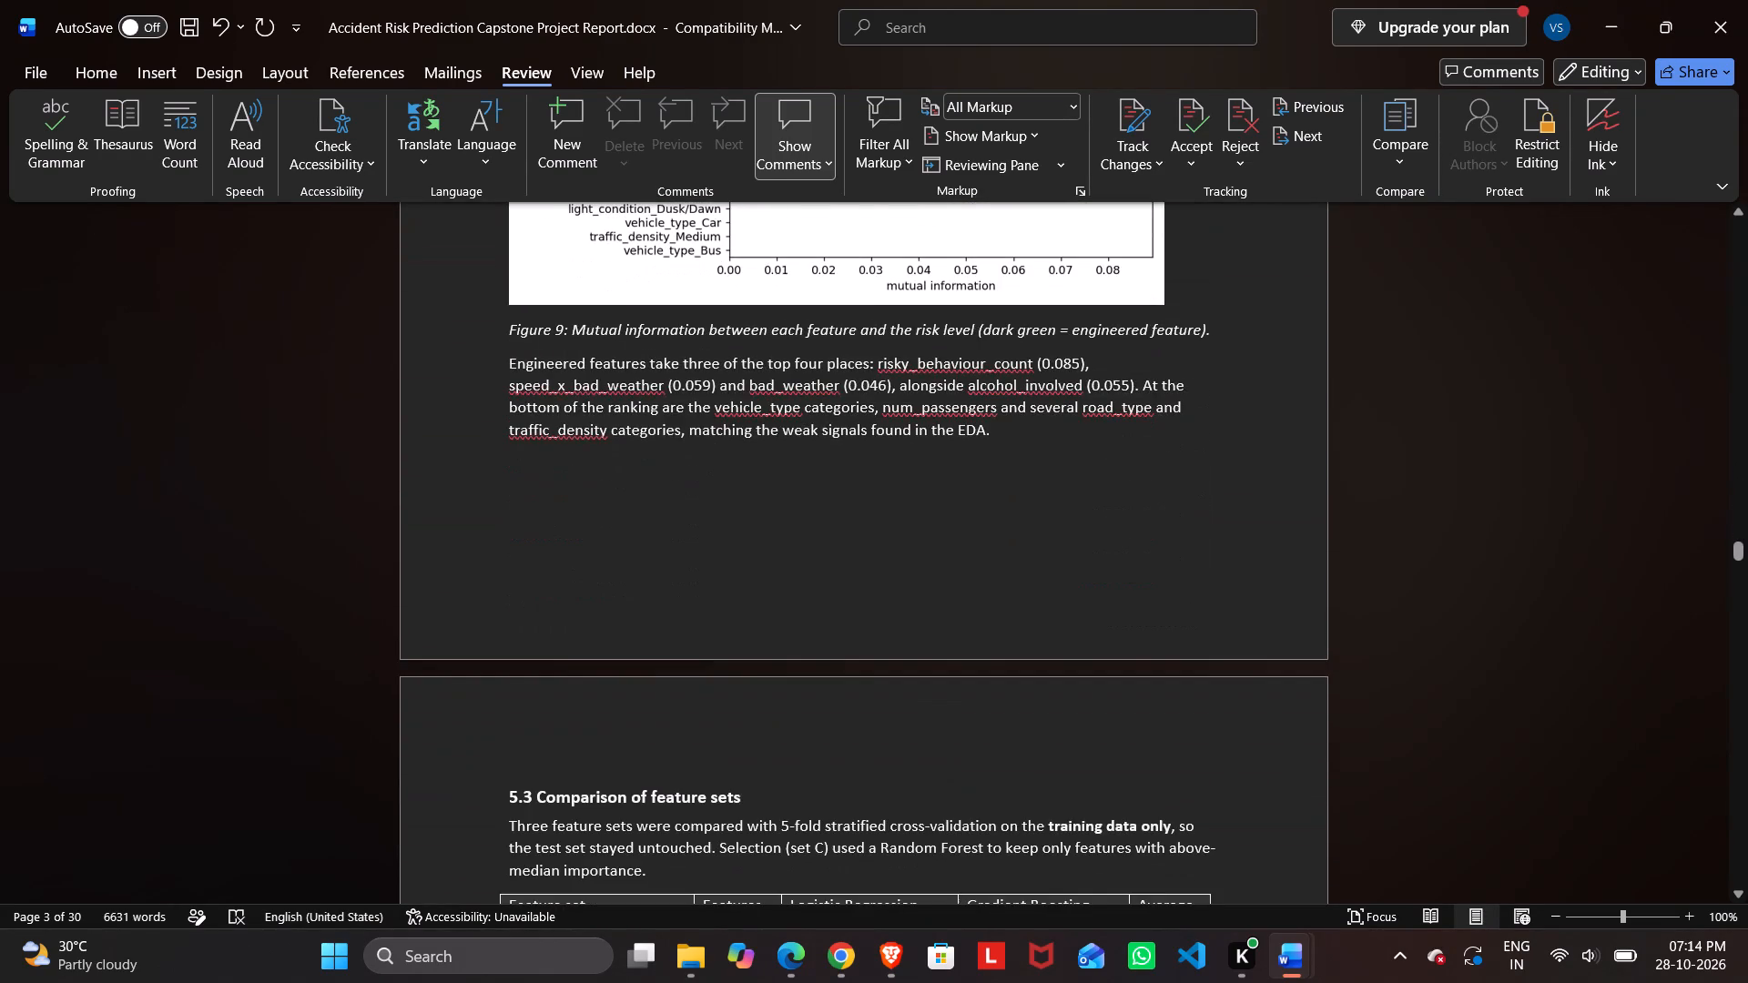
{"action": "scroll", "coordinate": [705, 434], "scroll_direction": "up", "scroll_amount": 5}
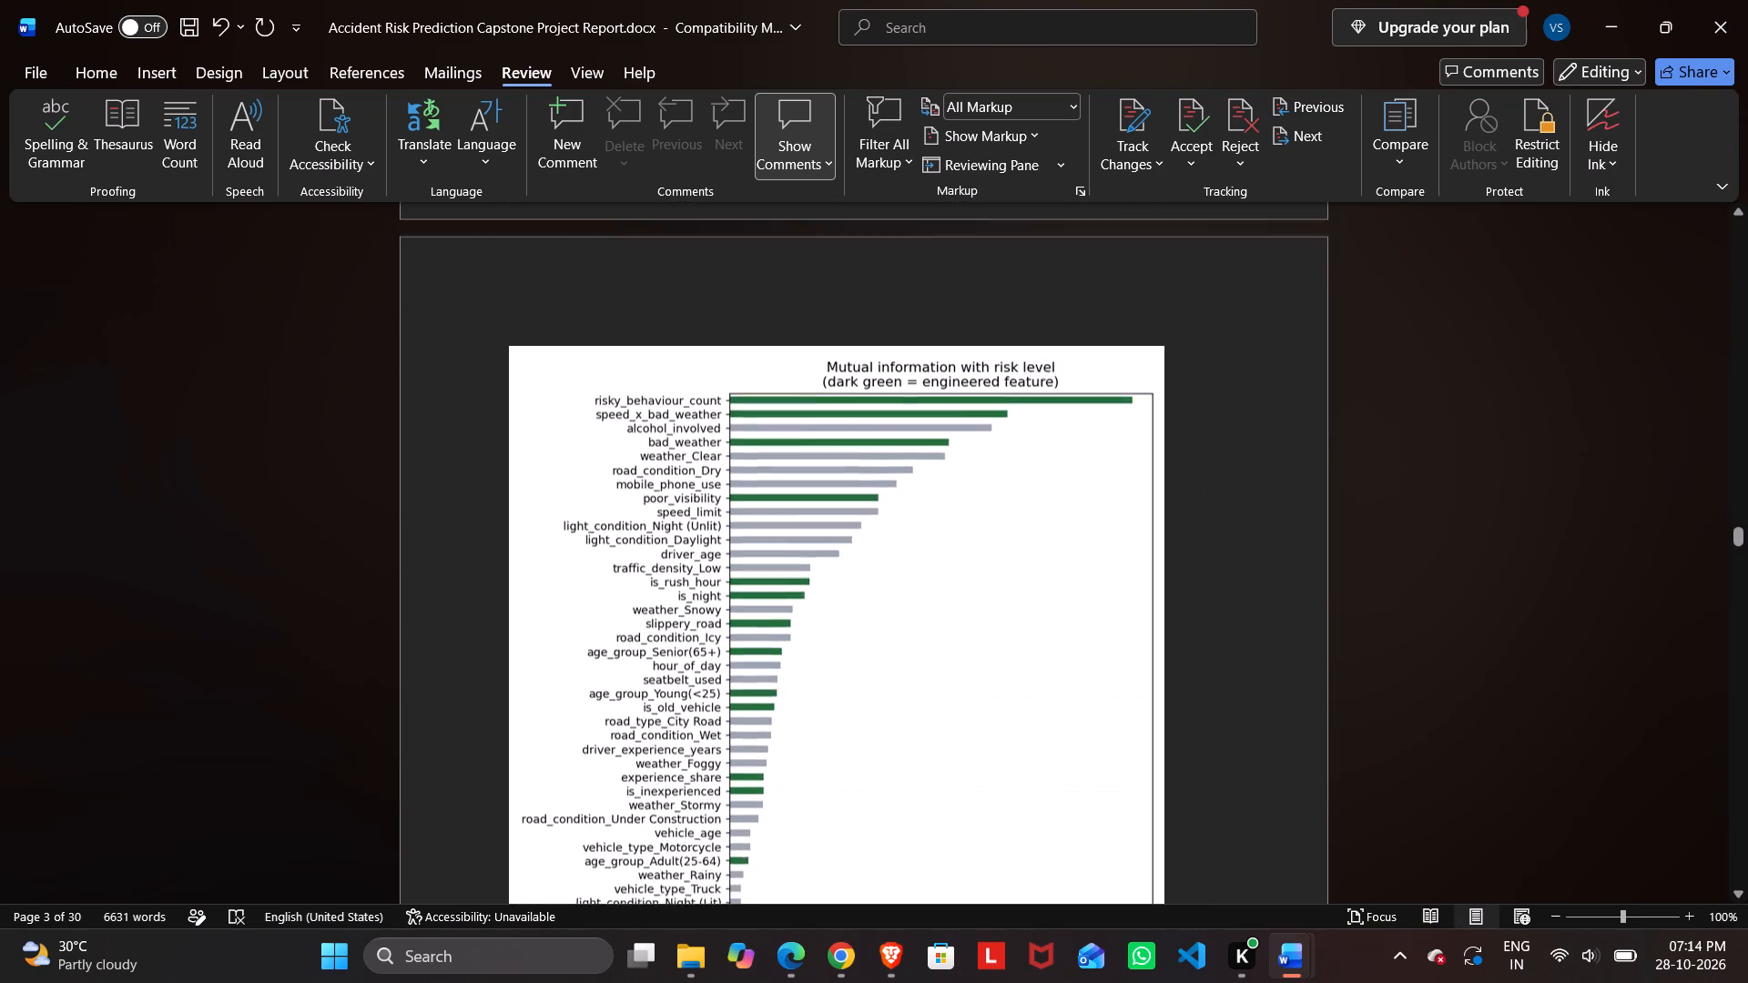
{"action": "scroll", "coordinate": [705, 434], "scroll_direction": "down", "scroll_amount": 3}
Review Section 6 on modelling, including the train–test split, candidate models, class imbalance and hyperparameter tuning parts.
{"action": "scroll", "coordinate": [705, 434], "scroll_direction": "down", "scroll_amount": 3}
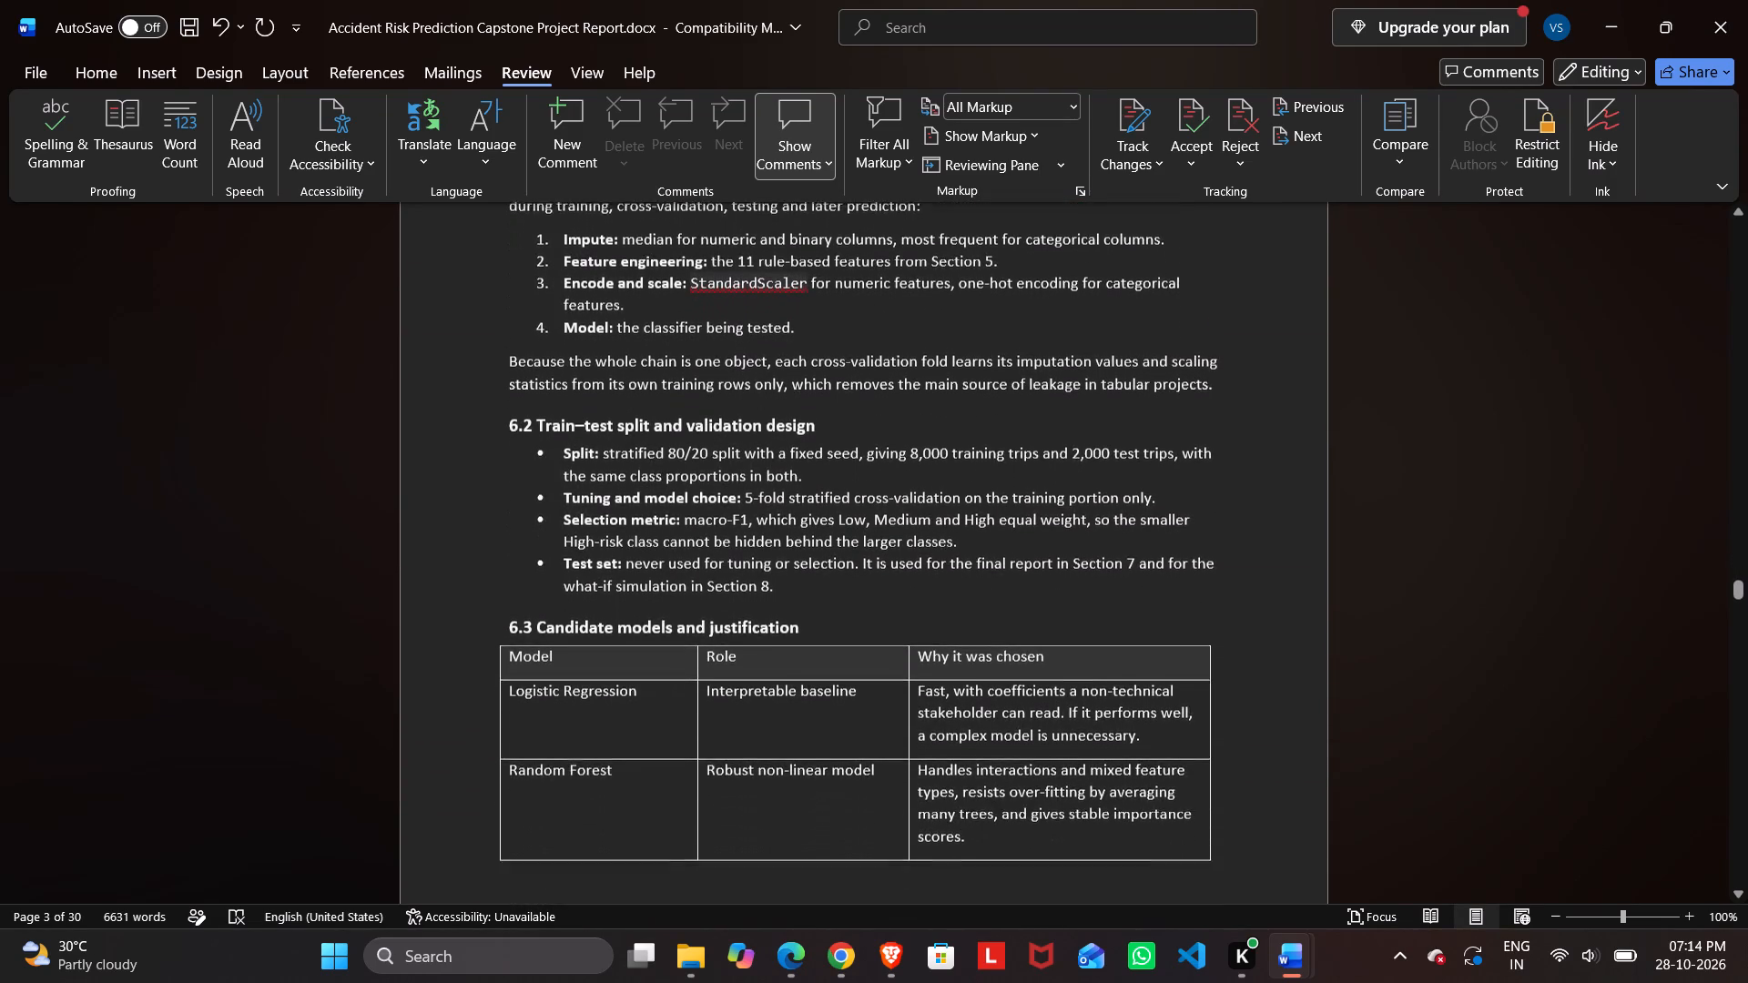
{"action": "scroll", "coordinate": [705, 434], "scroll_direction": "down", "scroll_amount": 5}
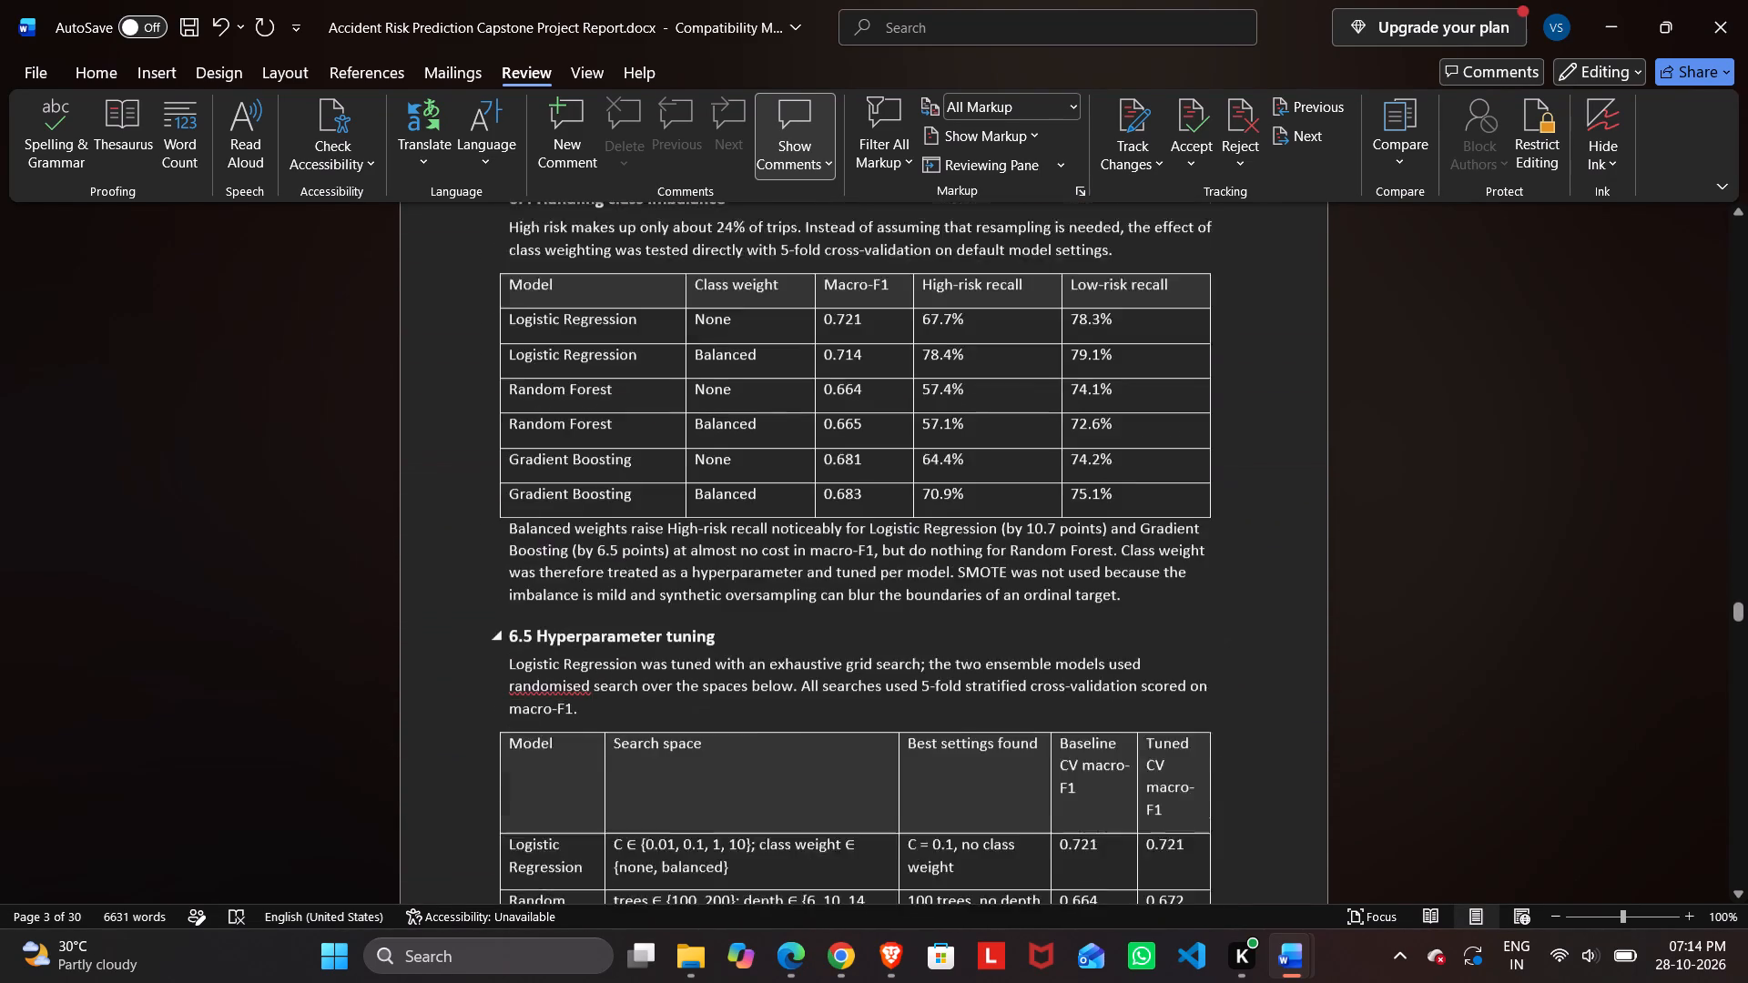
{"action": "scroll", "coordinate": [705, 434], "scroll_direction": "down", "scroll_amount": 2}
Review Section 7 on model evaluation, including the model comparison table, overfitting chart and permutation importance chart.
{"action": "scroll", "coordinate": [705, 434], "scroll_direction": "down", "scroll_amount": 1}
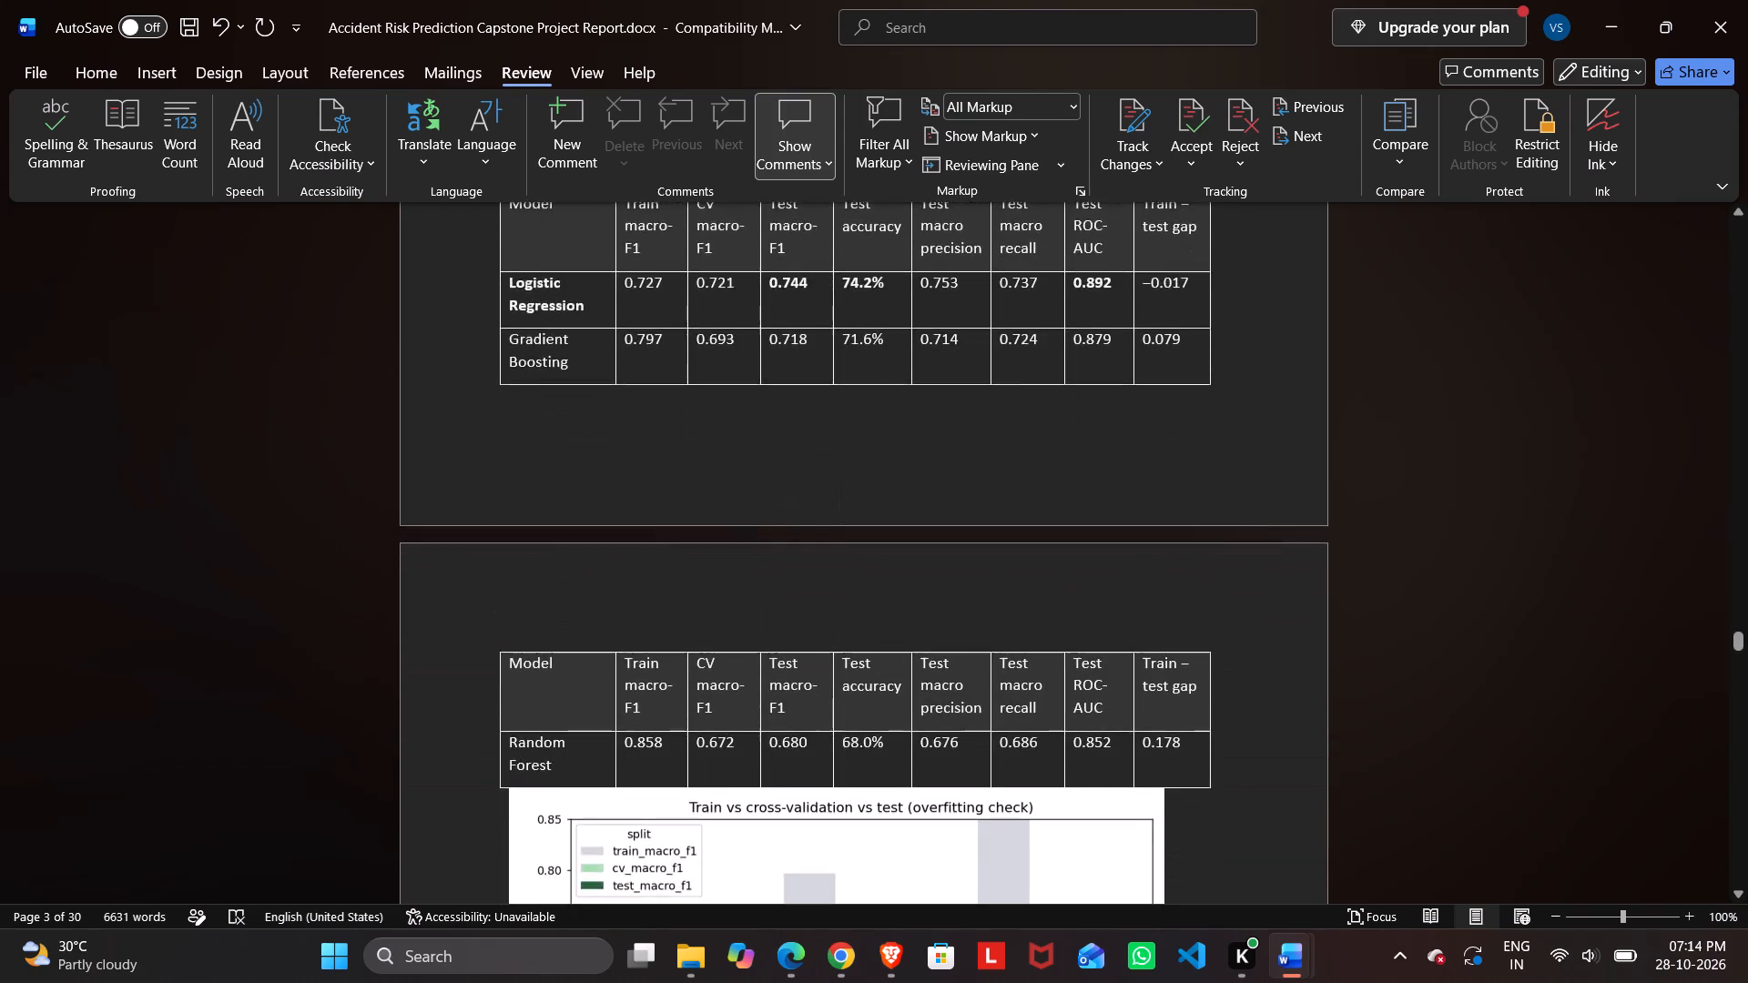
{"action": "scroll", "coordinate": [705, 434], "scroll_direction": "down", "scroll_amount": 10}
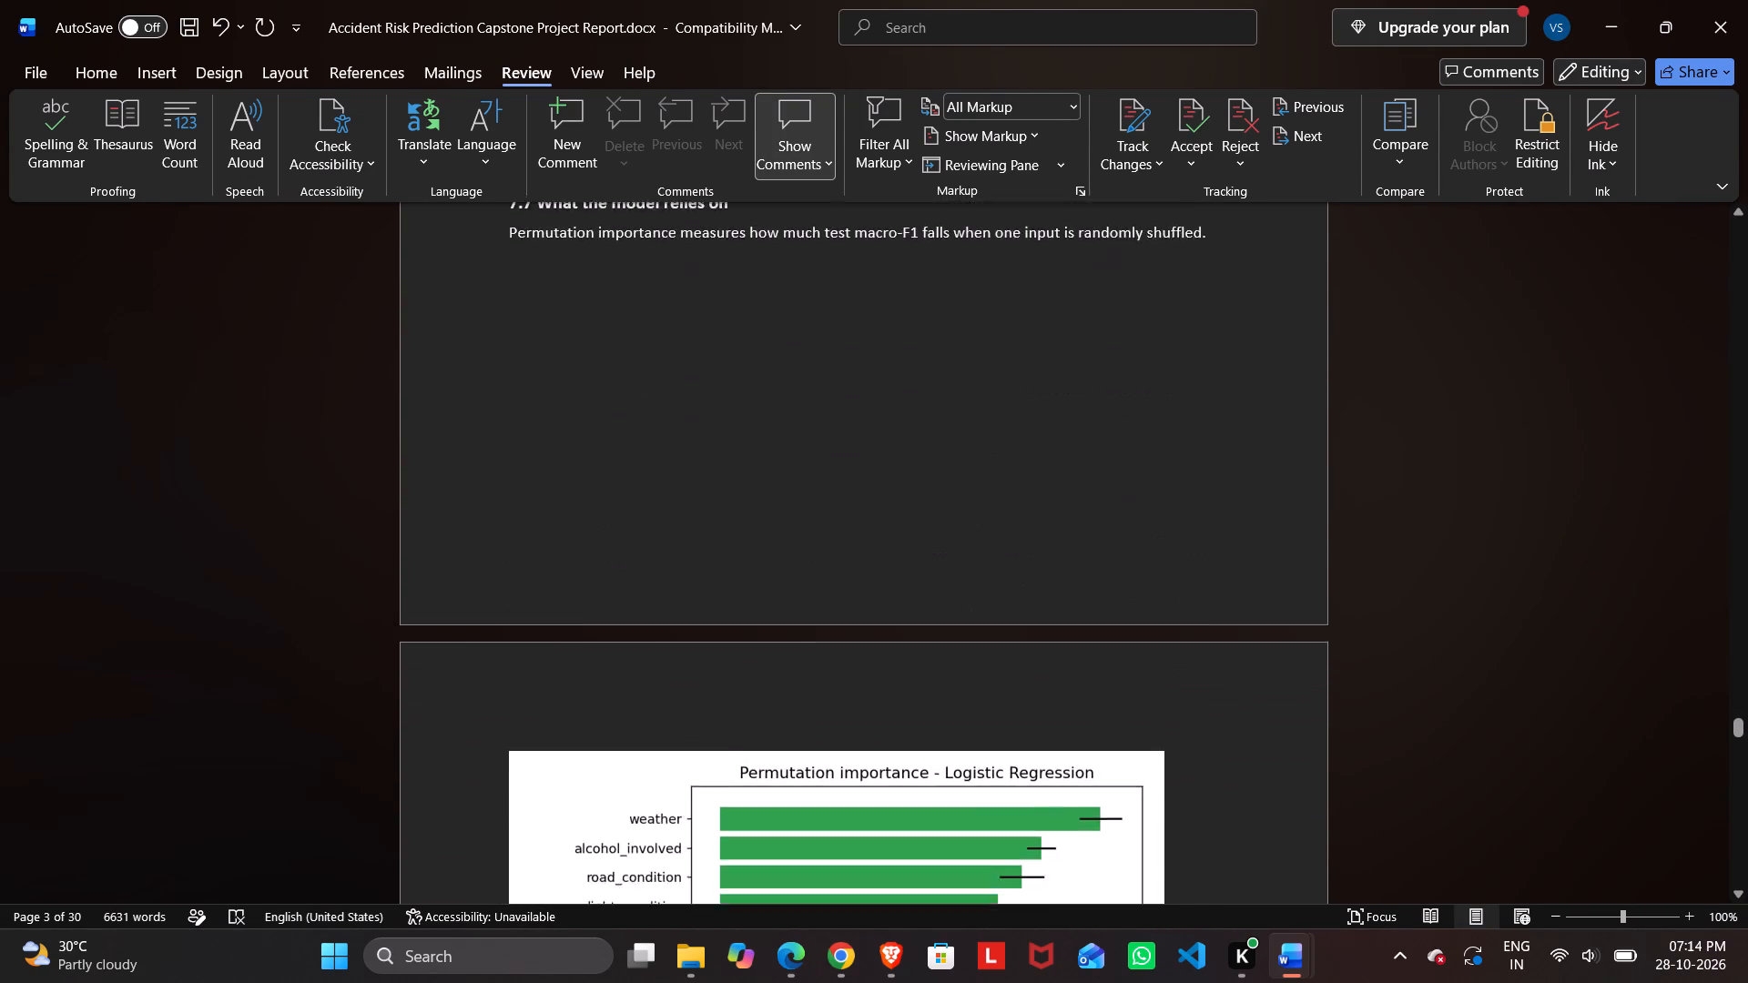
{"action": "scroll", "coordinate": [705, 434], "scroll_direction": "down", "scroll_amount": 1}
Review Section 8 on business insights, including the safety intervention simulation, stakeholder recommendations and how the system would be used.
{"action": "scroll", "coordinate": [705, 434], "scroll_direction": "down", "scroll_amount": 3}
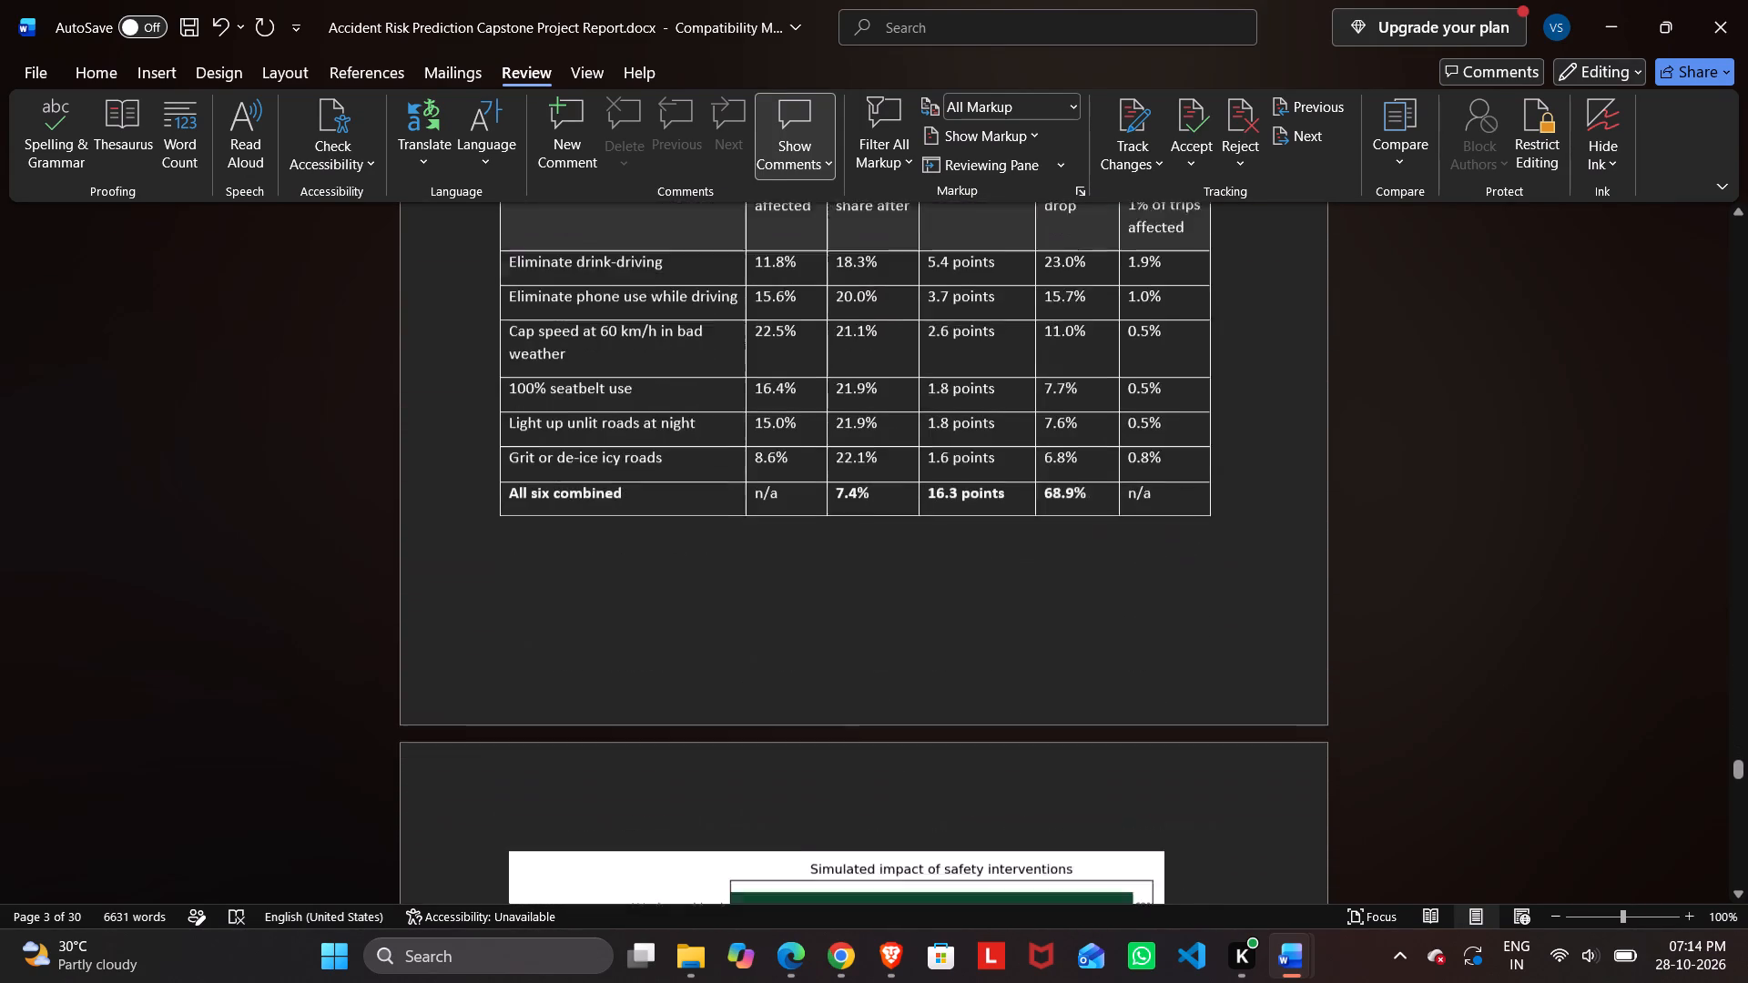
{"action": "scroll", "coordinate": [705, 434], "scroll_direction": "down", "scroll_amount": 4}
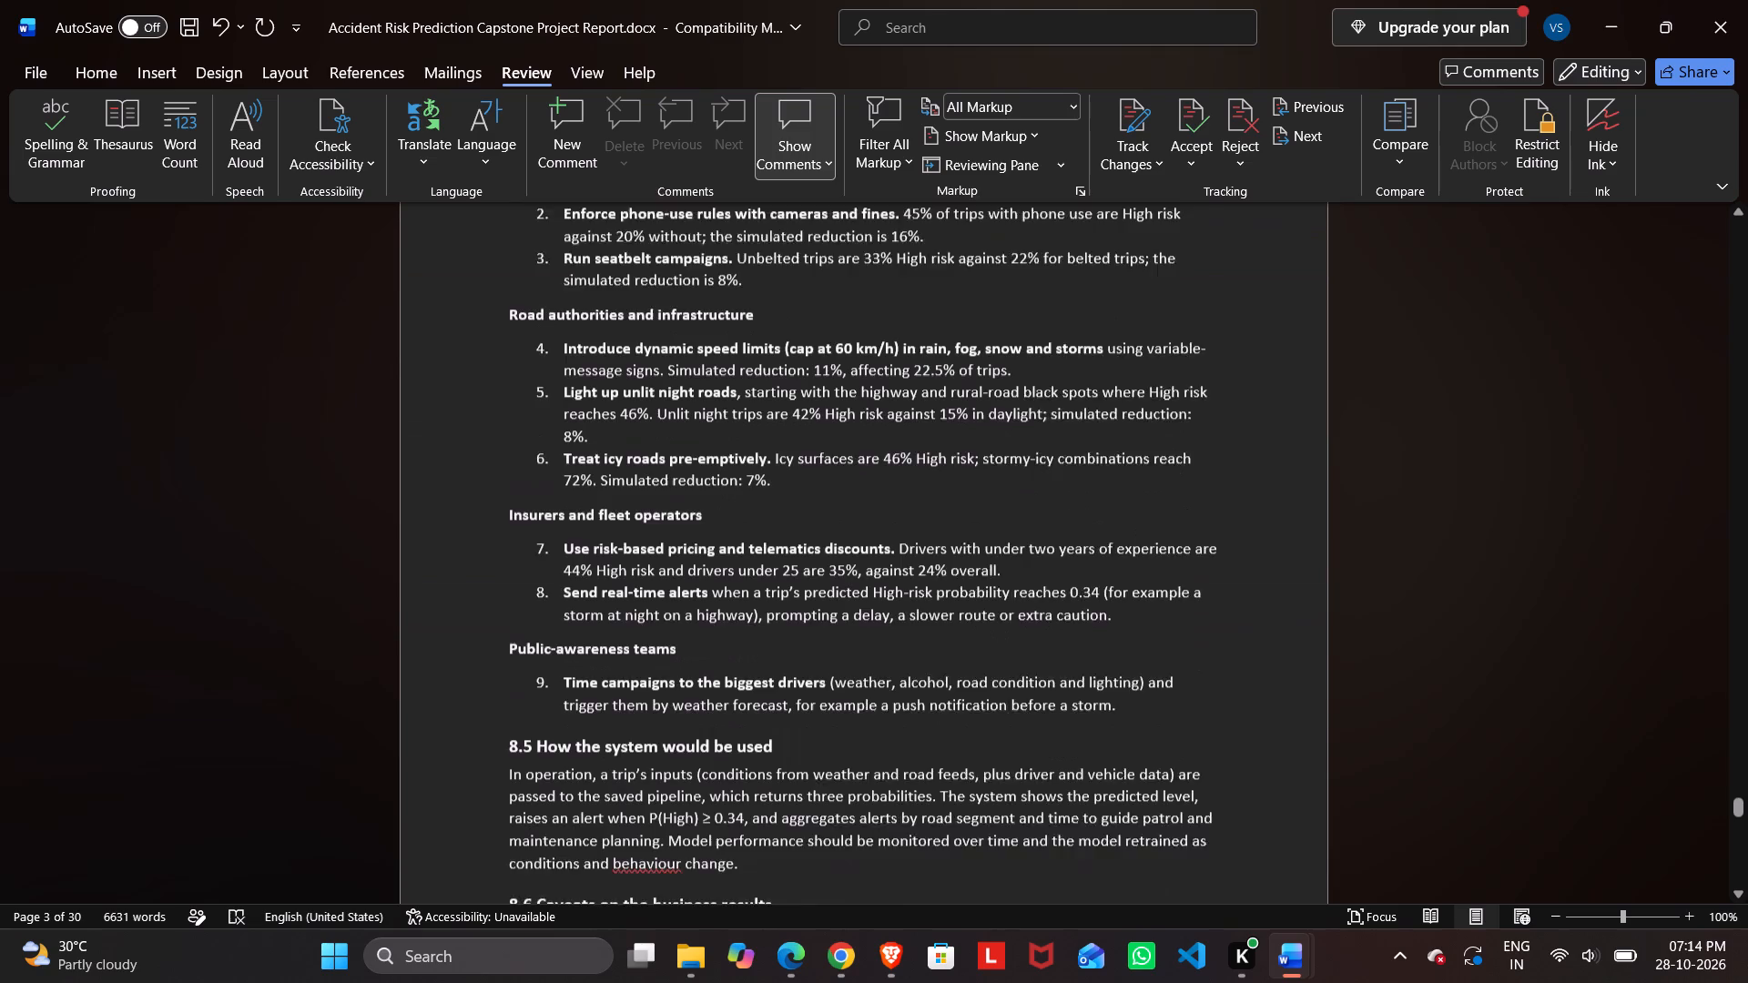
{"action": "scroll", "coordinate": [705, 434], "scroll_direction": "down", "scroll_amount": 3}
Review Section 9, including the repository structure file table, the code repository link placeholder and the code quality practices.
{"action": "scroll", "coordinate": [705, 434], "scroll_direction": "down", "scroll_amount": 2}
{"action": "scroll", "coordinate": [705, 434], "scroll_direction": "up", "scroll_amount": 2}
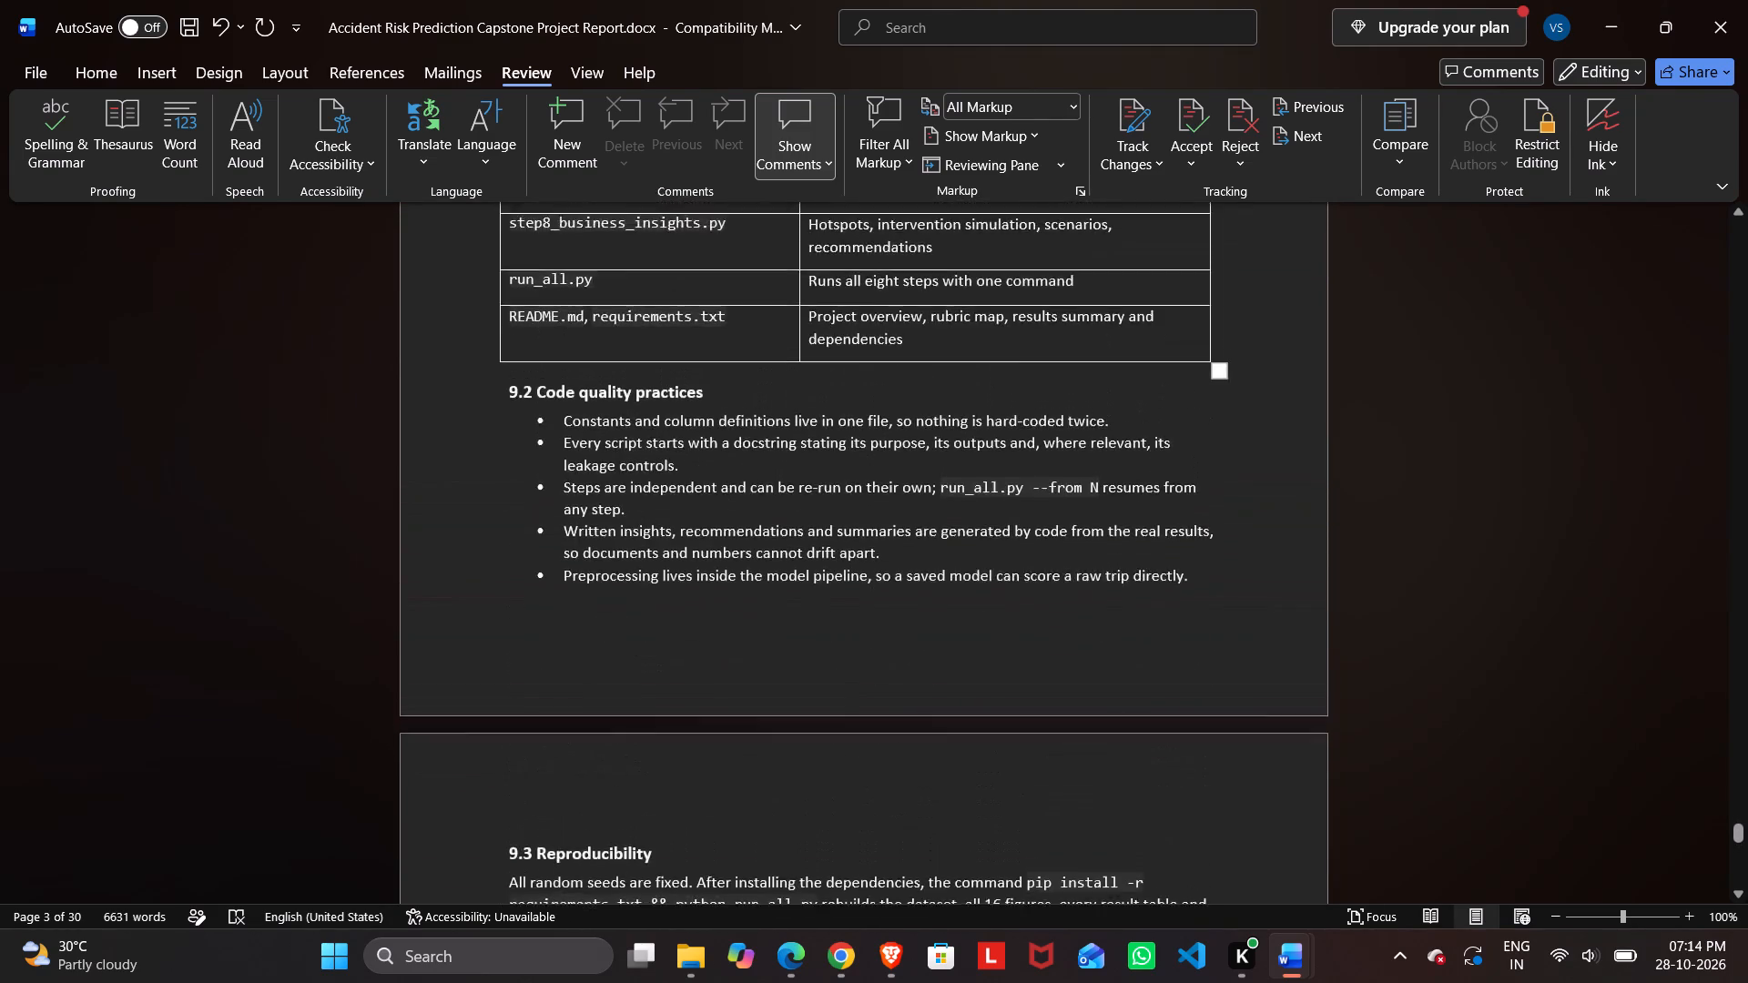
{"action": "scroll", "coordinate": [705, 434], "scroll_direction": "up", "scroll_amount": 1}
{"action": "scroll", "coordinate": [705, 434], "scroll_direction": "down", "scroll_amount": 1}
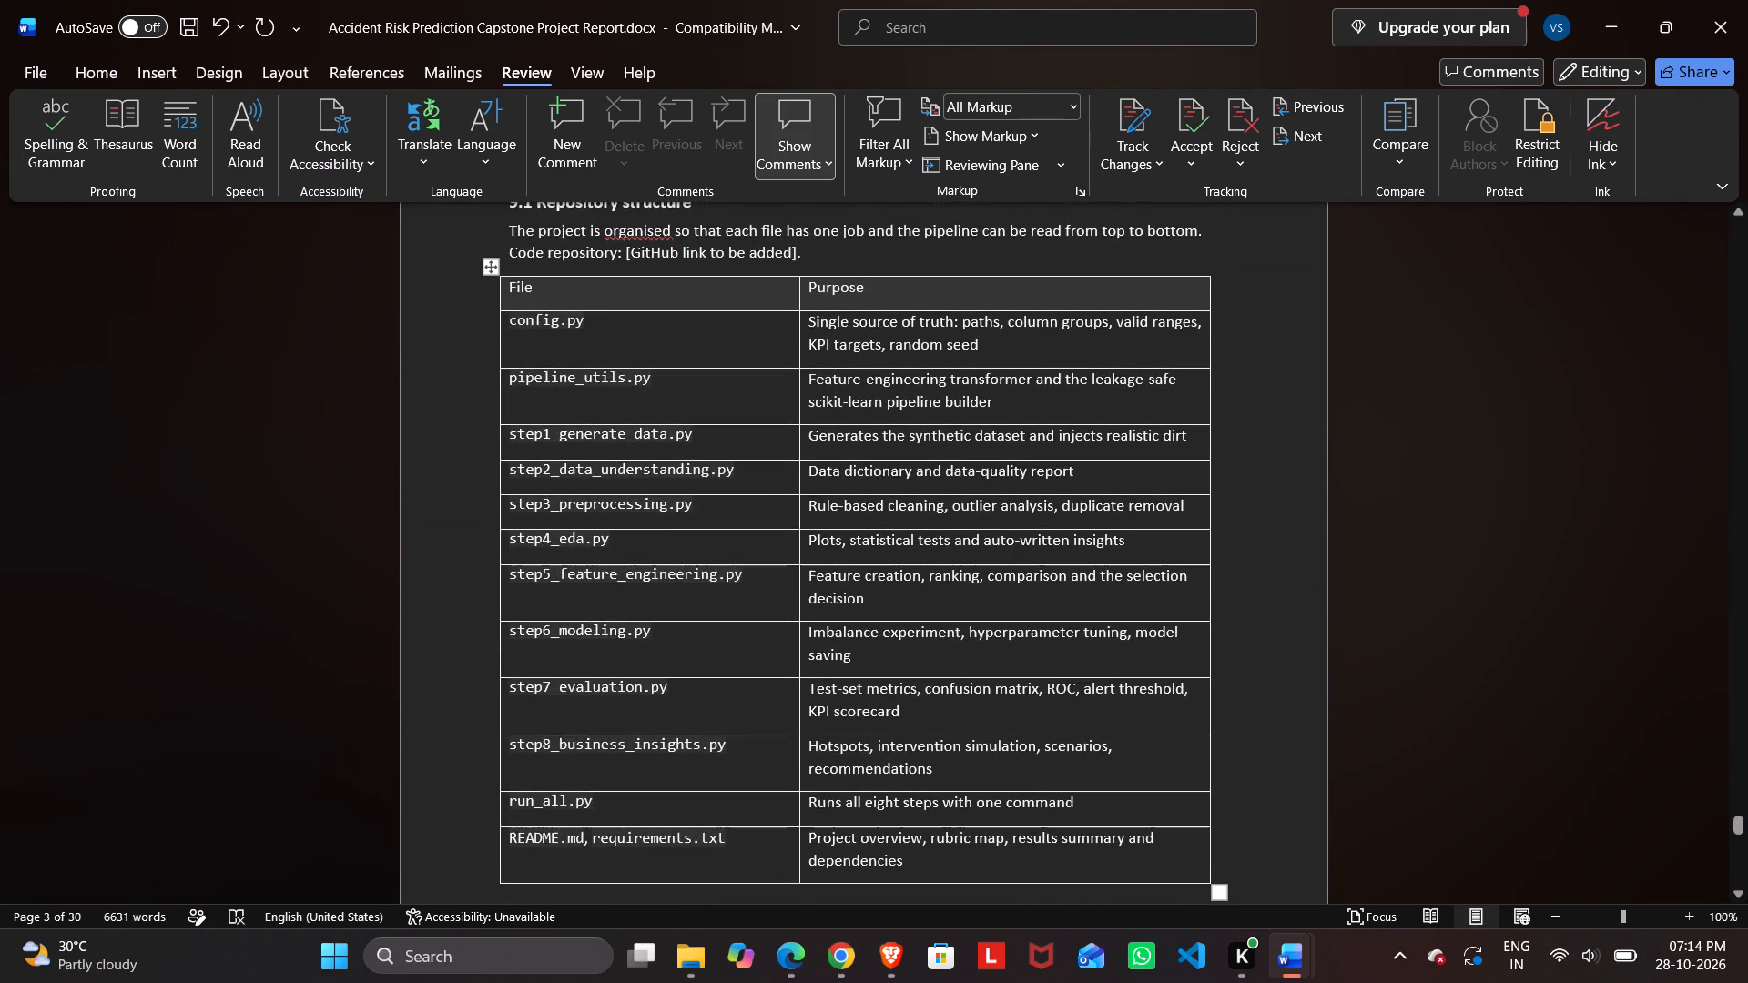
{"action": "scroll", "coordinate": [705, 434], "scroll_direction": "down", "scroll_amount": 1}
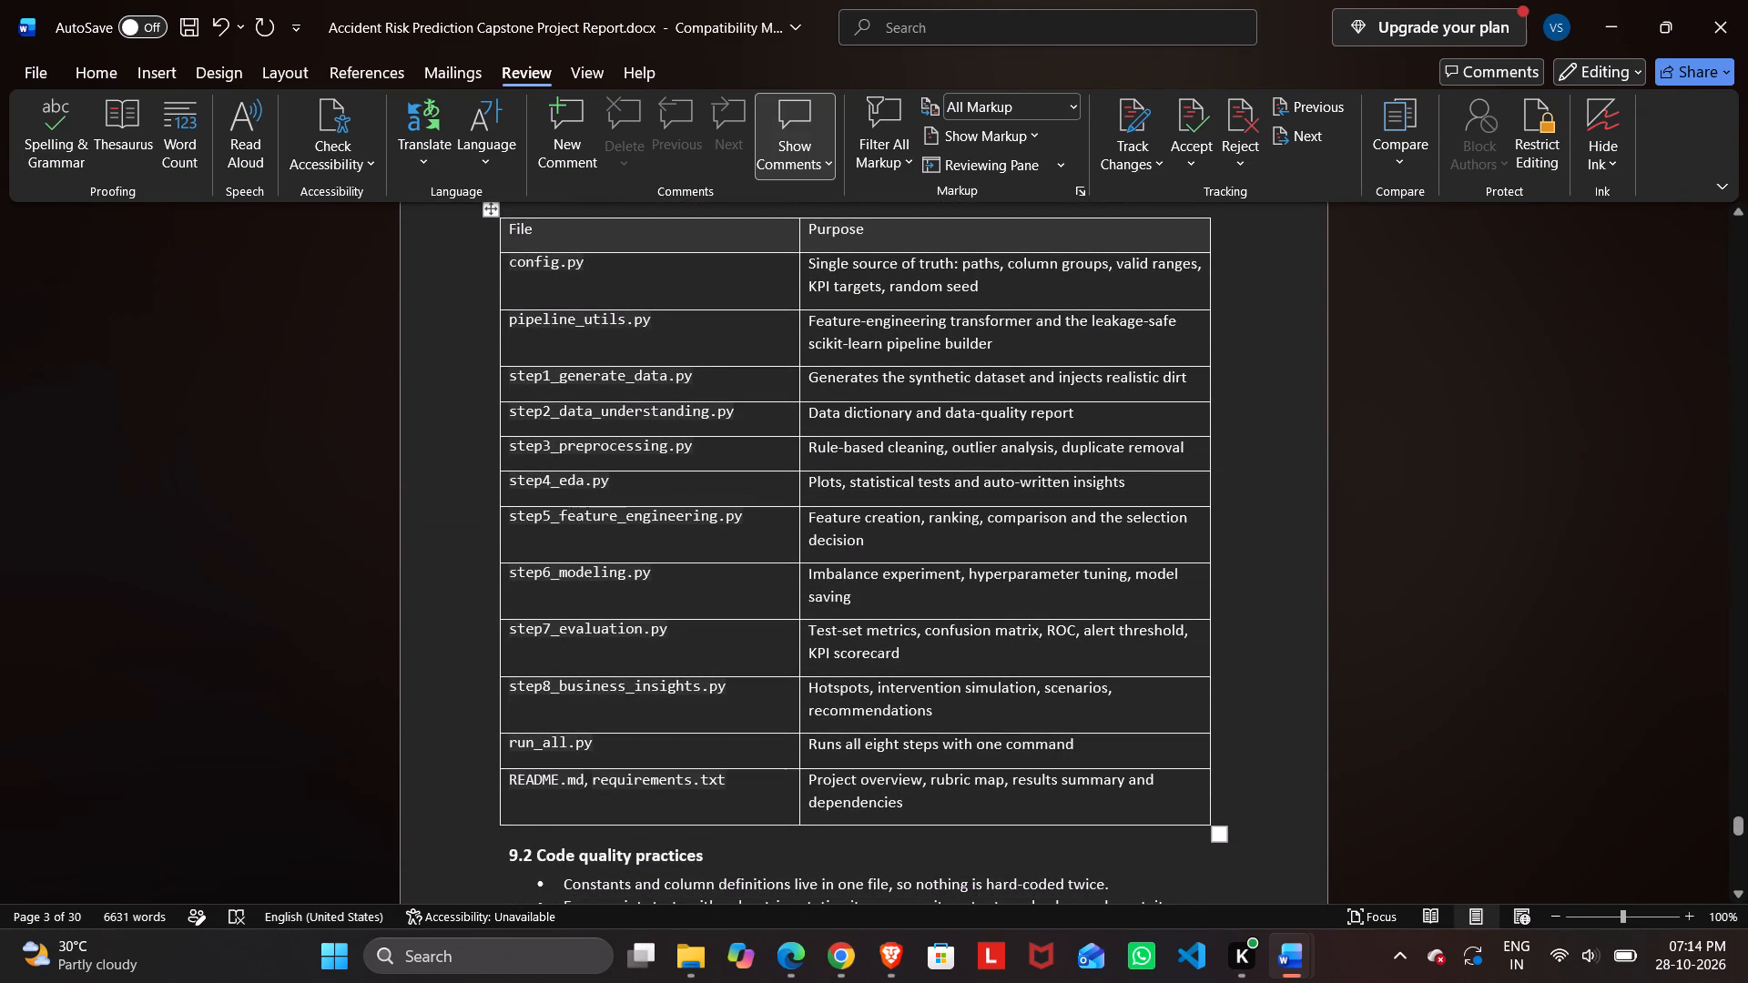
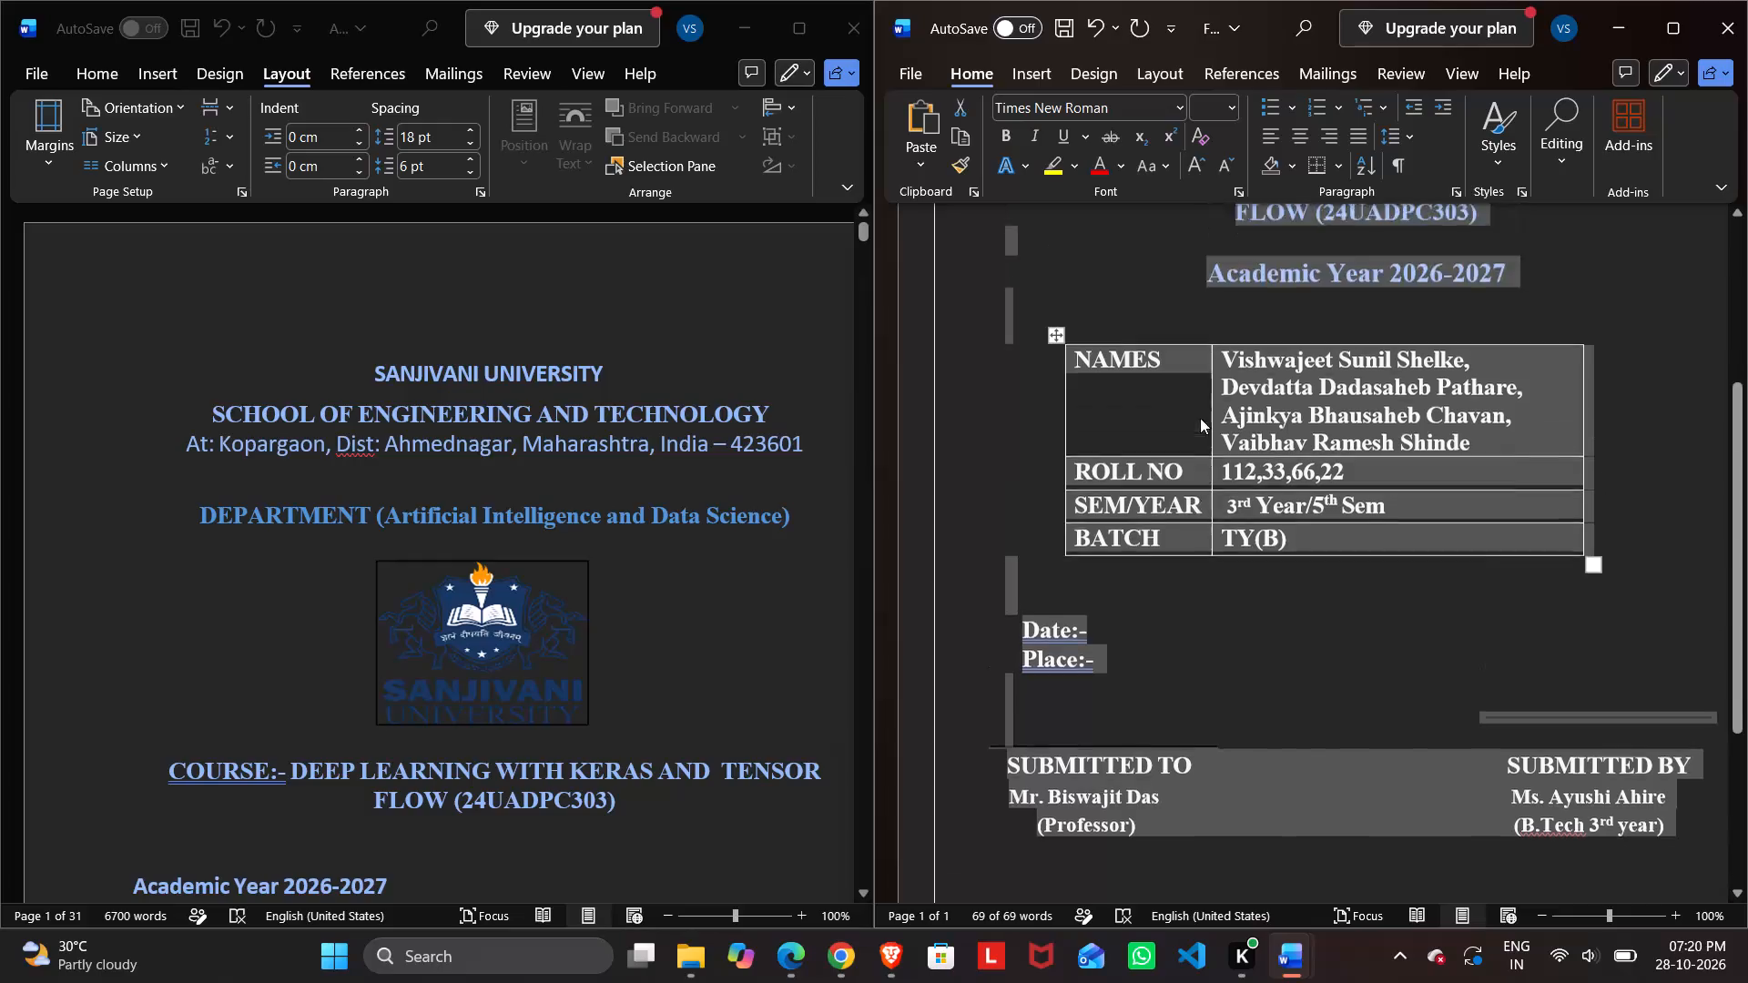
Shift the "Academic Year 2026-2027" line on the report's cover page inward with leading spaces so it sits under the course title.
{"action": "scroll", "coordinate": [1200, 418], "scroll_direction": "up", "scroll_amount": 1}
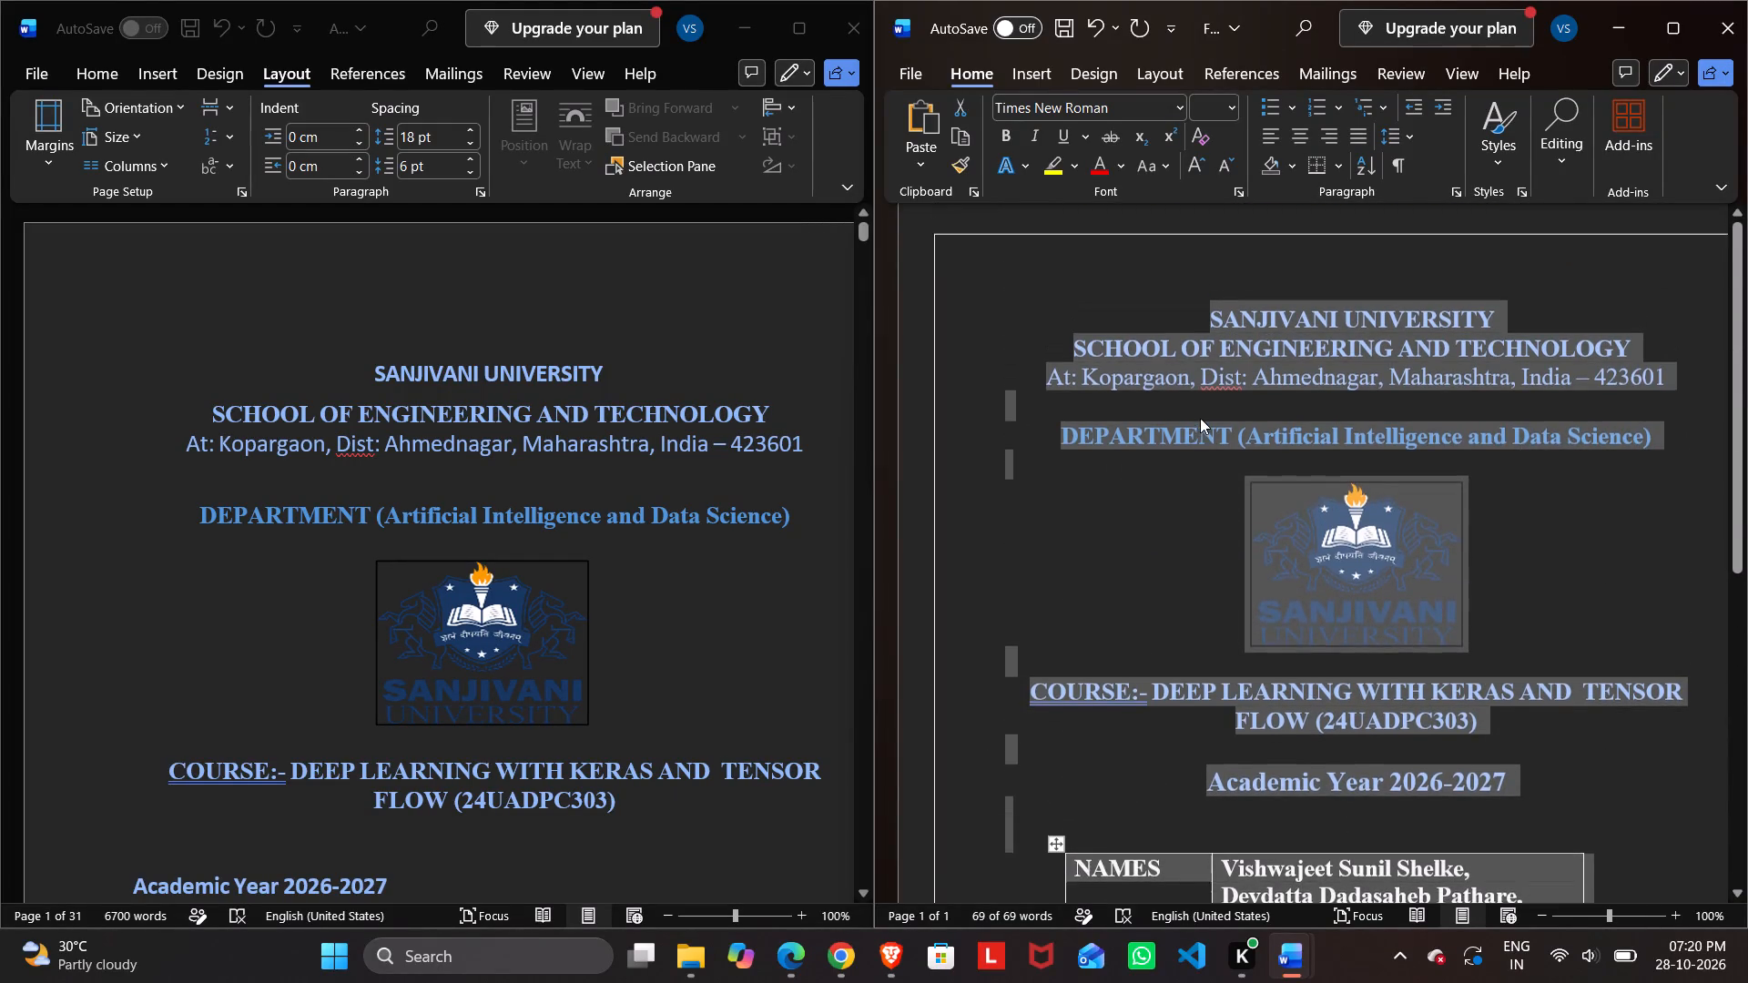
{"action": "scroll", "coordinate": [1200, 418], "scroll_direction": "up", "scroll_amount": 1}
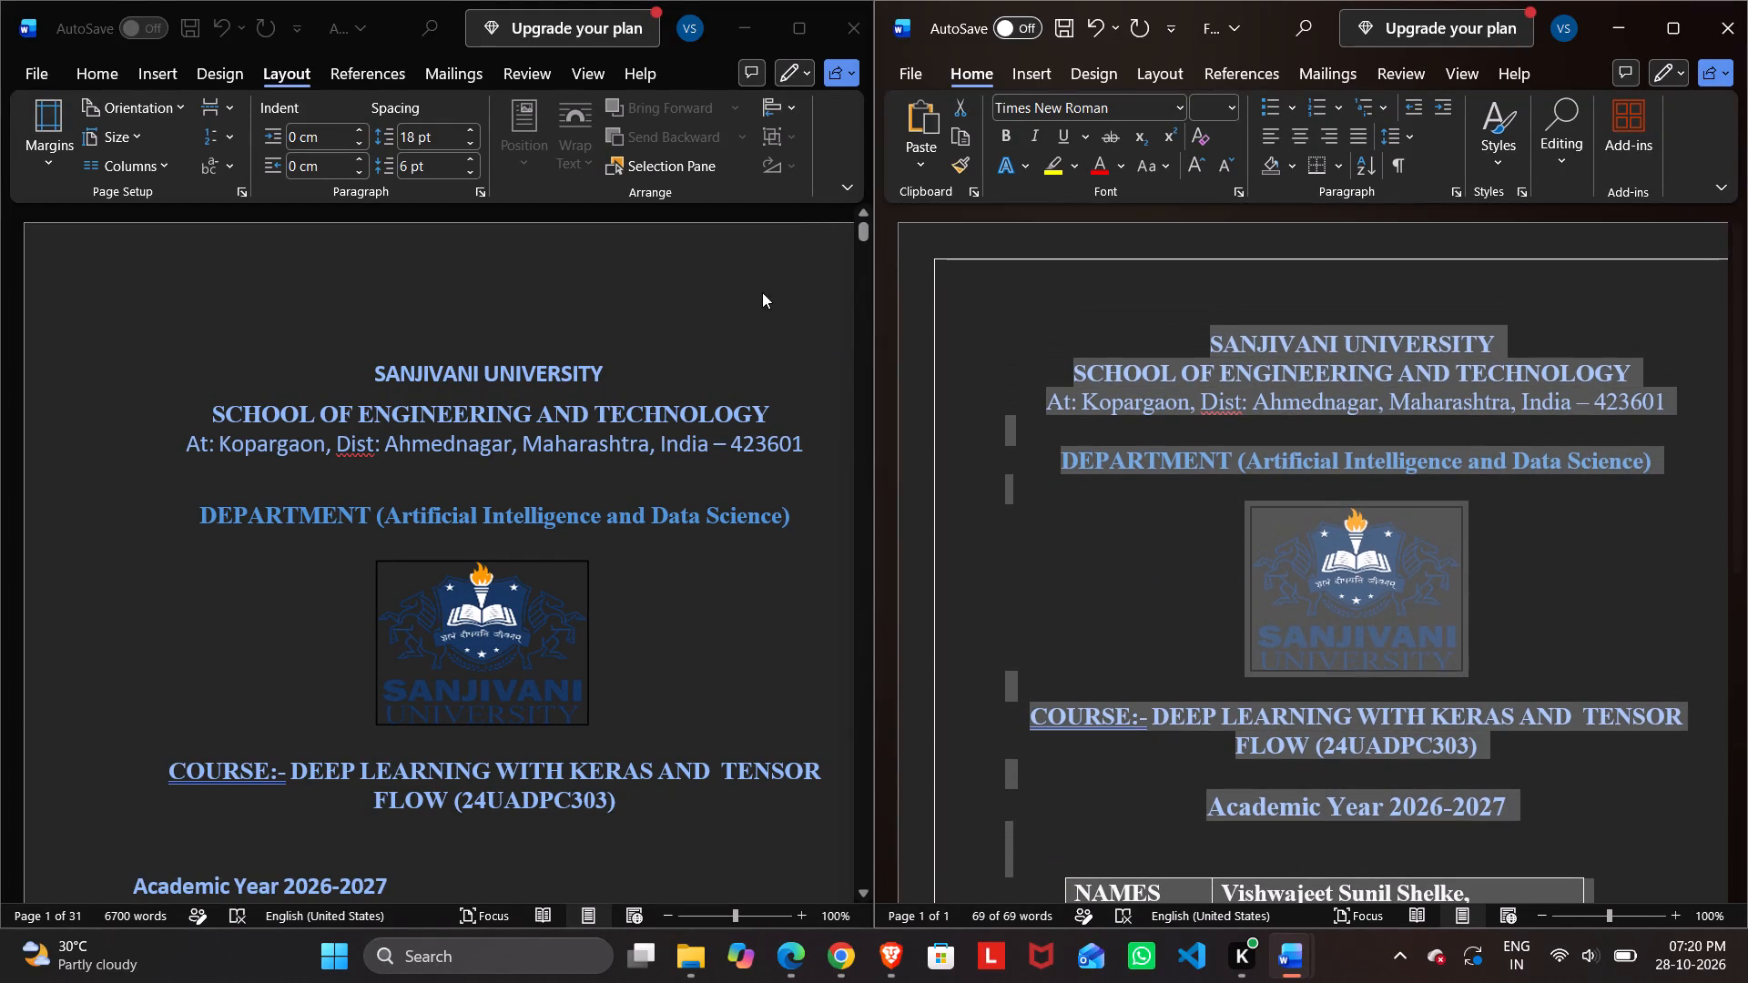
{"action": "left_click", "coordinate": [749, 296]}
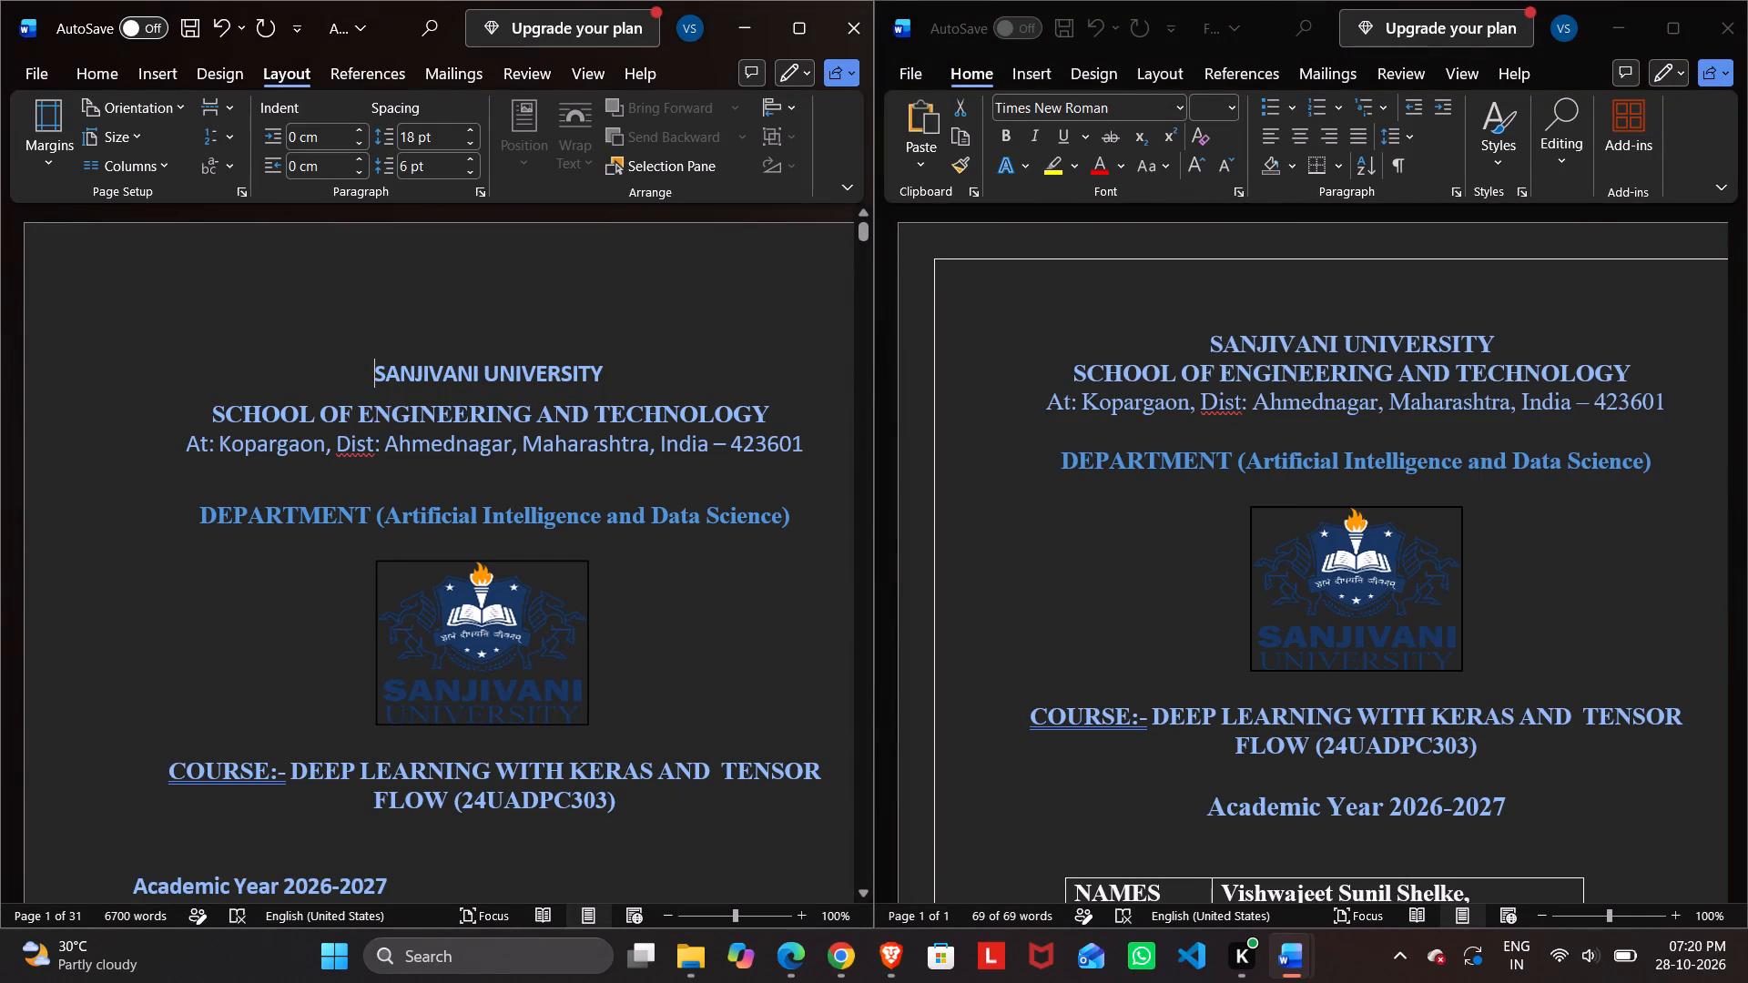
{"action": "scroll", "coordinate": [724, 329], "scroll_direction": "down", "scroll_amount": 2}
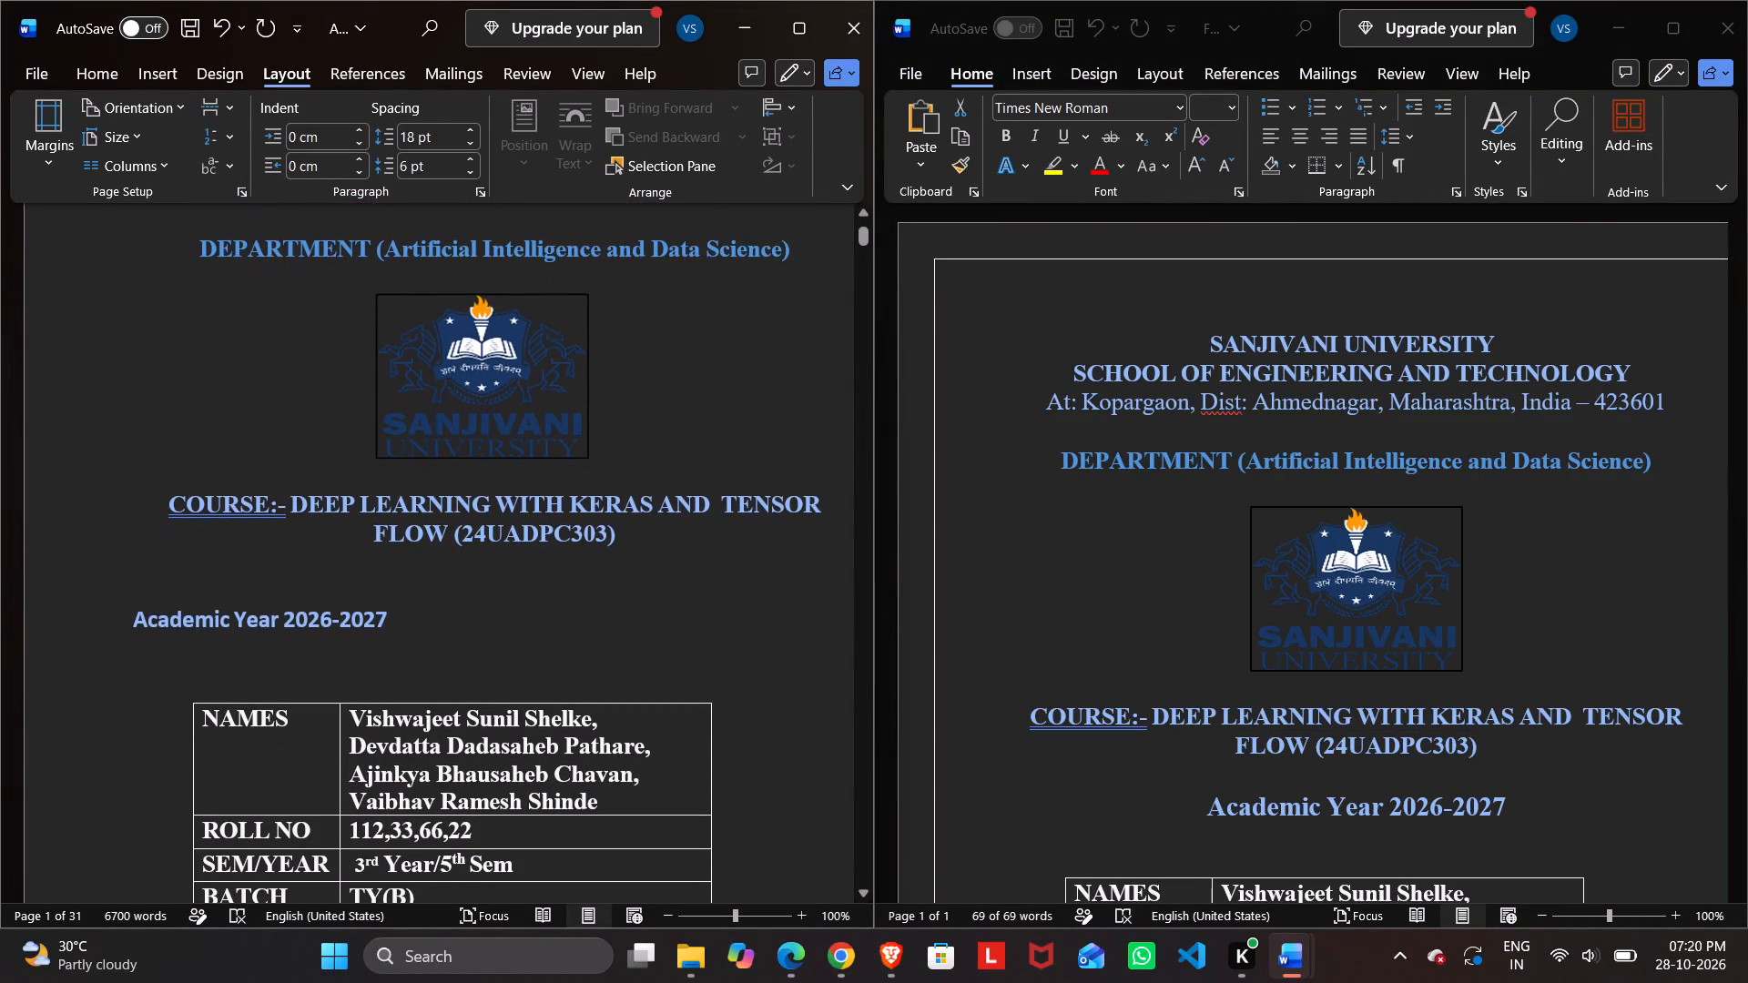
{"action": "scroll", "coordinate": [724, 329], "scroll_direction": "down", "scroll_amount": 1}
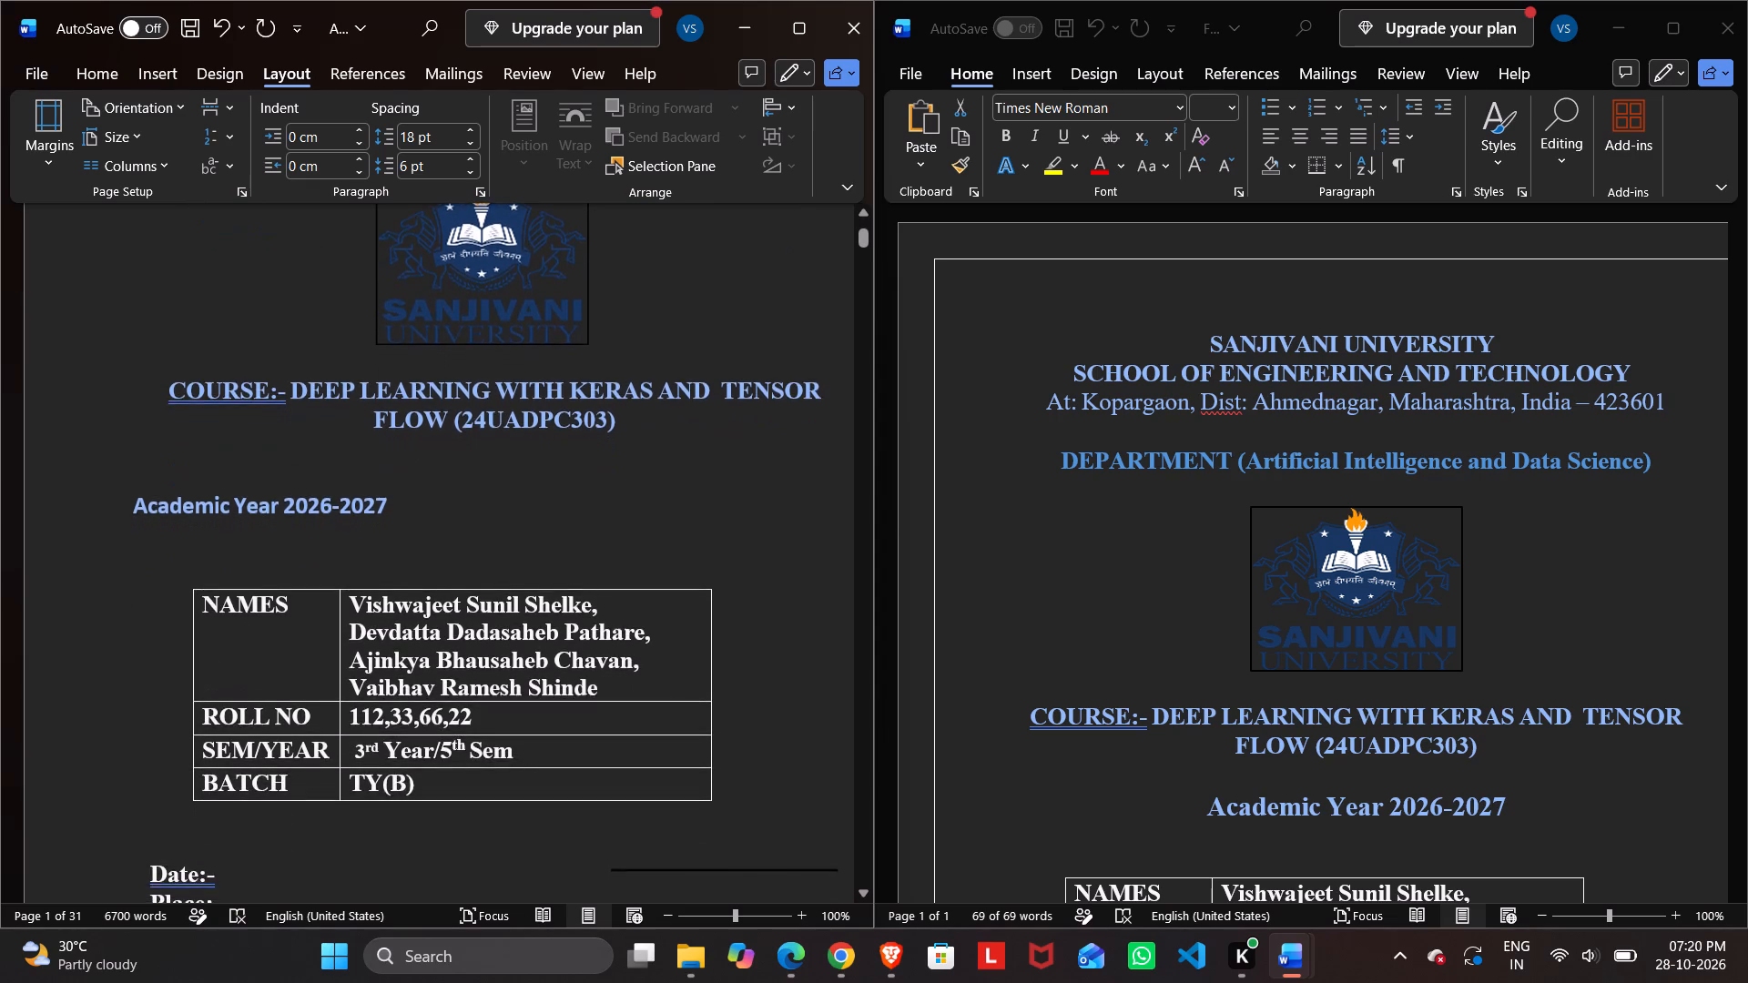
{"action": "scroll", "coordinate": [724, 329], "scroll_direction": "down", "scroll_amount": 2}
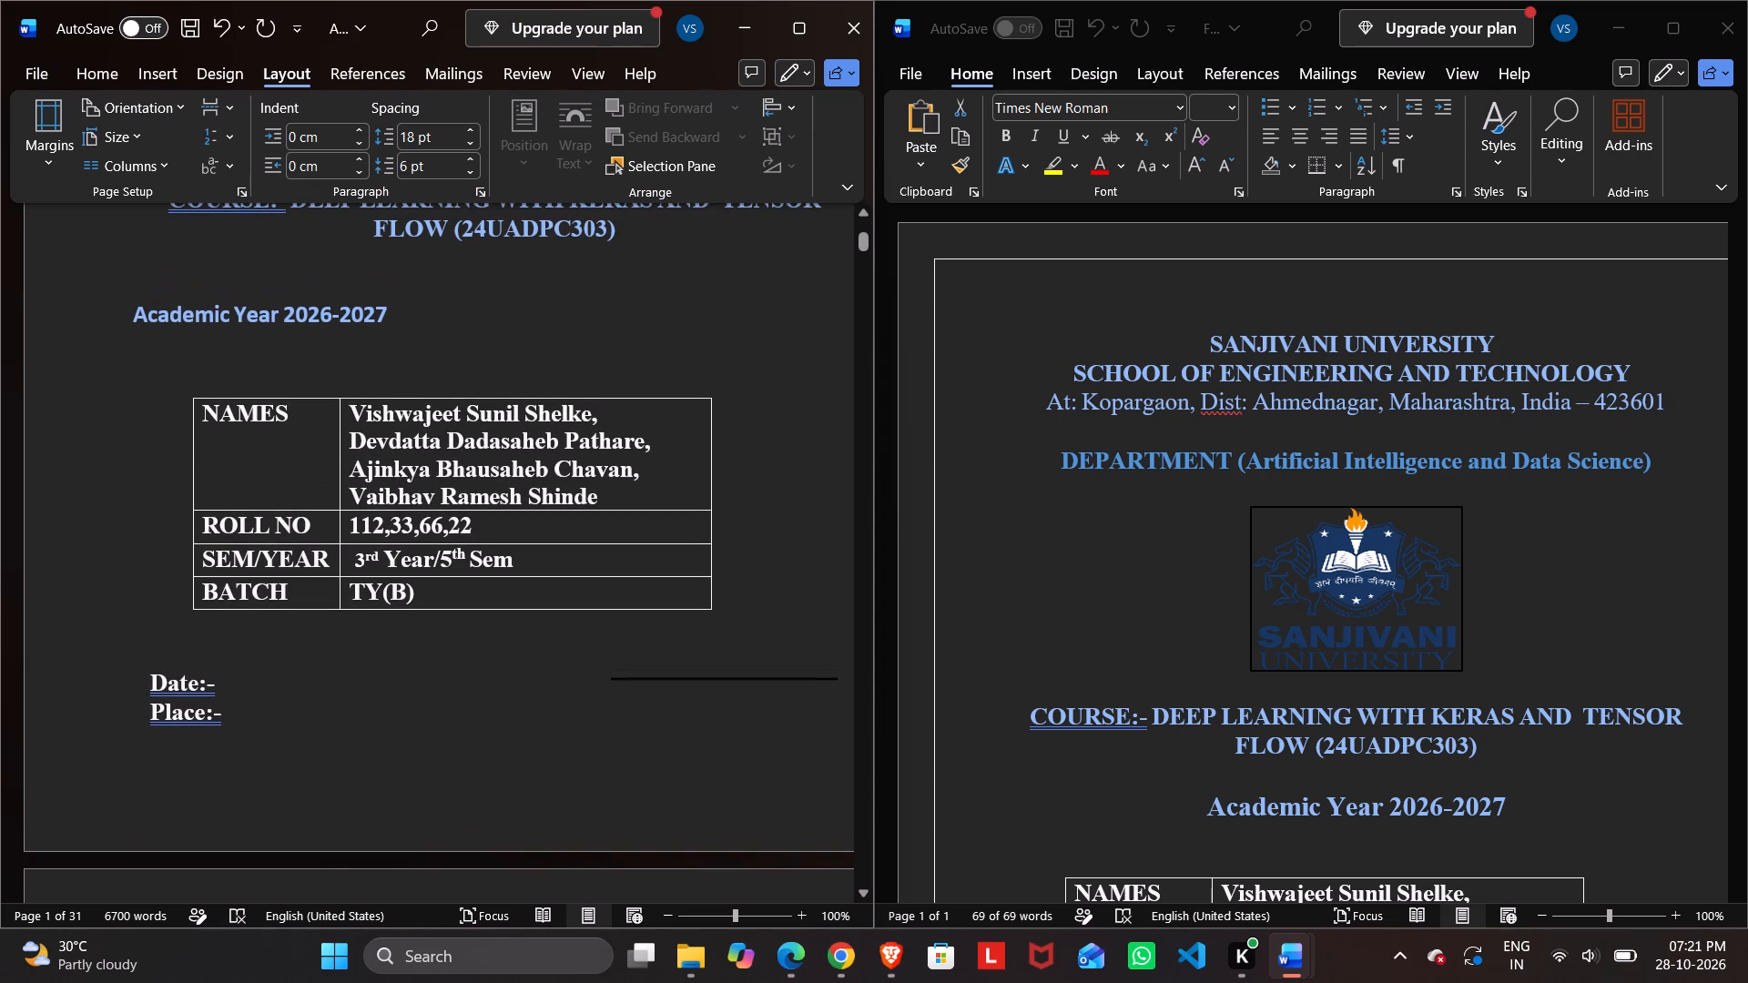
{"action": "left_click", "coordinate": [132, 312]}
{"action": "key", "text": "space"}
{"action": "key", "text": "space"}
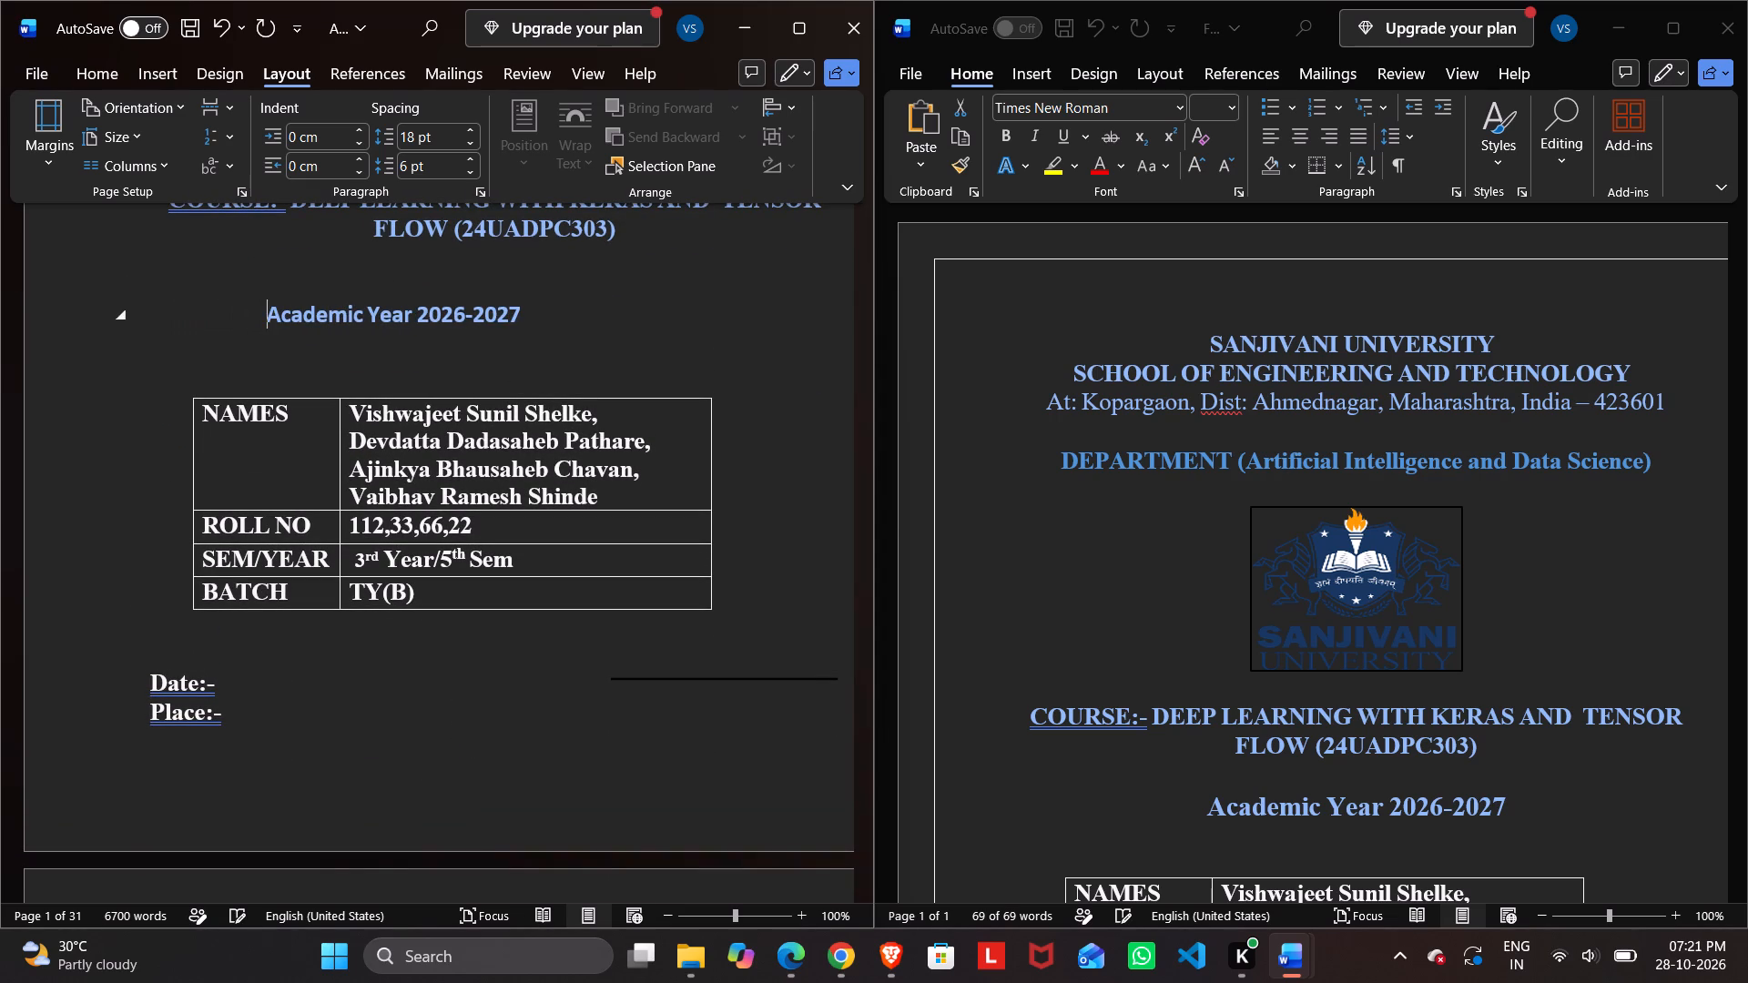
{"action": "key", "text": "space"}
{"action": "key", "text": "space"}
{"action": "key", "text": "space"}
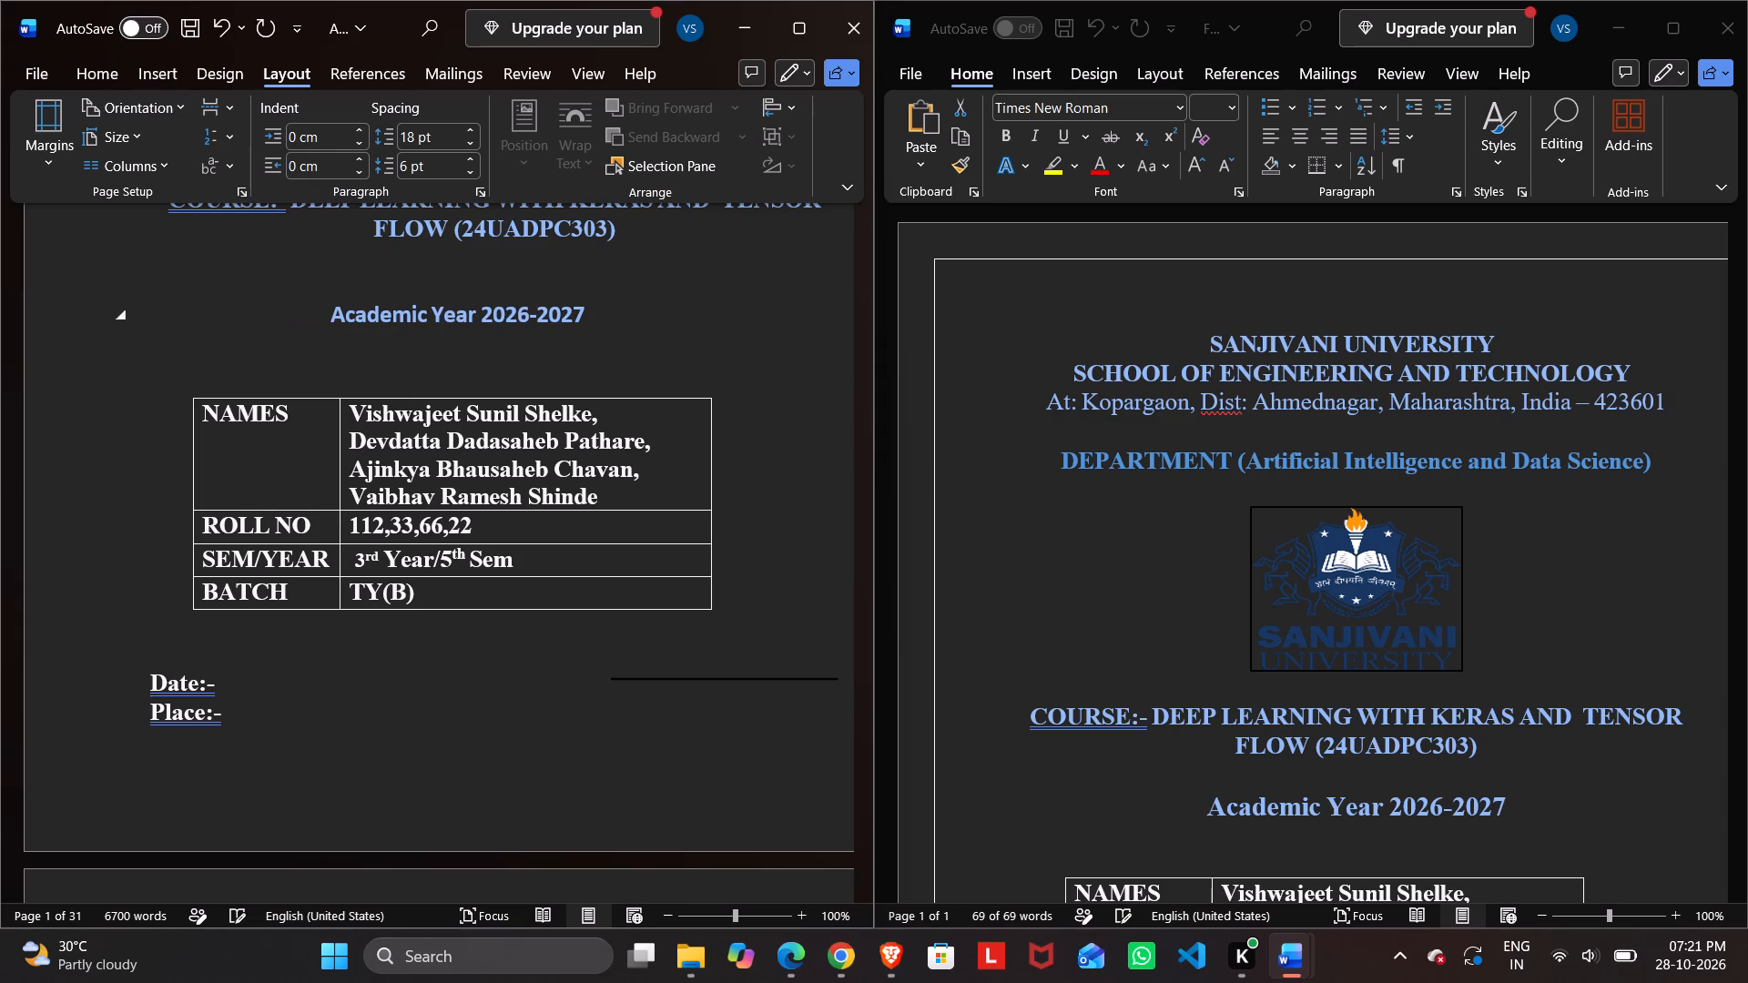
Centre-align the "SANJIVANI UNIVERSITY" heading at the top of the report's cover page.
{"action": "scroll", "coordinate": [247, 310], "scroll_direction": "up", "scroll_amount": 1}
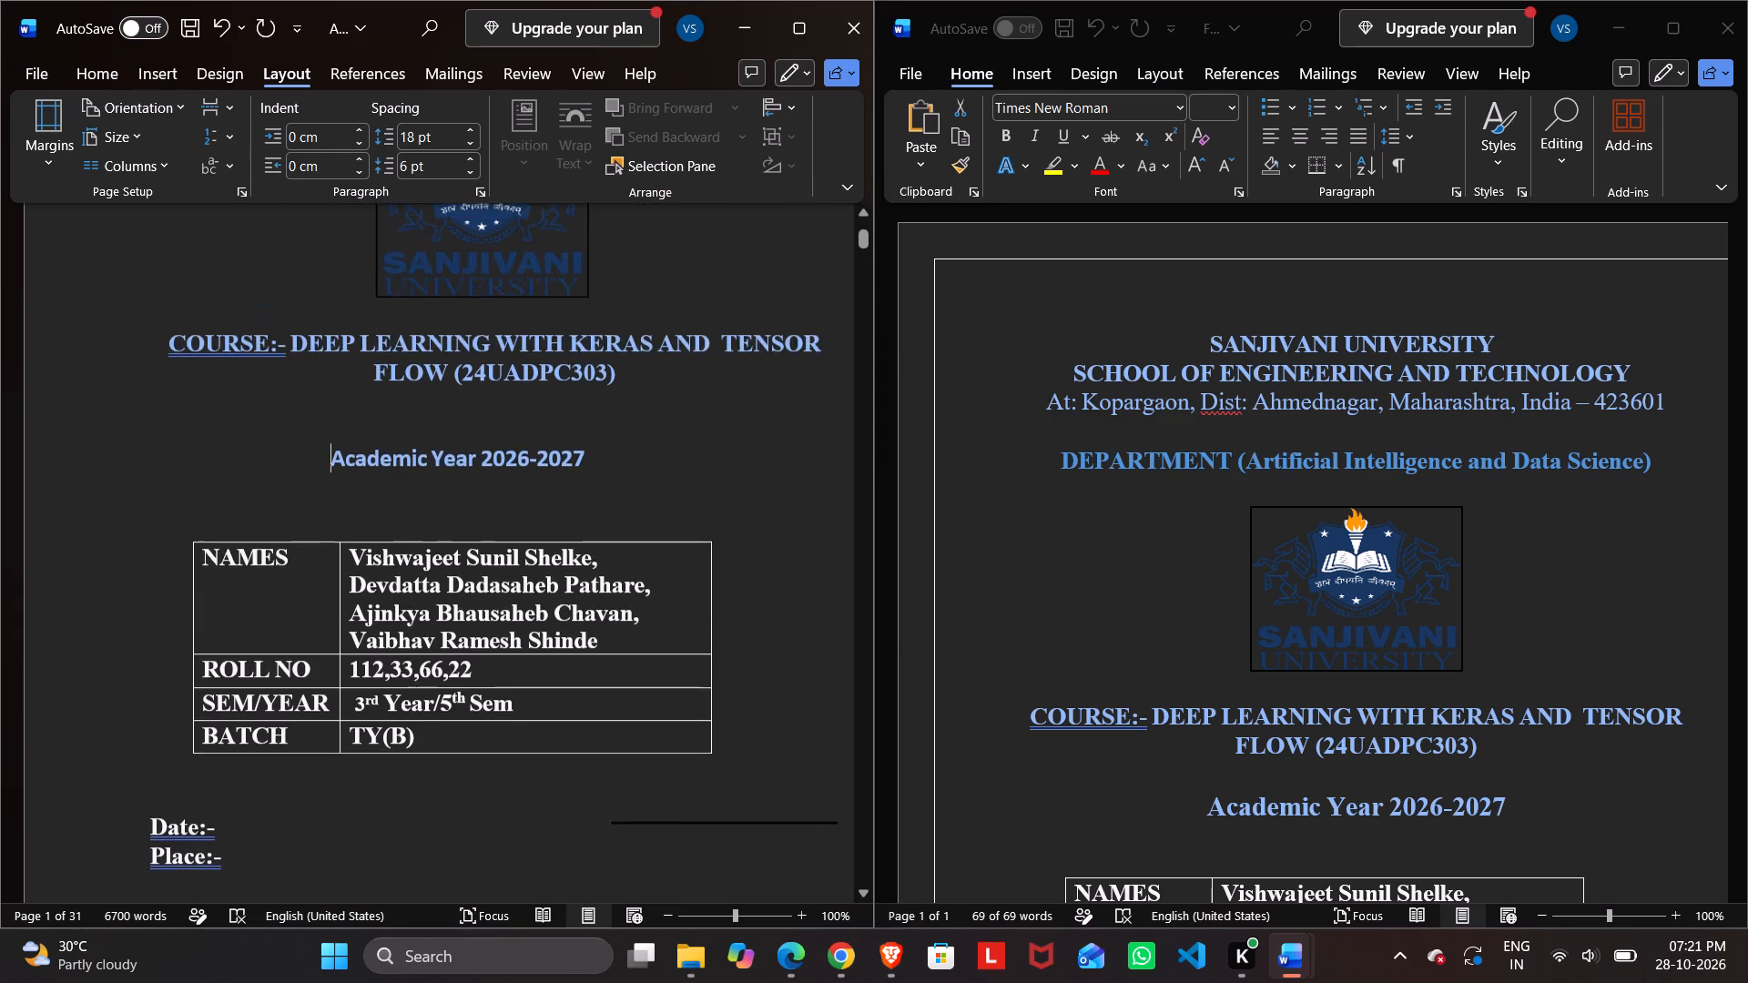
{"action": "scroll", "coordinate": [247, 310], "scroll_direction": "up", "scroll_amount": 2}
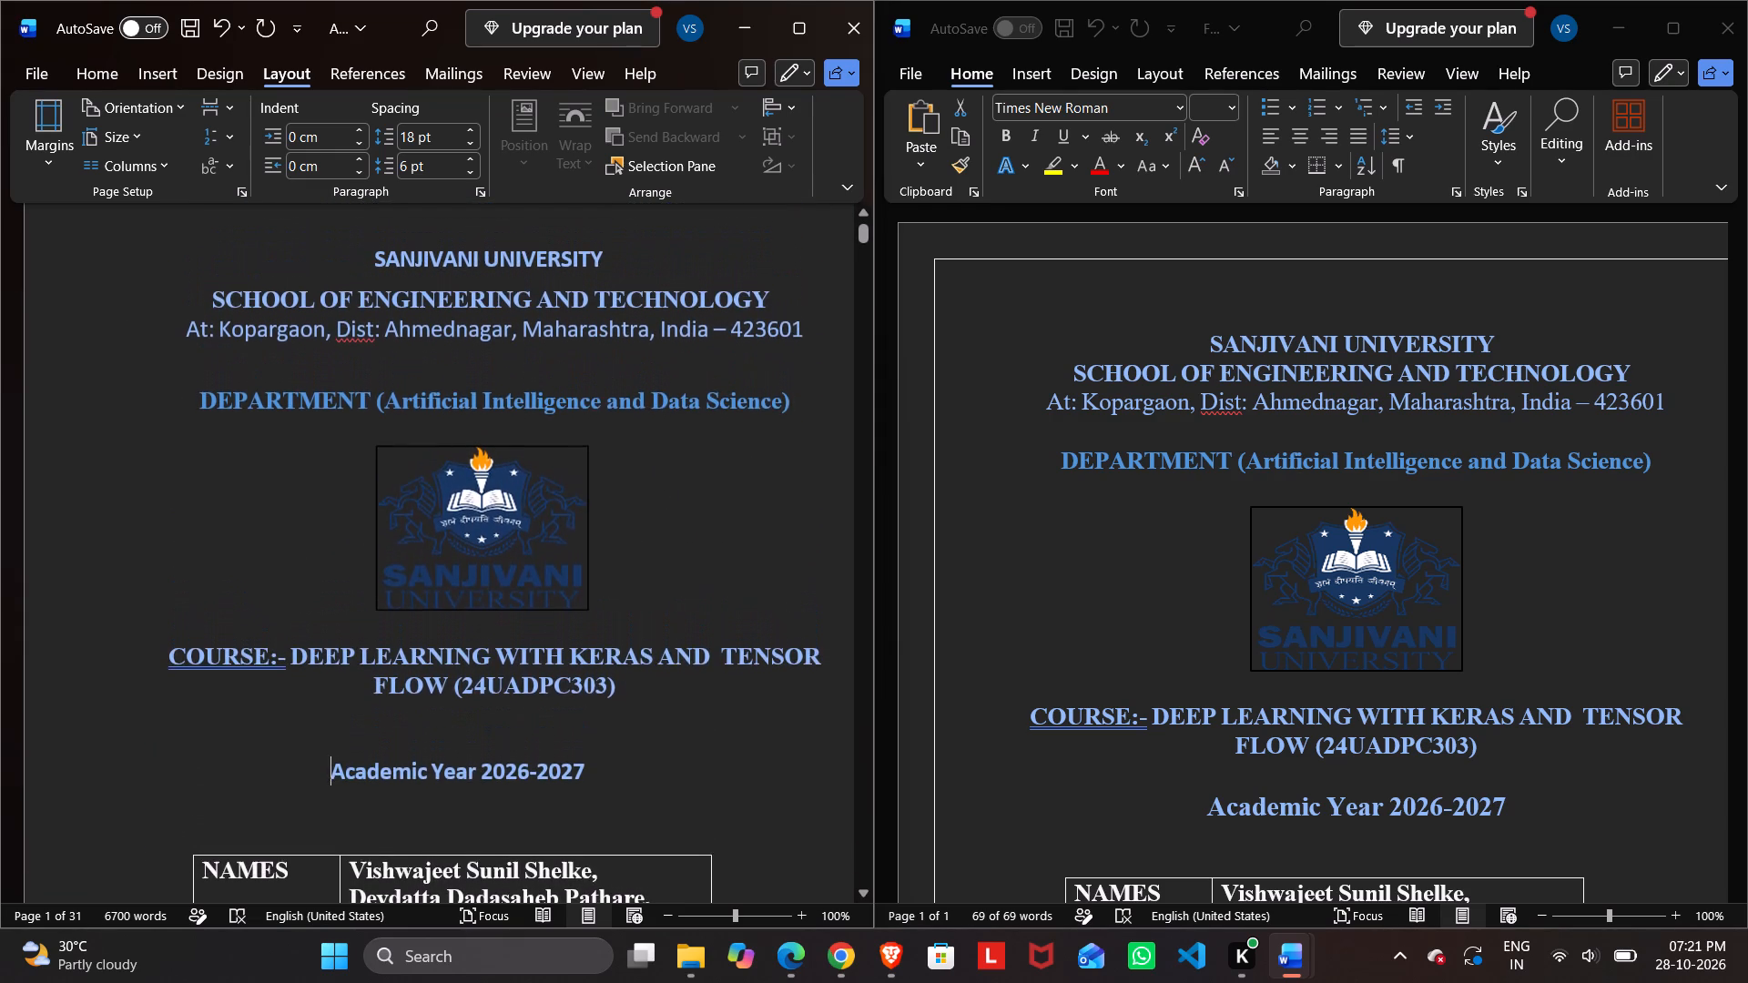
{"action": "scroll", "coordinate": [247, 310], "scroll_direction": "up", "scroll_amount": 1}
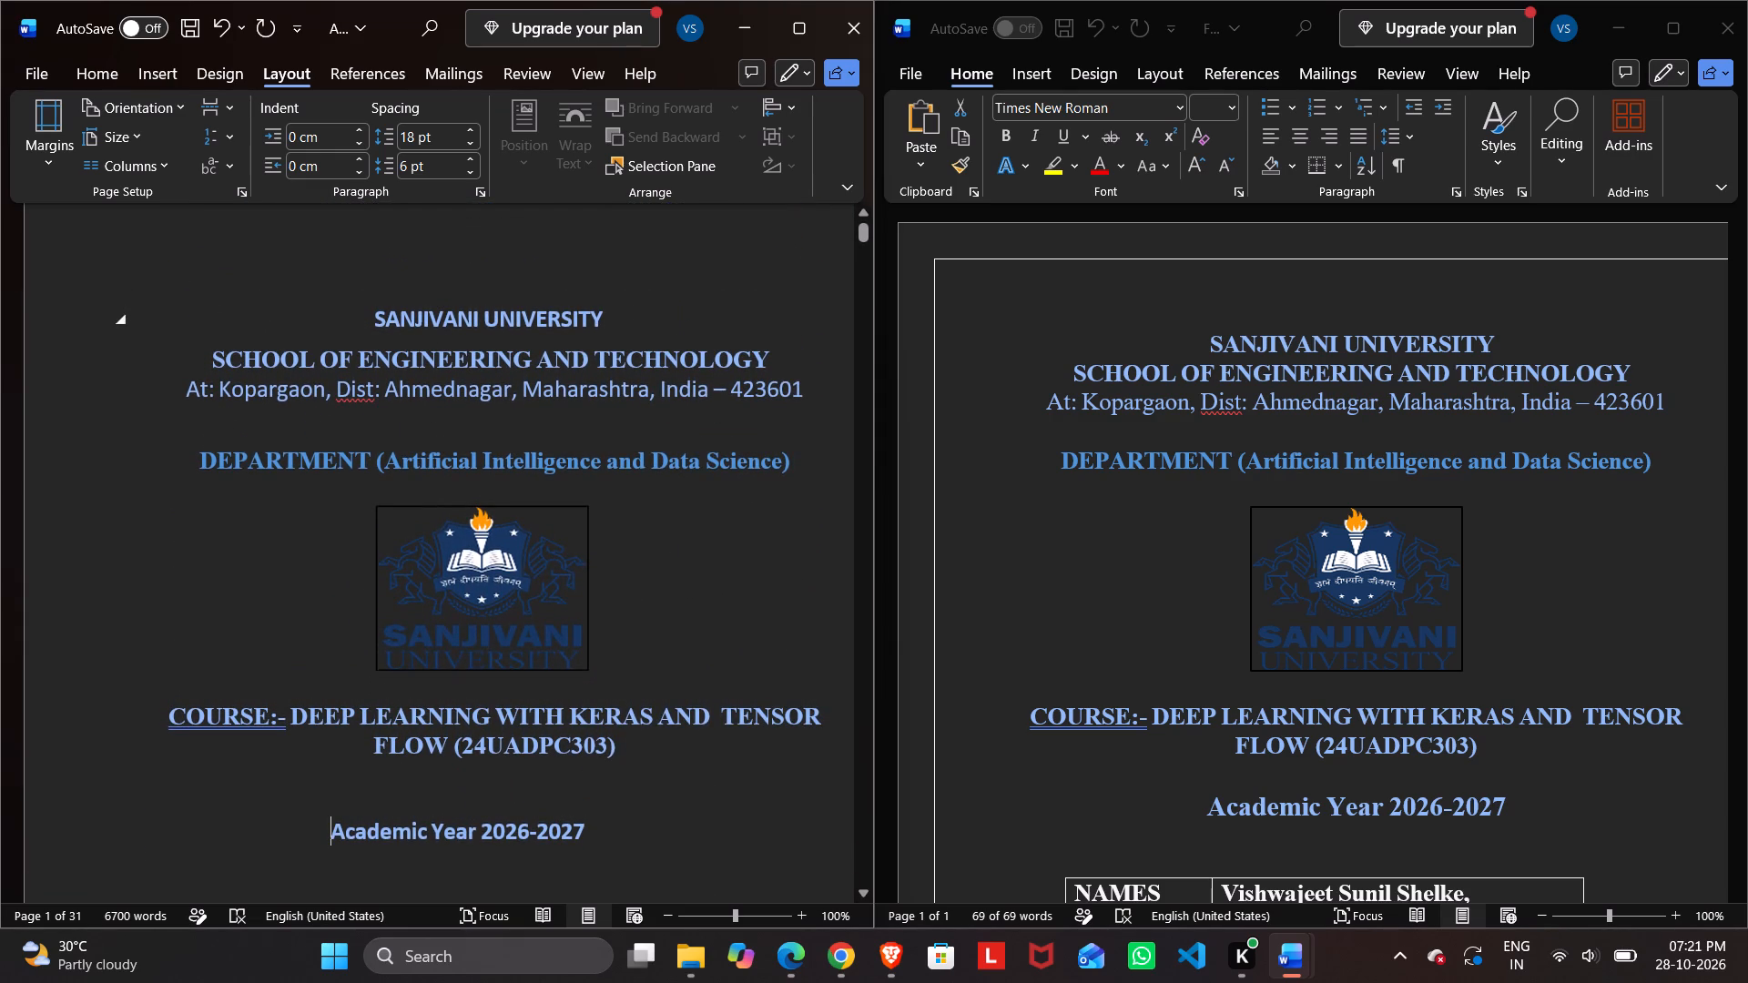
{"action": "scroll", "coordinate": [255, 333], "scroll_direction": "up", "scroll_amount": 2}
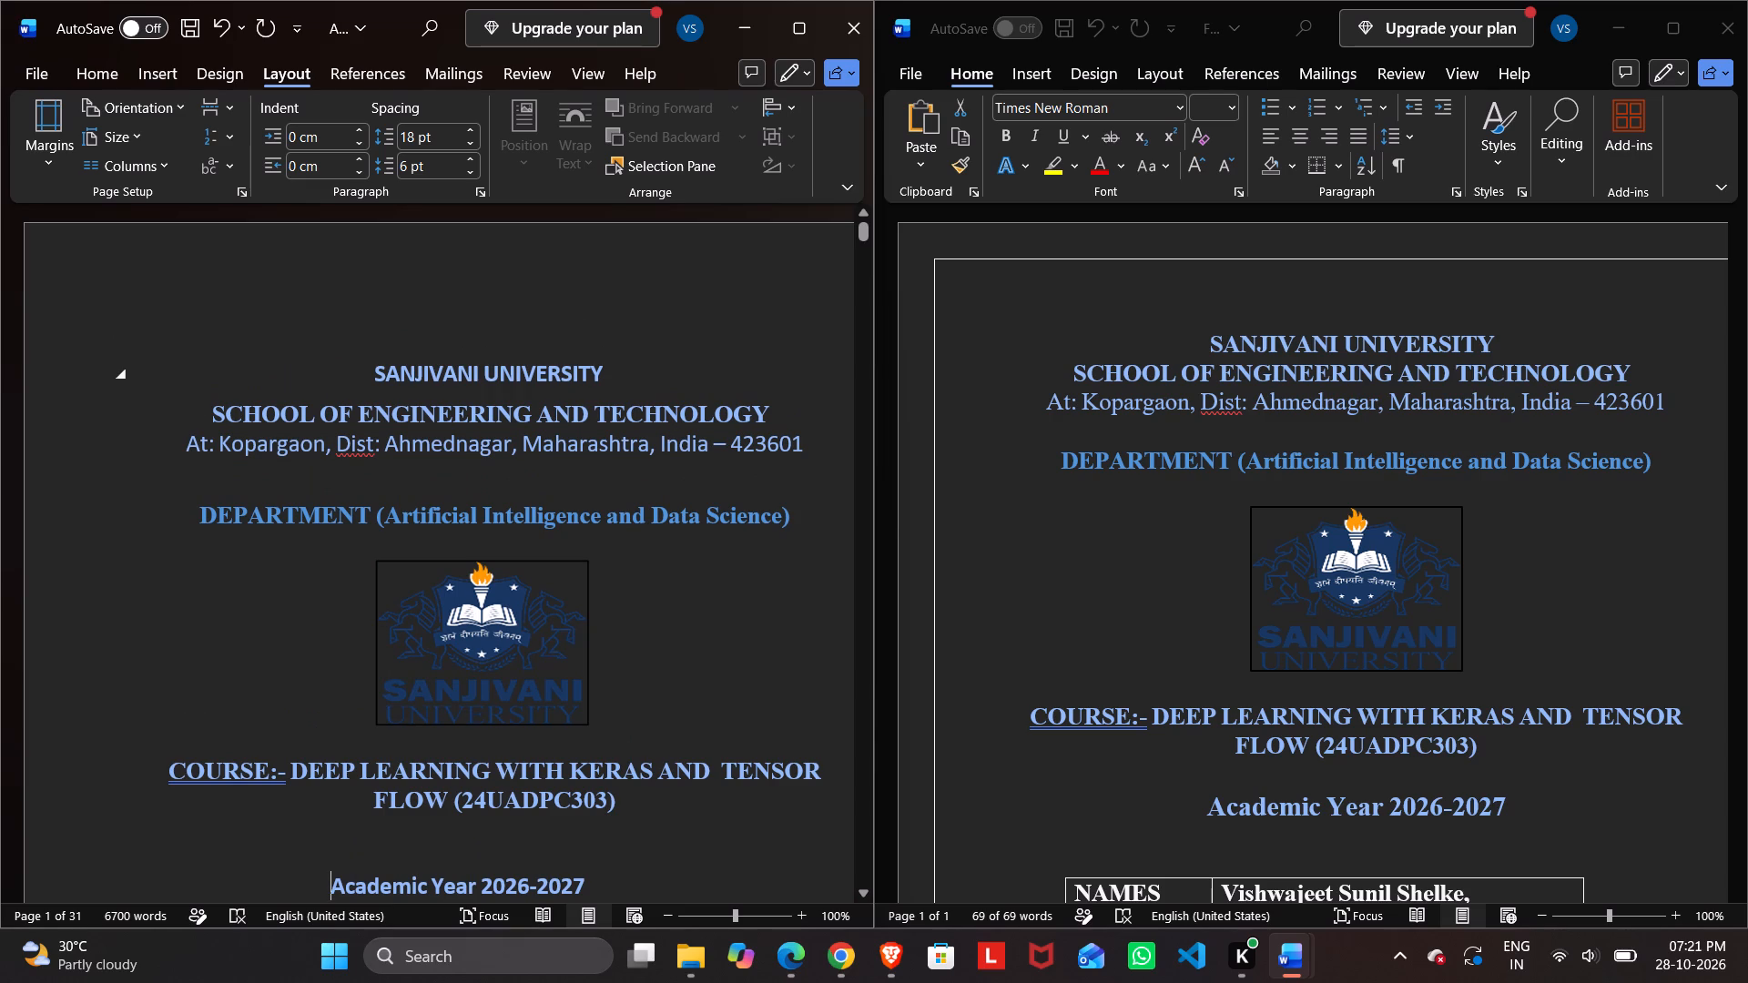
{"action": "left_click_drag", "start_coordinate": [365, 366], "coordinate": [523, 365]}
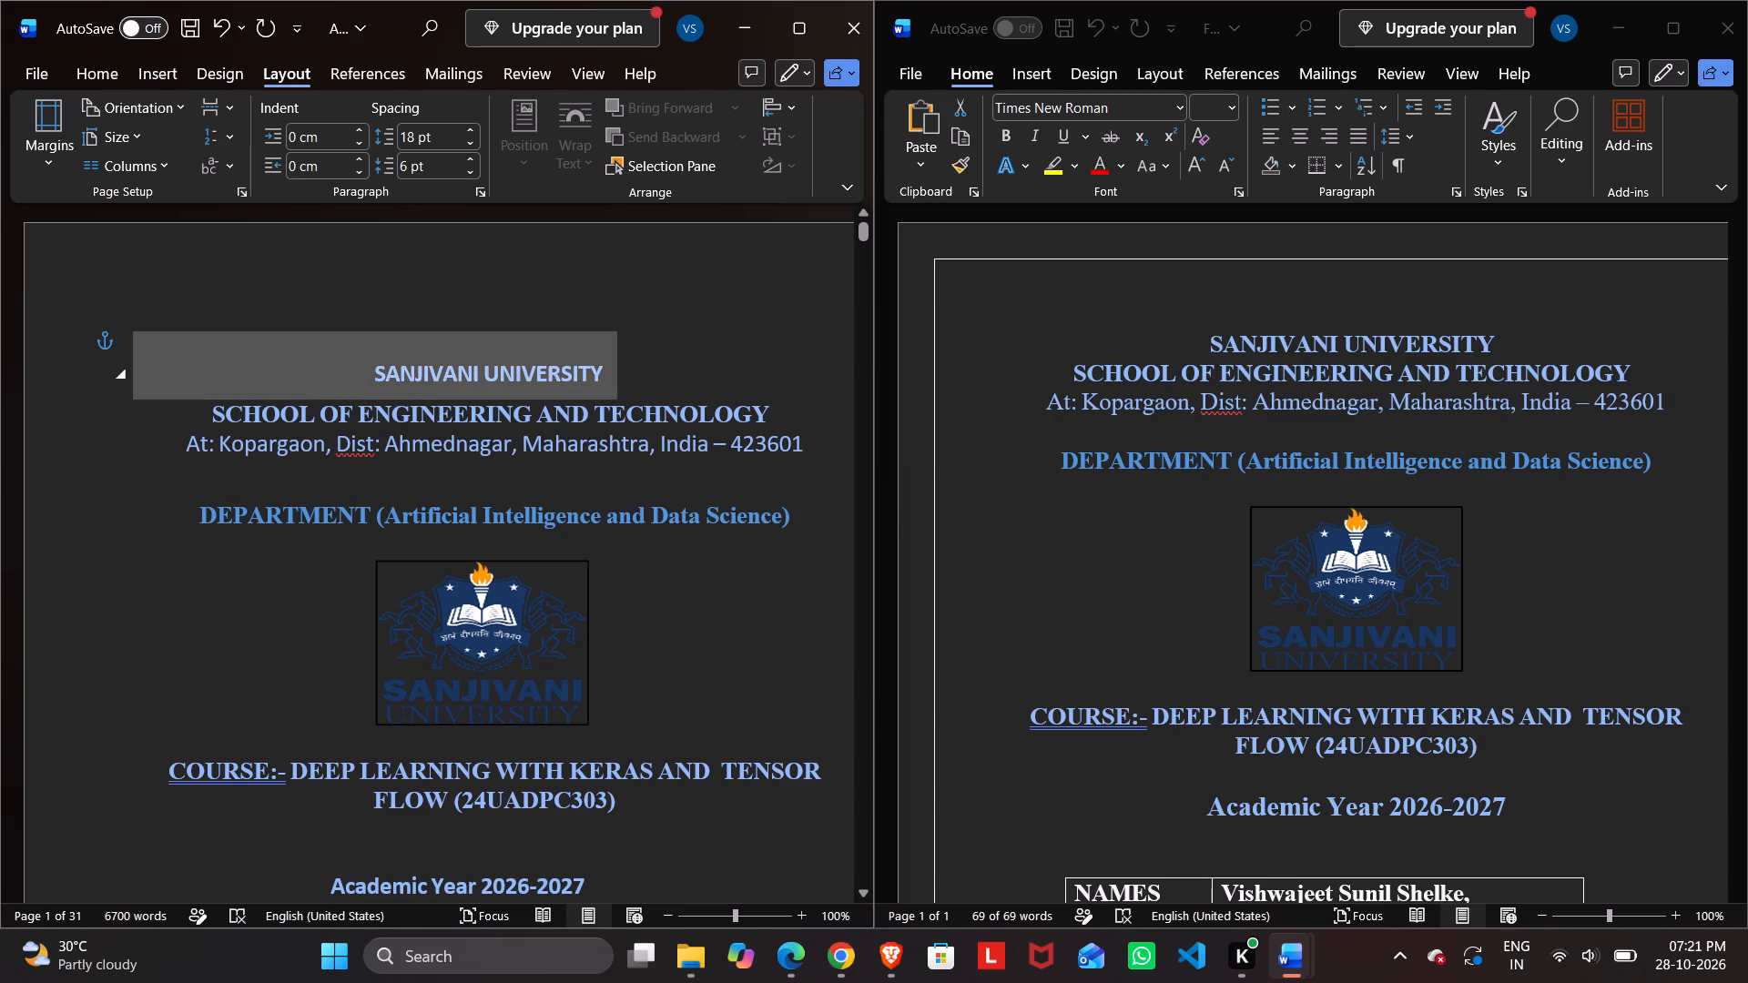
{"action": "left_click_drag", "start_coordinate": [523, 365], "coordinate": [579, 362]}
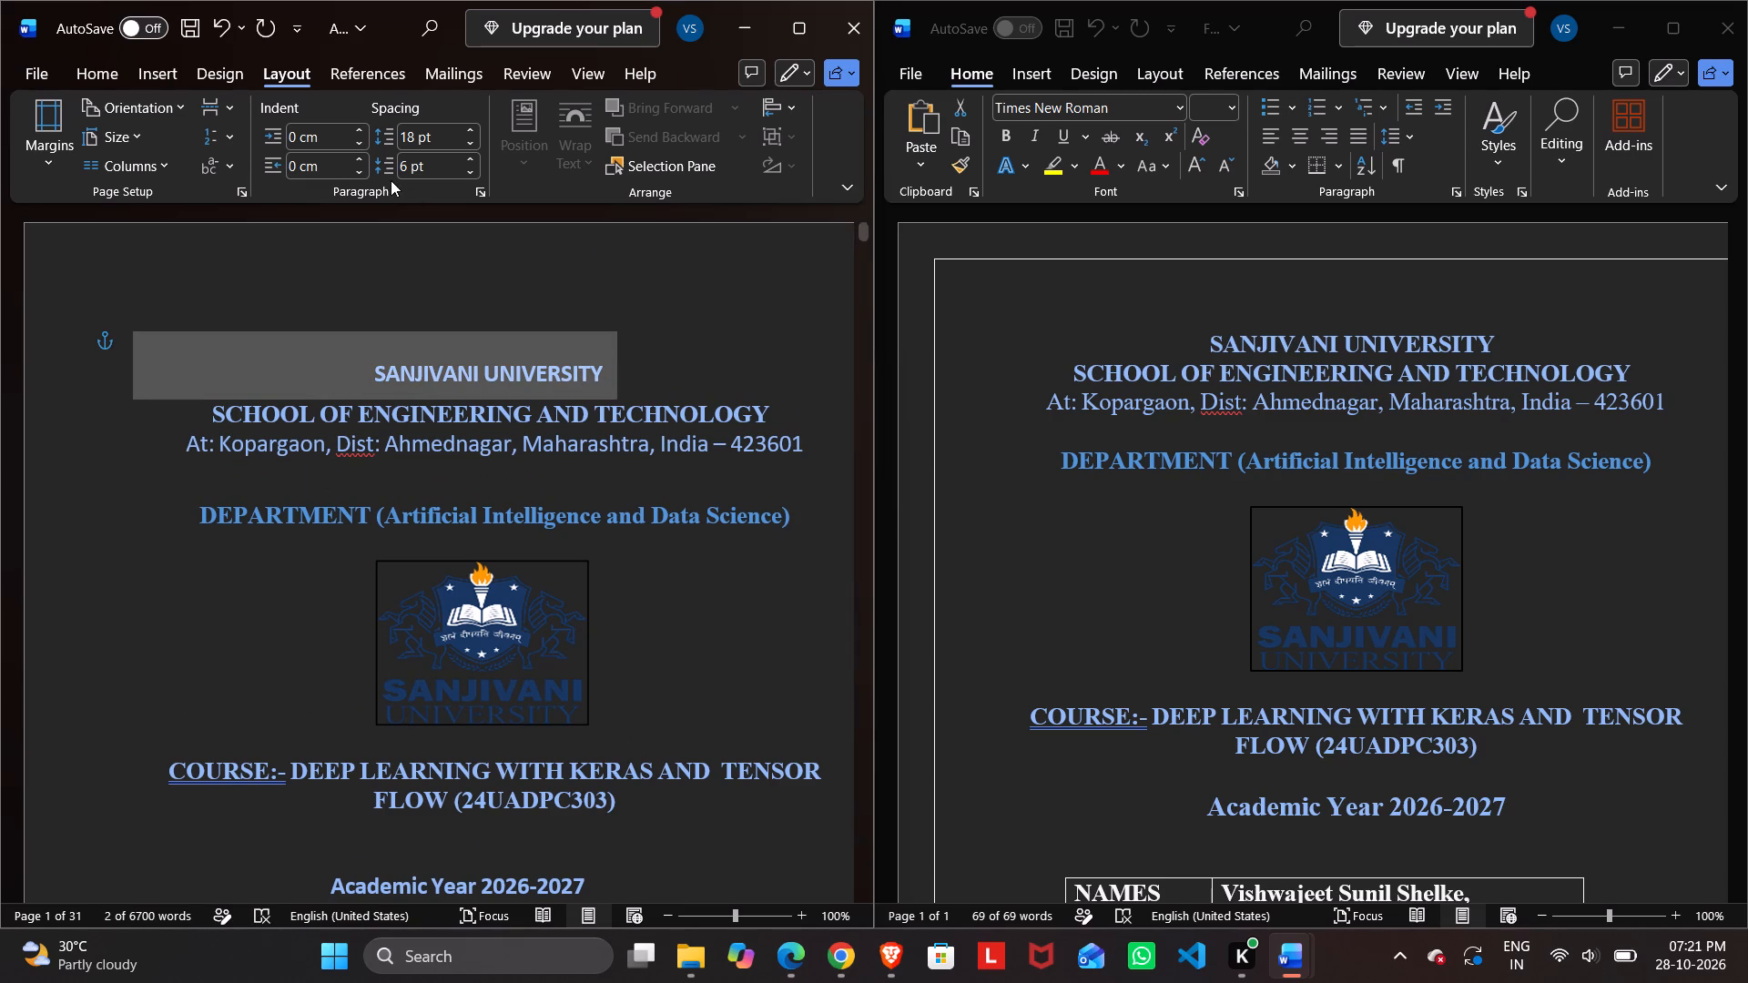
{"action": "left_click", "coordinate": [207, 66]}
{"action": "left_click", "coordinate": [173, 70]}
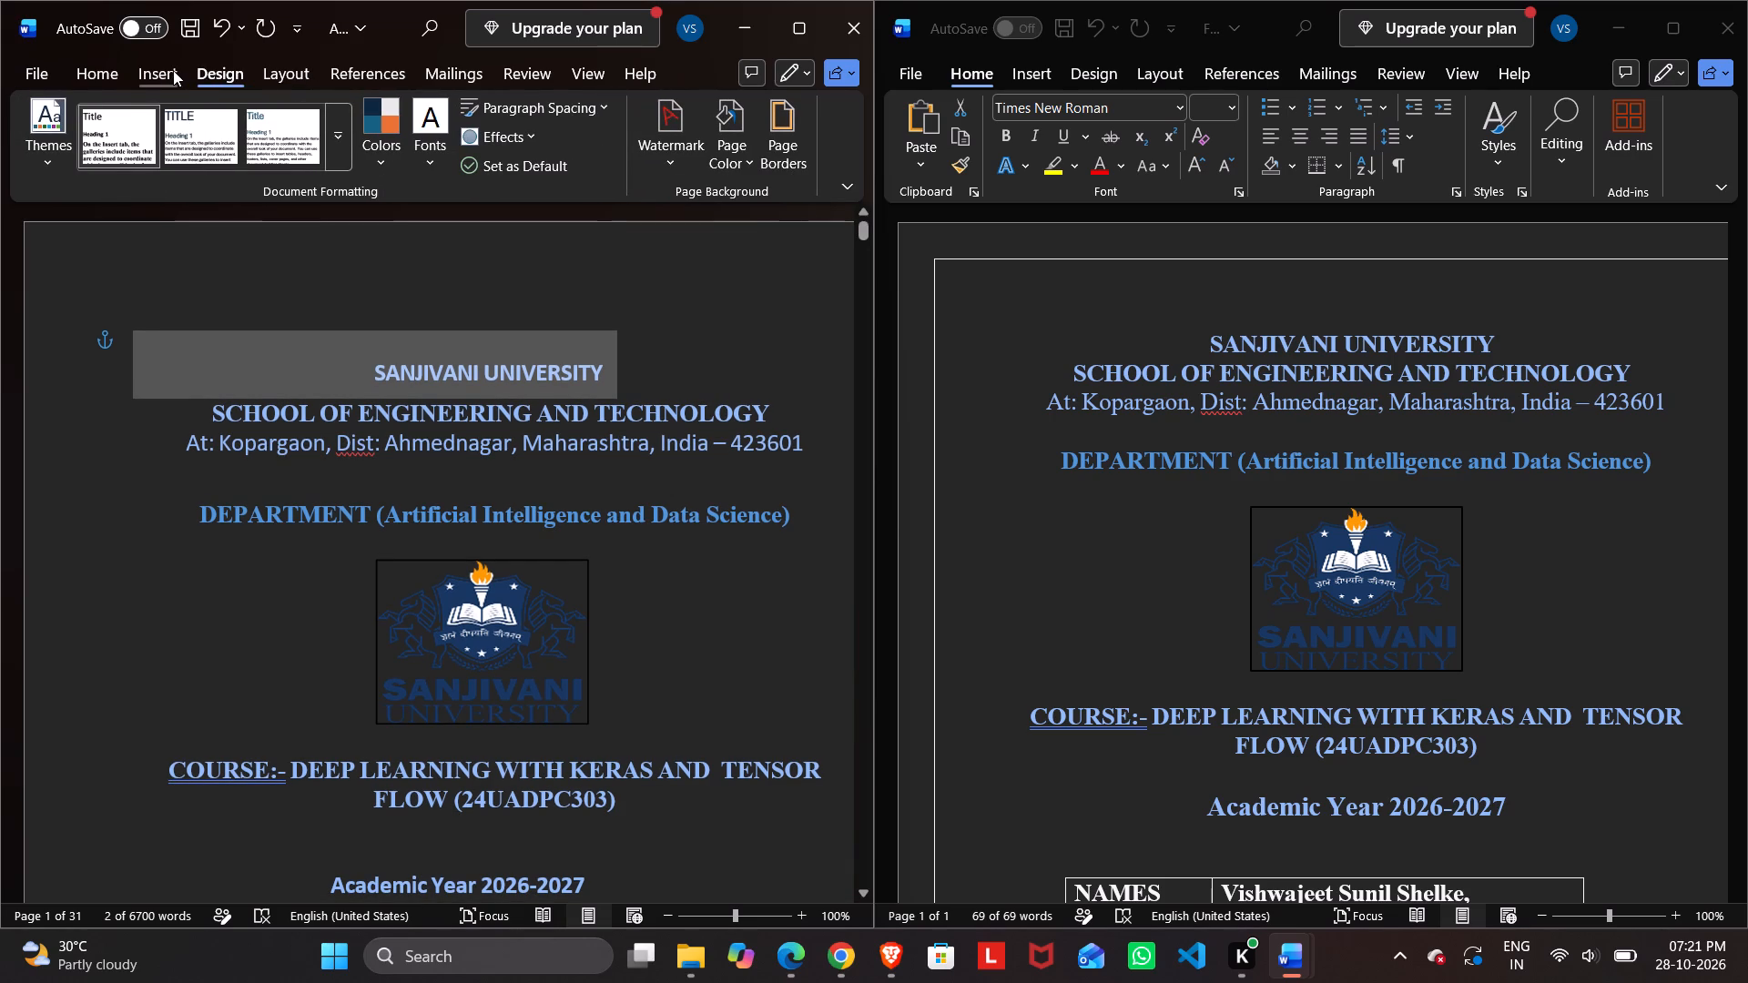
{"action": "left_click", "coordinate": [103, 80]}
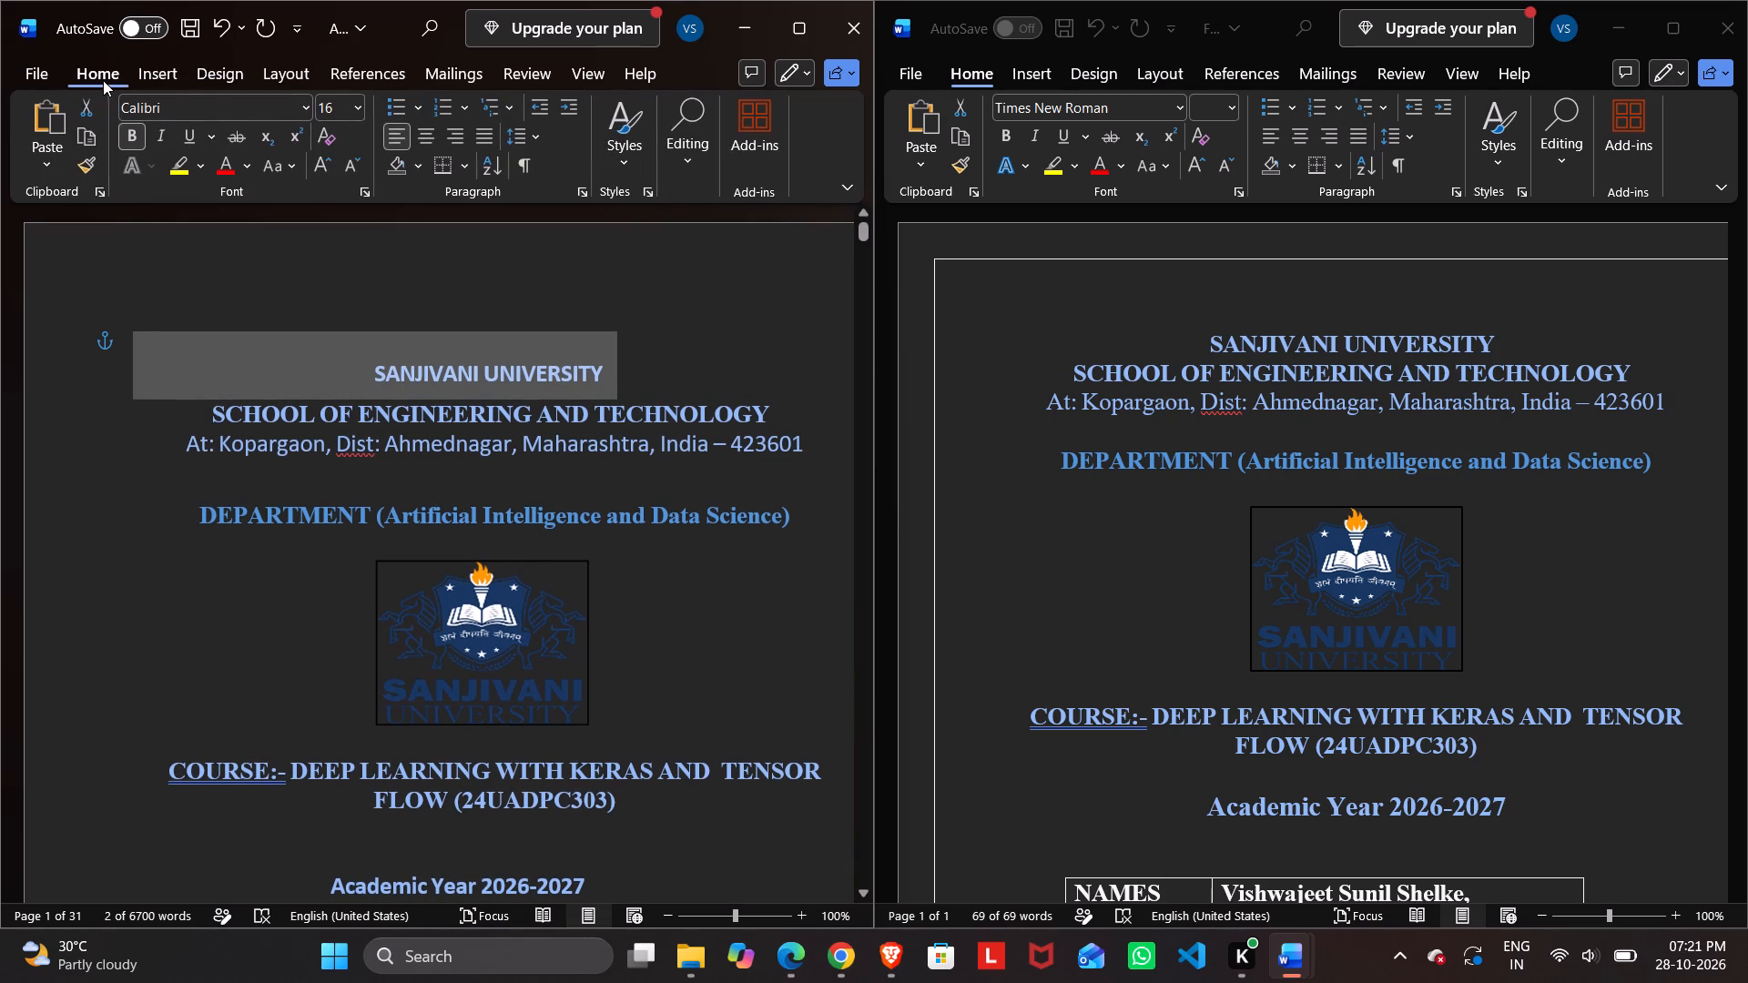
{"action": "left_click", "coordinate": [478, 133]}
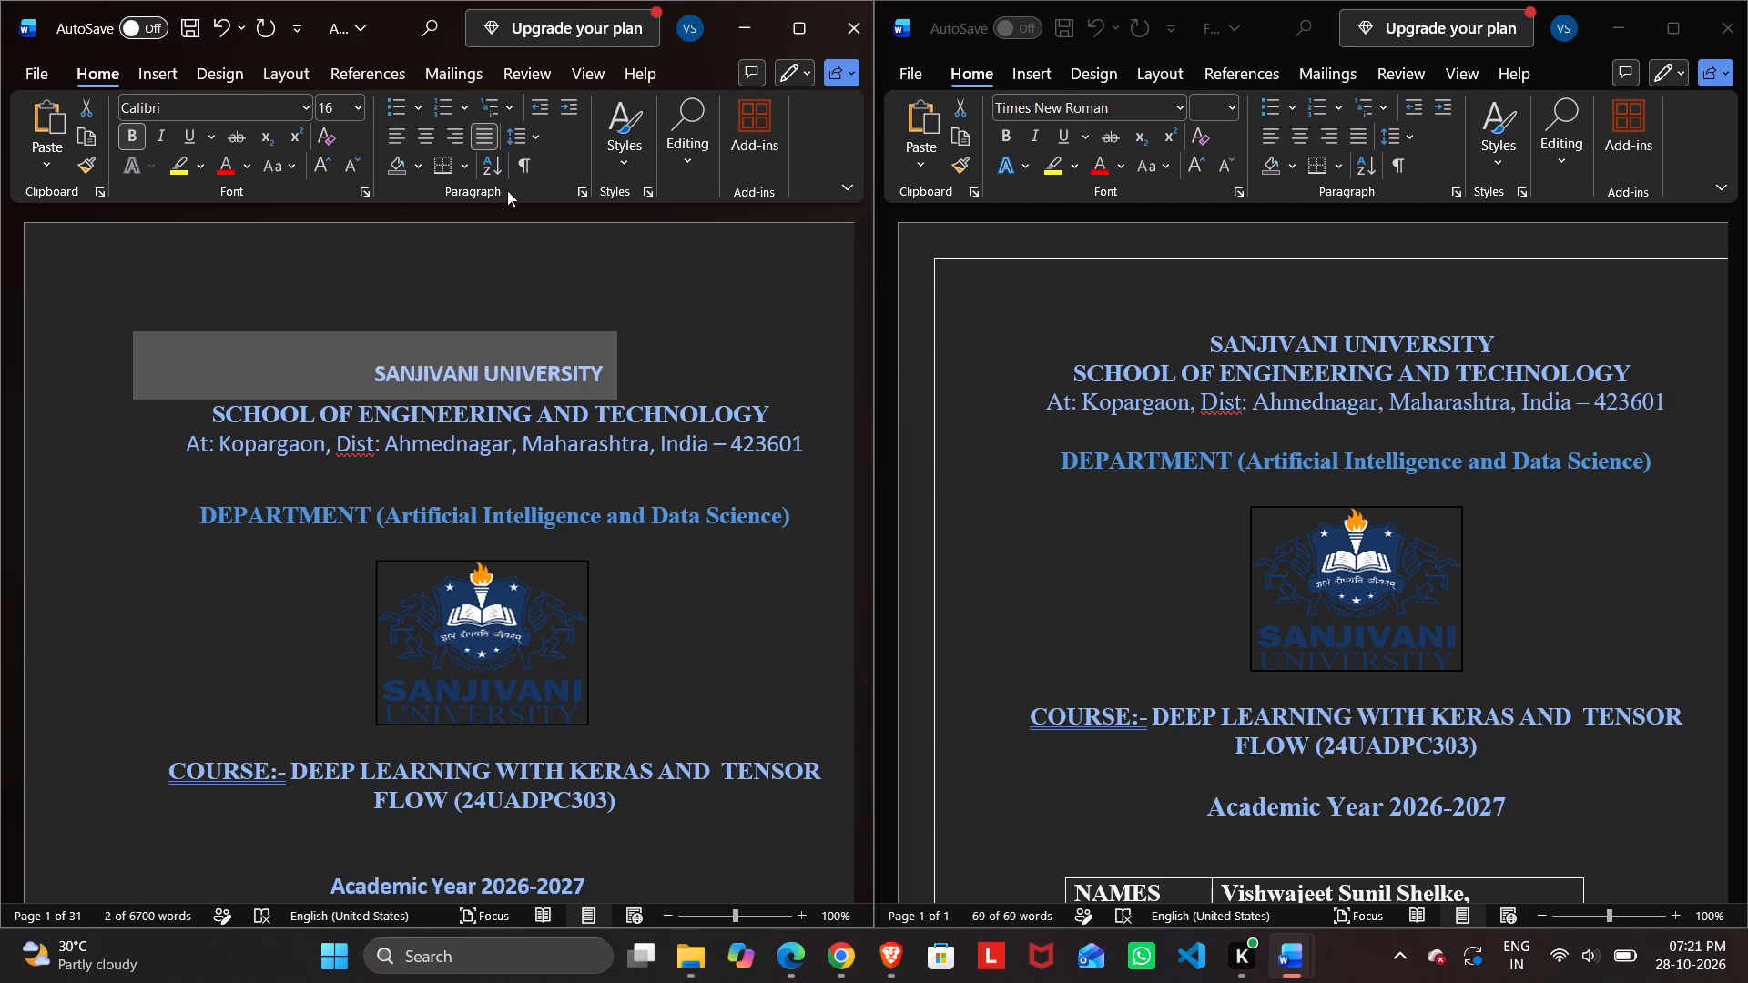
{"action": "left_click", "coordinate": [424, 134]}
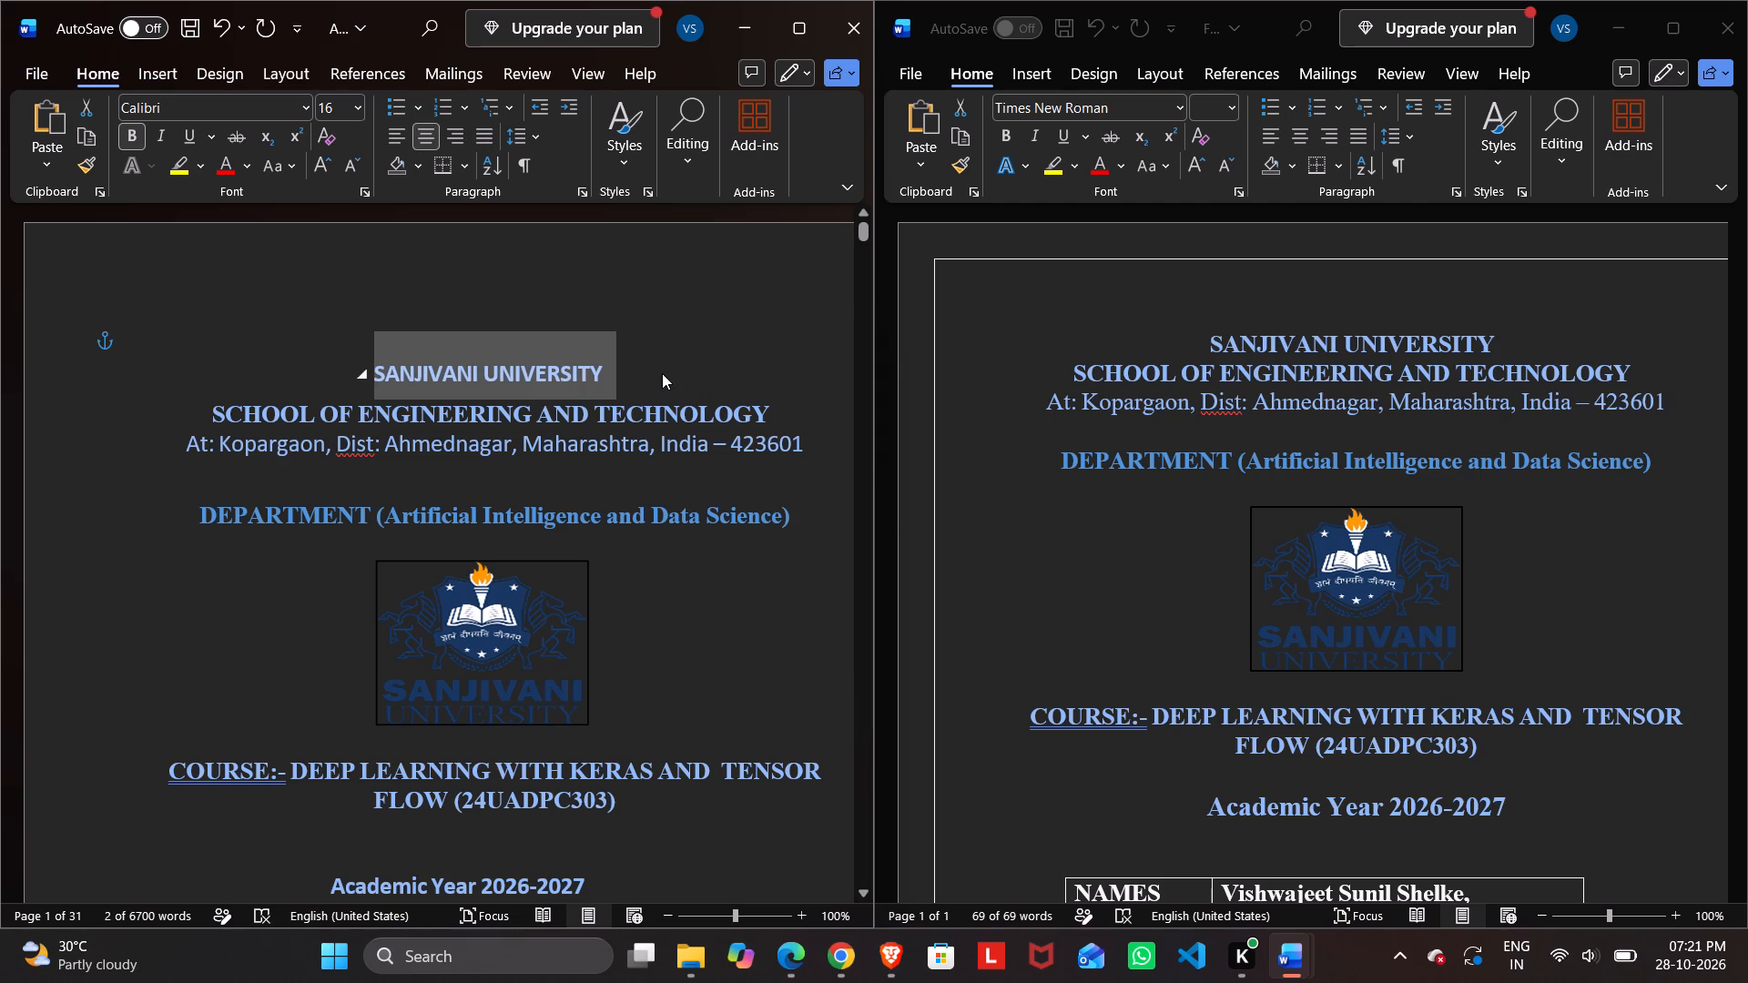
{"action": "left_click", "coordinate": [662, 373]}
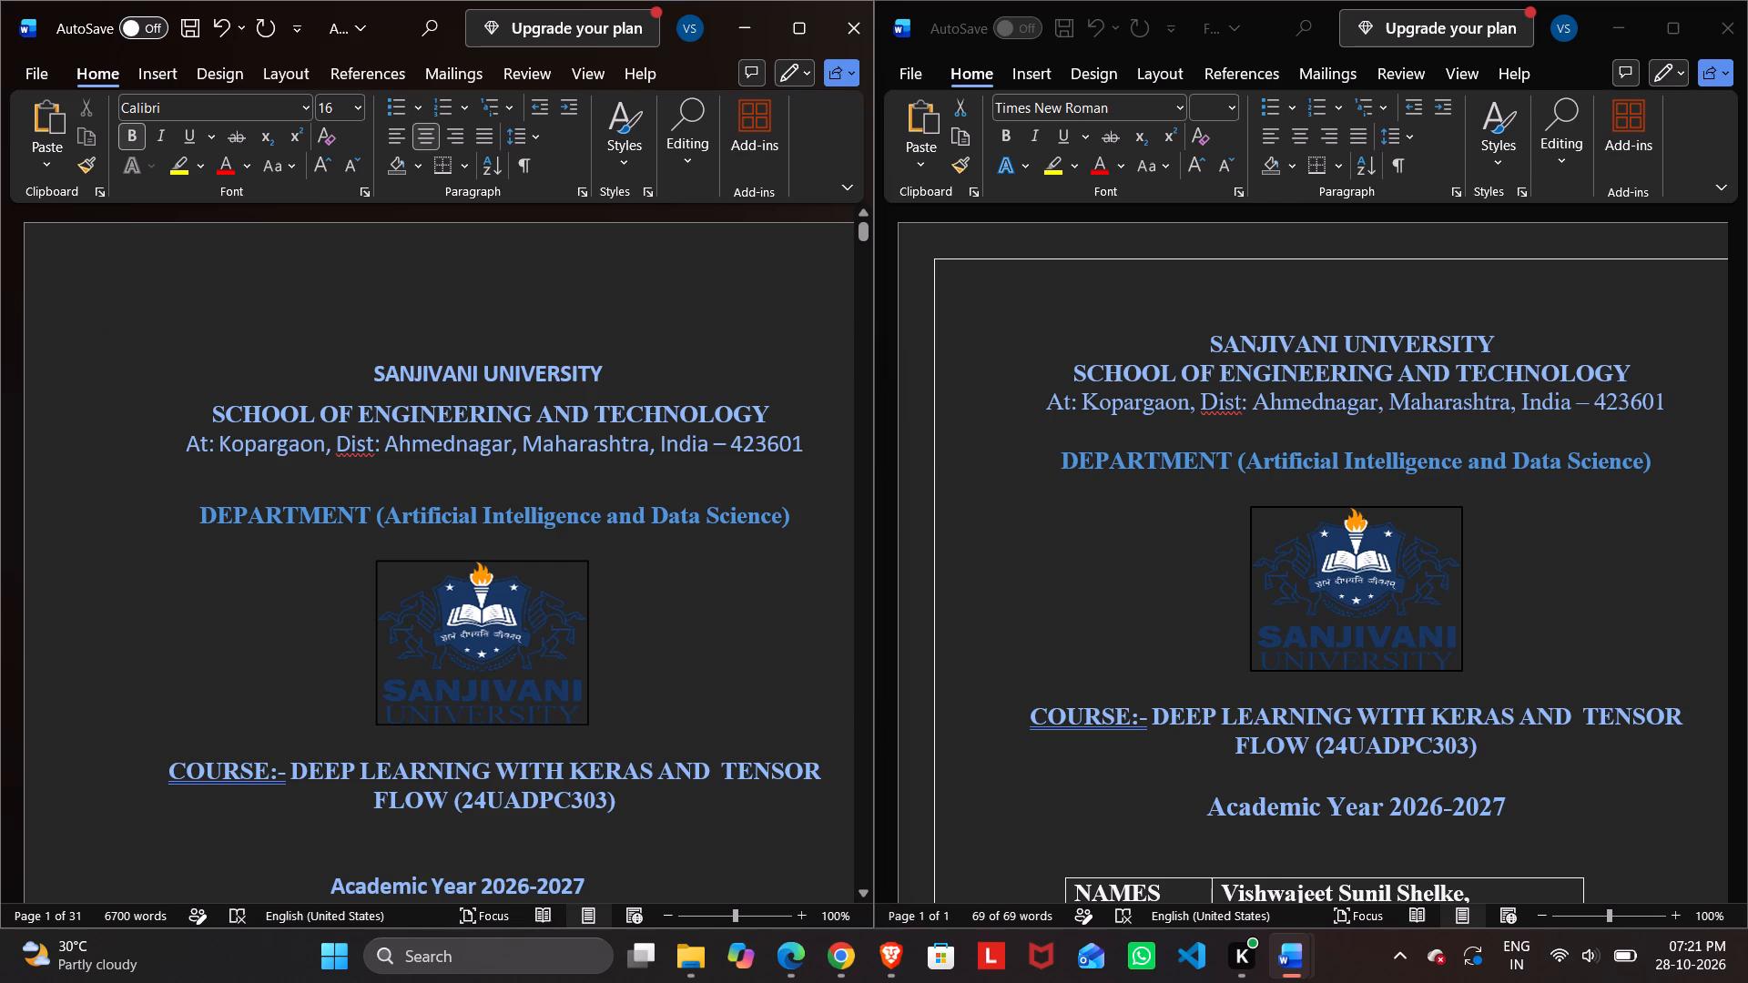
Switch off centre alignment for the "SCHOOL OF ENGINEERING AND TECHNOLOGY" and address lines, making them left-aligned.
{"action": "left_click_drag", "start_coordinate": [208, 405], "coordinate": [501, 434]}
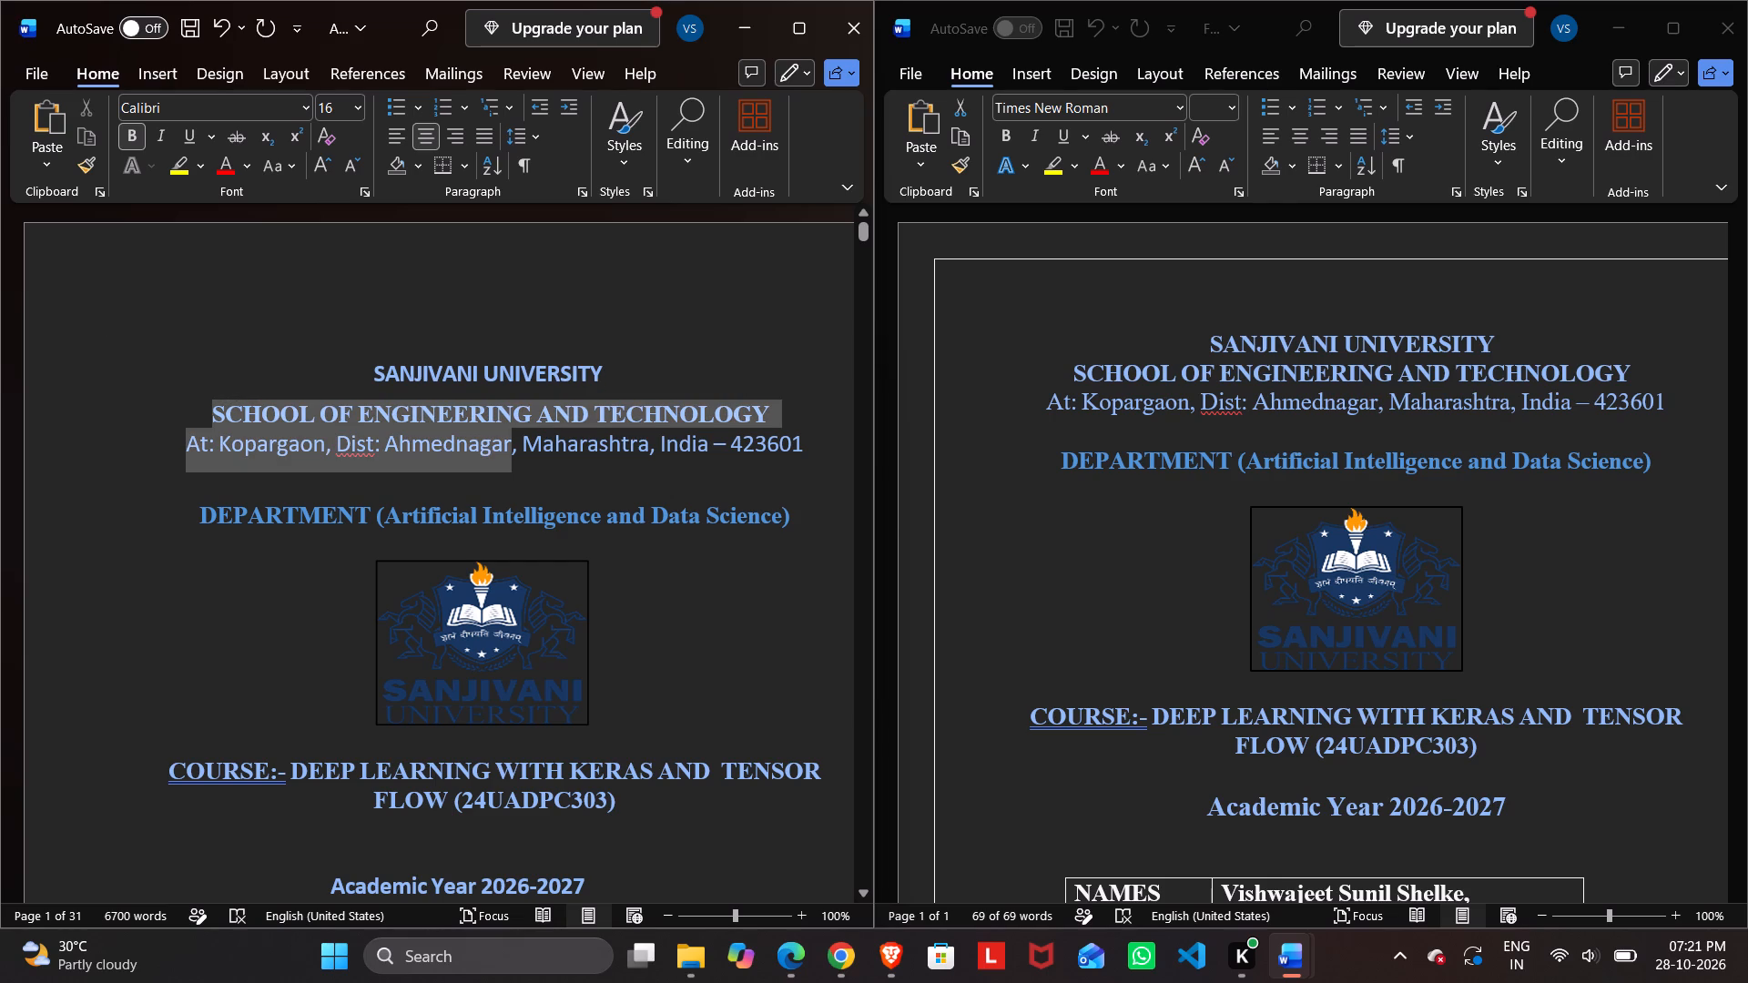
{"action": "left_click_drag", "start_coordinate": [501, 434], "coordinate": [768, 445]}
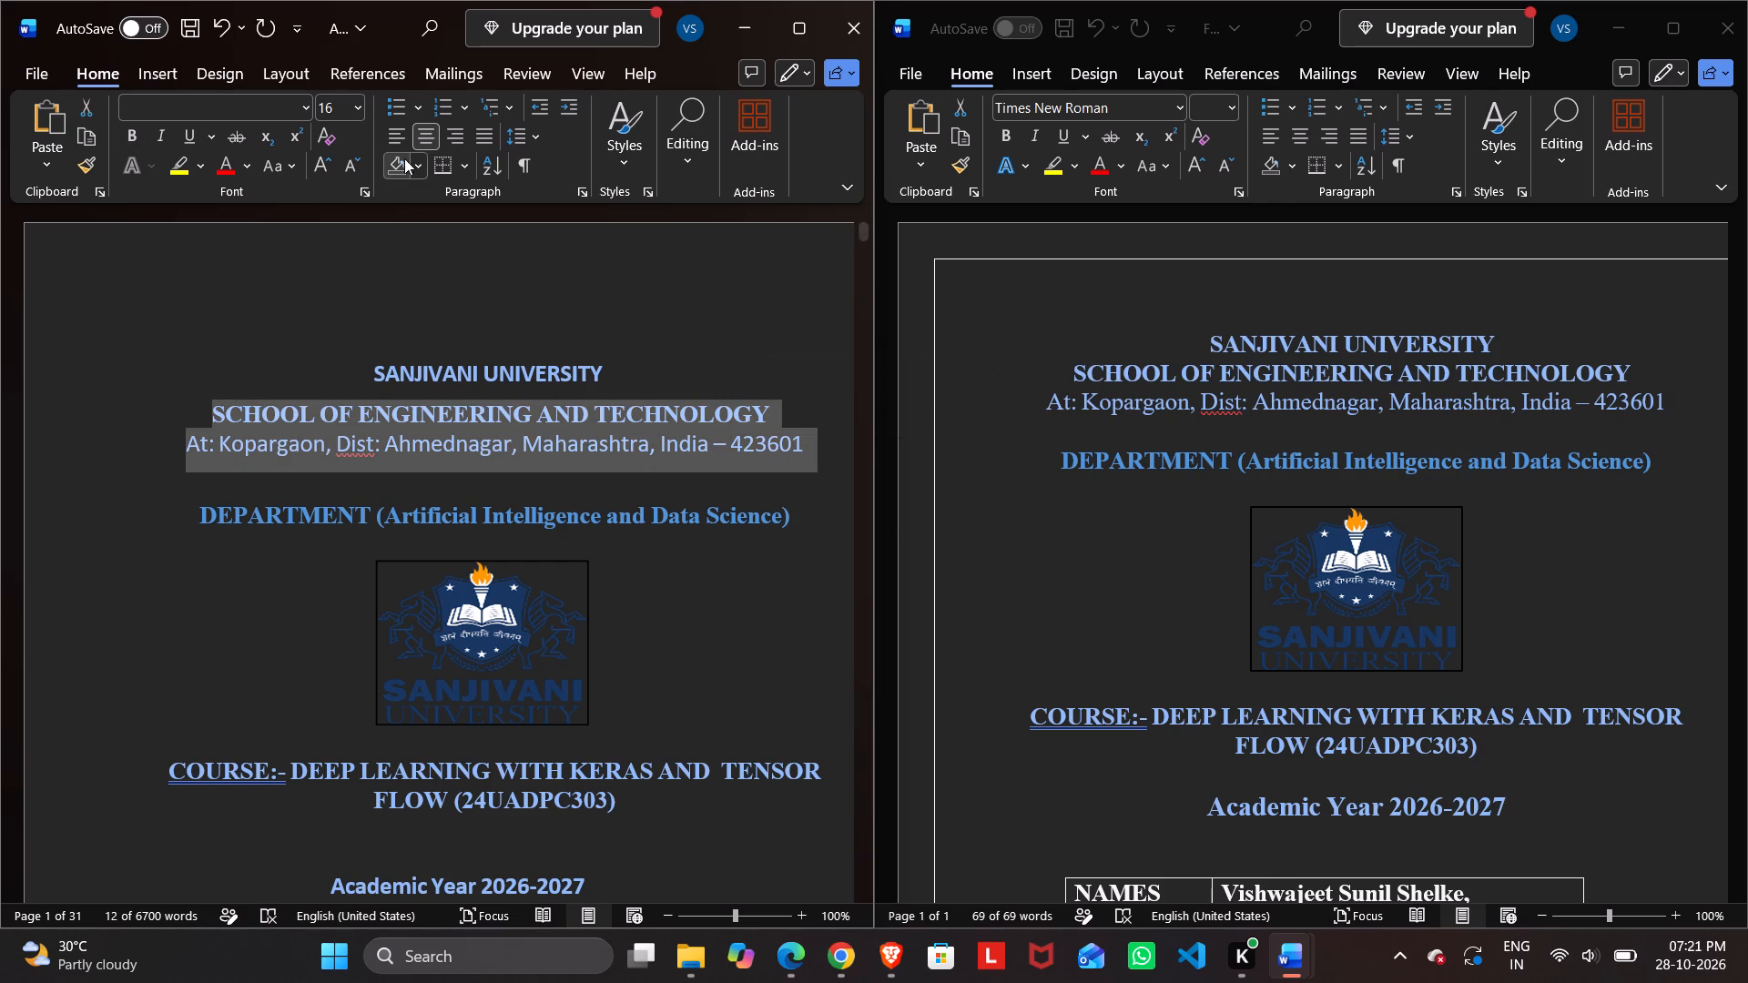
{"action": "left_click", "coordinate": [421, 140]}
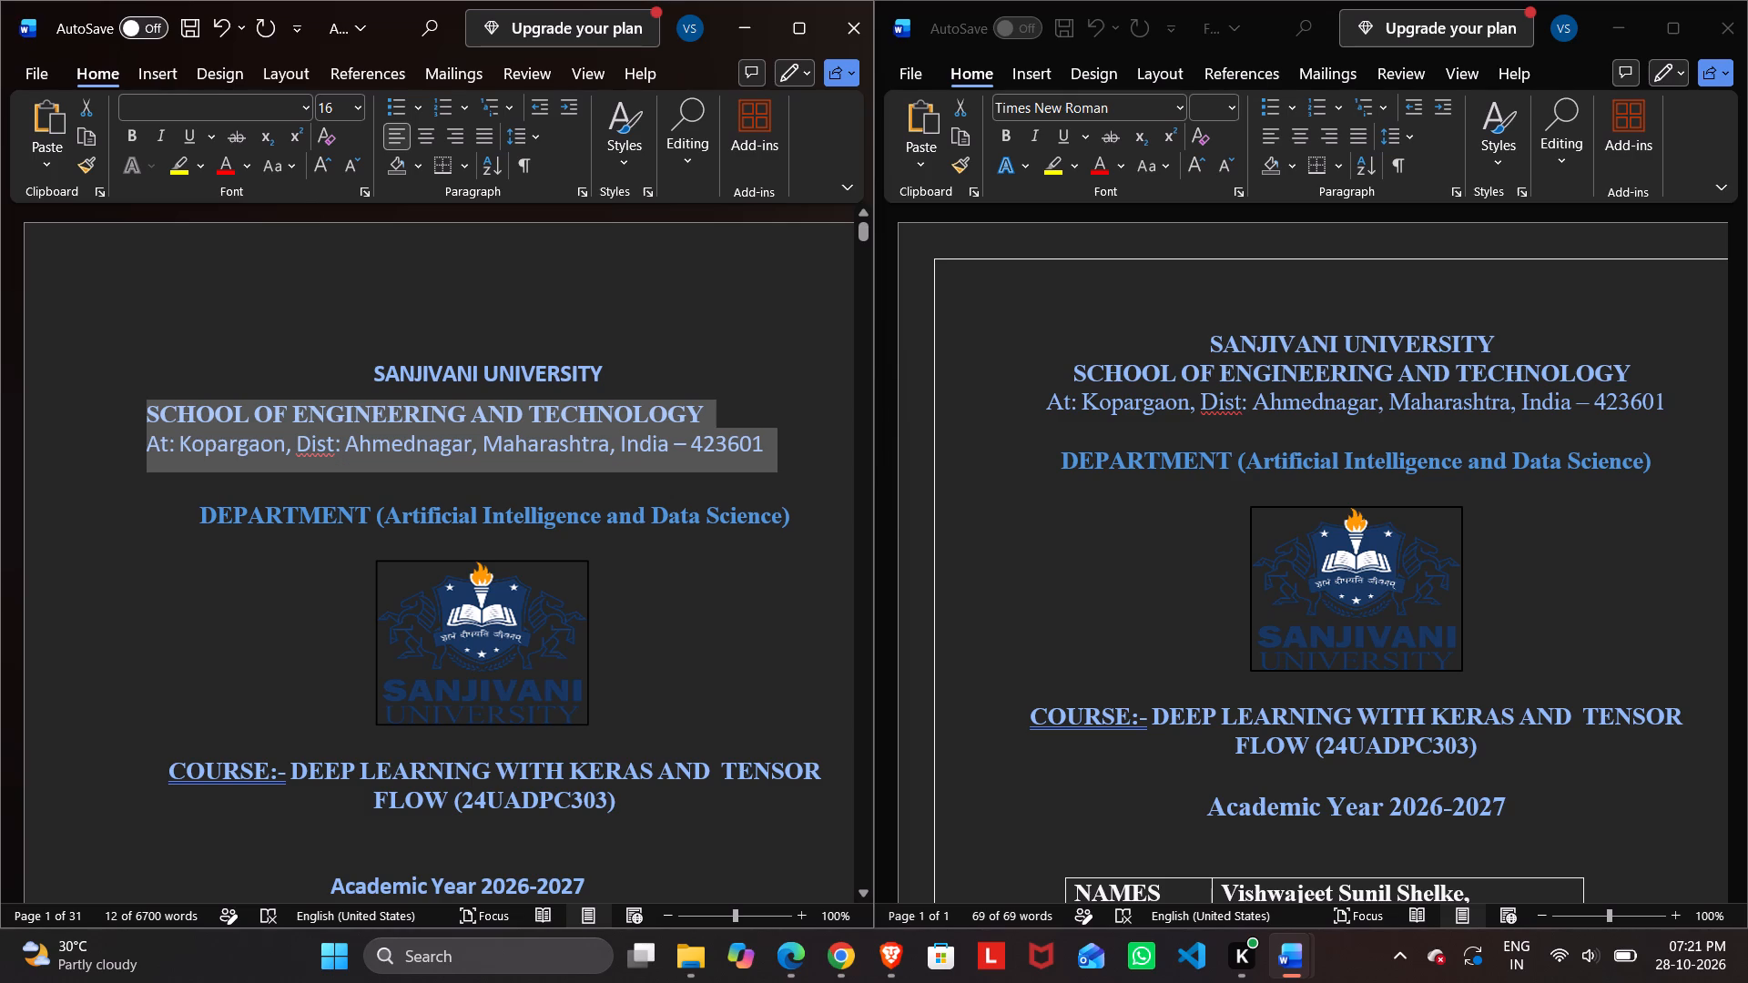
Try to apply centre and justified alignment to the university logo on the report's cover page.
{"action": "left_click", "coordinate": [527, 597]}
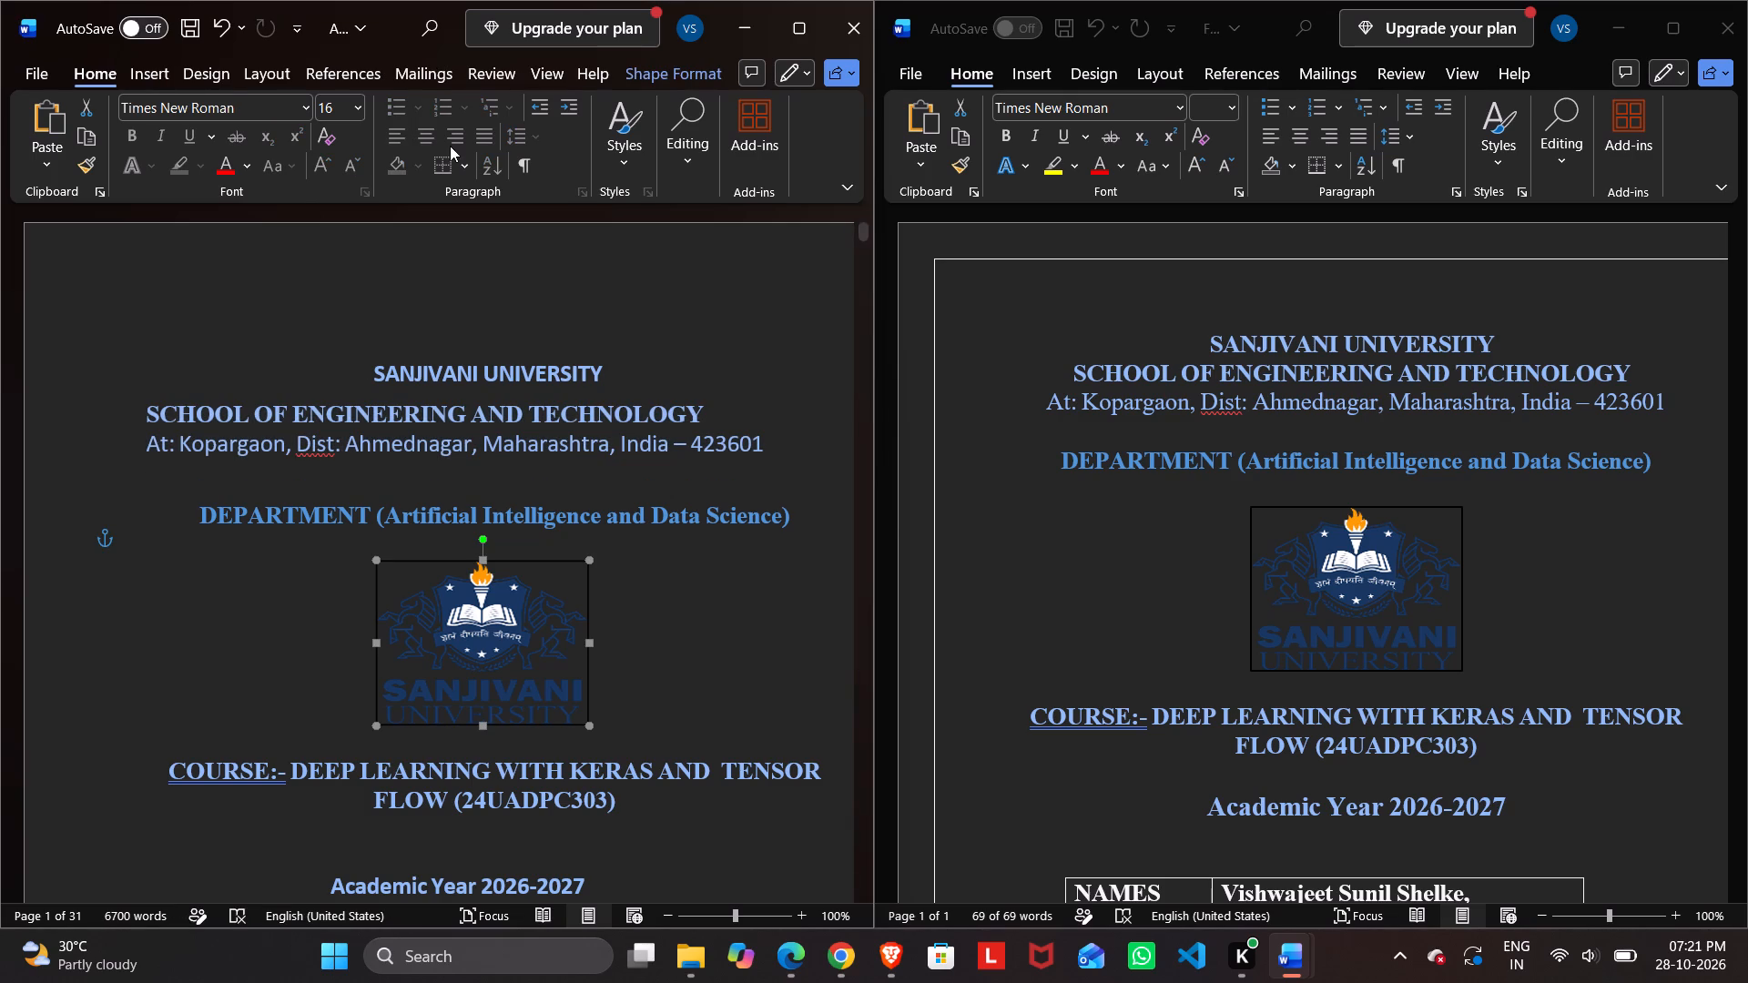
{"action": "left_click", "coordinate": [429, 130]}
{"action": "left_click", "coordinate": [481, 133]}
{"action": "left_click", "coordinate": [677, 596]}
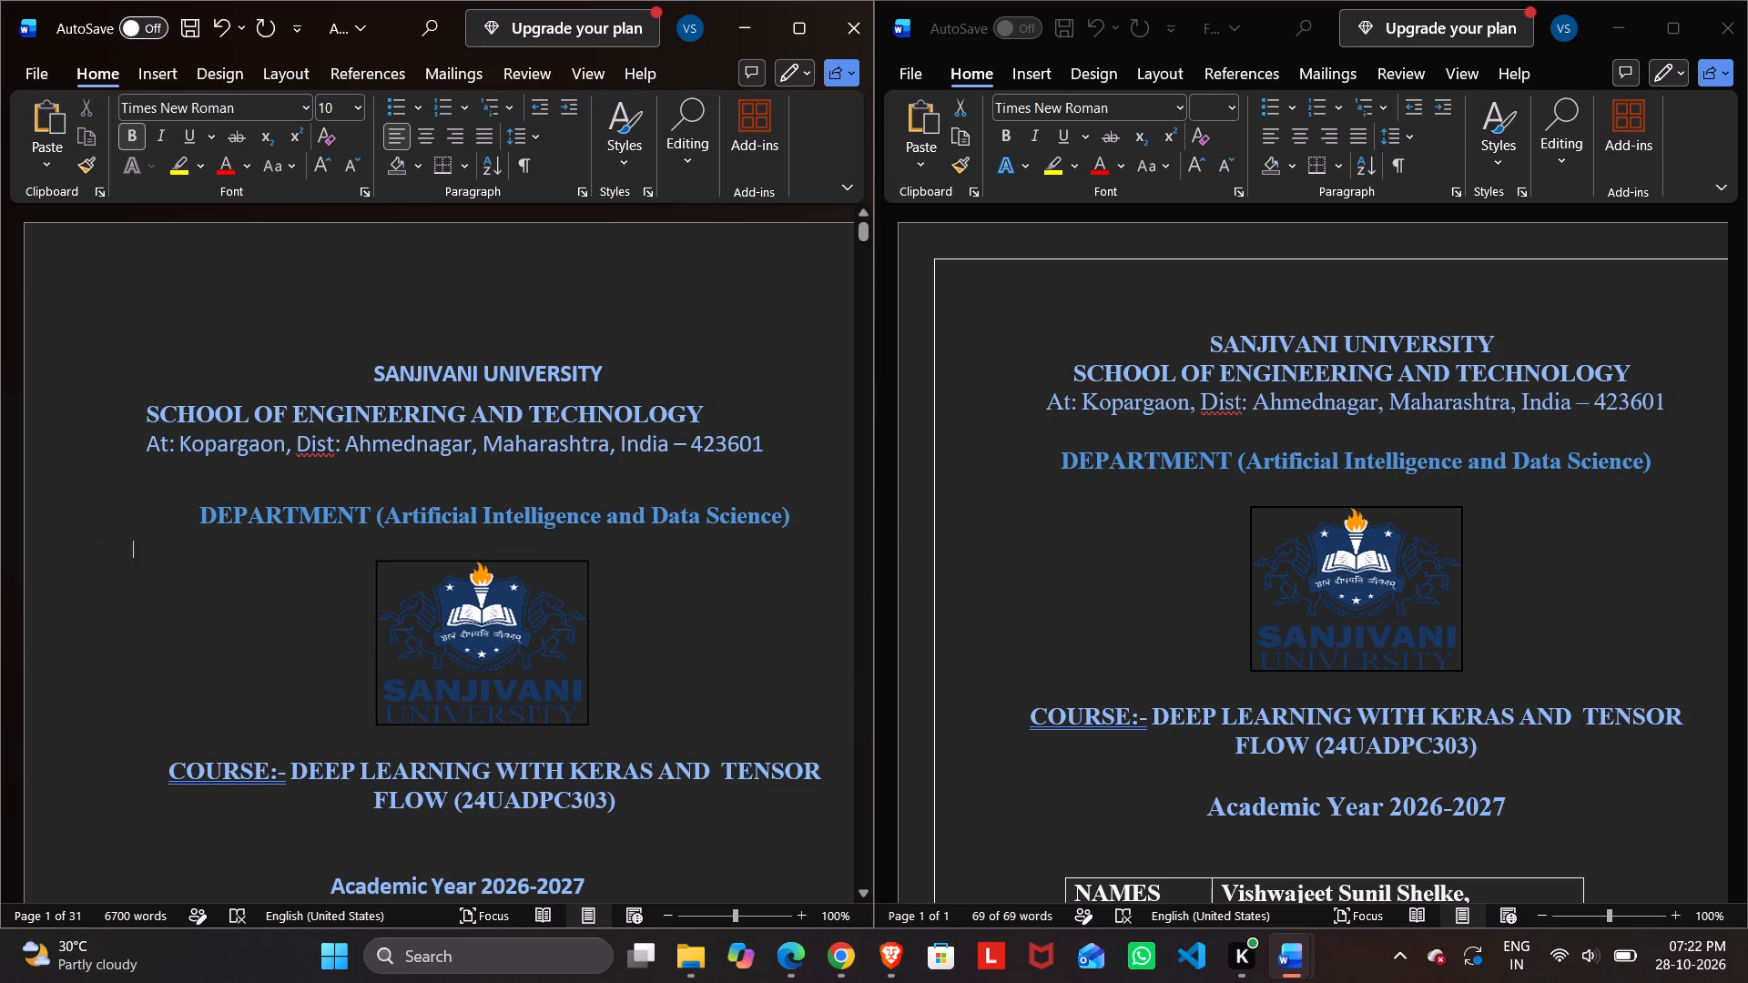
Switch off centre alignment for the "DEPARTMENT (Artificial Intelligence and Data Science)" line, making it left-aligned.
{"action": "left_click_drag", "start_coordinate": [192, 510], "coordinate": [404, 512]}
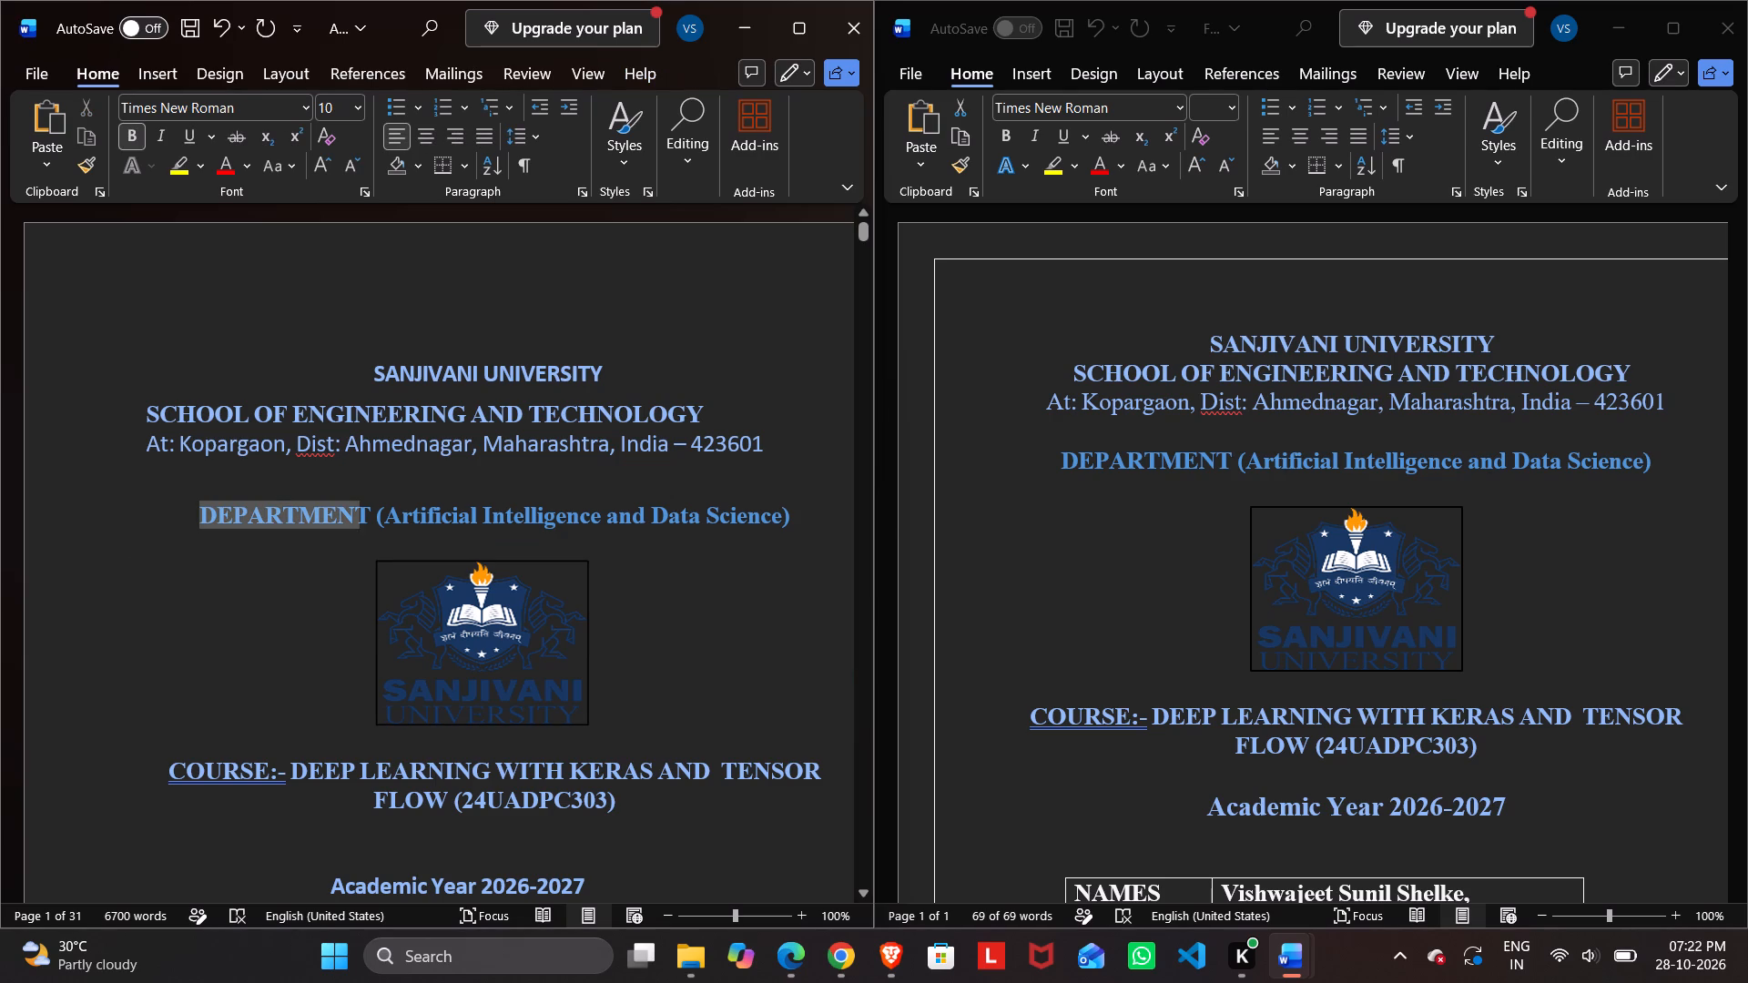
{"action": "left_click_drag", "start_coordinate": [404, 512], "coordinate": [750, 515]}
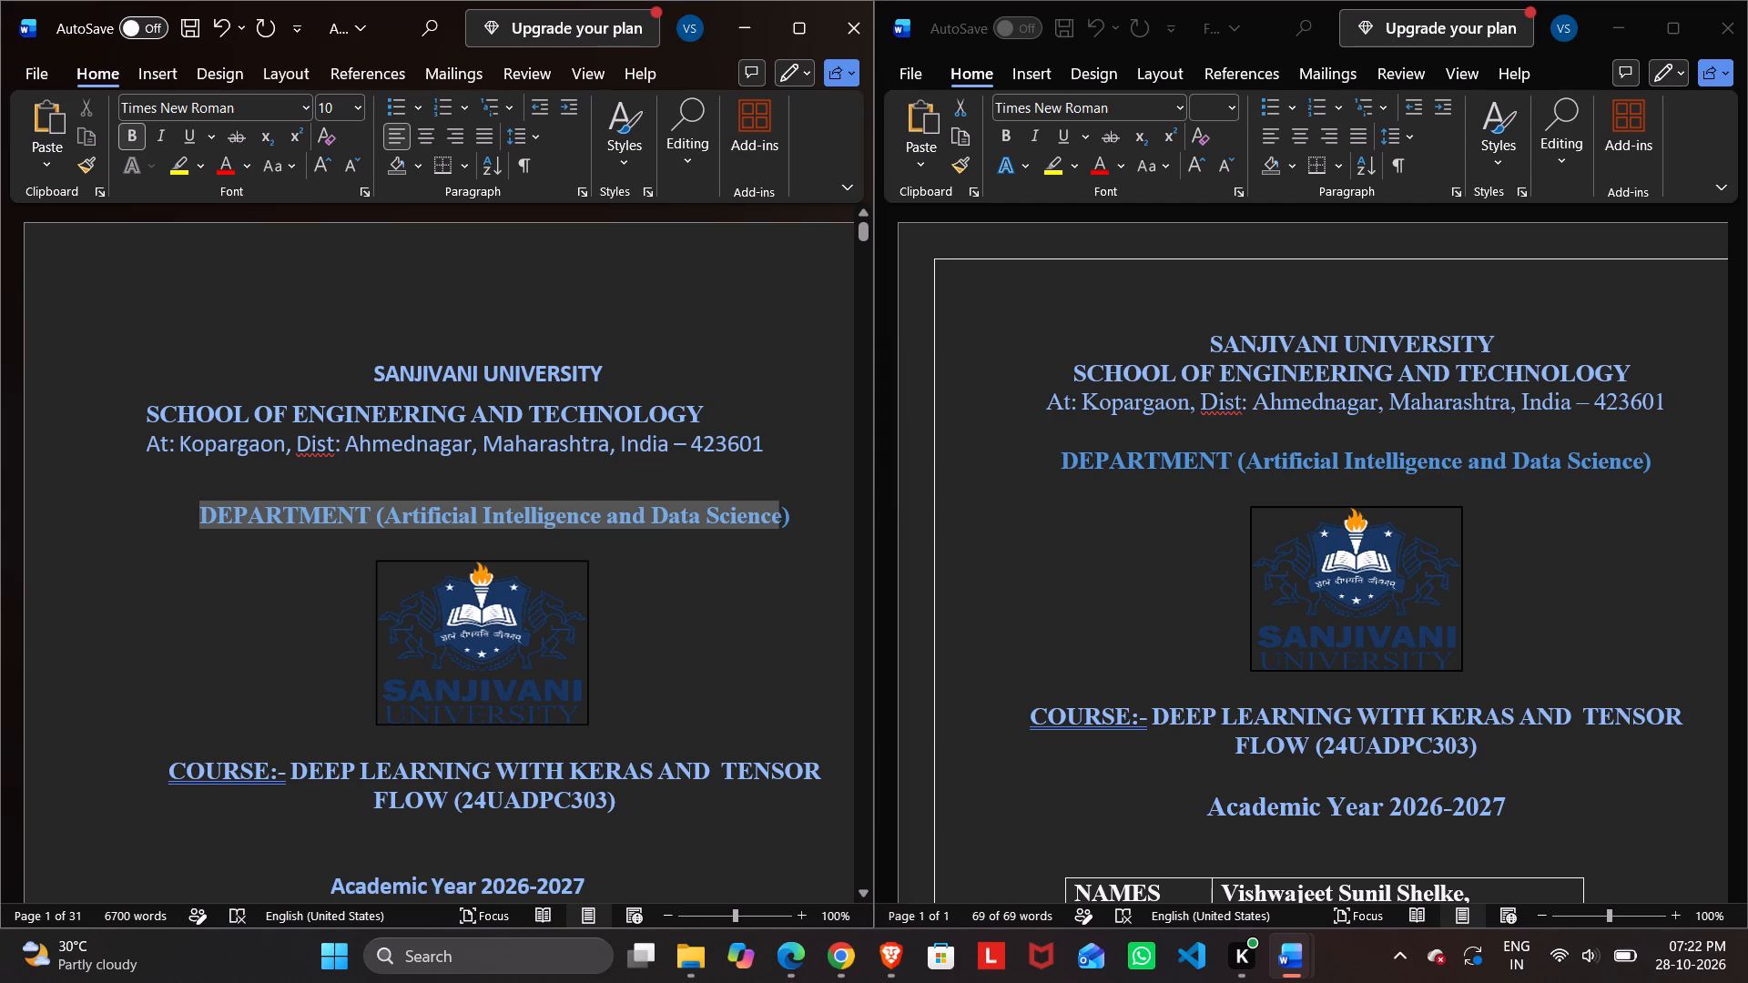
{"action": "left_click_drag", "start_coordinate": [750, 515], "coordinate": [805, 519]}
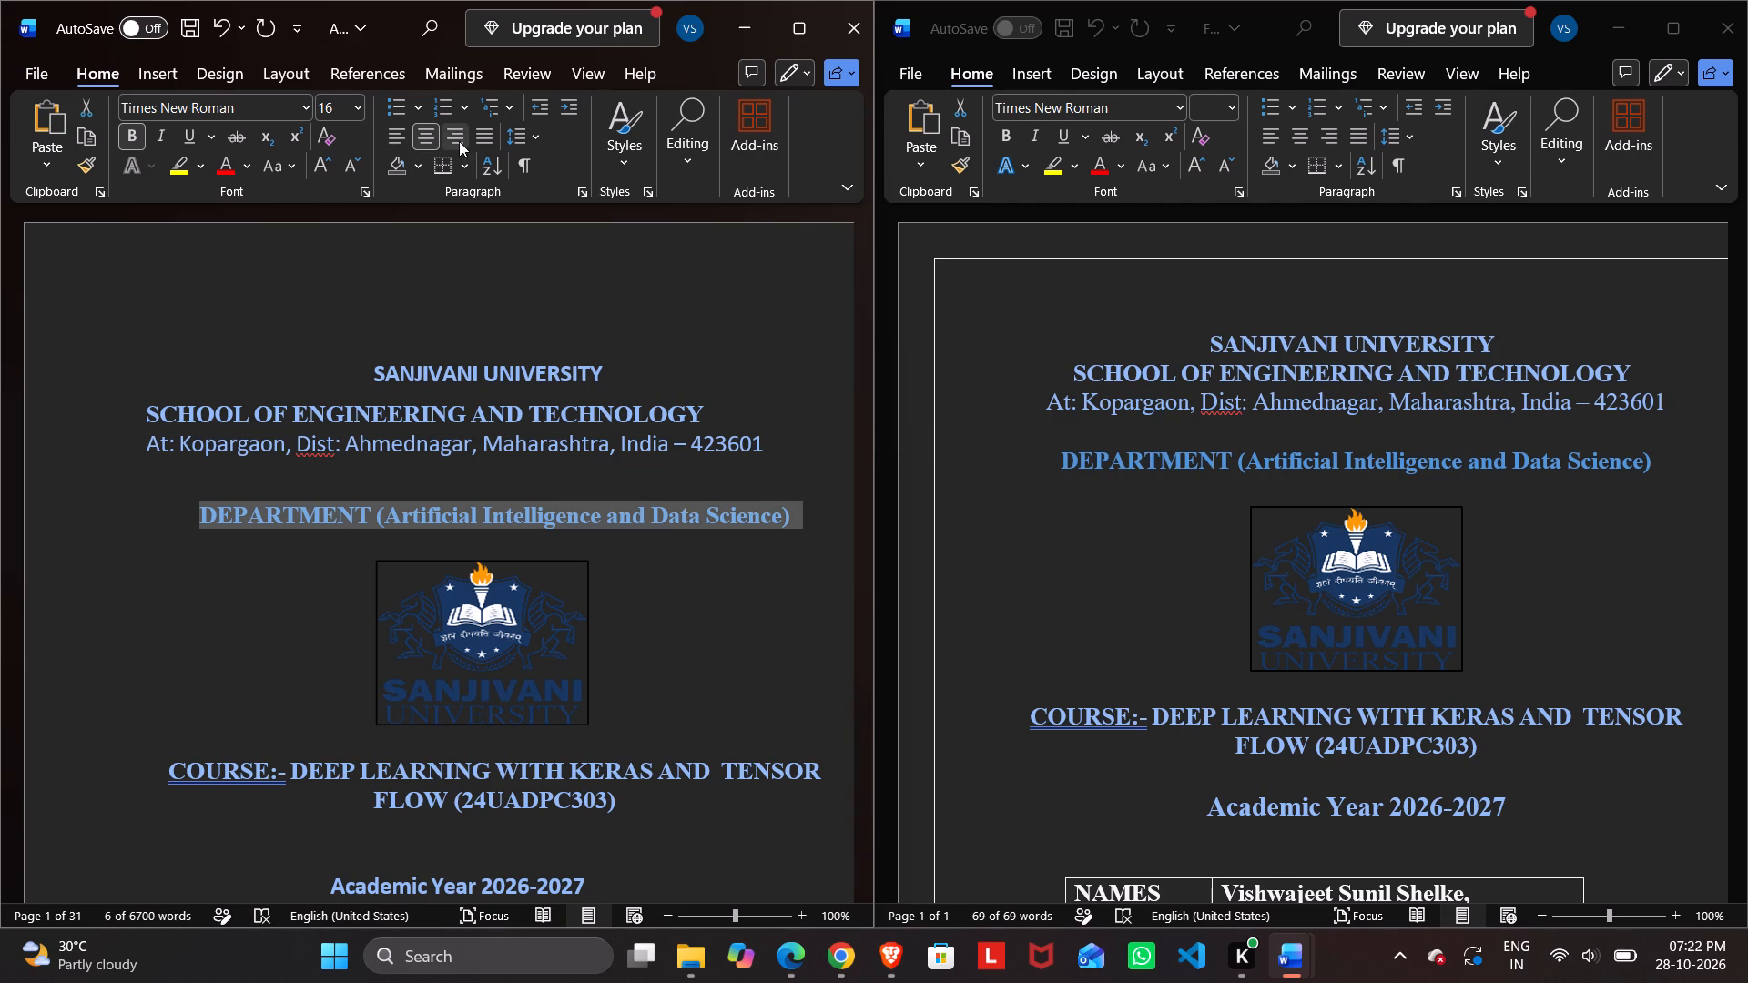
{"action": "left_click", "coordinate": [429, 132]}
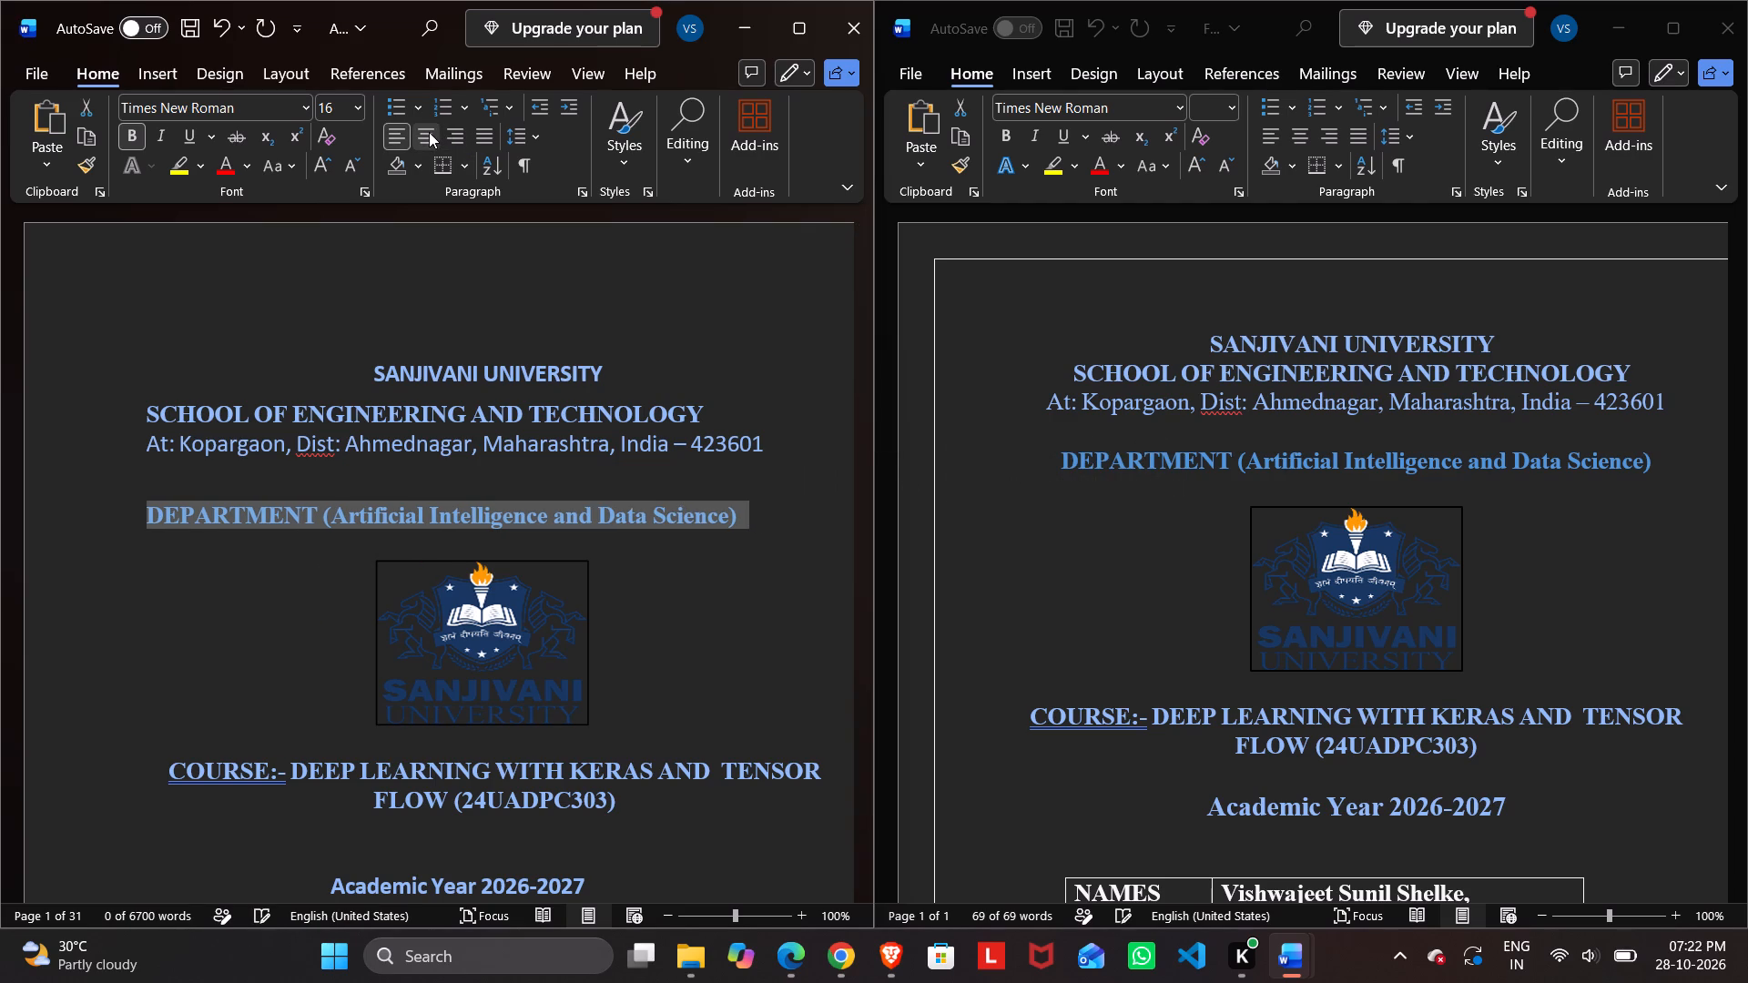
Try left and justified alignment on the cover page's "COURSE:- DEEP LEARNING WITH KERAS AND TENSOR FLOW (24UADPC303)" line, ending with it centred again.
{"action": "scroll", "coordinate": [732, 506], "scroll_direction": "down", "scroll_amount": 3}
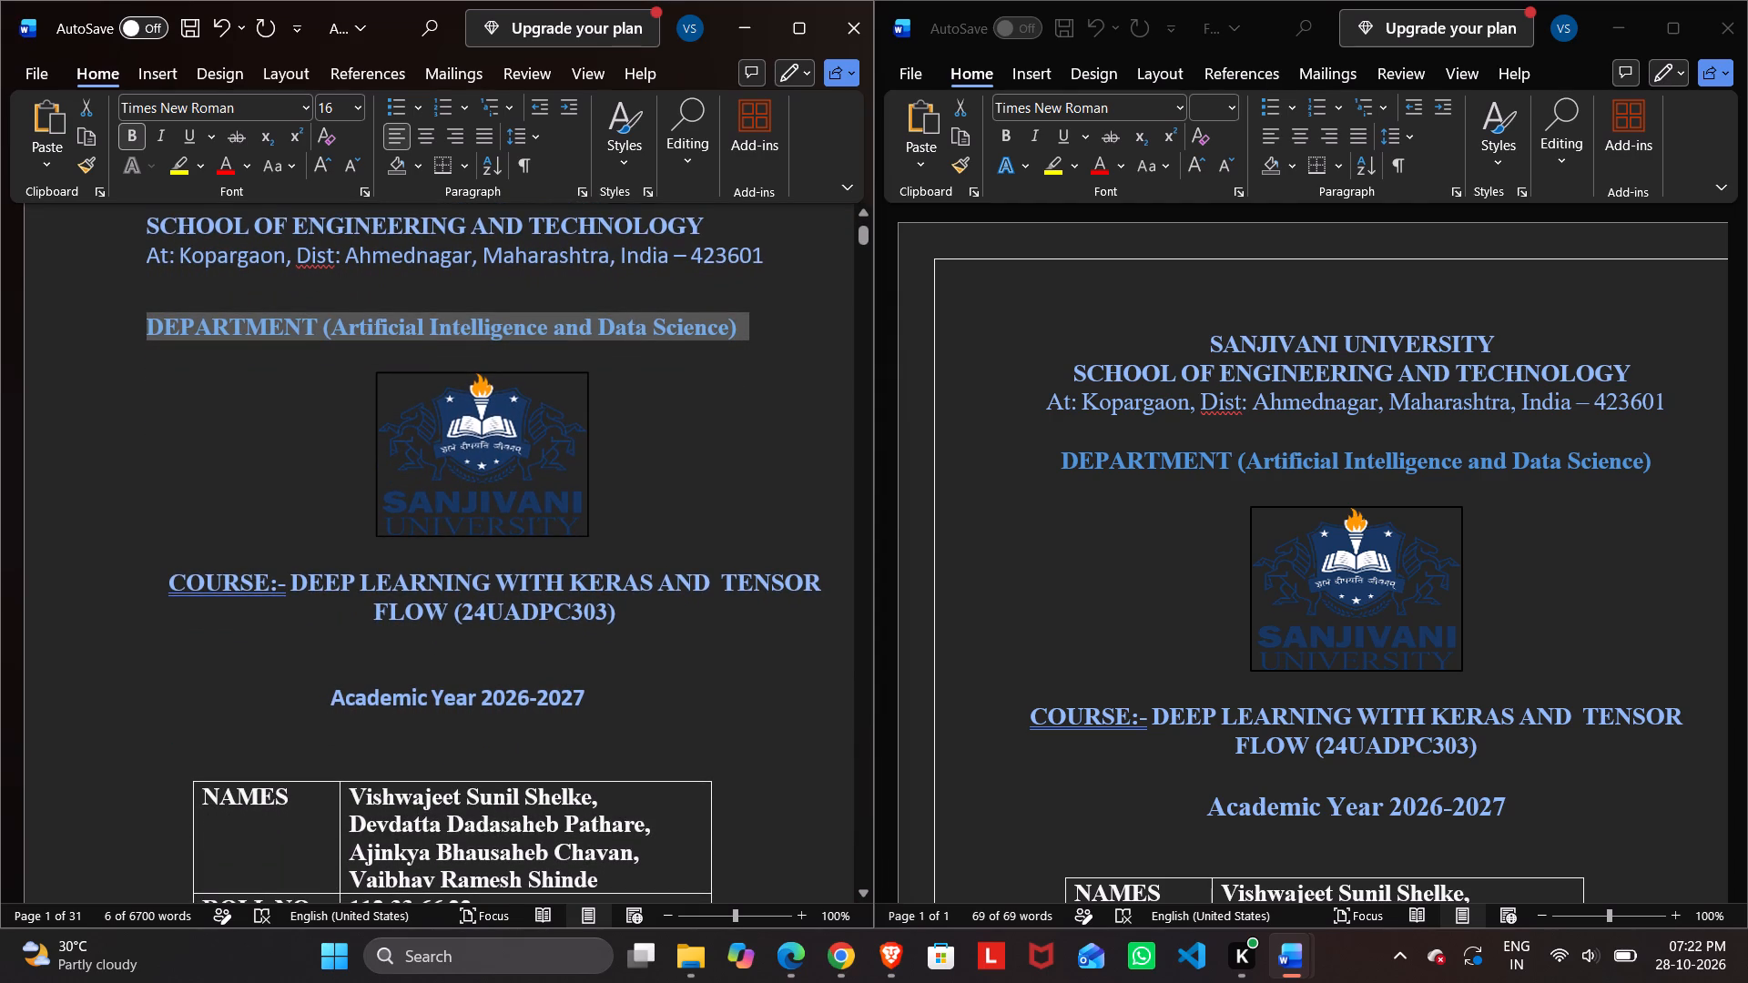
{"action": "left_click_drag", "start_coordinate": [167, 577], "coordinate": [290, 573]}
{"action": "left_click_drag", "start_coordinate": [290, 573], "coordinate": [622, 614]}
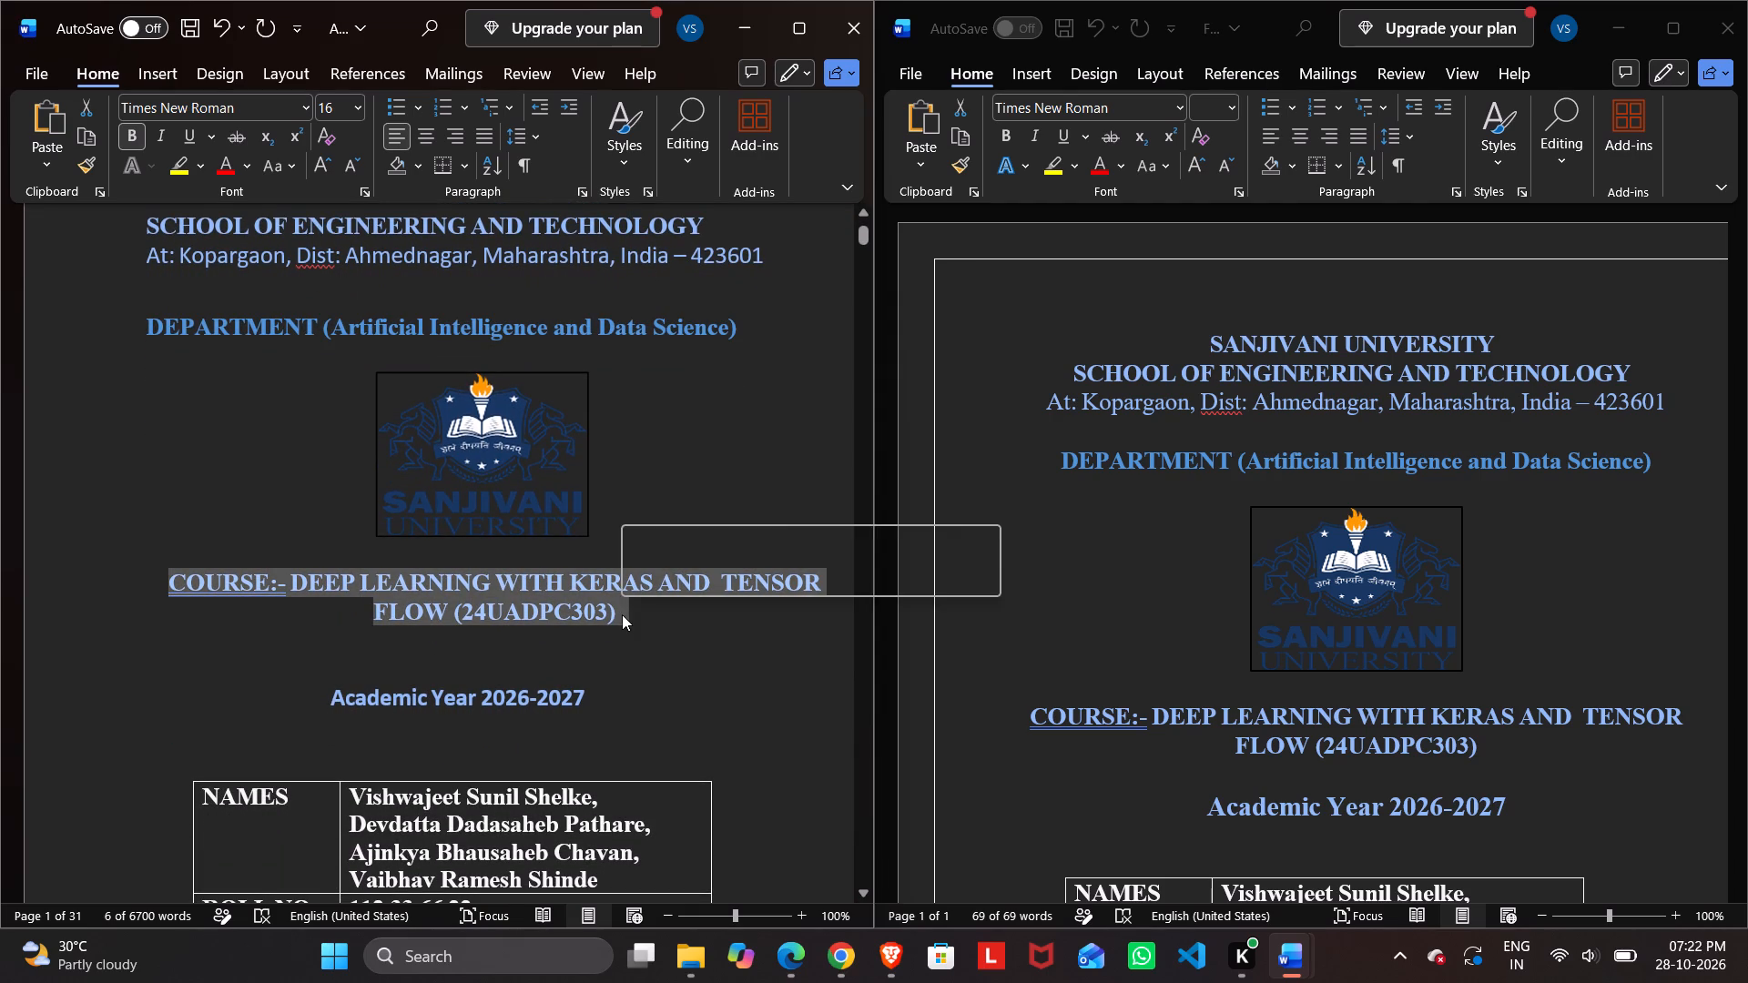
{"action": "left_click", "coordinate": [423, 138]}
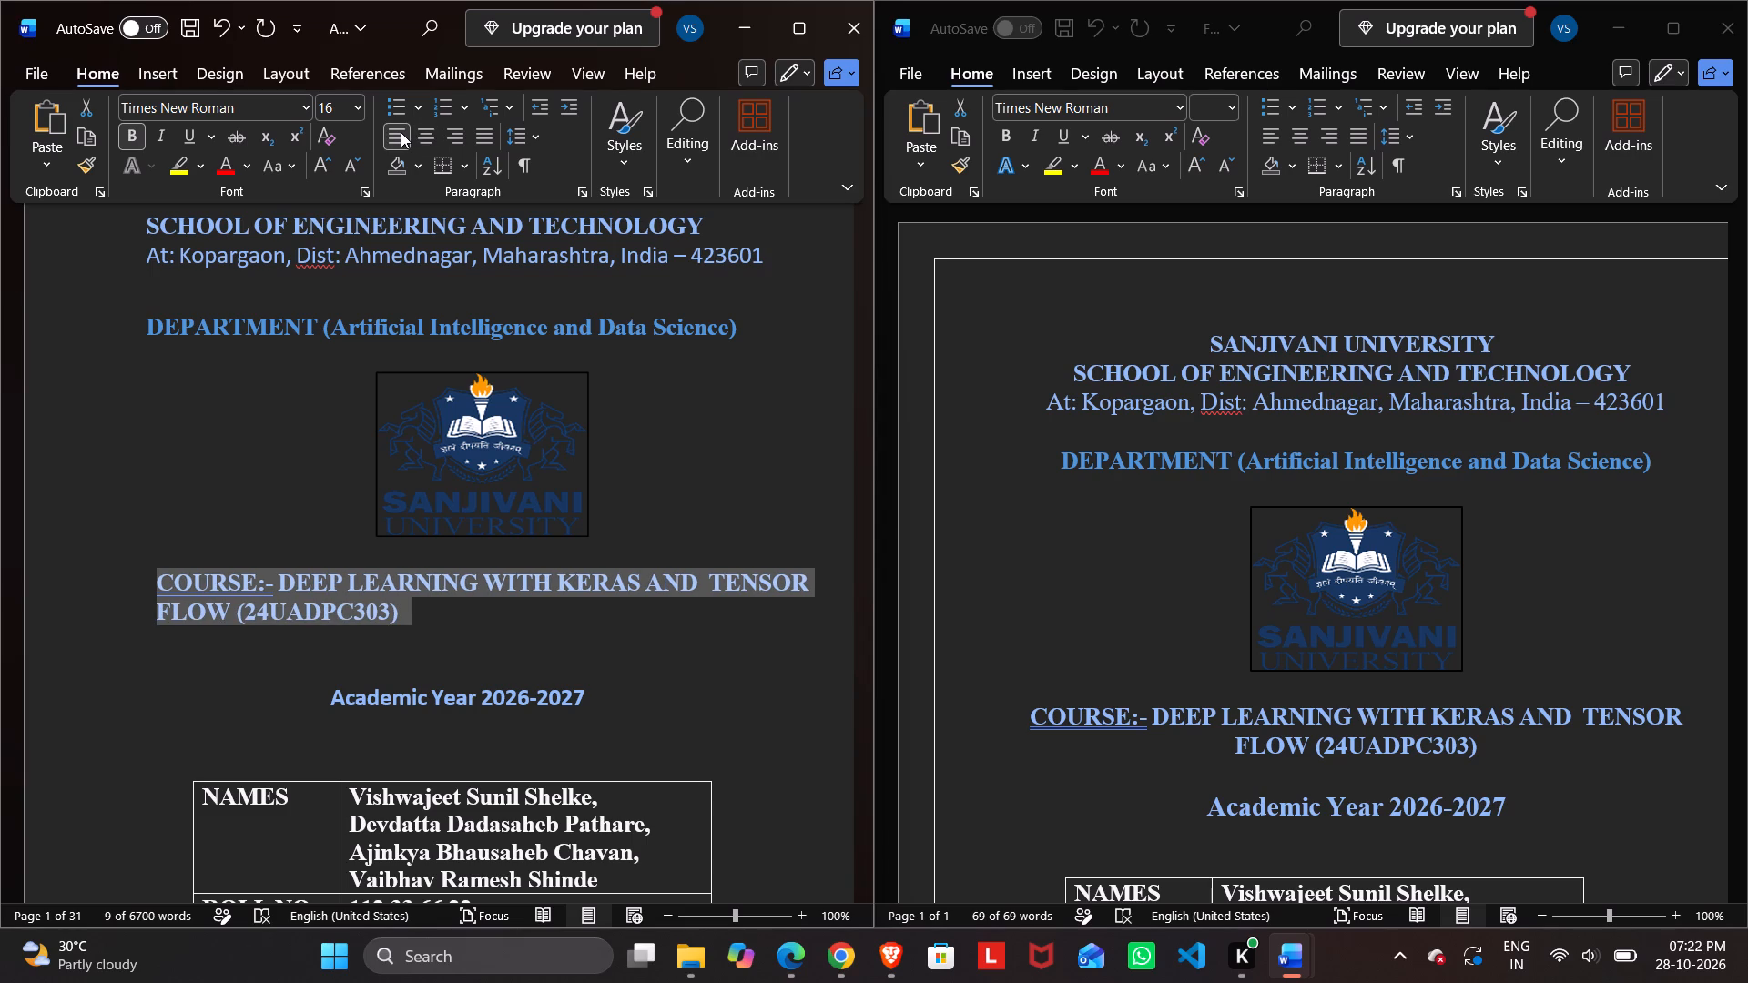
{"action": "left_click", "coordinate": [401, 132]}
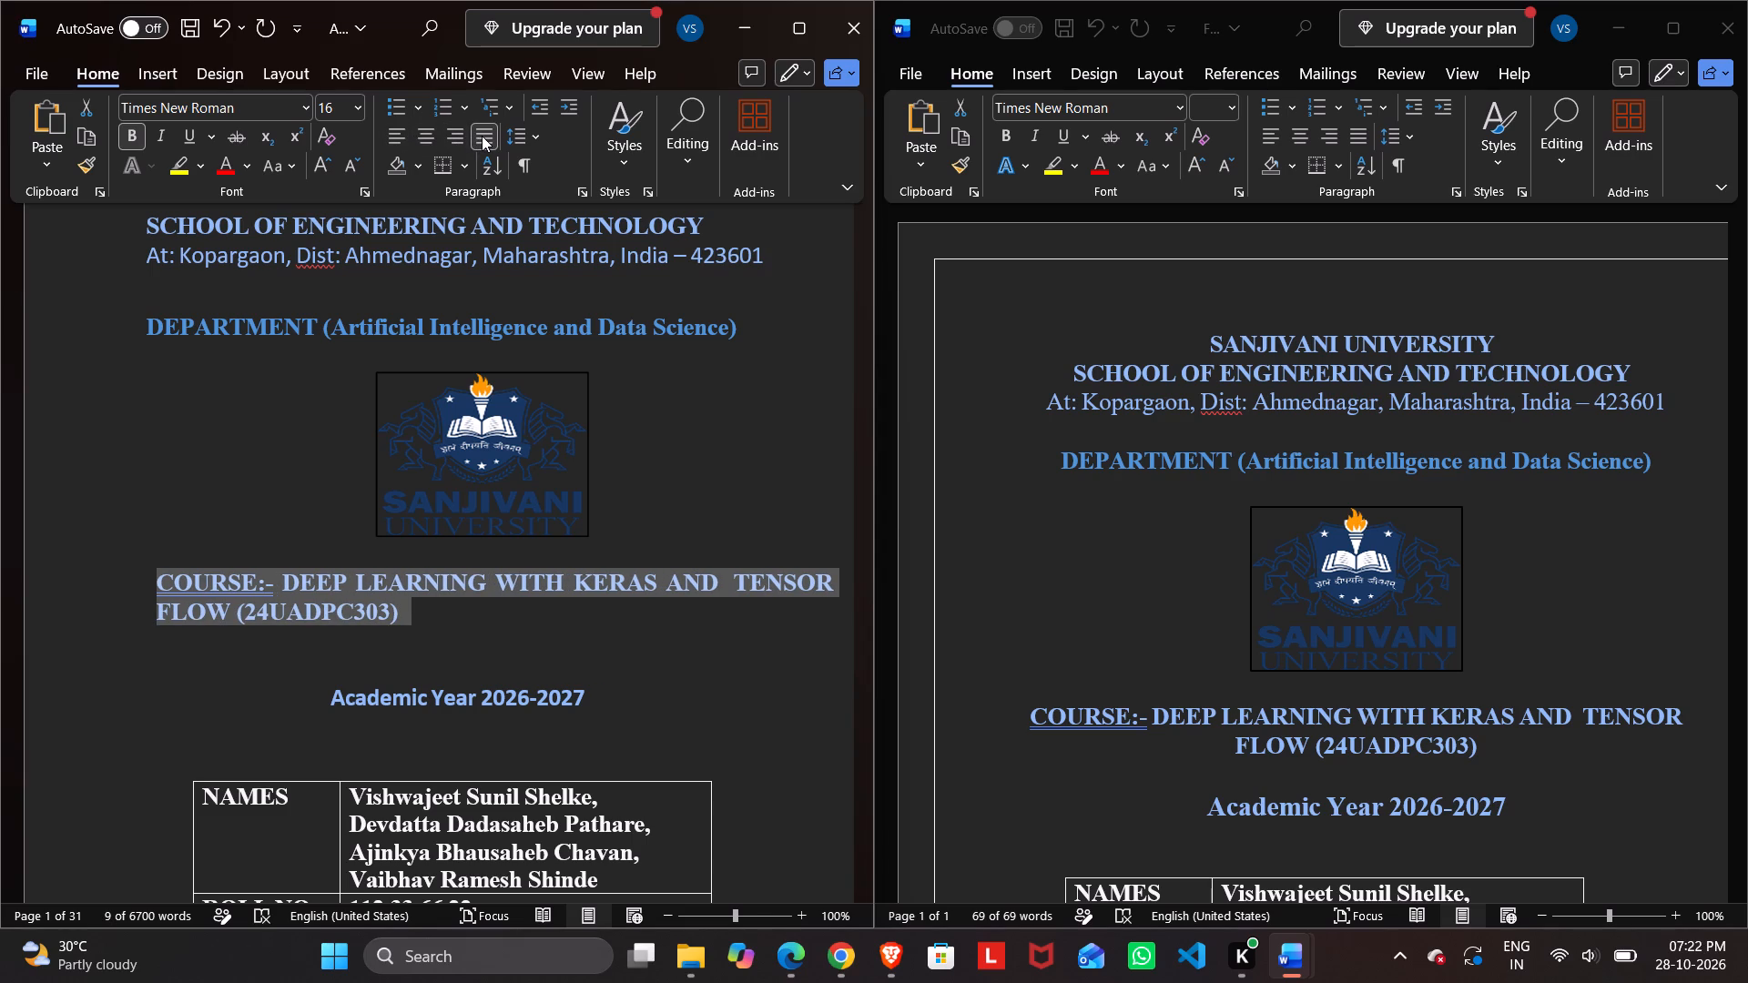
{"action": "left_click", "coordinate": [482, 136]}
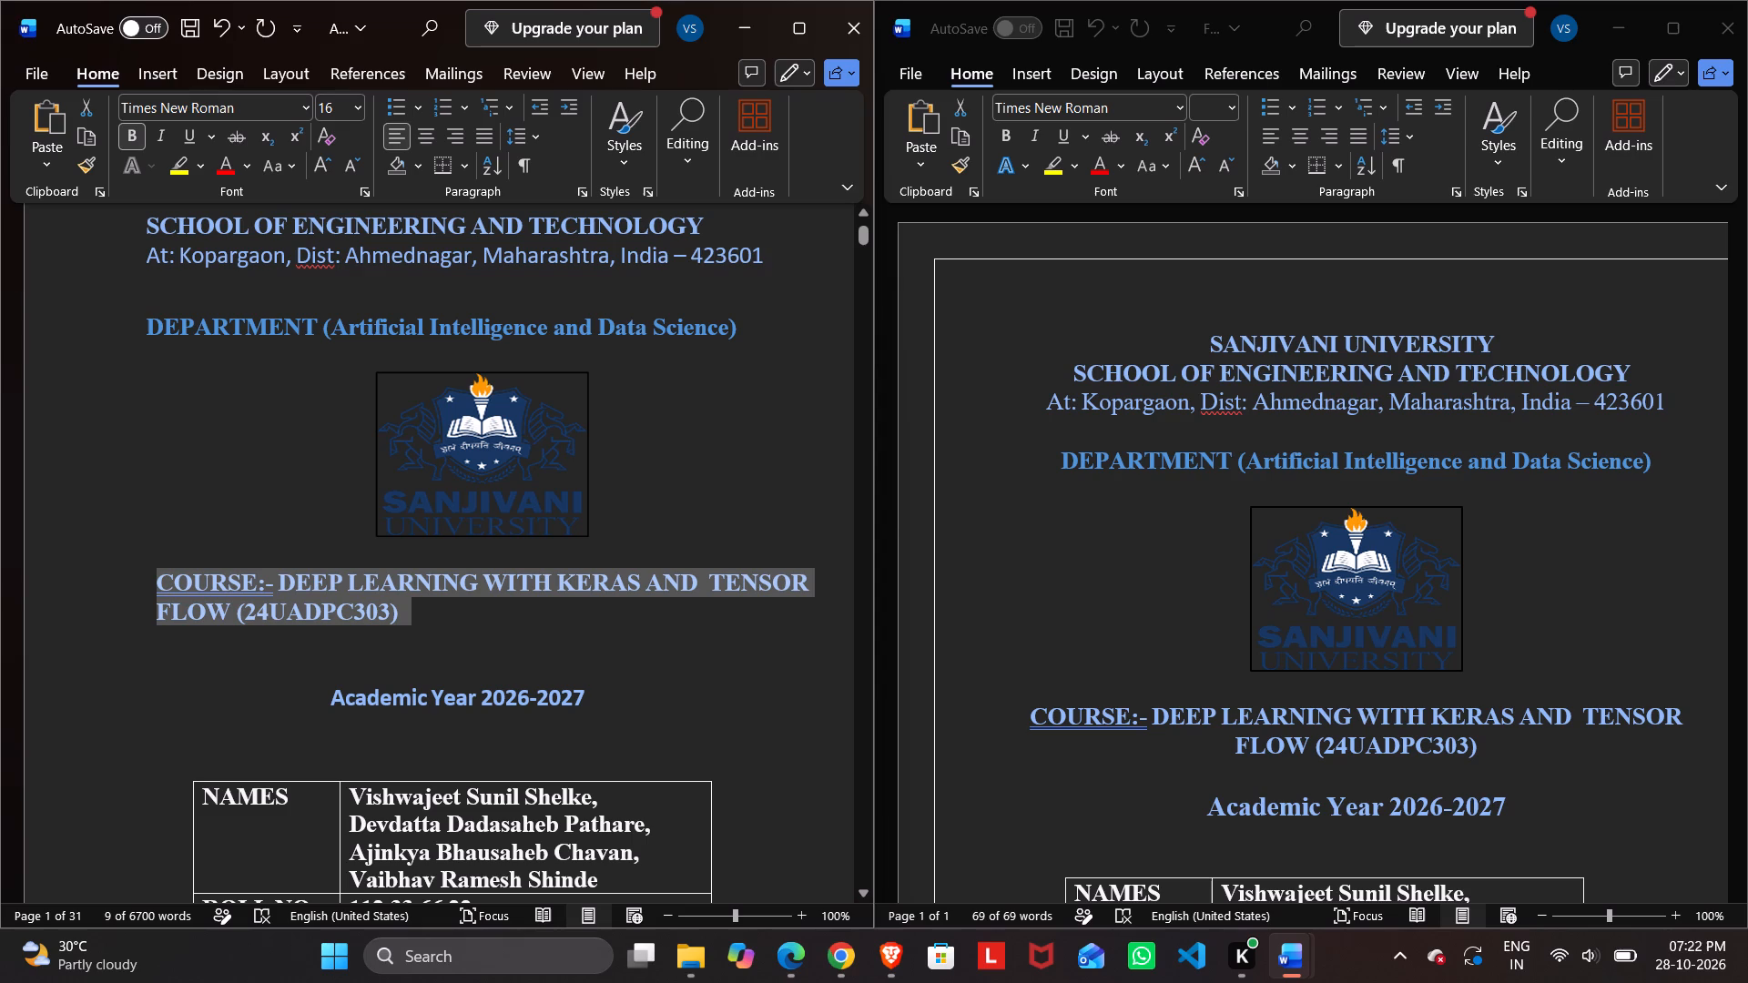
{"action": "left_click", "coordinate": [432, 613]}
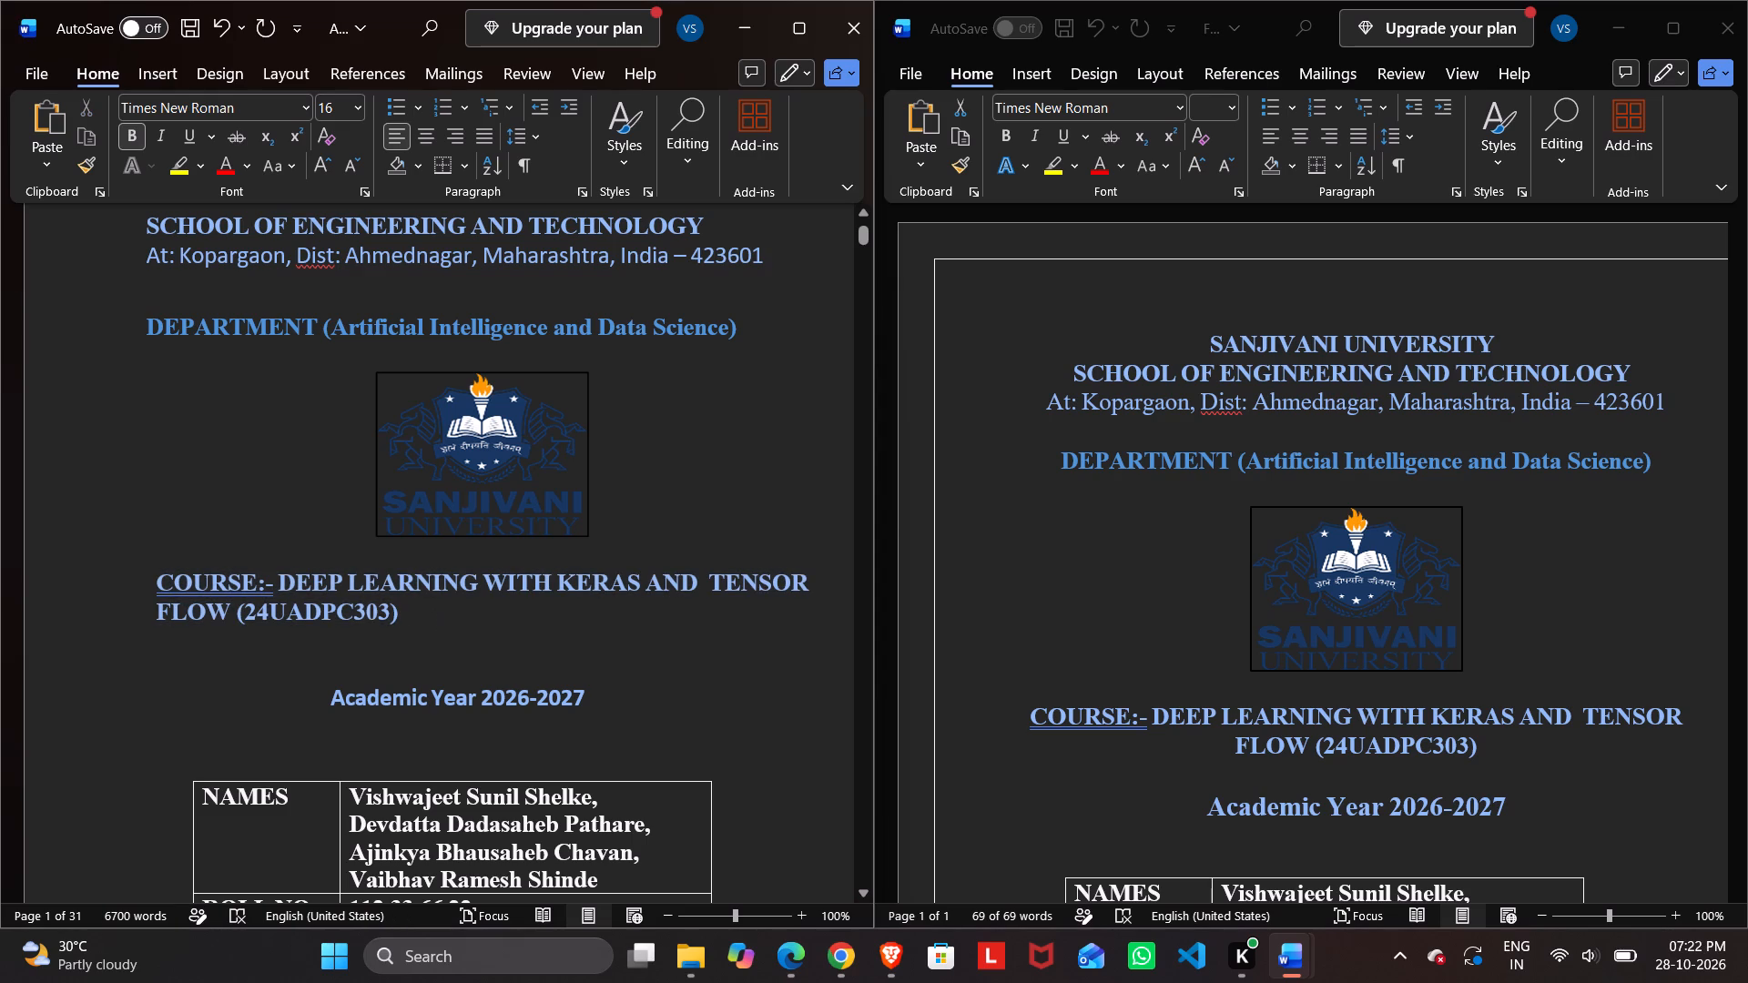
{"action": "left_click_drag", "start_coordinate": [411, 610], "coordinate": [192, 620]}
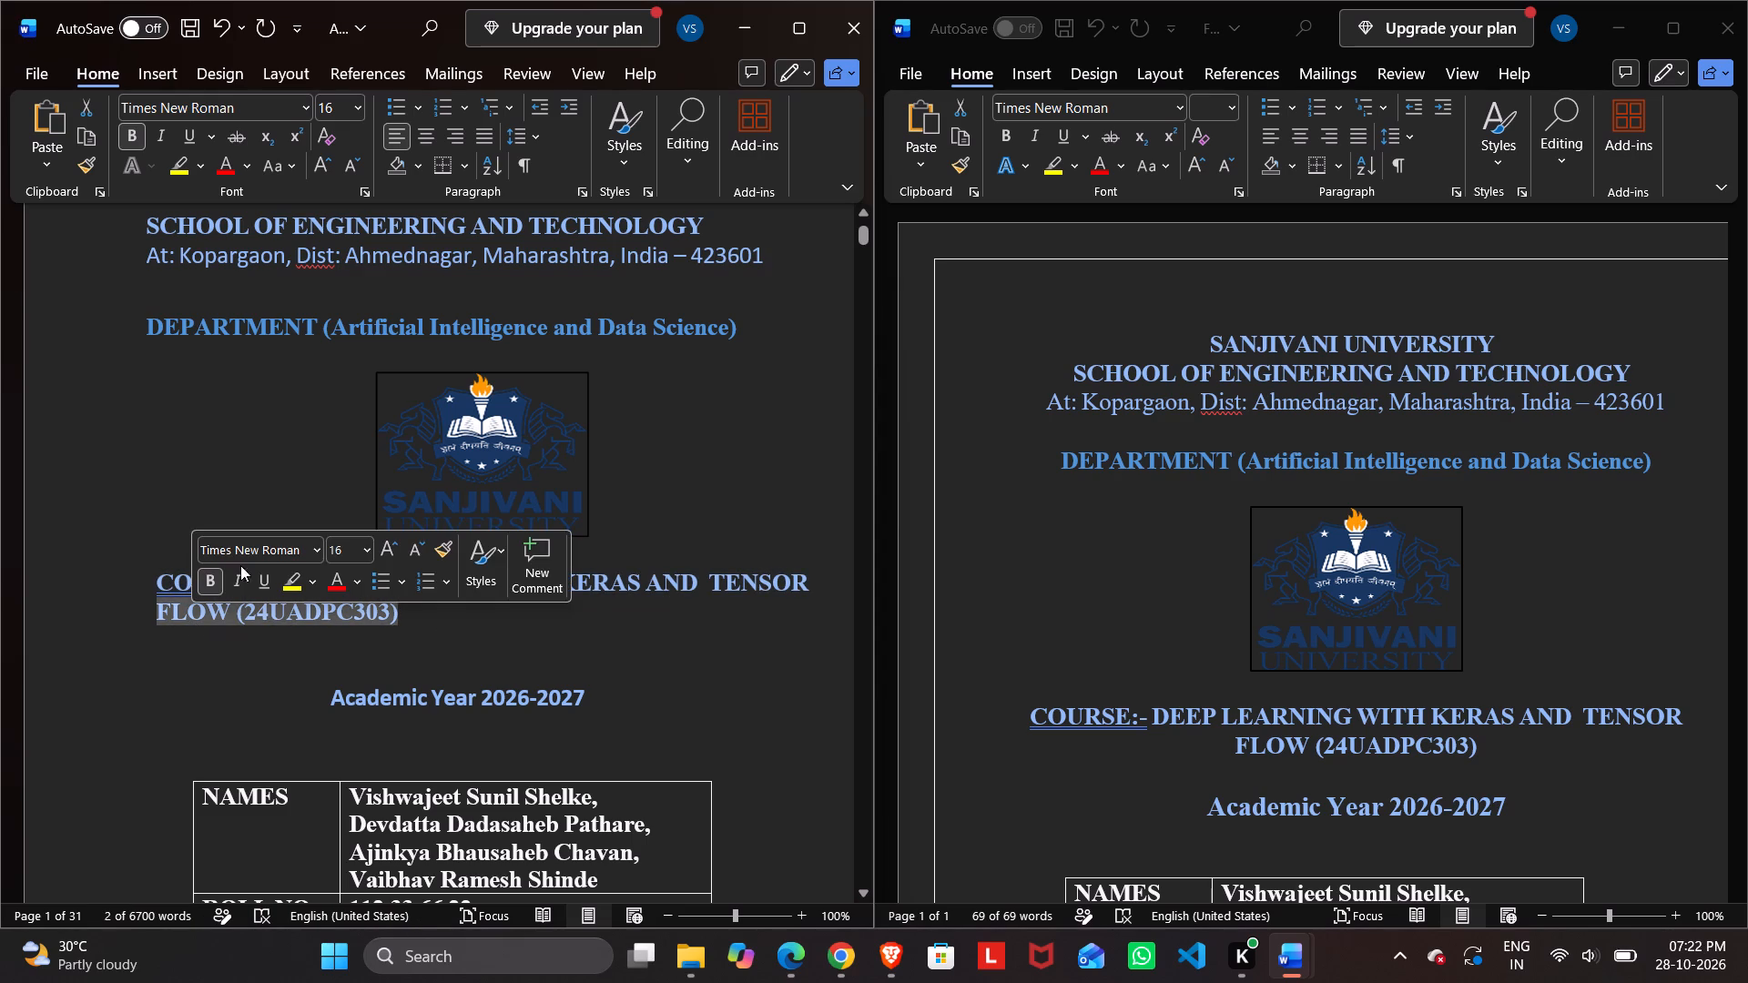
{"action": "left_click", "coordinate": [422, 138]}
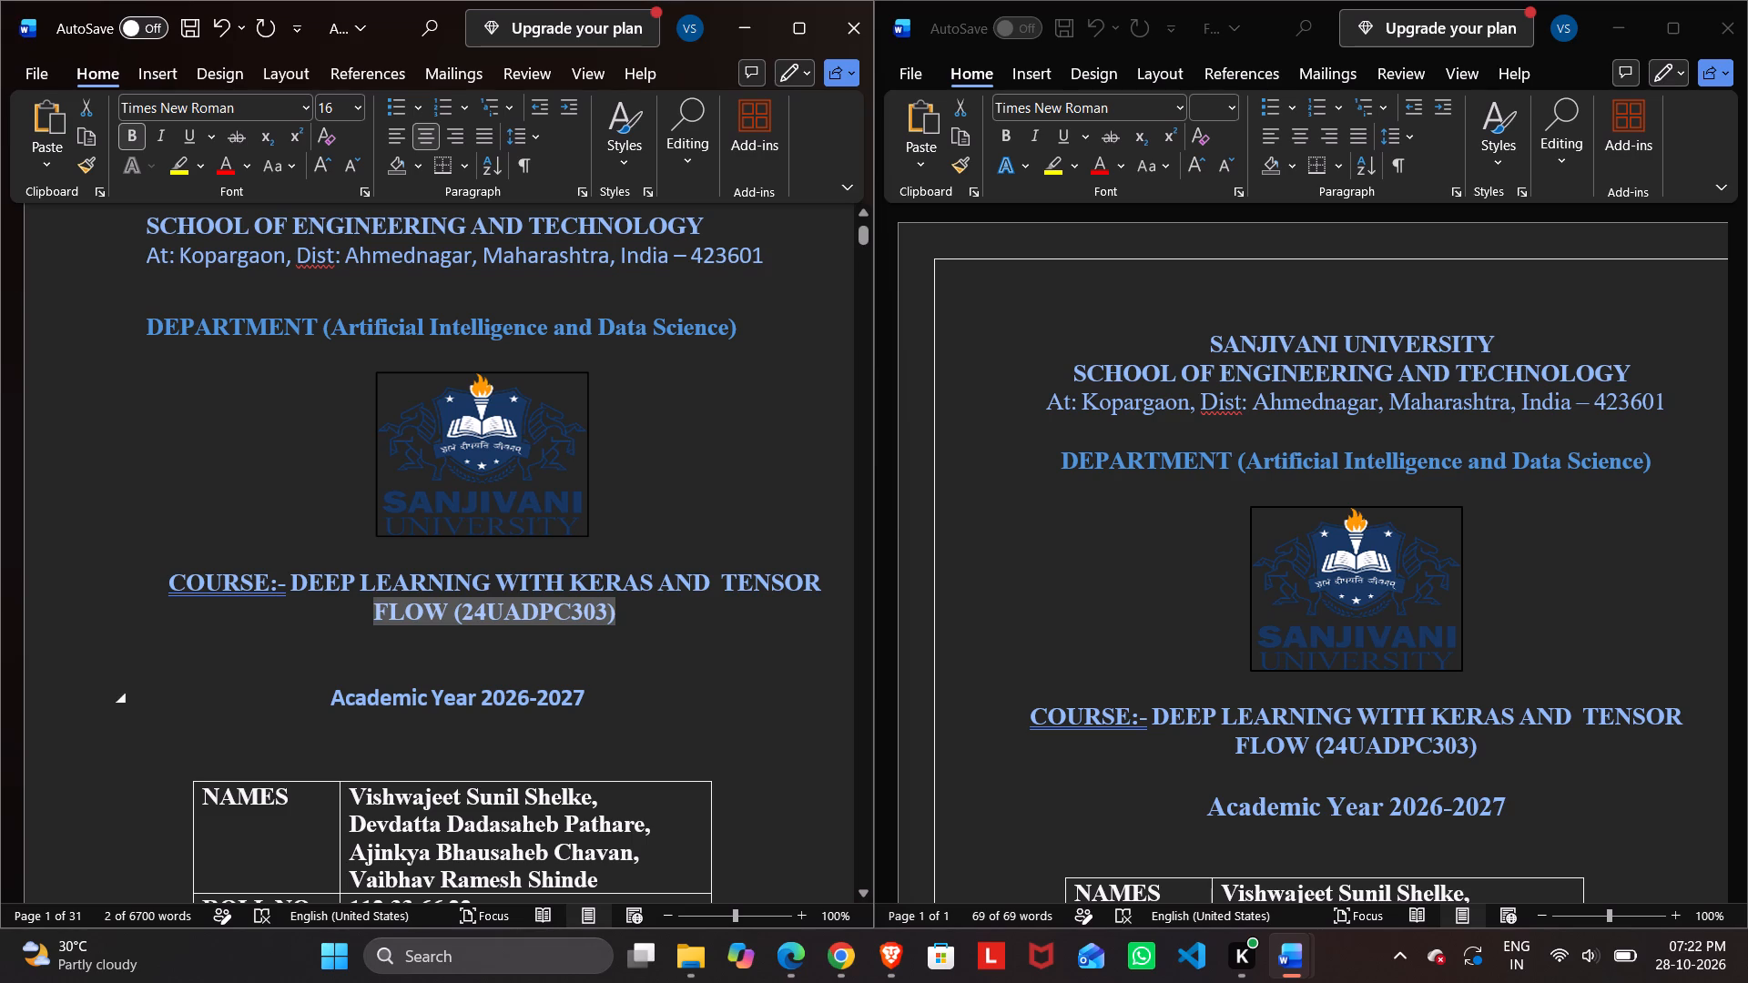
Remove a run of leading spaces before "Academic Year 2026-2027" on the report's cover page, shifting the text left.
{"action": "left_click", "coordinate": [330, 701]}
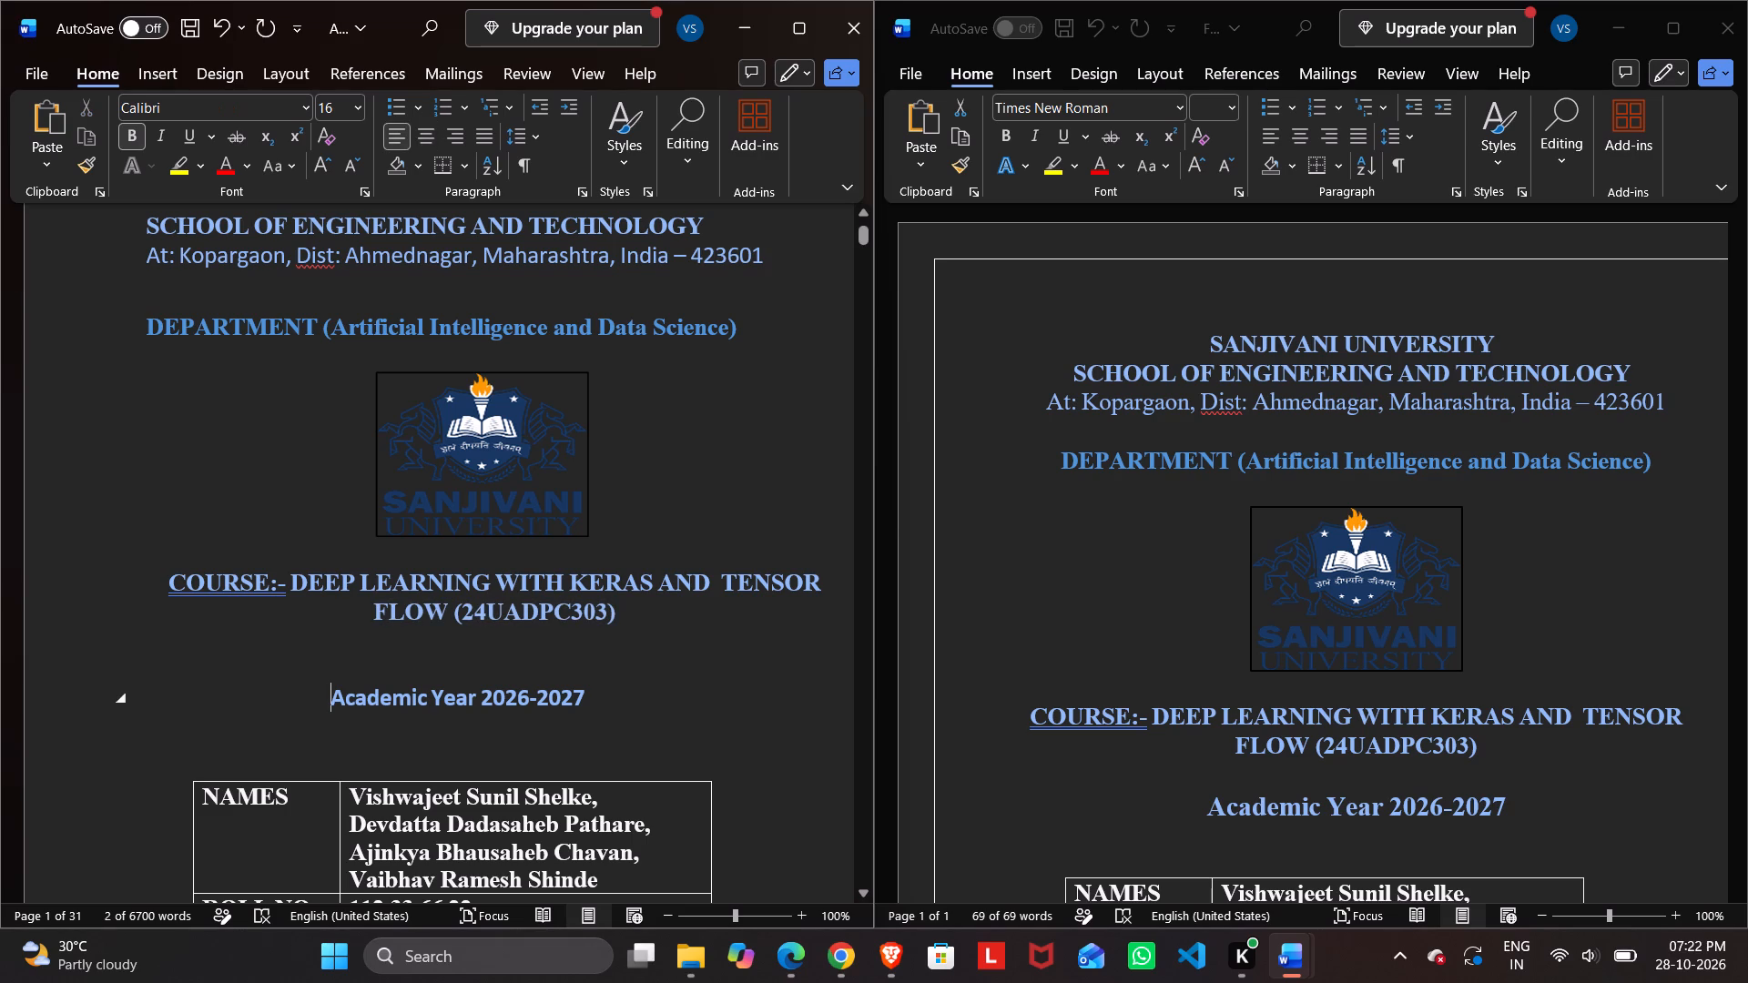
{"action": "key", "text": "BackSpace"}
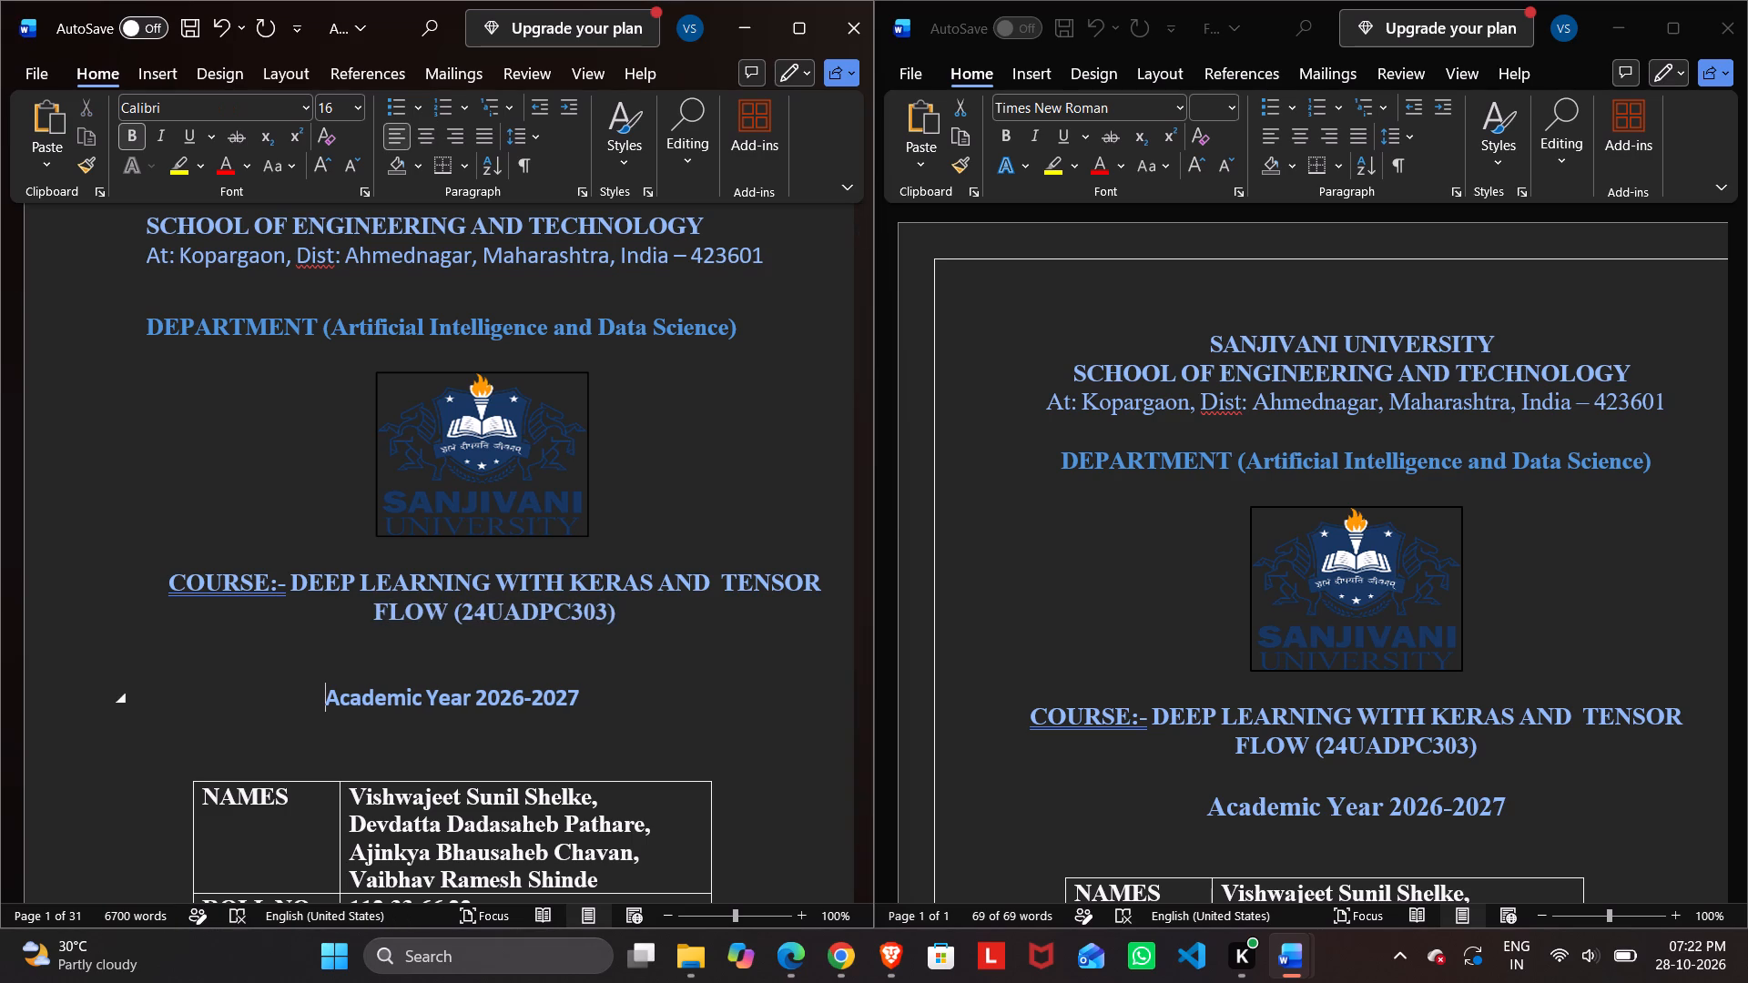
{"action": "key", "text": "BackSpace"}
{"action": "key", "text": "BackSpace"}
{"action": "key", "text": "BackSpace"}
{"action": "key", "text": "BackSpace"}
{"action": "key", "text": "BackSpace"}
{"action": "key", "text": "BackSpace"}
{"action": "key", "text": "BackSpace"}
{"action": "key", "text": "BackSpace"}
{"action": "key", "text": "BackSpace"}
{"action": "key", "text": "BackSpace"}
{"action": "key", "text": "BackSpace"}
{"action": "key", "text": "BackSpace"}
{"action": "key", "text": "BackSpace"}
{"action": "key", "text": "BackSpace"}
{"action": "key", "text": "BackSpace"}
{"action": "key", "text": "BackSpace"}
{"action": "key", "text": "BackSpace"}
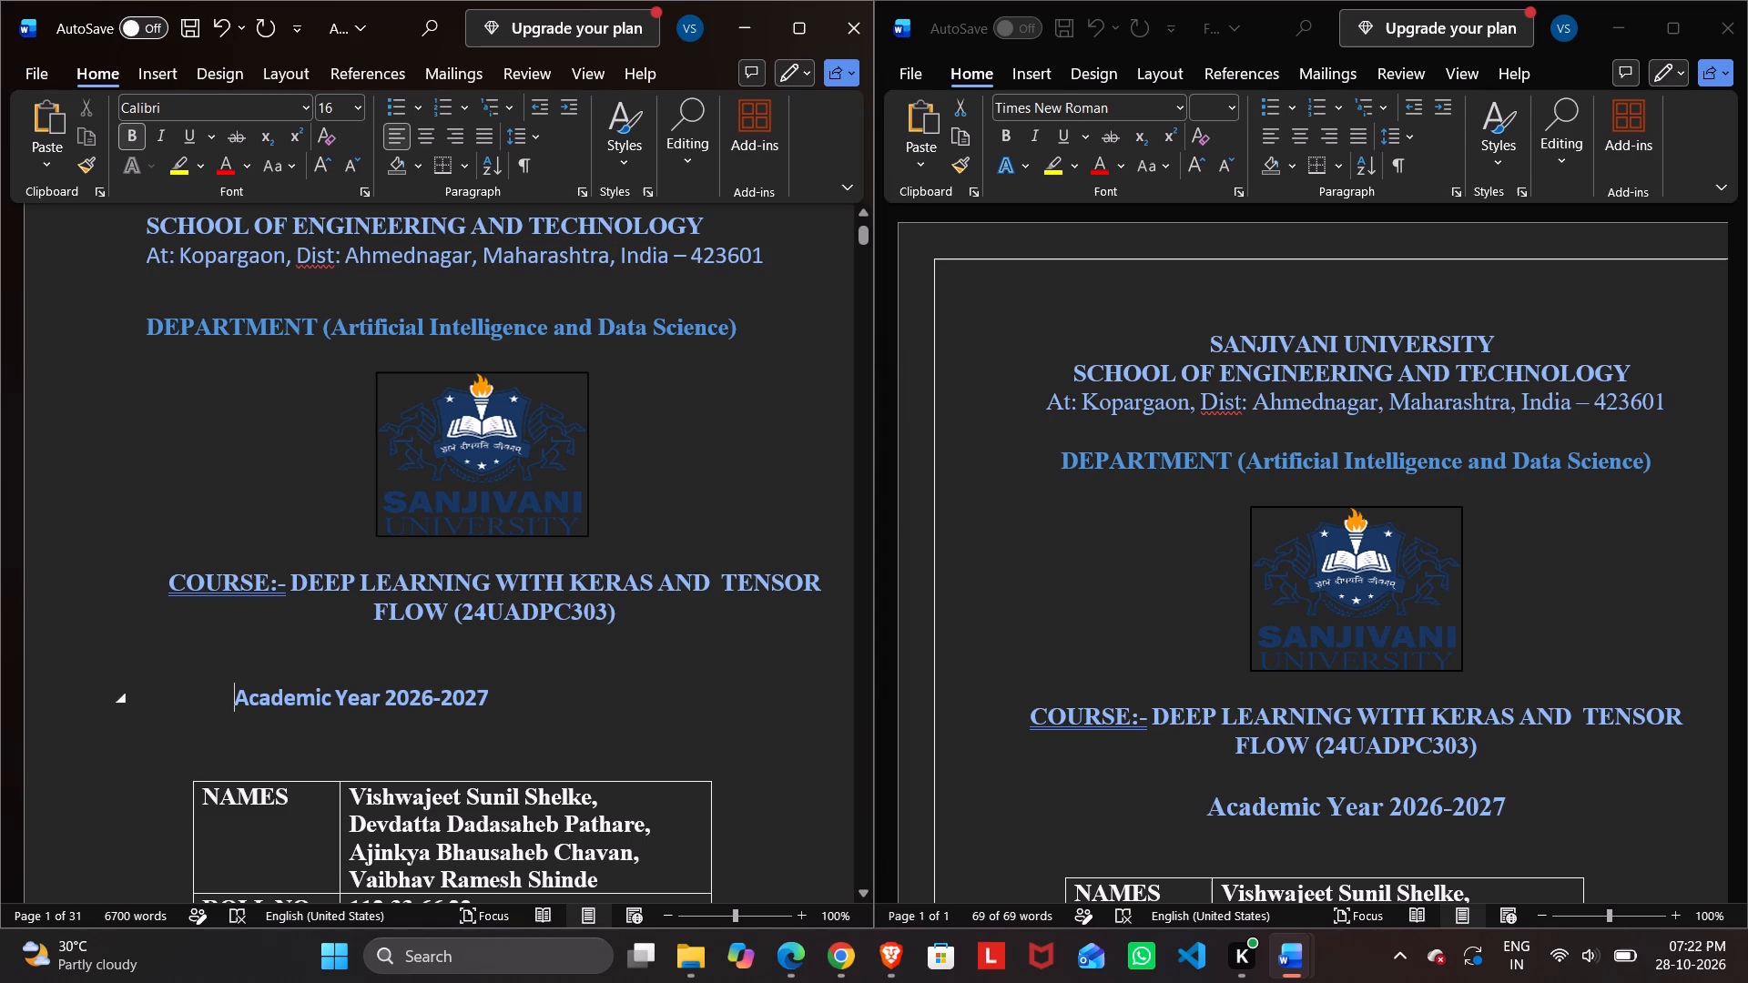
Move the "Academic Year 2026-2027" line to a new line two paragraph breaks below the COURSE line.
{"action": "left_click_drag", "start_coordinate": [489, 704], "coordinate": [241, 709]}
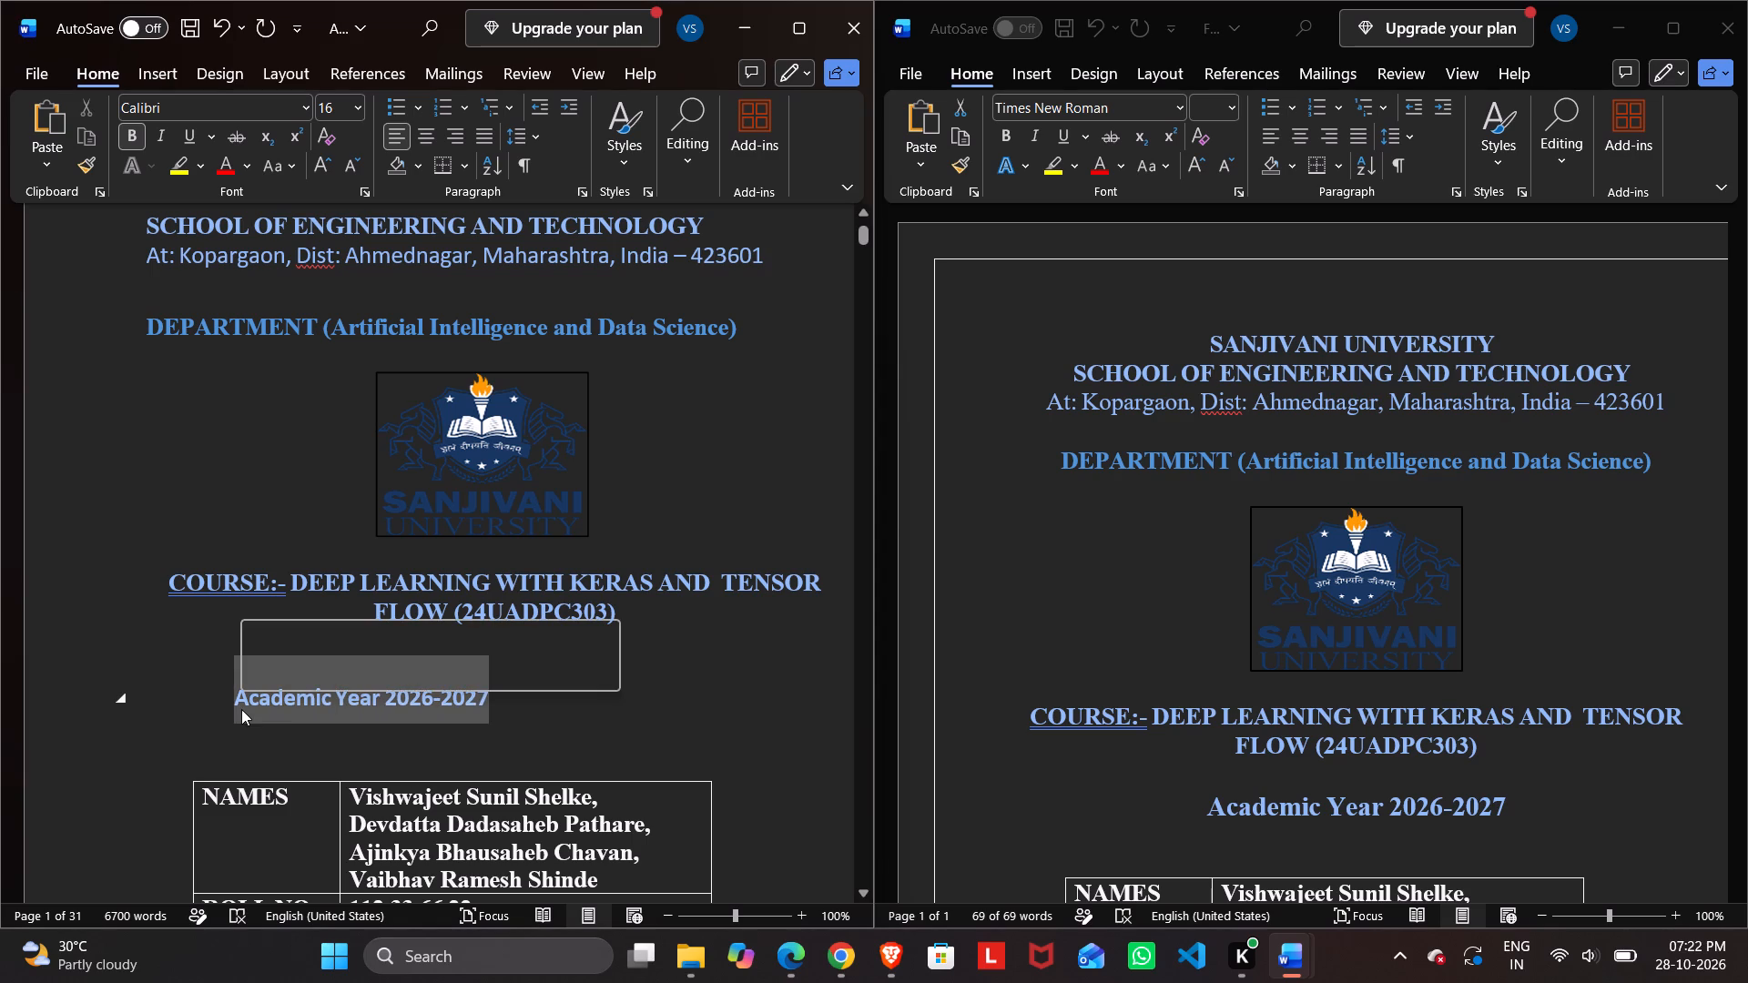
{"action": "key", "text": "ctrl+Up"}
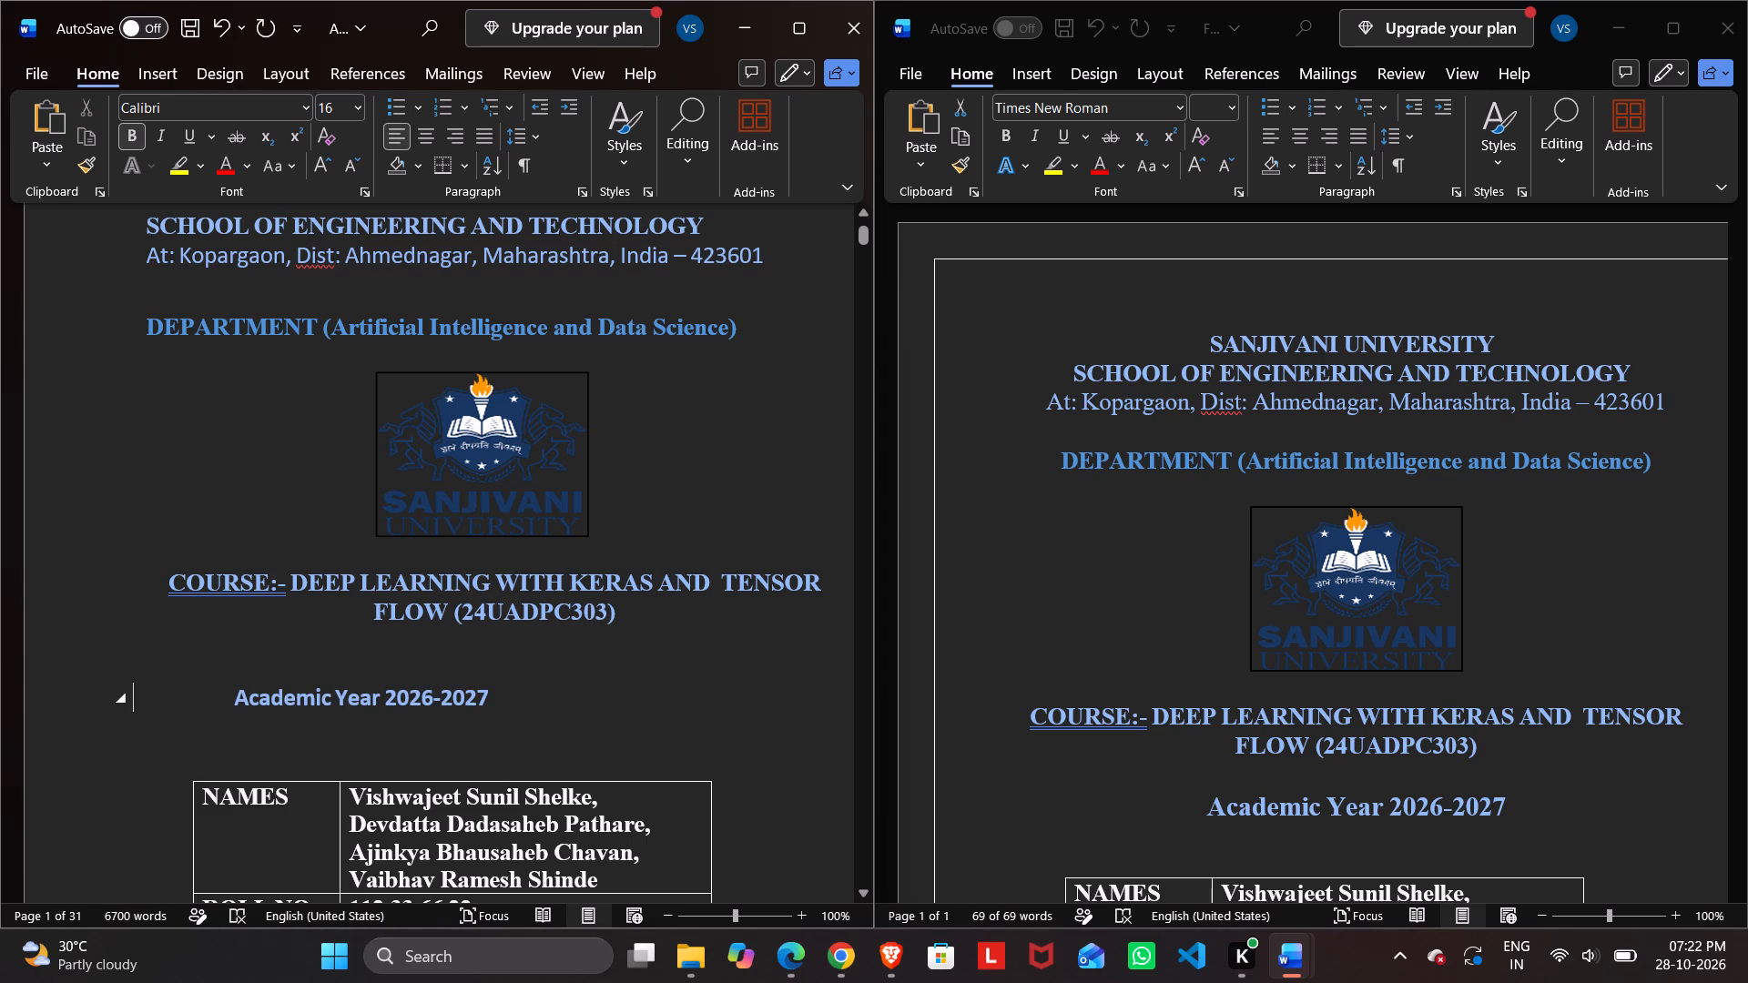
{"action": "left_click_drag", "start_coordinate": [229, 704], "coordinate": [311, 704]}
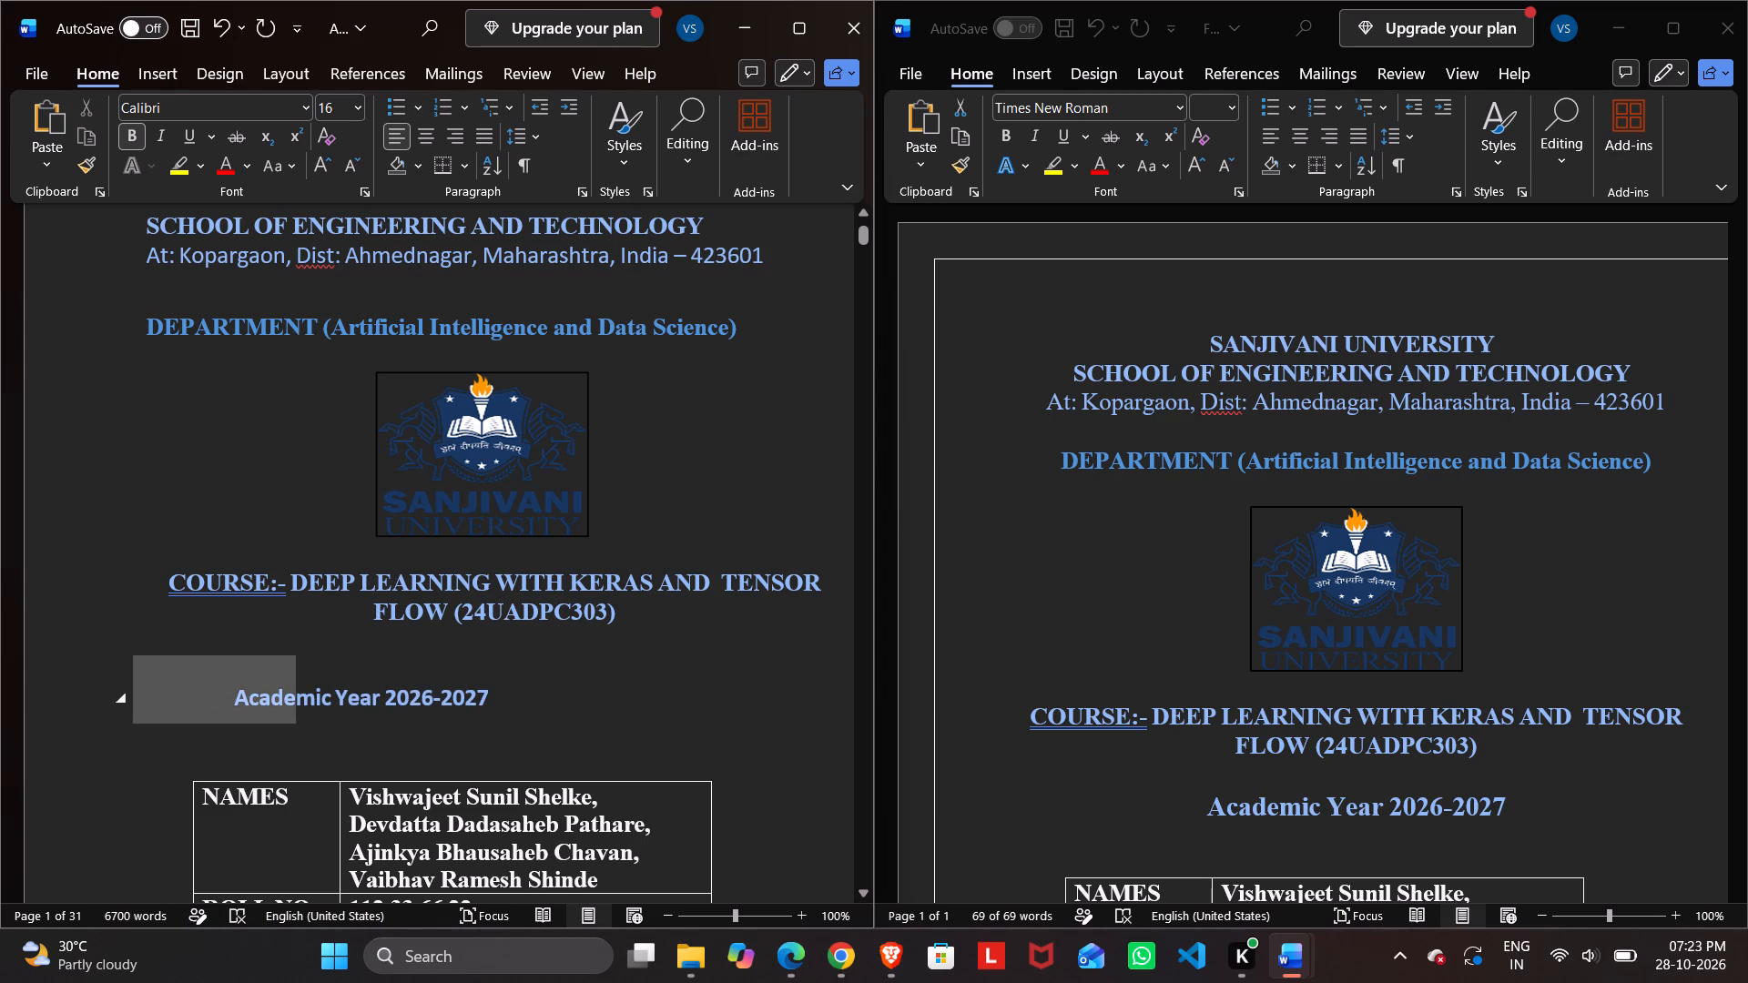
{"action": "left_click_drag", "start_coordinate": [311, 704], "coordinate": [477, 704]}
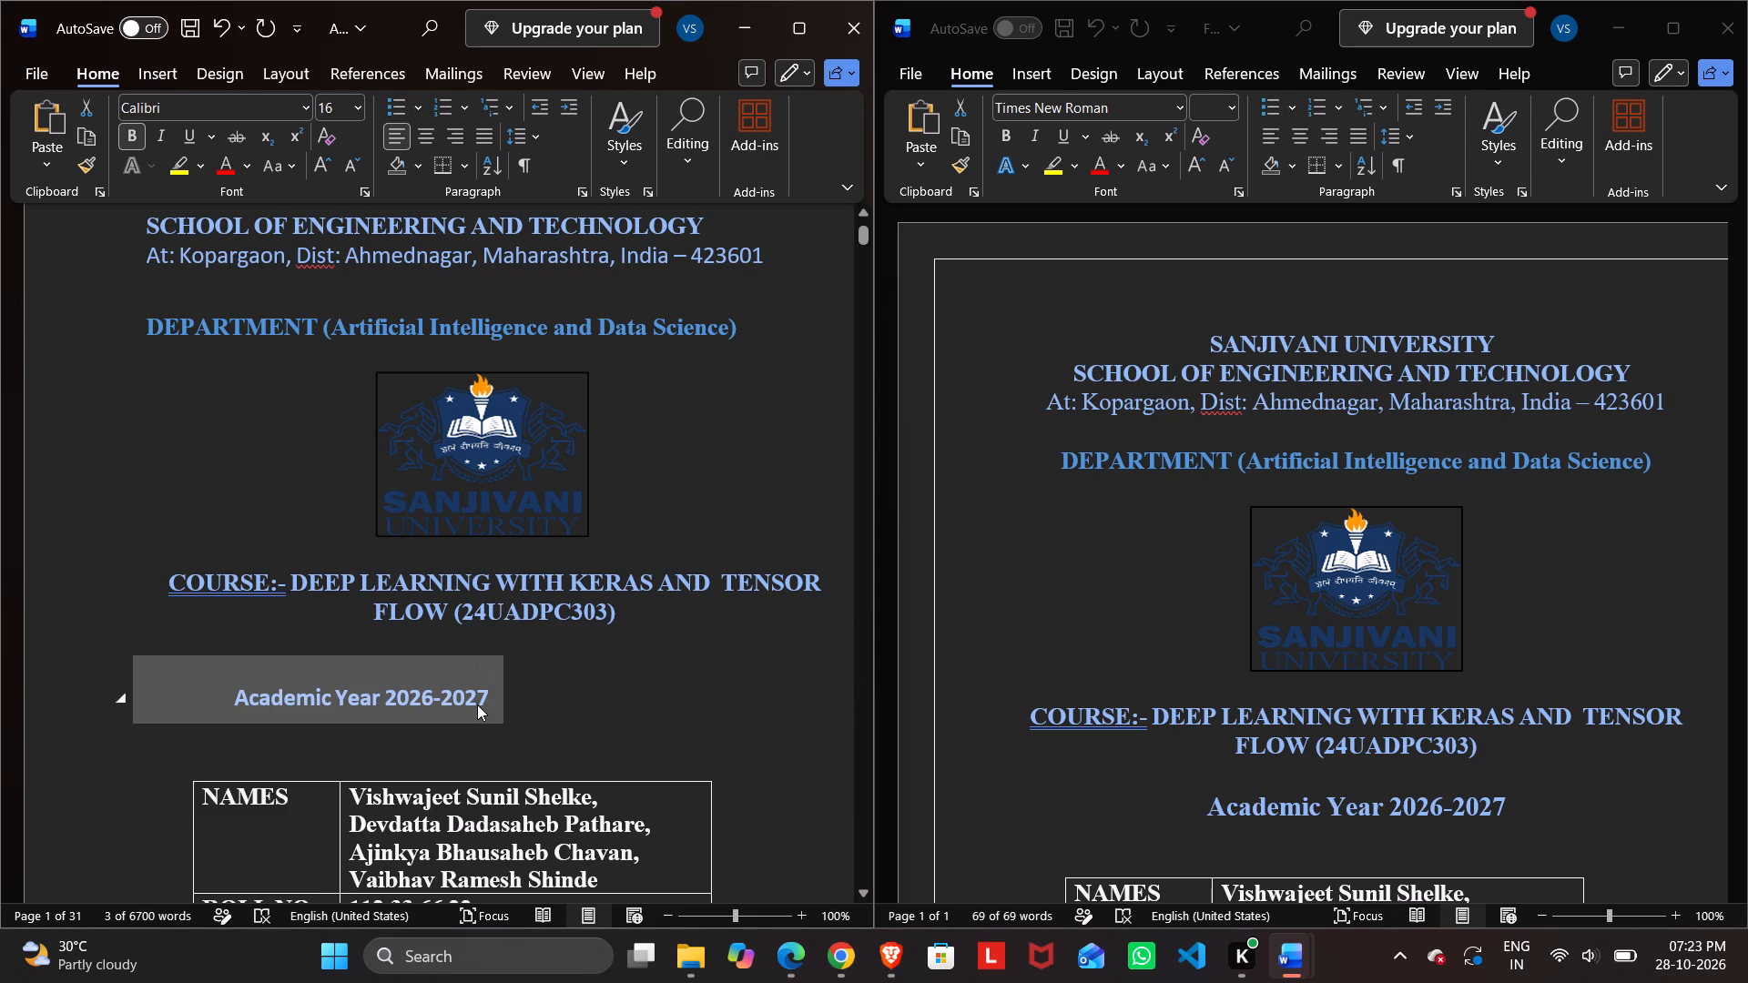
{"action": "key", "text": "ctrl+c"}
{"action": "key", "text": "BackSpace"}
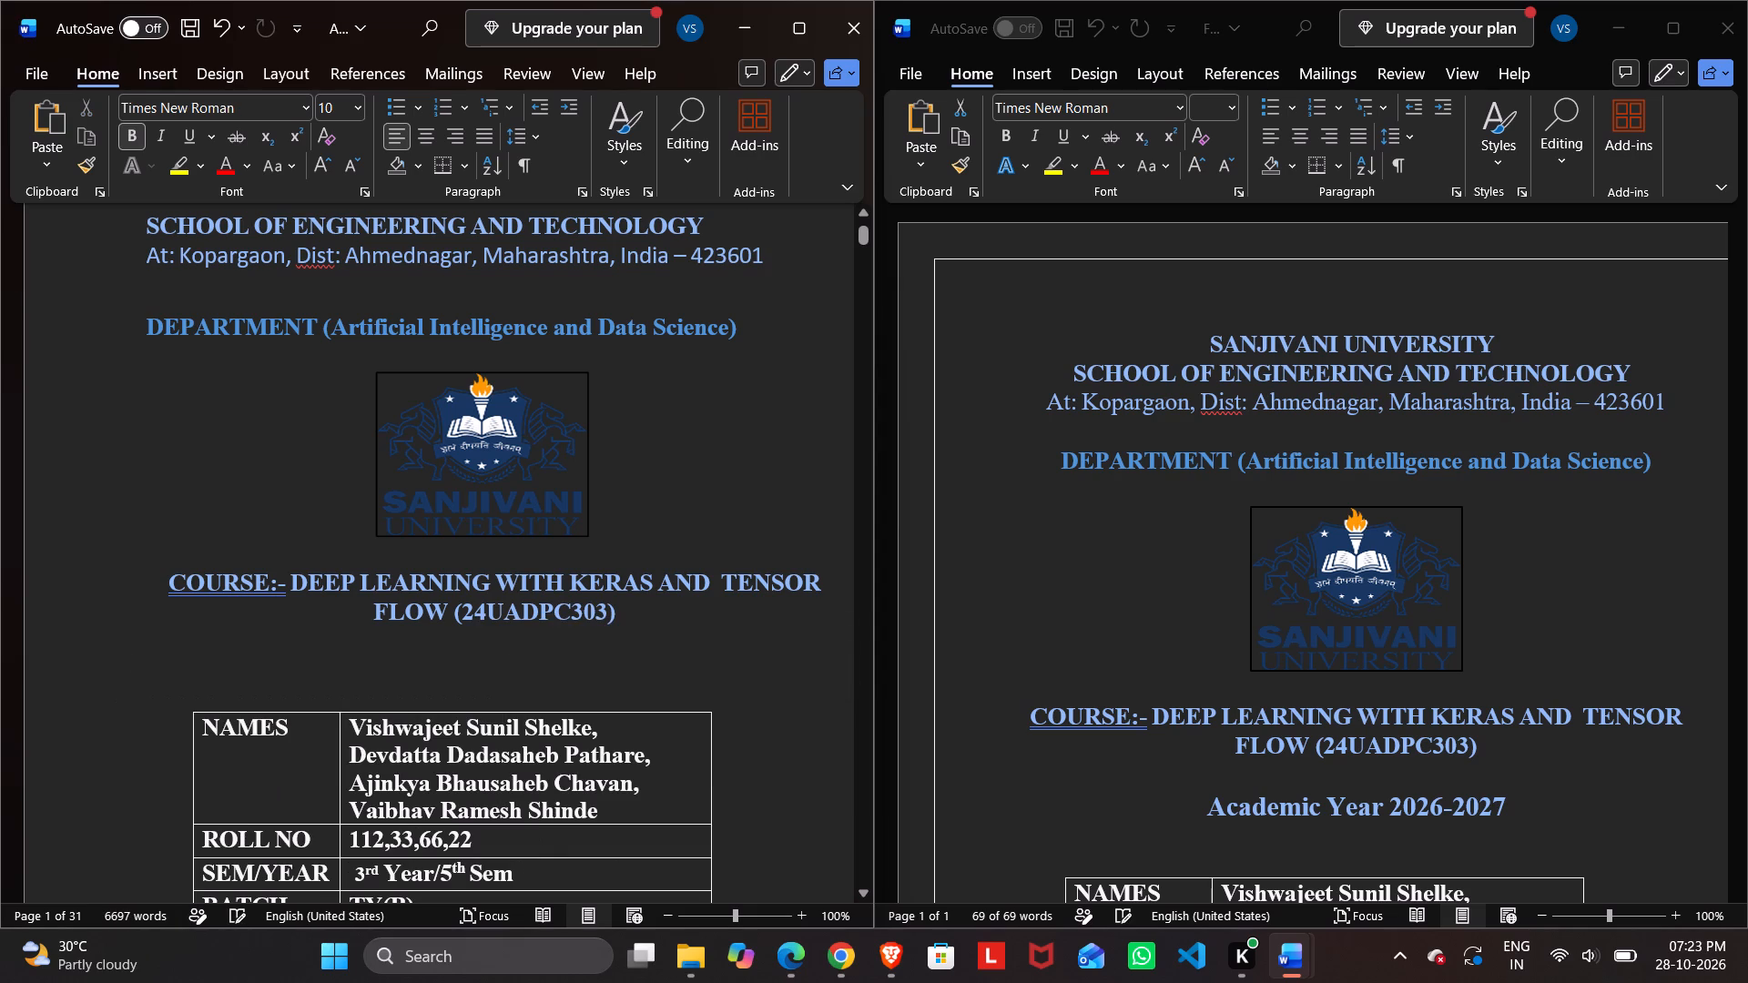
{"action": "left_click", "coordinate": [625, 607]}
{"action": "key", "text": "Return"}
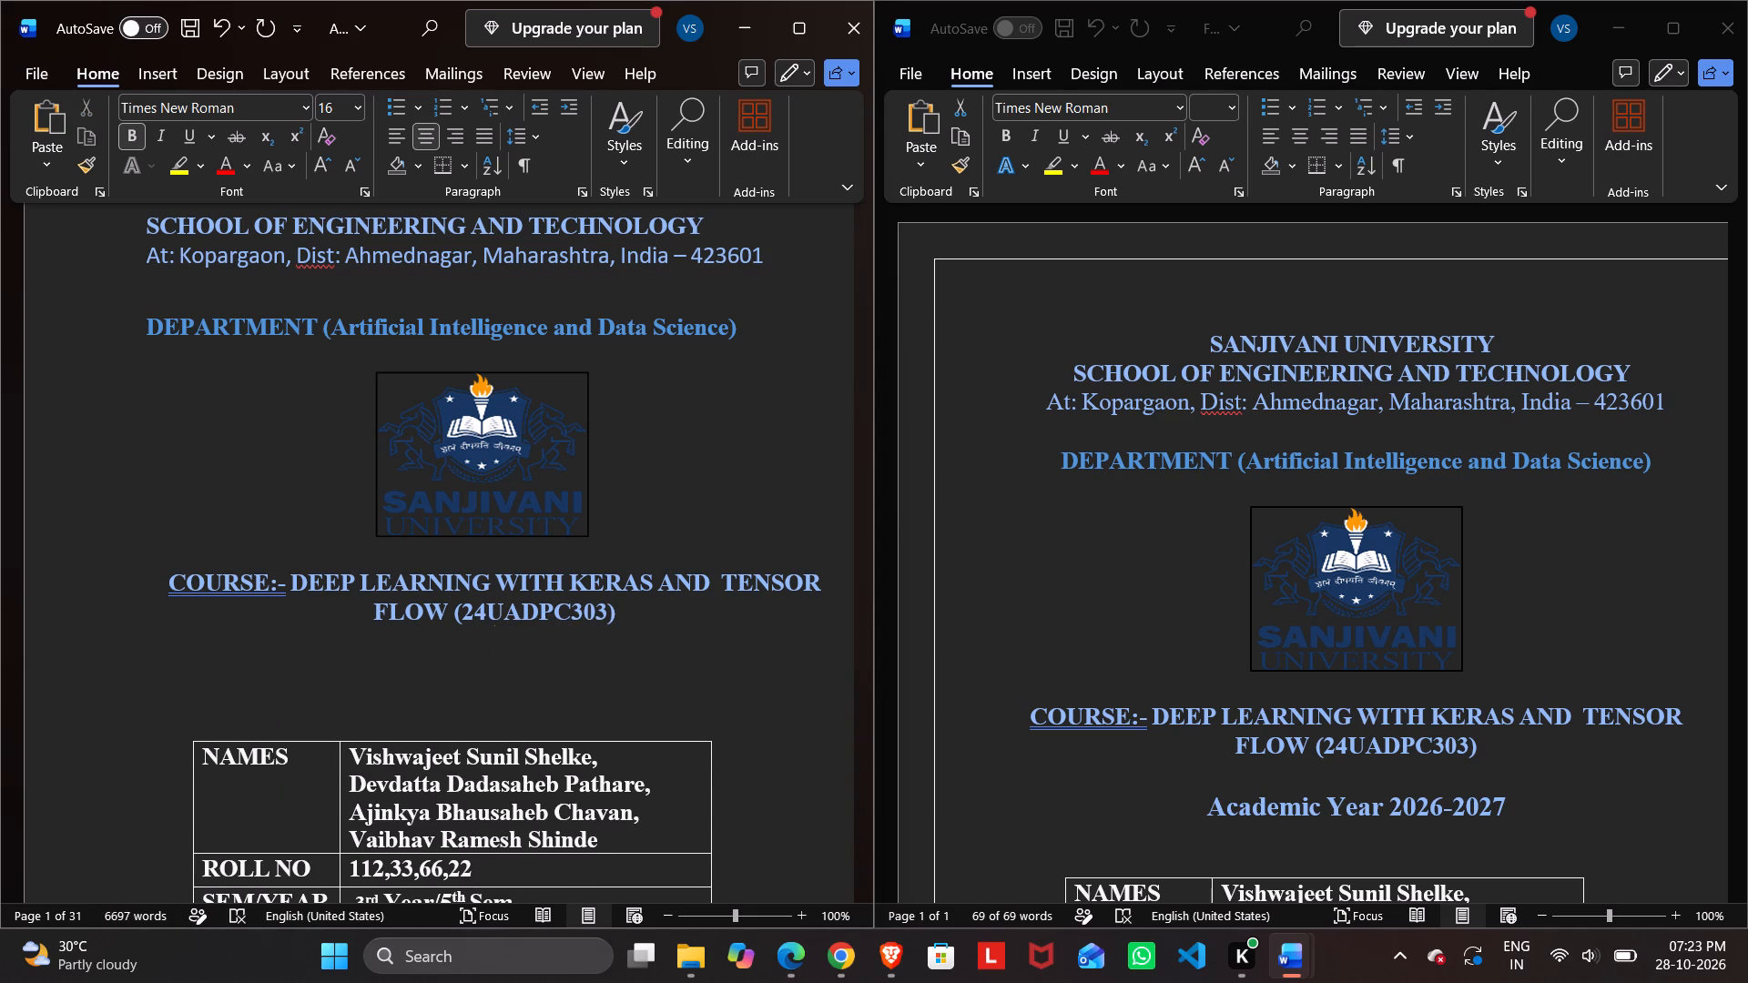
{"action": "key", "text": "Return"}
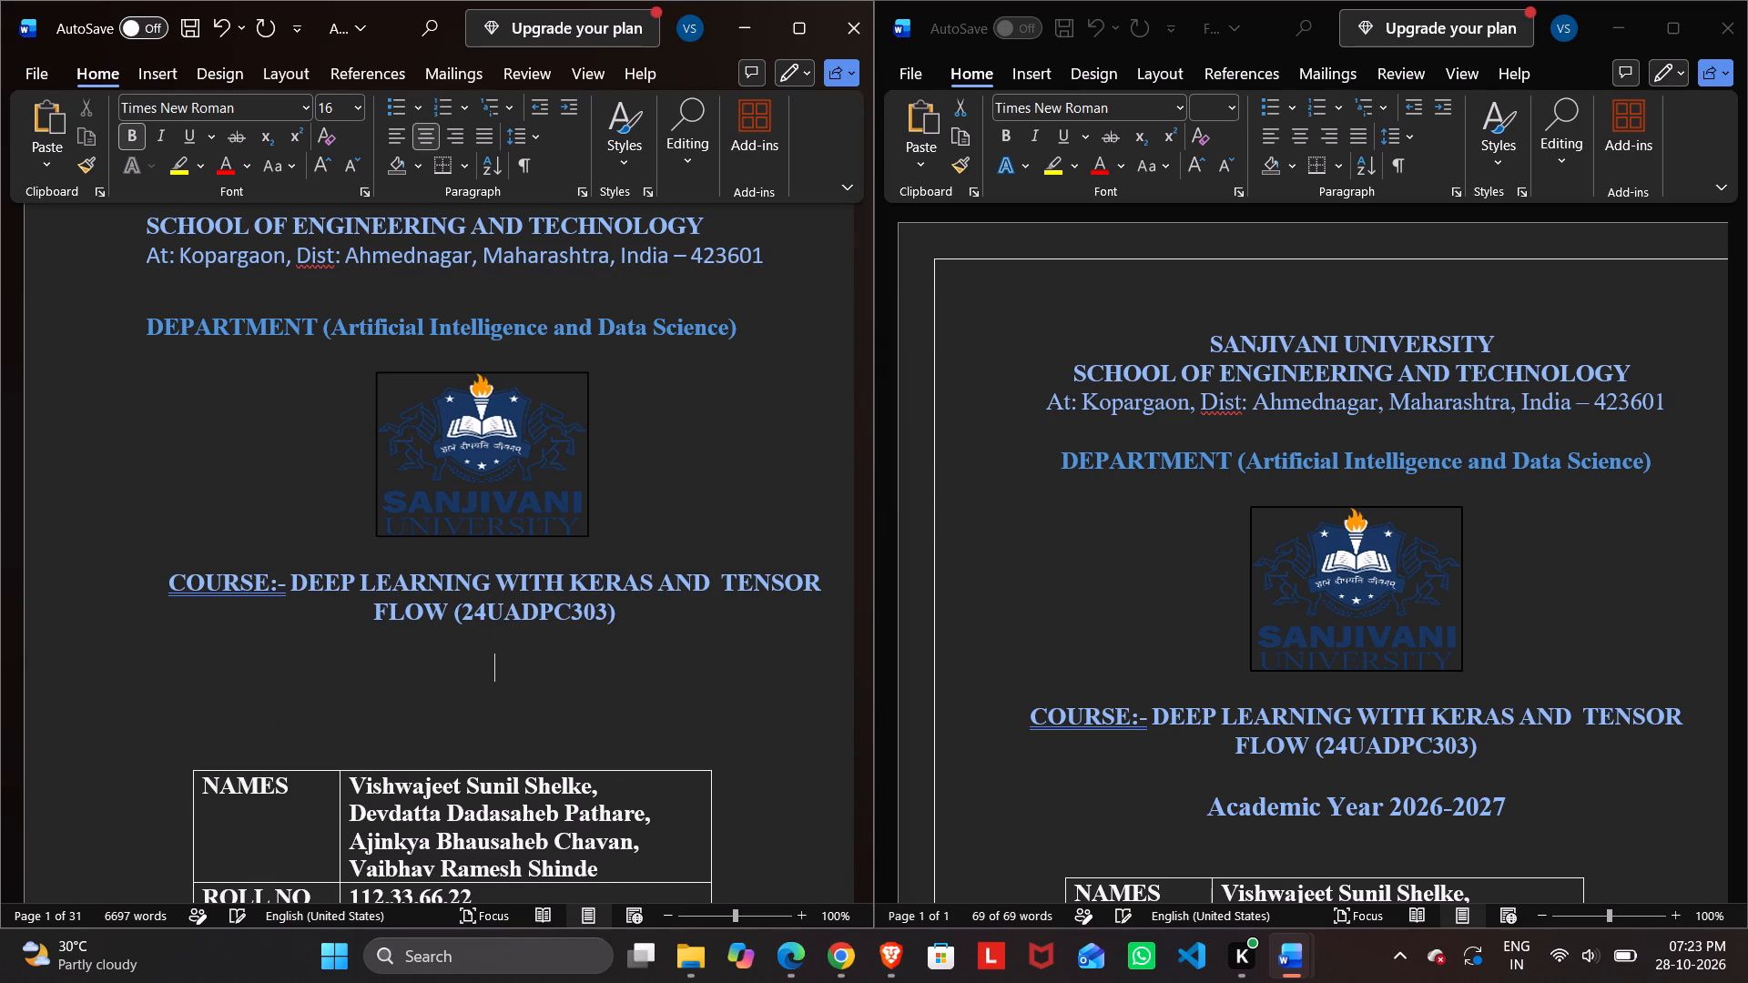
{"action": "key", "text": "ctrl+v"}
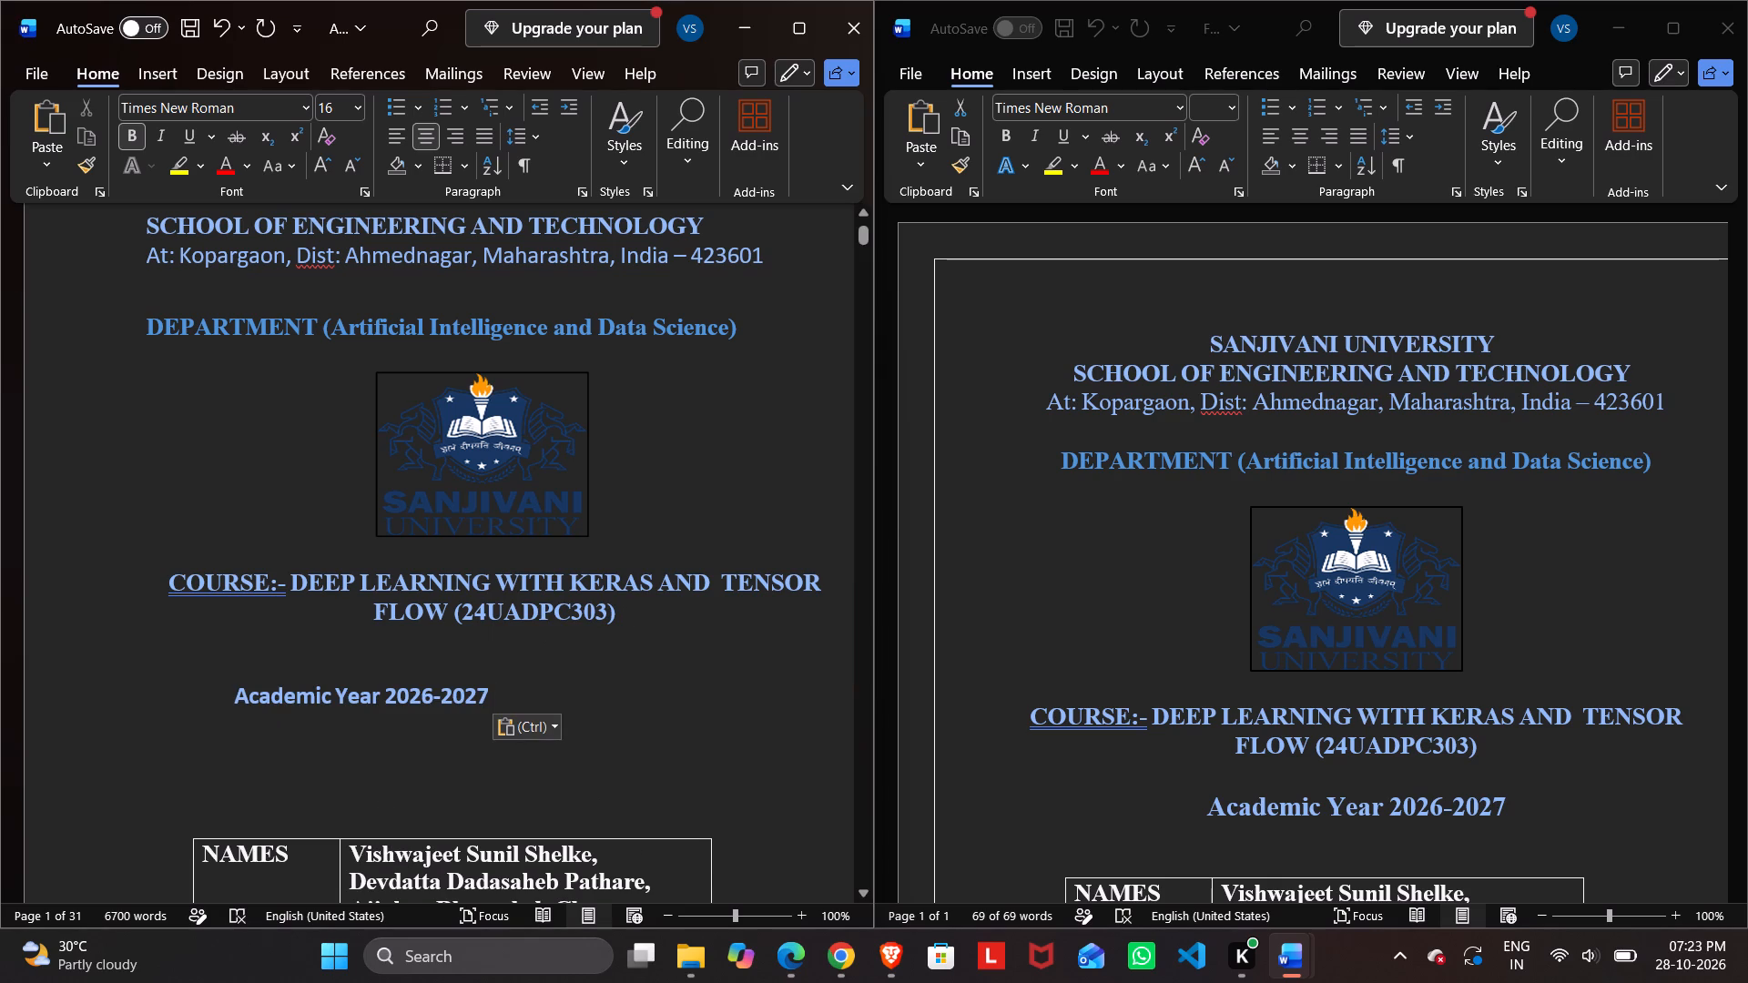
Insert leading spaces before the moved "Academic Year 2026-2027" text to shift it towards the middle.
{"action": "left_click", "coordinate": [234, 690]}
{"action": "key", "text": "space"}
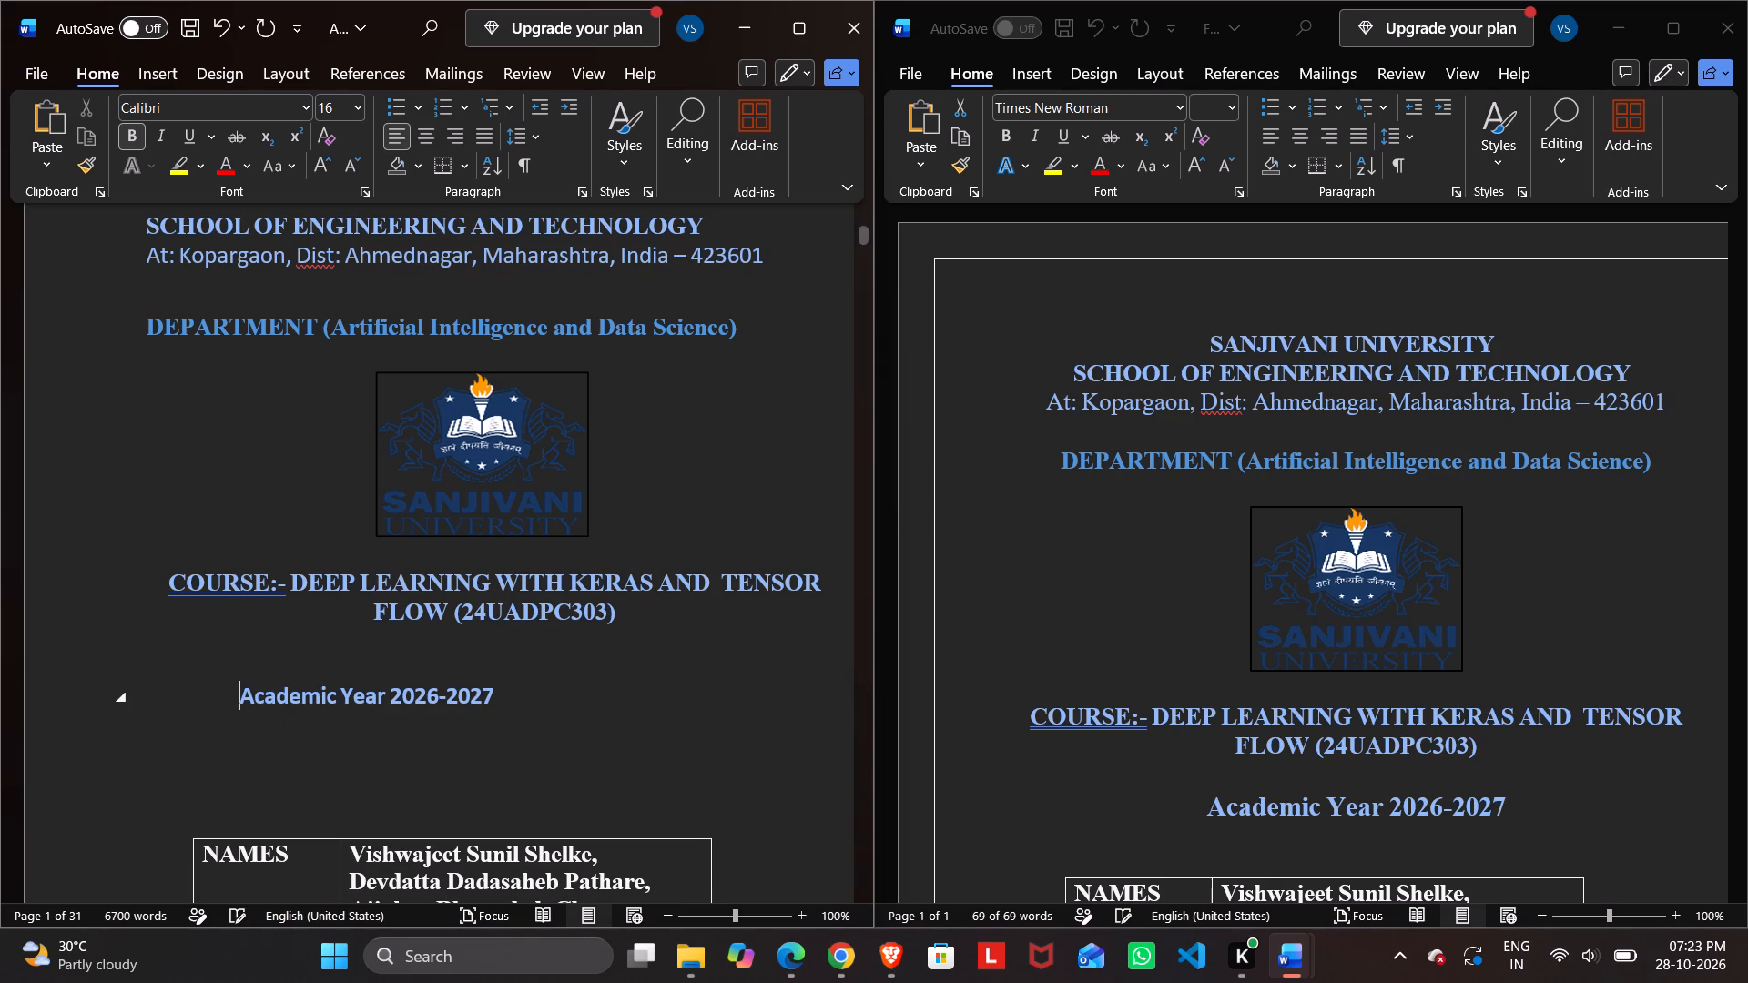
{"action": "key", "text": "space"}
{"action": "key", "text": "space"}
{"action": "key", "text": "space"}
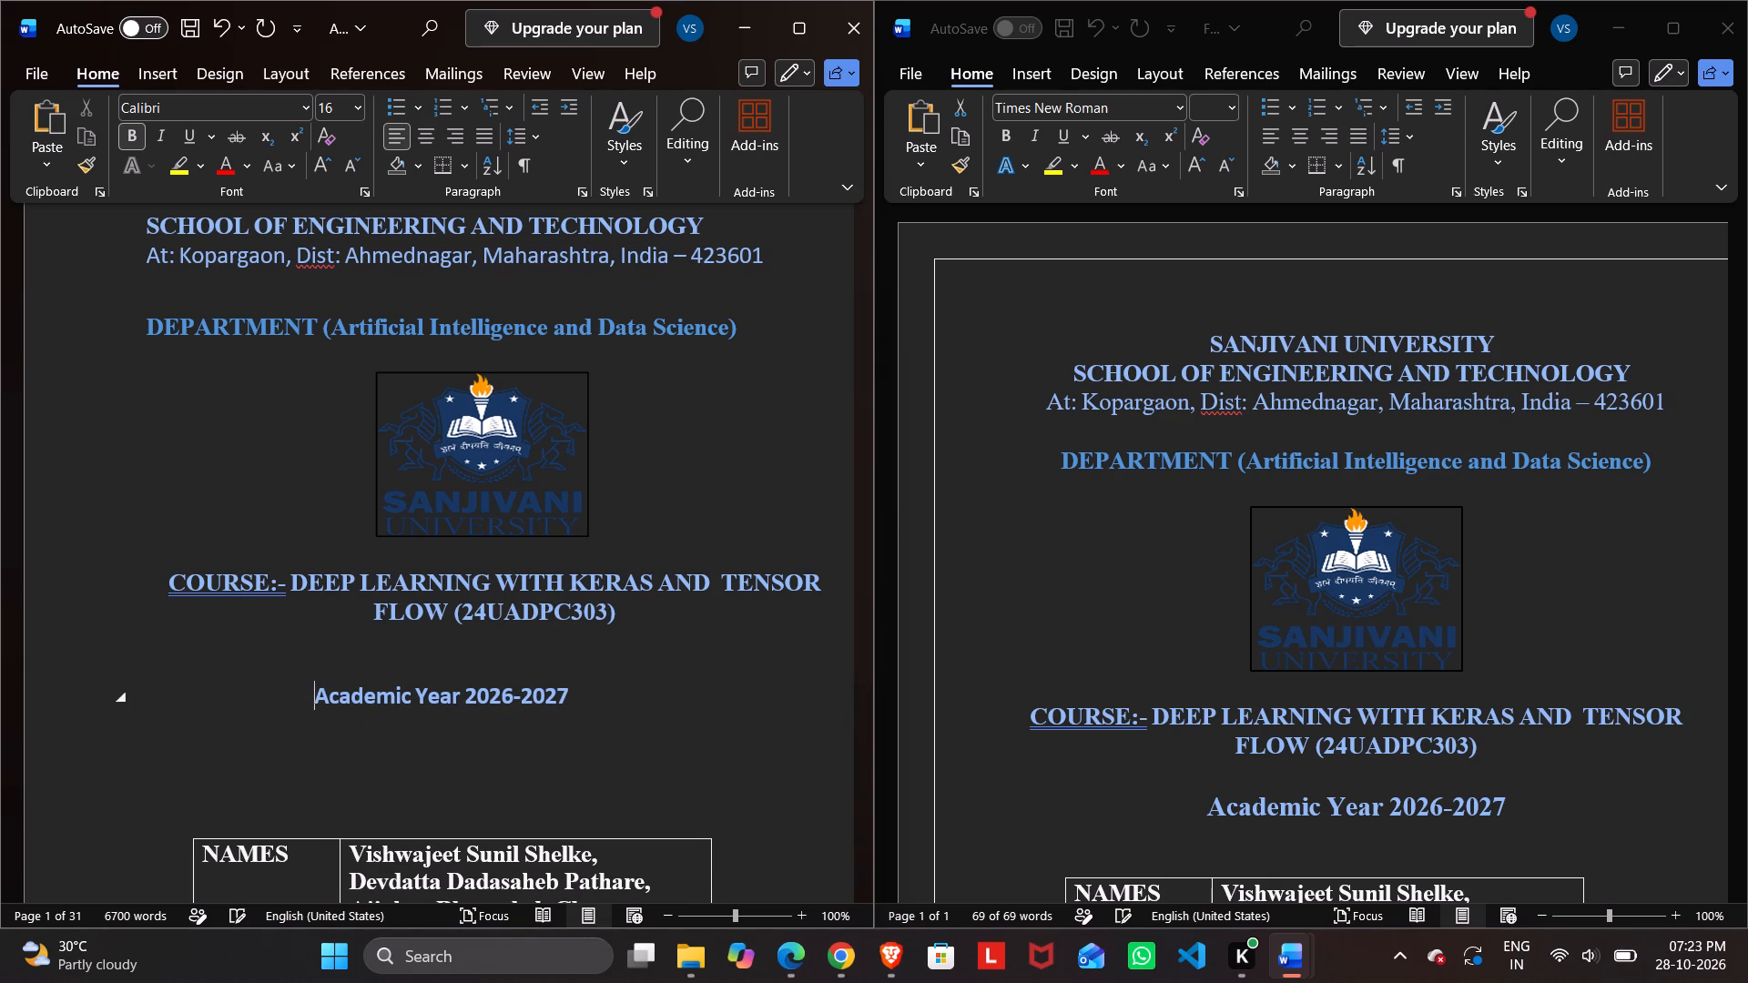
Centre-align the "Academic Year 2026-2027" line below the COURSE line.
{"action": "left_click_drag", "start_coordinate": [573, 690], "coordinate": [390, 676]}
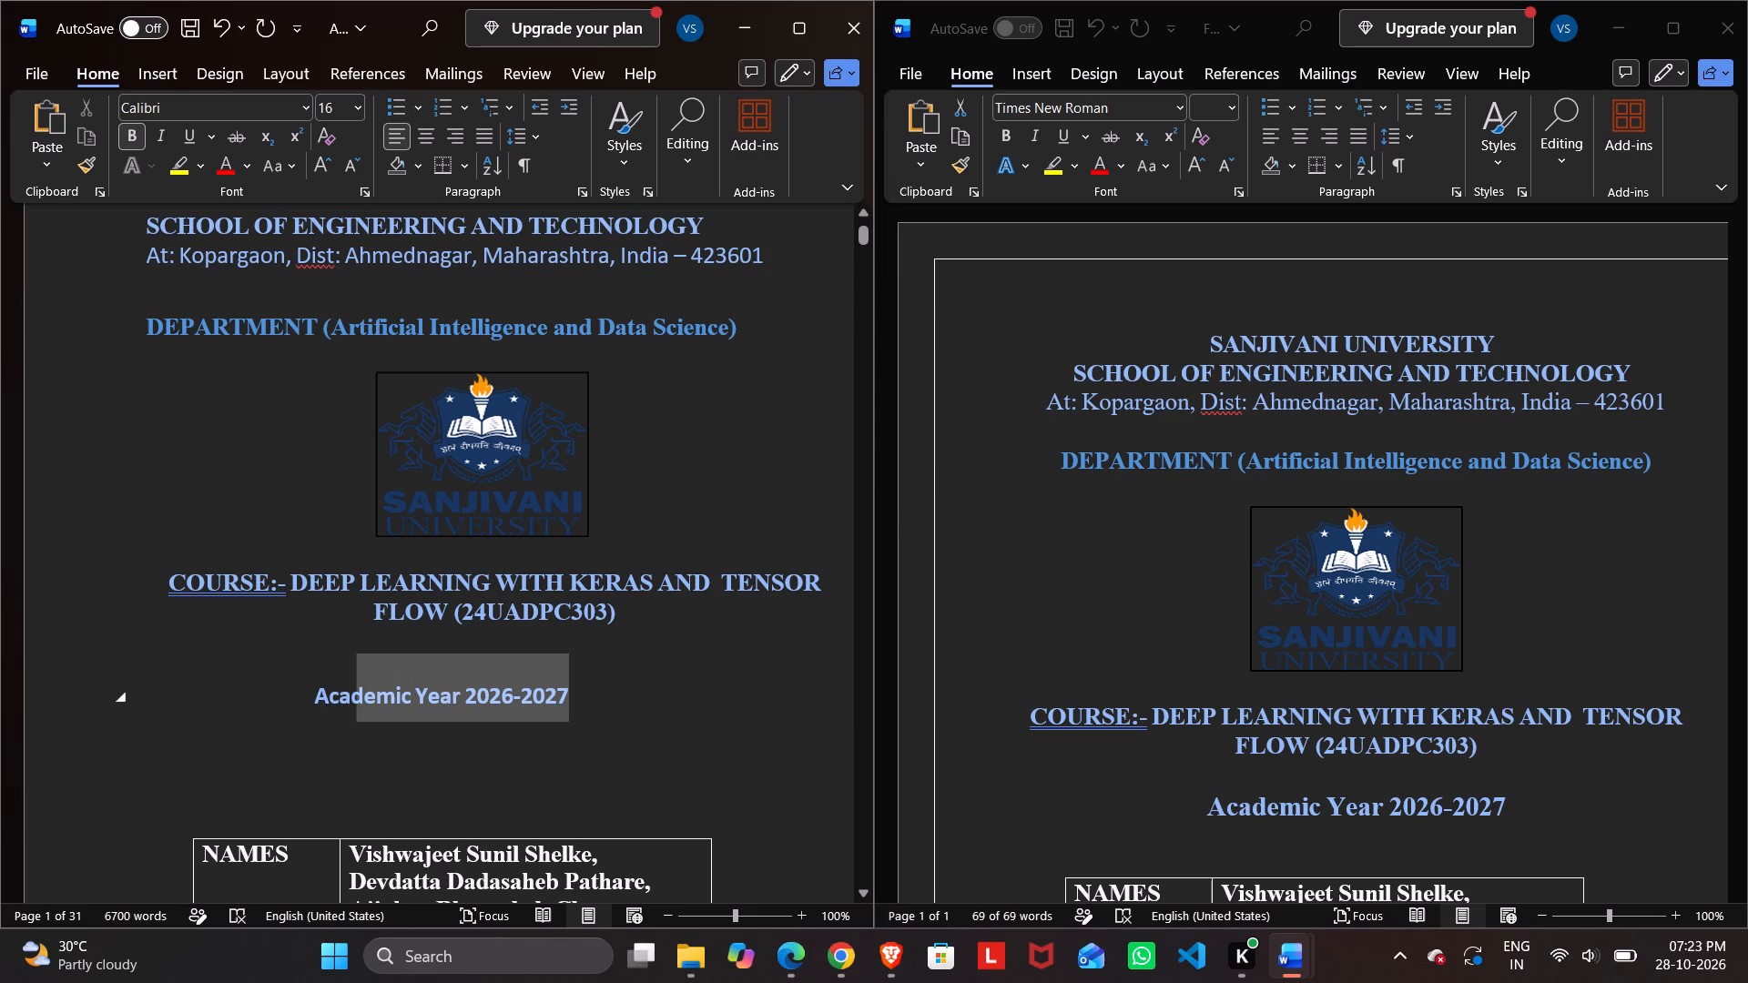
{"action": "left_click_drag", "start_coordinate": [390, 676], "coordinate": [345, 681]}
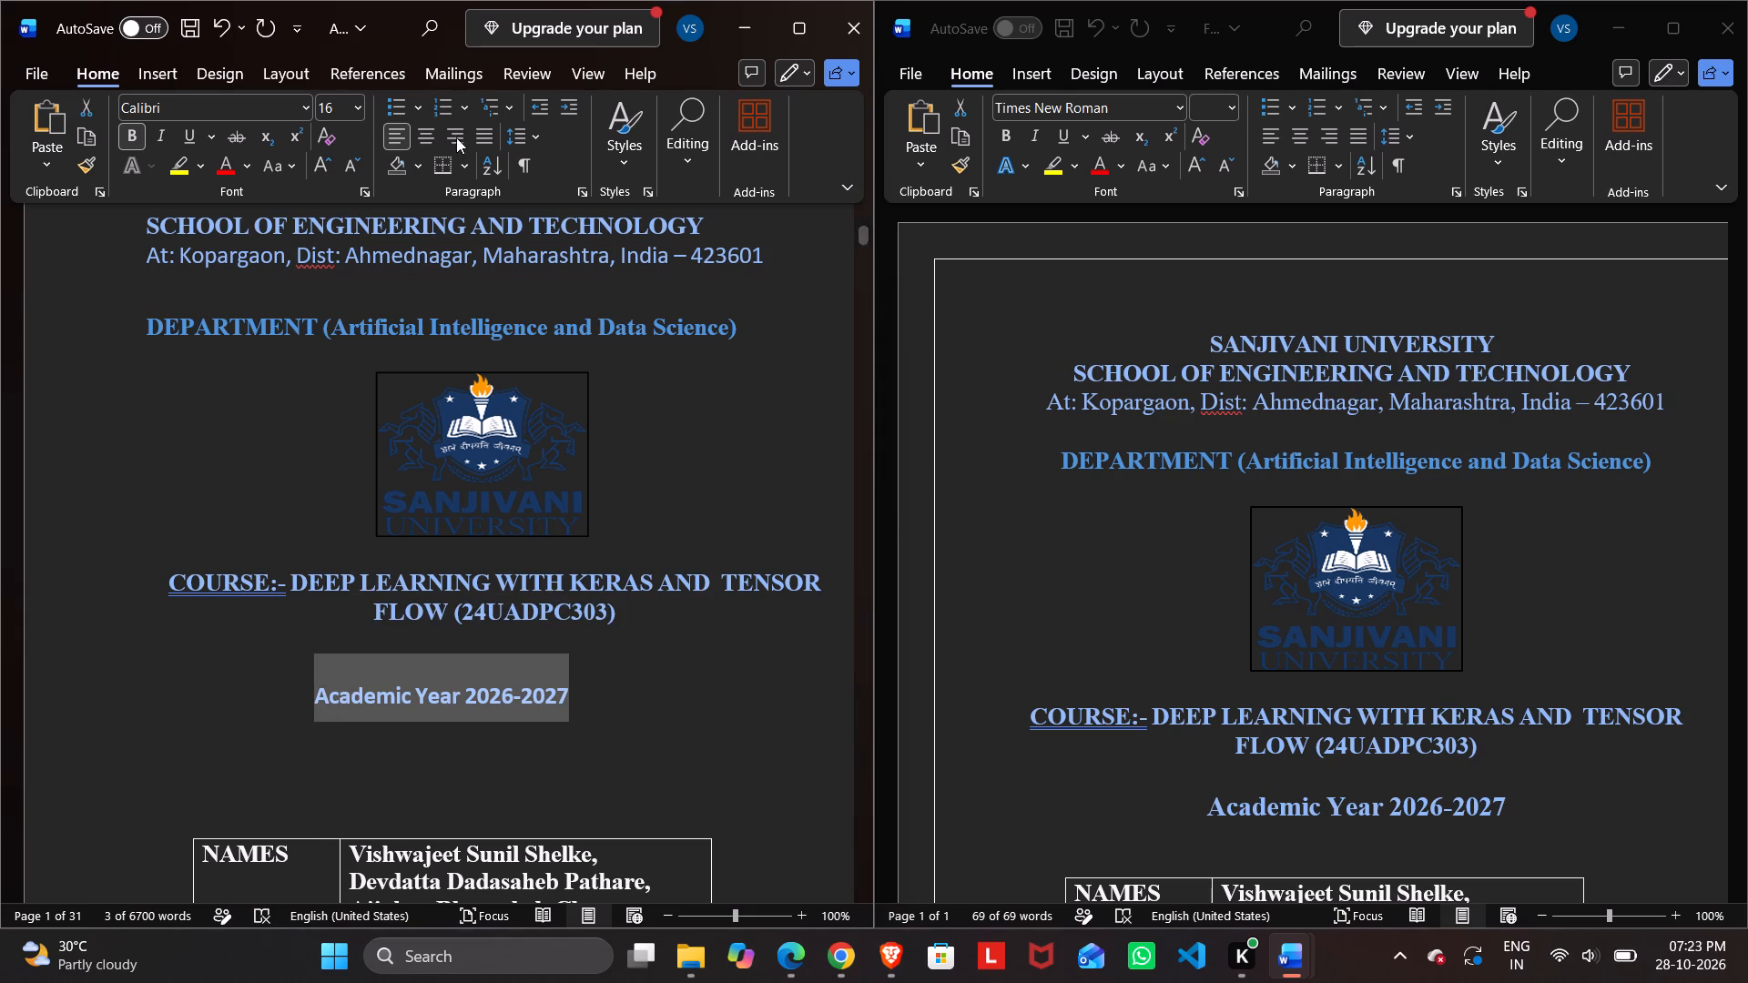
{"action": "left_click", "coordinate": [431, 136]}
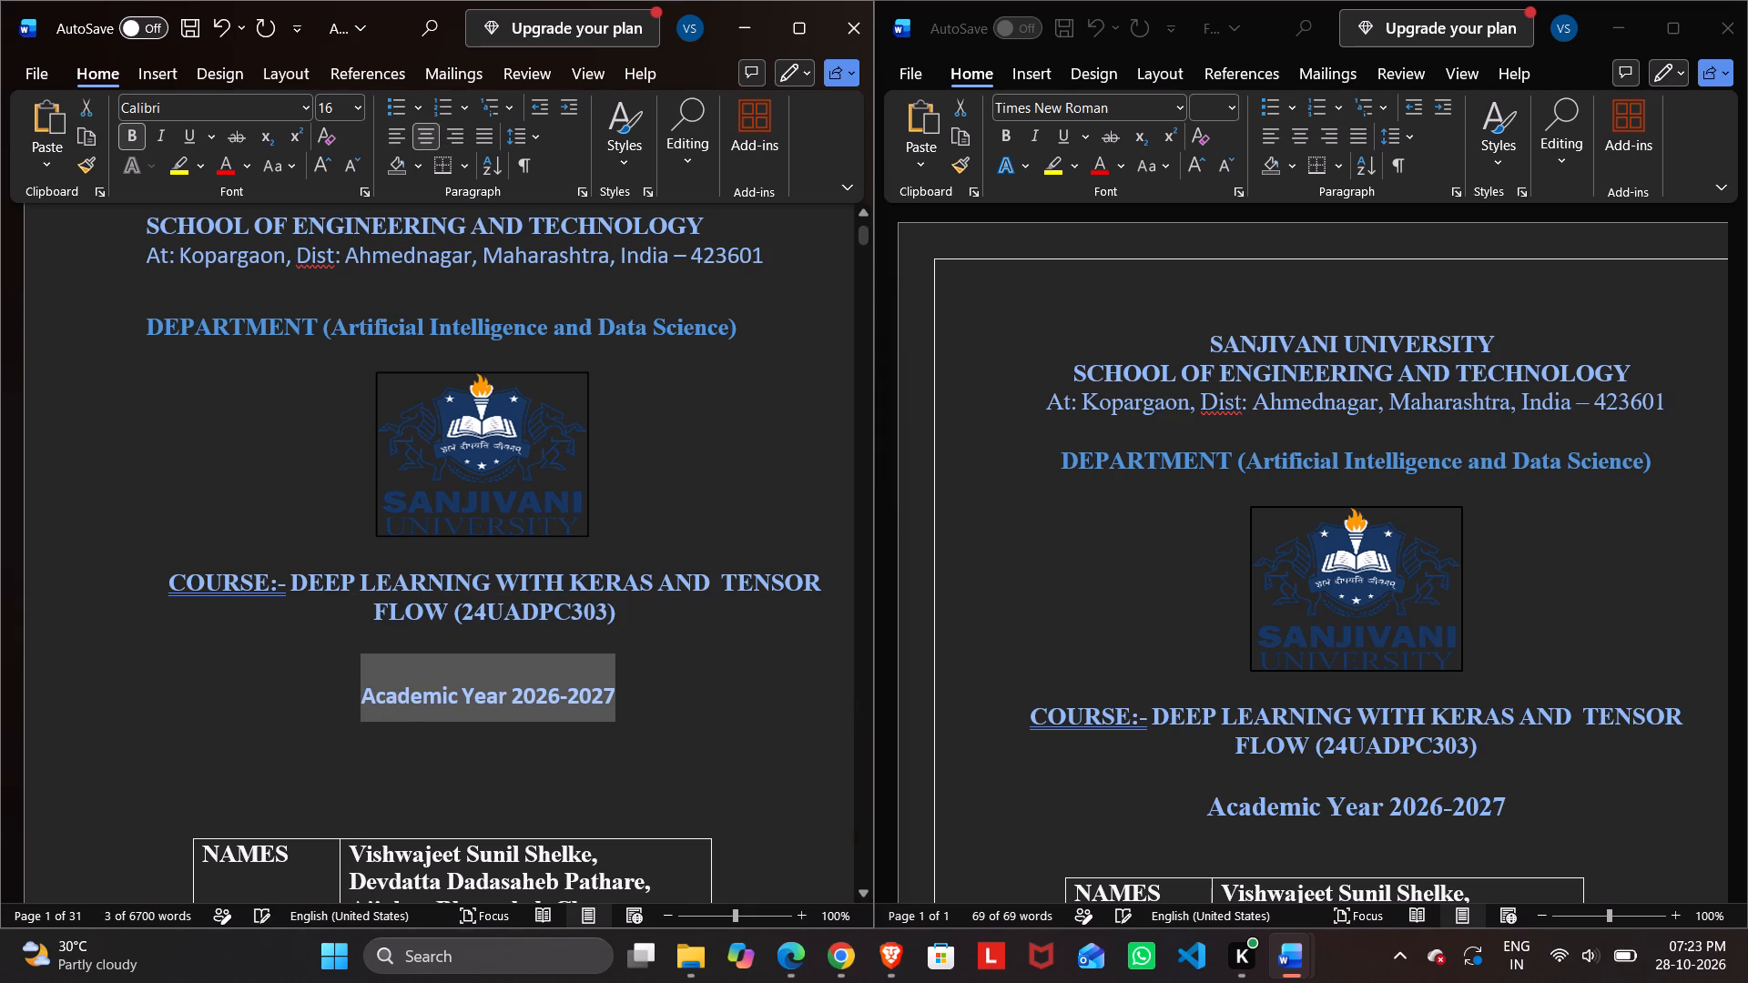
{"action": "left_click", "coordinate": [667, 719]}
Clear the centre alignment of the "SANJIVANI UNIVERSITY" heading from its start, bringing it to the left margin.
{"action": "scroll", "coordinate": [667, 719], "scroll_direction": "down", "scroll_amount": 2}
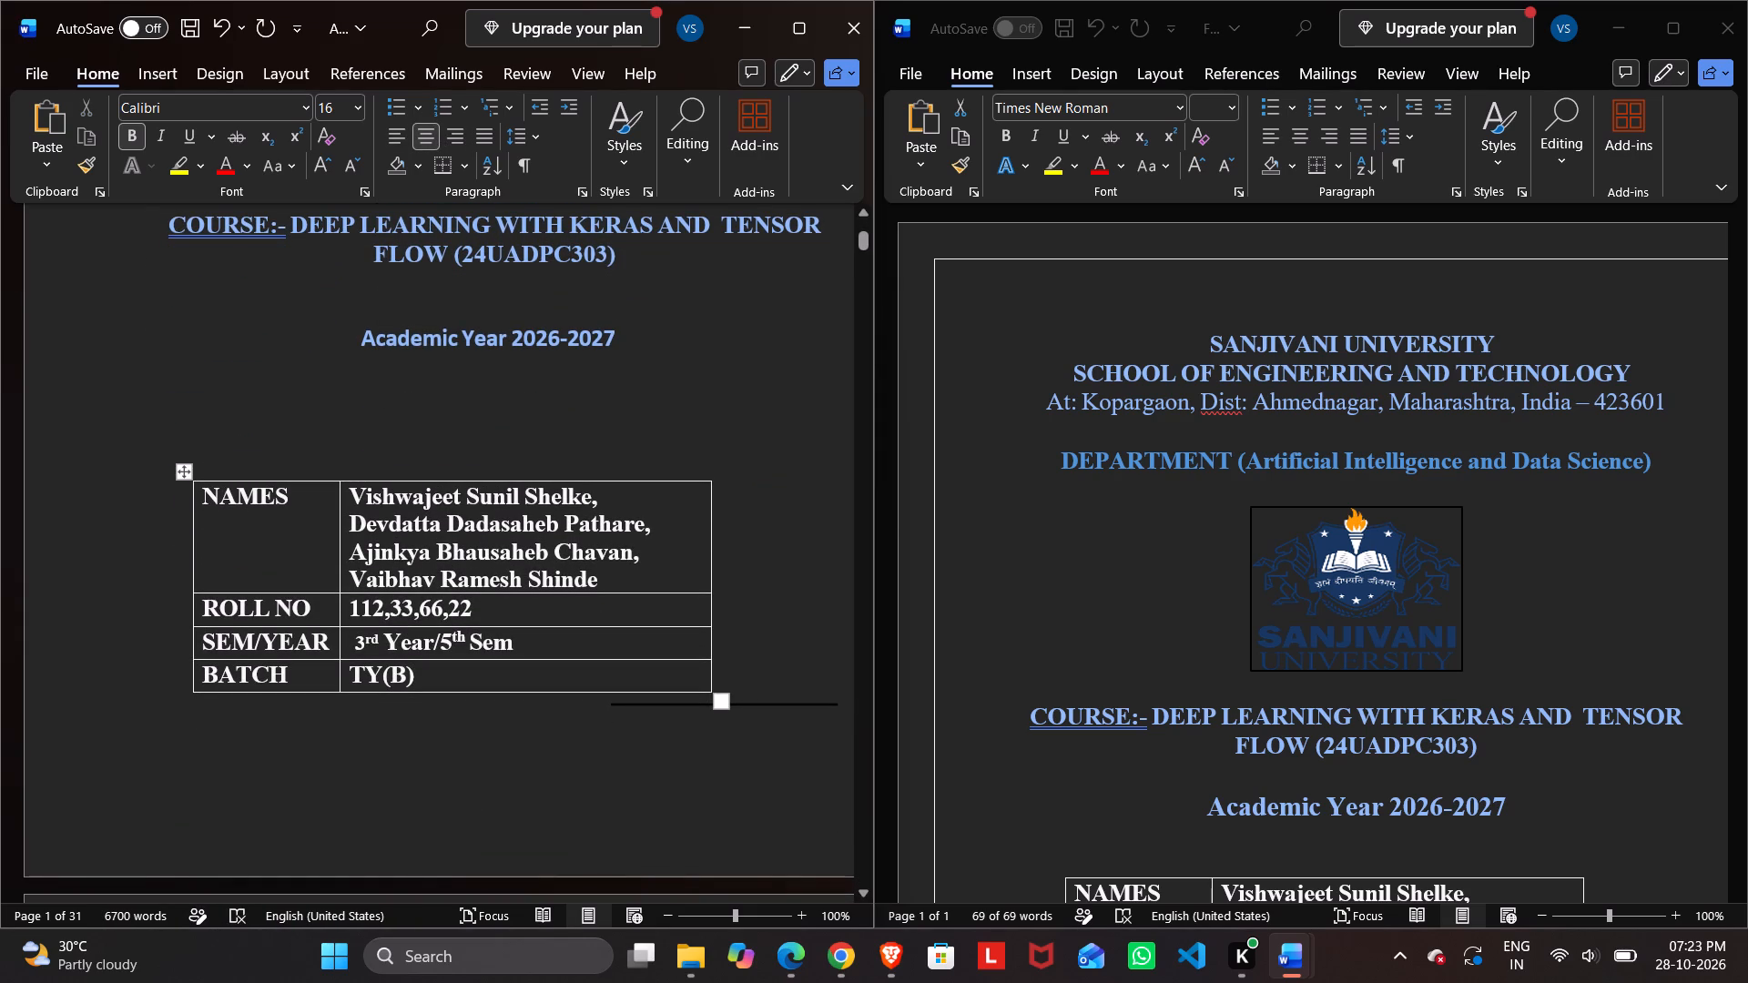
{"action": "scroll", "coordinate": [518, 419], "scroll_direction": "up", "scroll_amount": 2}
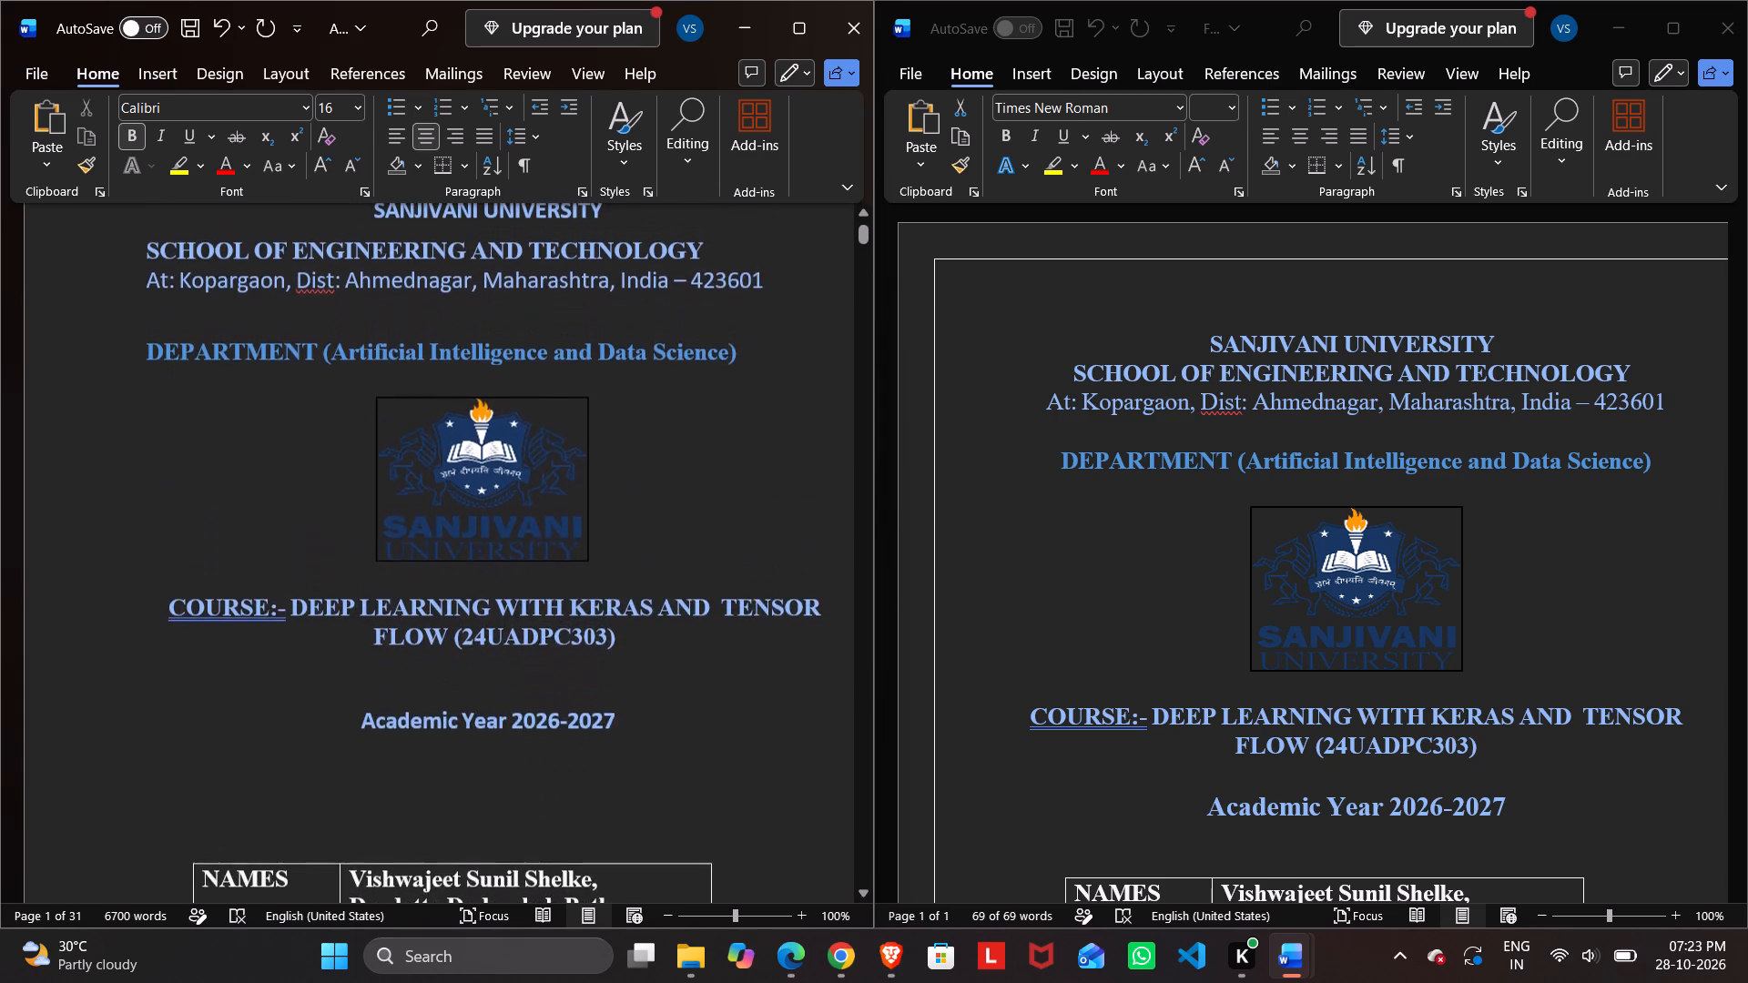
{"action": "scroll", "coordinate": [518, 419], "scroll_direction": "up", "scroll_amount": 2}
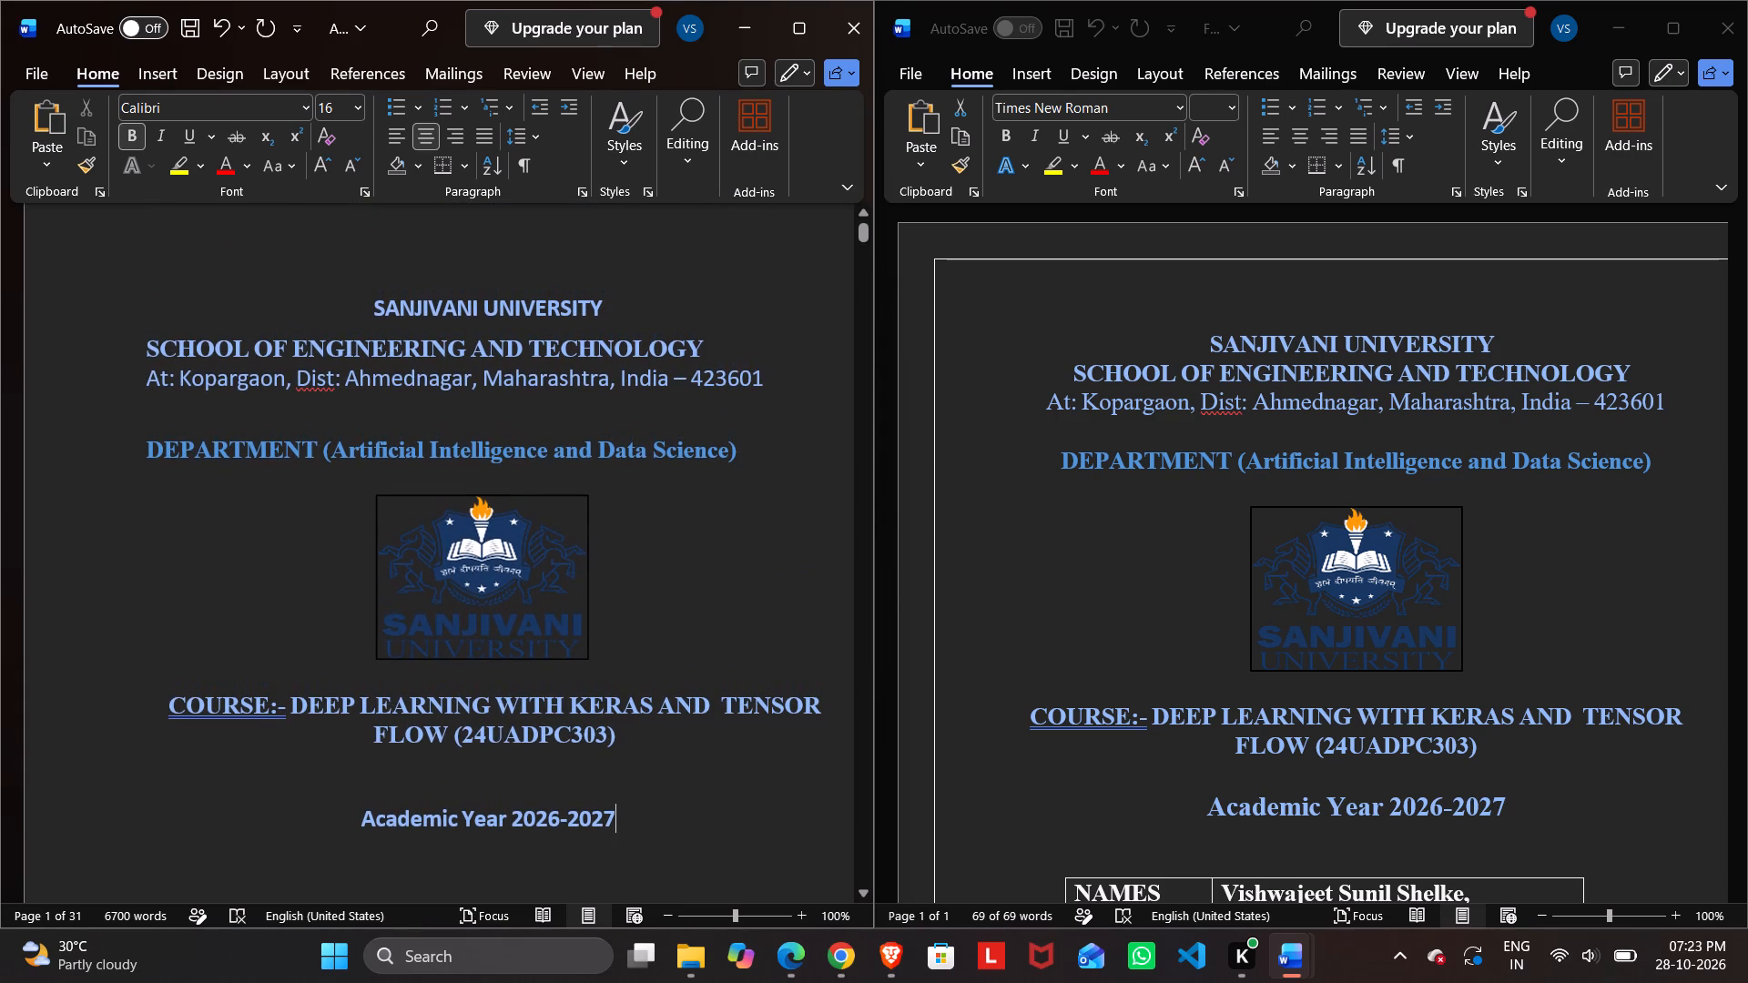
{"action": "scroll", "coordinate": [518, 419], "scroll_direction": "up", "scroll_amount": 1}
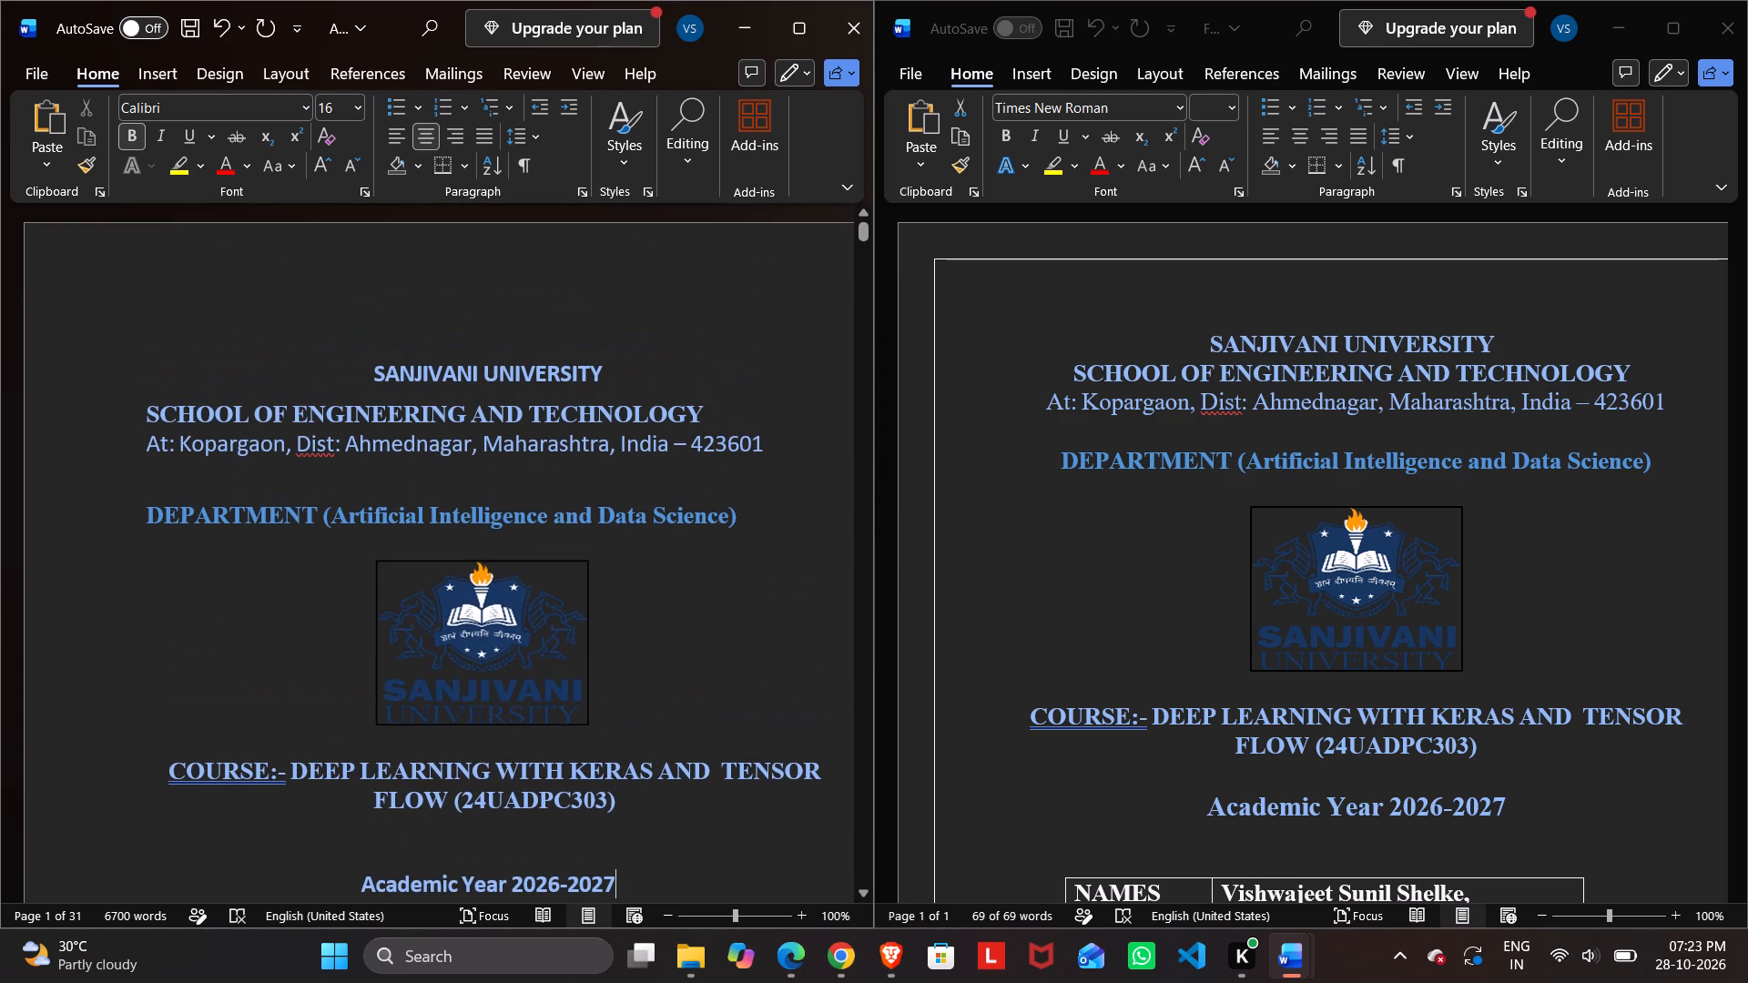
{"action": "scroll", "coordinate": [518, 419], "scroll_direction": "up", "scroll_amount": 1}
{"action": "left_click", "coordinate": [371, 365]}
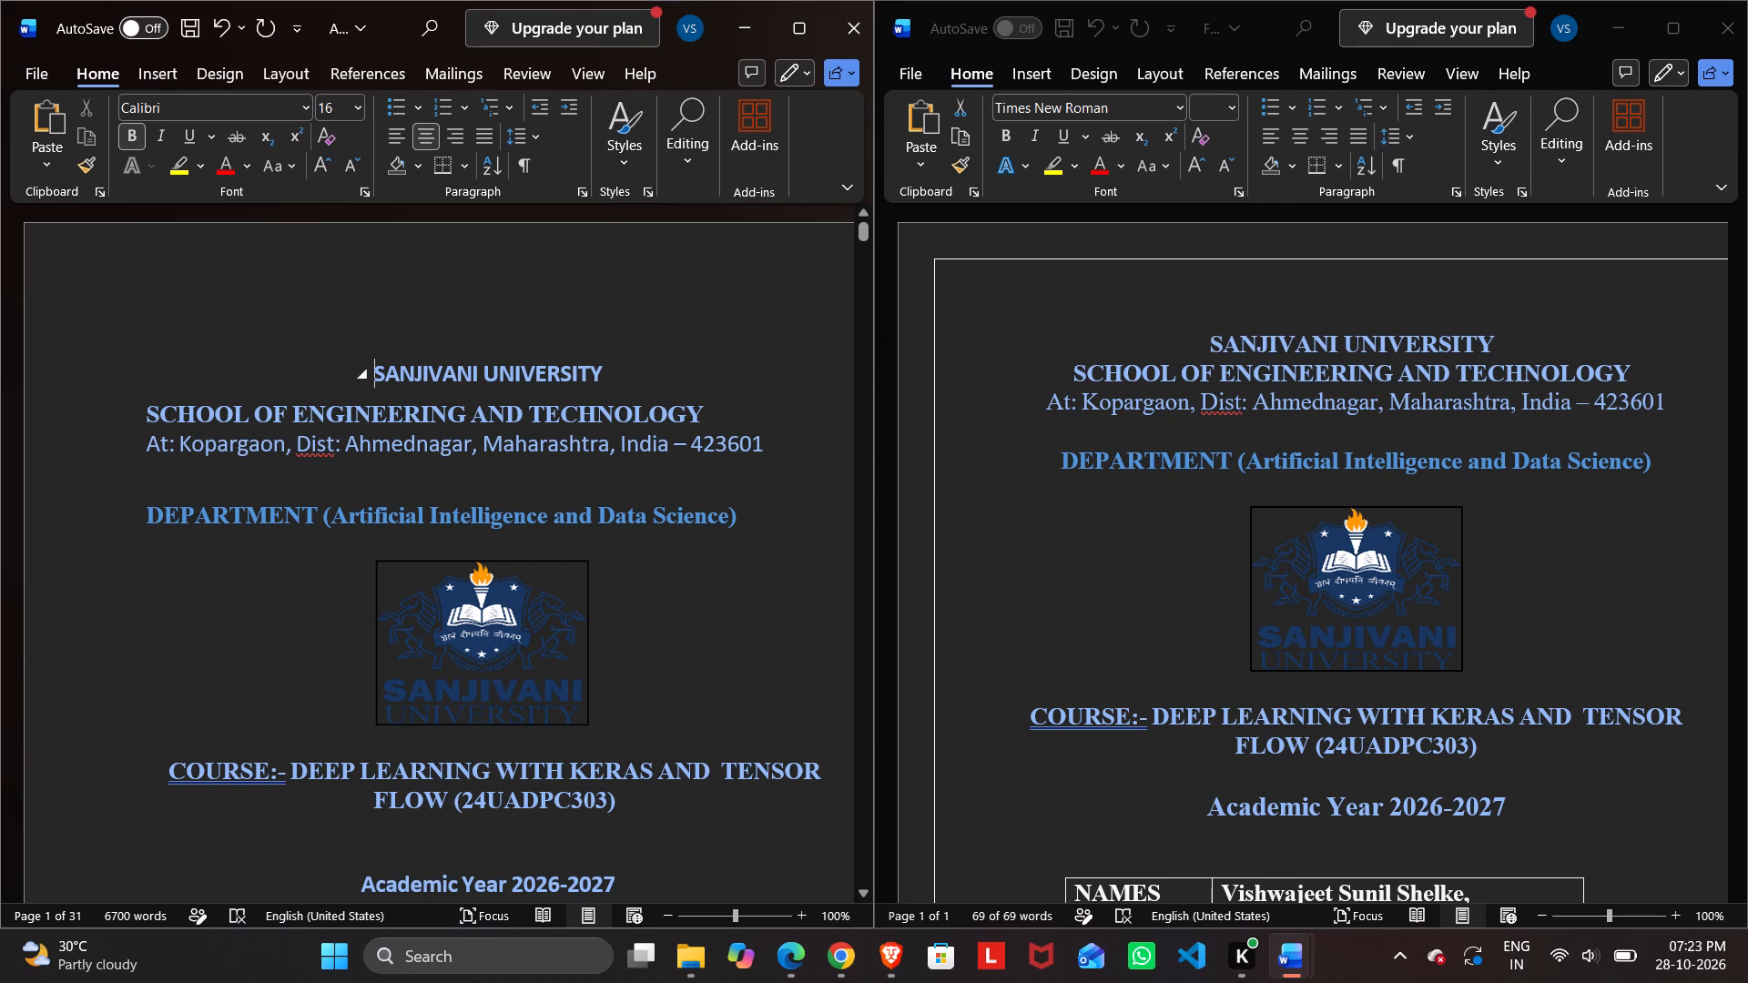
{"action": "key", "text": "BackSpace"}
{"action": "key", "text": "BackSpace"}
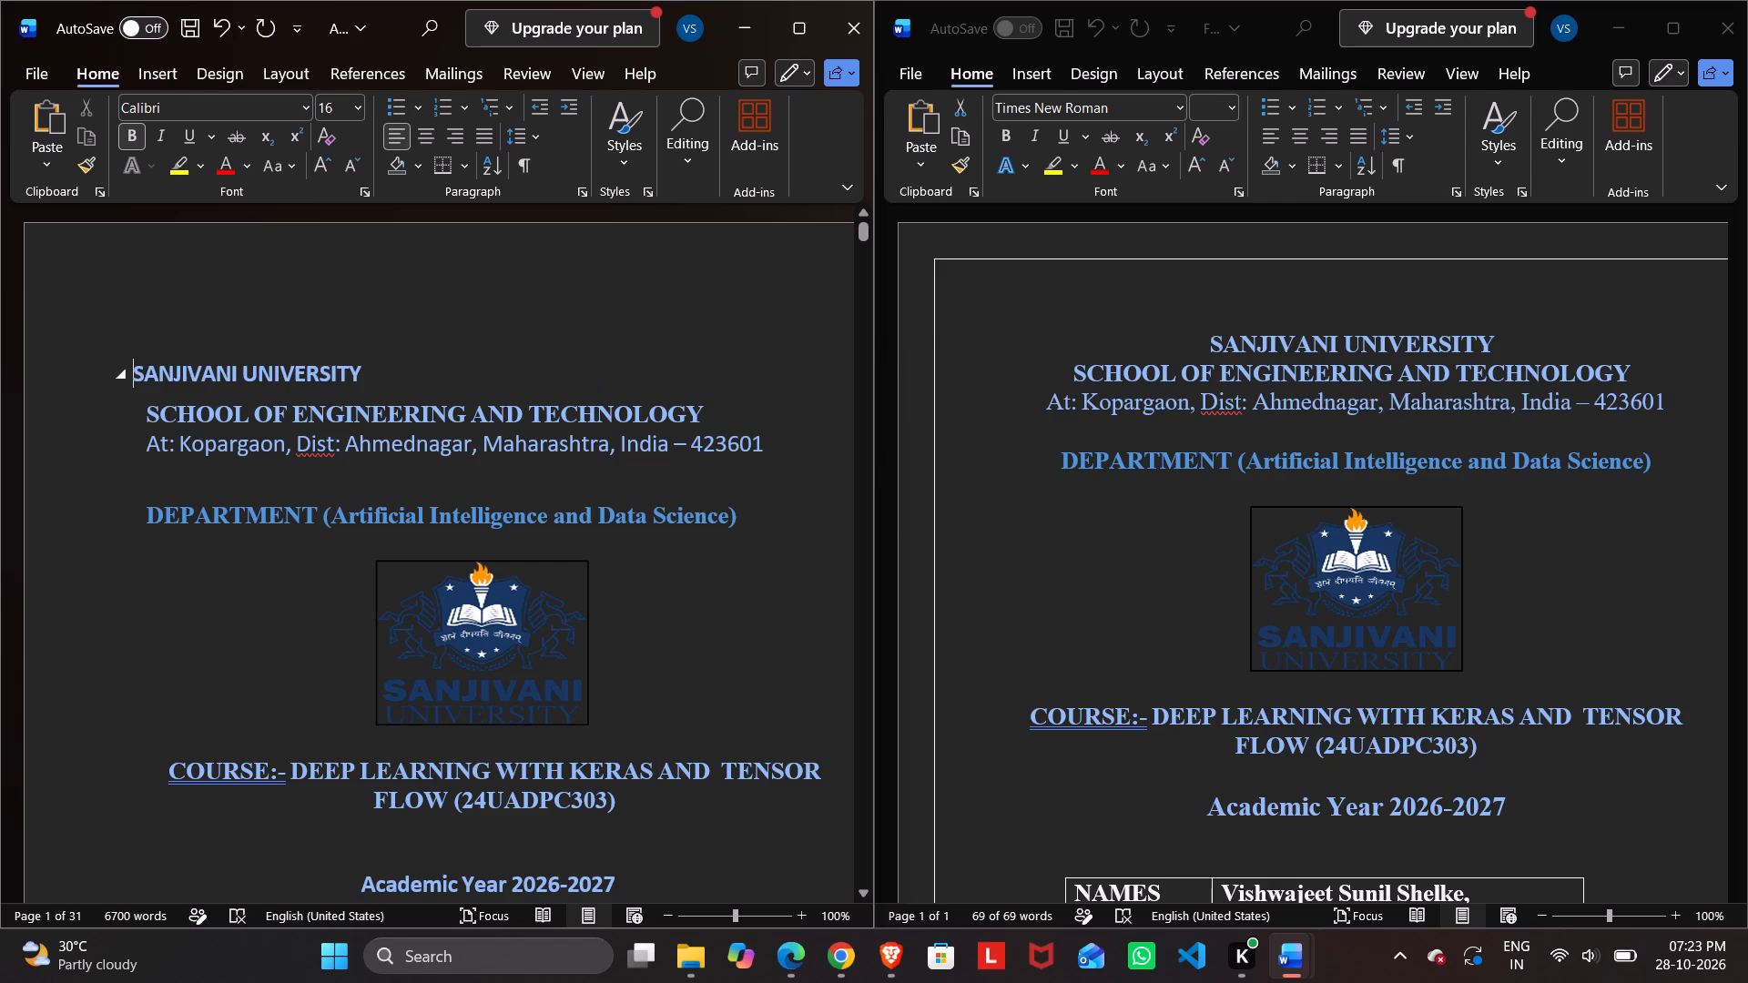
{"action": "key", "text": "BackSpace"}
{"action": "key", "text": "BackSpace"}
{"action": "key", "text": "BackSpace"}
{"action": "key", "text": "BackSpace"}
Undo the left alignment of the "SANJIVANI UNIVERSITY" heading on the report's cover page.
{"action": "left_click", "coordinate": [119, 375]}
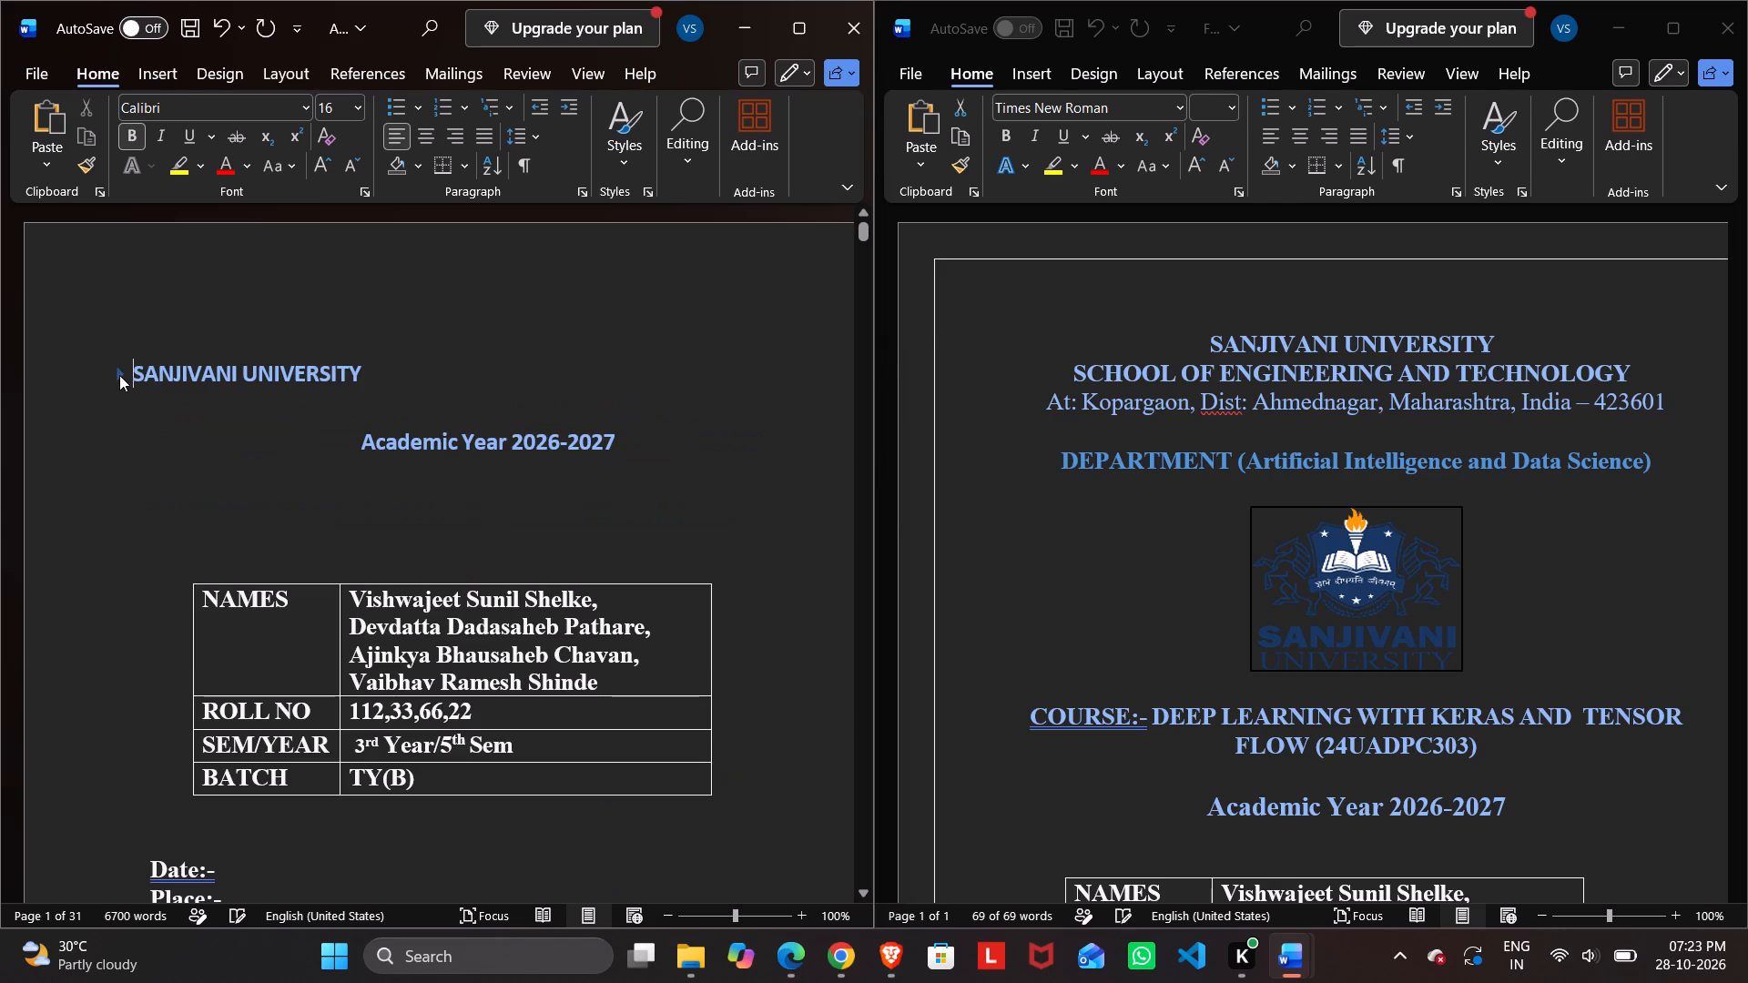
{"action": "left_click", "coordinate": [119, 375]}
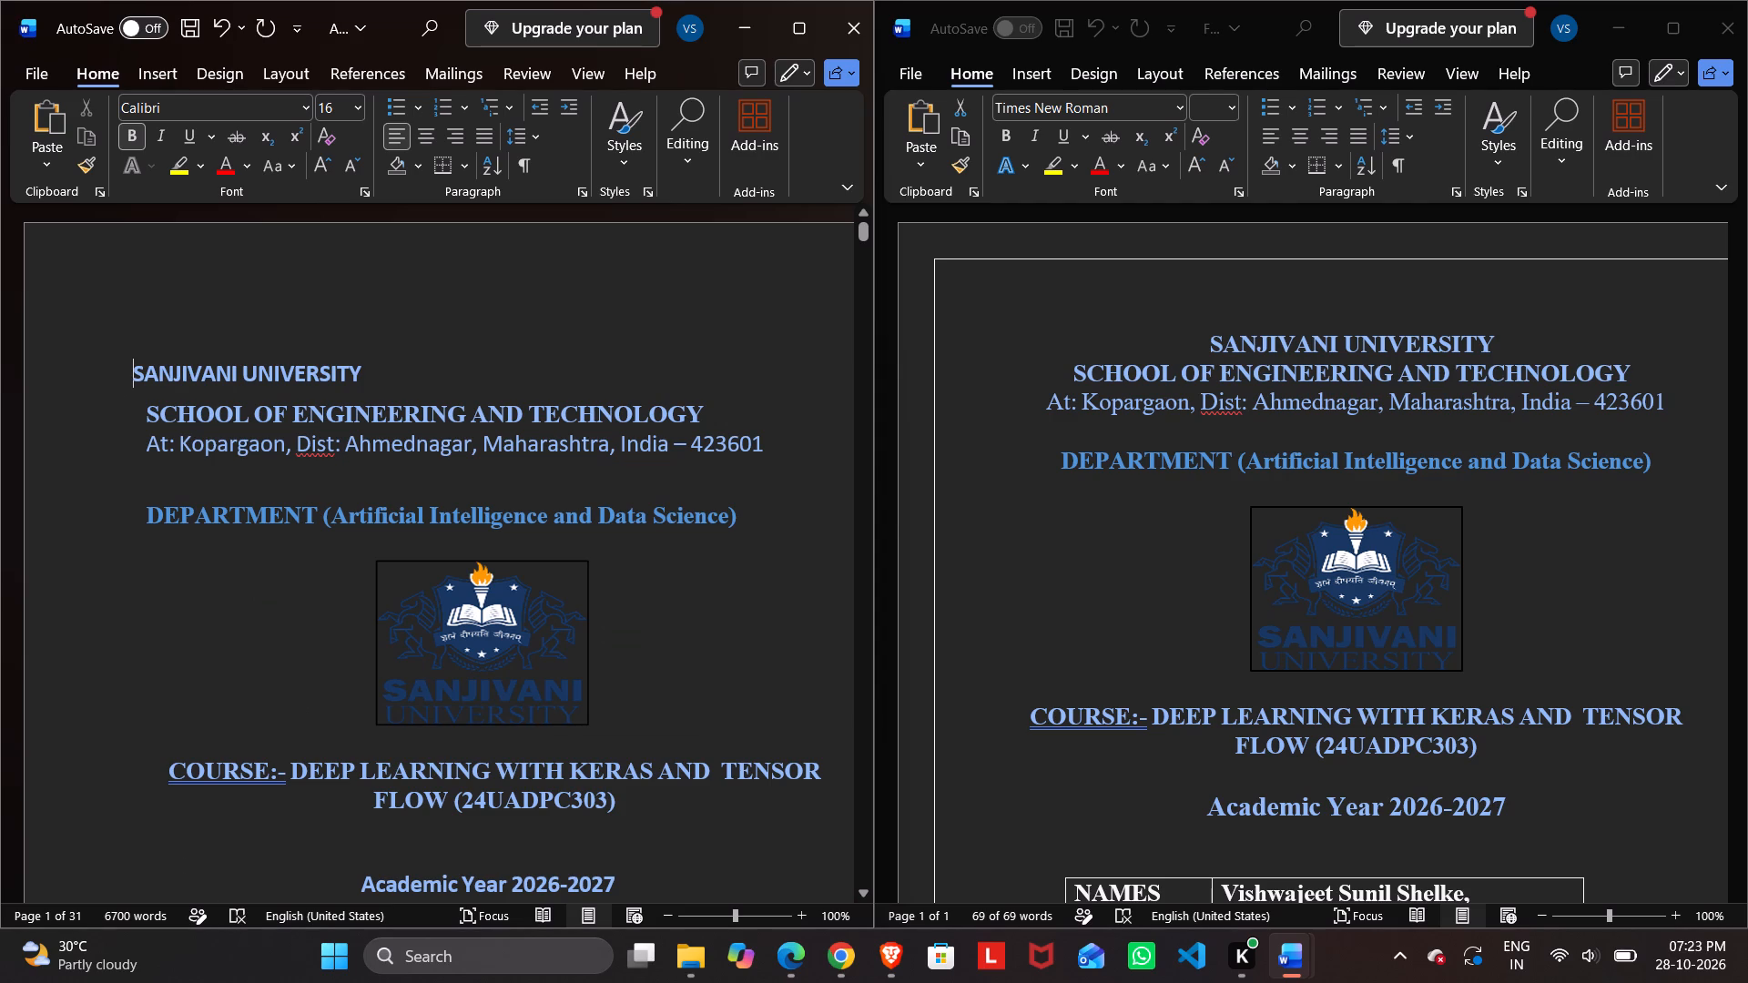
{"action": "key", "text": "ctrl+z"}
{"action": "key", "text": "ctrl+z"}
{"action": "key", "text": "ctrl+z"}
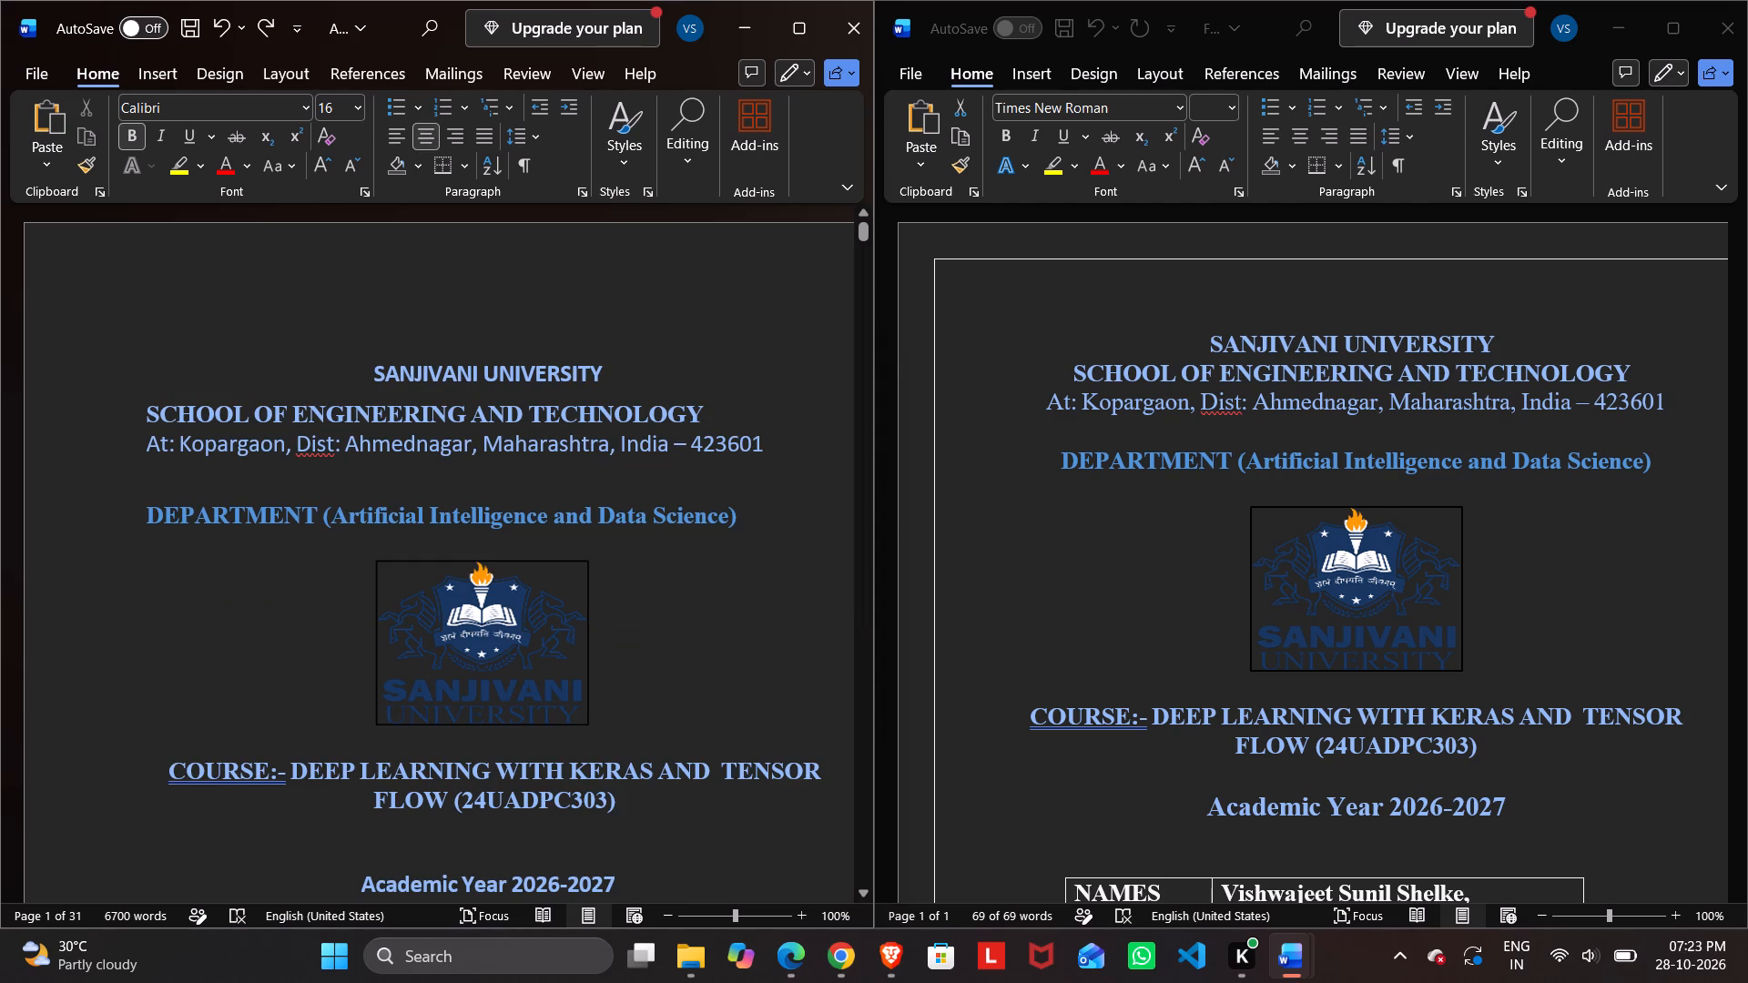
{"action": "left_click", "coordinate": [371, 298]}
Maximise the report window and examine how the cover page content runs onto the following page.
{"action": "left_click", "coordinate": [792, 11]}
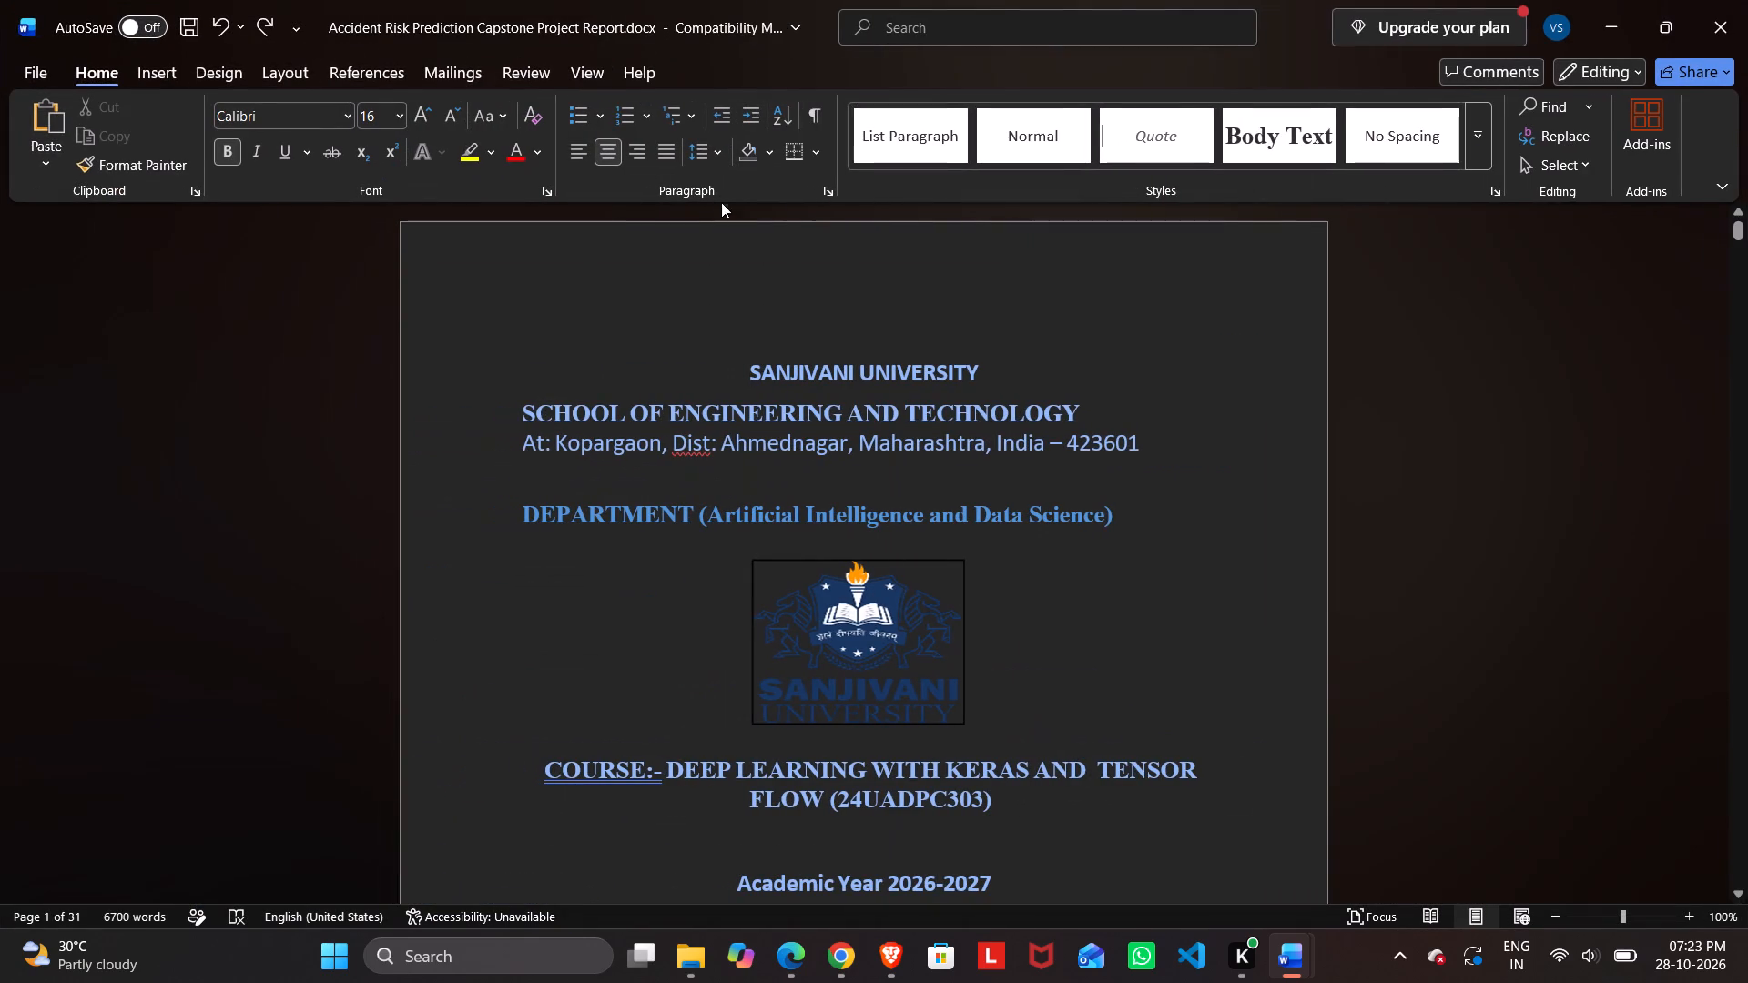
{"action": "scroll", "coordinate": [712, 298], "scroll_direction": "down", "scroll_amount": 2}
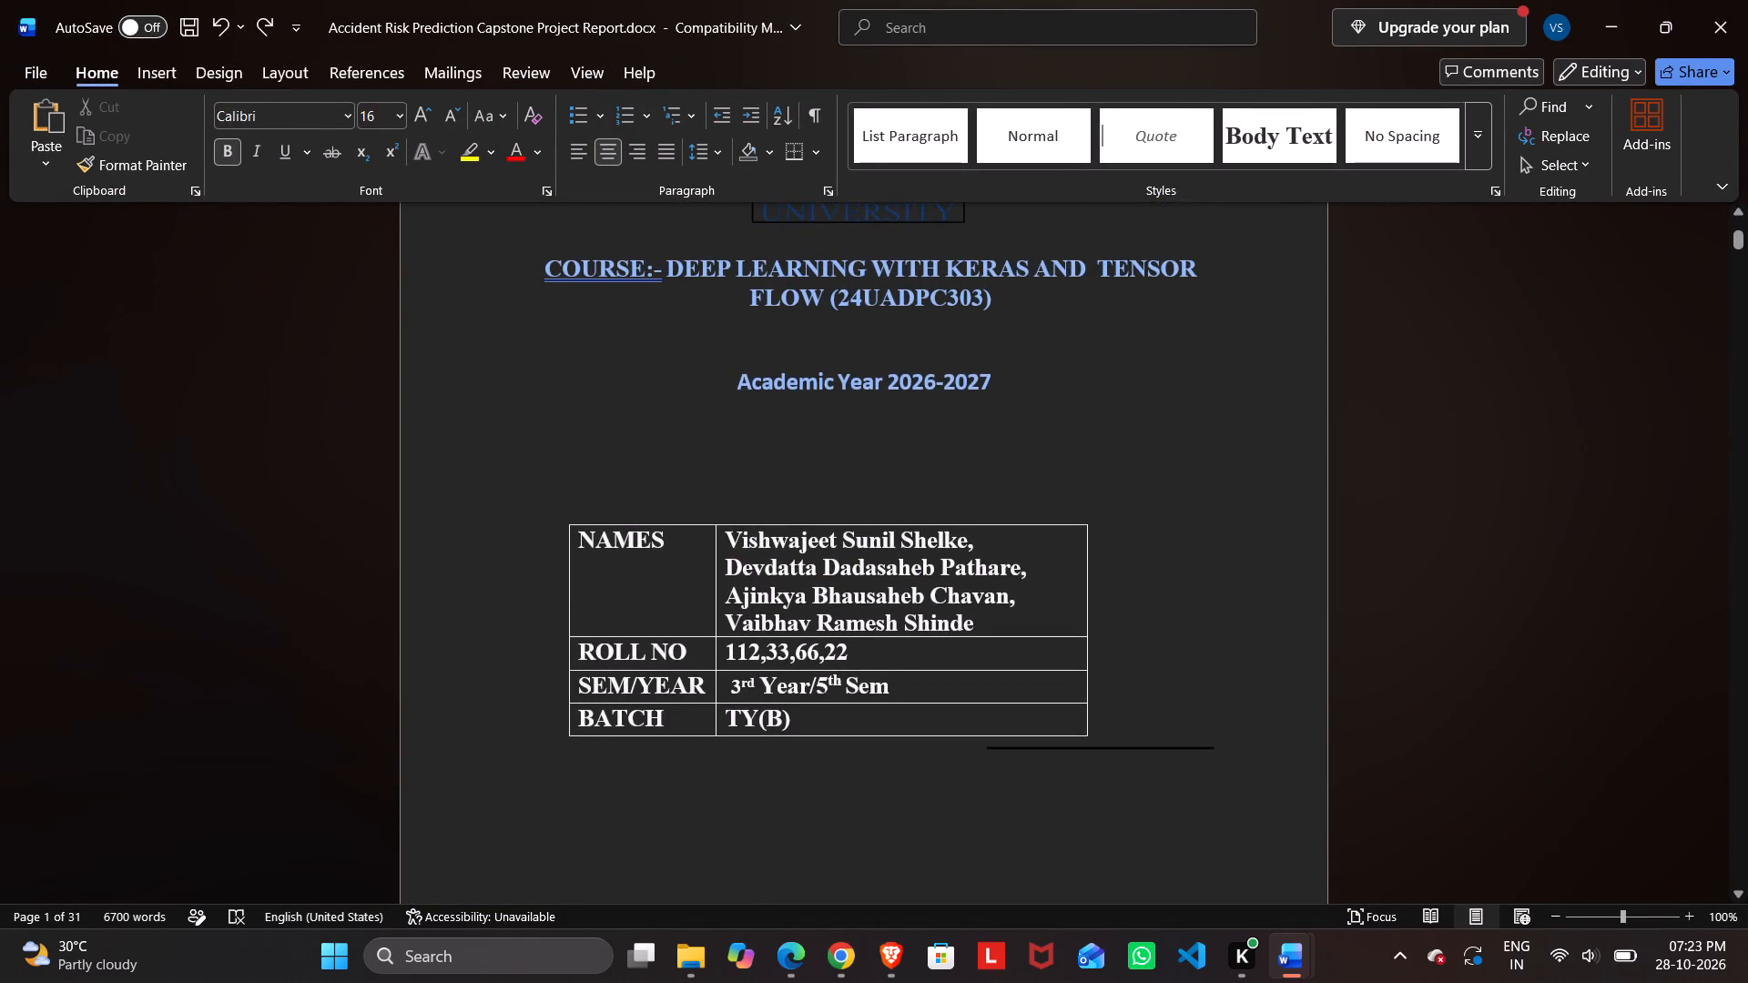
{"action": "scroll", "coordinate": [712, 298], "scroll_direction": "down", "scroll_amount": 3}
{"action": "scroll", "coordinate": [712, 298], "scroll_direction": "up", "scroll_amount": 1}
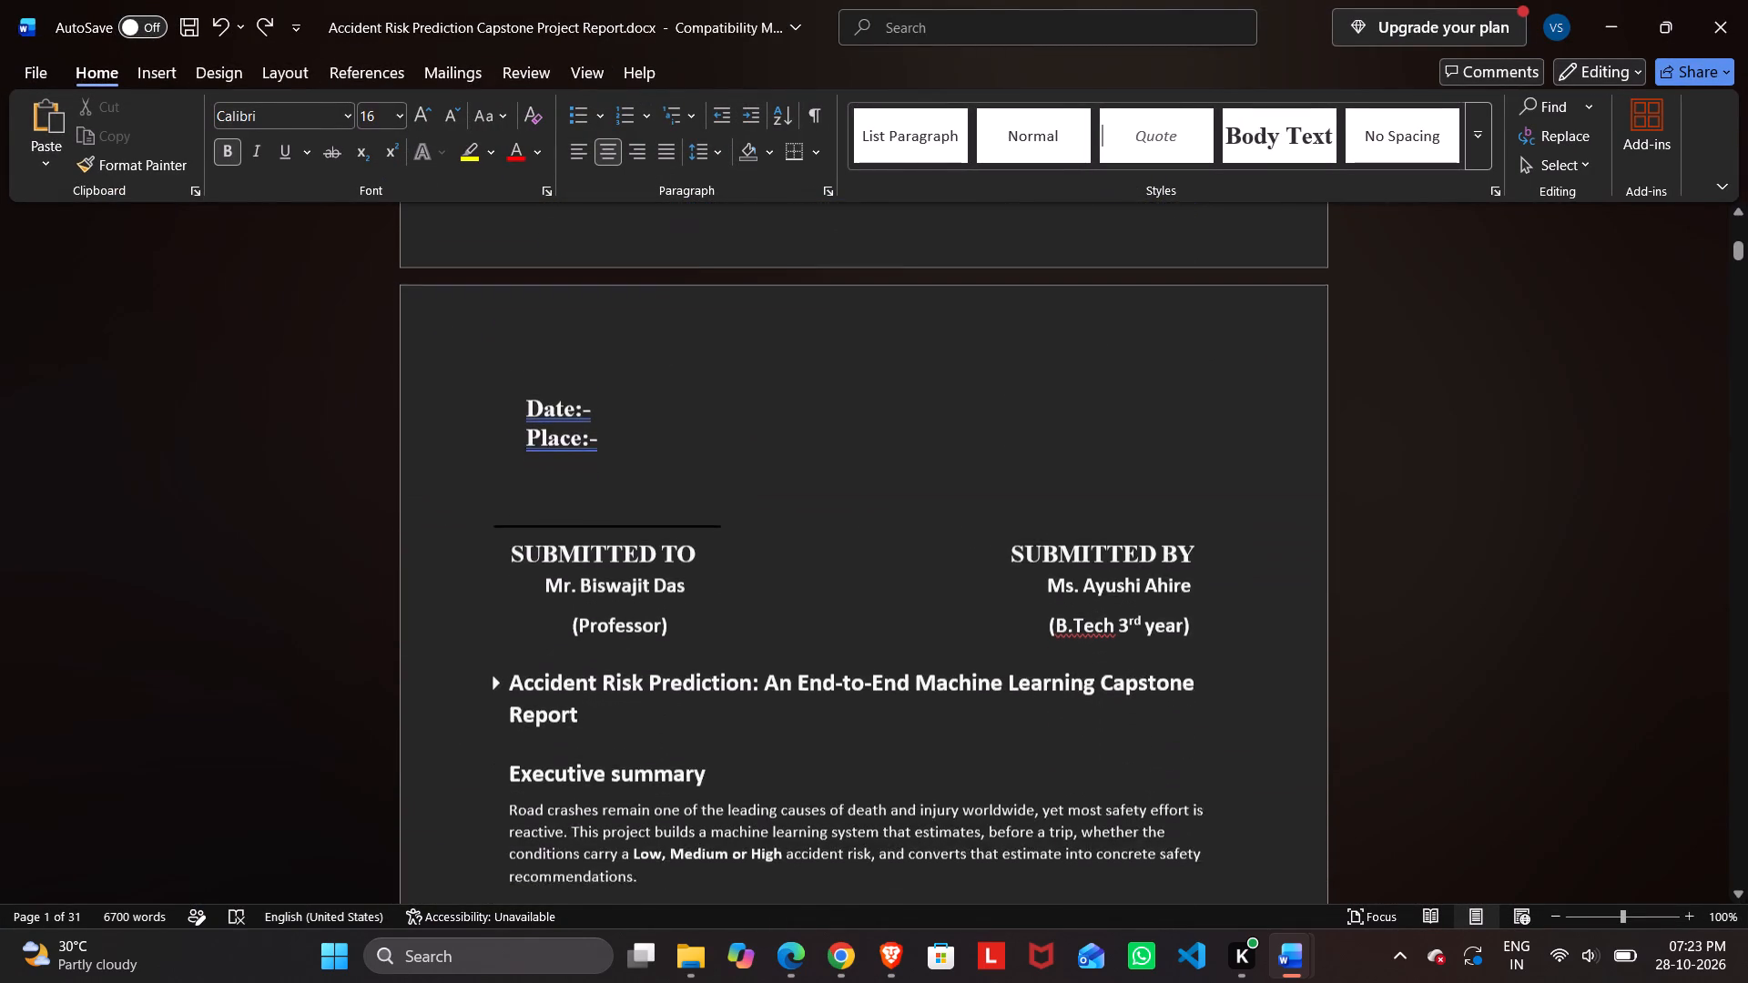
{"action": "scroll", "coordinate": [712, 298], "scroll_direction": "up", "scroll_amount": 3}
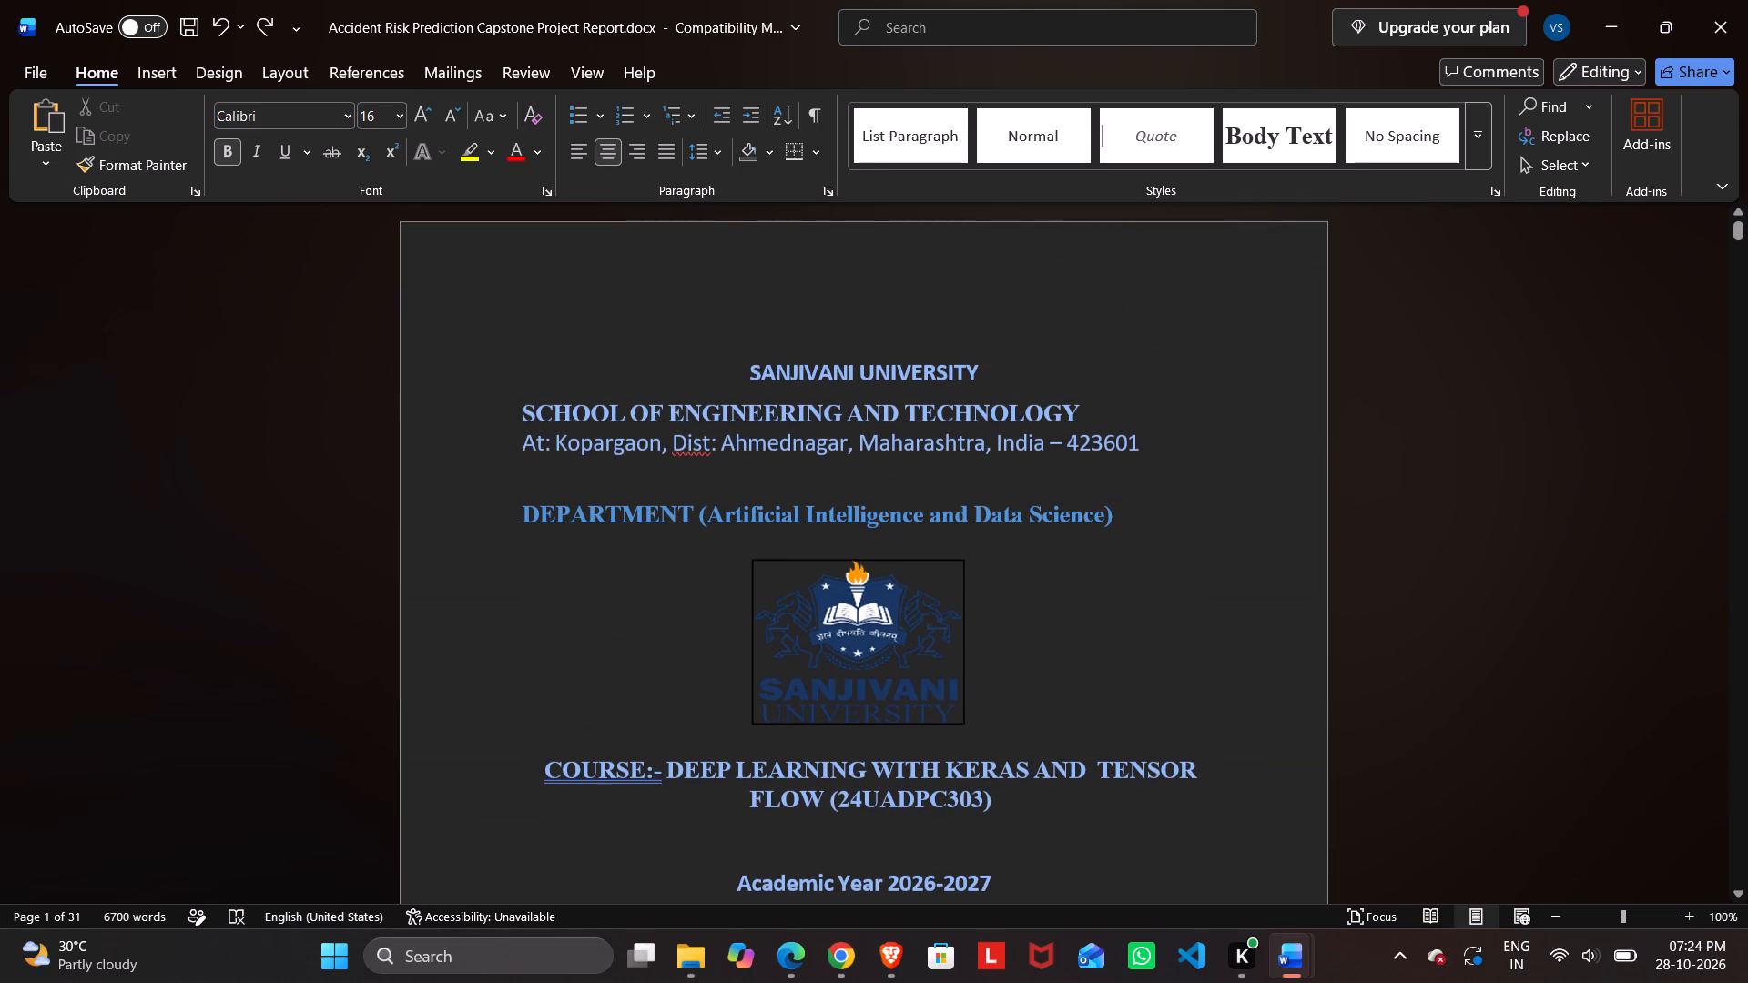
{"action": "scroll", "coordinate": [712, 298], "scroll_direction": "up", "scroll_amount": 1}
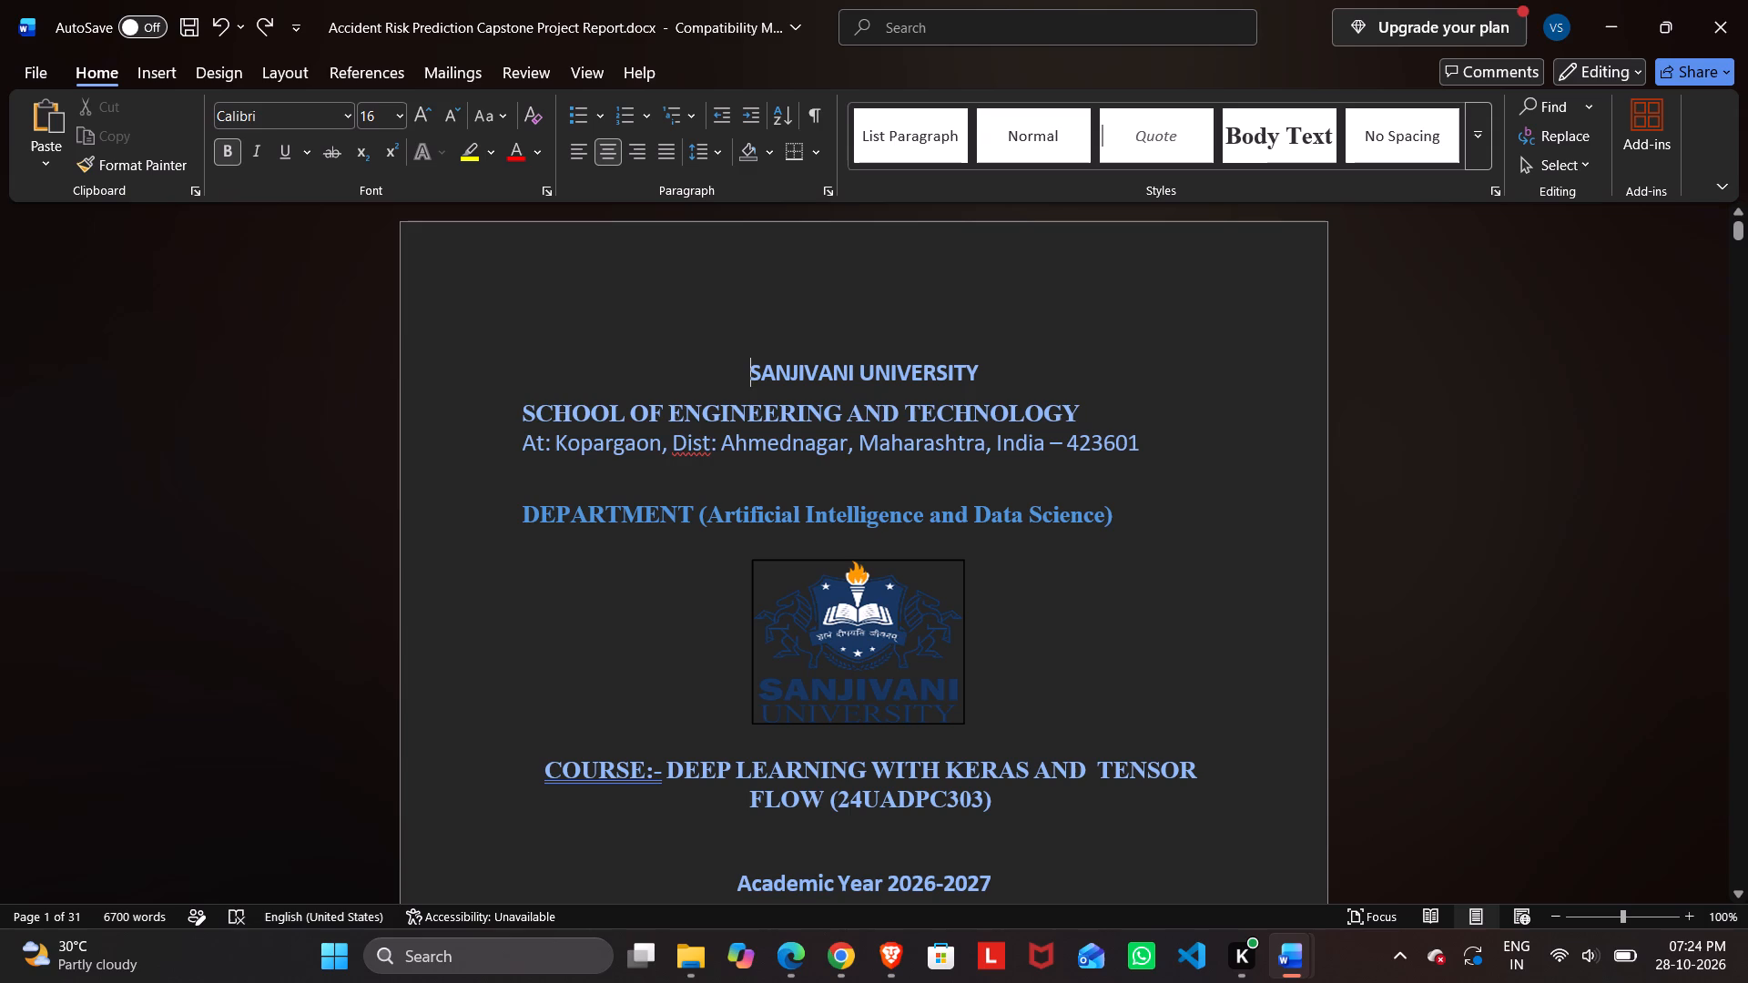
Centre-align the "SCHOOL OF ENGINEERING AND TECHNOLOGY" line, the address line and the "DEPARTMENT (Artificial Intelligence and Data Science)" line.
{"action": "left_click_drag", "start_coordinate": [515, 407], "coordinate": [1233, 440]}
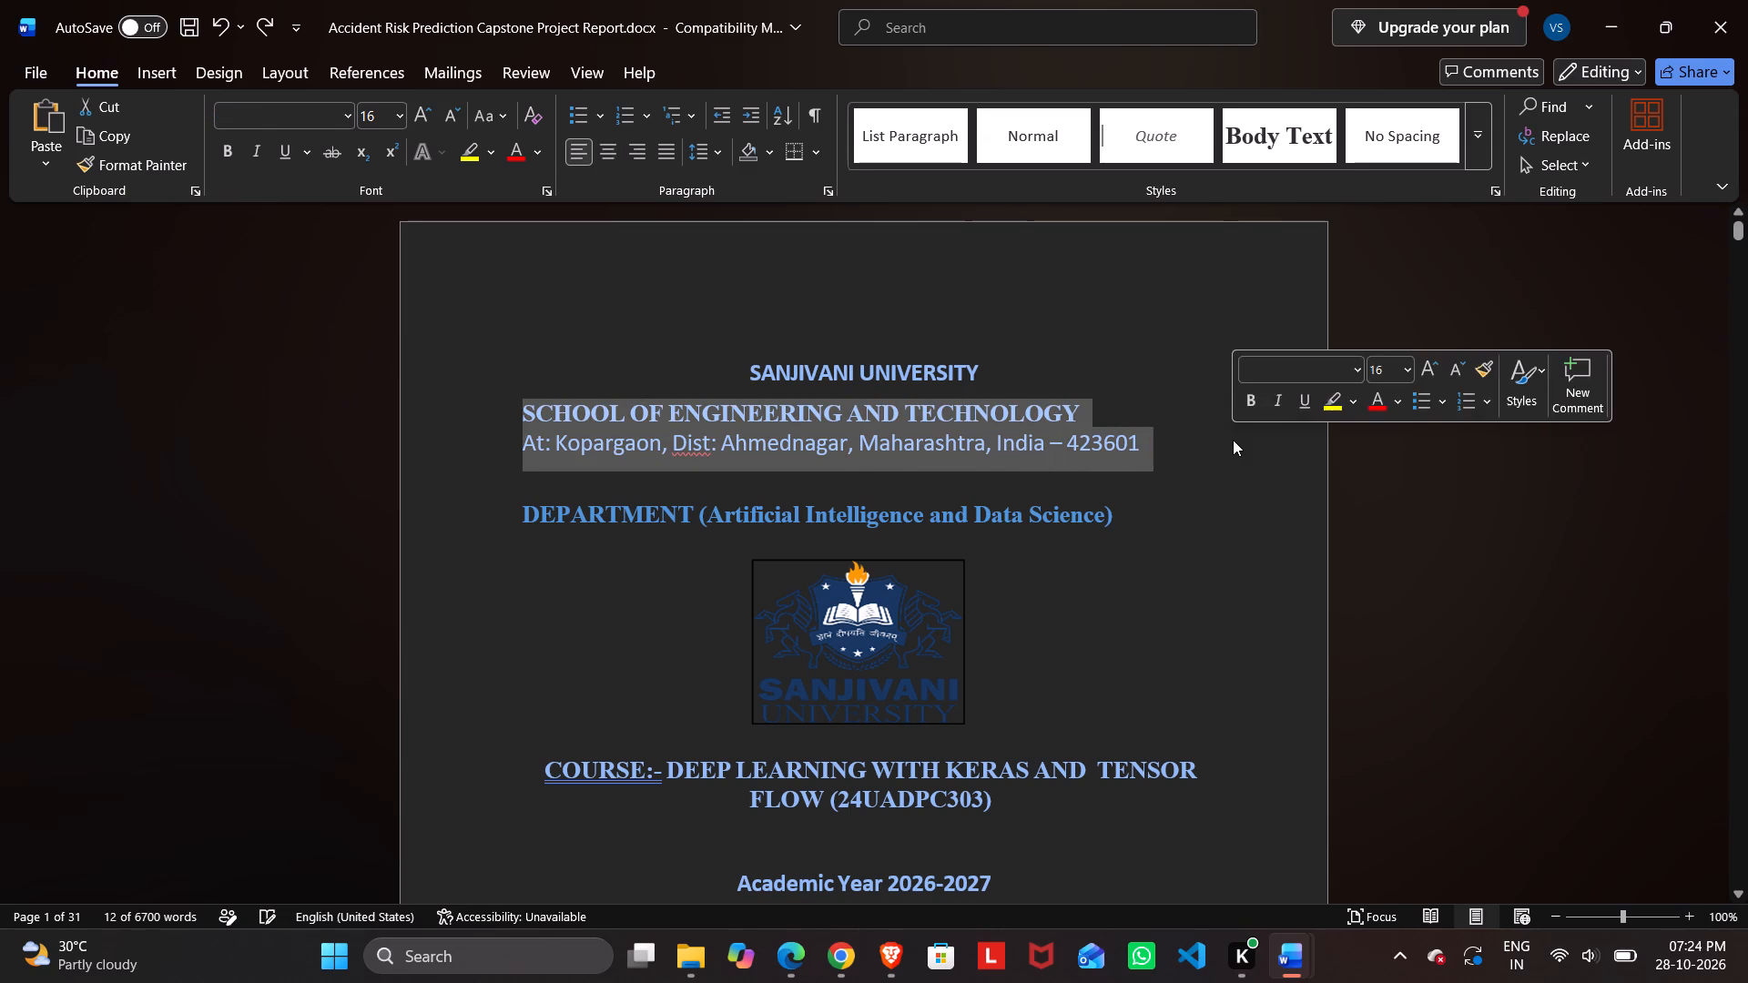
{"action": "left_click", "coordinate": [614, 151]}
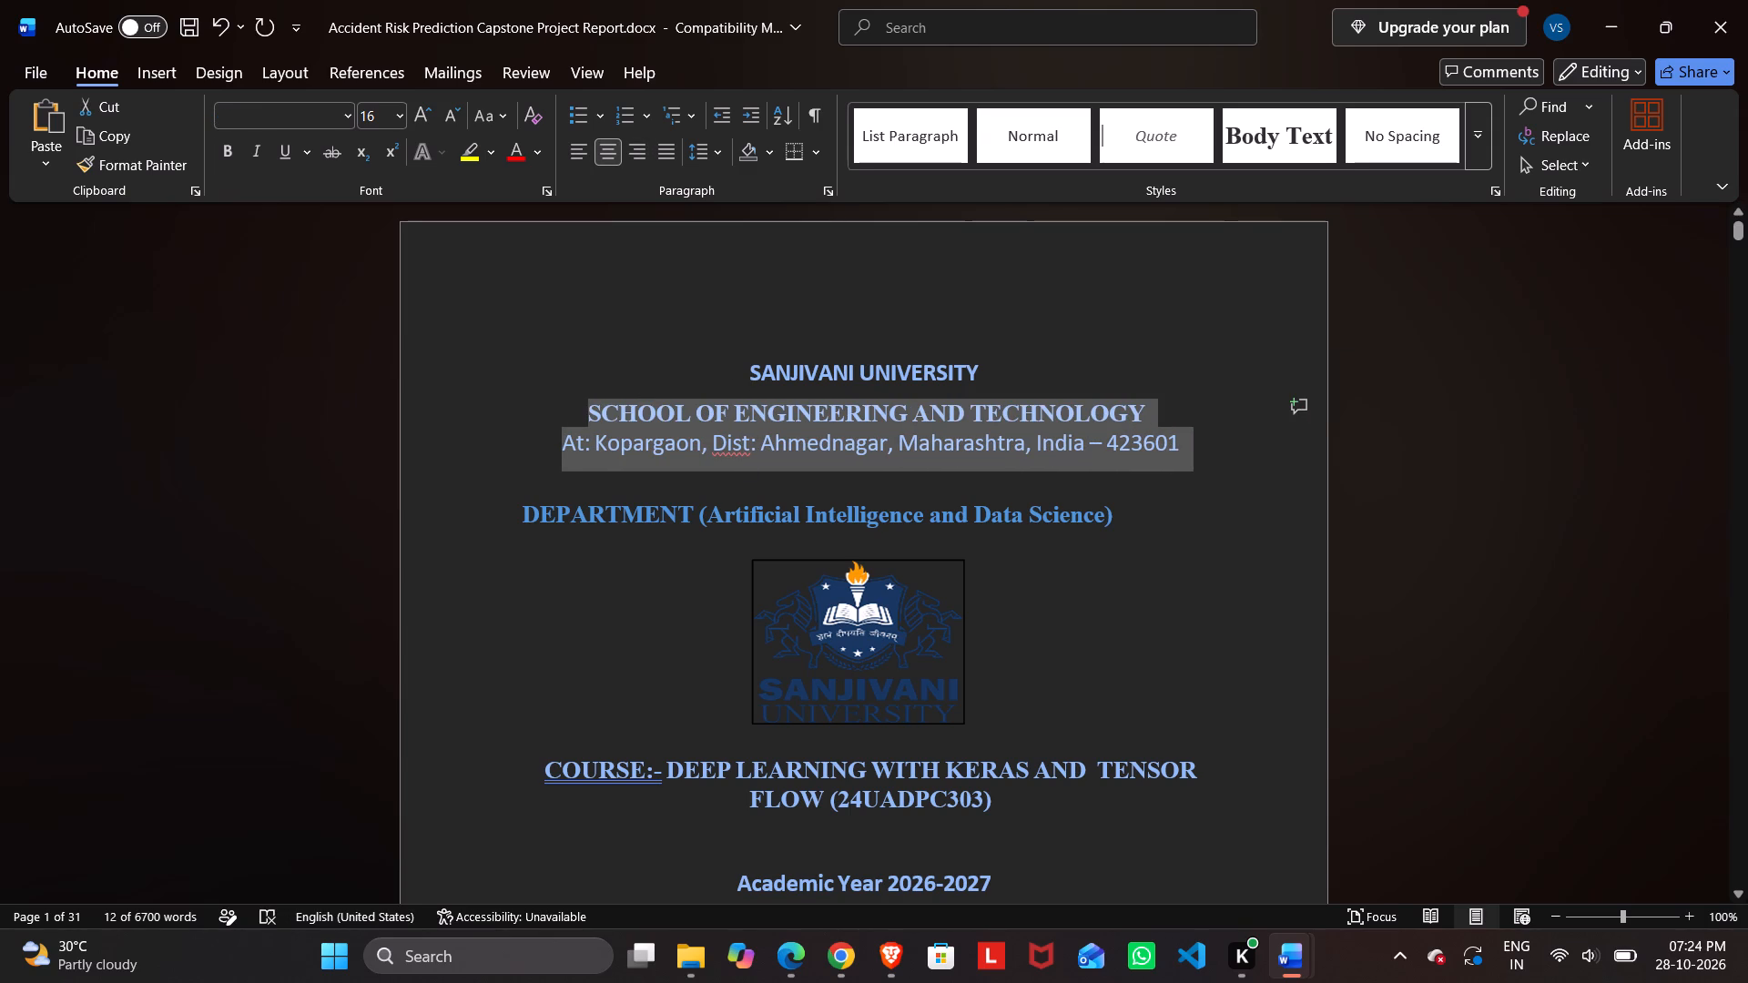
{"action": "left_click_drag", "start_coordinate": [521, 512], "coordinate": [1100, 516]}
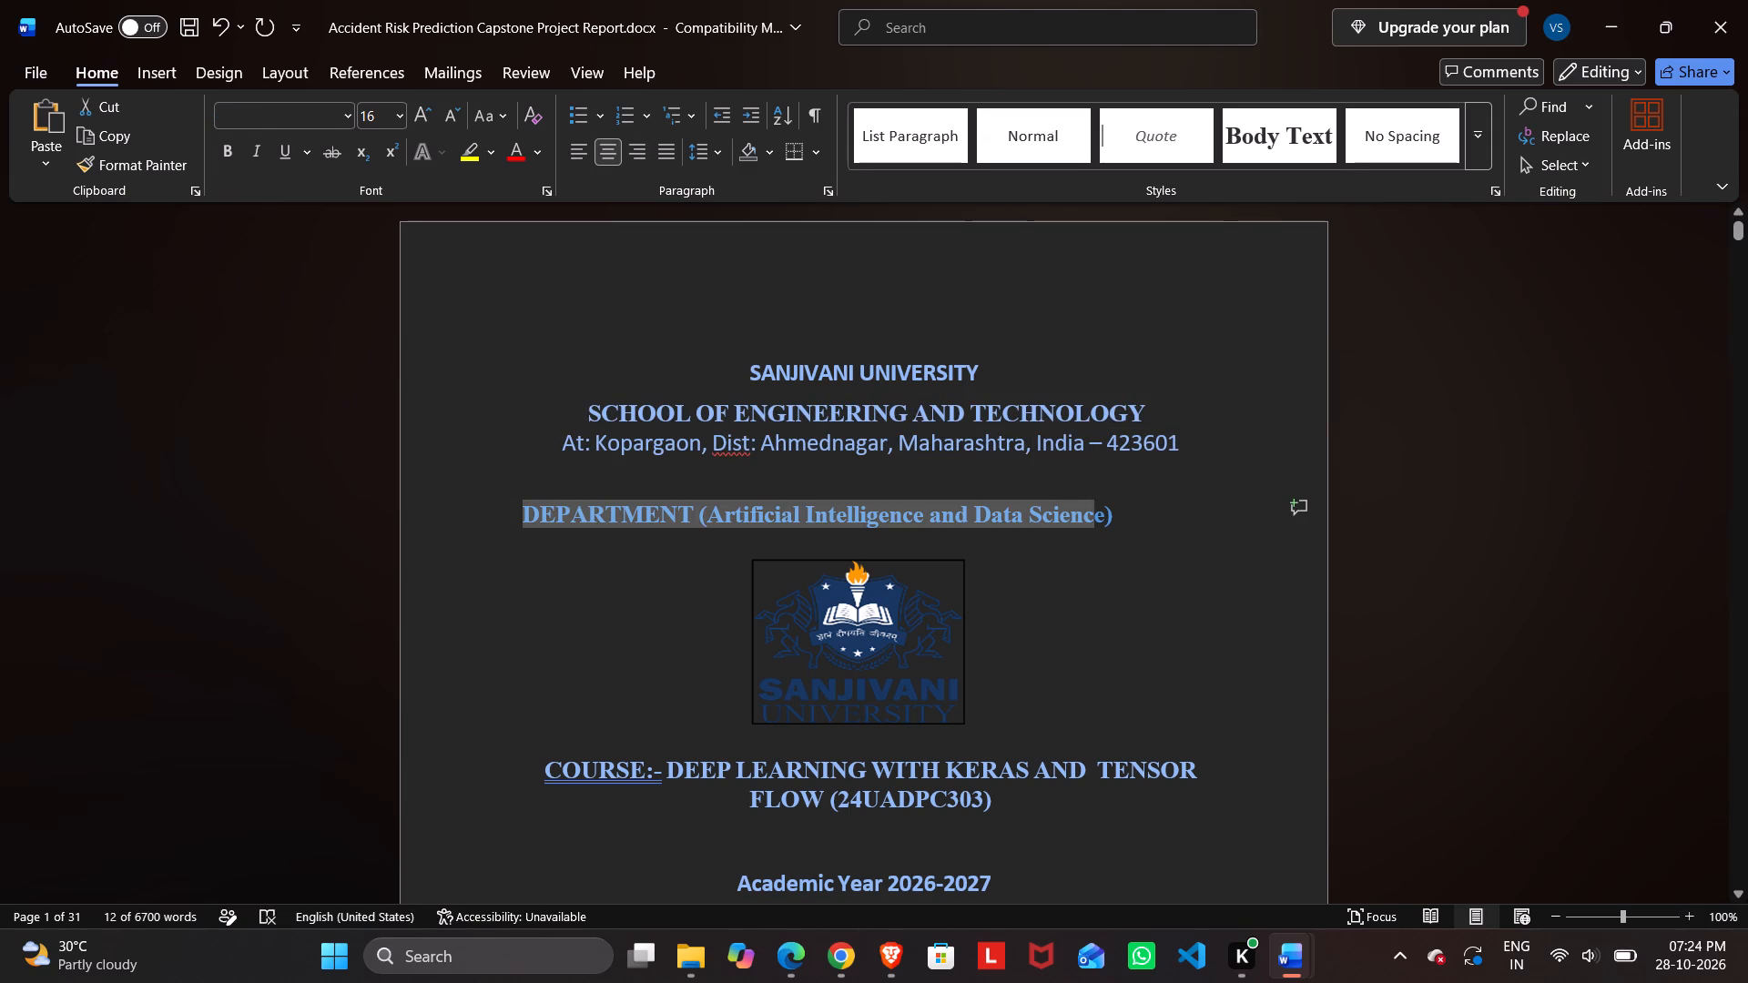
{"action": "left_click_drag", "start_coordinate": [1100, 516], "coordinate": [1111, 519]}
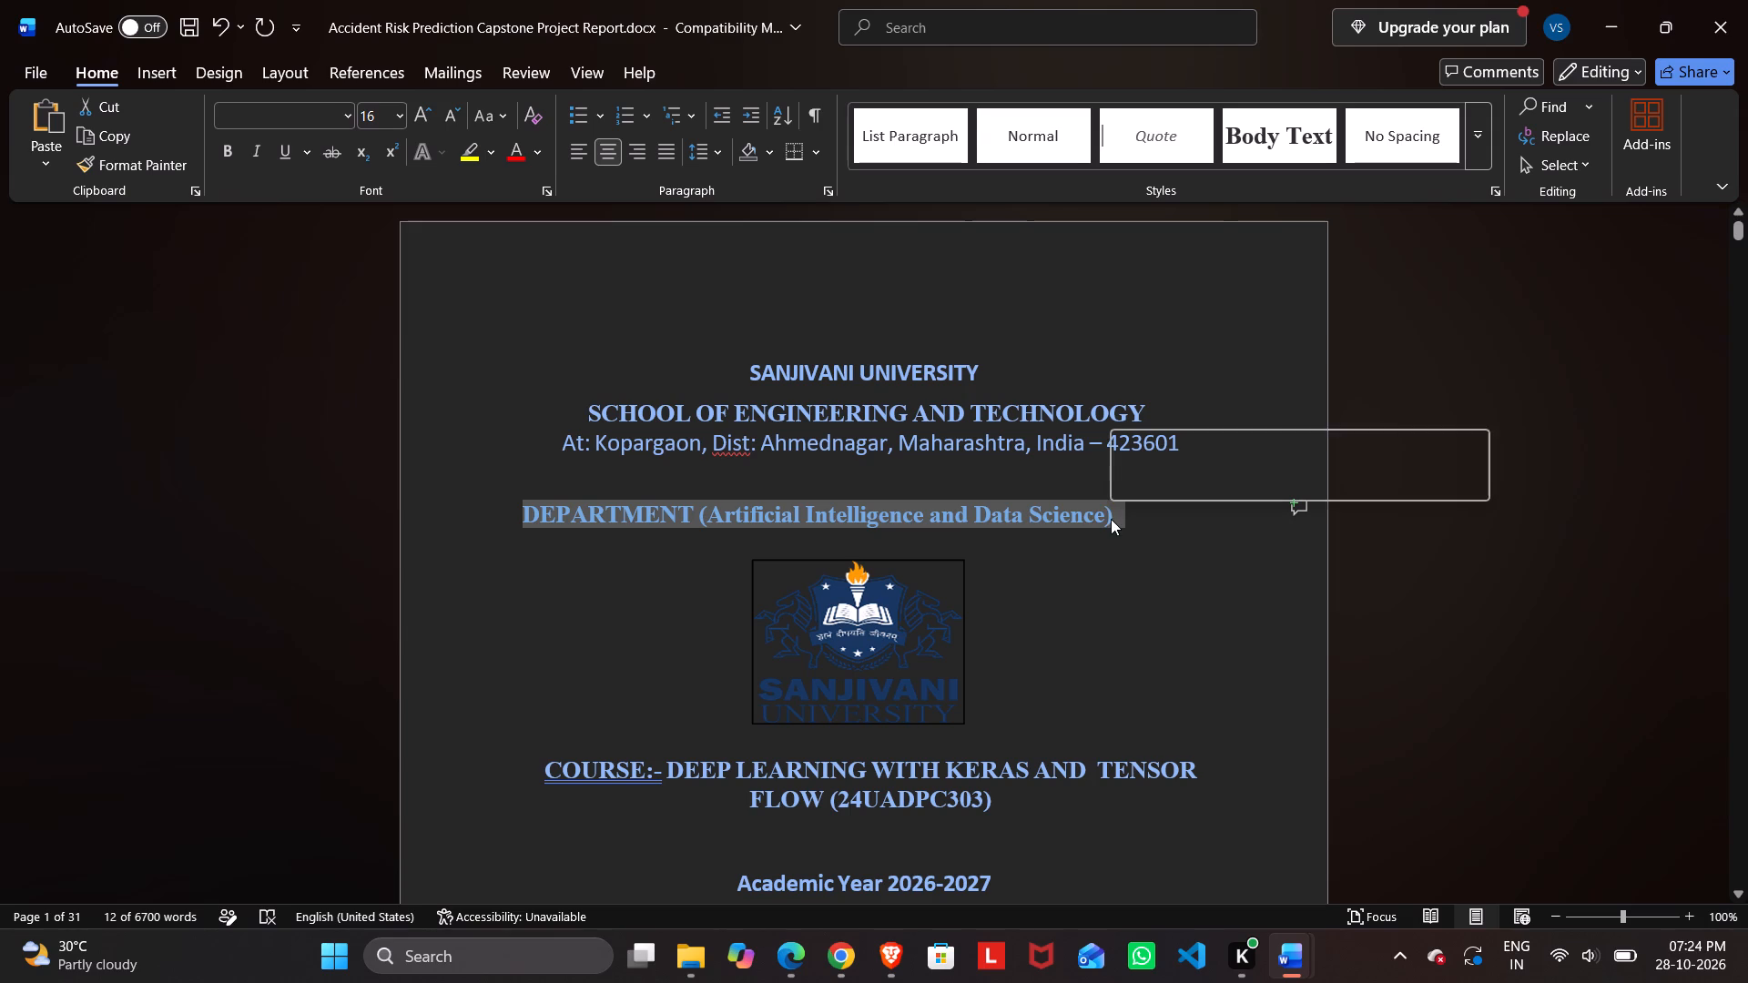
{"action": "left_click", "coordinate": [609, 158]}
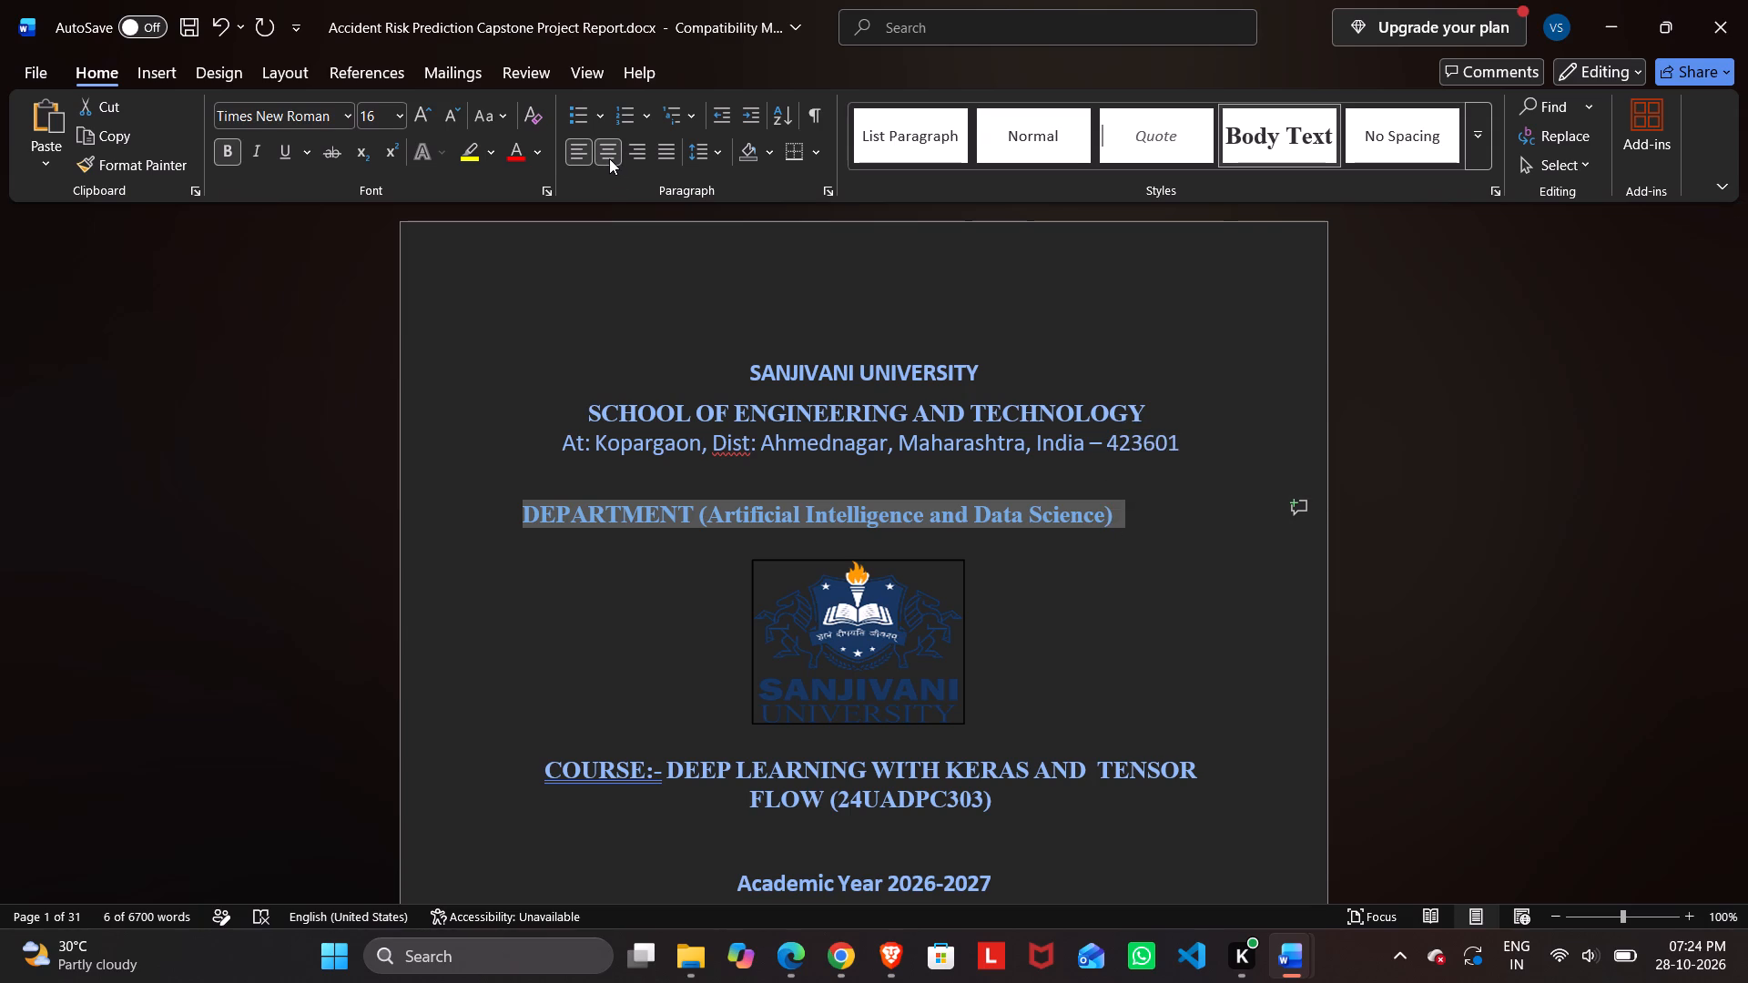
{"action": "scroll", "coordinate": [827, 544], "scroll_direction": "down", "scroll_amount": 1}
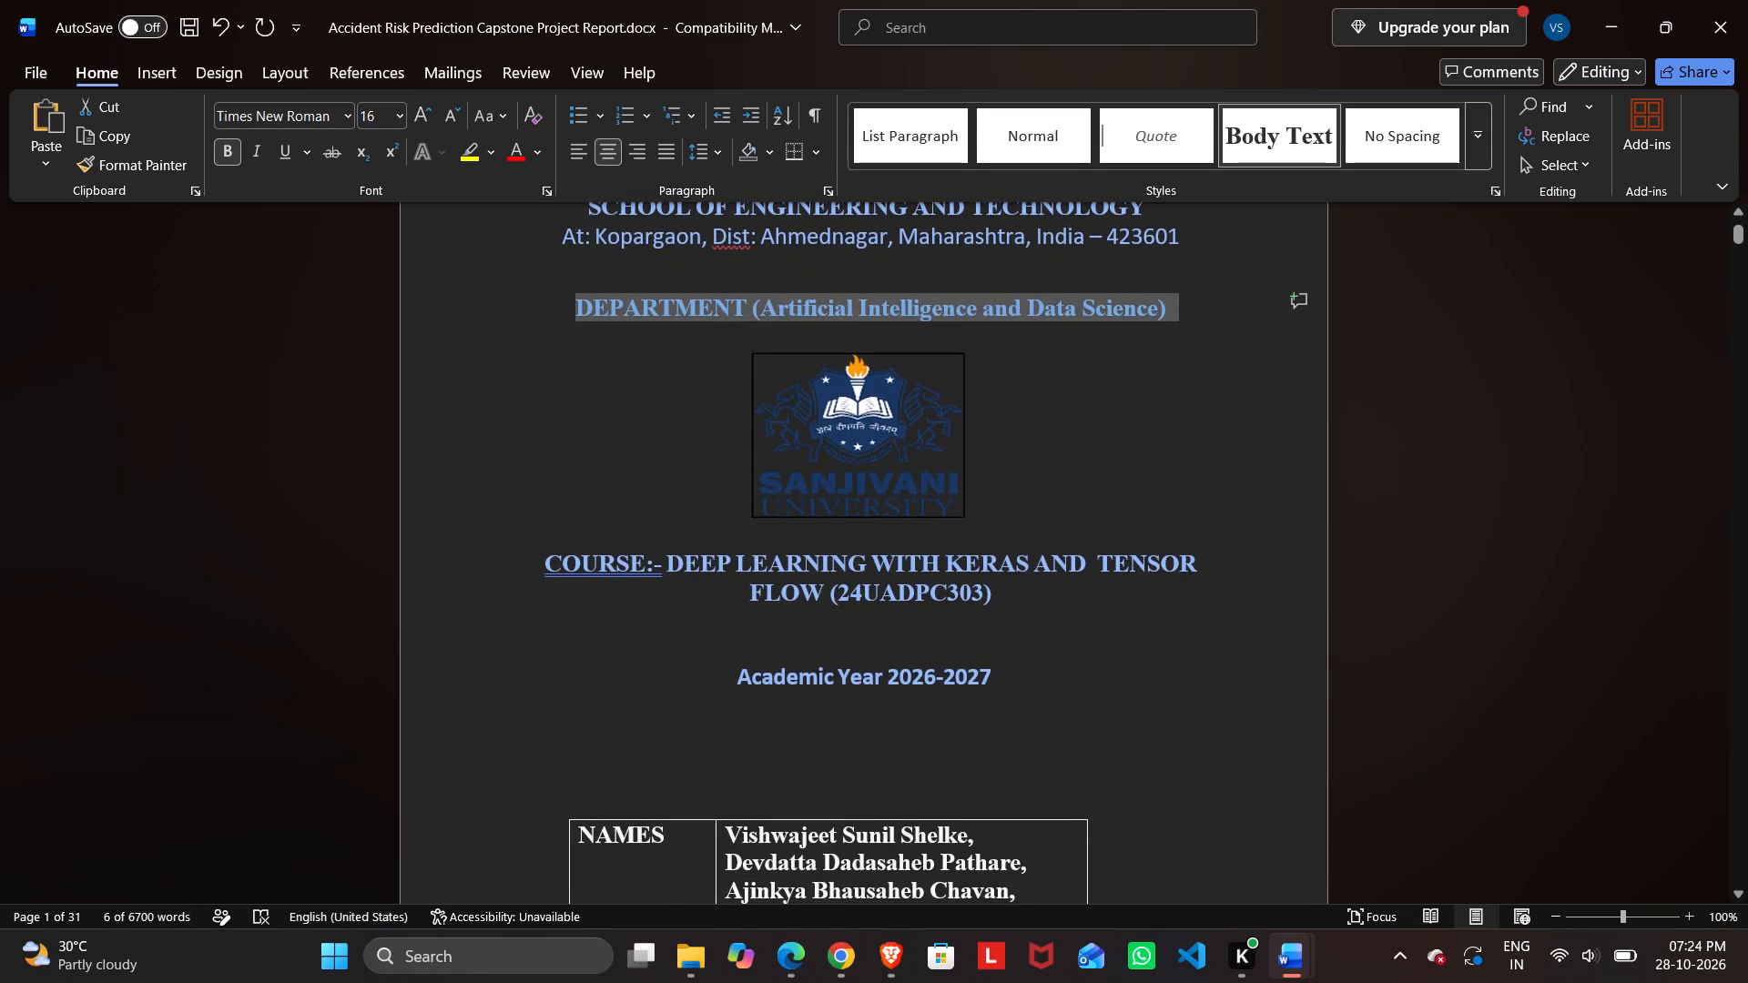
{"action": "scroll", "coordinate": [662, 425], "scroll_direction": "up", "scroll_amount": 1}
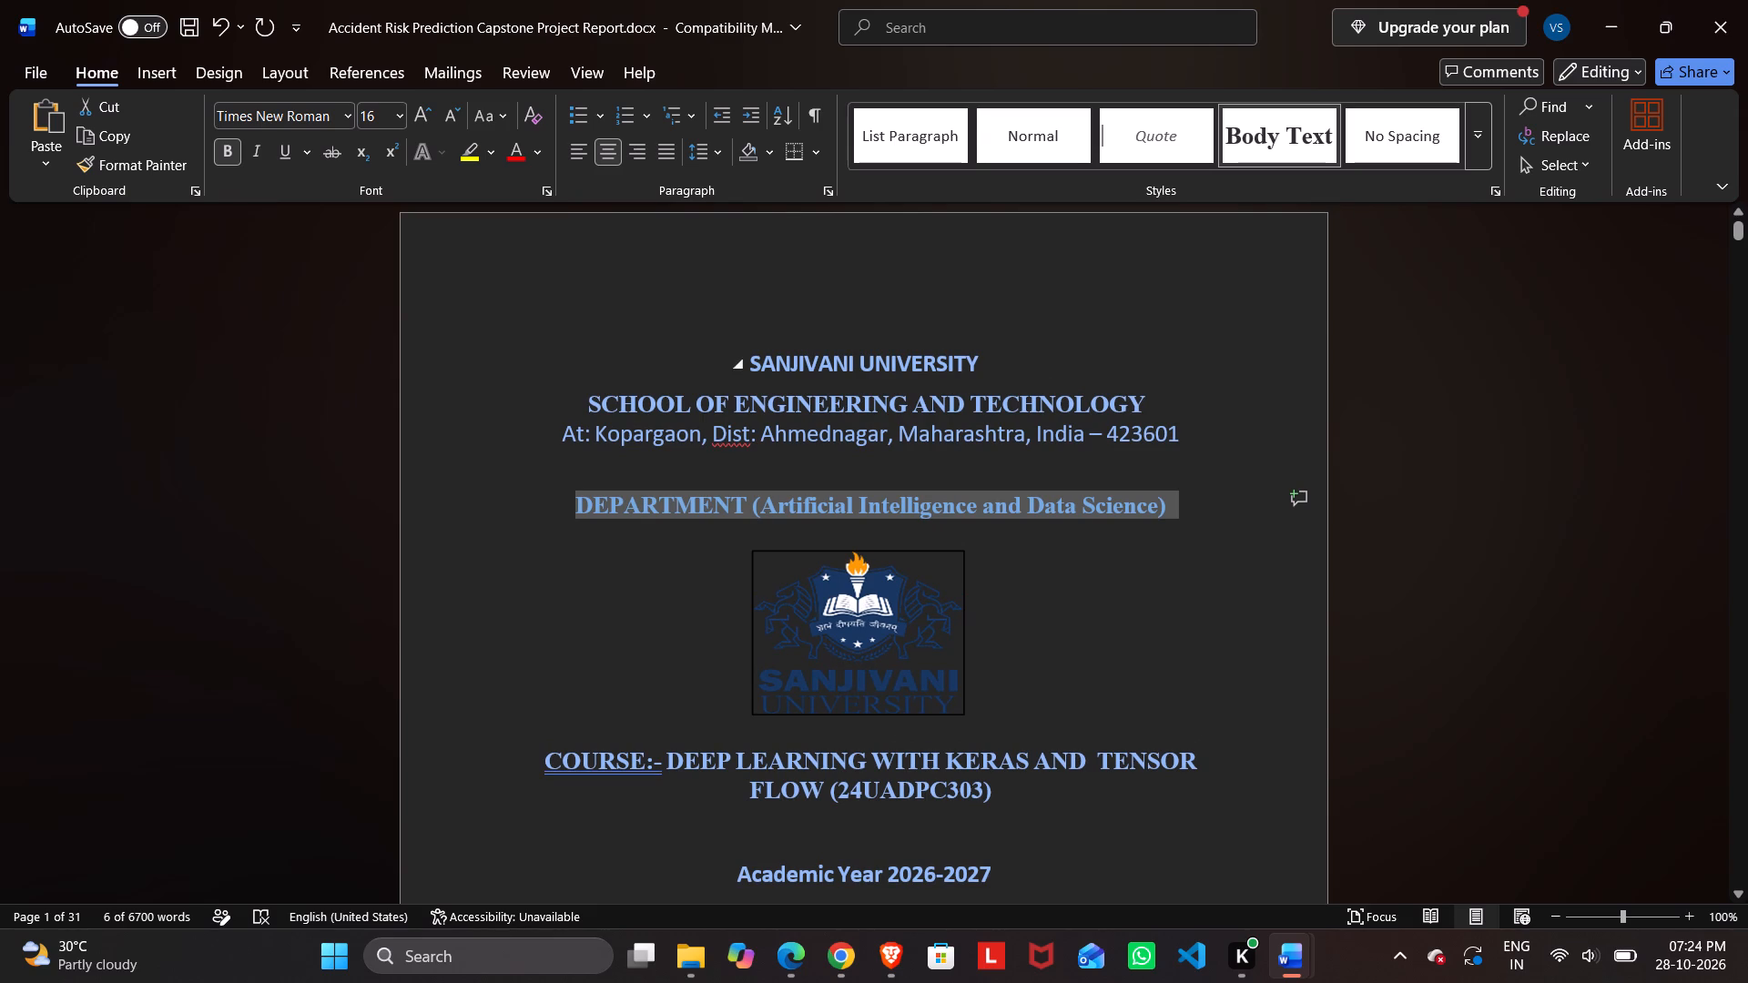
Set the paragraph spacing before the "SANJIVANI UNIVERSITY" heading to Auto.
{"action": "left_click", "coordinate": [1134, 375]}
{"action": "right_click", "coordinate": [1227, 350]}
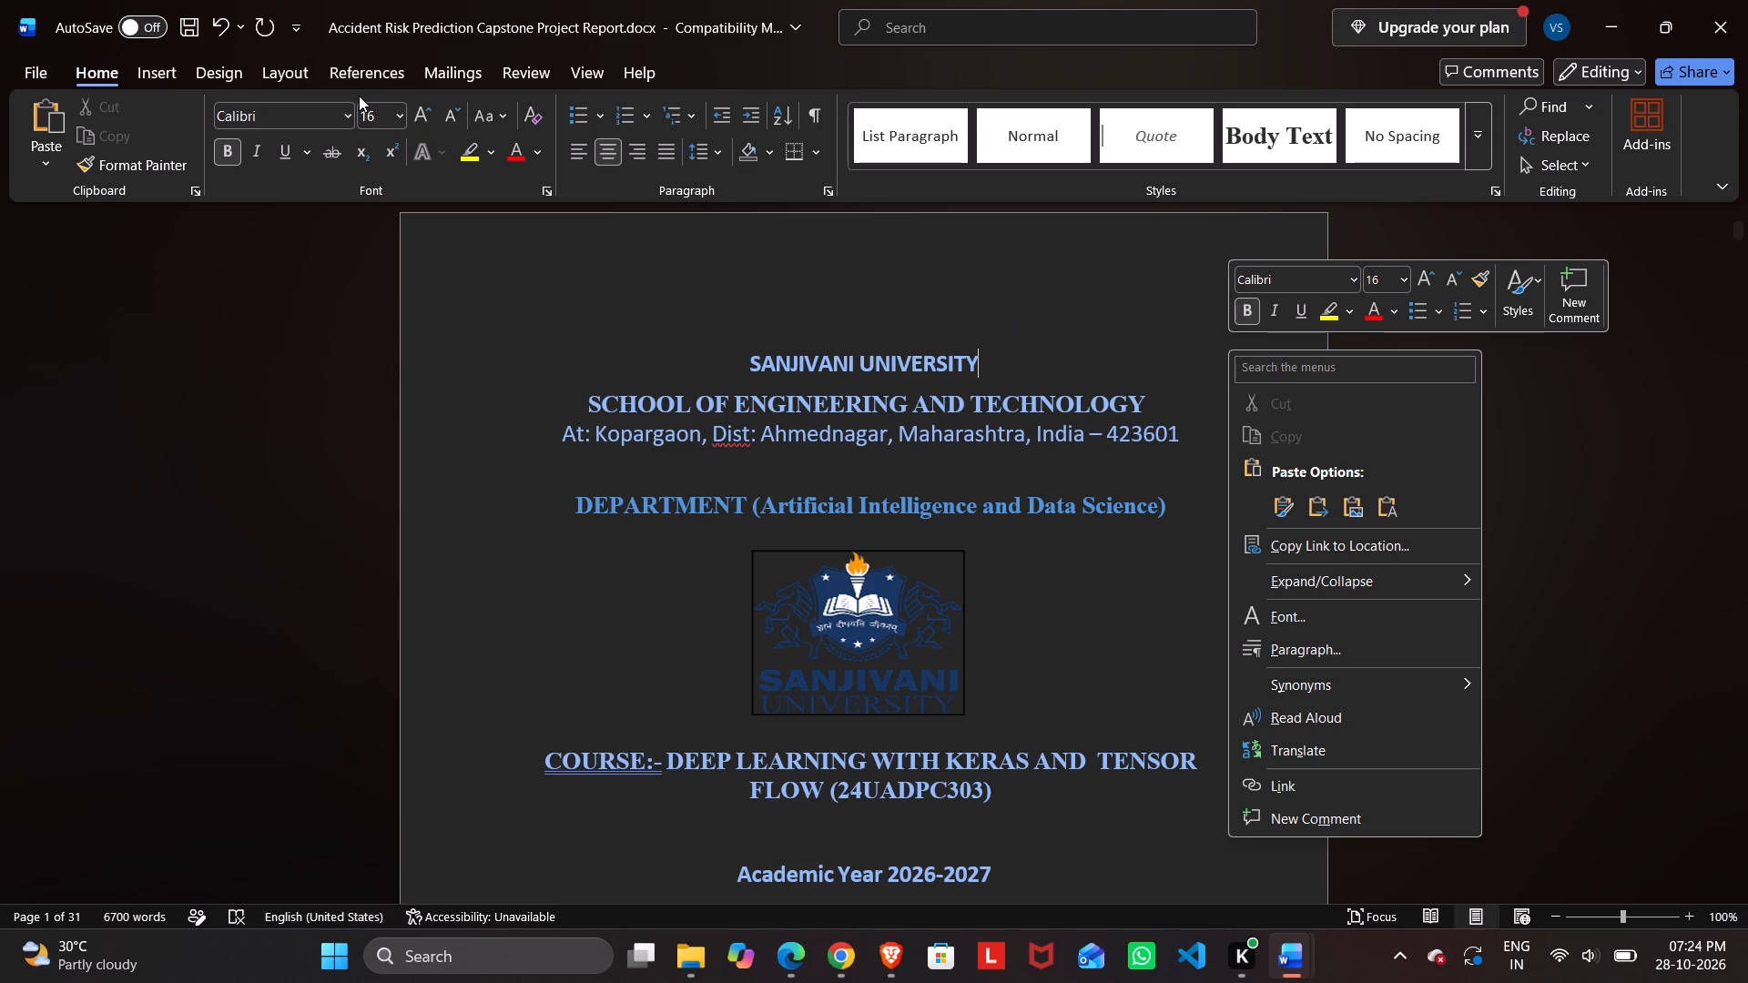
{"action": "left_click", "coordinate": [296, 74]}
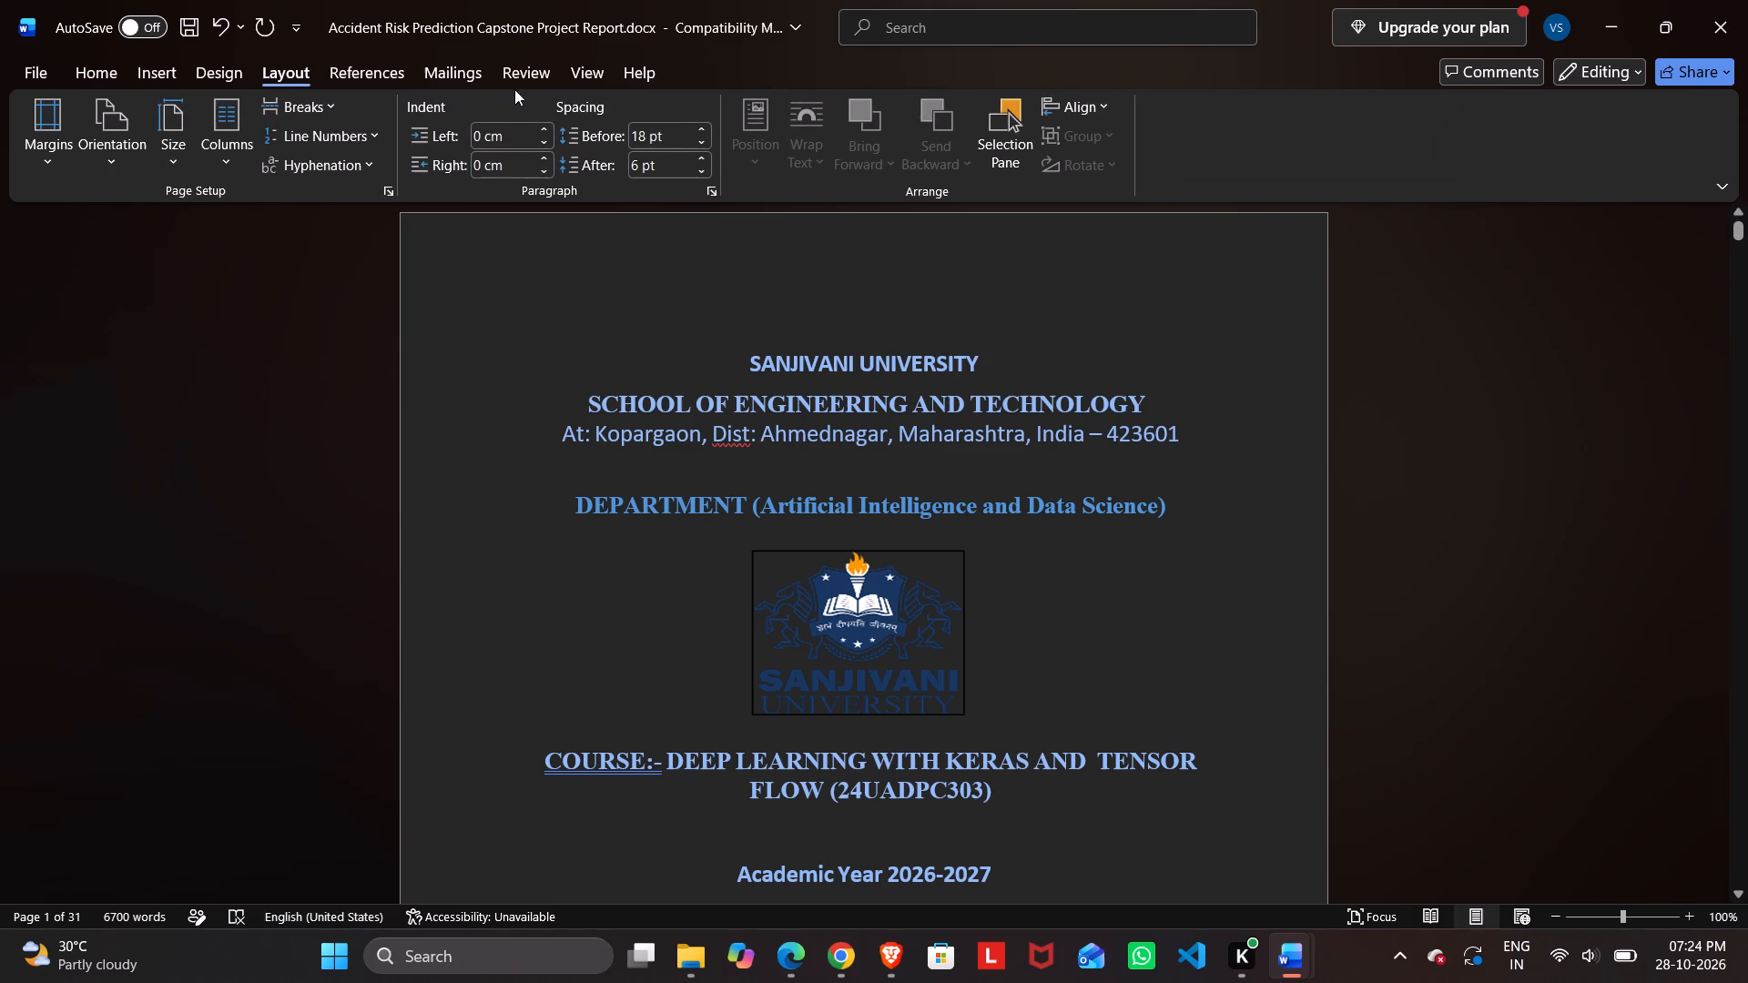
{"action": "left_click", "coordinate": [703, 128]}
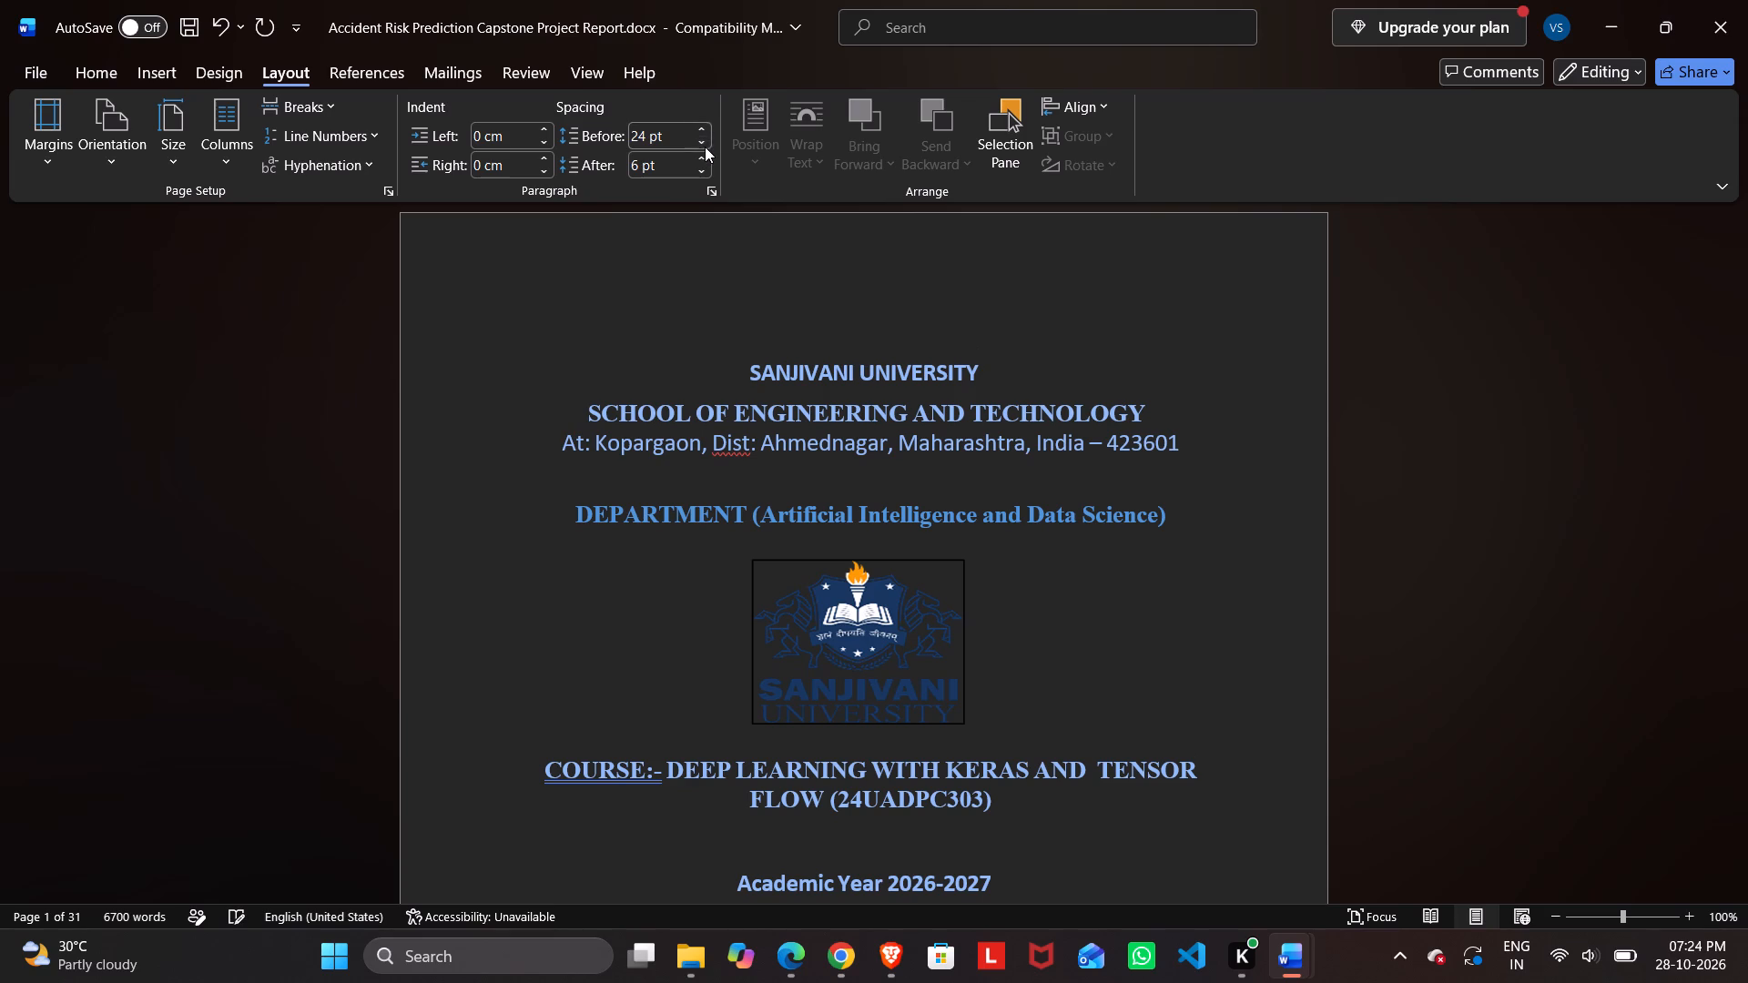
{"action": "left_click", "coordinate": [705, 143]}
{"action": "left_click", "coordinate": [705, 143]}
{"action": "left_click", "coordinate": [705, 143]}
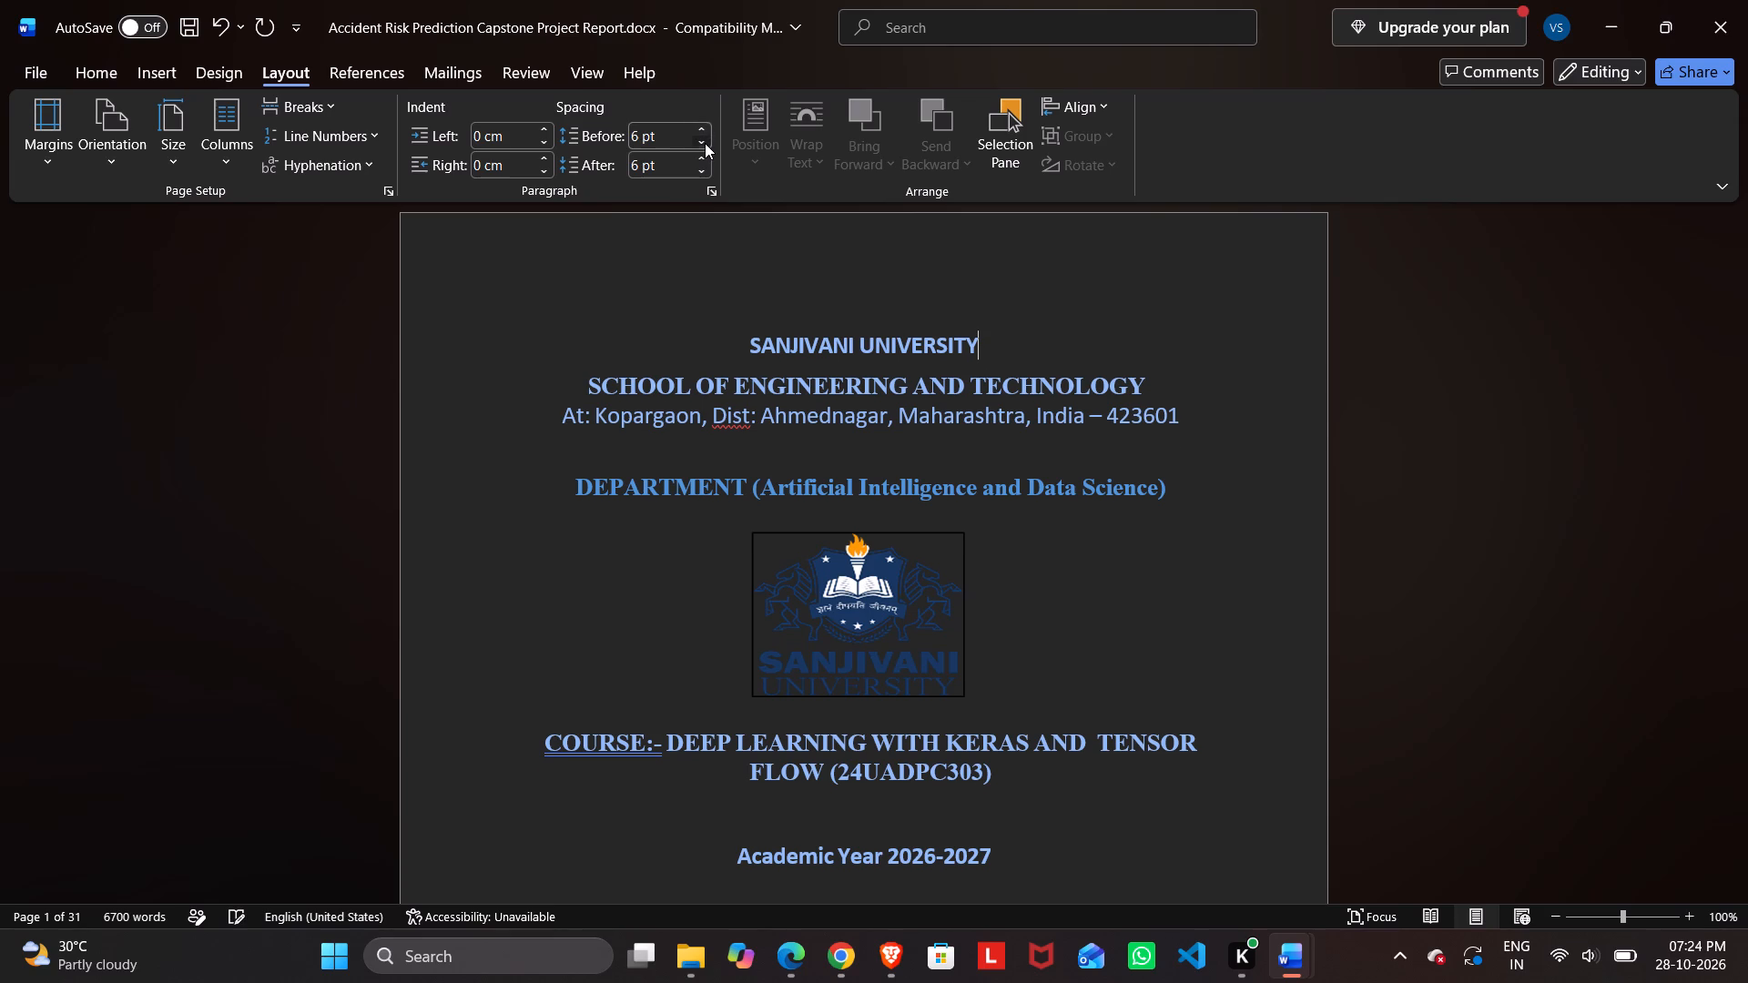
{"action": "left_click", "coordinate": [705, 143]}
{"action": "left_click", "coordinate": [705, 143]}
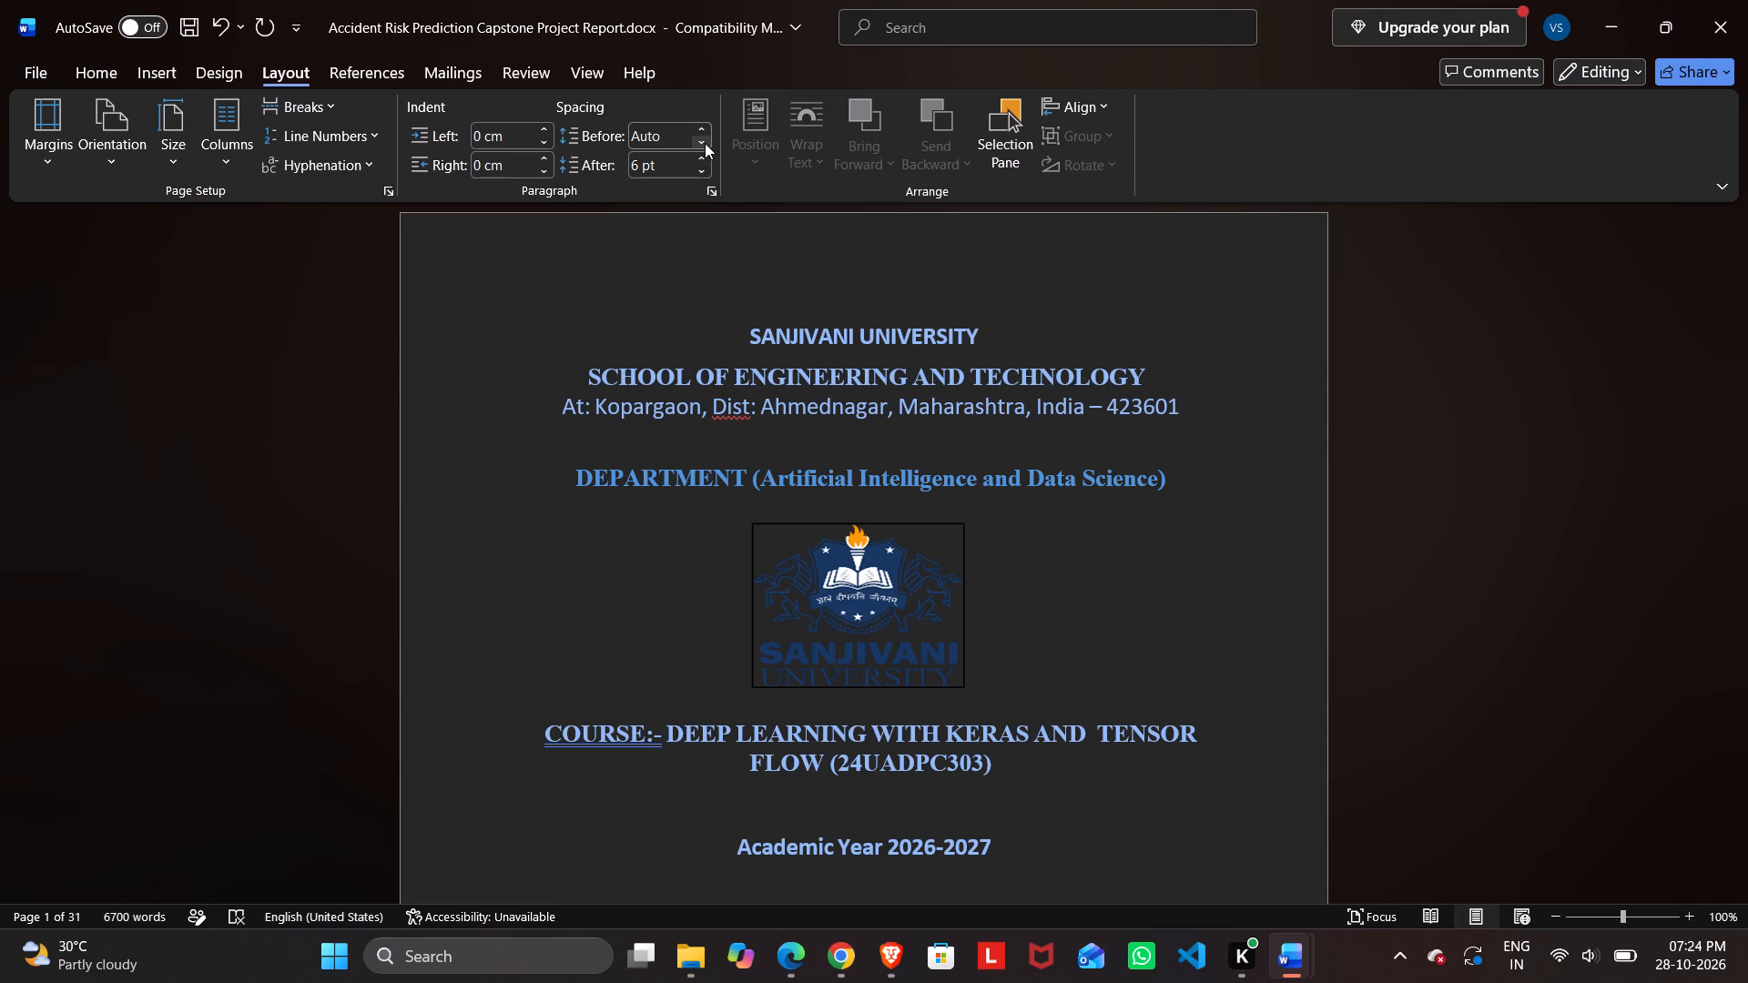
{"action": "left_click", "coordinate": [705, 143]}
Set the paragraph spacing after the "SANJIVANI UNIVERSITY" heading to 0 pt.
{"action": "scroll", "coordinate": [757, 252], "scroll_direction": "down", "scroll_amount": 5}
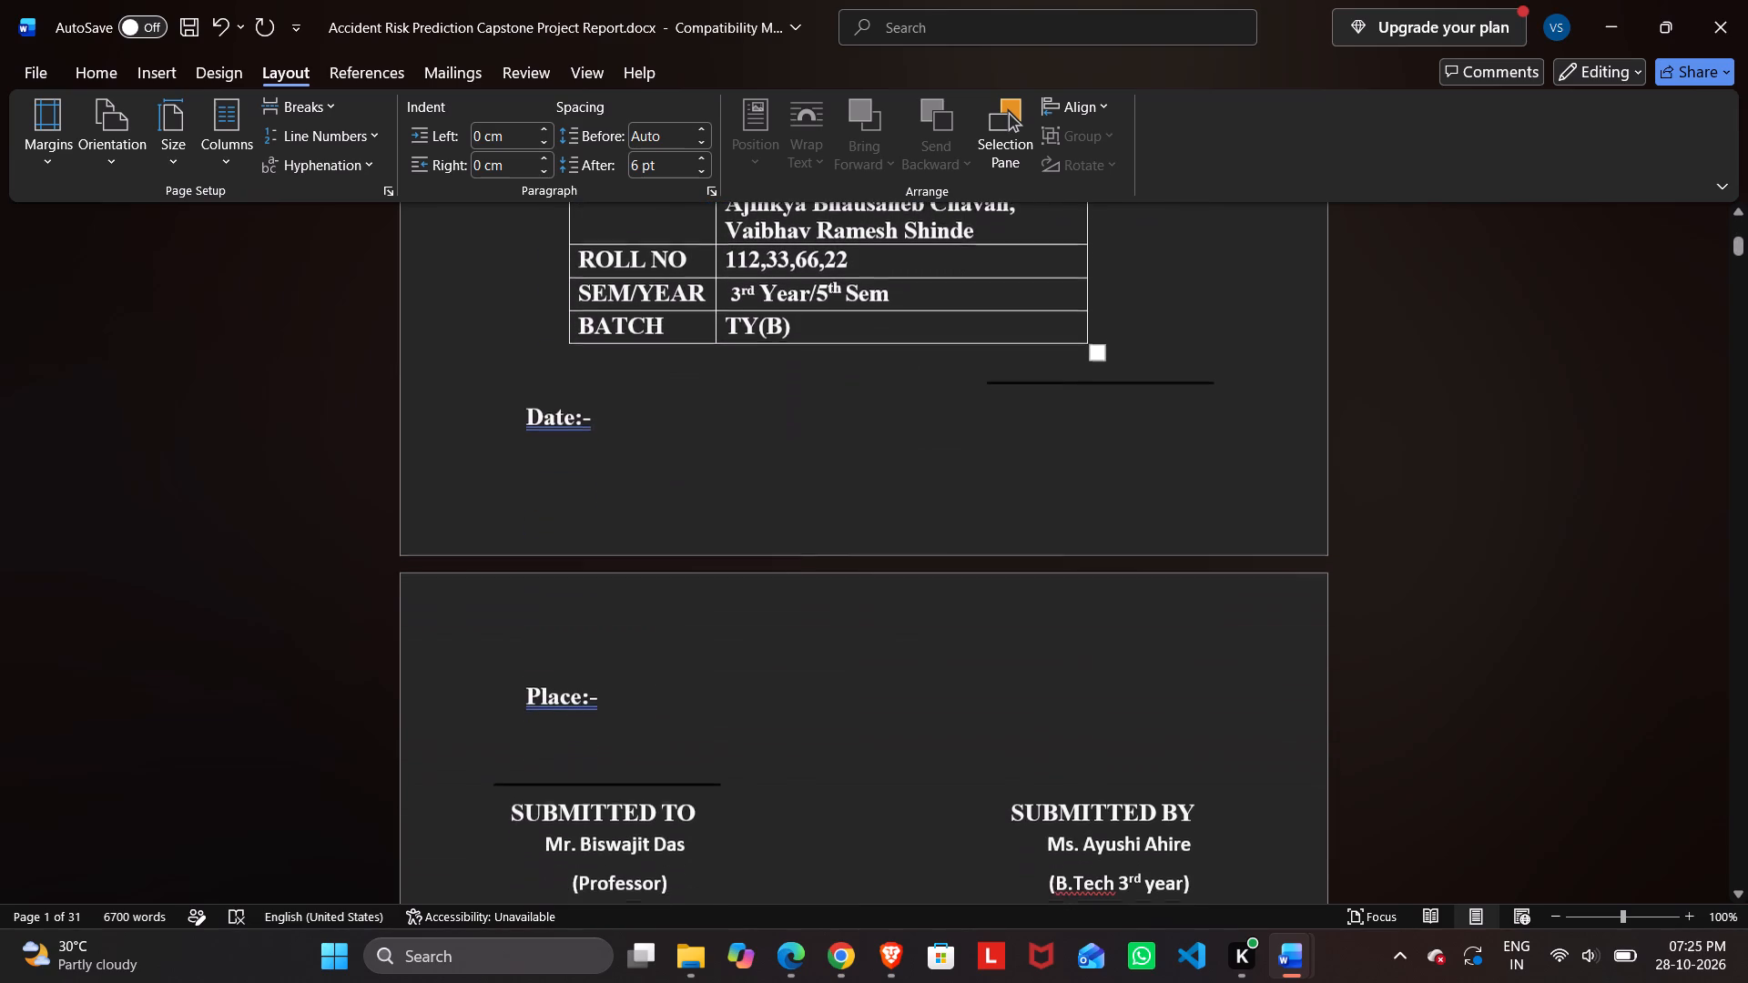
{"action": "scroll", "coordinate": [757, 252], "scroll_direction": "up", "scroll_amount": 2}
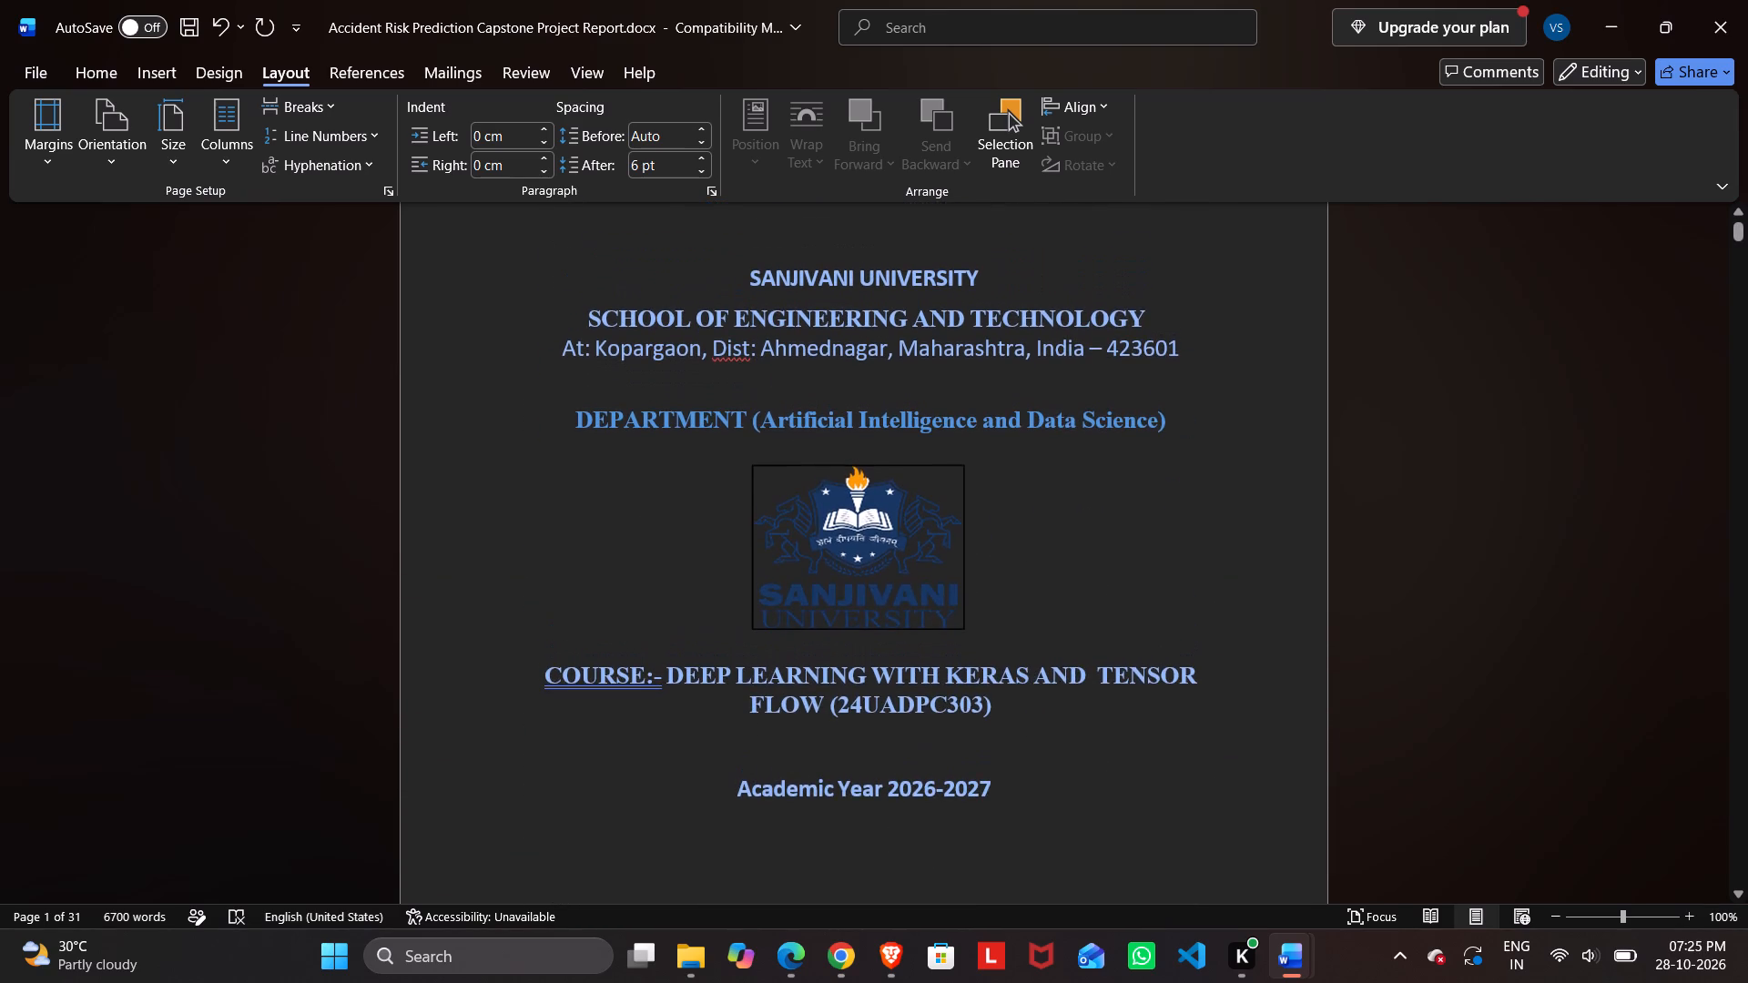
{"action": "scroll", "coordinate": [757, 252], "scroll_direction": "up", "scroll_amount": 2}
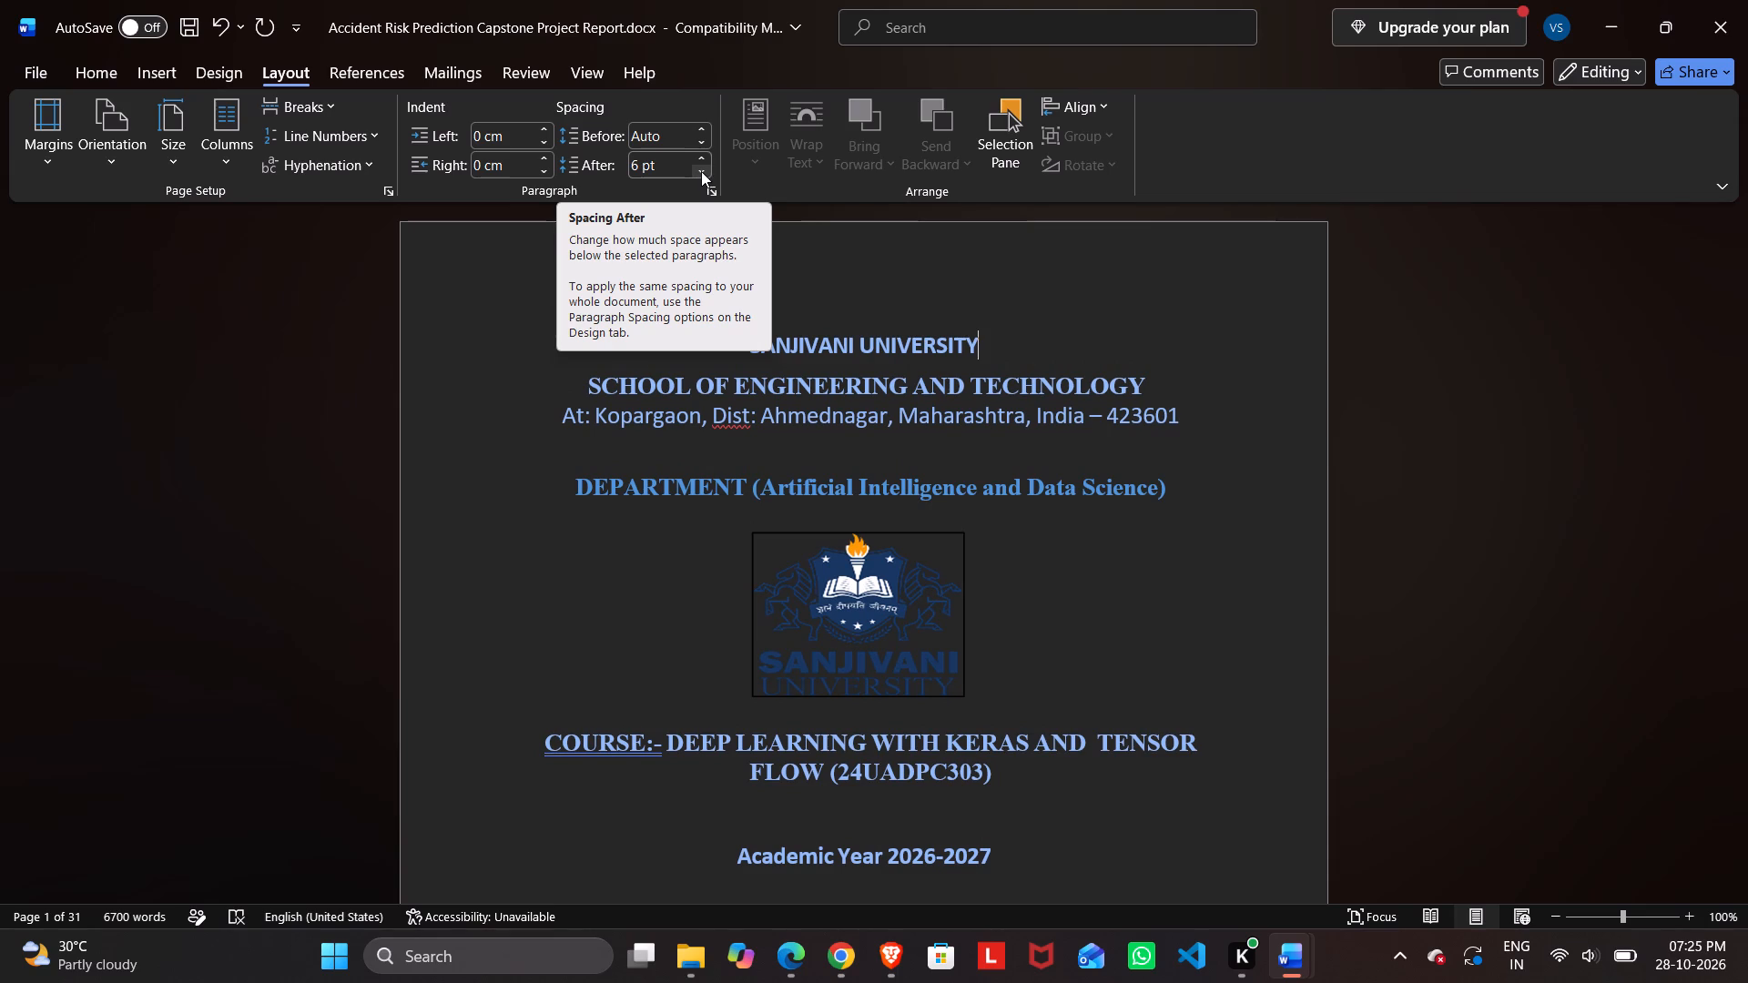
{"action": "left_click", "coordinate": [701, 173]}
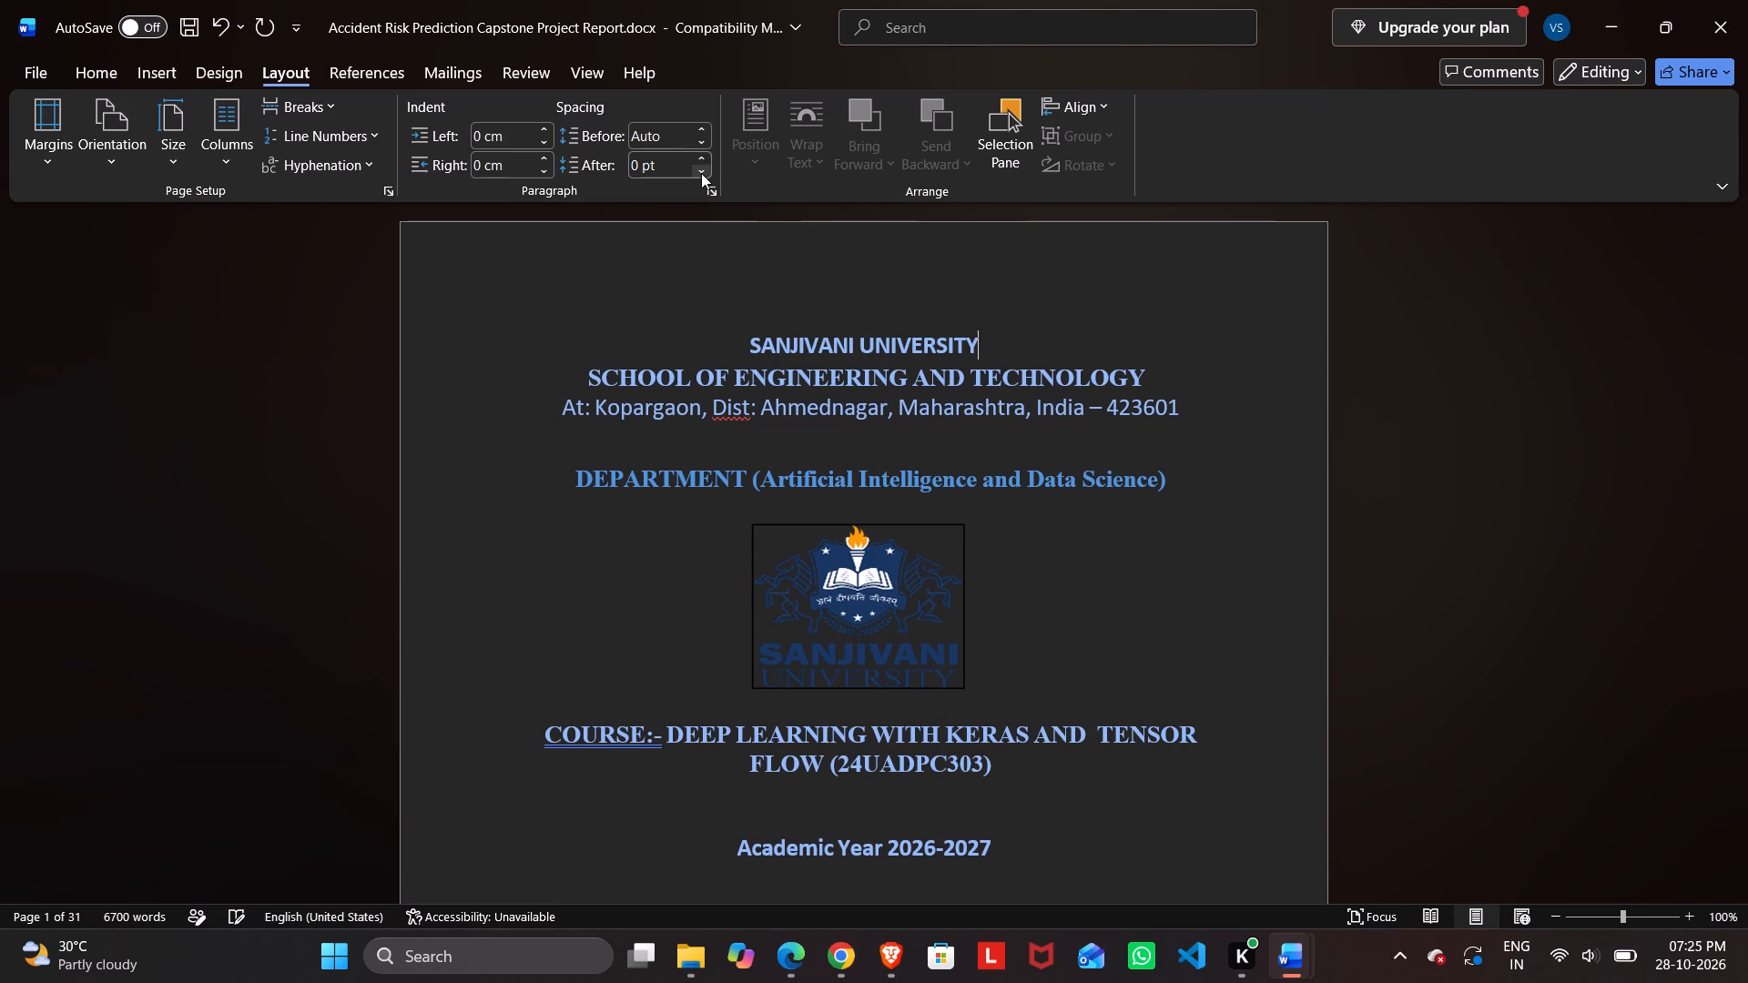
{"action": "left_click", "coordinate": [701, 173]}
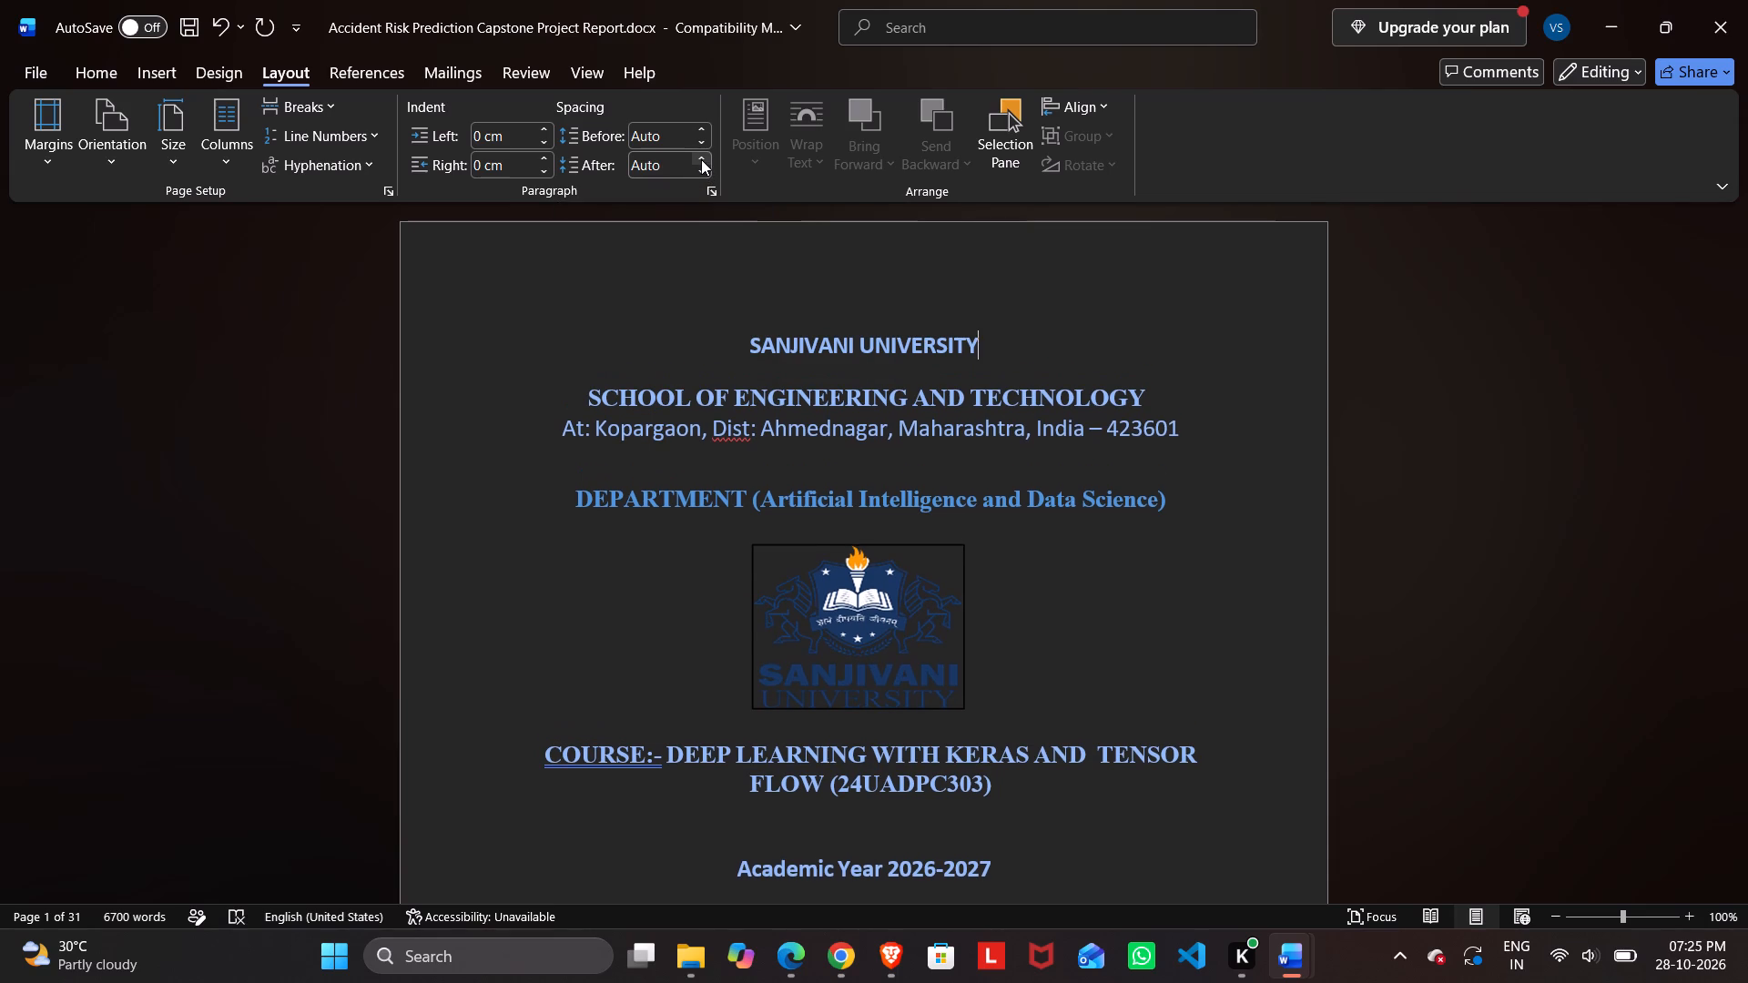
{"action": "left_click", "coordinate": [701, 158]}
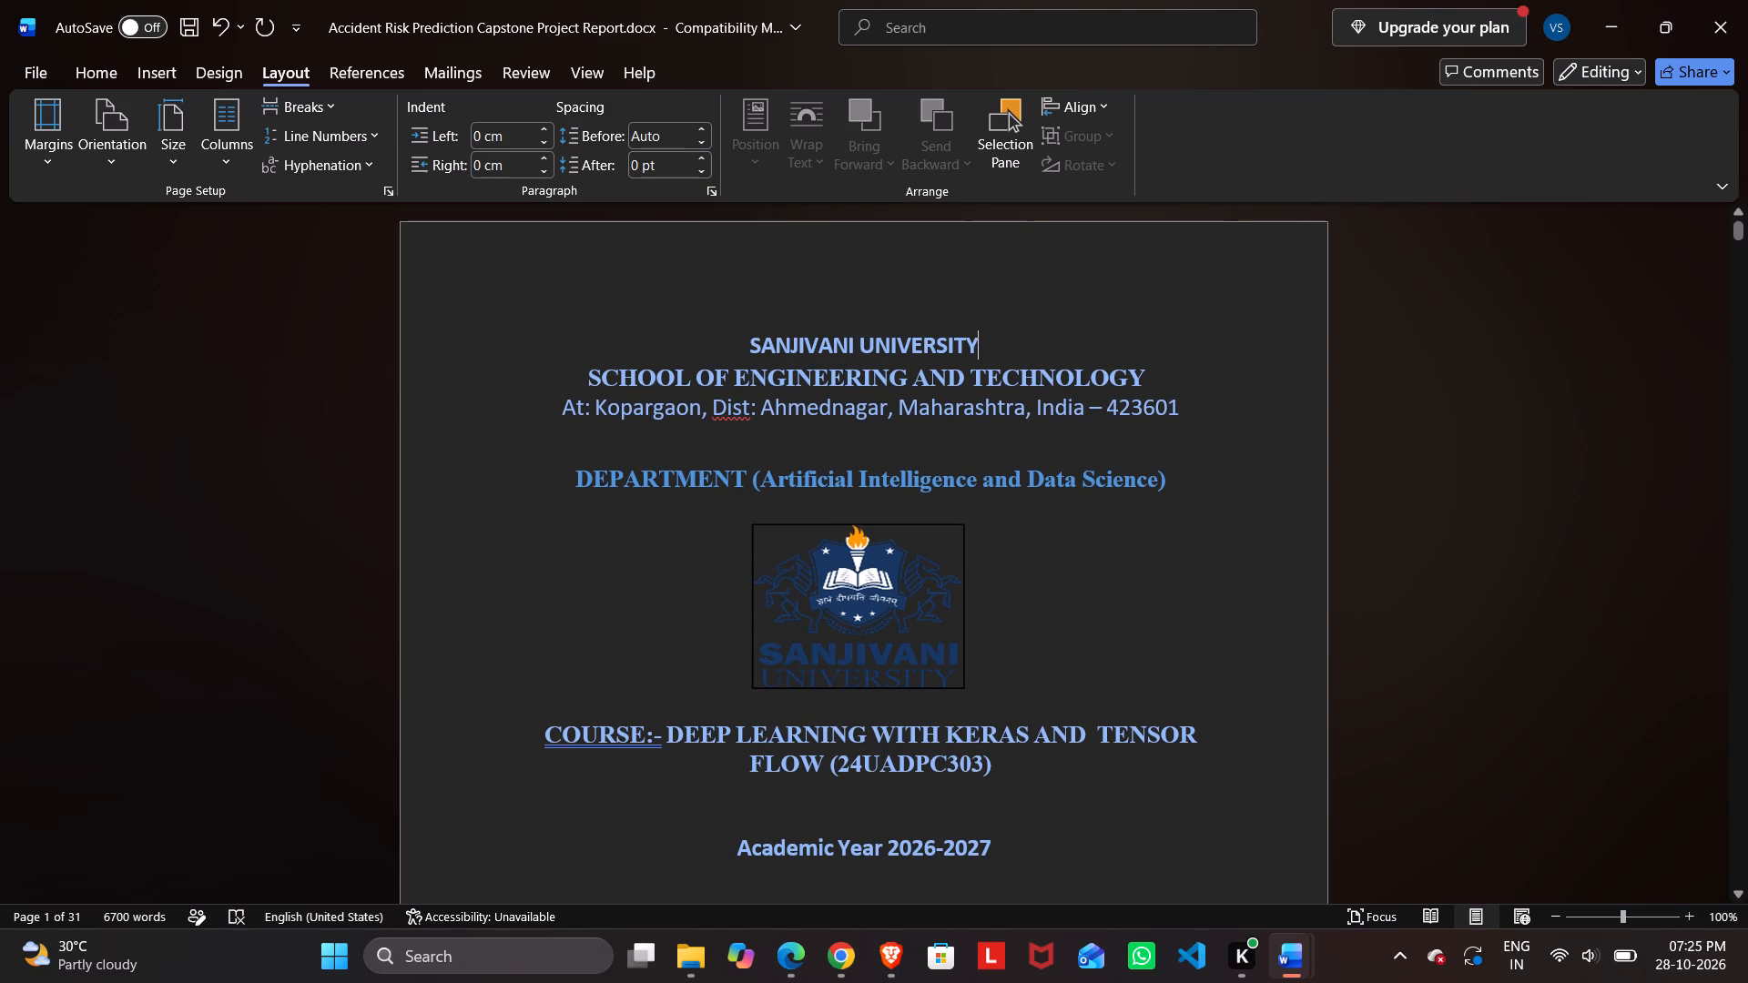
Set the paragraph spacing before the "SANJIVANI UNIVERSITY" heading to 0 pt.
{"action": "scroll", "coordinate": [706, 255], "scroll_direction": "down", "scroll_amount": 2}
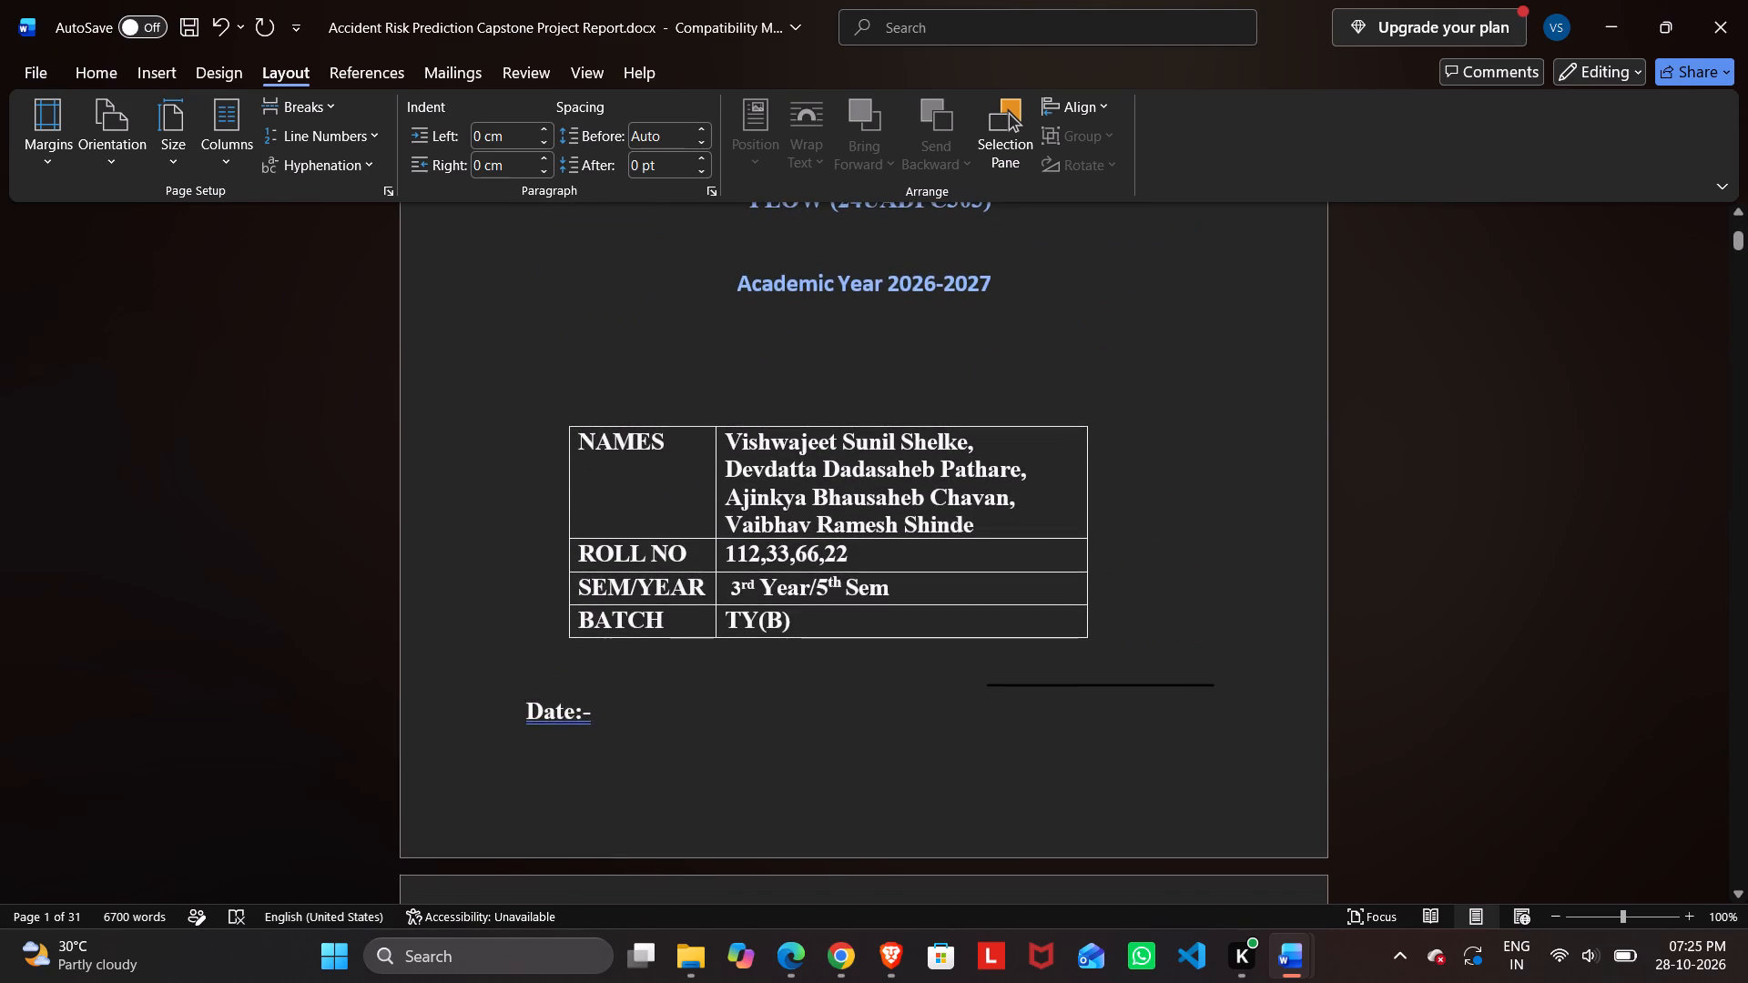
{"action": "scroll", "coordinate": [706, 255], "scroll_direction": "up", "scroll_amount": 2}
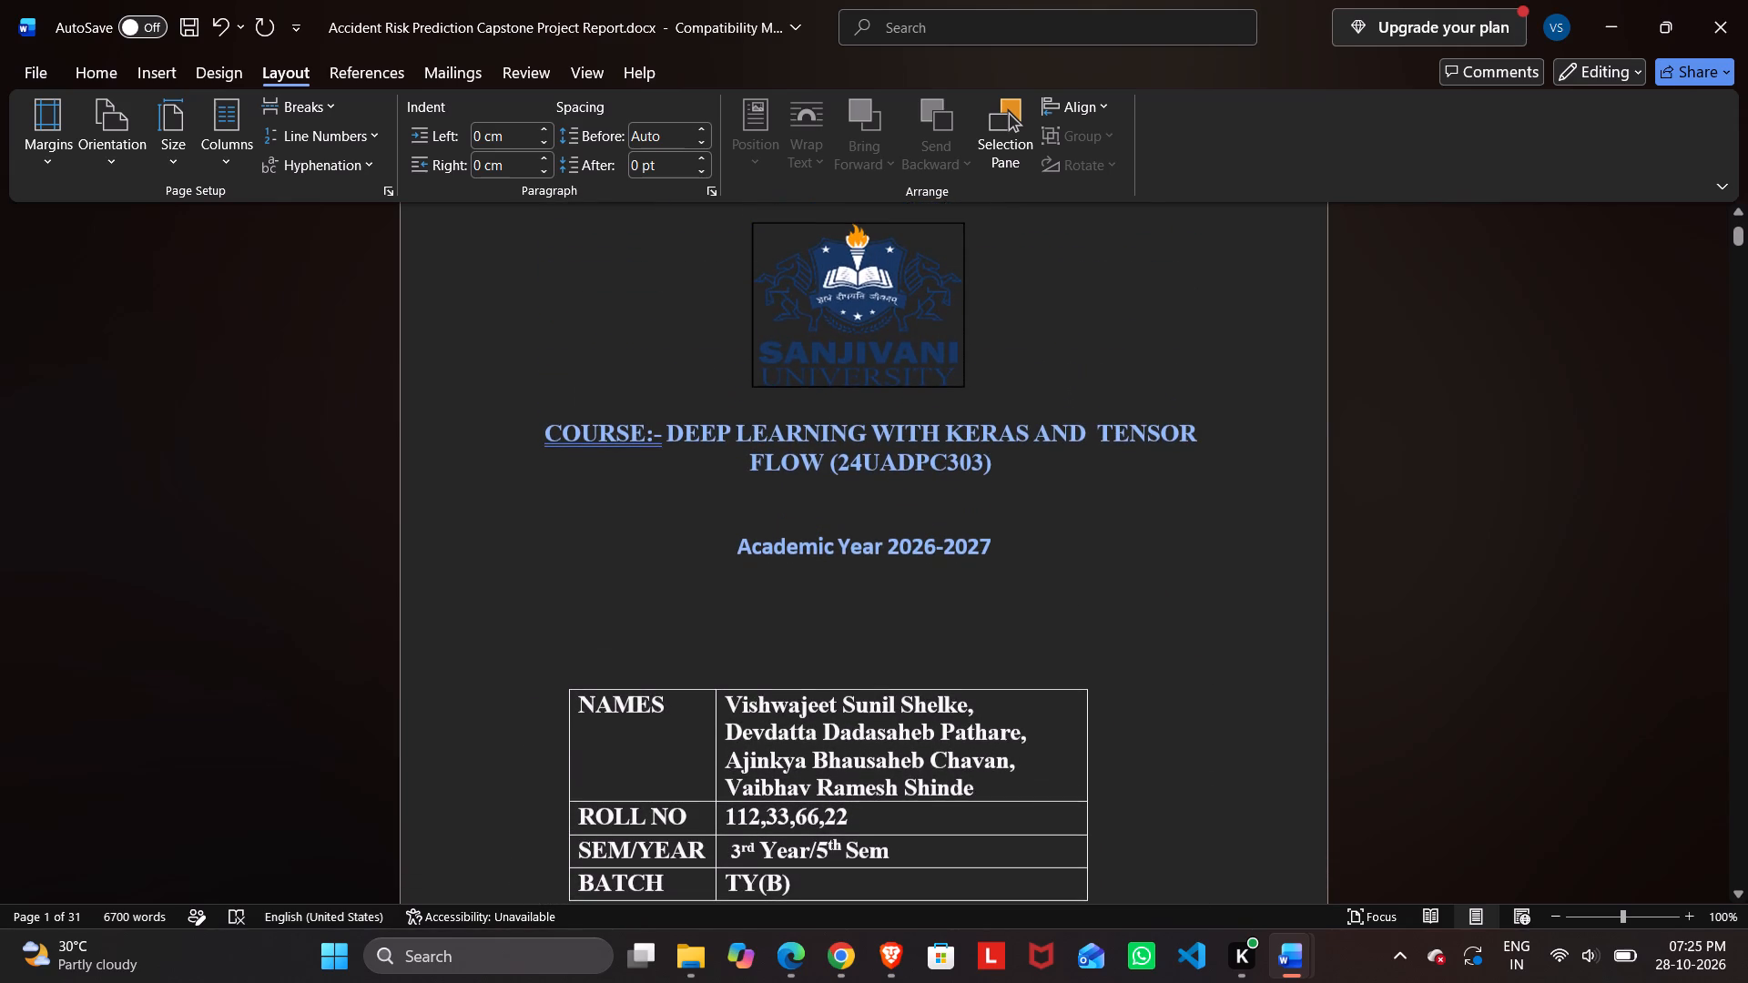
{"action": "scroll", "coordinate": [706, 255], "scroll_direction": "up", "scroll_amount": 1}
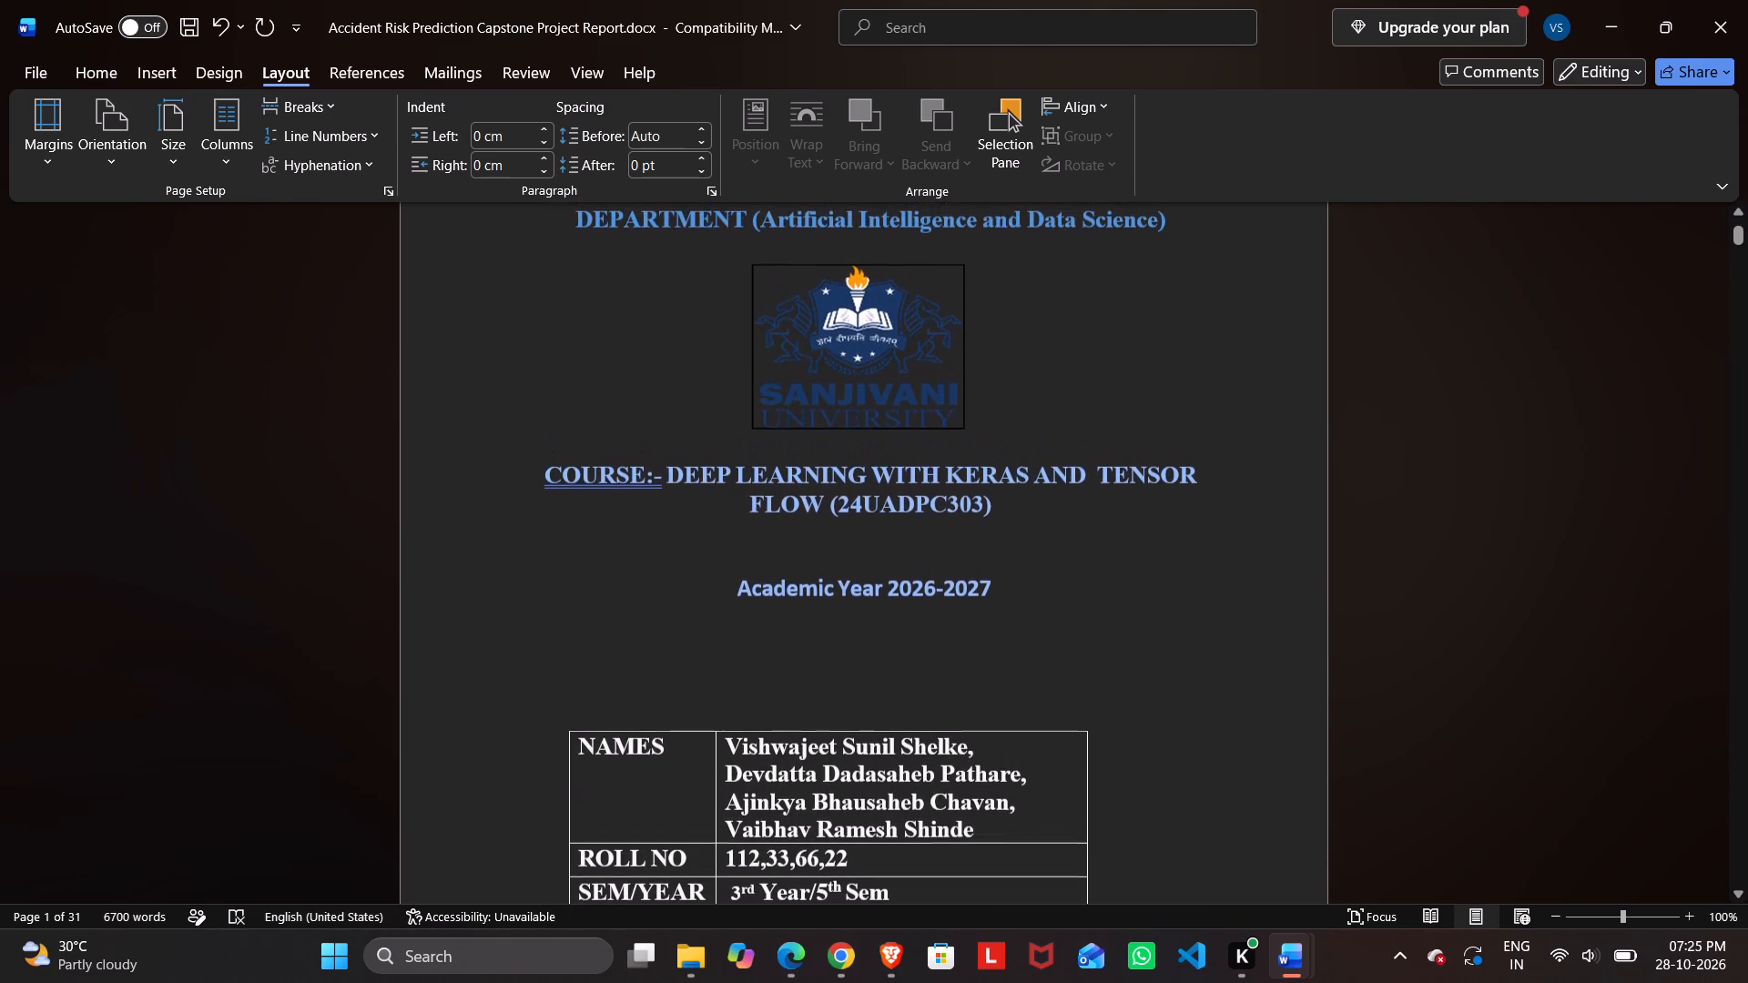
{"action": "scroll", "coordinate": [706, 255], "scroll_direction": "up", "scroll_amount": 2}
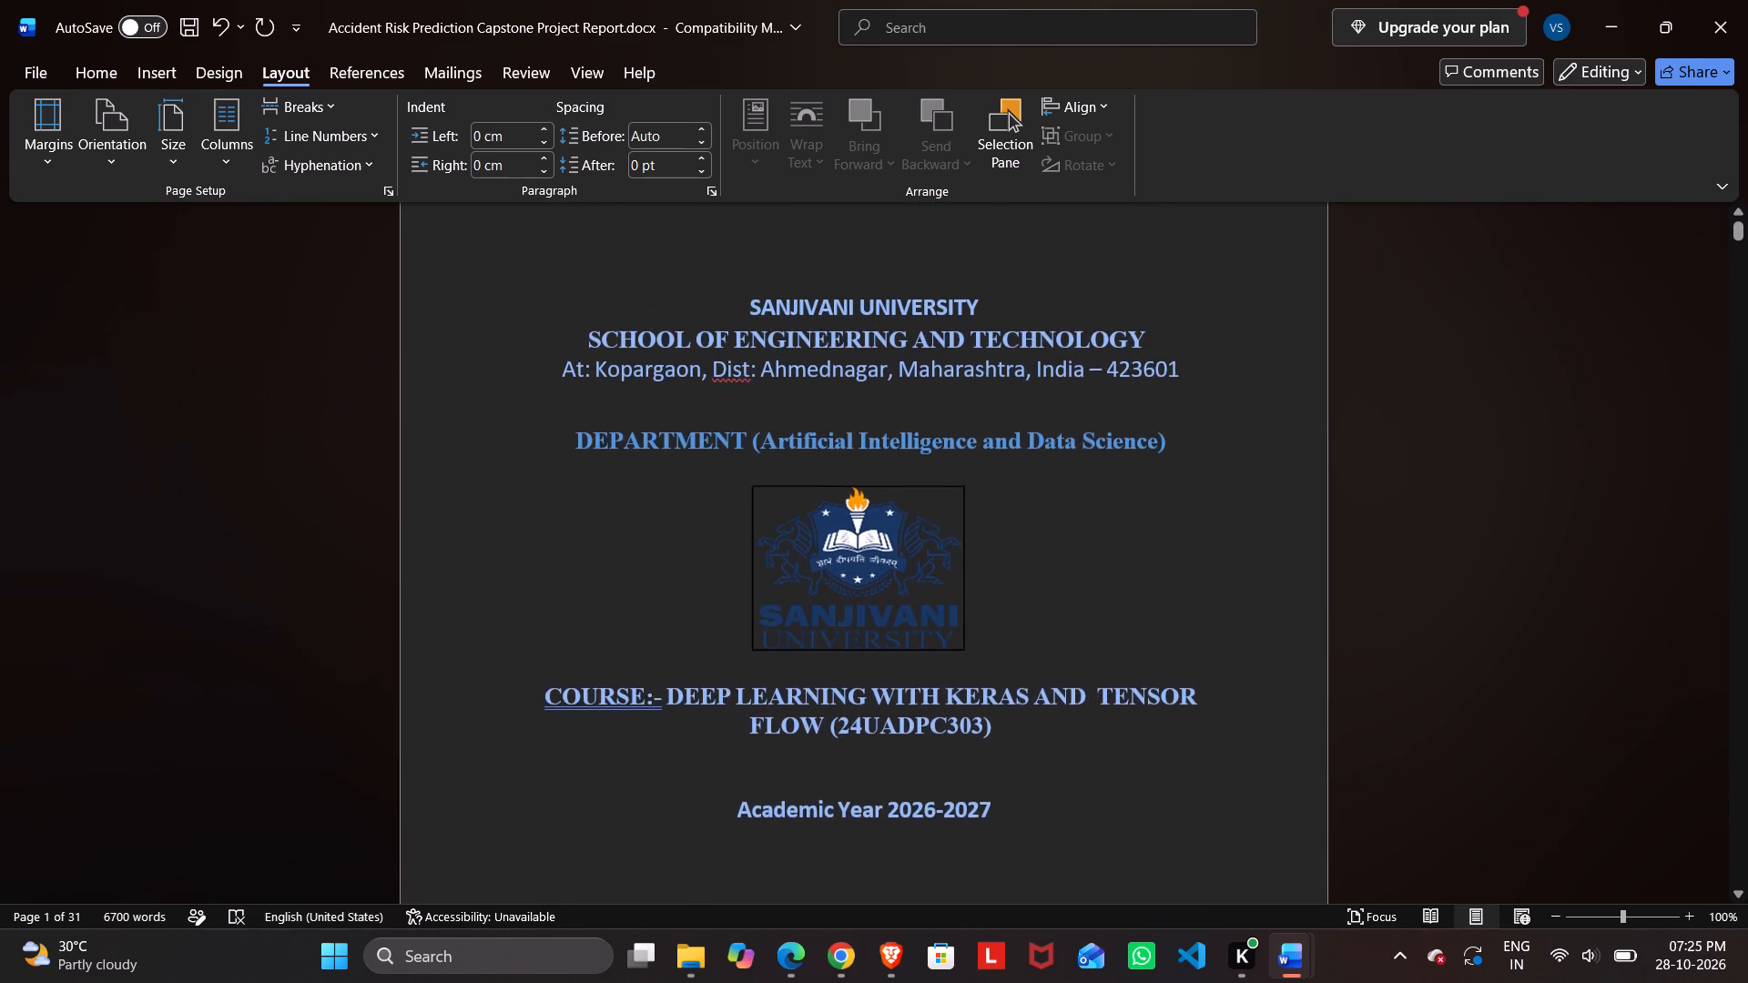
{"action": "scroll", "coordinate": [706, 255], "scroll_direction": "up", "scroll_amount": 2}
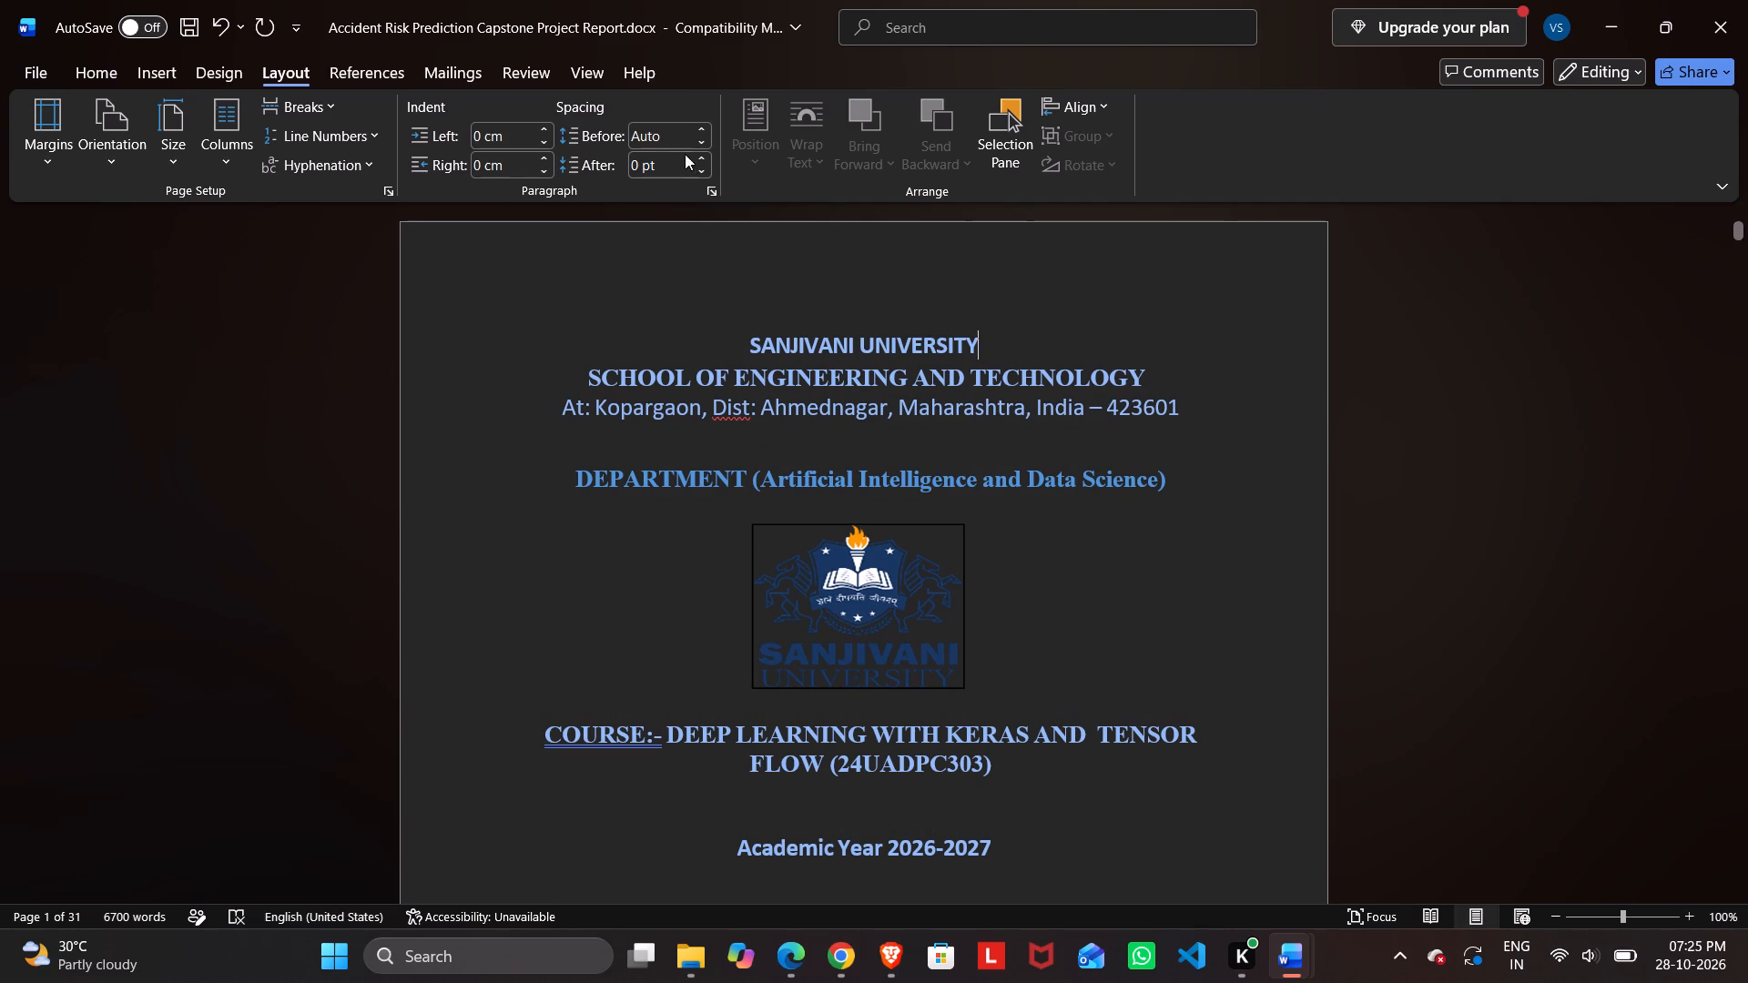
{"action": "left_click", "coordinate": [696, 127]}
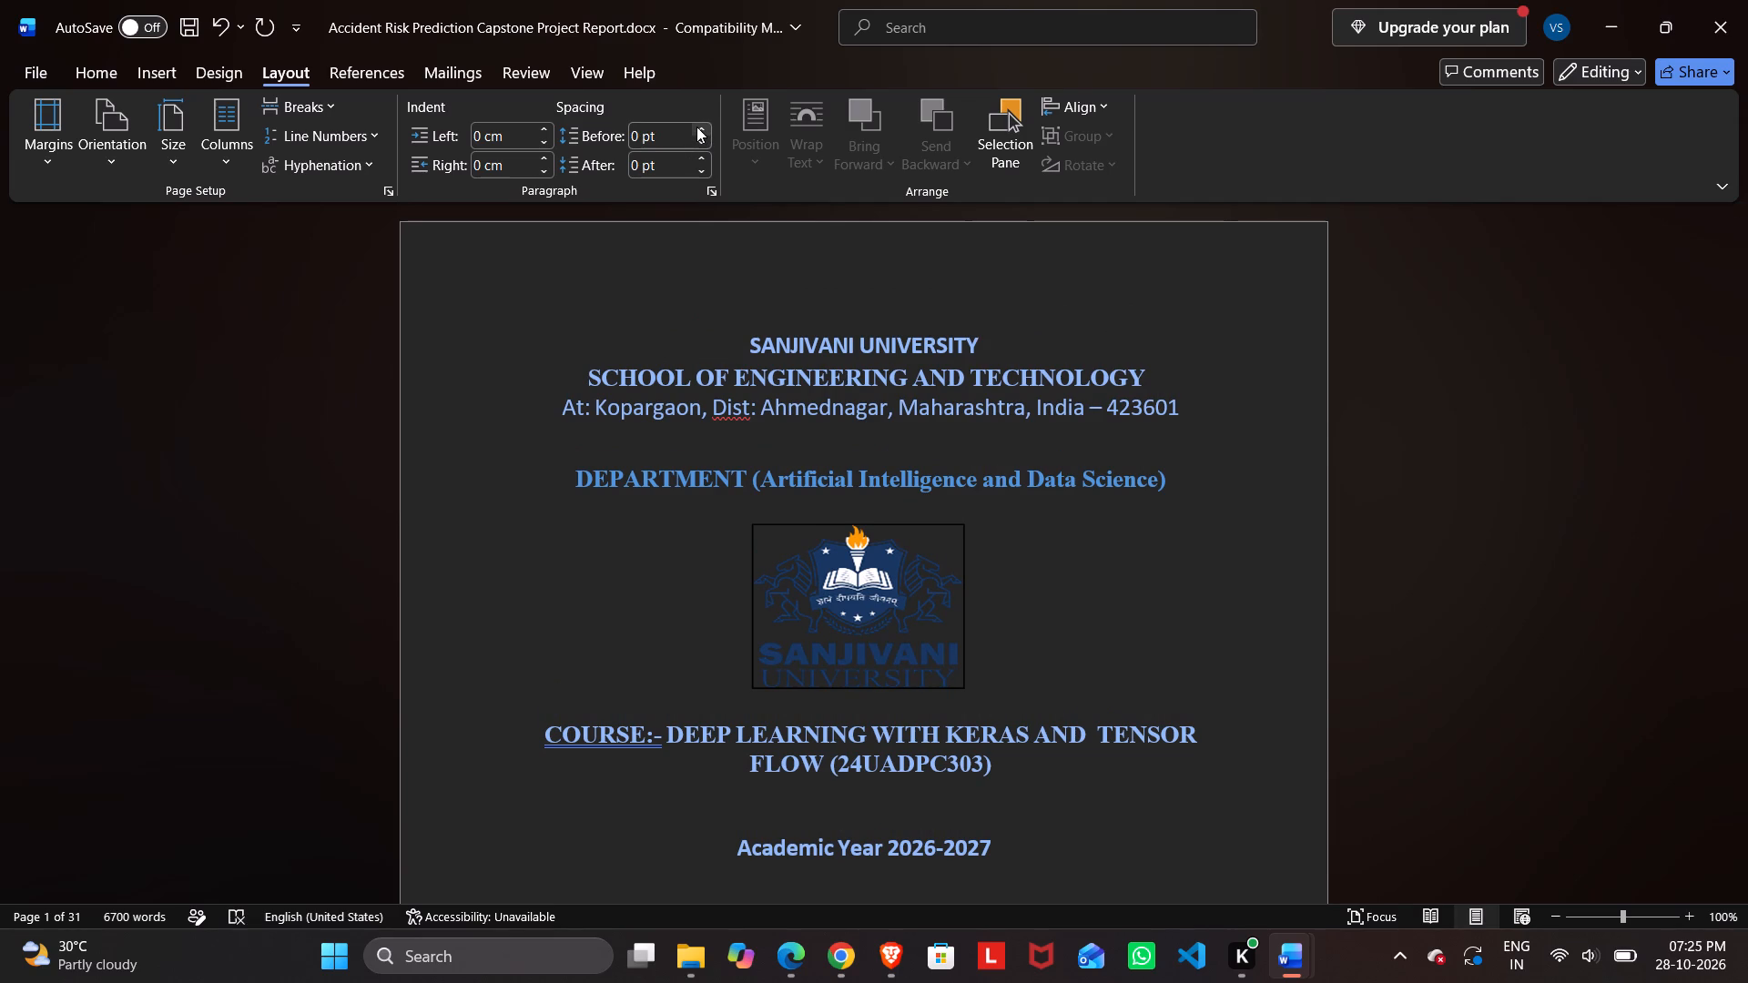
Set the paragraph spacing before the "SANJIVANI UNIVERSITY" heading to Auto.
{"action": "left_click", "coordinate": [696, 127]}
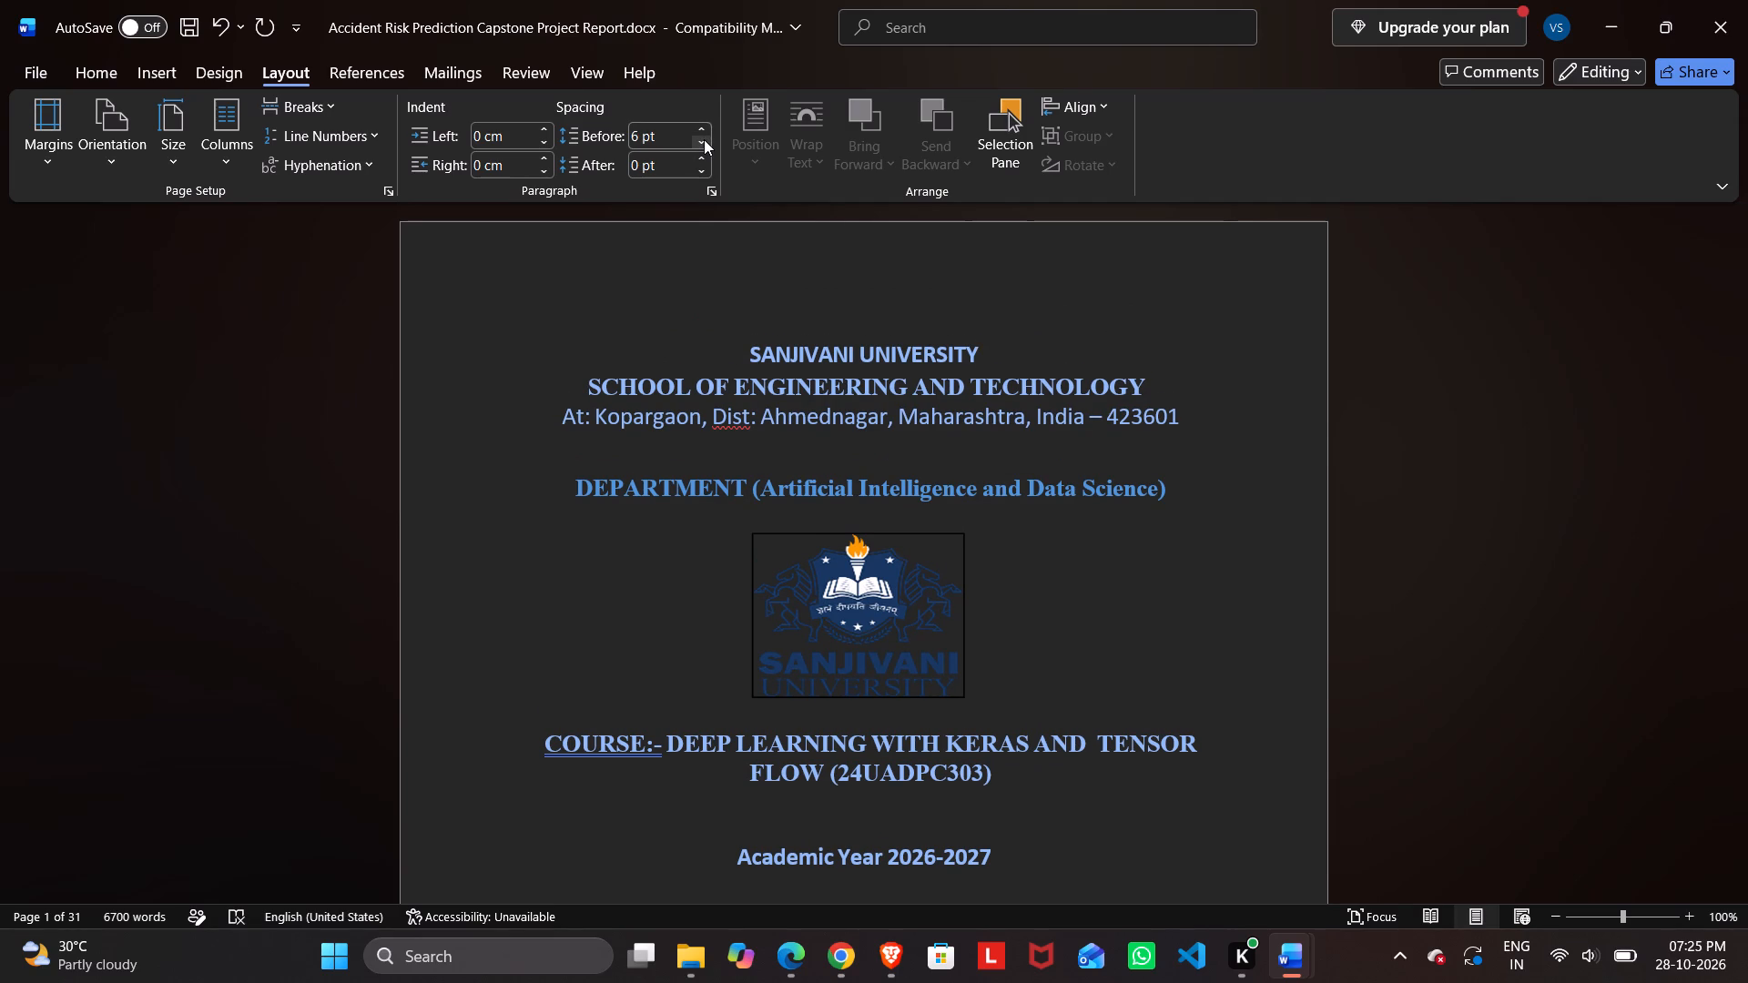
{"action": "left_click", "coordinate": [704, 139]}
{"action": "left_click", "coordinate": [704, 139]}
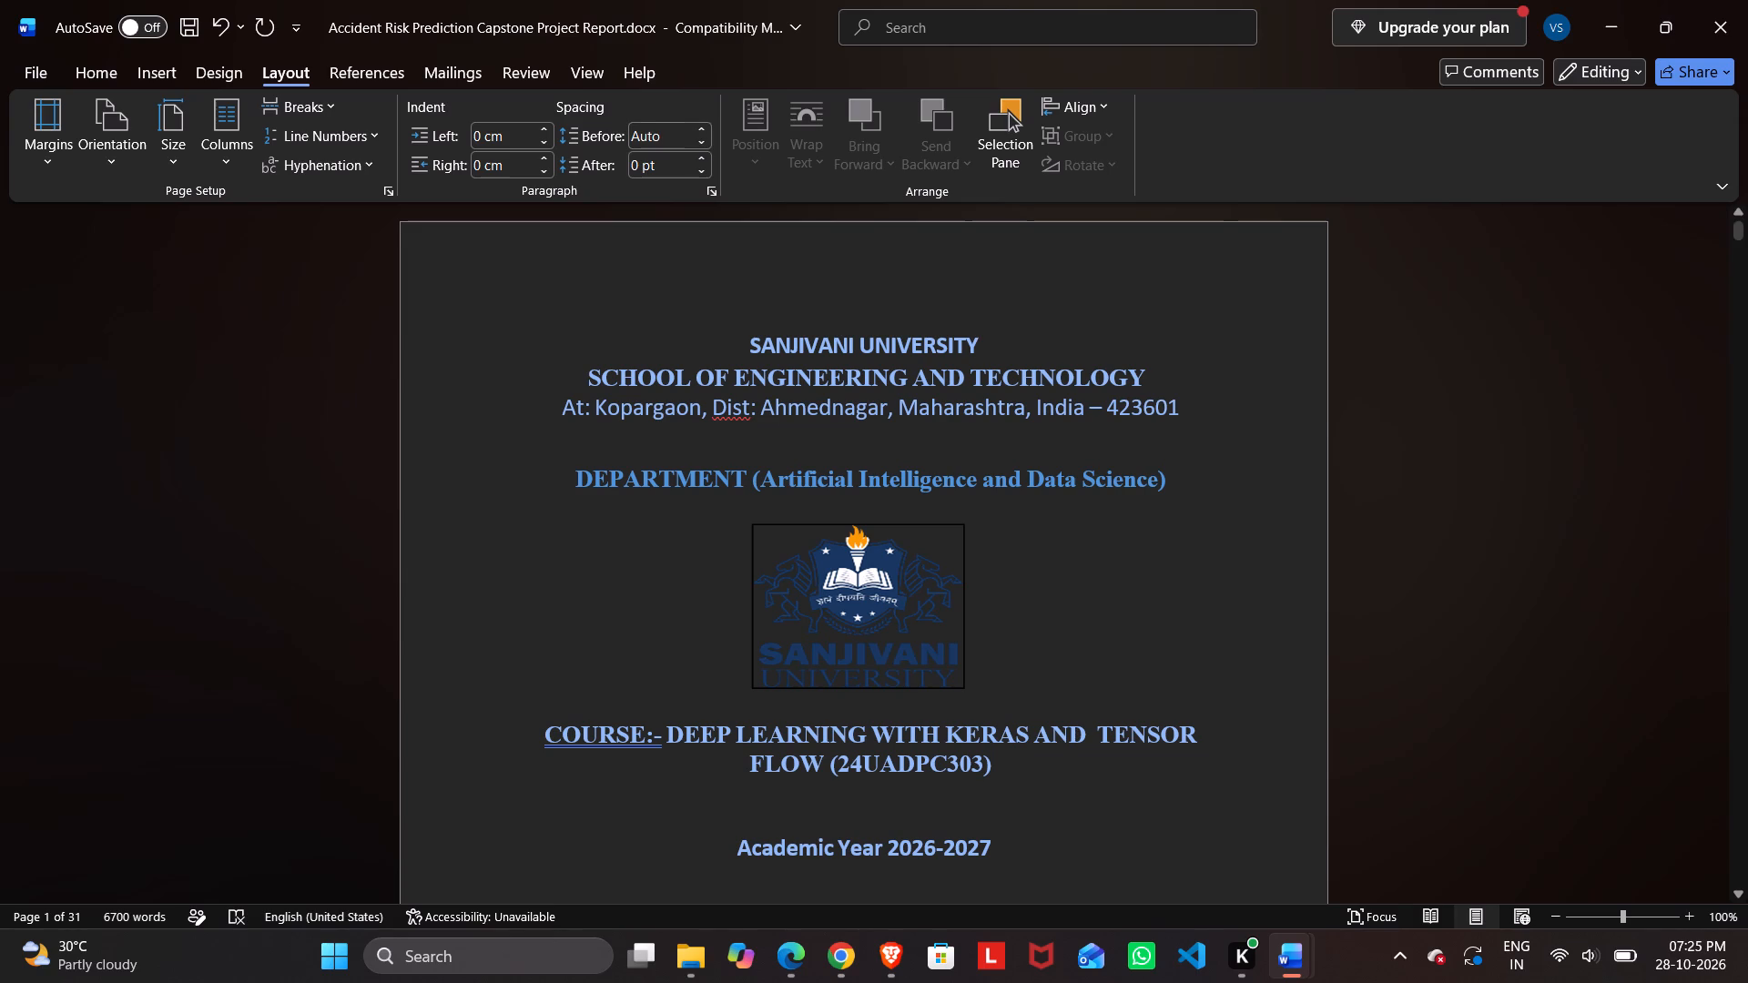
Check how the cover page content flows onto the following pages, down to the Rubric coverage table.
{"action": "scroll", "coordinate": [737, 328], "scroll_direction": "down", "scroll_amount": 6}
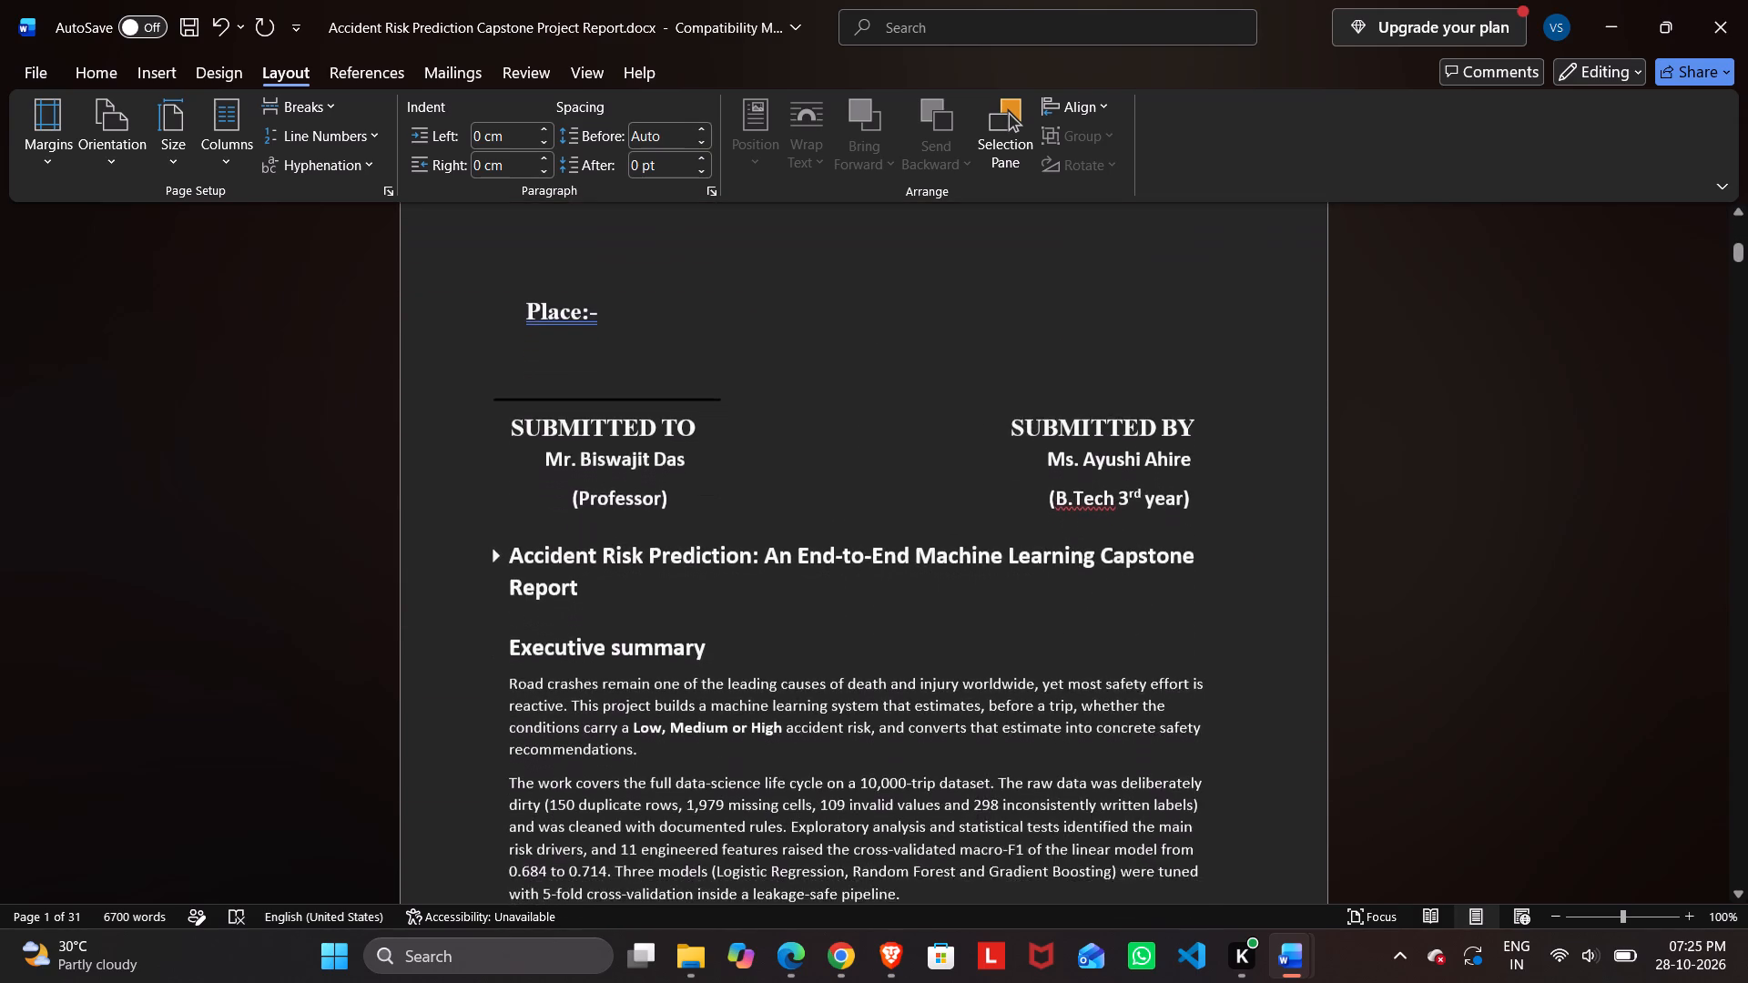
{"action": "scroll", "coordinate": [737, 328], "scroll_direction": "down", "scroll_amount": 4}
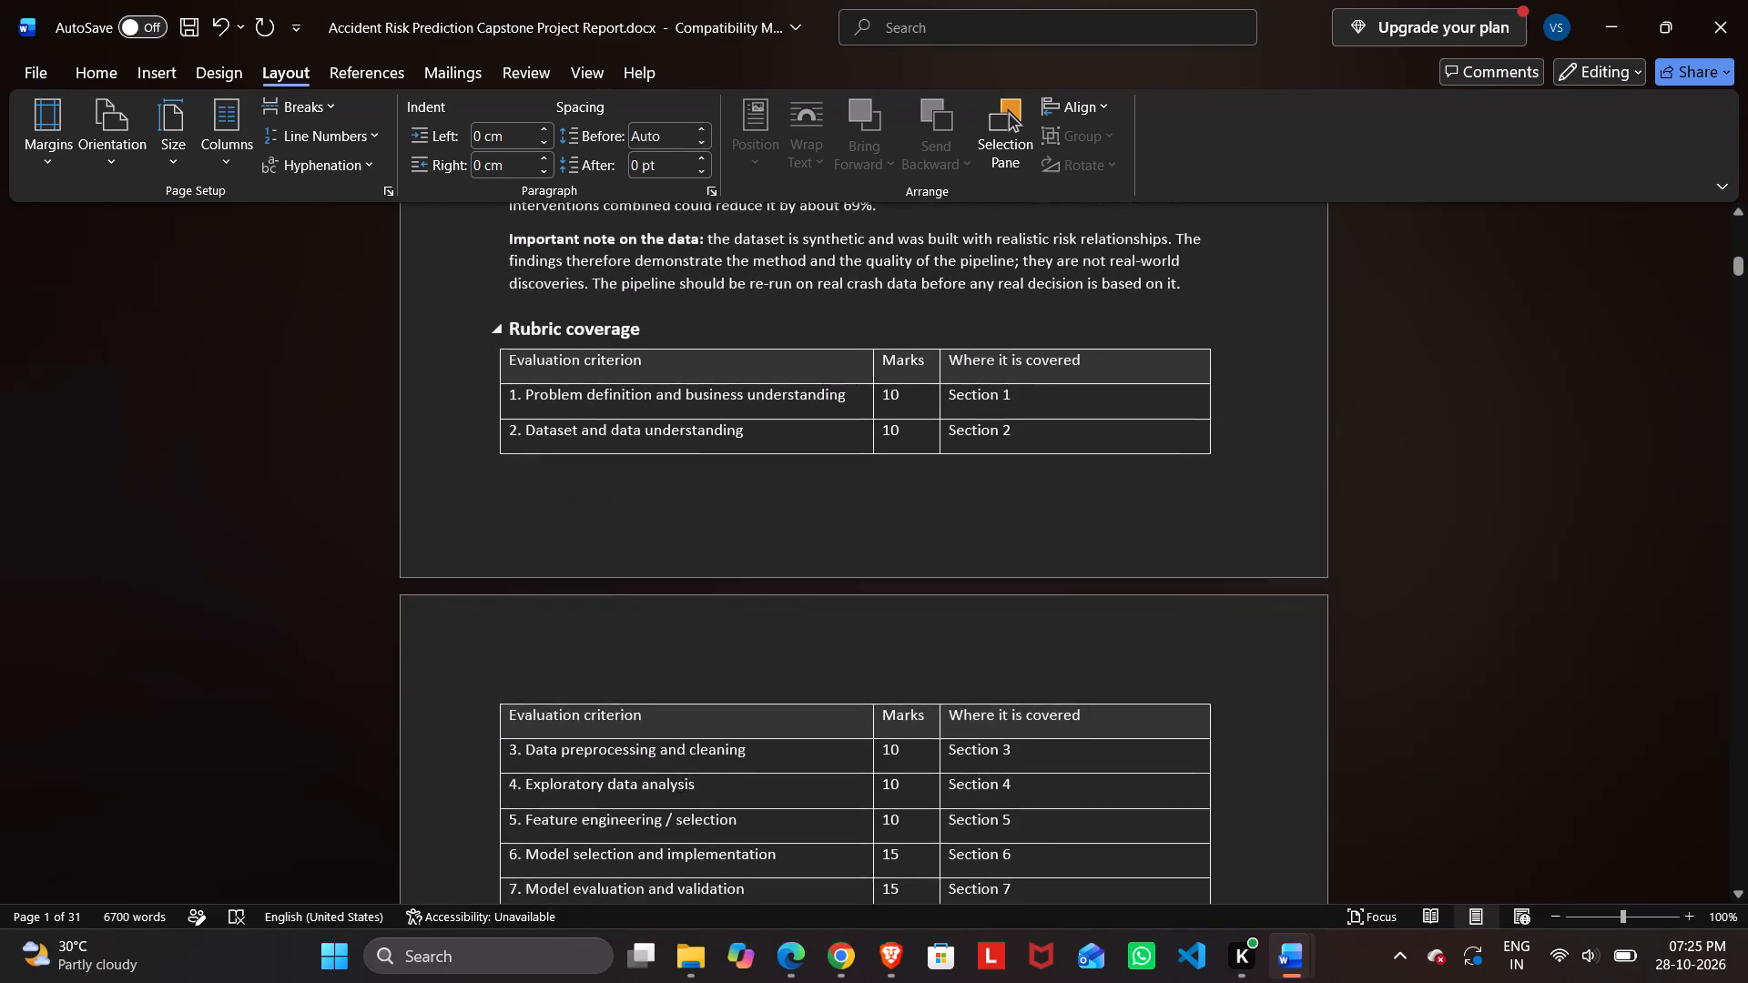
{"action": "scroll", "coordinate": [737, 328], "scroll_direction": "down", "scroll_amount": 2}
Move the student details table on the cover page up to sit directly beneath the "Academic Year 2026-2027" line.
{"action": "scroll", "coordinate": [737, 328], "scroll_direction": "up", "scroll_amount": 5}
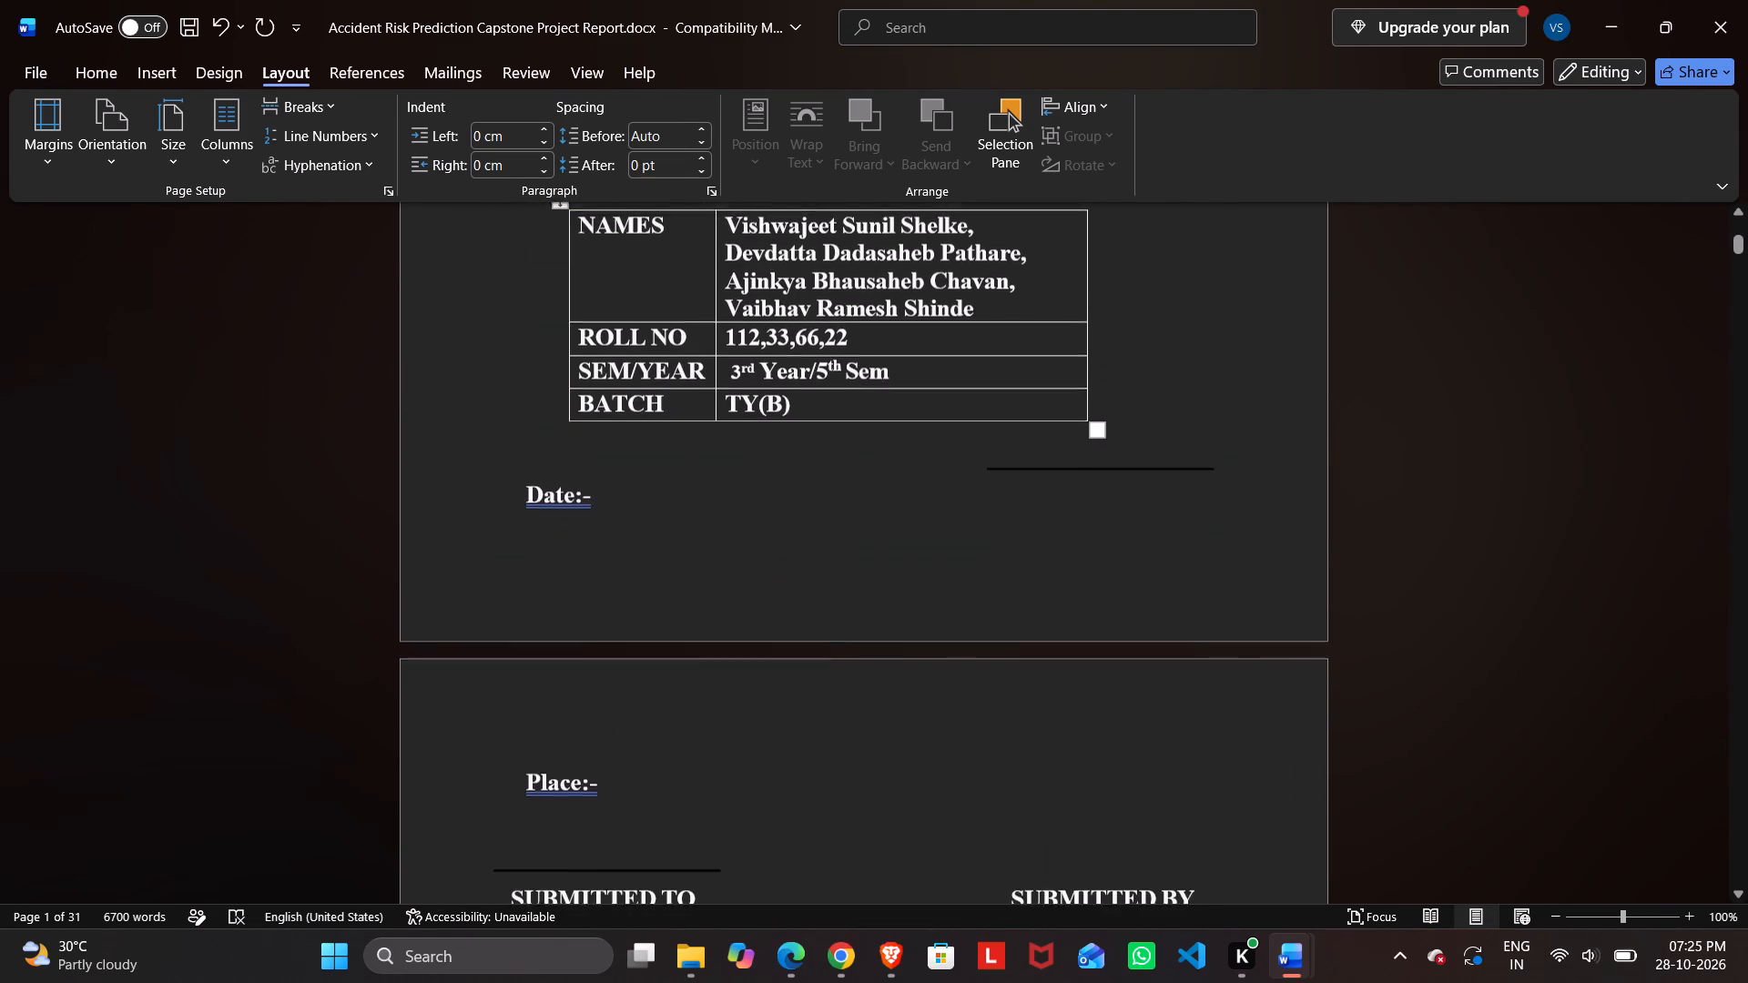
{"action": "scroll", "coordinate": [737, 328], "scroll_direction": "up", "scroll_amount": 2}
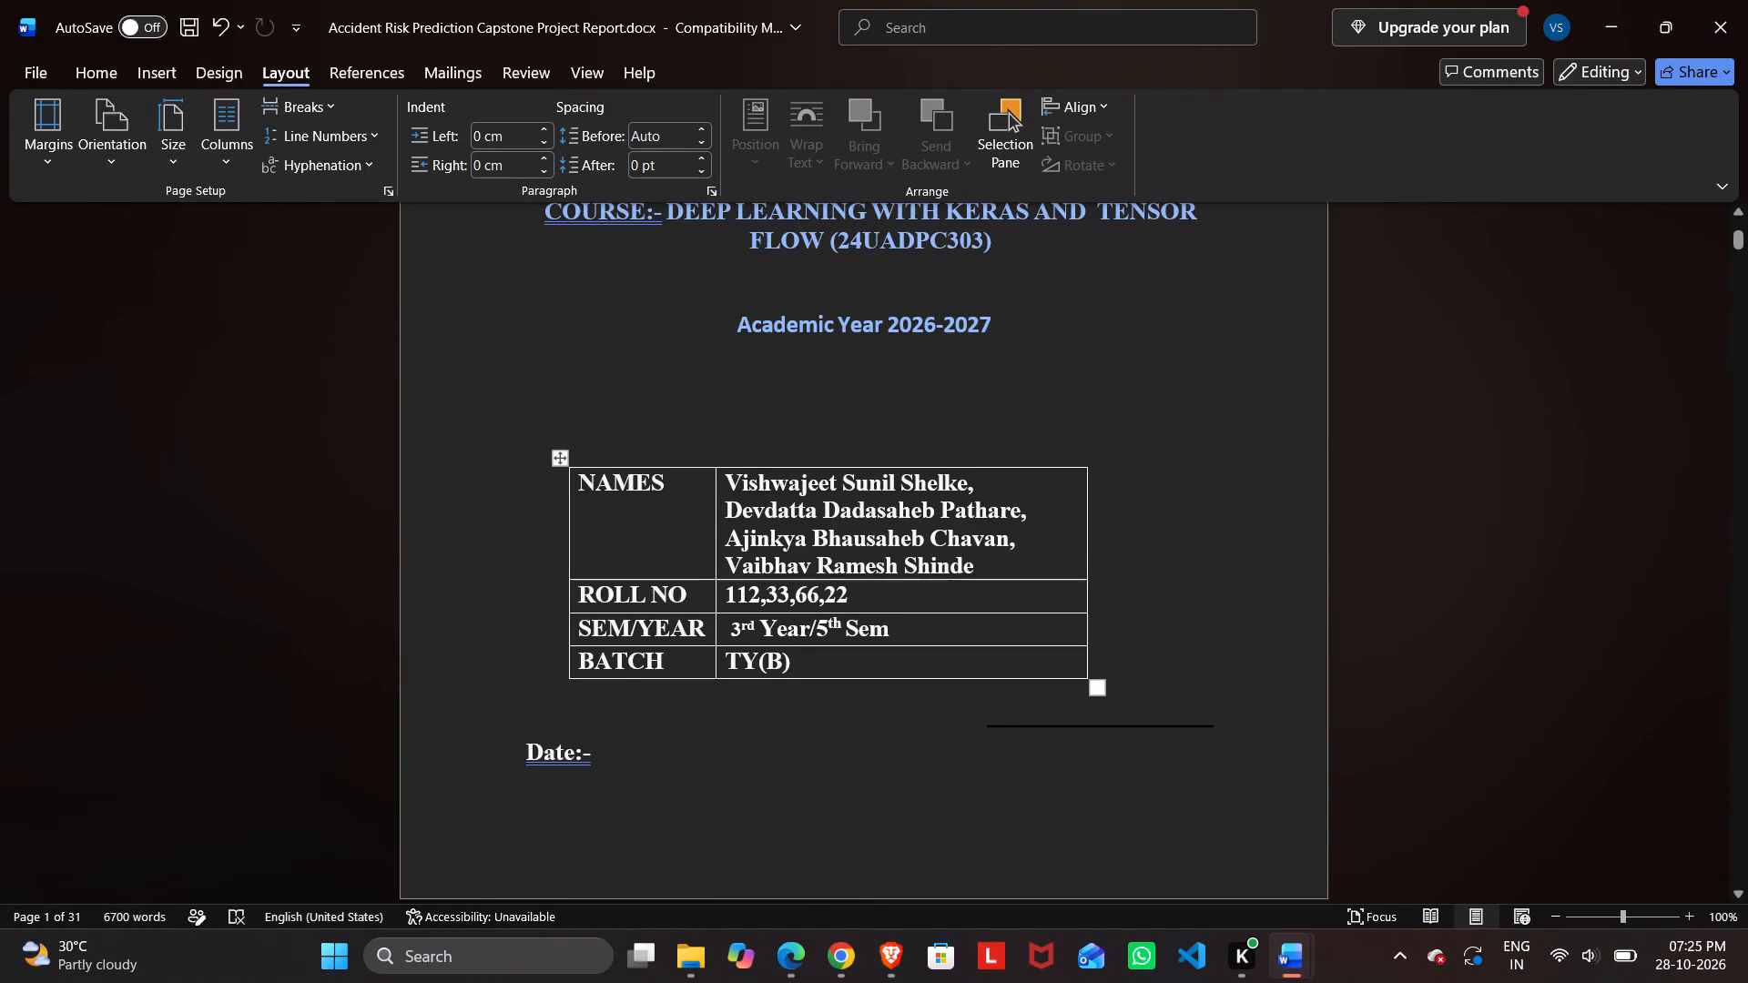
{"action": "left_click_drag", "start_coordinate": [560, 460], "coordinate": [579, 383]}
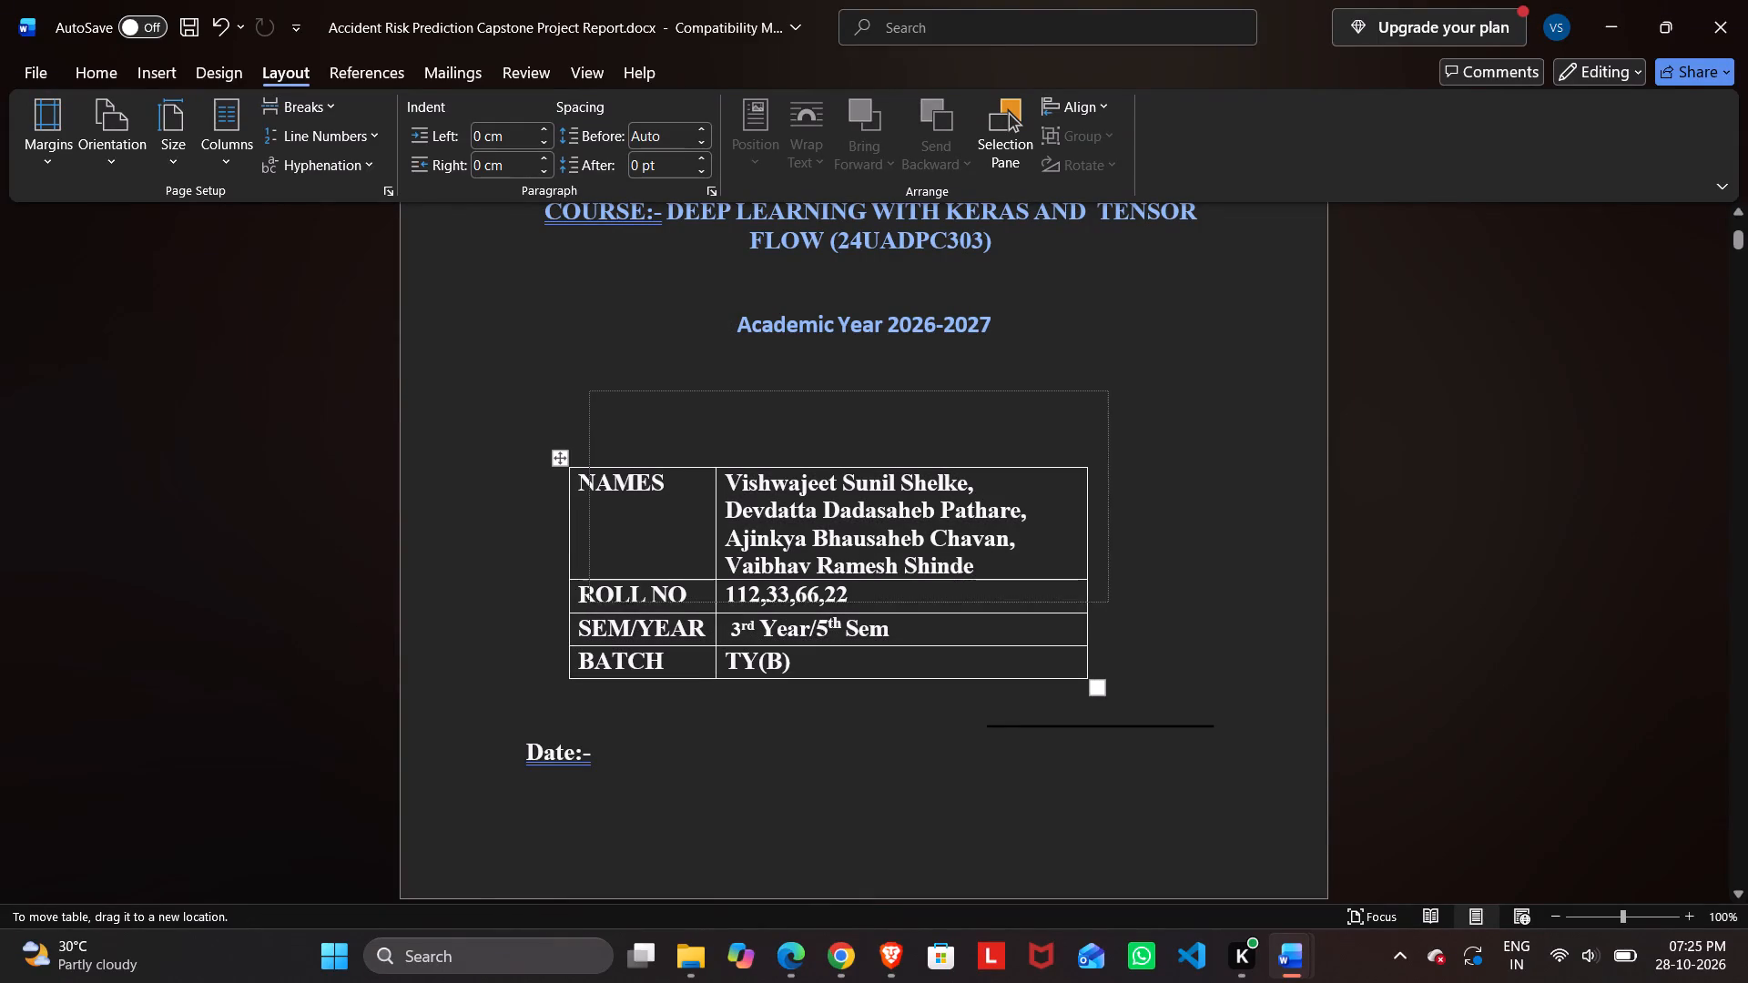
{"action": "left_click_drag", "start_coordinate": [579, 383], "coordinate": [563, 350]}
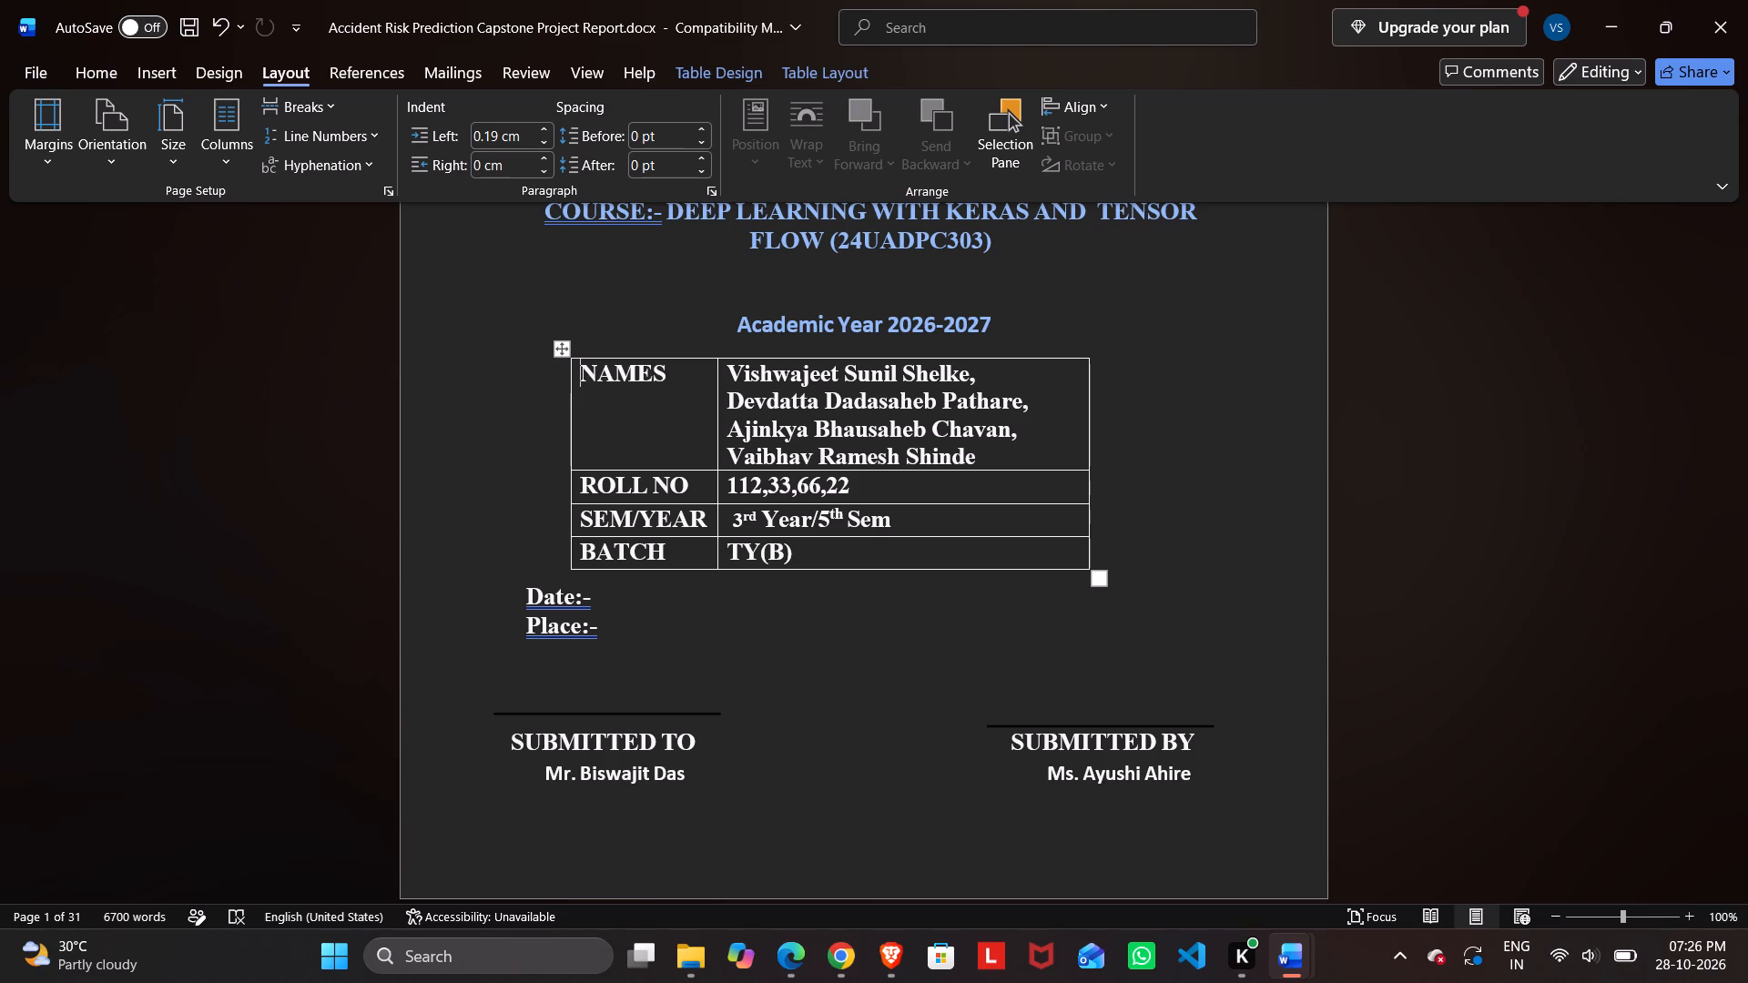
Review the cover page from the university heading to the signature lines and the break onto page 2.
{"action": "scroll", "coordinate": [727, 570], "scroll_direction": "down", "scroll_amount": 3}
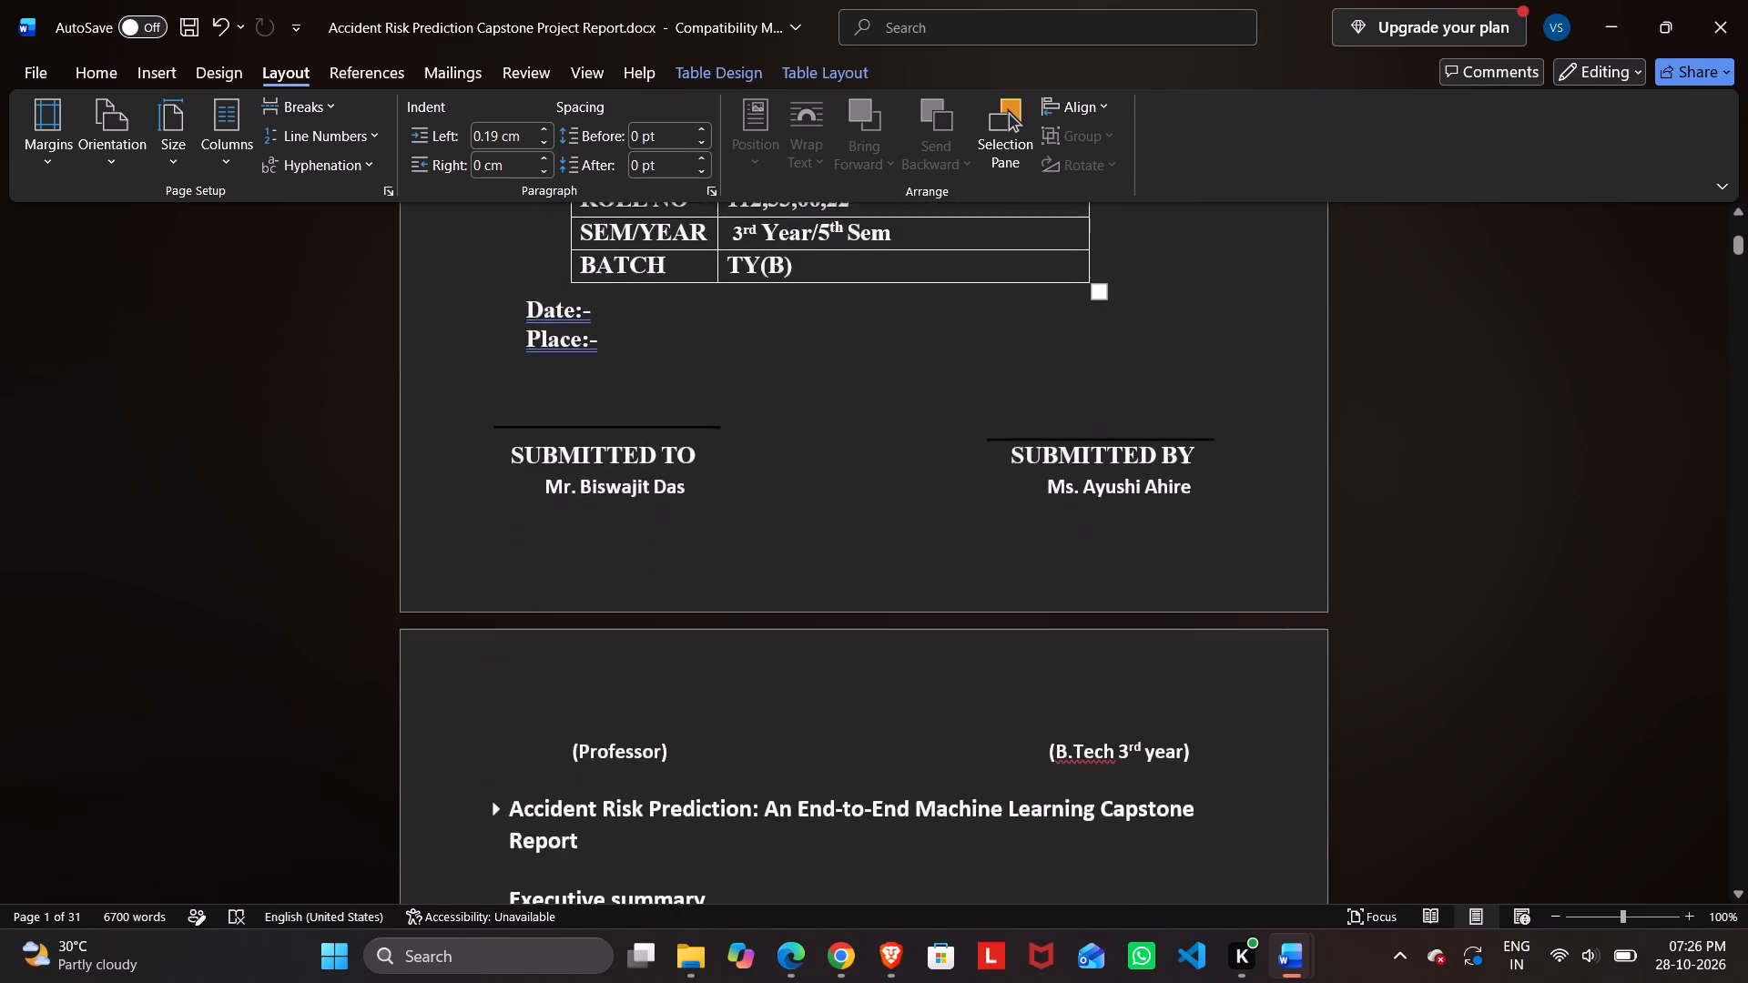
{"action": "scroll", "coordinate": [727, 570], "scroll_direction": "down", "scroll_amount": 1}
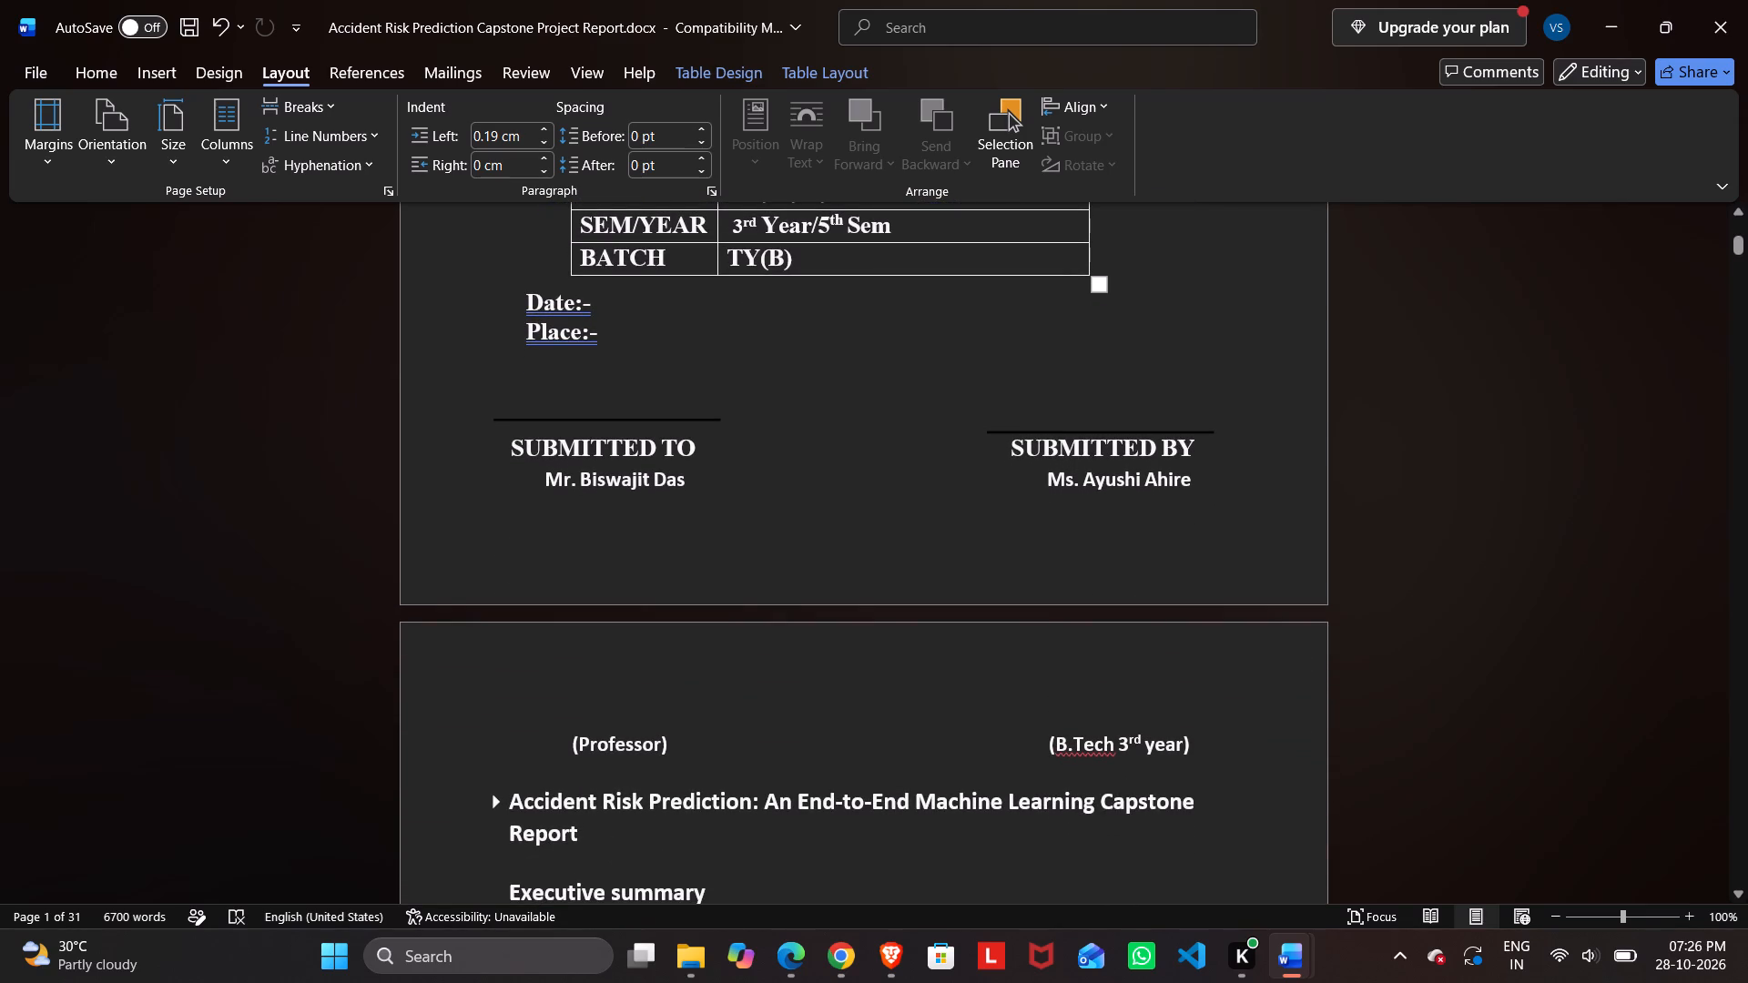
{"action": "scroll", "coordinate": [693, 496], "scroll_direction": "up", "scroll_amount": 3}
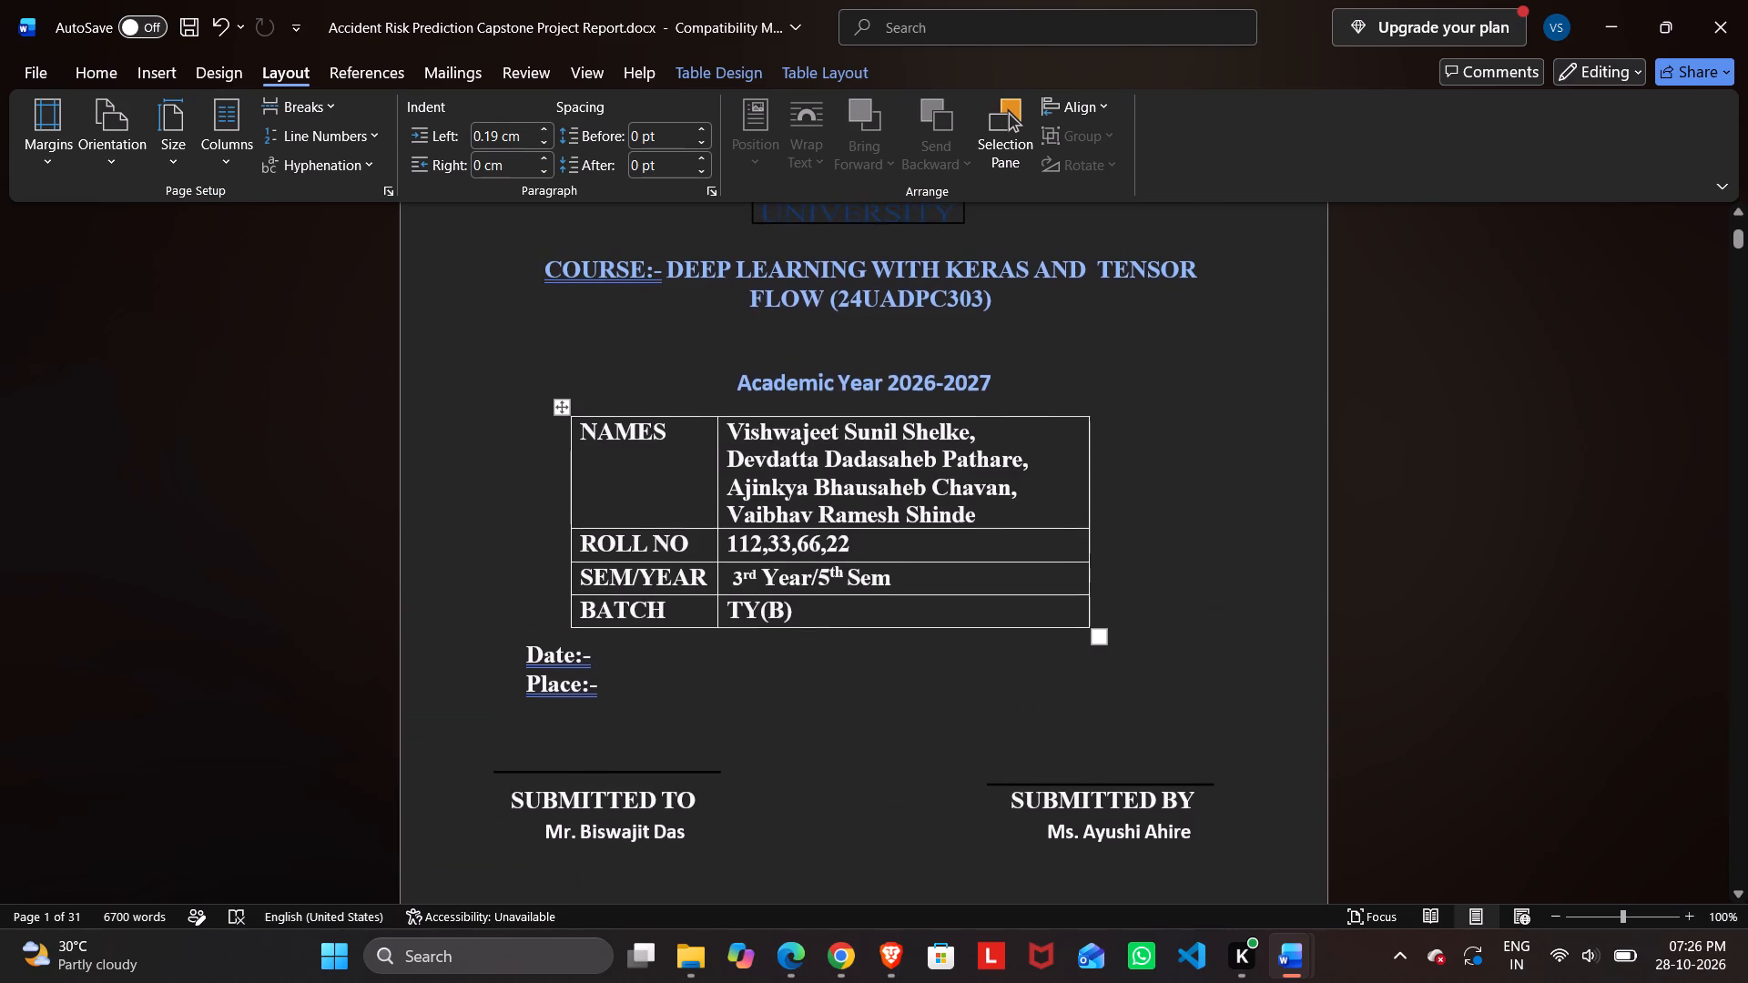
{"action": "scroll", "coordinate": [693, 496], "scroll_direction": "up", "scroll_amount": 1}
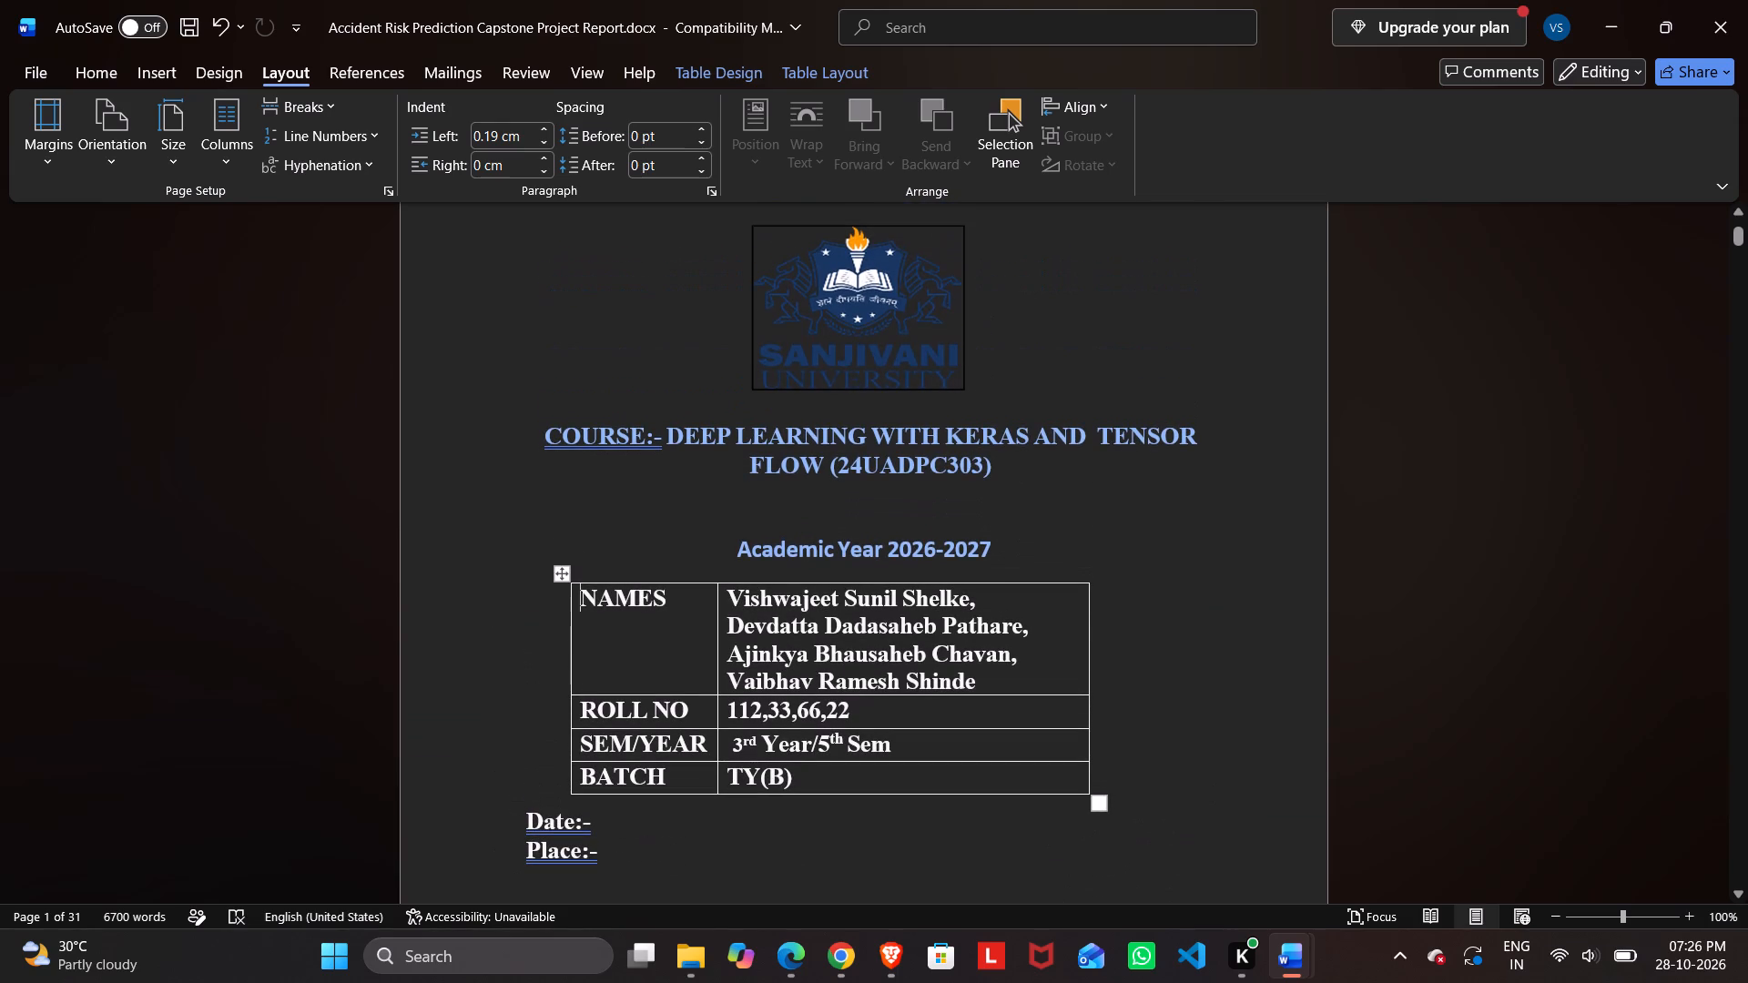
{"action": "scroll", "coordinate": [711, 497], "scroll_direction": "up", "scroll_amount": 2}
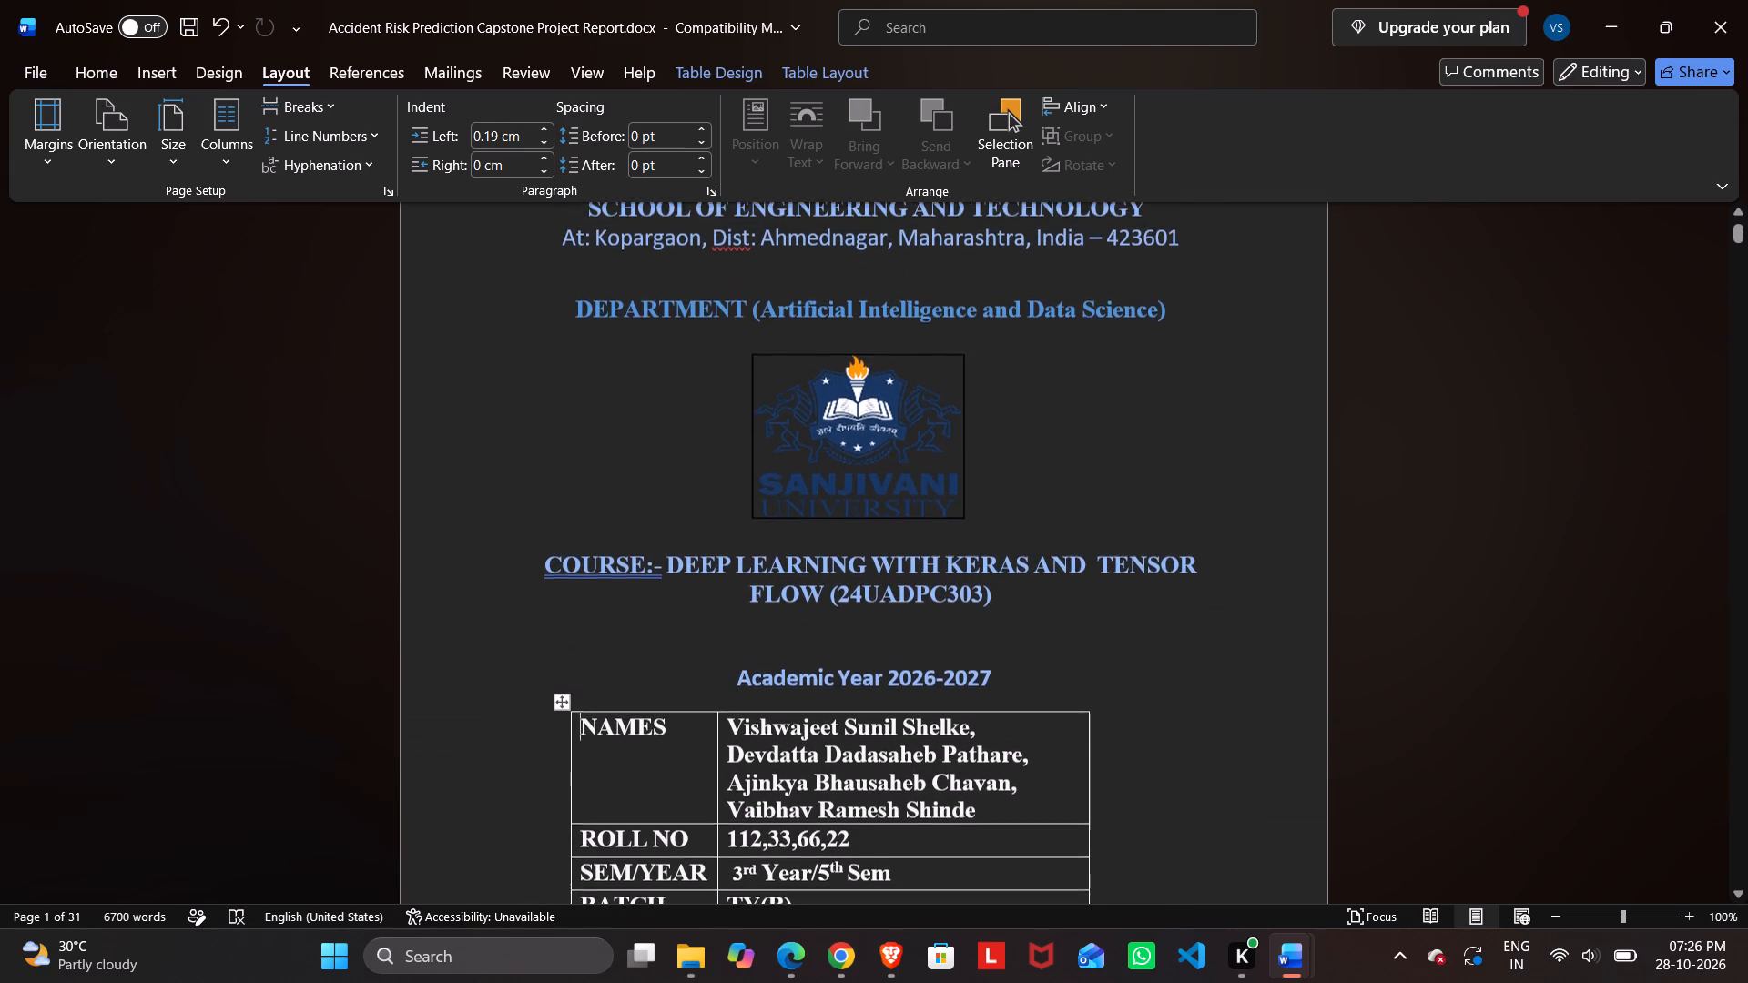
{"action": "scroll", "coordinate": [711, 497], "scroll_direction": "up", "scroll_amount": 3}
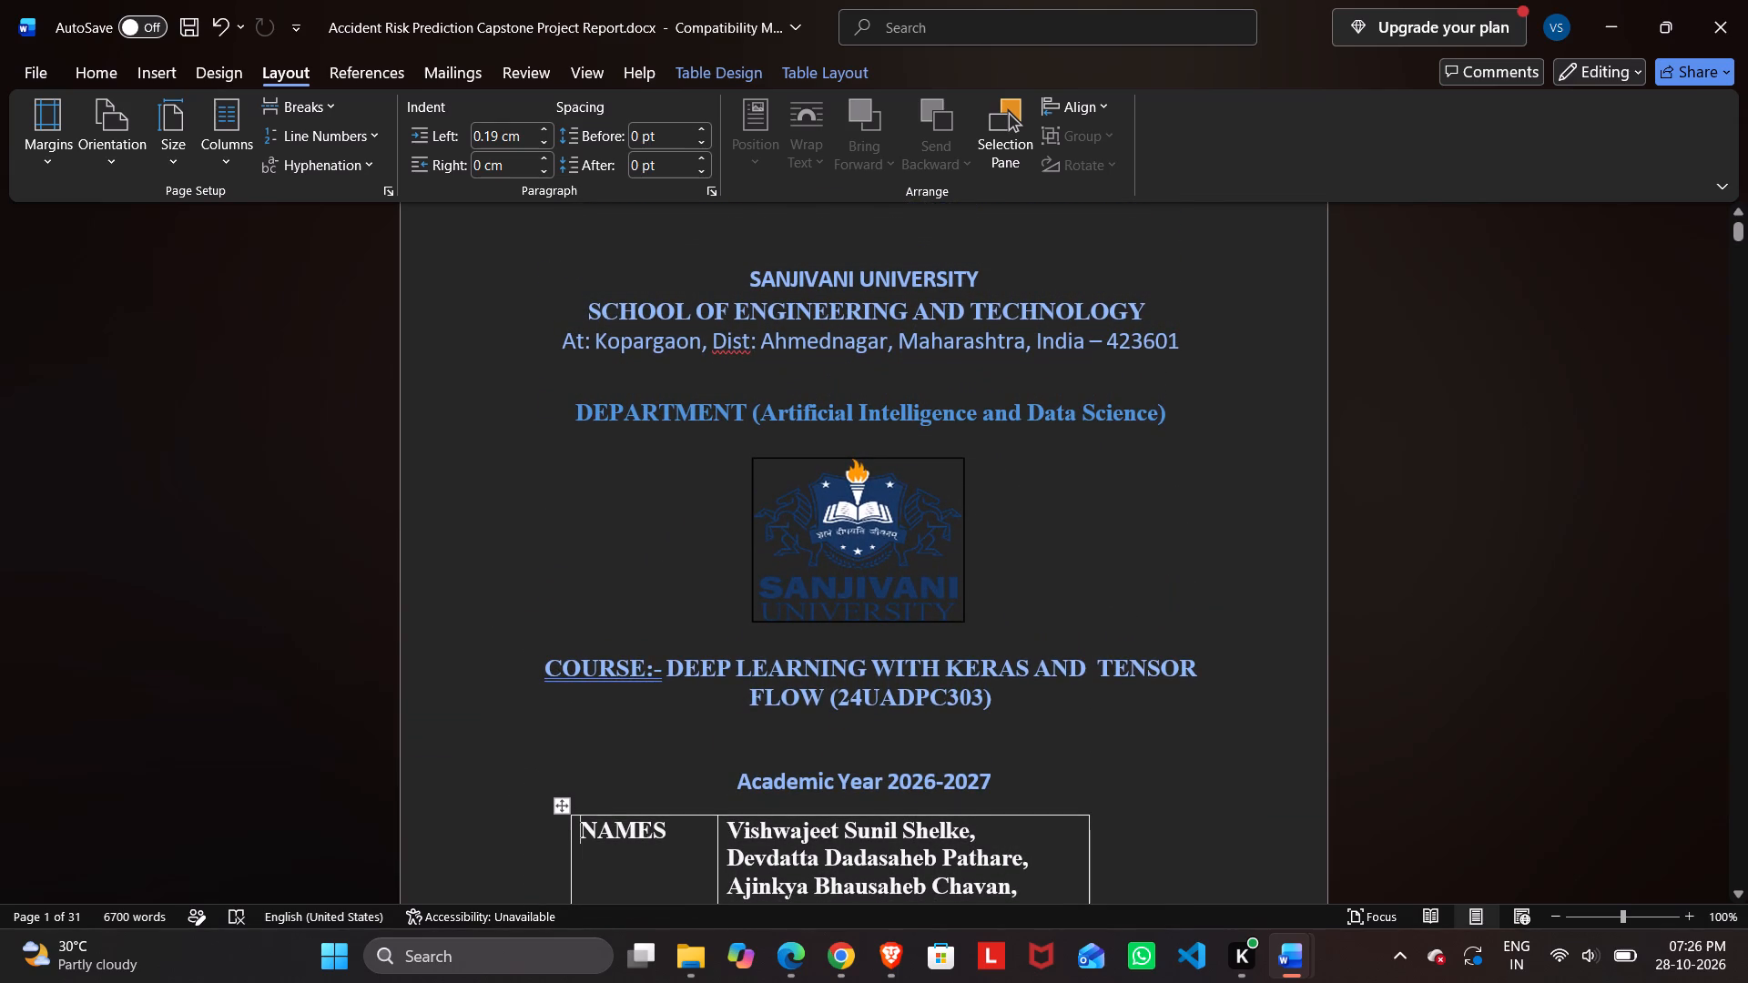
{"action": "scroll", "coordinate": [711, 497], "scroll_direction": "up", "scroll_amount": 2}
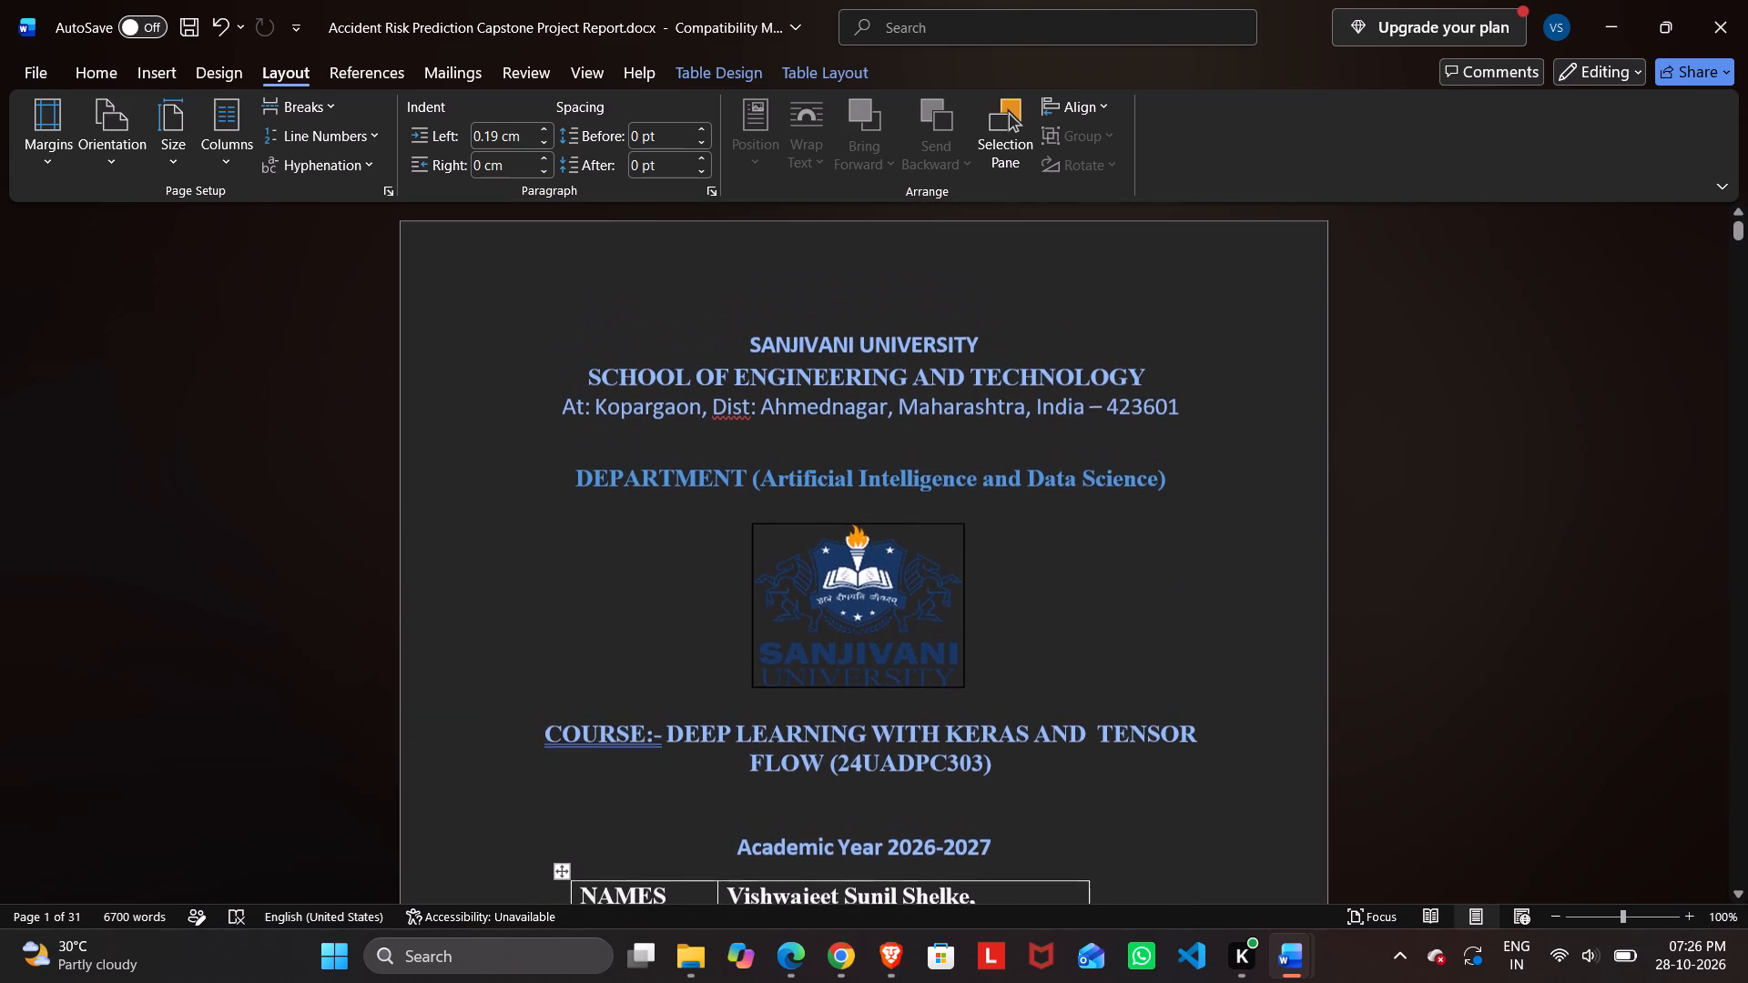
{"action": "scroll", "coordinate": [711, 497], "scroll_direction": "up", "scroll_amount": 1}
Change the font of all text in the cover page's student details table to Calibri.
{"action": "scroll", "coordinate": [711, 497], "scroll_direction": "down", "scroll_amount": 1}
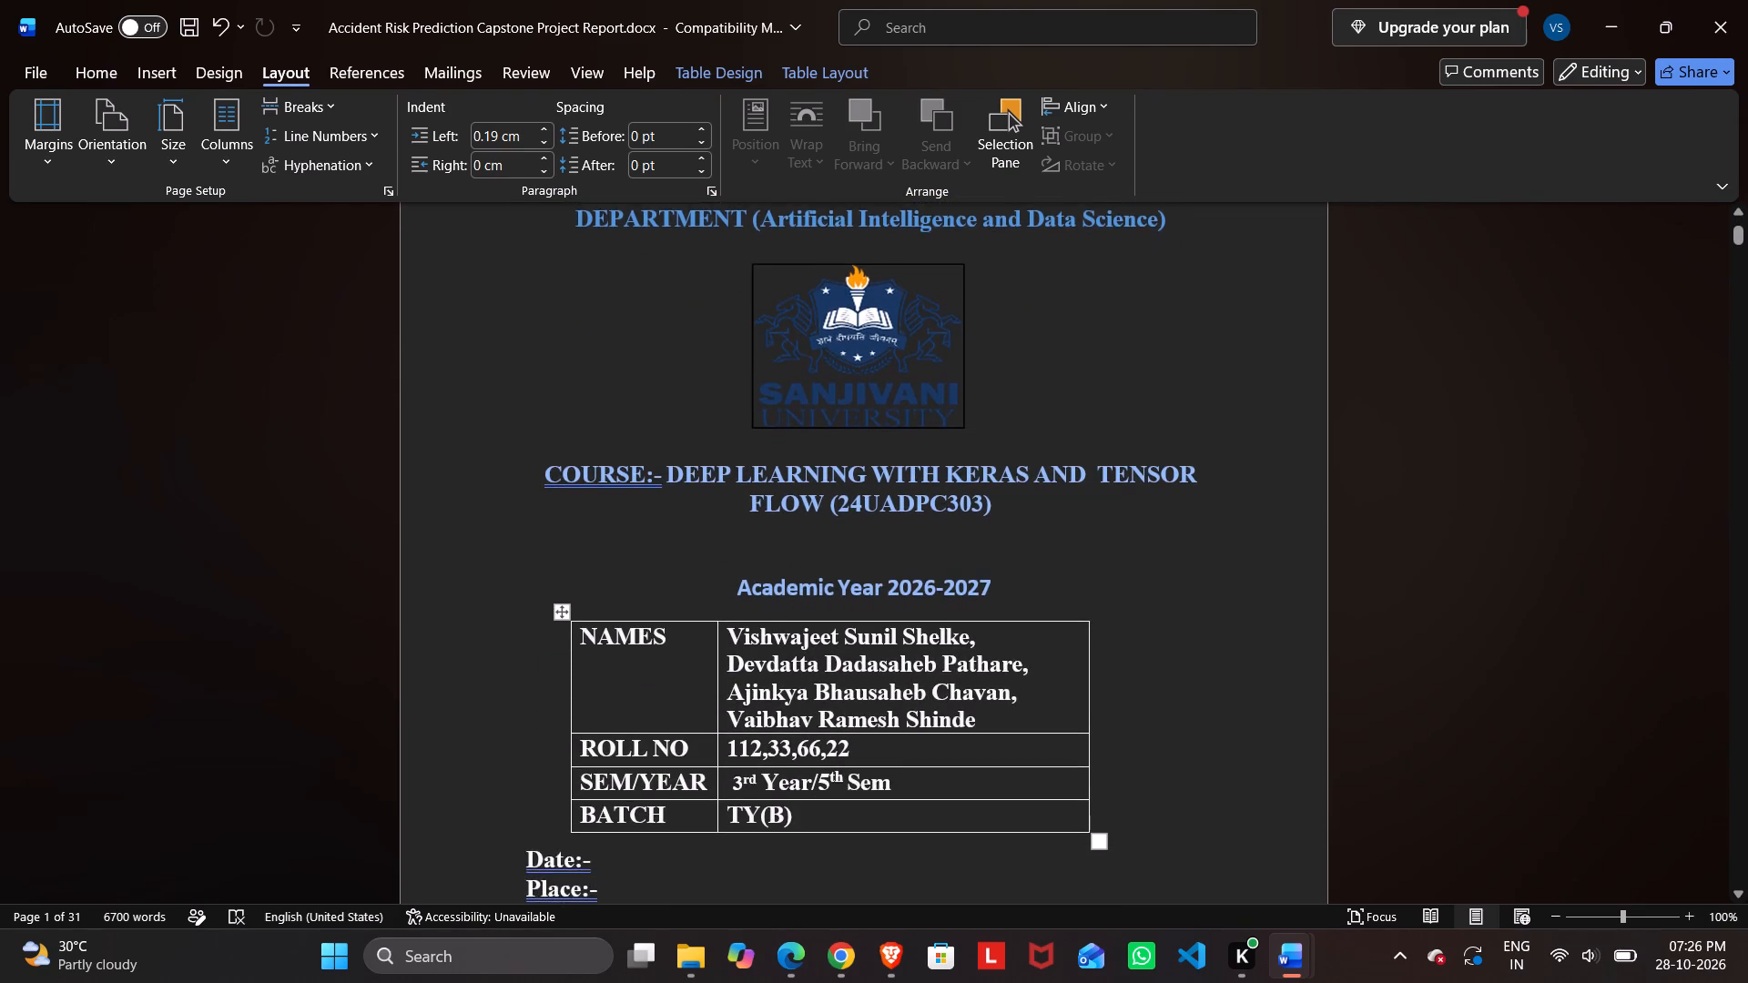
{"action": "scroll", "coordinate": [711, 497], "scroll_direction": "down", "scroll_amount": 1}
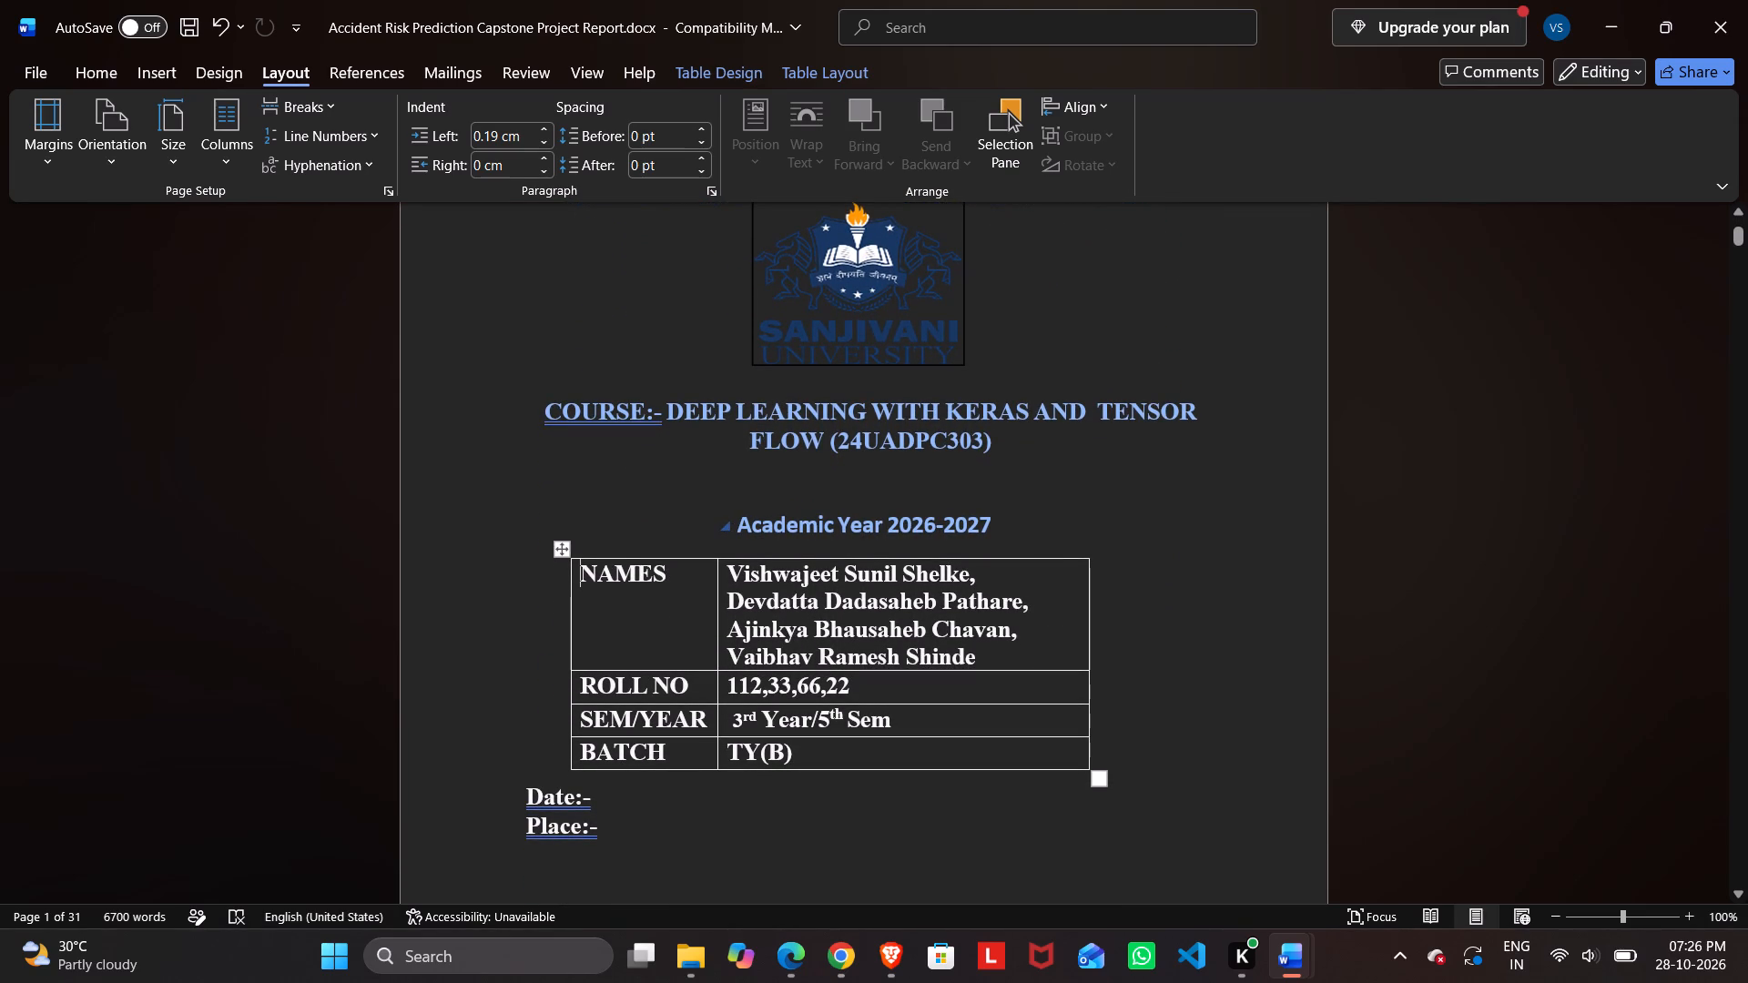
{"action": "left_click", "coordinate": [737, 523]}
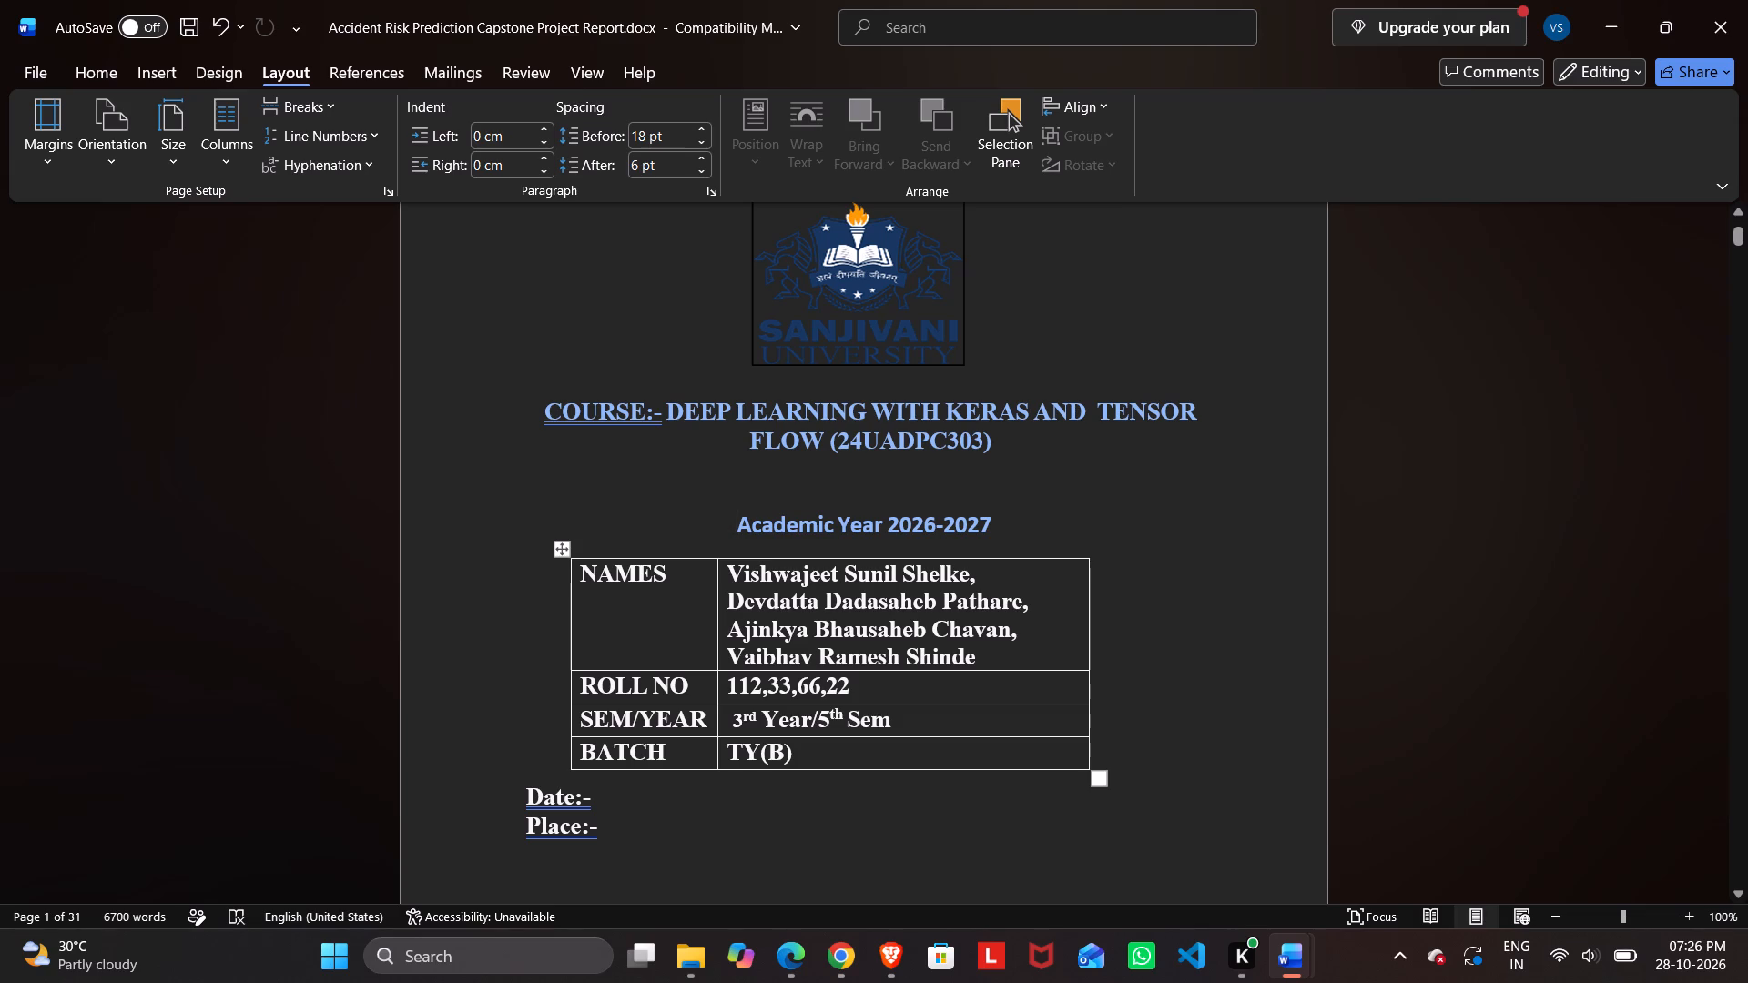
{"action": "left_click_drag", "start_coordinate": [978, 664], "coordinate": [788, 622]}
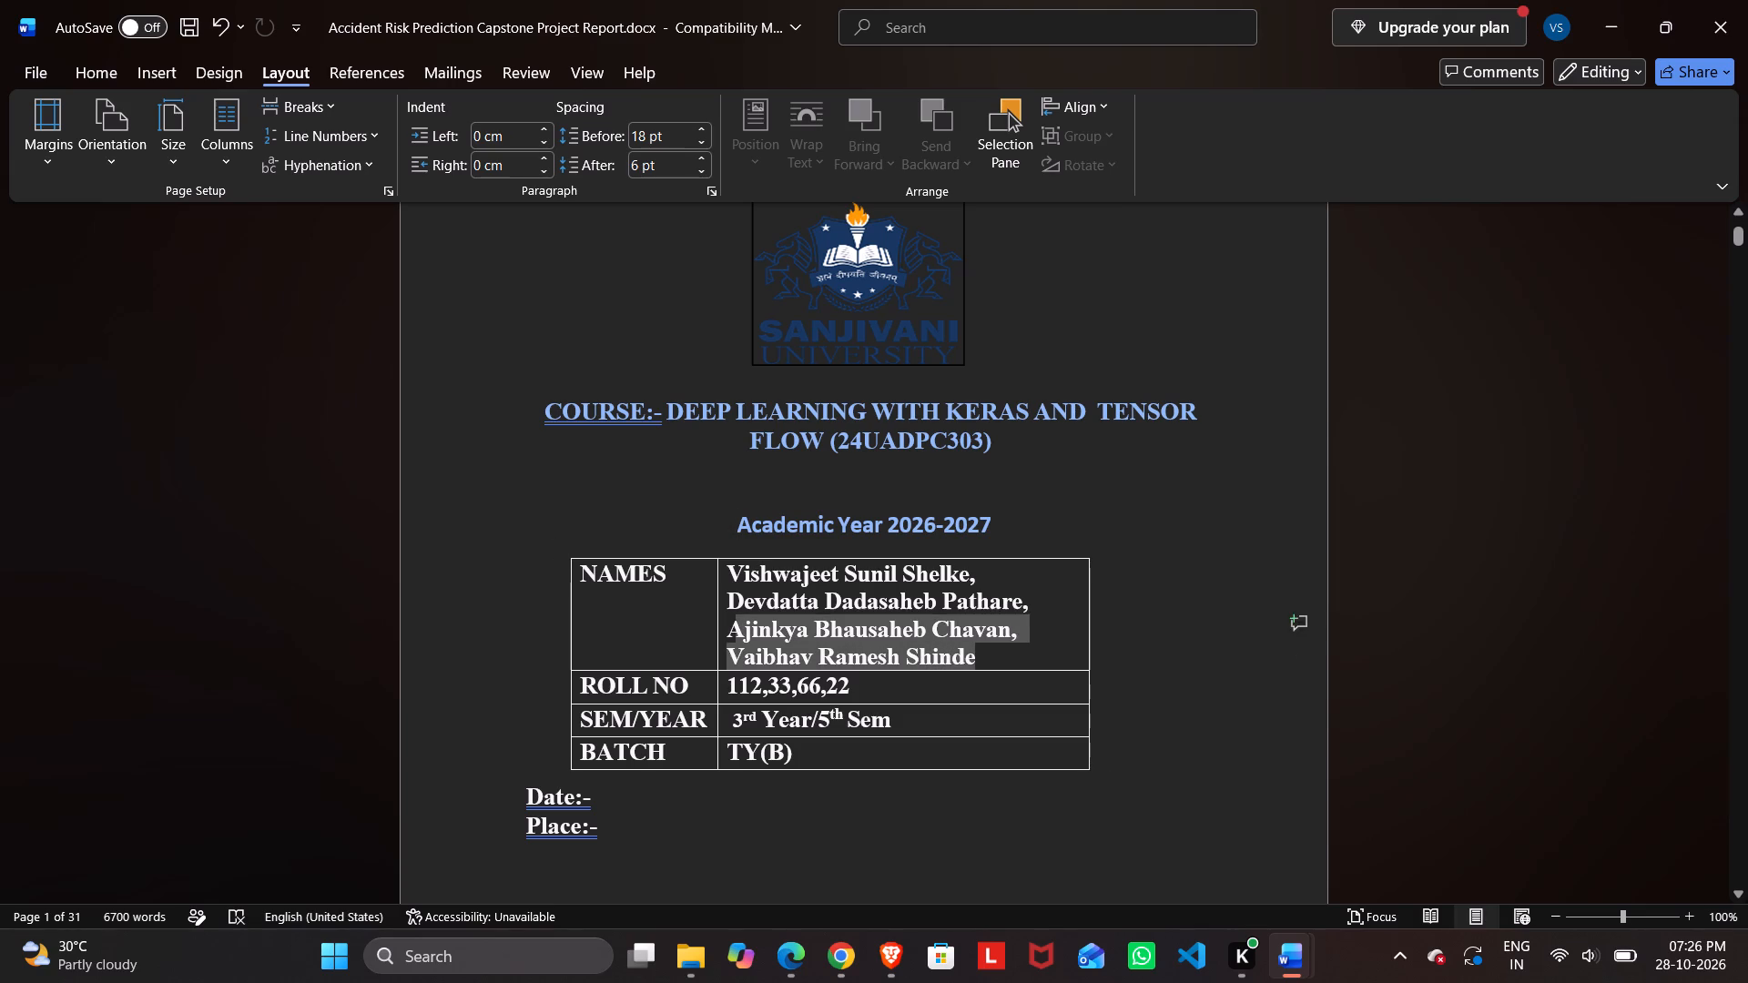
{"action": "left_click_drag", "start_coordinate": [788, 622], "coordinate": [747, 583]}
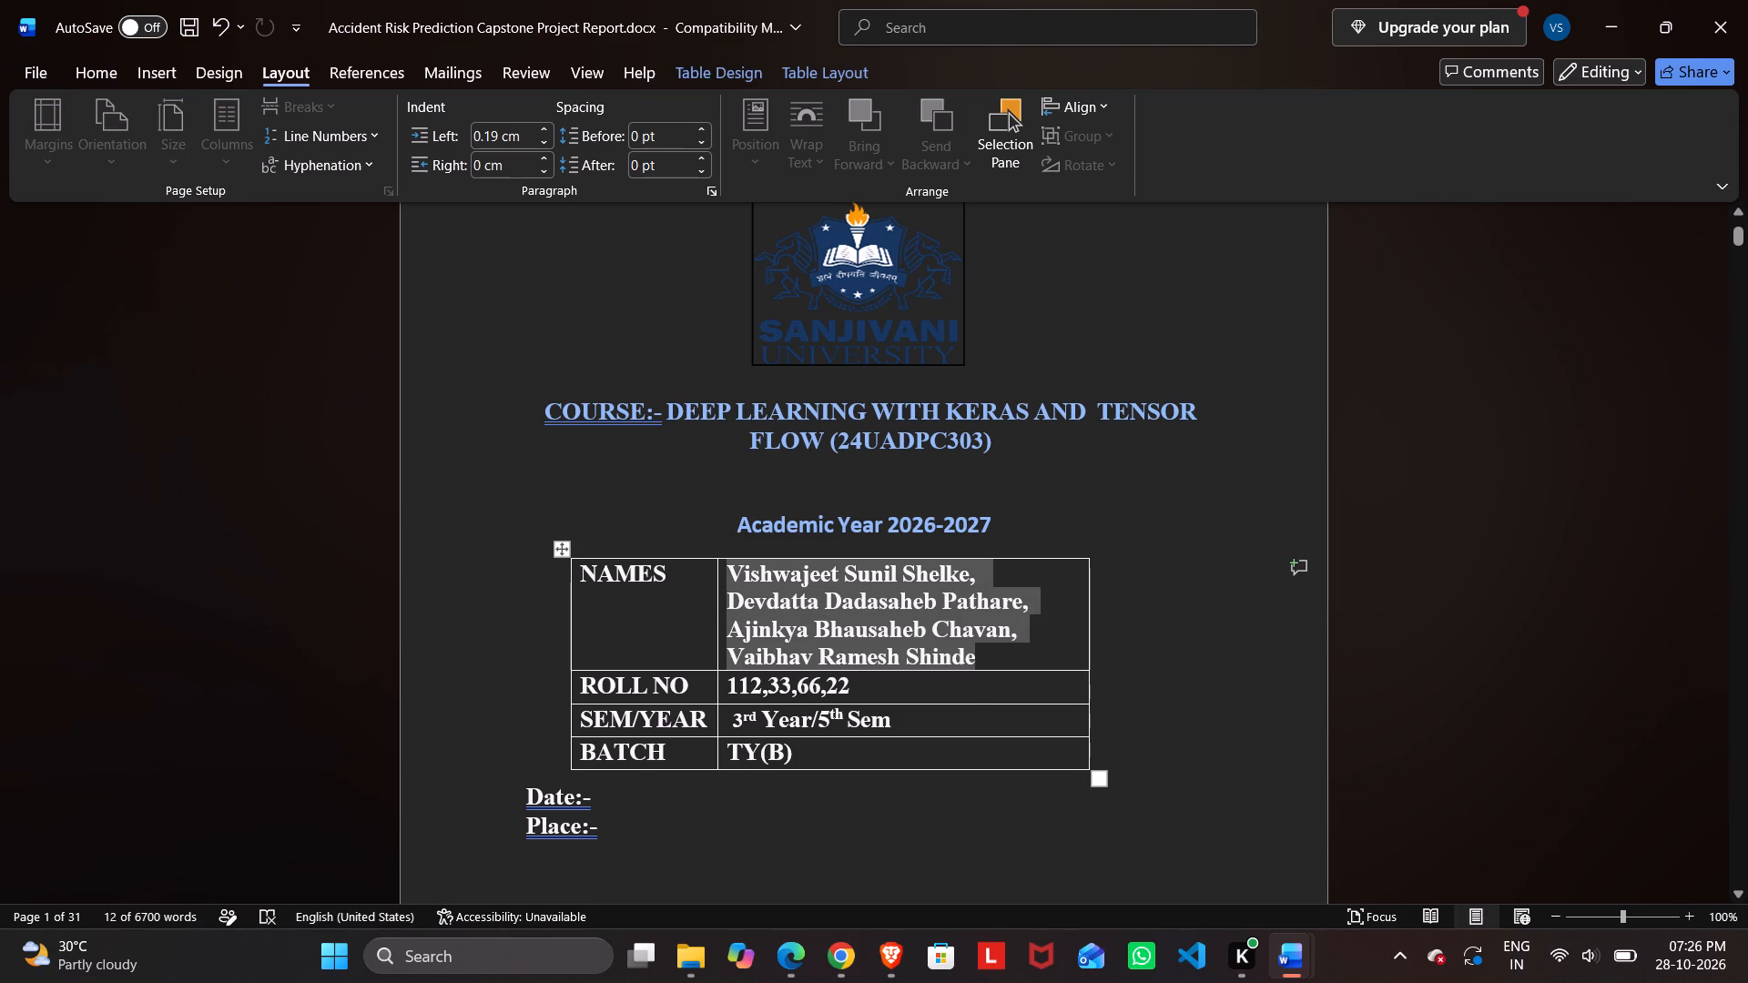
{"action": "left_click_drag", "start_coordinate": [578, 576], "coordinate": [844, 753]}
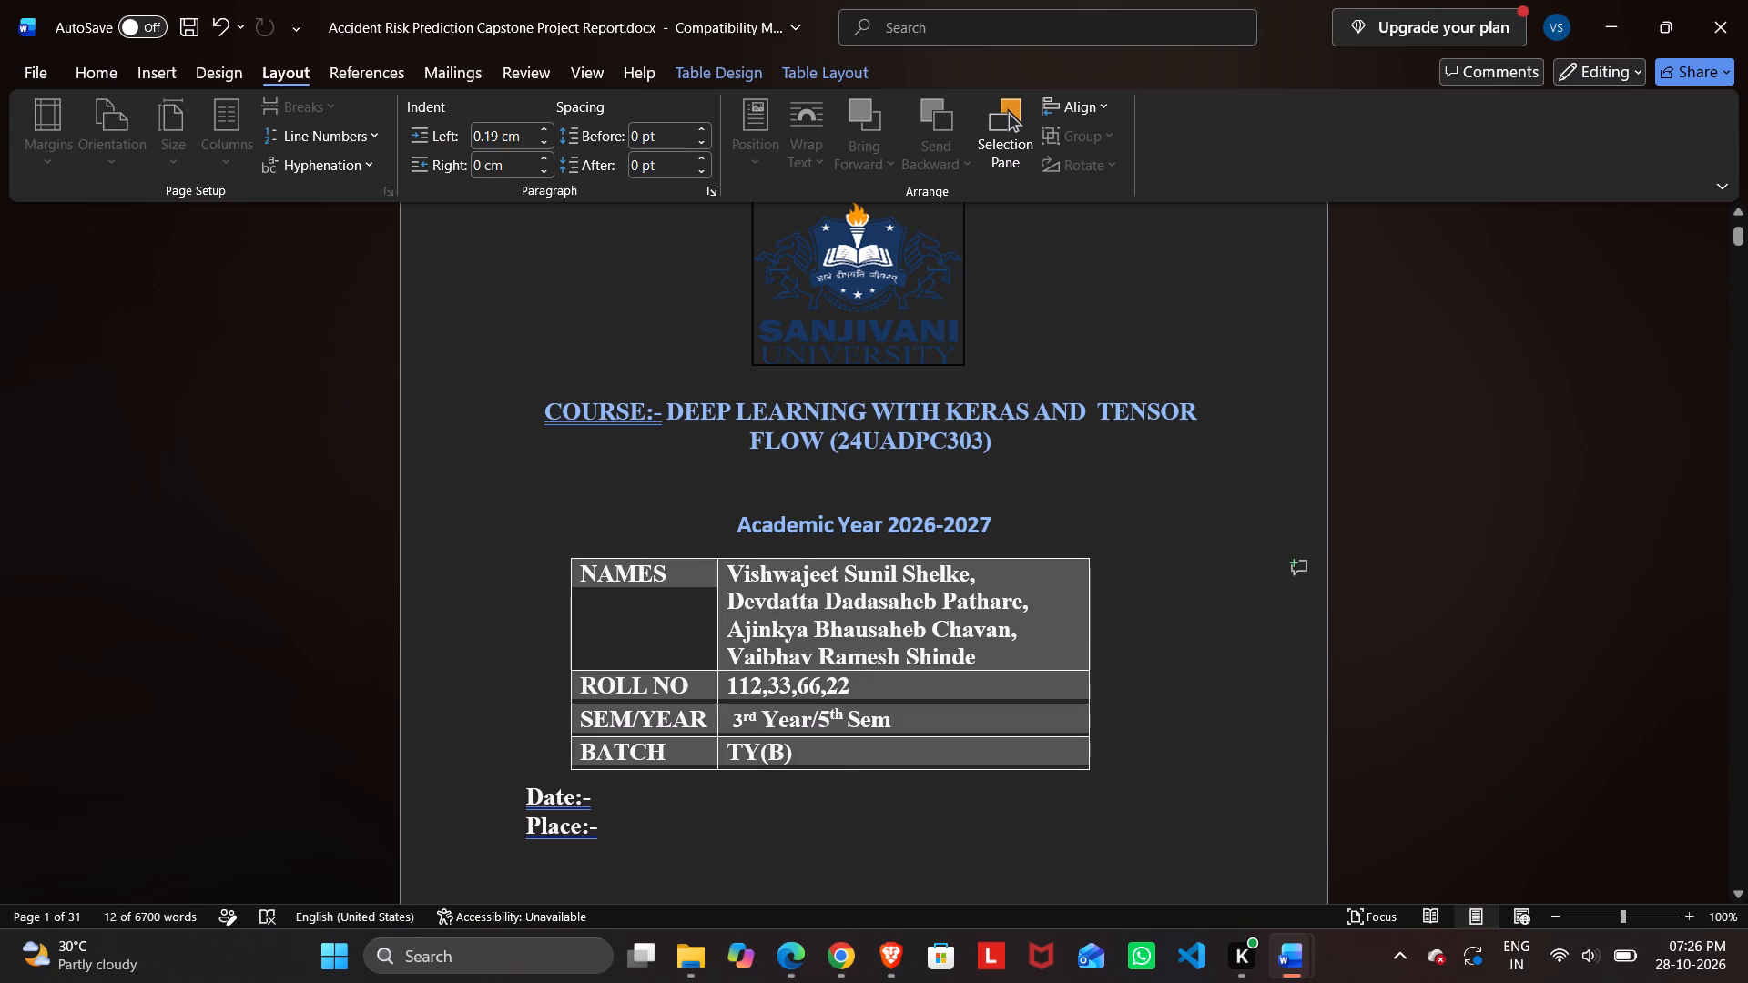
{"action": "left_click_drag", "start_coordinate": [844, 753], "coordinate": [841, 753]}
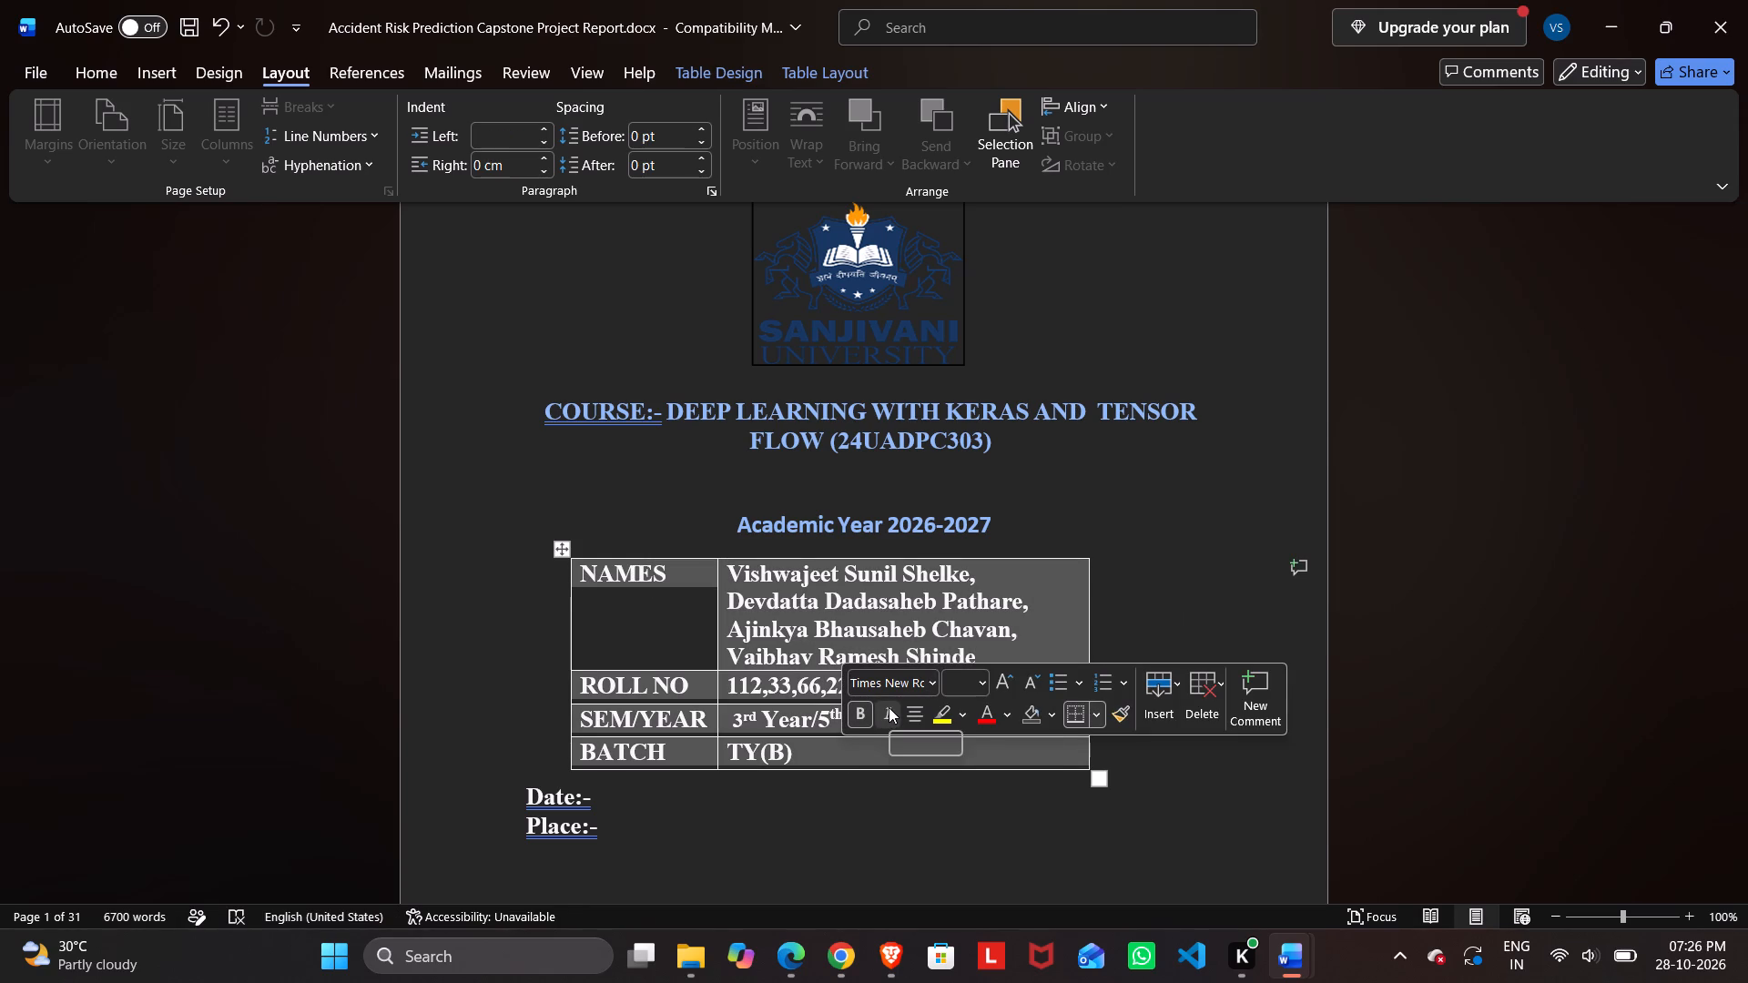
{"action": "left_click", "coordinate": [931, 687]}
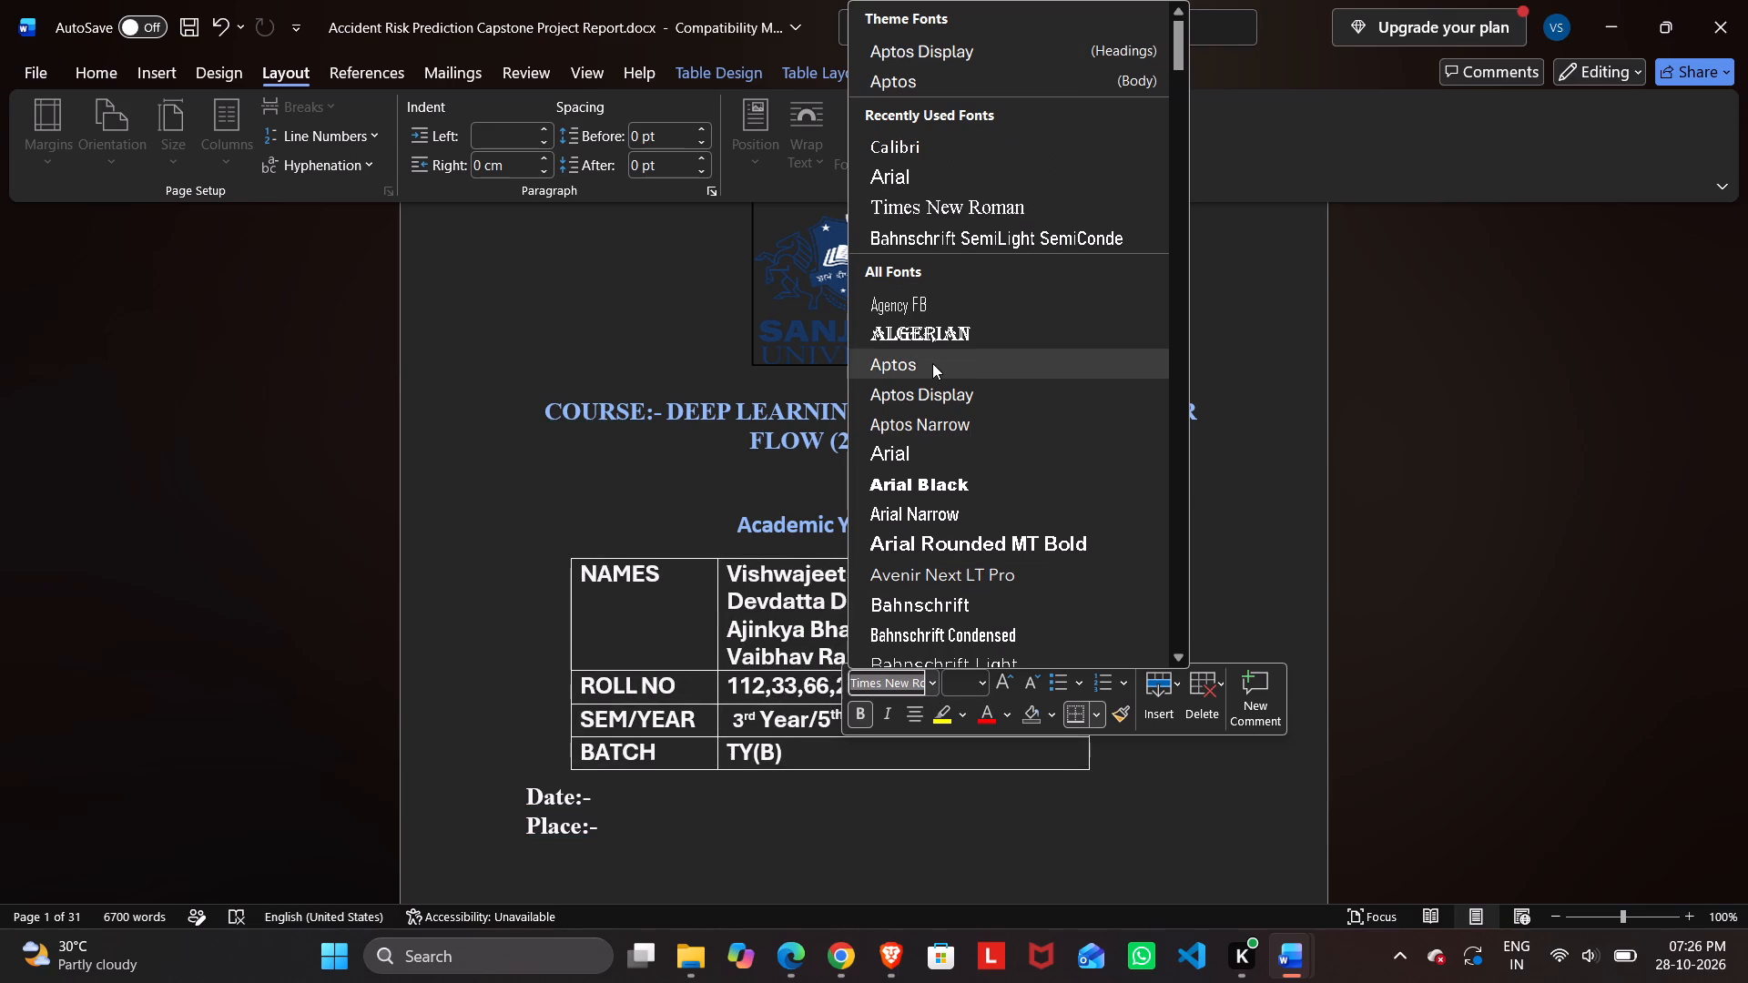
{"action": "left_click", "coordinate": [910, 152]}
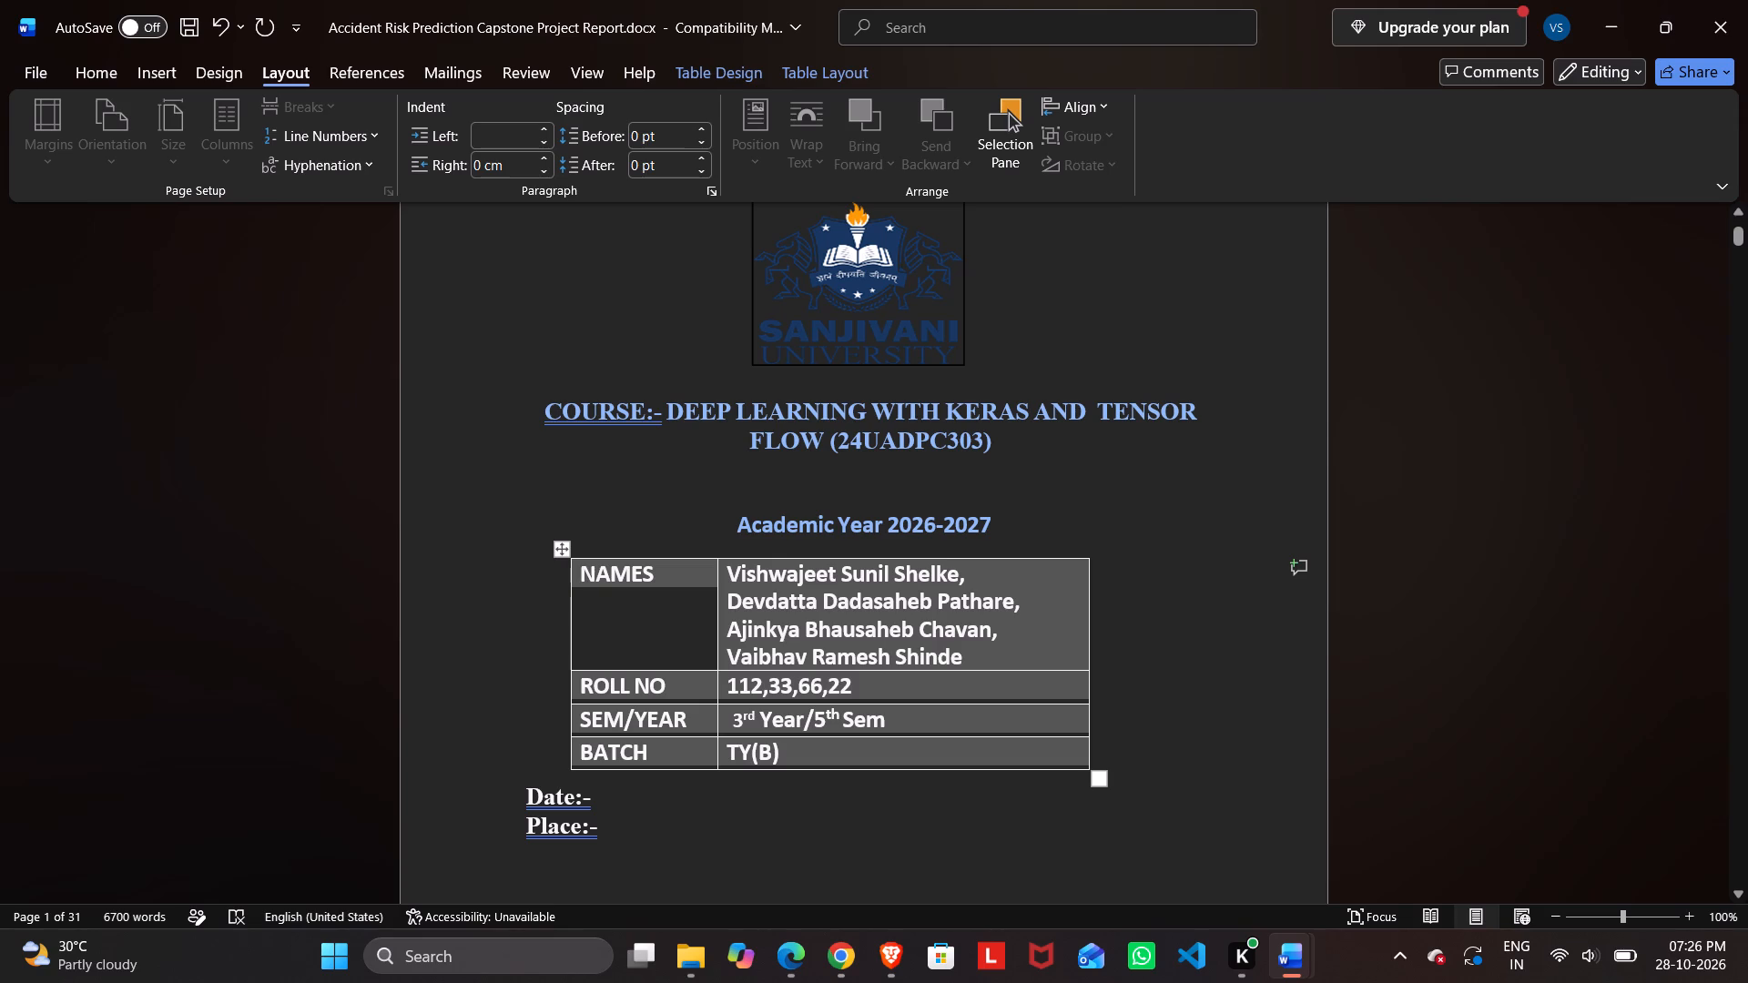
Set the text size in the cover page's student details table to 12 pt.
{"action": "left_click", "coordinate": [144, 74]}
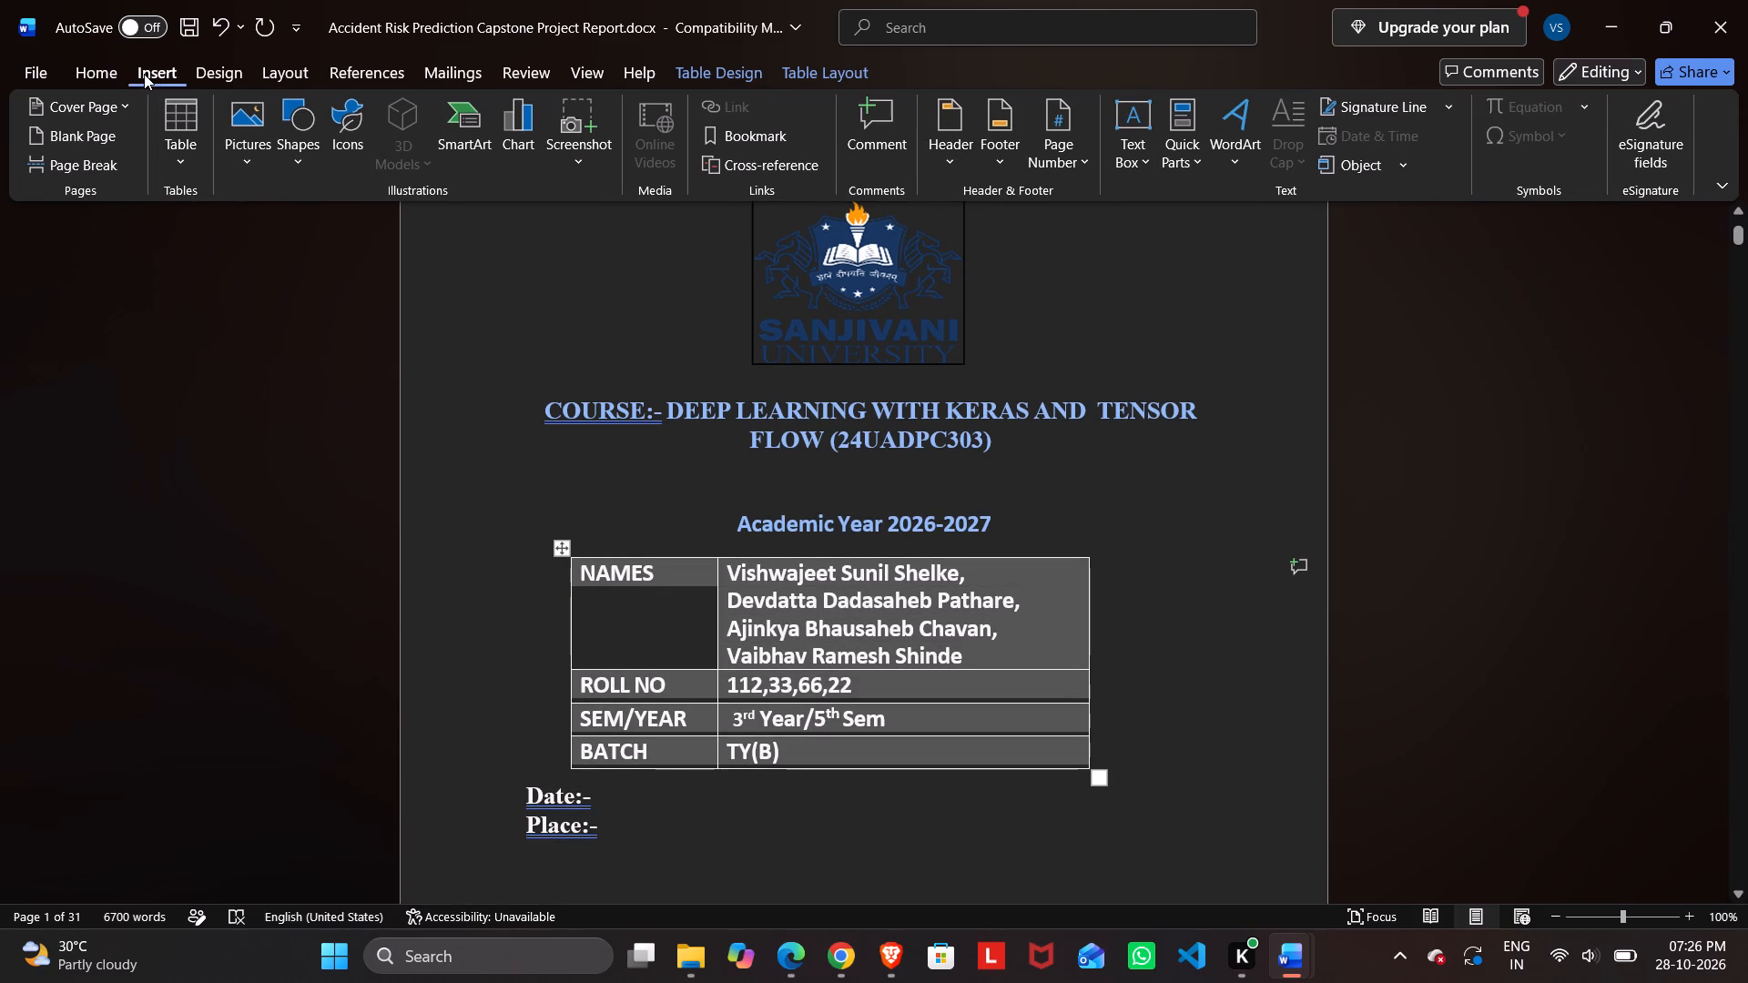
{"action": "left_click", "coordinate": [117, 76]}
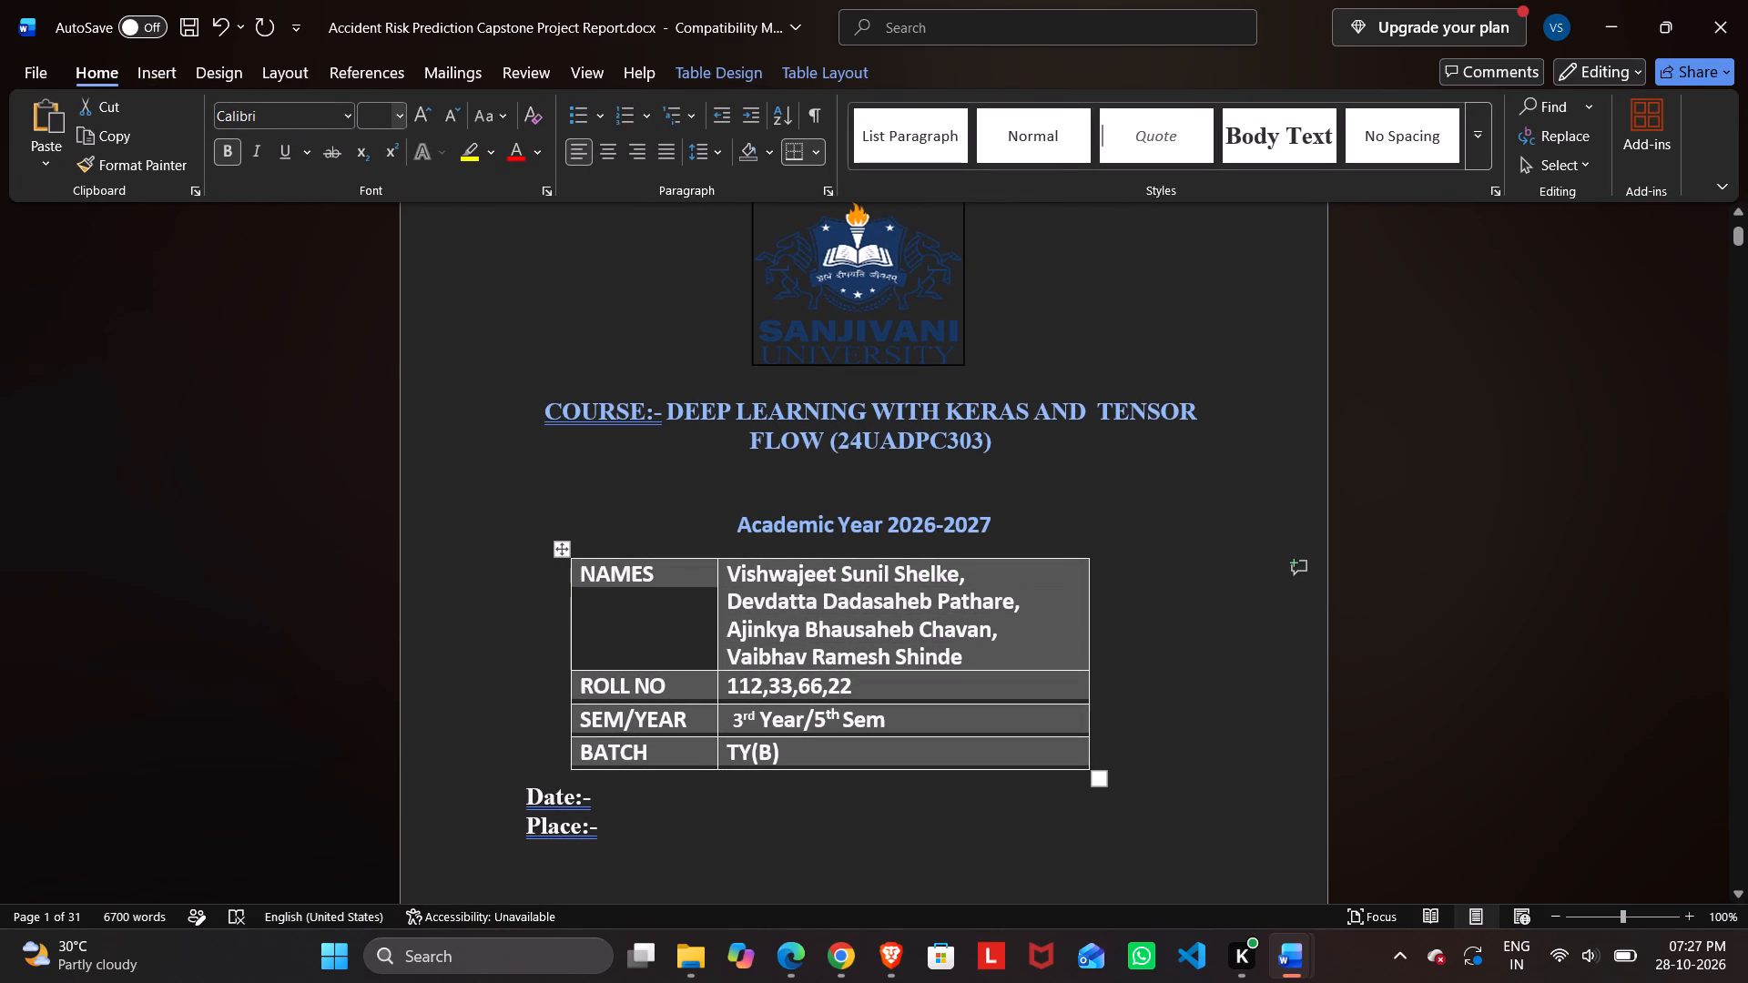
{"action": "left_click", "coordinate": [392, 118]}
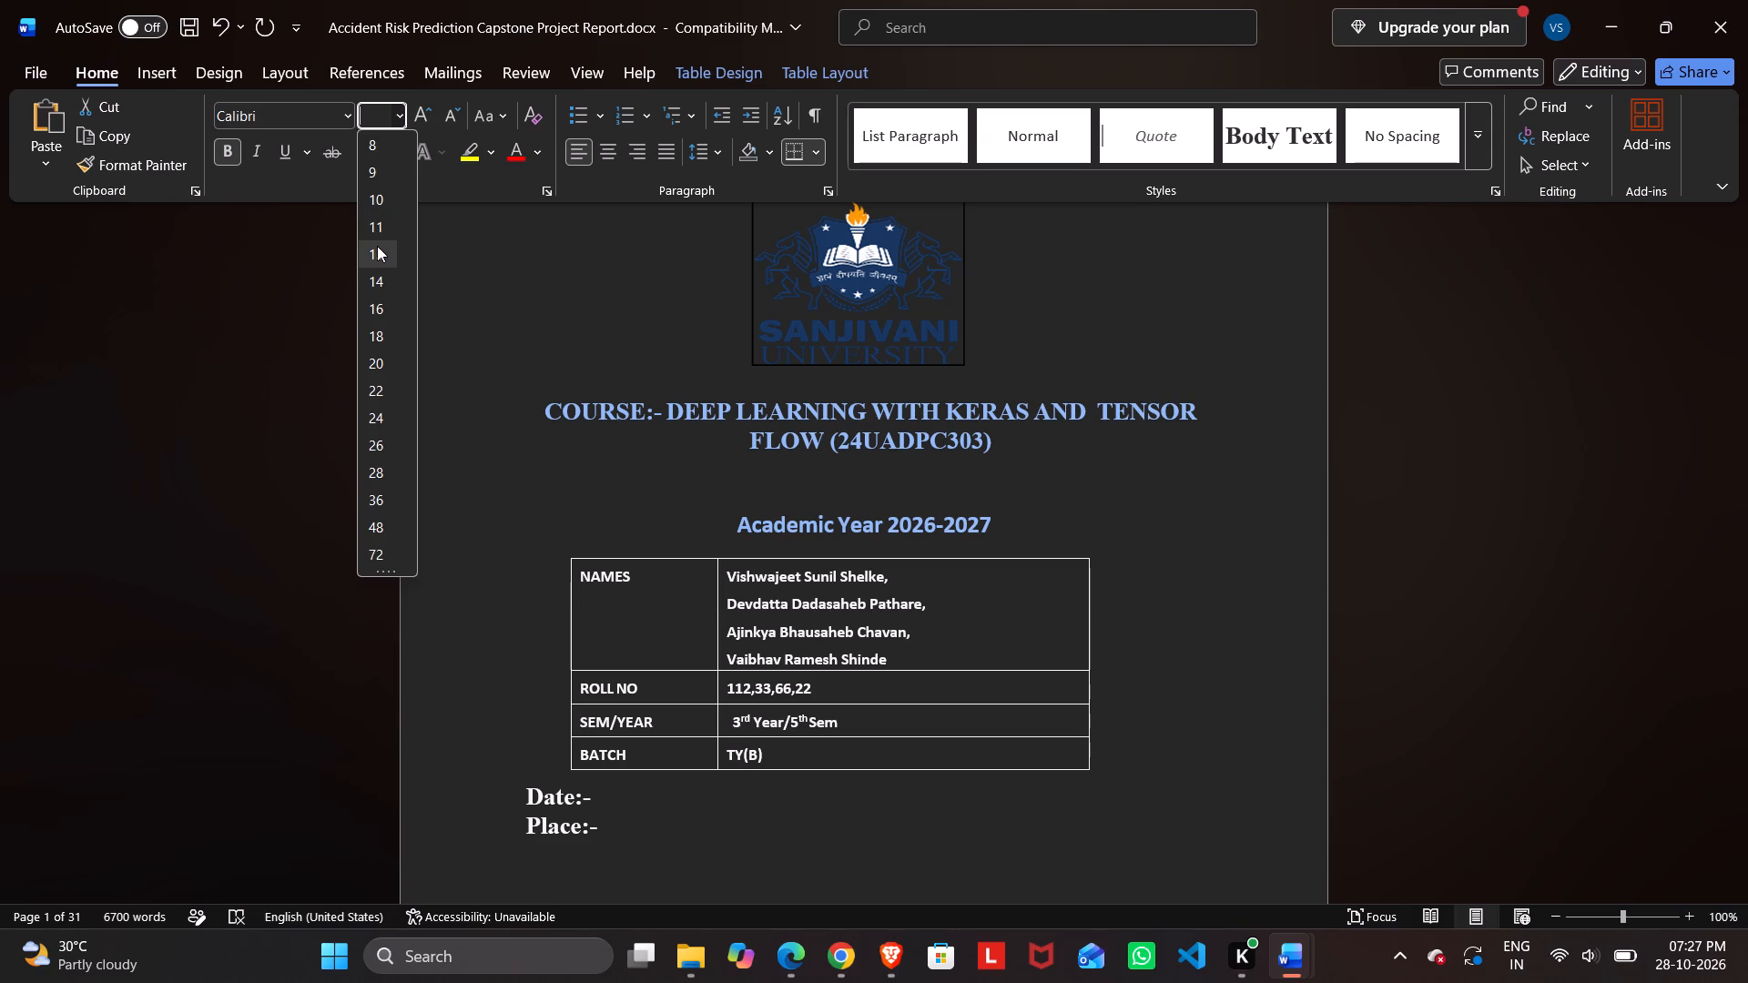
{"action": "left_click", "coordinate": [377, 246]}
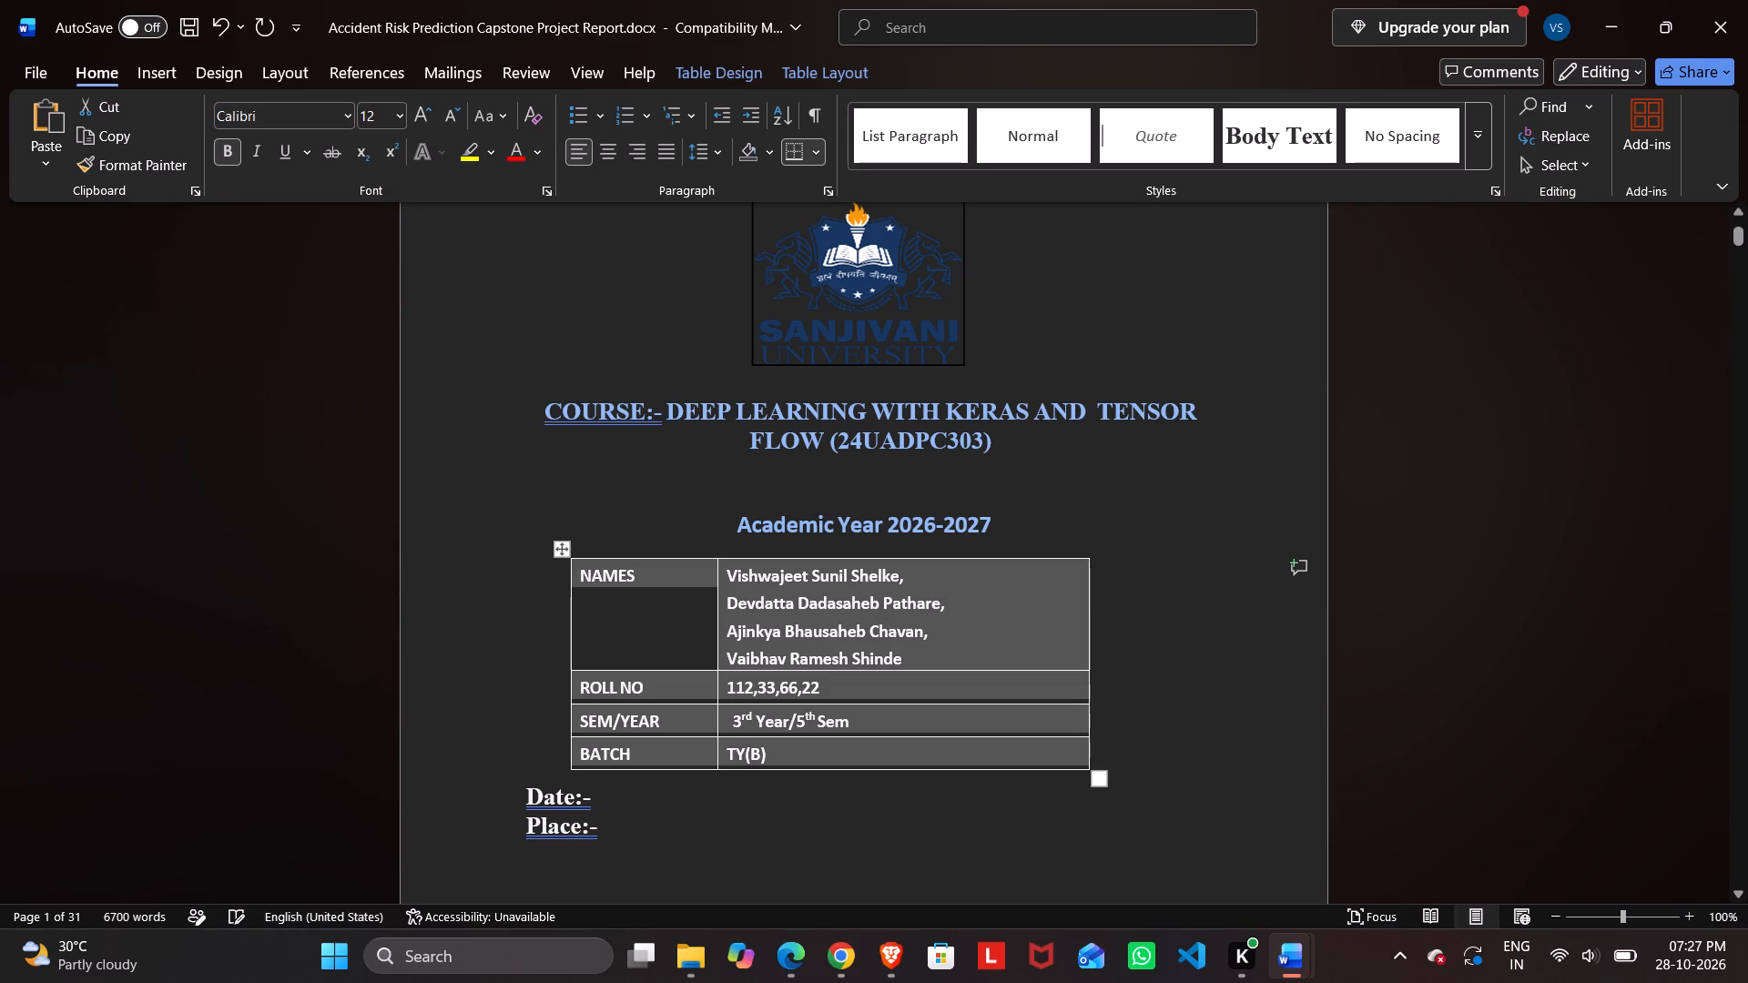
{"action": "left_click", "coordinate": [482, 490]}
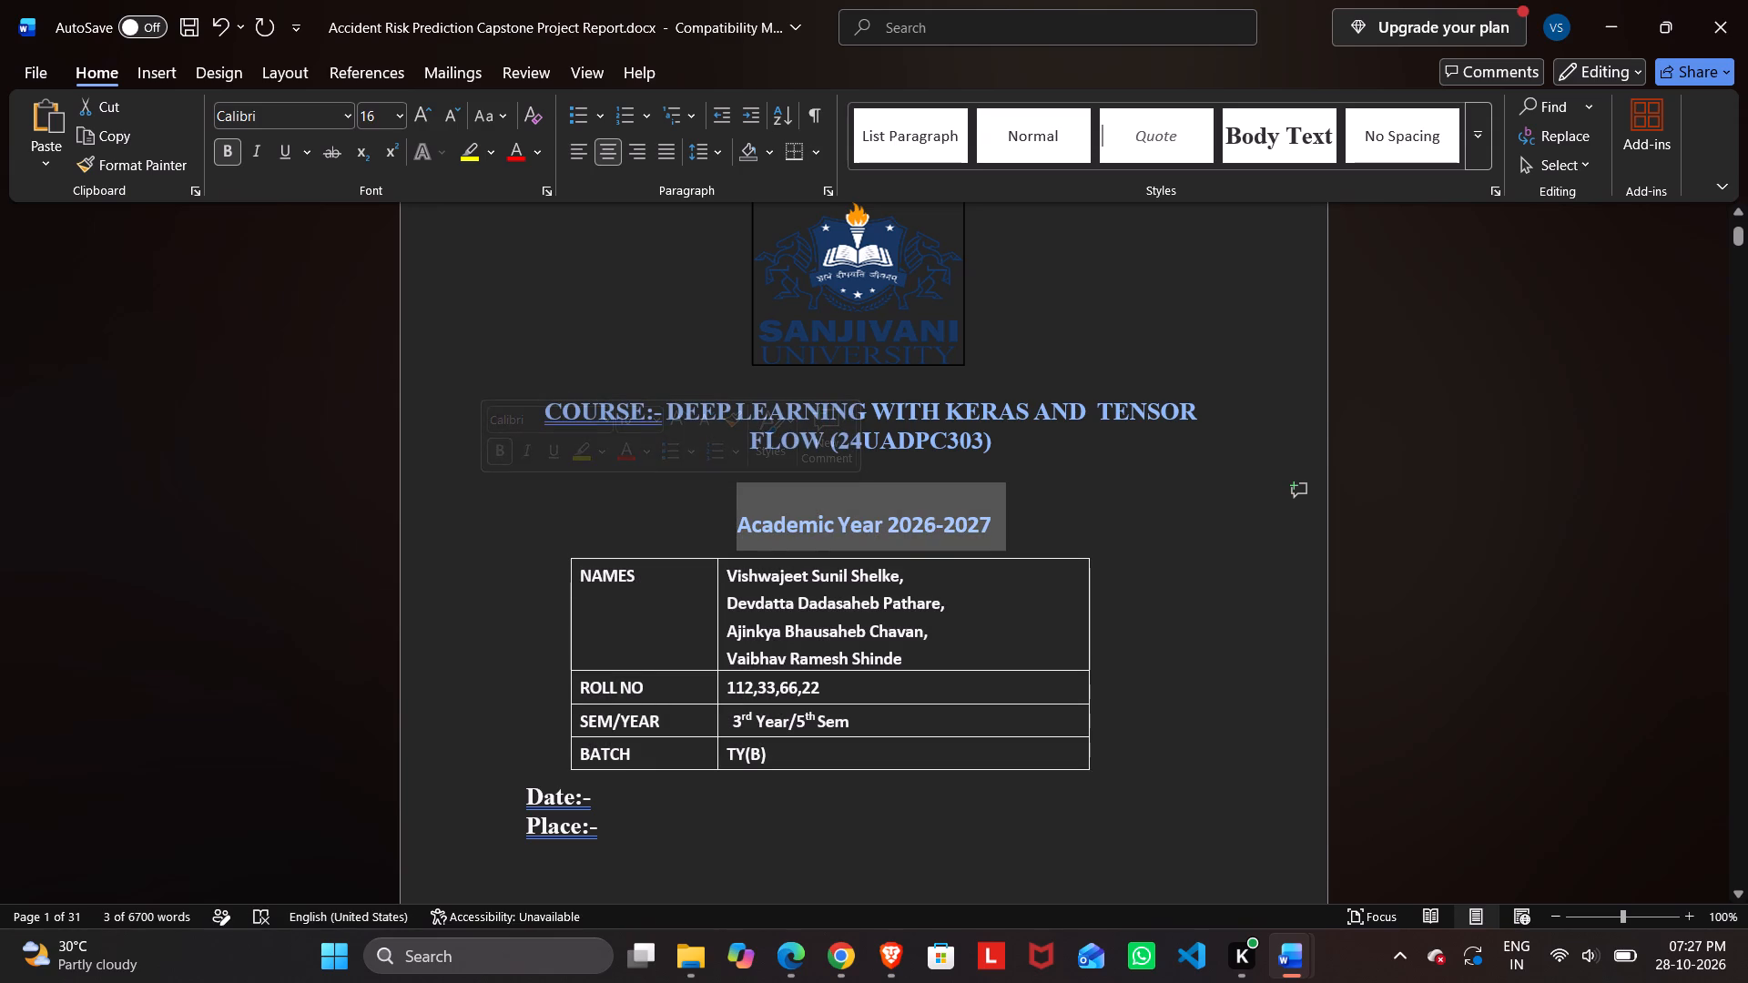
{"action": "left_click", "coordinate": [510, 552]}
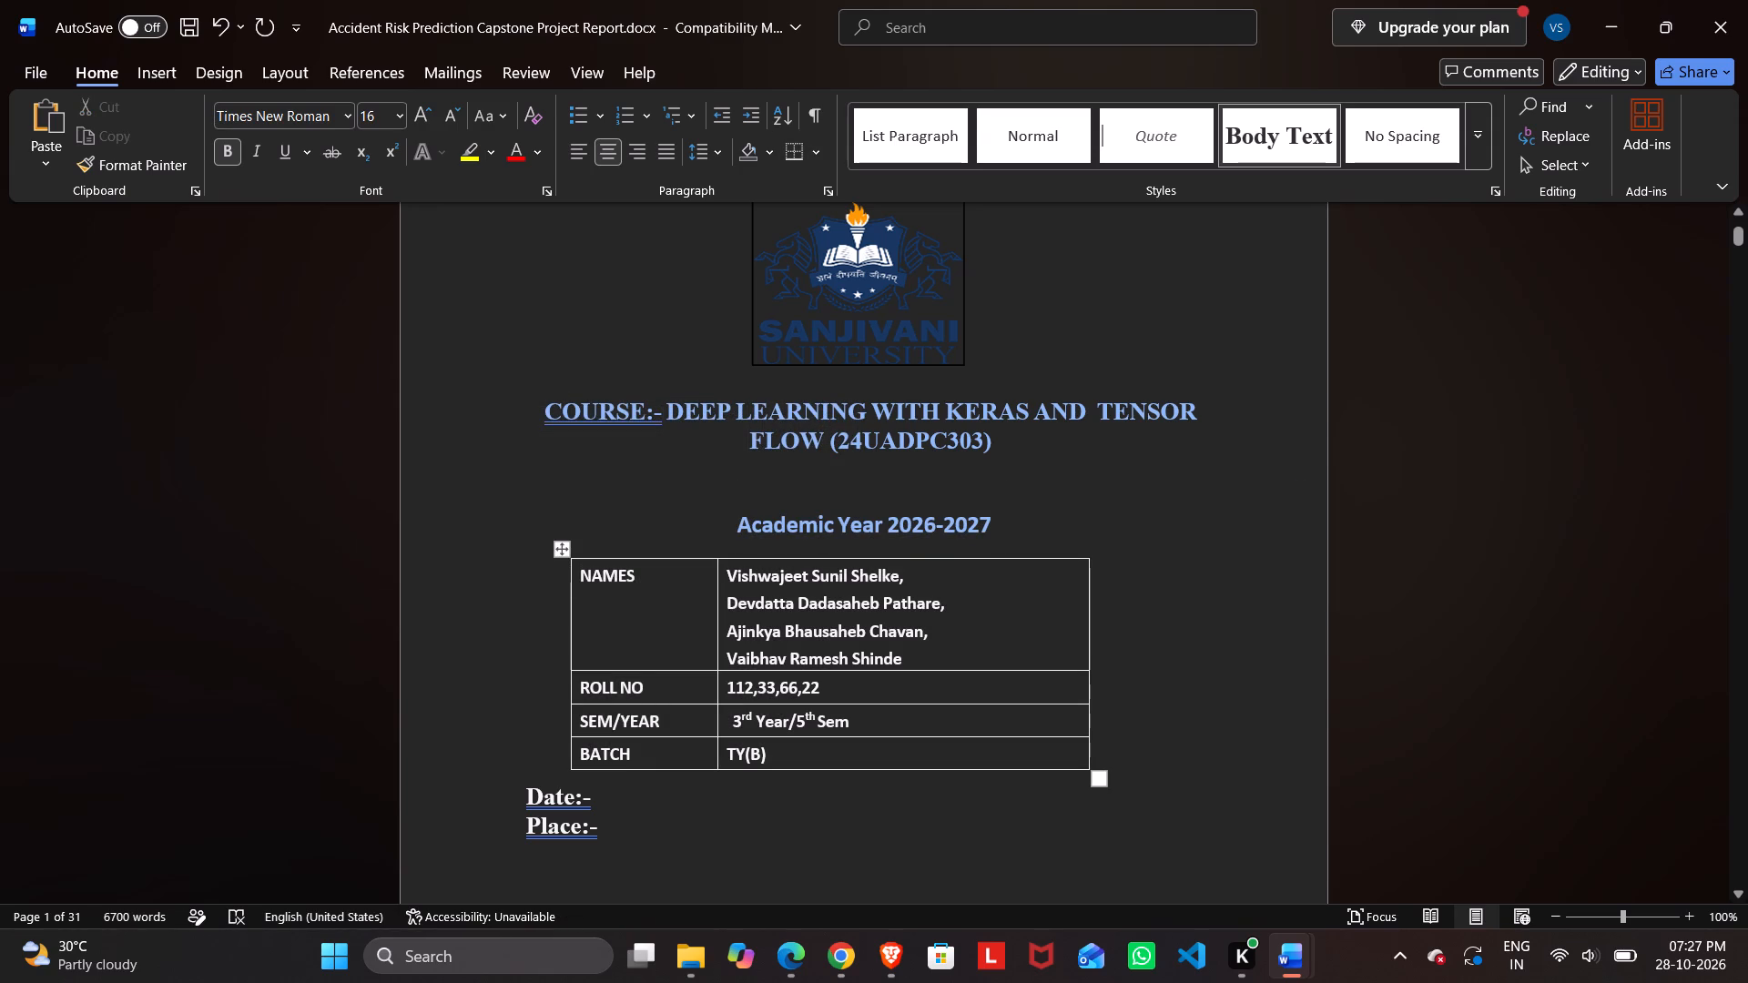
Resize the student details table on the cover page to a narrower width with more compact lower rows.
{"action": "left_click_drag", "start_coordinate": [1097, 782], "coordinate": [1102, 730]}
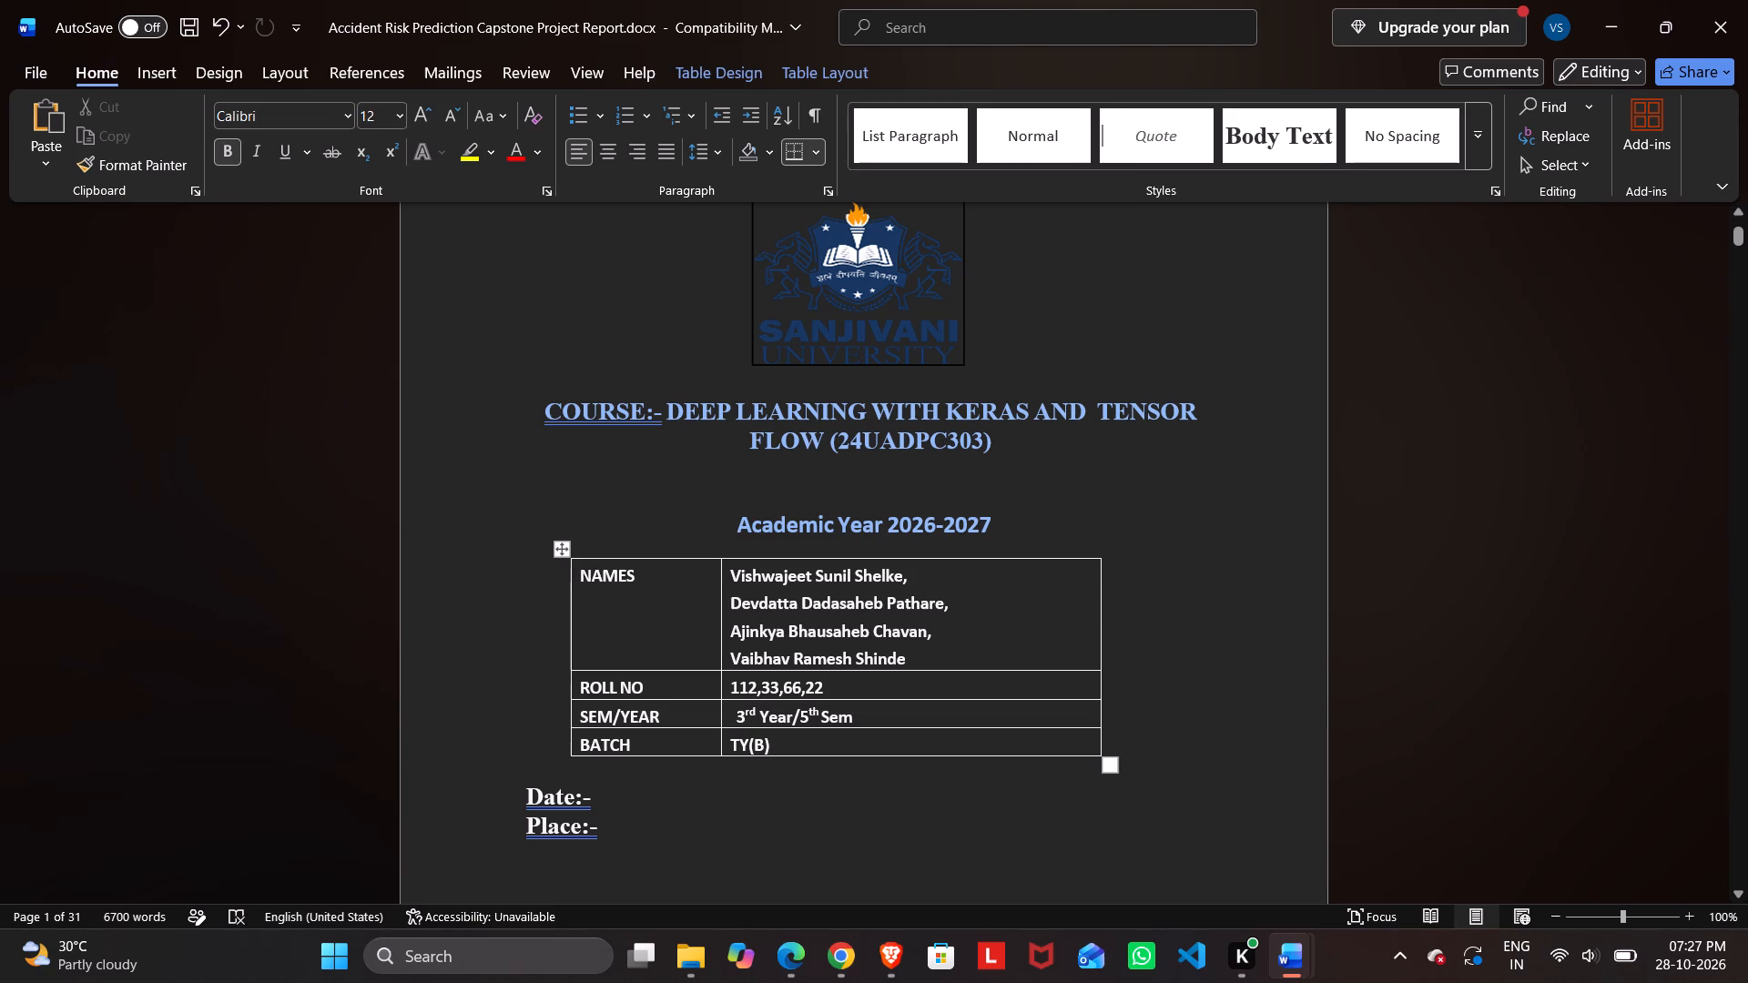
{"action": "left_click_drag", "start_coordinate": [1106, 762], "coordinate": [1090, 761]}
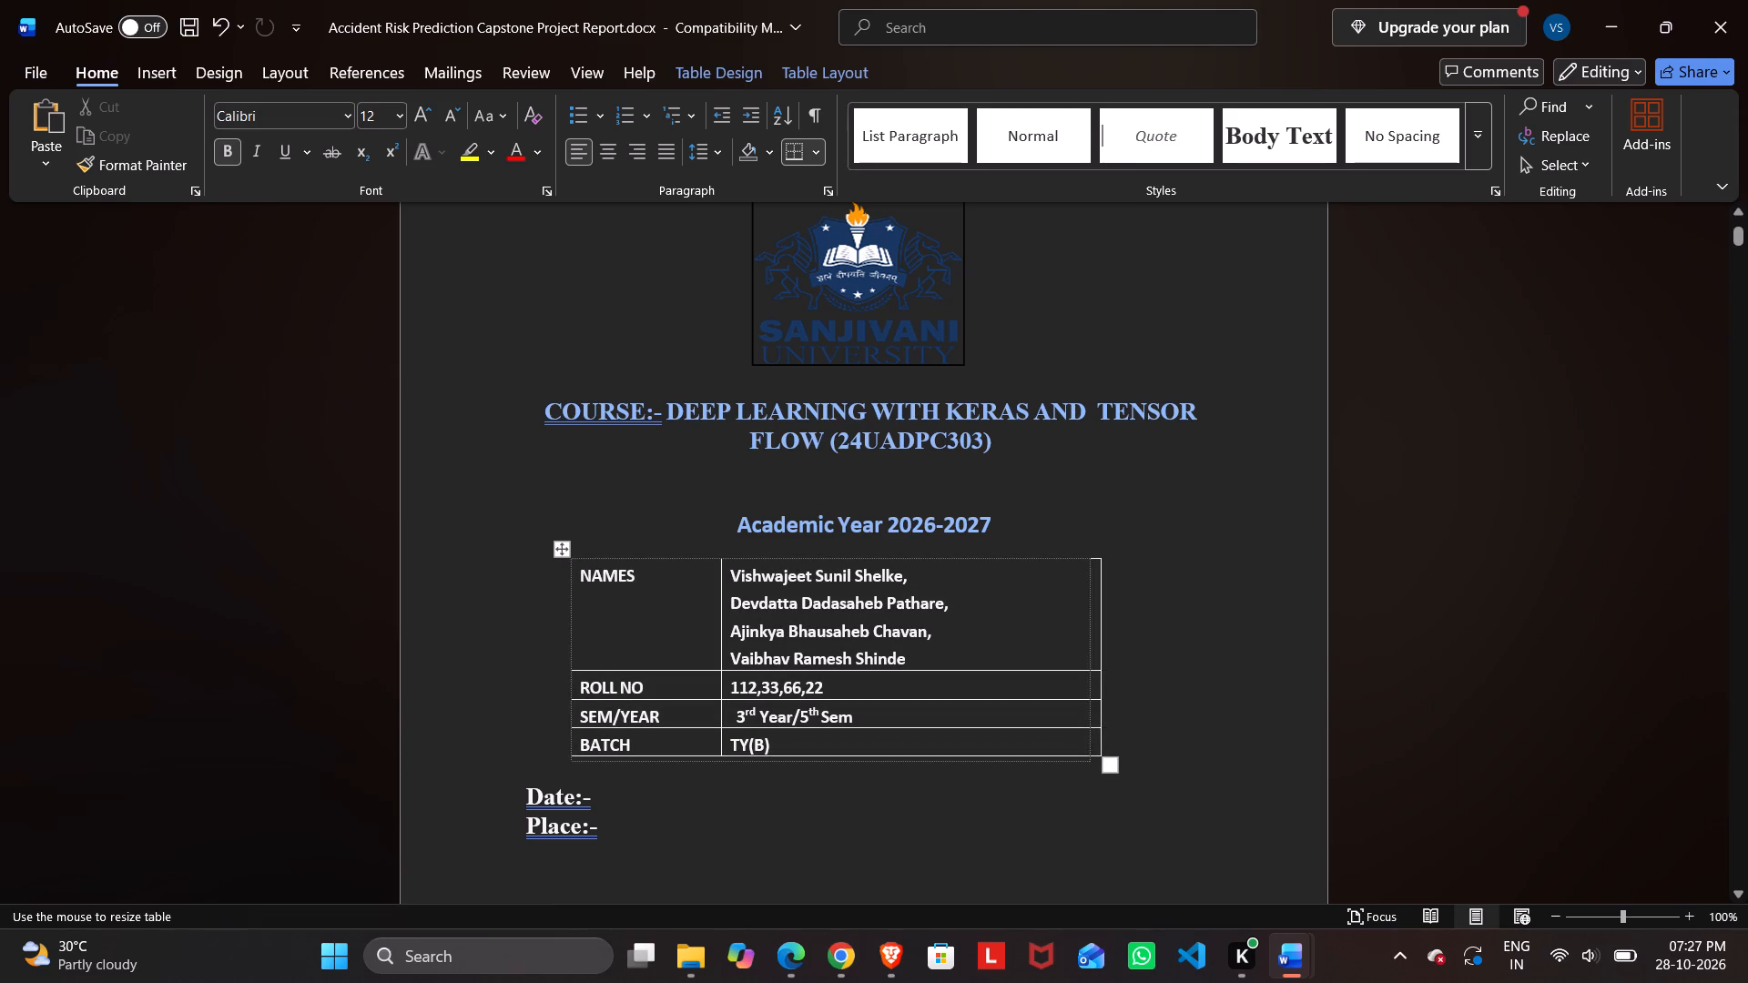
{"action": "left_click_drag", "start_coordinate": [1090, 761], "coordinate": [1082, 761]}
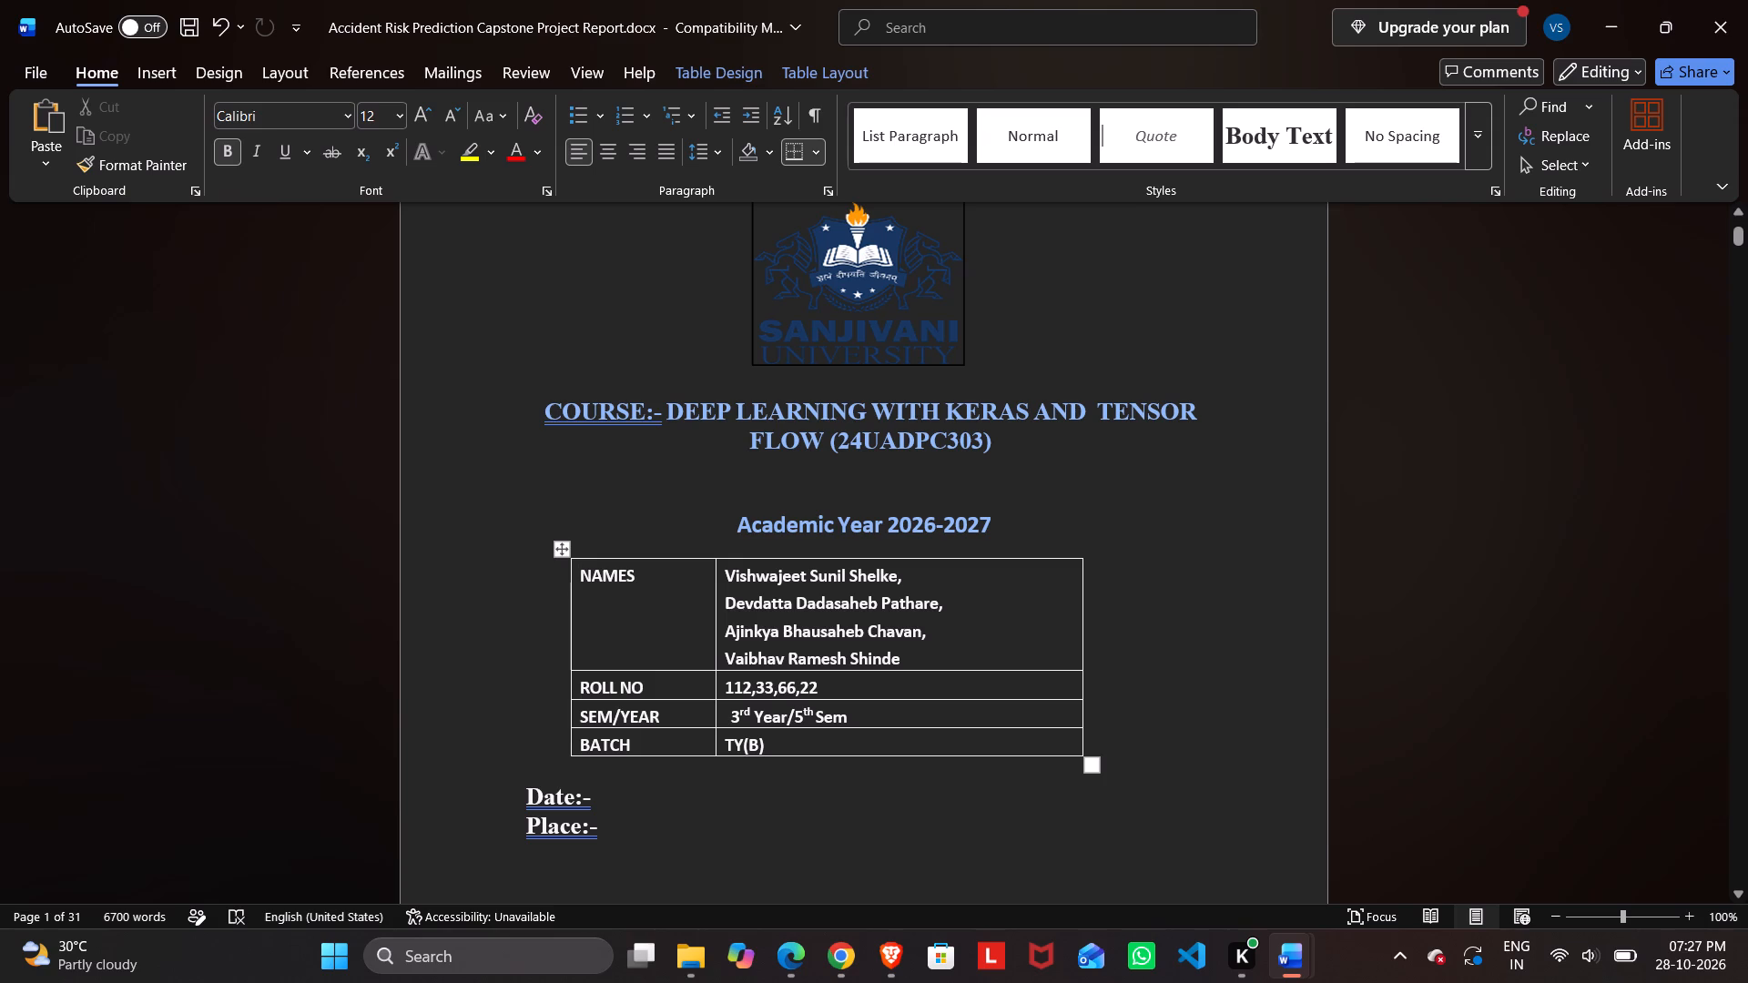
{"action": "left_click_drag", "start_coordinate": [1087, 767], "coordinate": [1069, 768]}
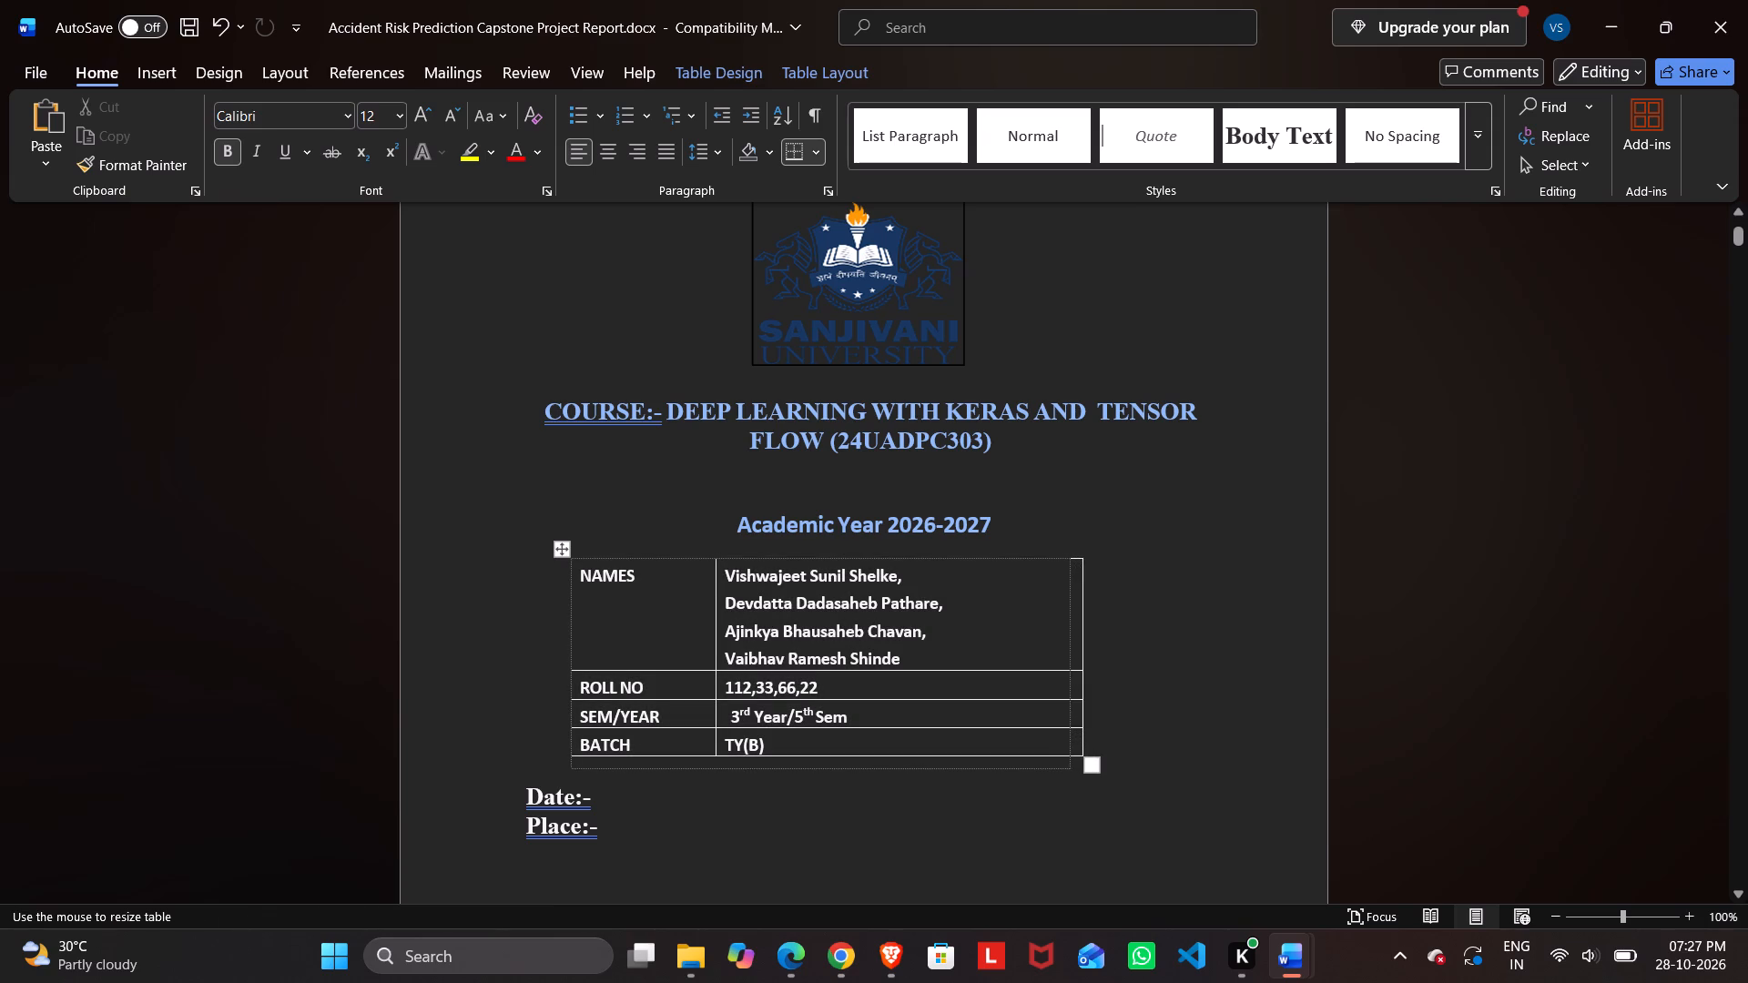
{"action": "left_click_drag", "start_coordinate": [1069, 768], "coordinate": [1037, 766]}
{"action": "left_click_drag", "start_coordinate": [1037, 766], "coordinate": [1036, 759]}
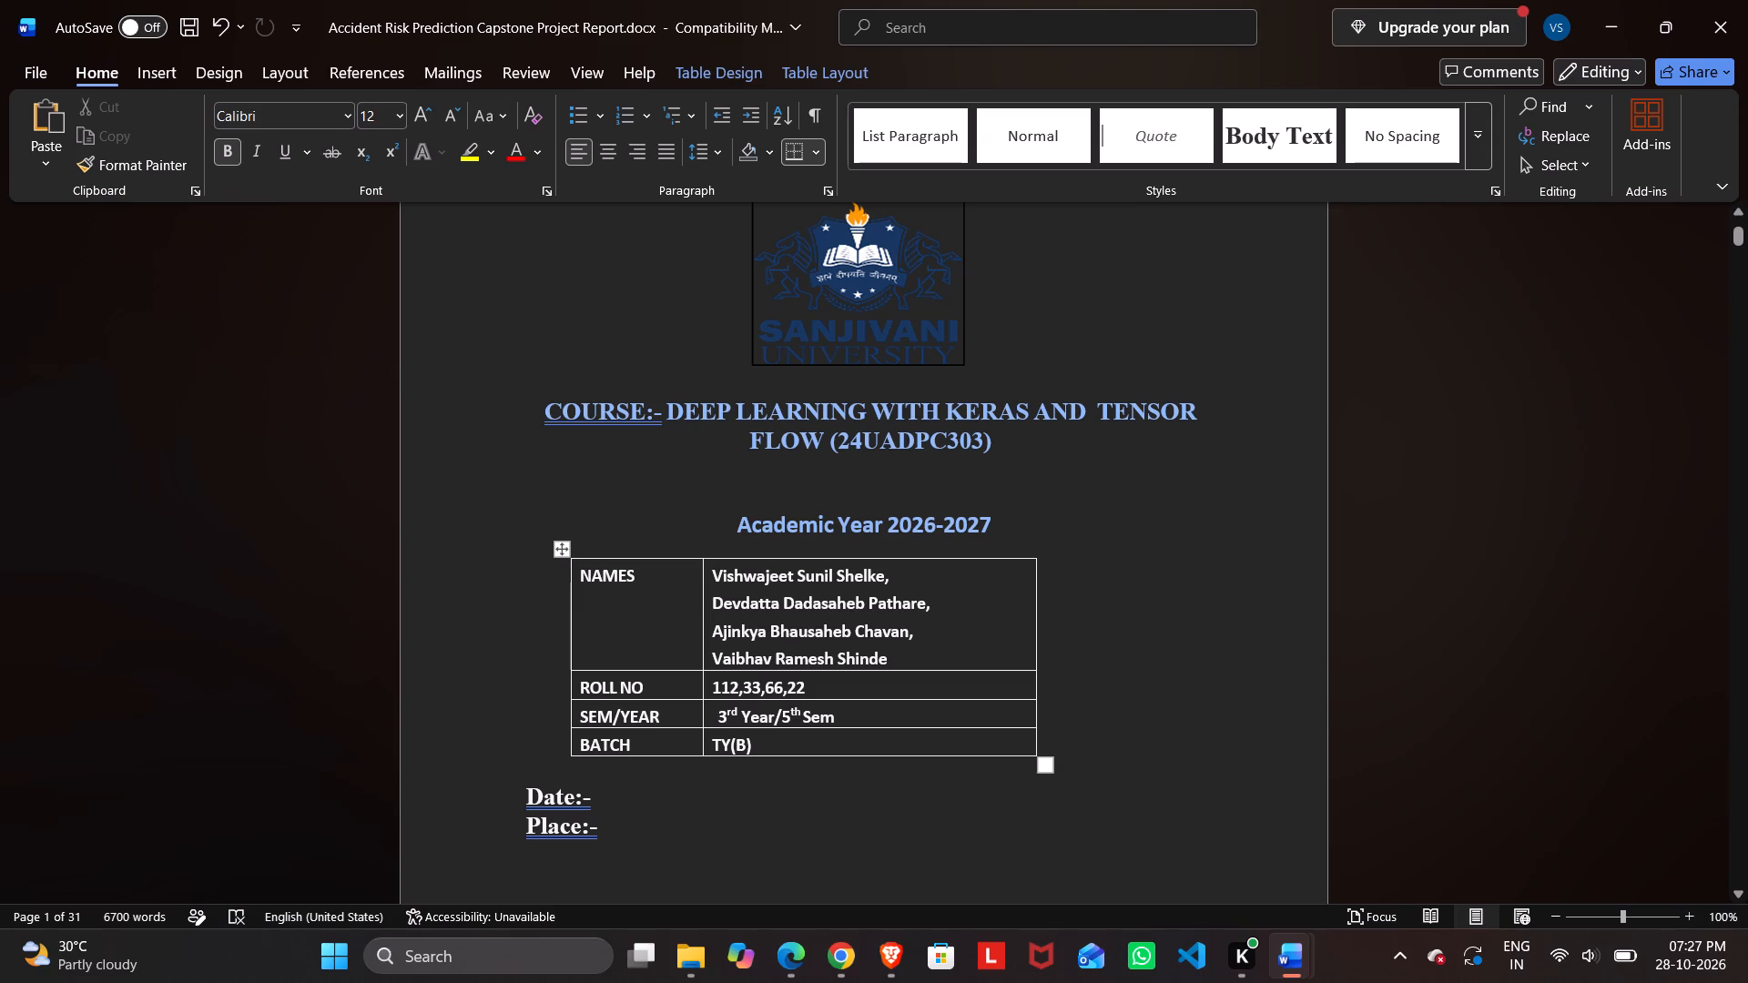
Center the student details table horizontally beneath the "Academic Year 2026-2027" line.
{"action": "left_click", "coordinate": [561, 546]}
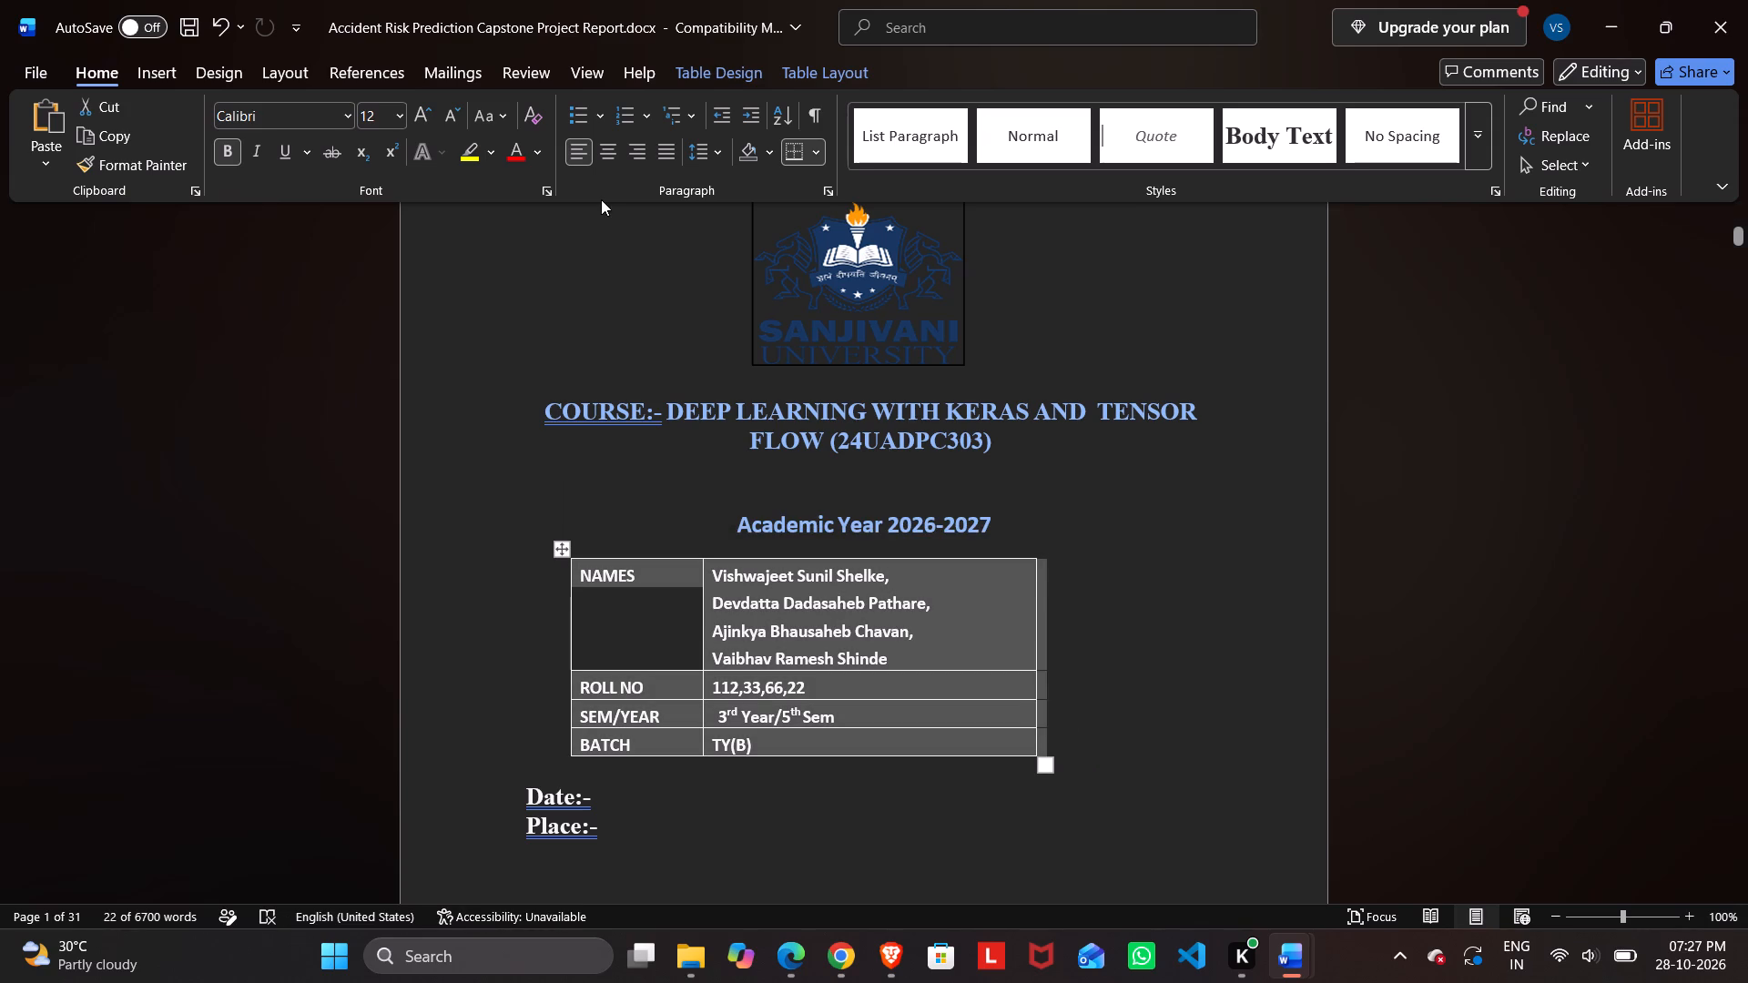
Center-align the student details table between the cover page's margins.
{"action": "left_click", "coordinate": [605, 149]}
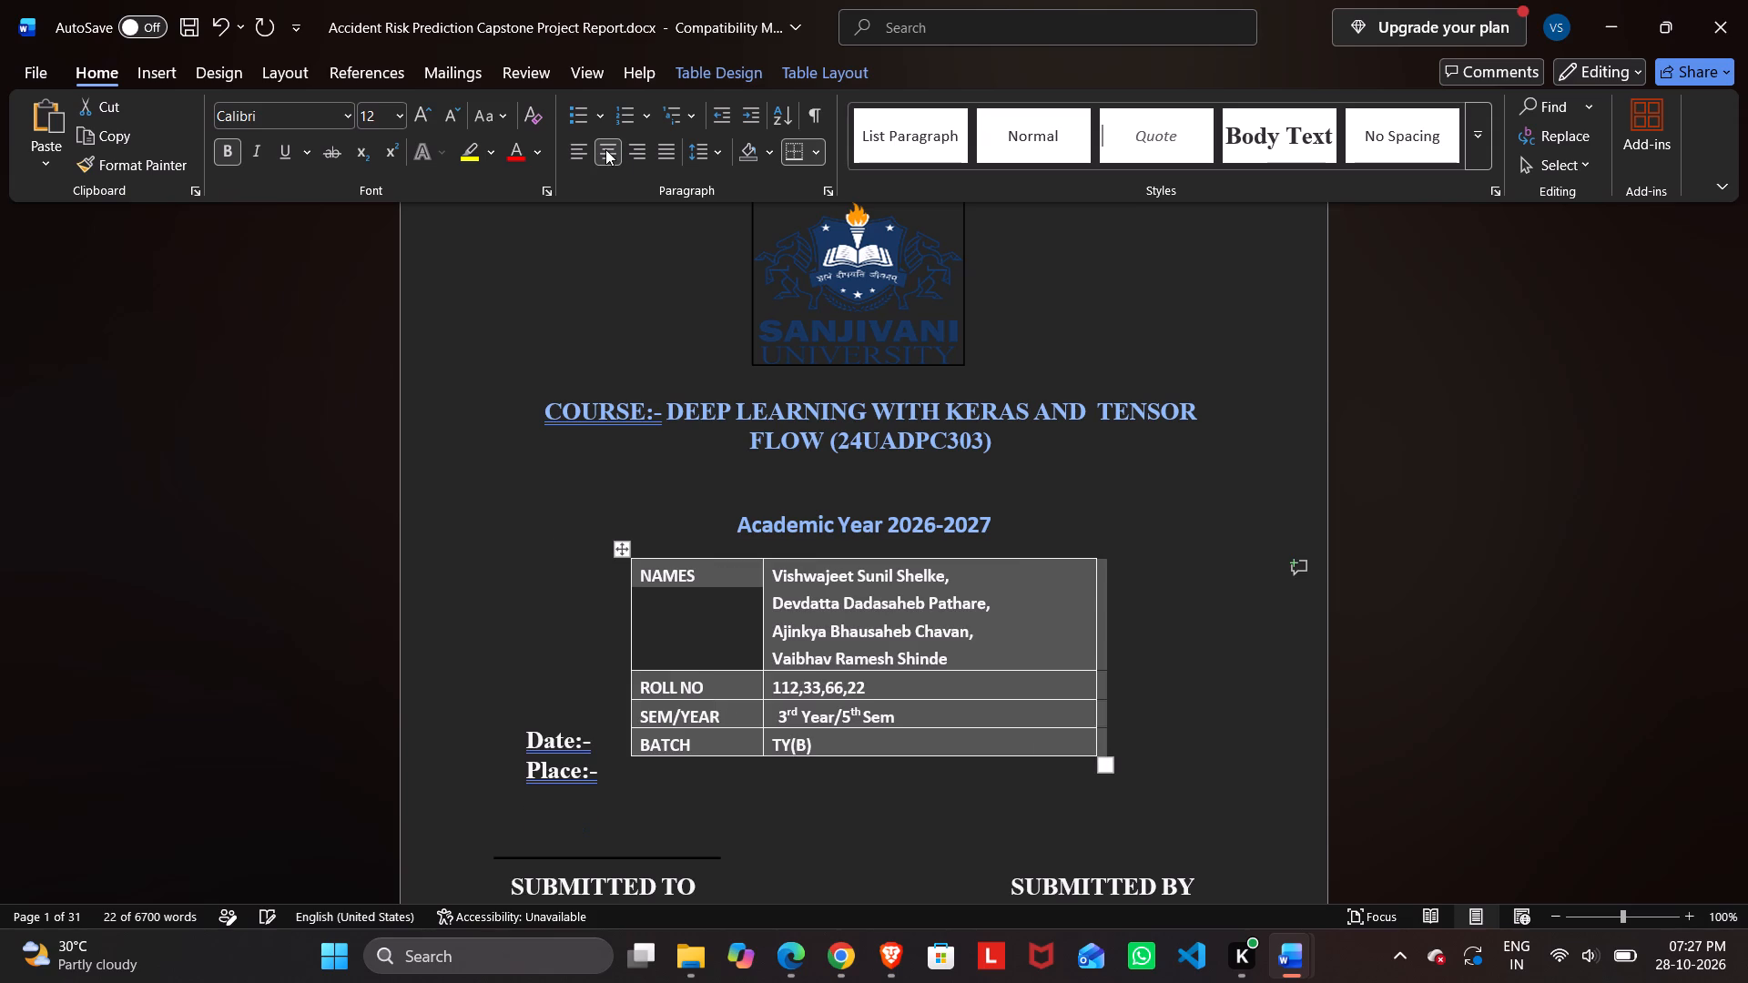
{"action": "left_click", "coordinate": [1122, 504]}
Insert two blank lines above "Date:-" so the Date and Place lines sit below the student details table.
{"action": "scroll", "coordinate": [1163, 725], "scroll_direction": "down", "scroll_amount": 1}
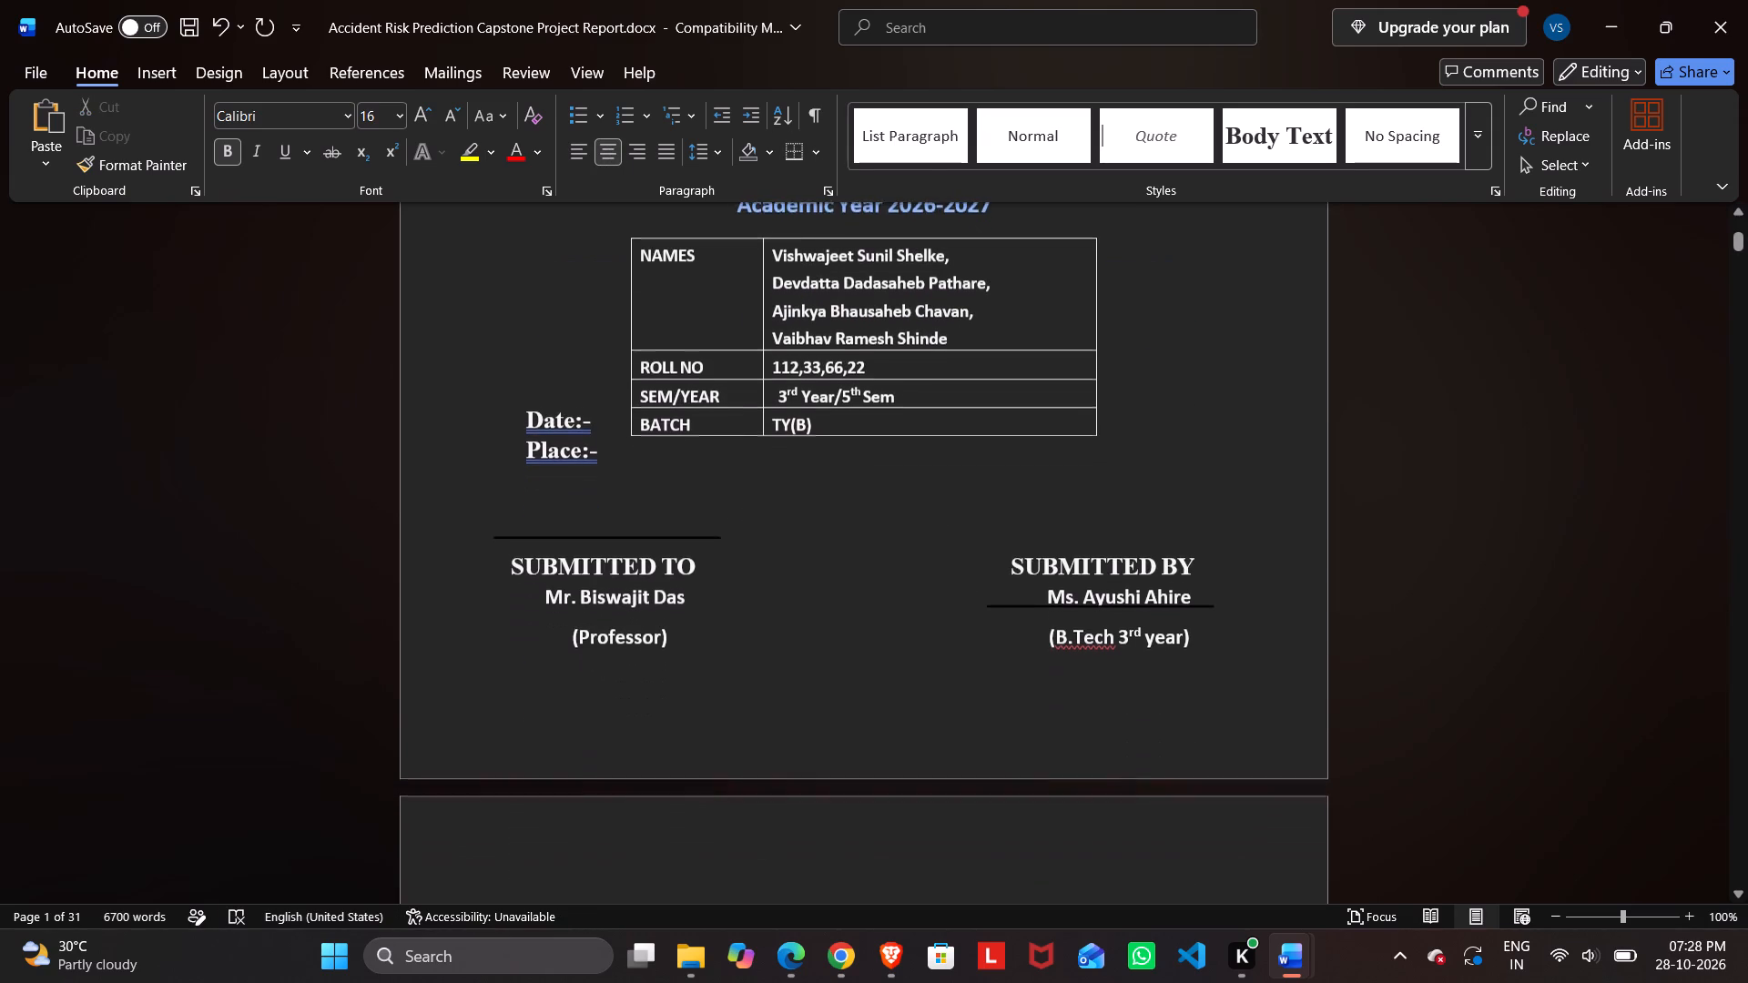
{"action": "scroll", "coordinate": [1163, 725], "scroll_direction": "down", "scroll_amount": 1}
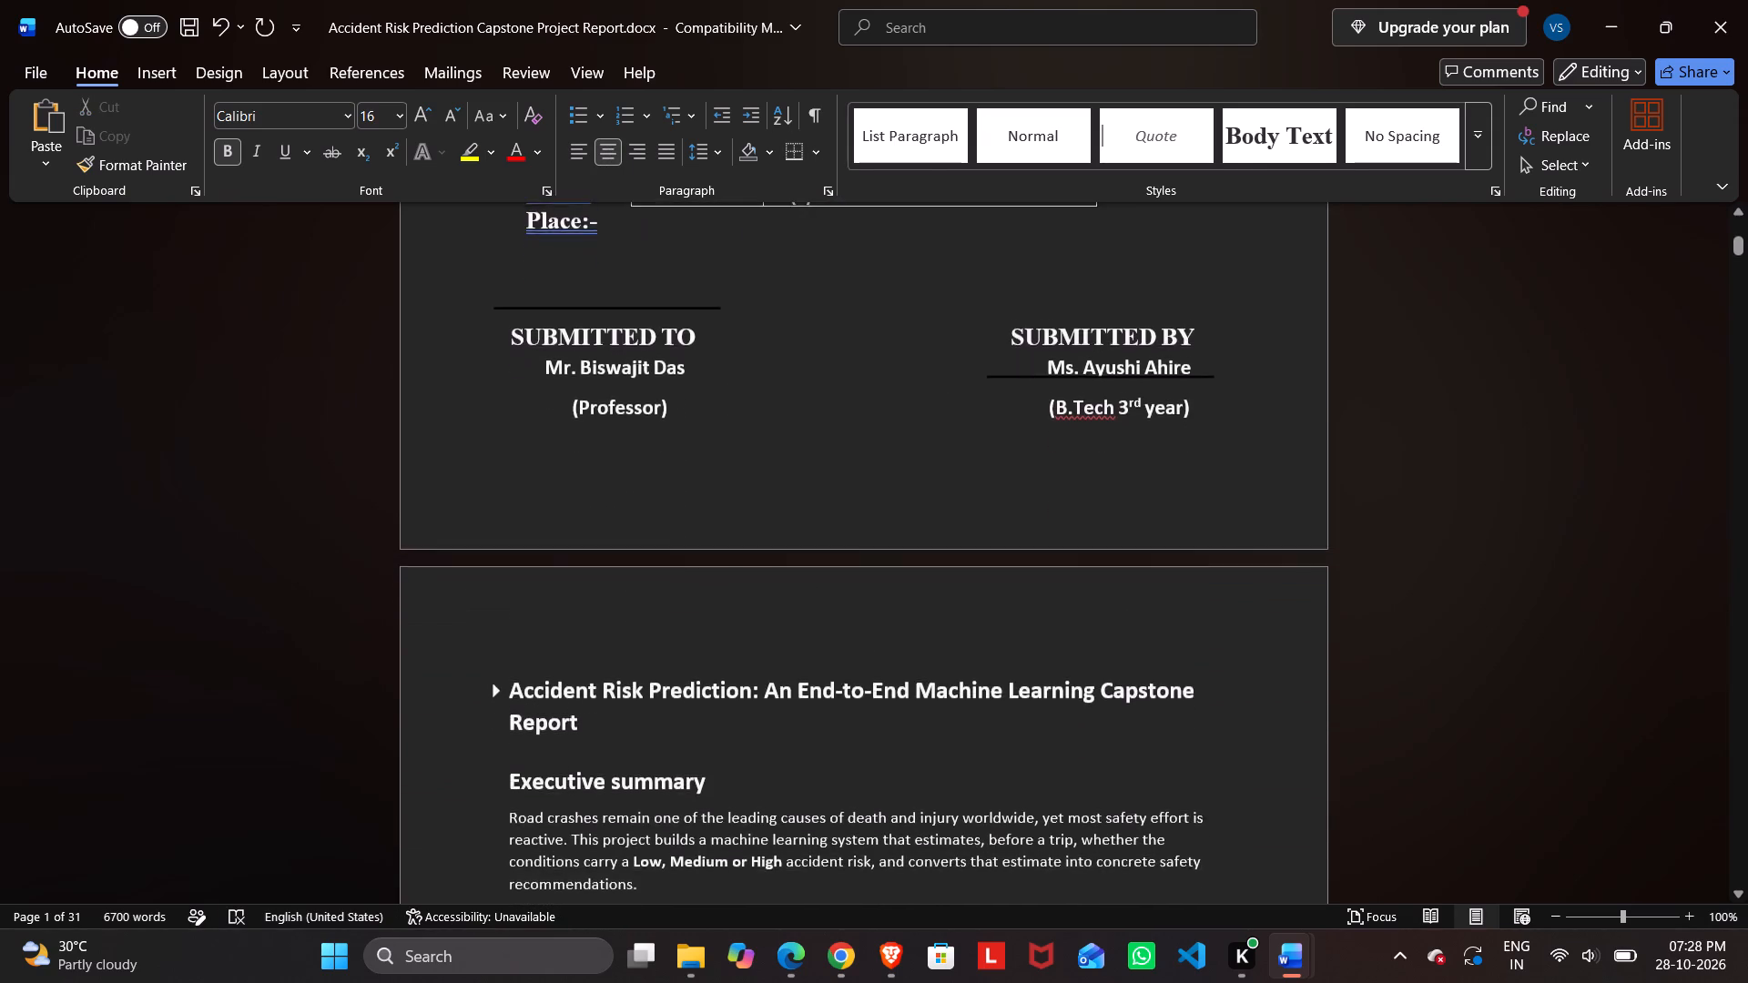
{"action": "scroll", "coordinate": [1163, 725], "scroll_direction": "up", "scroll_amount": 2}
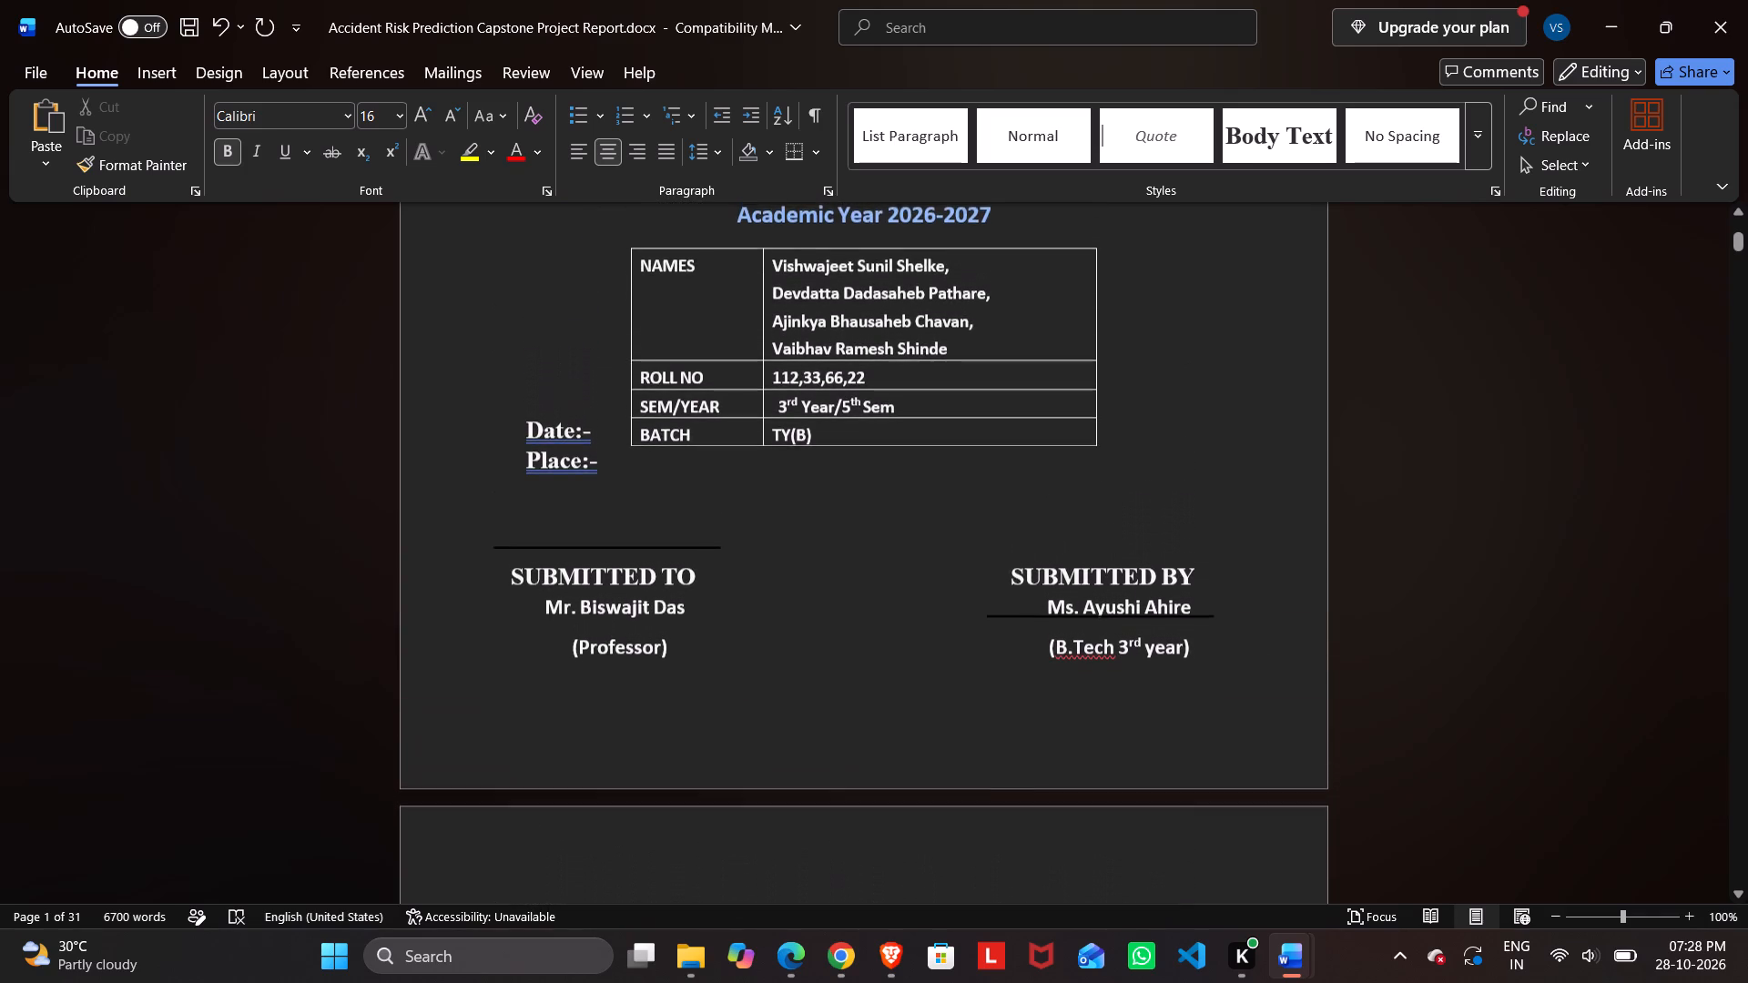
{"action": "scroll", "coordinate": [1163, 725], "scroll_direction": "up", "scroll_amount": 2}
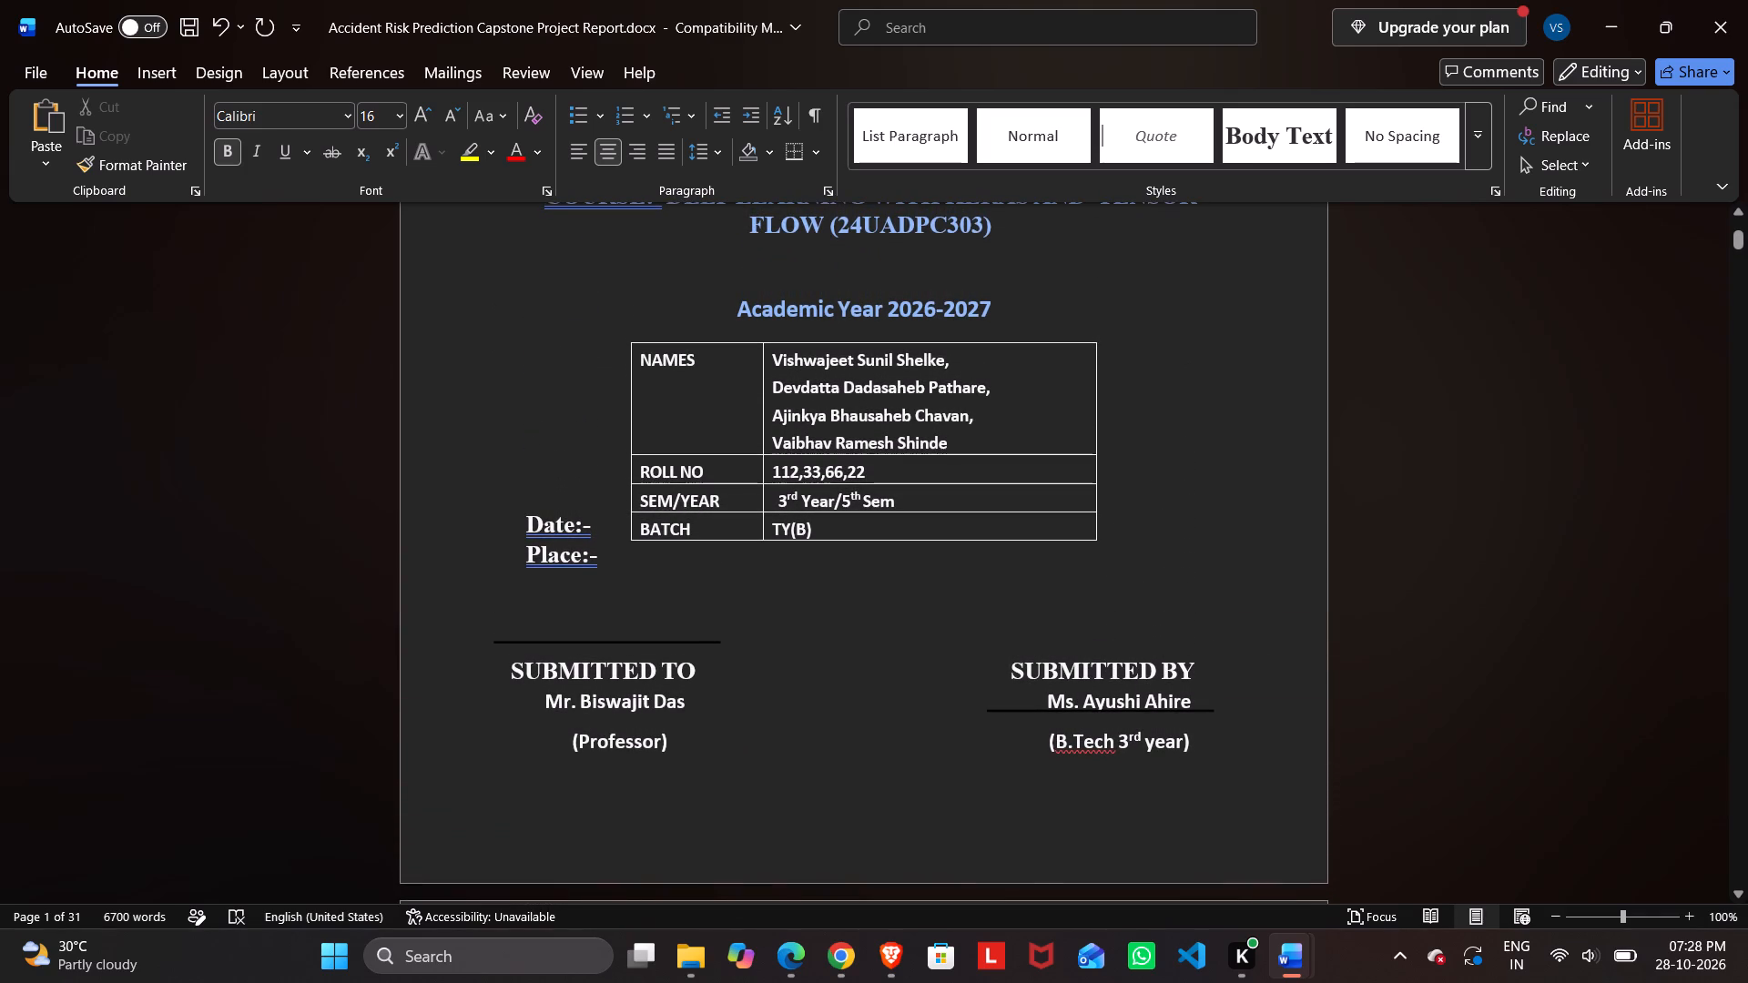
{"action": "left_click", "coordinate": [523, 525]}
{"action": "key", "text": "Return"}
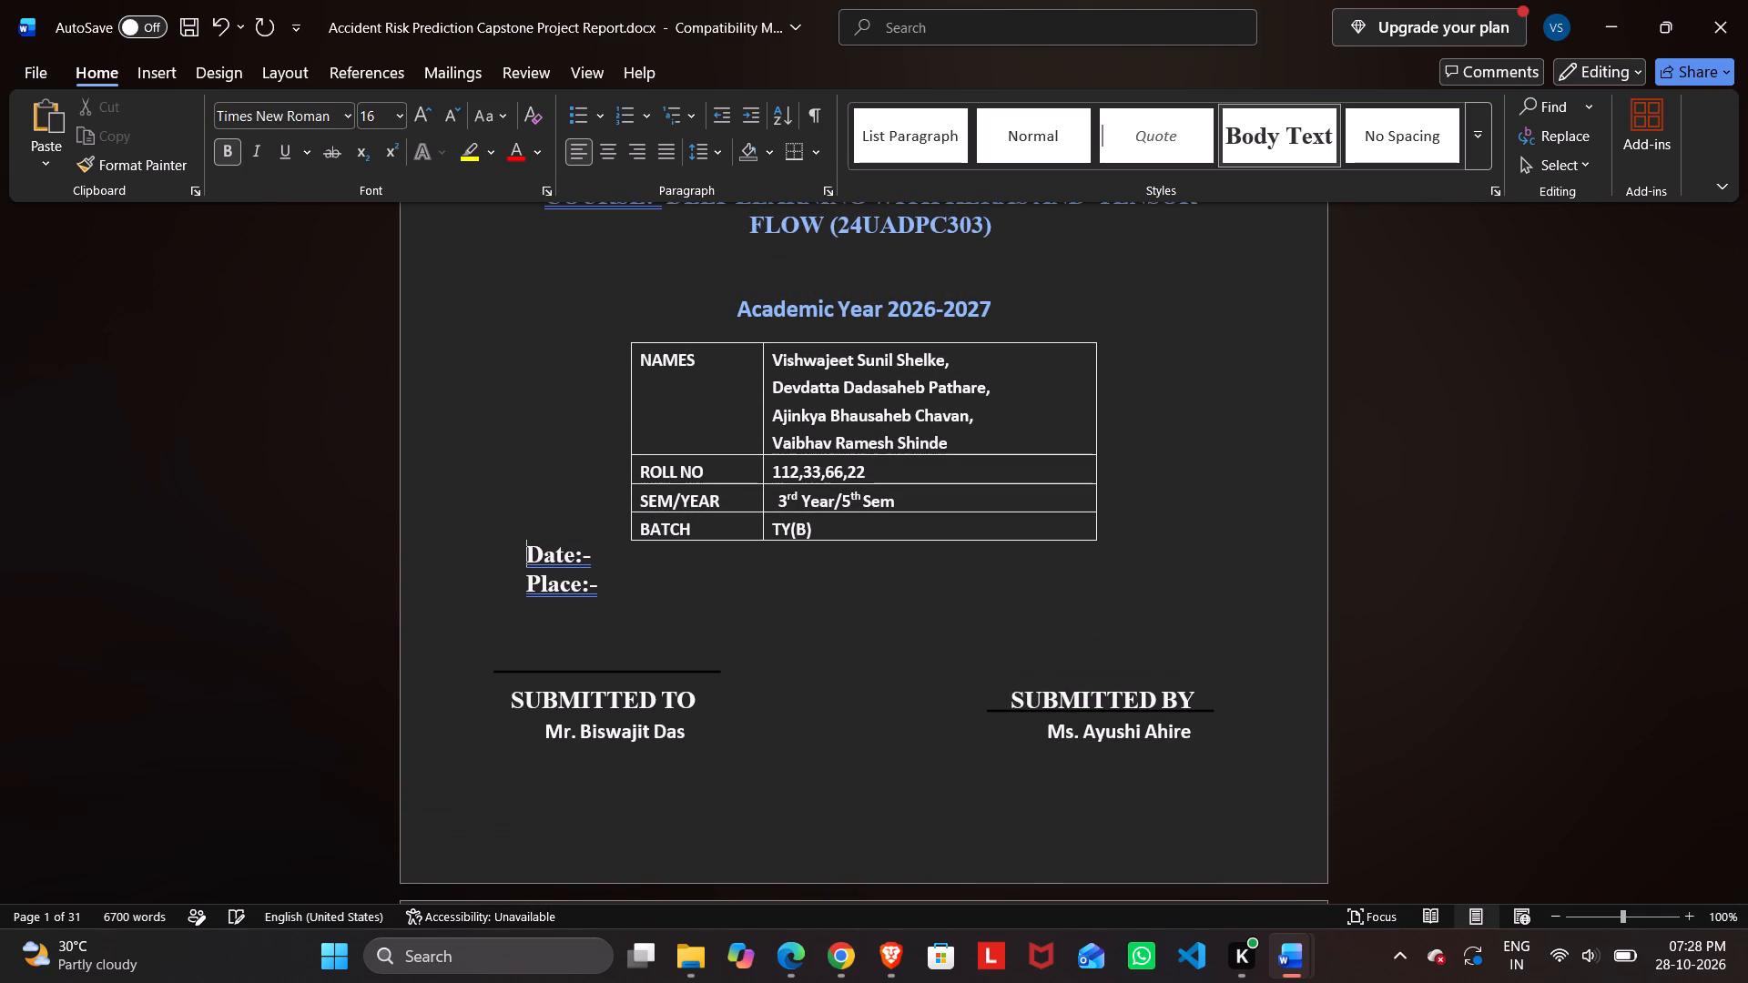
{"action": "key", "text": "Return"}
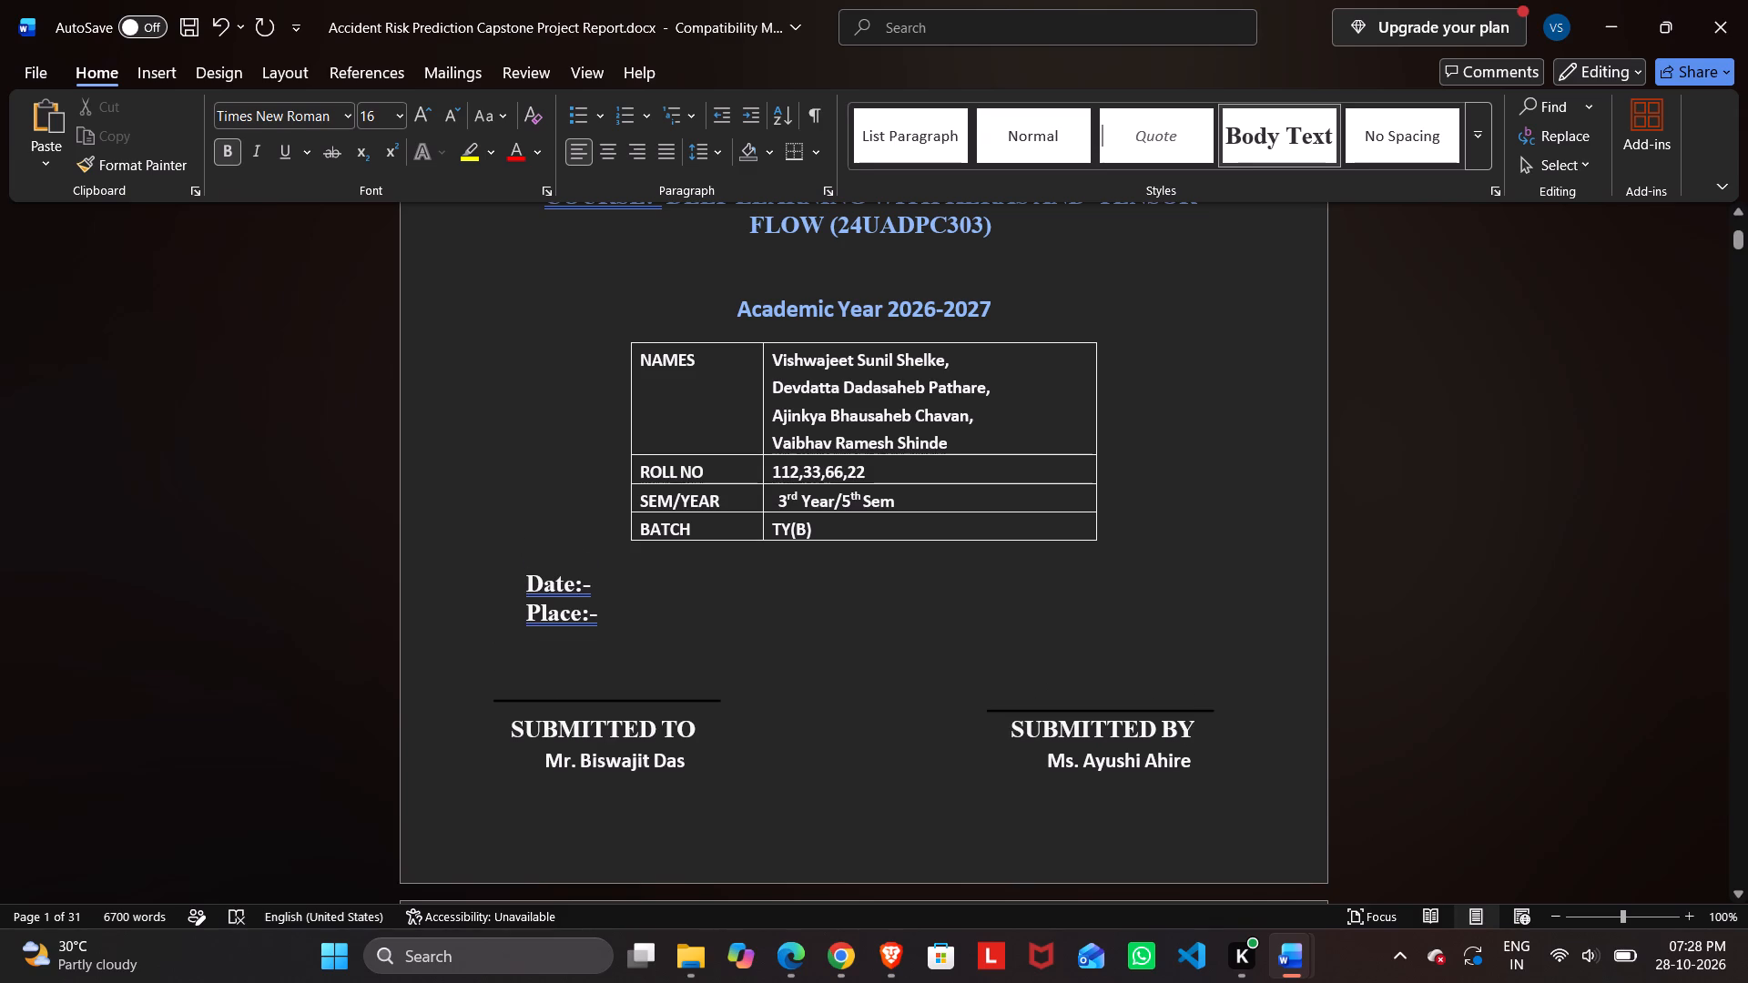
Select the "Date:-" and "Place:-" lines below the student details table.
{"action": "left_click_drag", "start_coordinate": [597, 618], "coordinate": [520, 593]}
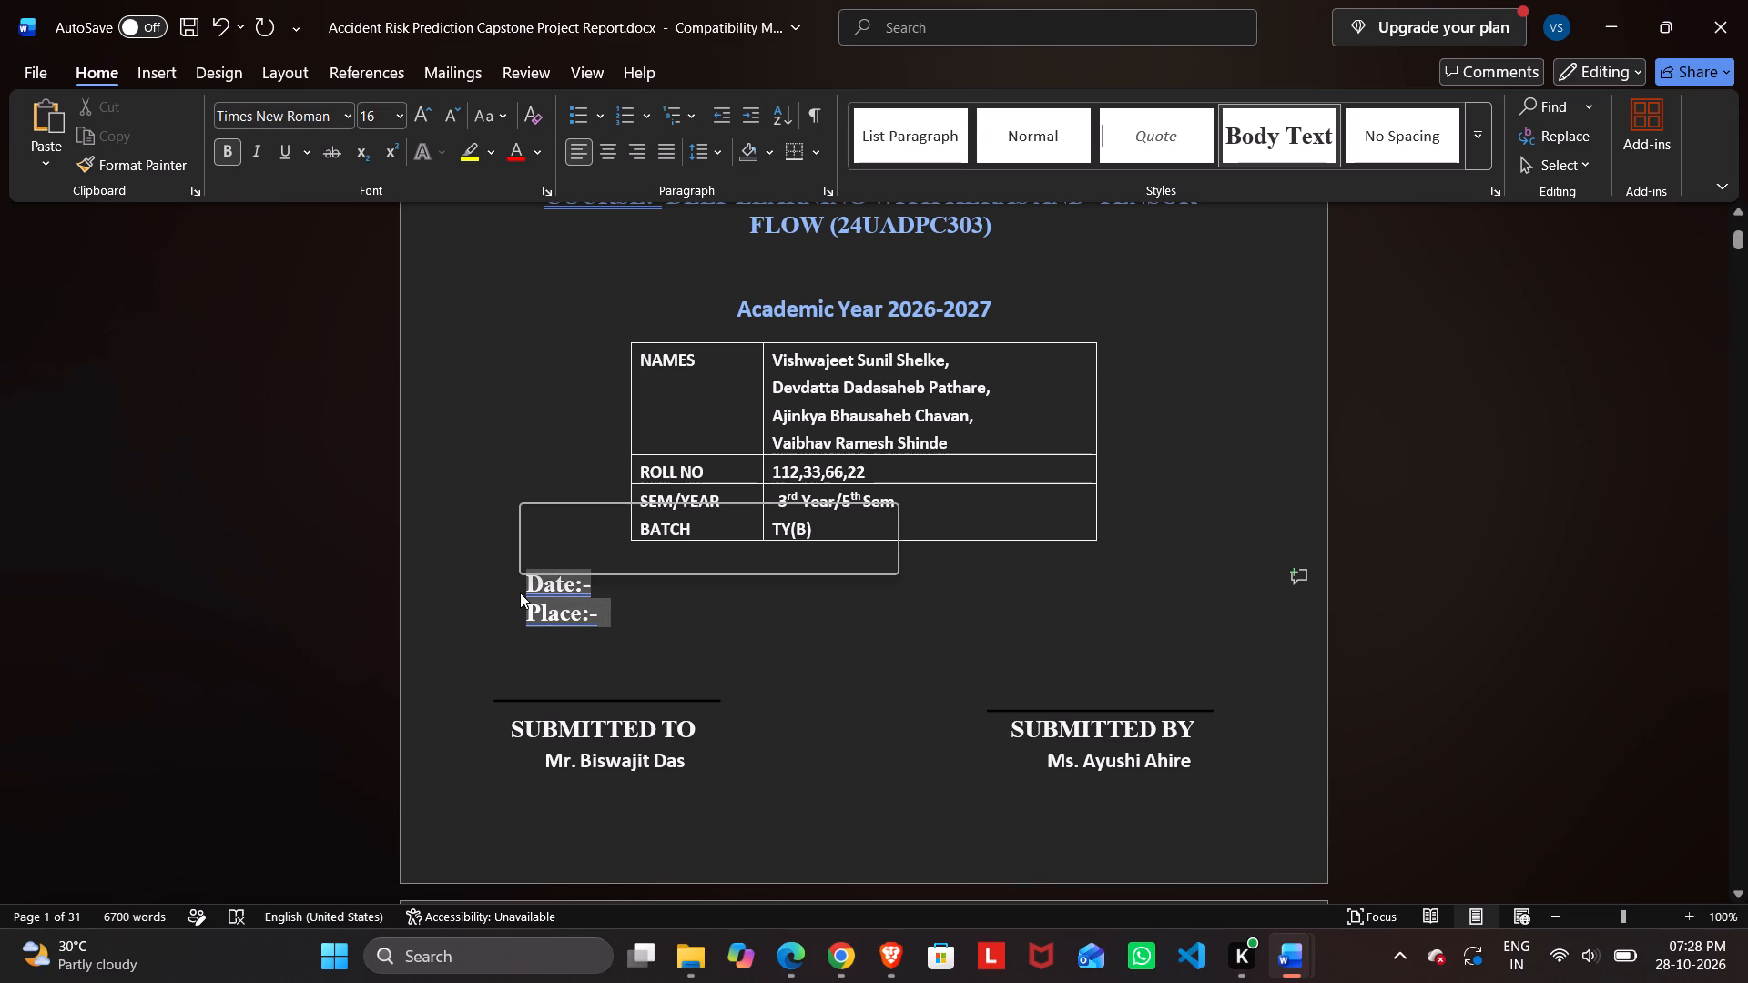
Delete the "Date:-" and "Place:-" lines below the student details table.
{"action": "key", "text": "BackSpace"}
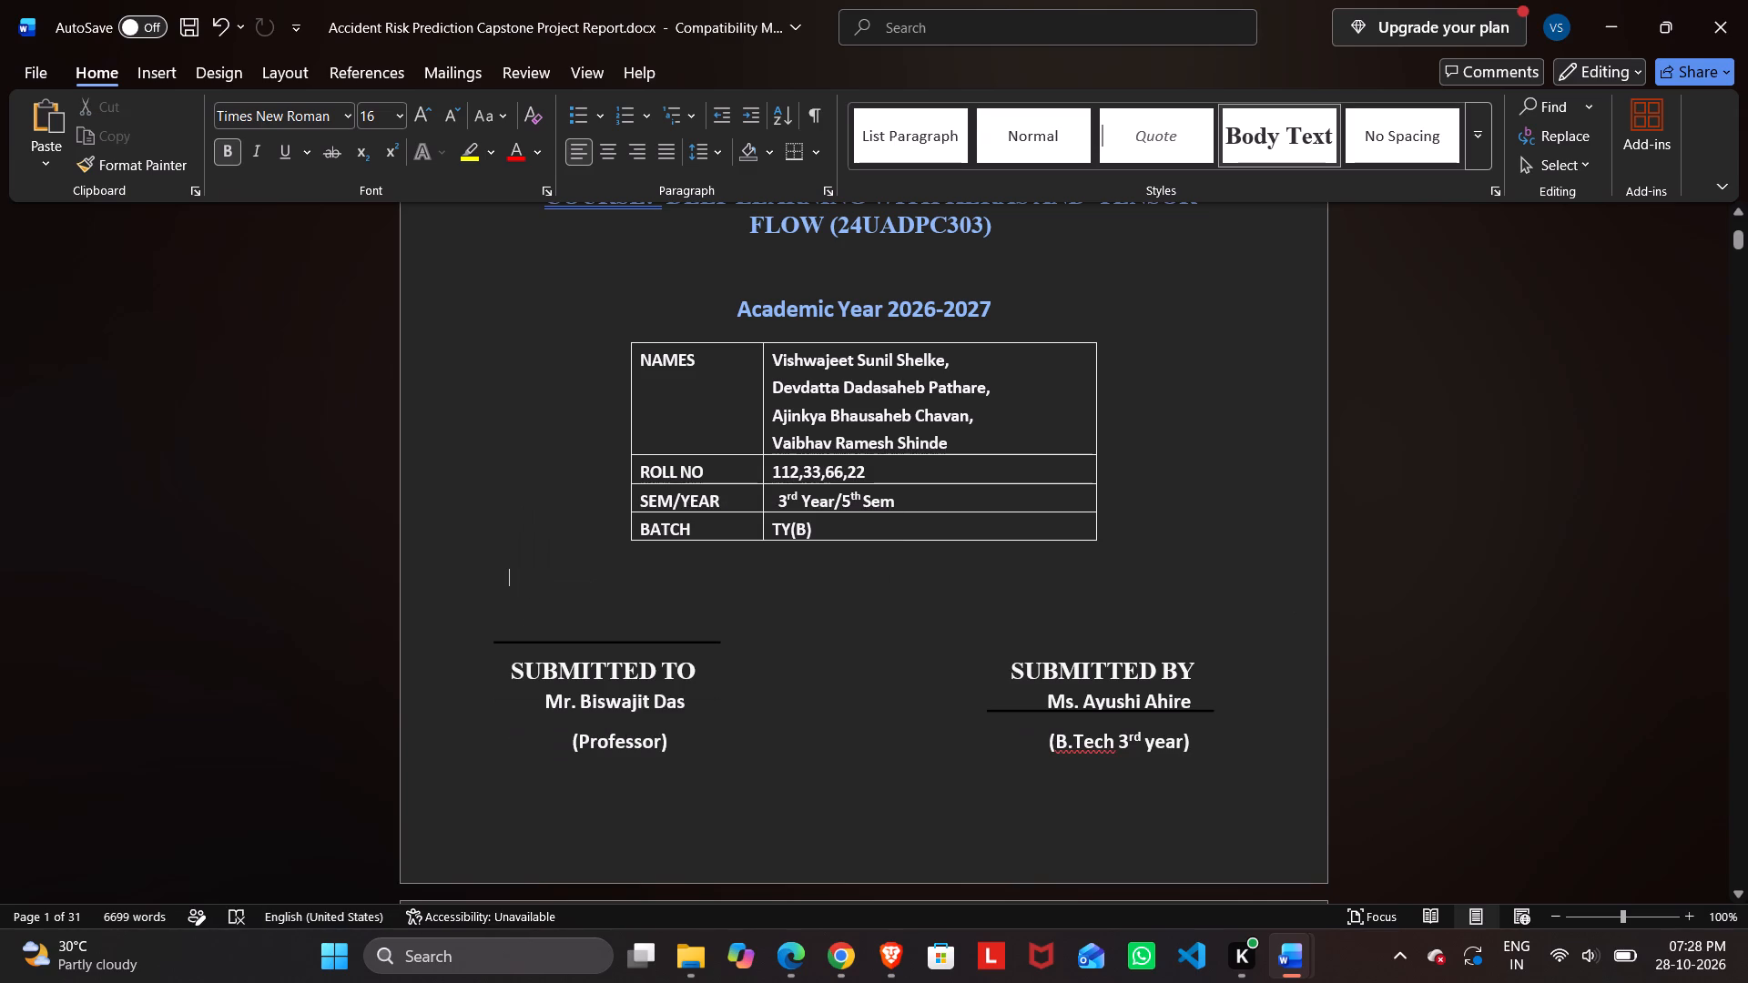
{"action": "scroll", "coordinate": [531, 573], "scroll_direction": "up", "scroll_amount": 1}
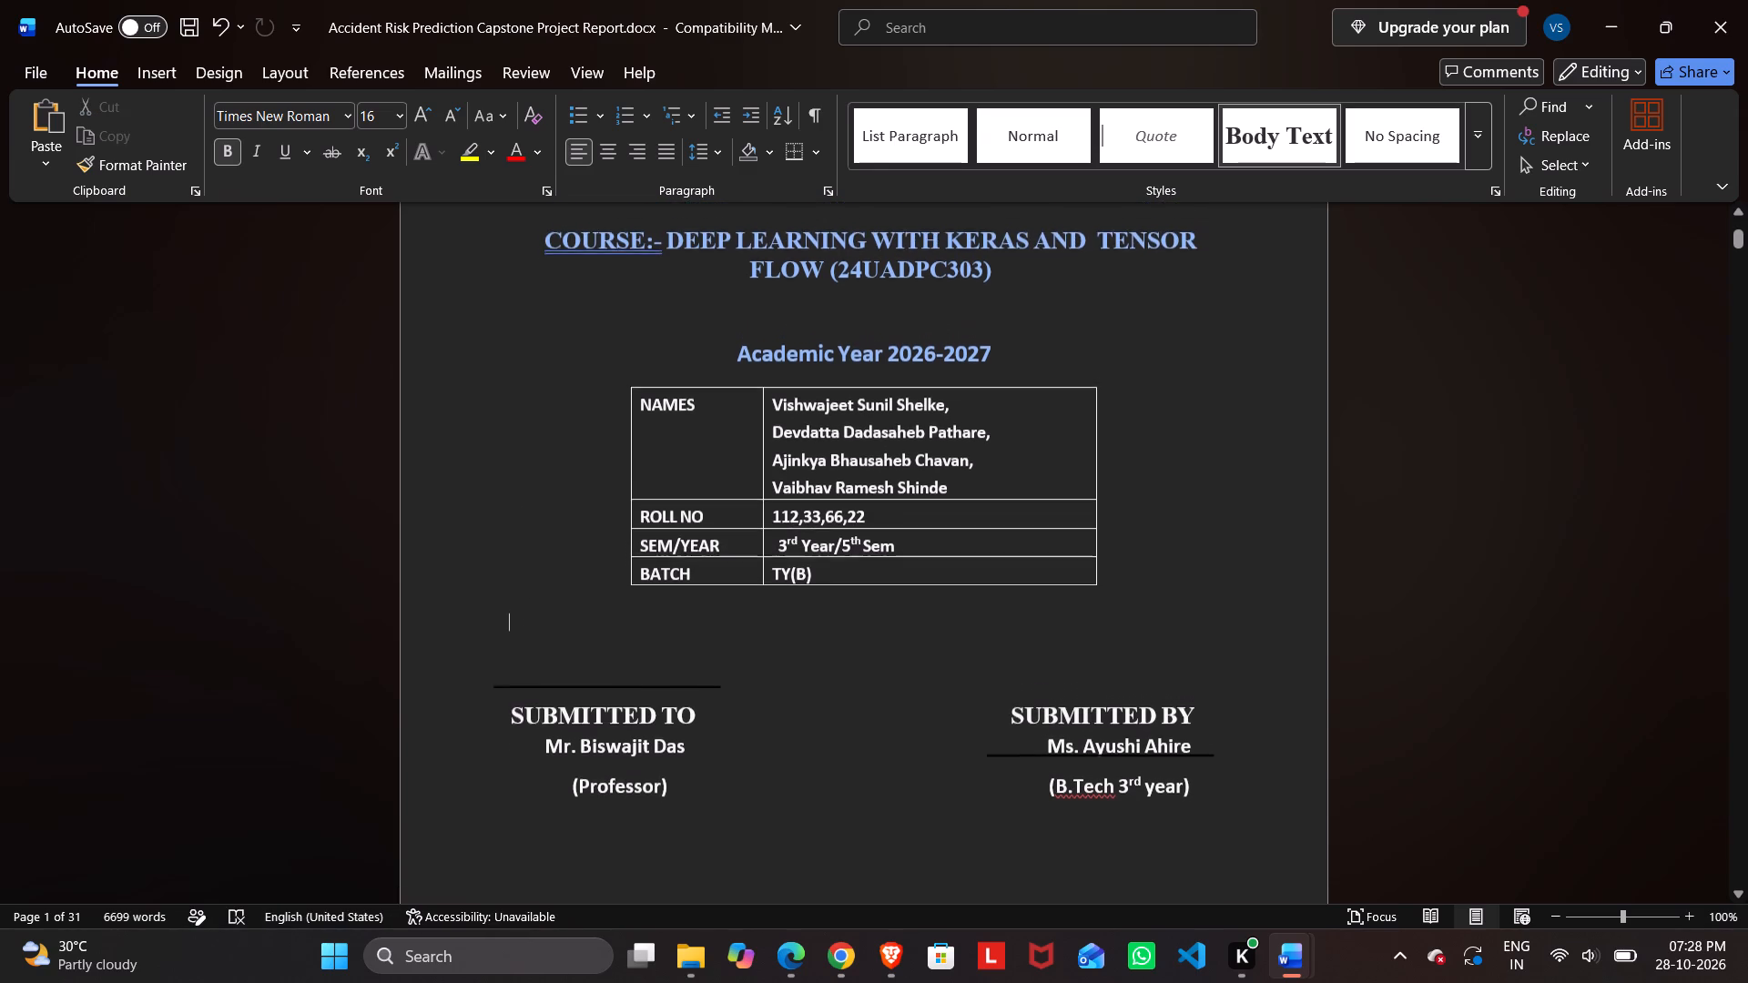
{"action": "scroll", "coordinate": [531, 573], "scroll_direction": "up", "scroll_amount": 1}
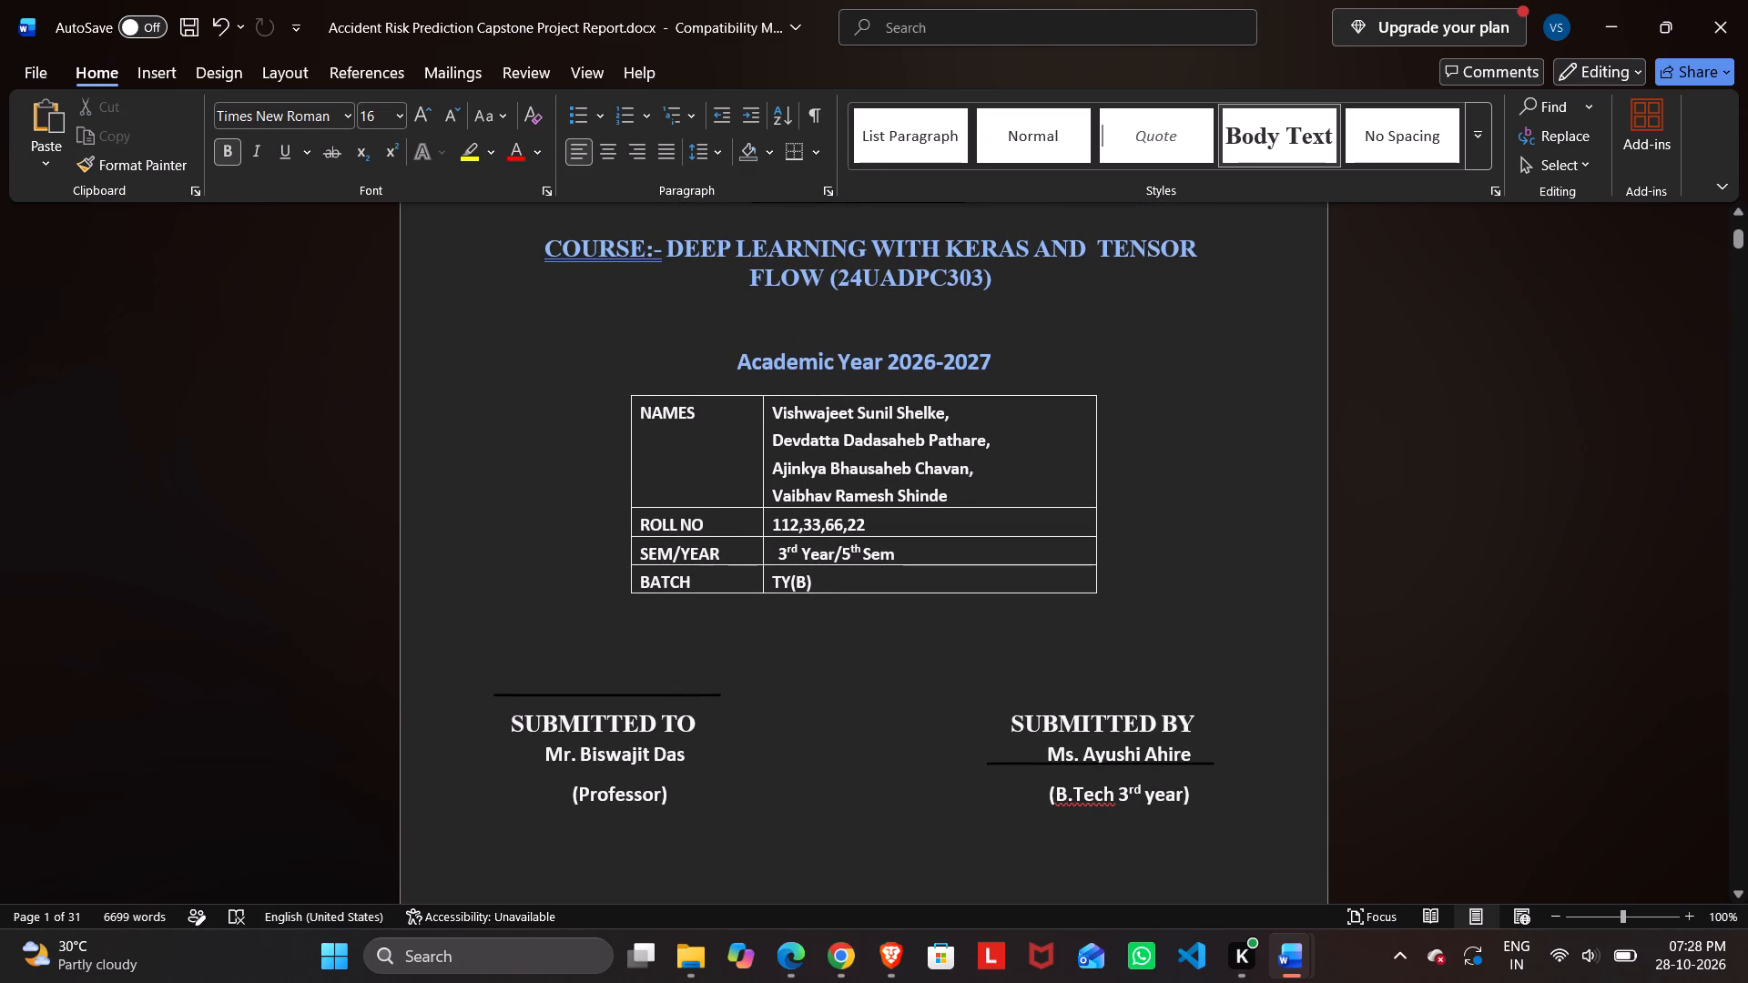
Remove the SUBMITTED BY text block and change the SUBMITTED TO block's text to Calibri.
{"action": "left_click", "coordinate": [1015, 731]}
Delete the "(B.Tech 3rd year)" text from the SUBMITTED BY block on the cover page.
{"action": "key", "text": "Return"}
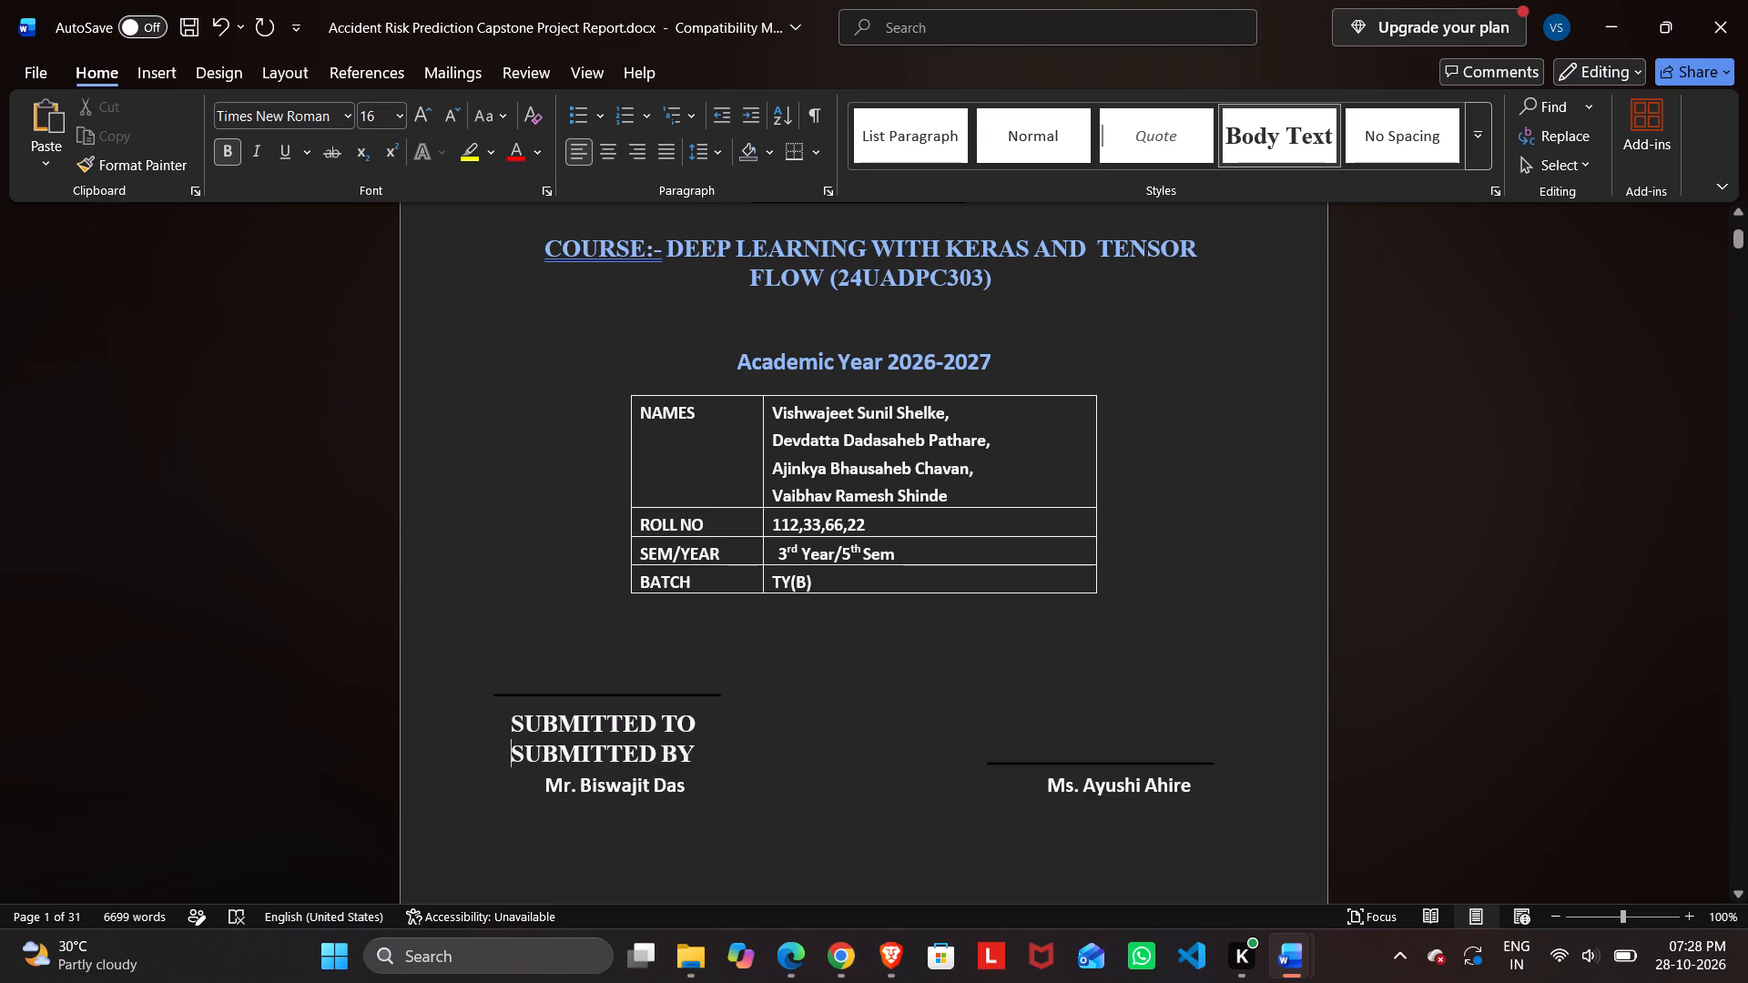
{"action": "key", "text": "ctrl+z"}
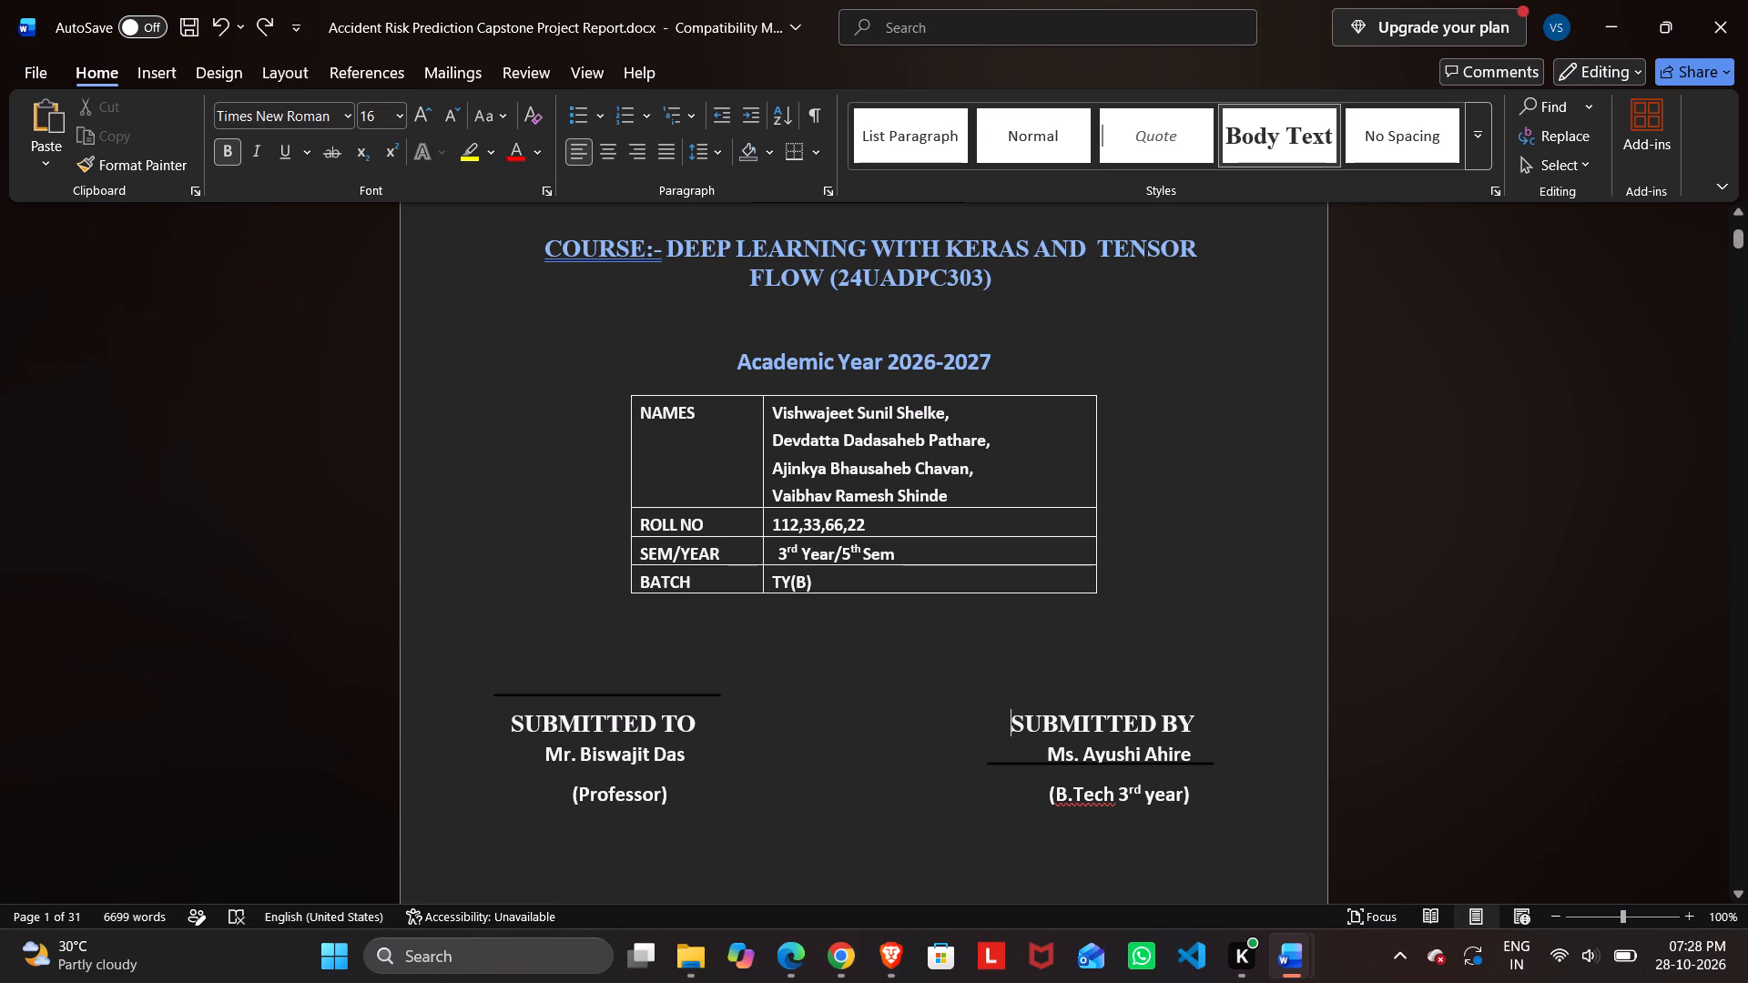
{"action": "left_click_drag", "start_coordinate": [1009, 731], "coordinate": [1187, 815]}
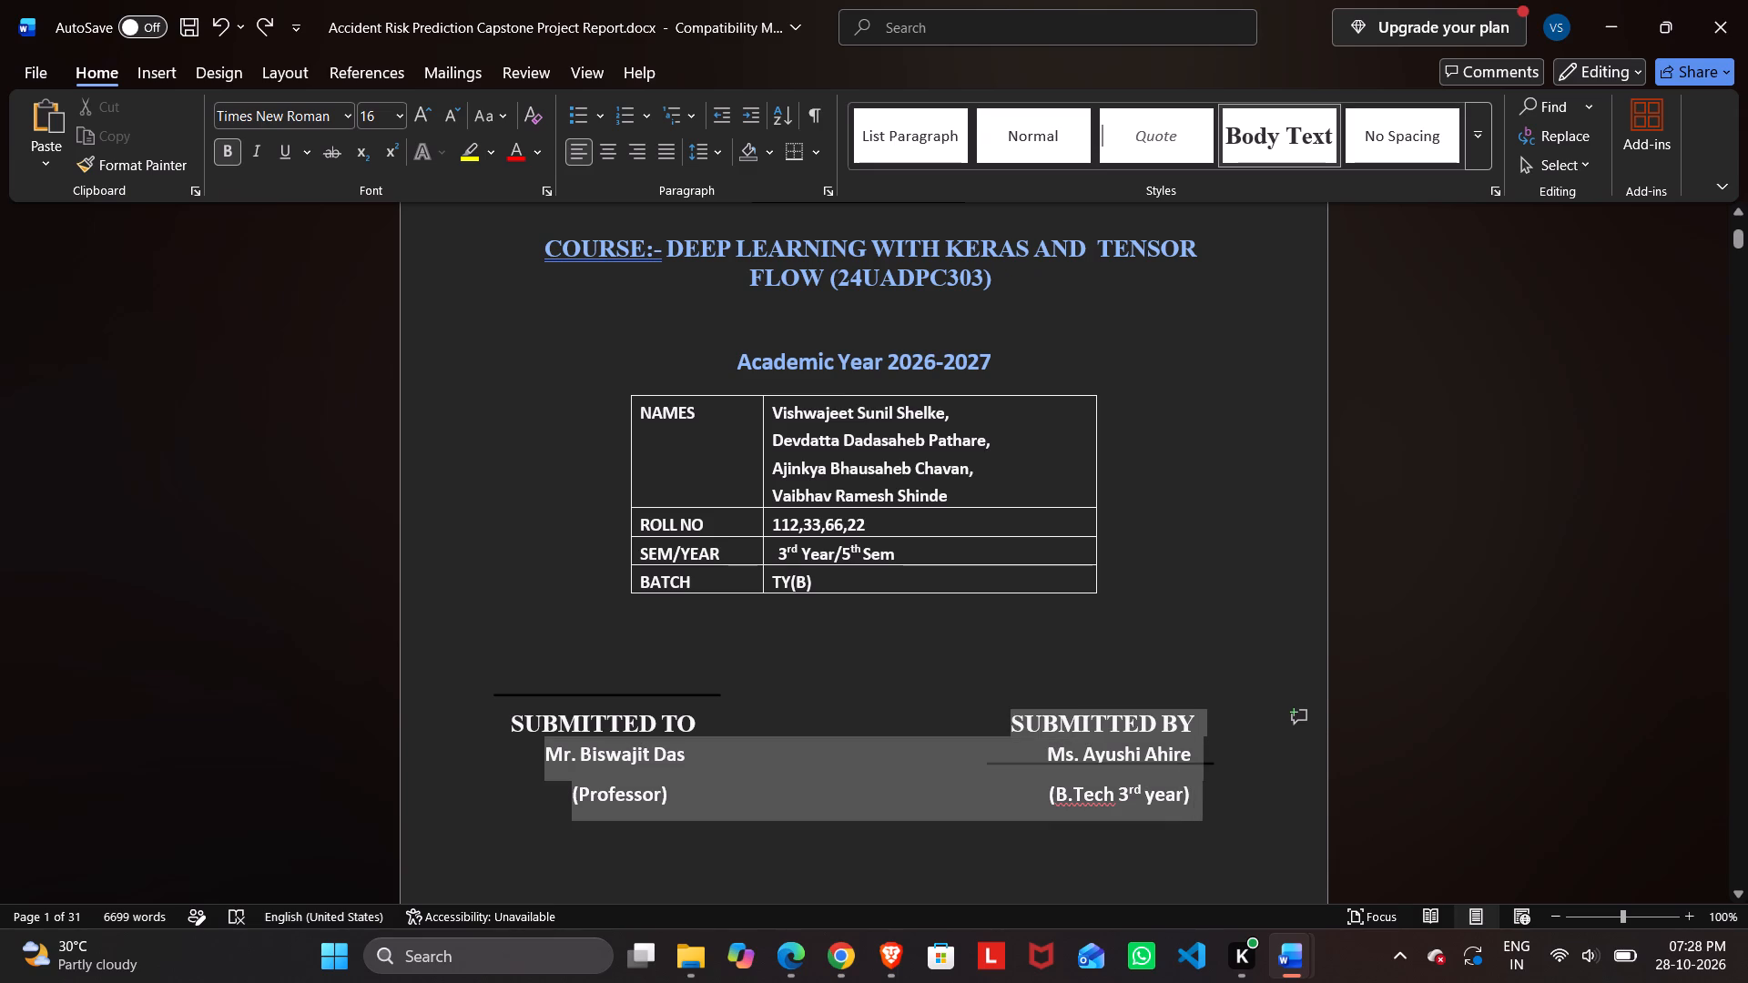
{"action": "left_click_drag", "start_coordinate": [1187, 815], "coordinate": [1187, 780]}
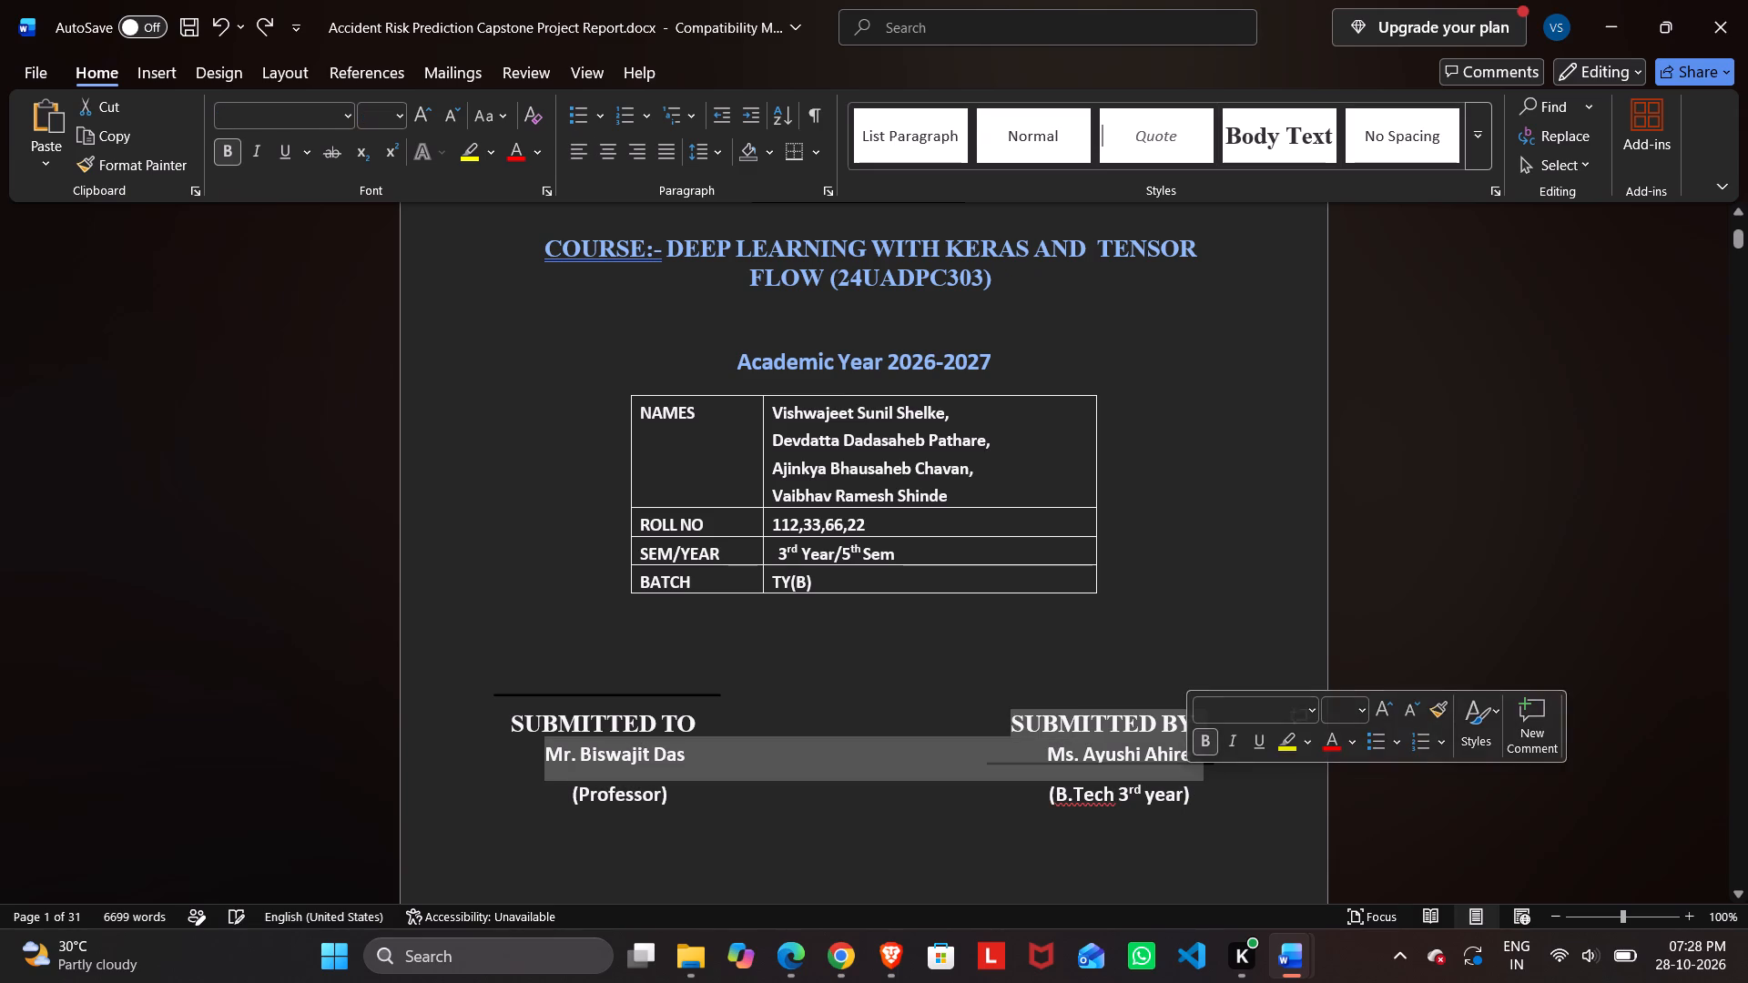
{"action": "left_click", "coordinate": [1203, 790]}
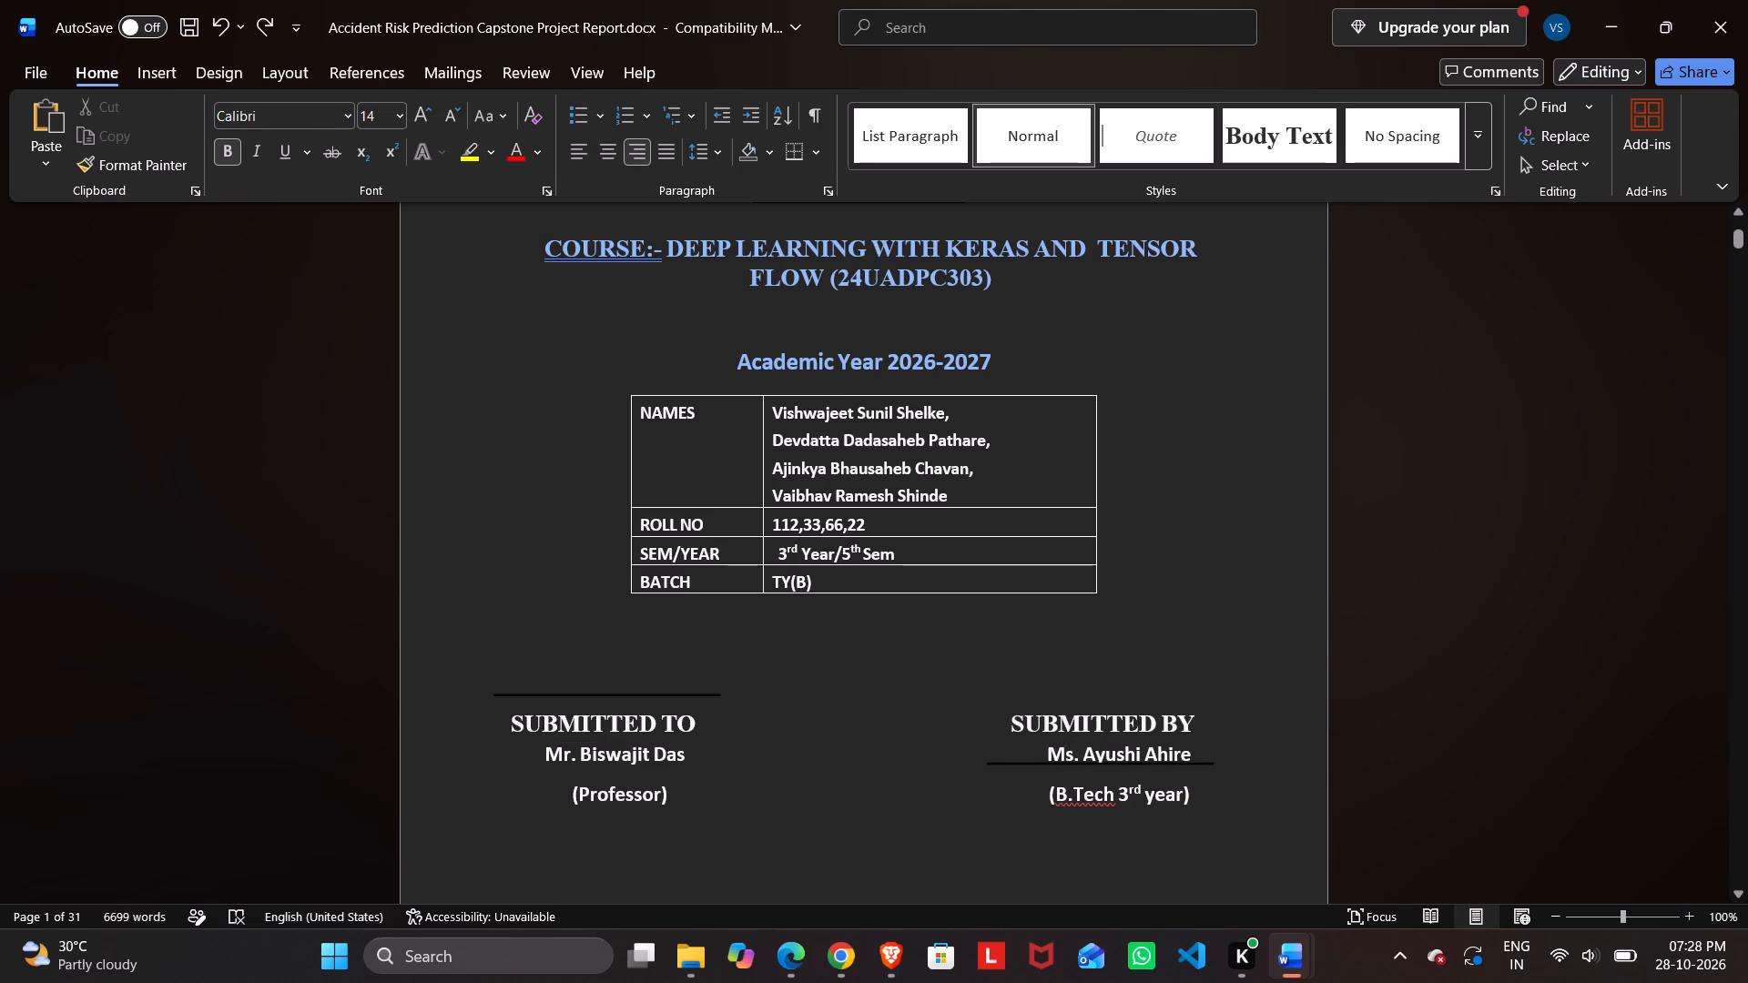
{"action": "key", "text": "BackSpace"}
{"action": "key", "text": "BackSpace"}
{"action": "key", "text": "BackSpace"}
{"action": "key", "text": "BackSpace"}
{"action": "key", "text": "BackSpace"}
{"action": "key", "text": "BackSpace"}
{"action": "key", "text": "BackSpace"}
{"action": "key", "text": "BackSpace"}
{"action": "key", "text": "BackSpace"}
{"action": "key", "text": "BackSpace"}
{"action": "key", "text": "BackSpace"}
{"action": "key", "text": "BackSpace"}
{"action": "key", "text": "BackSpace"}
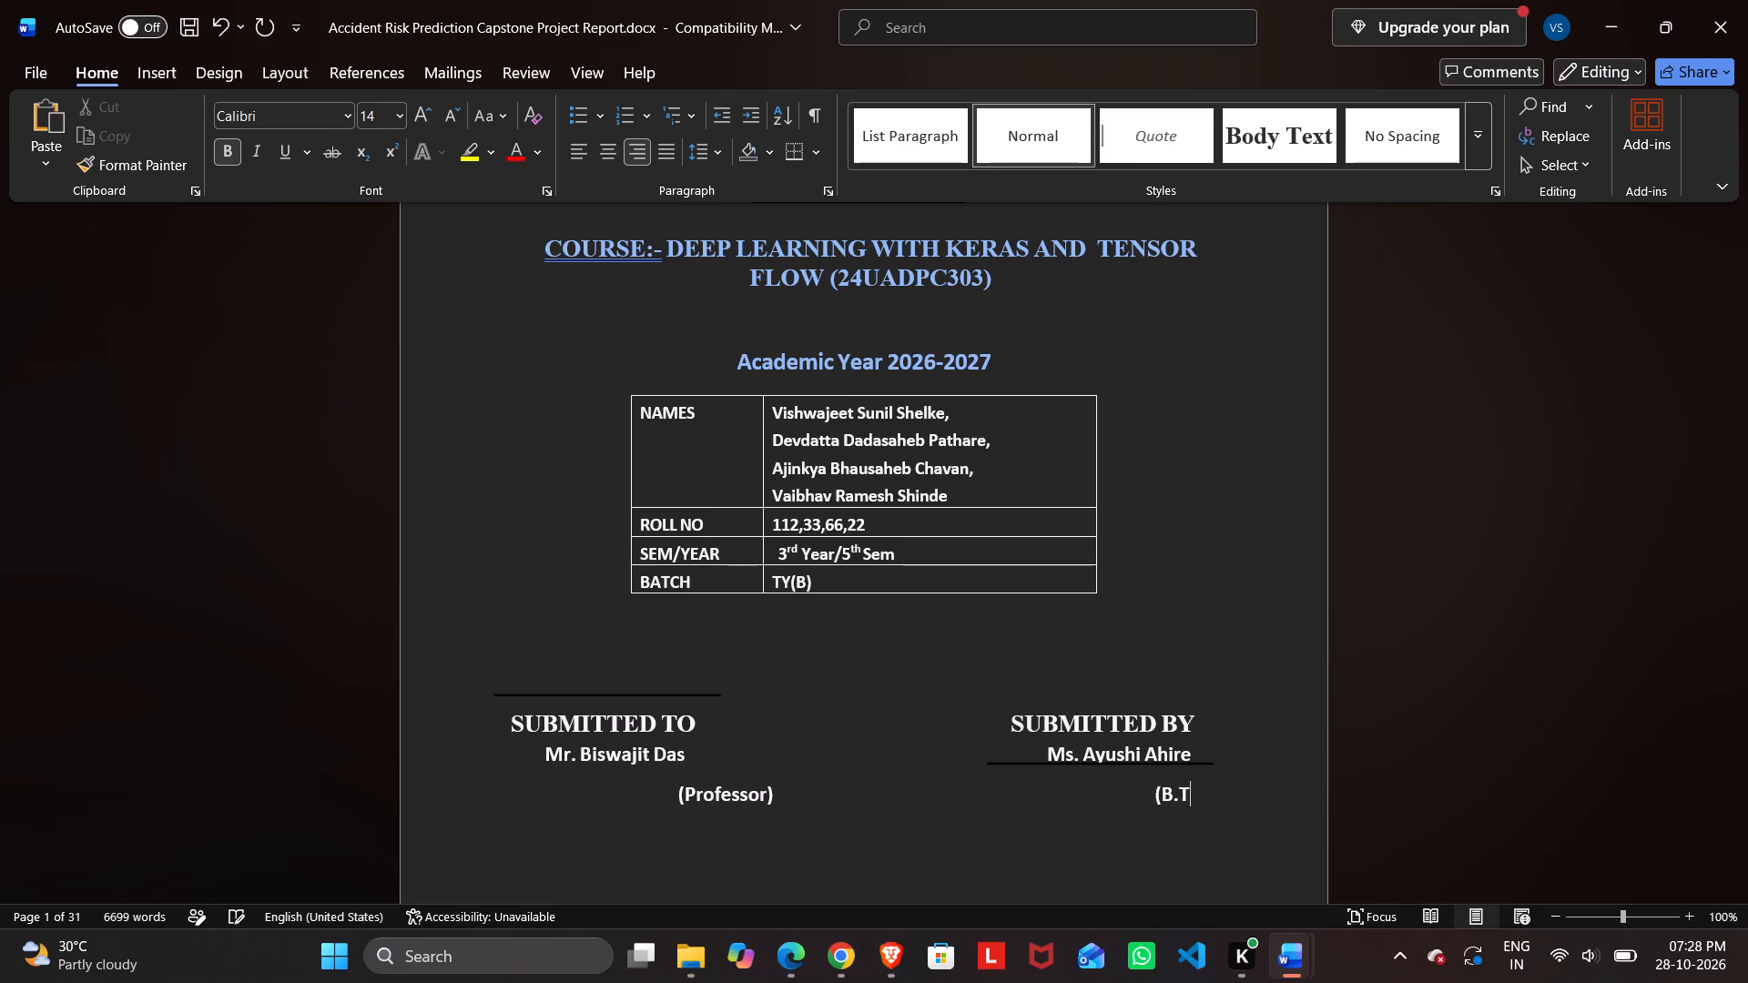
{"action": "key", "text": "BackSpace"}
{"action": "key", "text": "BackSpace"}
{"action": "key", "text": "BackSpace"}
{"action": "key", "text": "BackSpace"}
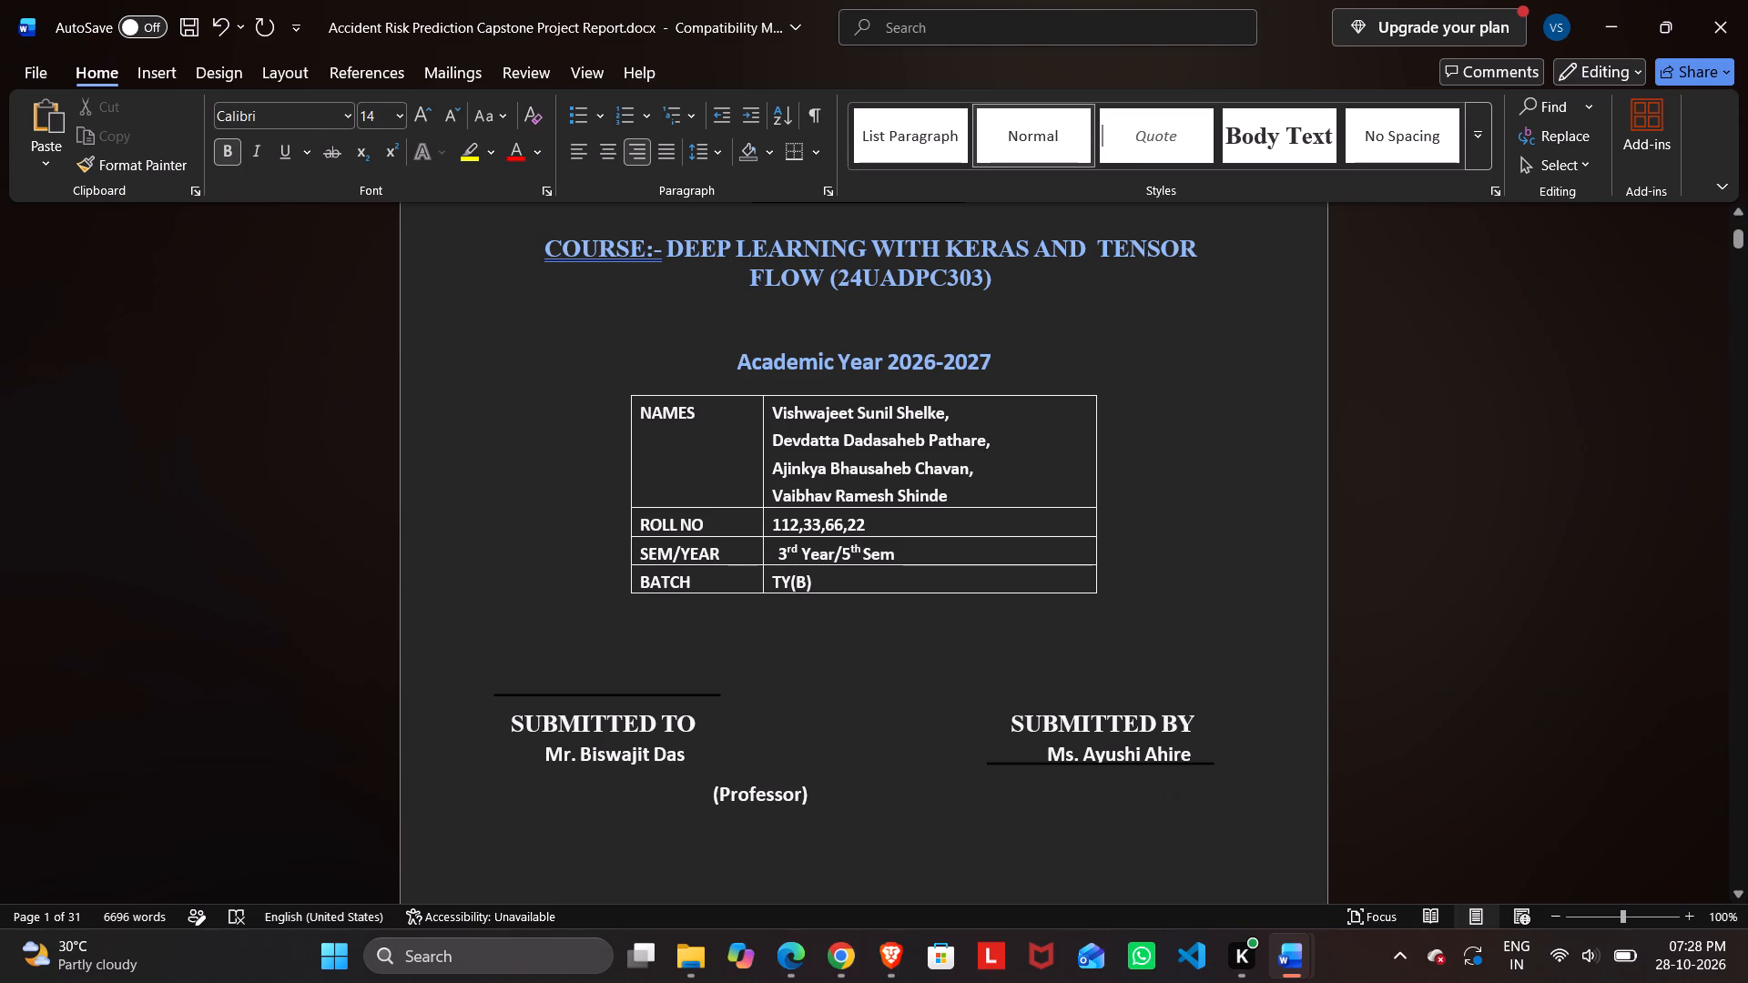
Delete the student's name and the "SUBMITTED BY" heading from the signature area.
{"action": "left_click_drag", "start_coordinate": [1200, 751], "coordinate": [1065, 744]}
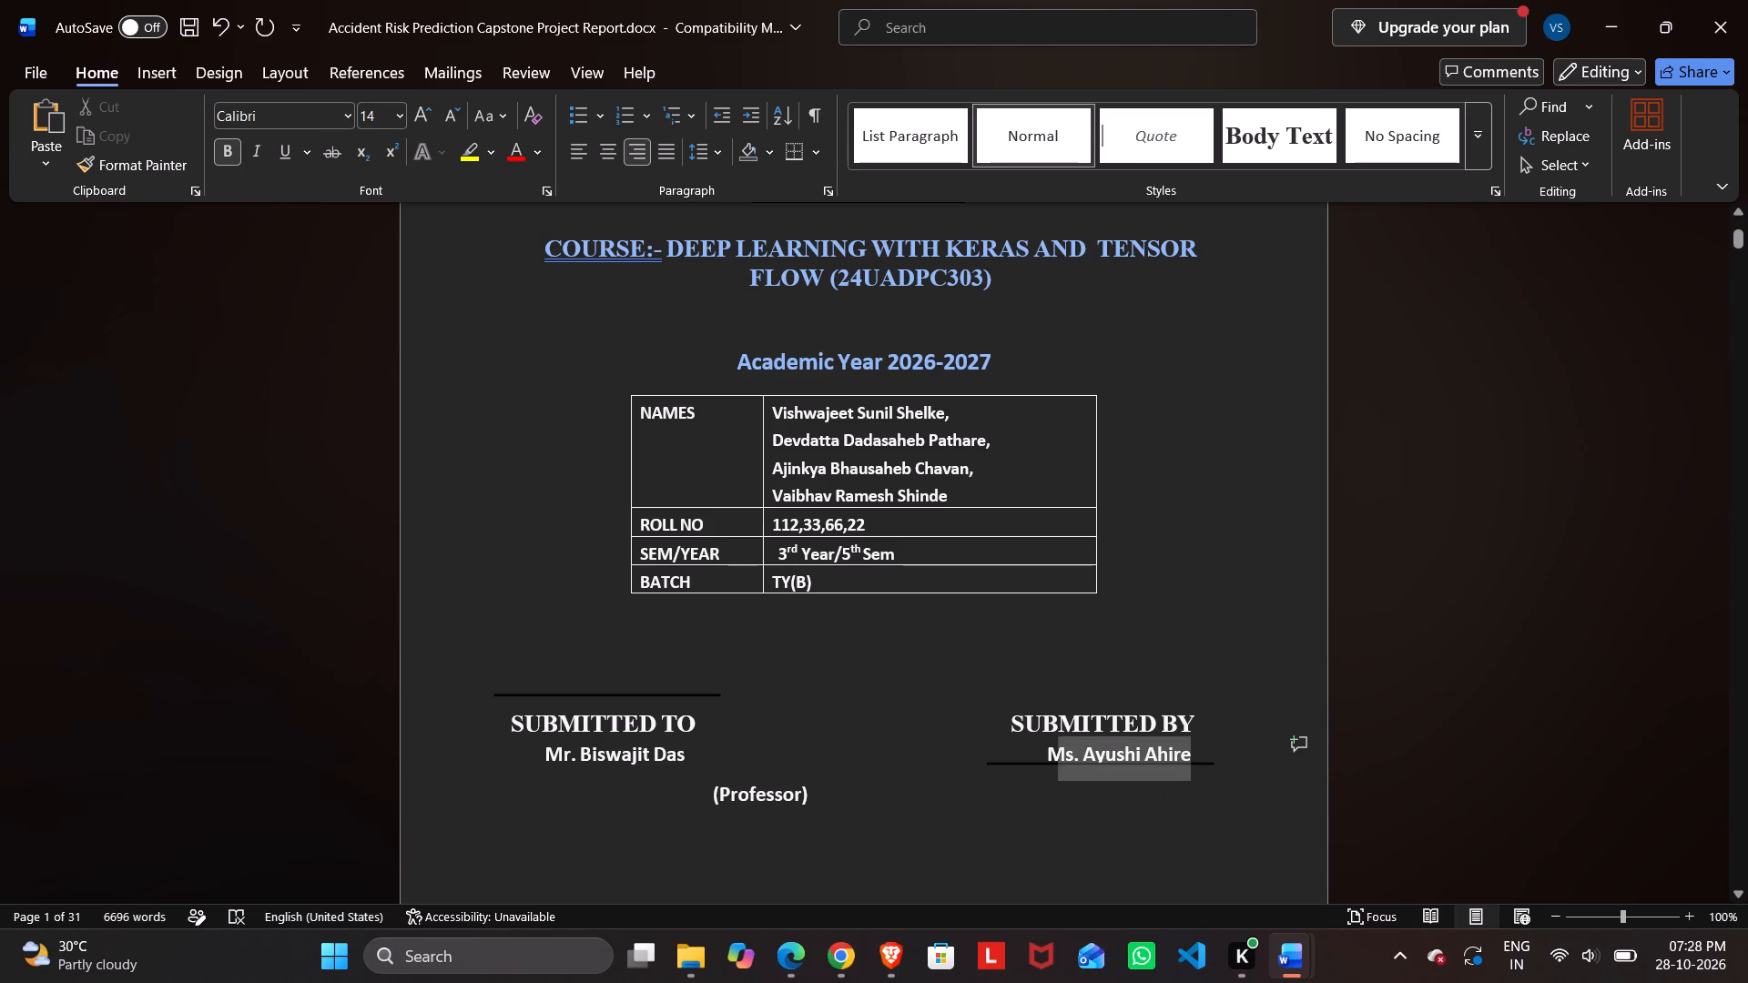
{"action": "left_click_drag", "start_coordinate": [1065, 744], "coordinate": [1055, 745]}
{"action": "key", "text": "BackSpace"}
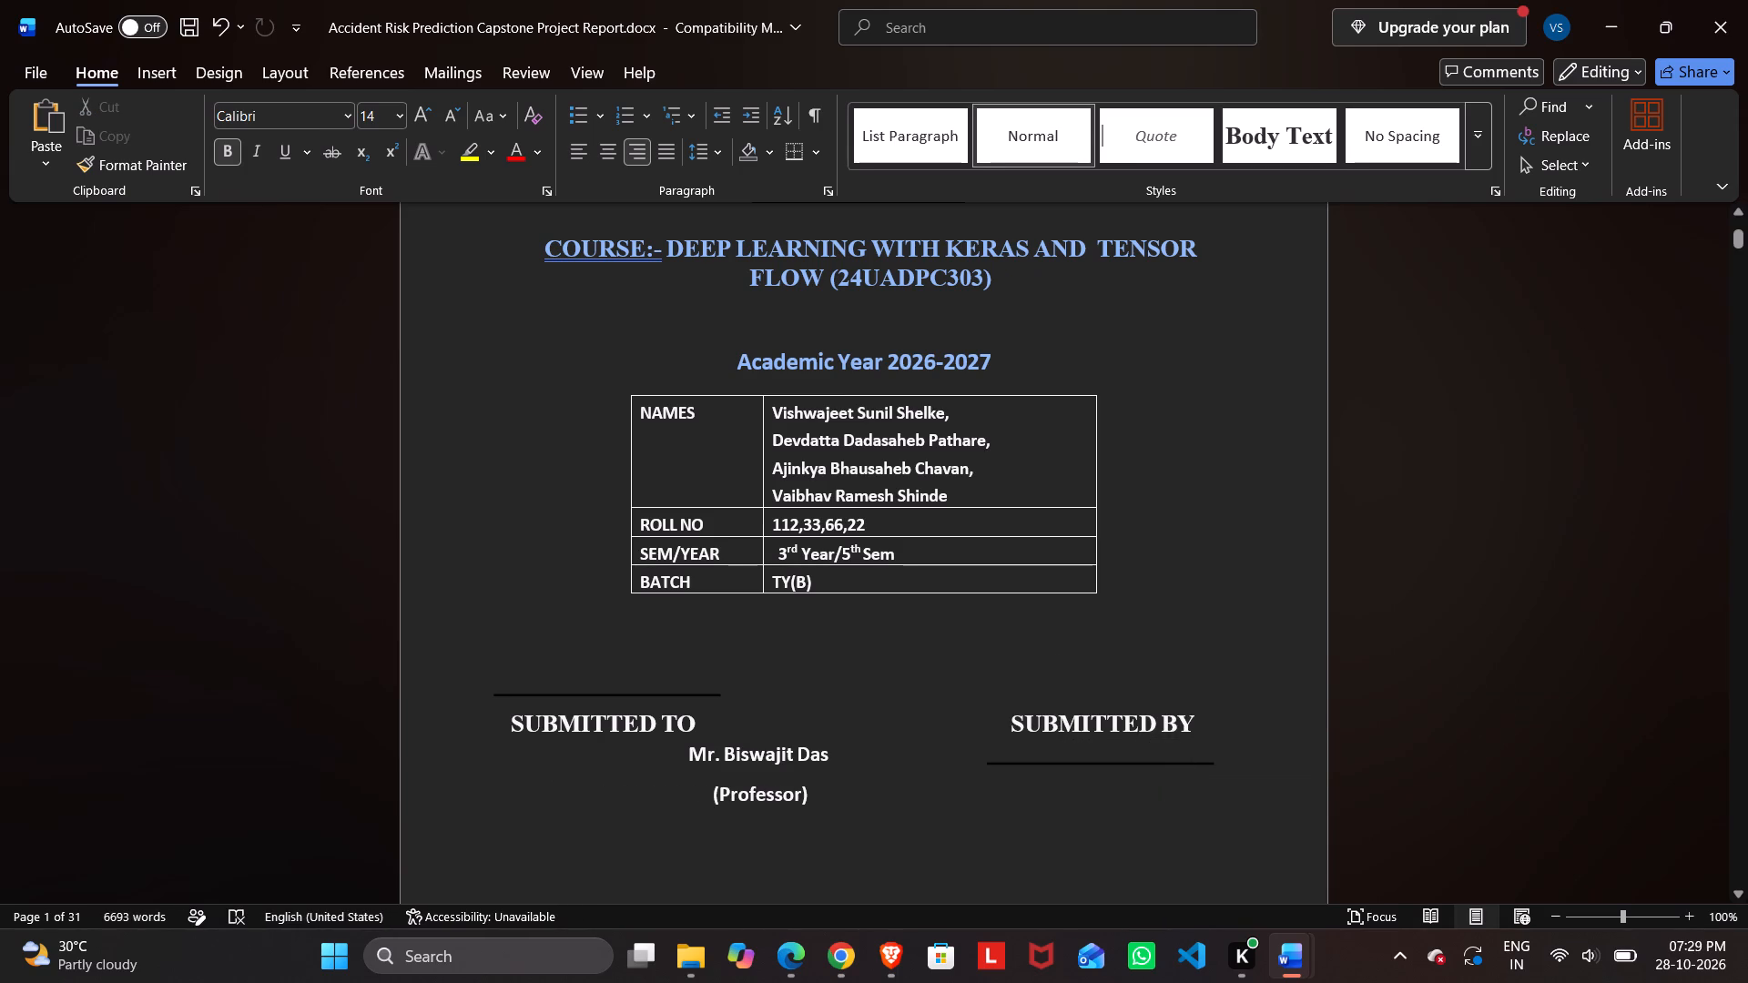
{"action": "left_click_drag", "start_coordinate": [1195, 727], "coordinate": [1042, 717]}
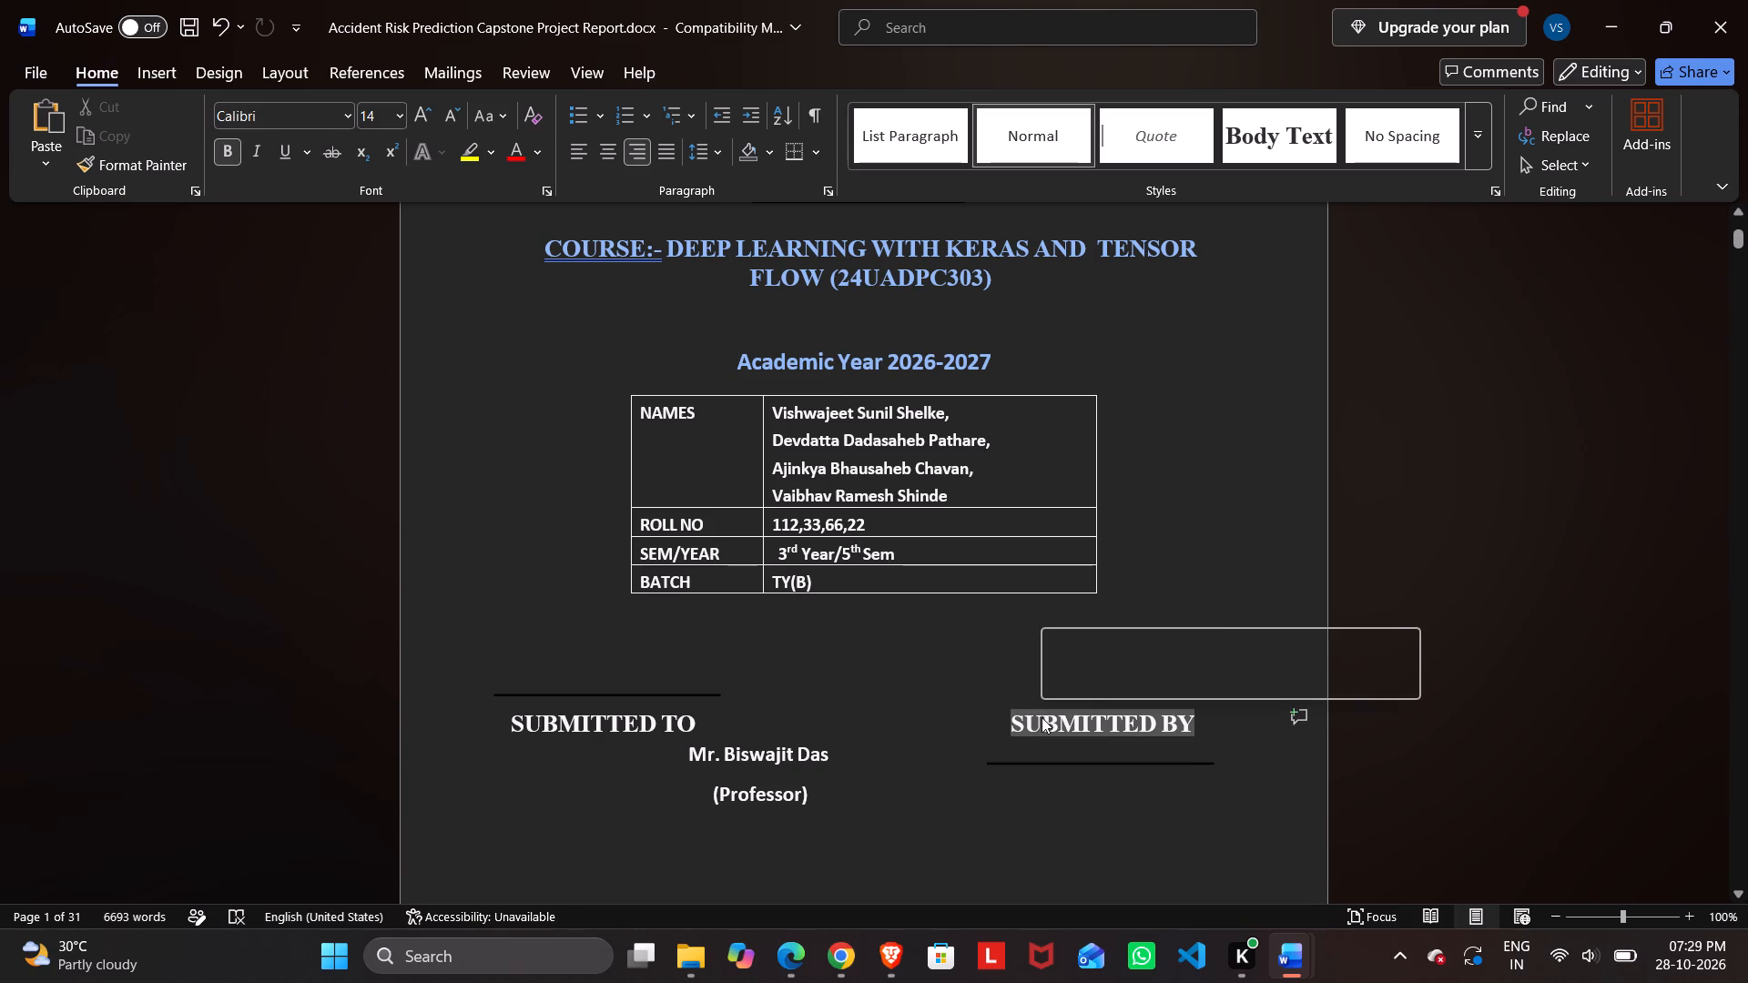
{"action": "key", "text": "BackSpace"}
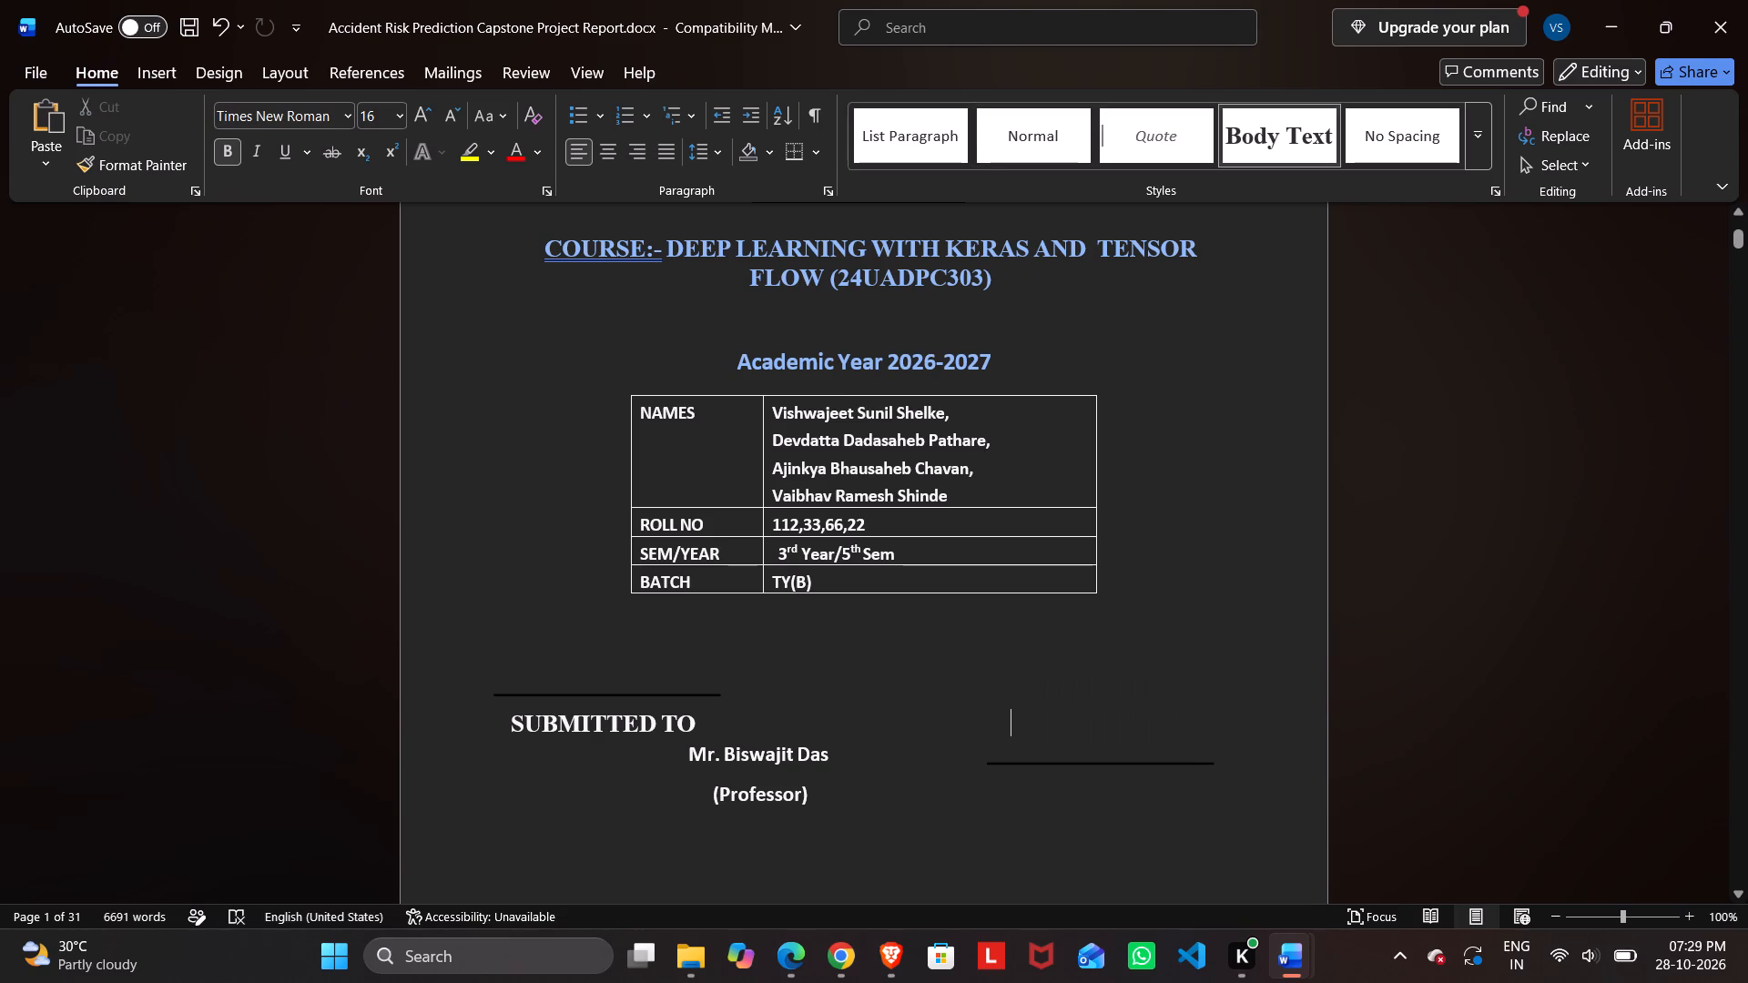
Pull the professor's name and the "(Professor)" line back to the left margin beneath the "SUBMITTED TO" heading.
{"action": "left_click", "coordinate": [686, 757]}
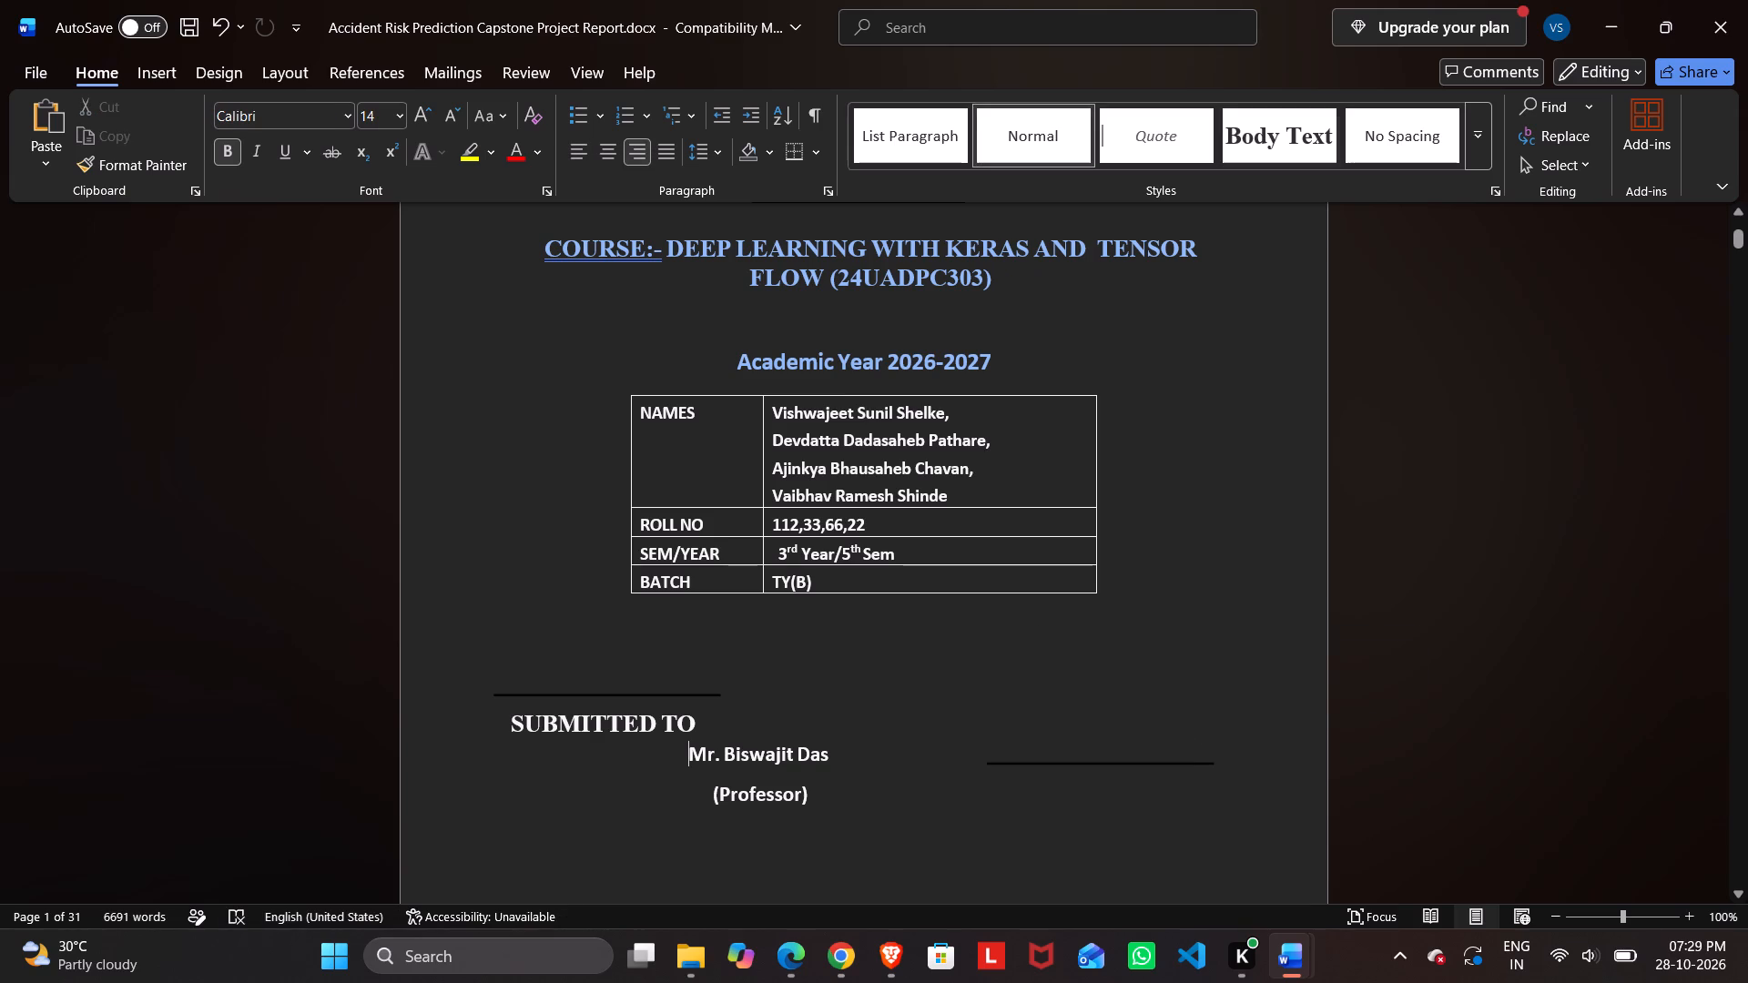
{"action": "key", "text": "BackSpace"}
{"action": "key", "text": "BackSpace"}
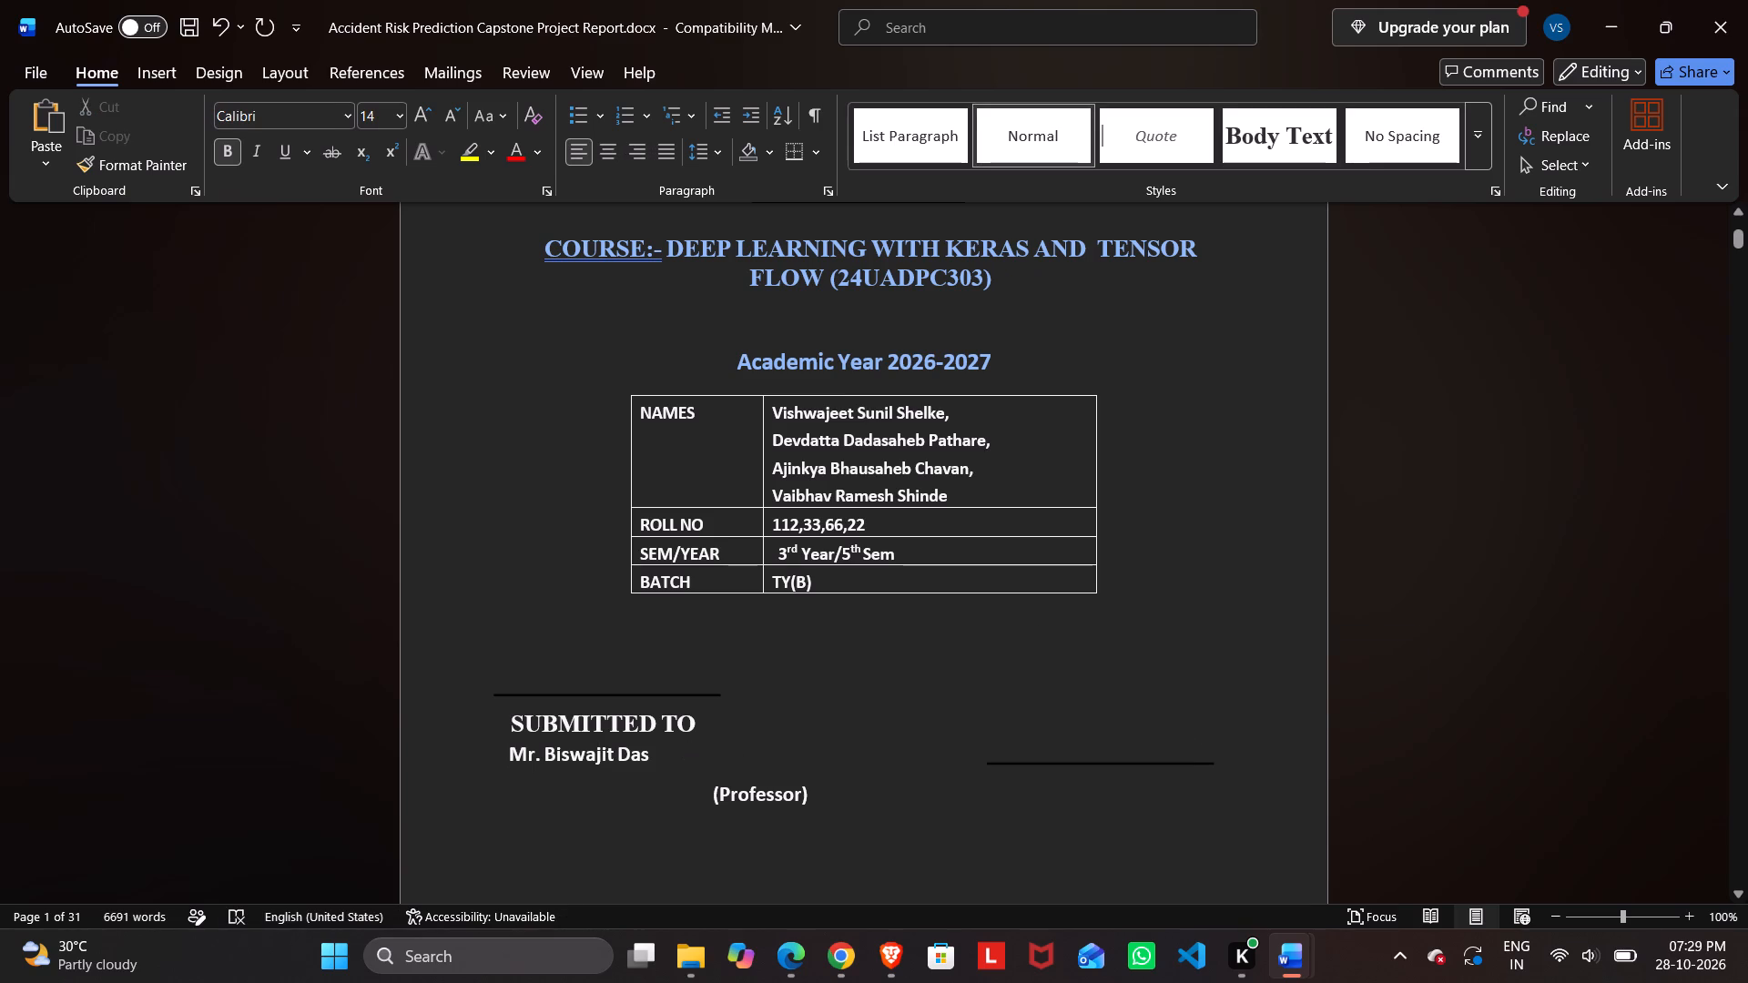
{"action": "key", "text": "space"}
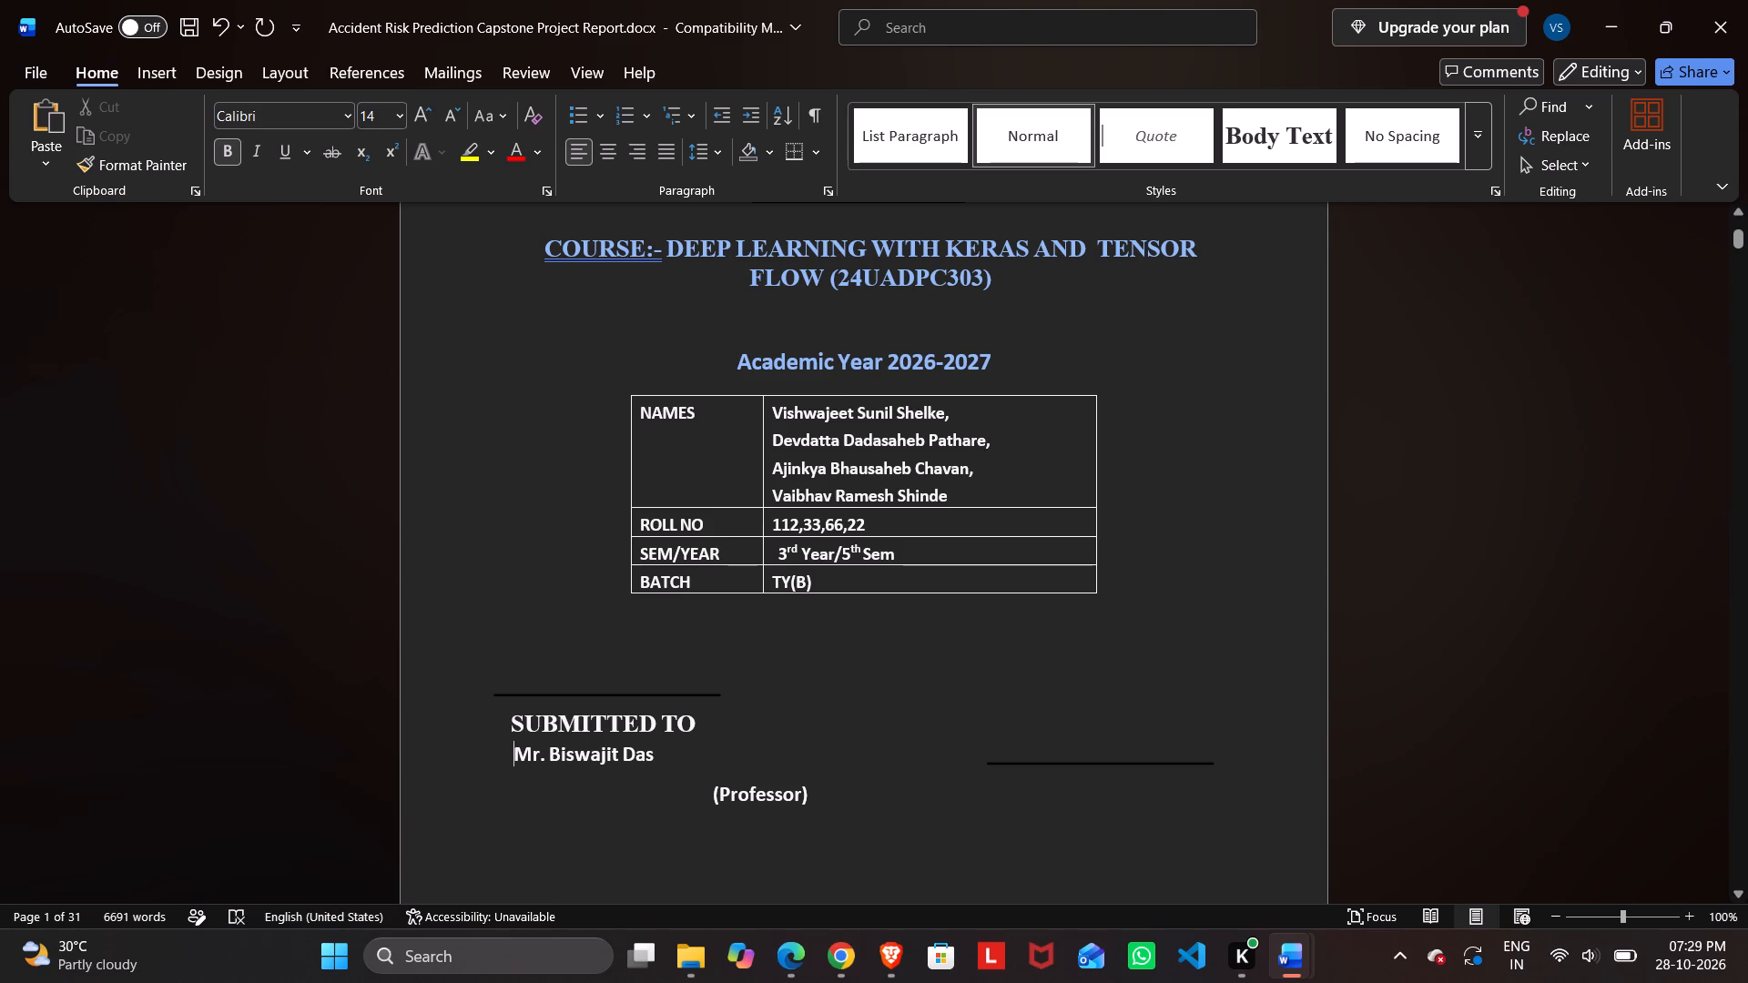
{"action": "left_click", "coordinate": [712, 796]}
{"action": "key", "text": "BackSpace"}
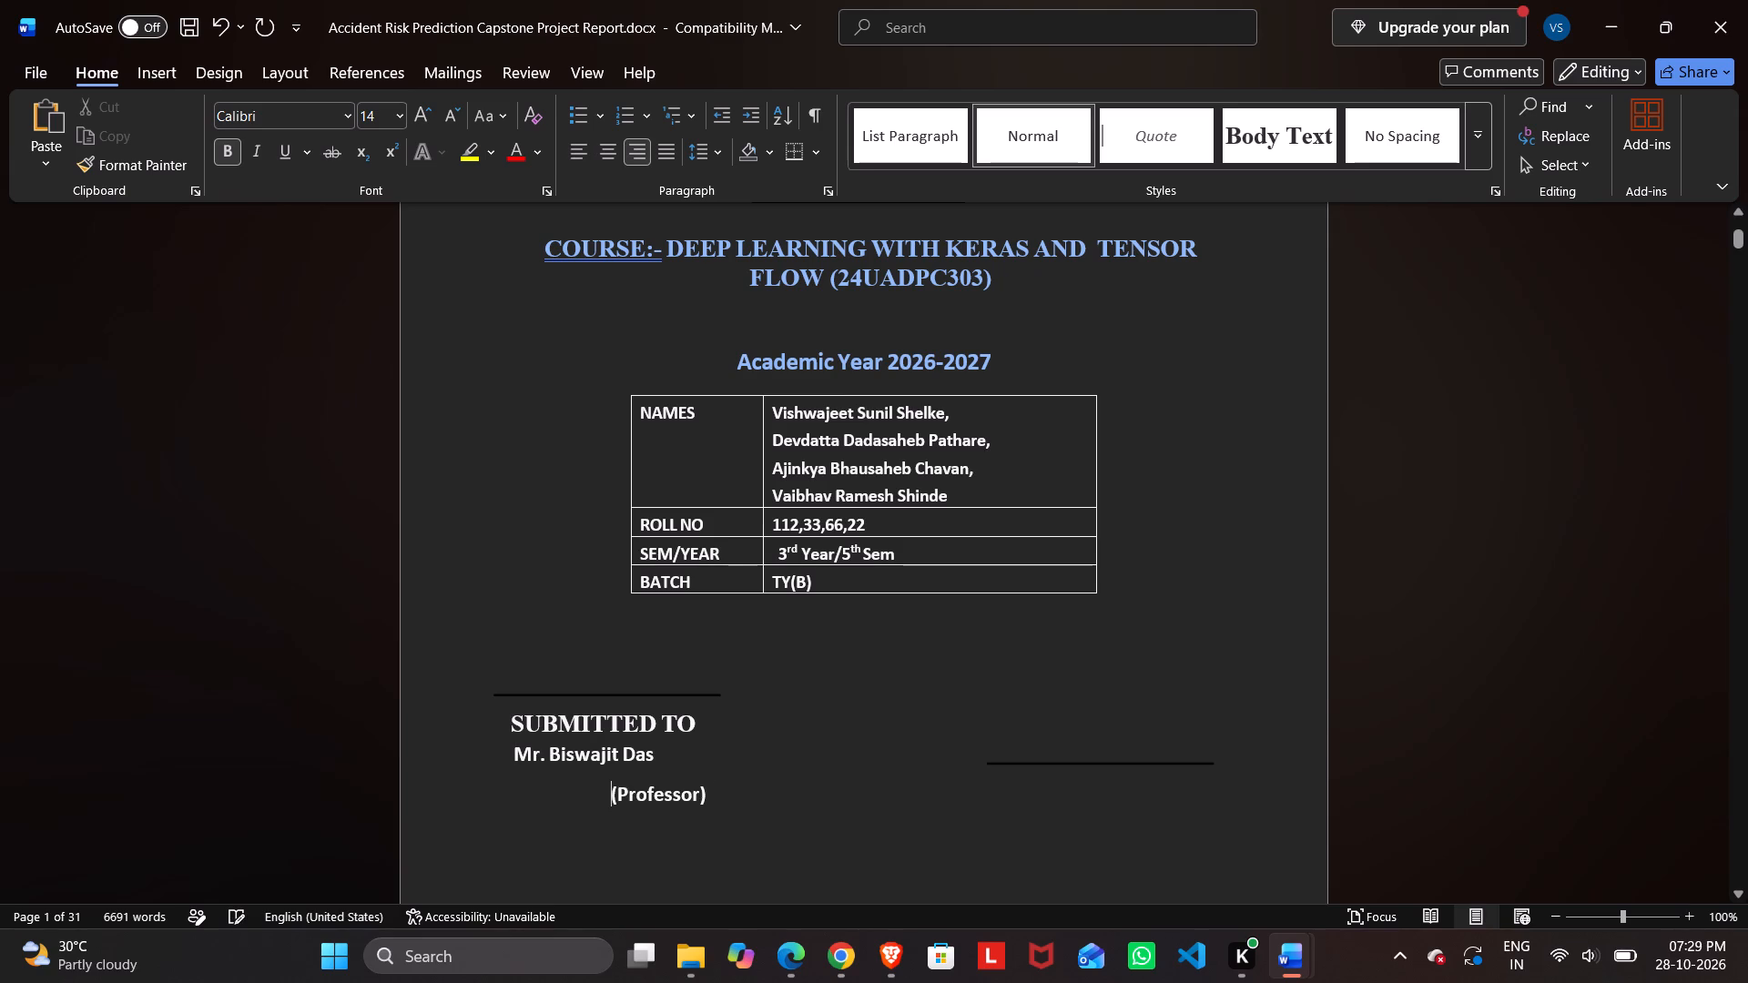
{"action": "key", "text": "BackSpace"}
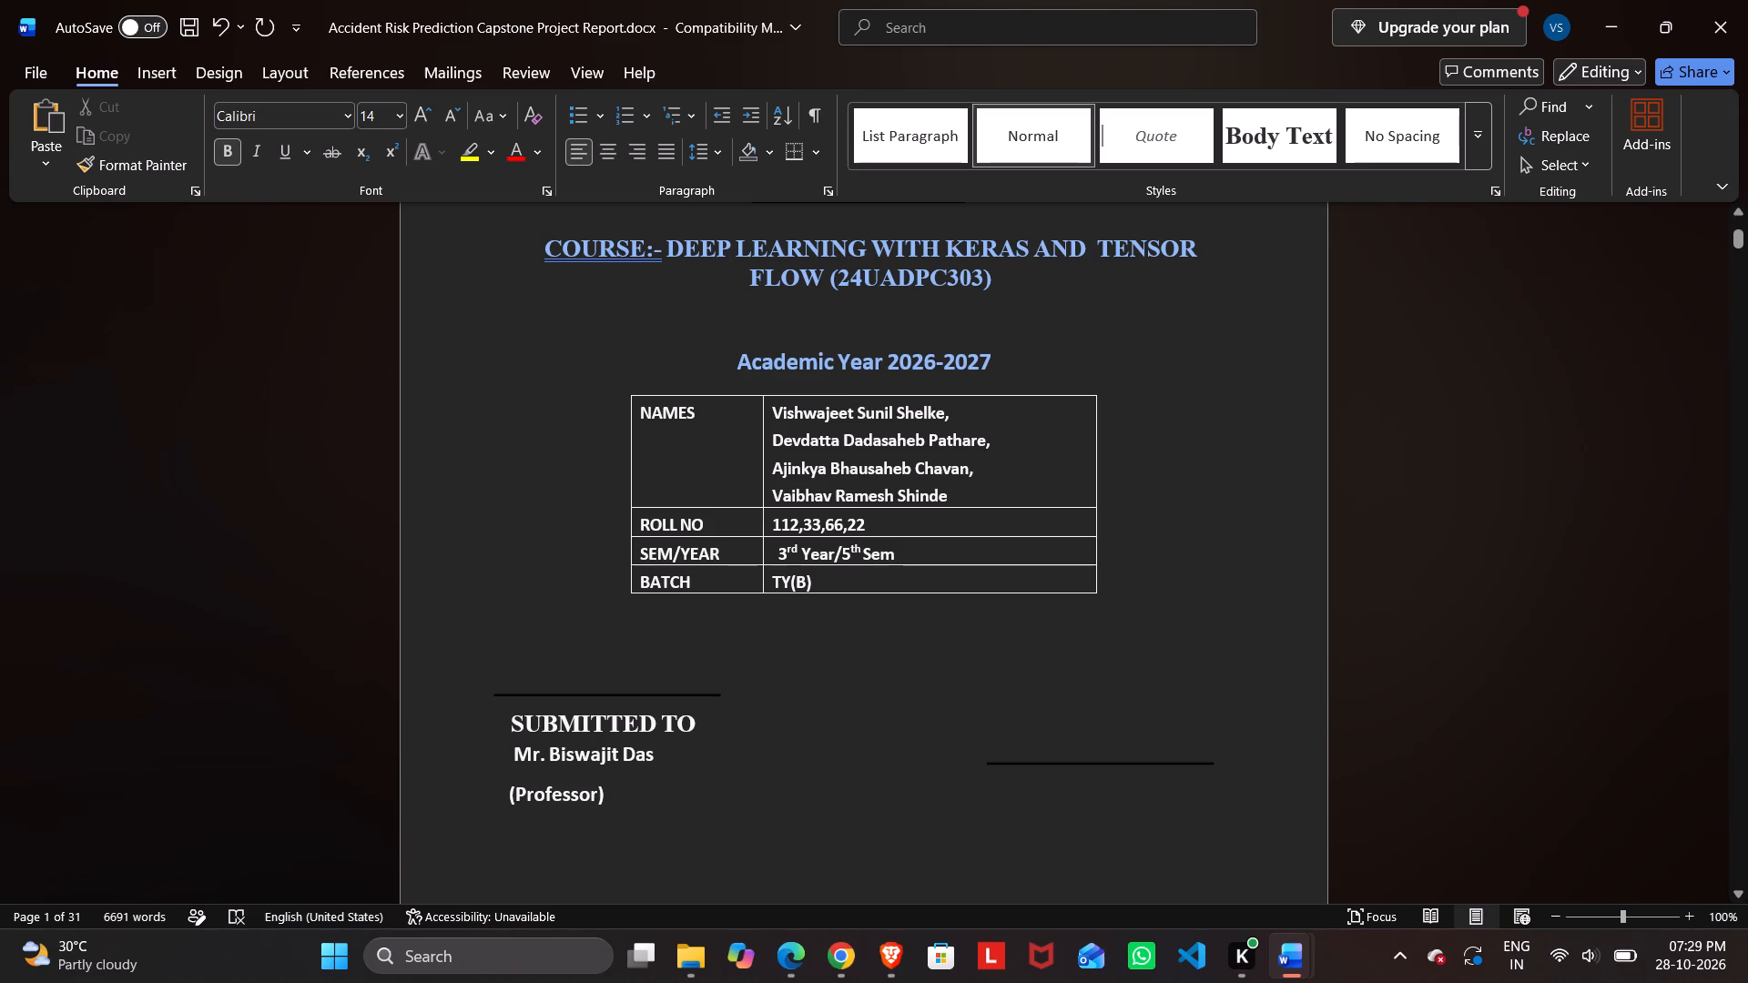
Try center alignment on the three-line SUBMITTED TO block, and set it back to left alignment.
{"action": "left_click_drag", "start_coordinate": [505, 722], "coordinate": [614, 745]}
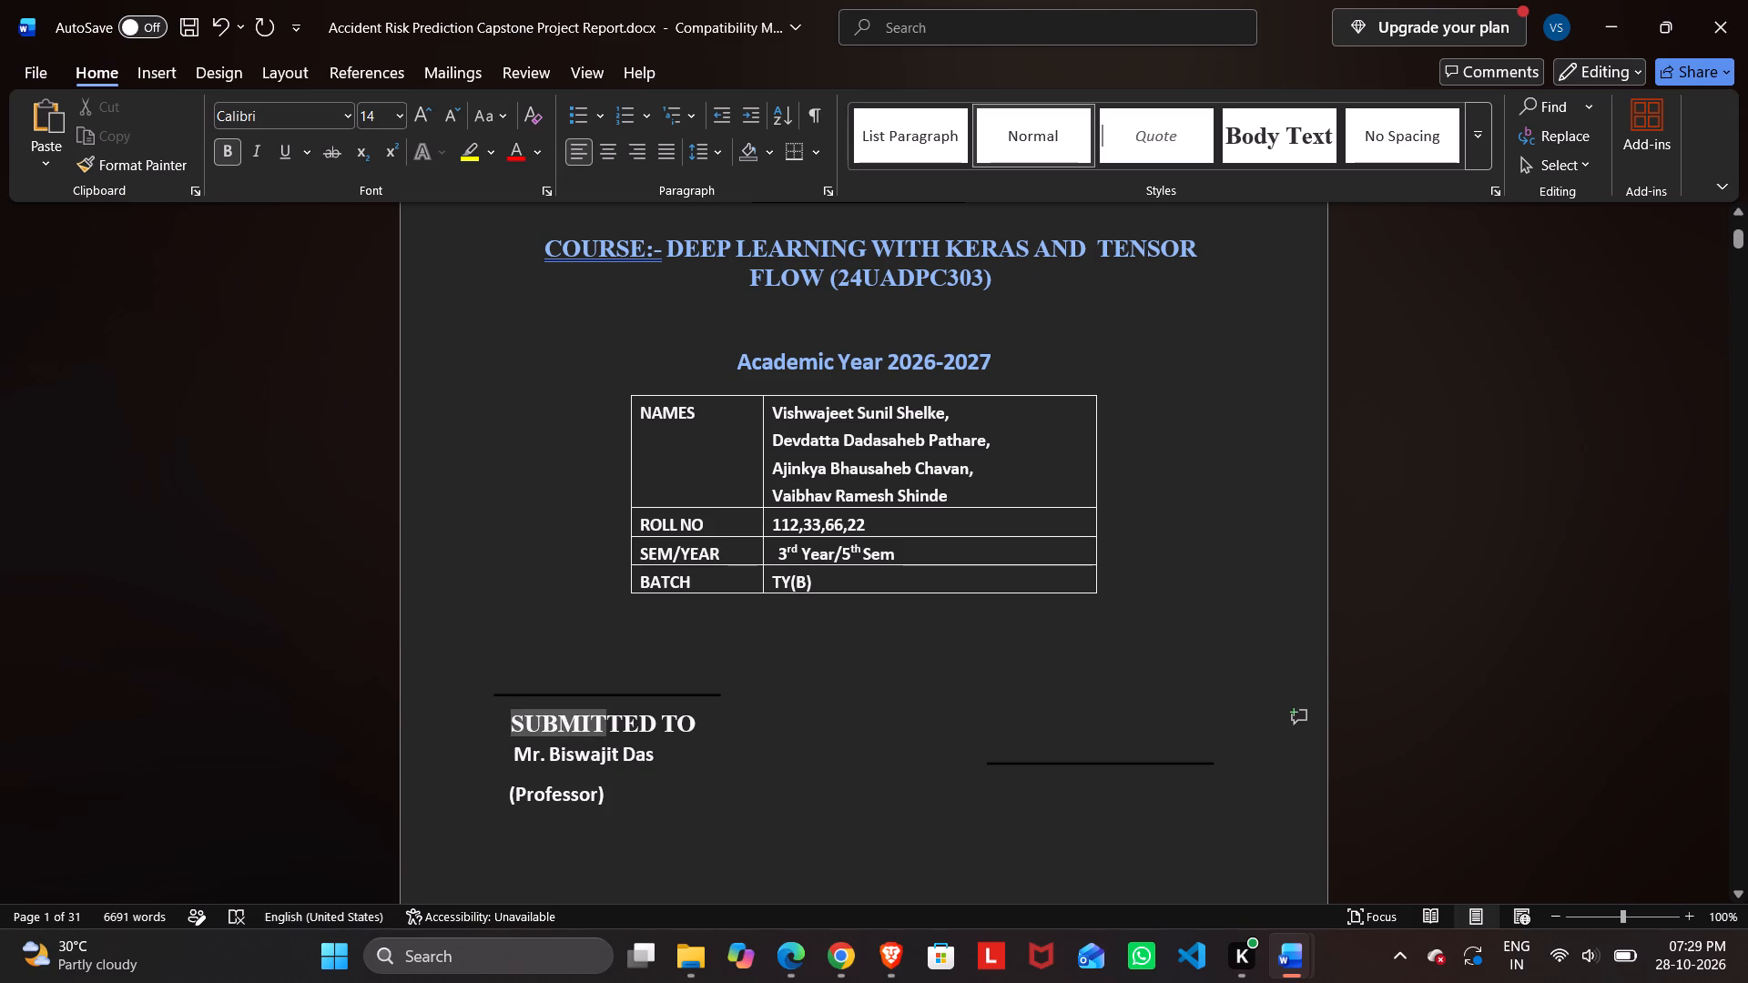
{"action": "left_click_drag", "start_coordinate": [614, 745], "coordinate": [625, 788]}
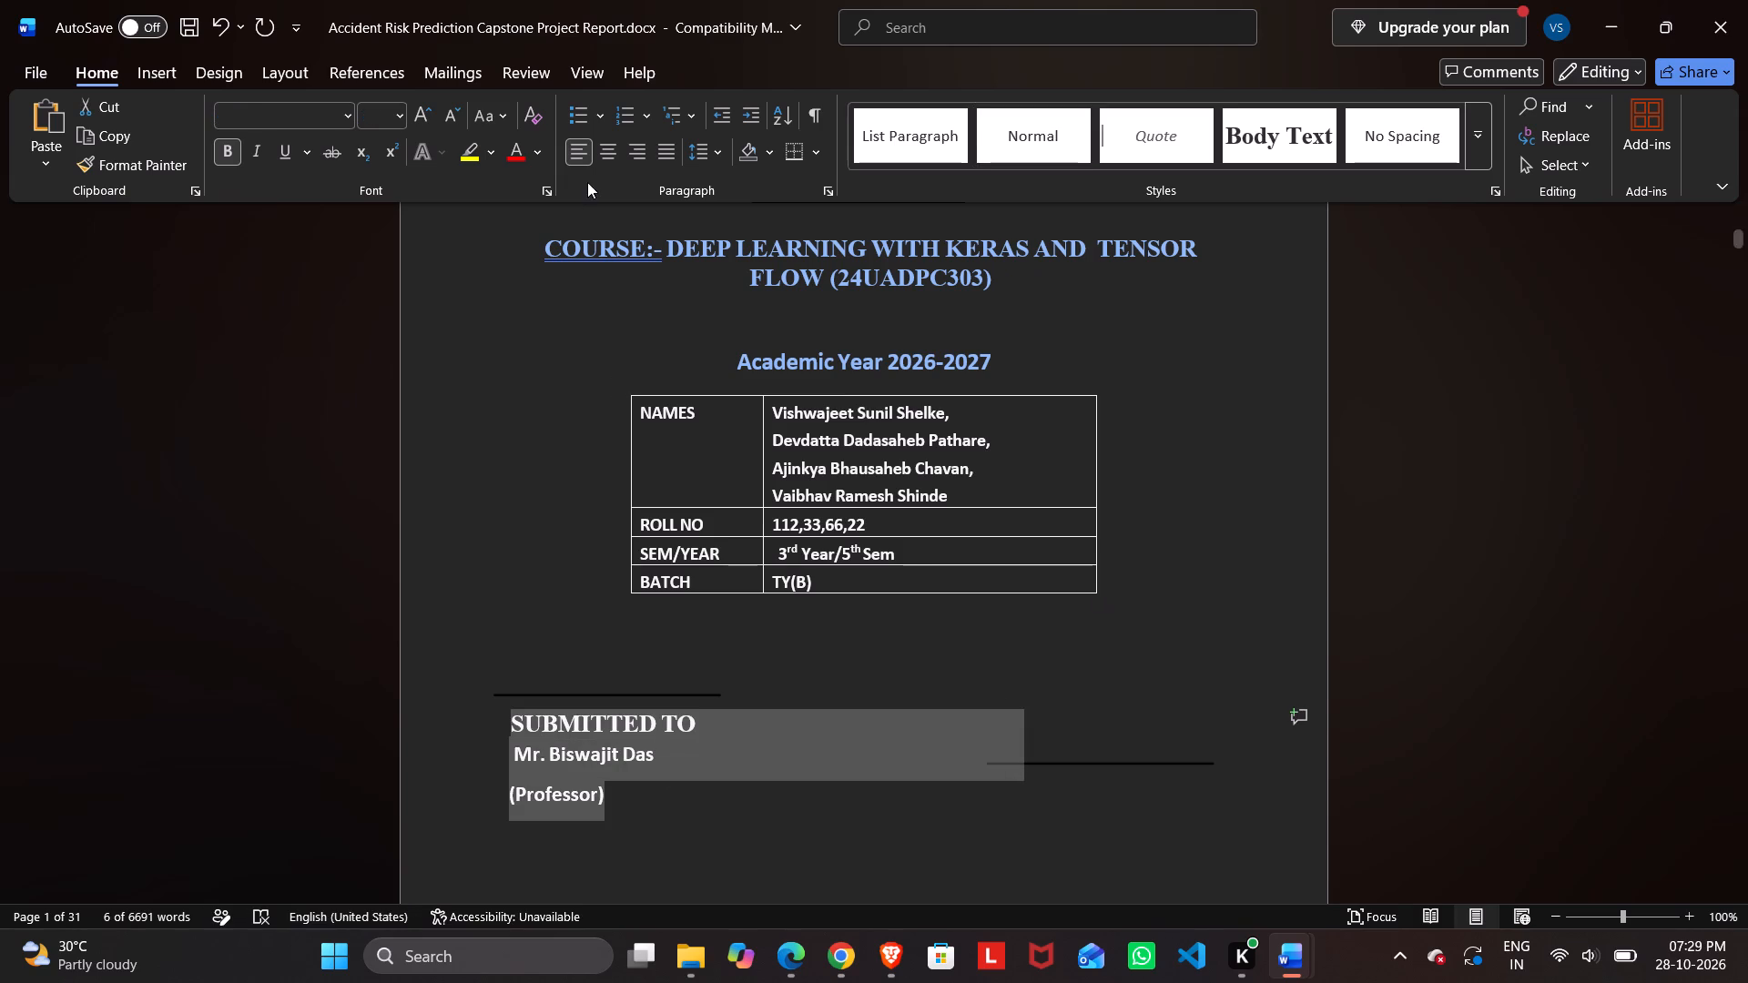
{"action": "left_click", "coordinate": [615, 145]}
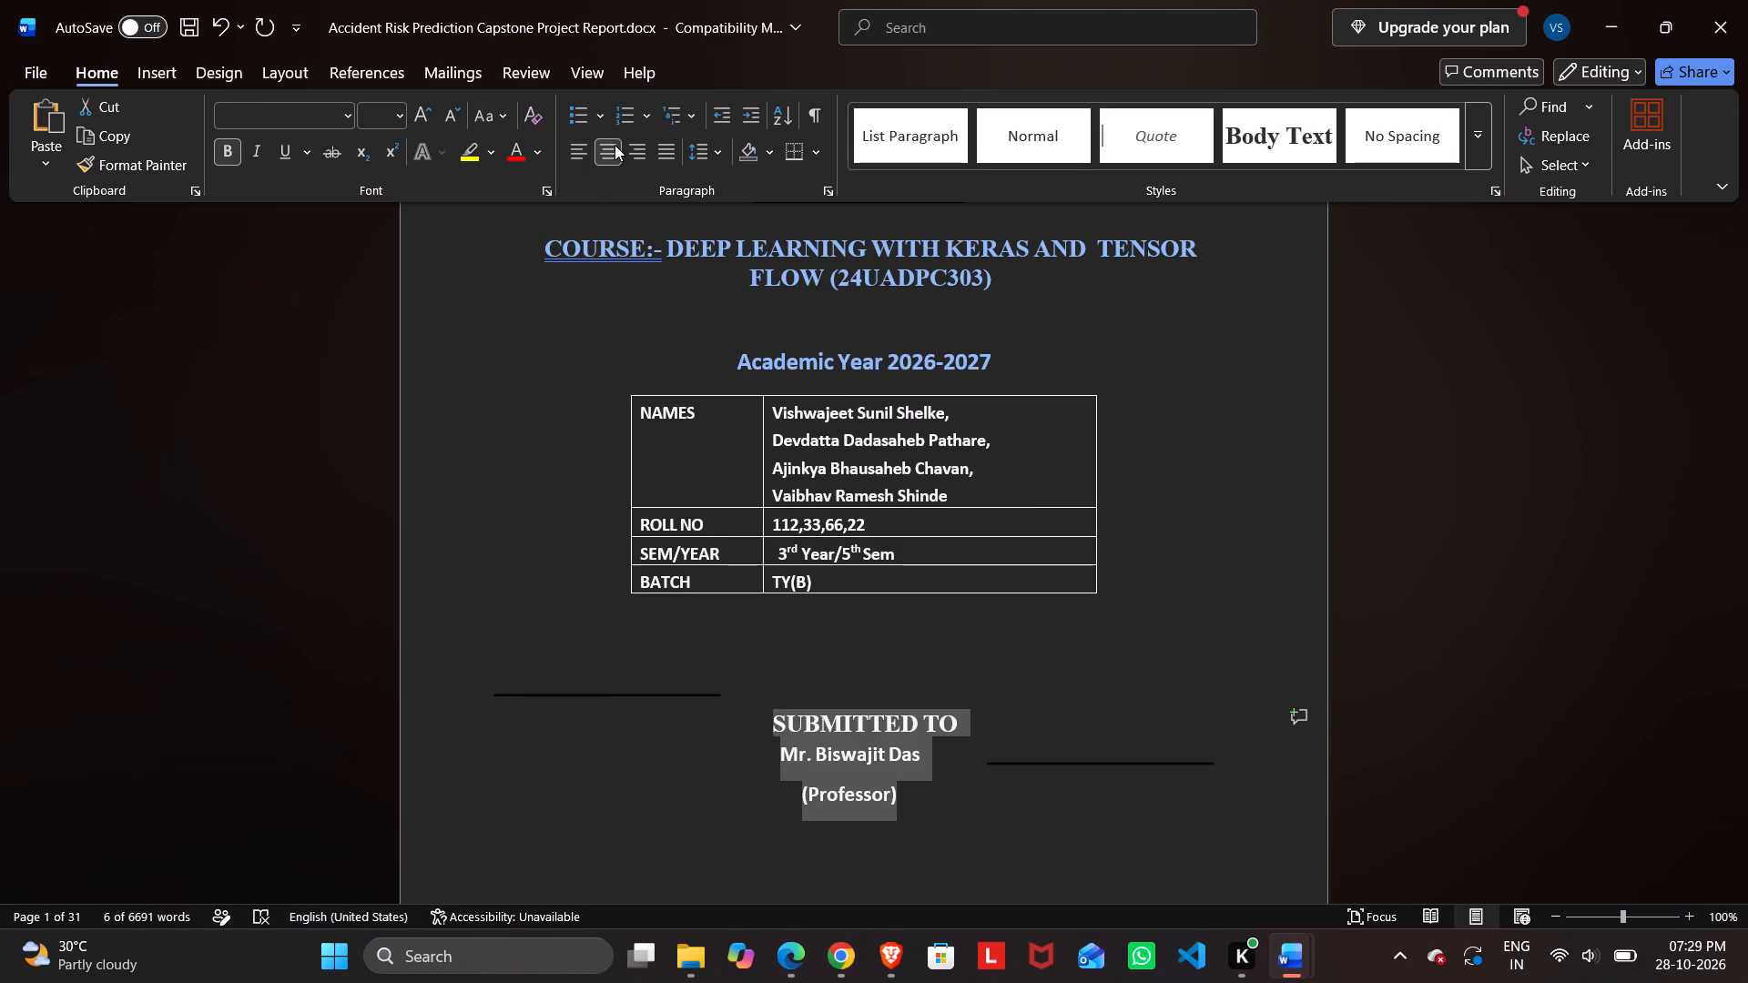
{"action": "left_click", "coordinate": [580, 147]}
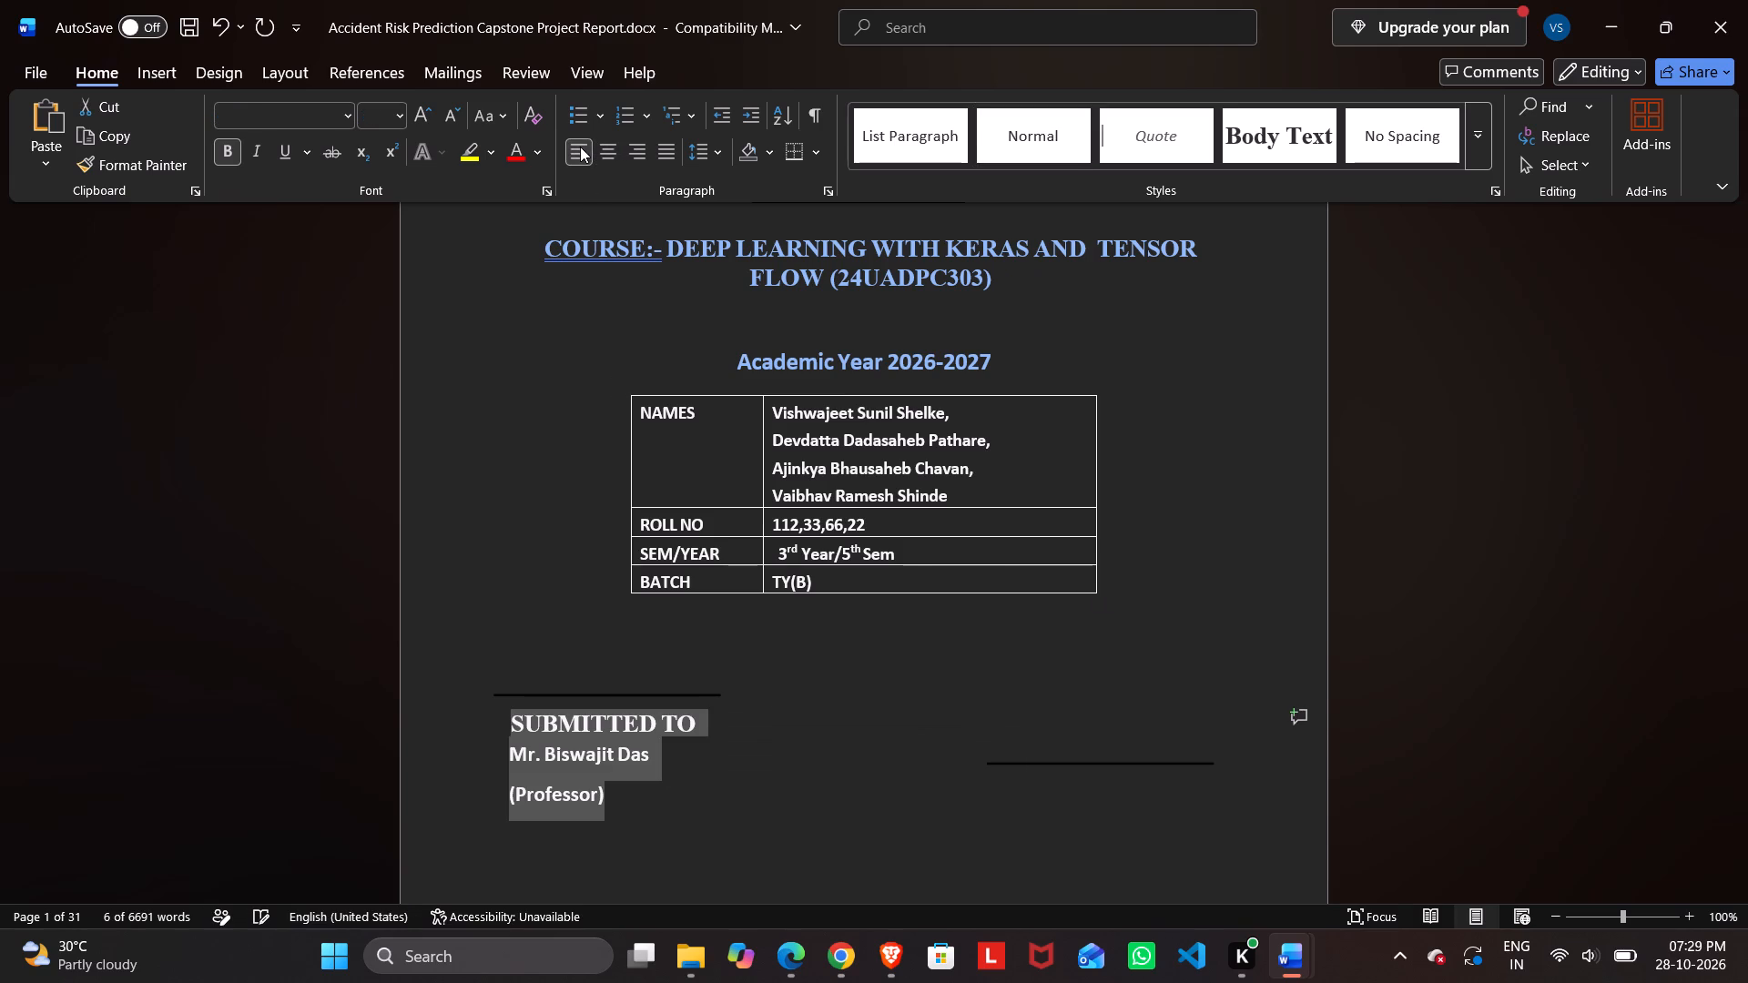
{"action": "left_click", "coordinate": [662, 794]}
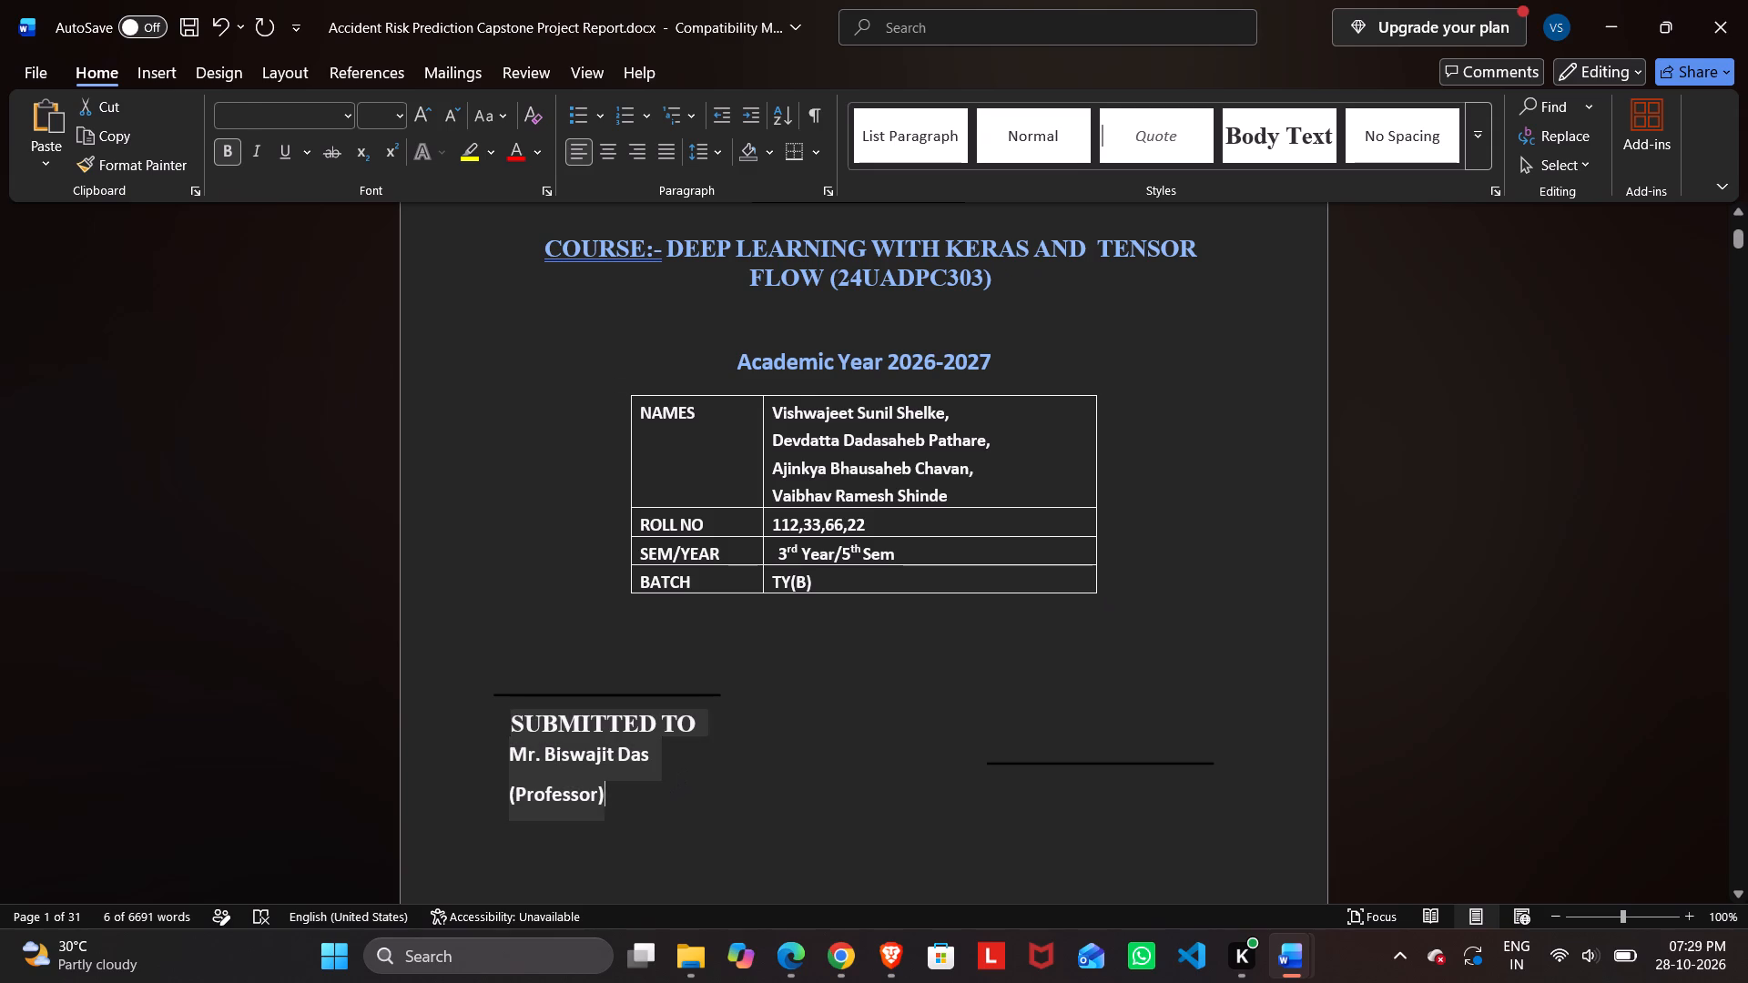
Indent the "(Professor)" line with three leading spaces beneath the professor's name.
{"action": "left_click_drag", "start_coordinate": [504, 799], "coordinate": [568, 796]}
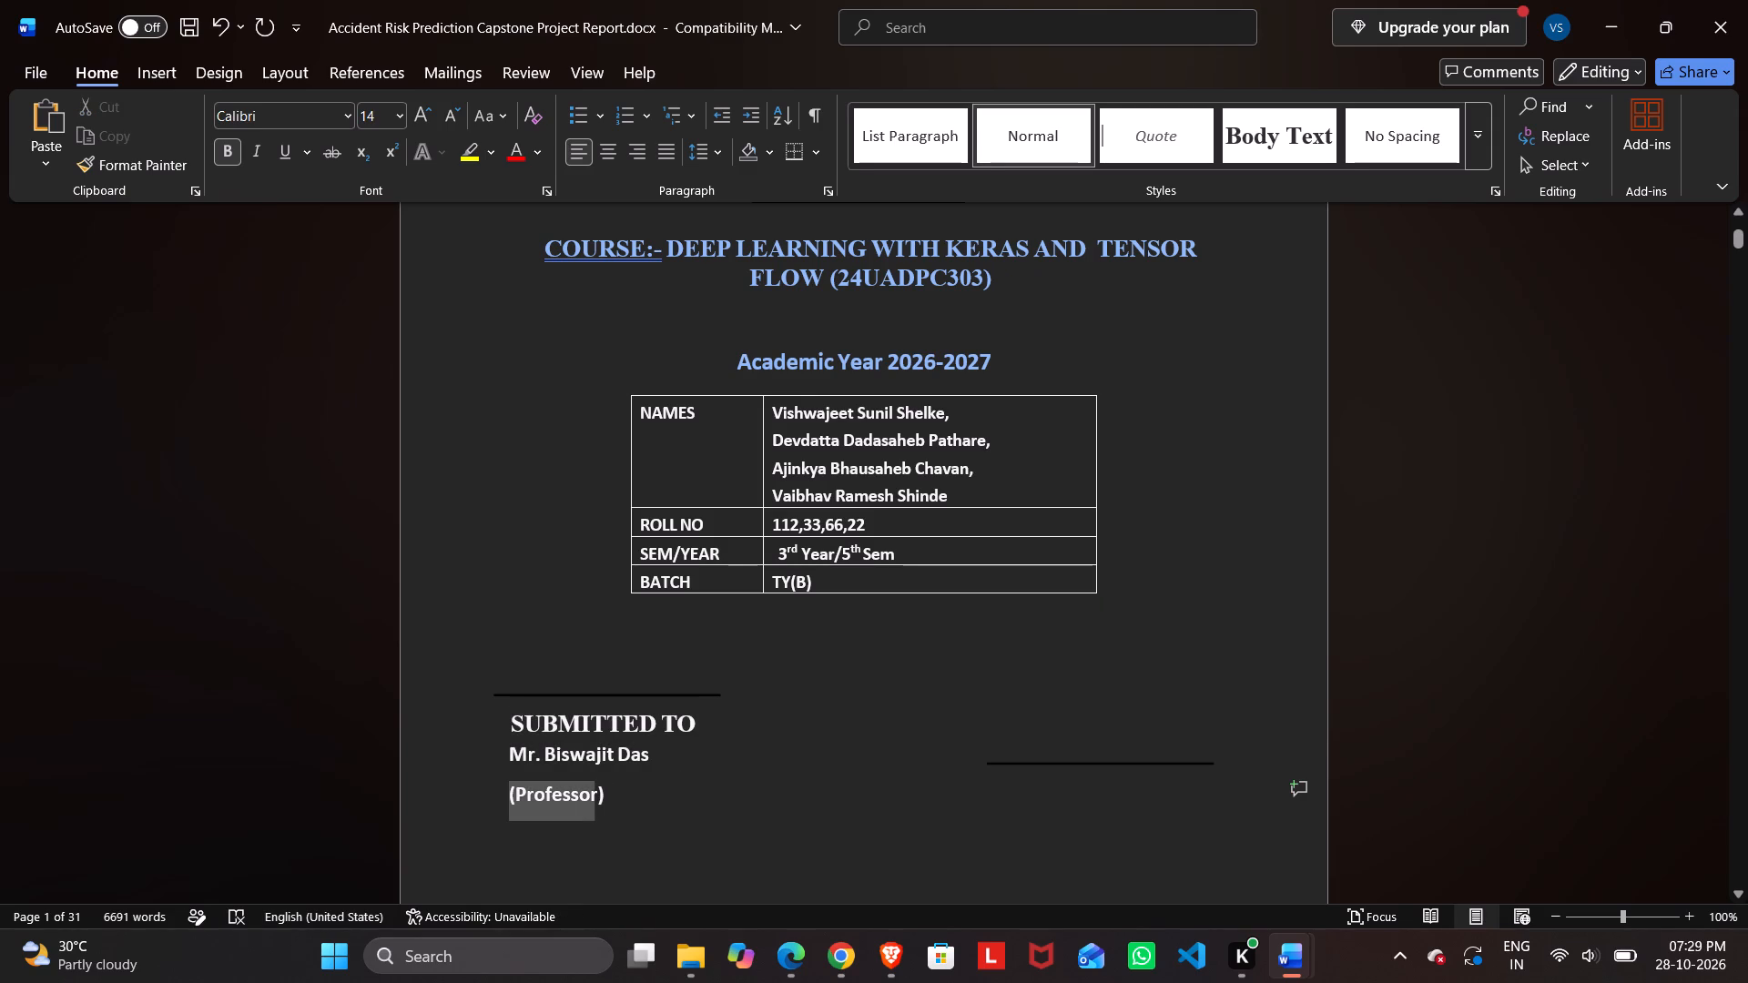
{"action": "left_click_drag", "start_coordinate": [568, 796], "coordinate": [605, 791]}
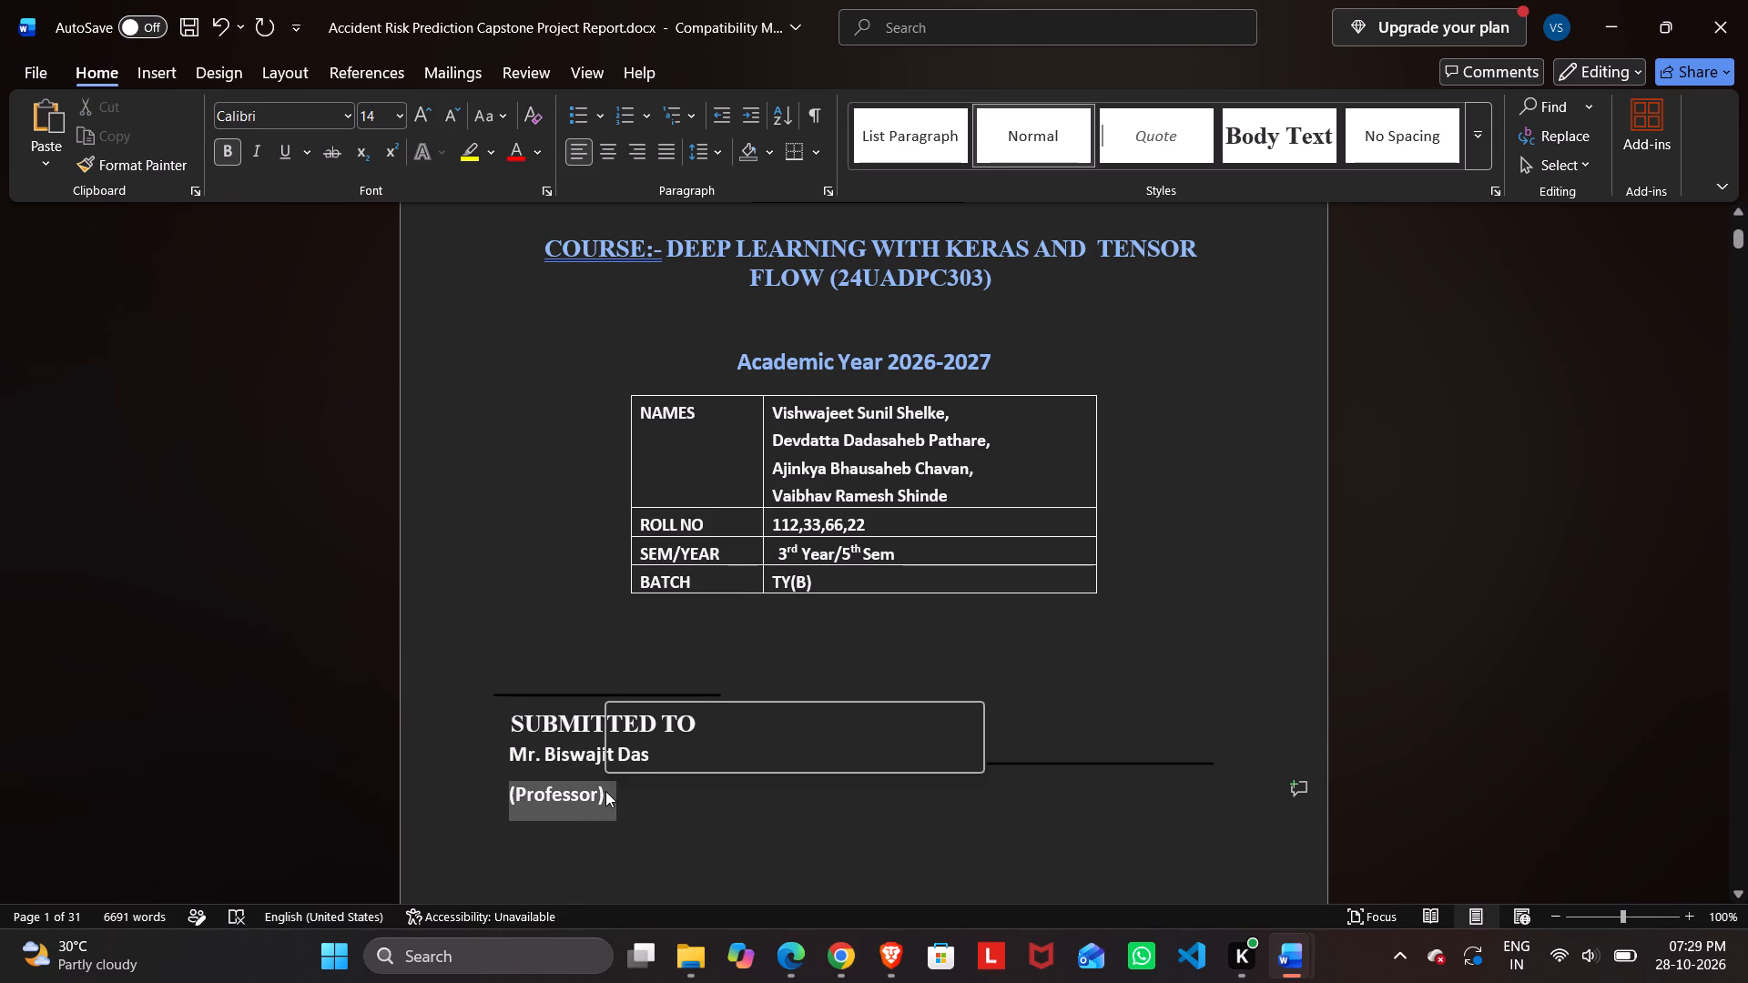
{"action": "left_click", "coordinate": [502, 797], "text": "ctrl"}
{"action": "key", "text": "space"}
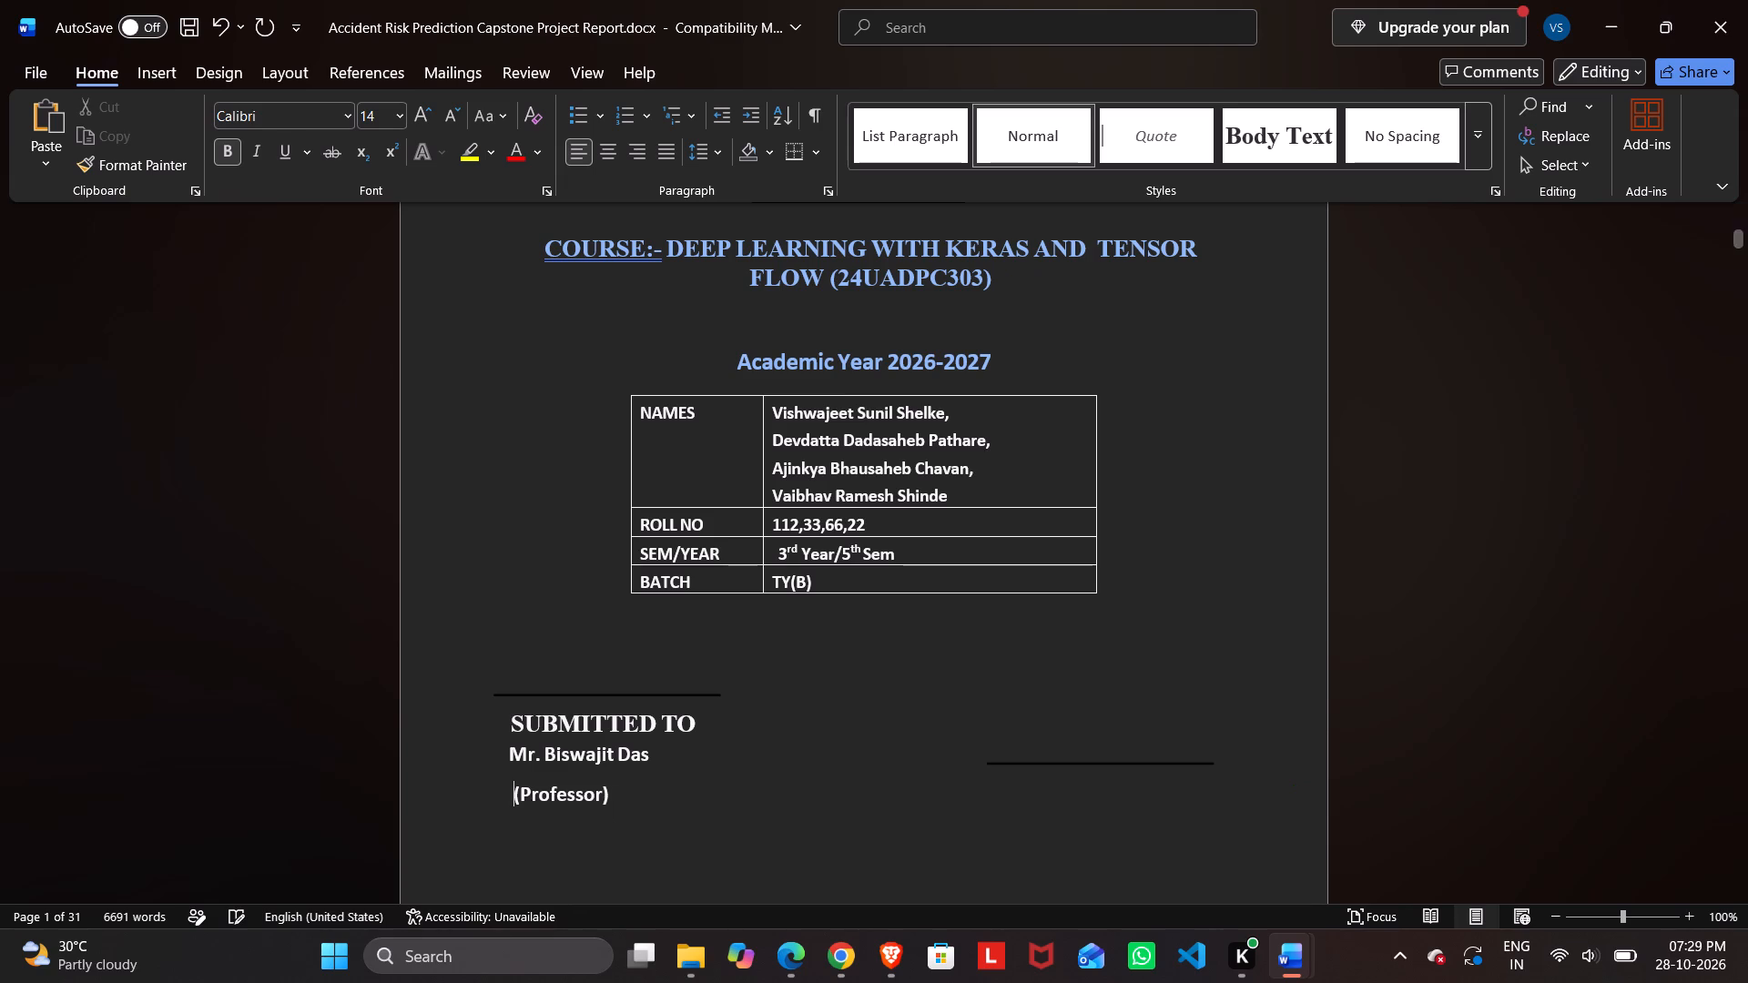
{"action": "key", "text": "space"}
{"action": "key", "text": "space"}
{"action": "key", "text": "BackSpace"}
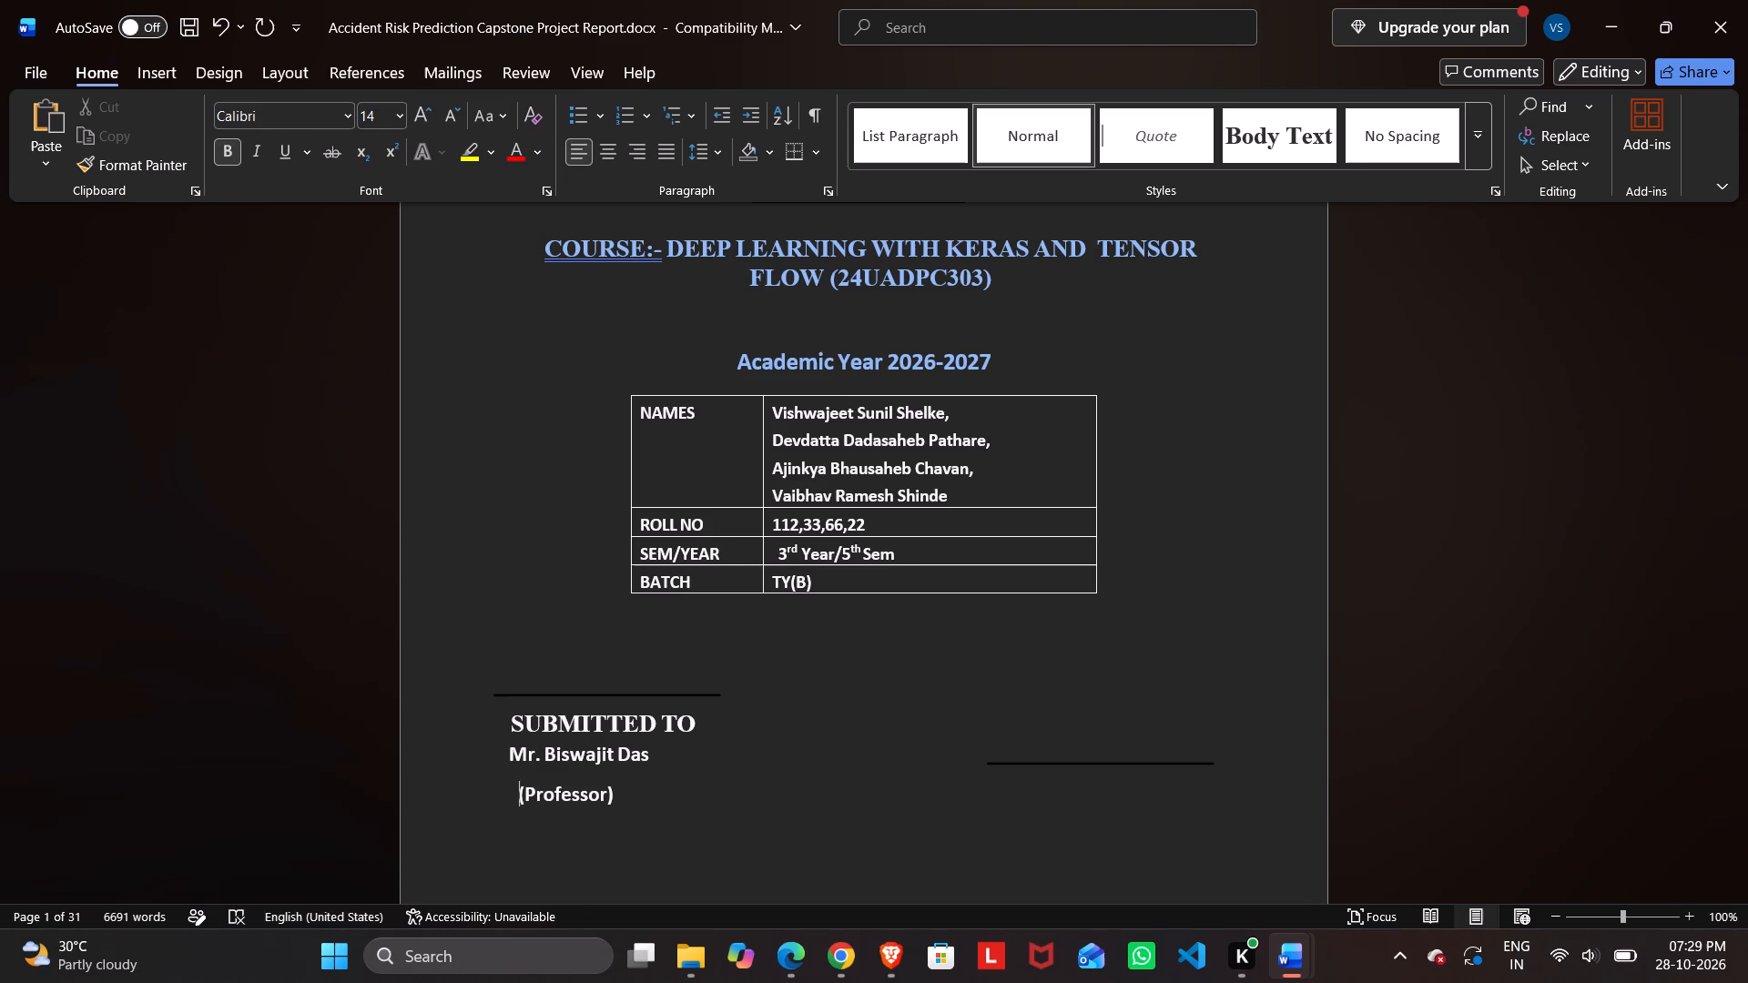
{"action": "key", "text": "BackSpace"}
{"action": "key", "text": "BackSpace"}
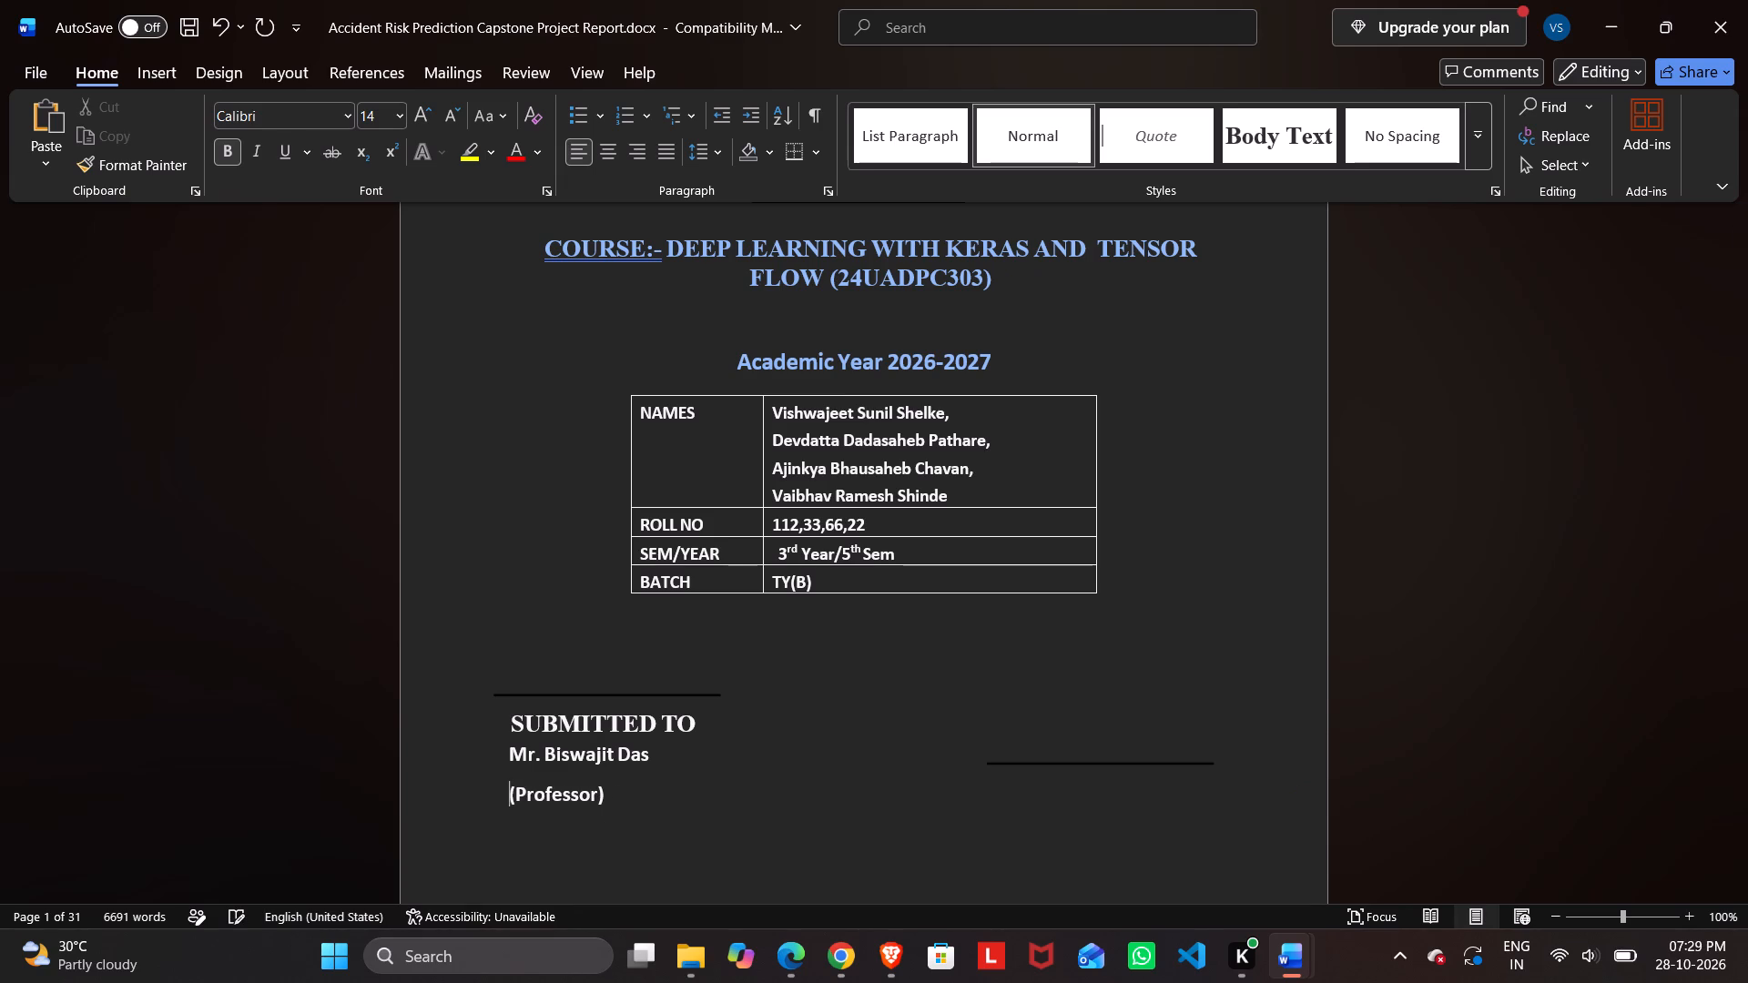
{"action": "key", "text": "BackSpace"}
{"action": "key", "text": "Return"}
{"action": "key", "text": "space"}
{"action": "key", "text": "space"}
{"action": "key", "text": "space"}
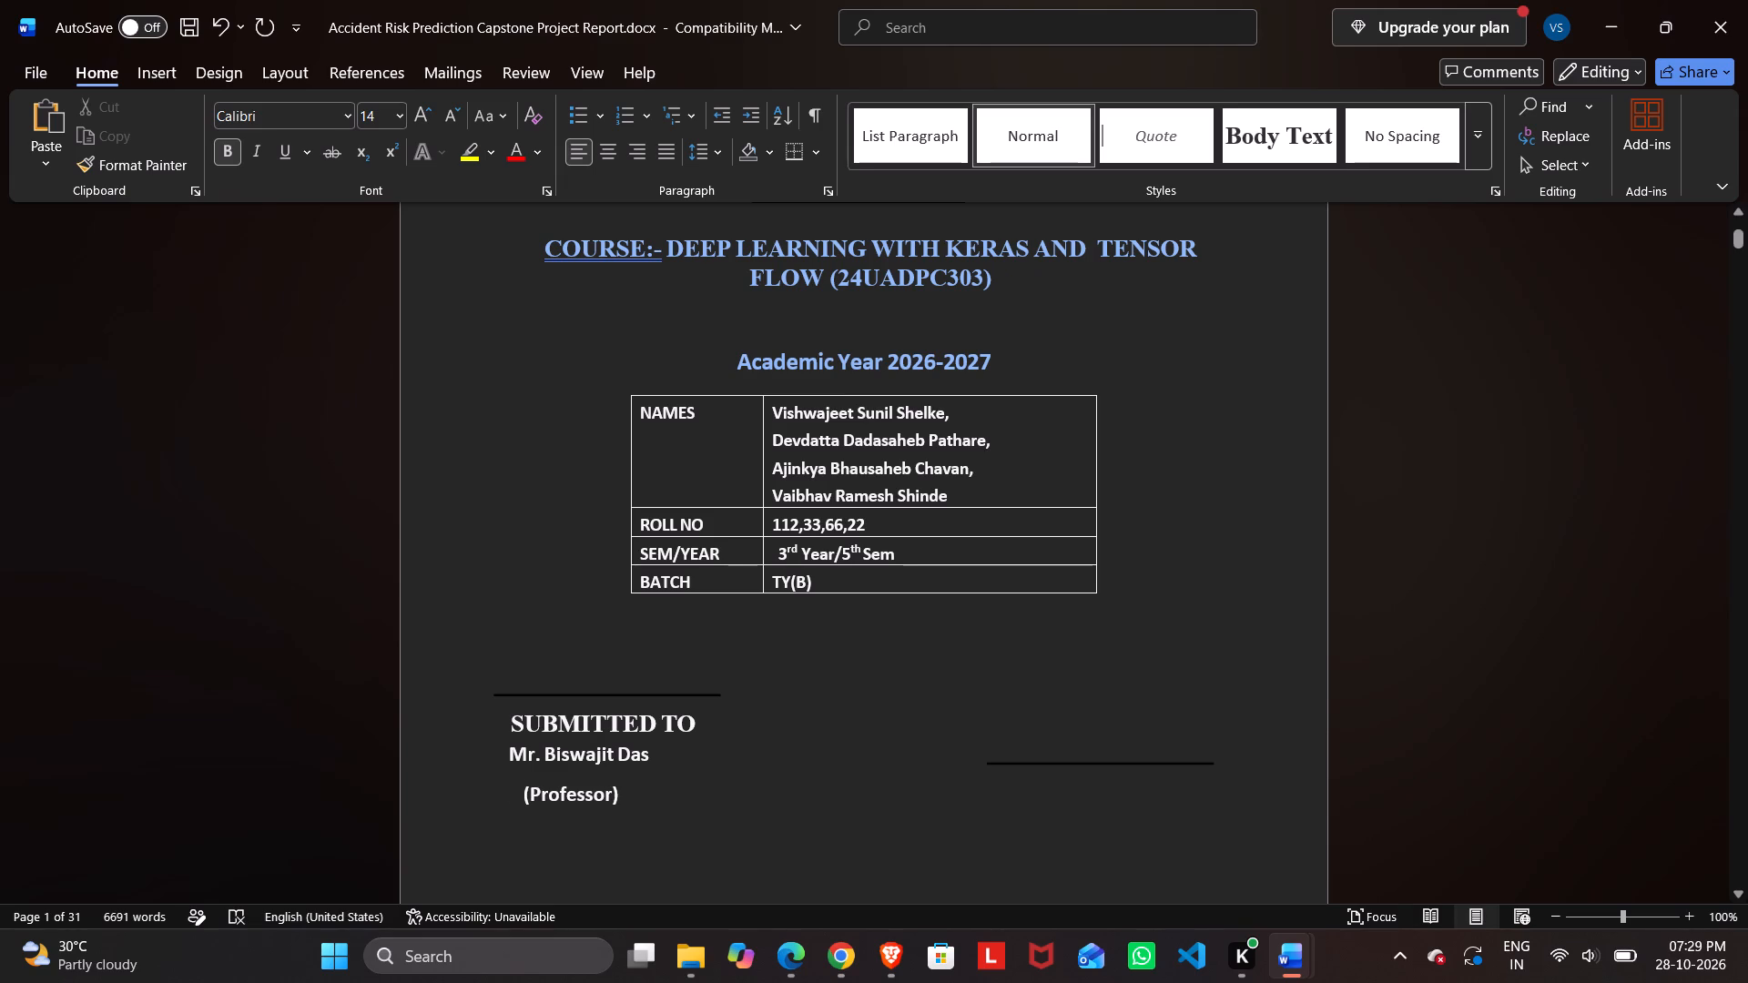
Set the "SUBMITTED TO" heading to Calibri, size 14.
{"action": "left_click_drag", "start_coordinate": [509, 725], "coordinate": [697, 727]}
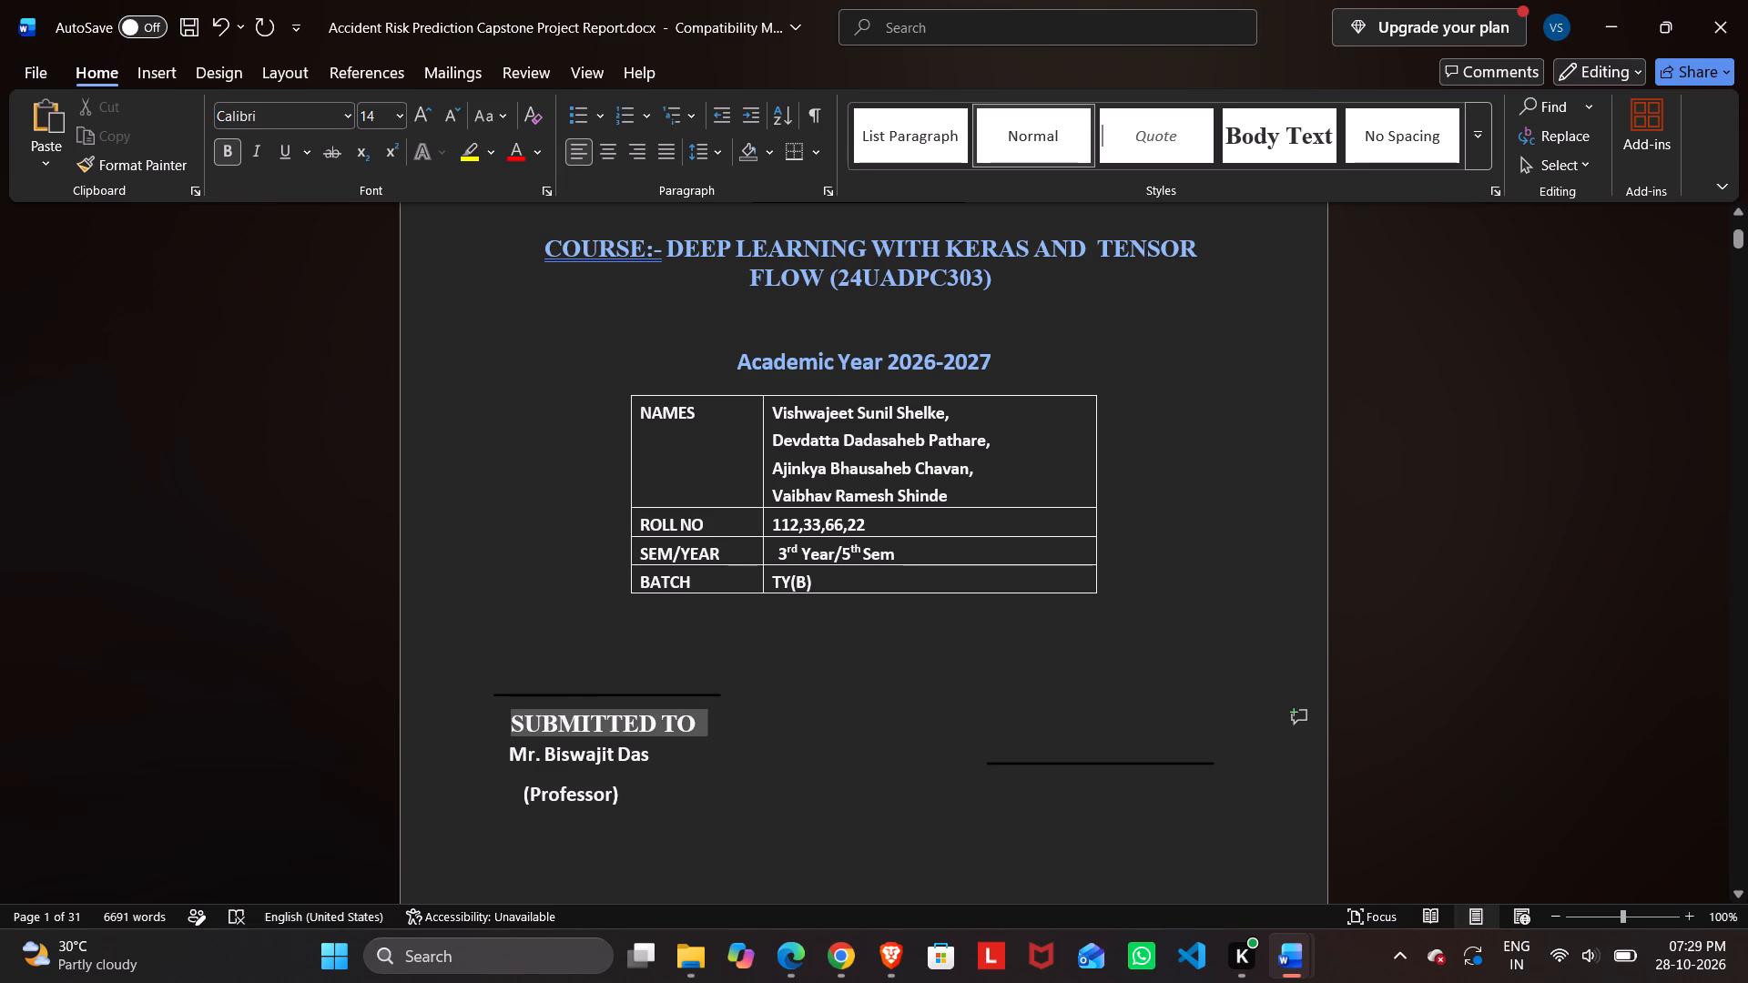
{"action": "left_click_drag", "start_coordinate": [697, 727], "coordinate": [696, 728]}
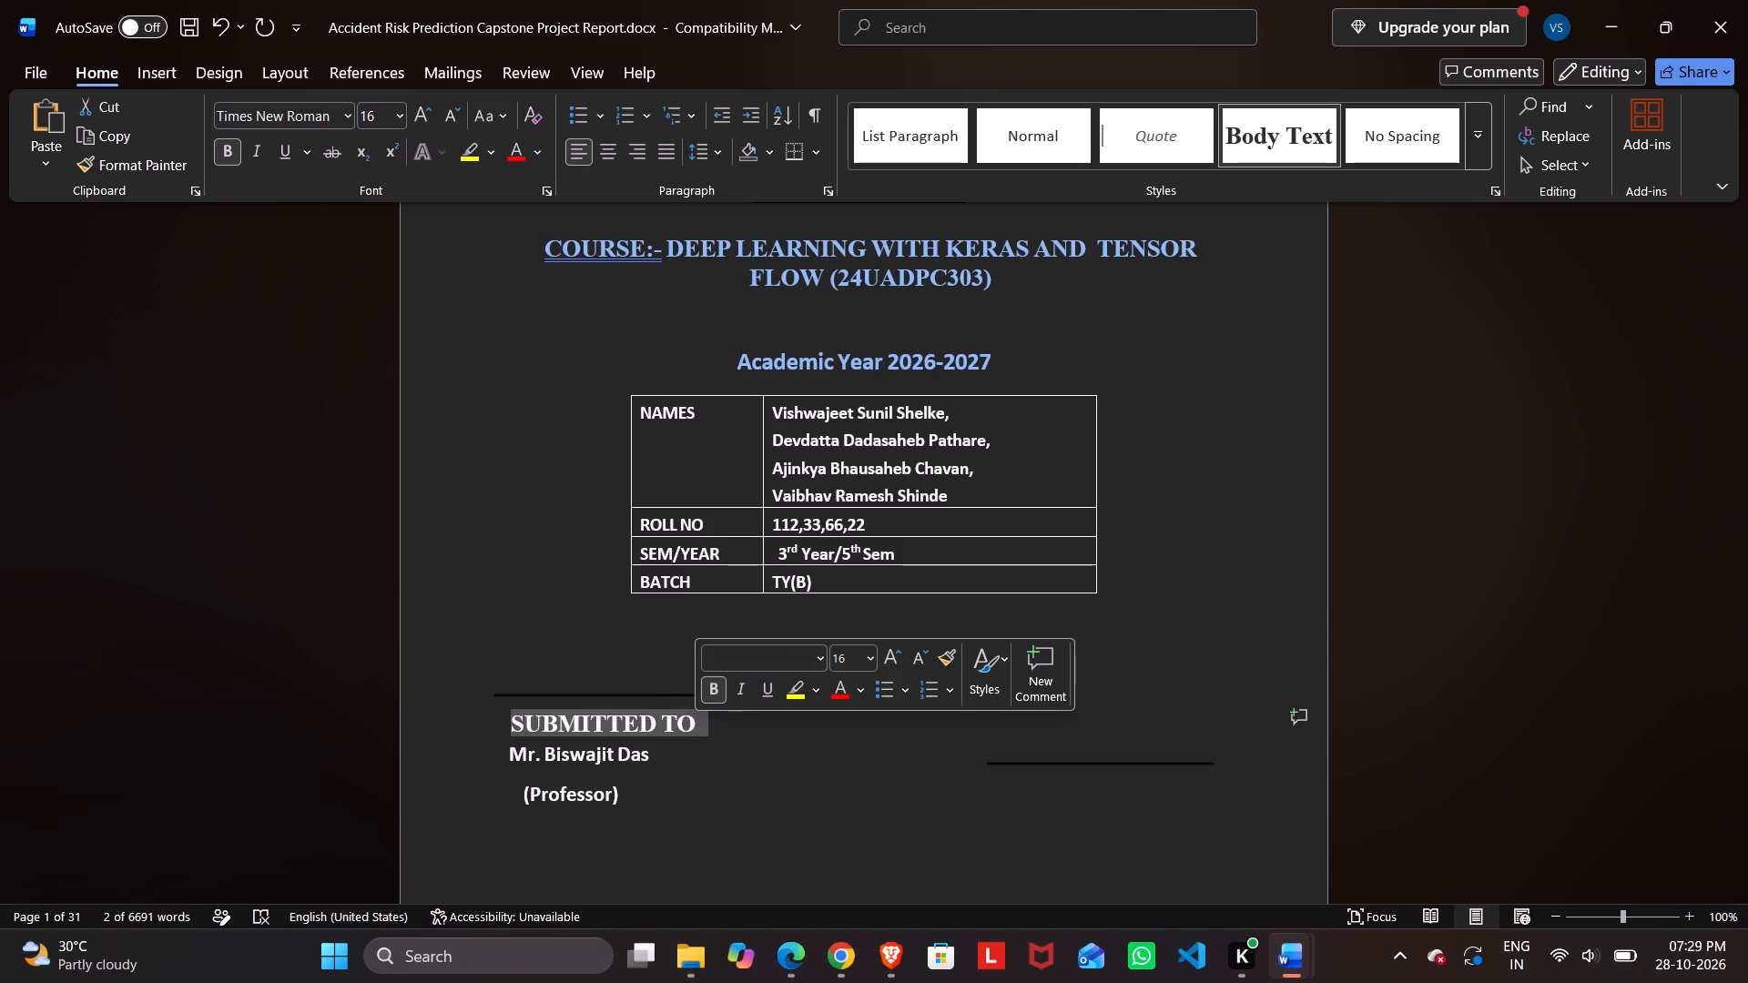
{"action": "left_click", "coordinate": [818, 661]}
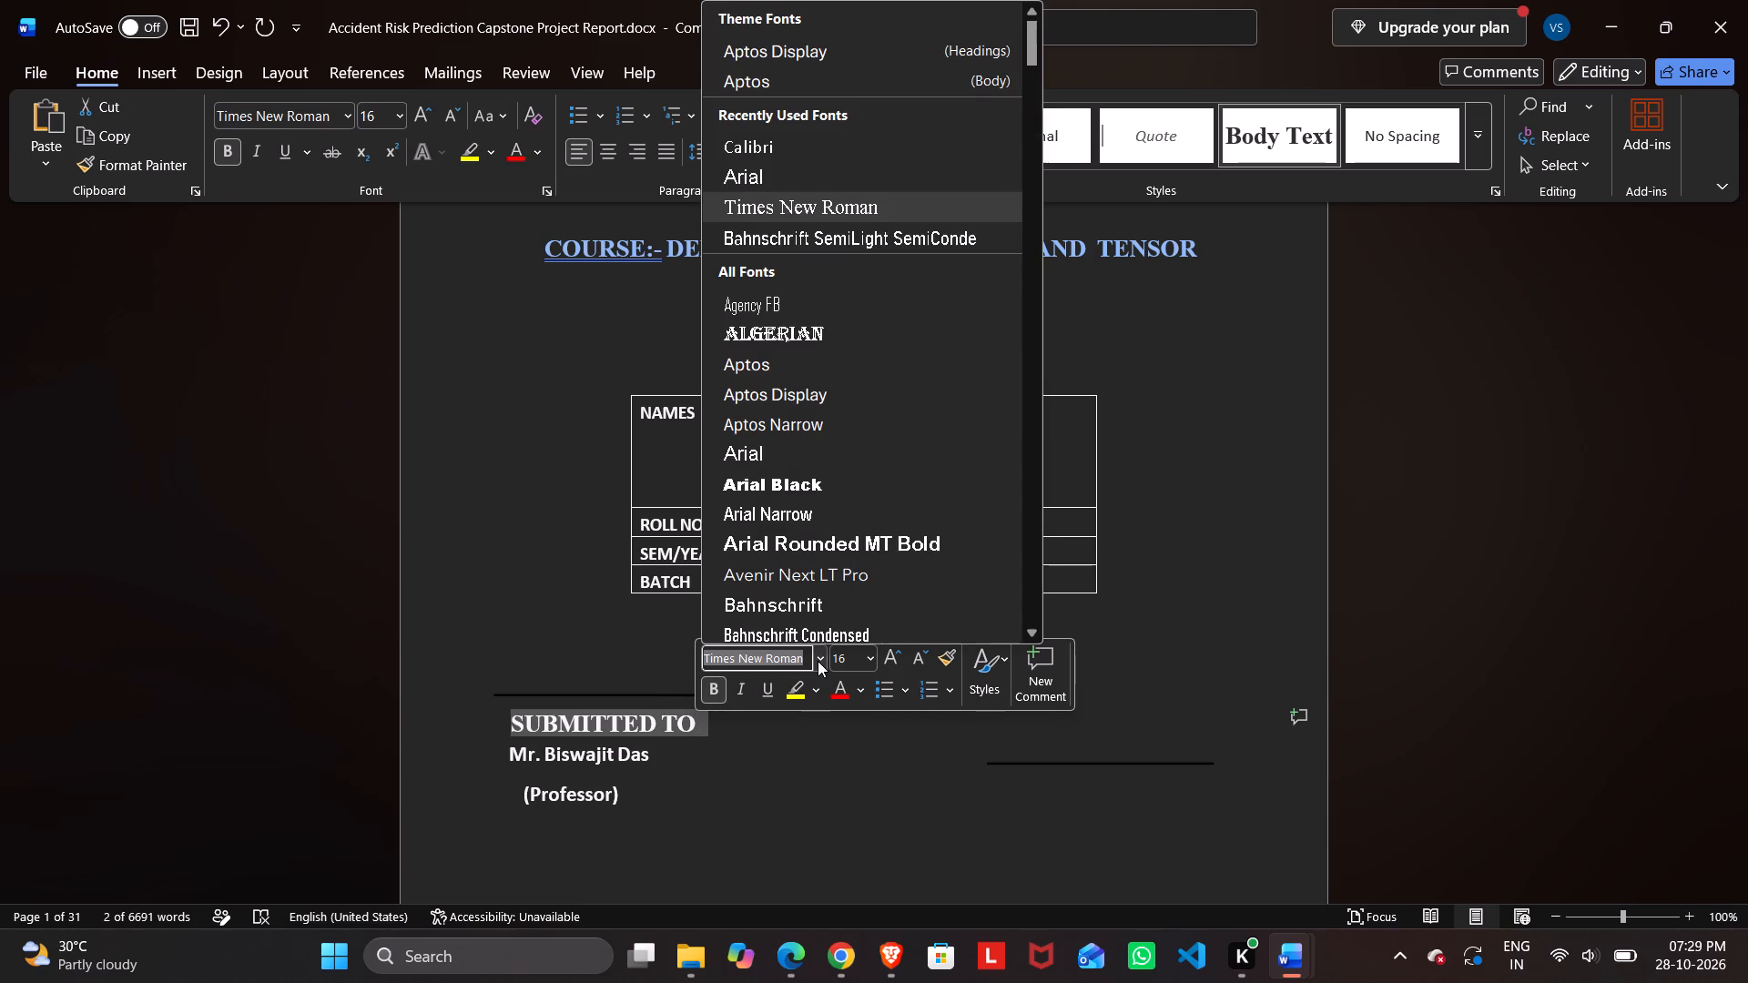
{"action": "left_click", "coordinate": [776, 155]}
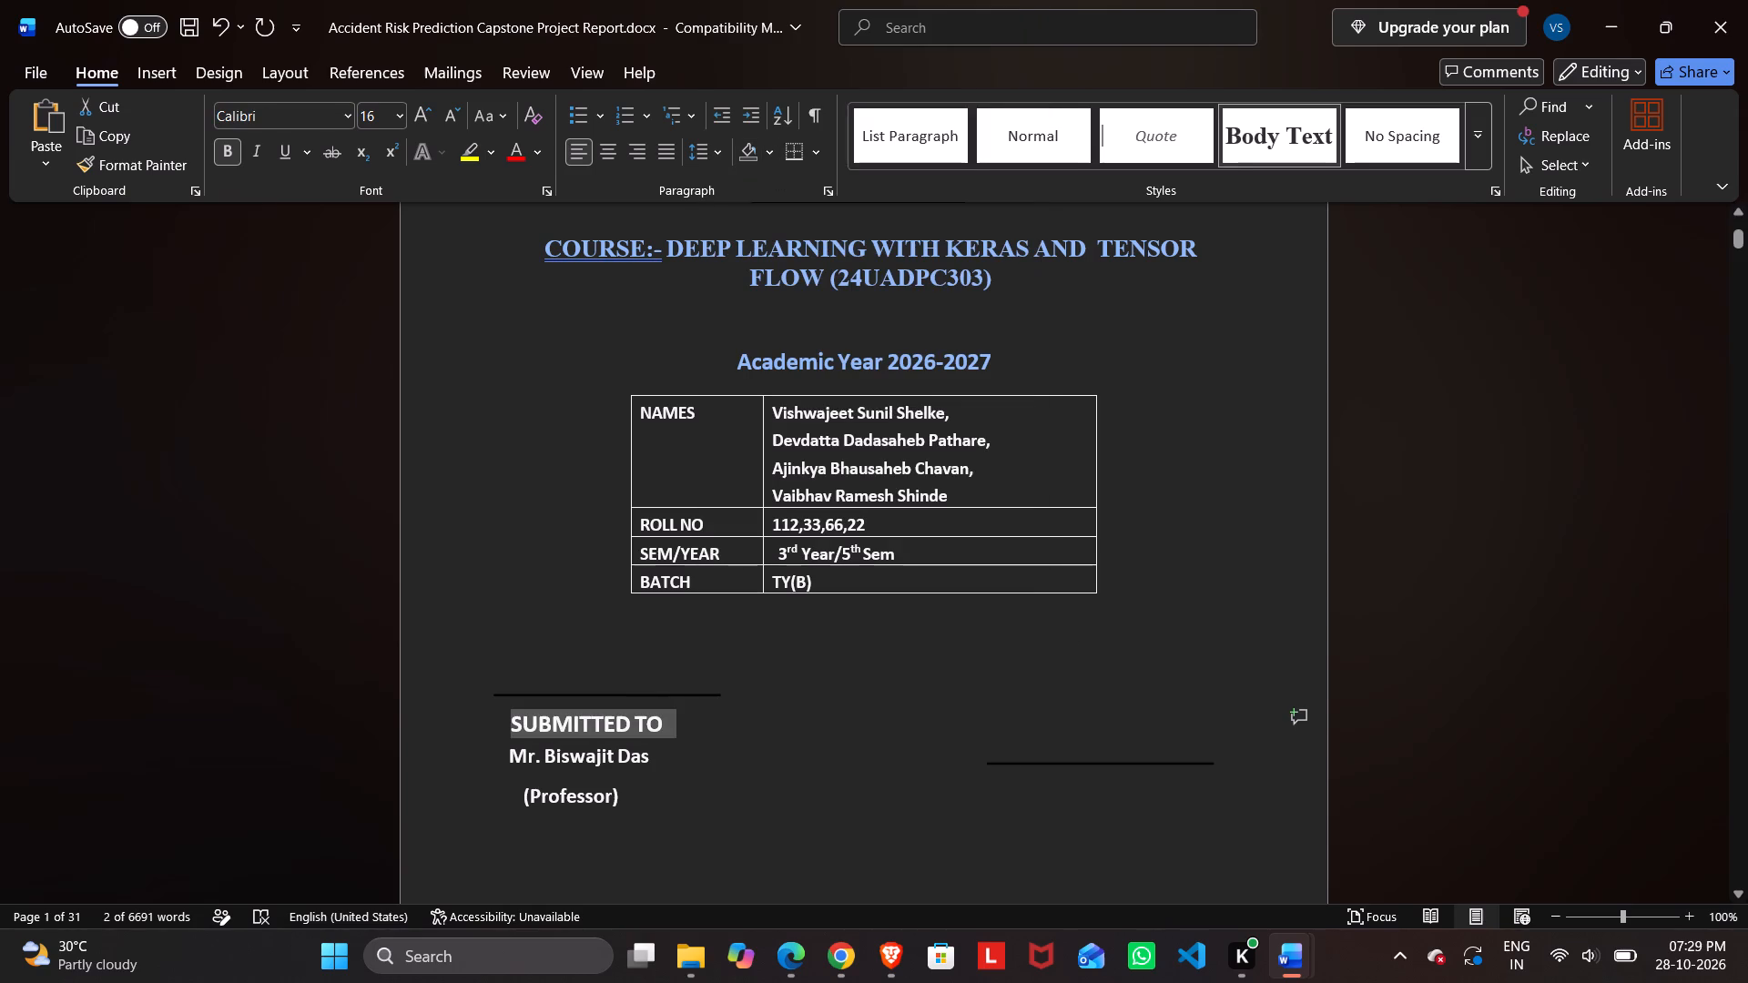
{"action": "left_click", "coordinate": [398, 116]}
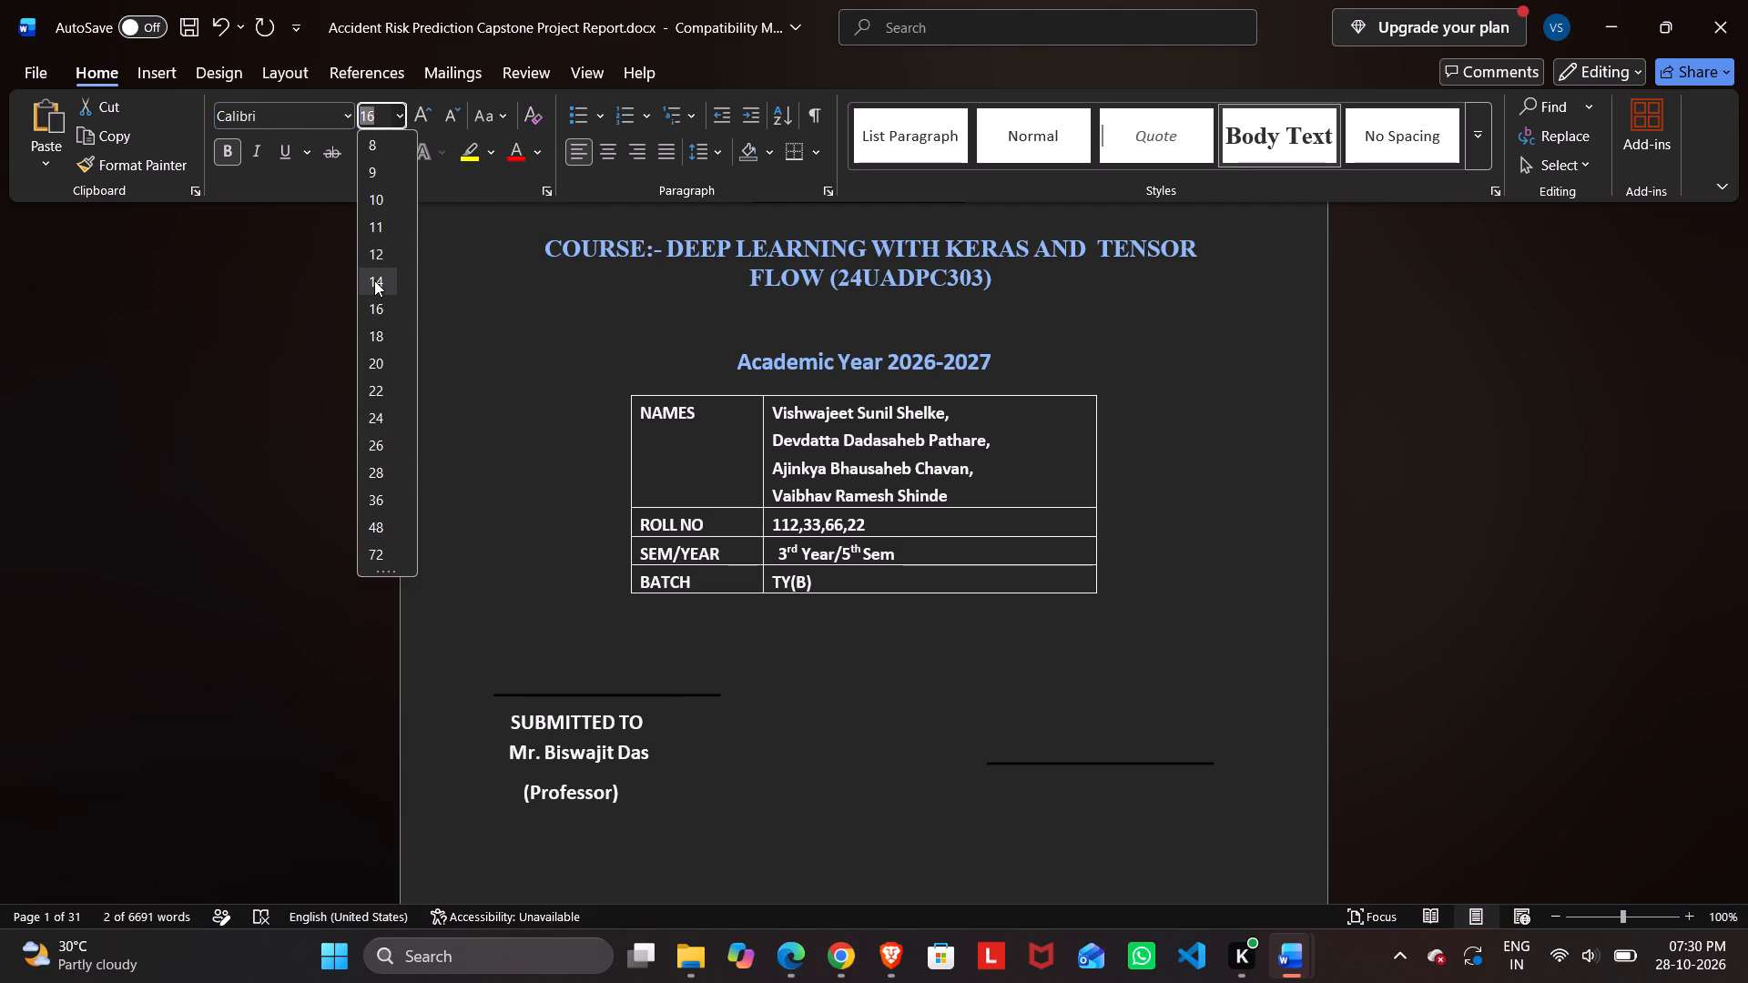
{"action": "left_click", "coordinate": [372, 281]}
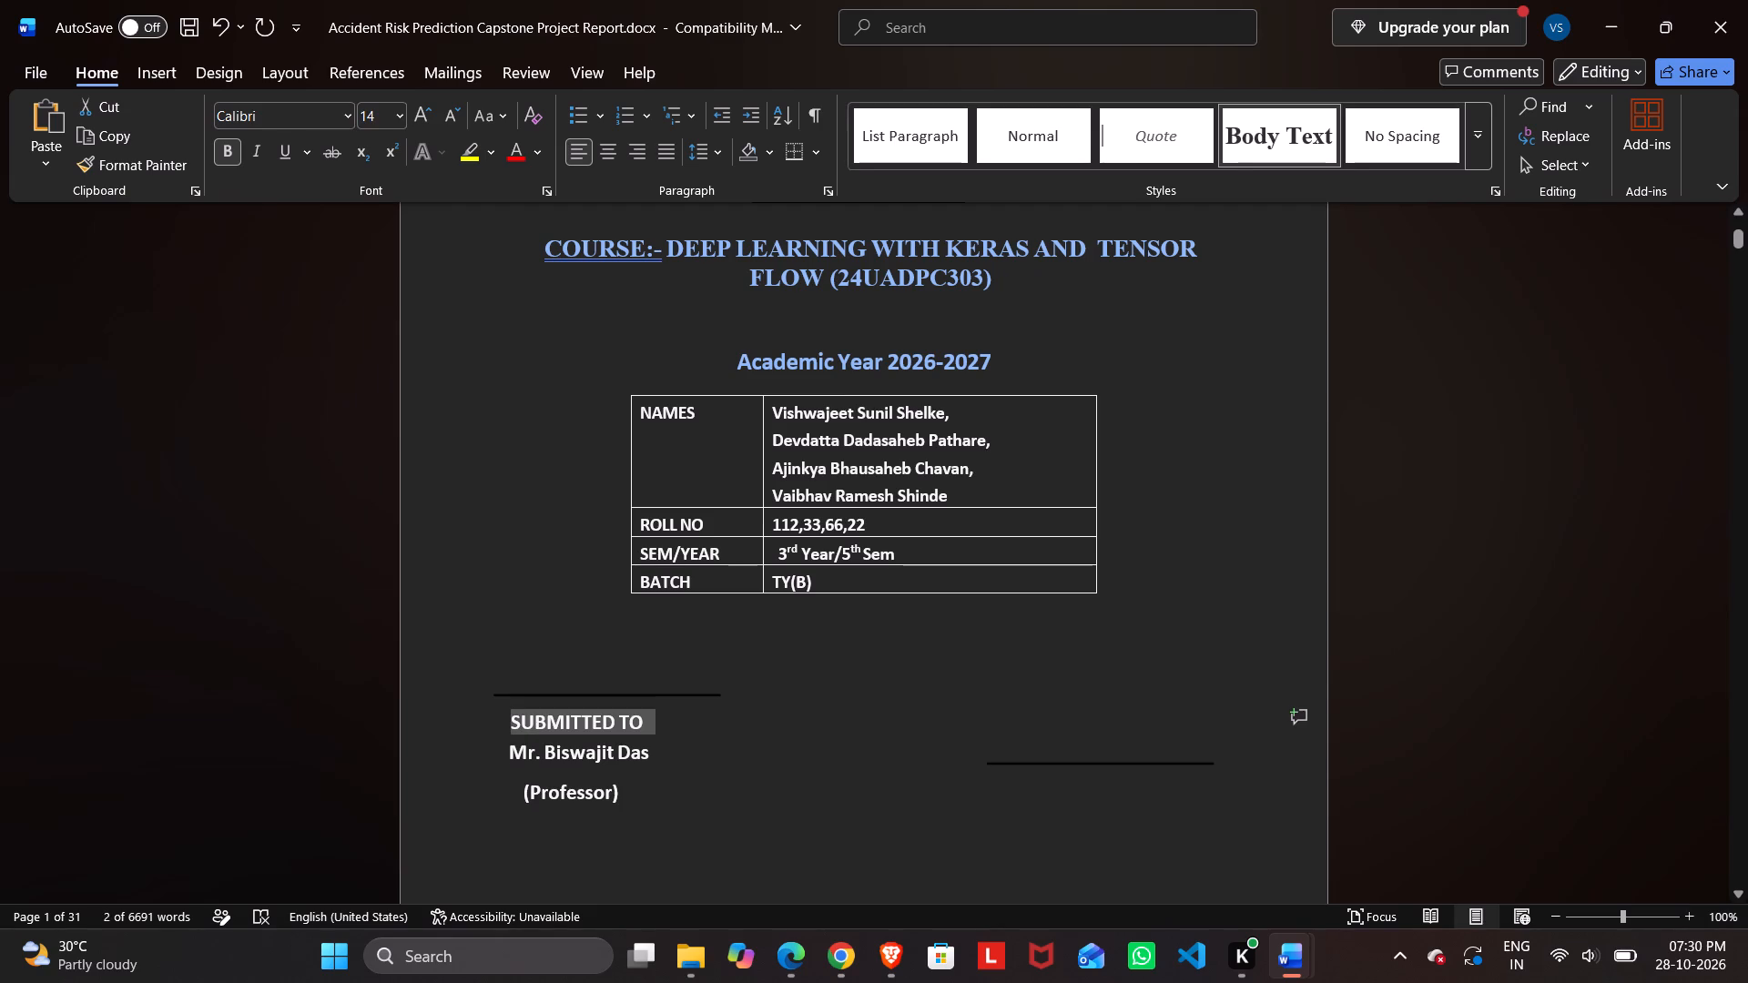
Set the professor's name beneath the "SUBMITTED TO" heading to font size 12.
{"action": "left_click", "coordinate": [670, 749]}
{"action": "left_click_drag", "start_coordinate": [652, 752], "coordinate": [518, 754]}
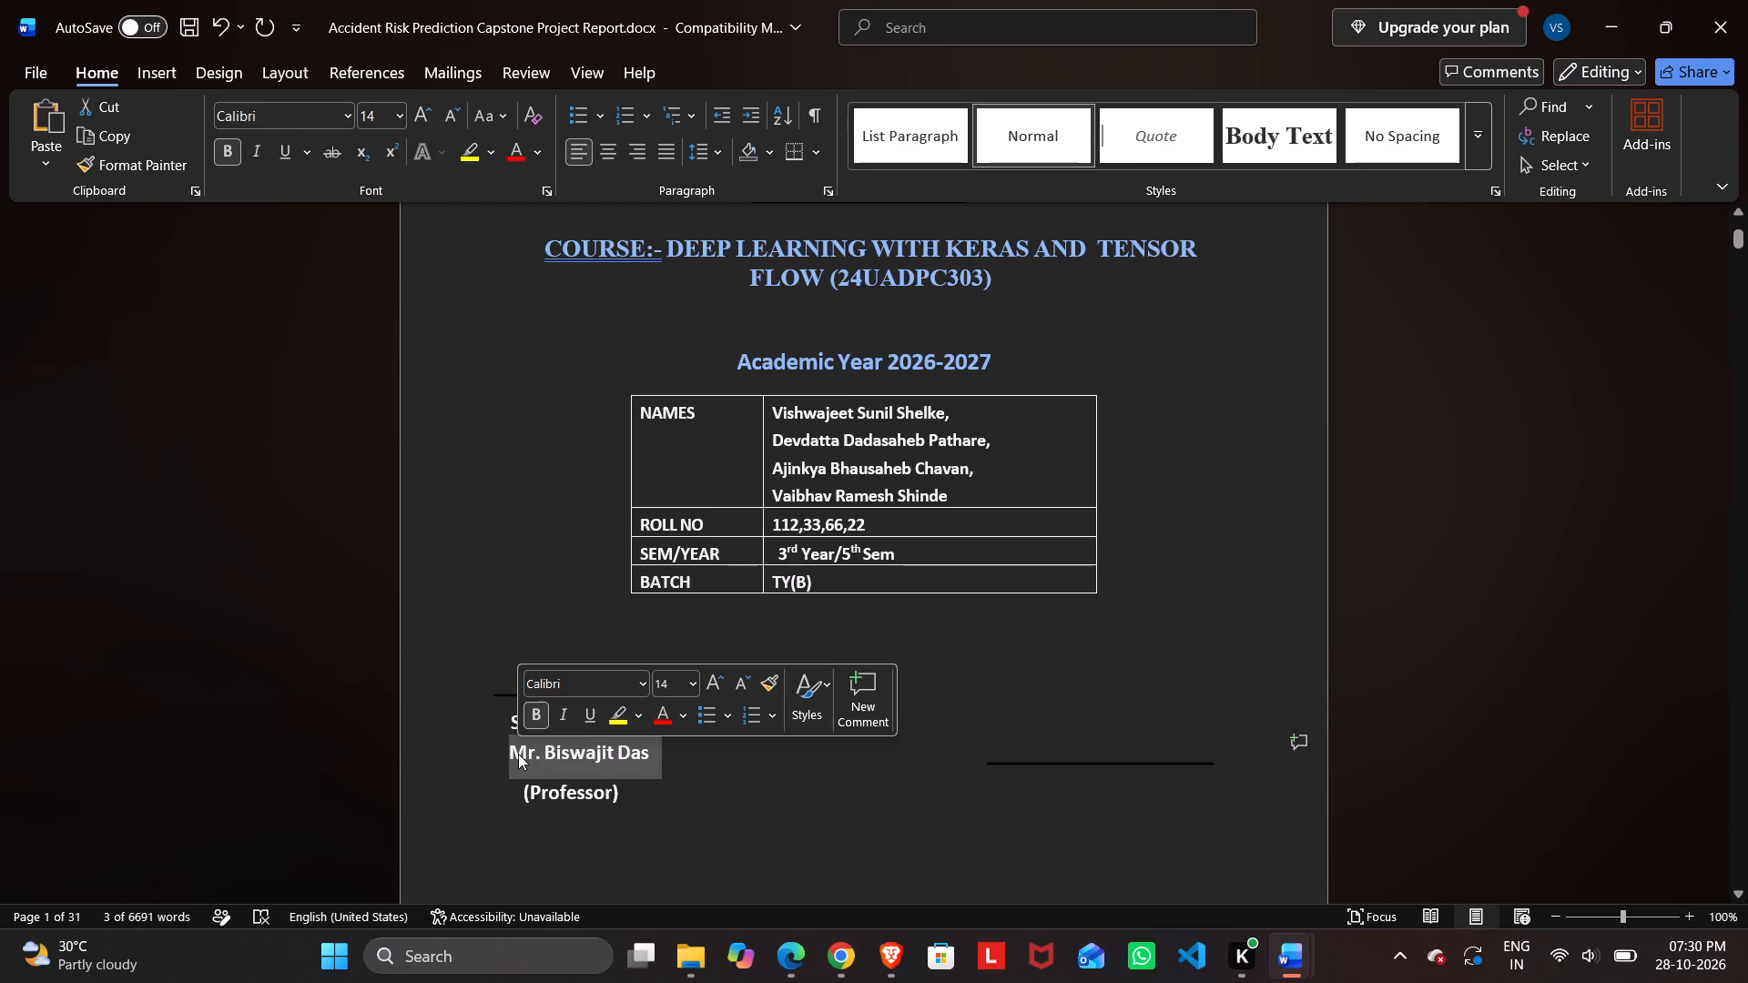
{"action": "left_click", "coordinate": [395, 117]}
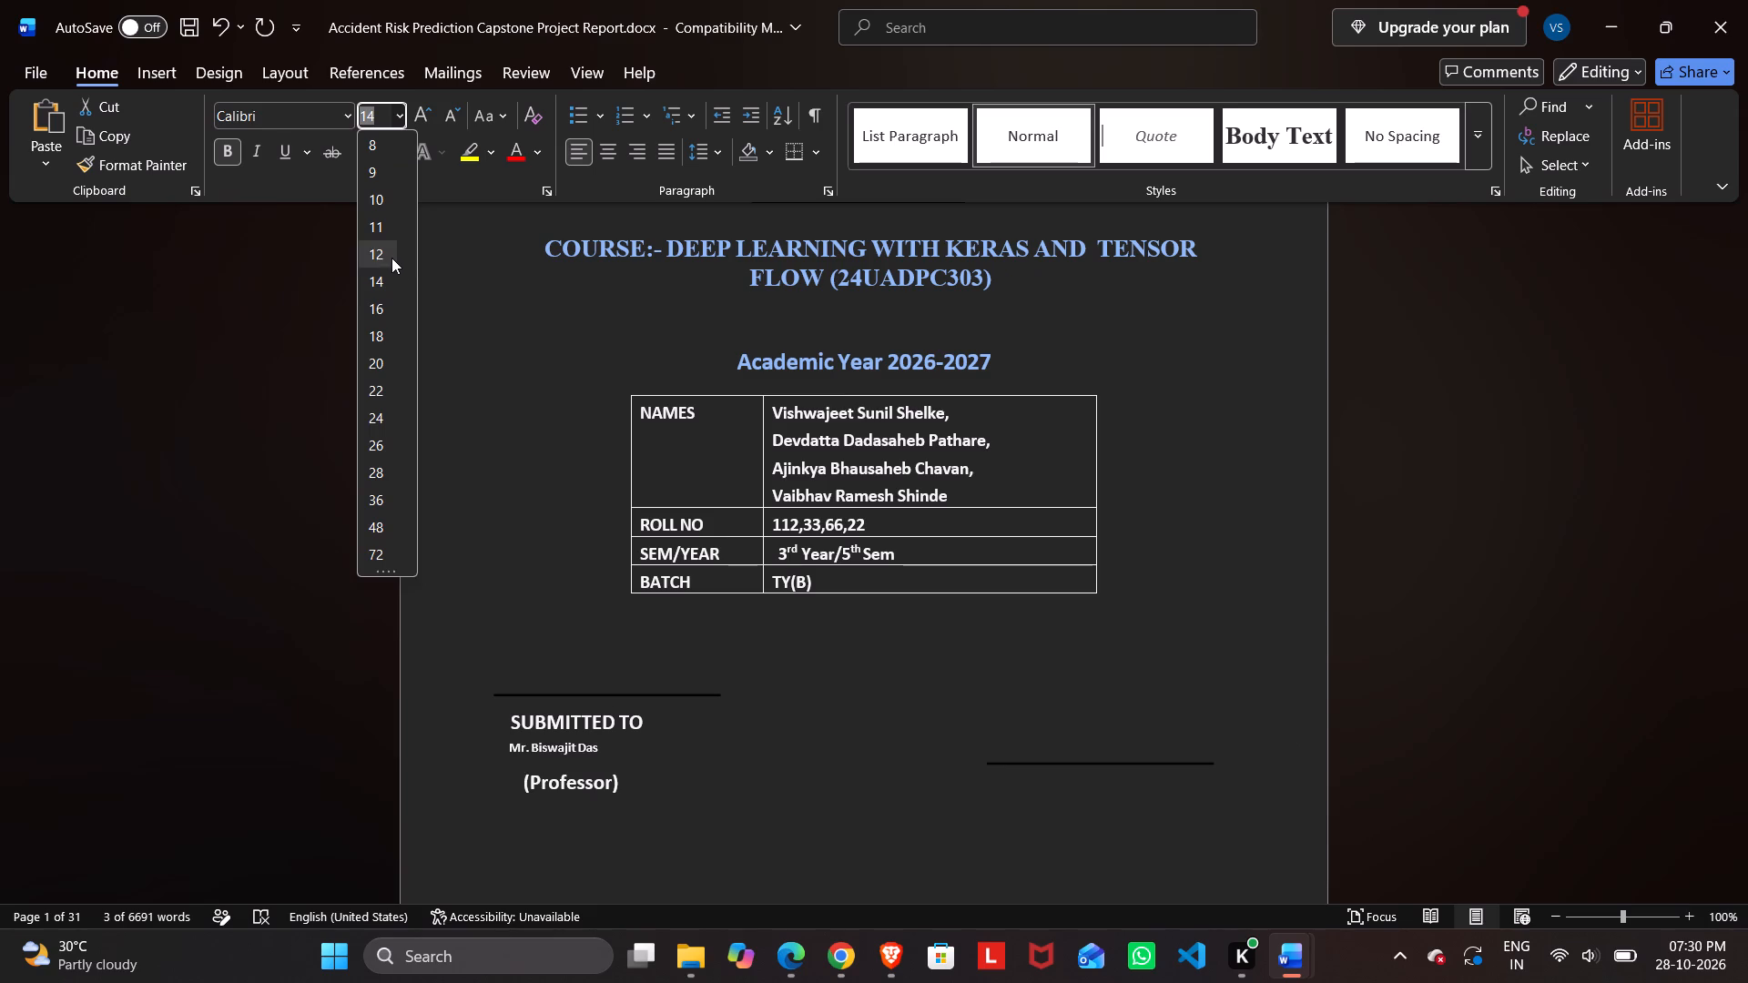
{"action": "left_click", "coordinate": [390, 256]}
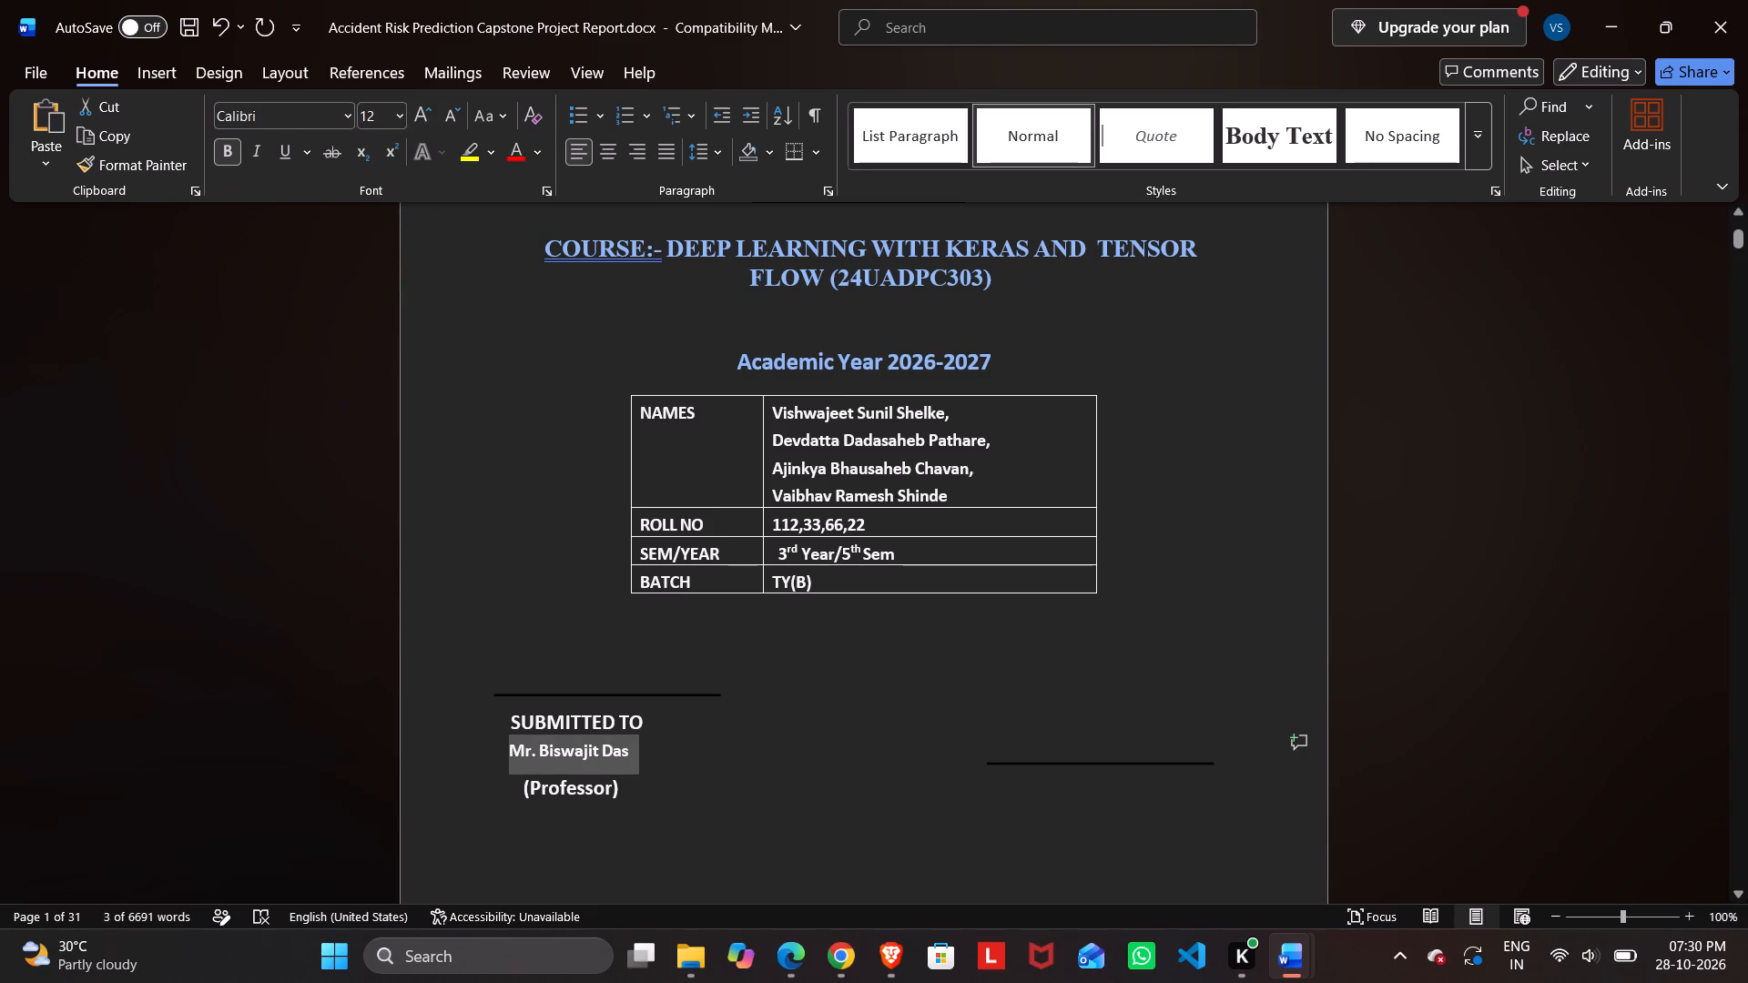
{"action": "left_click", "coordinate": [503, 740]}
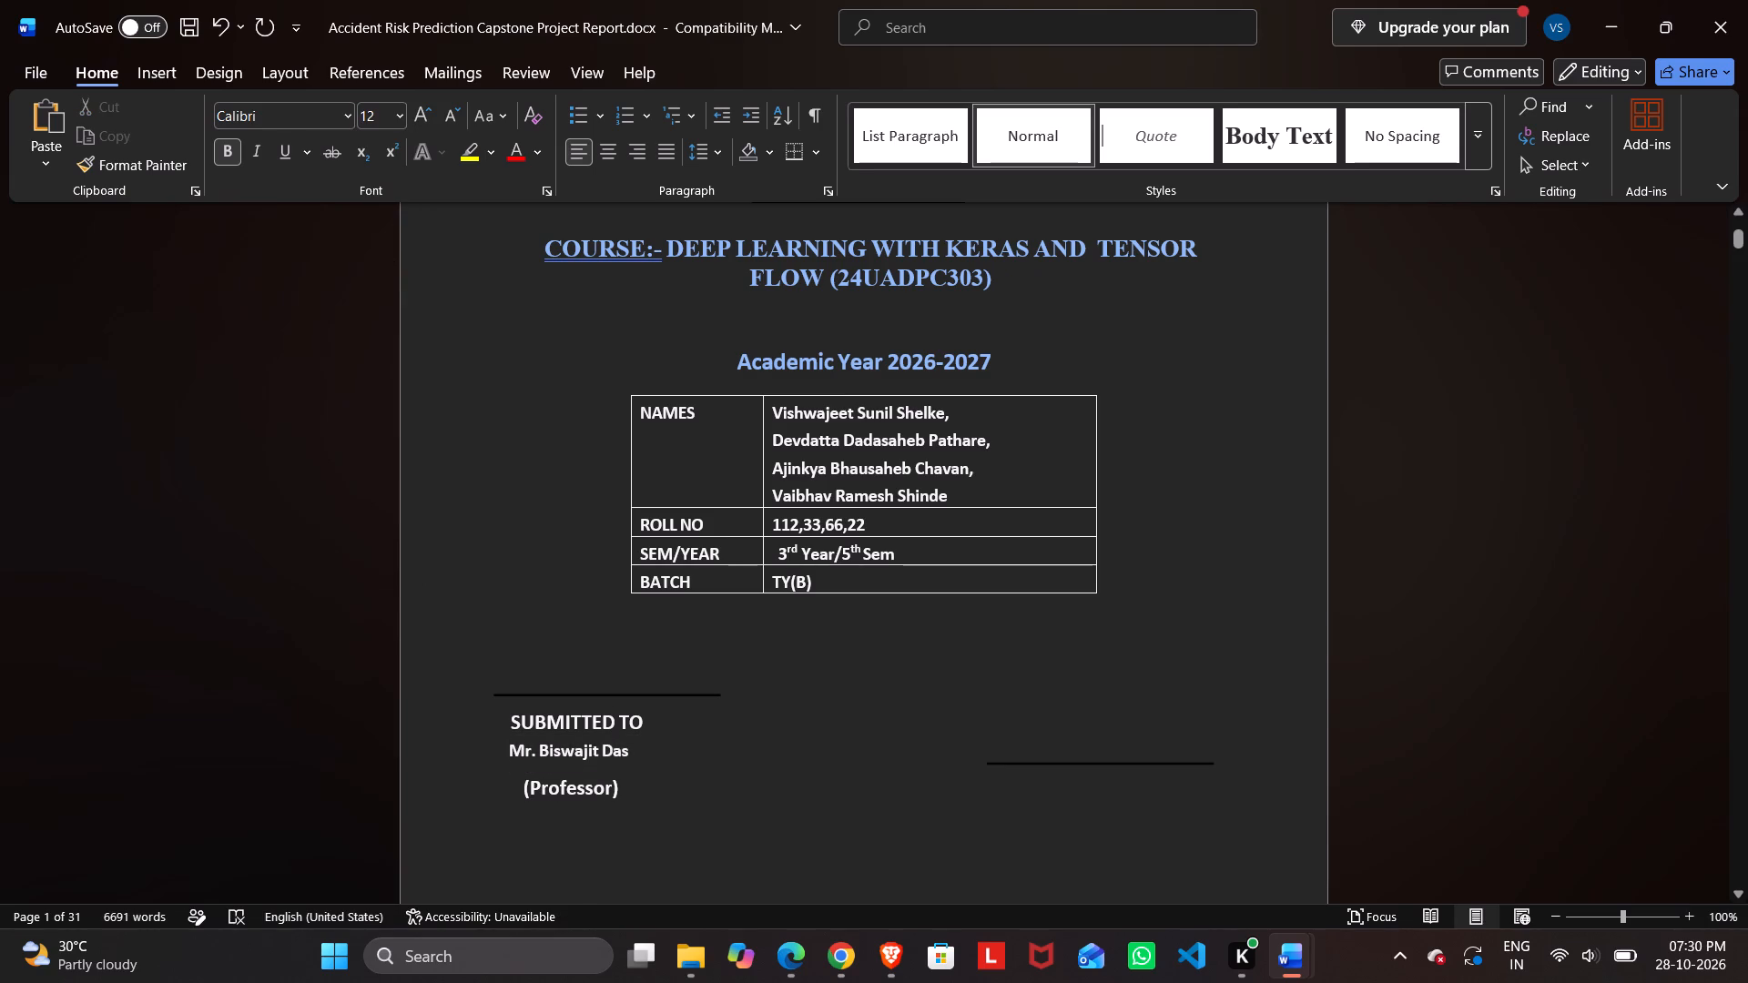
Set the "(Professor)" text beneath the professor's name to font size 11.
{"action": "left_click_drag", "start_coordinate": [629, 785], "coordinate": [529, 788]}
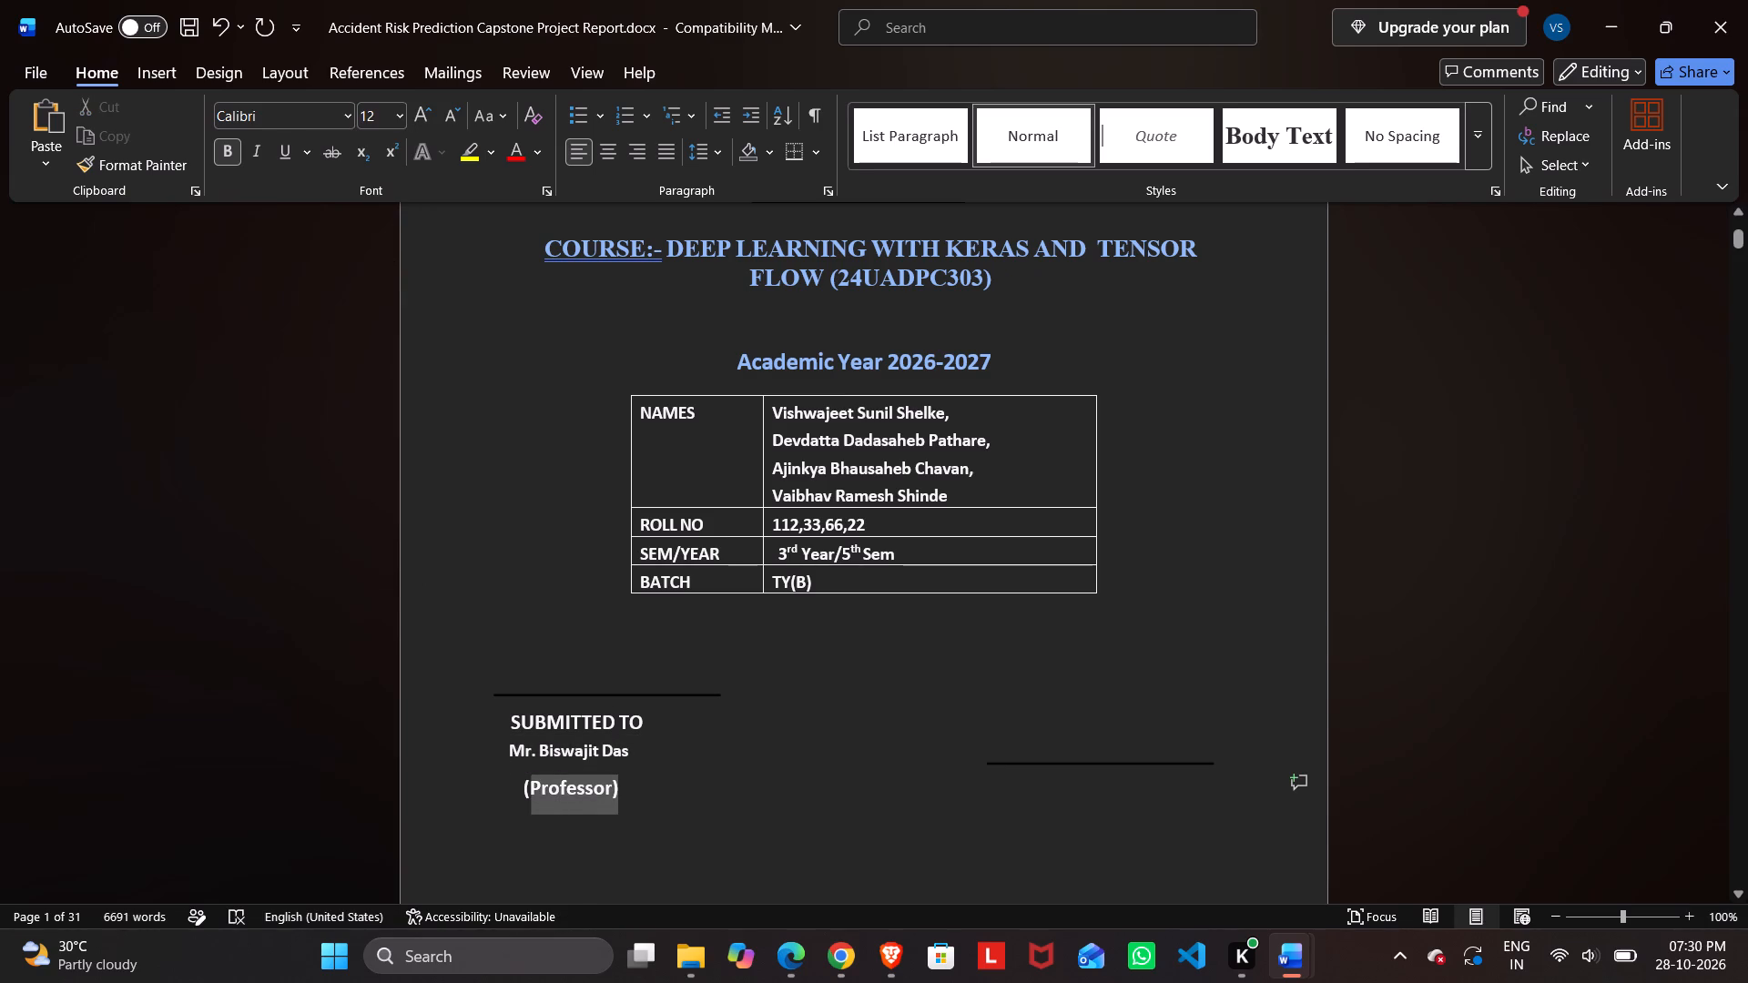
{"action": "left_click_drag", "start_coordinate": [529, 788], "coordinate": [523, 789]}
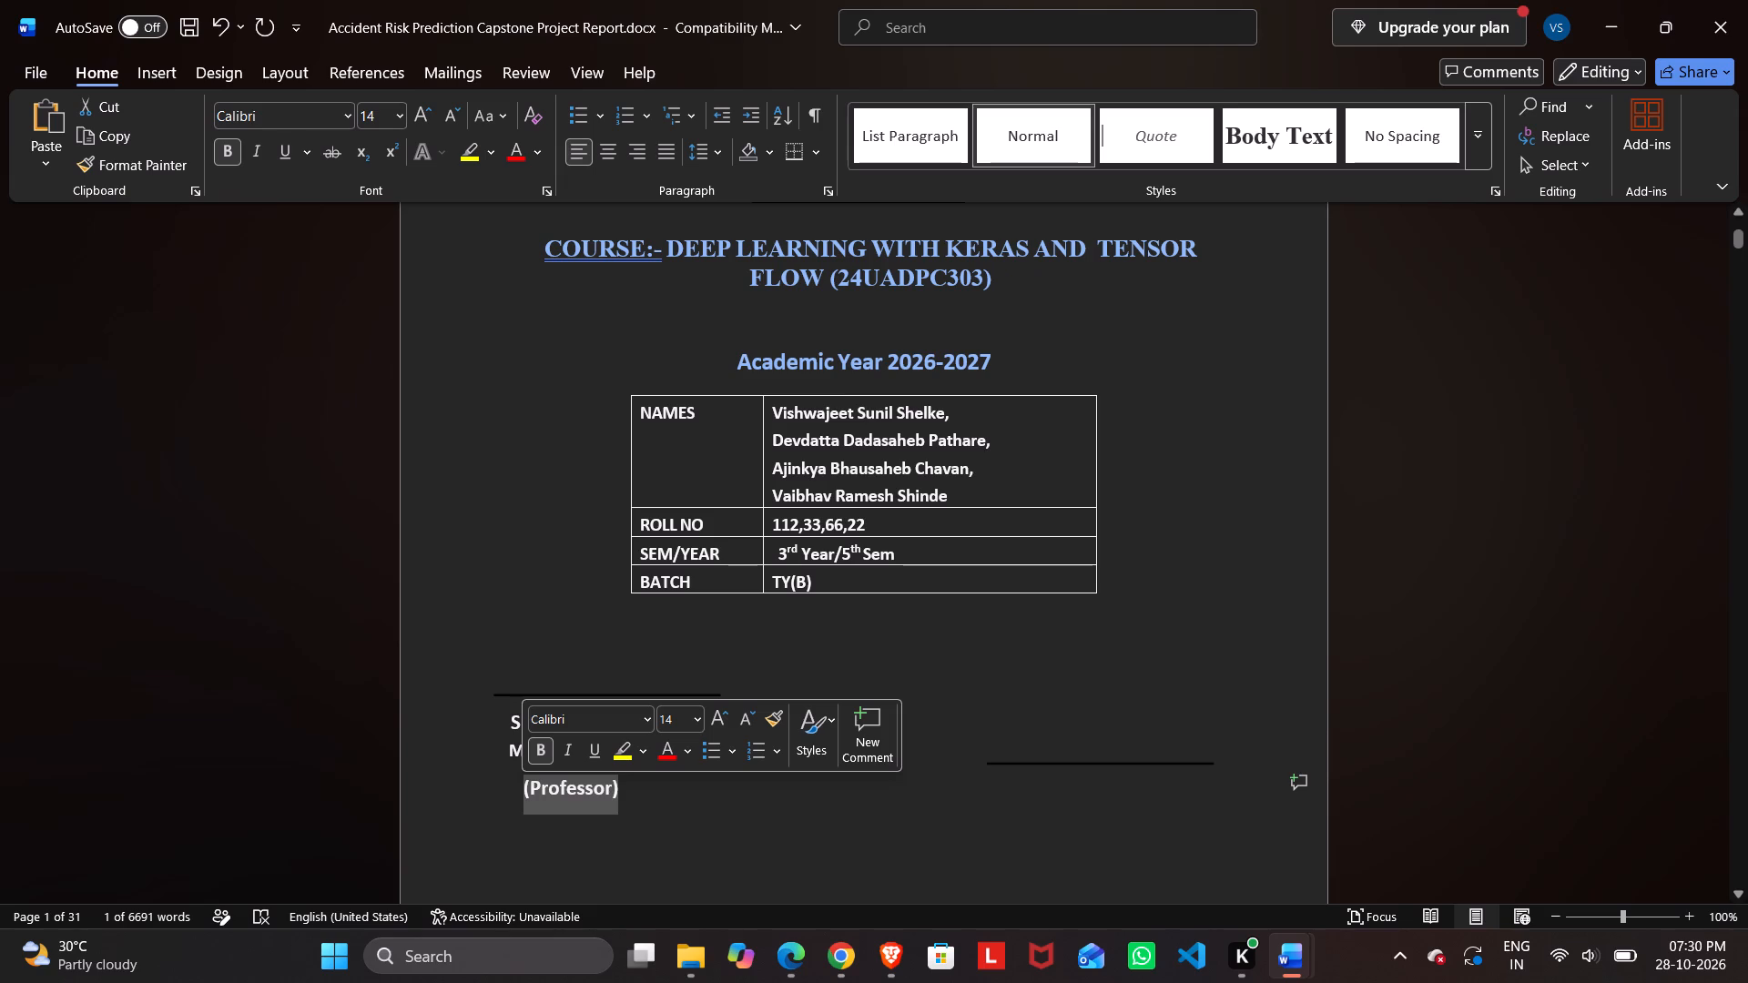
{"action": "left_click", "coordinate": [695, 728]}
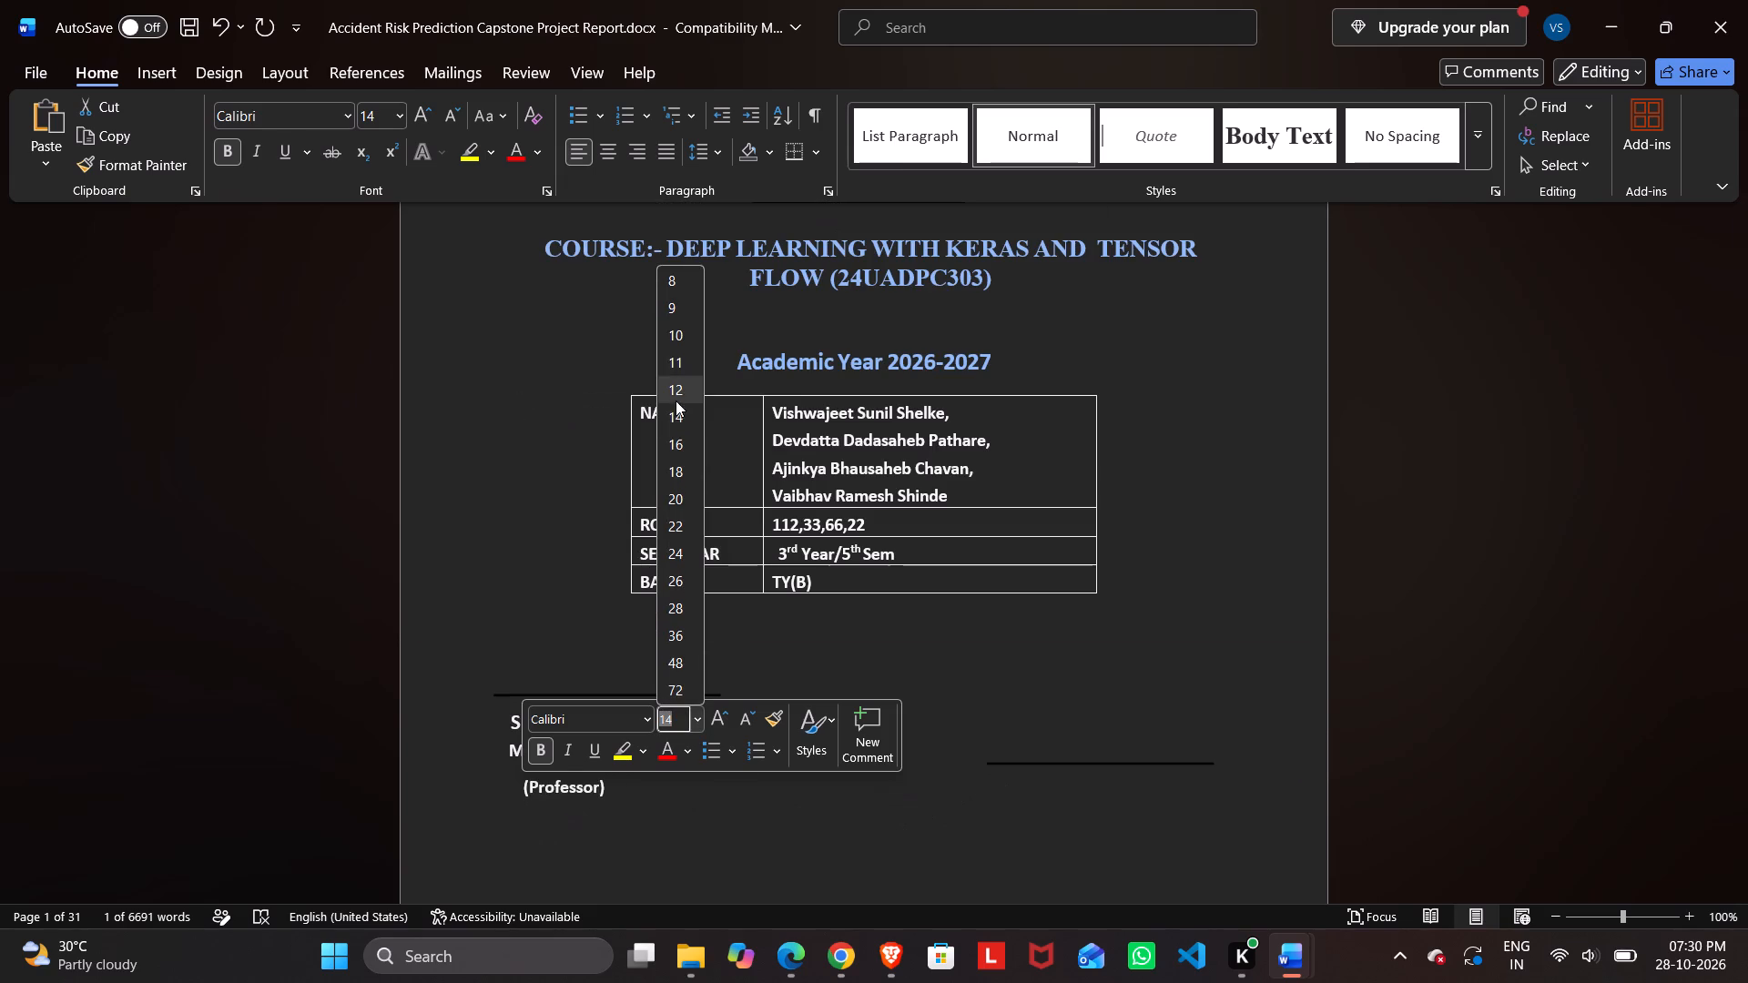
{"action": "left_click", "coordinate": [678, 352]}
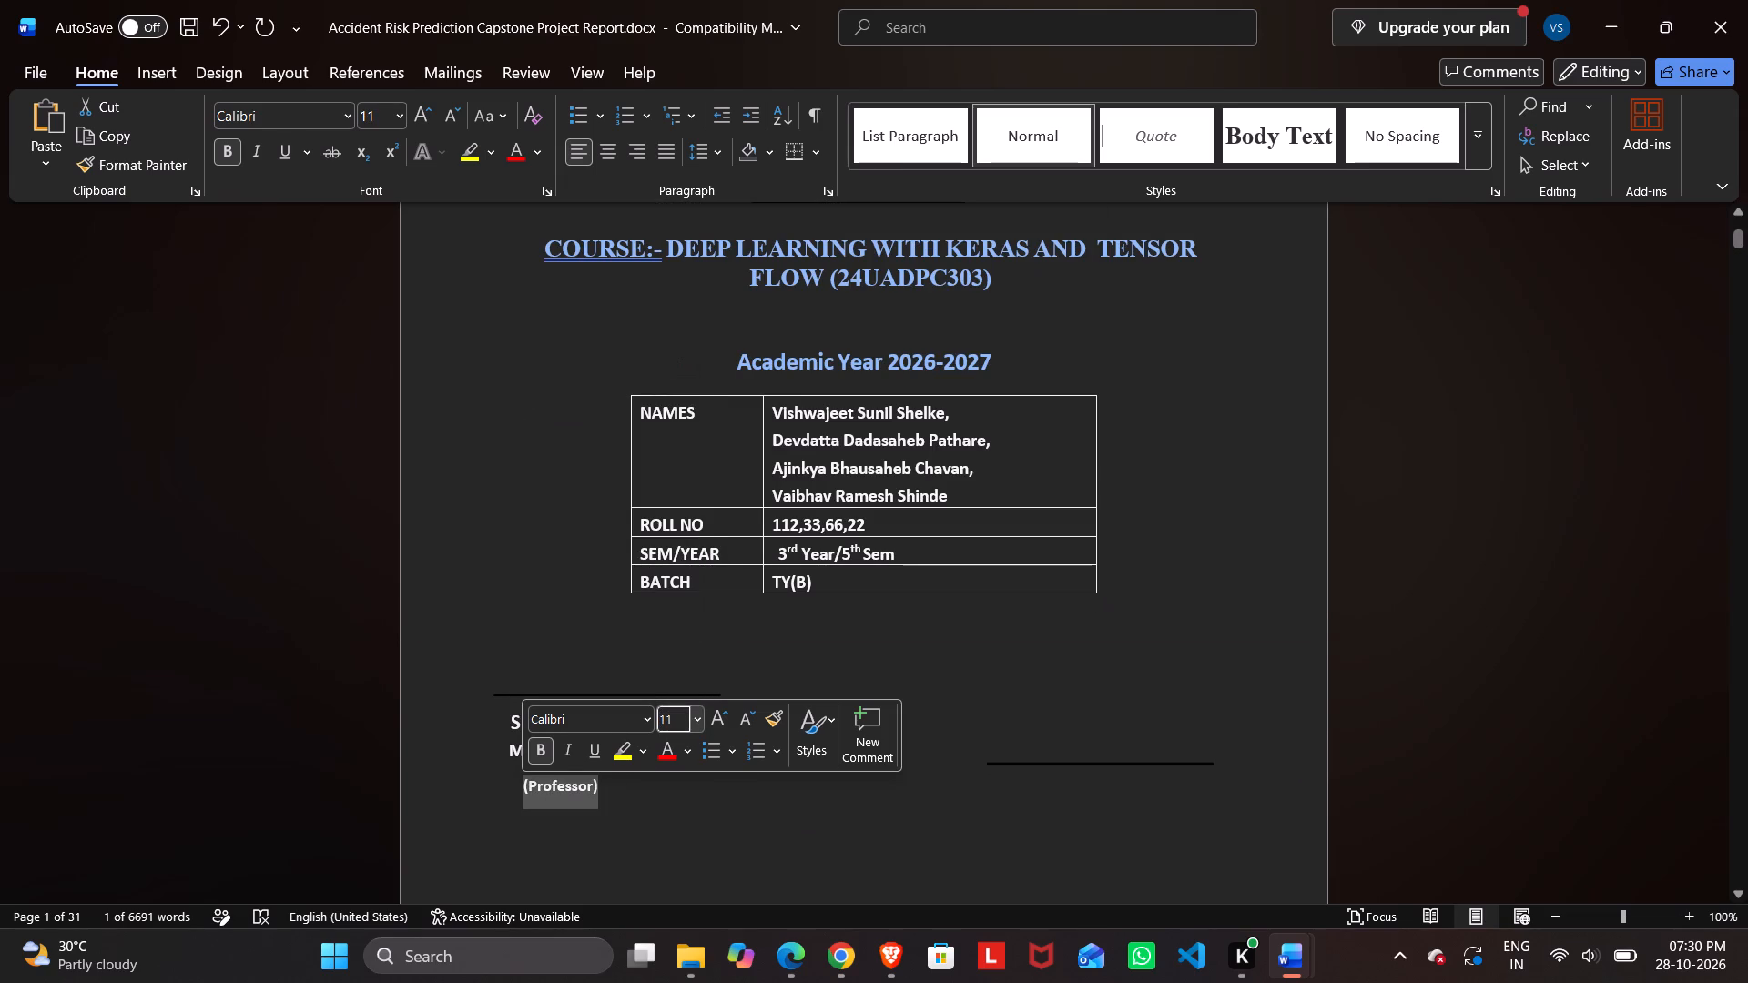
{"action": "left_click", "coordinate": [639, 787]}
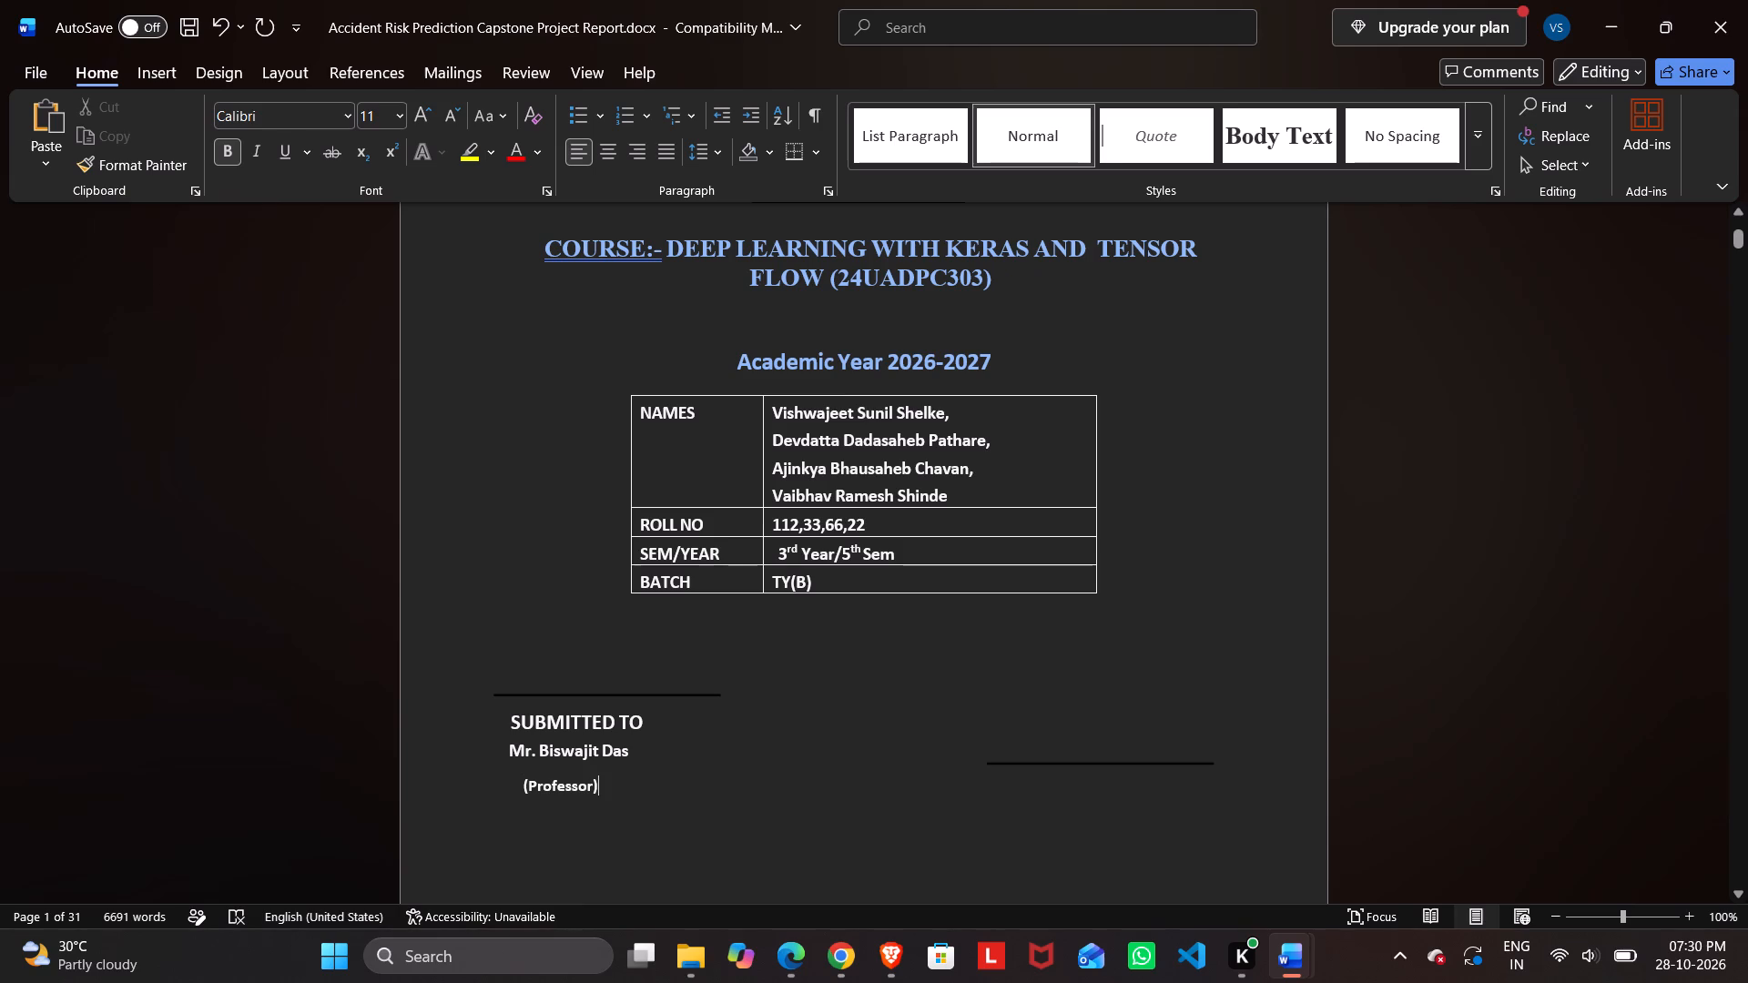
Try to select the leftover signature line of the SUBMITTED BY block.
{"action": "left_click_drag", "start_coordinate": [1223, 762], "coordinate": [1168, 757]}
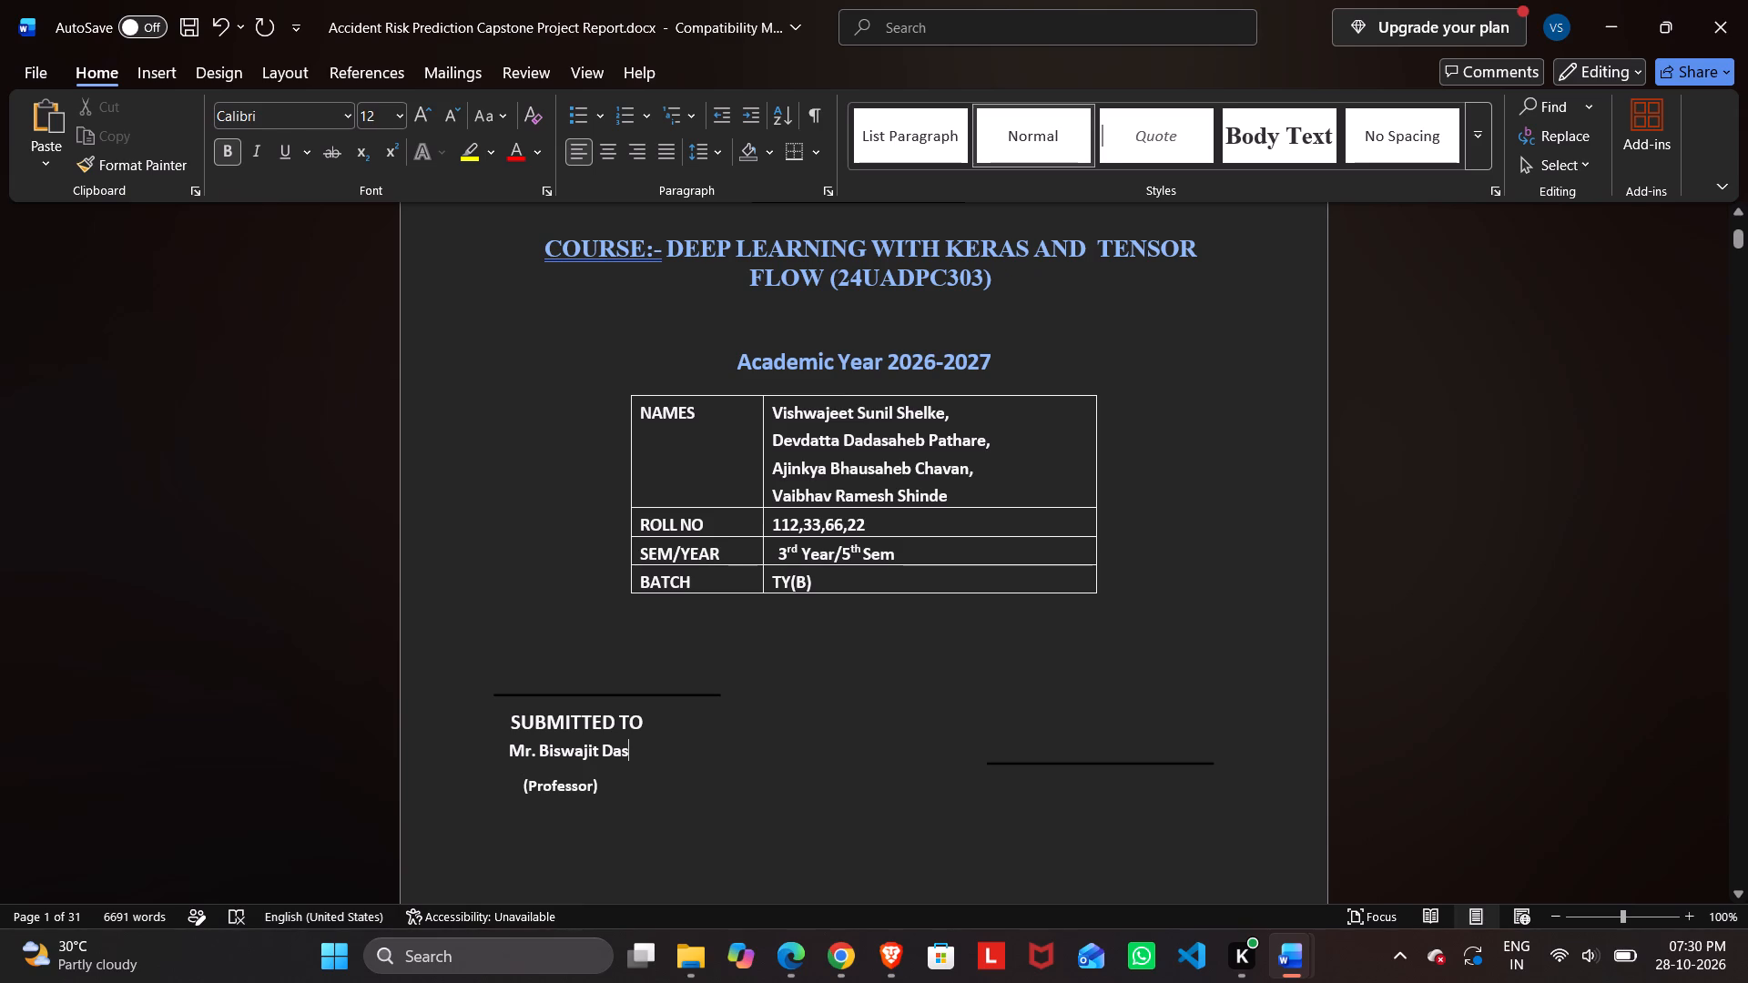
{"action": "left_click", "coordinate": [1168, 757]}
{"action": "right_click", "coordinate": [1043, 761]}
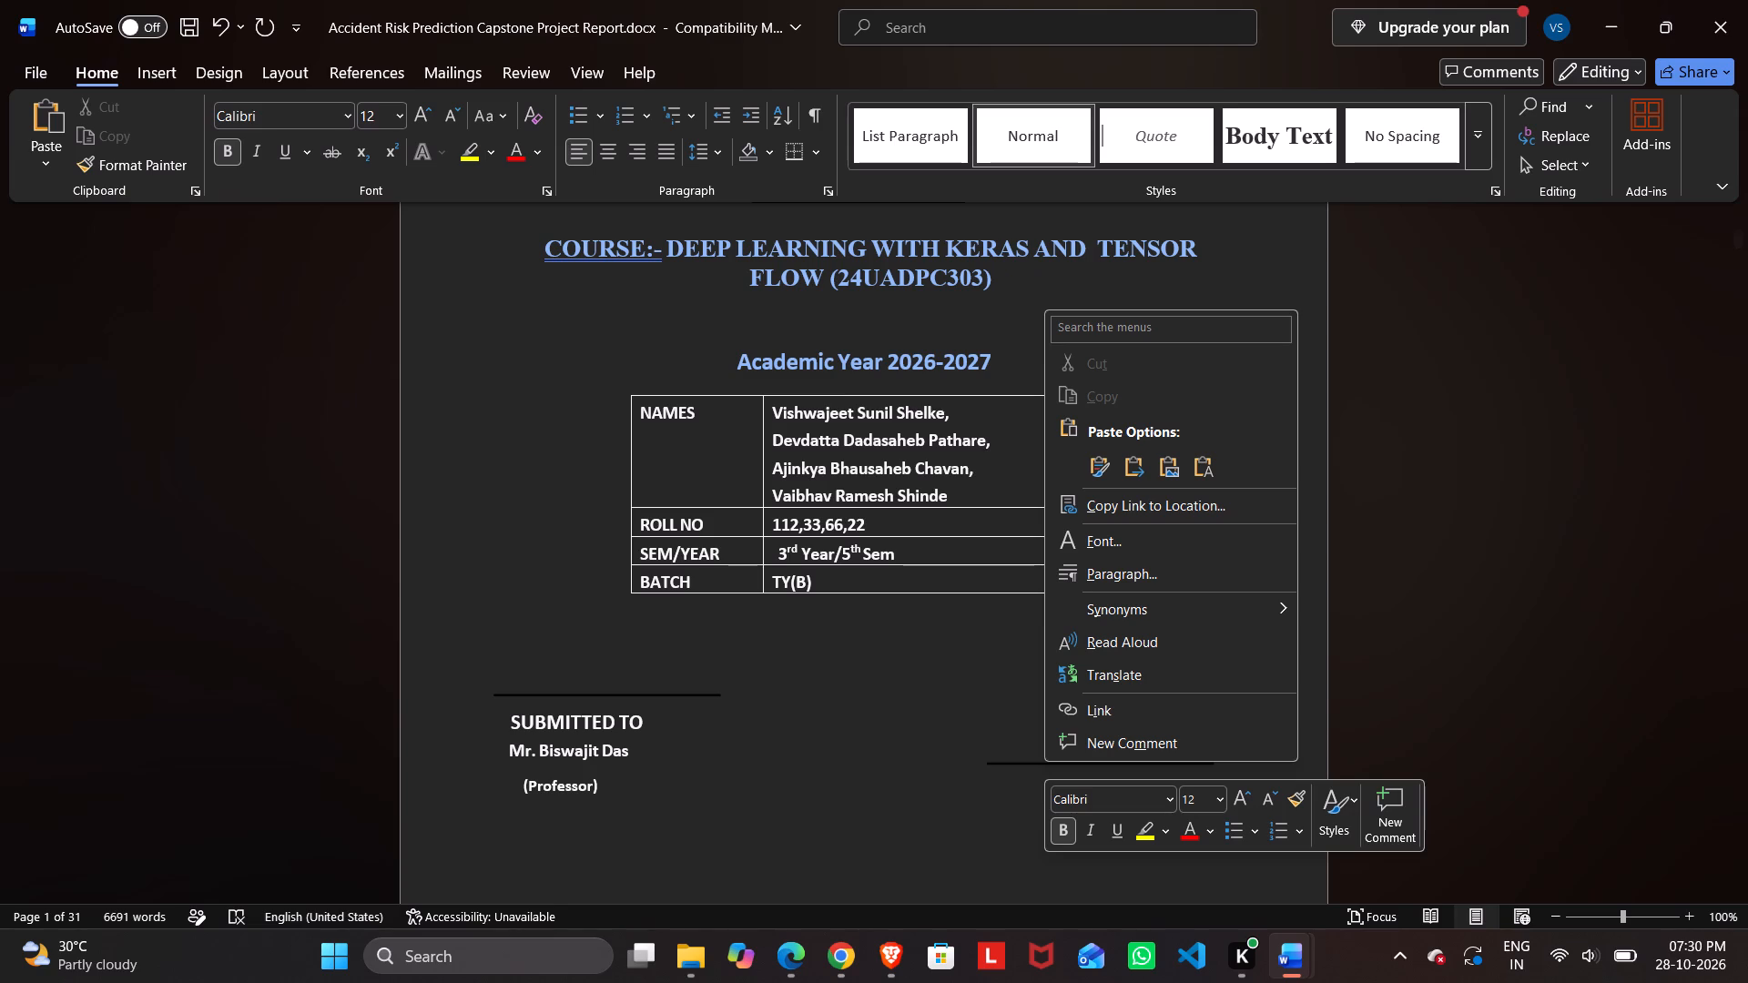
Select the signature line above the SUBMITTED TO block.
{"action": "left_click", "coordinate": [723, 693]}
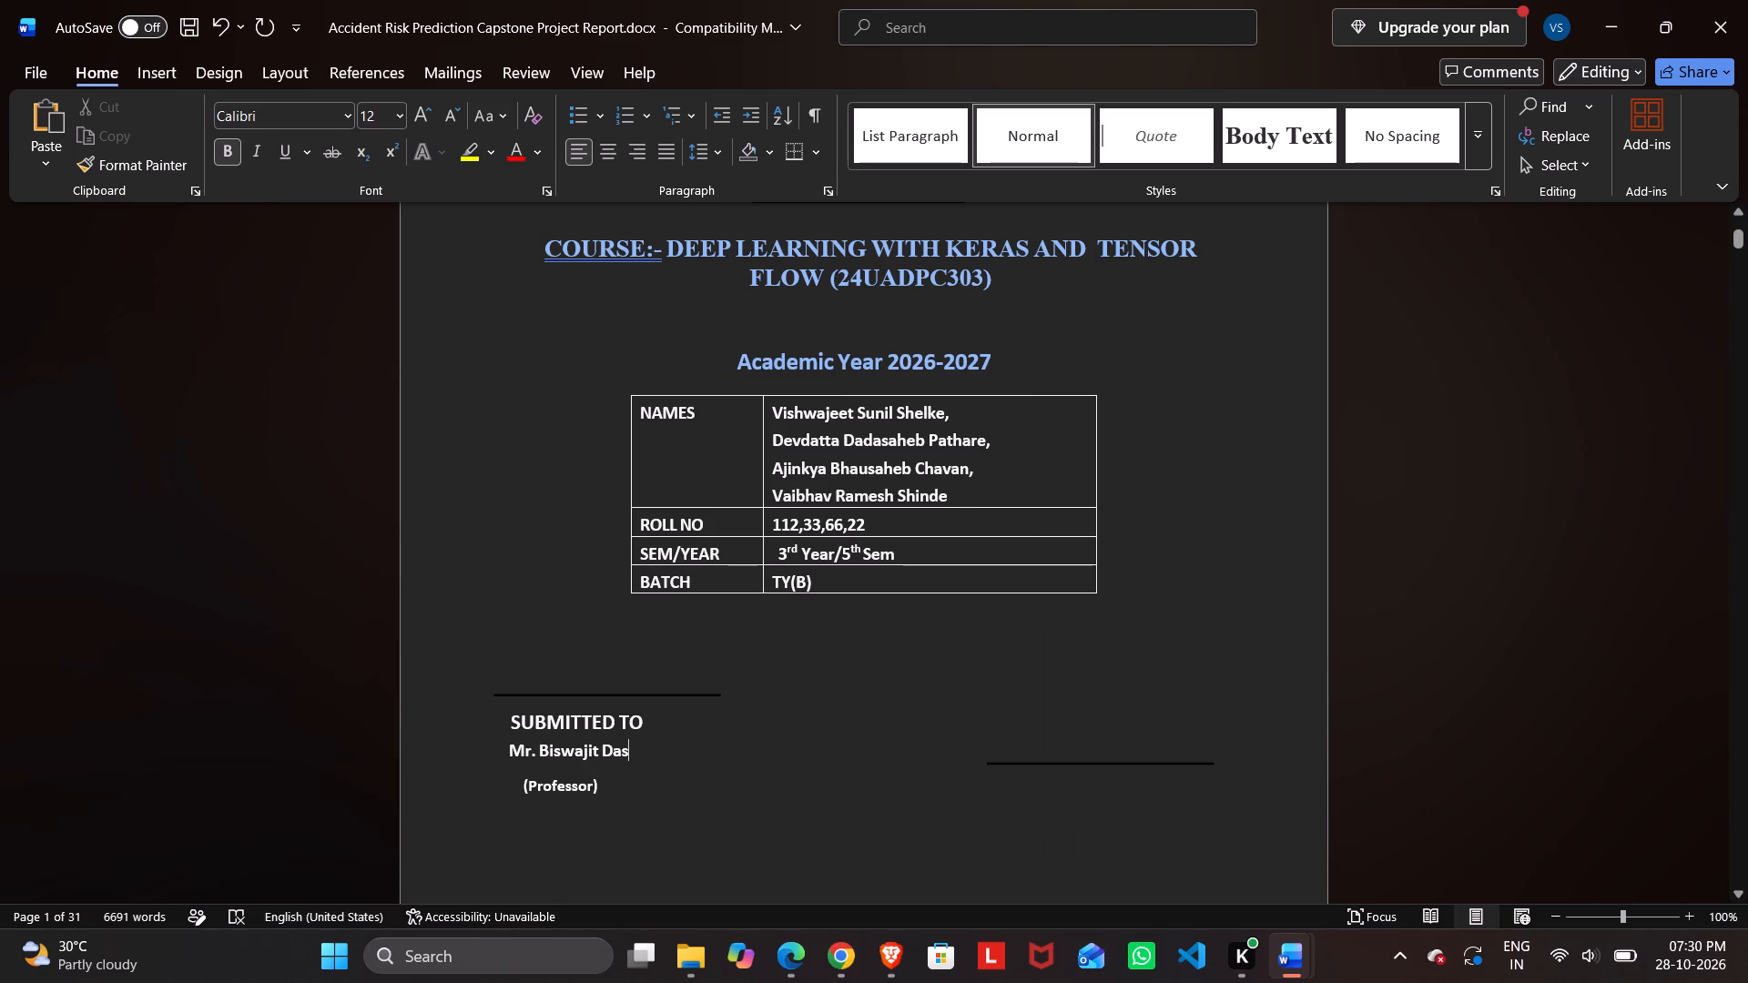
{"action": "left_click", "coordinate": [718, 694]}
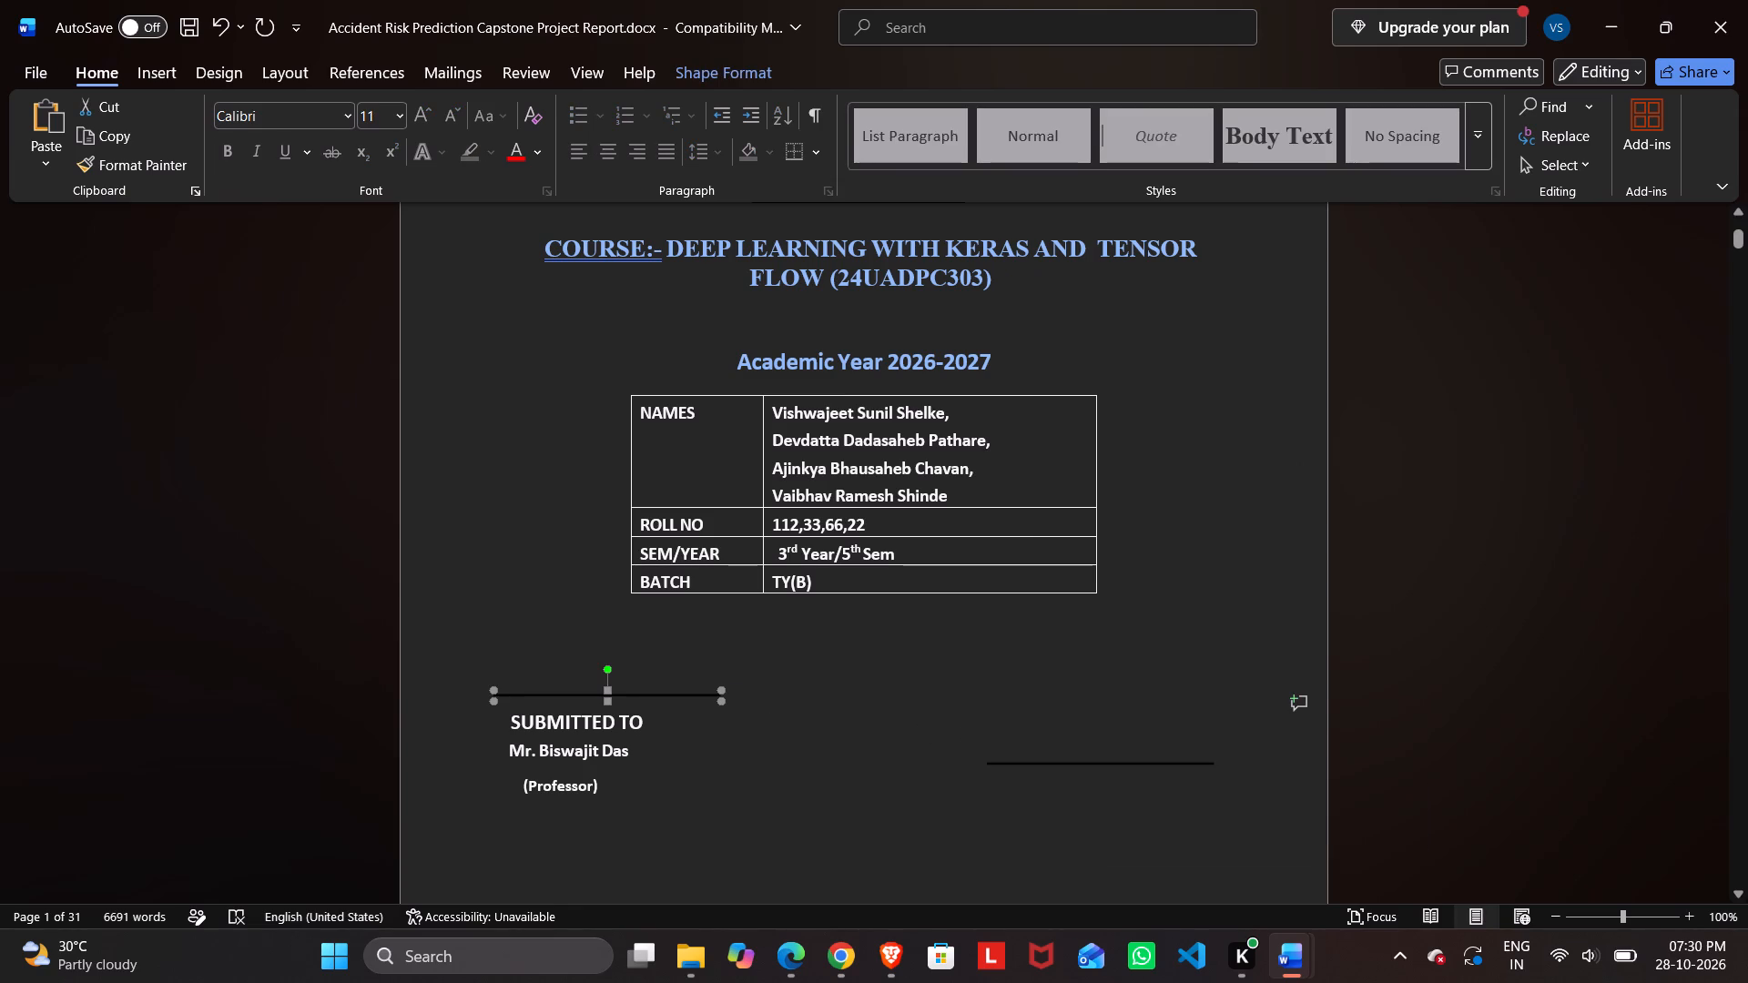
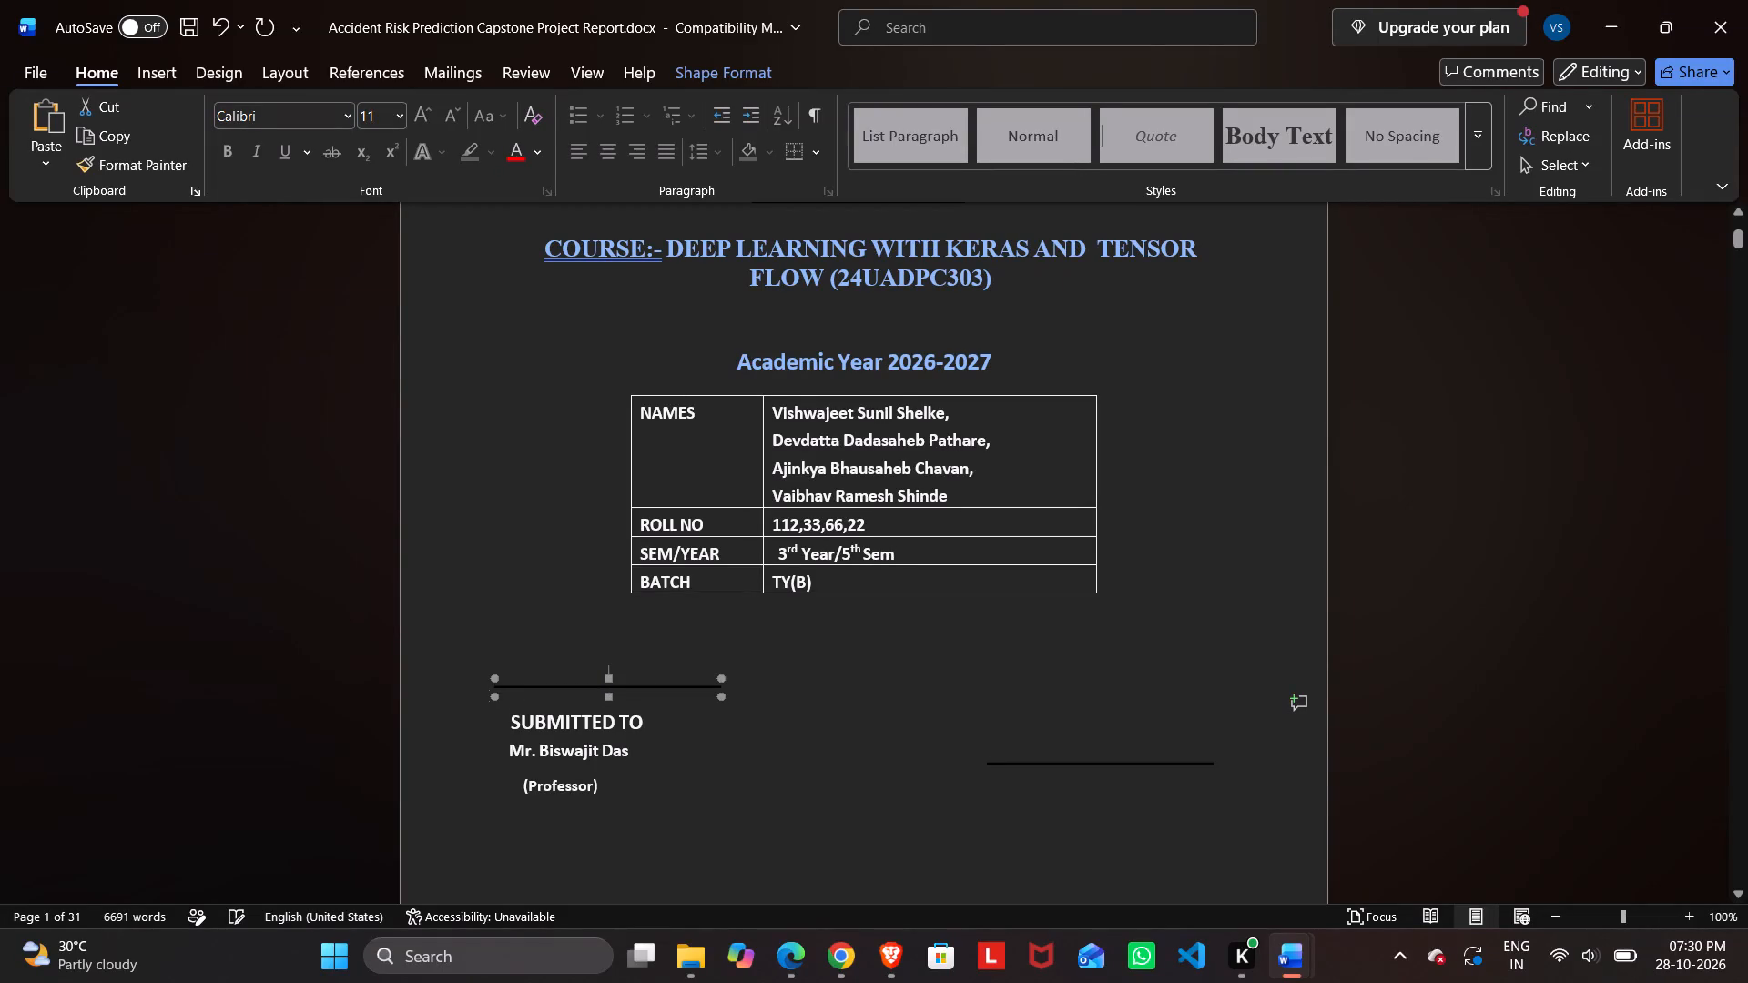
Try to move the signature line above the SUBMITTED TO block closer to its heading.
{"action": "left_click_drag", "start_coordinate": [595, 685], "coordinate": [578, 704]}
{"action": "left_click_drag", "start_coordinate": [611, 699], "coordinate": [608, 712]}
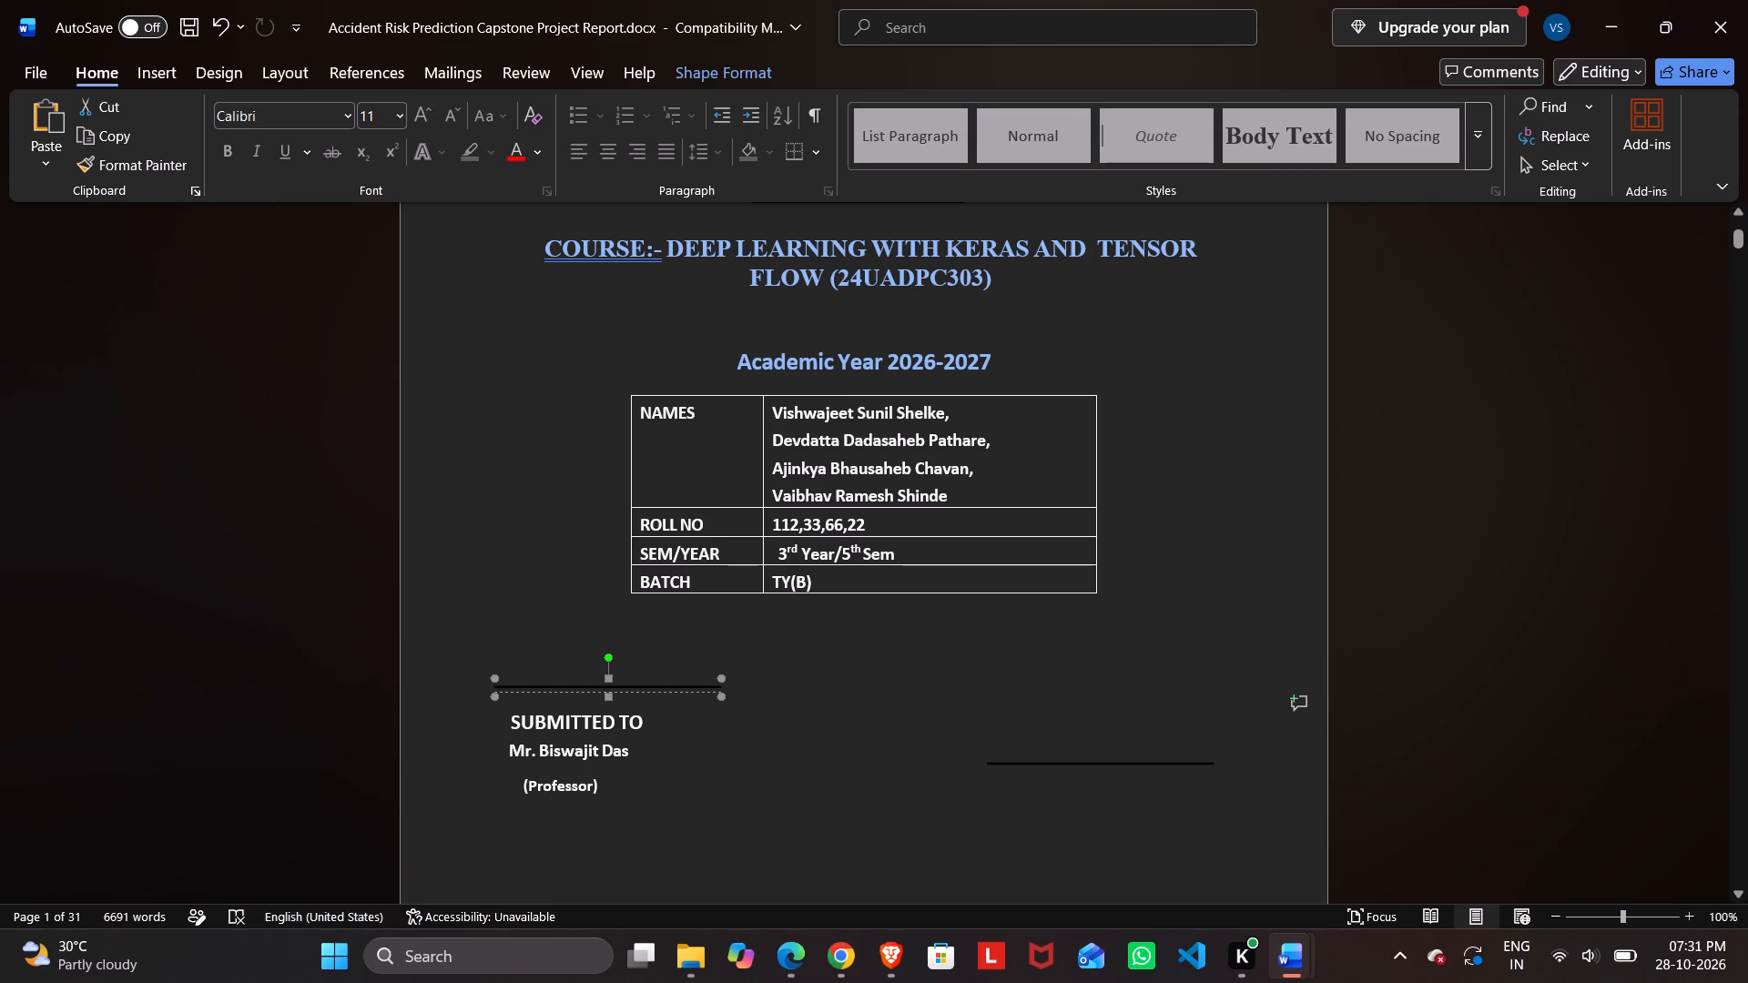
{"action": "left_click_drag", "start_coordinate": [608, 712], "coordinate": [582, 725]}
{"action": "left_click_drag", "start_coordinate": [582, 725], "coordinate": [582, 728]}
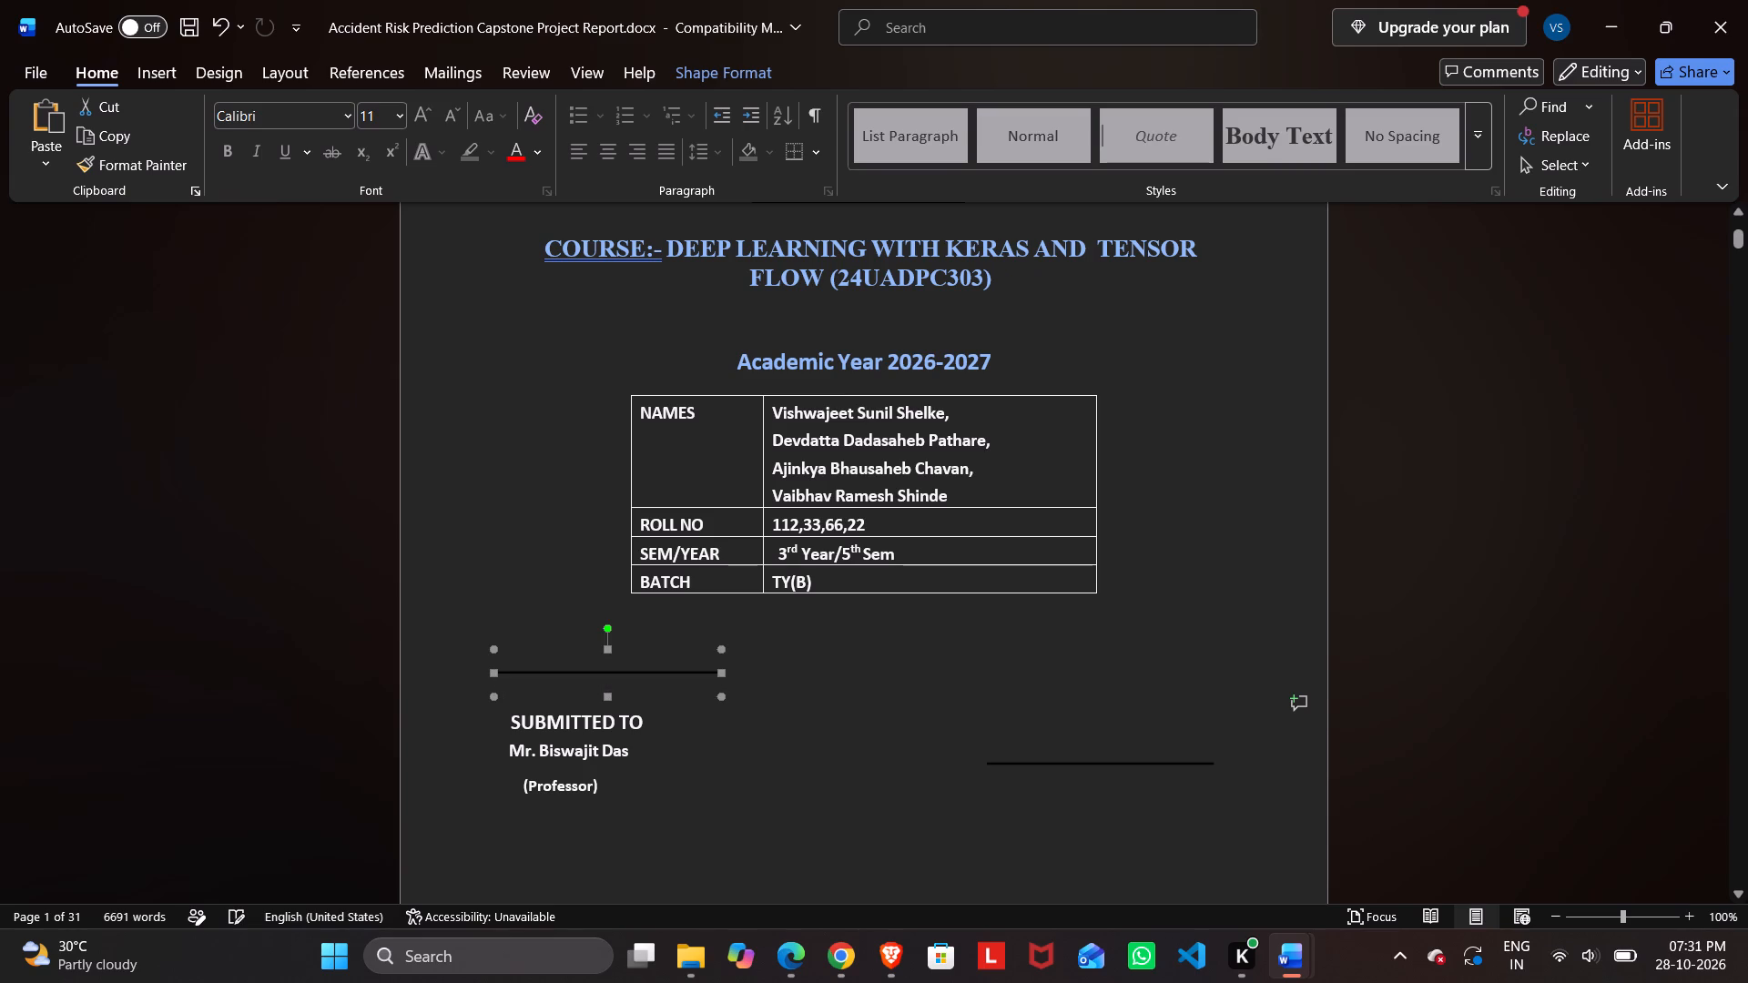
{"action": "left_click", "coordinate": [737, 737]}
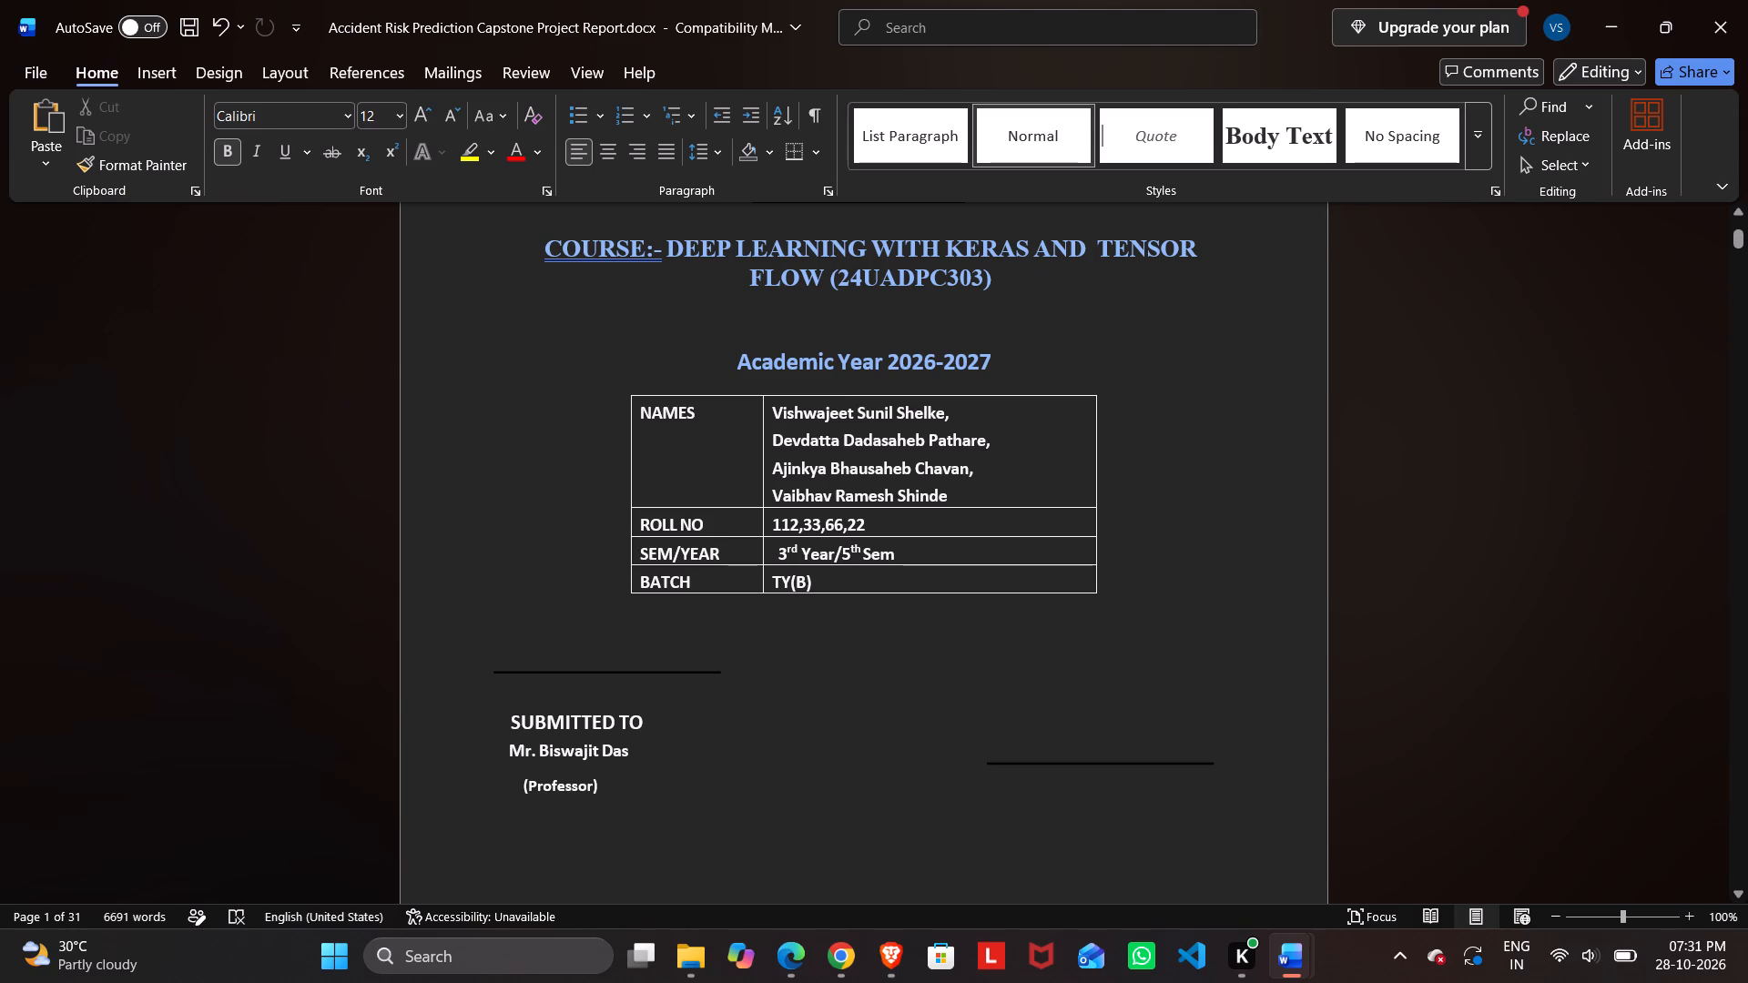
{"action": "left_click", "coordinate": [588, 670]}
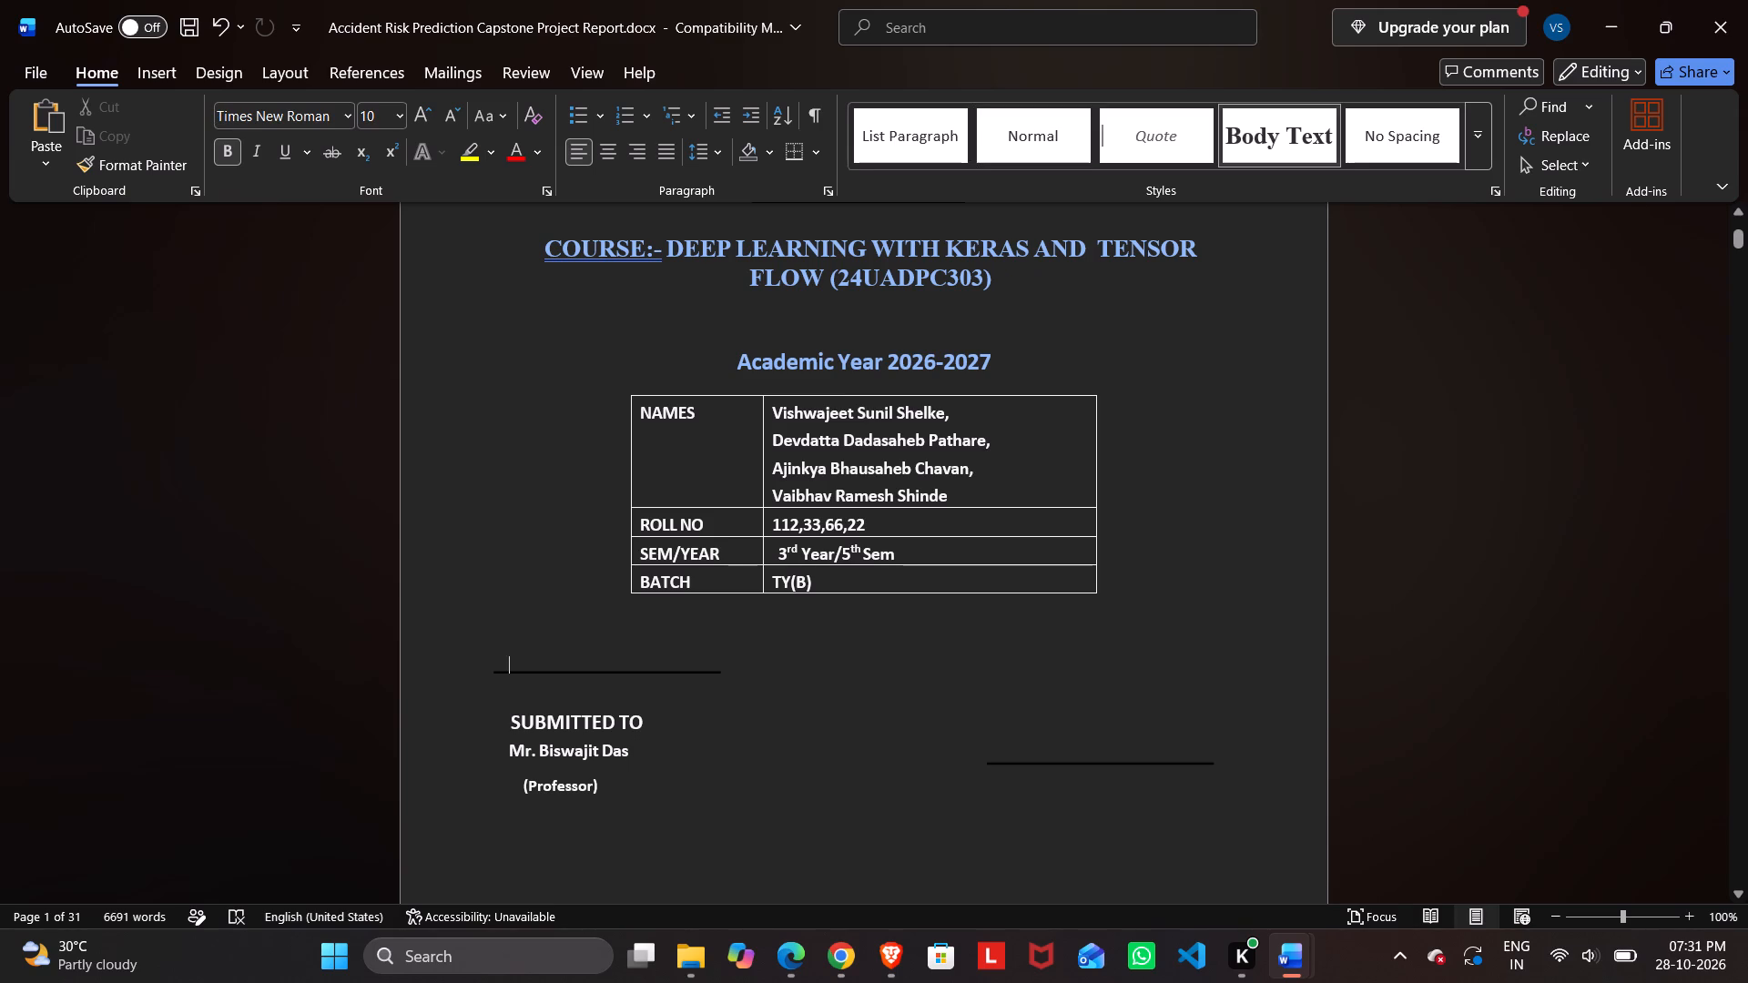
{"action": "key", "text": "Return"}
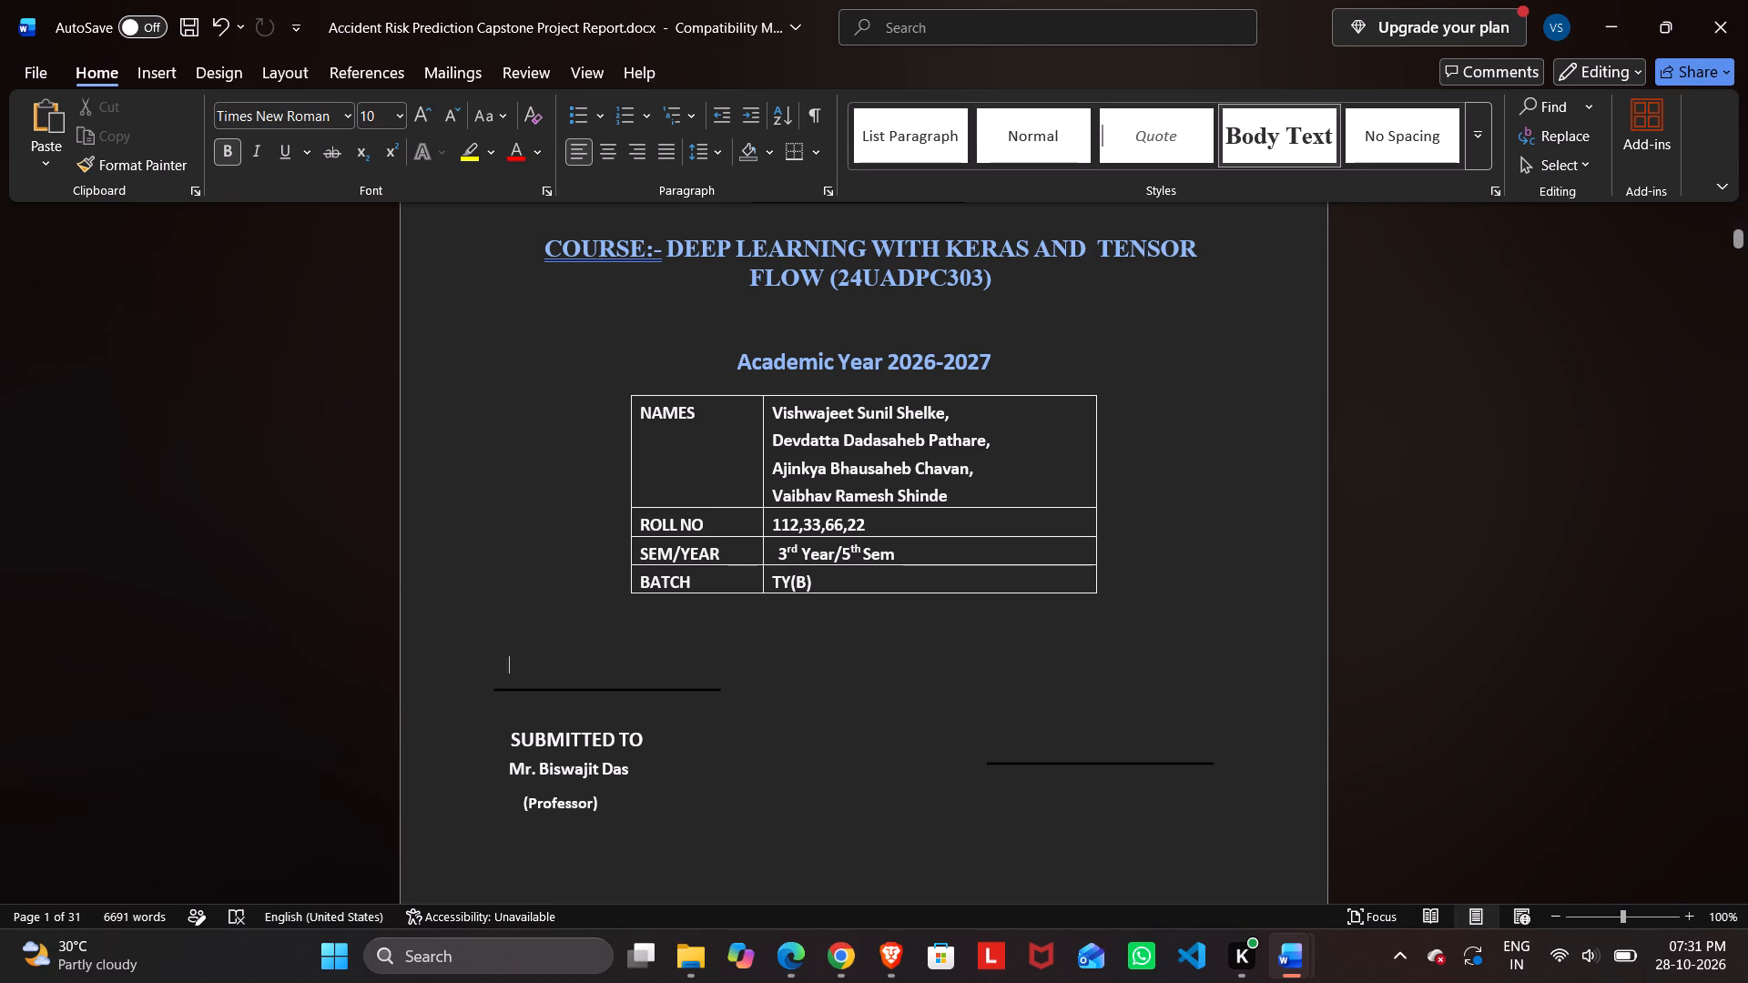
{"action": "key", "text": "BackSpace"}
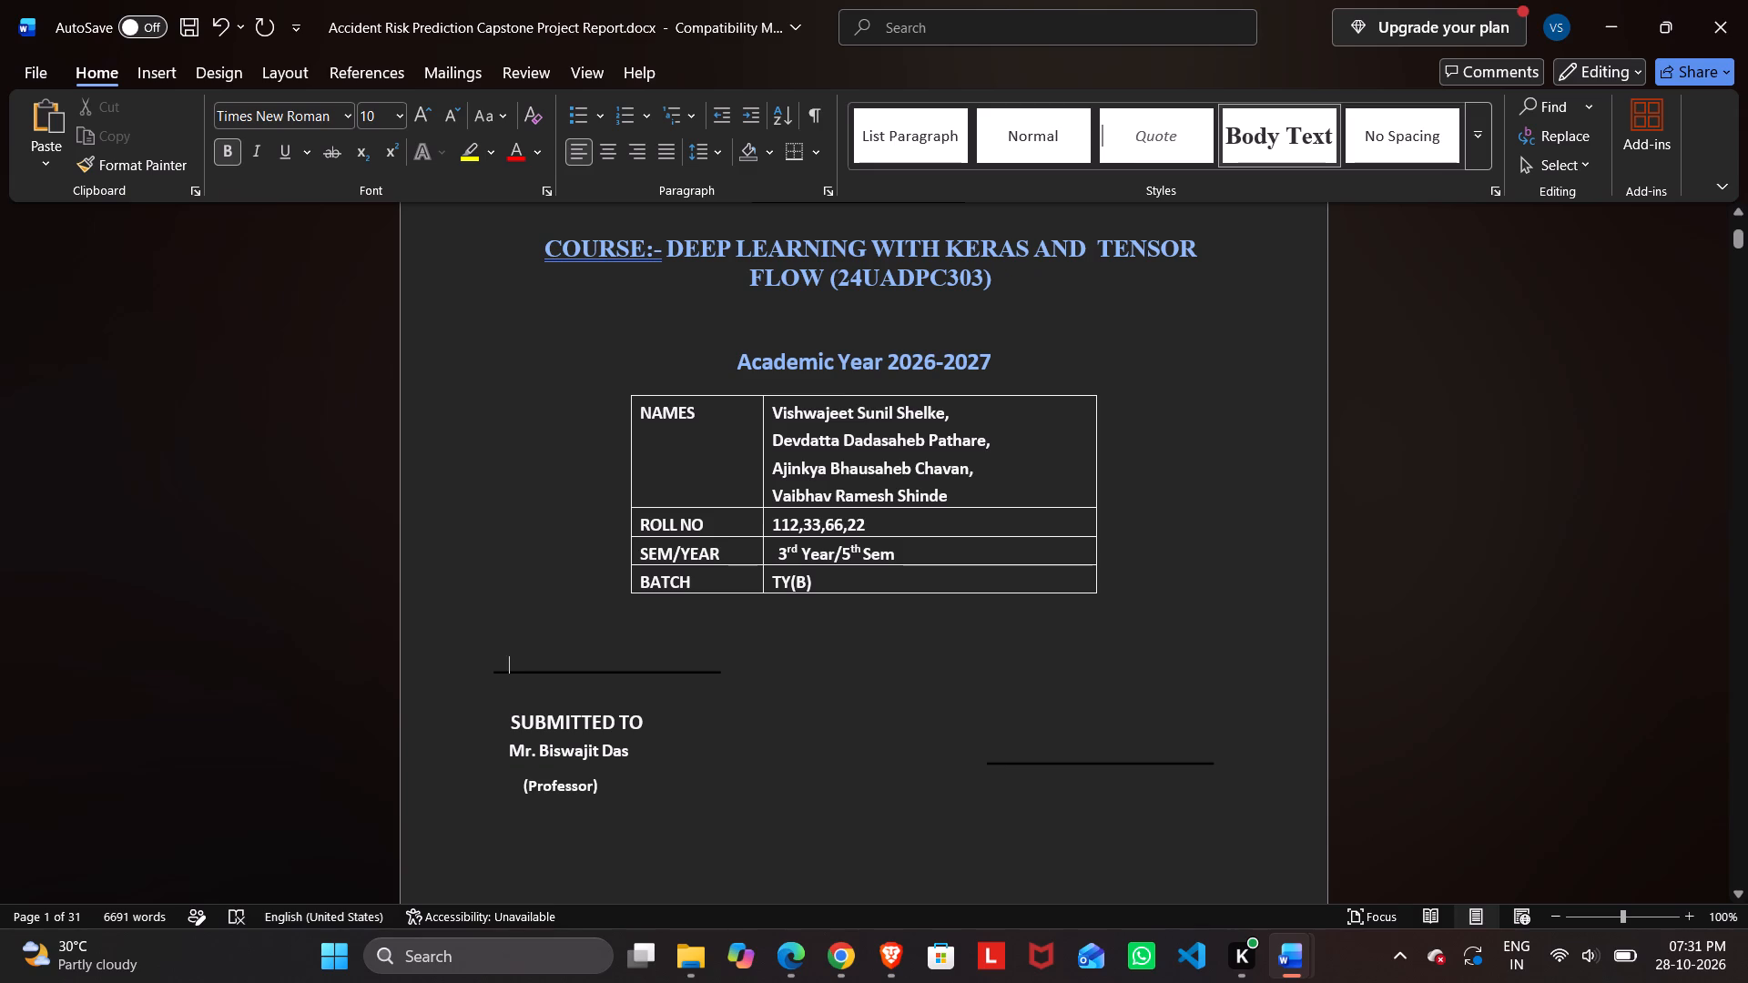
Lower the signature line so it sits just above the SUBMITTED TO heading.
{"action": "left_click_drag", "start_coordinate": [611, 672], "coordinate": [605, 685]}
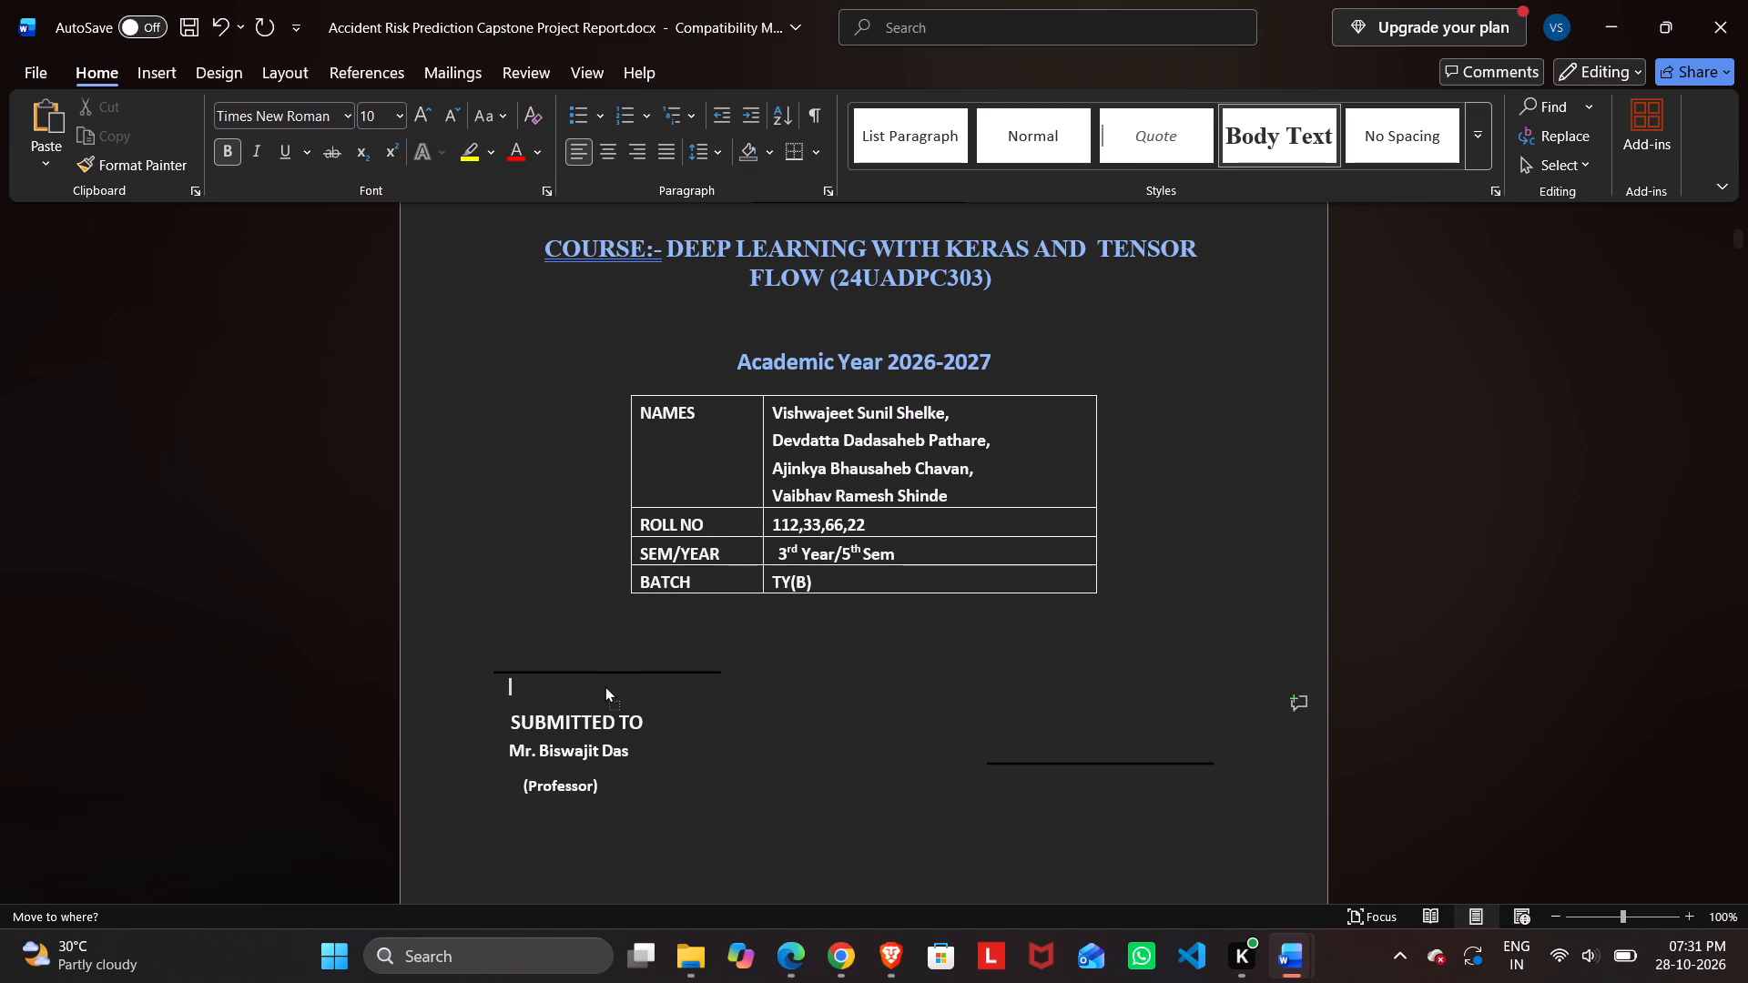
{"action": "left_click_drag", "start_coordinate": [605, 685], "coordinate": [588, 699]}
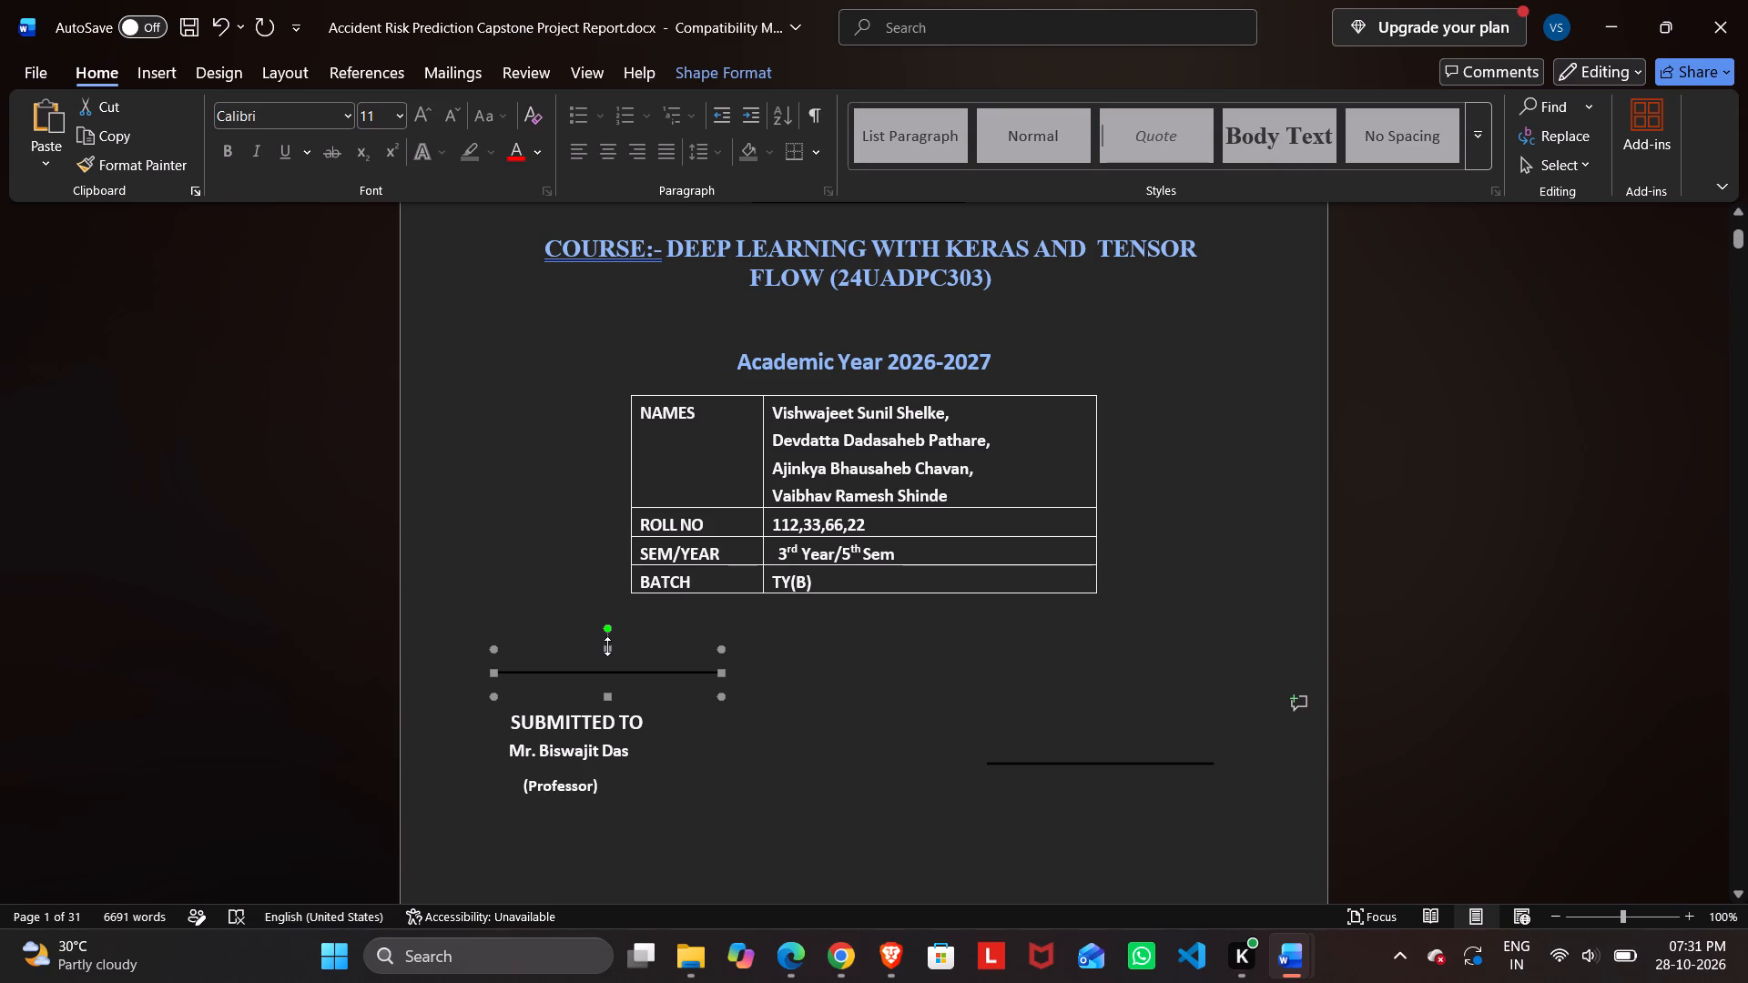
{"action": "left_click_drag", "start_coordinate": [606, 646], "coordinate": [605, 667]}
{"action": "left_click_drag", "start_coordinate": [605, 667], "coordinate": [605, 676]}
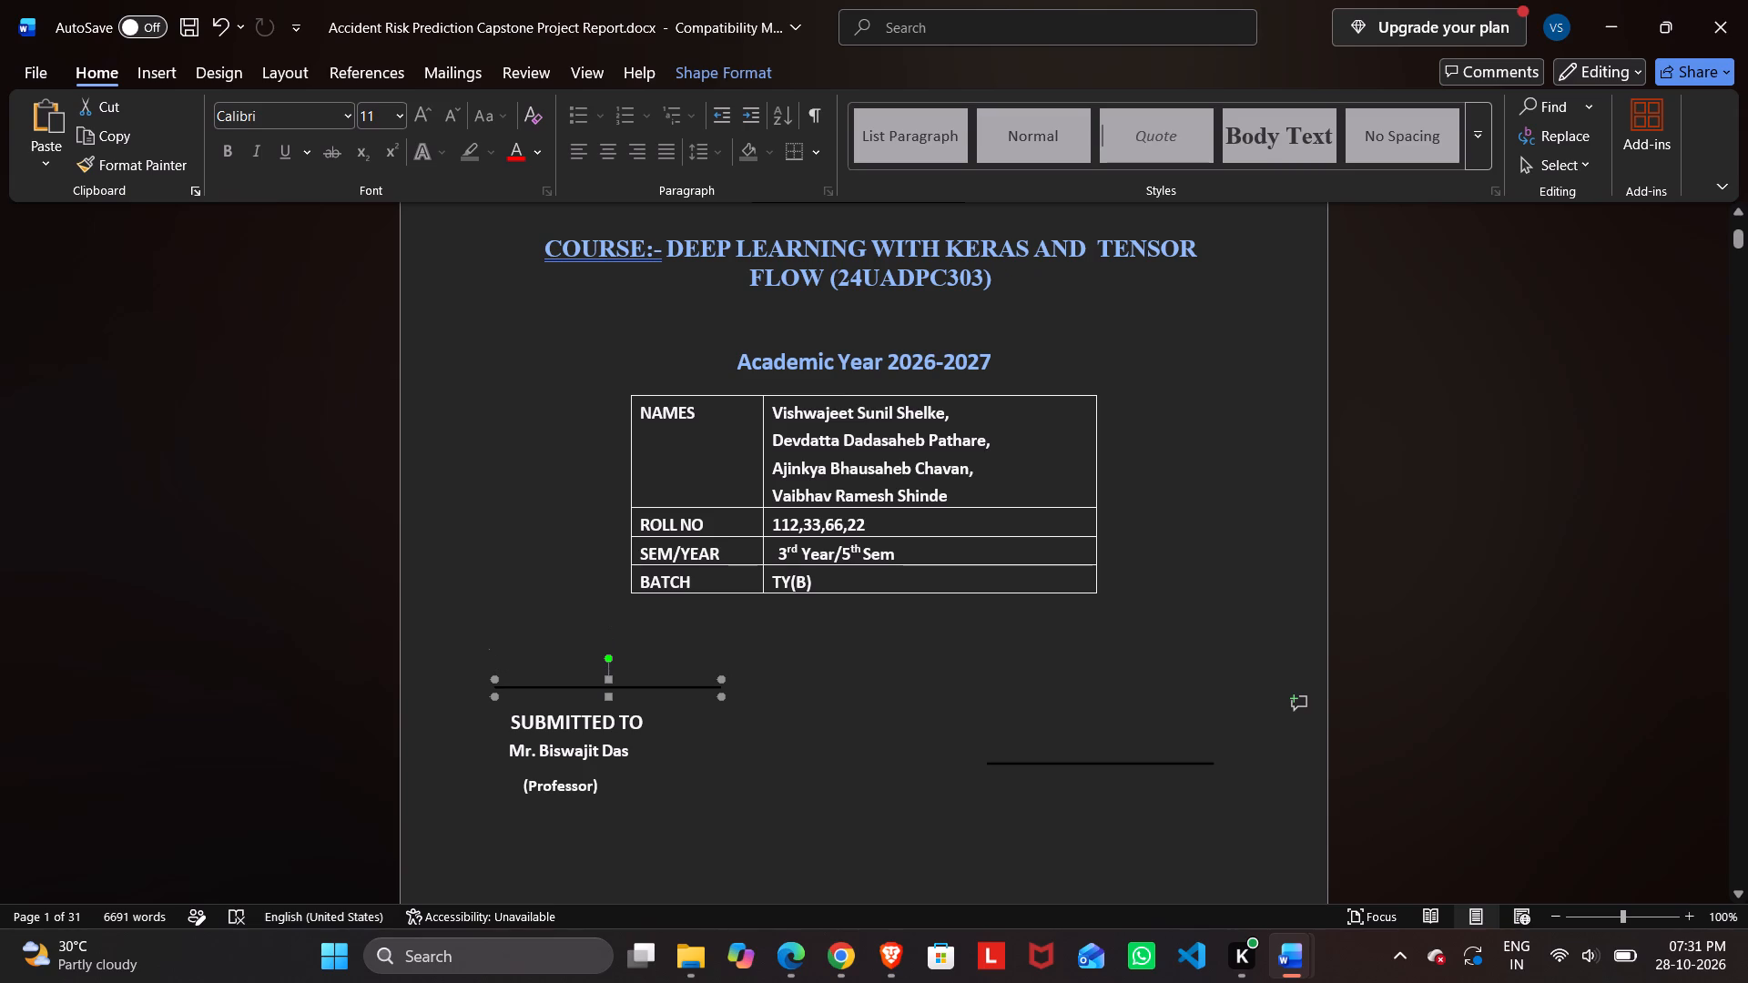
{"action": "left_click_drag", "start_coordinate": [609, 680], "coordinate": [606, 688]}
{"action": "left_click_drag", "start_coordinate": [606, 688], "coordinate": [605, 689]}
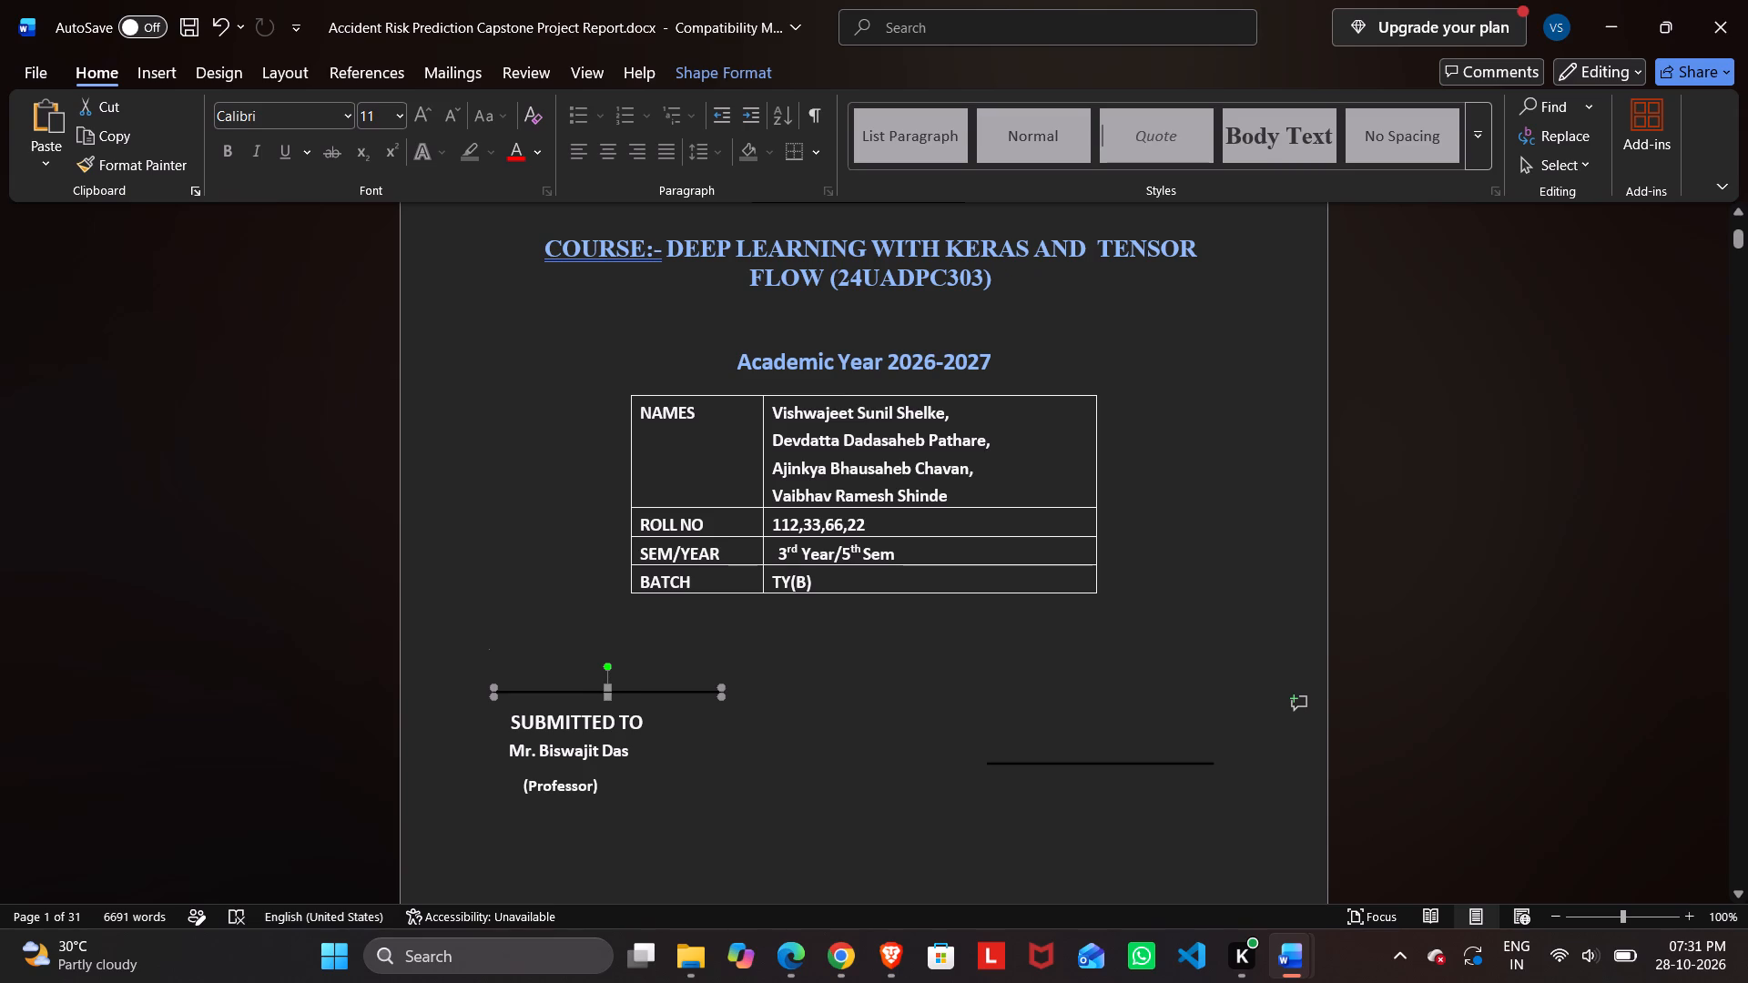
{"action": "left_click", "coordinate": [679, 766]}
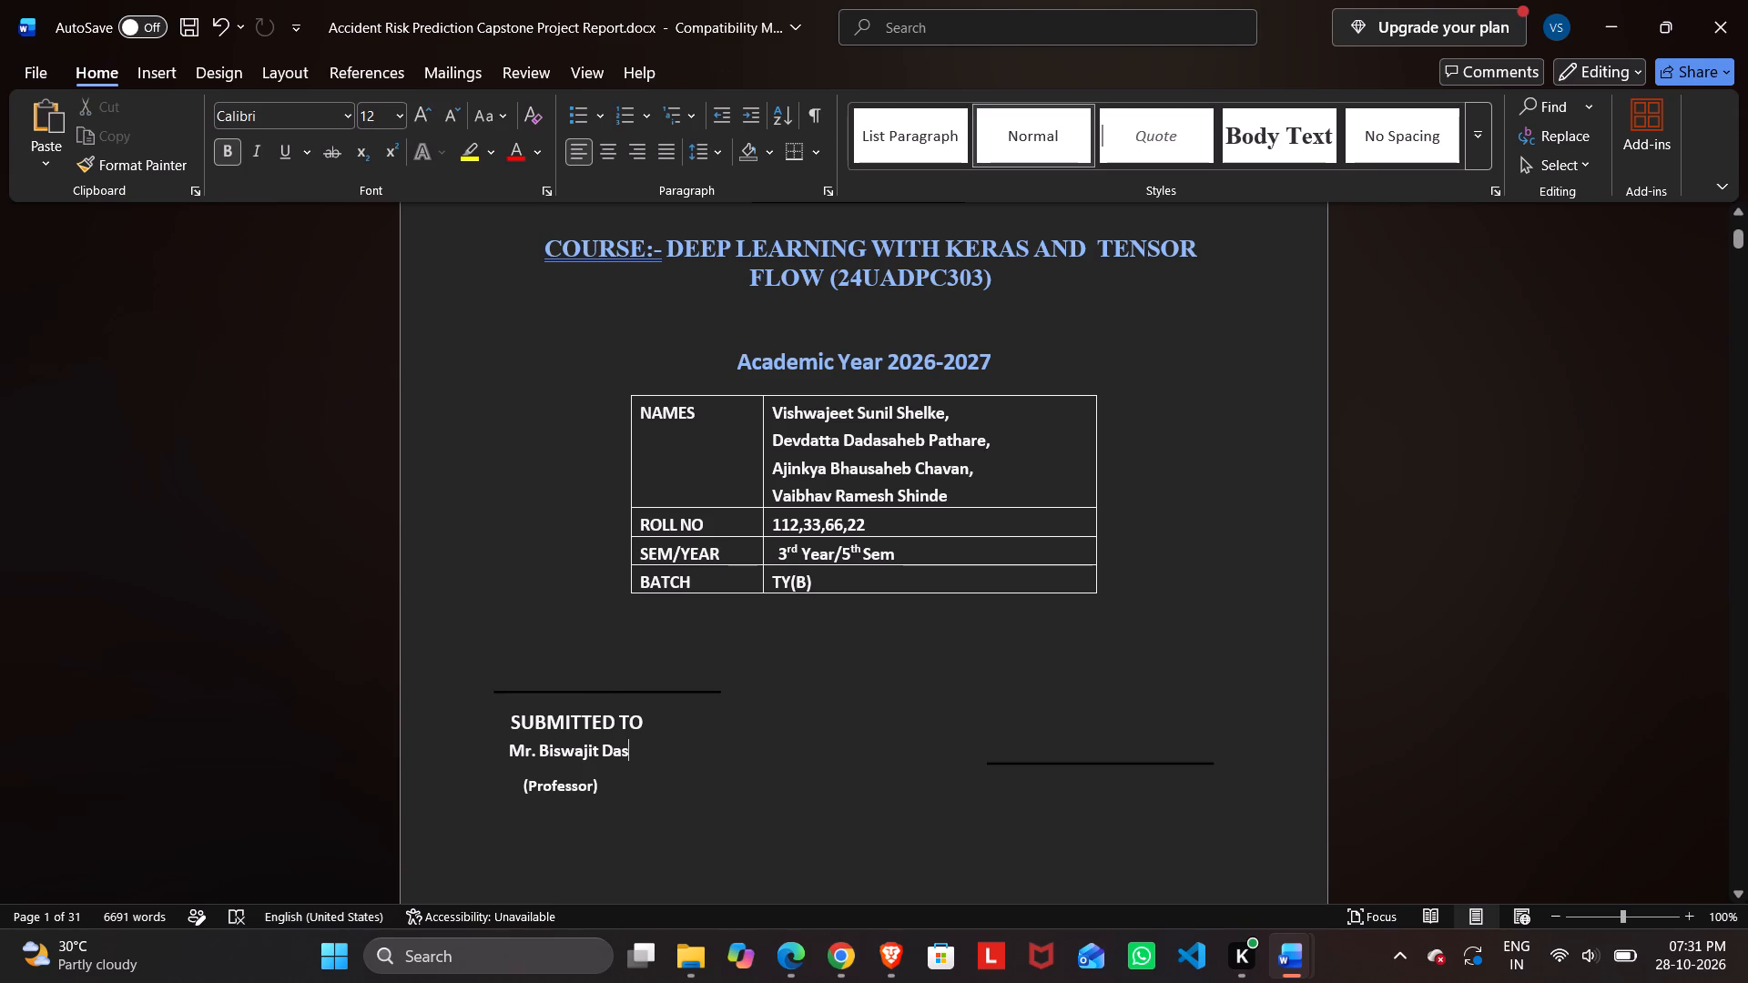
Indent the SUBMITTED TO heading with four leading spaces beneath its signature line.
{"action": "left_click", "coordinate": [511, 725]}
{"action": "key", "text": "space"}
{"action": "key", "text": "space"}
{"action": "key", "text": "space"}
{"action": "key", "text": "space"}
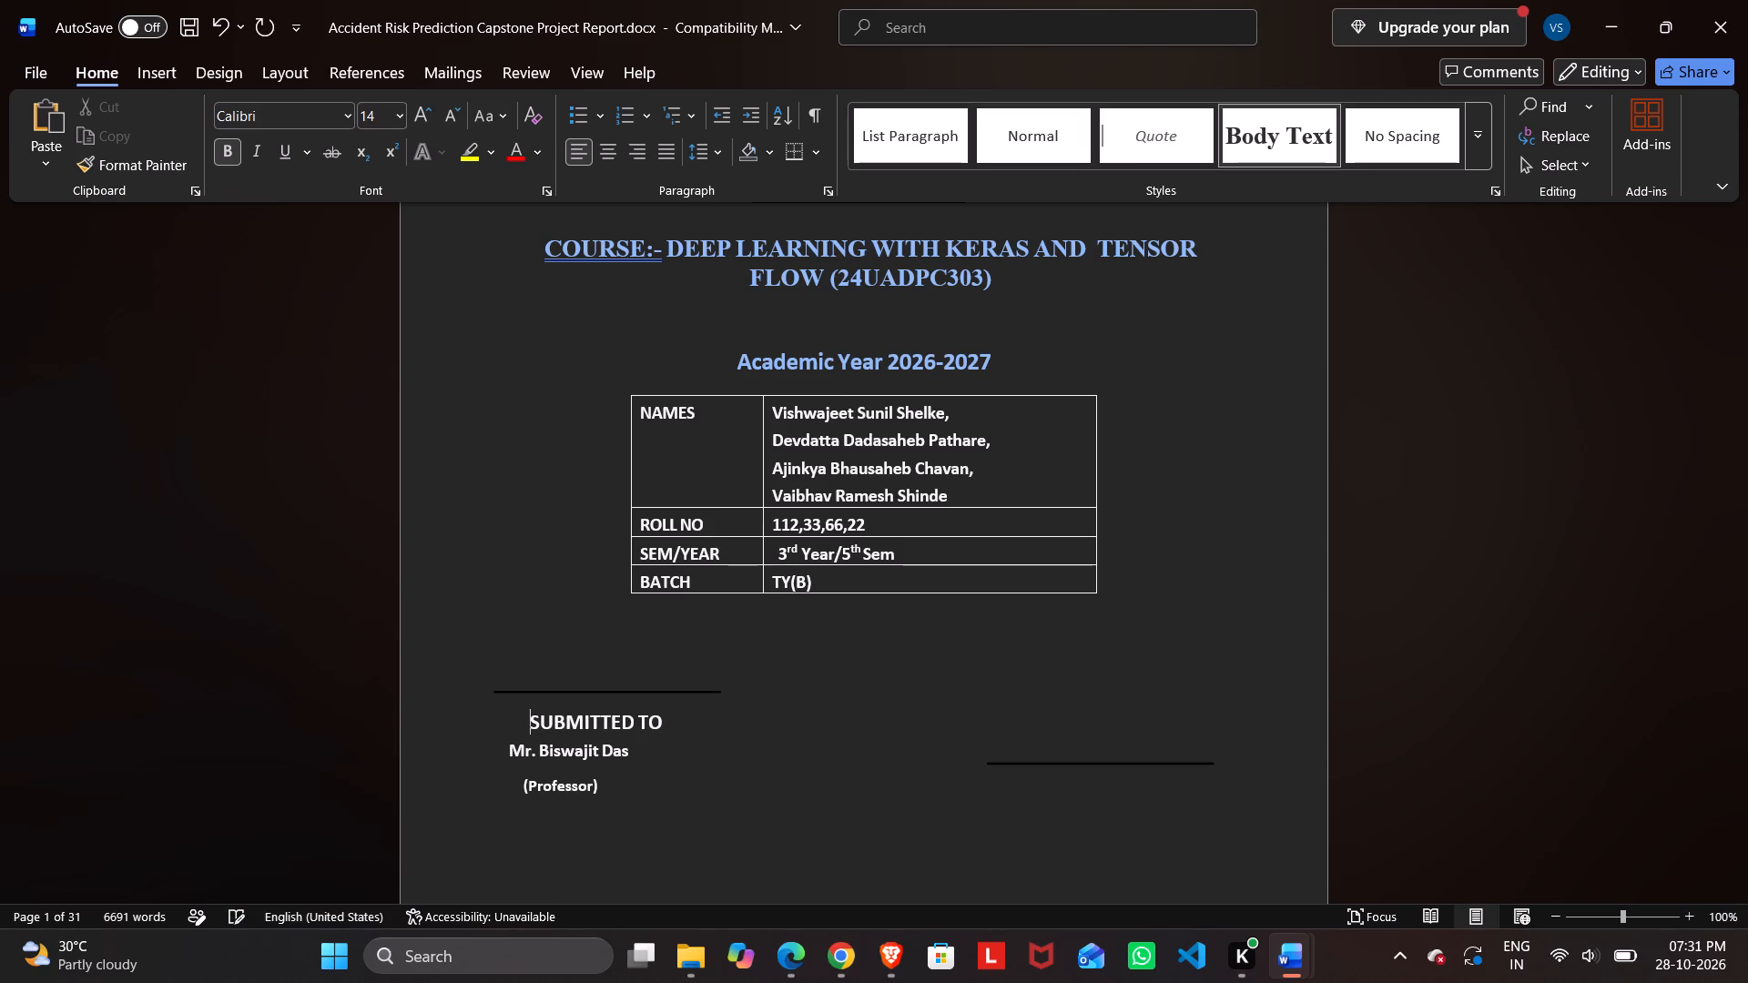
Indent the professor's name beneath the SUBMITTED TO heading with seven leading spaces.
{"action": "left_click", "coordinate": [507, 755]}
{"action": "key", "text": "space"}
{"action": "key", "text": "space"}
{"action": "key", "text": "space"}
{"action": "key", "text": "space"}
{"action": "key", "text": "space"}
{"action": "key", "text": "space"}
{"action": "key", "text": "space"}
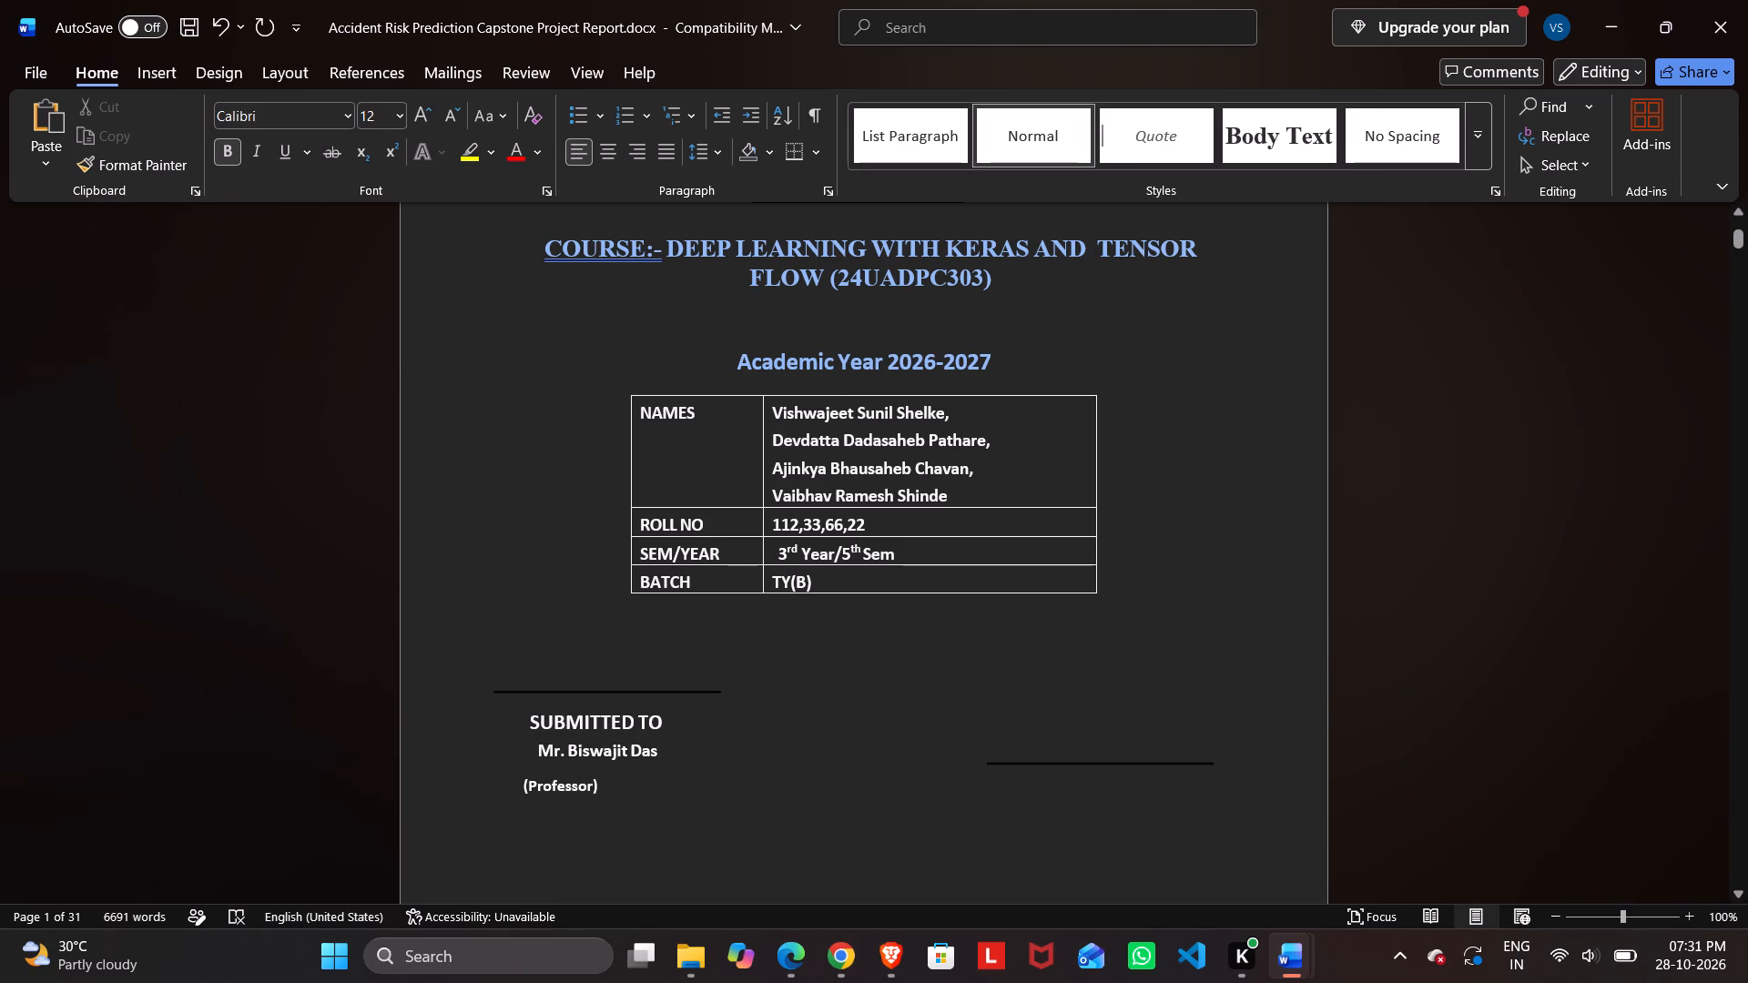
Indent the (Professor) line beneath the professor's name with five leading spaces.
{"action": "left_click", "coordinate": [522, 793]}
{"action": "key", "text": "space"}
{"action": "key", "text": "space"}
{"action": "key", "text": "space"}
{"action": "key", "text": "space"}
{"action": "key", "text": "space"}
Move the (Professor) text from its current line onto a new line directly after the professor's name.
{"action": "left_click_drag", "start_coordinate": [627, 785], "coordinate": [551, 783]}
{"action": "left_click_drag", "start_coordinate": [551, 783], "coordinate": [547, 785]}
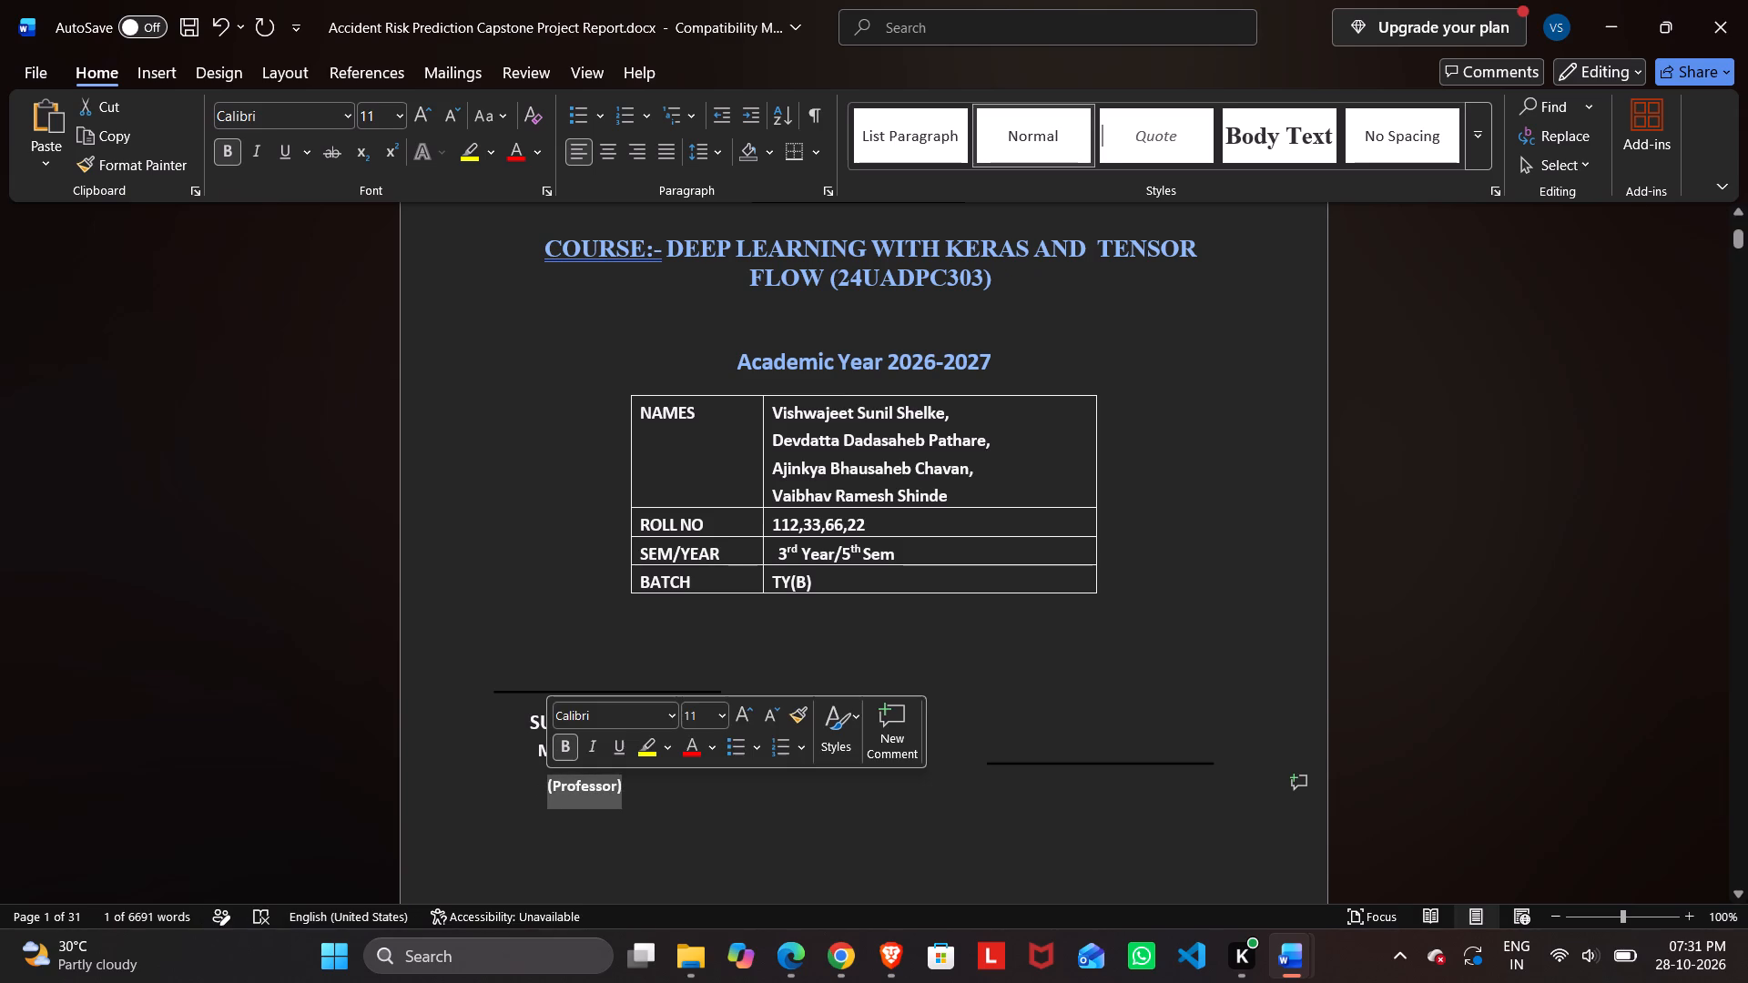
{"action": "key", "text": "ctrl+c"}
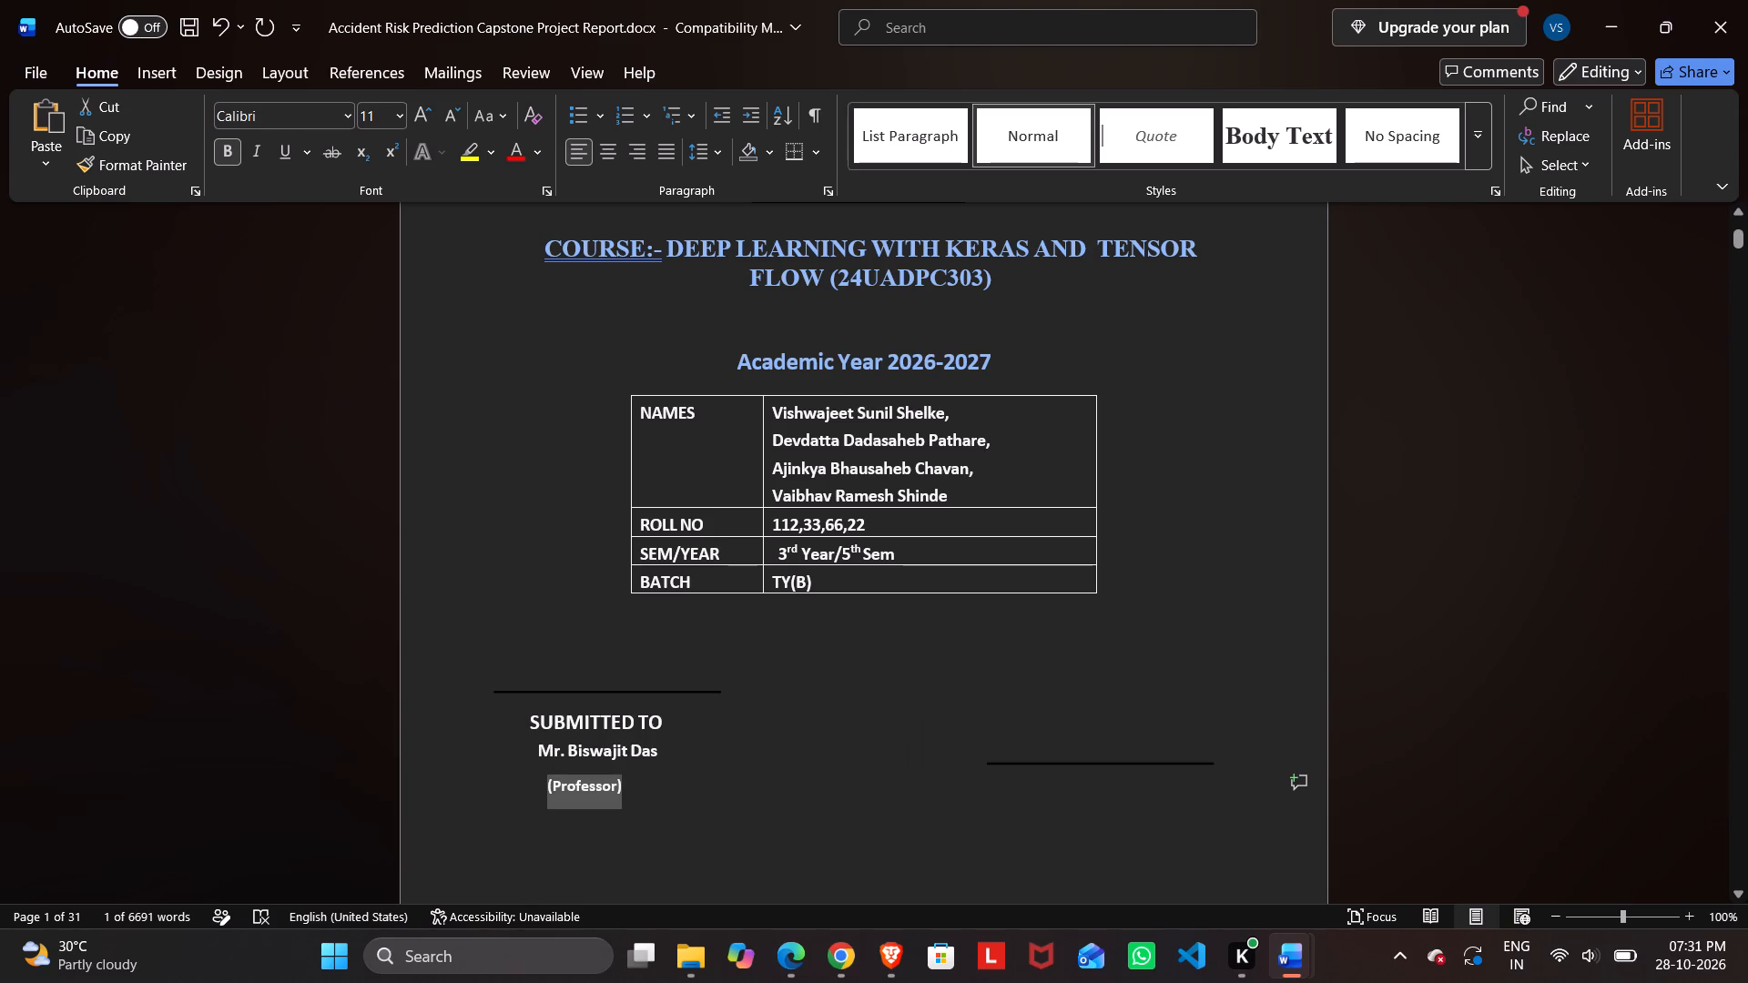
{"action": "key", "text": "BackSpace"}
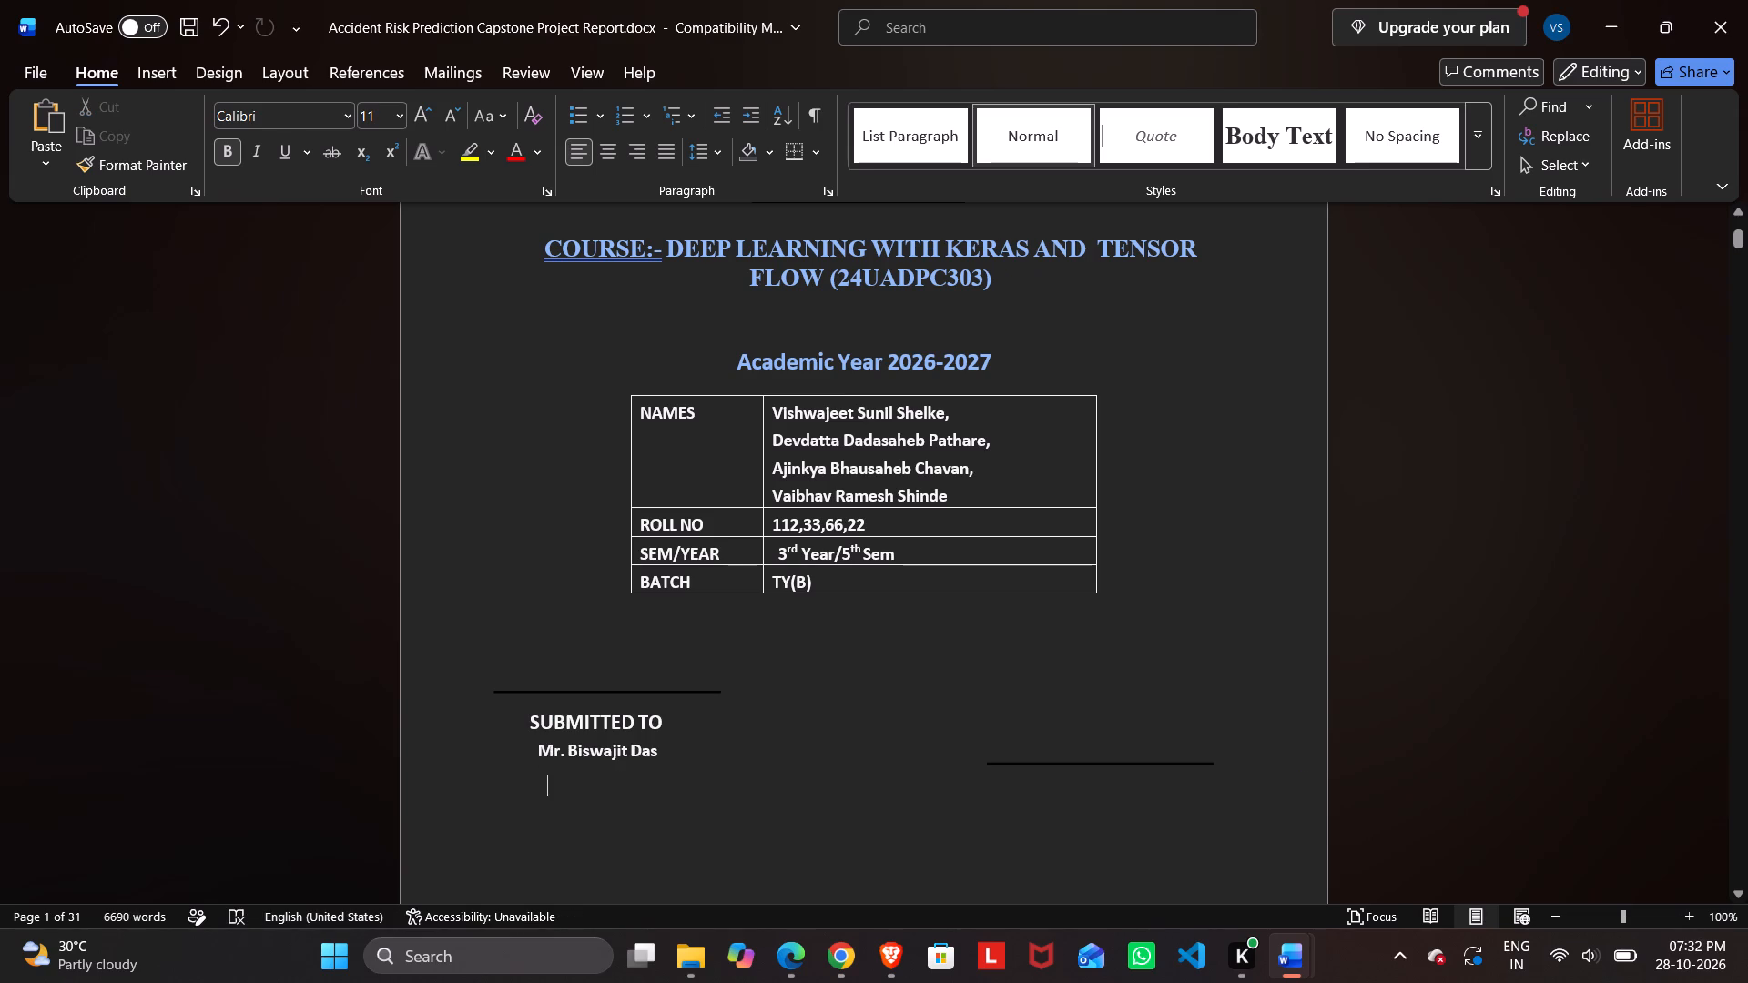
{"action": "left_click", "coordinate": [656, 754]}
{"action": "key", "text": "Return"}
{"action": "key", "text": "ctrl+v"}
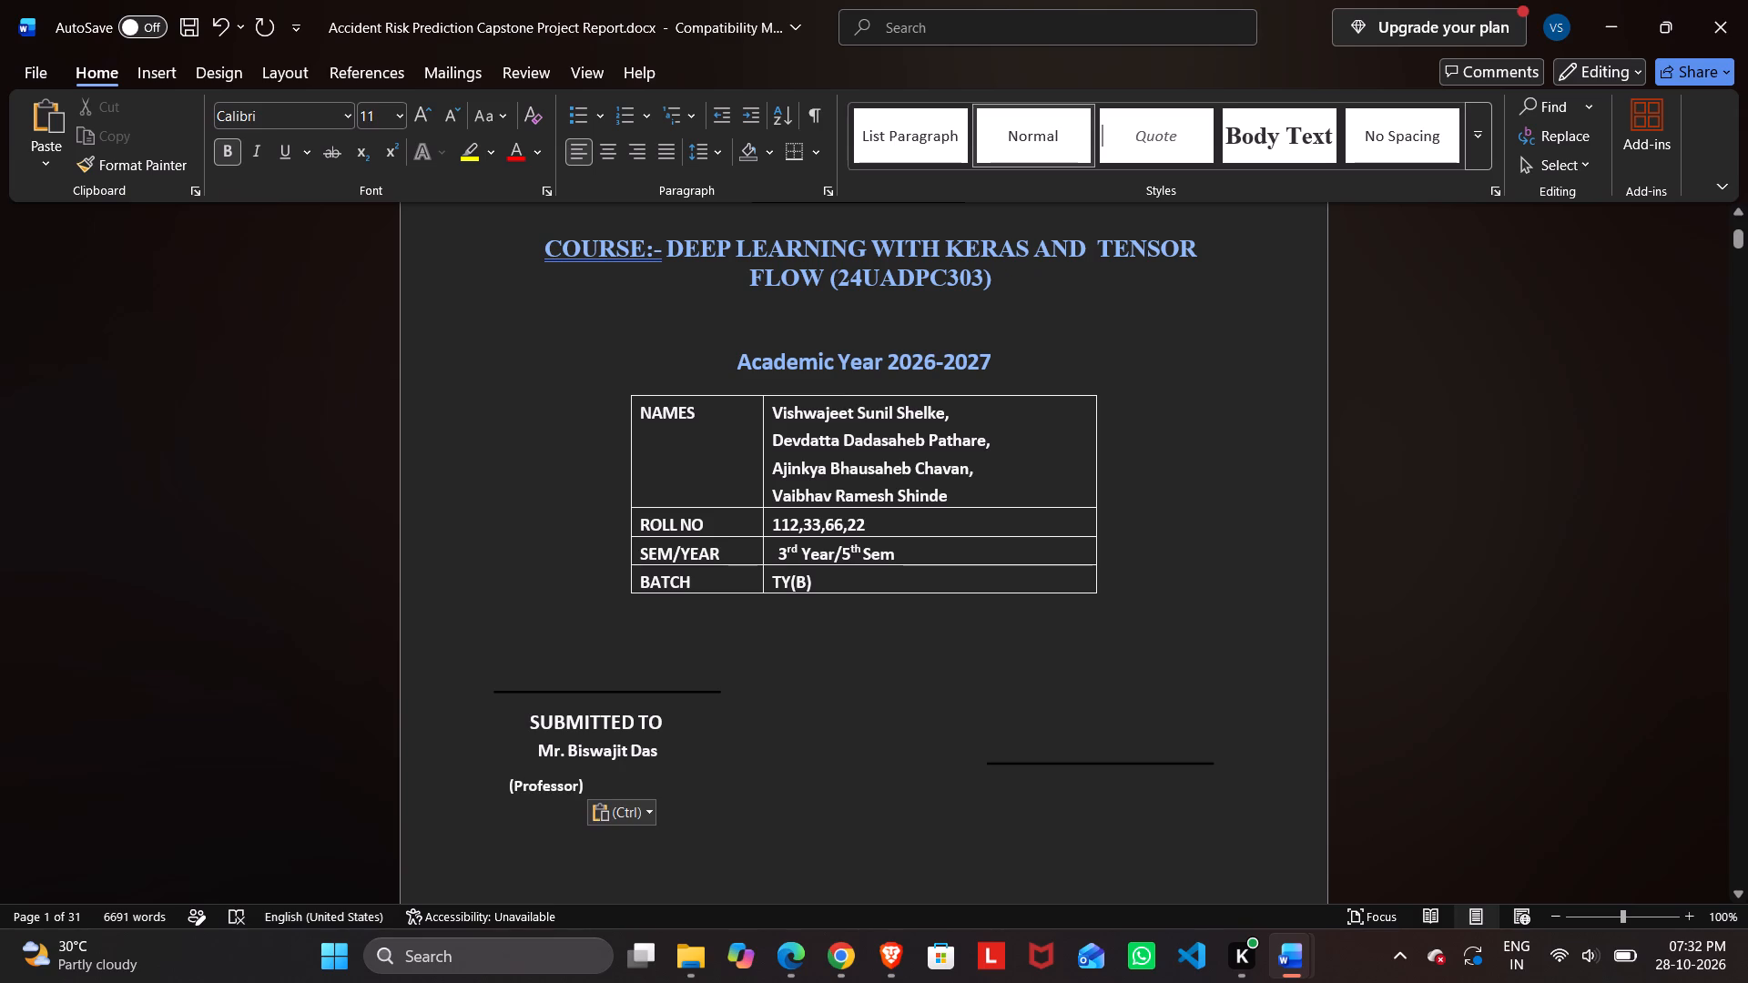
Indent the "(Professor)" line with eight leading spaces to centre it under the professor's name.
{"action": "left_click", "coordinate": [510, 783]}
{"action": "key", "text": "space"}
{"action": "key", "text": "space"}
{"action": "key", "text": "space"}
{"action": "key", "text": "space"}
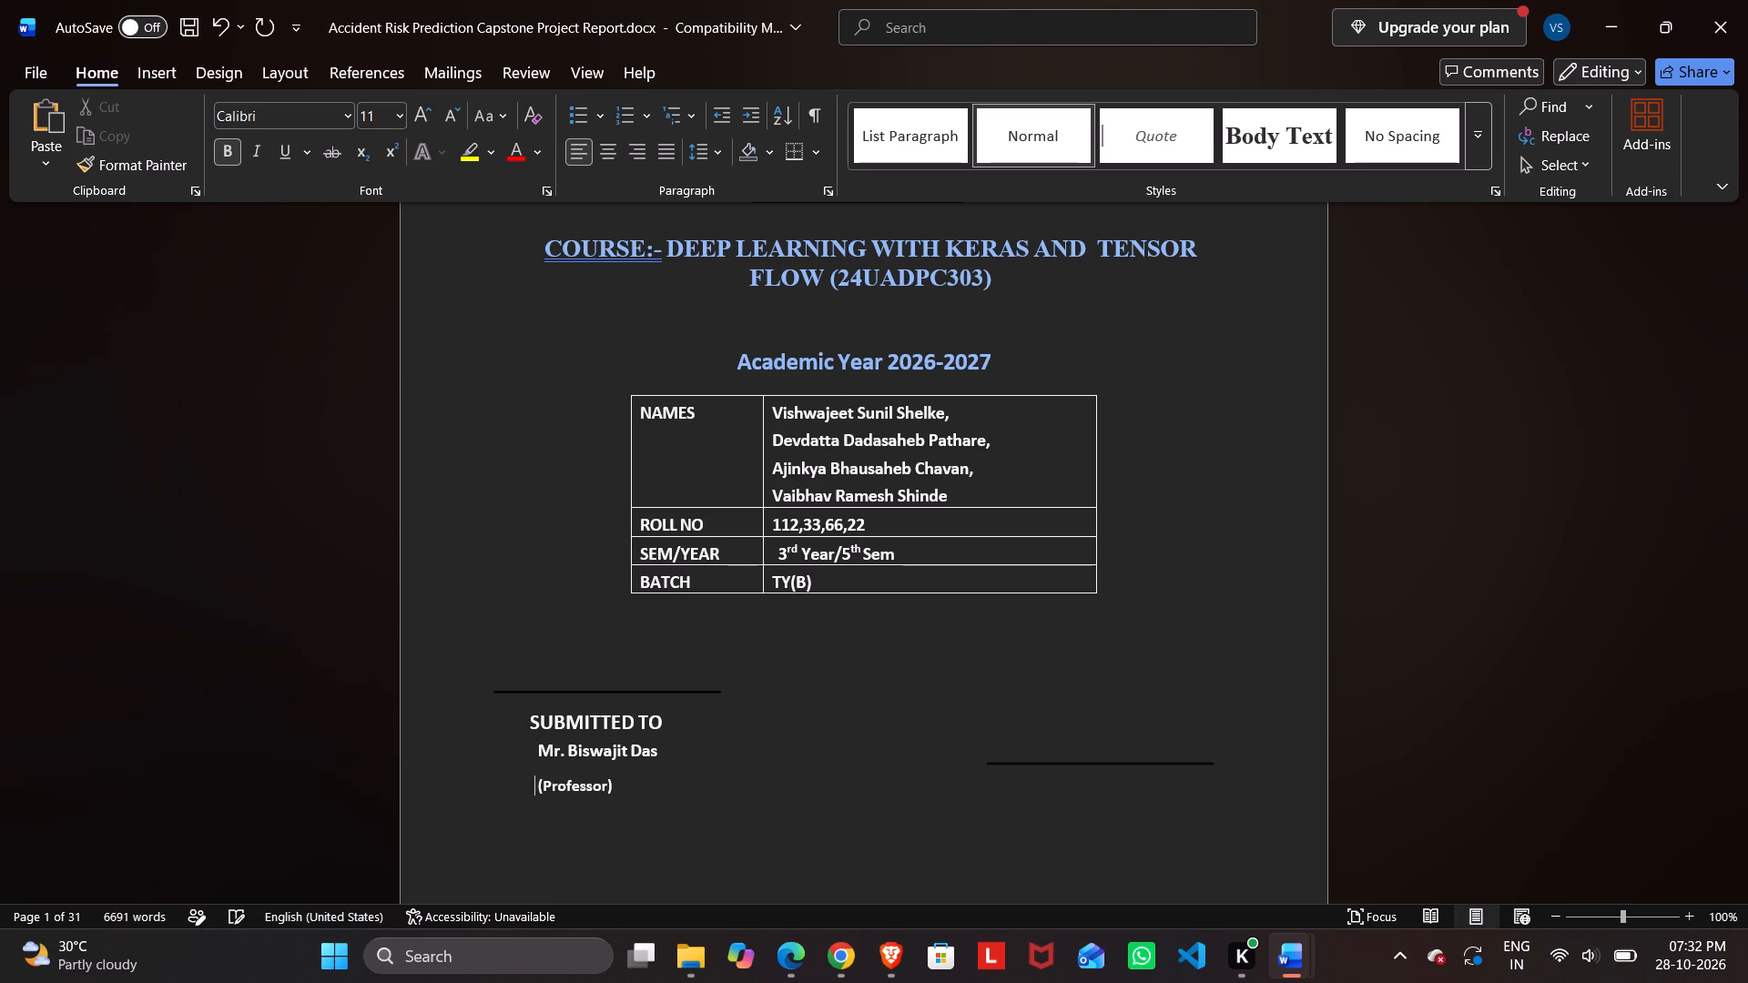
{"action": "key", "text": "space"}
{"action": "key", "text": "space"}
{"action": "key", "text": "space"}
{"action": "key", "text": "space"}
Move the leftover SUBMITTED BY signature line up to roughly the level of the SUBMITTED TO signature line.
{"action": "left_click_drag", "start_coordinate": [995, 764], "coordinate": [999, 756]}
{"action": "left_click_drag", "start_coordinate": [999, 756], "coordinate": [999, 755]}
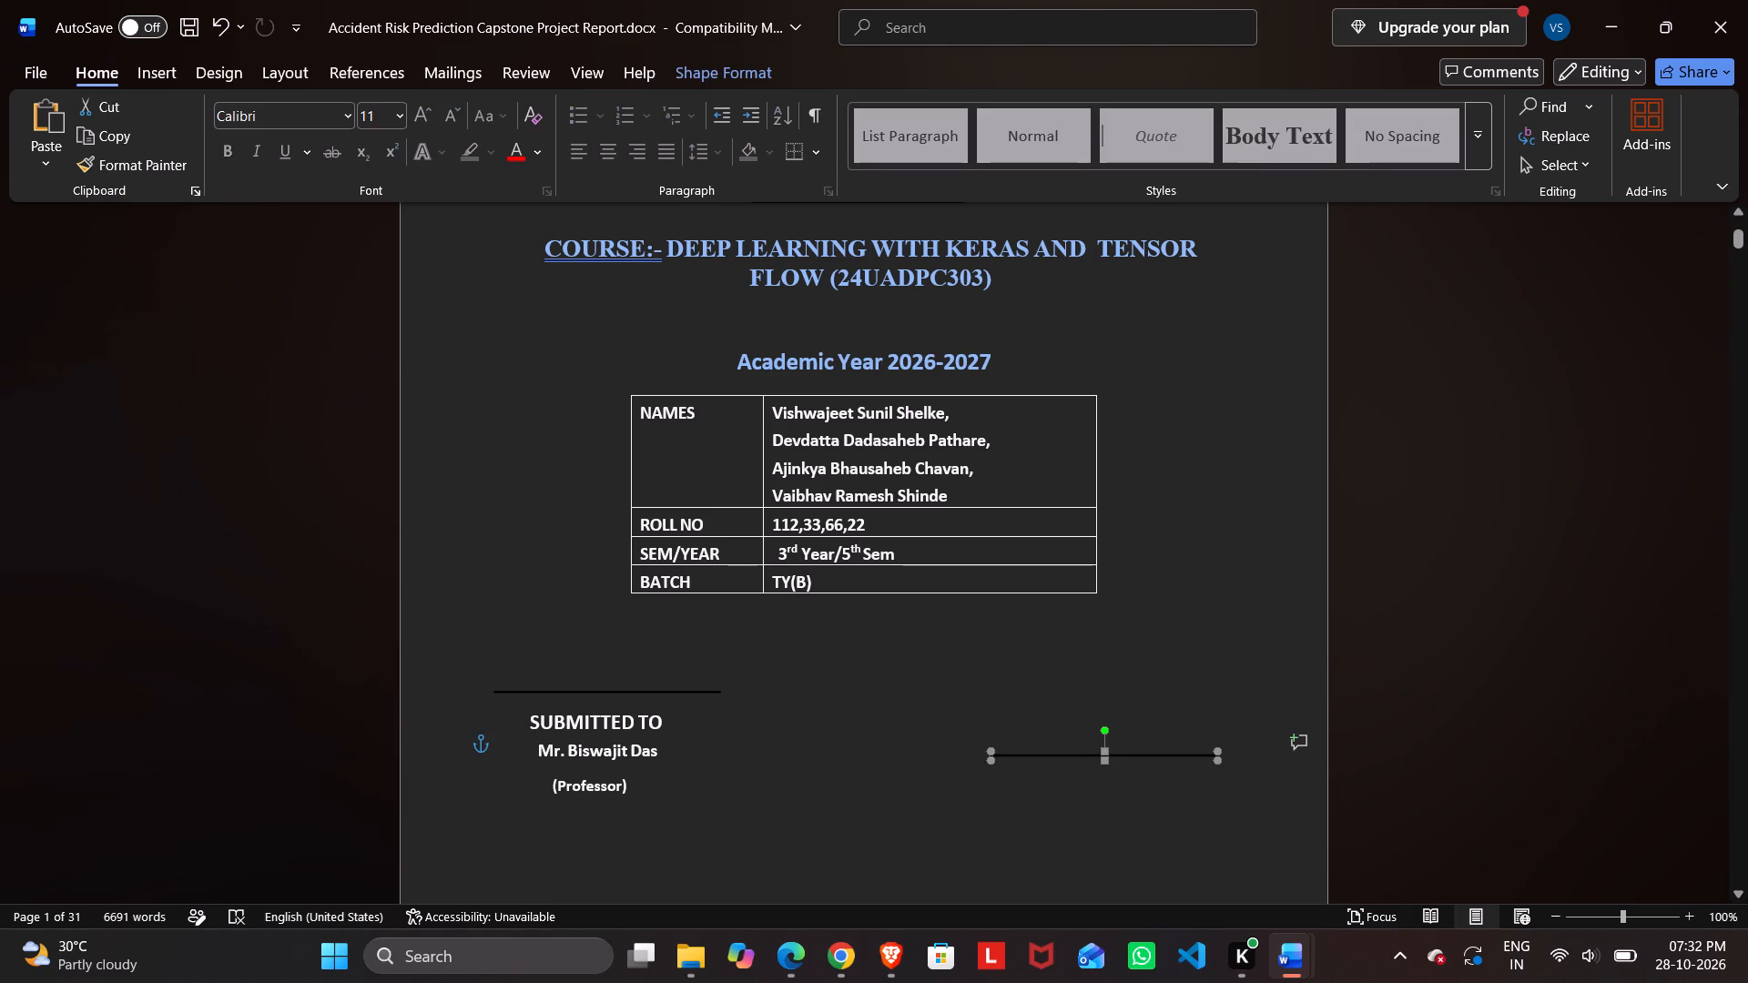
{"action": "left_click_drag", "start_coordinate": [1079, 756], "coordinate": [1071, 712]}
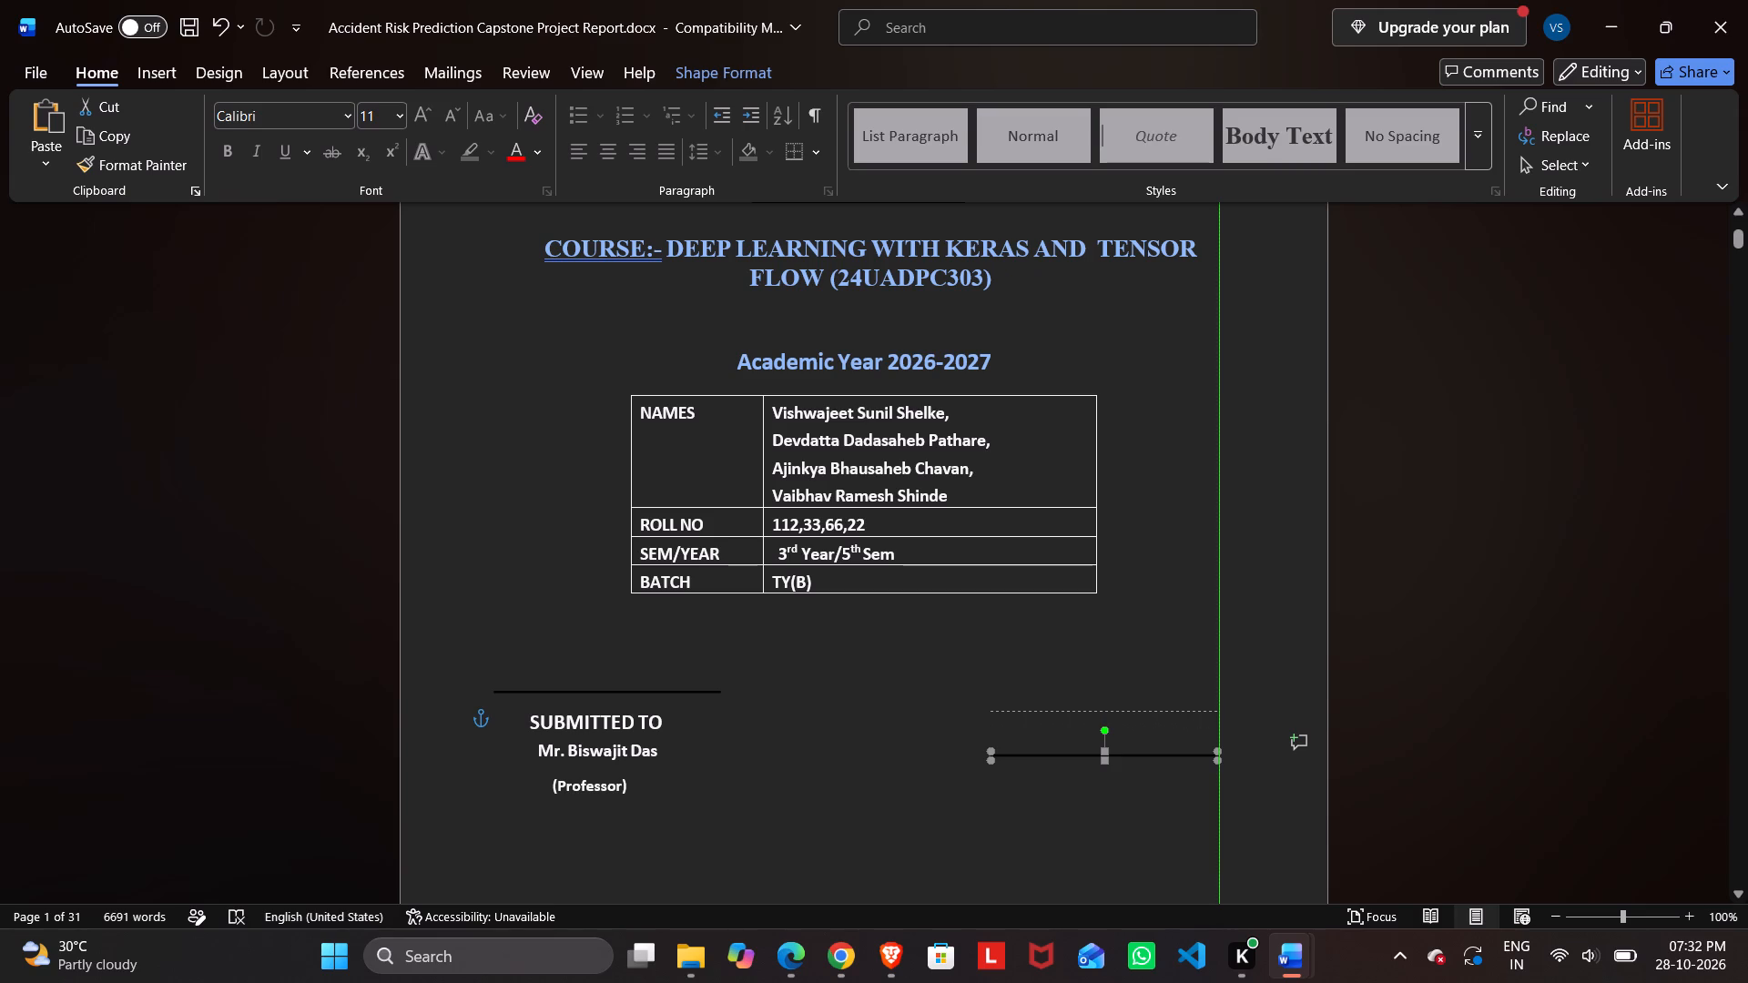
{"action": "left_click_drag", "start_coordinate": [1071, 712], "coordinate": [1070, 706]}
{"action": "left_click", "coordinate": [1077, 781]}
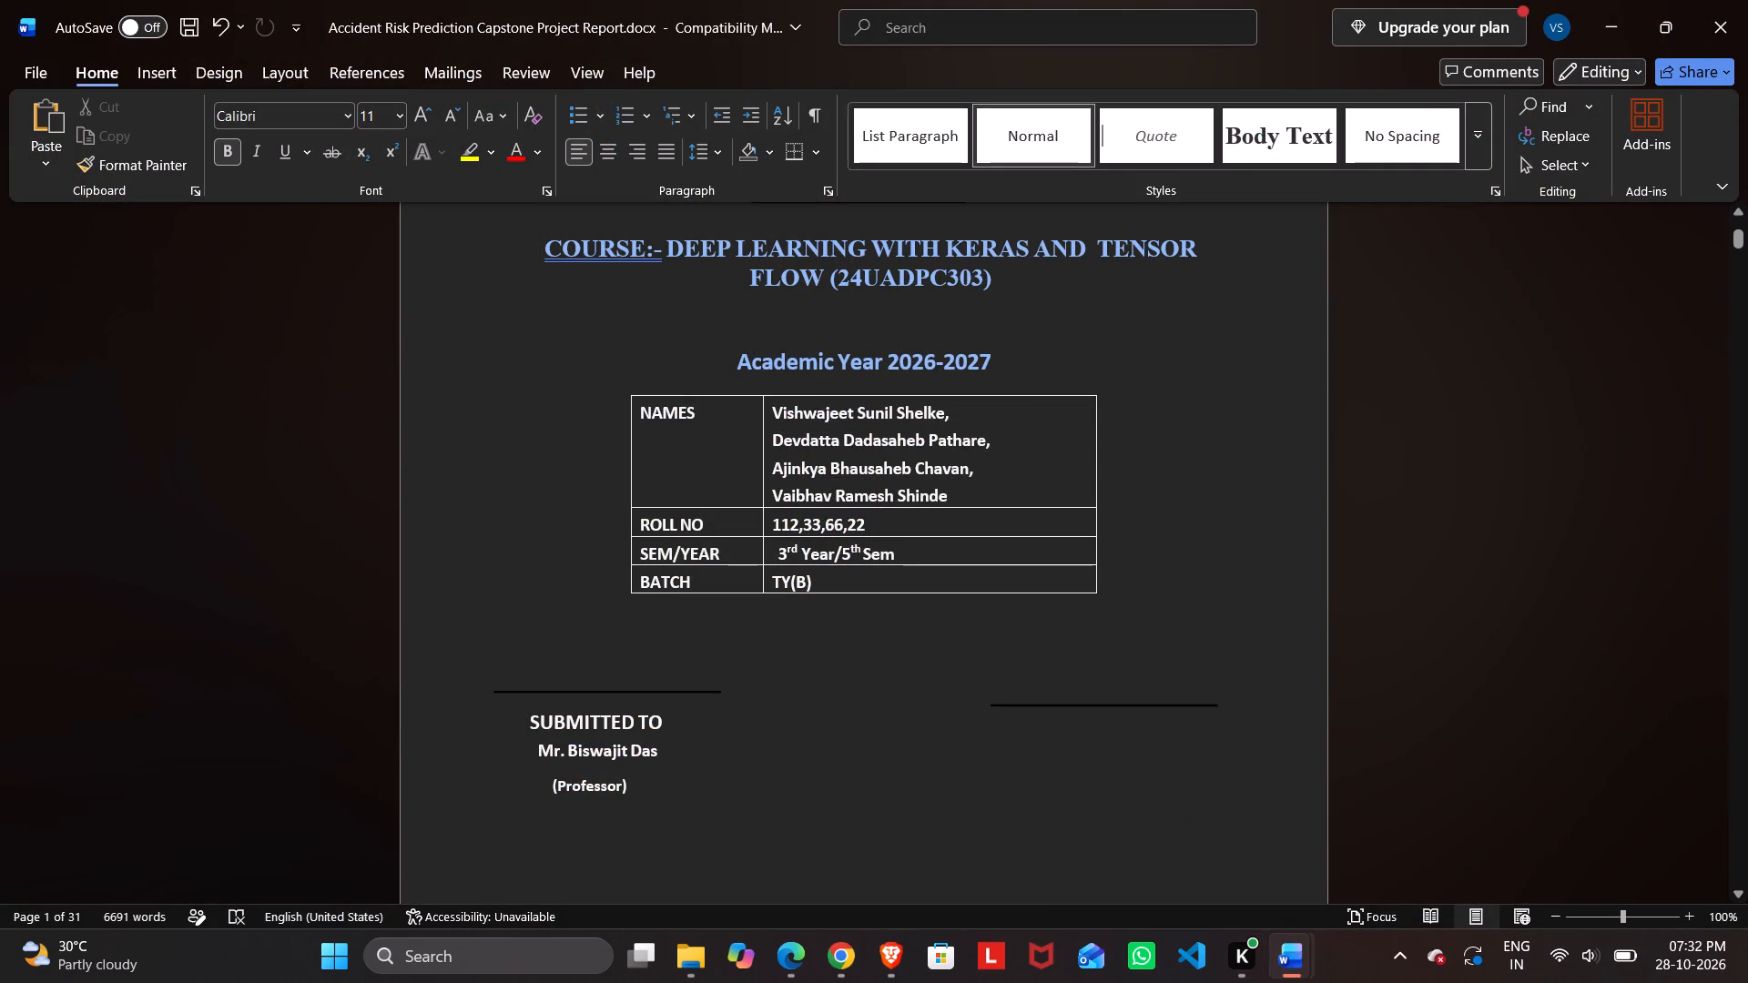
Show Front.docx side by side with the report and copy its SUBMITTED BY block down to "(B.Tech 3rd year)".
{"action": "key", "text": "super+Right"}
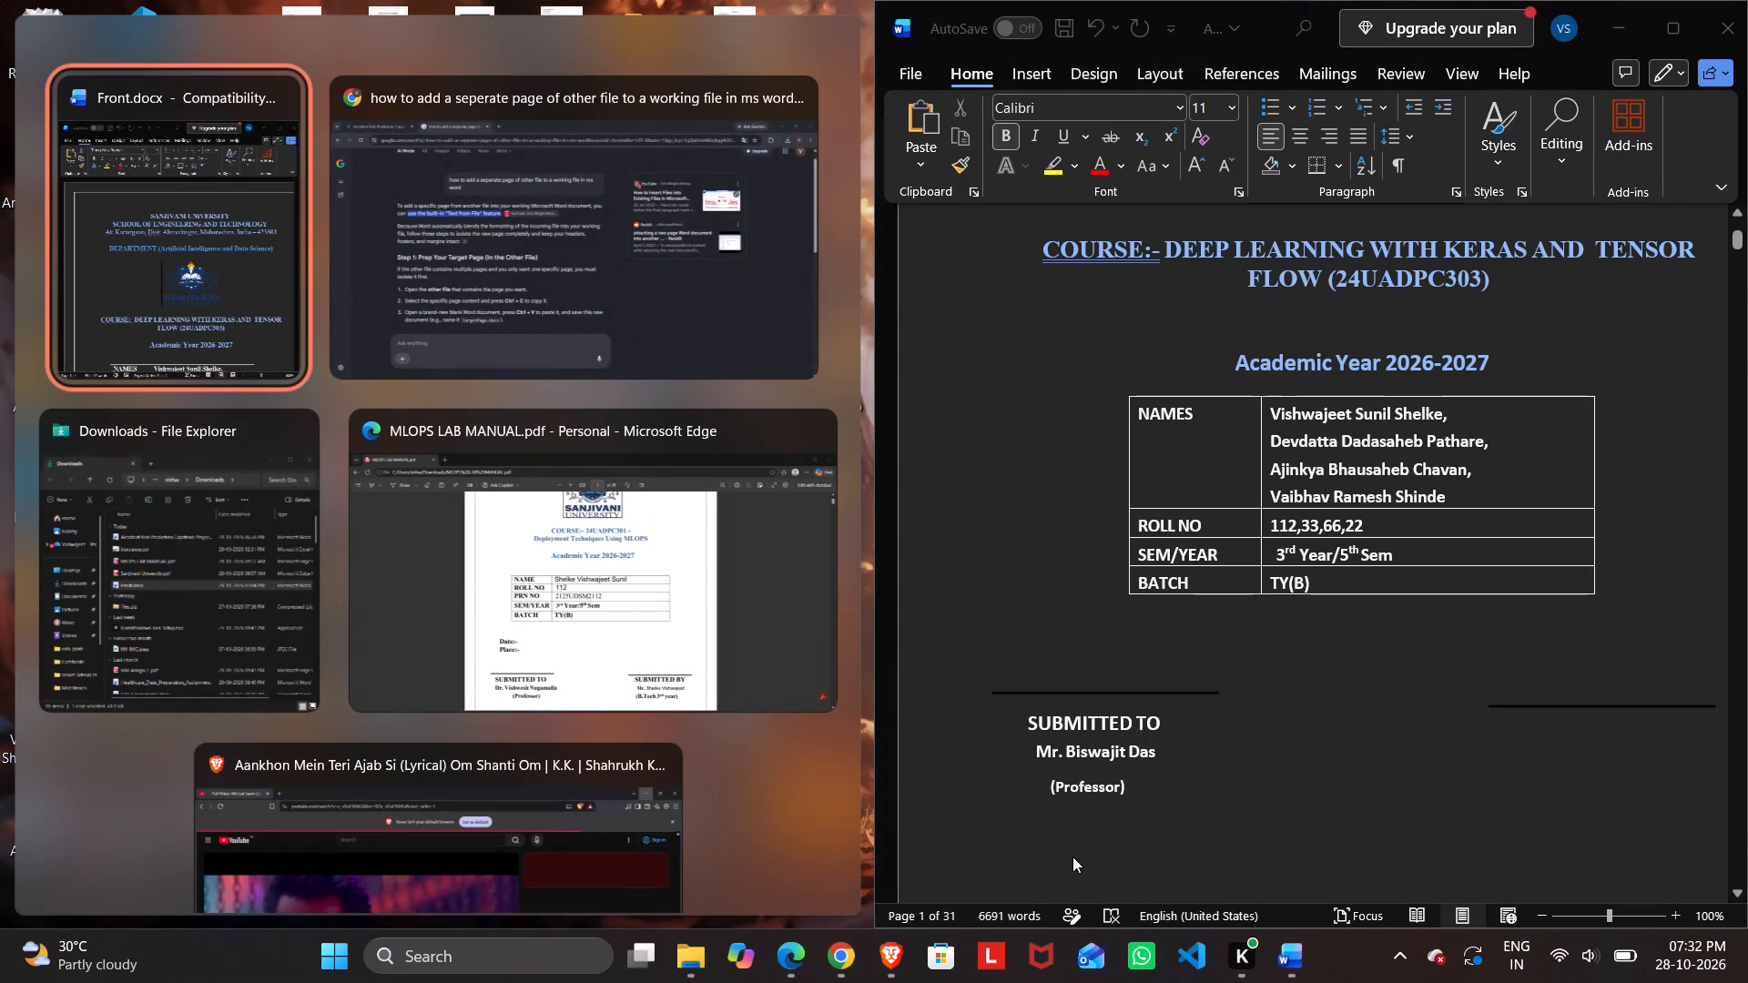
{"action": "left_click", "coordinate": [240, 304]}
{"action": "scroll", "coordinate": [511, 617], "scroll_direction": "down", "scroll_amount": 3}
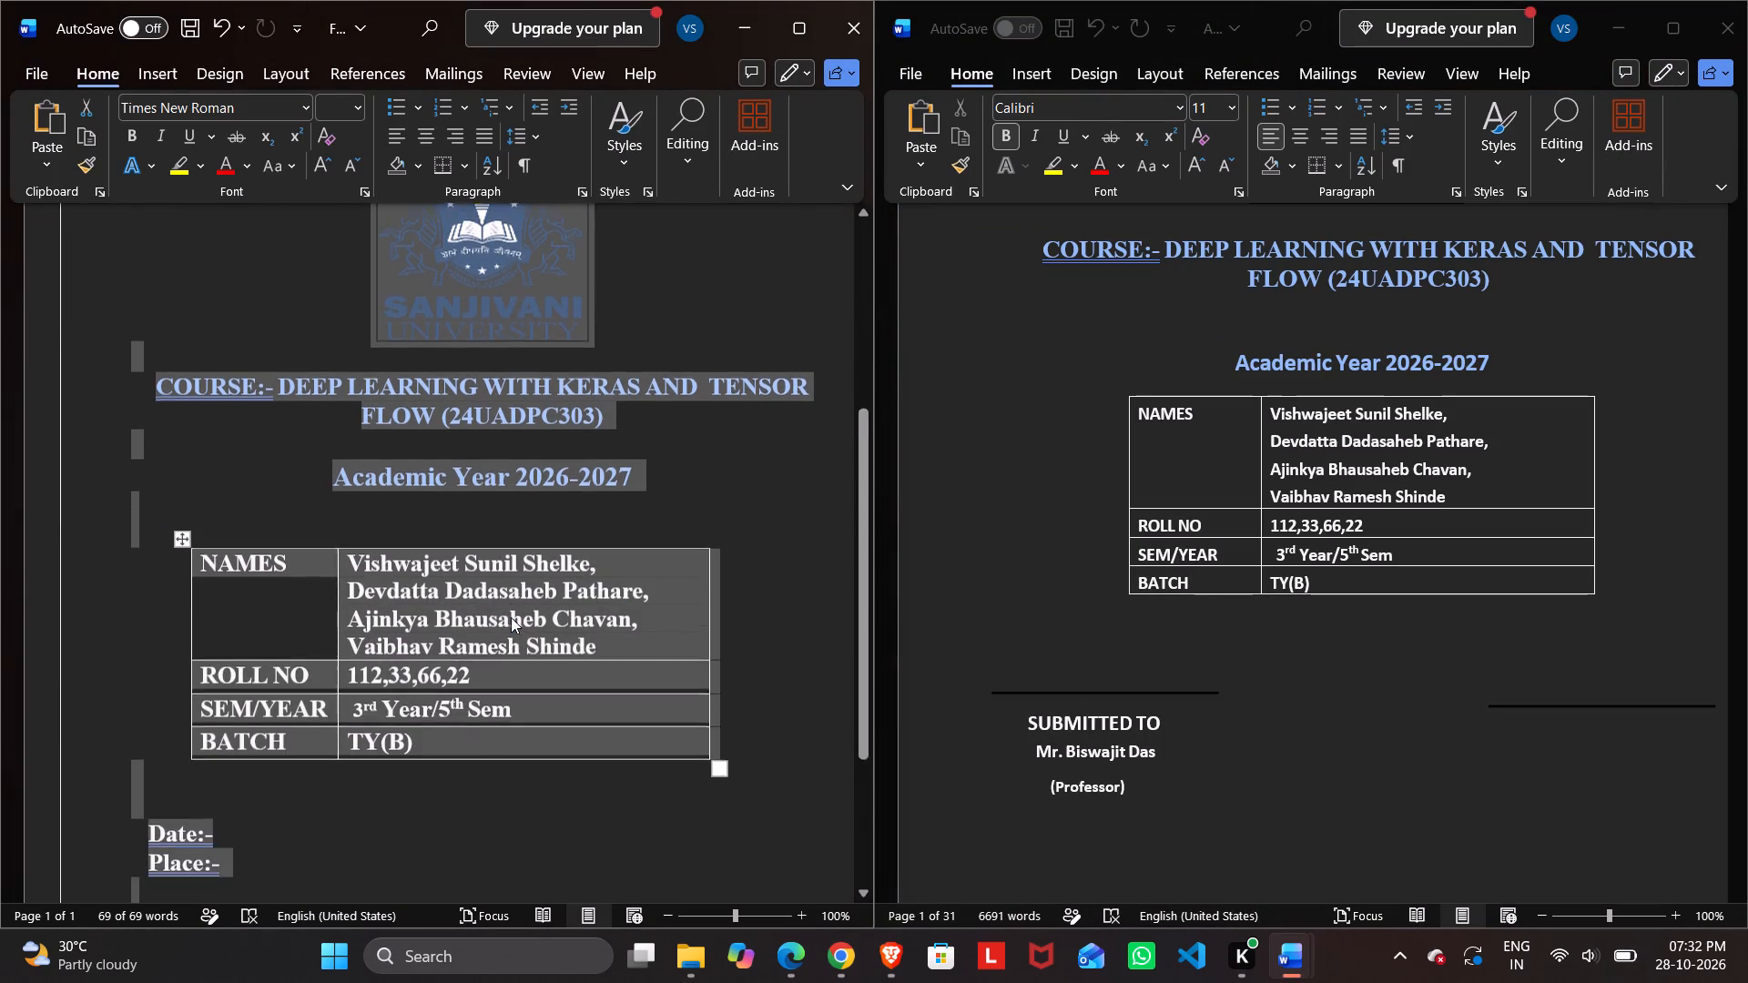
{"action": "scroll", "coordinate": [511, 617], "scroll_direction": "down", "scroll_amount": 3}
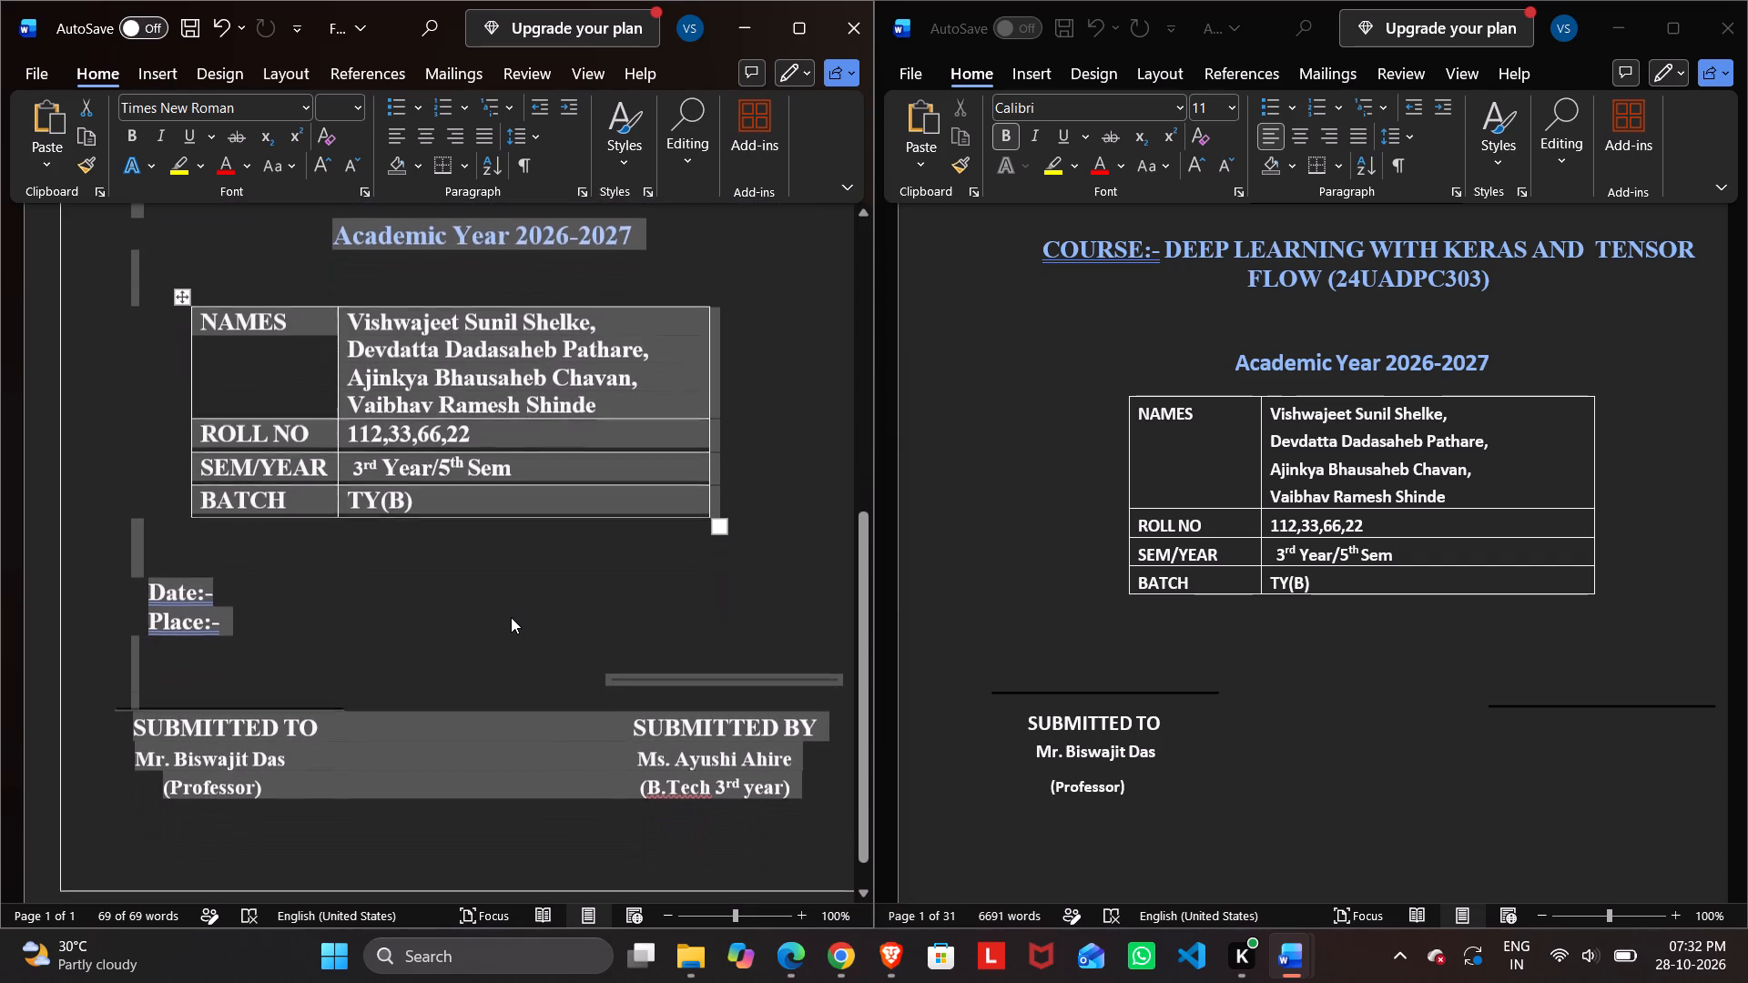
{"action": "scroll", "coordinate": [511, 617], "scroll_direction": "down", "scroll_amount": 1}
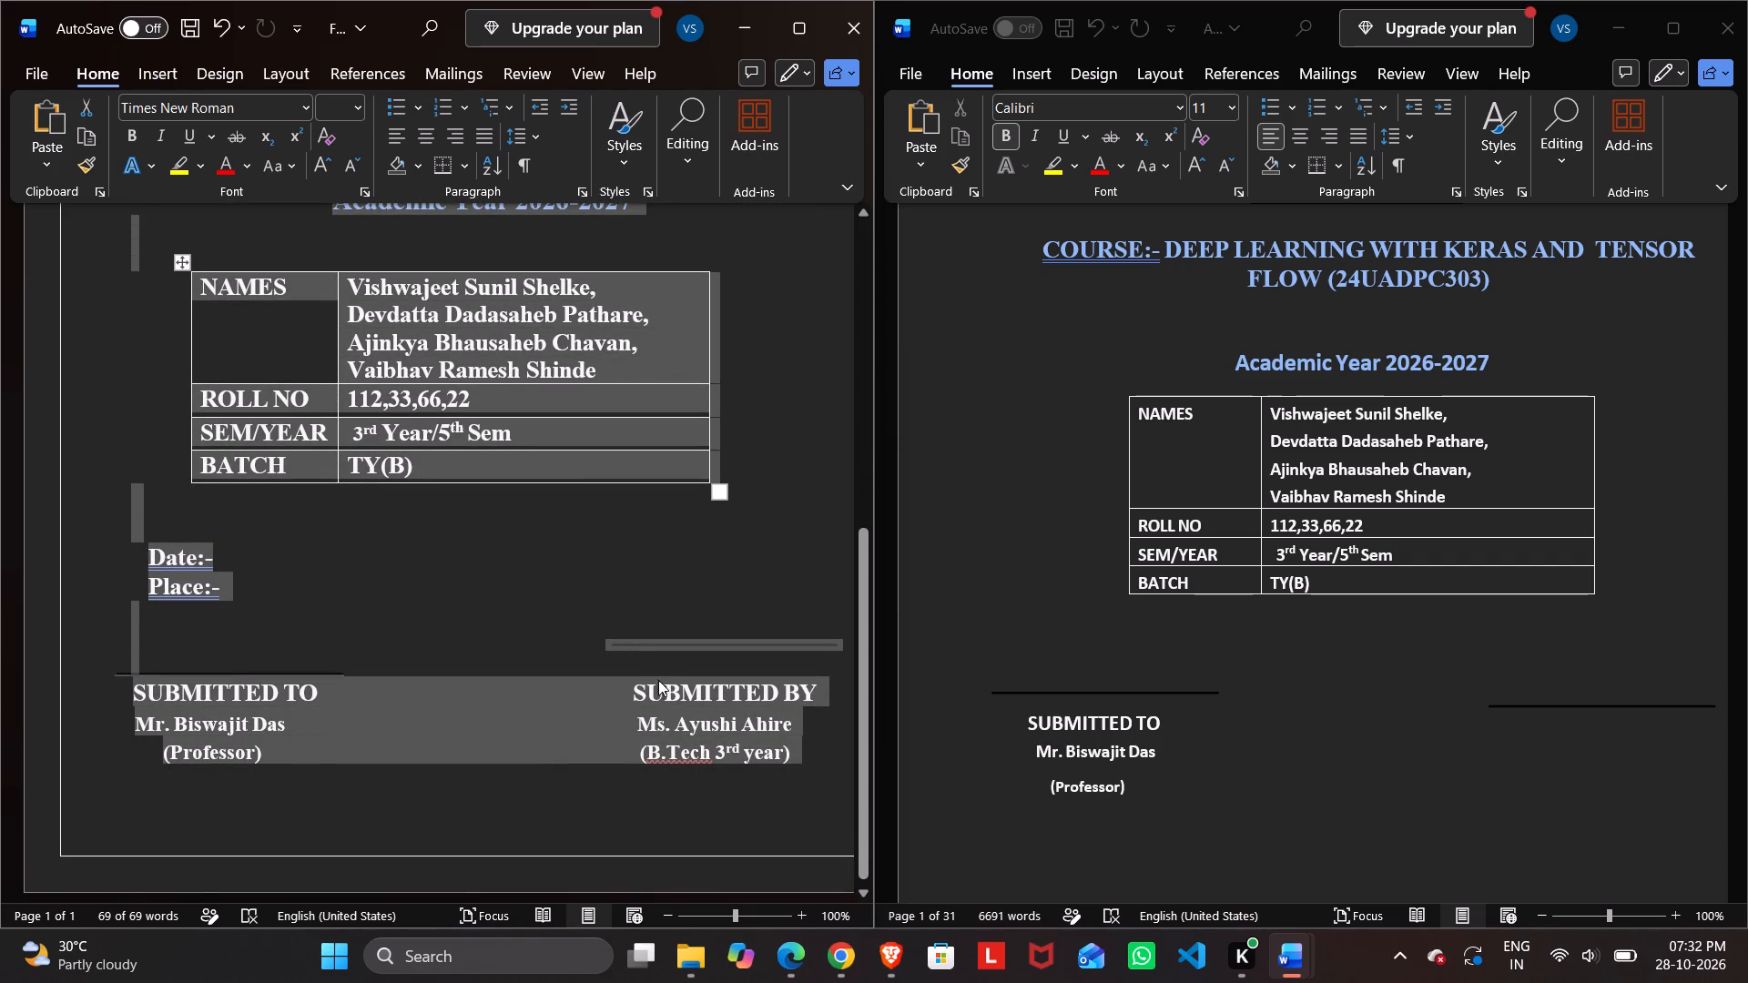
{"action": "left_click", "coordinate": [630, 691]}
{"action": "left_click_drag", "start_coordinate": [630, 691], "coordinate": [793, 752]}
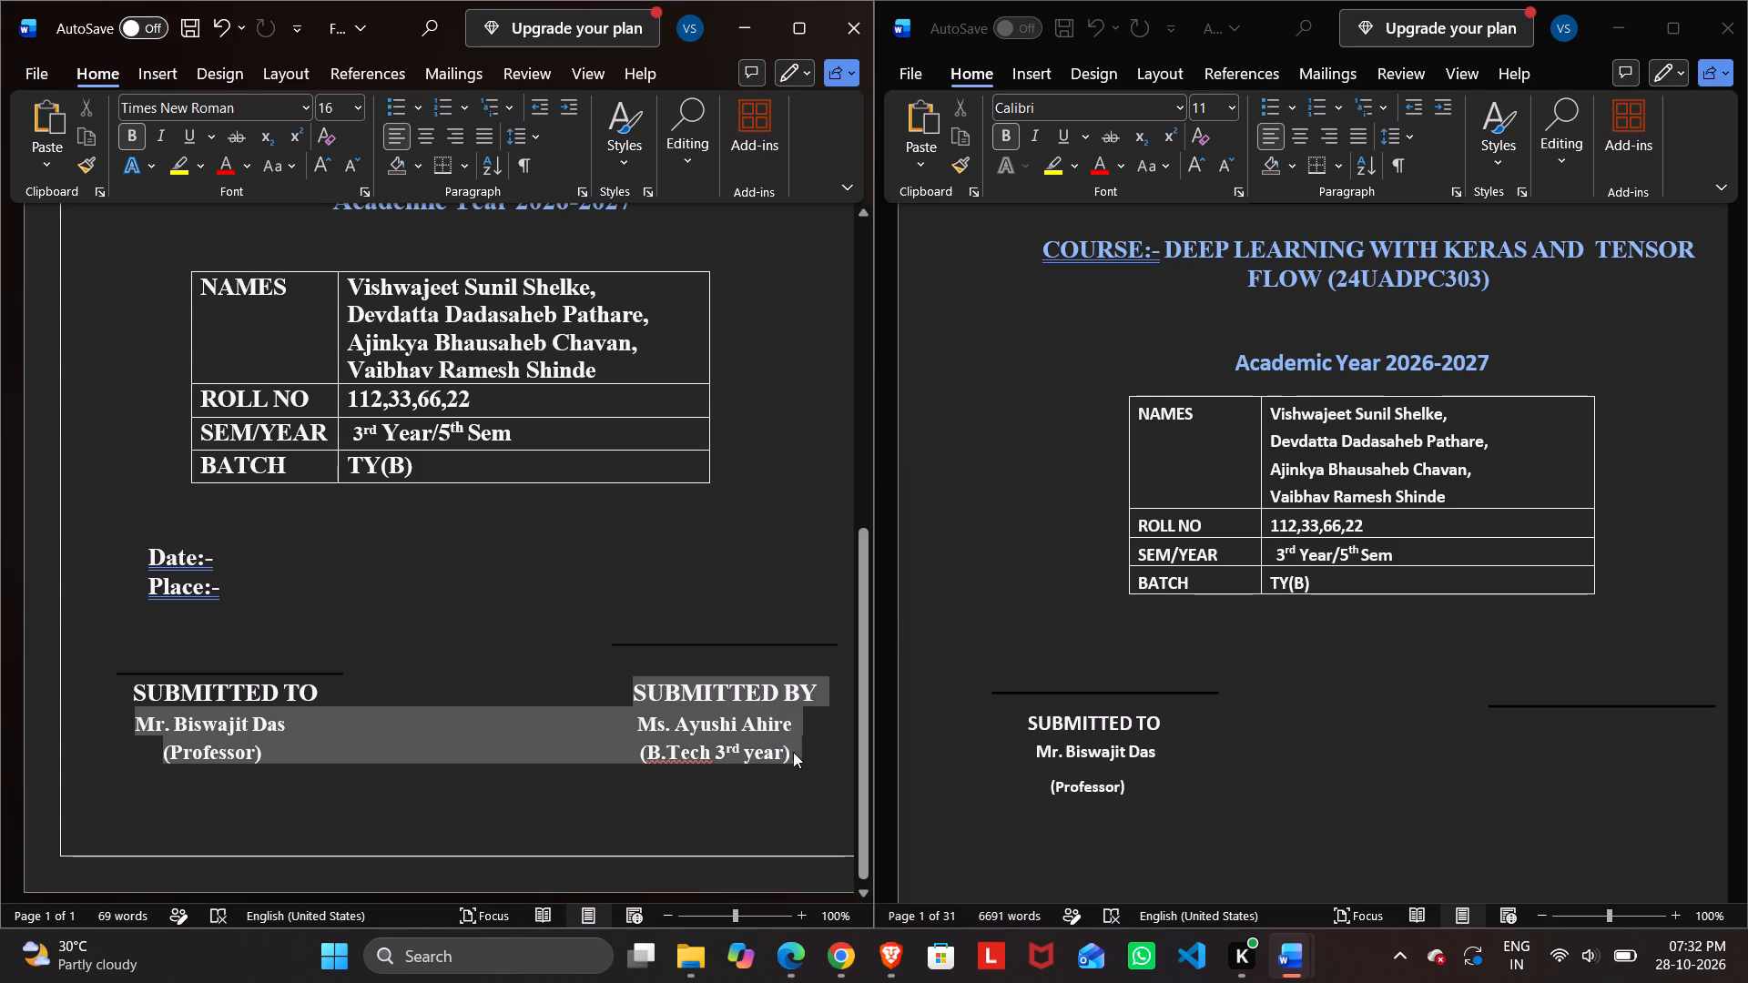
{"action": "left_click_drag", "start_coordinate": [793, 752], "coordinate": [793, 755]}
{"action": "key", "text": "ctrl+c"}
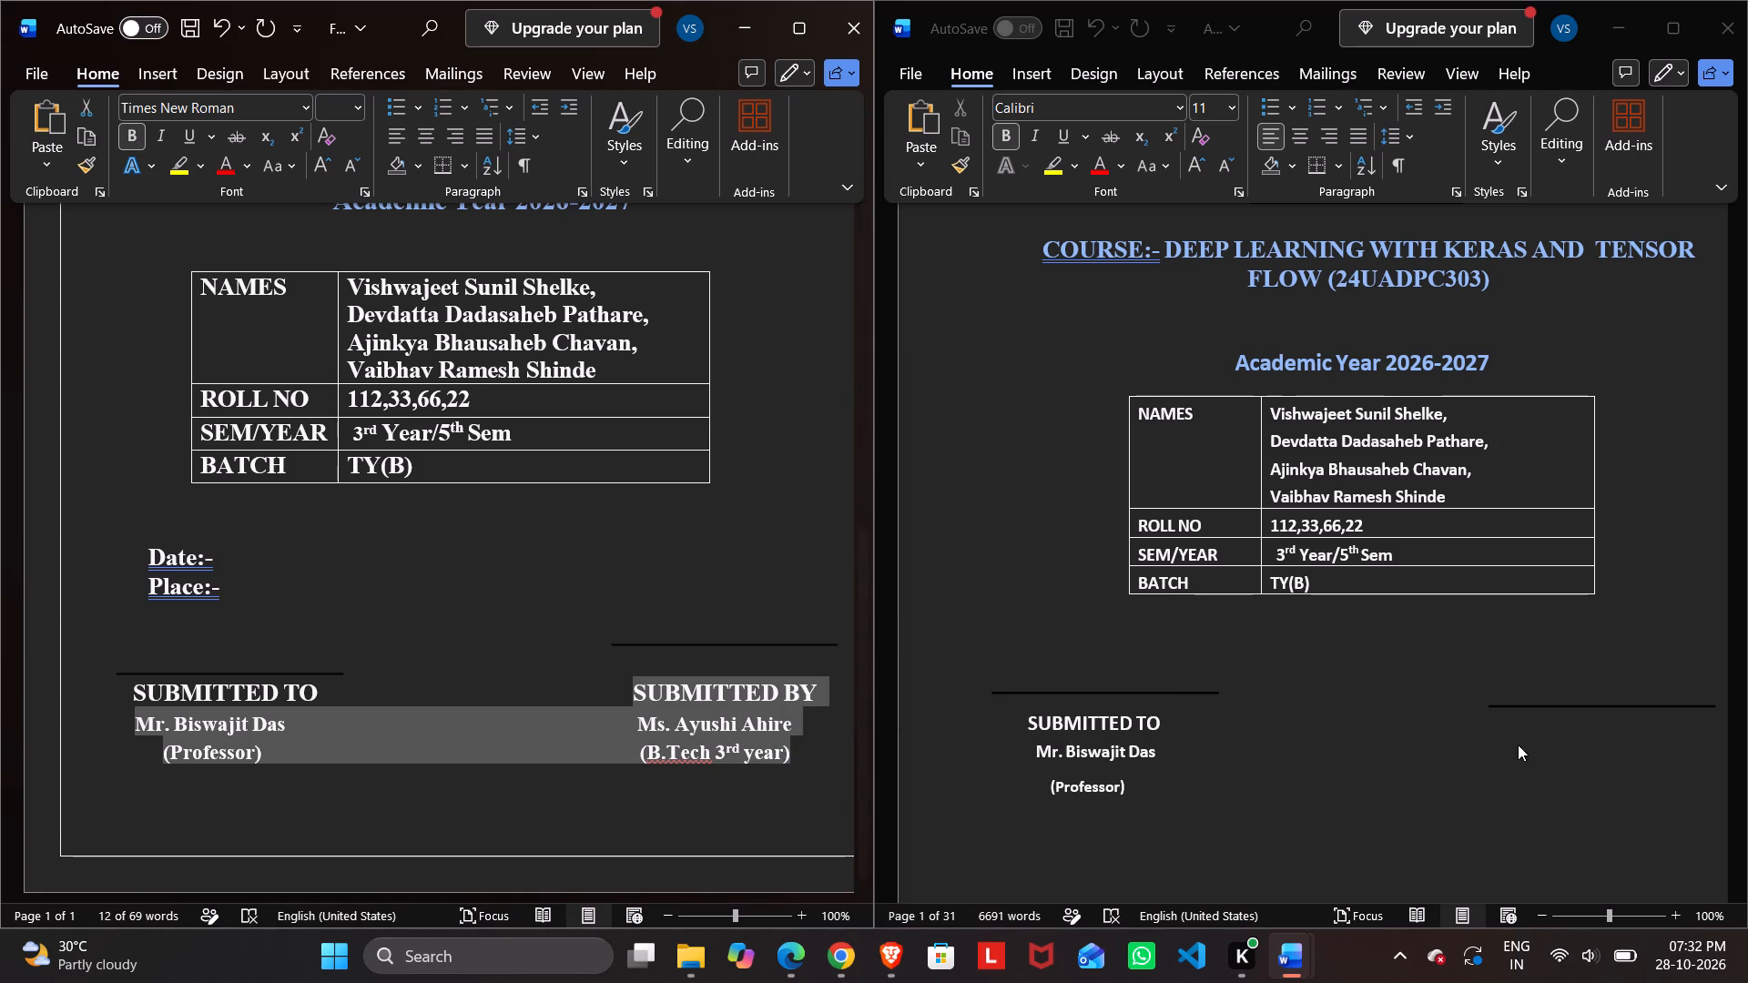
Pad the SUBMITTED TO heading line with spaces until the insertion point sits beneath the second signature line.
{"action": "left_click", "coordinate": [1524, 720]}
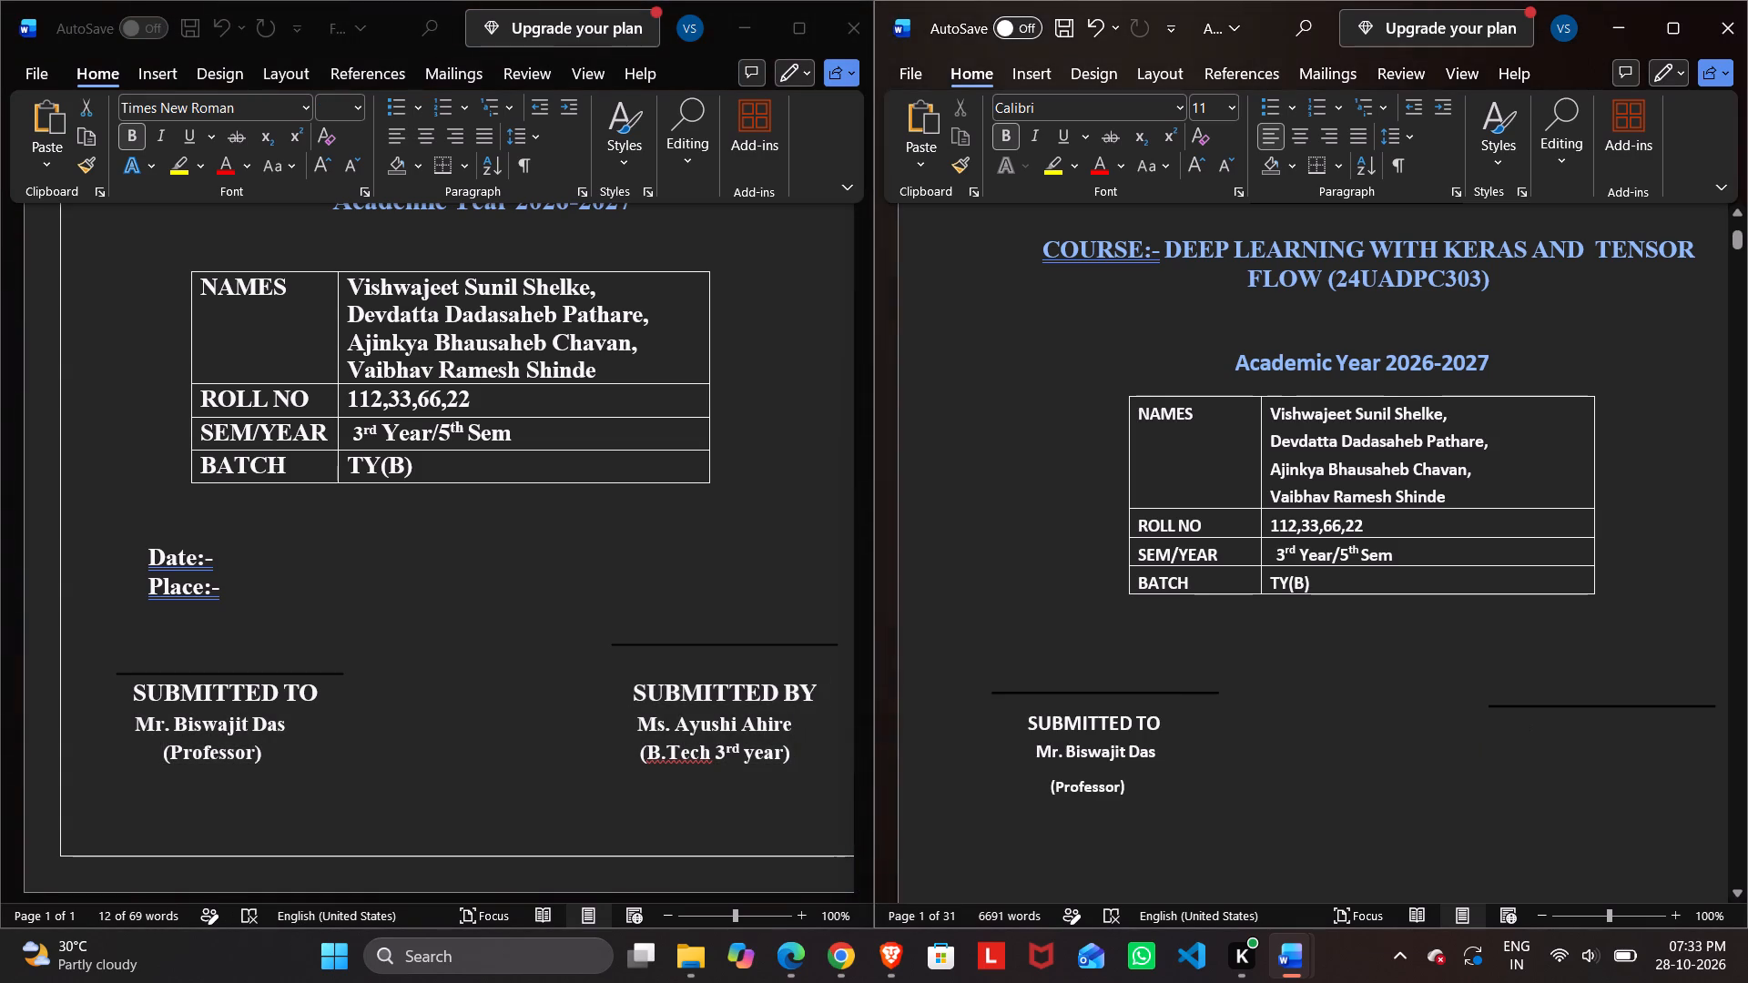
{"action": "left_click", "coordinate": [1524, 720]}
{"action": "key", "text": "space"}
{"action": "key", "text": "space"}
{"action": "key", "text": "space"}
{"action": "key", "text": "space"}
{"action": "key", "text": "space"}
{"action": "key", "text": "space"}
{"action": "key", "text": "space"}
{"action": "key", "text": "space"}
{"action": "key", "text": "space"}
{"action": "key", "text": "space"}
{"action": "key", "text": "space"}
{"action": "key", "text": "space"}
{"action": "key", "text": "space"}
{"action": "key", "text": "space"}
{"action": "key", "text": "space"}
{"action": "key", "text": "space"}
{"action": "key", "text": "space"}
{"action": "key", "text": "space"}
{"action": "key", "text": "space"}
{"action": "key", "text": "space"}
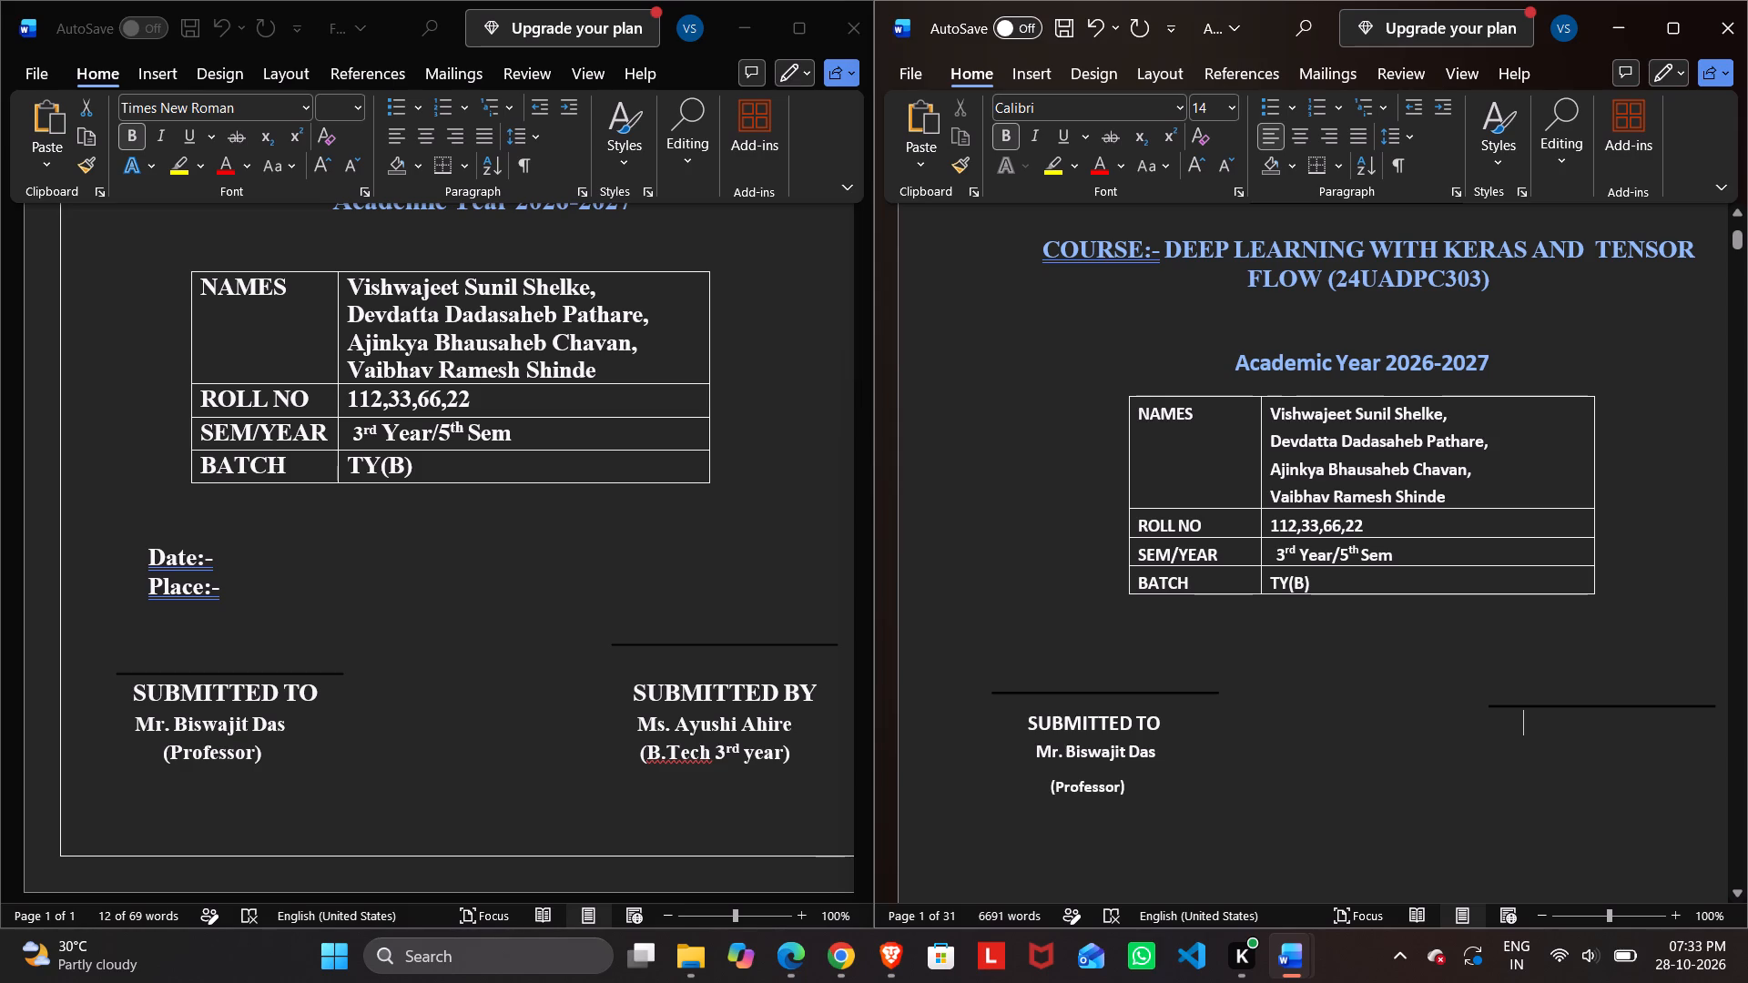
Nudge the second signature line up to about the level of the SUBMITTED TO signature line.
{"action": "left_click_drag", "start_coordinate": [1565, 706], "coordinate": [1565, 705]}
{"action": "left_click_drag", "start_coordinate": [1565, 705], "coordinate": [1567, 698]}
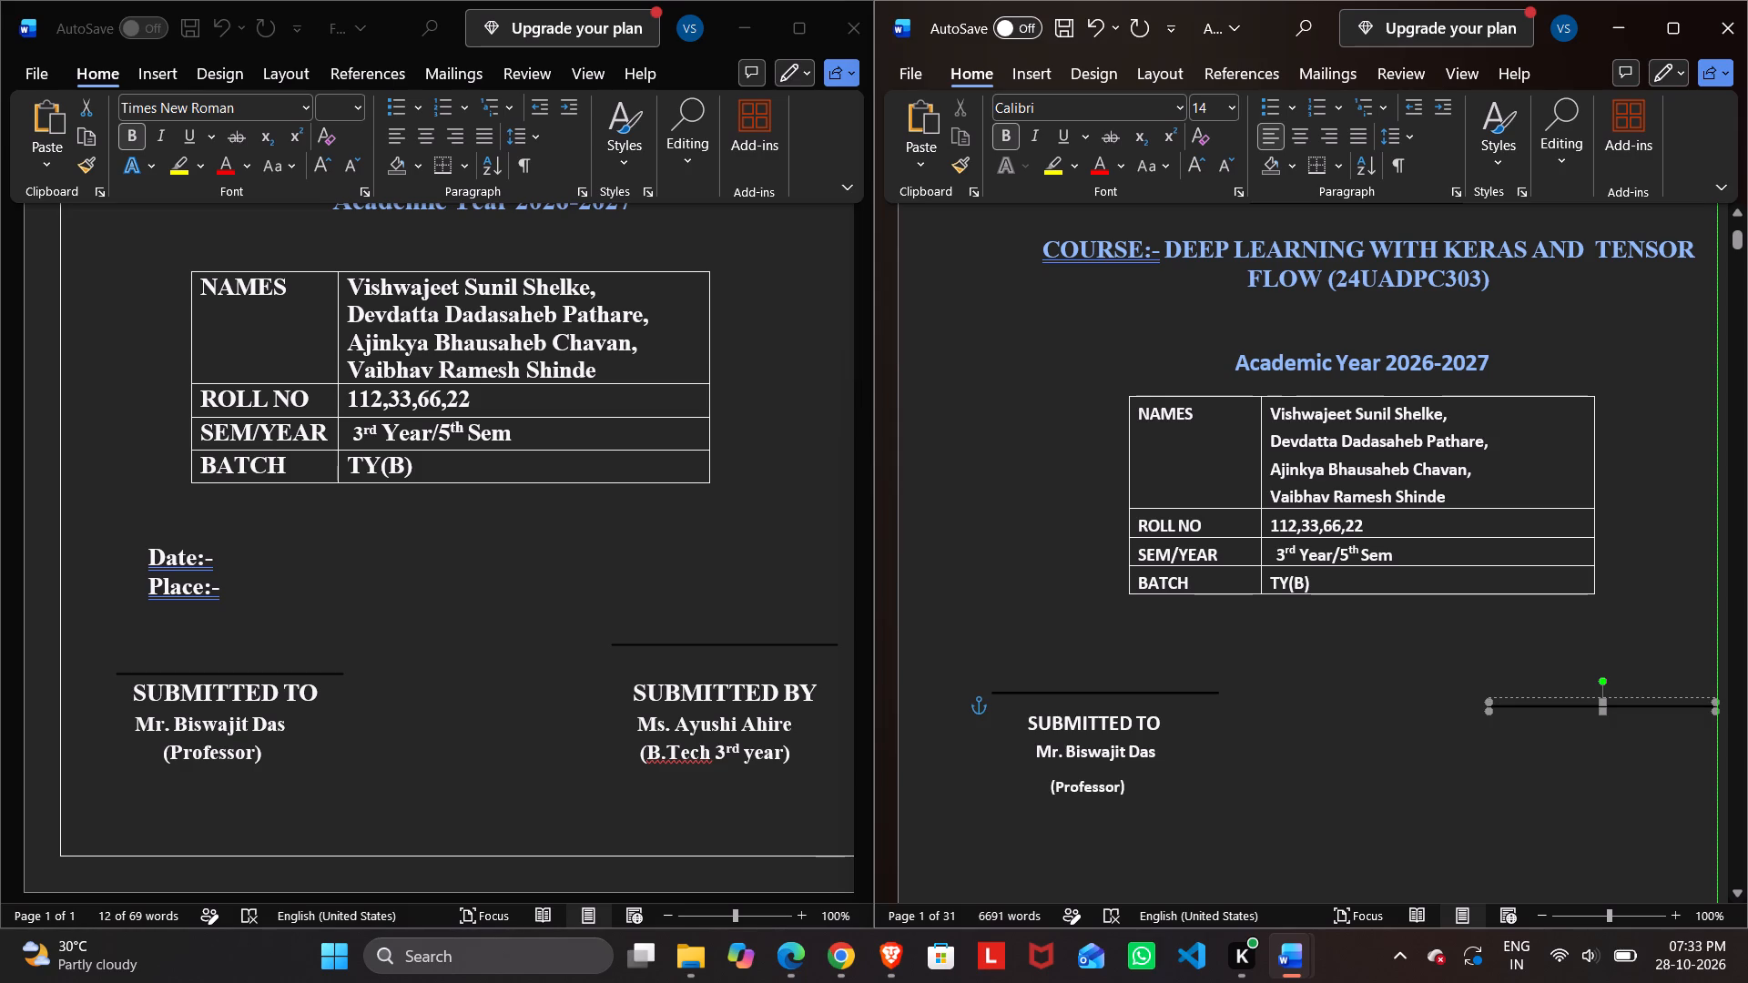
{"action": "left_click_drag", "start_coordinate": [1567, 698], "coordinate": [1566, 698]}
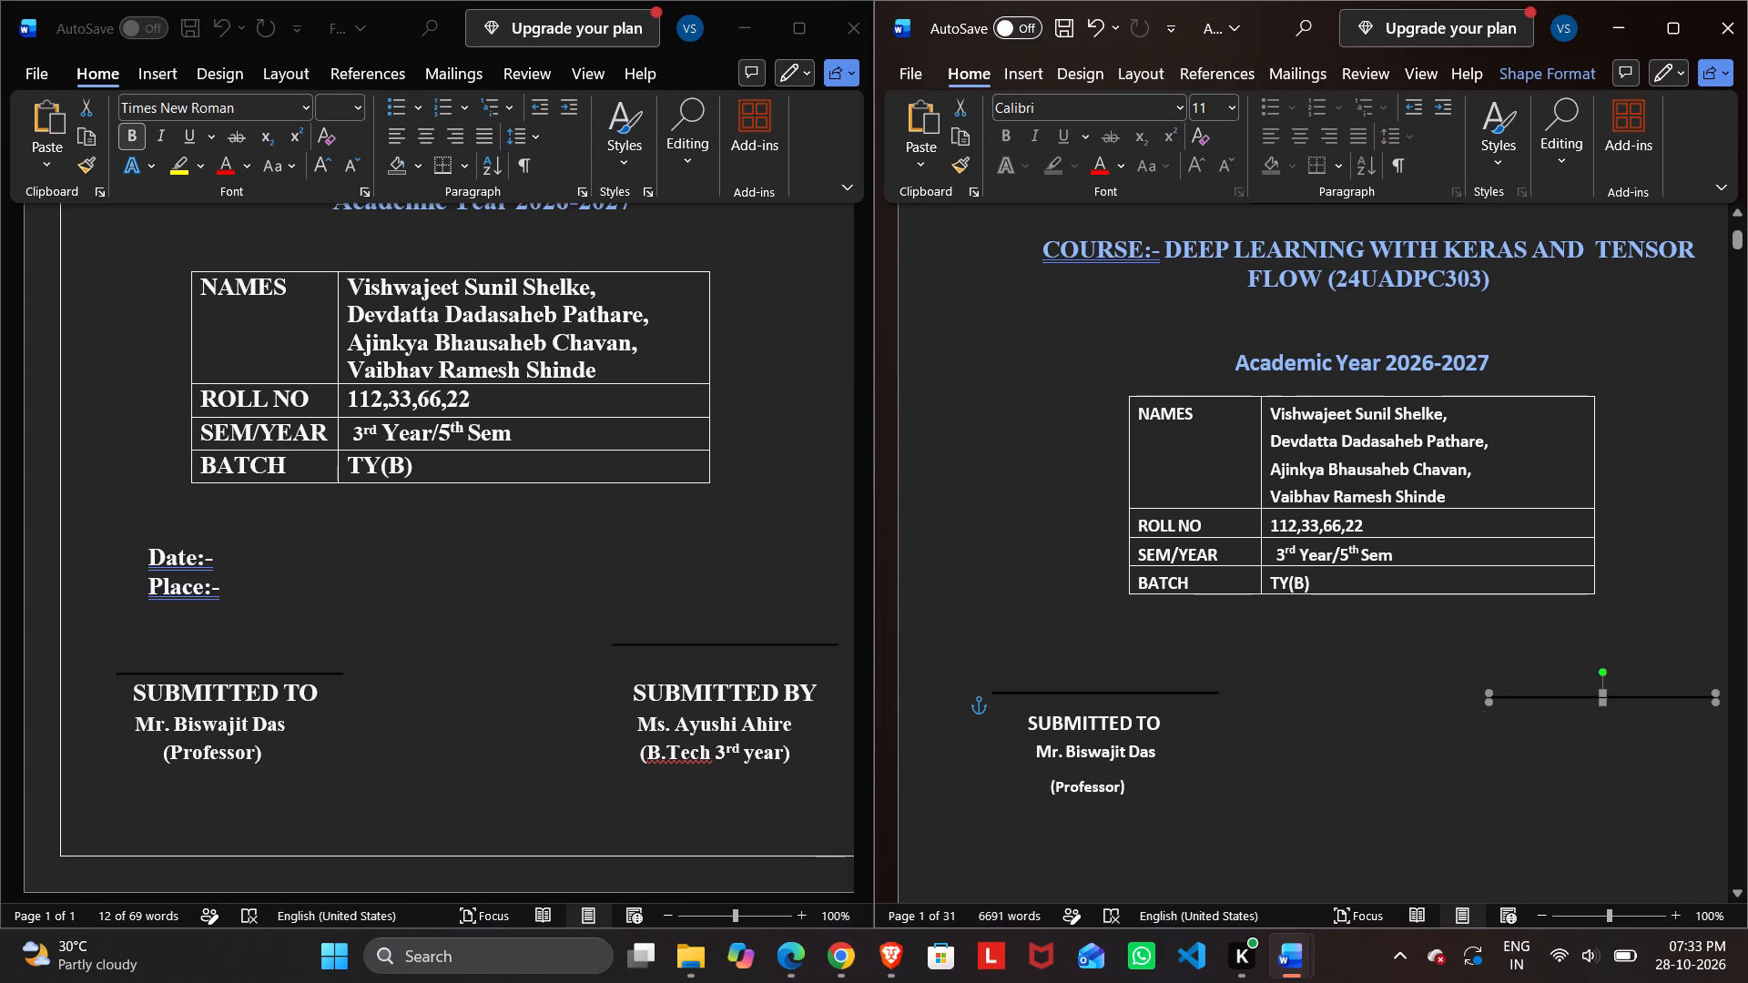
Paste the copied SUBMITTED BY block beneath the second signature line.
{"action": "left_click", "coordinate": [1555, 727]}
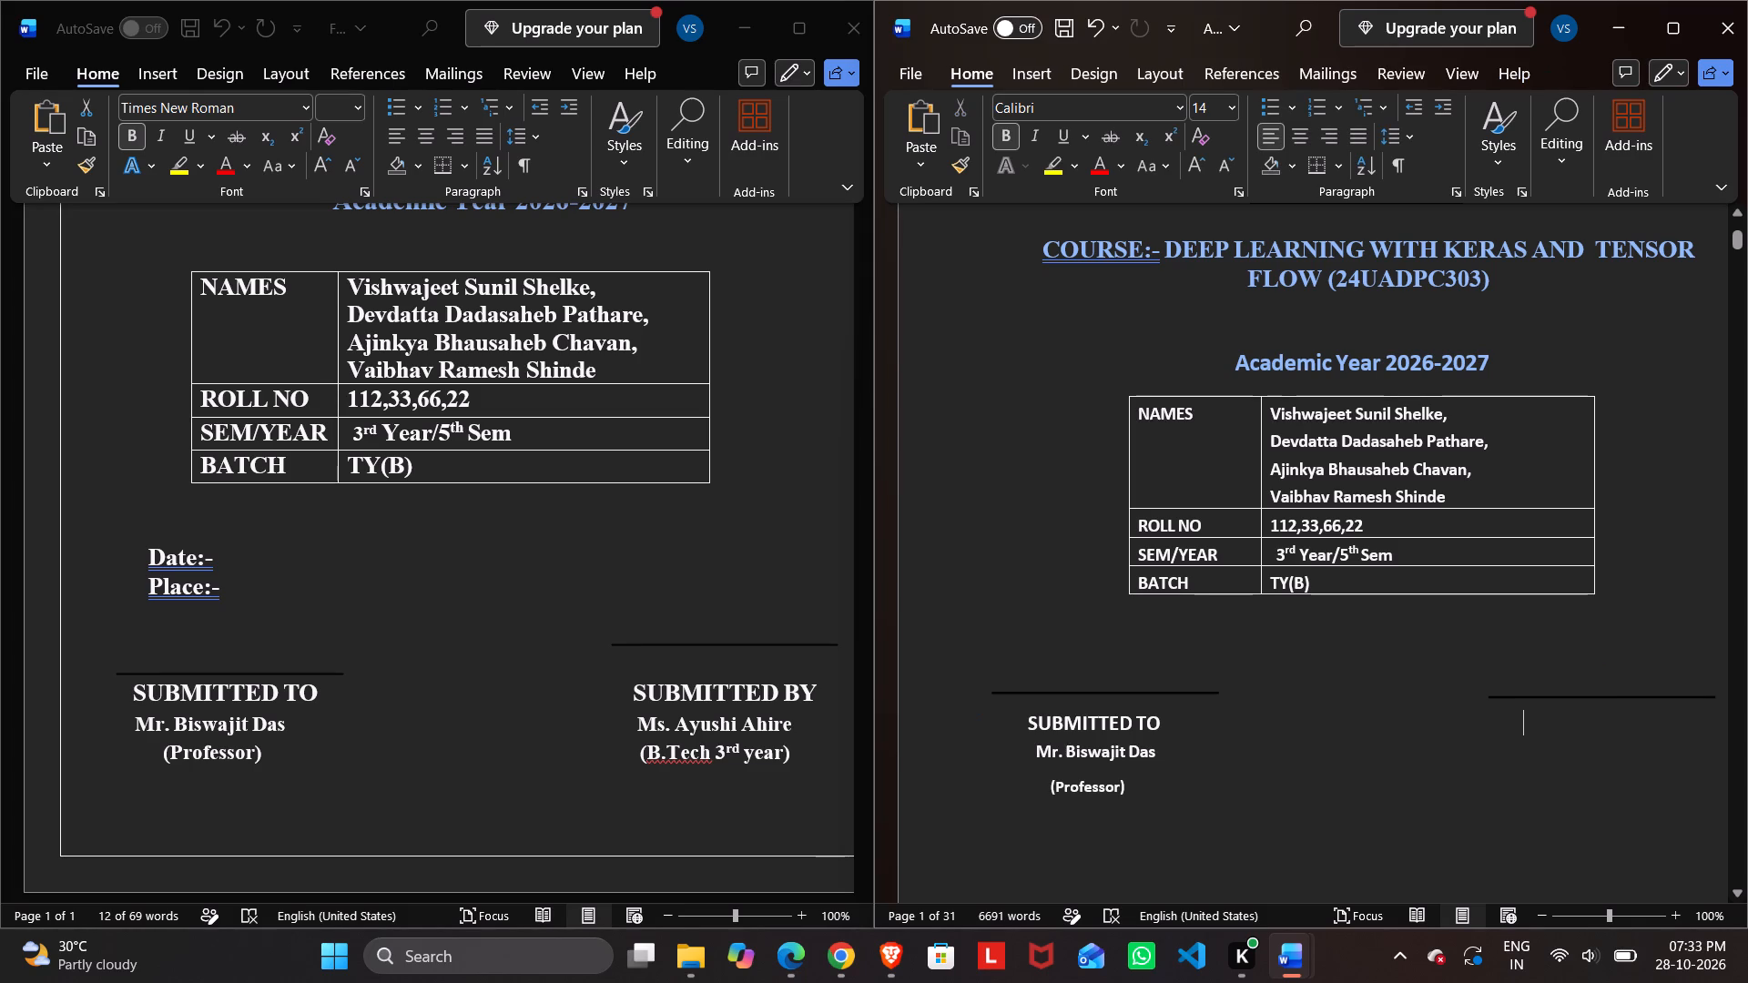
{"action": "key", "text": "ctrl+v"}
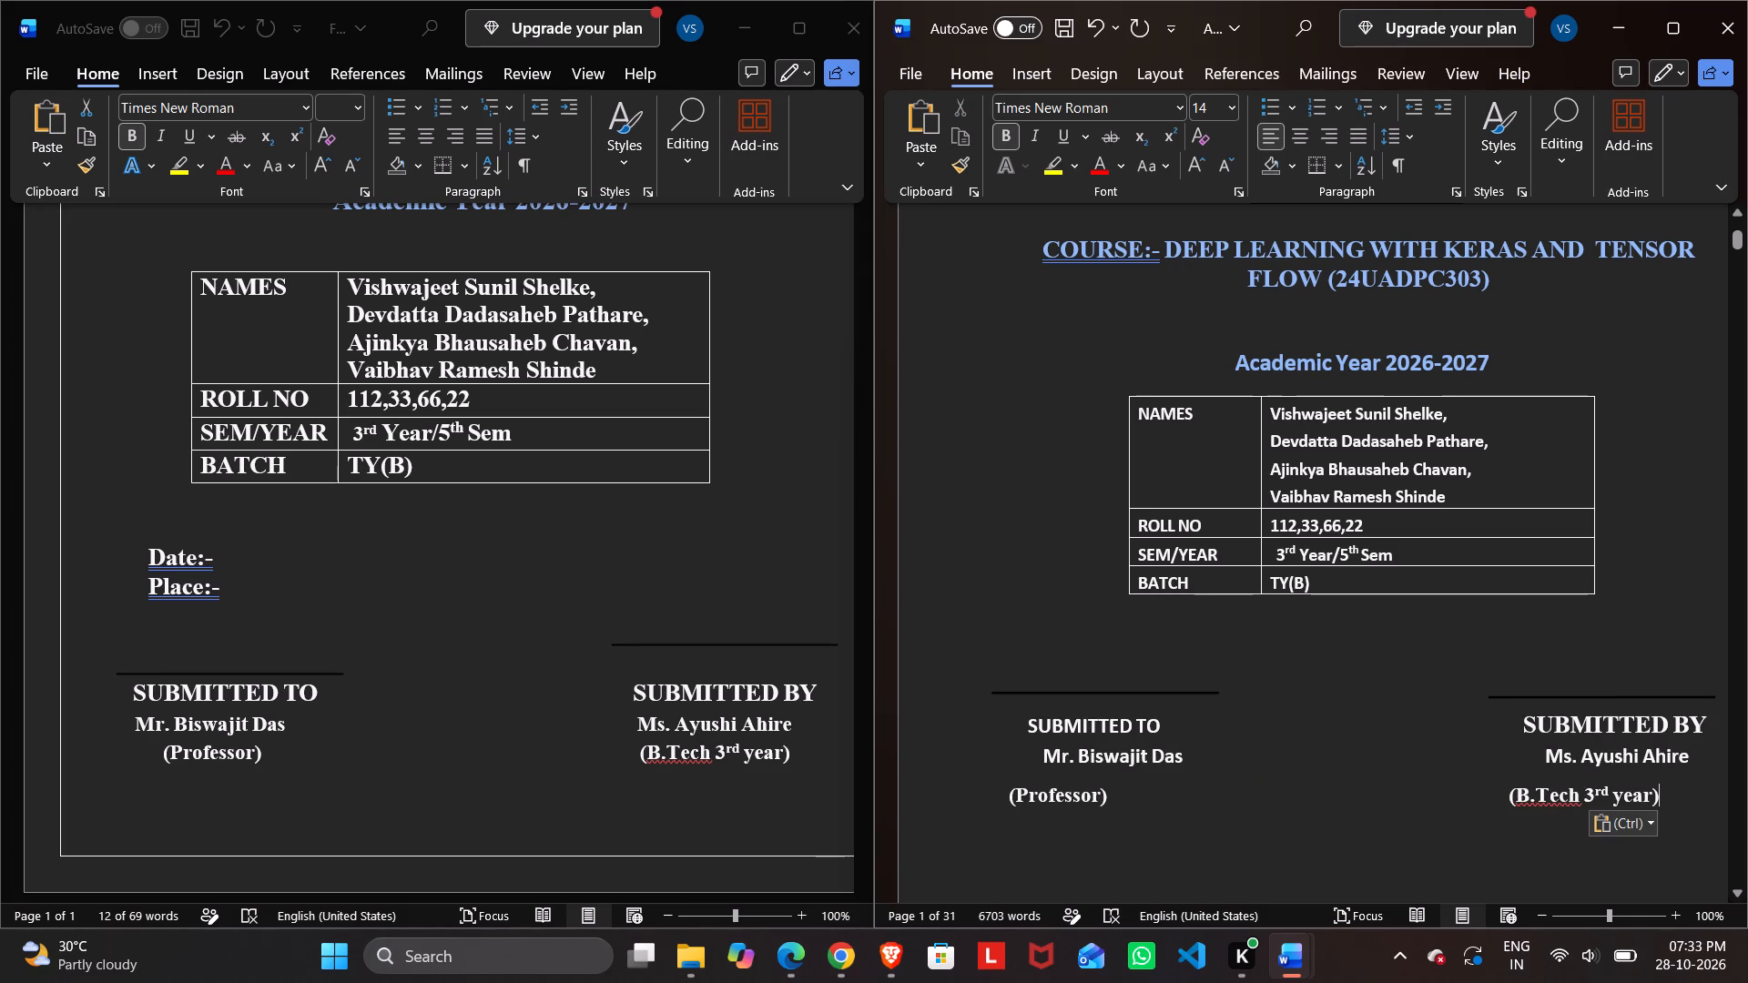
Maximize the report window and format the SUBMITTED BY heading as Calibri, size 14.
{"action": "left_click_drag", "start_coordinate": [1525, 728], "coordinate": [1702, 727]}
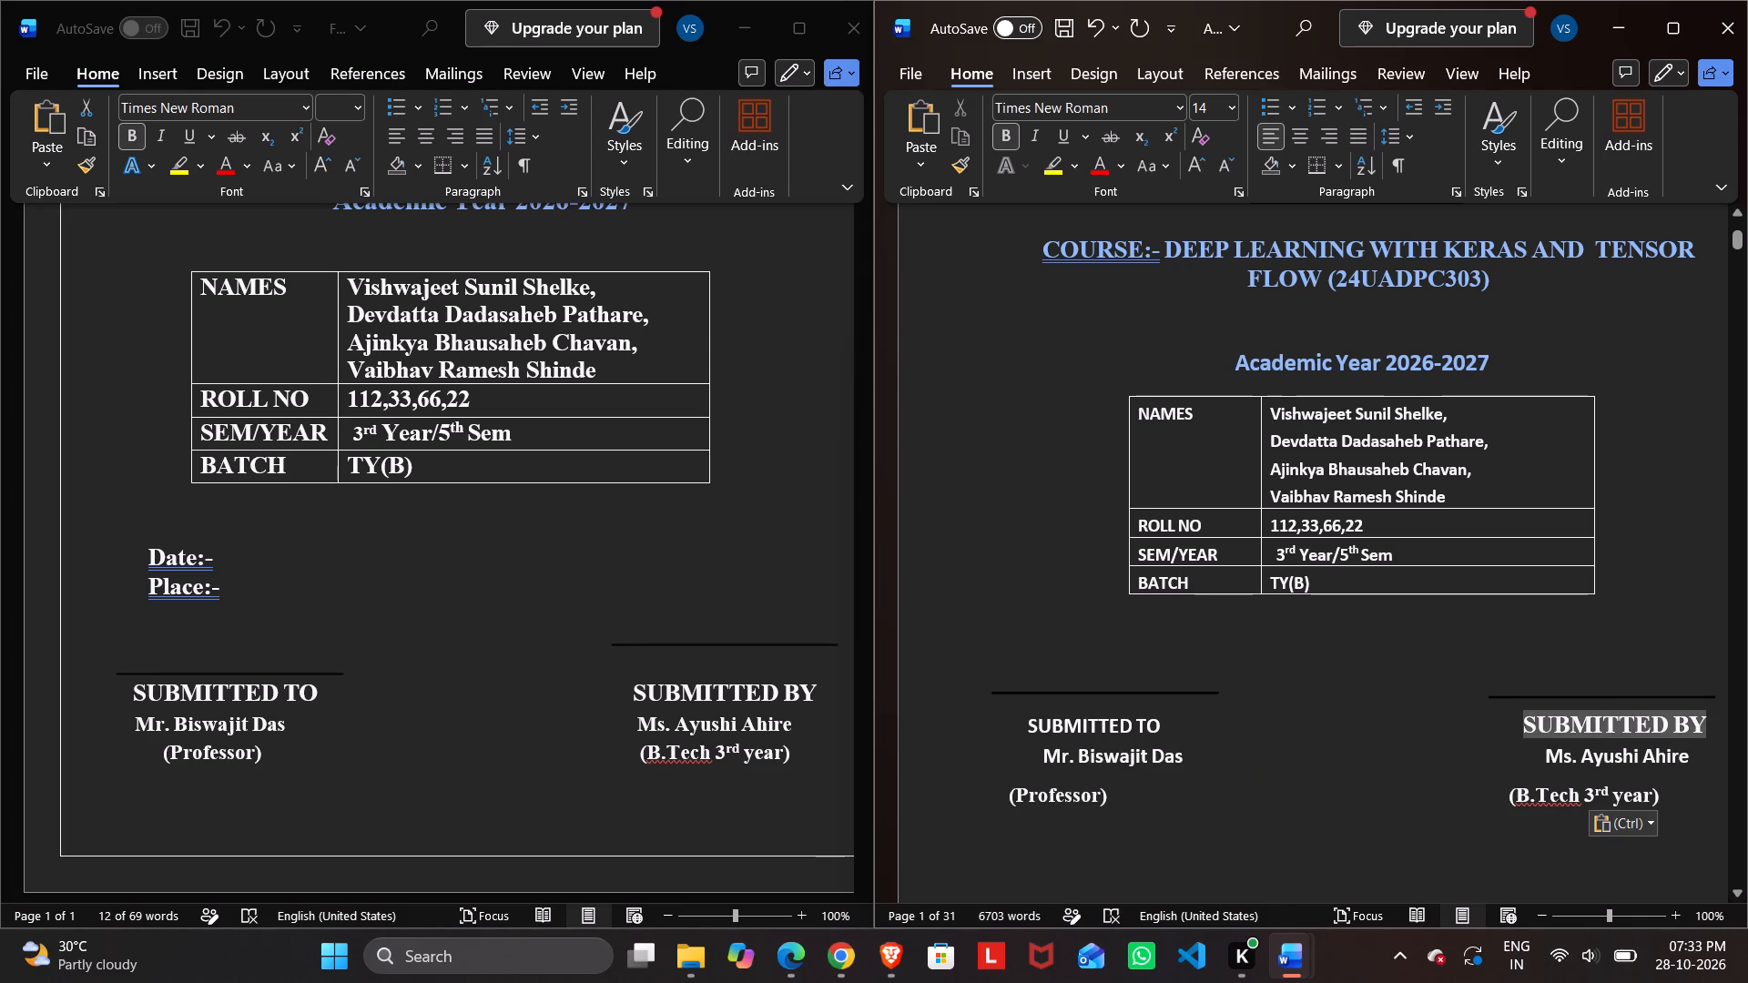
{"action": "left_click_drag", "start_coordinate": [1702, 727], "coordinate": [1703, 727]}
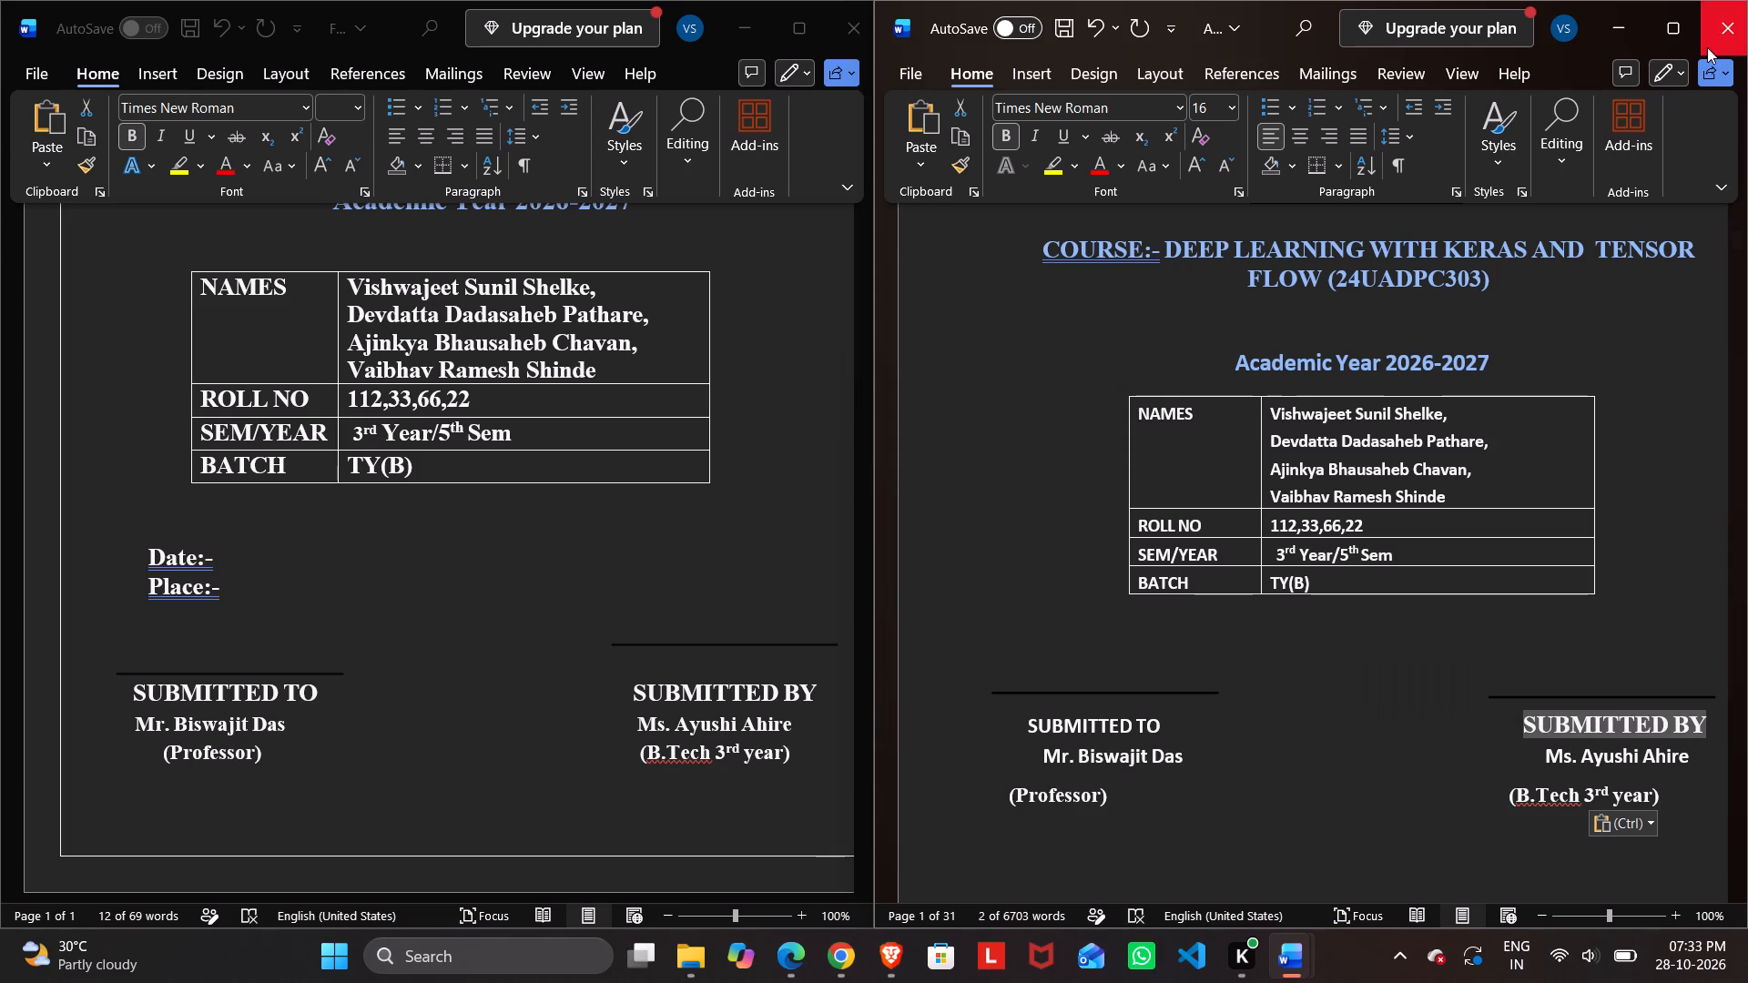
{"action": "left_click", "coordinate": [1678, 27]}
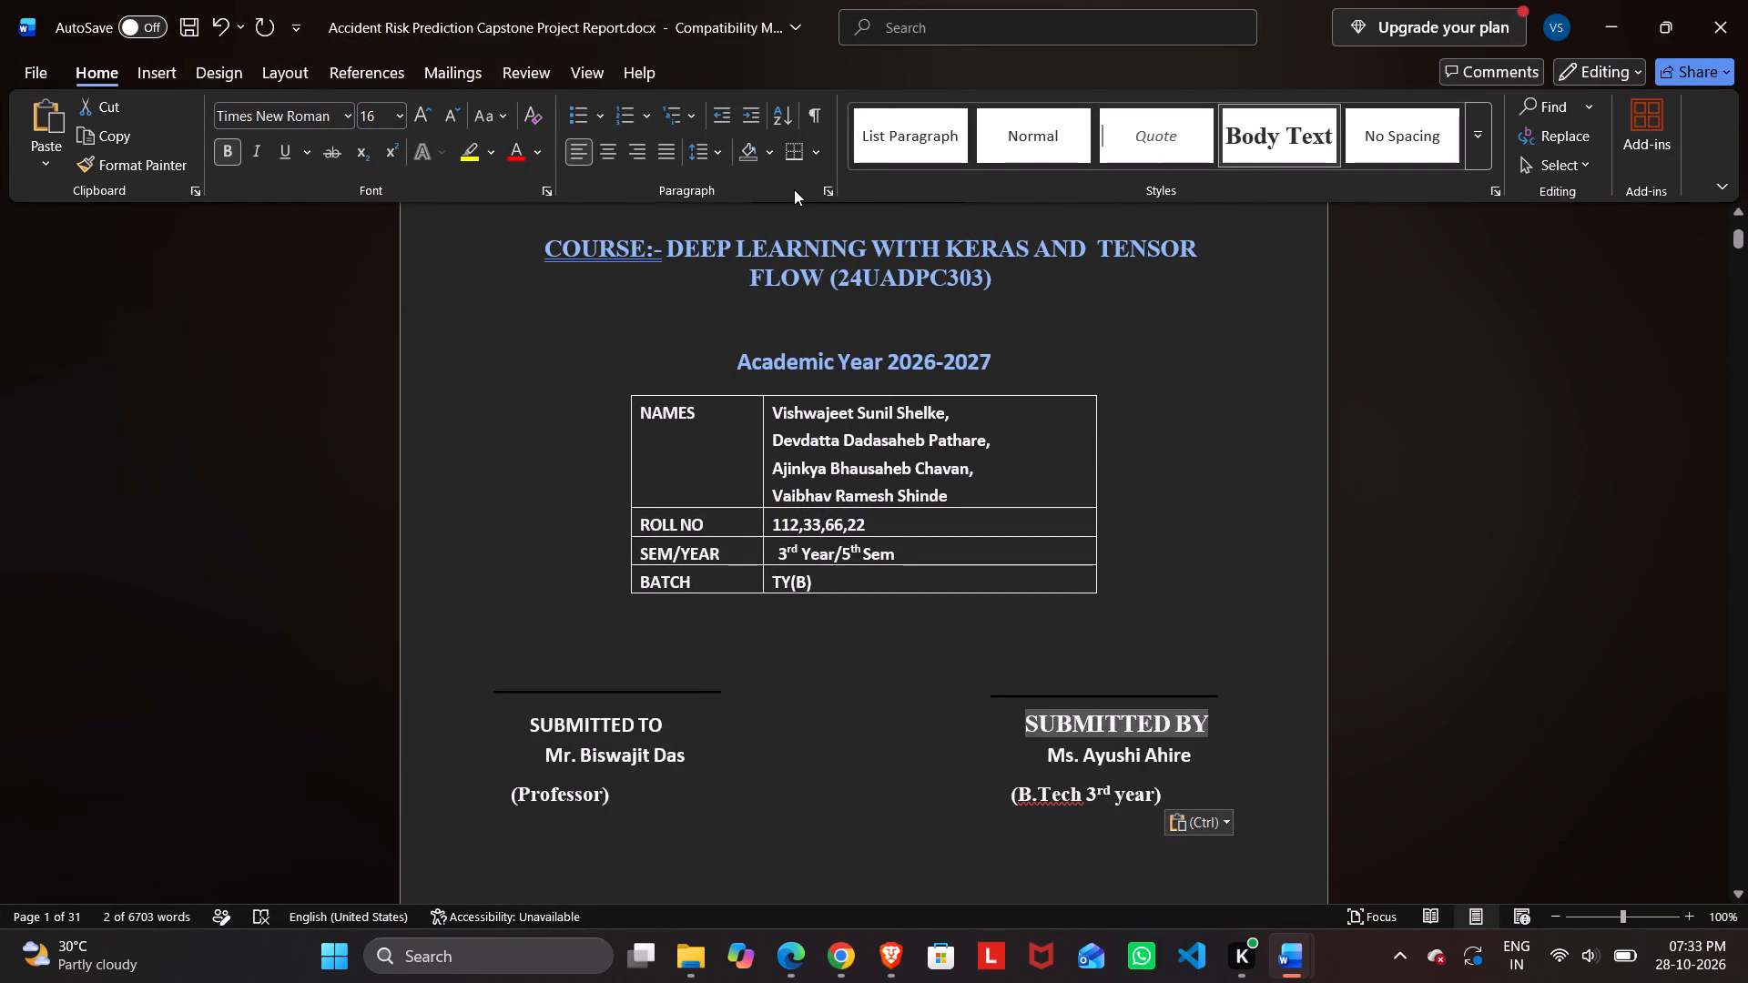
{"action": "left_click", "coordinate": [343, 114]}
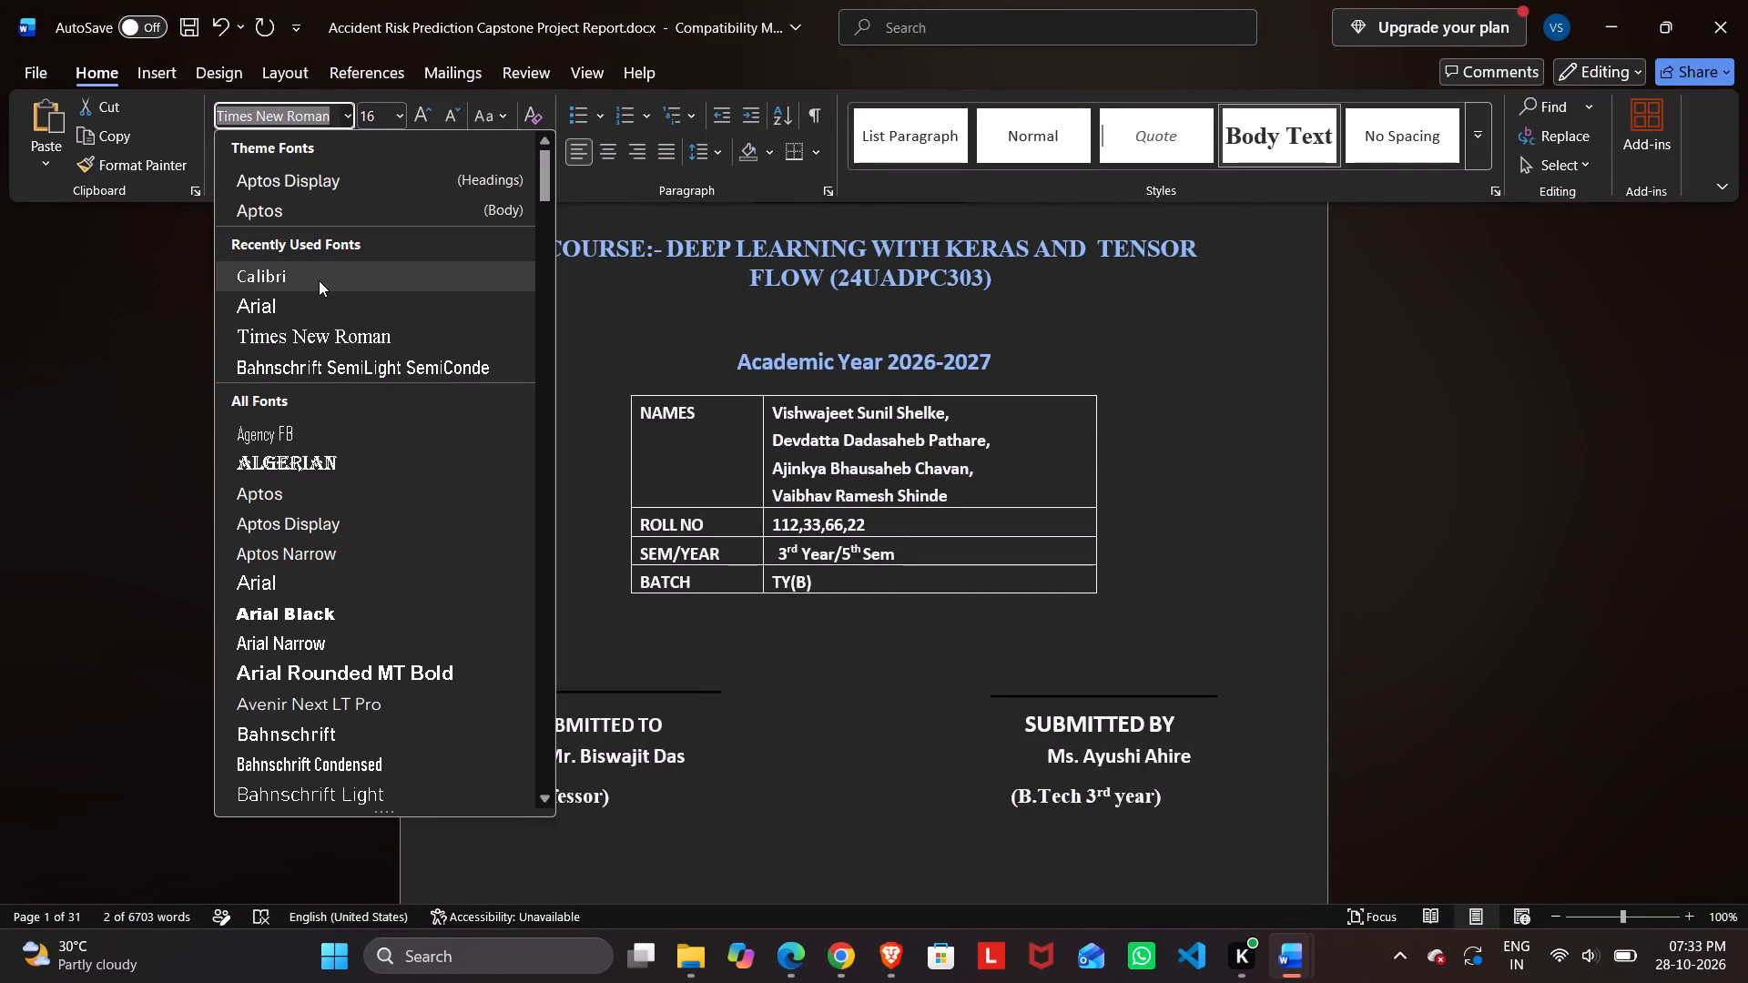
{"action": "left_click", "coordinate": [319, 280]}
{"action": "left_click", "coordinate": [400, 118]}
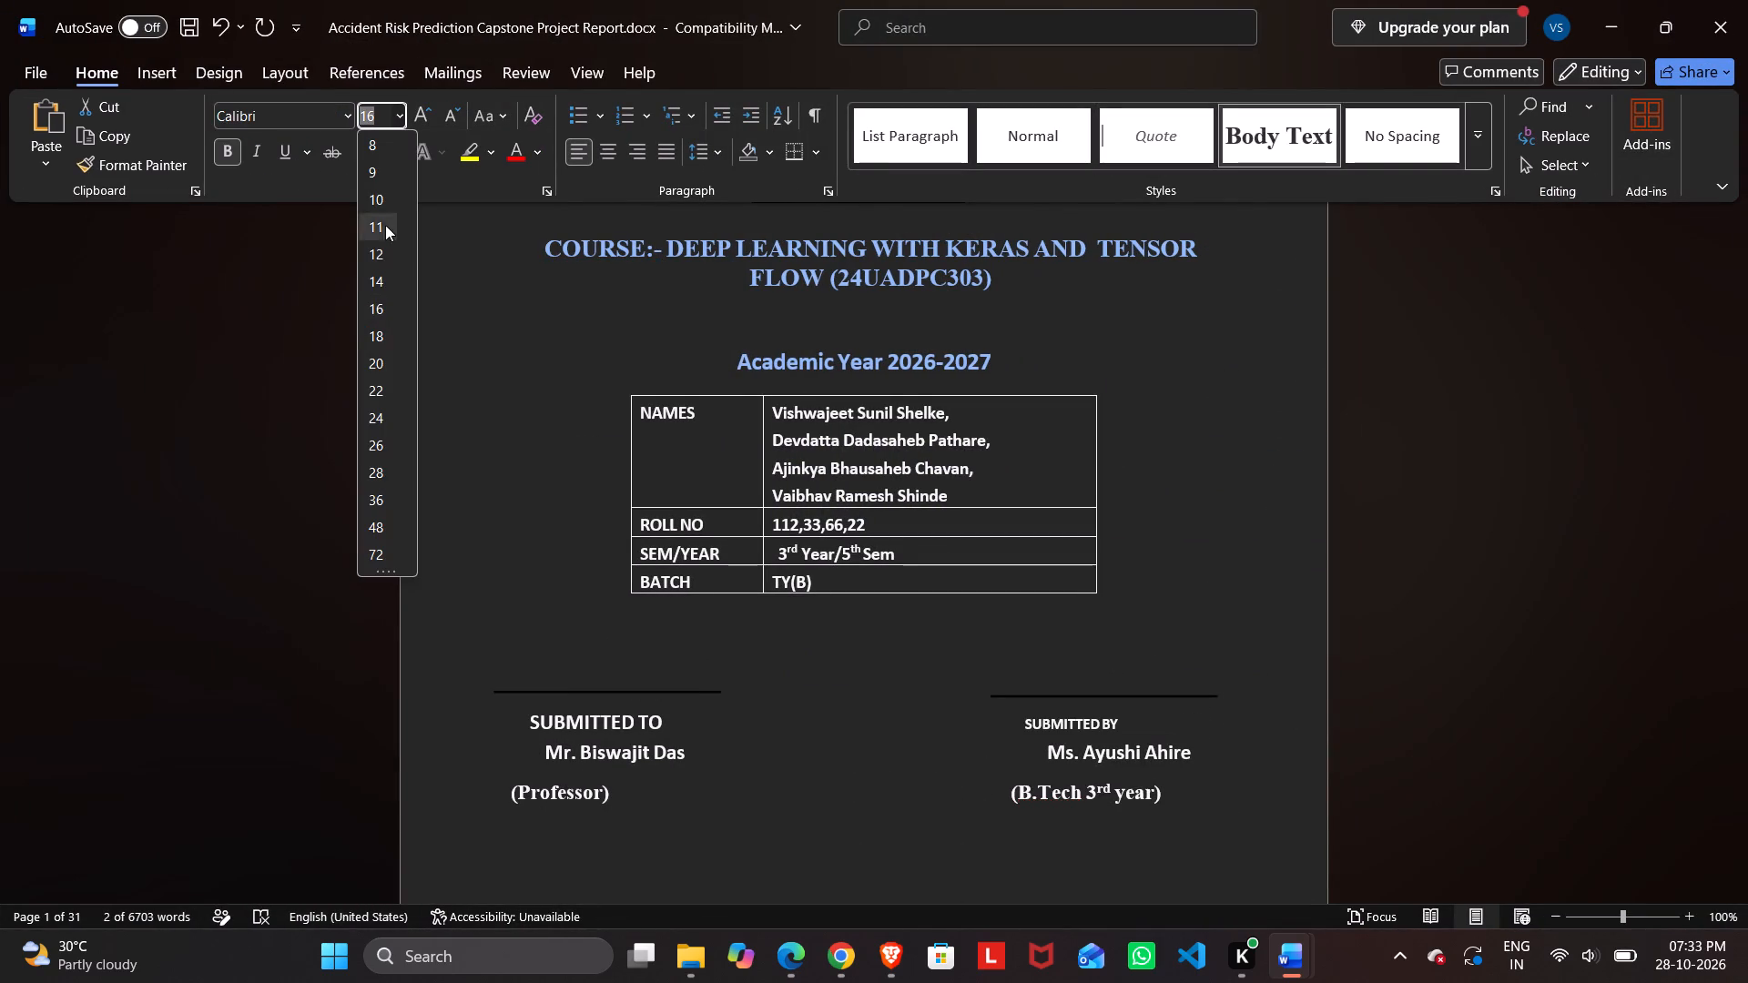
{"action": "left_click", "coordinate": [371, 282]}
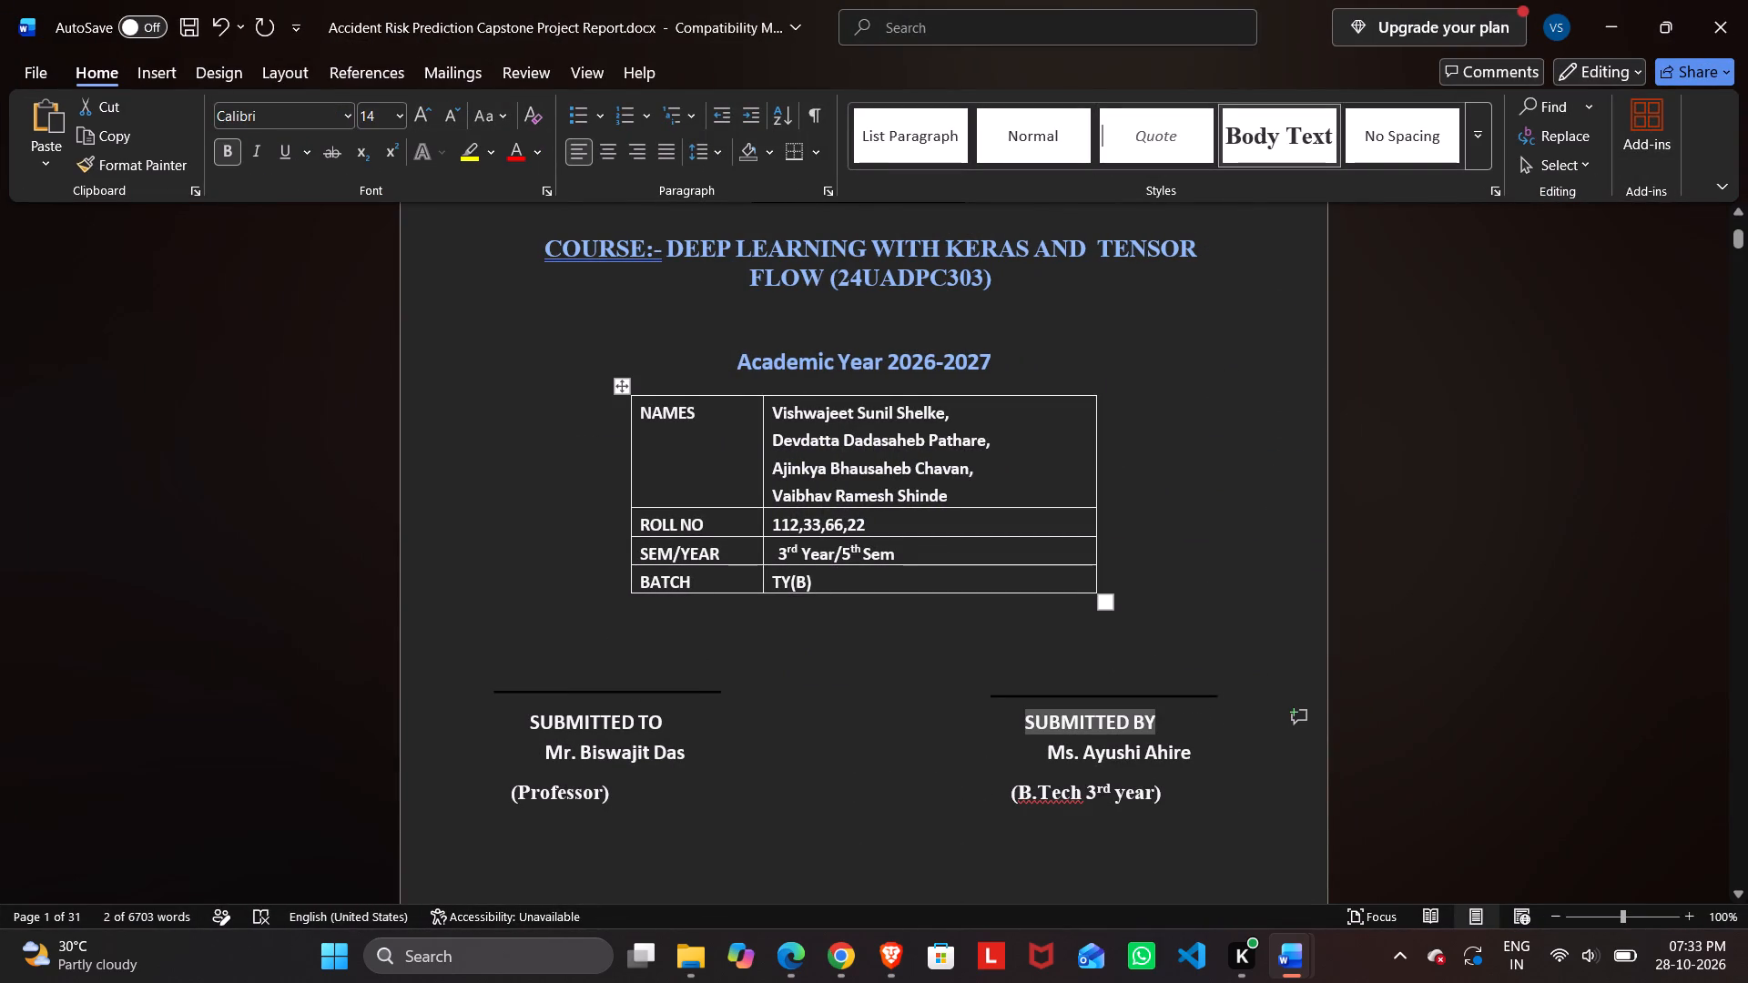
Delete the student's name beneath the SUBMITTED BY heading.
{"action": "left_click", "coordinate": [1046, 761]}
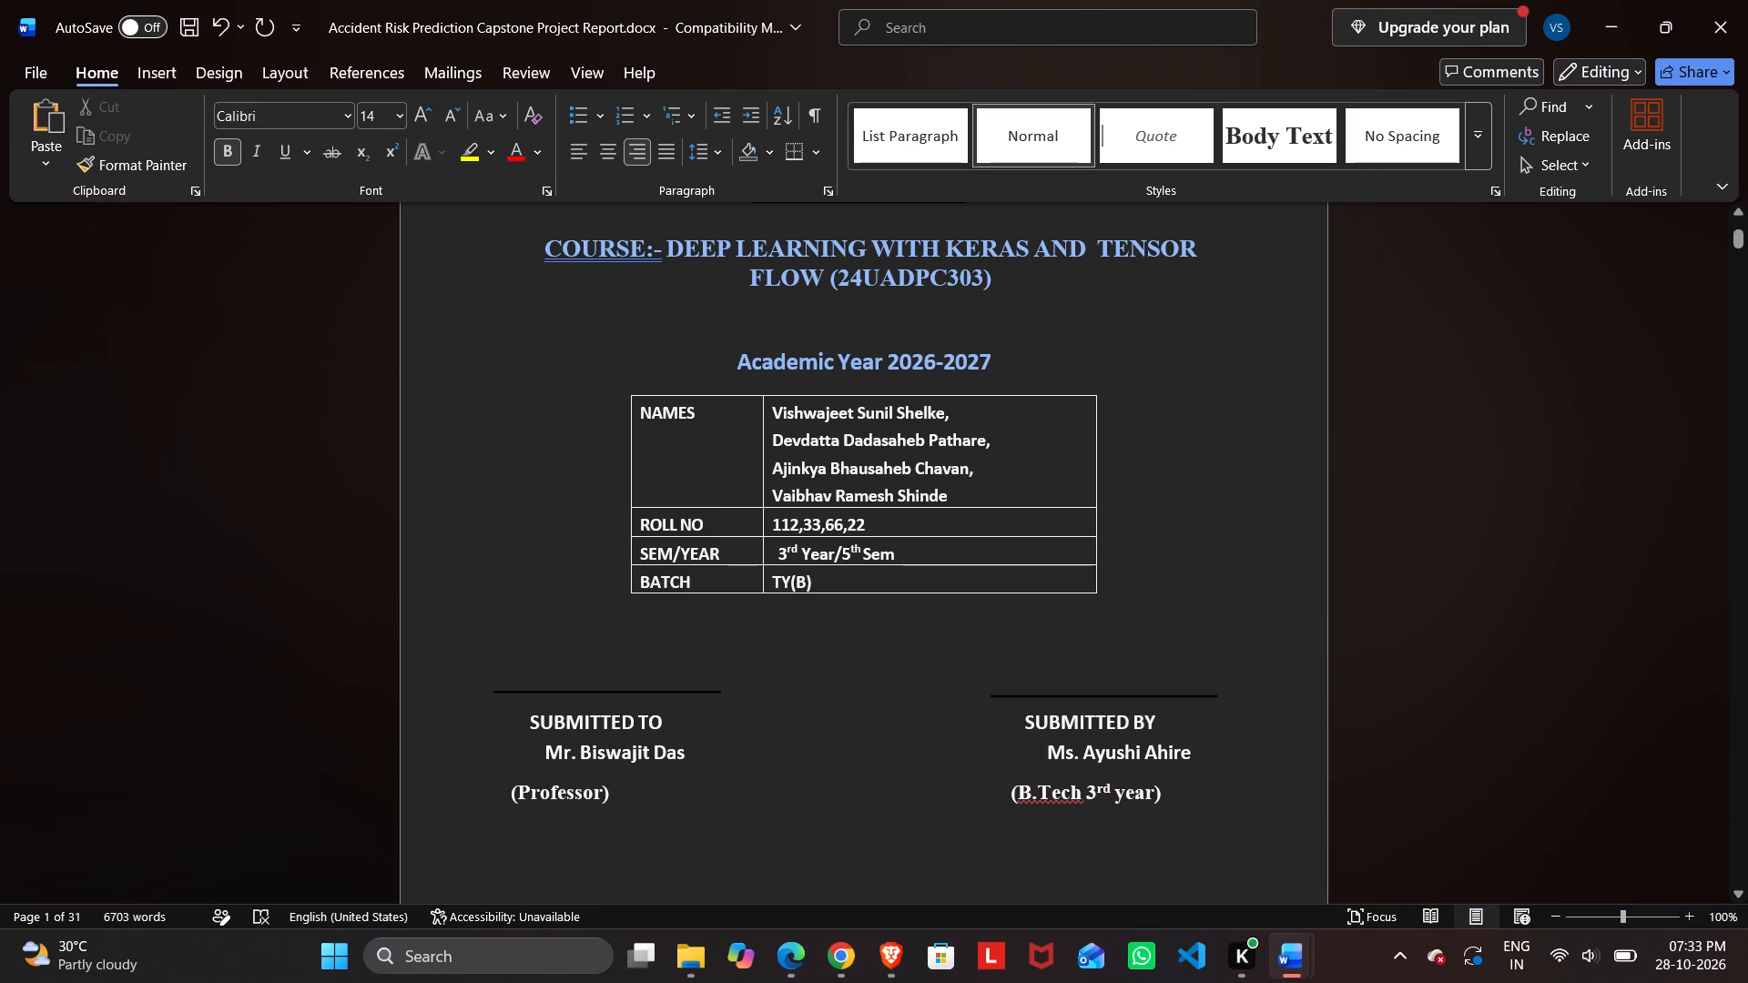
{"action": "left_click_drag", "start_coordinate": [1191, 757], "coordinate": [1048, 765]}
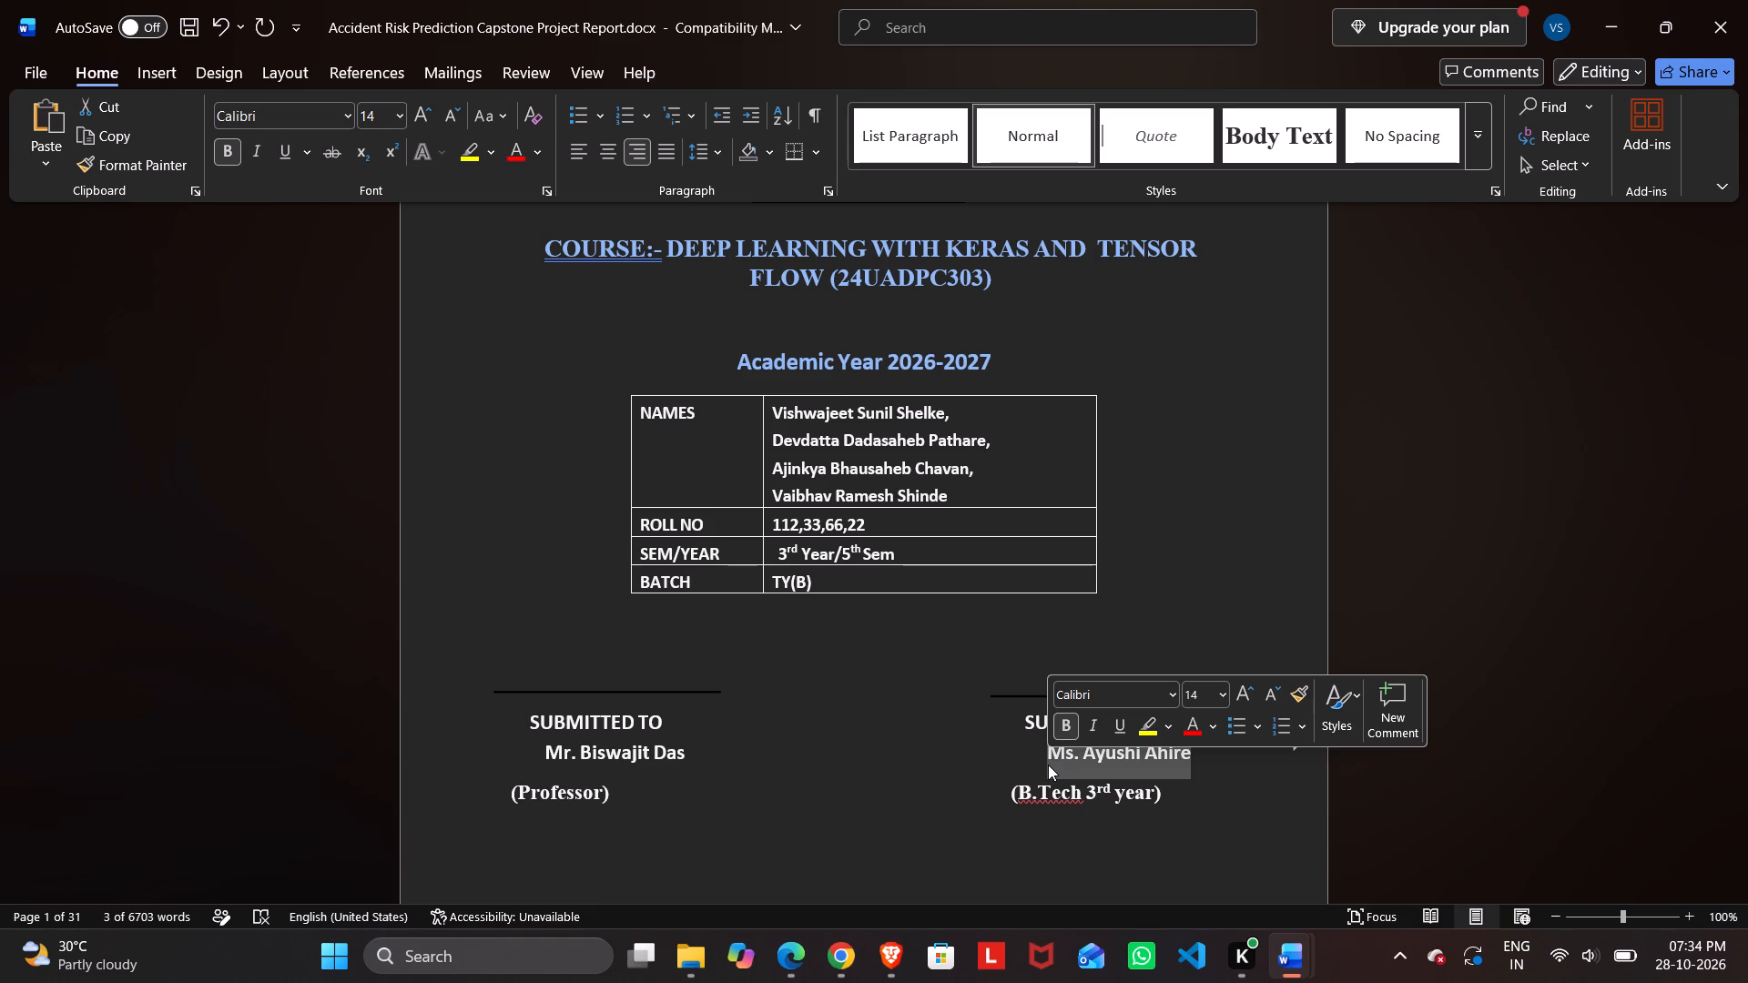
{"action": "key", "text": "BackSpace"}
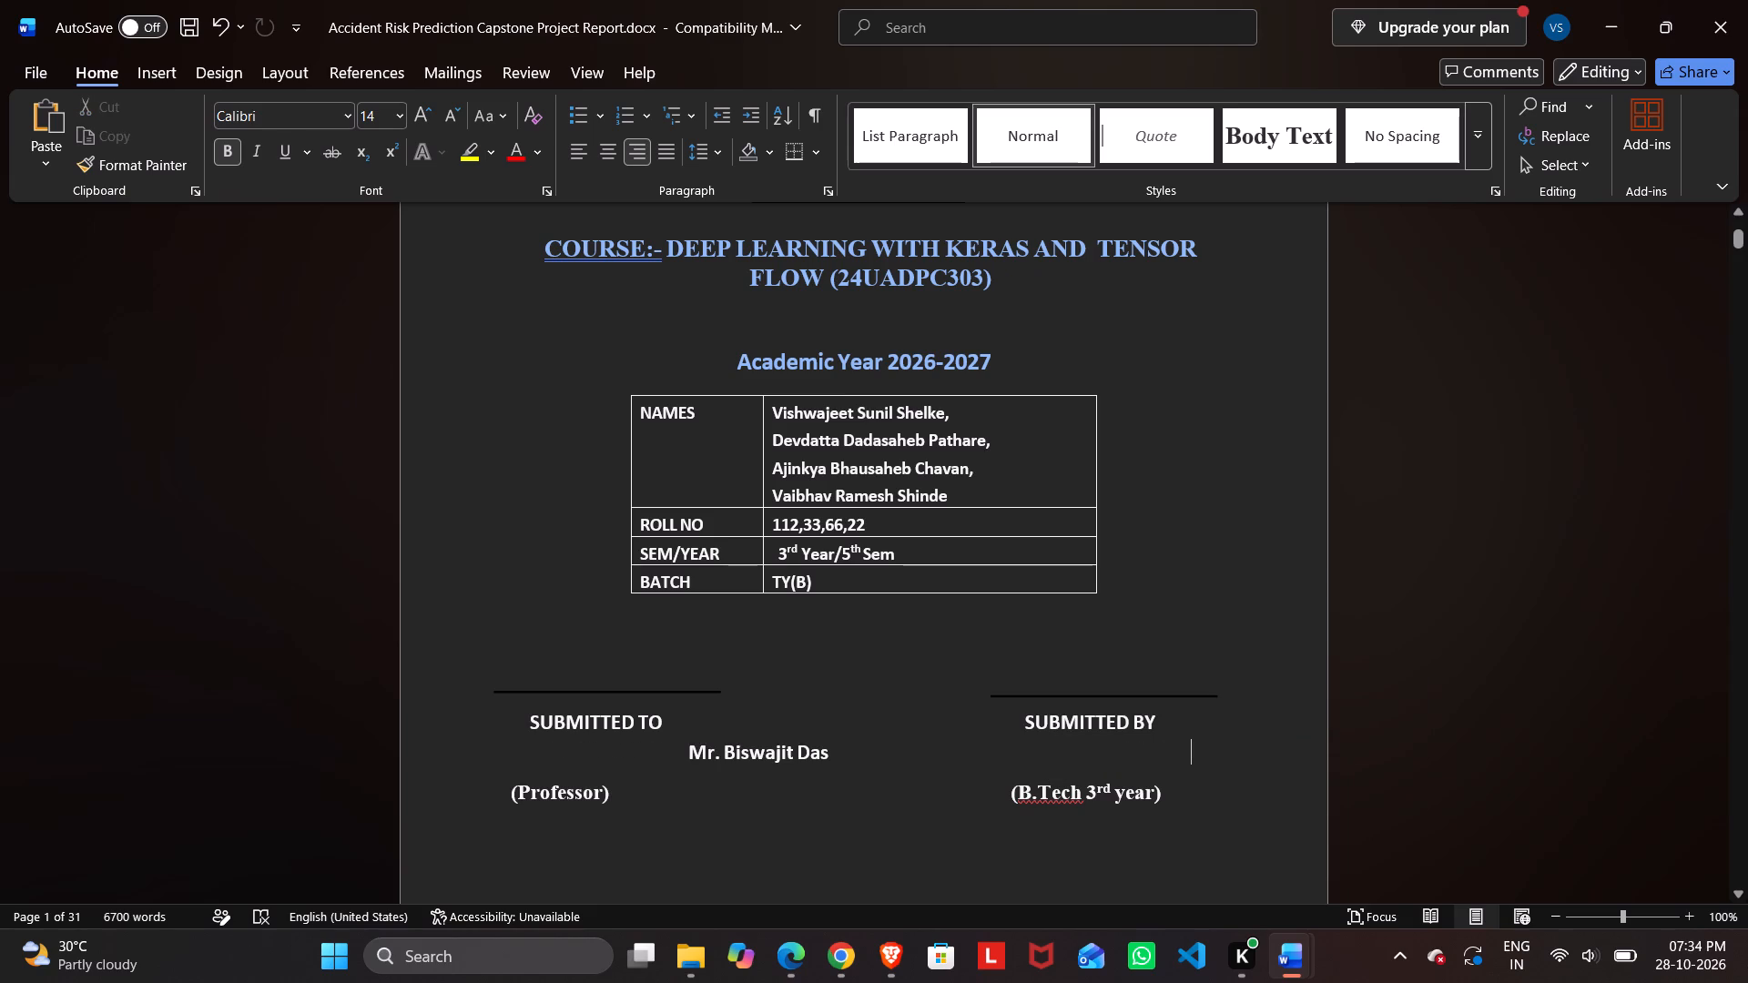
Left-align the professor's name line and indent it with five leading spaces beneath the SUBMITTED TO heading.
{"action": "left_click", "coordinate": [680, 756]}
{"action": "key", "text": "BackSpace"}
{"action": "key", "text": "BackSpace"}
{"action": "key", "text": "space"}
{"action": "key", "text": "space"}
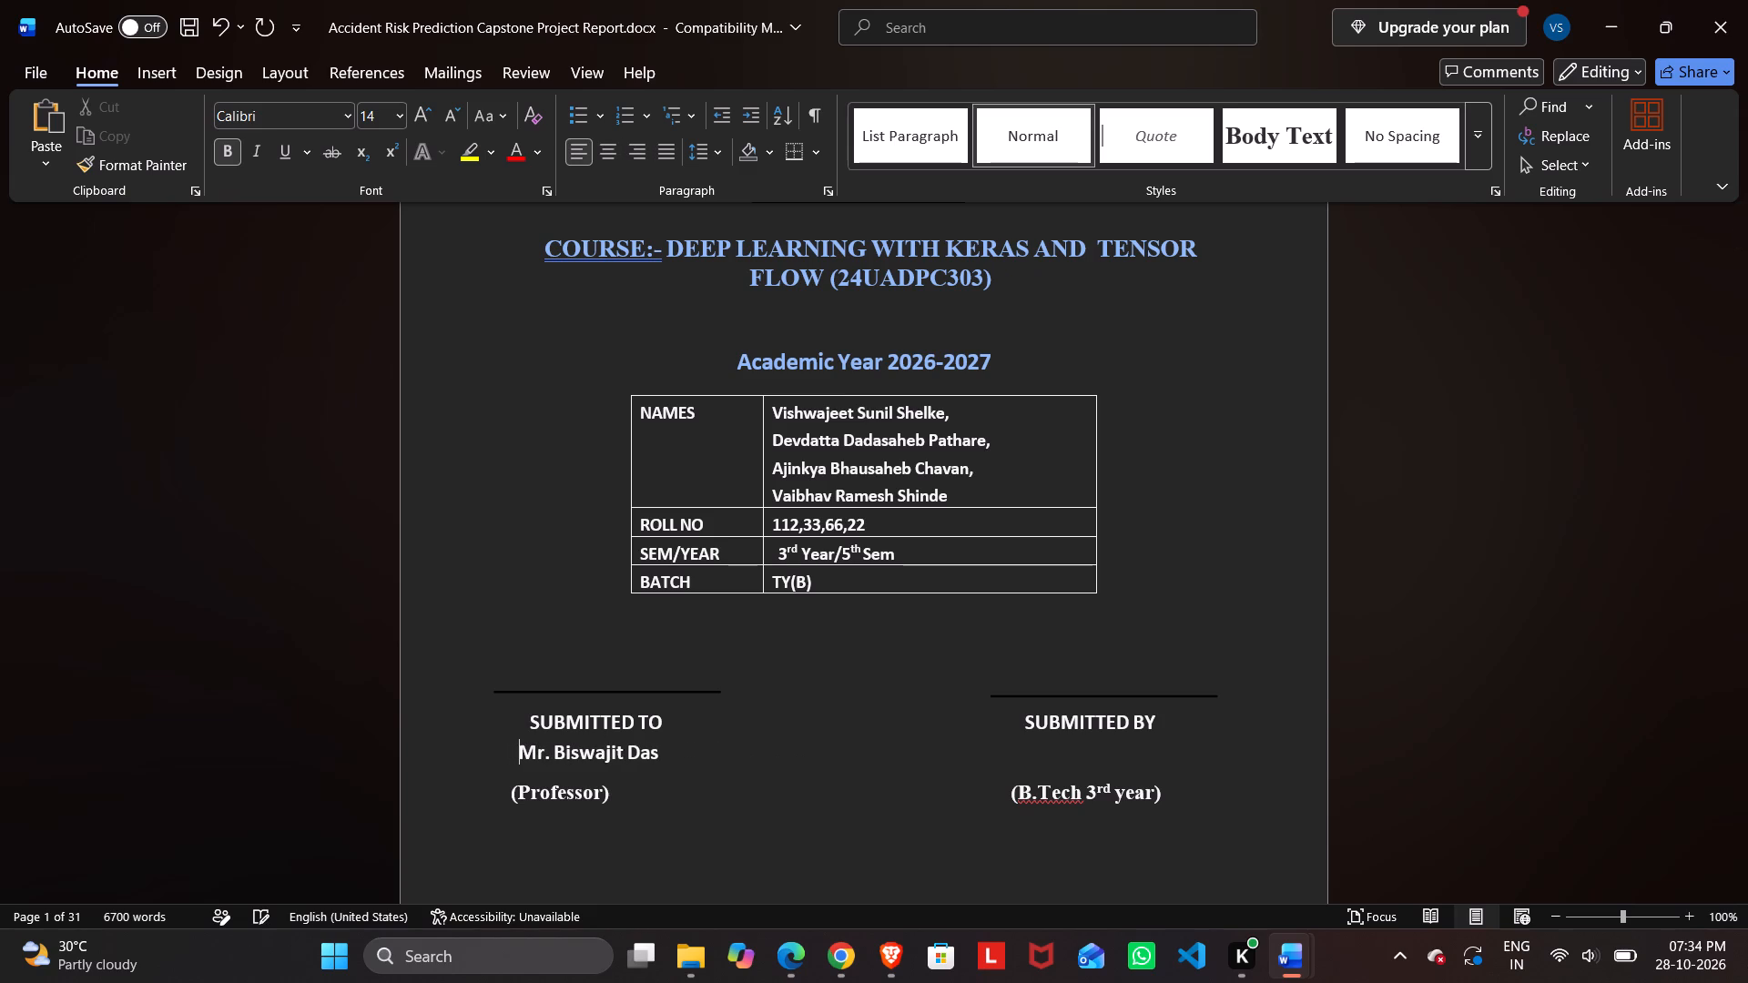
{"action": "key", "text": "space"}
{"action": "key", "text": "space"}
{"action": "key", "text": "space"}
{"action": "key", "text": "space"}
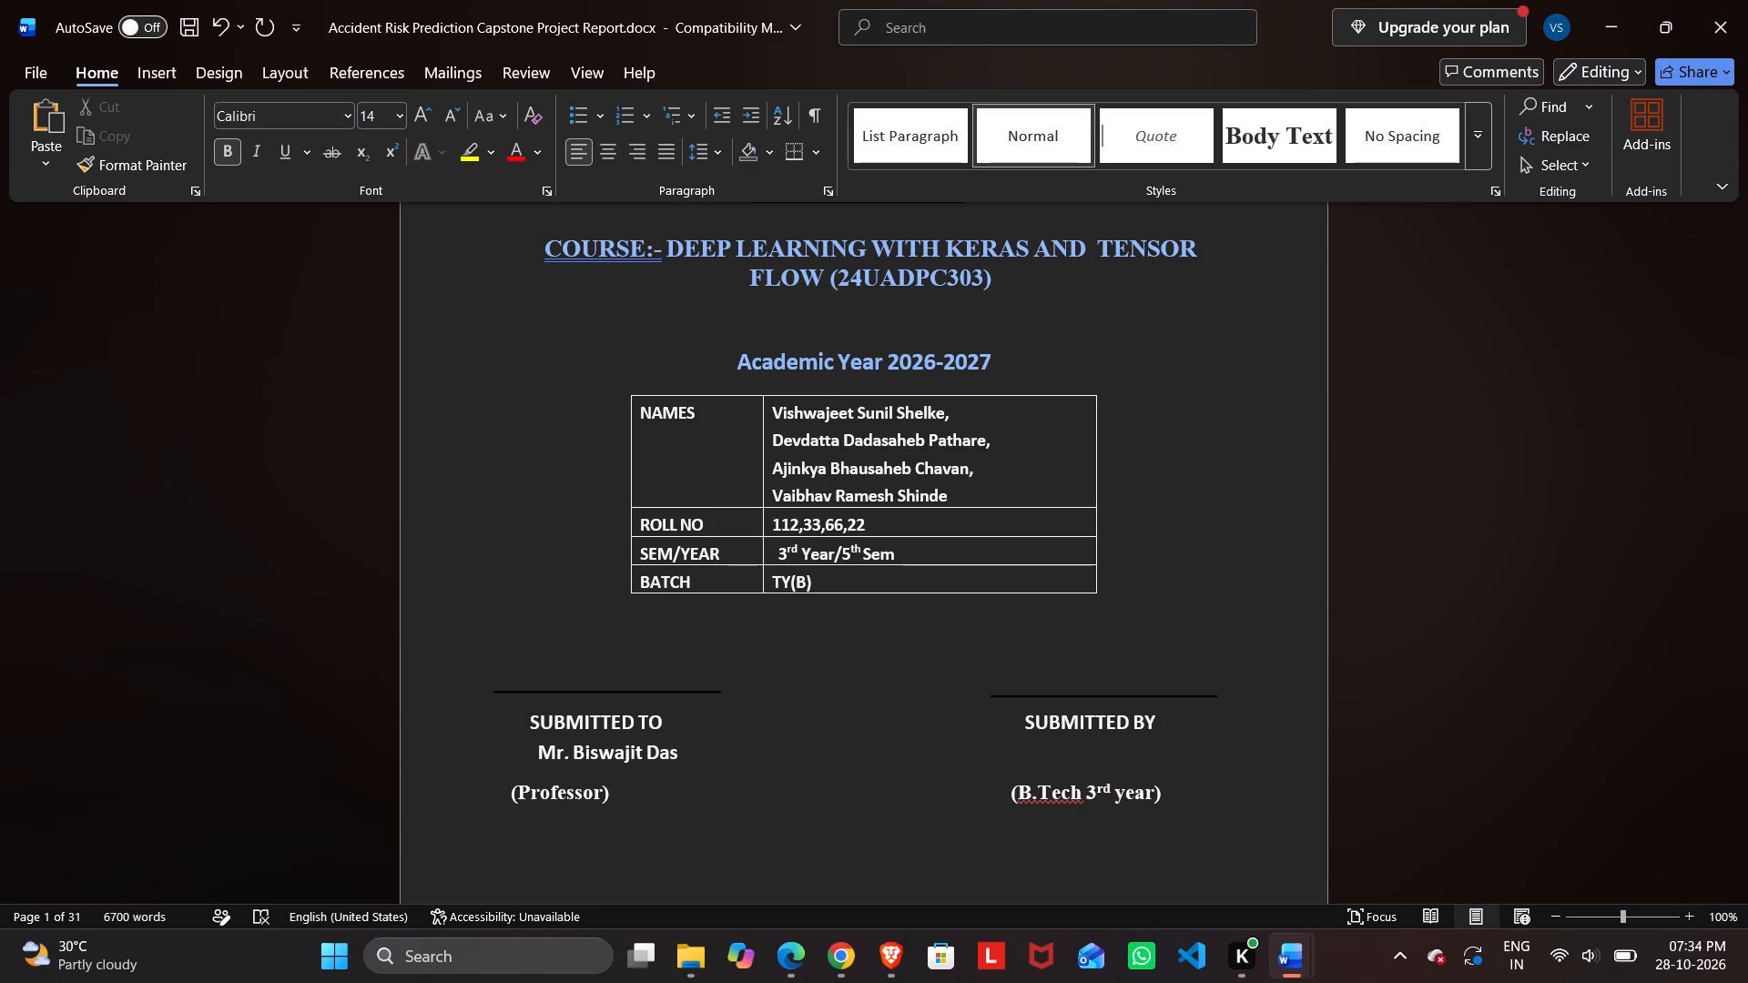
{"action": "key", "text": "BackSpace"}
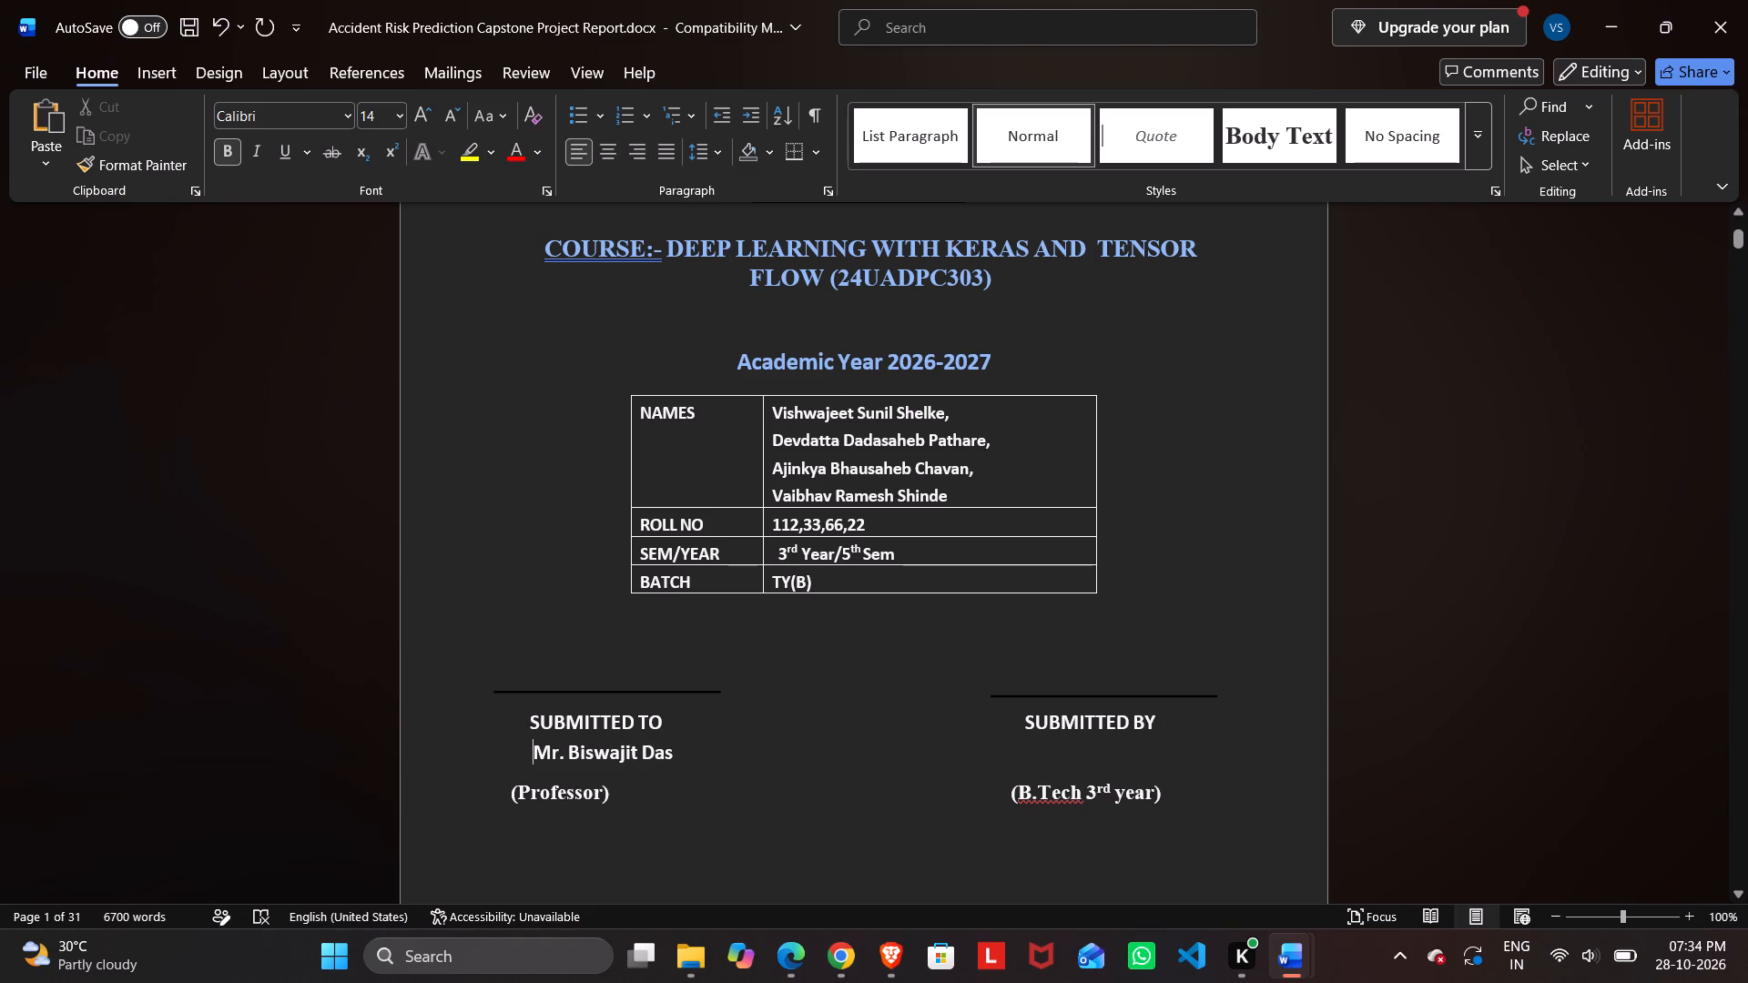
Indent the "(Professor)" line with five more leading spaces beneath the professor's name.
{"action": "left_click", "coordinate": [508, 796]}
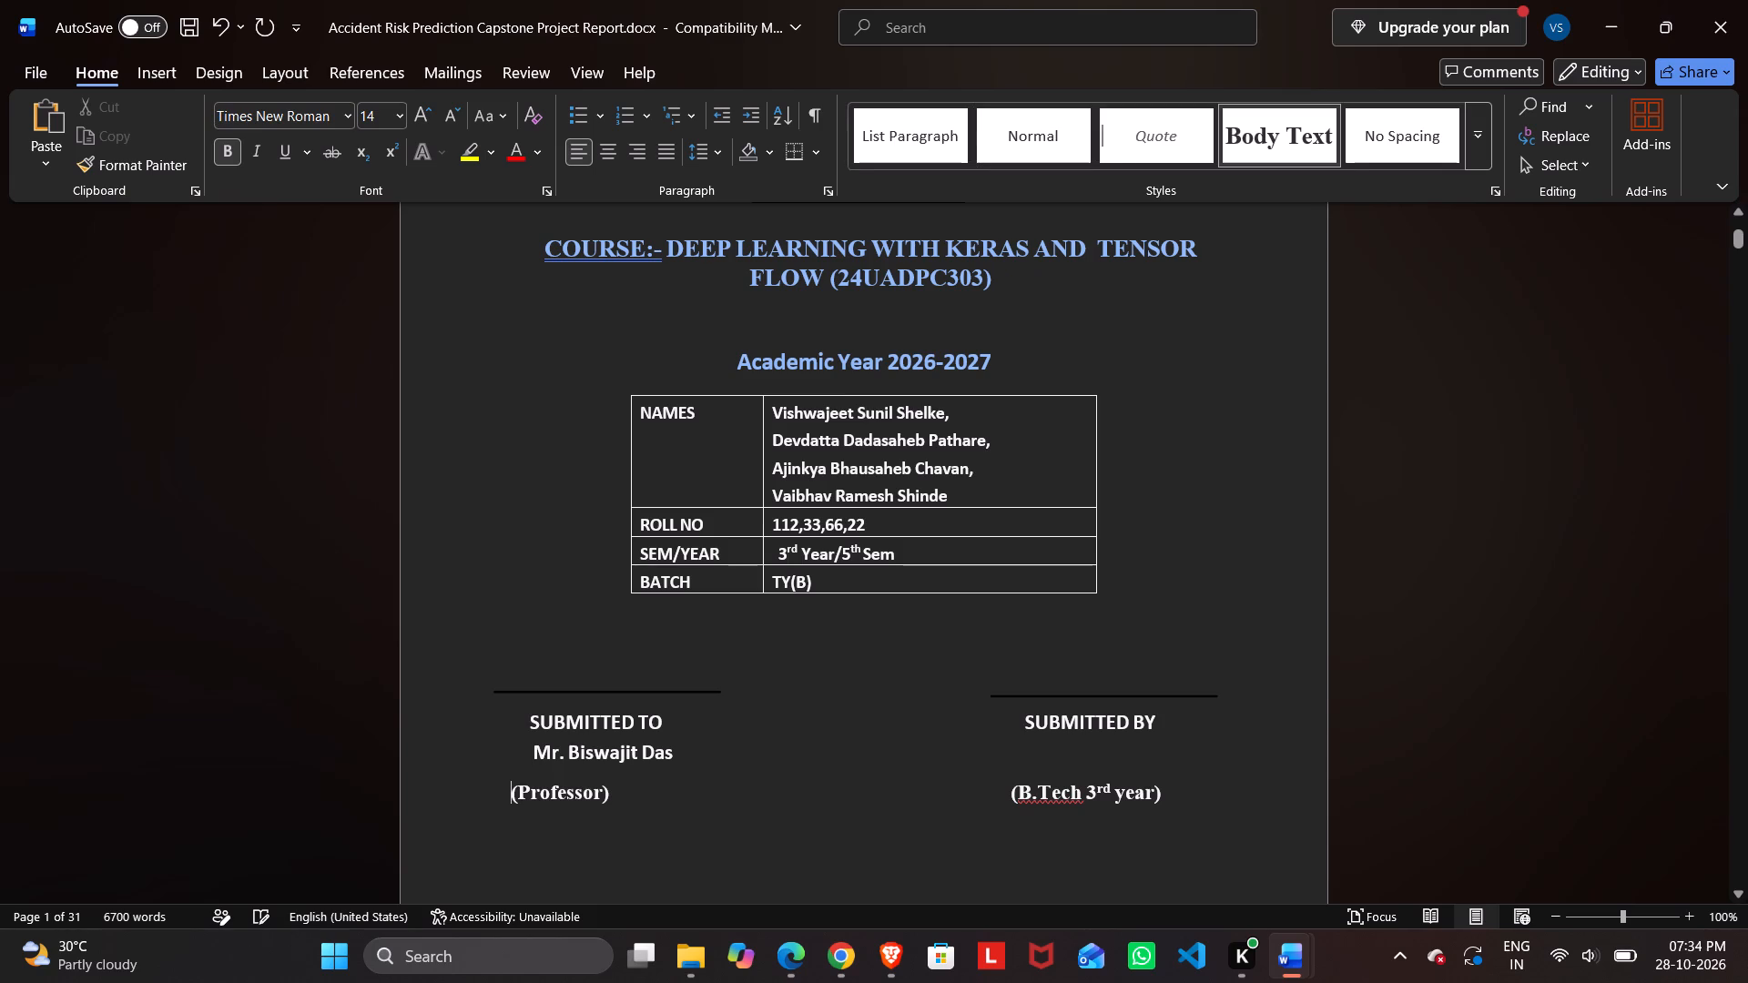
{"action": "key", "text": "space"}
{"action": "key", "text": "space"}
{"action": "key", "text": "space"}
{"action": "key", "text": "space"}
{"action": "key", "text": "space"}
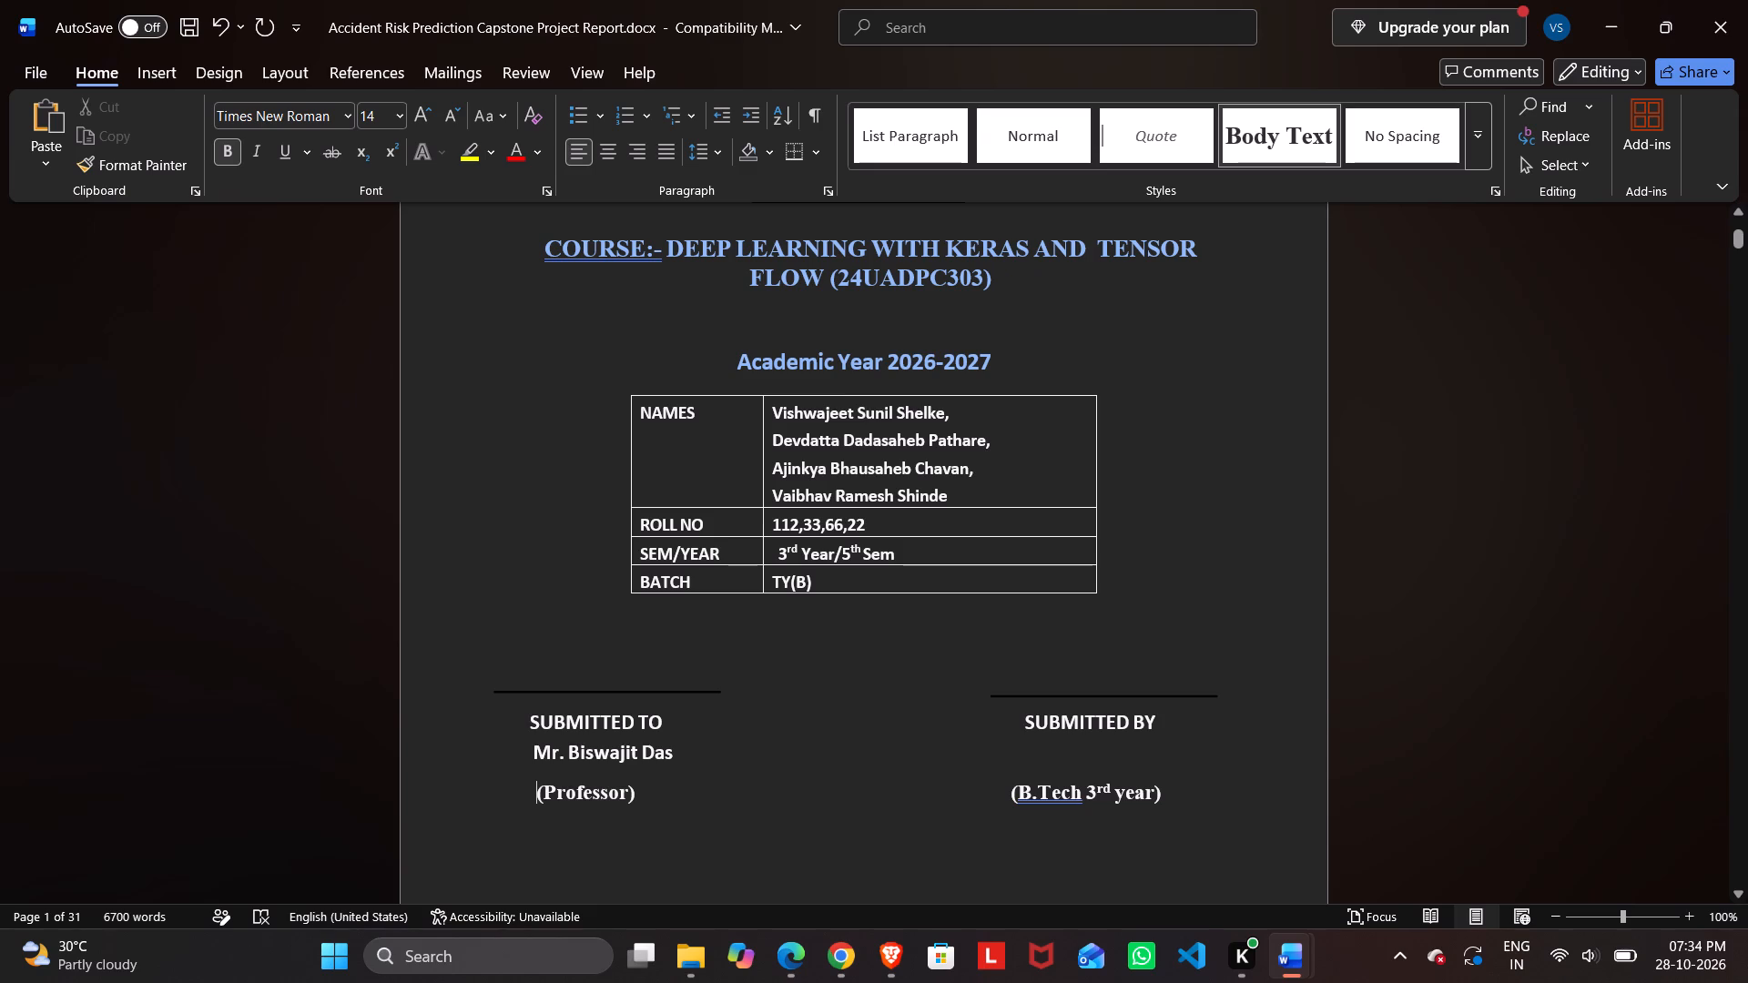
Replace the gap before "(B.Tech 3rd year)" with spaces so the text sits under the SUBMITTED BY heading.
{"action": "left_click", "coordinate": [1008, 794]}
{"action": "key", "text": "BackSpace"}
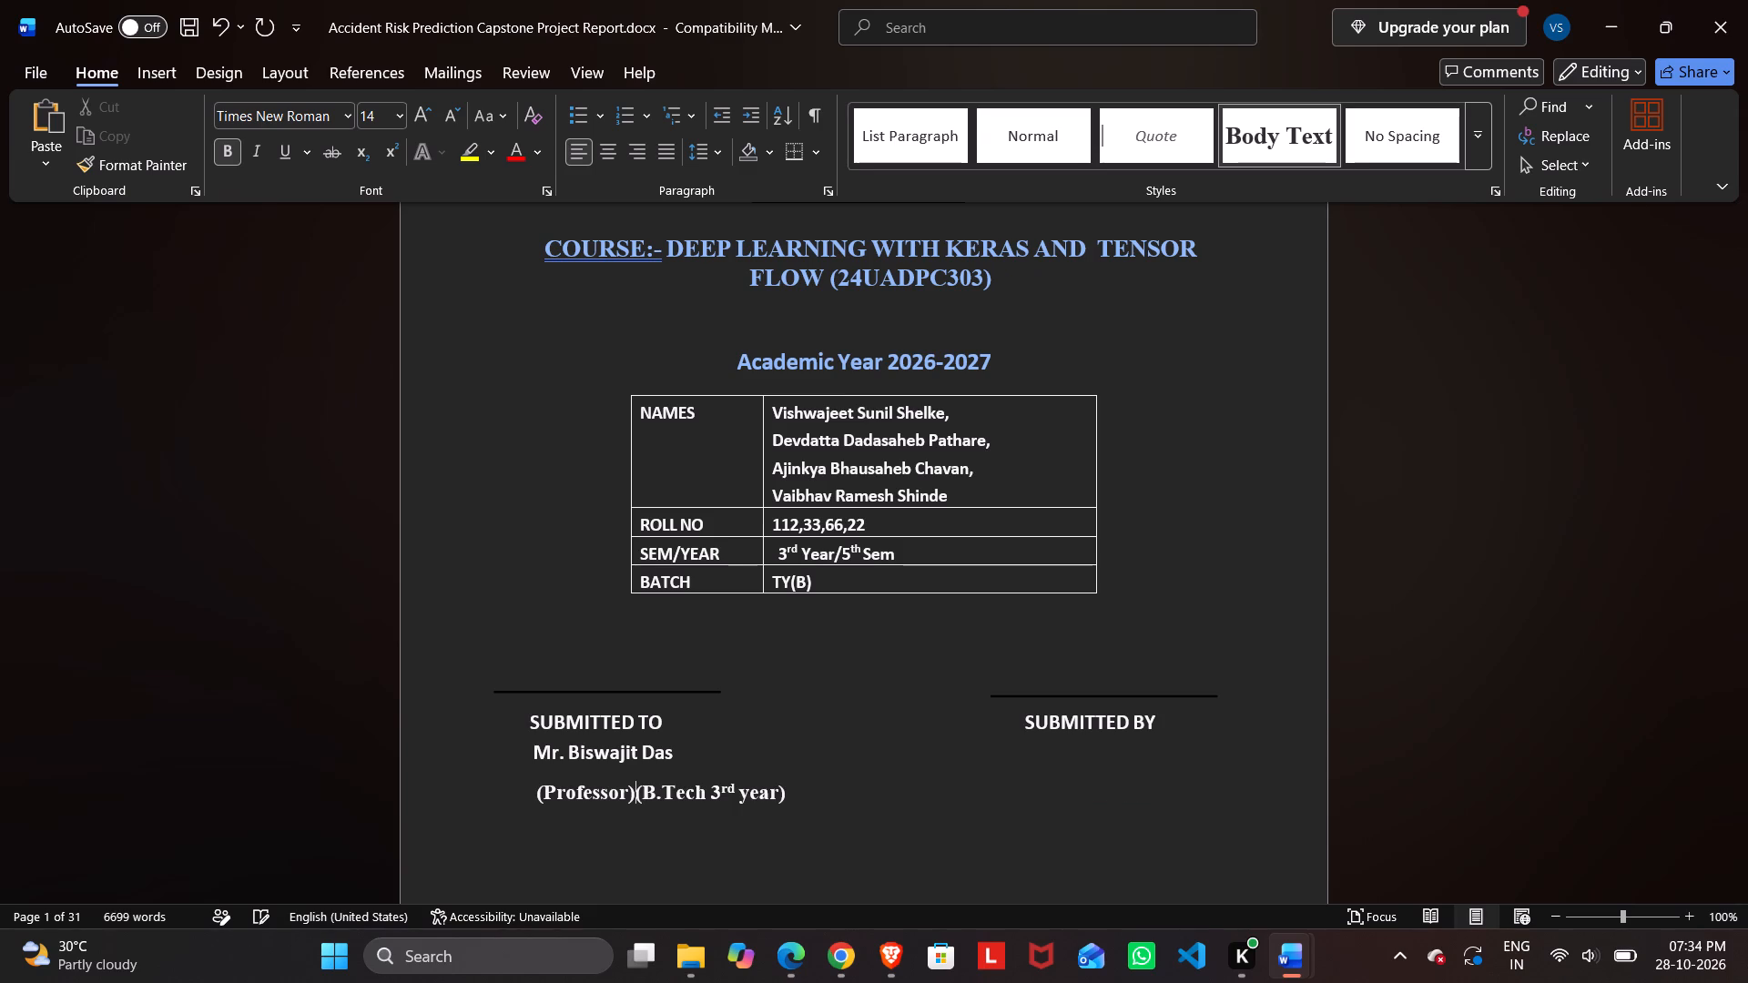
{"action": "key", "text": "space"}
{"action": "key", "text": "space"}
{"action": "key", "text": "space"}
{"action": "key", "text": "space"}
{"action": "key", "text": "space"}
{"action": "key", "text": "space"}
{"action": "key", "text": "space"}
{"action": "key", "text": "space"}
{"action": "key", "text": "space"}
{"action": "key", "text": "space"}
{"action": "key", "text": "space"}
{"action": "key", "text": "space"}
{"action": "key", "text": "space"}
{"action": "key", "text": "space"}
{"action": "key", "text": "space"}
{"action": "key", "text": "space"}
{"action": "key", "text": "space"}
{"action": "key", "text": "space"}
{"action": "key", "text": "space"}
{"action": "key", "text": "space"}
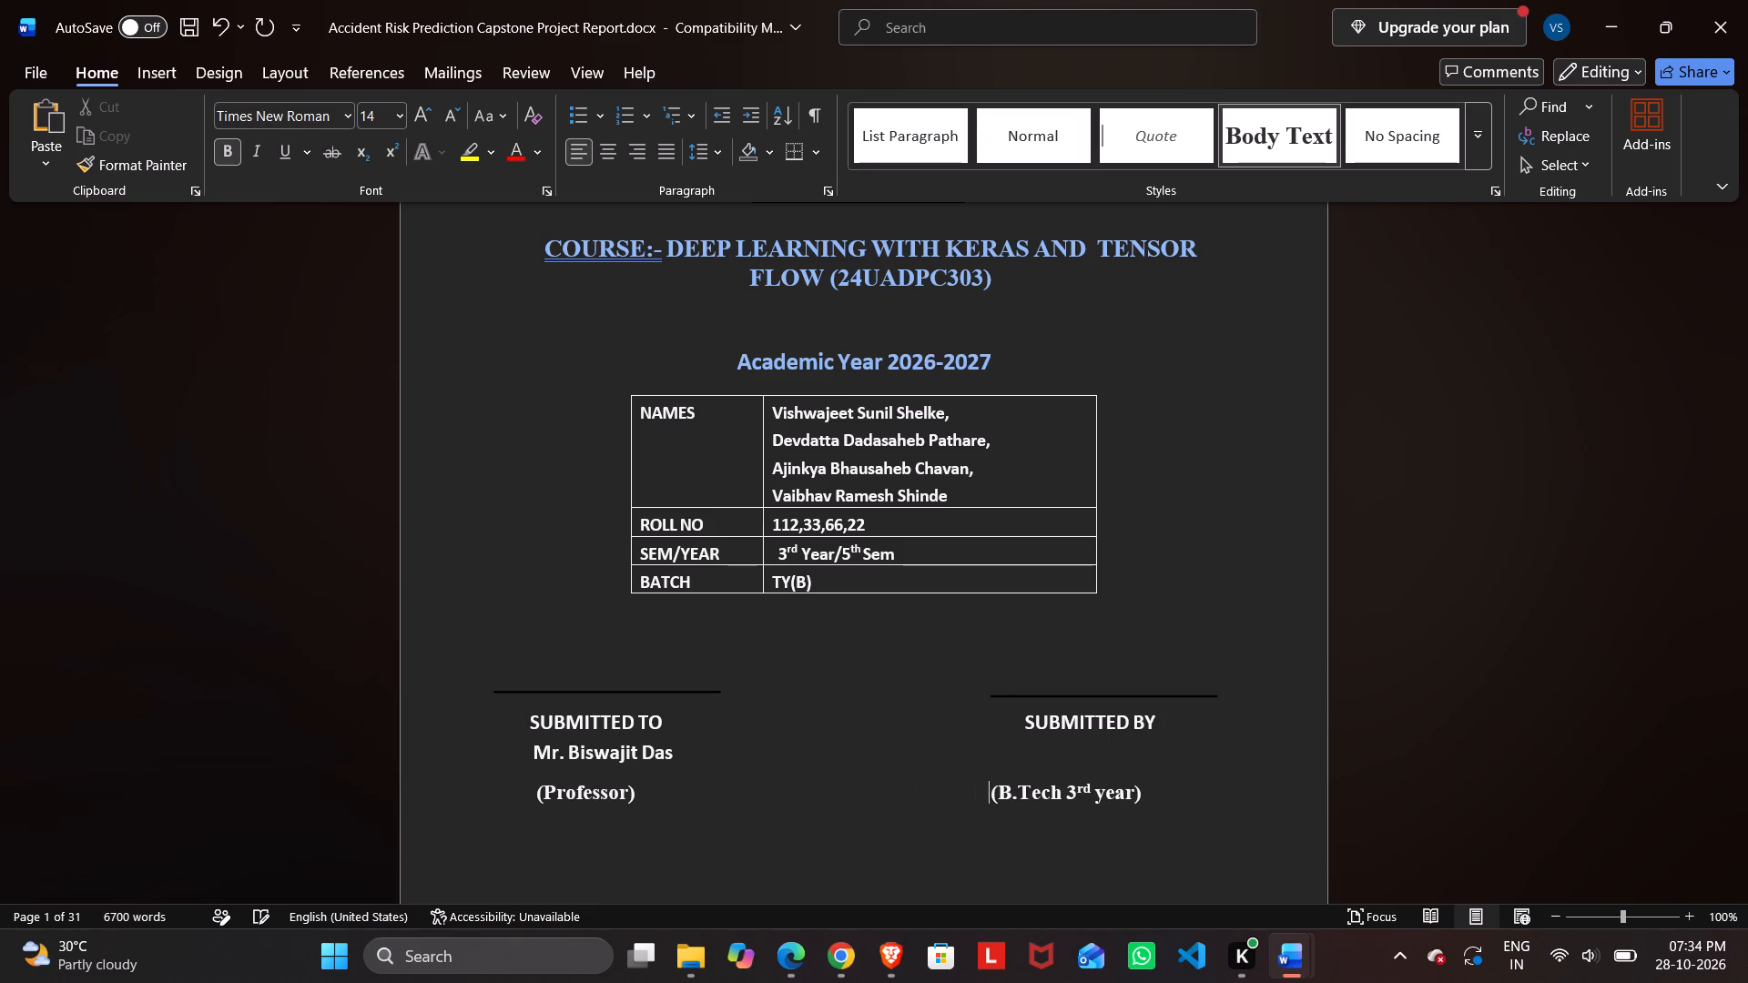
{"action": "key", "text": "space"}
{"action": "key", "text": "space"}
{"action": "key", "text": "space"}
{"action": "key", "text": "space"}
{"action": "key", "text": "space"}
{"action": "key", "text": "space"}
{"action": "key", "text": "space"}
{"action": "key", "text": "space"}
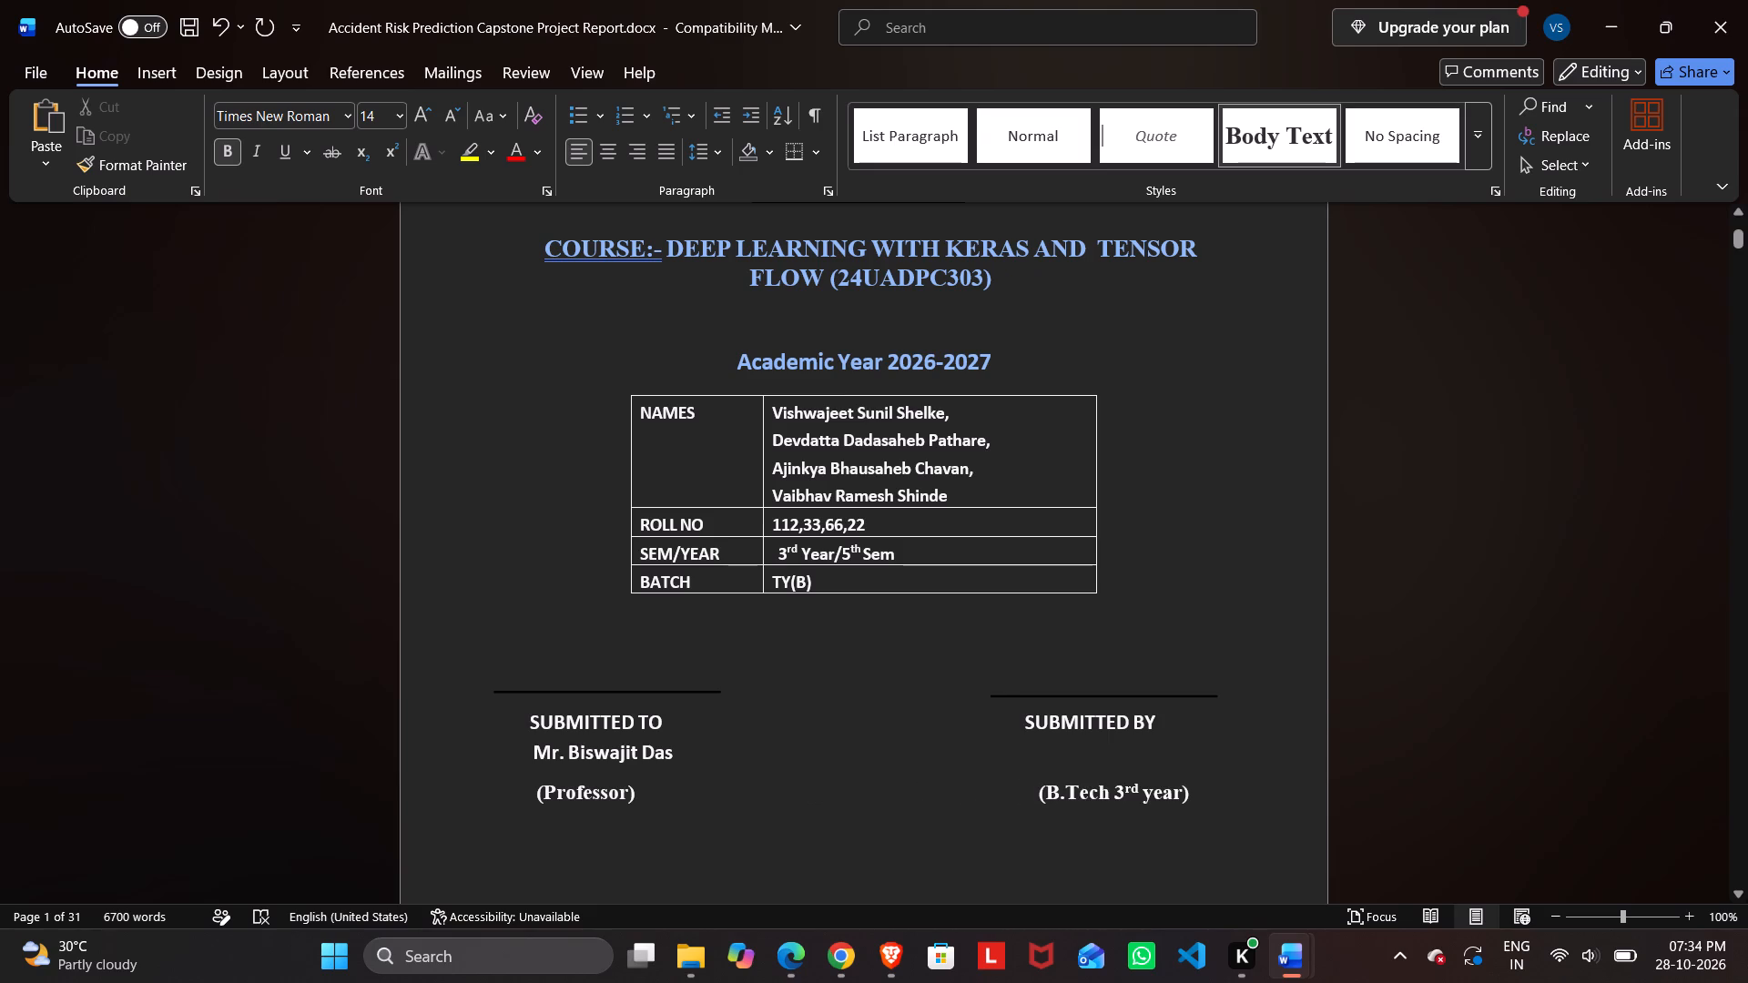
Copy the text "(B.Tech 3rd year)" from the SUBMITTED BY block.
{"action": "left_click_drag", "start_coordinate": [1206, 796], "coordinate": [1062, 792]}
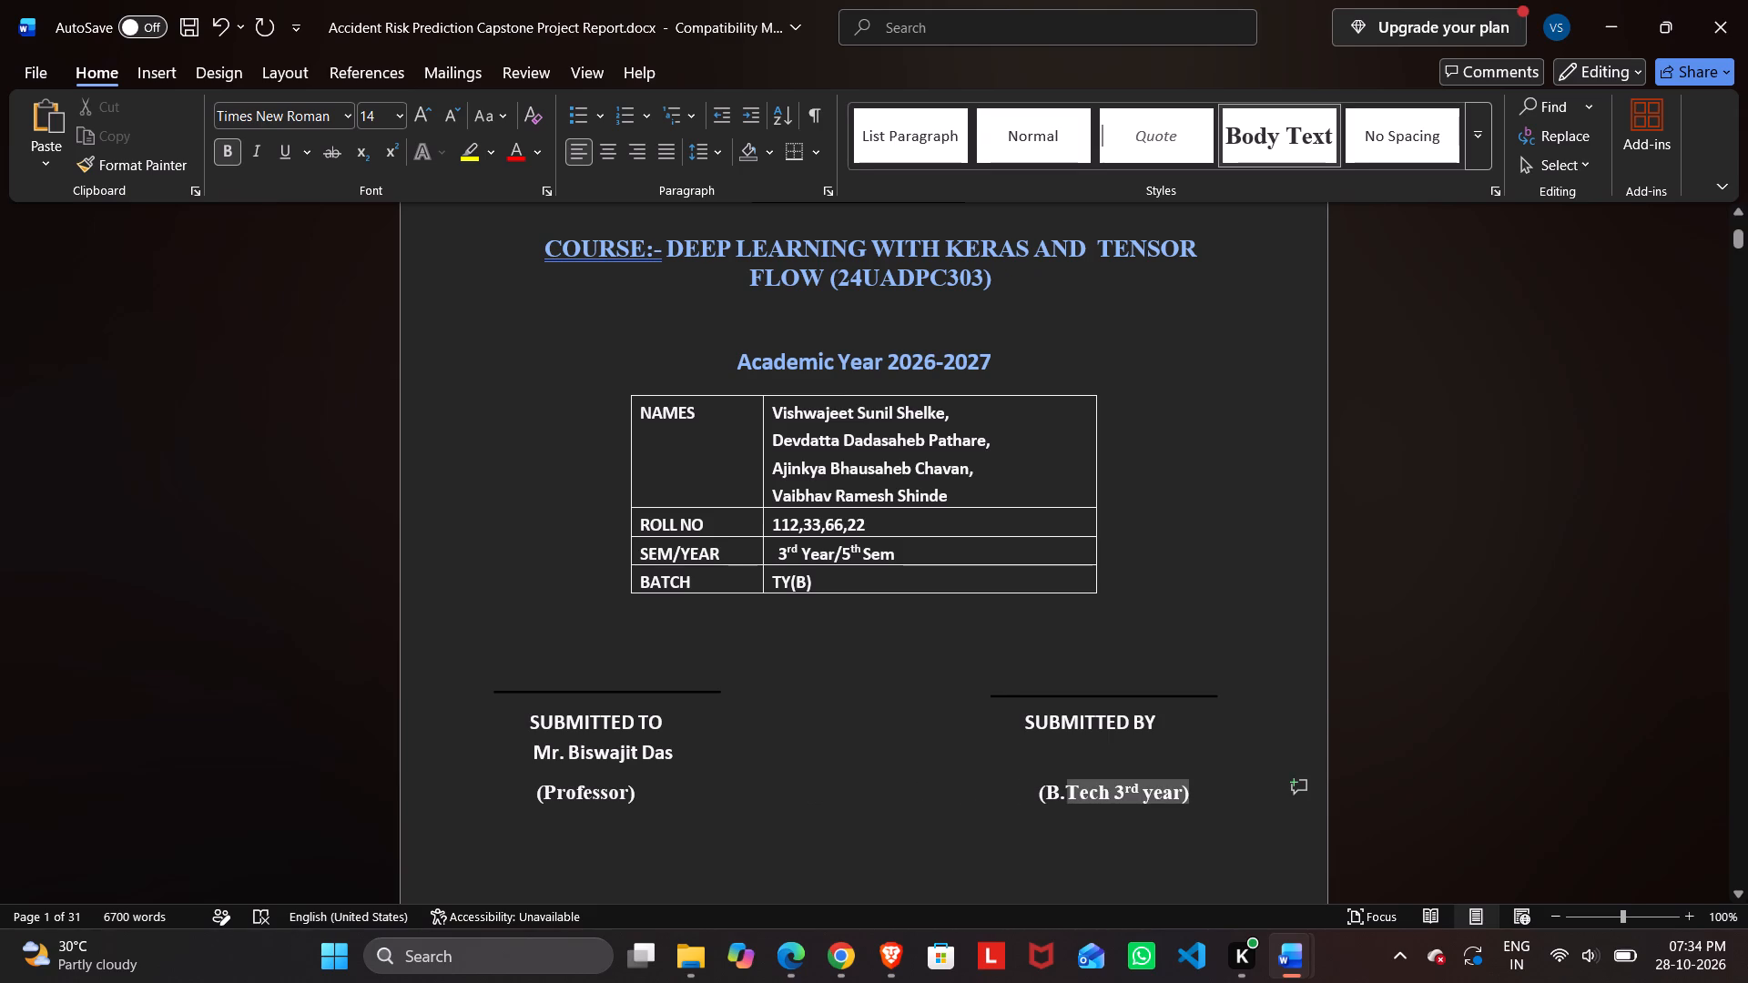
{"action": "left_click_drag", "start_coordinate": [1062, 792], "coordinate": [1047, 798]}
{"action": "left_click_drag", "start_coordinate": [1047, 798], "coordinate": [1037, 796]}
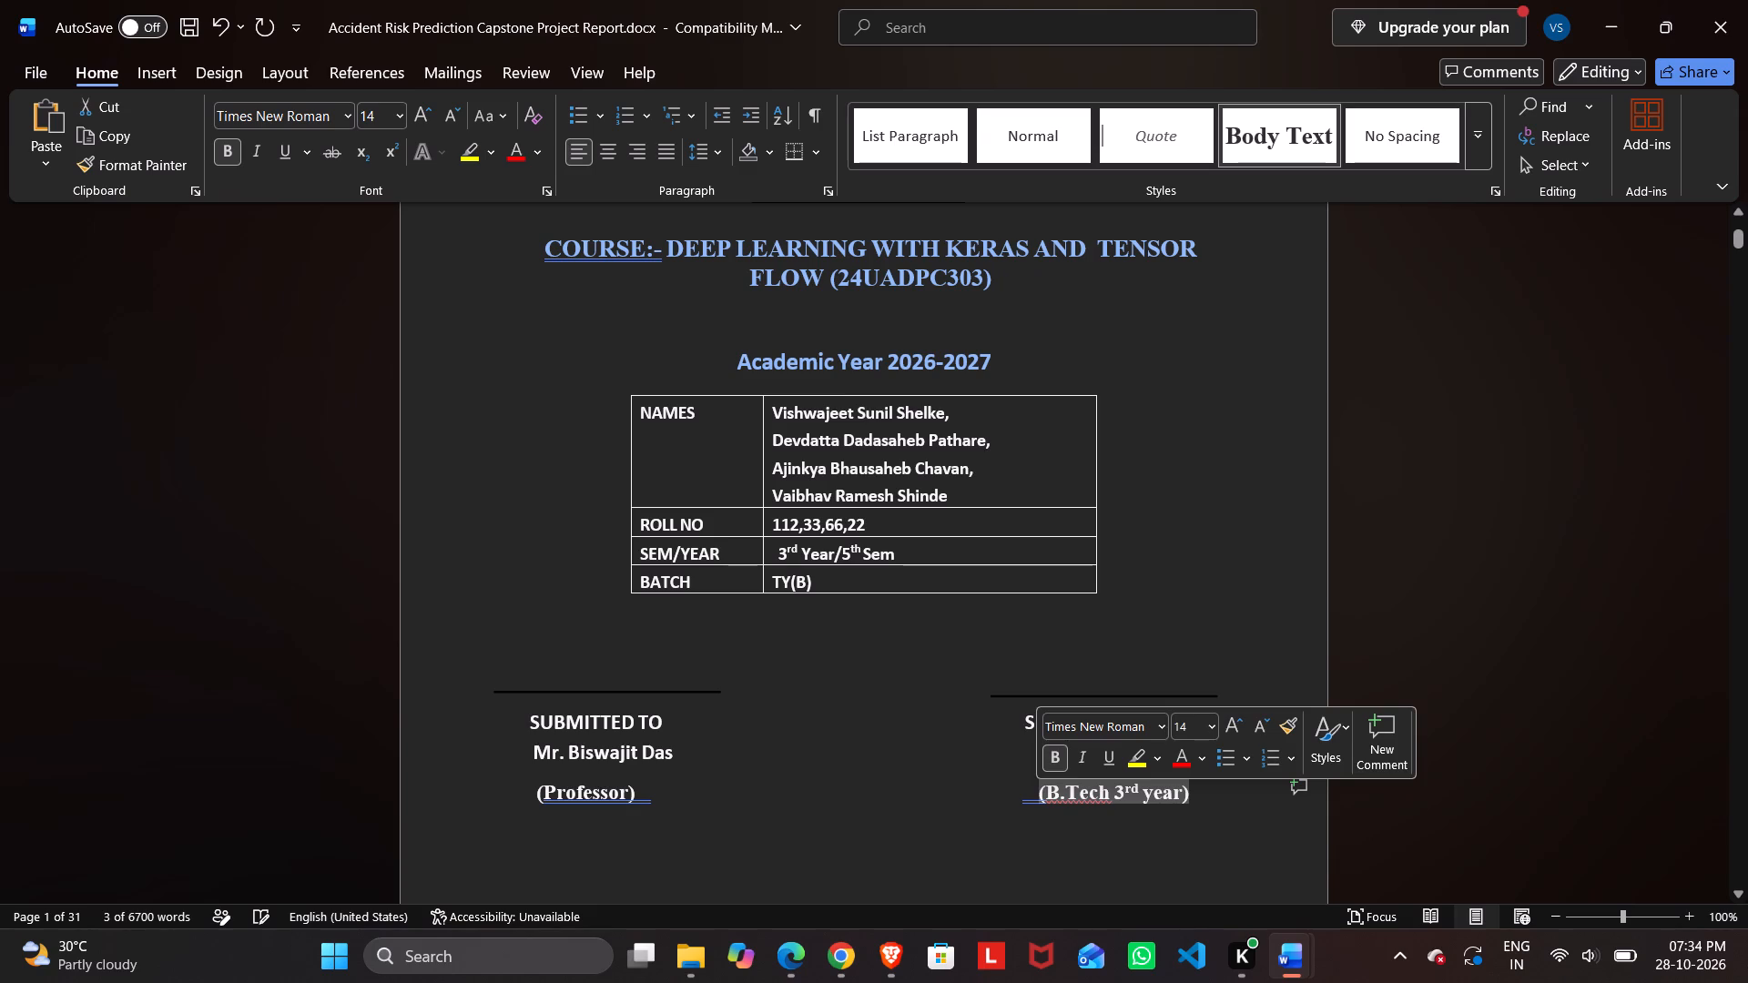
{"action": "key", "text": "ctrl+c"}
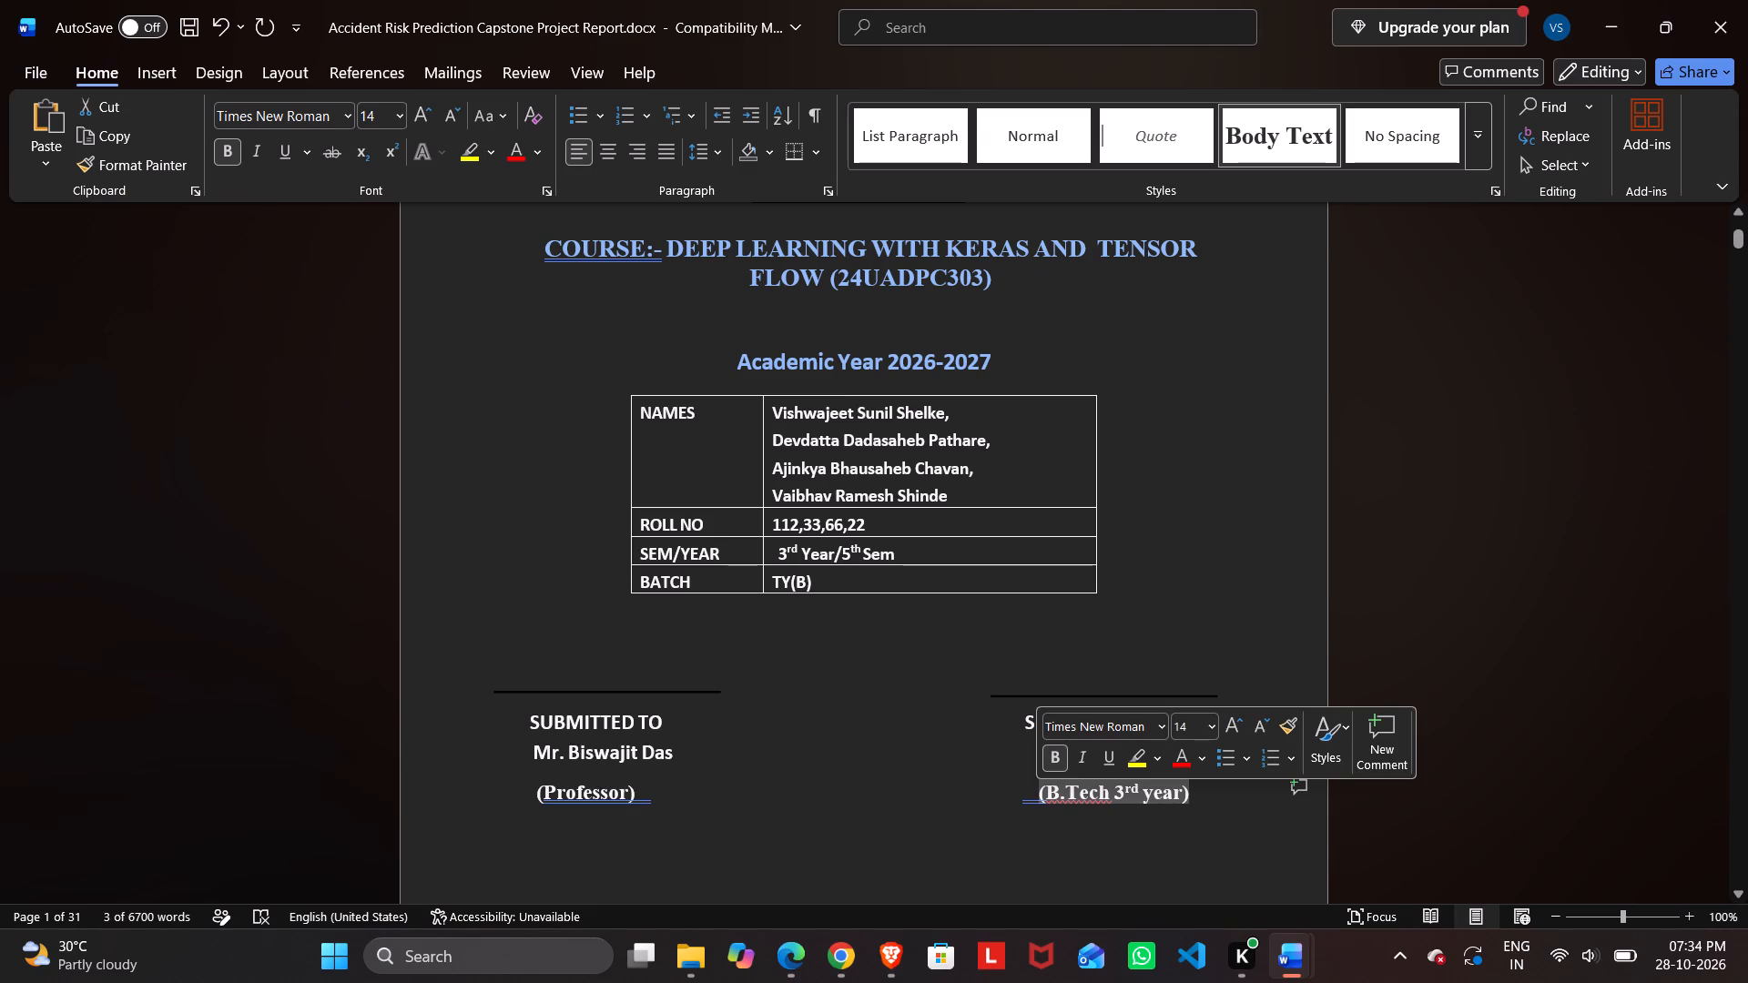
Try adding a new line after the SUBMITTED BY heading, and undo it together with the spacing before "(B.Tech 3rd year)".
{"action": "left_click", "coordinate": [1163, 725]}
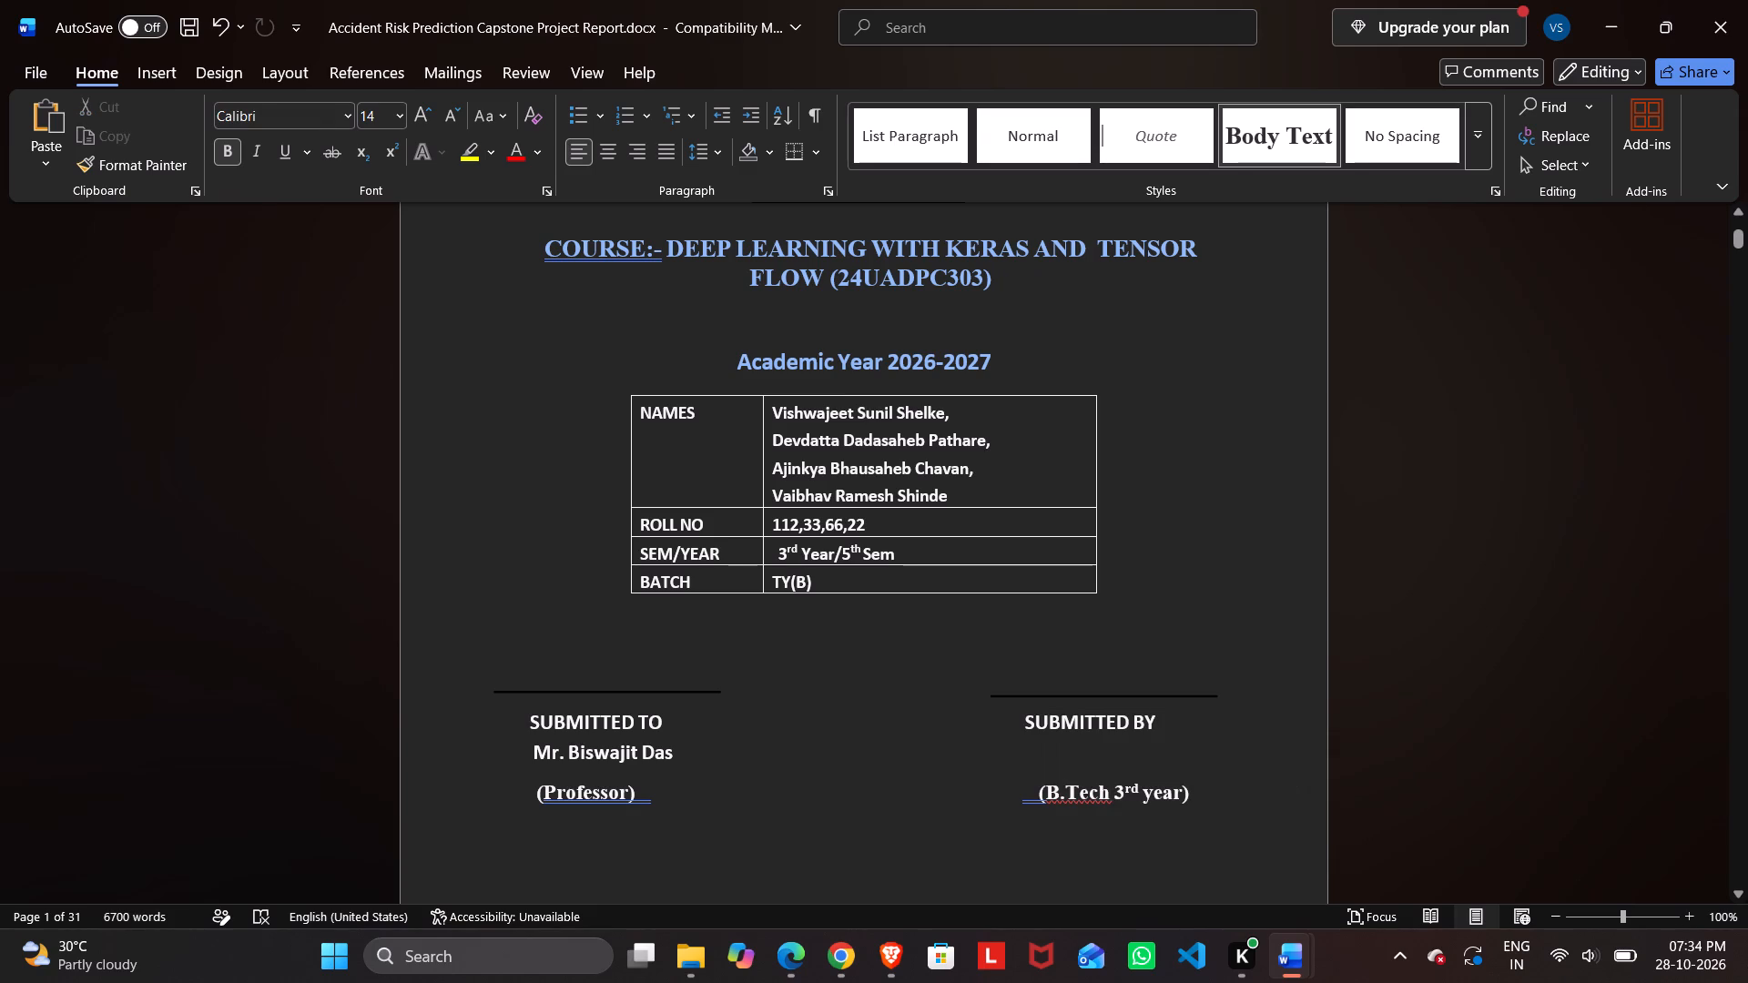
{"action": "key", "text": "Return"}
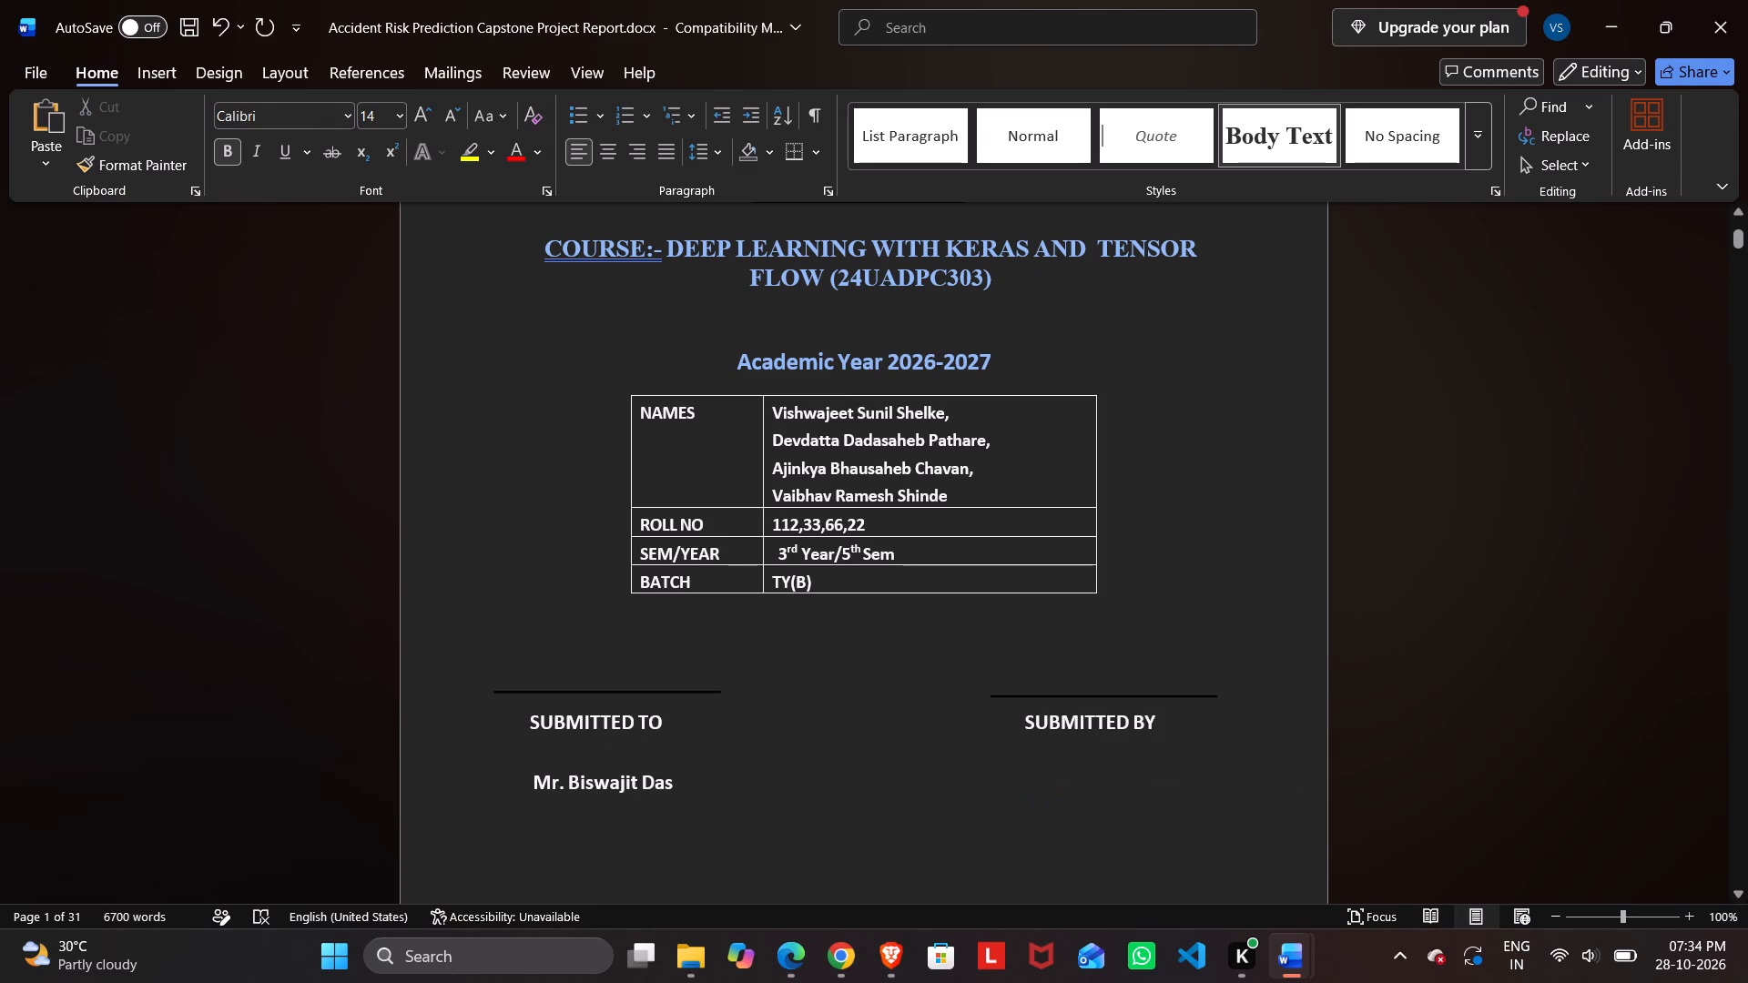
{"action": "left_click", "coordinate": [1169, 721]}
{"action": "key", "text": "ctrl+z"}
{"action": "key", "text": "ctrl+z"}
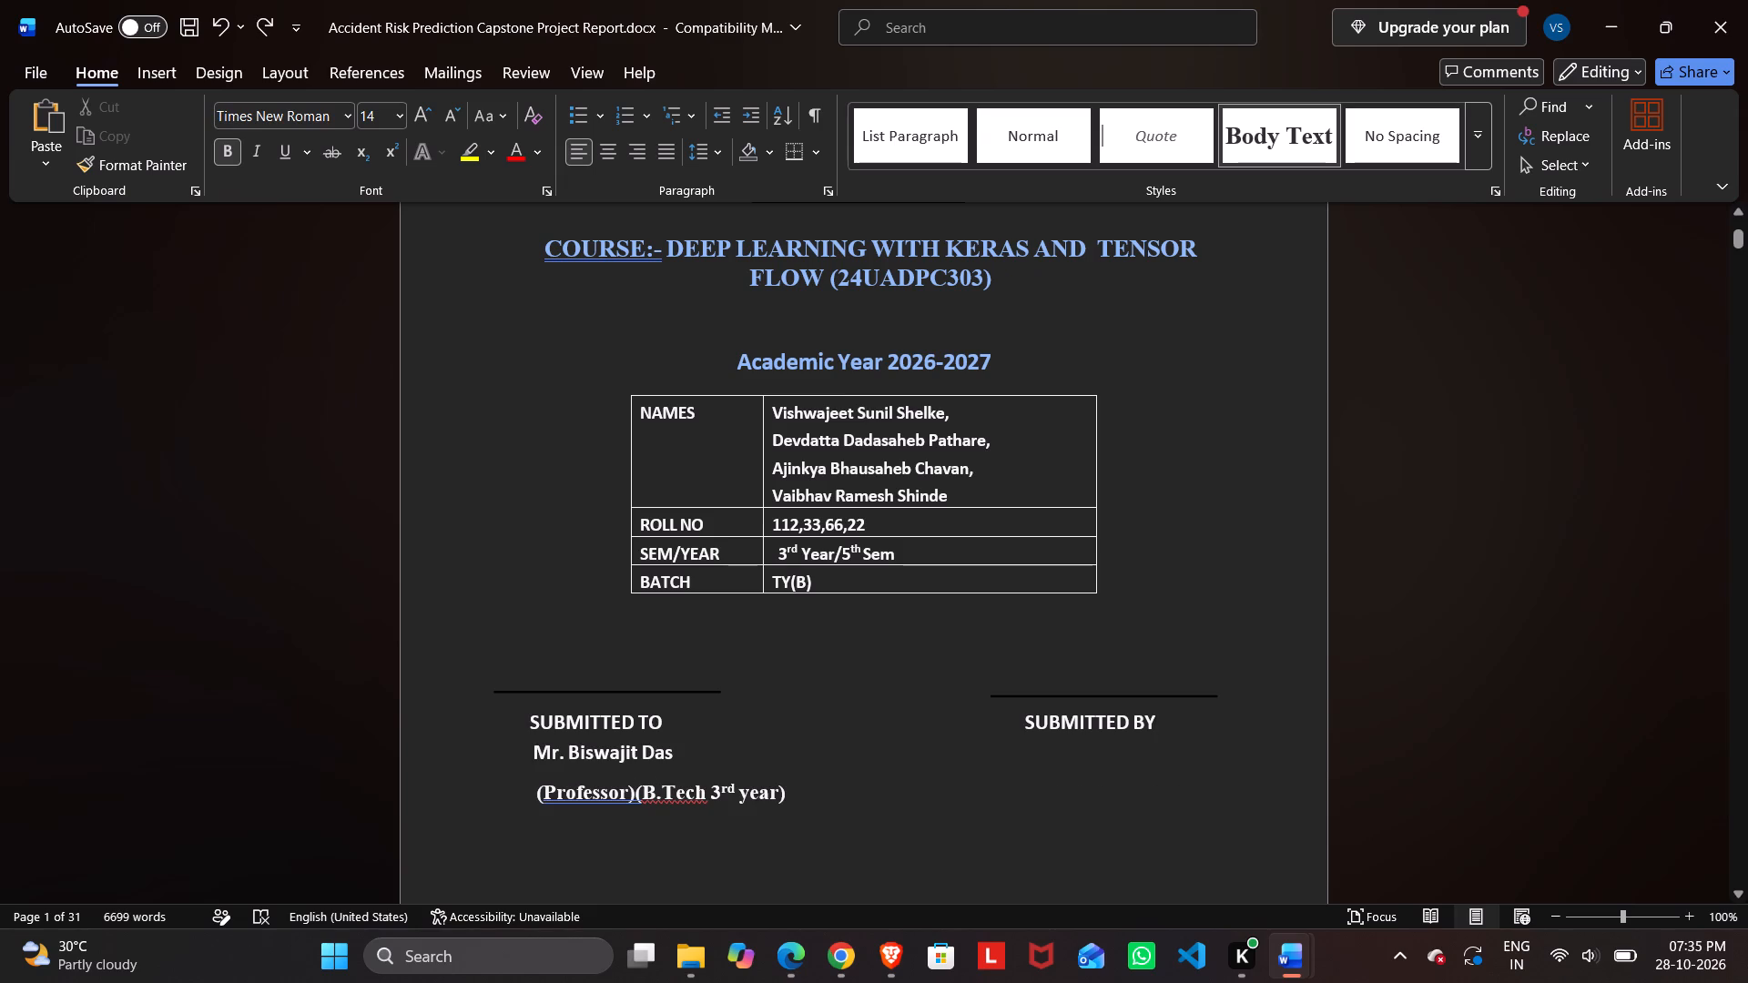
Delete "(B.Tech 3rd year)" from the end of the "(Professor)" line.
{"action": "left_click_drag", "start_coordinate": [784, 795], "coordinate": [661, 795]}
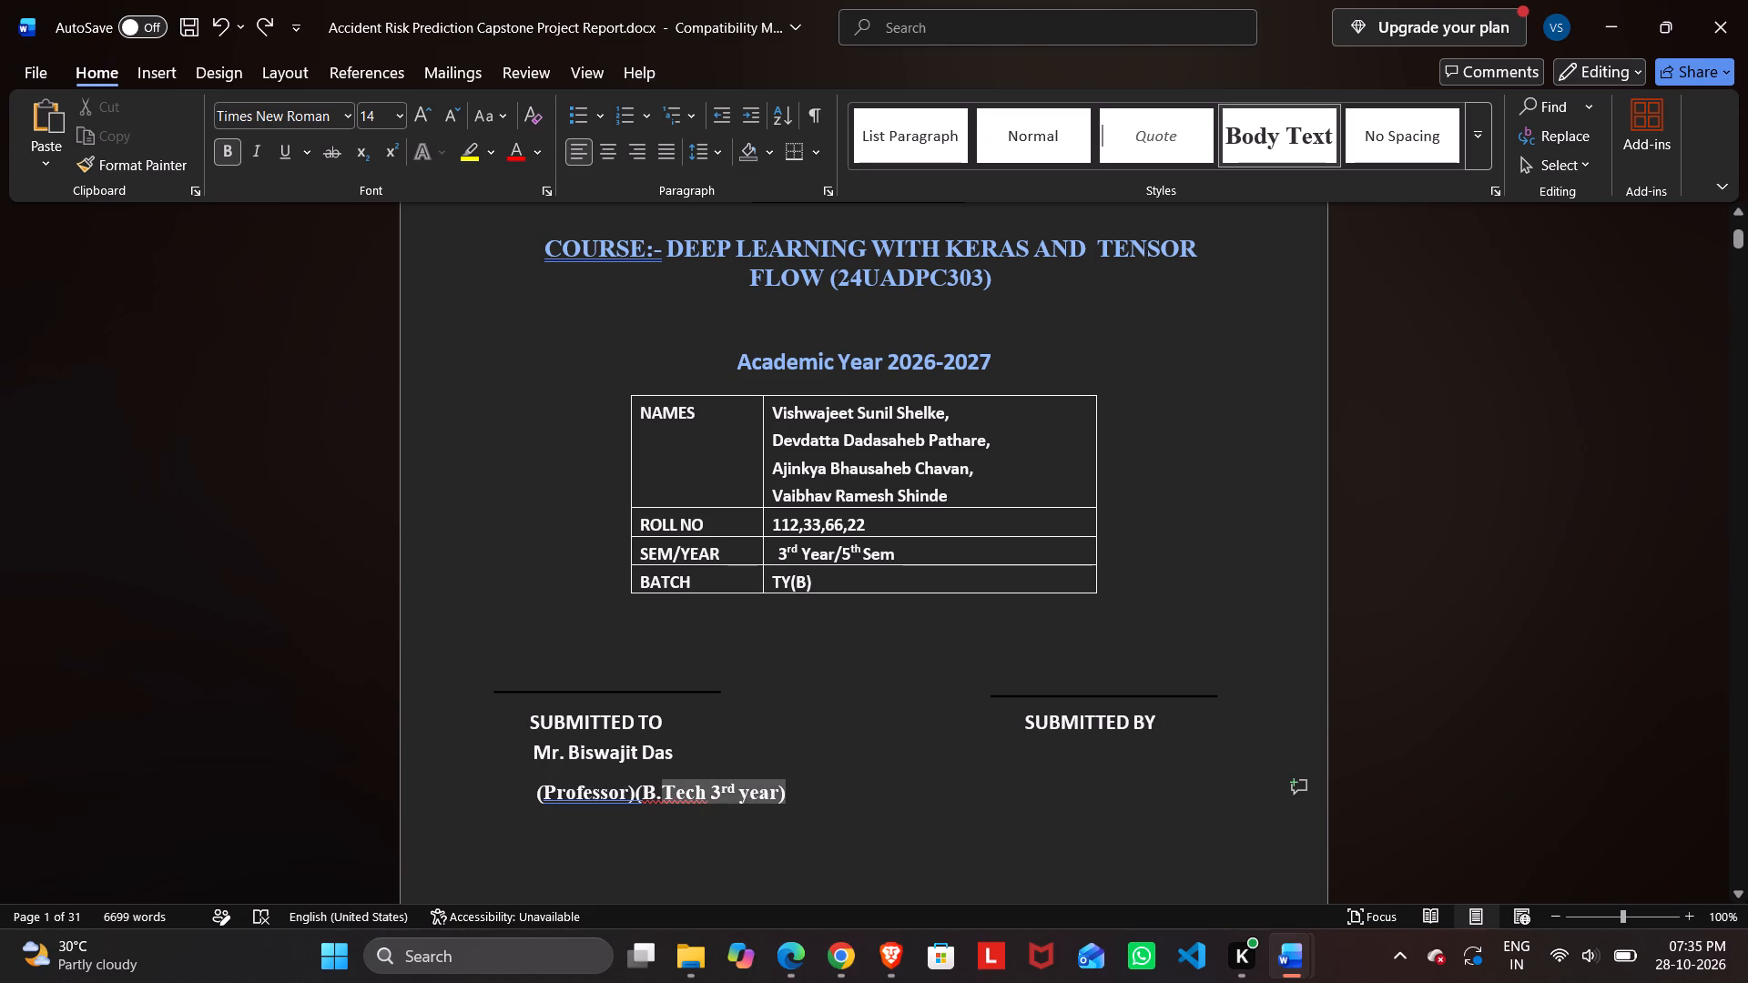
{"action": "left_click_drag", "start_coordinate": [661, 795], "coordinate": [637, 800]}
{"action": "left_click_drag", "start_coordinate": [637, 800], "coordinate": [636, 804]}
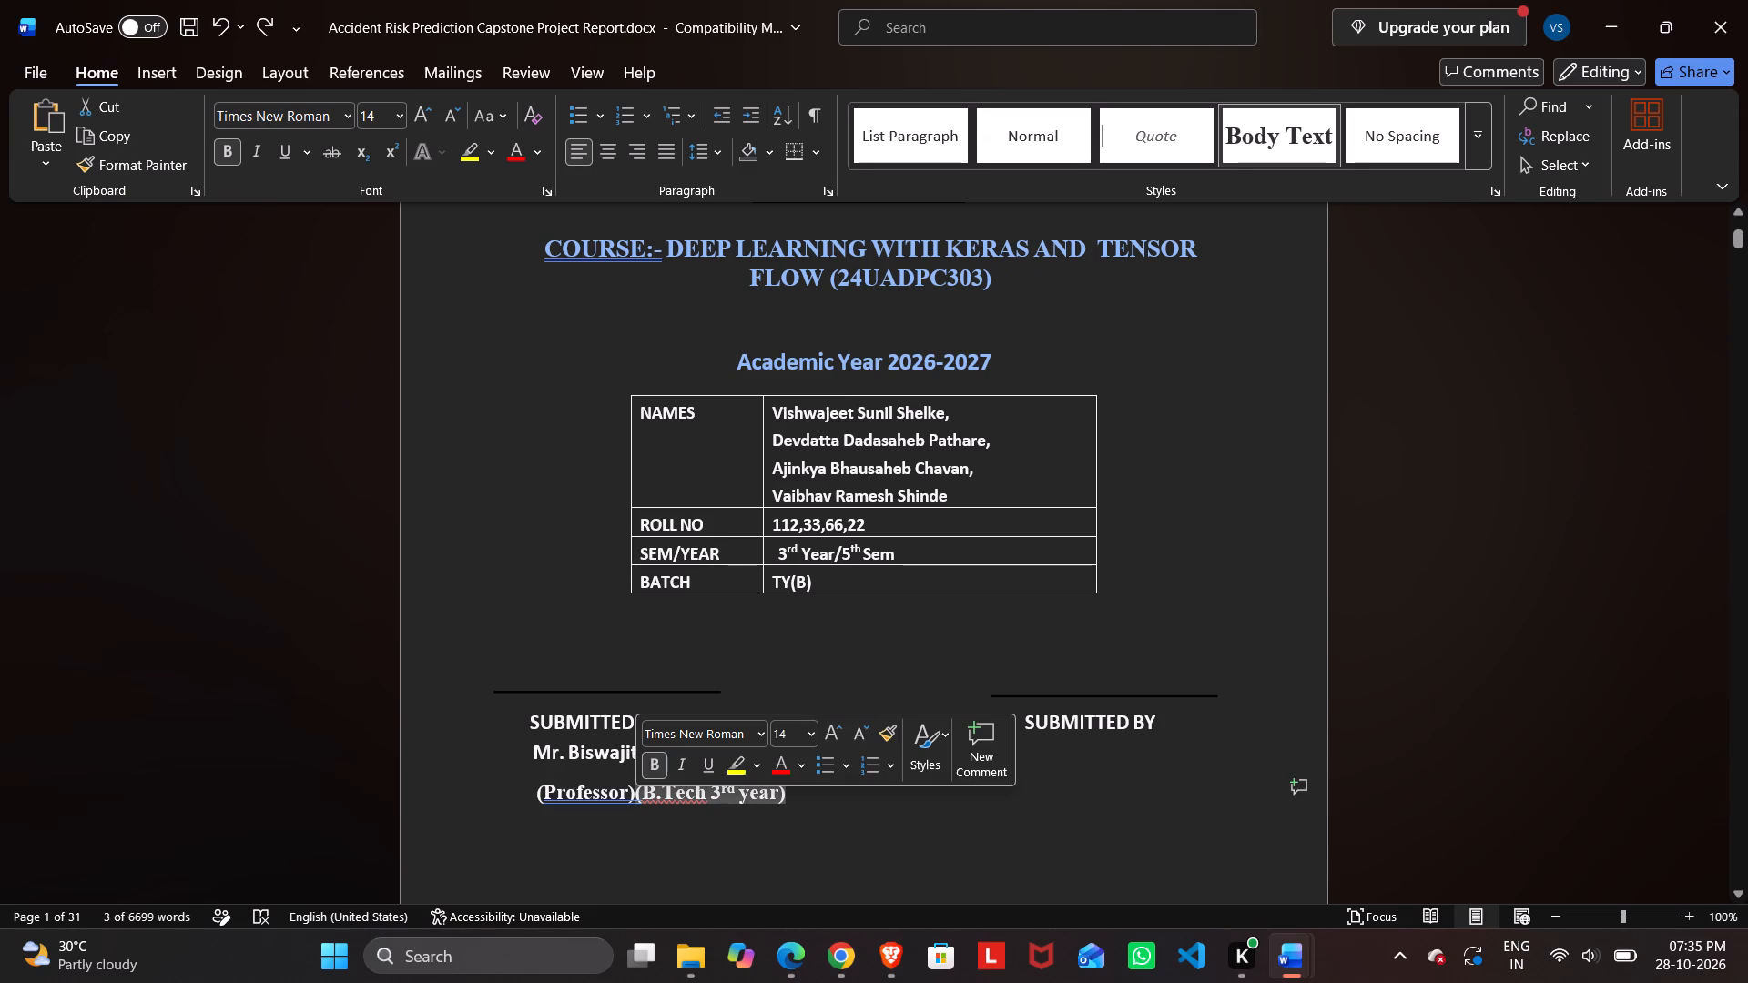
{"action": "key", "text": "BackSpace"}
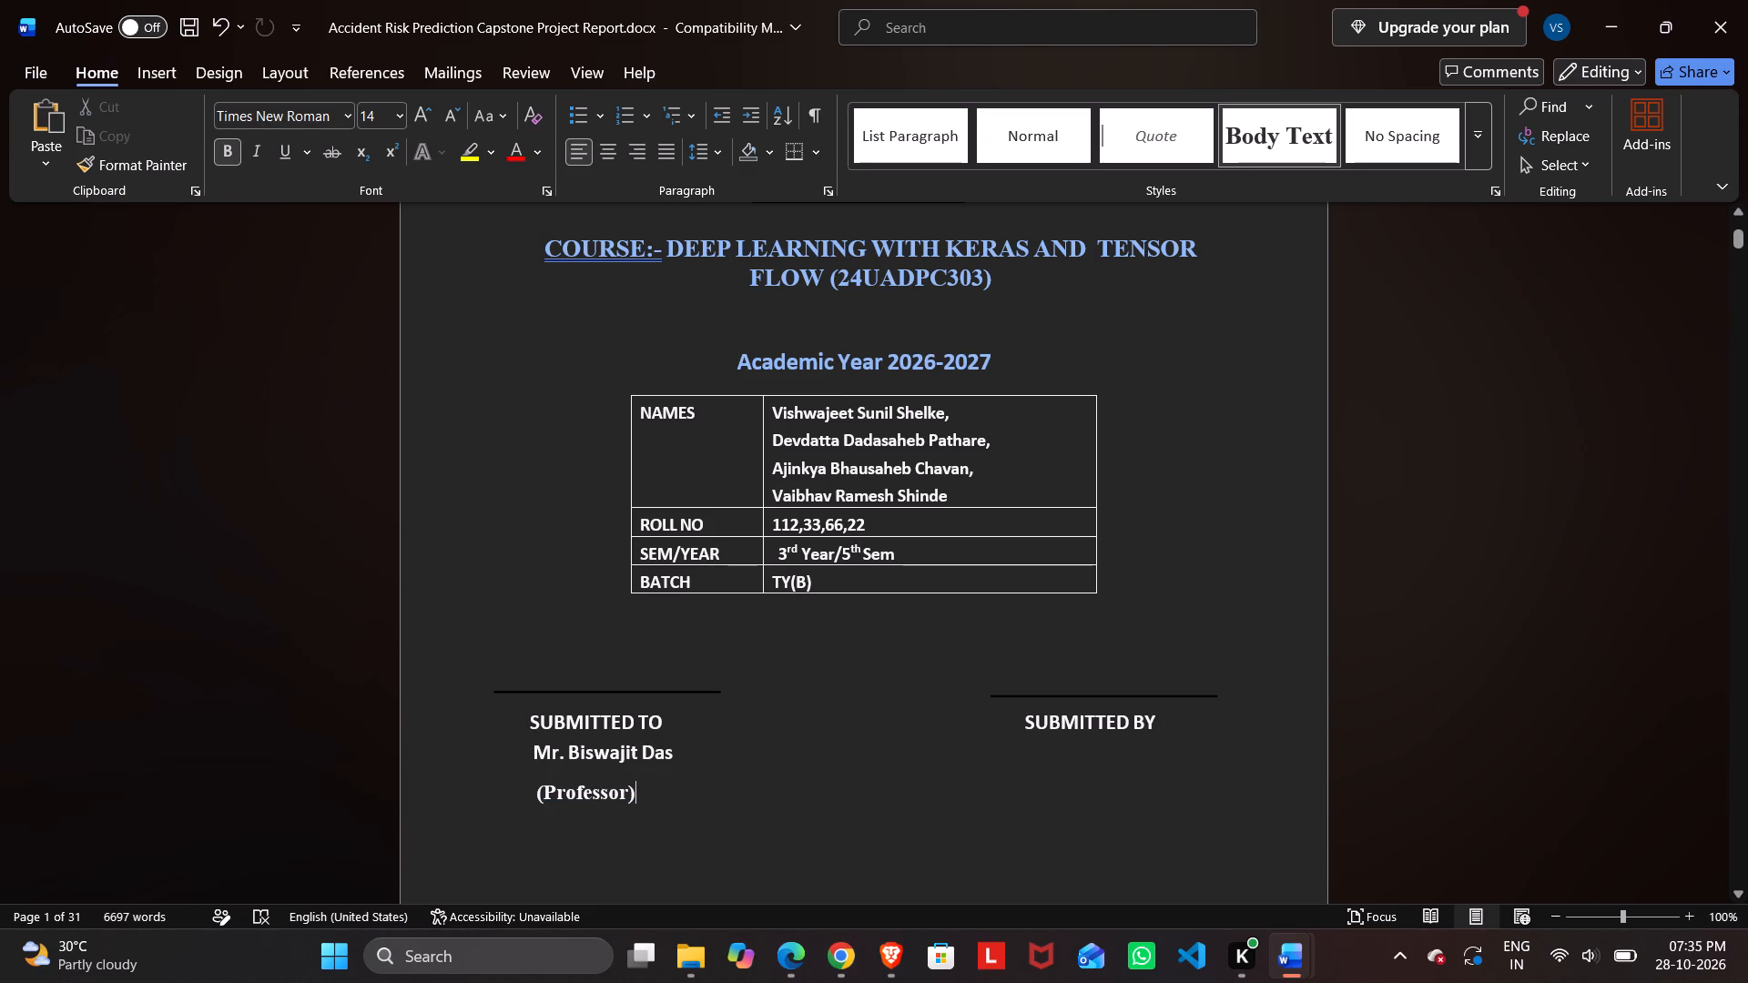
Pad the professor's name line with spaces and paste "(B.Tech 3rd year)" directly beneath the SUBMITTED BY heading.
{"action": "left_click", "coordinate": [680, 752]}
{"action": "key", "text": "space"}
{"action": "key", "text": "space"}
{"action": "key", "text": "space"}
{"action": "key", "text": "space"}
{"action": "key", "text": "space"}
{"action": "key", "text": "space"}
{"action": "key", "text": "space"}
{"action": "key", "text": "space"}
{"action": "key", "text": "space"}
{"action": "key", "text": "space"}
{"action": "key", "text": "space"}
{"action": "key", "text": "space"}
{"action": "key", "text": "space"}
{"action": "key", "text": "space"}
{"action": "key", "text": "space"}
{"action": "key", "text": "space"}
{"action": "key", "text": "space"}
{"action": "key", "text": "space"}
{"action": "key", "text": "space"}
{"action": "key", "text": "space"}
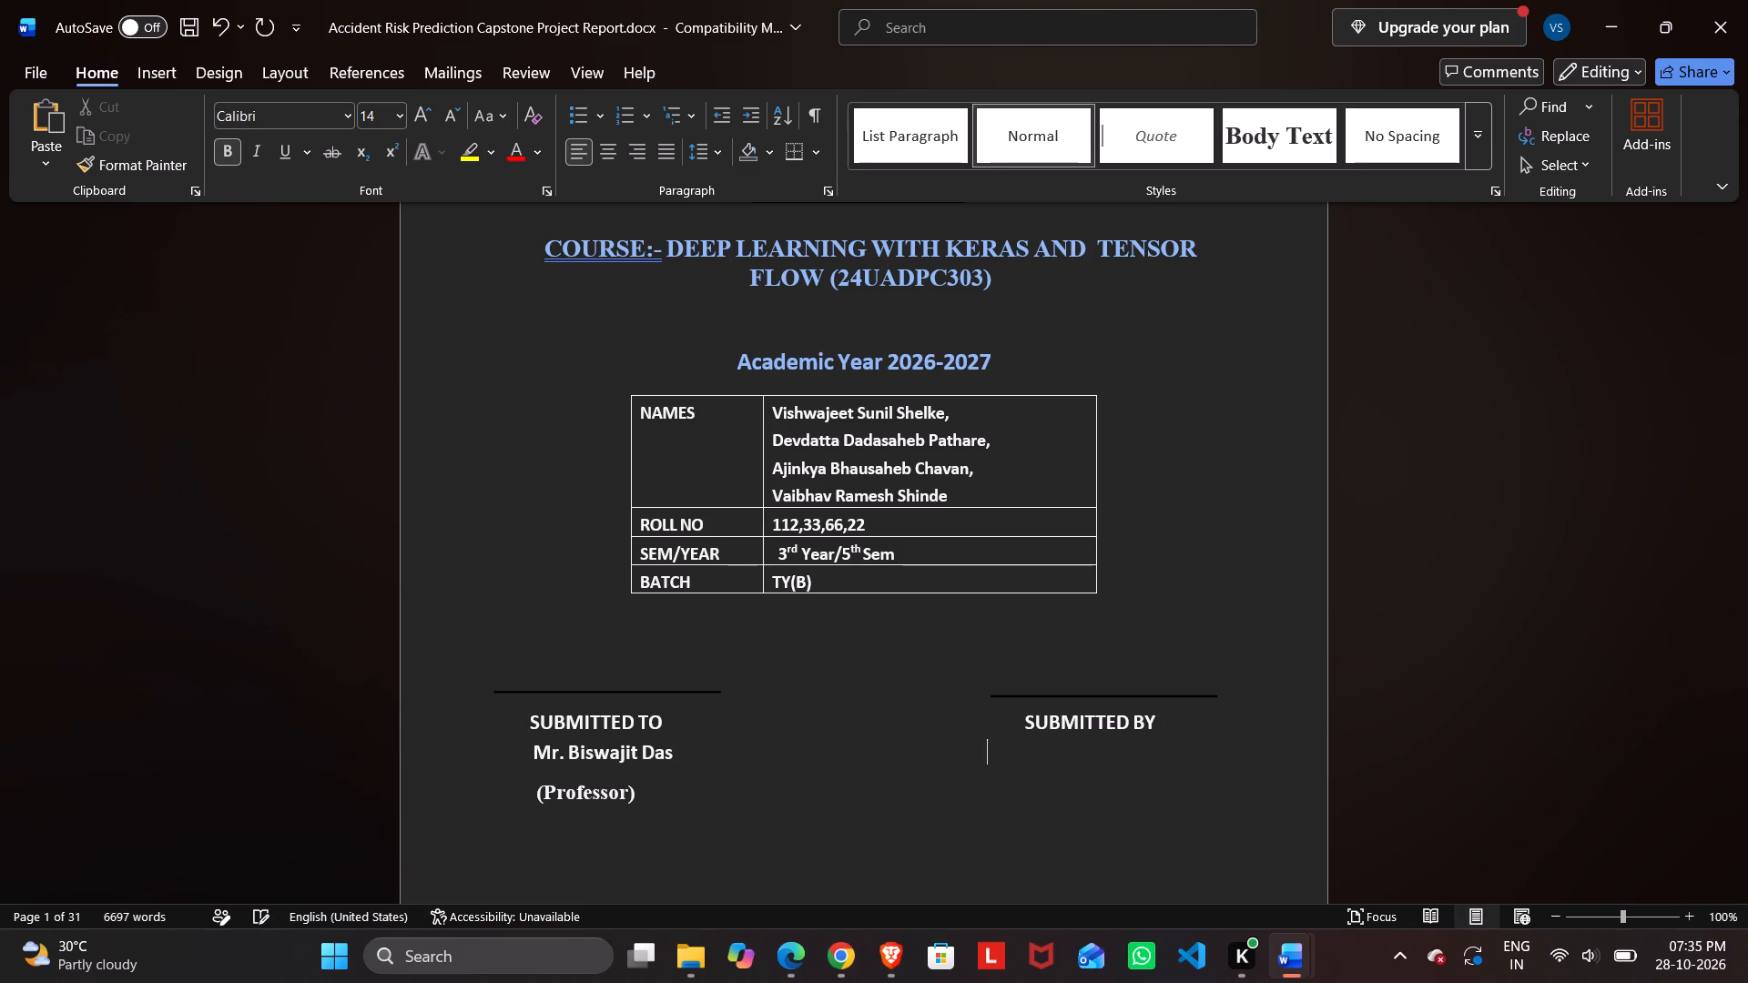
{"action": "key", "text": "ctrl+v"}
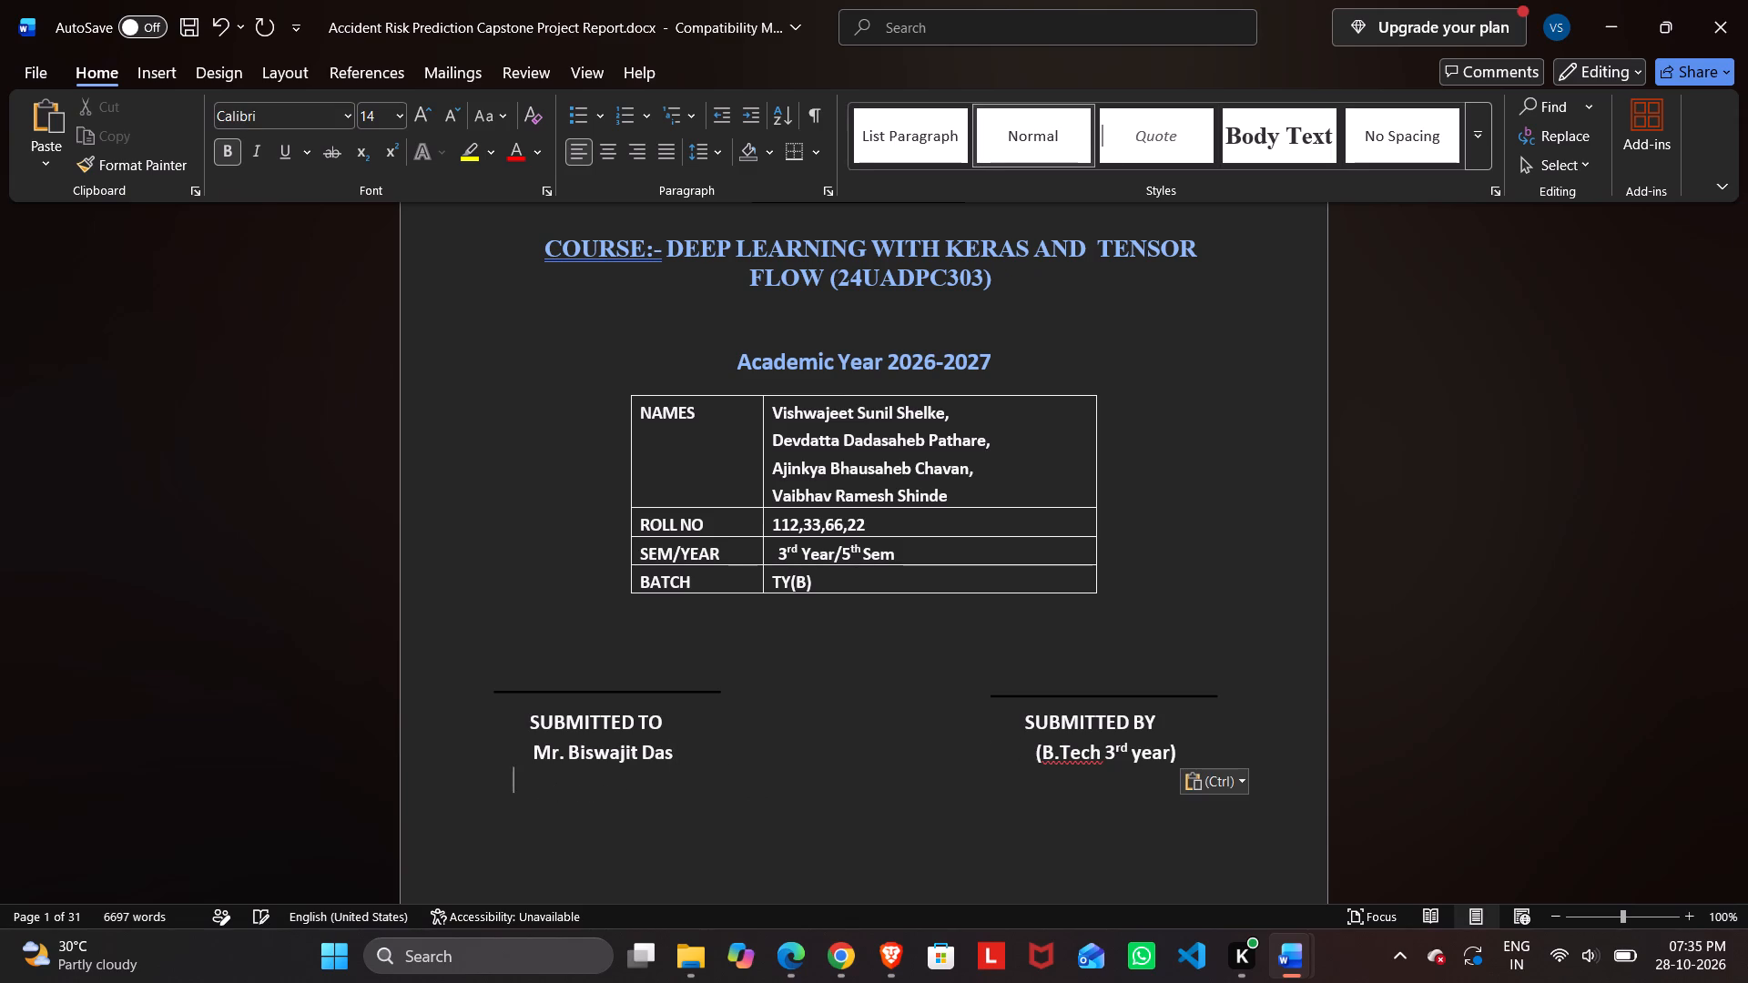
Remove two spaces before "(B.Tech 3rd year)" to align it more closely with the SUBMITTED BY heading.
{"action": "left_click", "coordinate": [1035, 755]}
{"action": "key", "text": "BackSpace"}
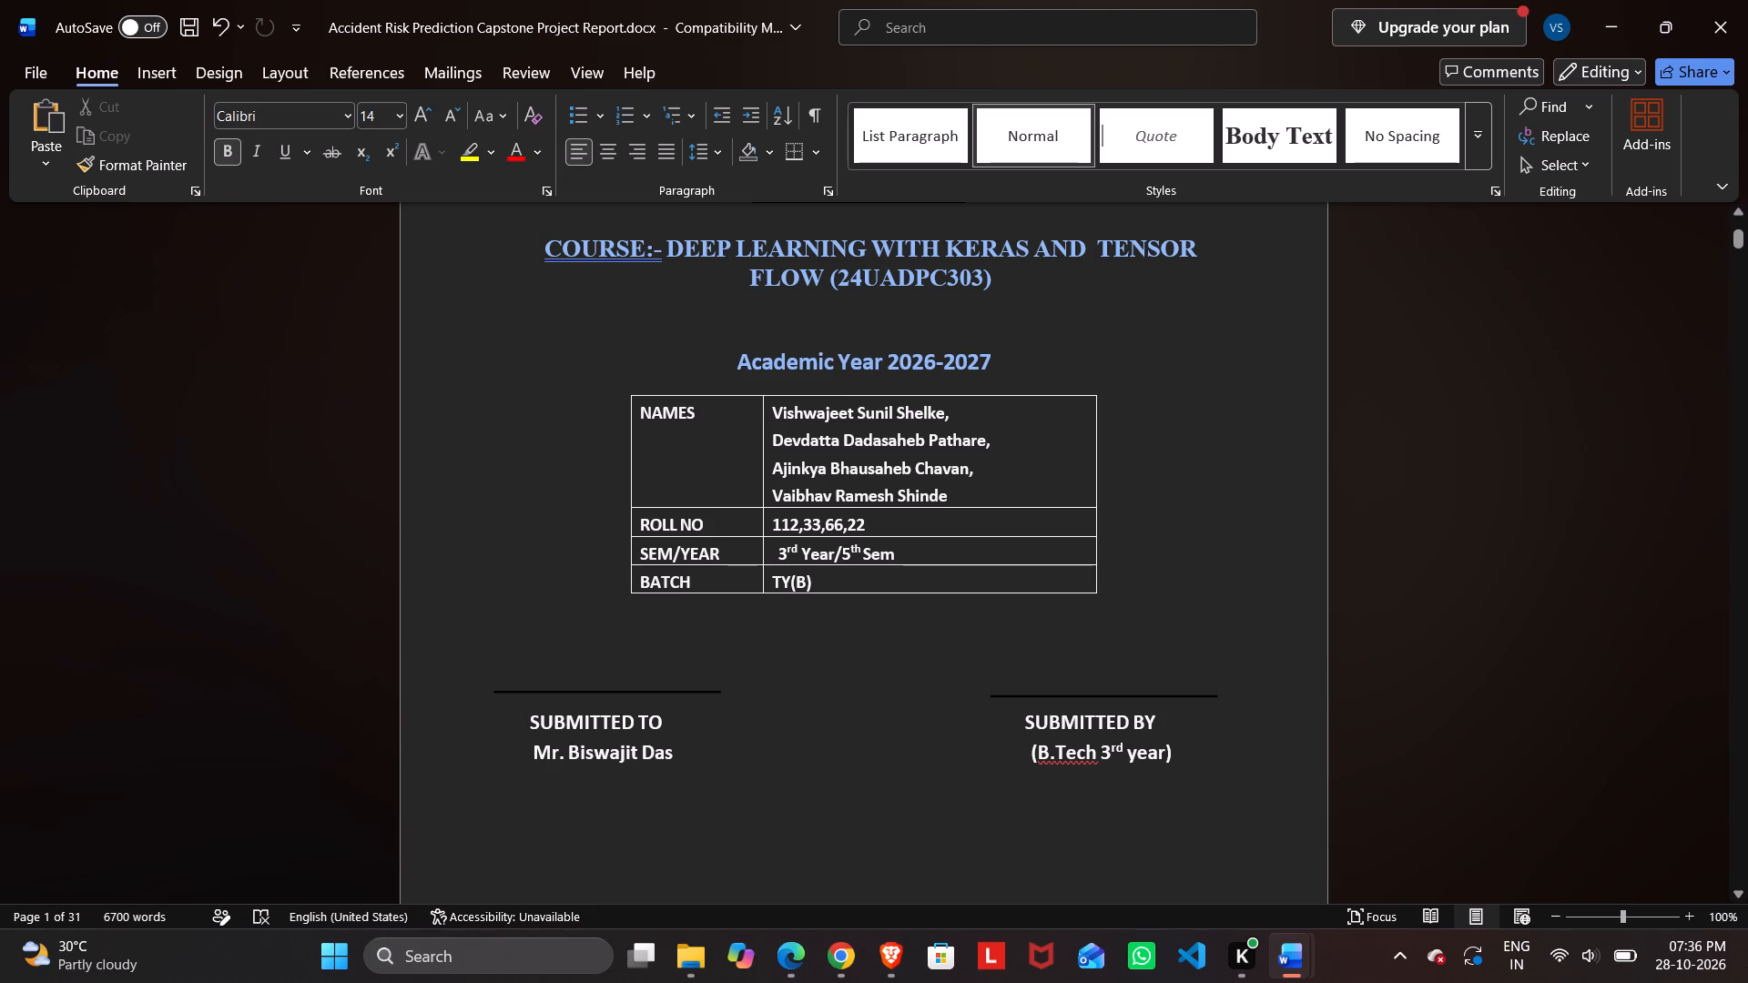
{"action": "key", "text": "BackSpace"}
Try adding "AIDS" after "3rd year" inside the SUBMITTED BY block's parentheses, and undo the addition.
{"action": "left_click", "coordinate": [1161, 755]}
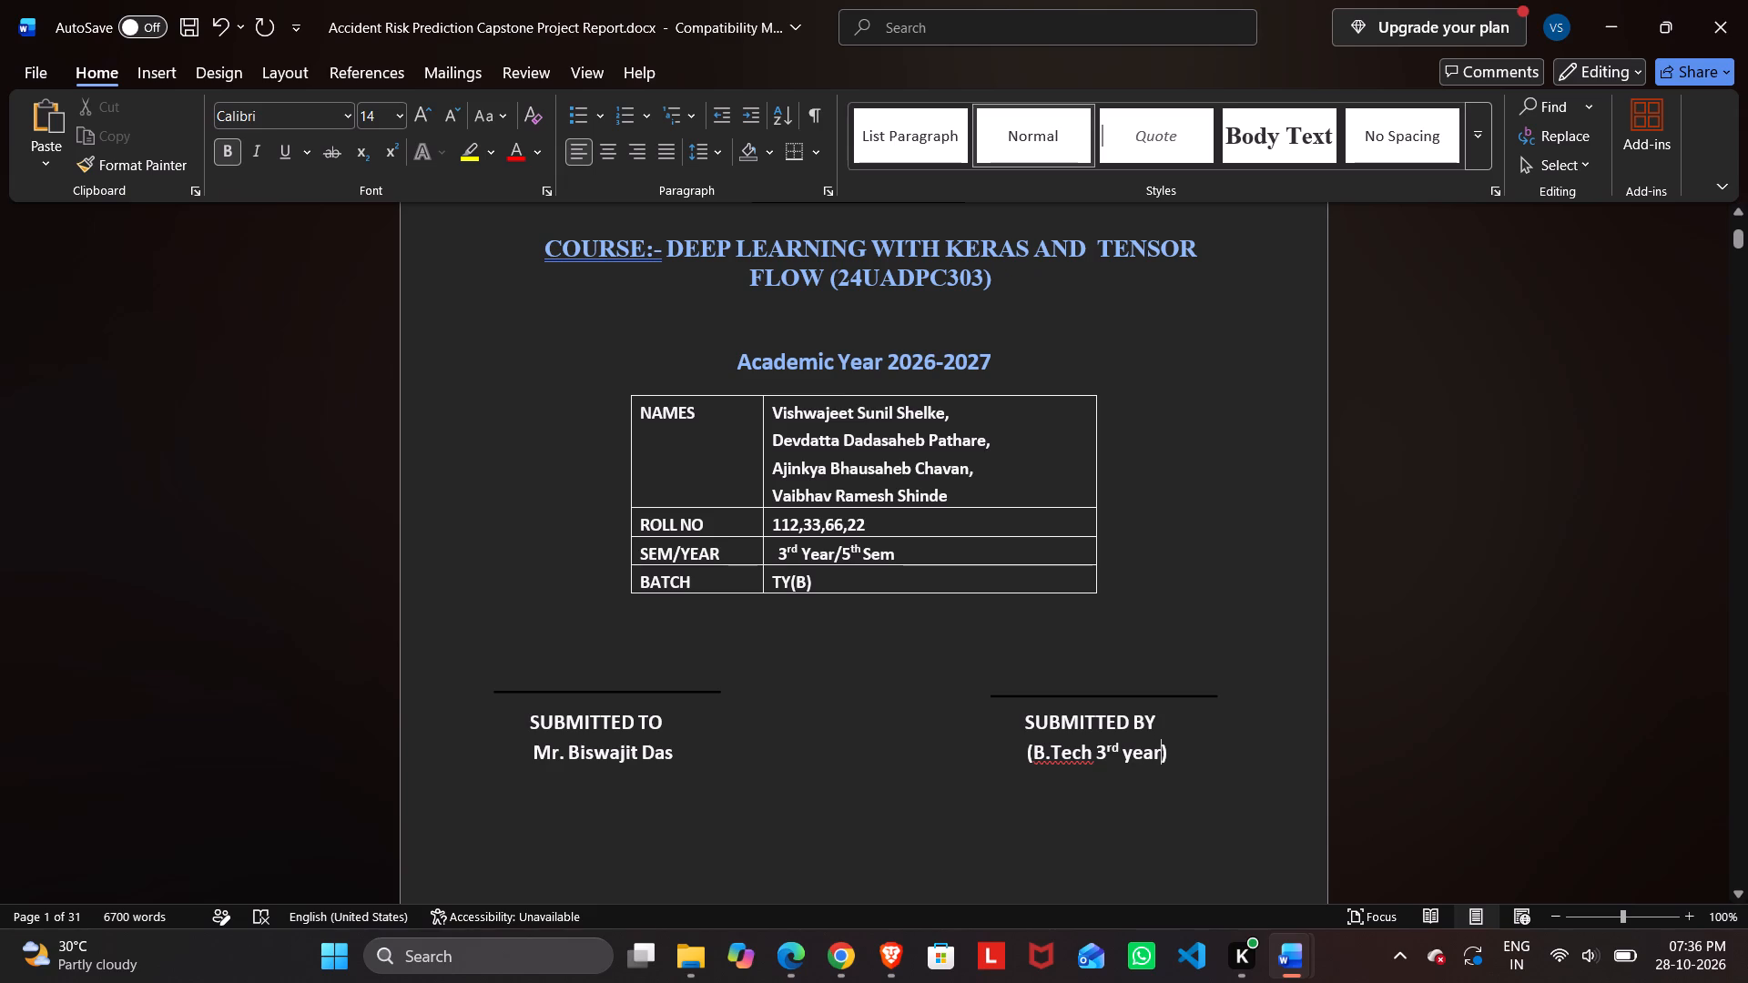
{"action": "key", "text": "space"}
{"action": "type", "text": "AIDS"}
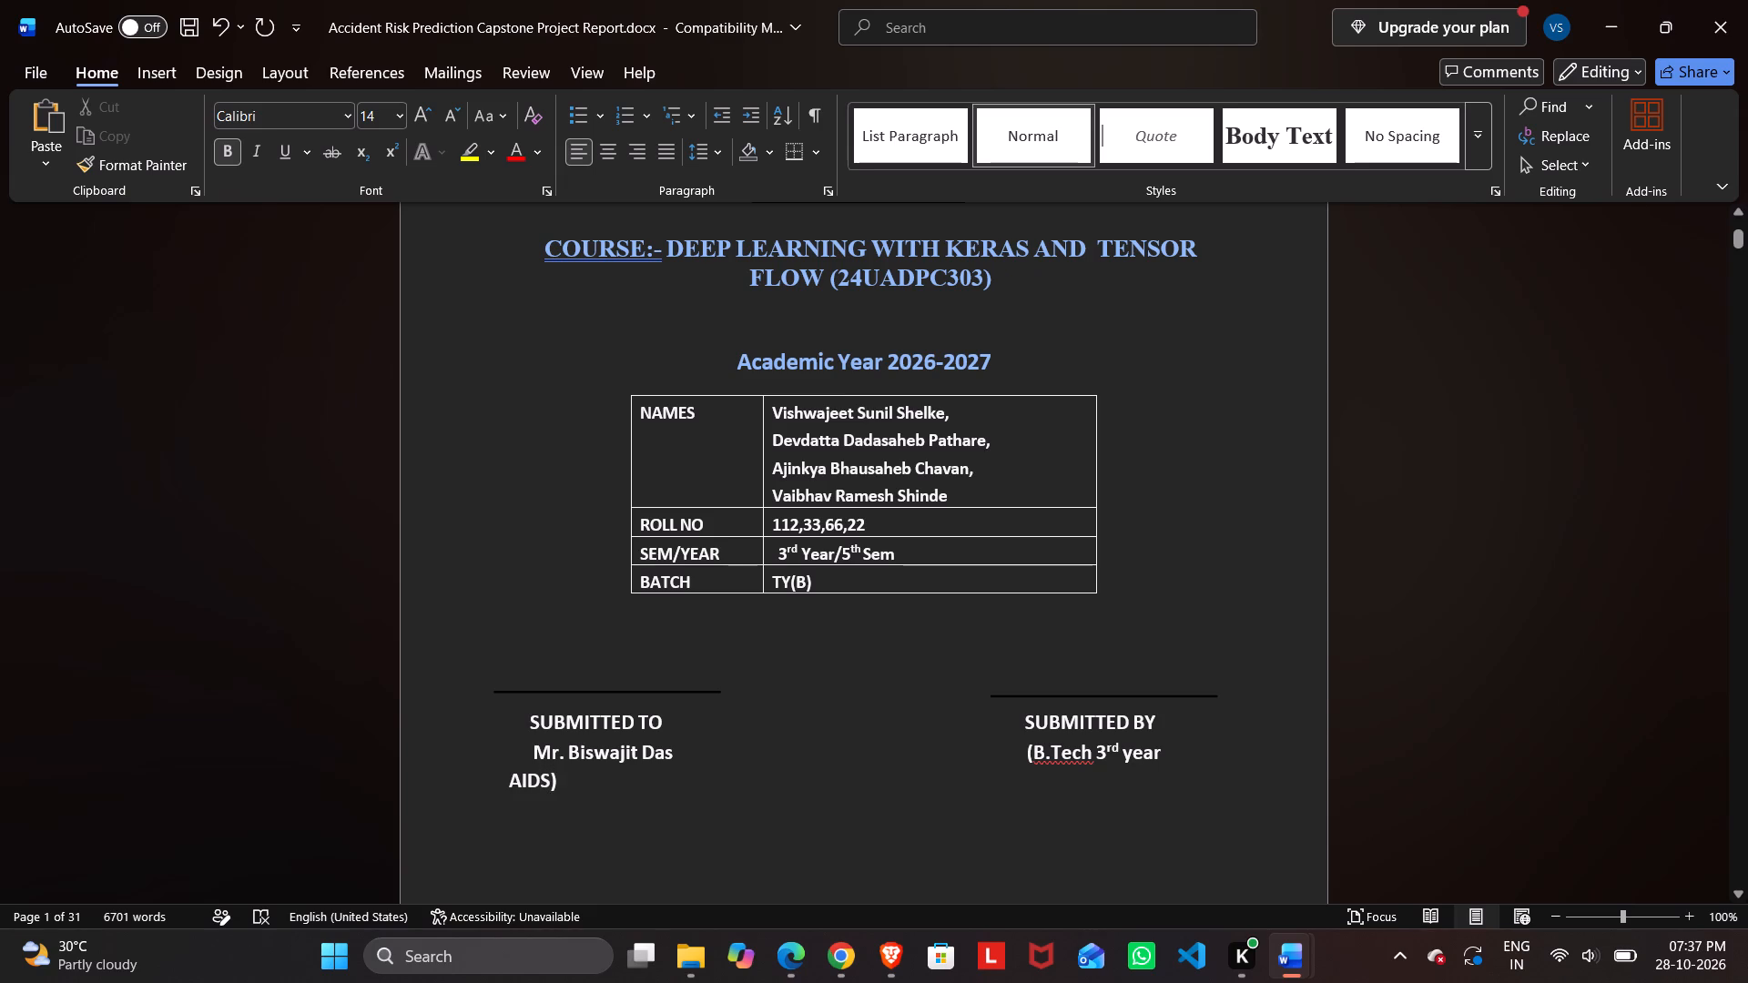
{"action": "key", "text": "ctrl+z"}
Remove four spaces before "(B.Tech 3rd year)" beneath SUBMITTED BY to shift it toward the SUBMITTED TO block.
{"action": "left_click", "coordinate": [1024, 764]}
{"action": "key", "text": "BackSpace"}
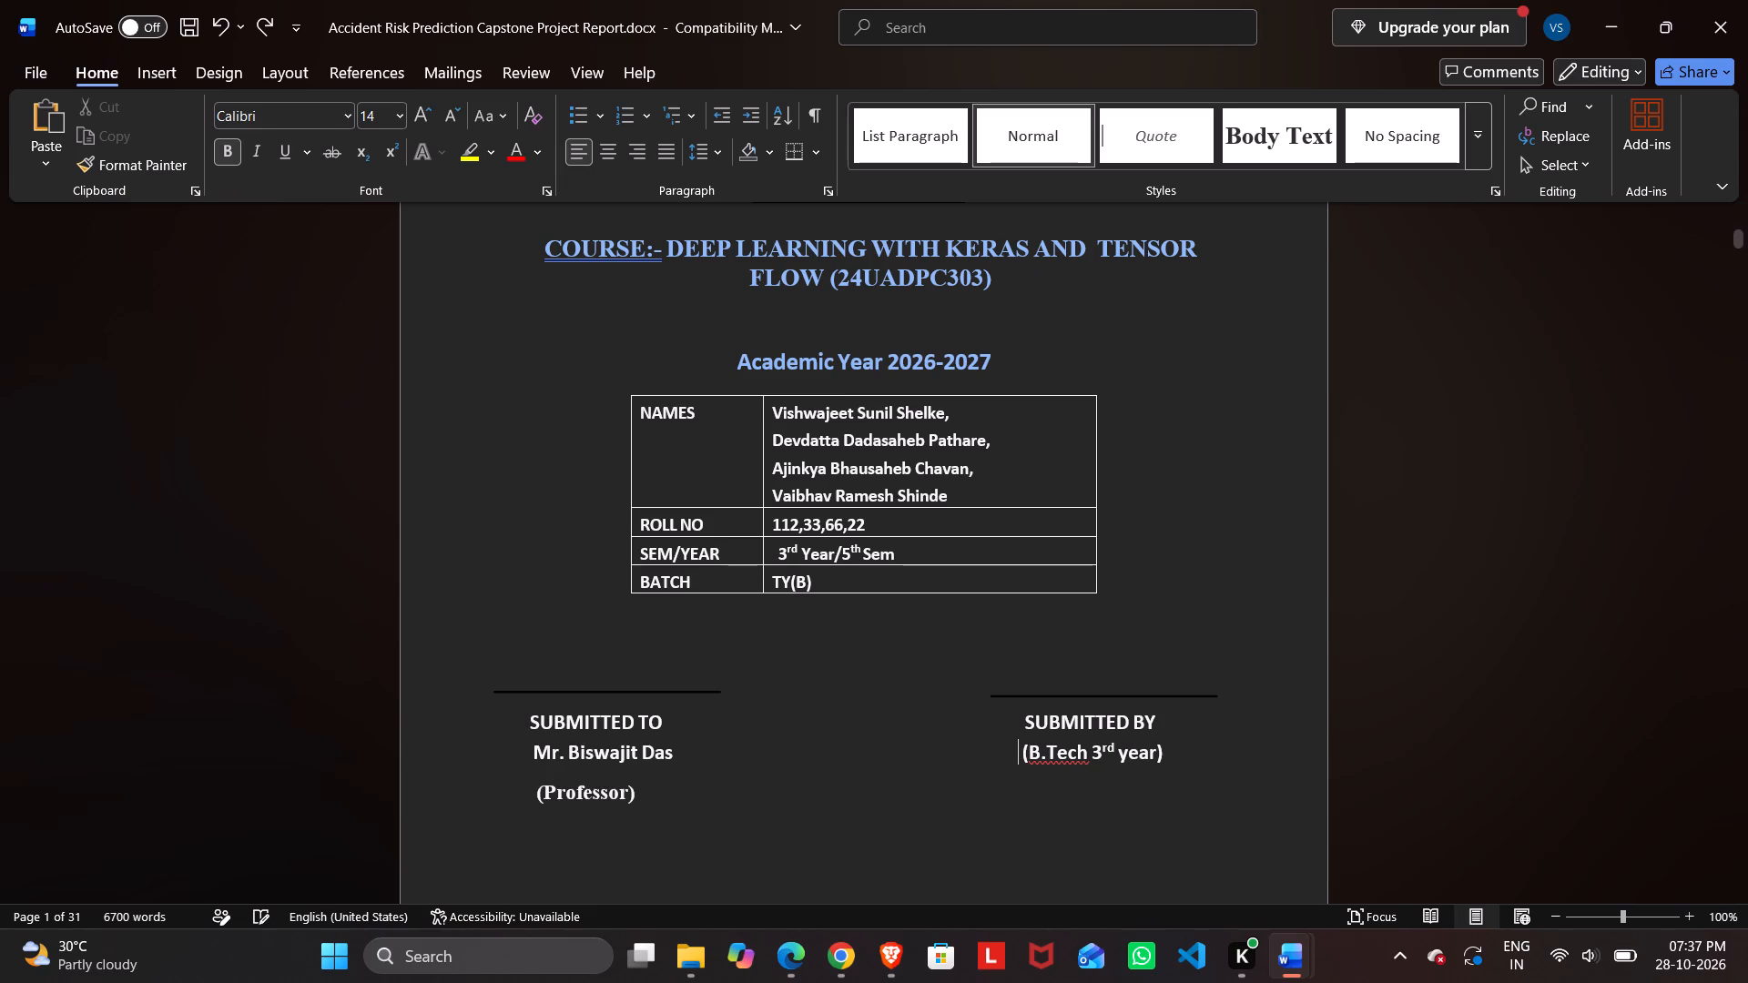
{"action": "key", "text": "BackSpace"}
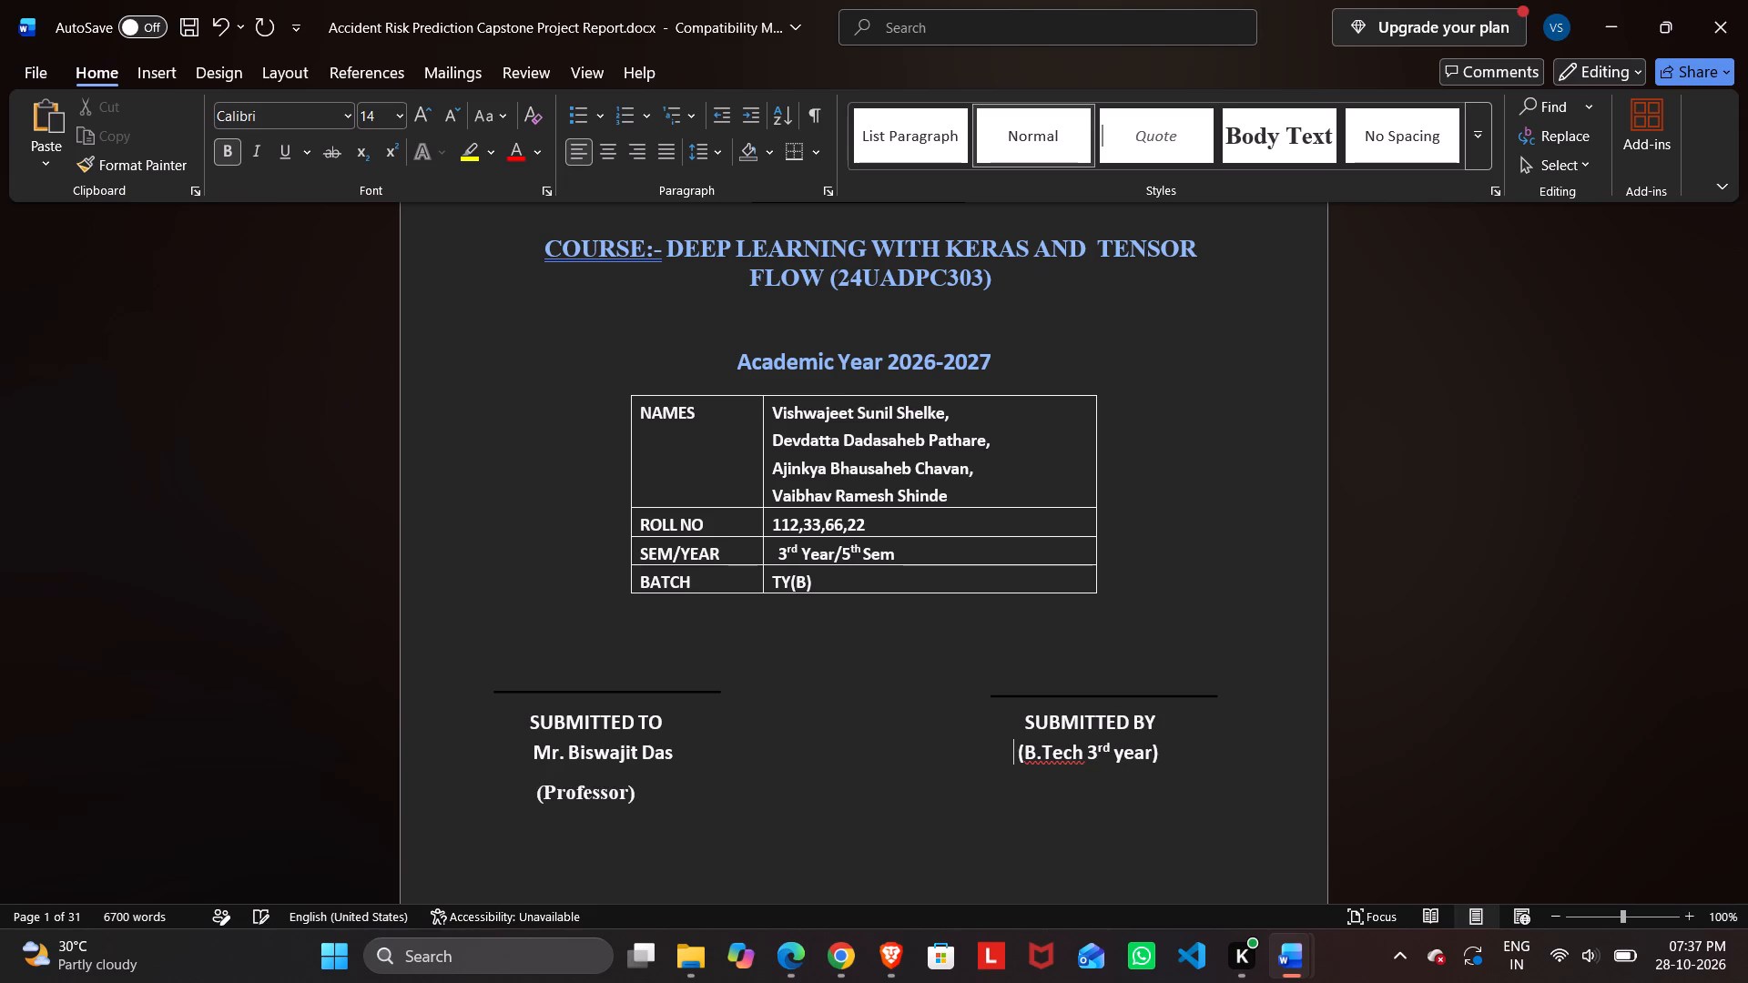
{"action": "key", "text": "BackSpace"}
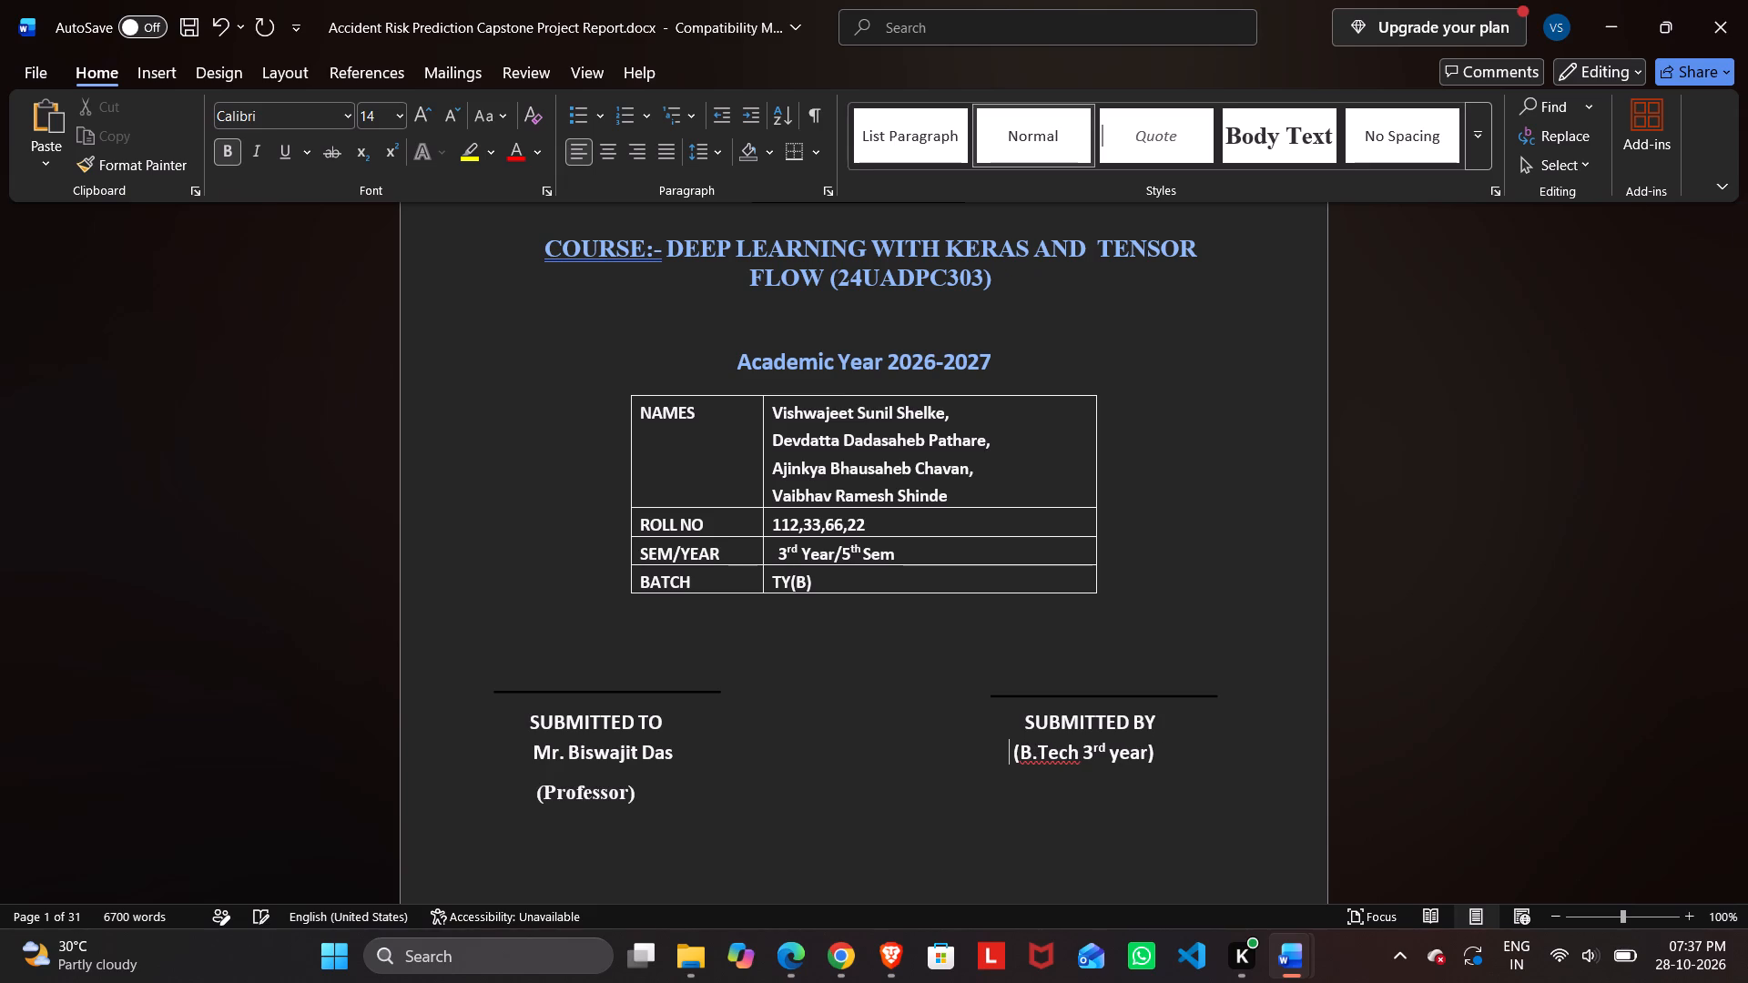
{"action": "key", "text": "BackSpace"}
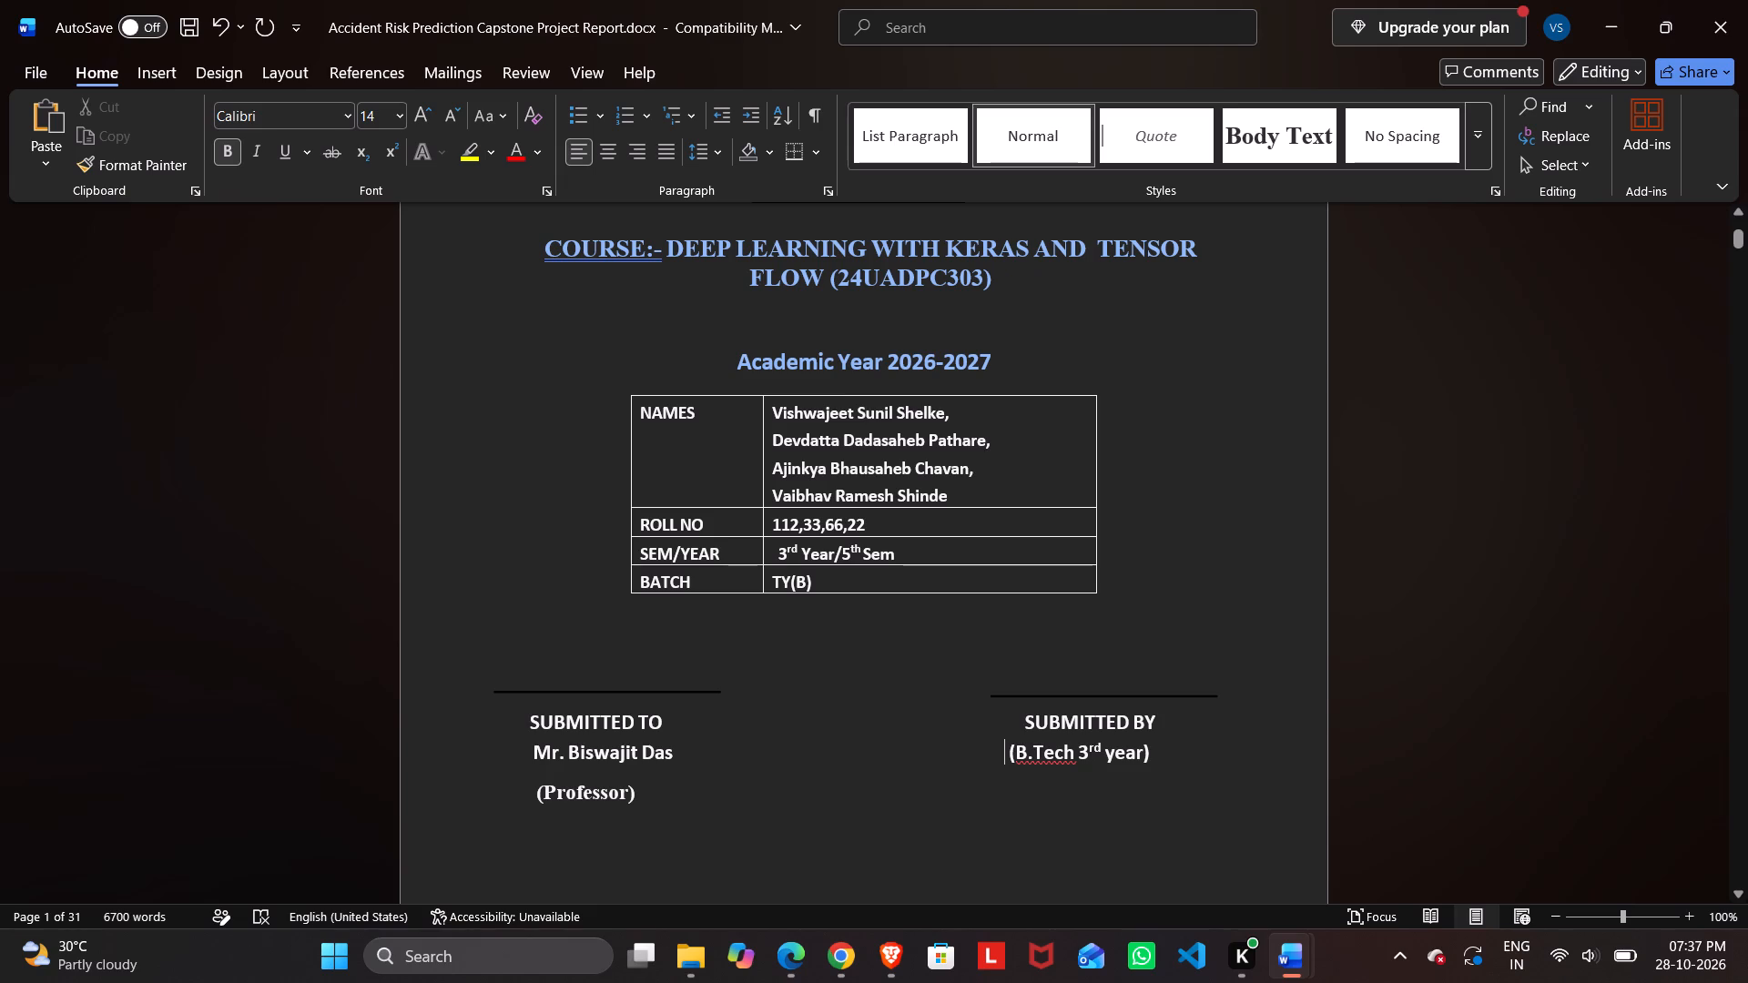
Add "-AIDS-B" after "3rd year" inside the parentheses beneath the SUBMITTED BY heading.
{"action": "left_click", "coordinate": [1145, 754]}
{"action": "key", "text": "minus"}
{"action": "key", "text": "shift+a"}
{"action": "key", "text": "shift+i"}
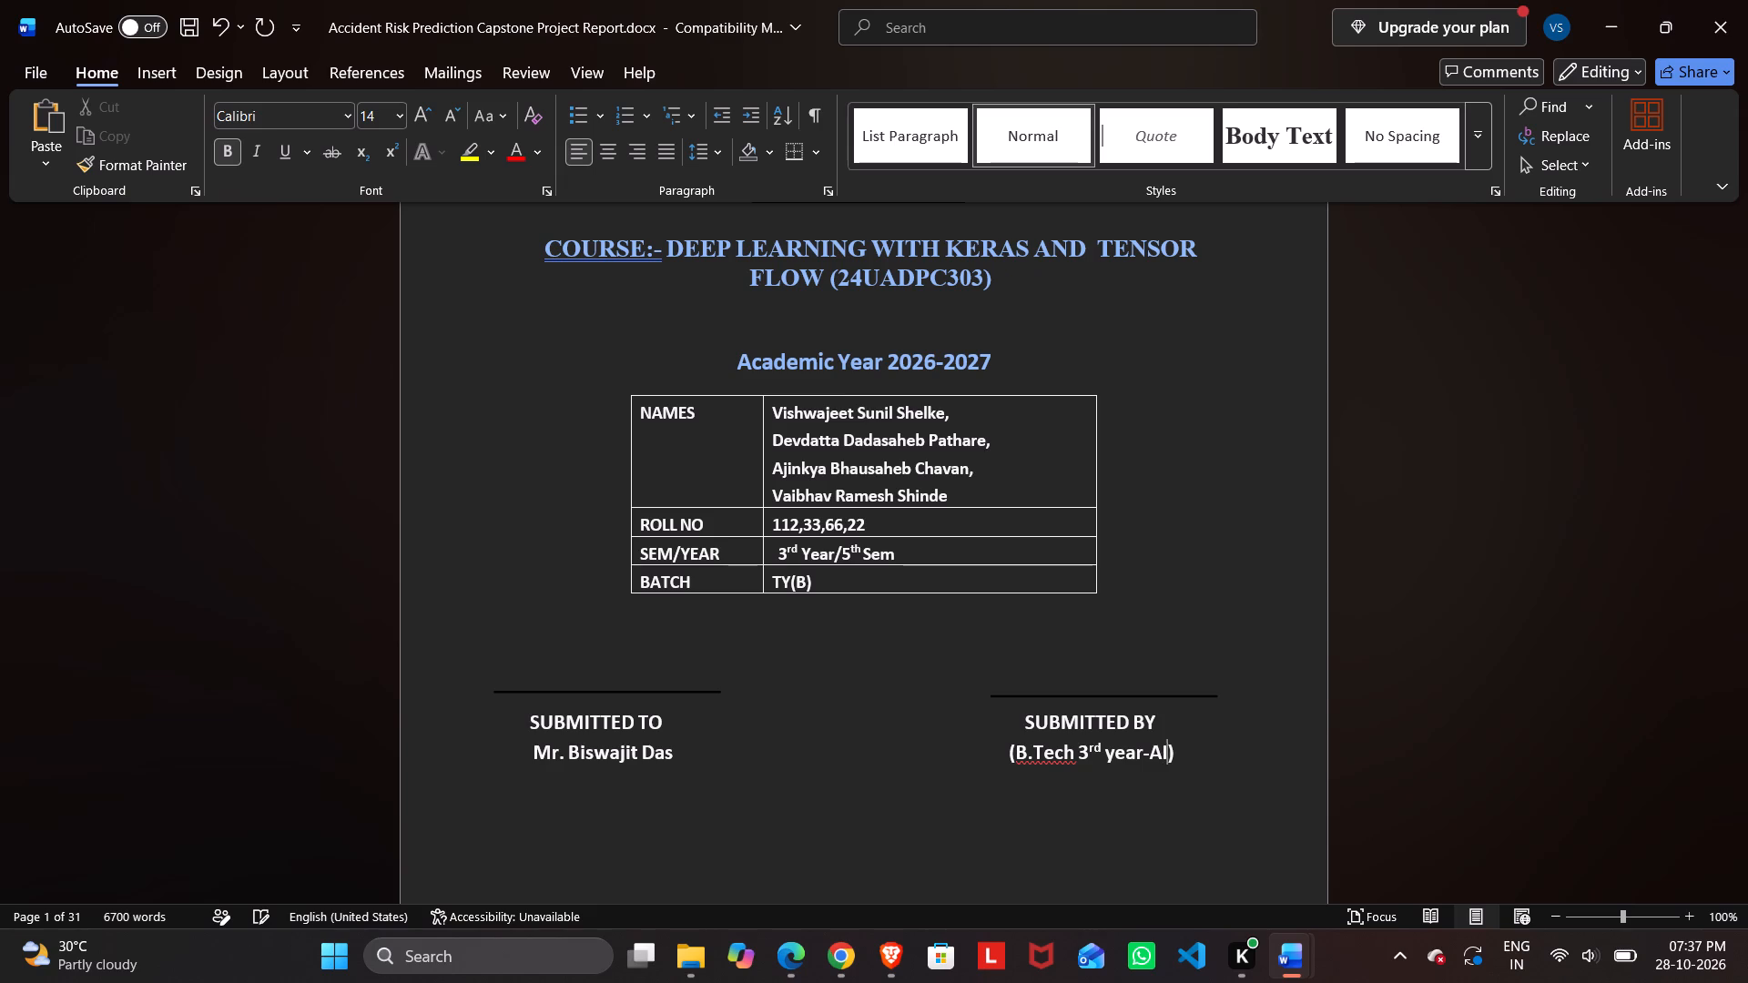
{"action": "type", "text": "DS"}
{"action": "key", "text": "minus"}
{"action": "key", "text": "shift+b"}
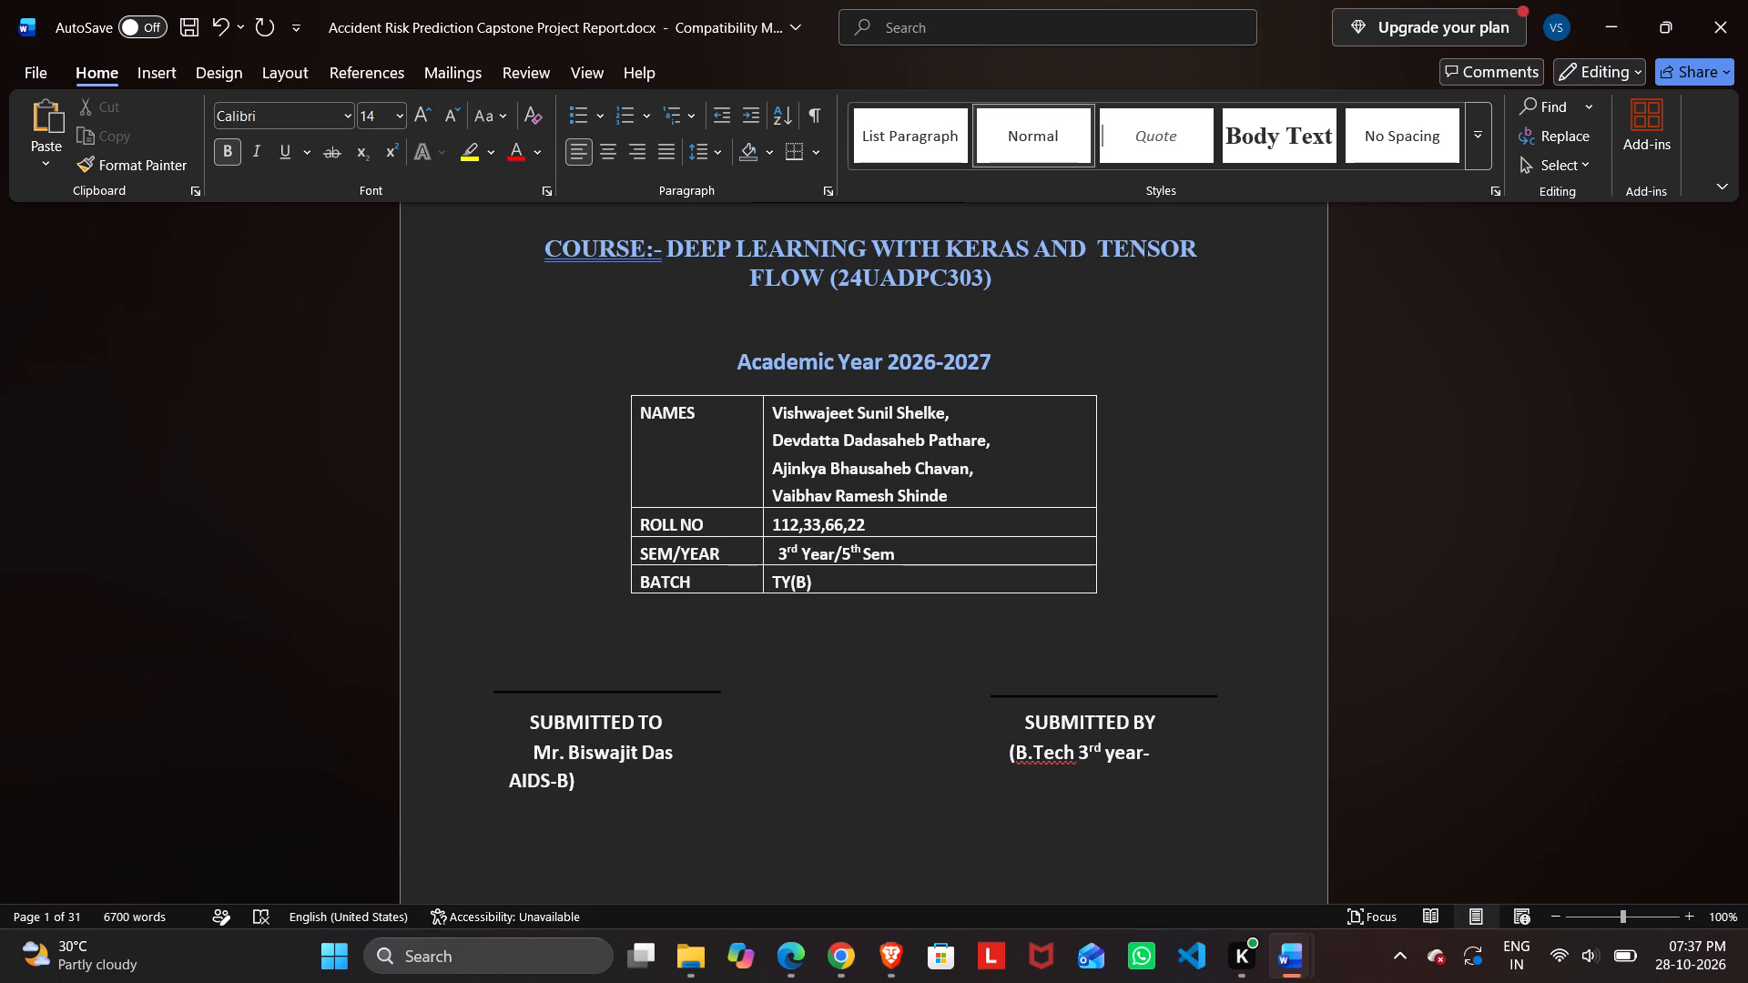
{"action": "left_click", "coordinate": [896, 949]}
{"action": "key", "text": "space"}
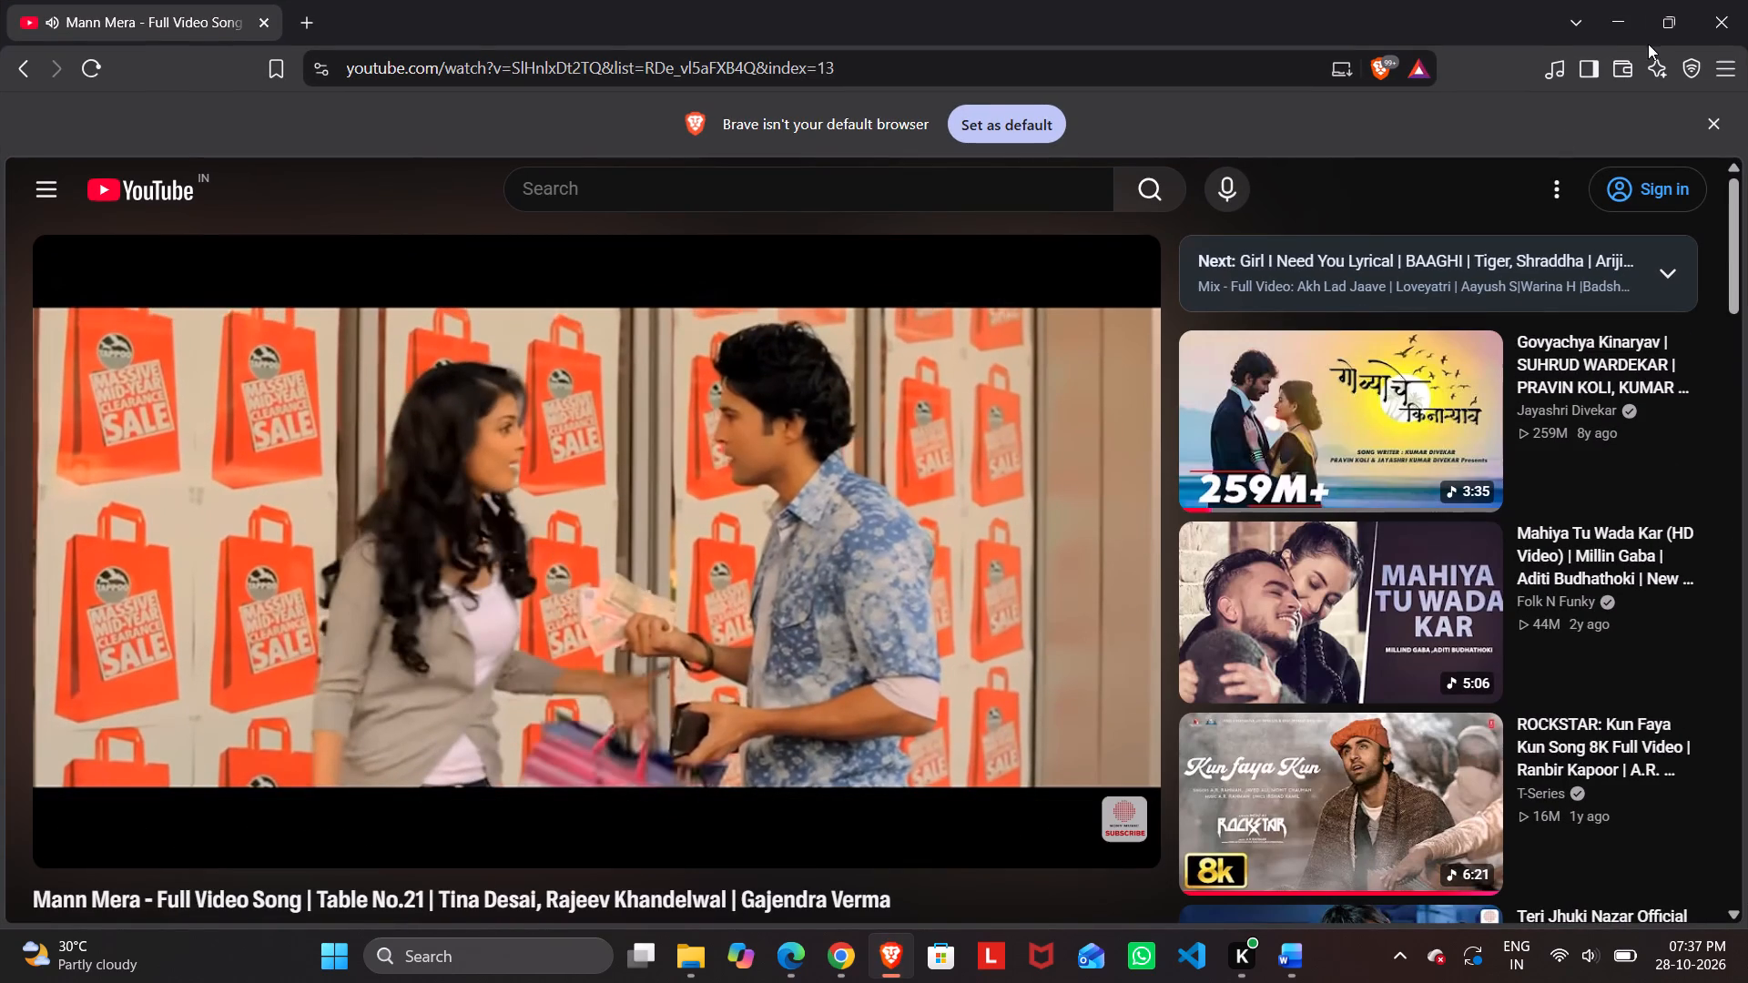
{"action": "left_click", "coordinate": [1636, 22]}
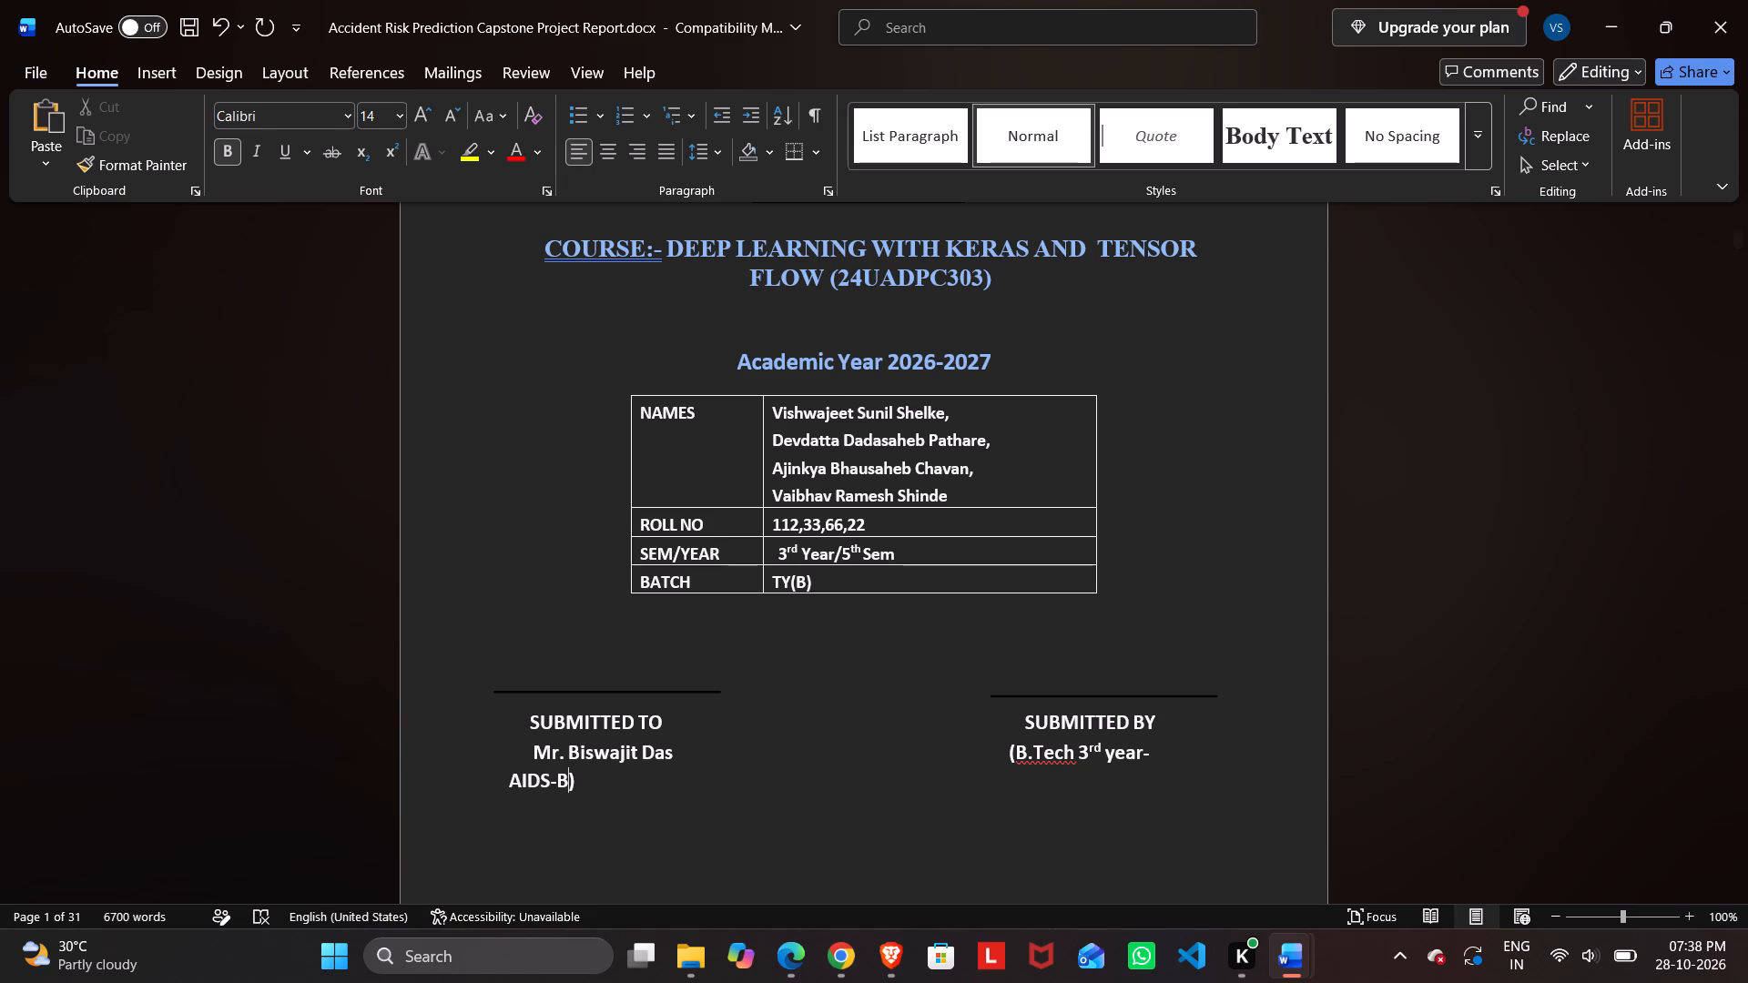
Remove six spaces before "(B.Tech 3rd year-AIDS-B)" to fit it on one line, centred beneath the SUBMITTED BY heading.
{"action": "left_click", "coordinate": [510, 785]}
{"action": "left_click", "coordinate": [1010, 749]}
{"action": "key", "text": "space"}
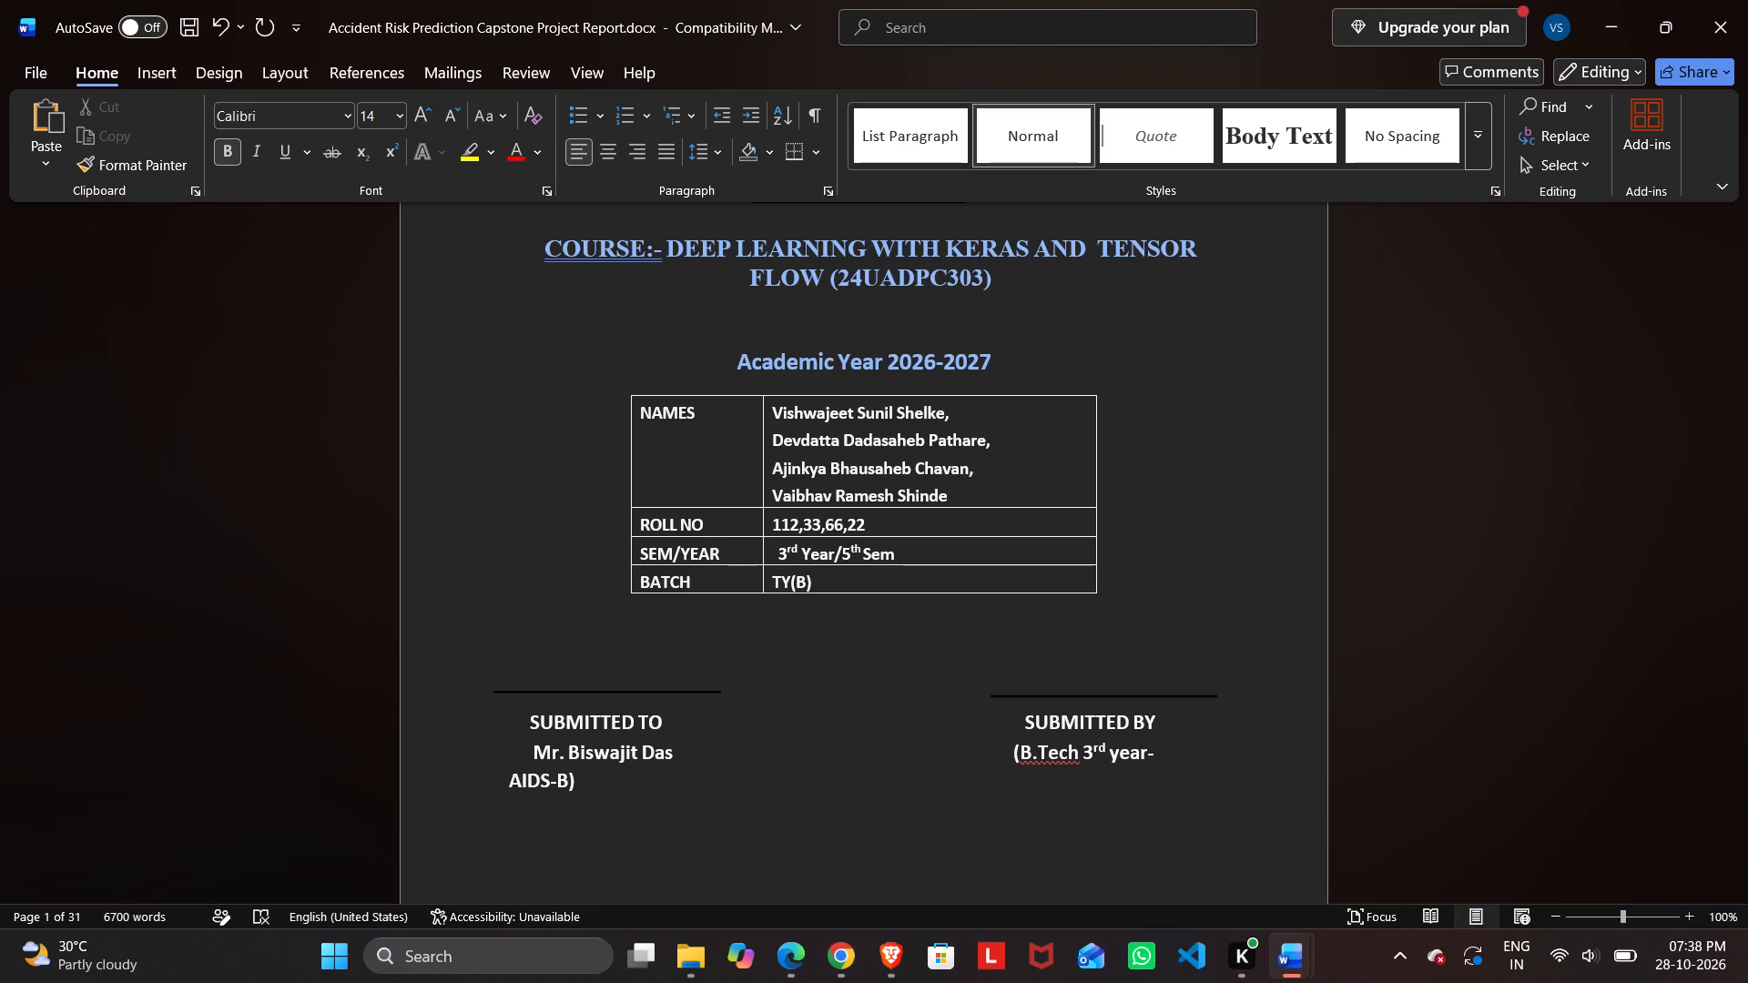
{"action": "key", "text": "BackSpace"}
{"action": "key", "text": "BackSpace"}
{"action": "key", "text": "BackSpace"}
{"action": "key", "text": "BackSpace"}
{"action": "key", "text": "BackSpace"}
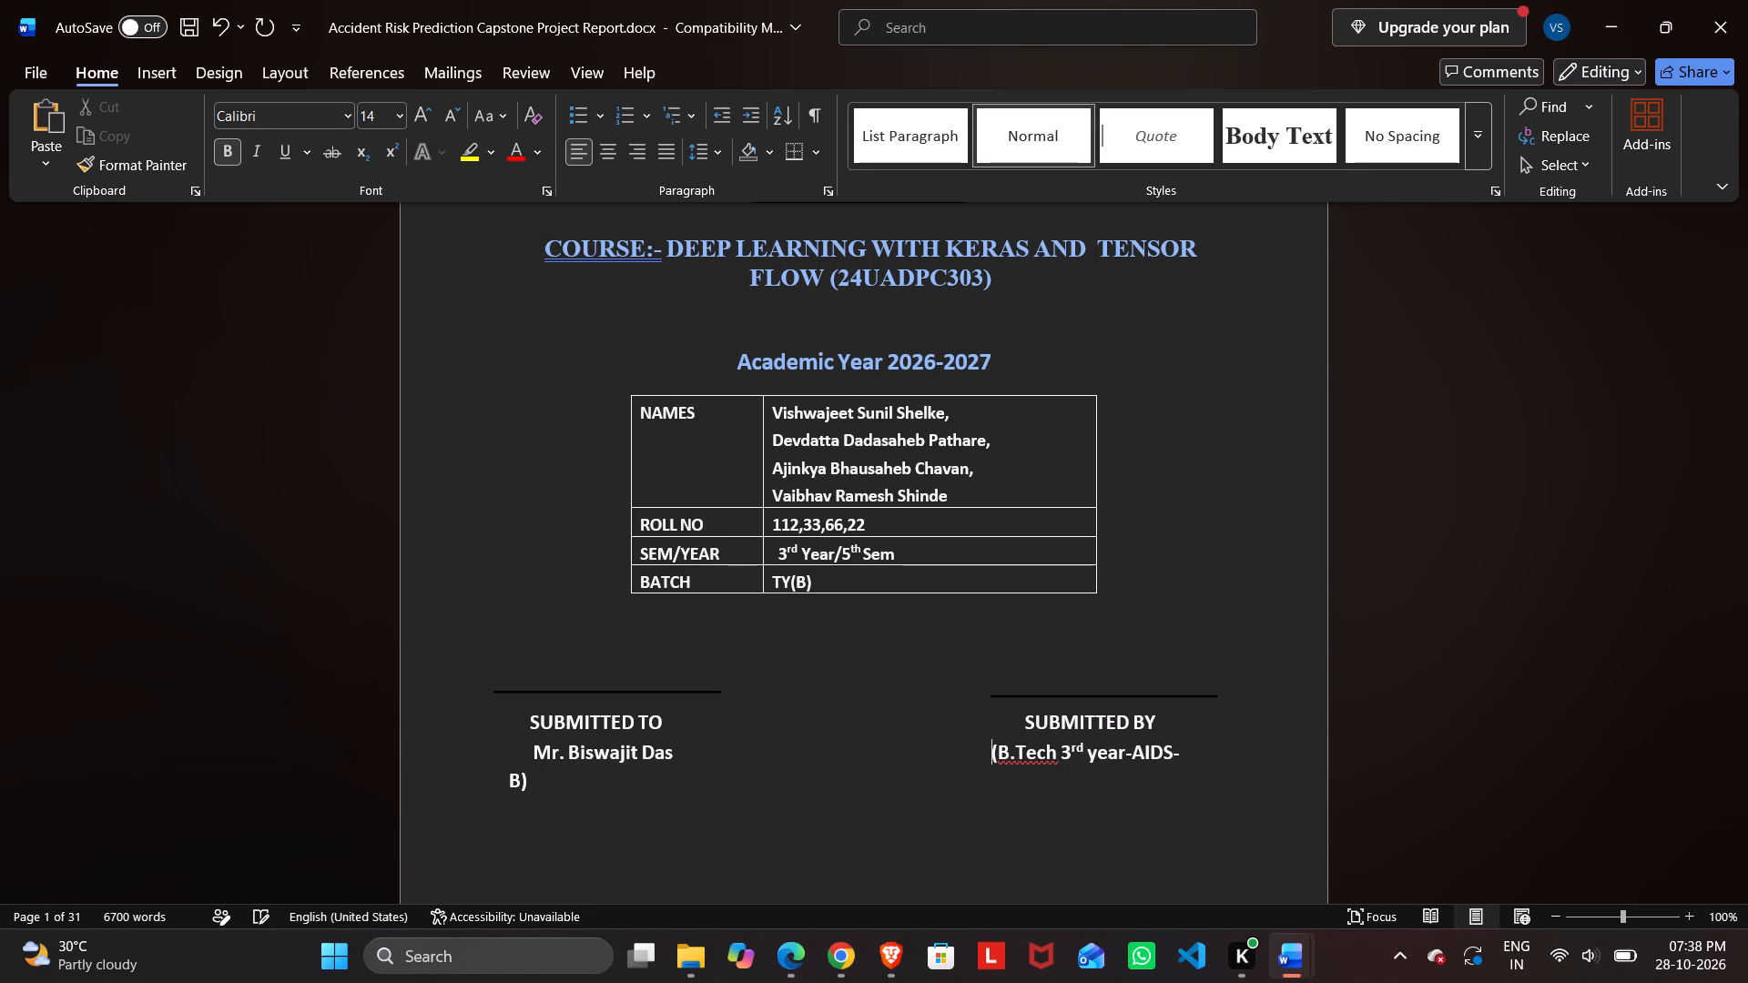
{"action": "key", "text": "BackSpace"}
{"action": "key", "text": "BackSpace"}
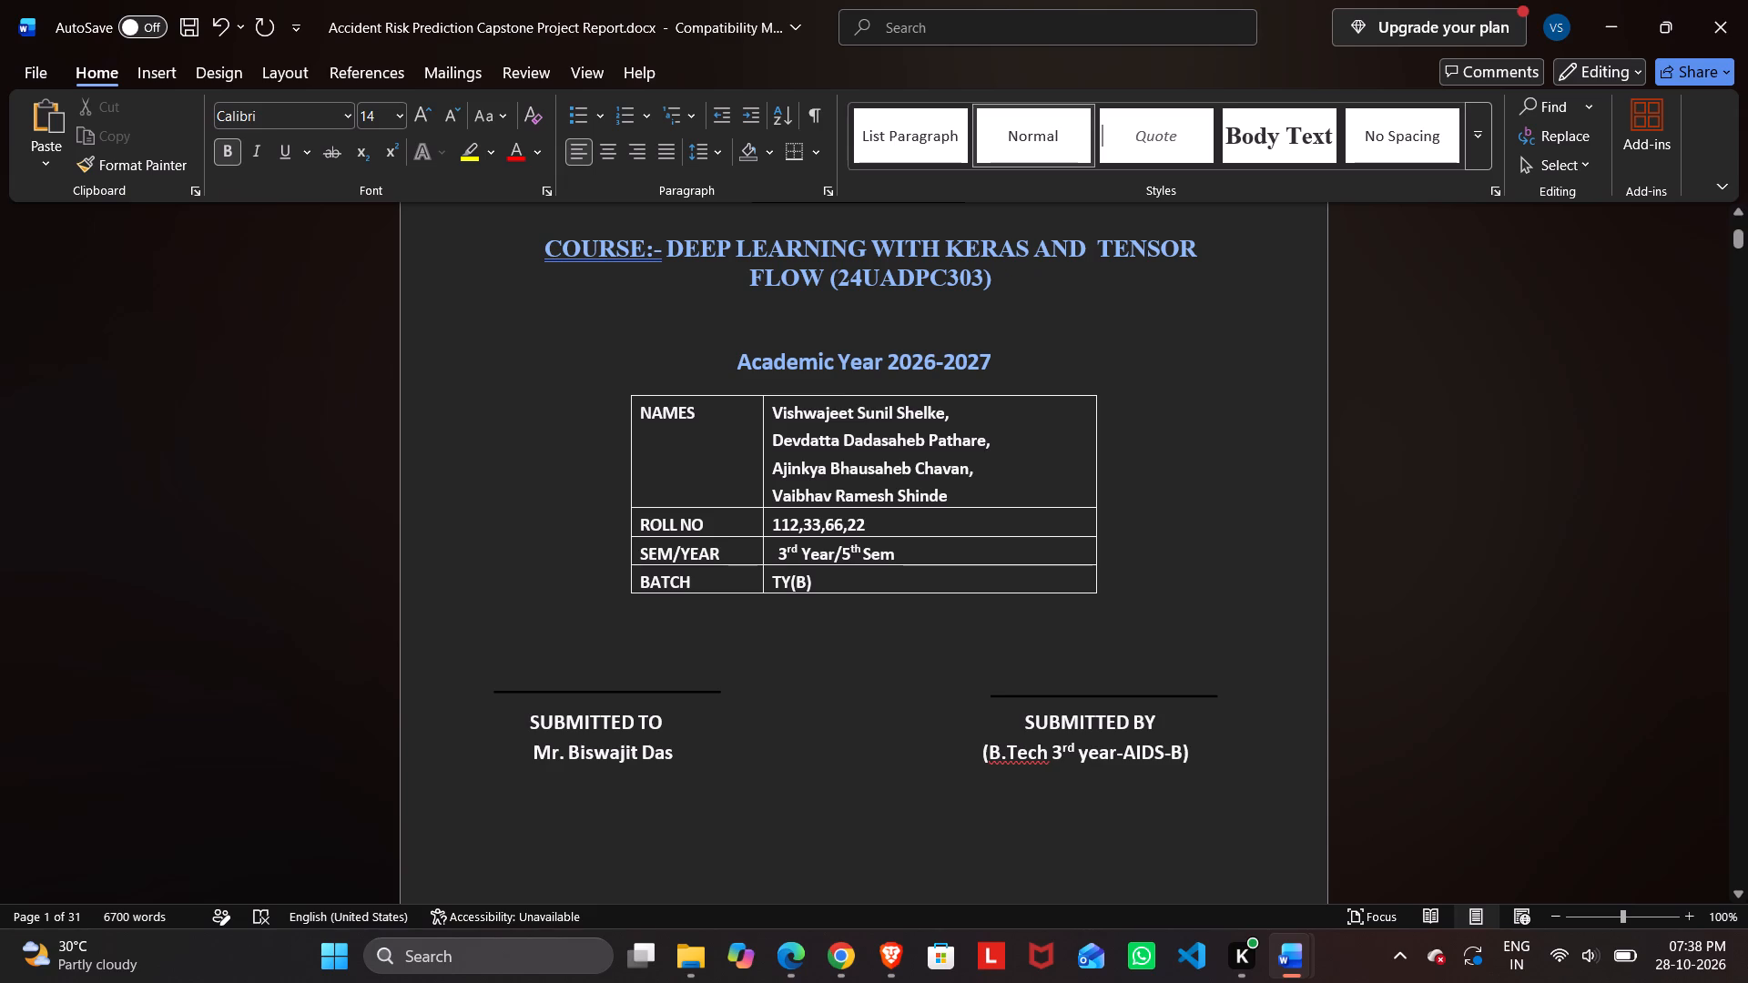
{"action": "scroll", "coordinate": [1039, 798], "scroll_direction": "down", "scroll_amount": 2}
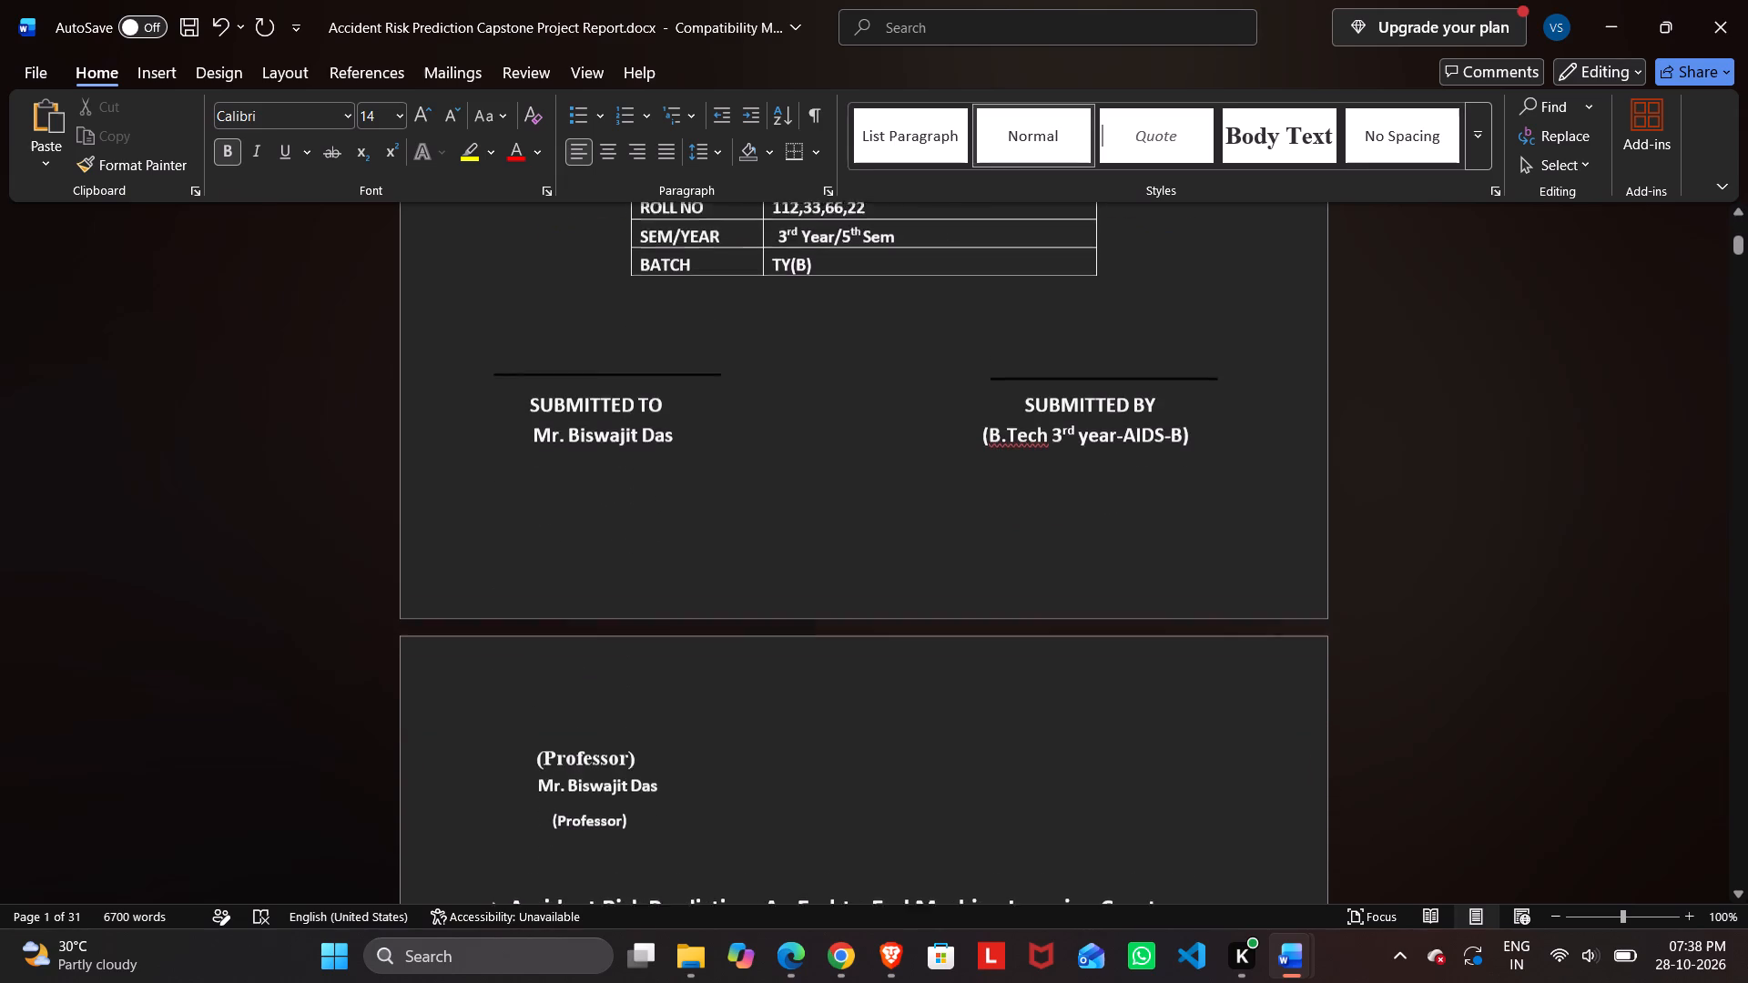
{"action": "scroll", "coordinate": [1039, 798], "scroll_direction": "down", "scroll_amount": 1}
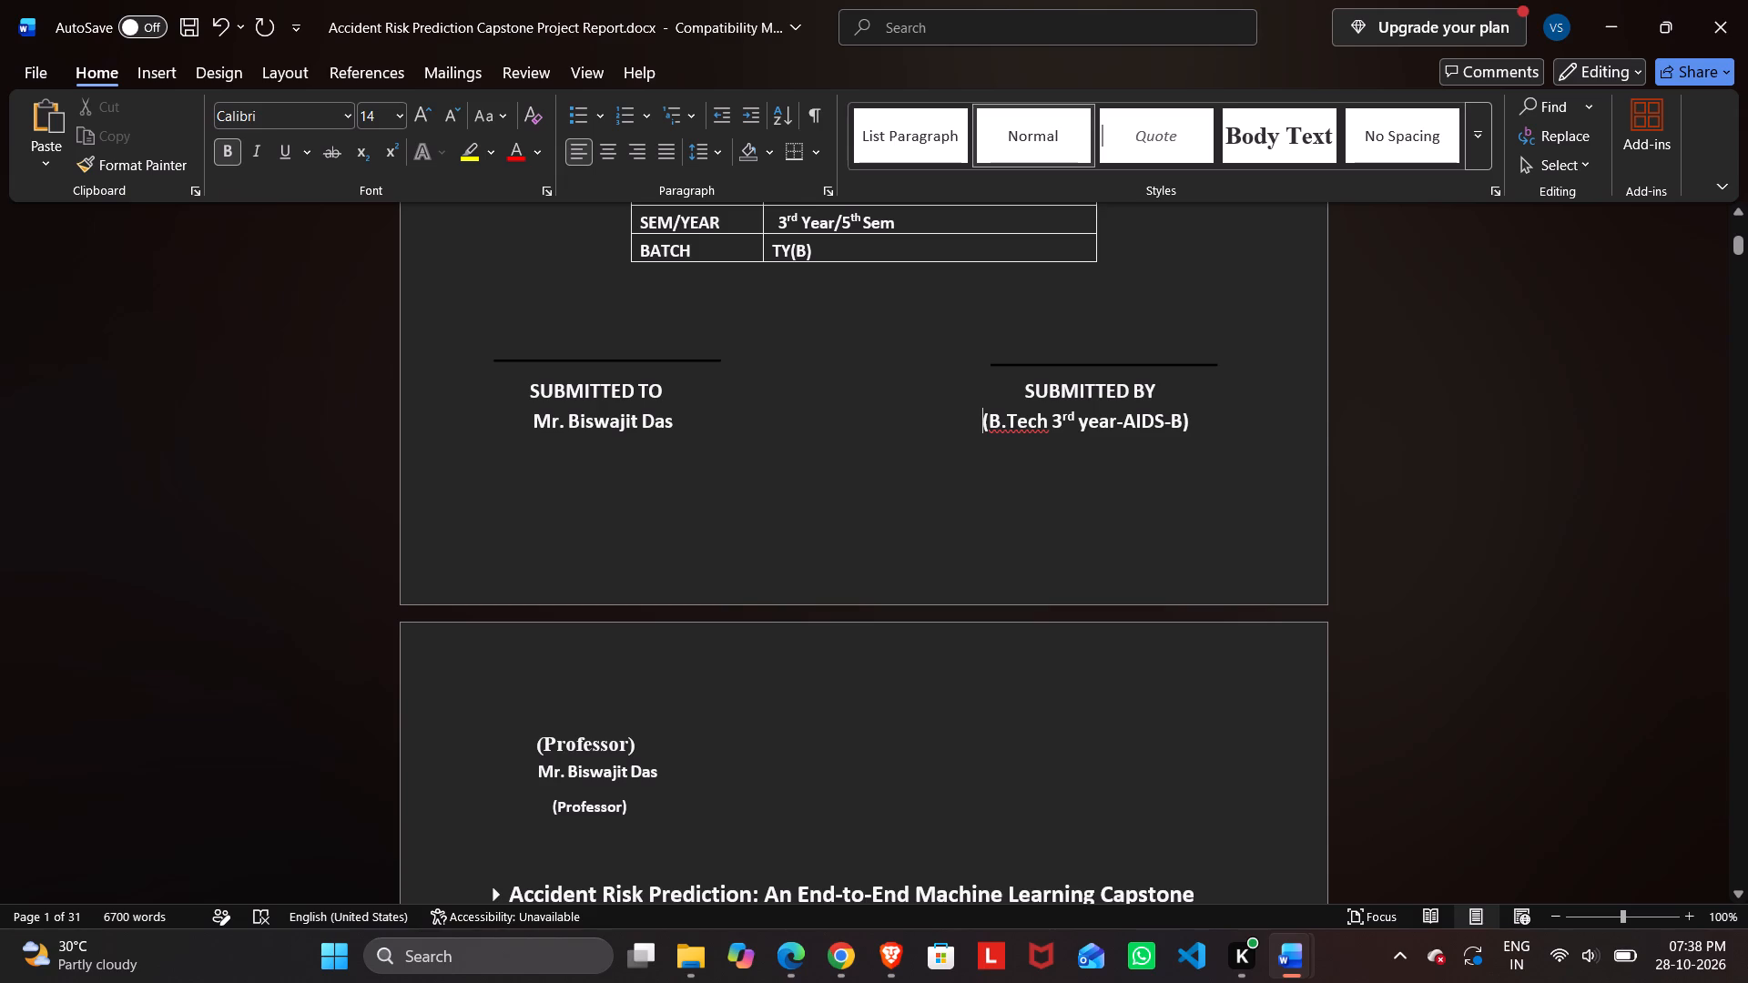
Delete the leftover "(Professor)" and professor-name lines above the report title on page two, along with the spacing before them.
{"action": "left_click_drag", "start_coordinate": [538, 750], "coordinate": [633, 807]}
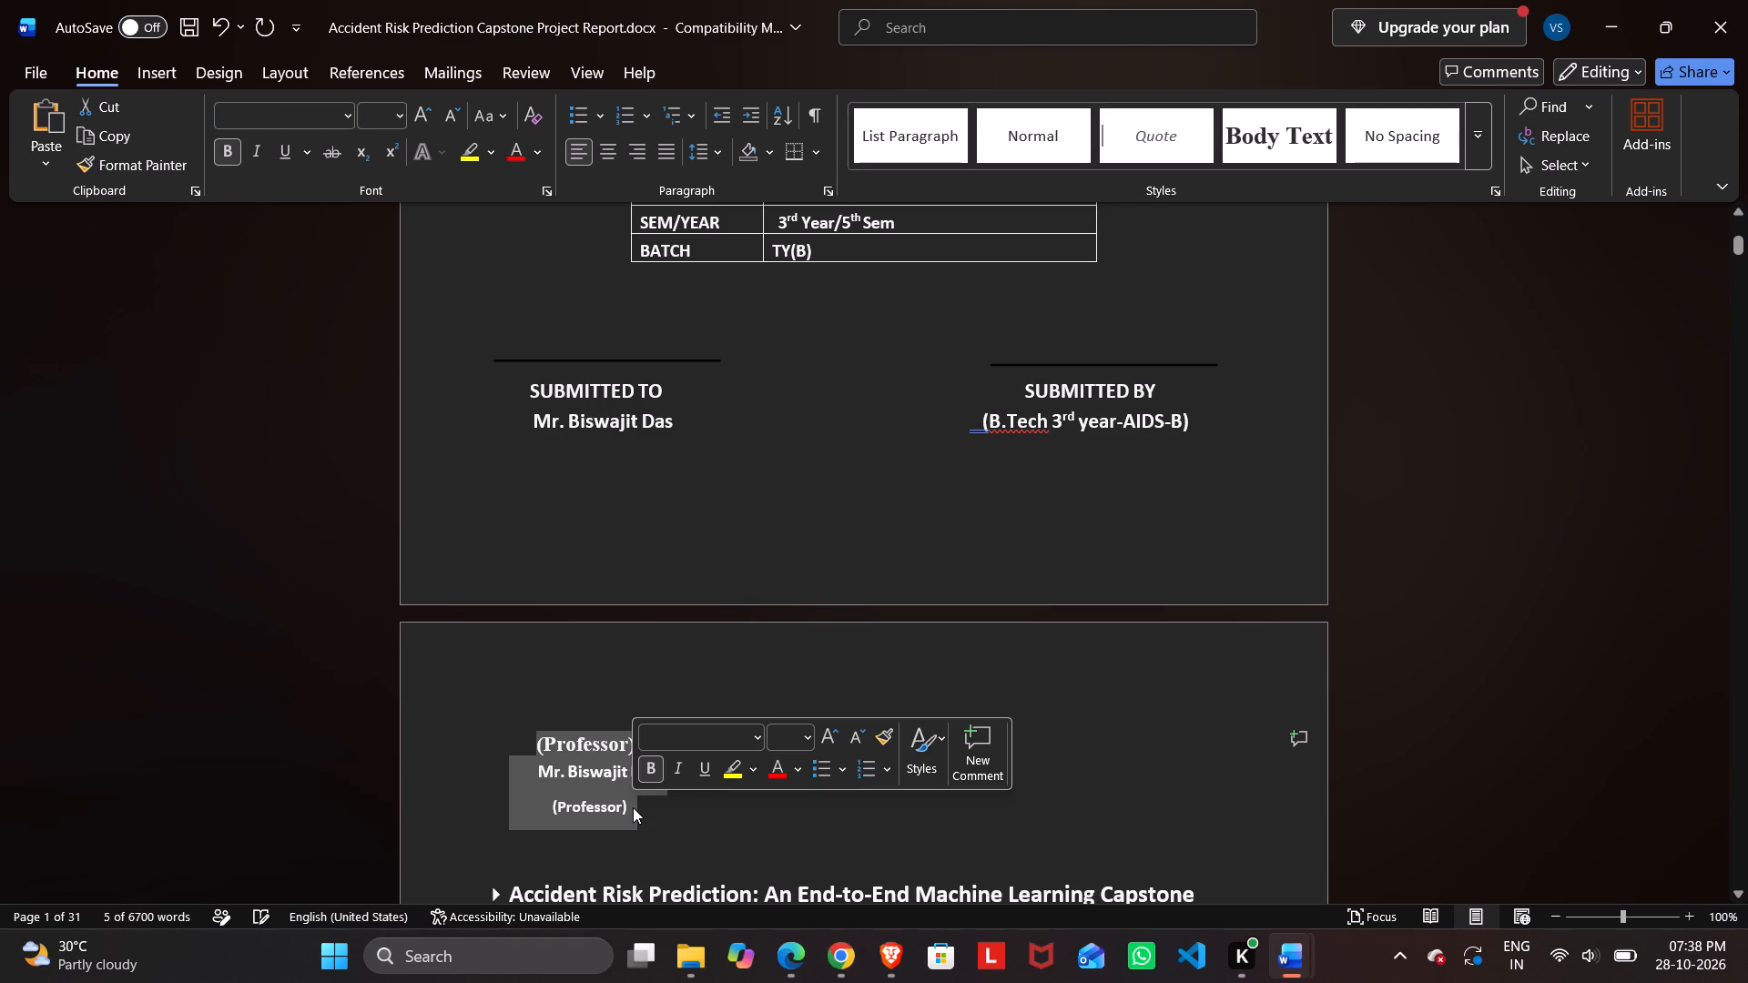
{"action": "key", "text": "BackSpace"}
{"action": "key", "text": "BackSpace"}
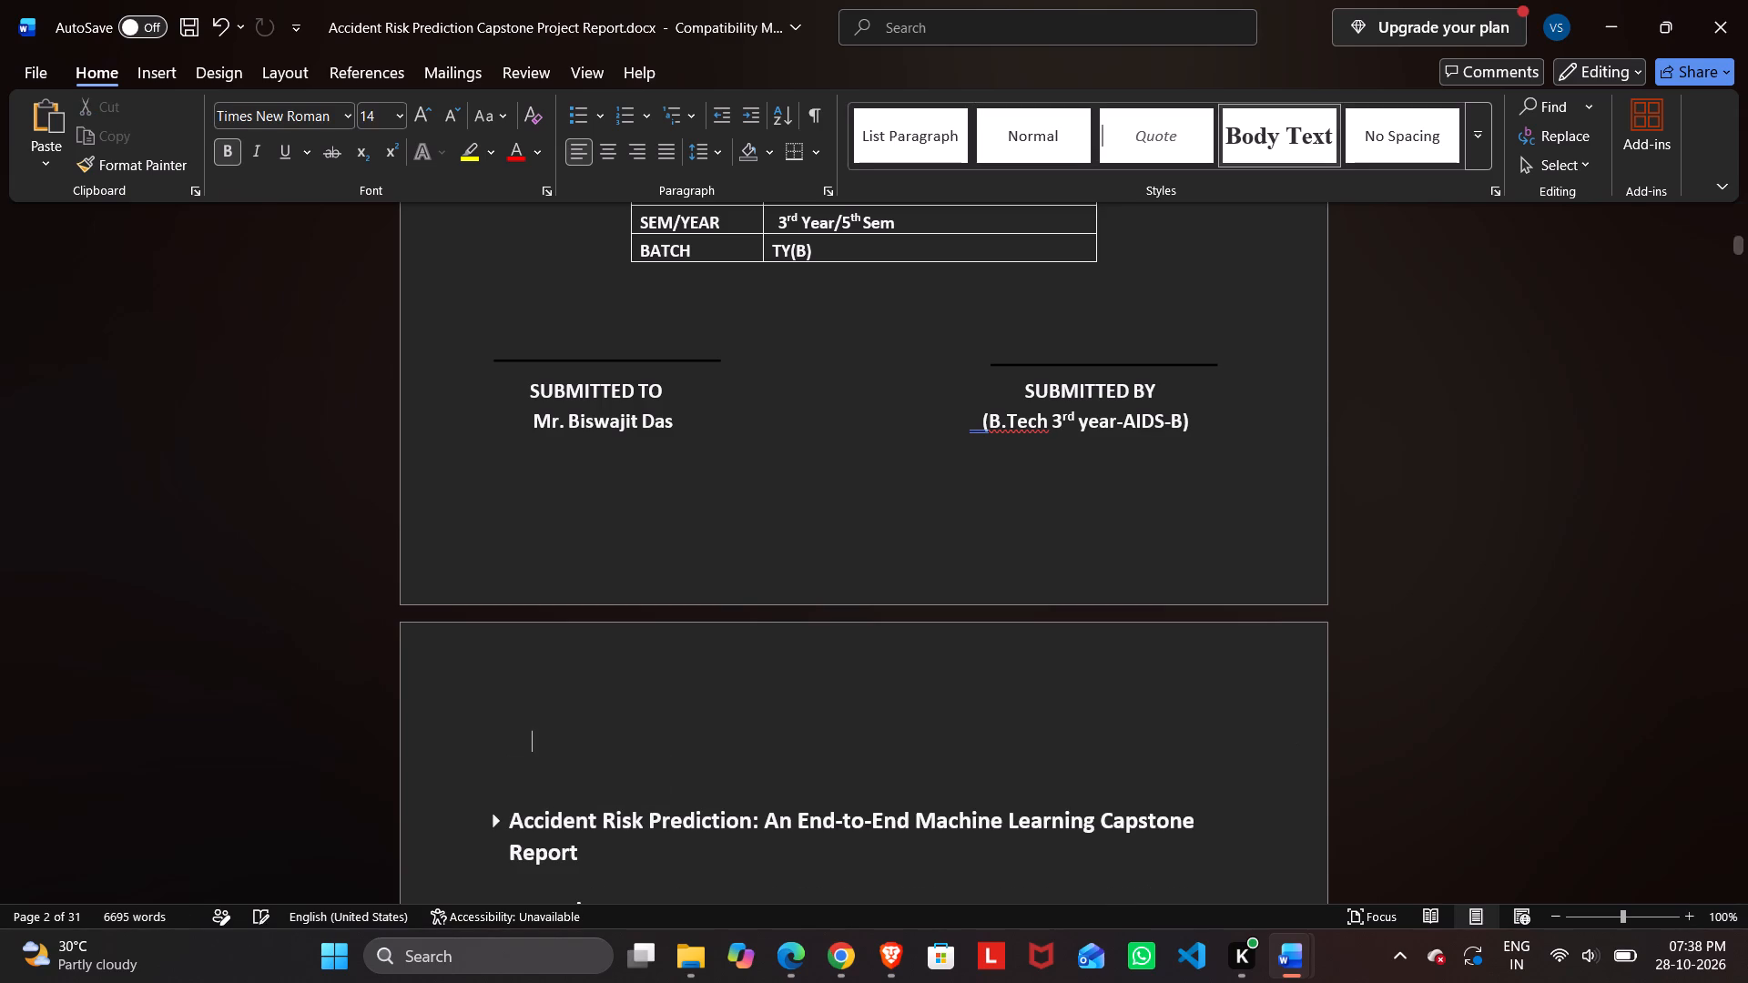
{"action": "key", "text": "BackSpace"}
{"action": "key", "text": "BackSpace"}
{"action": "key", "text": "BackSpace"}
{"action": "key", "text": "BackSpace"}
{"action": "key", "text": "BackSpace"}
{"action": "key", "text": "BackSpace"}
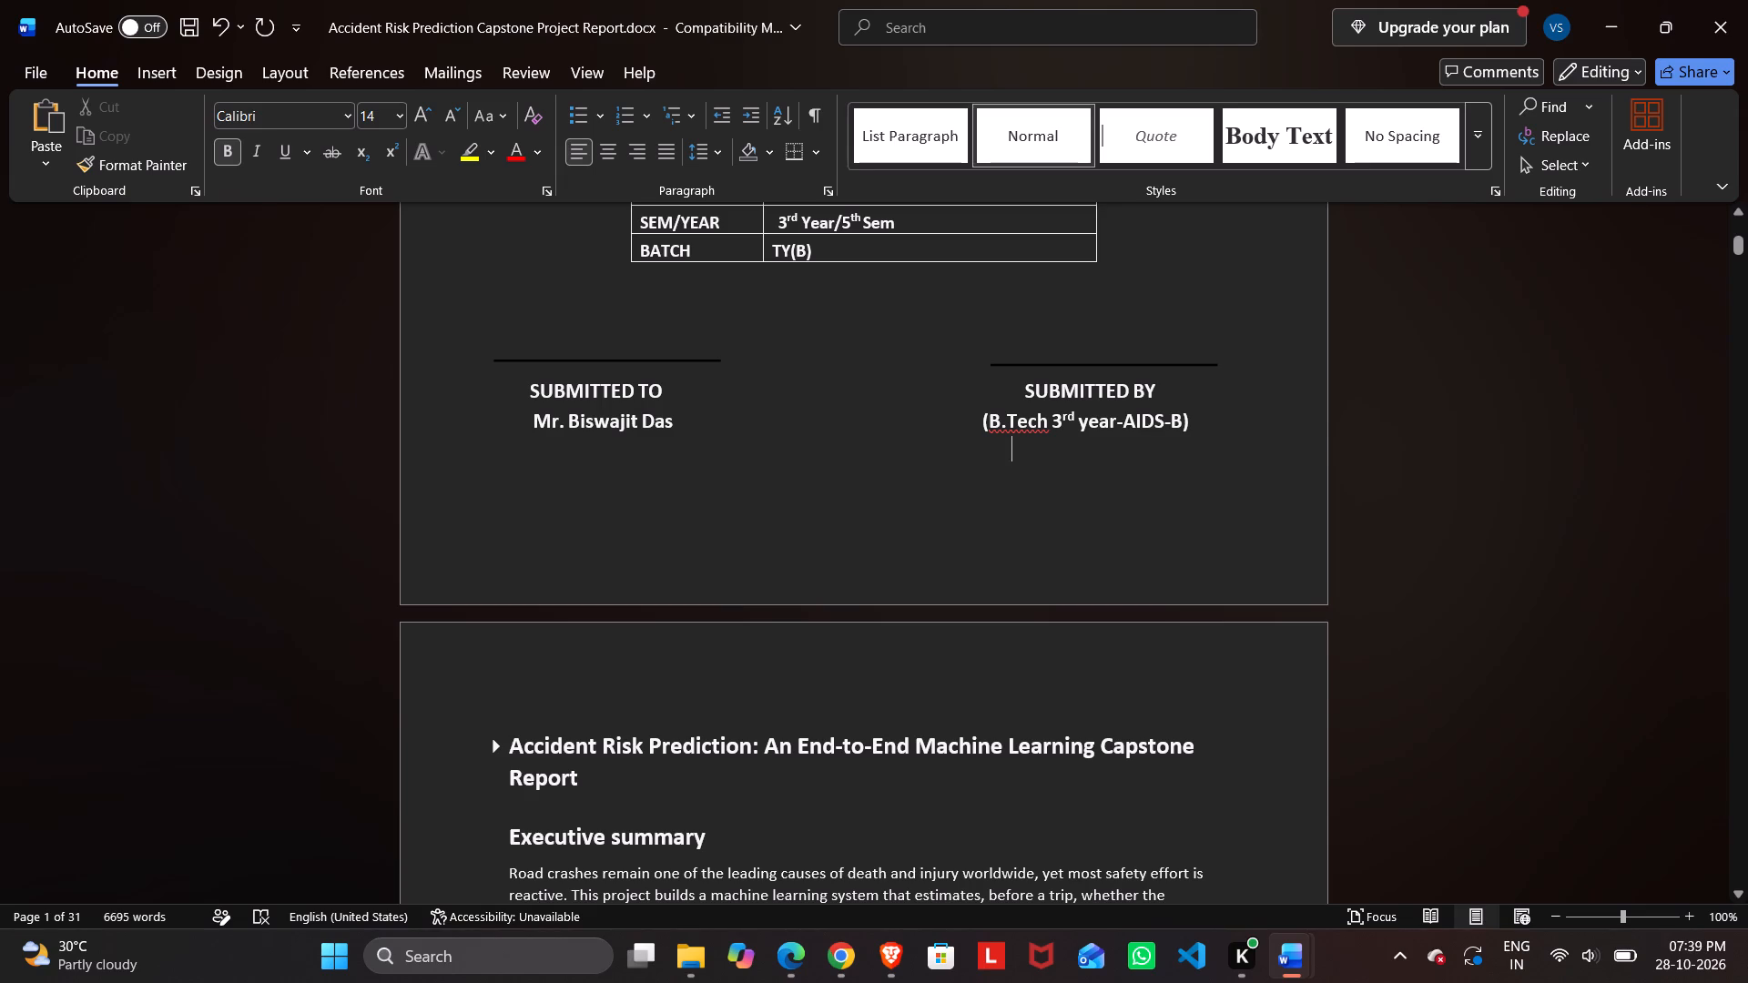
Replace the professor's name after "Mr." beneath the SUBMITTED TO heading with the new professor's name.
{"action": "left_click_drag", "start_coordinate": [675, 421], "coordinate": [581, 427]}
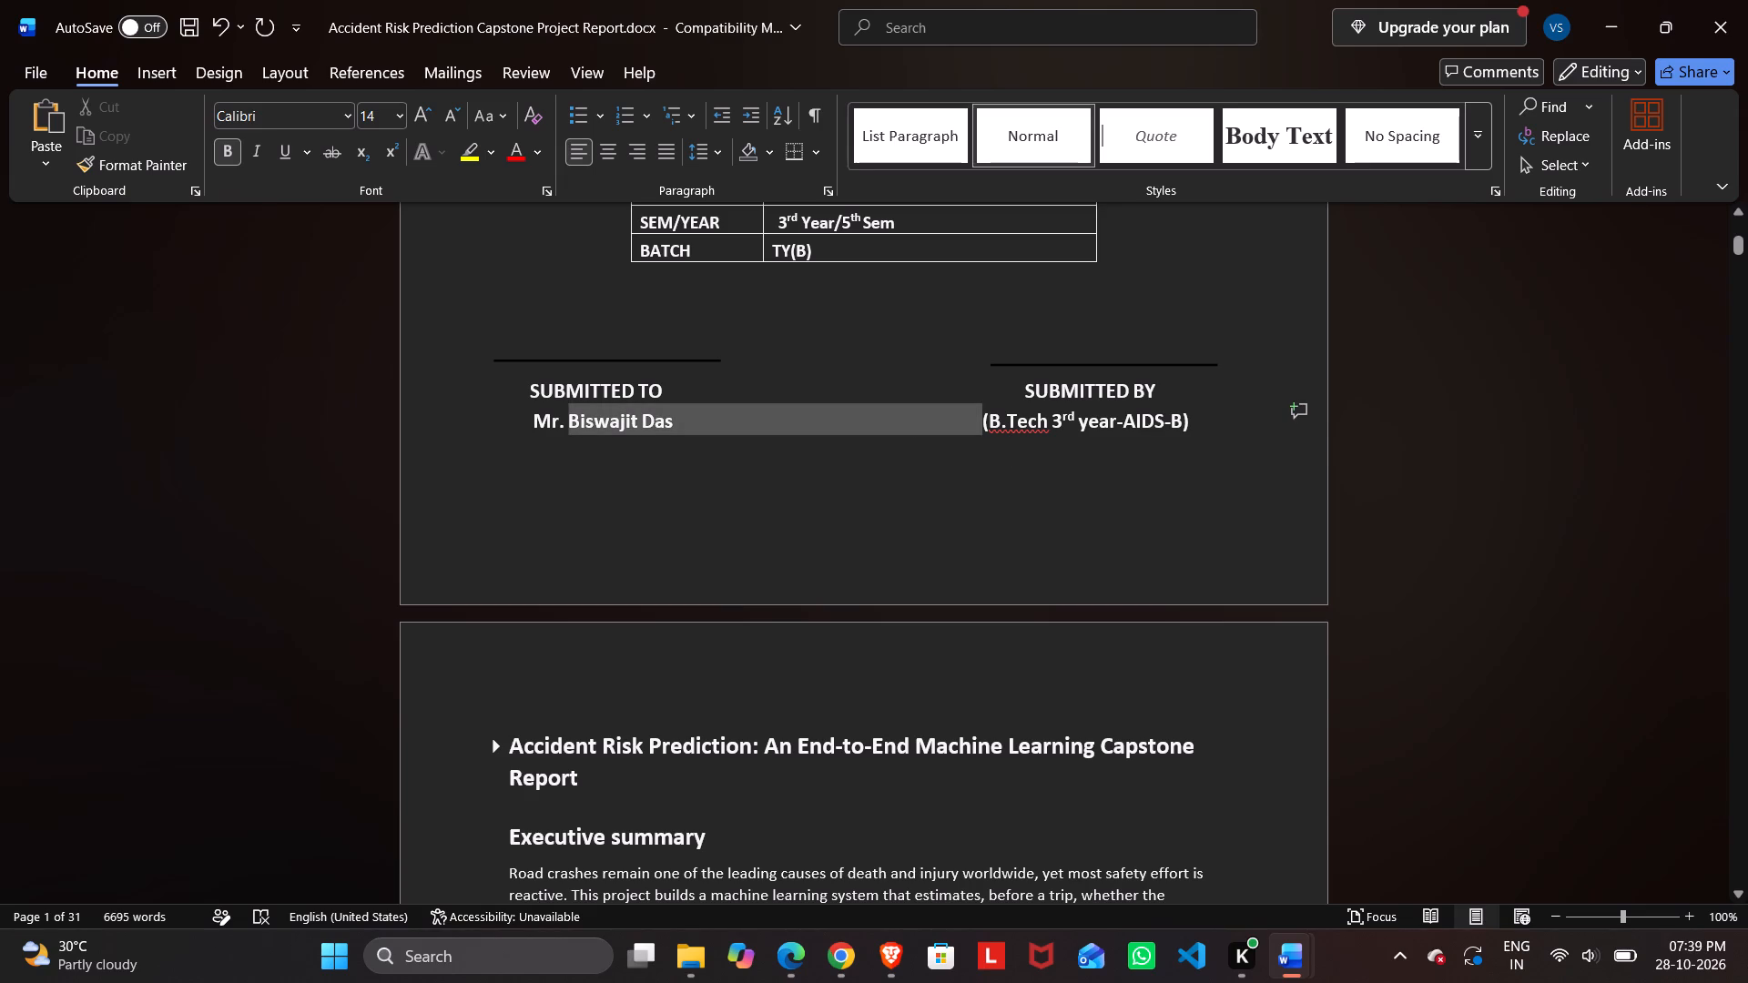
{"action": "left_click_drag", "start_coordinate": [581, 427], "coordinate": [611, 429]}
{"action": "left_click", "coordinate": [699, 452]}
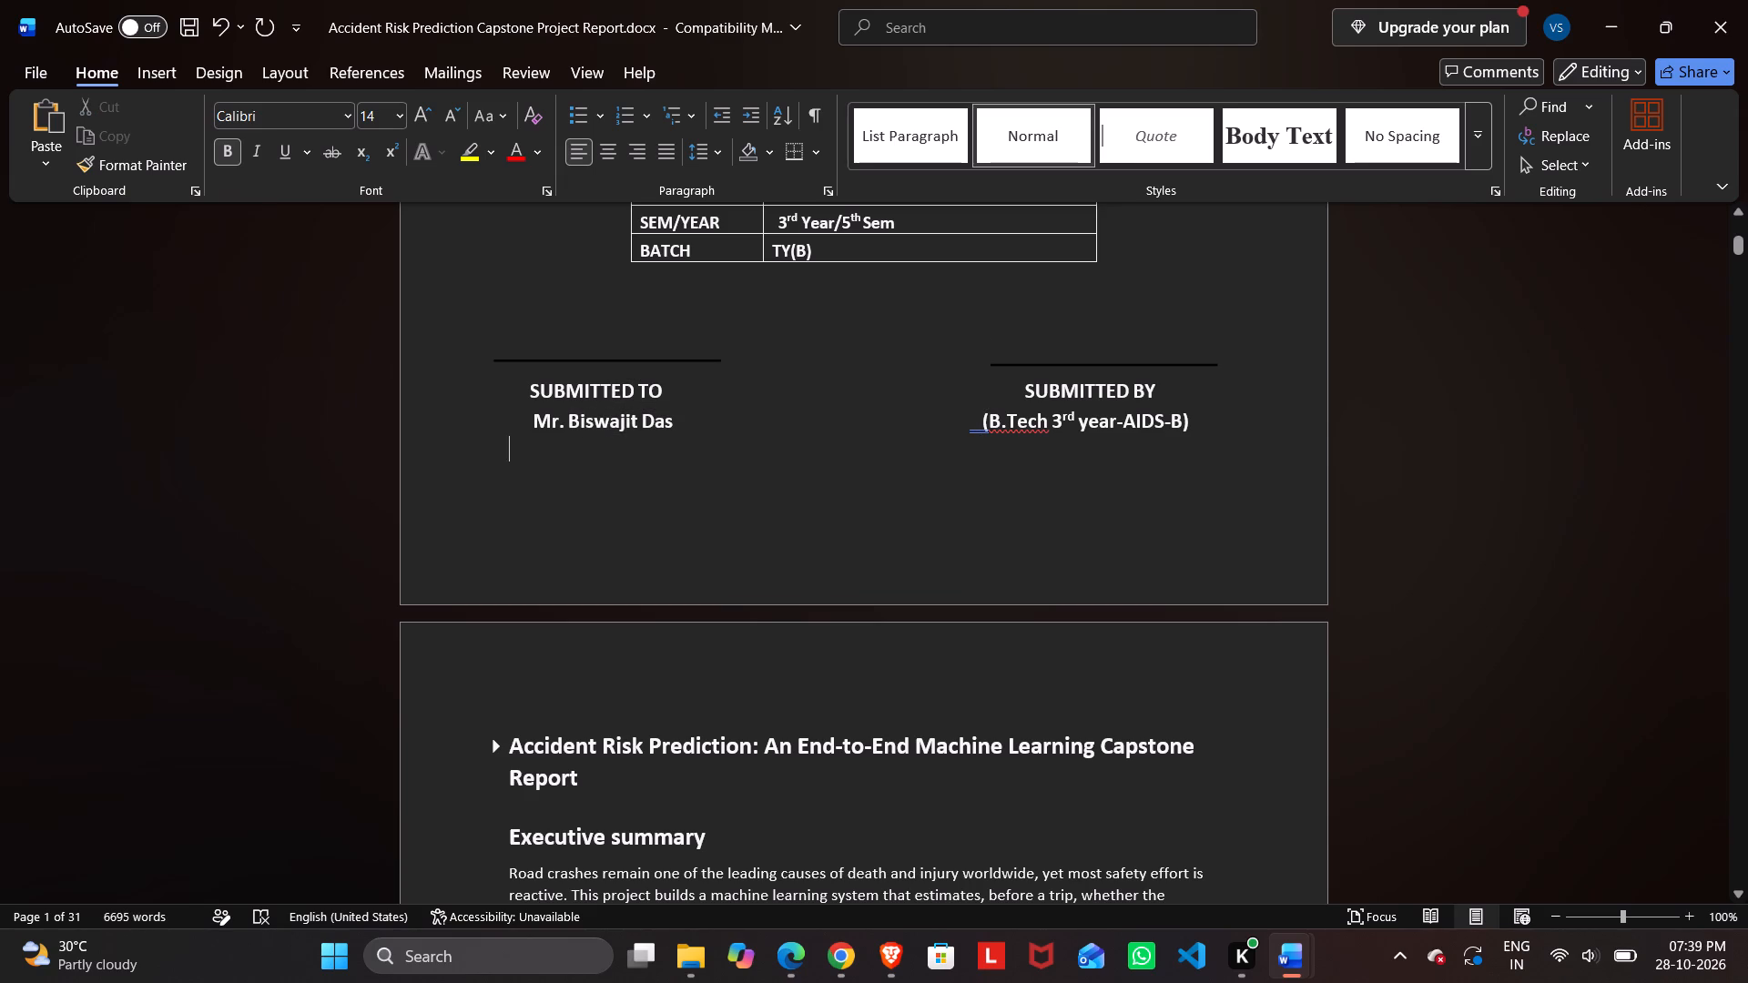
{"action": "left_click", "coordinate": [675, 422]}
{"action": "key", "text": "BackSpace"}
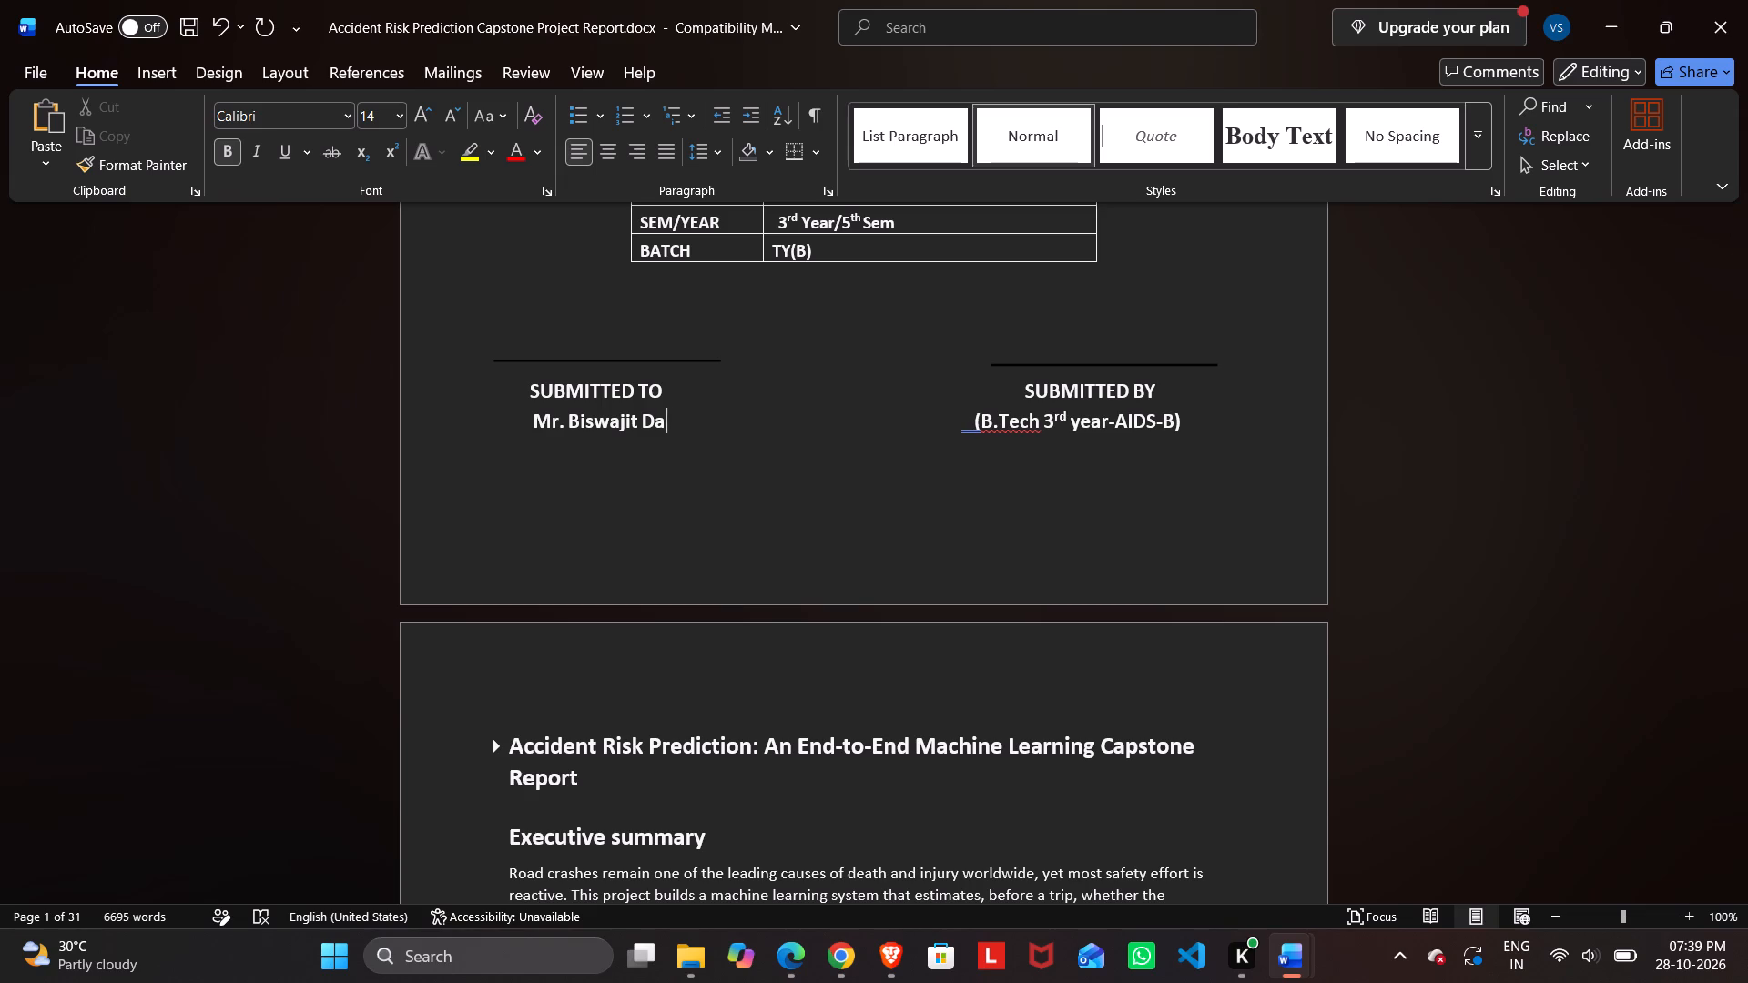
{"action": "key", "text": "BackSpace"}
{"action": "key", "text": "BackSpace"}
{"action": "key", "text": "BackSpace"}
{"action": "key", "text": "BackSpace"}
{"action": "key", "text": "BackSpace"}
{"action": "key", "text": "BackSpace"}
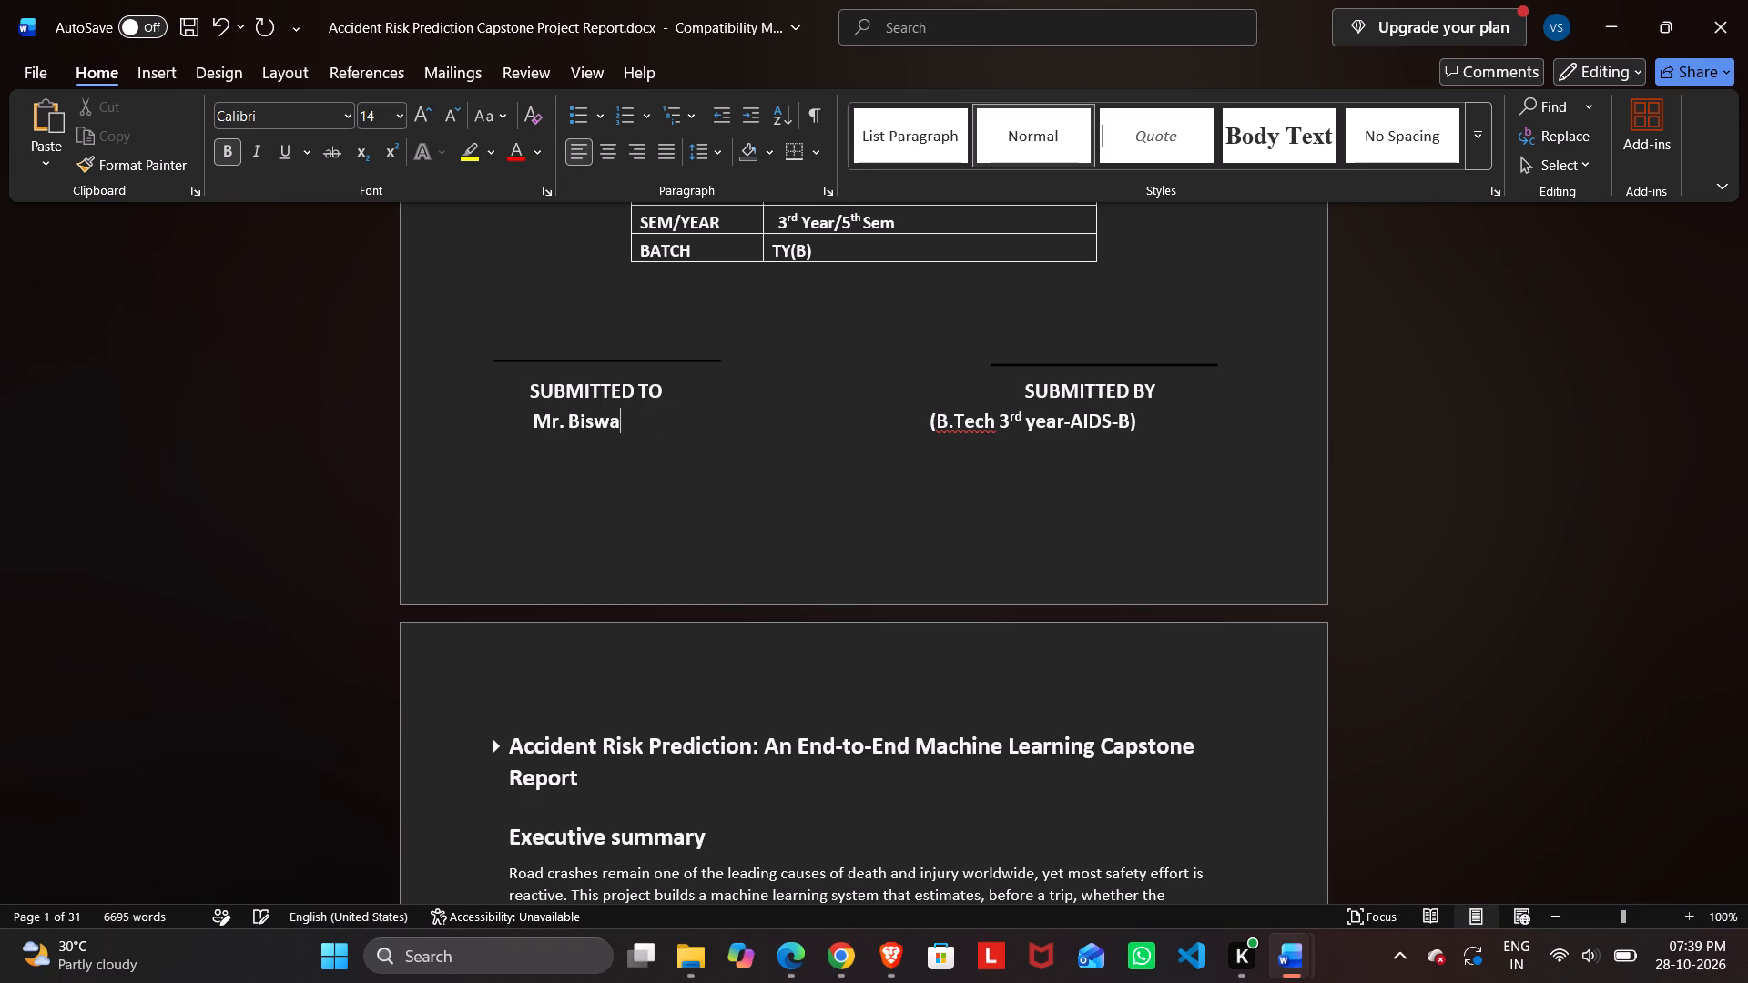
{"action": "key", "text": "BackSpace"}
{"action": "key", "text": "BackSpace"}
{"action": "key", "text": "BackSpace"}
{"action": "key", "text": "BackSpace"}
{"action": "key", "text": "BackSpace"}
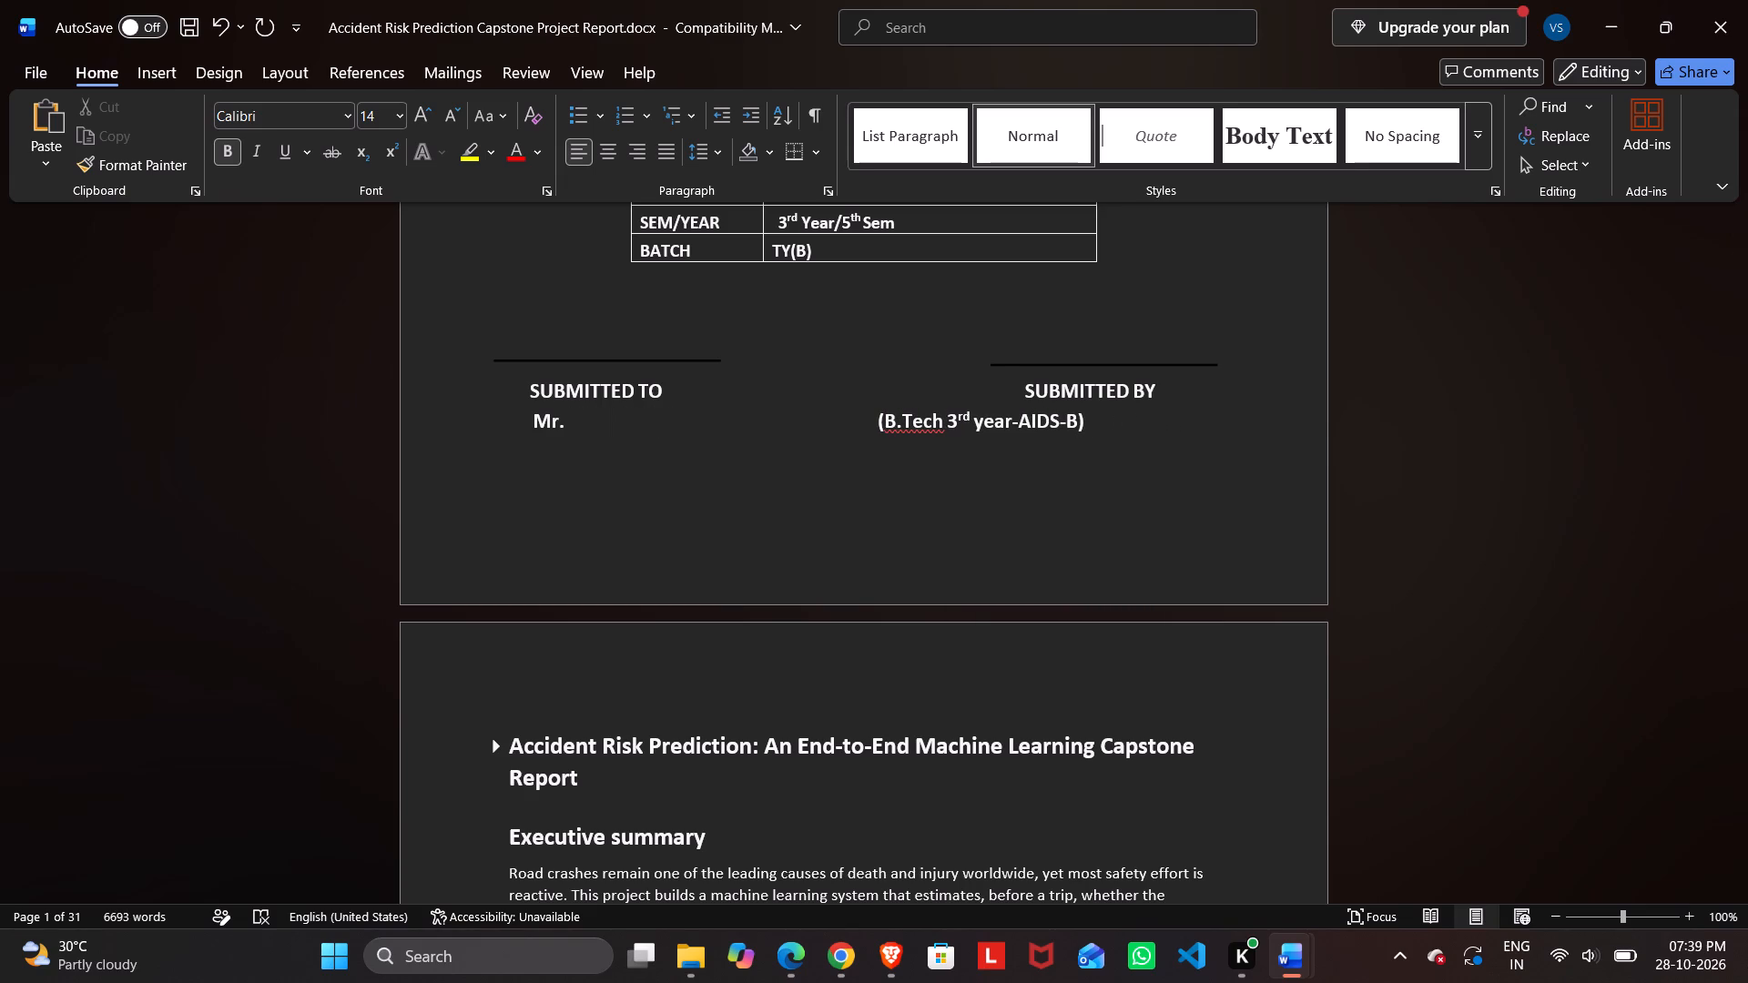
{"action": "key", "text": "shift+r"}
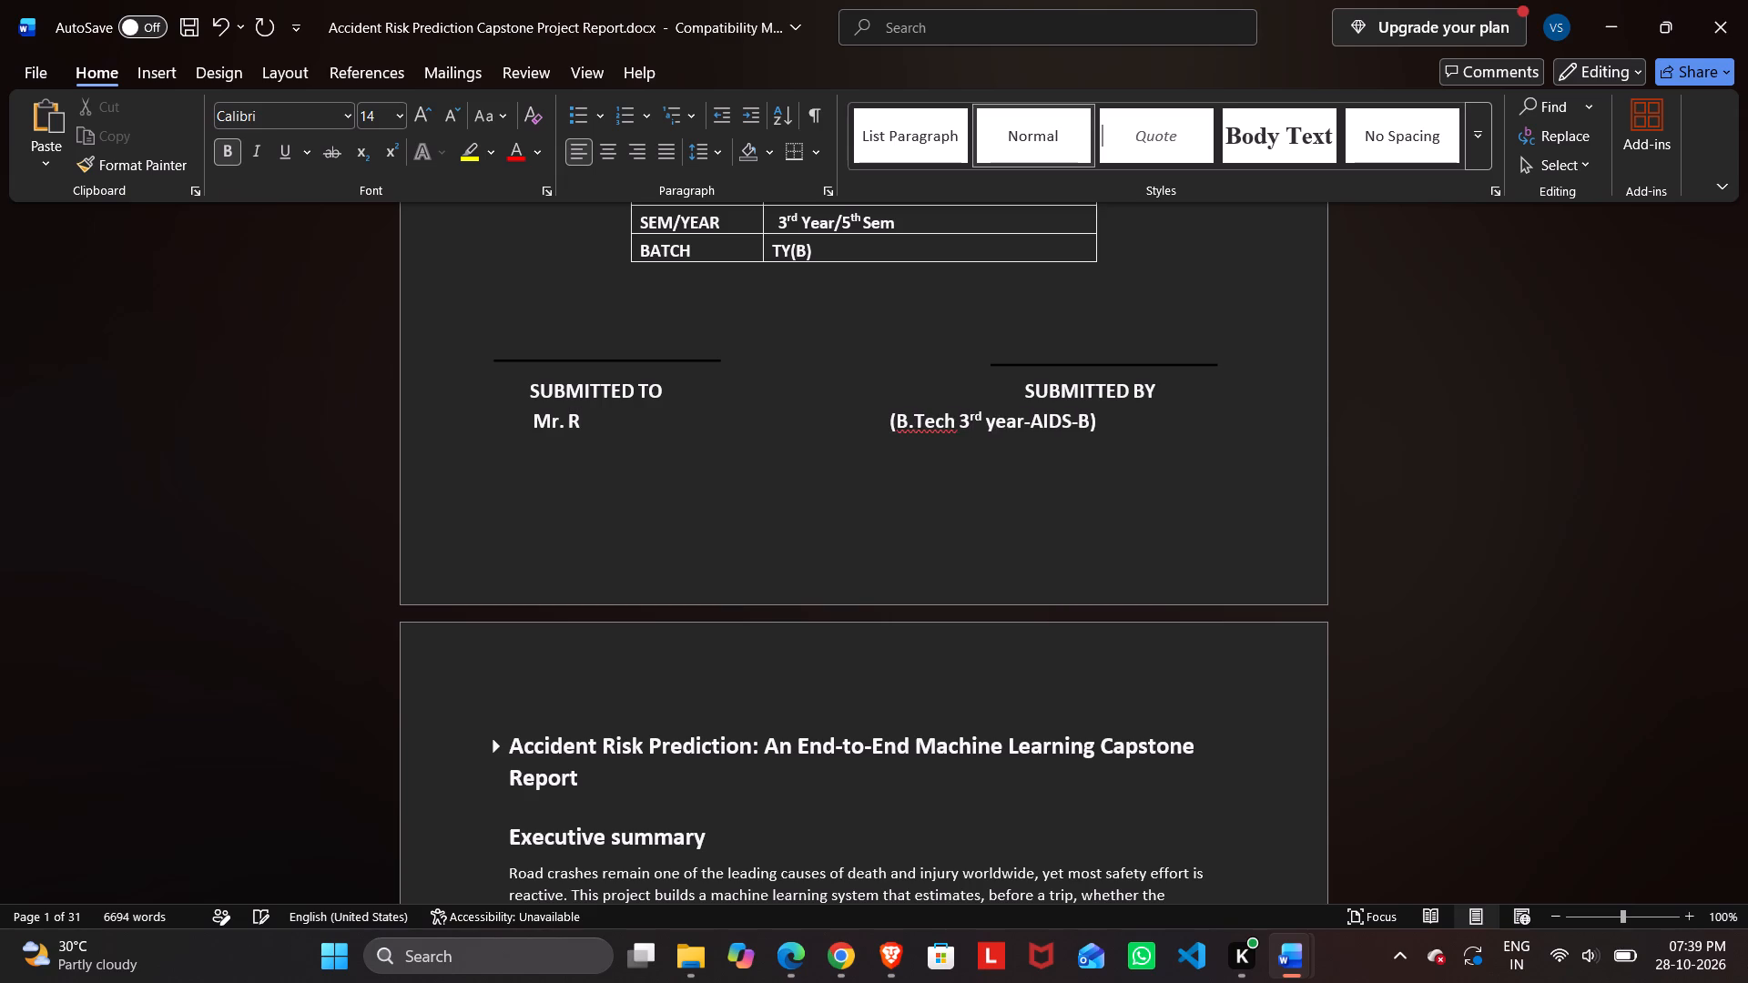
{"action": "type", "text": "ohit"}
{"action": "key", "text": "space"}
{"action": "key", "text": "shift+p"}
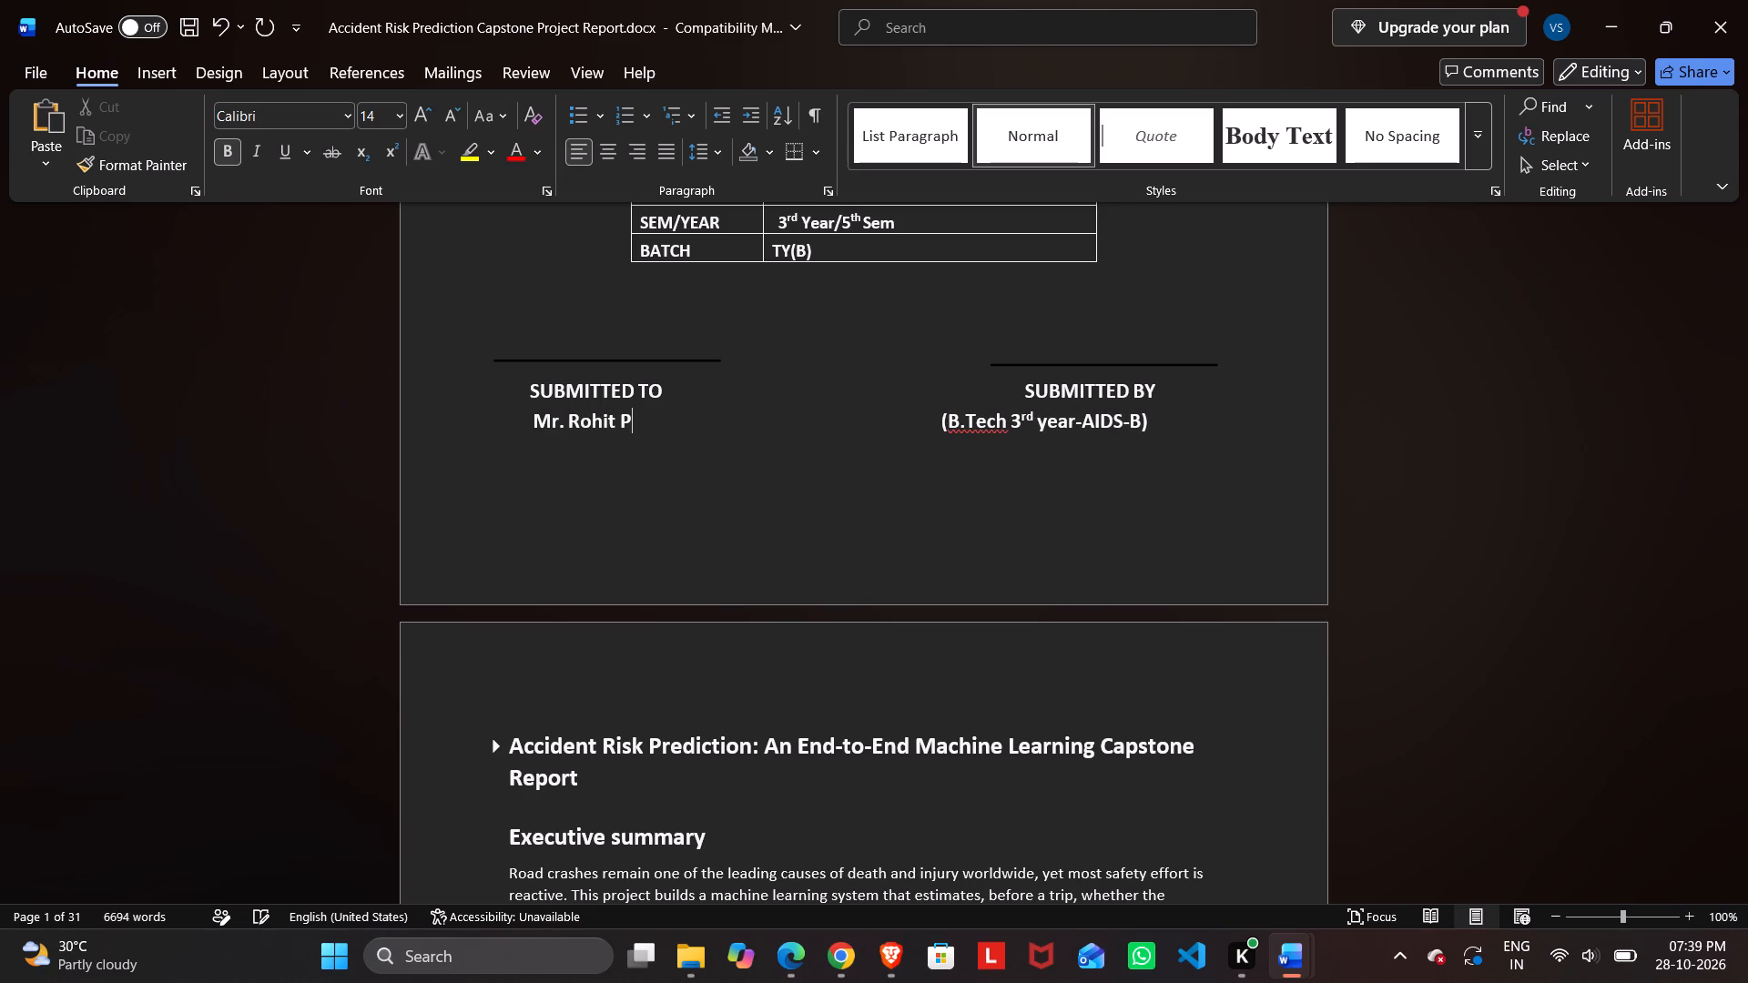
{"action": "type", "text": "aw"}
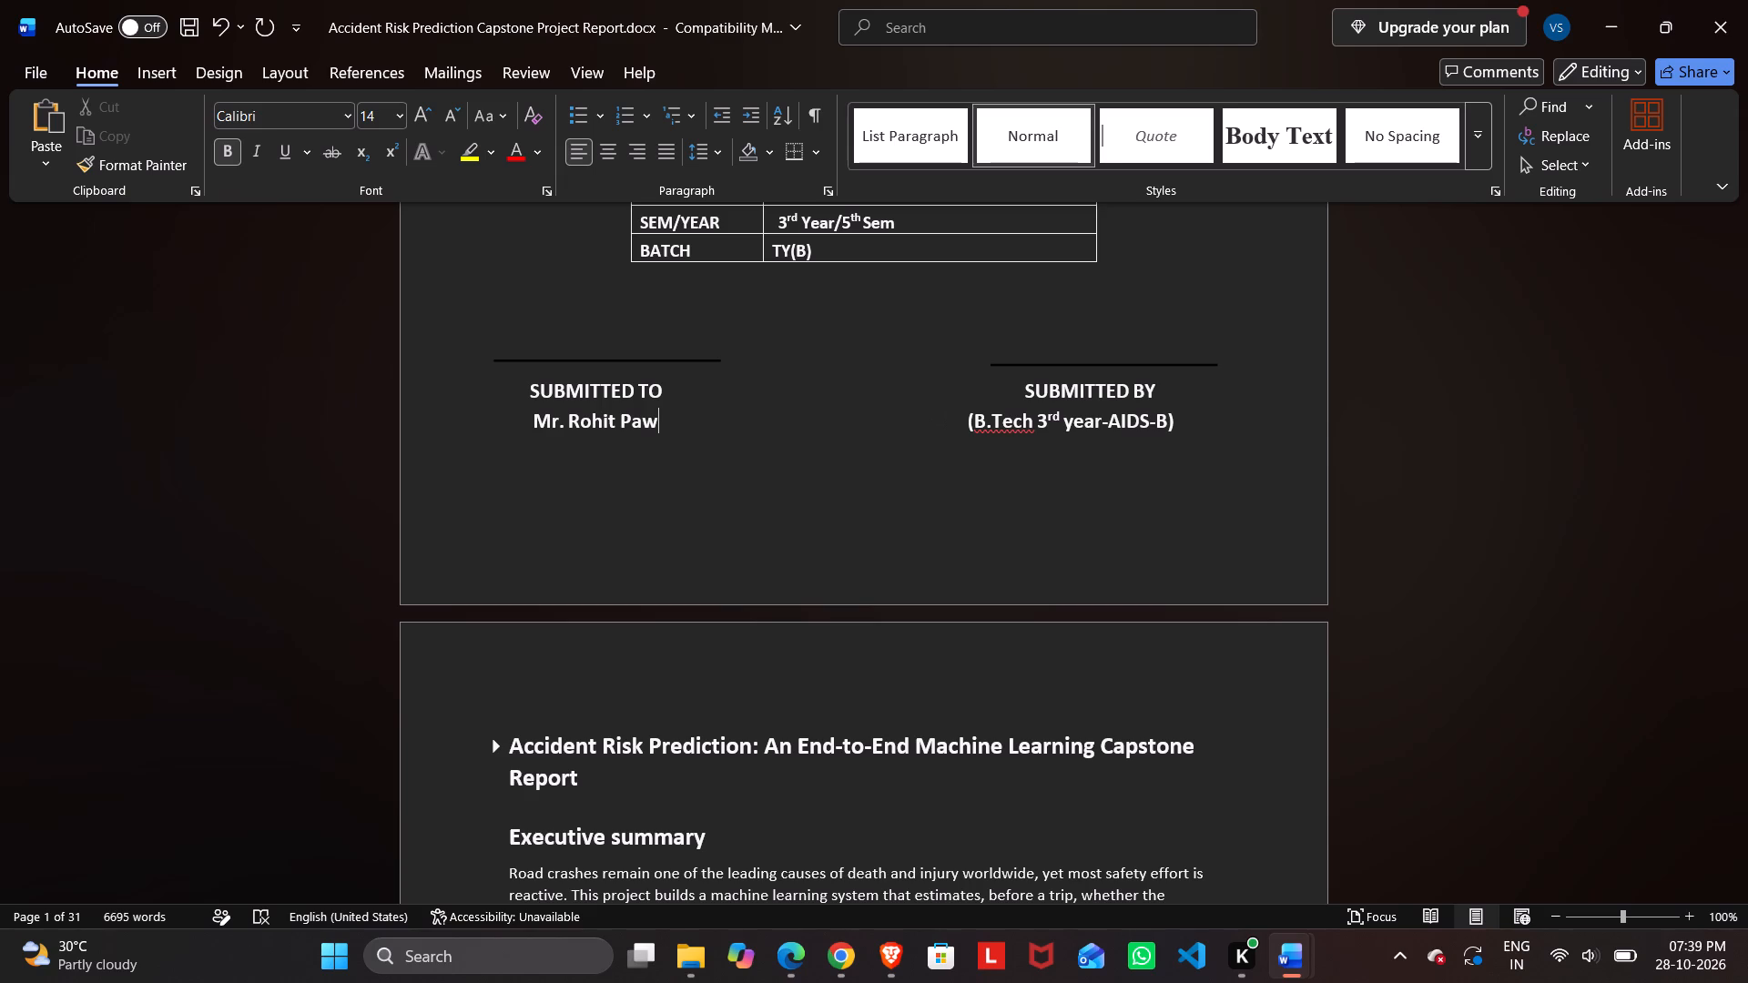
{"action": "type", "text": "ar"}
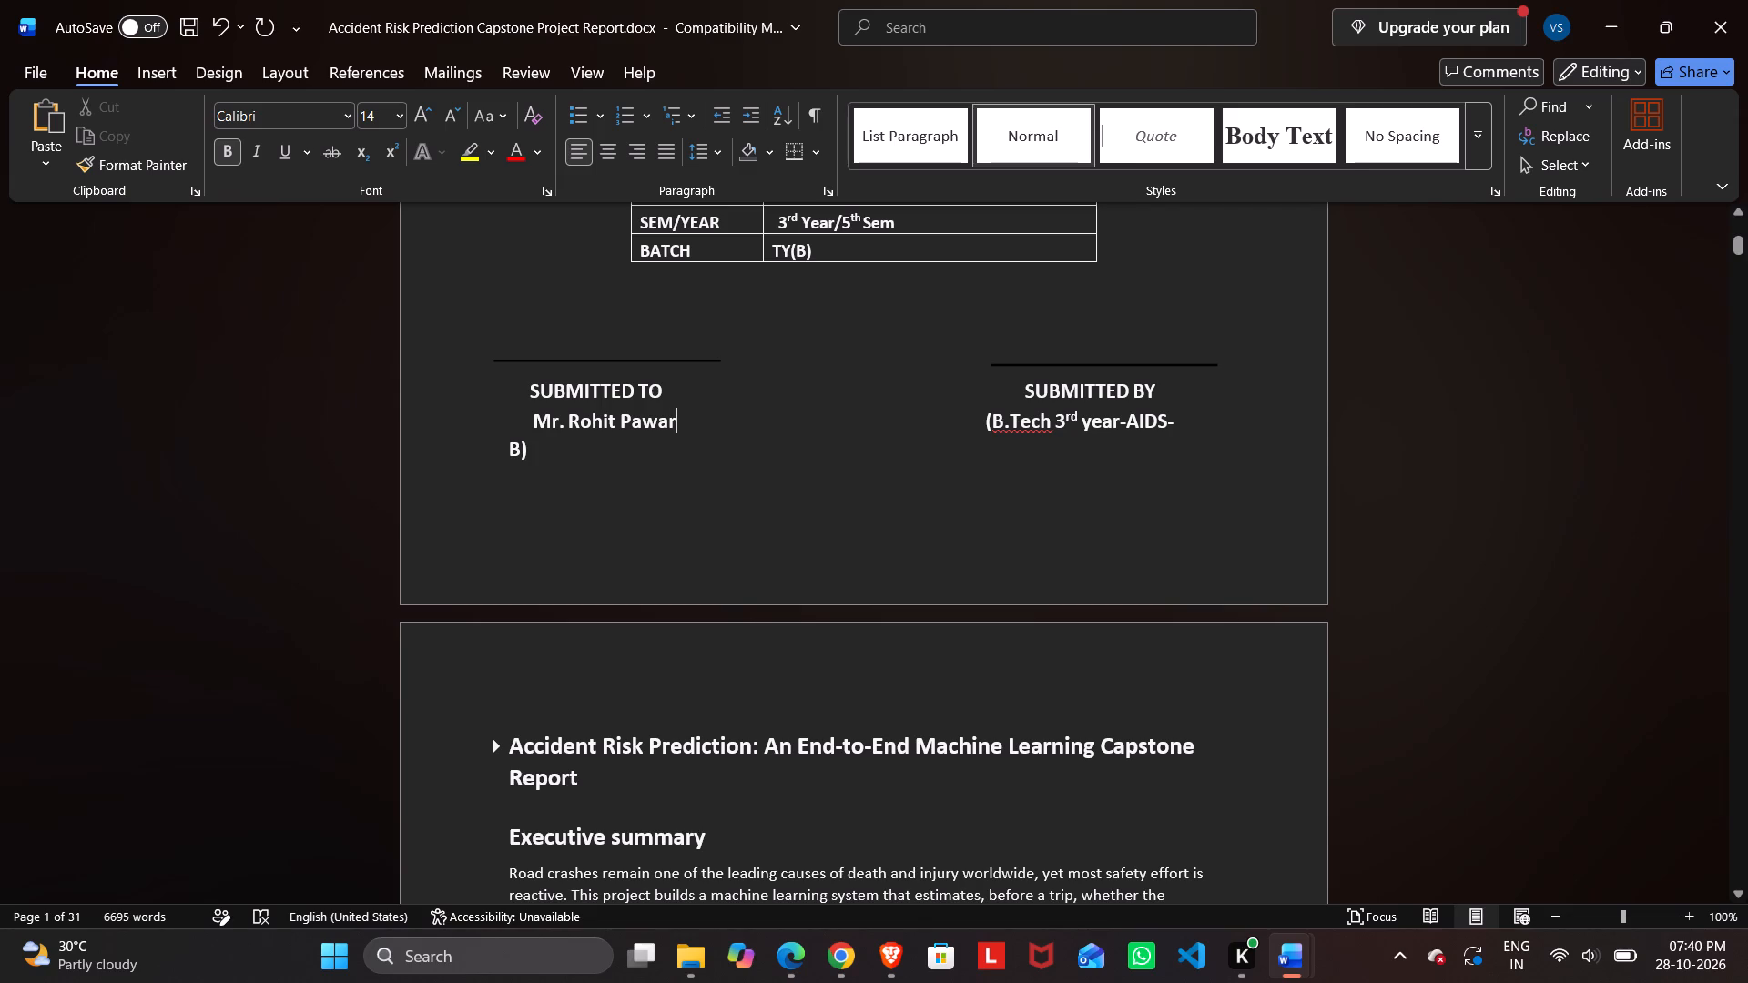
Remove one space before "Mr." beneath SUBMITTED TO to shift both entries on that line slightly toward the page's start.
{"action": "left_click", "coordinate": [537, 430]}
{"action": "key", "text": "BackSpace"}
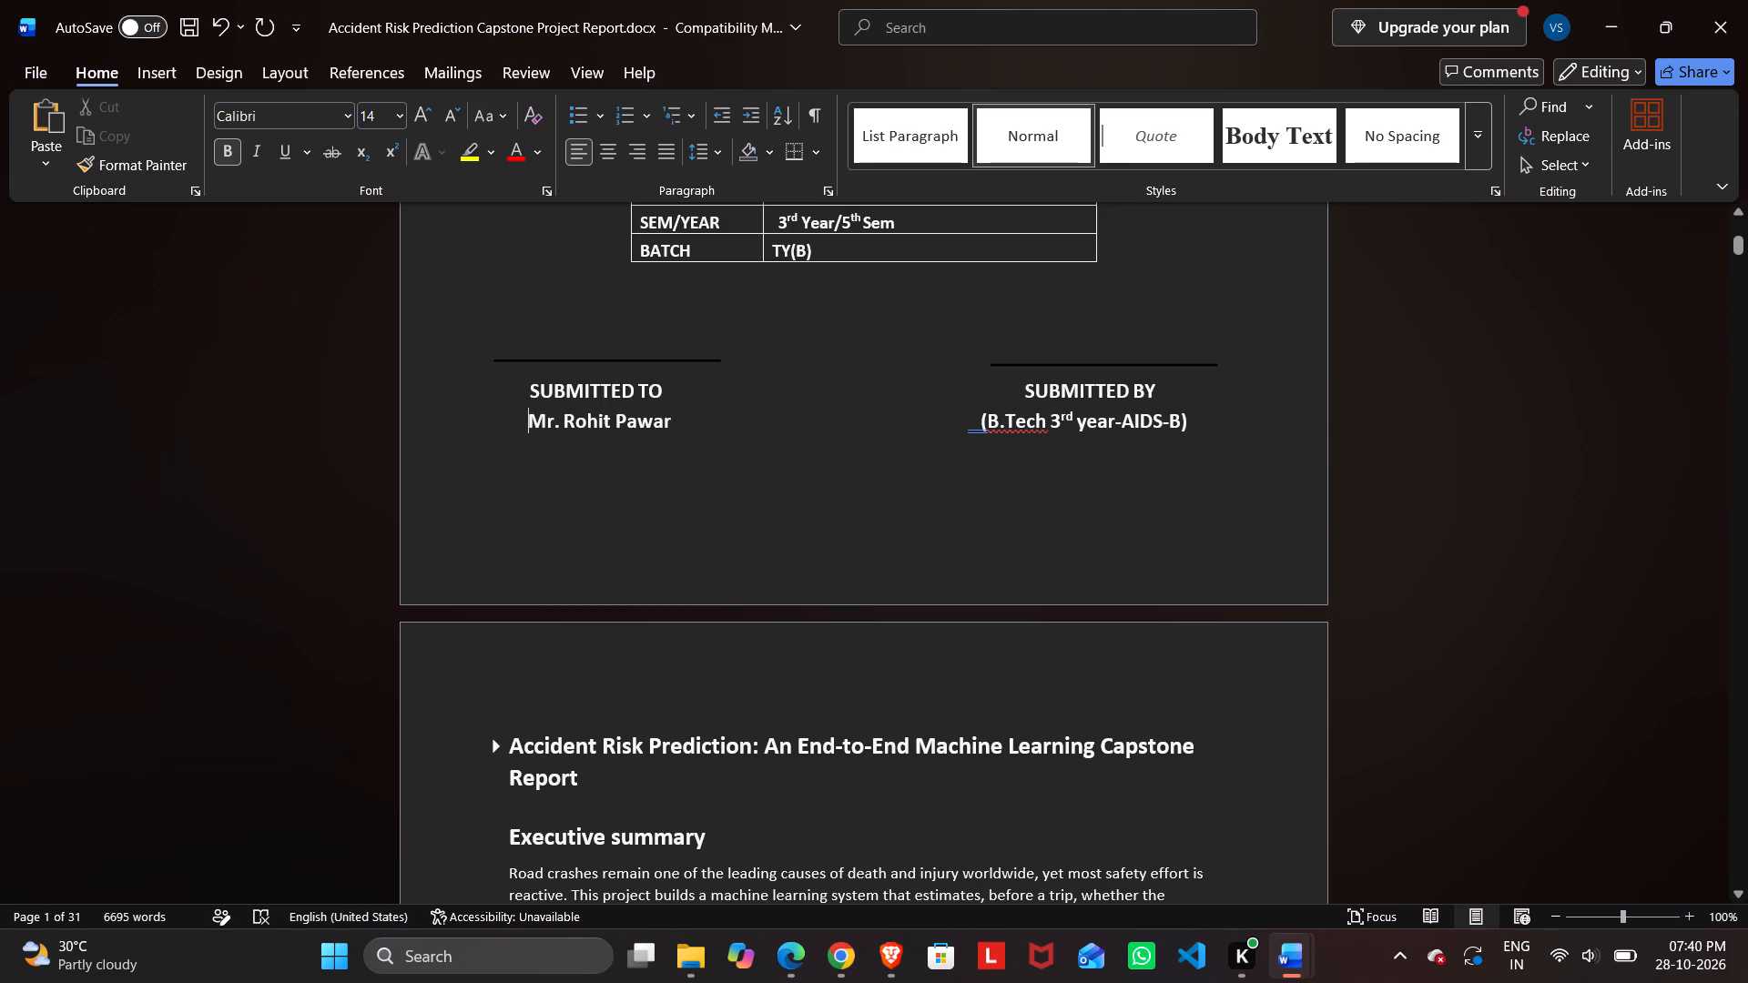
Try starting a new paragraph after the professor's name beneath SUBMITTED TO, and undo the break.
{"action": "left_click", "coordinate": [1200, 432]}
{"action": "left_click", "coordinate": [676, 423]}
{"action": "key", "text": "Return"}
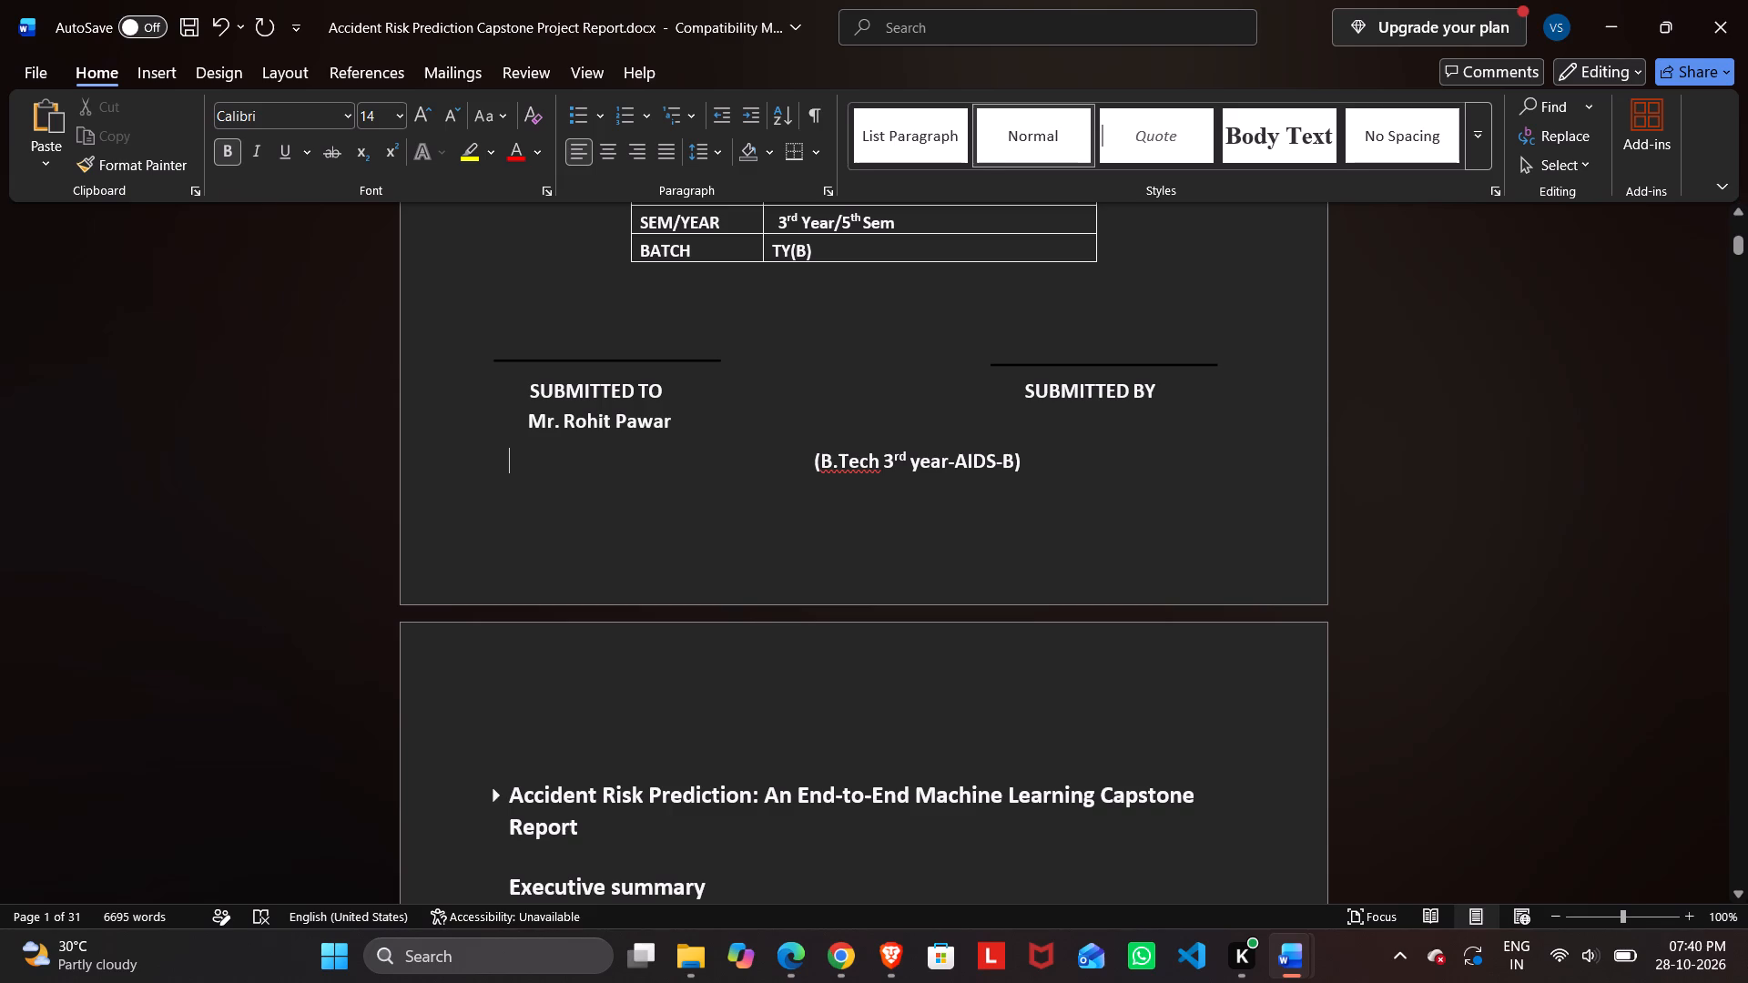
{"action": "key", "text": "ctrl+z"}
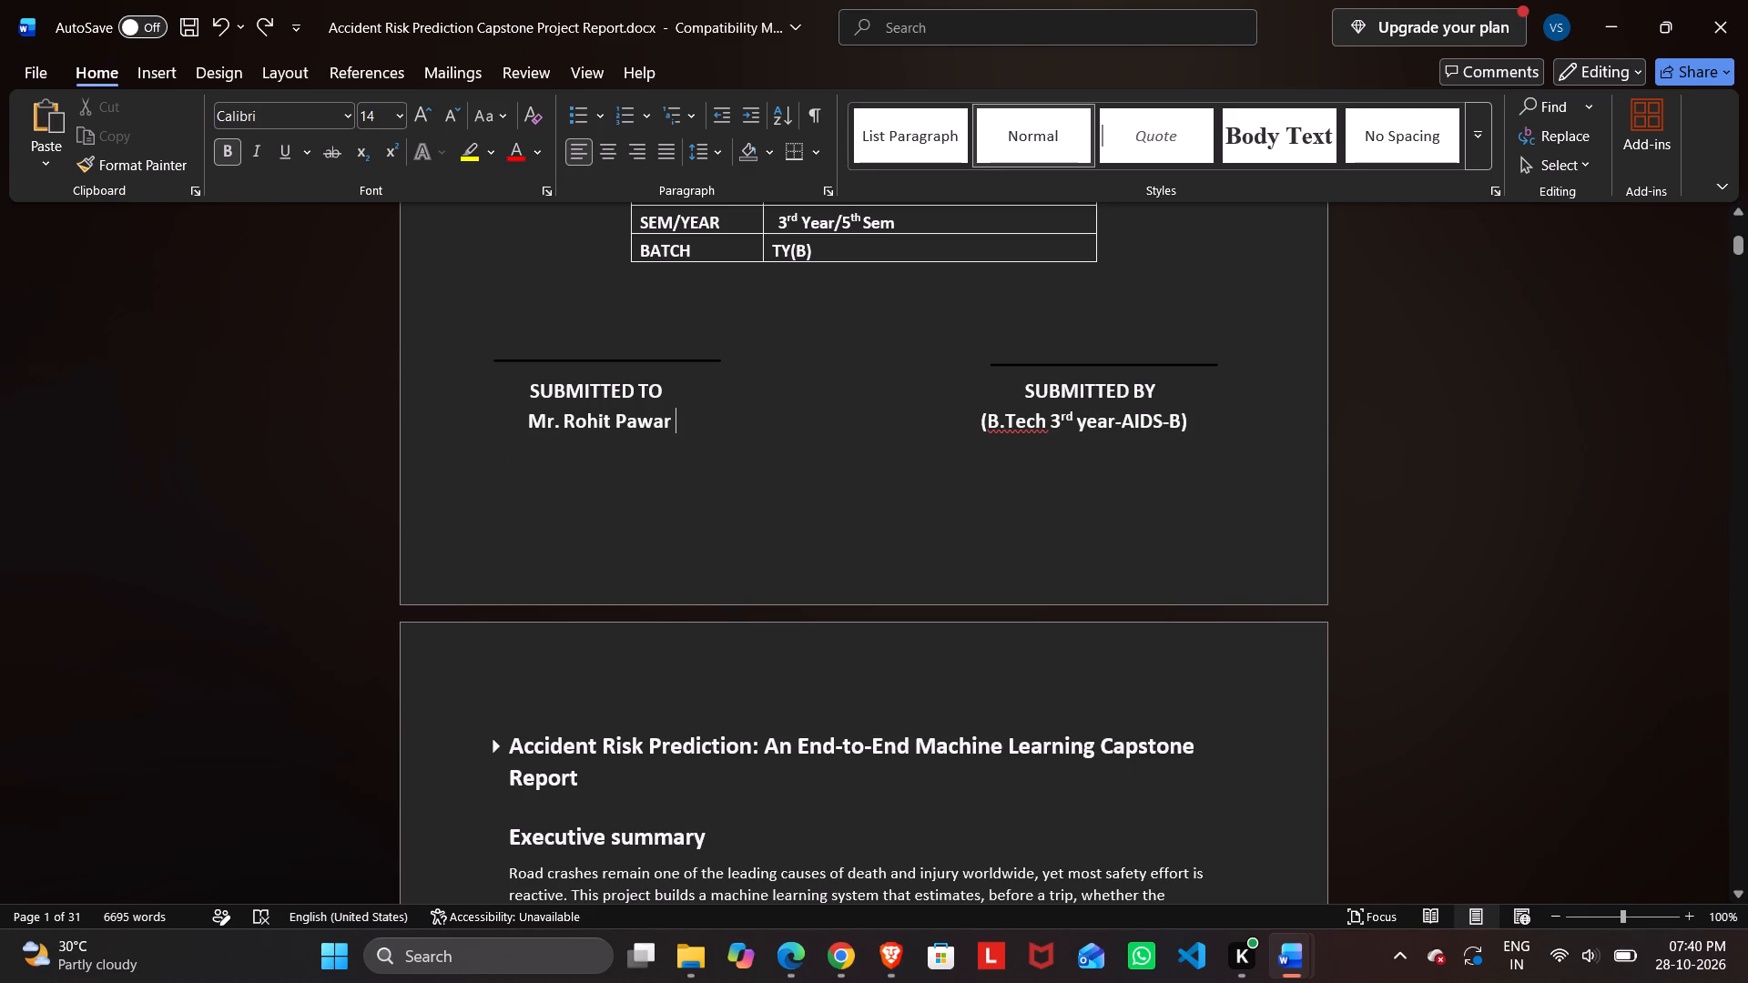
Insert a new blank paragraph after "(B.Tech 3rd year-AIDS-B)" beneath the SUBMITTED BY heading.
{"action": "left_click", "coordinate": [1196, 421]}
{"action": "key", "text": "Return"}
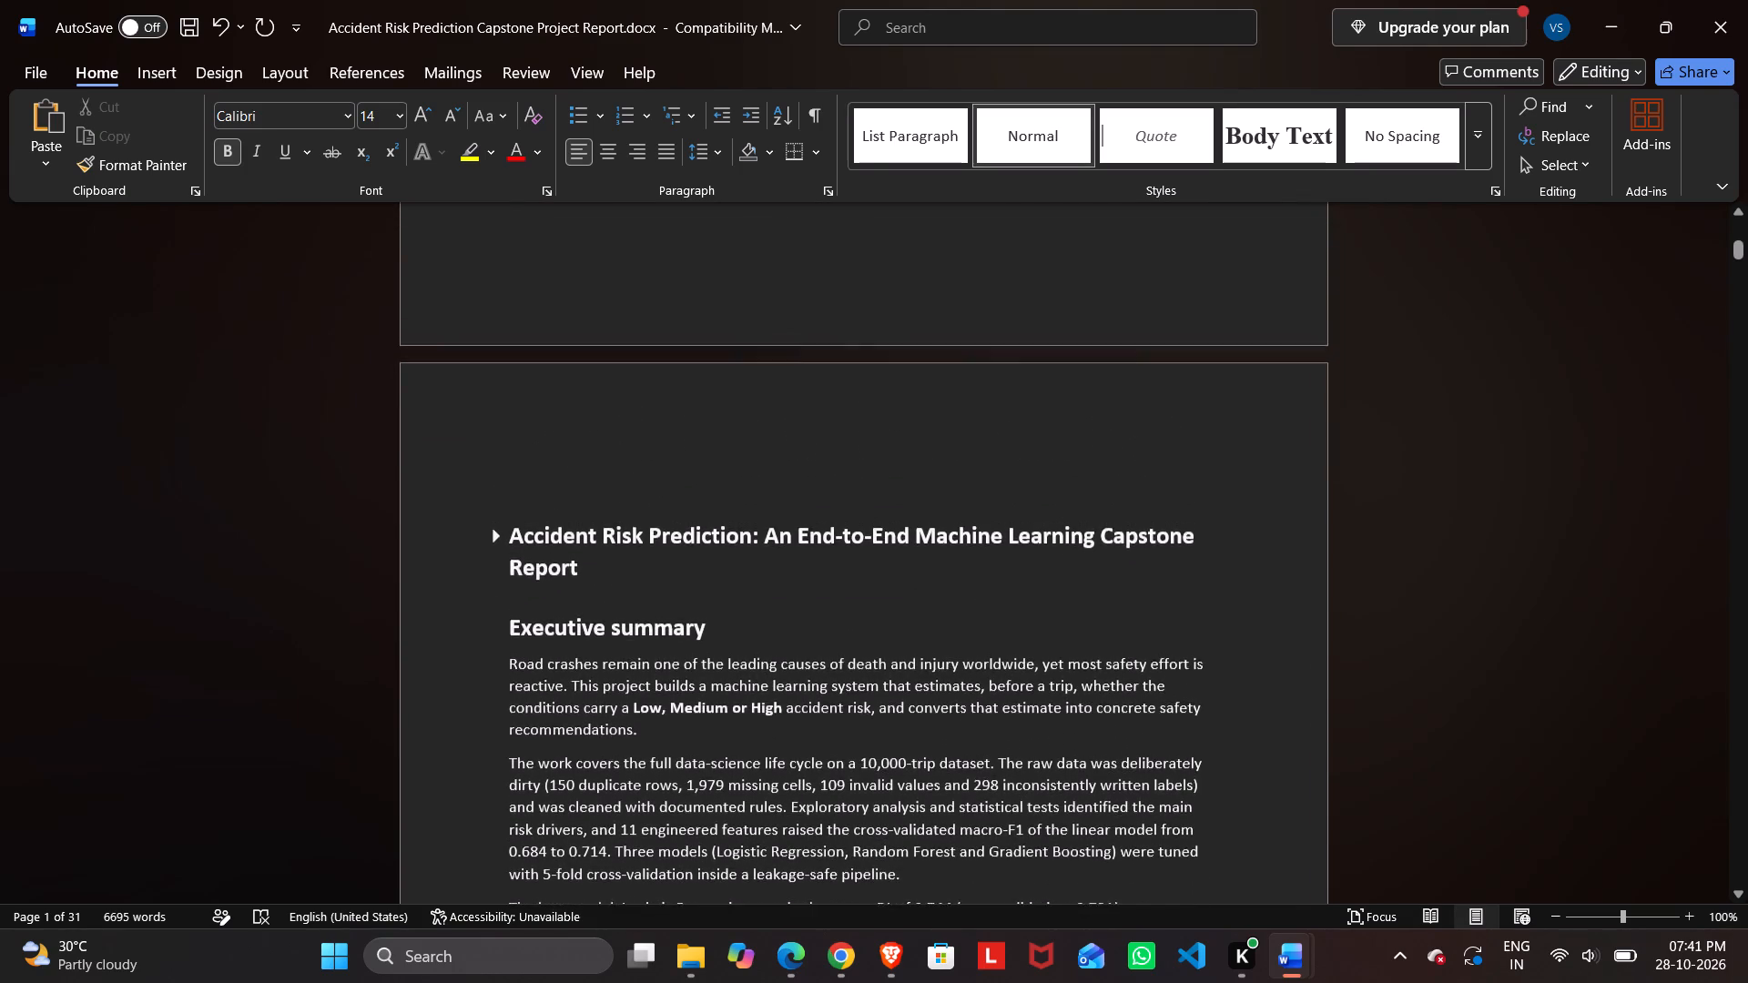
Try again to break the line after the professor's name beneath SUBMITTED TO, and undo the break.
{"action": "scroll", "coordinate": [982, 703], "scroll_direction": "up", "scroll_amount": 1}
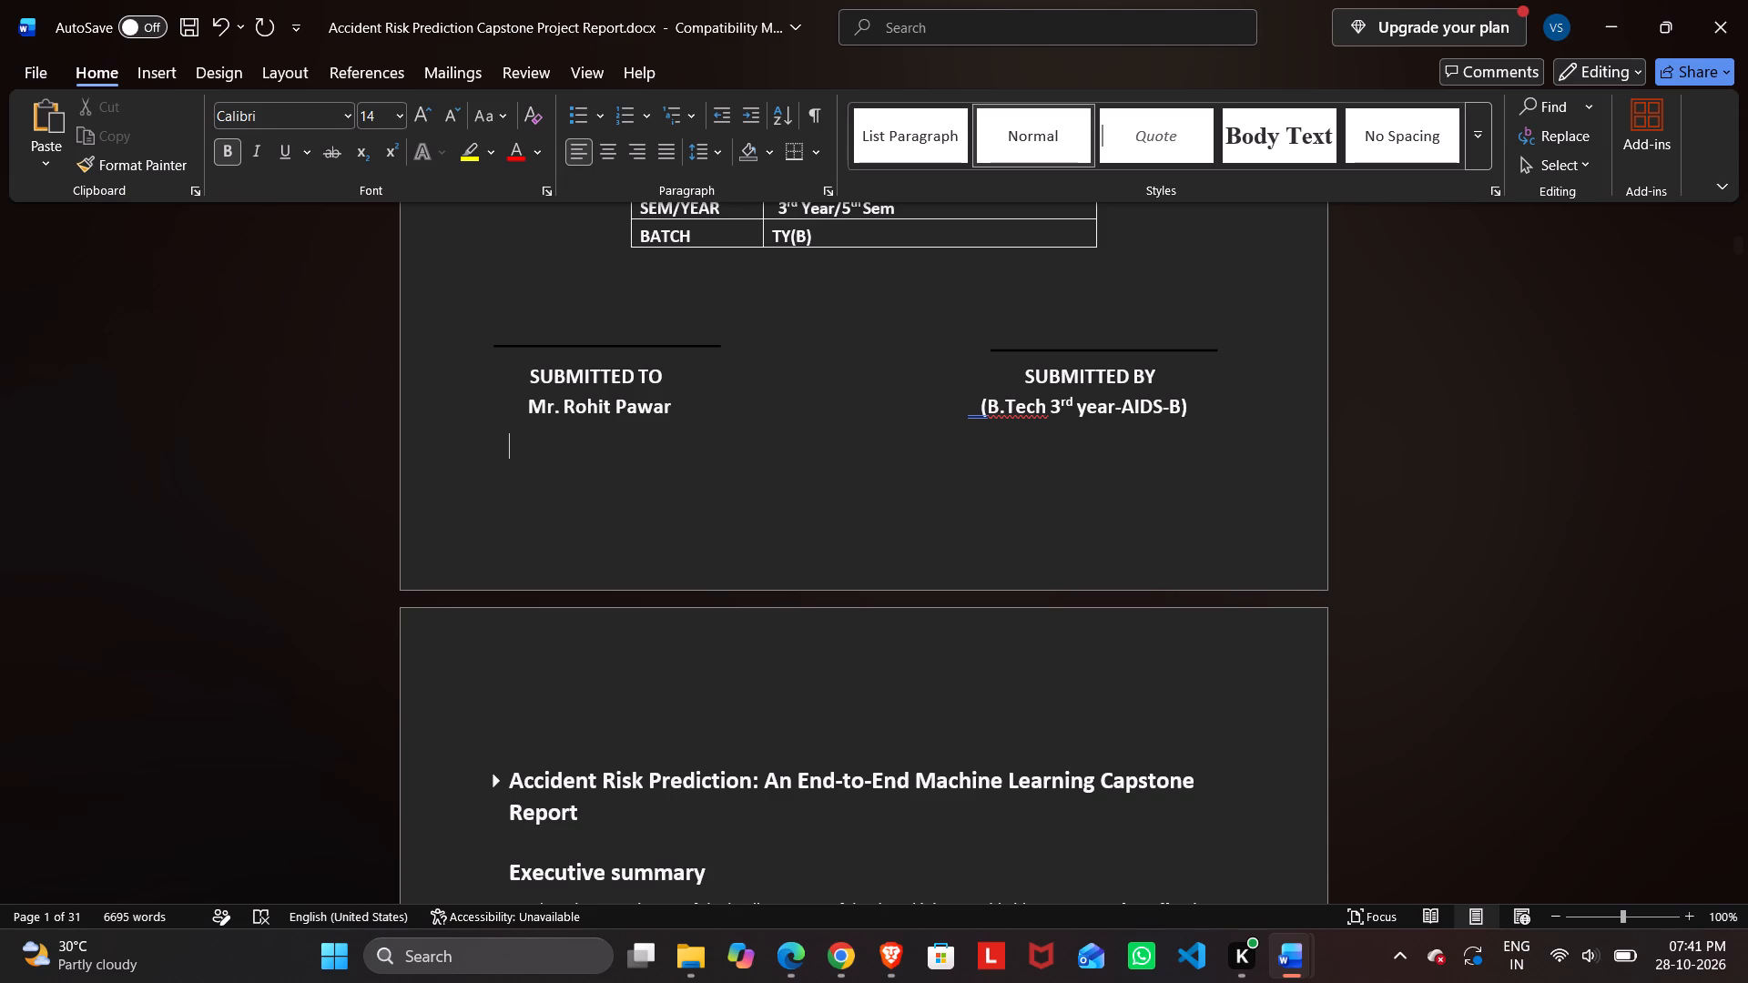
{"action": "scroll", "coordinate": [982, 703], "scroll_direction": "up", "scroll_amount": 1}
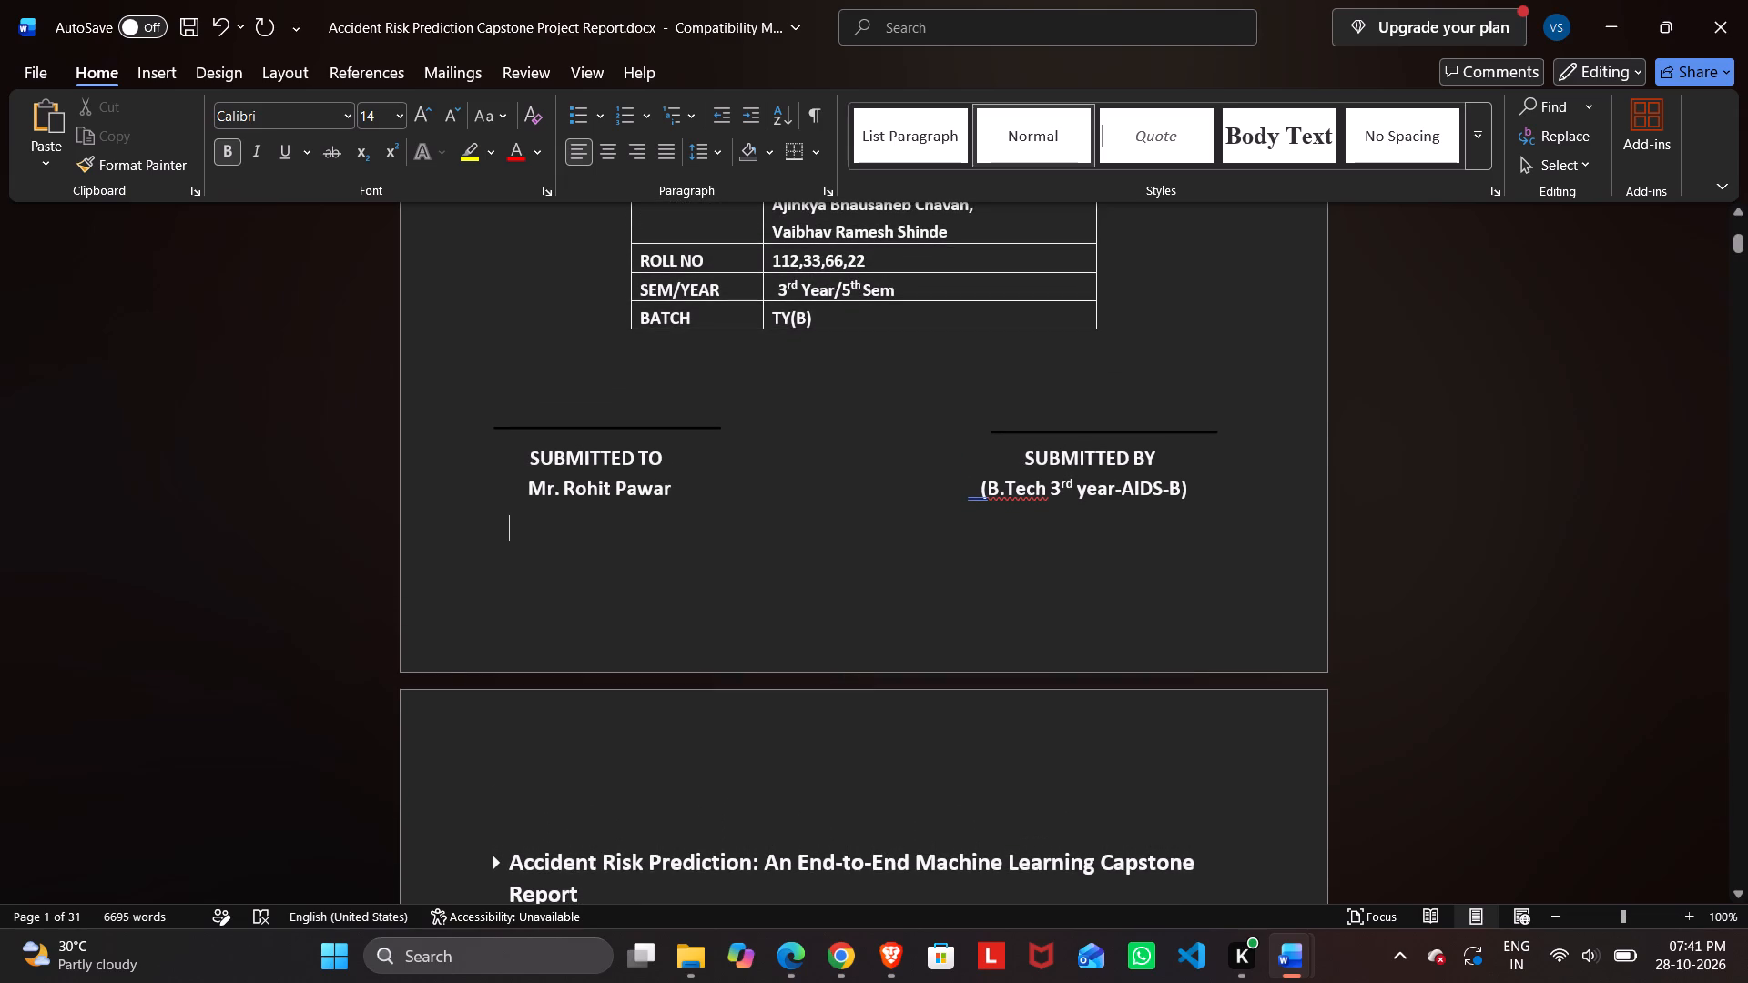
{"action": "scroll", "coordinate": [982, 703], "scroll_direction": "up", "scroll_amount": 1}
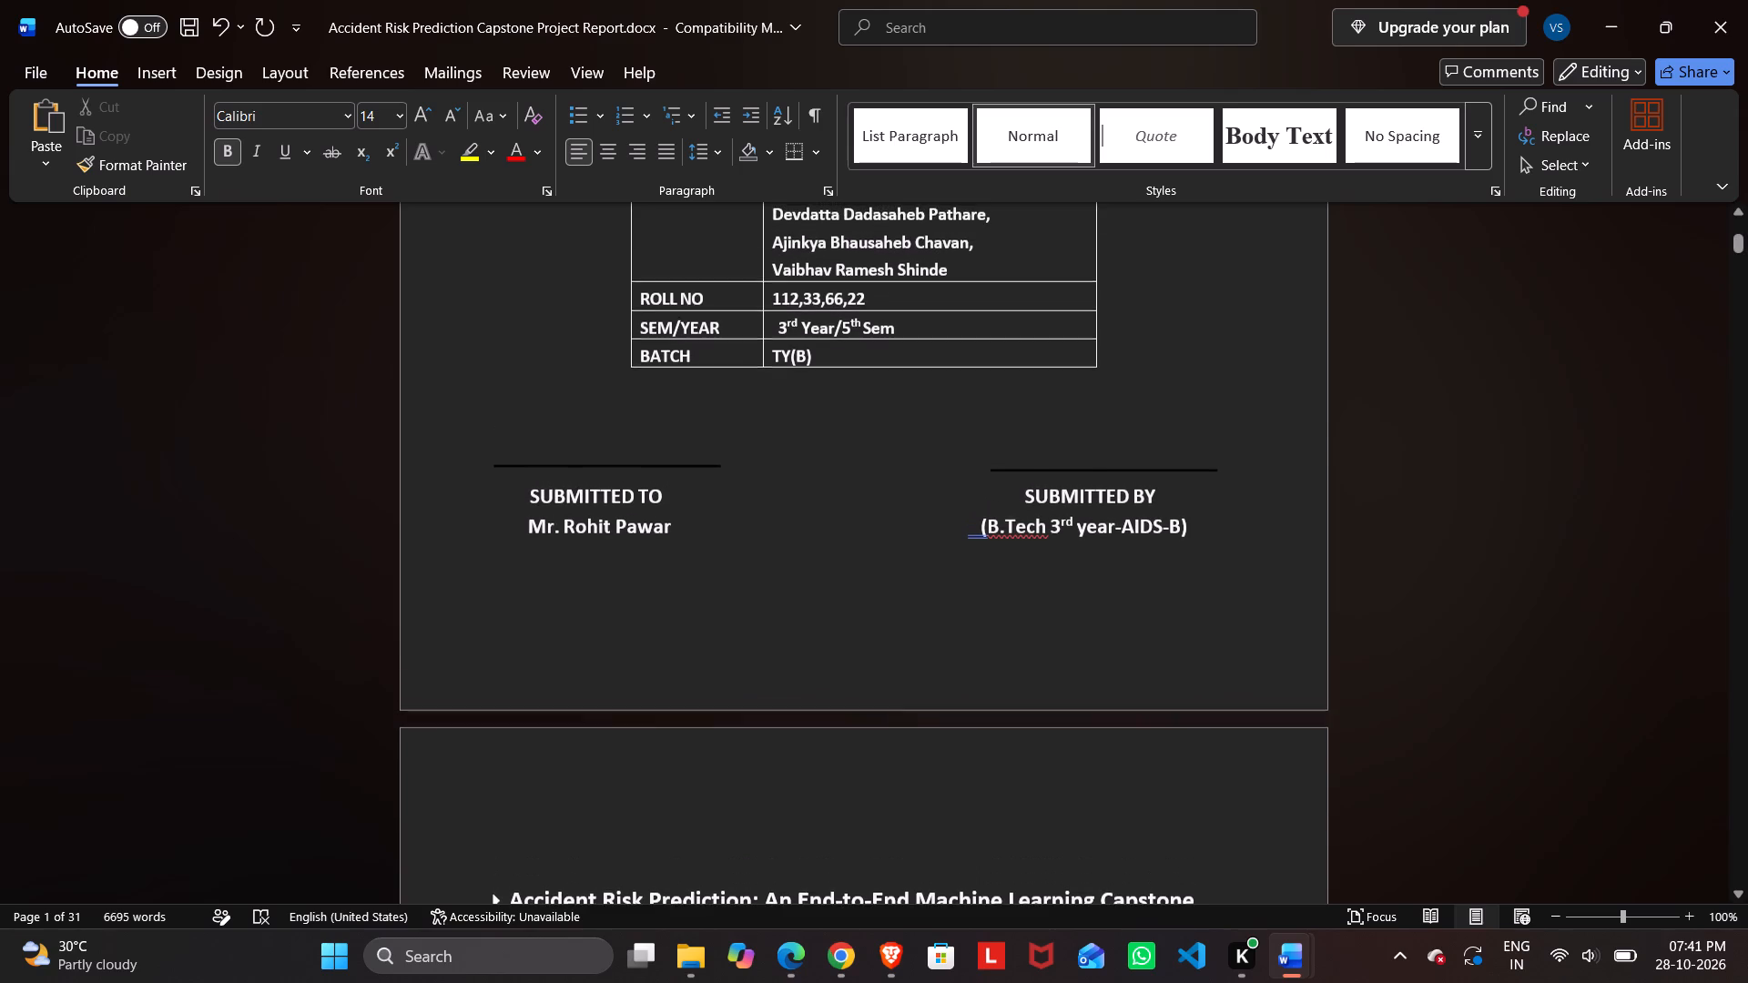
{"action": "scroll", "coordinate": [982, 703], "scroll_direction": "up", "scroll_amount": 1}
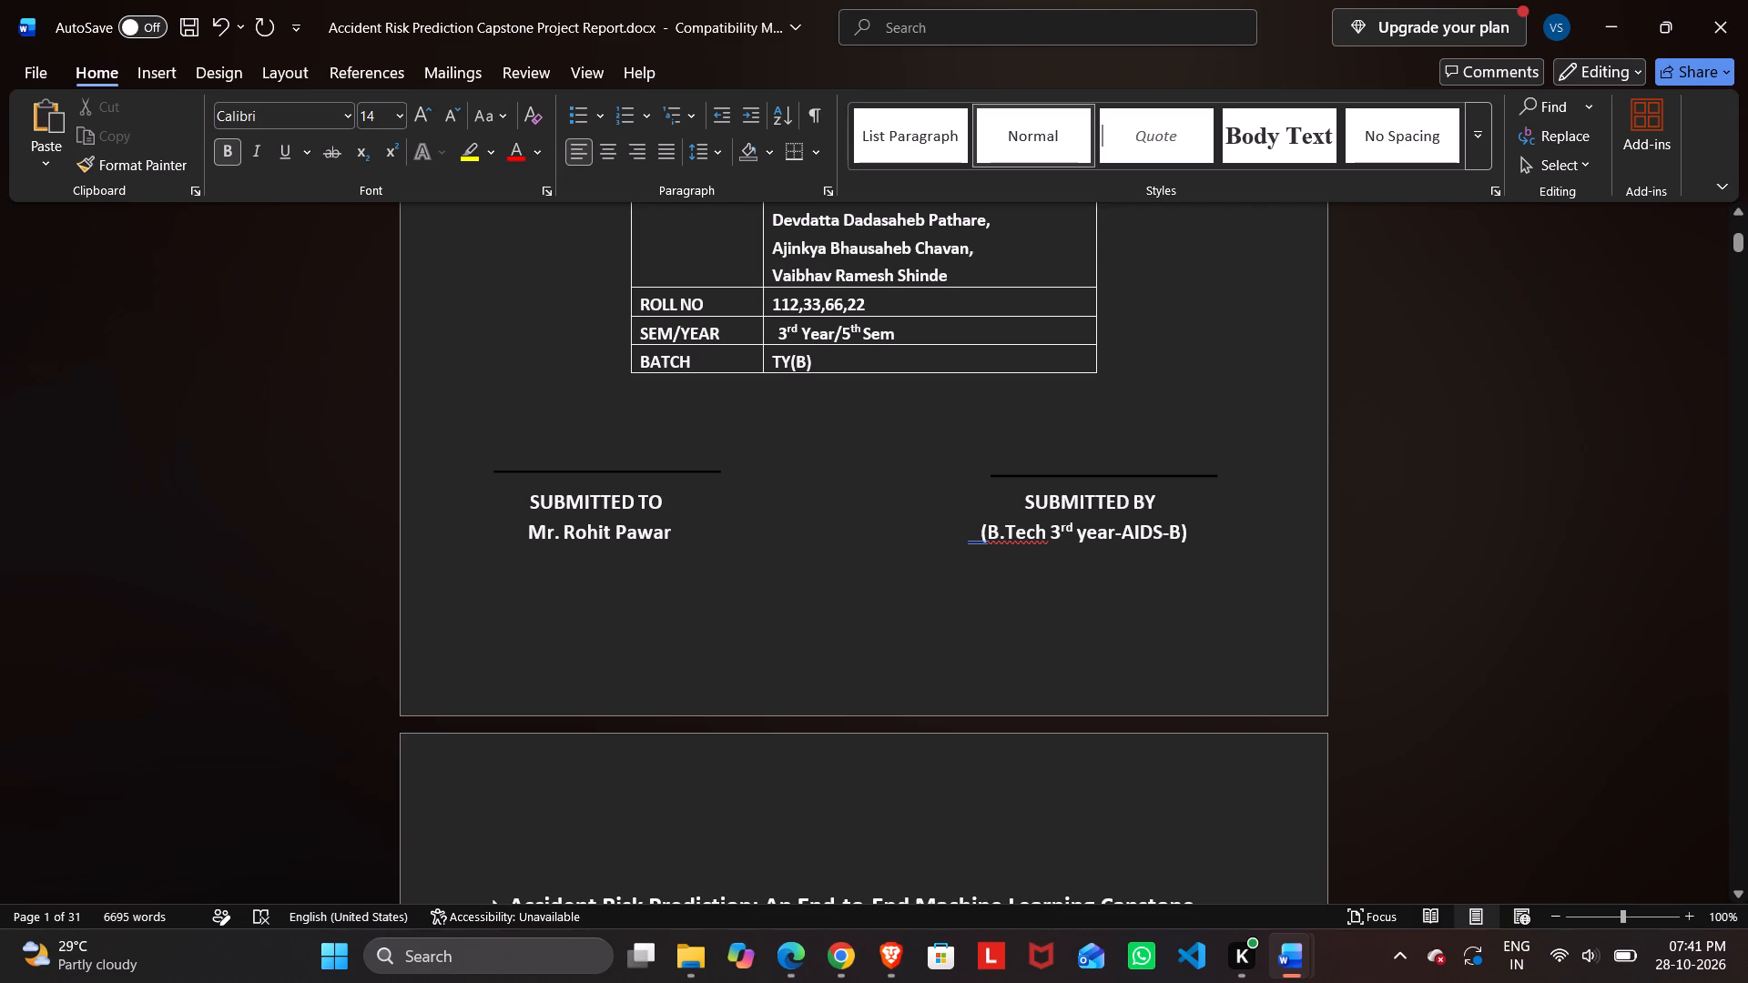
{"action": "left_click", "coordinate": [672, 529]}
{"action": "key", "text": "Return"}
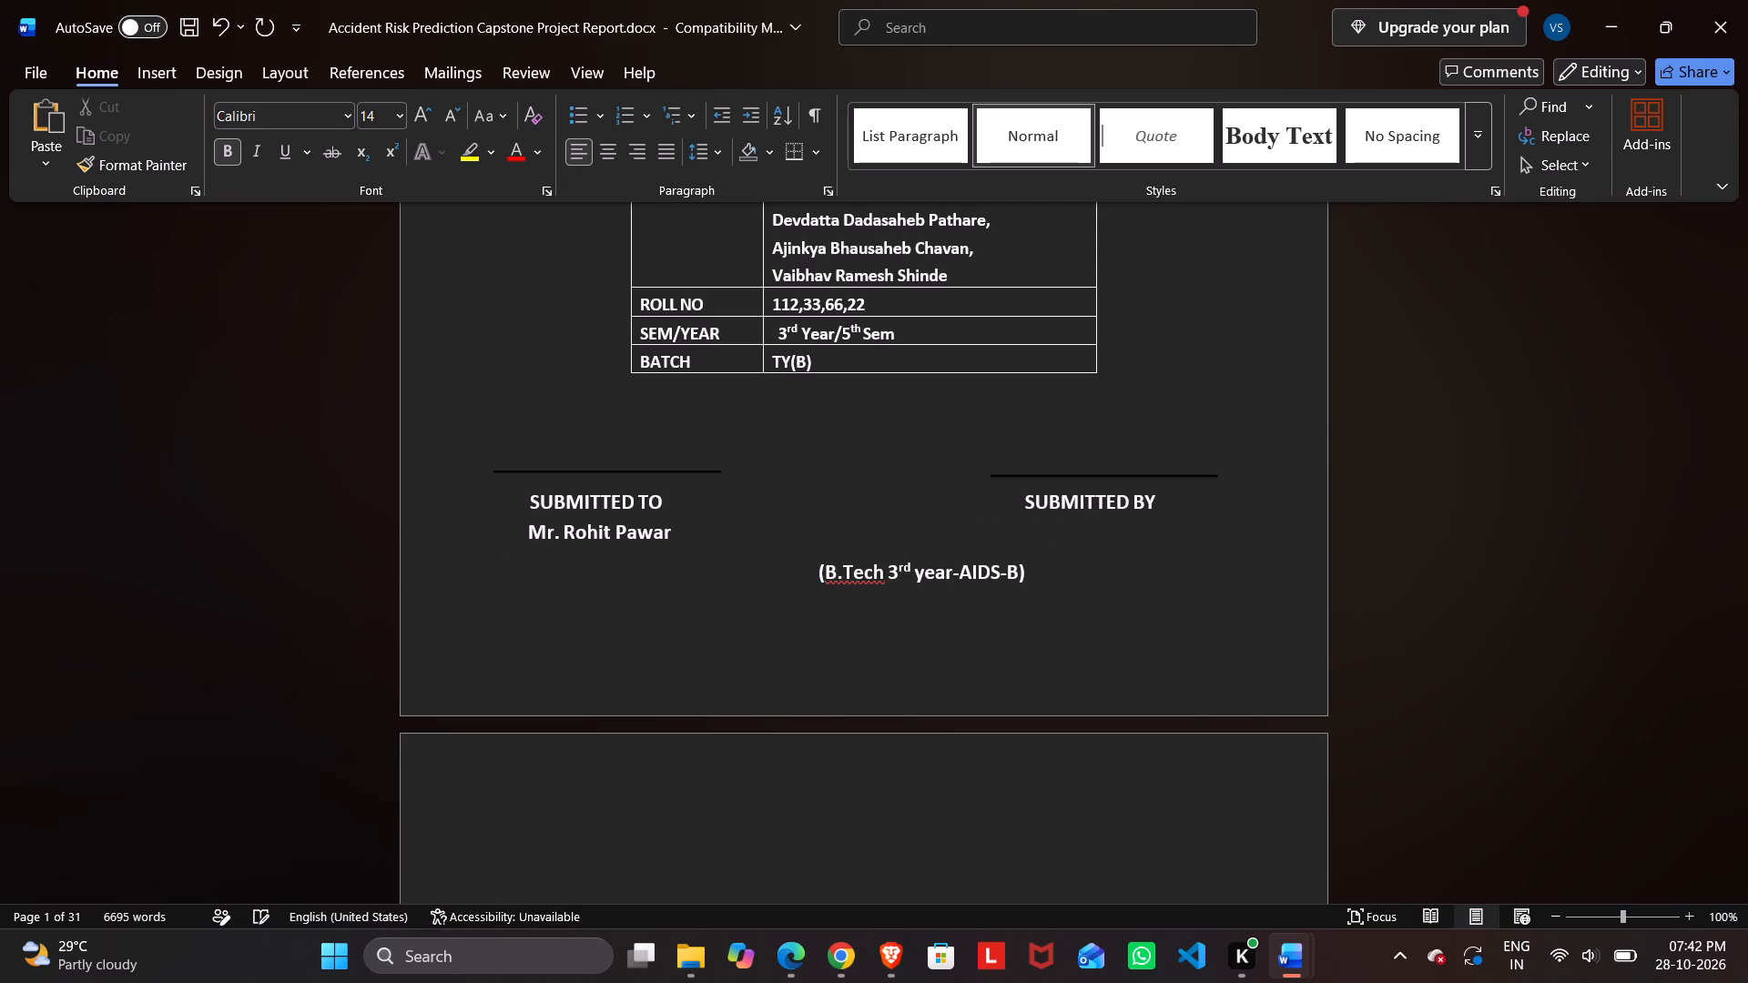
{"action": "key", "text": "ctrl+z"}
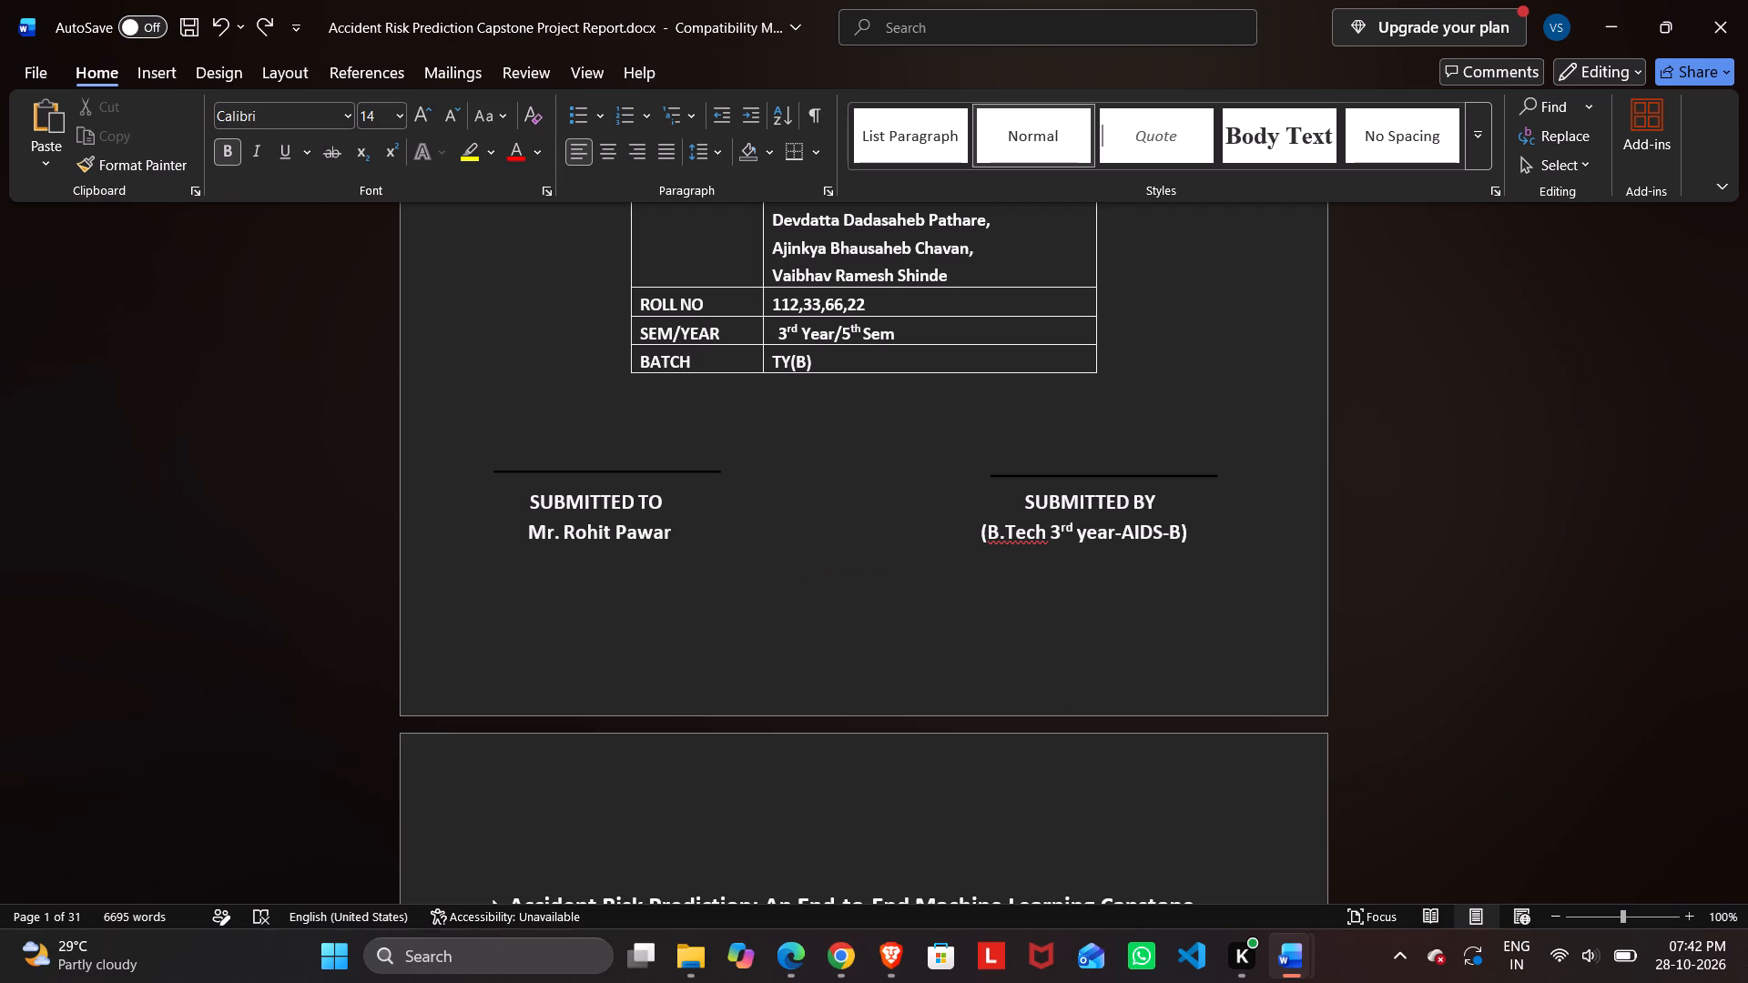
Check the front page's details table and submission blocks, and insert another blank paragraph after "(B.Tech 3rd year-AIDS-B)".
{"action": "left_click", "coordinate": [1184, 528]}
{"action": "scroll", "coordinate": [925, 775], "scroll_direction": "up", "scroll_amount": 2}
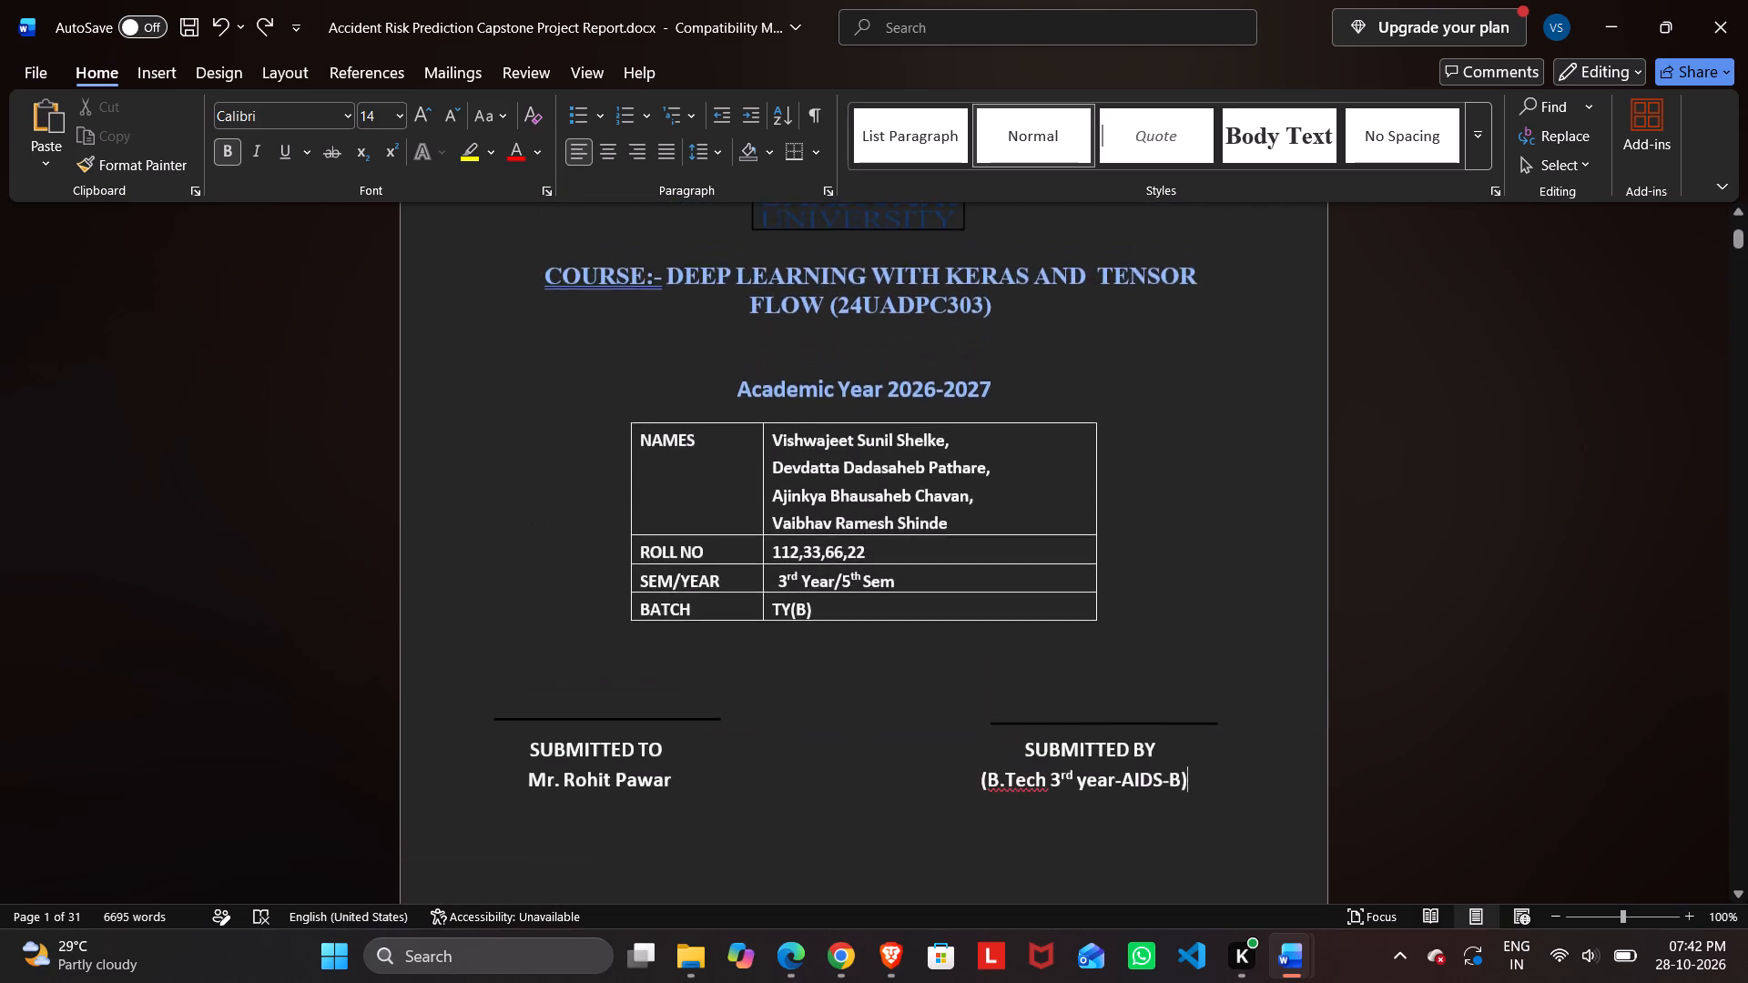
{"action": "scroll", "coordinate": [925, 775], "scroll_direction": "up", "scroll_amount": 3}
{"action": "scroll", "coordinate": [925, 775], "scroll_direction": "down", "scroll_amount": 3}
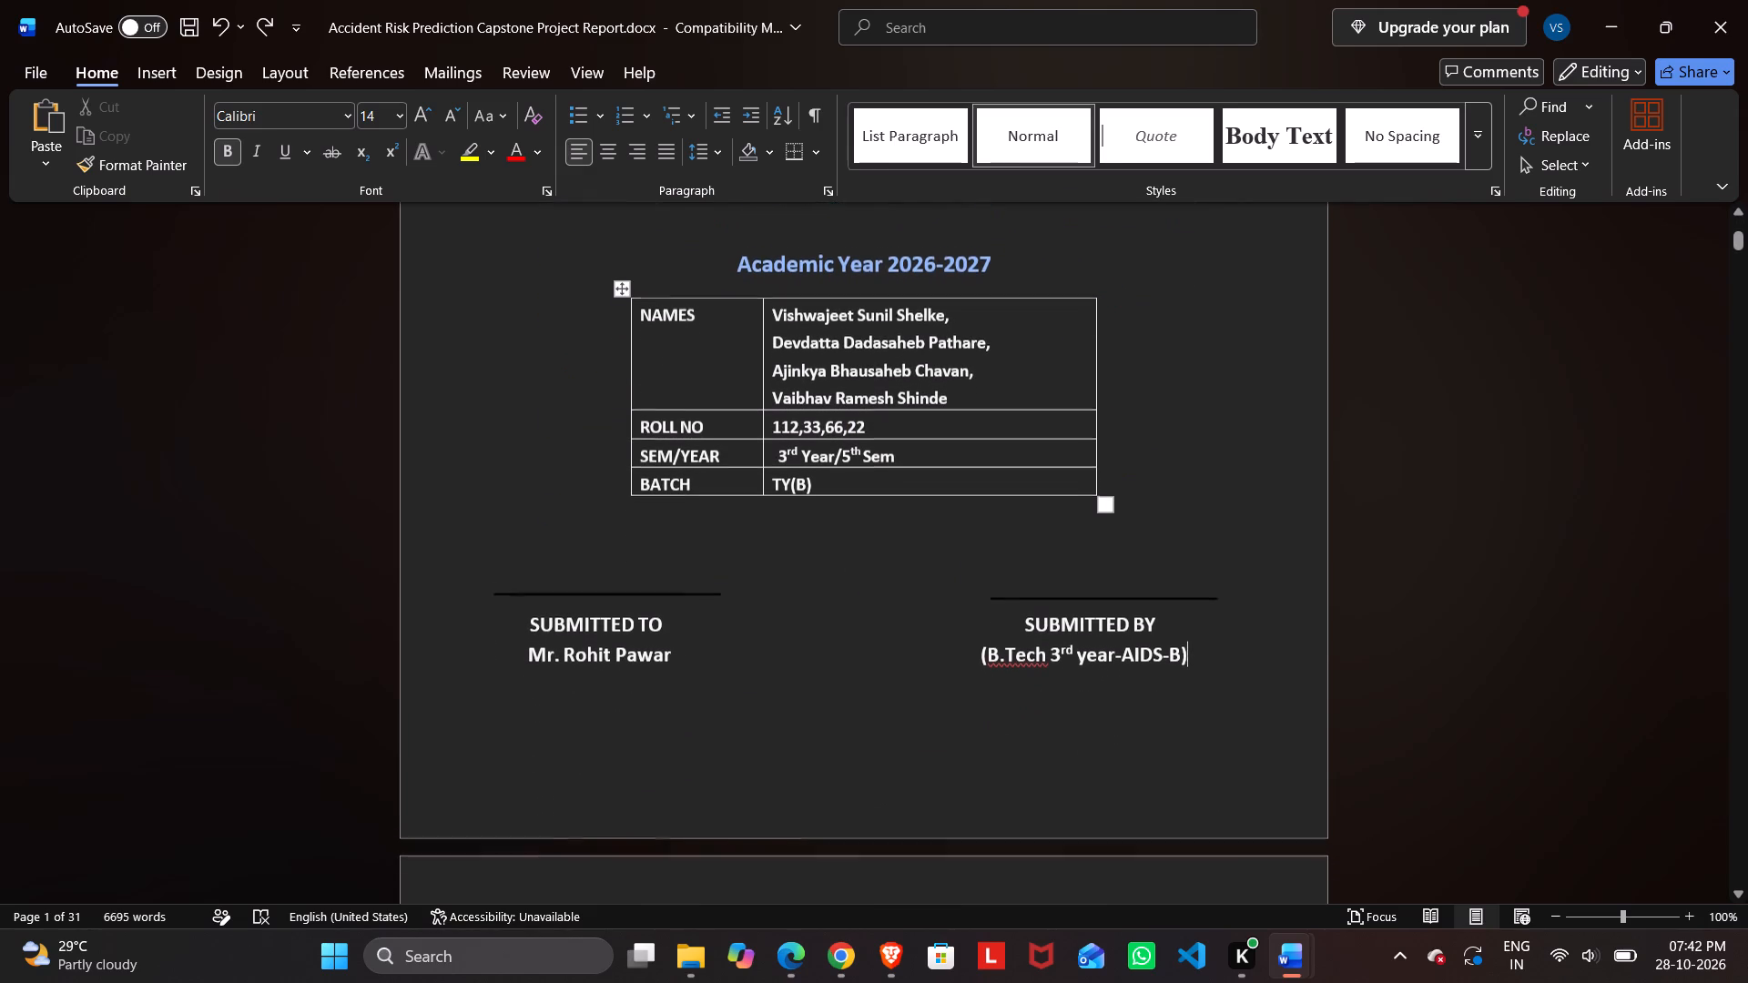
{"action": "scroll", "coordinate": [925, 775], "scroll_direction": "down", "scroll_amount": 1}
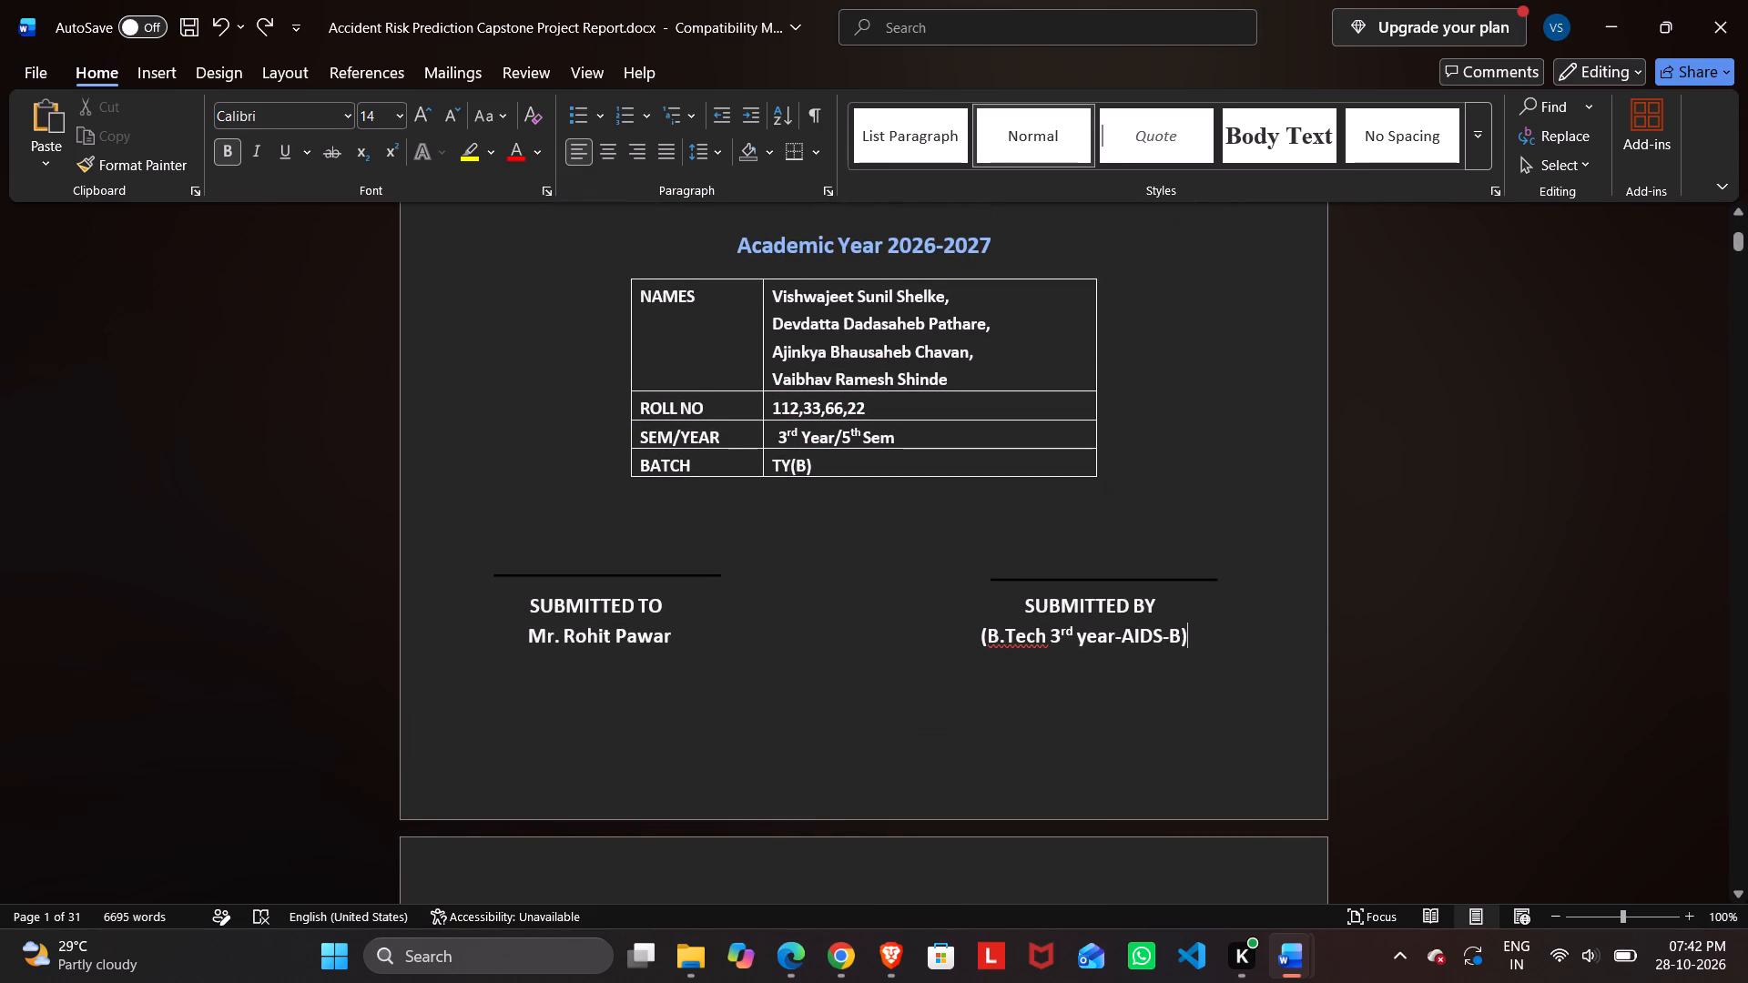
{"action": "key", "text": "Return"}
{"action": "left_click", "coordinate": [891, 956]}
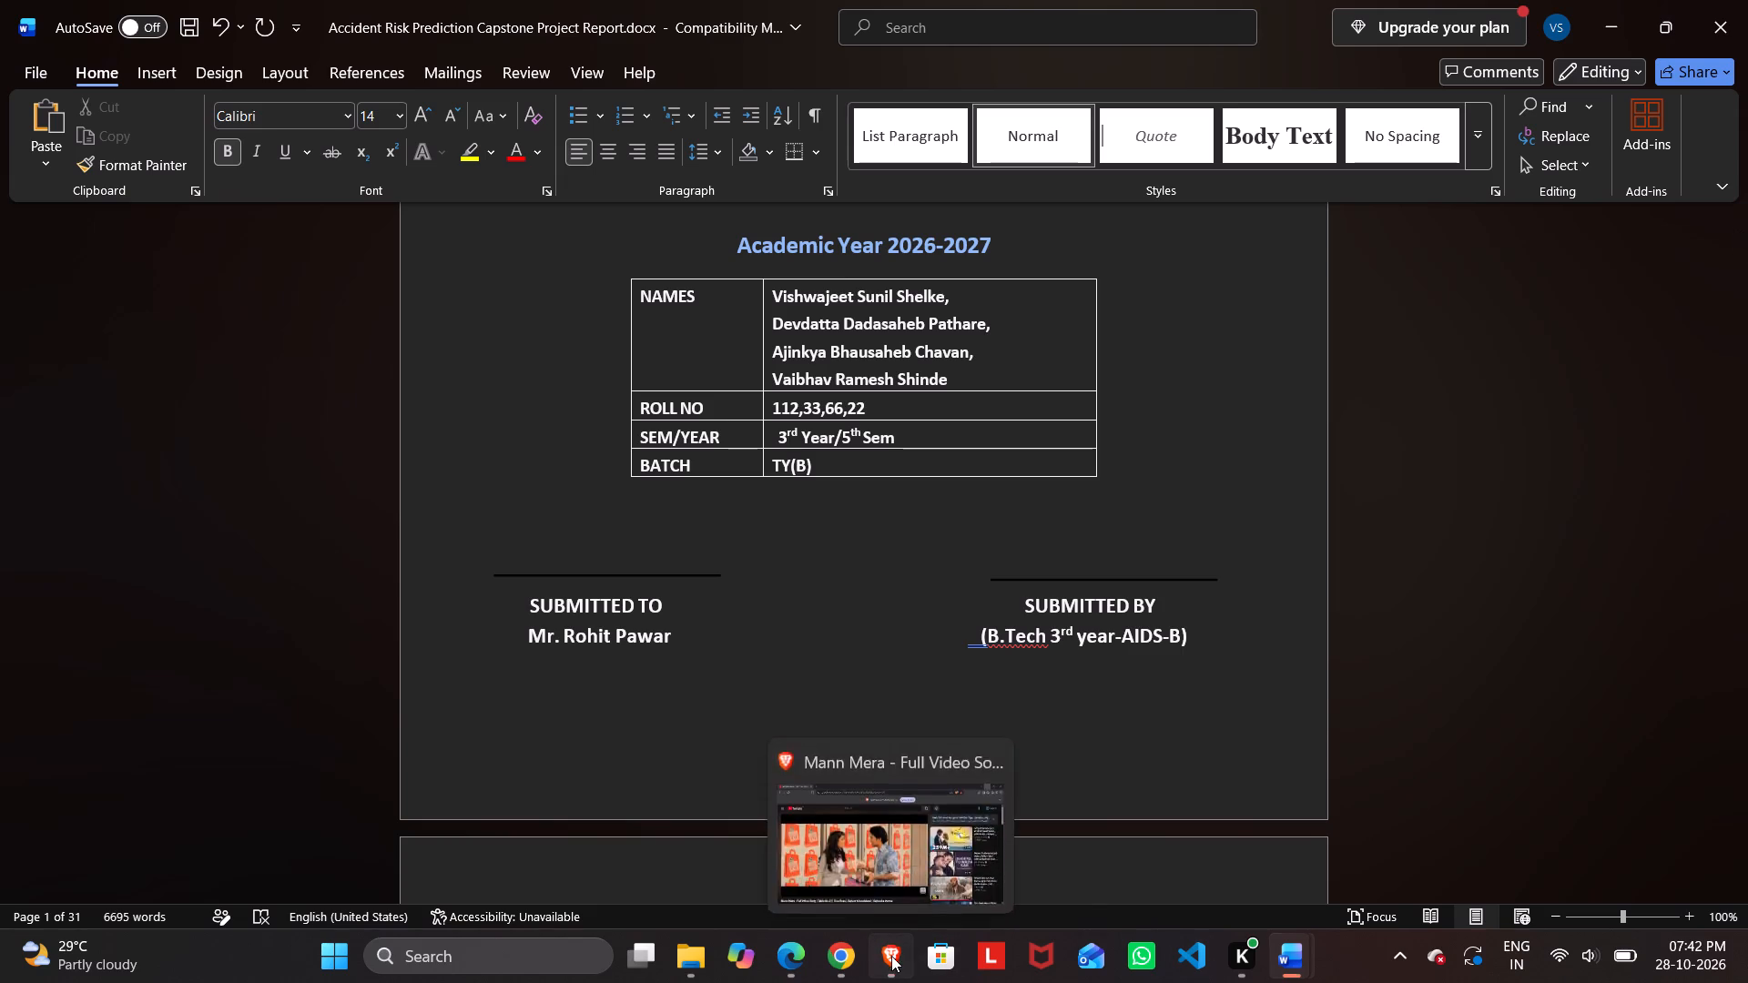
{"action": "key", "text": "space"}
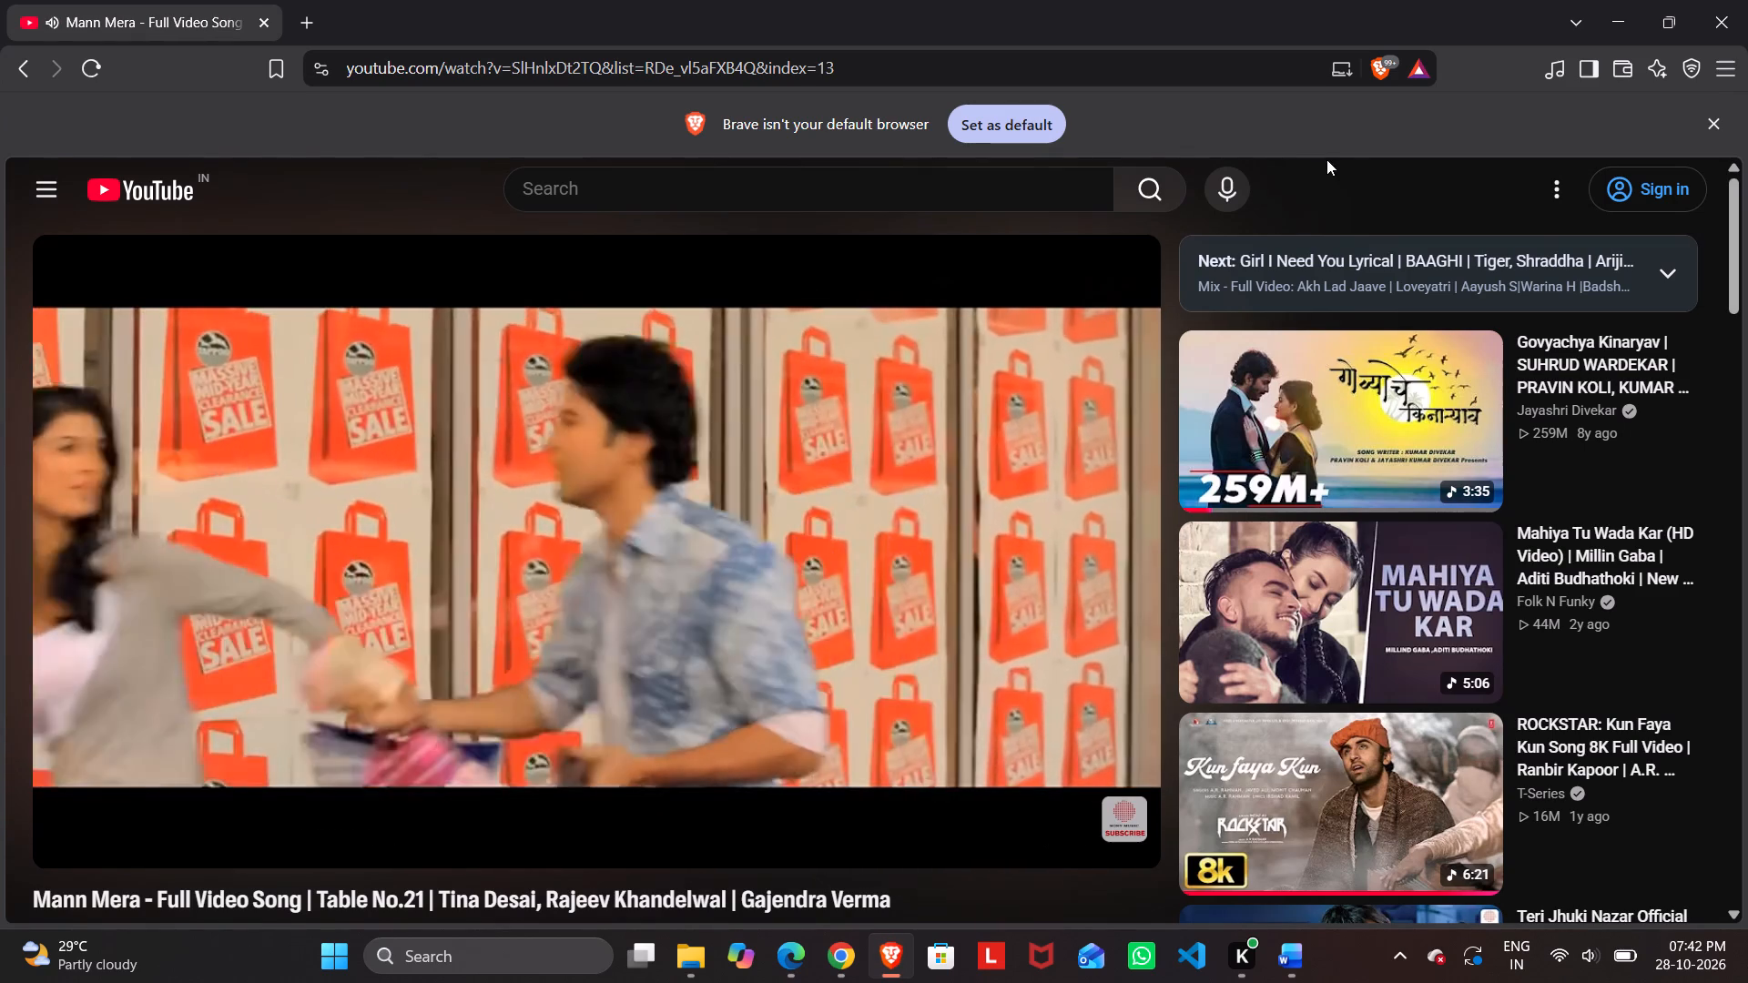
Return to the Word report and enter "(Professor)" at 11 pt on the empty line below the professor's name.
{"action": "left_click", "coordinate": [1621, 5]}
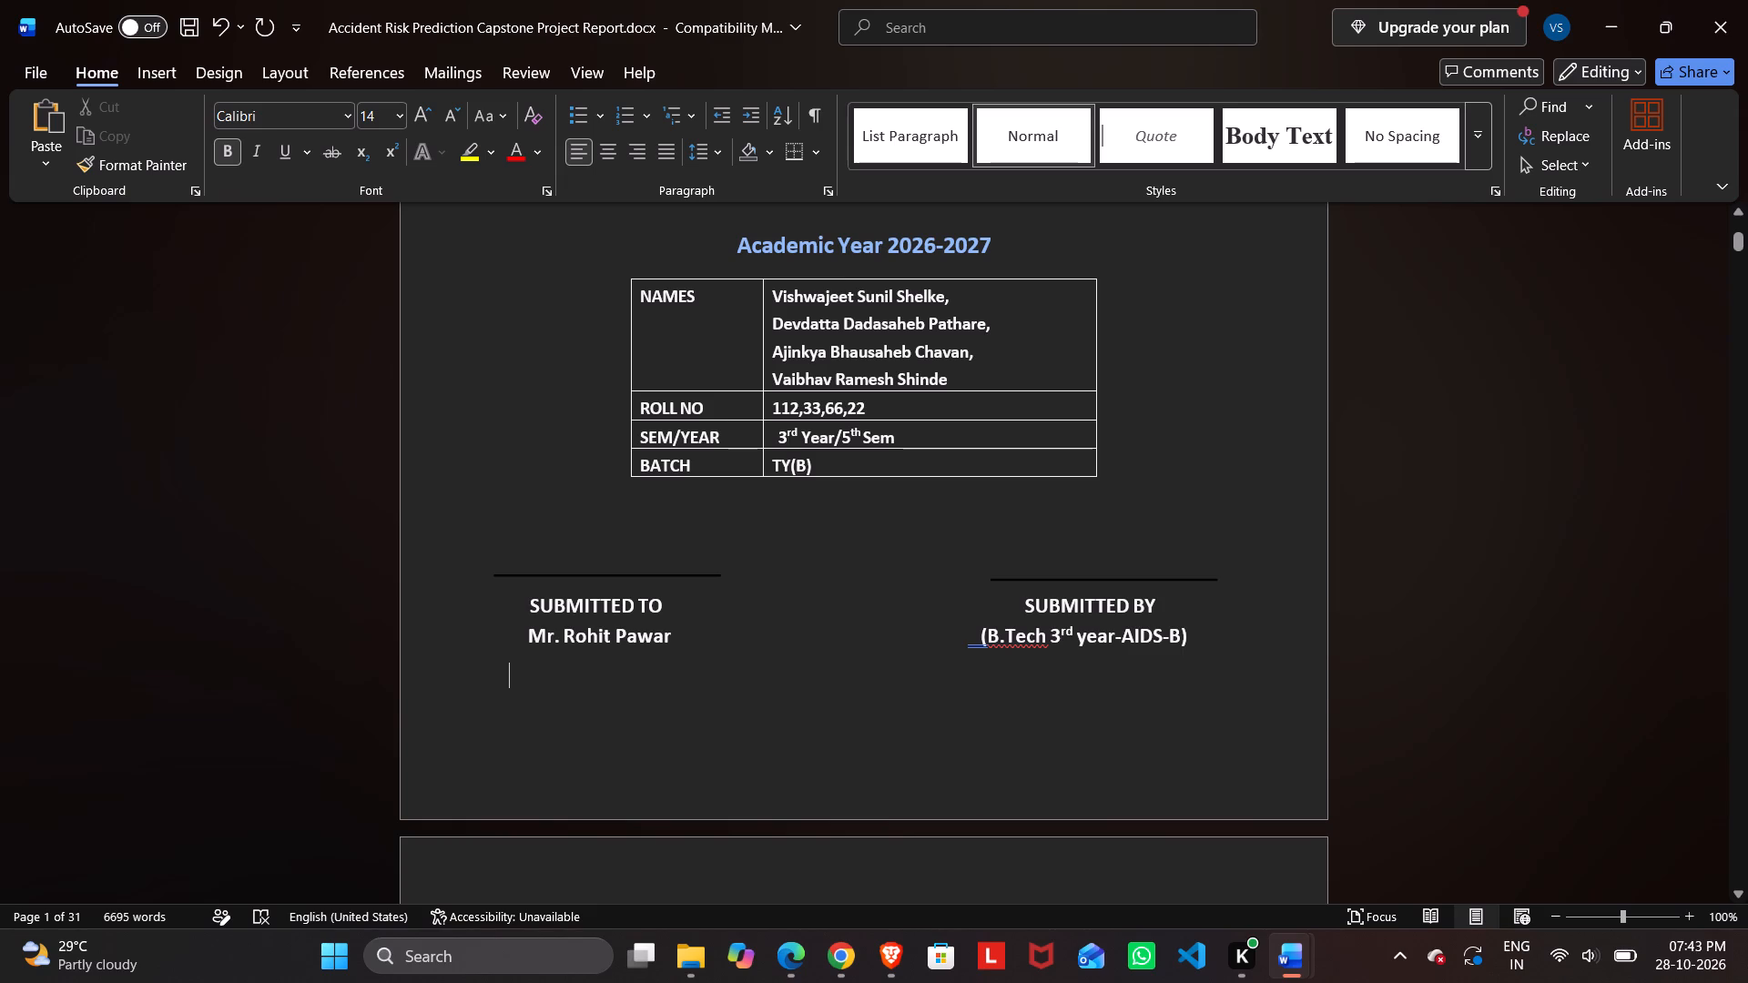
{"action": "left_click", "coordinate": [397, 121]}
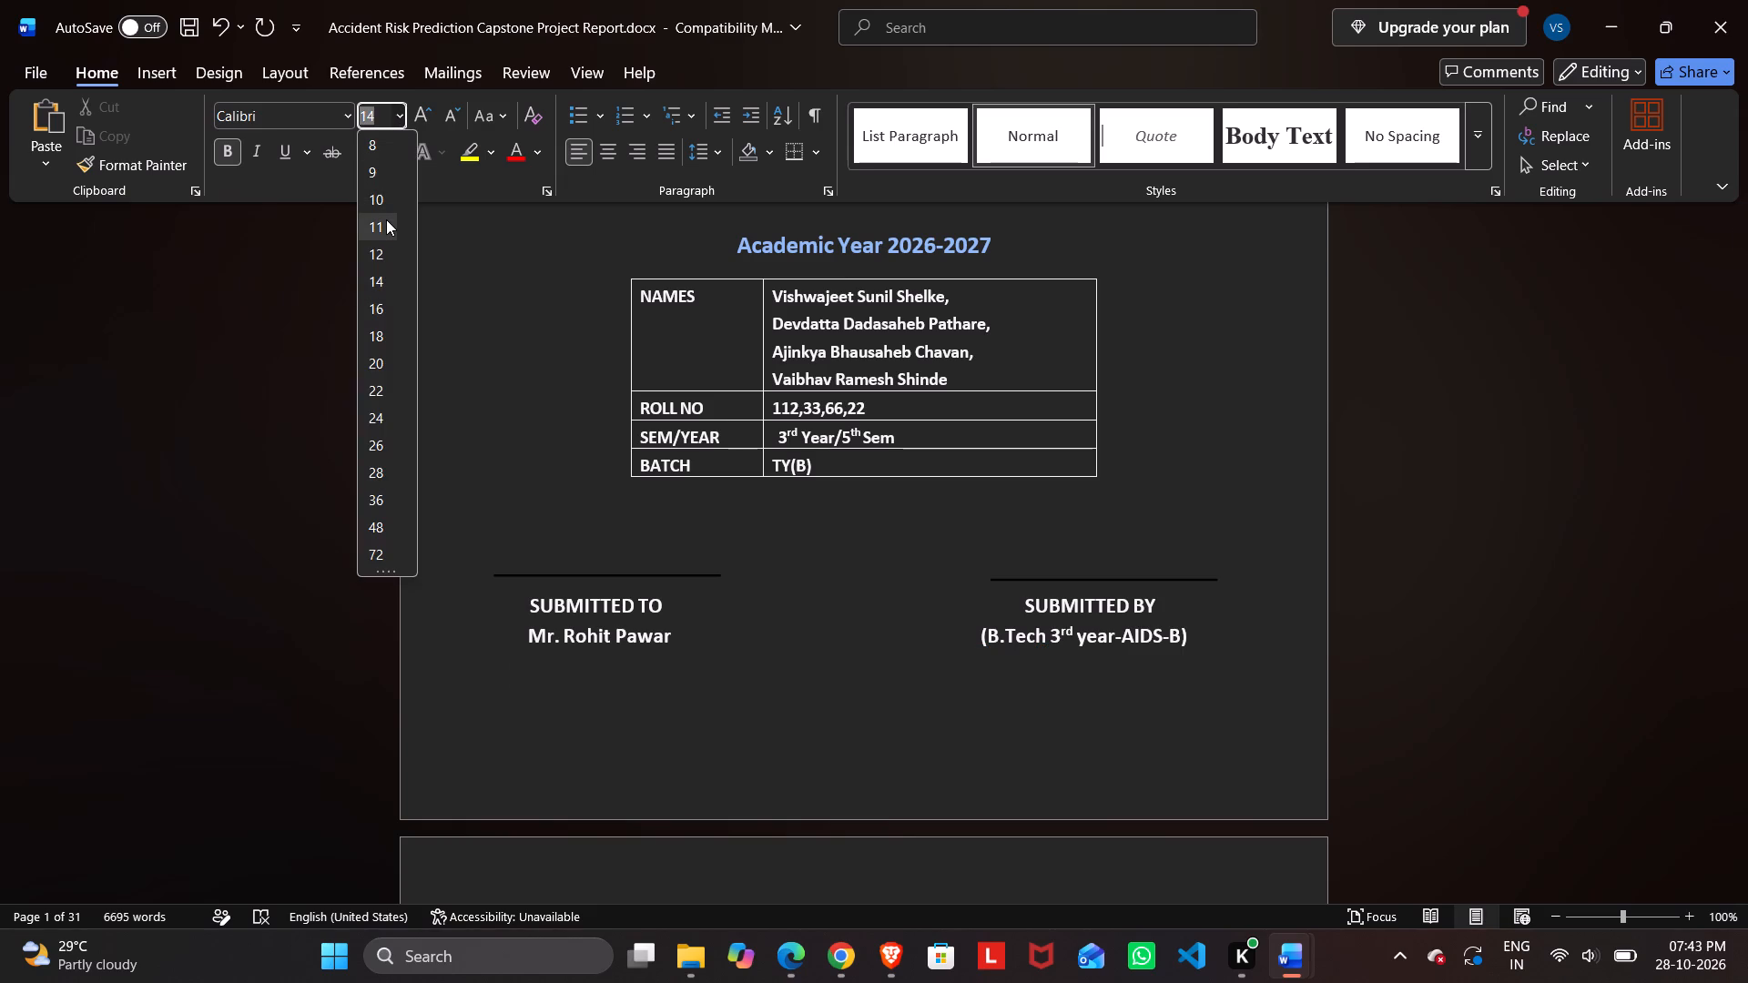
{"action": "left_click", "coordinate": [386, 219]}
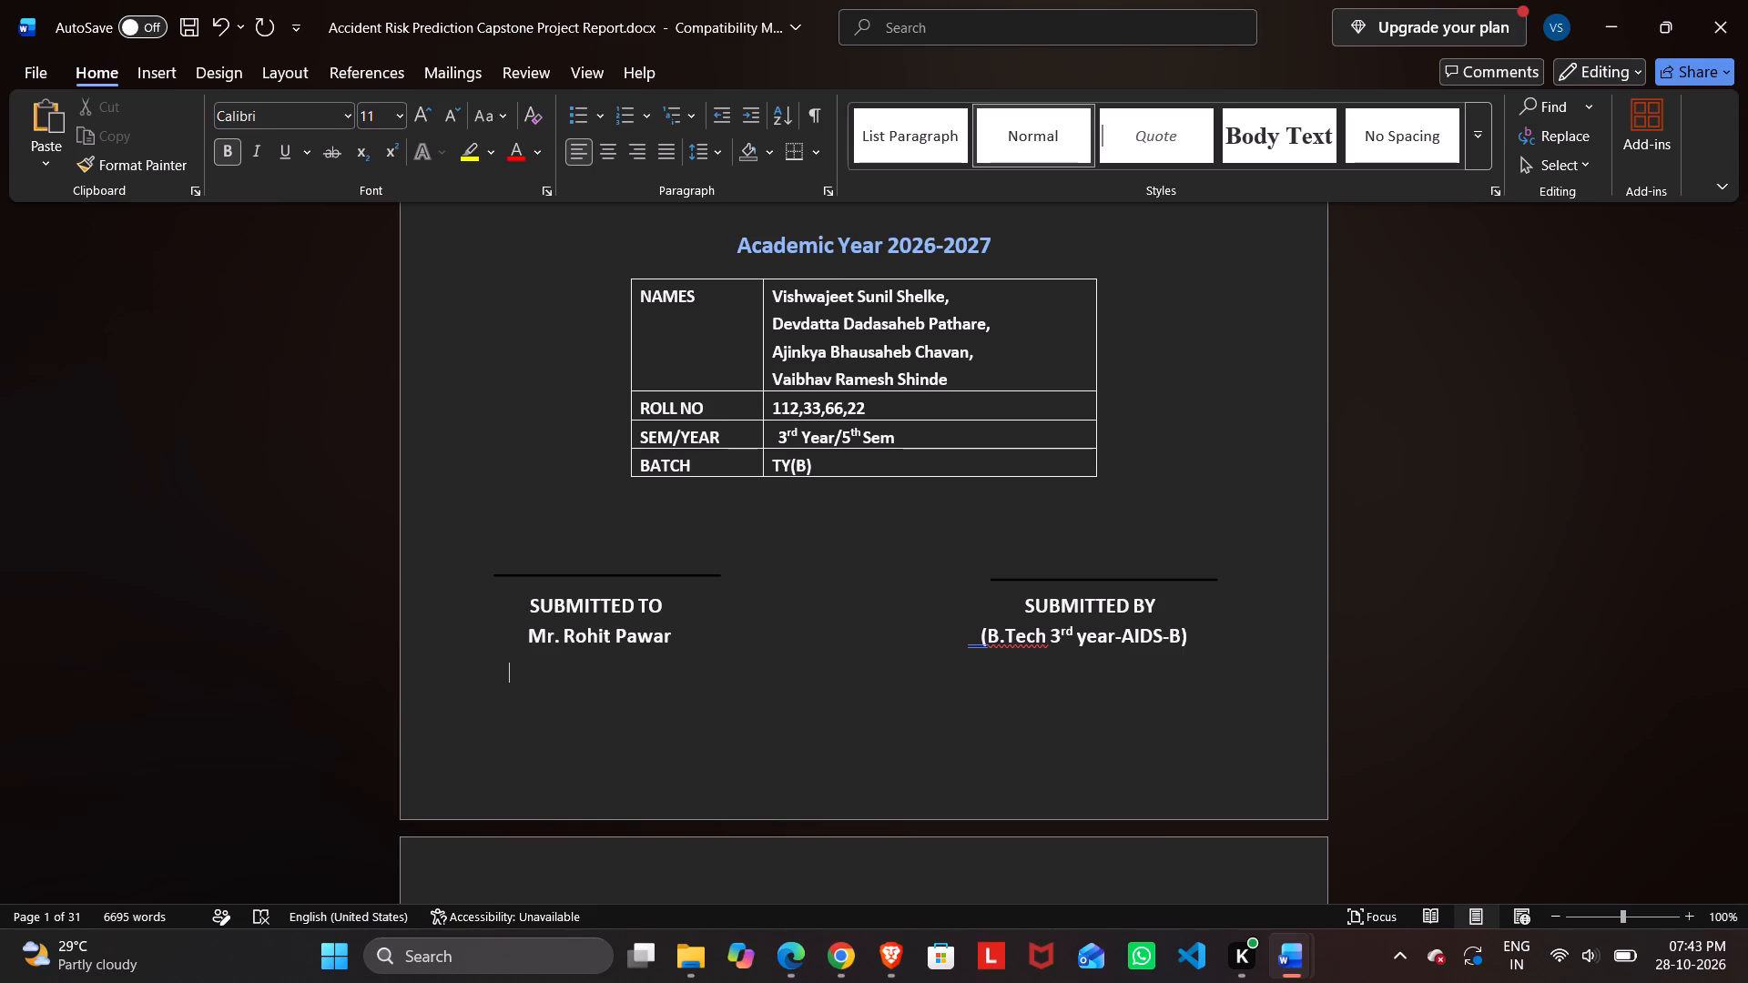
{"action": "key", "text": "shift+parenleft"}
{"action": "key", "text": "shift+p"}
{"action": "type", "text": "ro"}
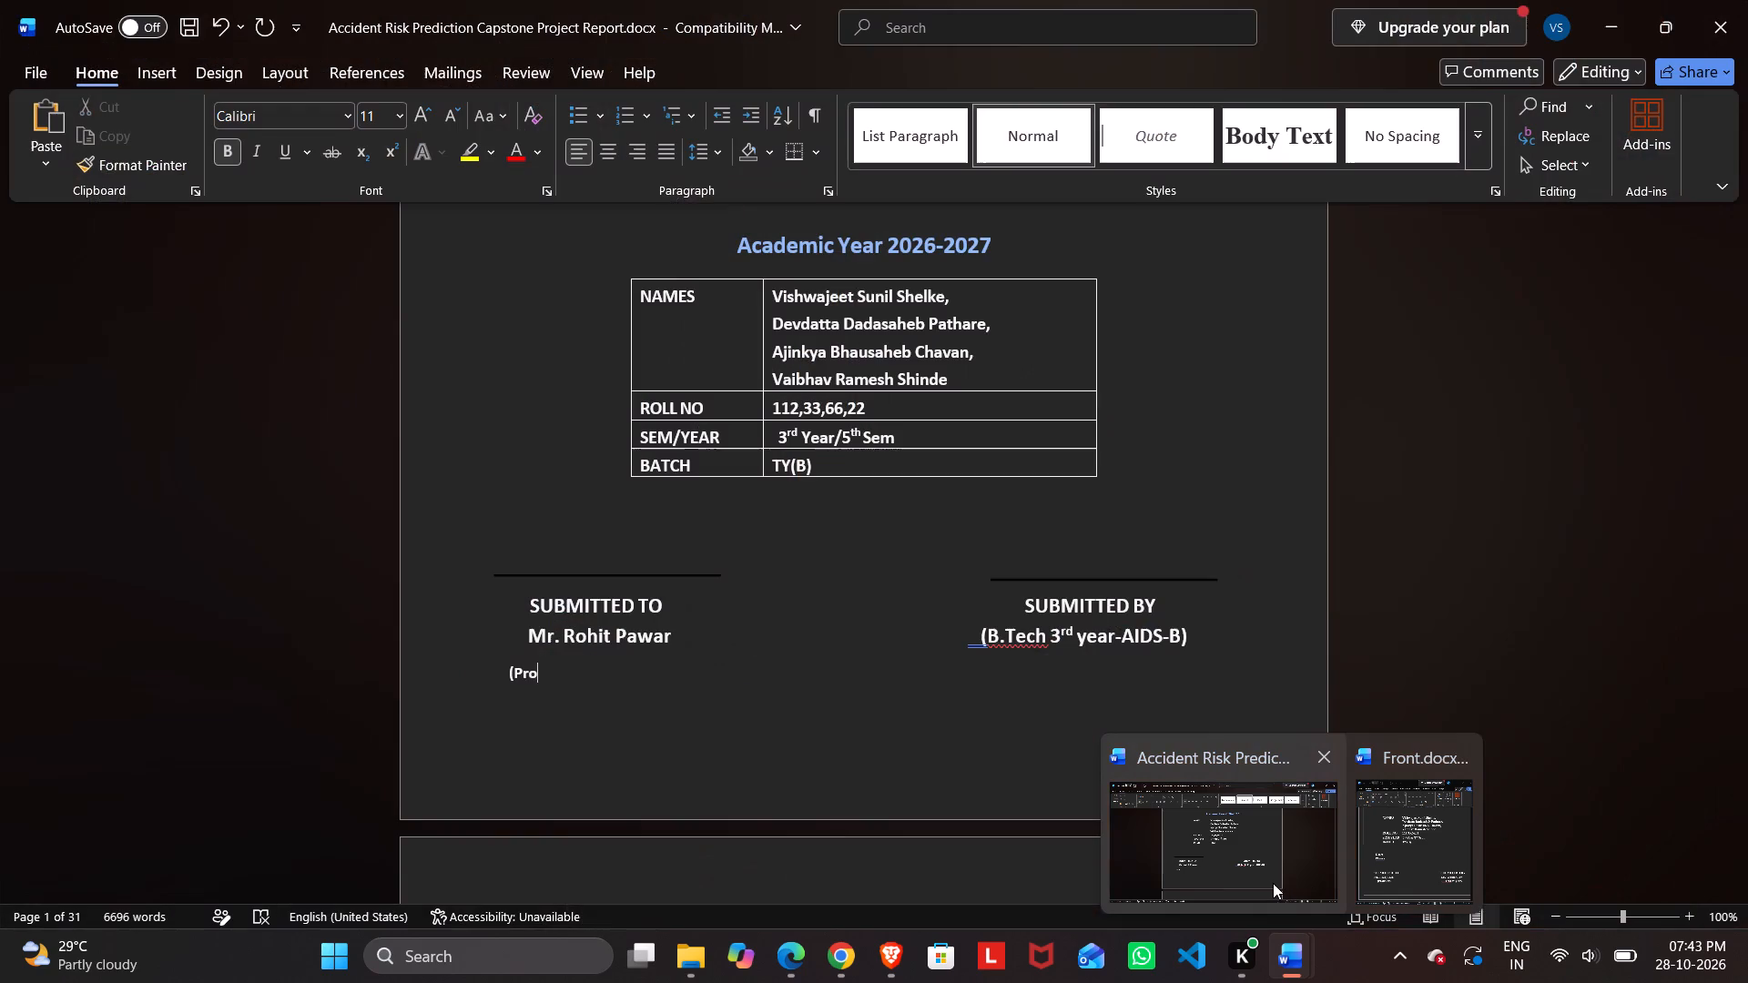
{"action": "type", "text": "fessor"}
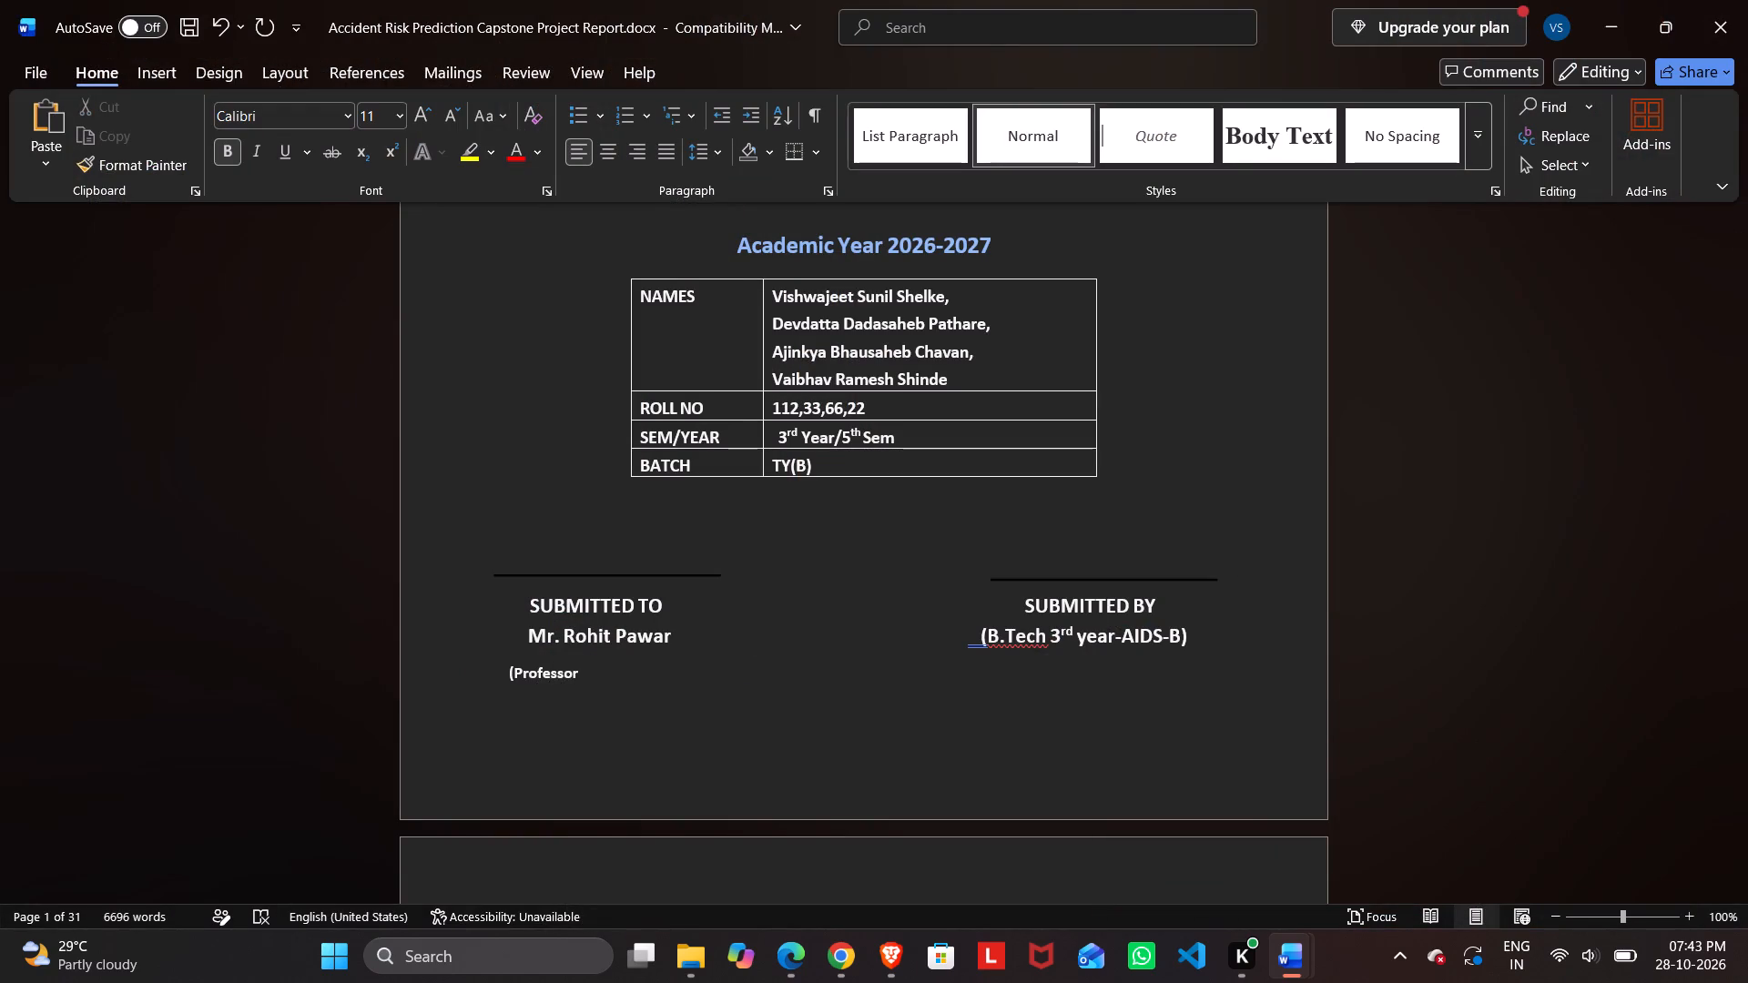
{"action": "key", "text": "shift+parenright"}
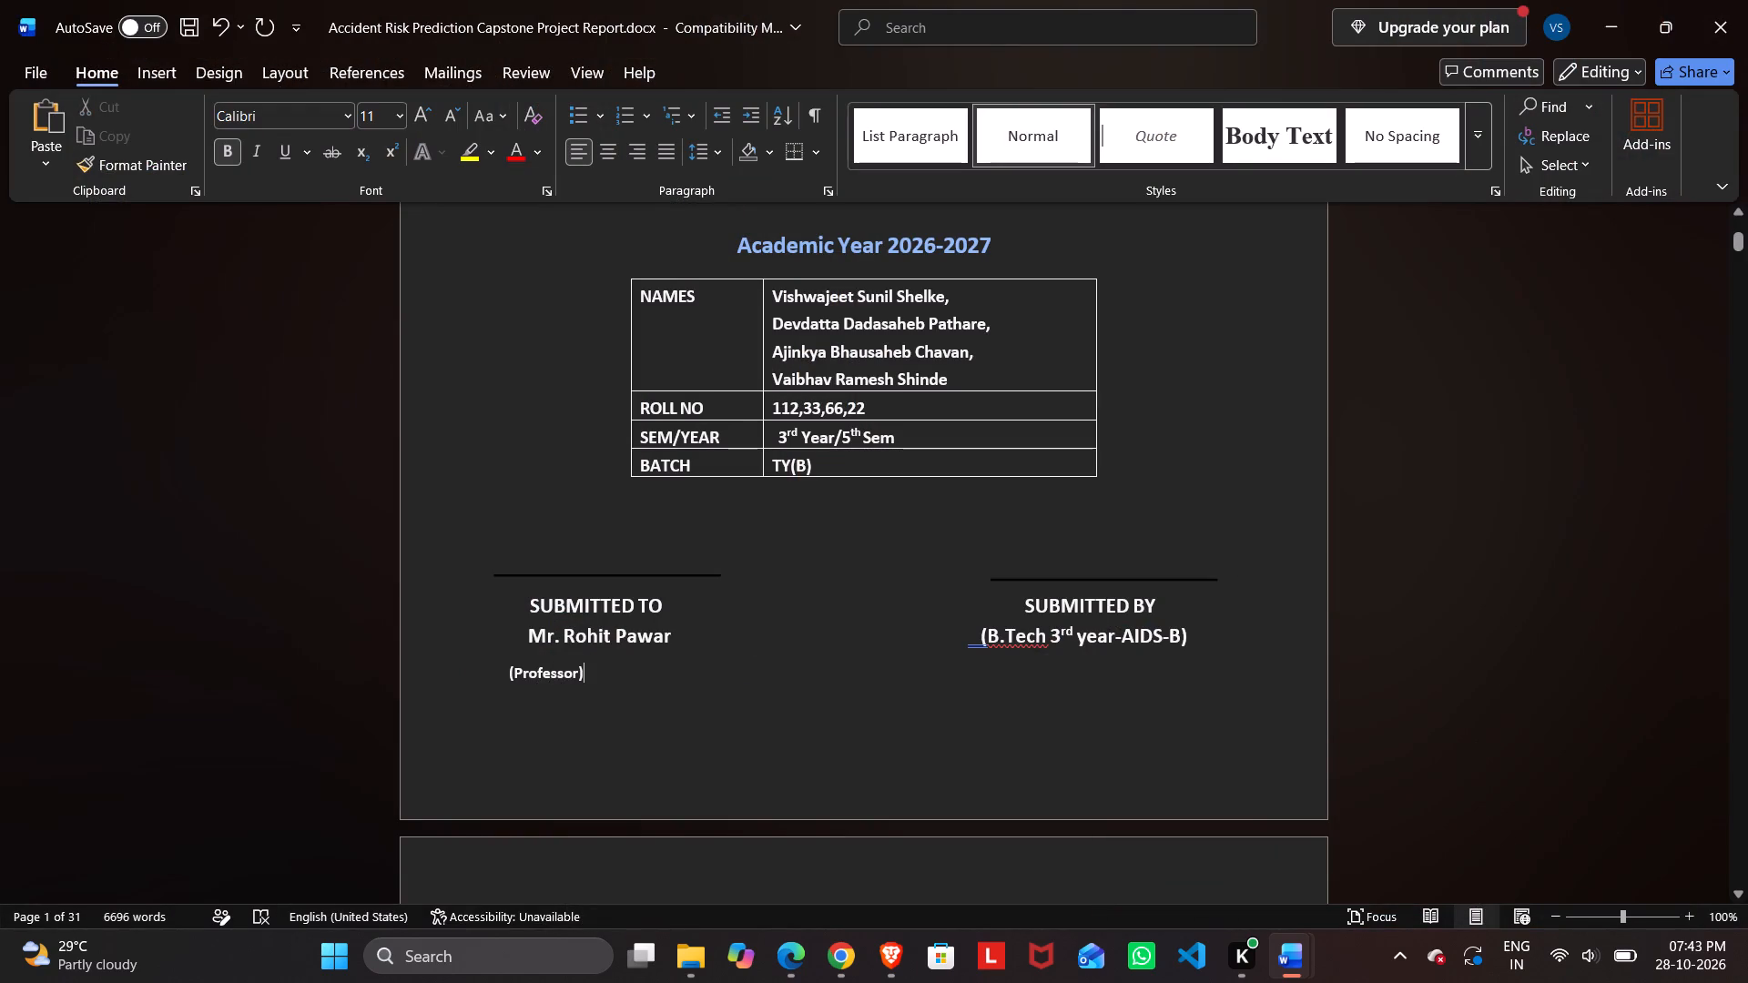
Insert nine spaces before "(Professor)" to centre it beneath the professor's name.
{"action": "left_click", "coordinate": [503, 671]}
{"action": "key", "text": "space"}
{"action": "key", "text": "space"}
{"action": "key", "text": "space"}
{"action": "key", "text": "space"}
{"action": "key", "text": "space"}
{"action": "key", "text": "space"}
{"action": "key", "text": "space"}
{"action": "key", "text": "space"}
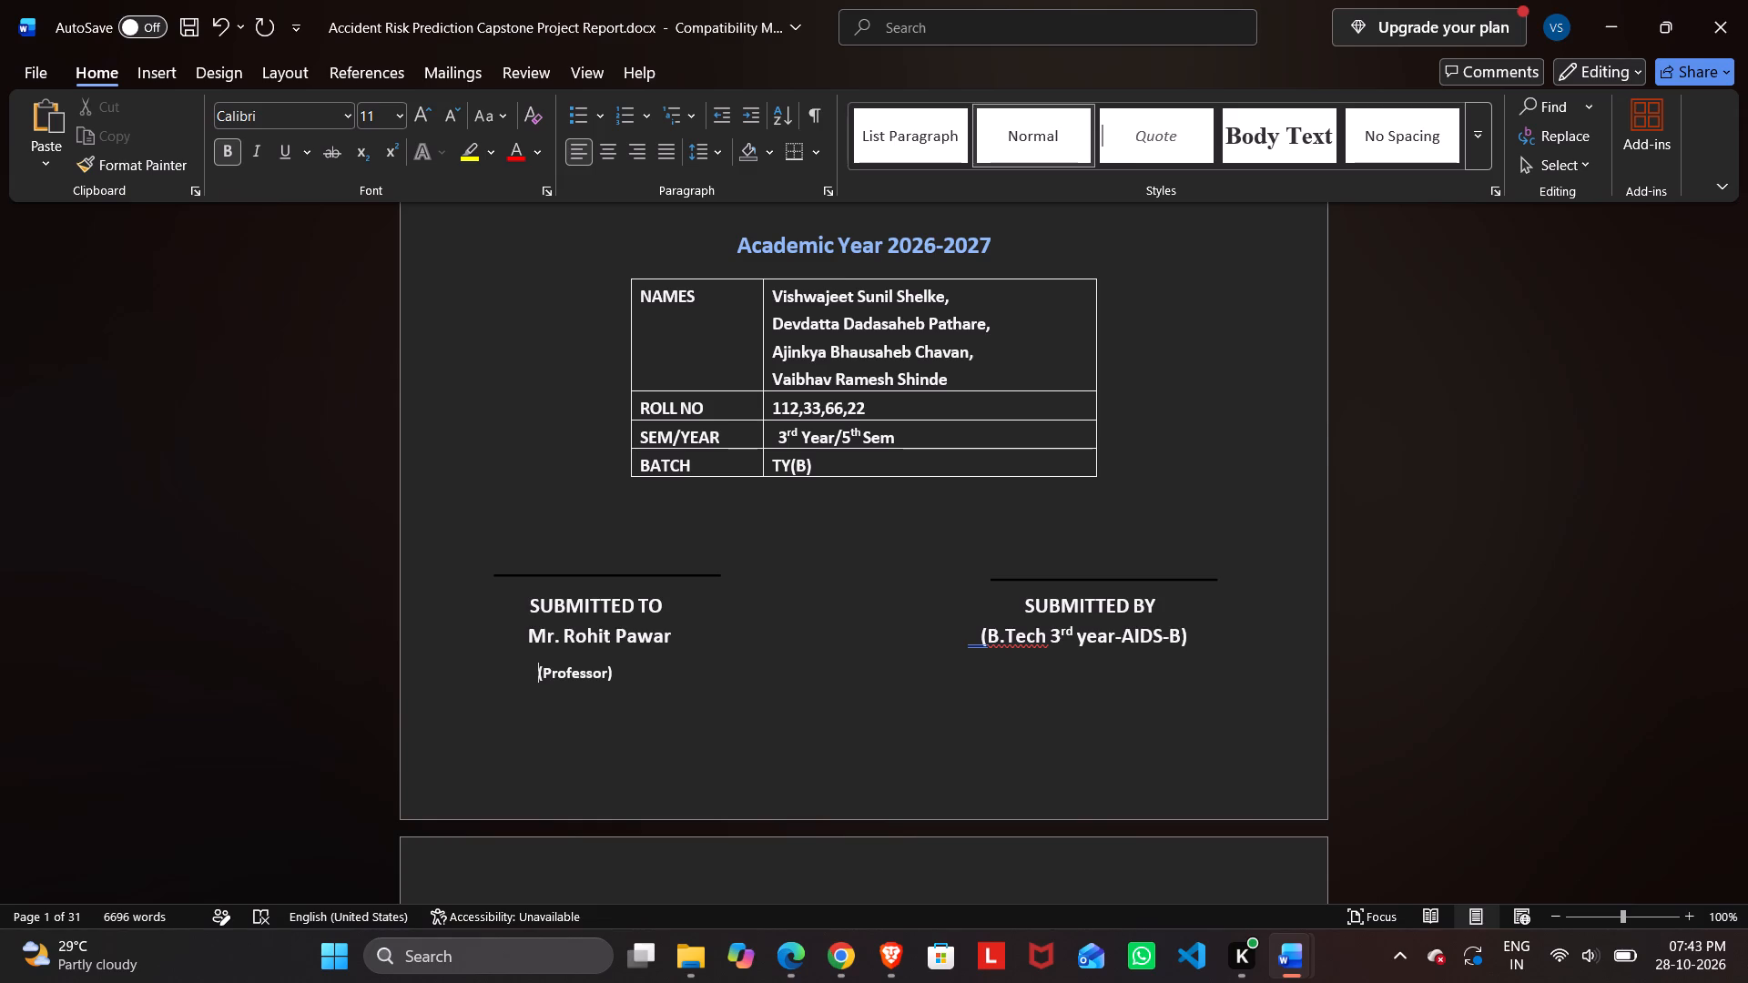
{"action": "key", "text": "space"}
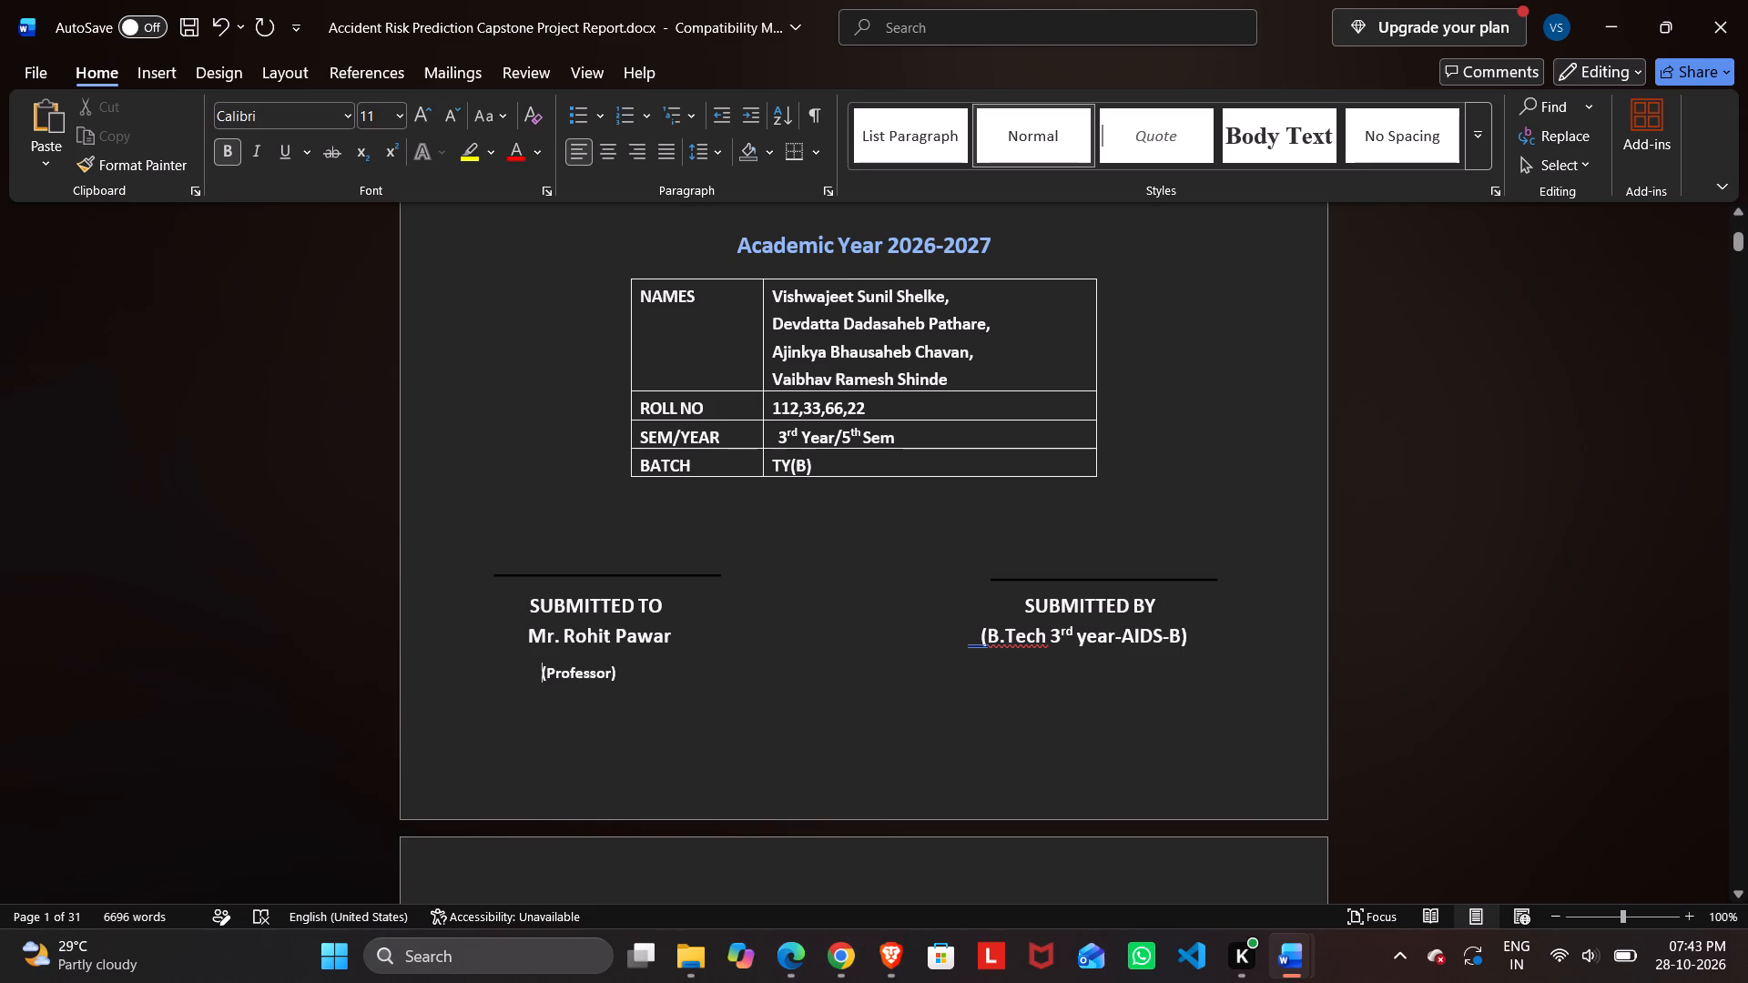
Add "(Students)" on the same line as "(Professor)", spaced across to sit beneath "(B.Tech 3rd year-AIDS-B)".
{"action": "left_click", "coordinate": [634, 682]}
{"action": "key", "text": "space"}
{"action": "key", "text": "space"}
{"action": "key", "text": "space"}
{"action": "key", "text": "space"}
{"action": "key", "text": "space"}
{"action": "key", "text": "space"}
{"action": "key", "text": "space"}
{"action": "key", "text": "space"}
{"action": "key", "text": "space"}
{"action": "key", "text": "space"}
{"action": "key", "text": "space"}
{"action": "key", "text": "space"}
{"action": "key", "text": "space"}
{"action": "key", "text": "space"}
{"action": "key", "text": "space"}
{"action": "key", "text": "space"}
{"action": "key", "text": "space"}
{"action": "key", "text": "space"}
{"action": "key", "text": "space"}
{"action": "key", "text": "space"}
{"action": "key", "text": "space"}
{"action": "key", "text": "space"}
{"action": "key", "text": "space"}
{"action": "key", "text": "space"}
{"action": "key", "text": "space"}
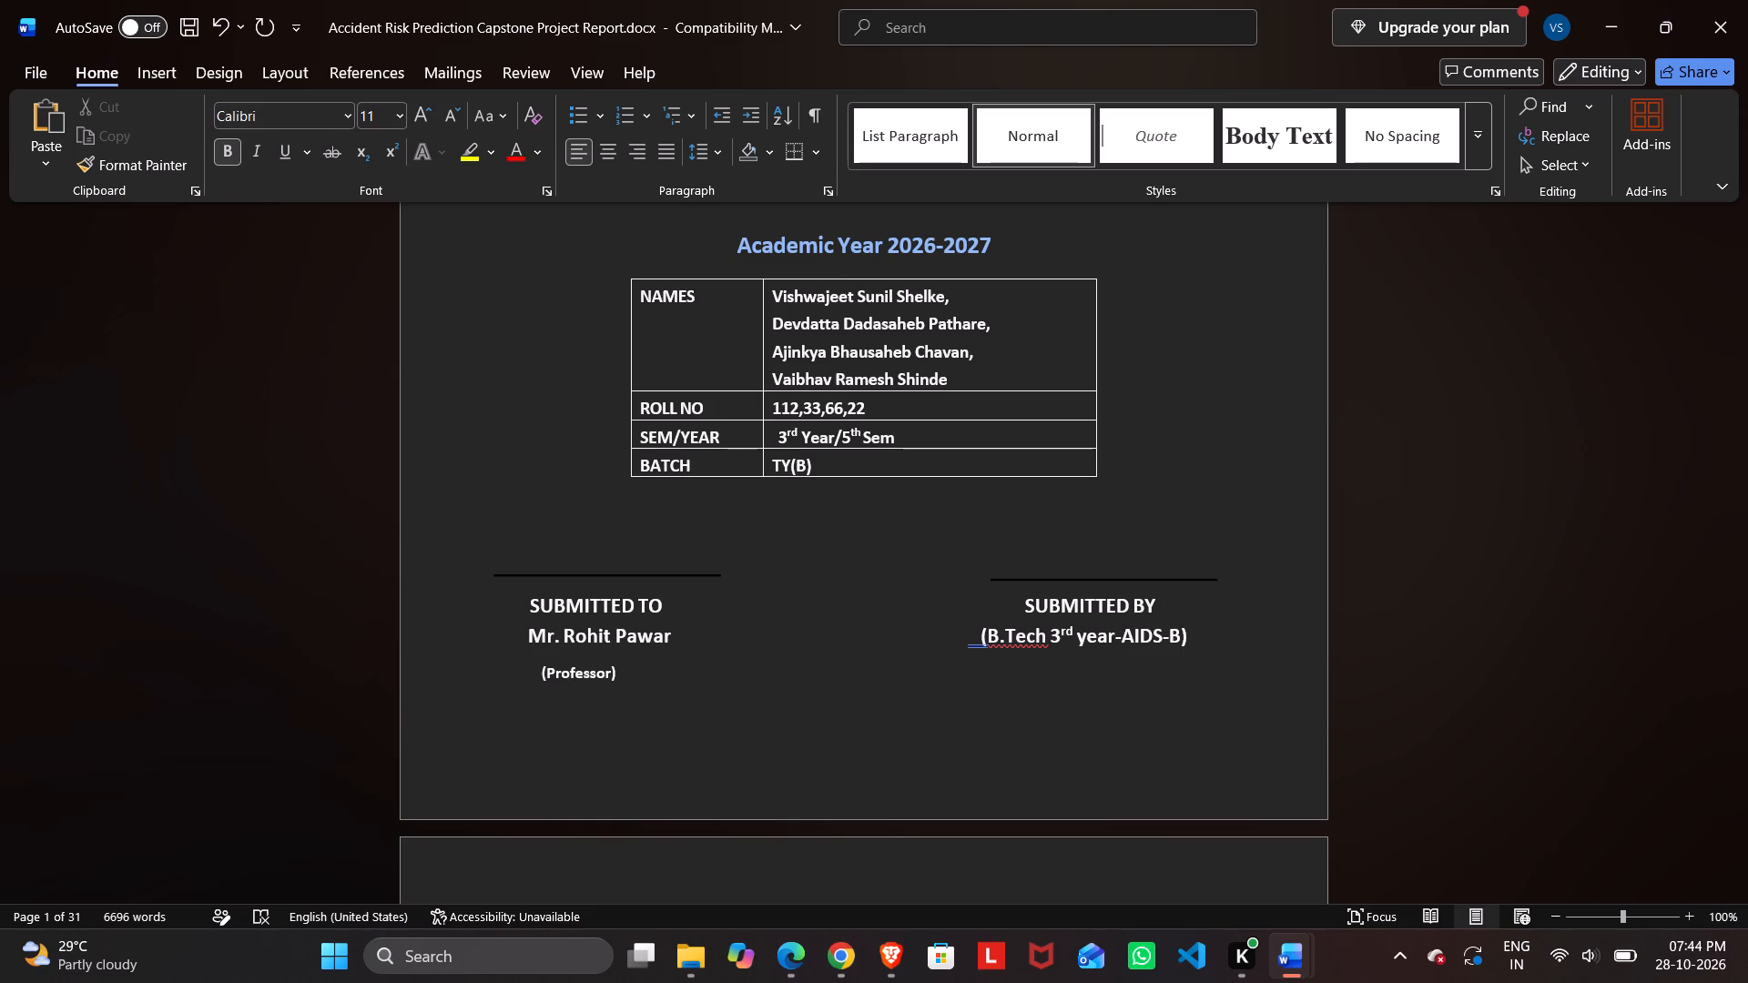
{"action": "key", "text": "shift+parenleft"}
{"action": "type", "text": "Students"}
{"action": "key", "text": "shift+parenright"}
Insert seven spaces before "(Students)" to centre it beneath the SUBMITTED BY block.
{"action": "left_click", "coordinate": [1018, 680]}
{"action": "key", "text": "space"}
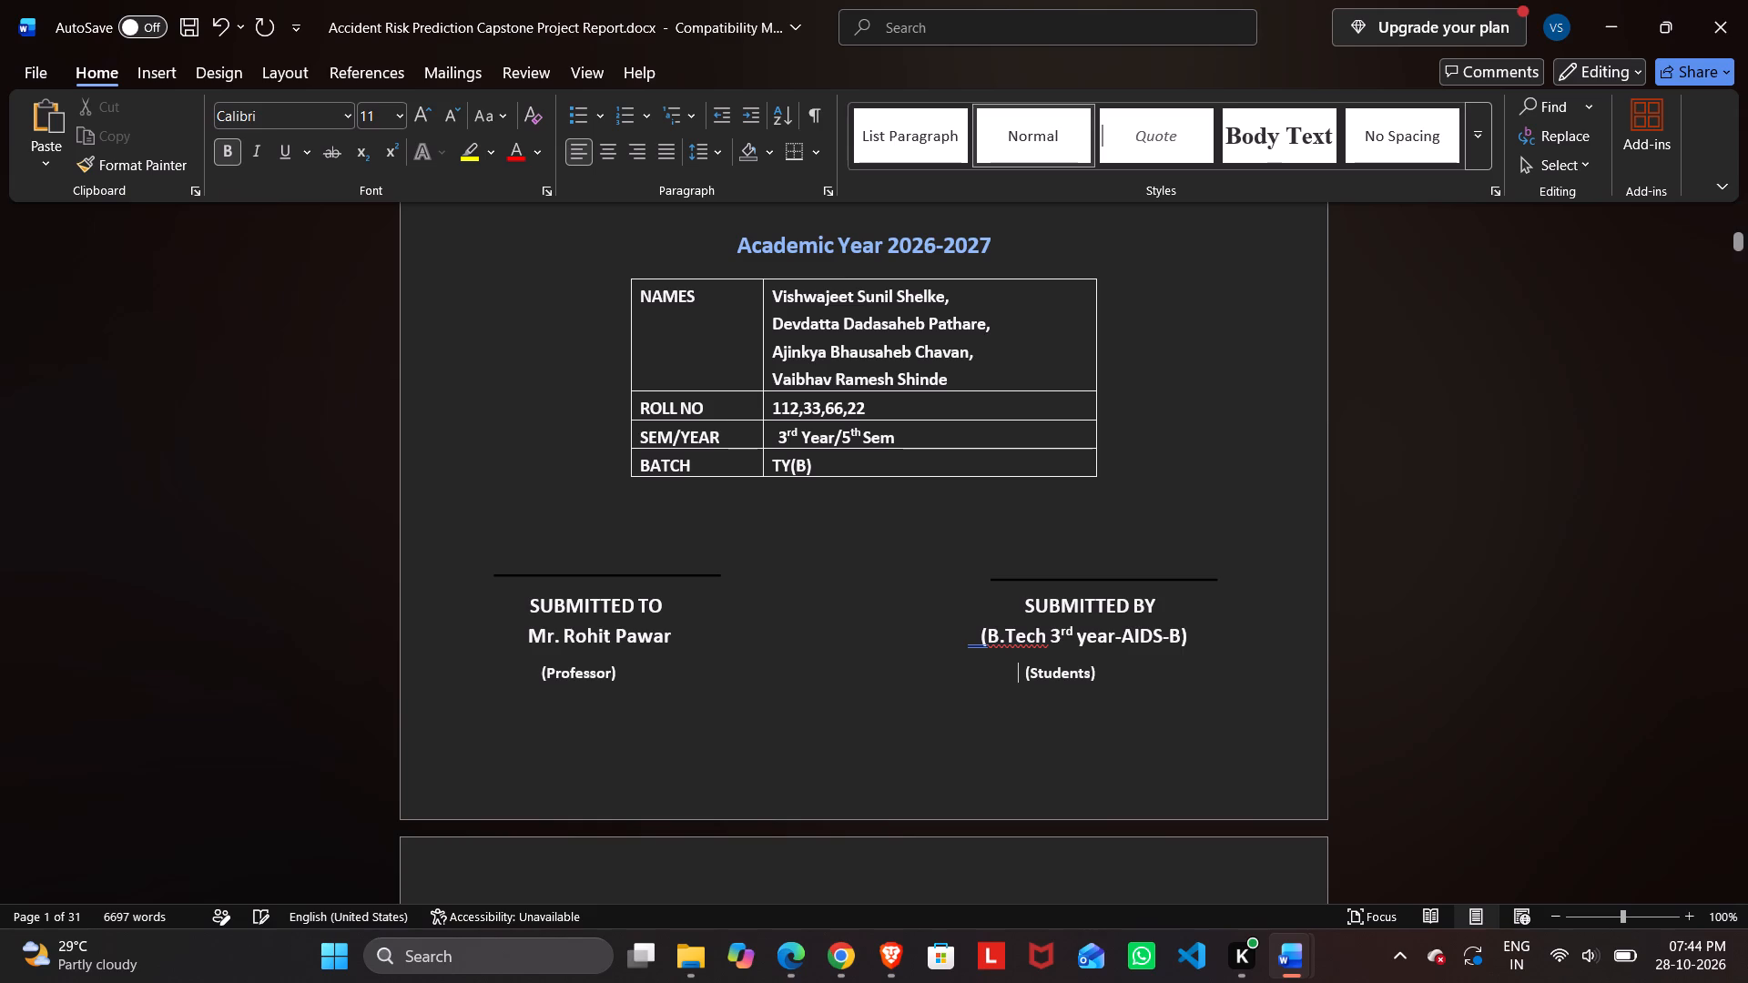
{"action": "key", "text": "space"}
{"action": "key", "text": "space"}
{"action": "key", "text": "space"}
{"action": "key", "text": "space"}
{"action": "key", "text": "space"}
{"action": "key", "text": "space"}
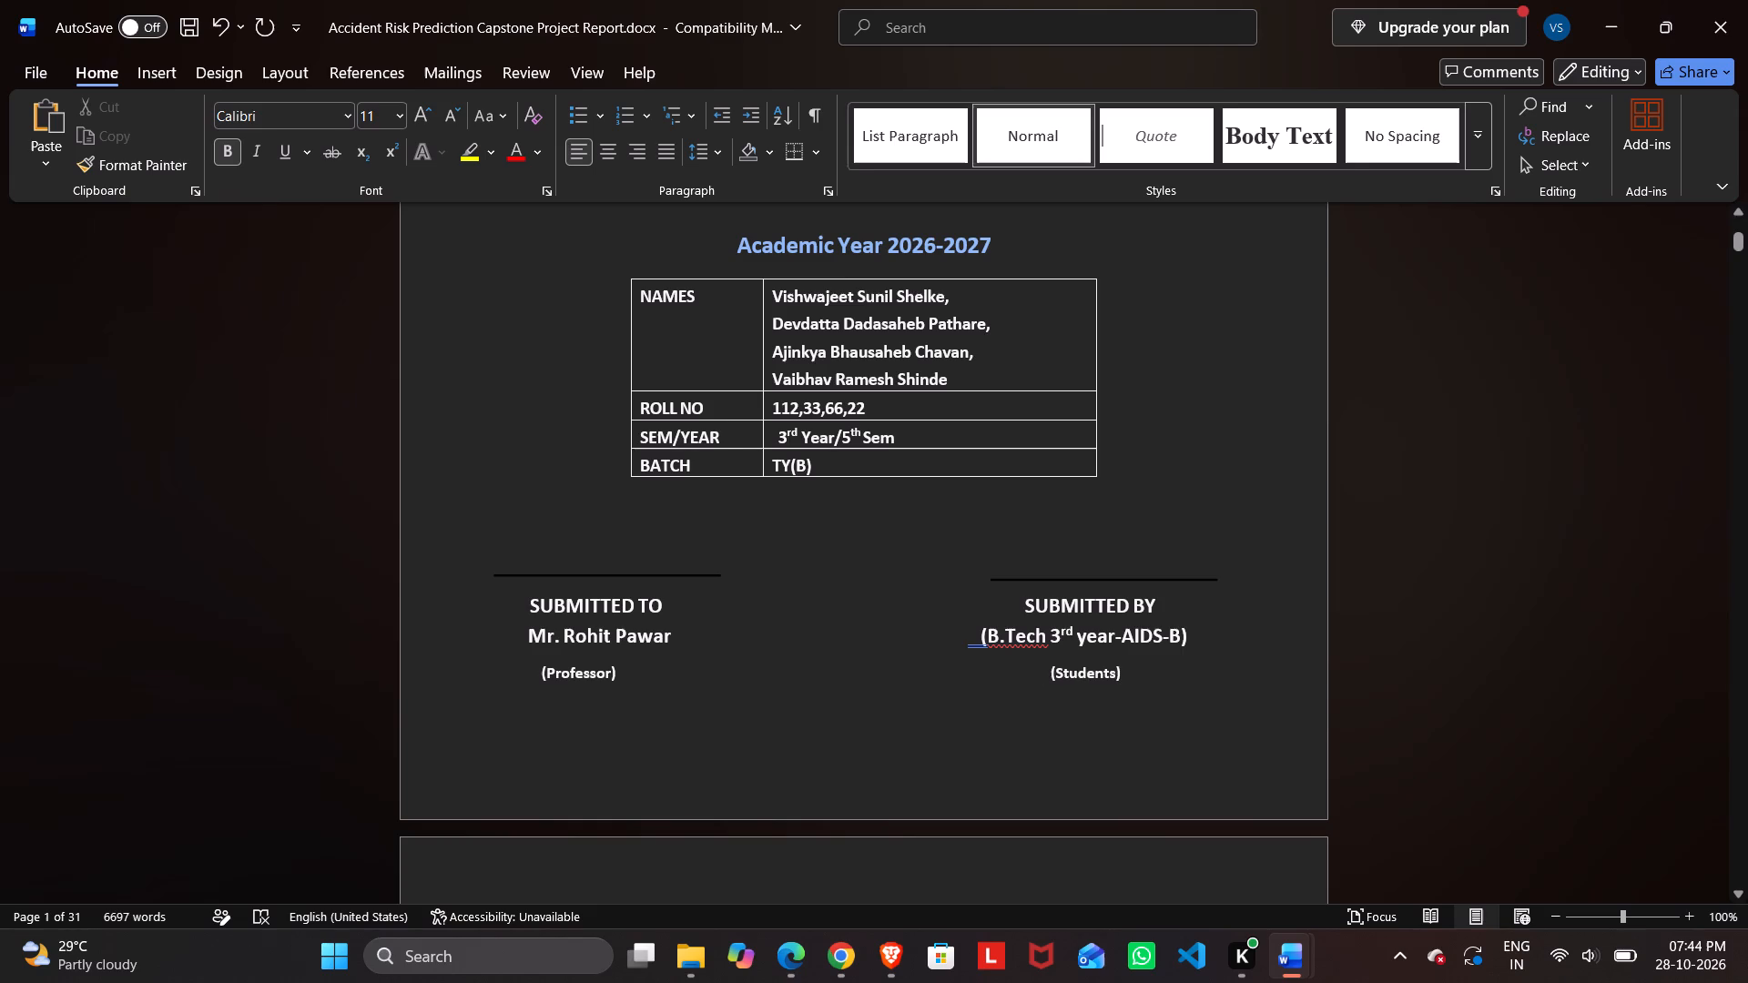
Review the cover page from the signature blocks up to the university heading, and the report's opening pages.
{"action": "scroll", "coordinate": [978, 704], "scroll_direction": "up", "scroll_amount": 2}
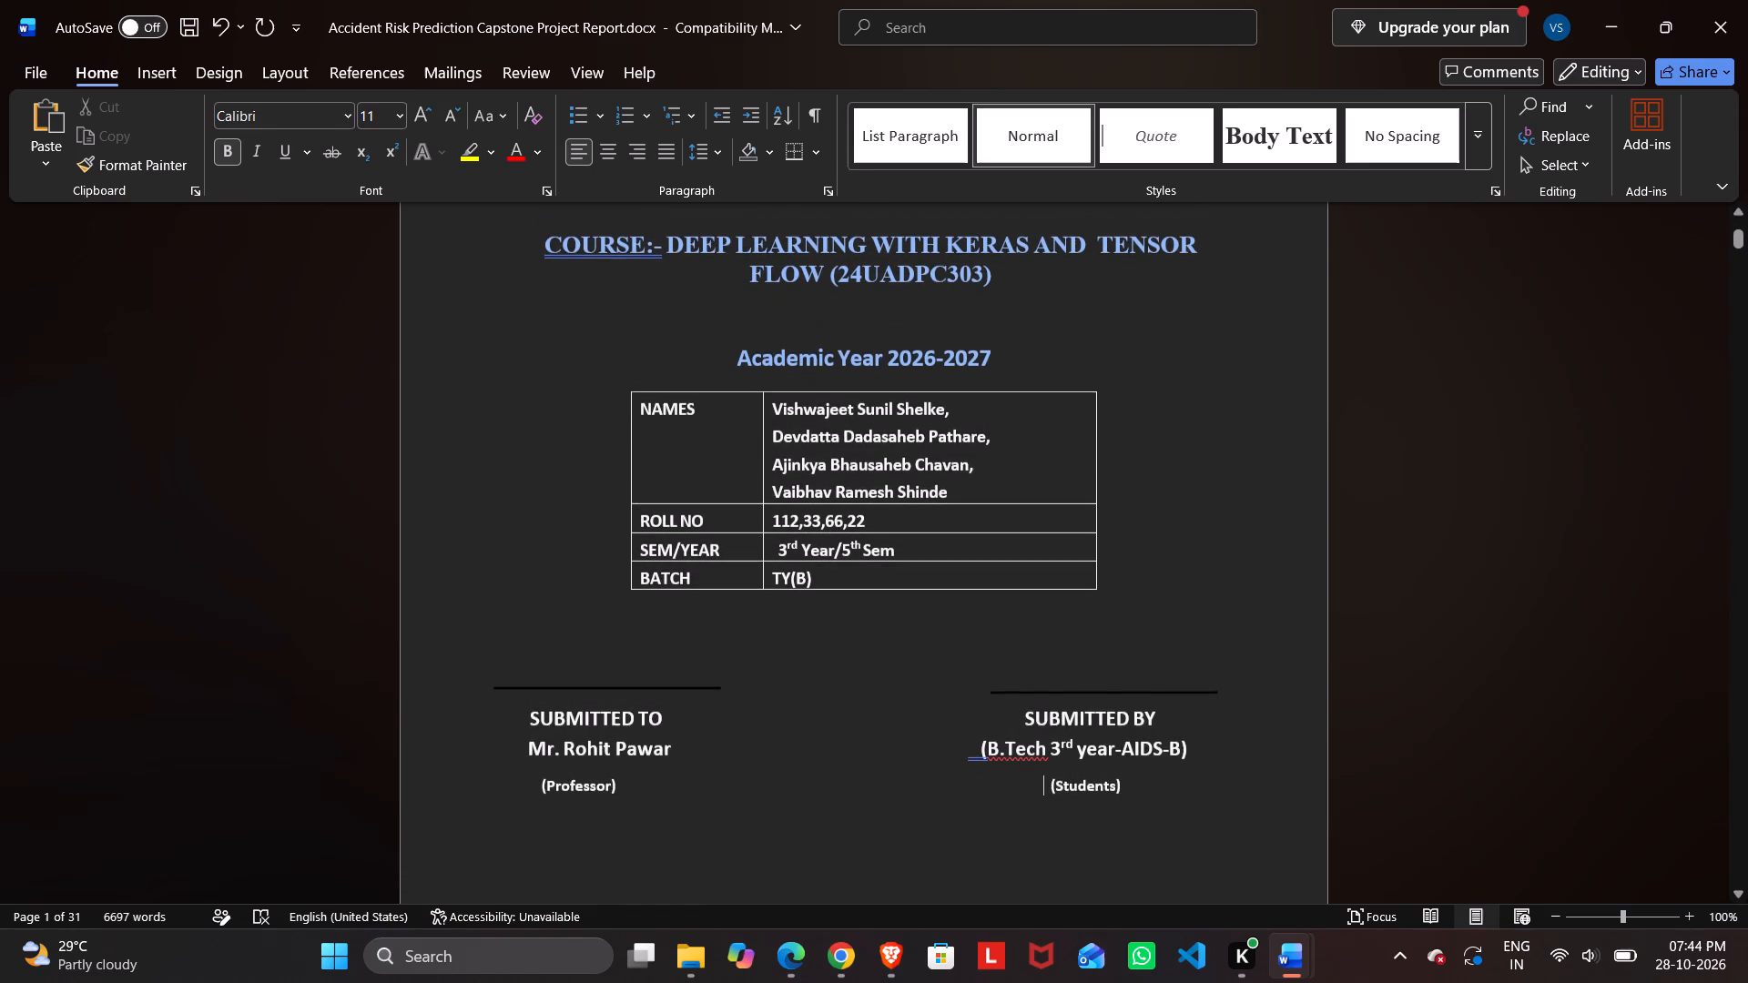
{"action": "scroll", "coordinate": [978, 704], "scroll_direction": "up", "scroll_amount": 4}
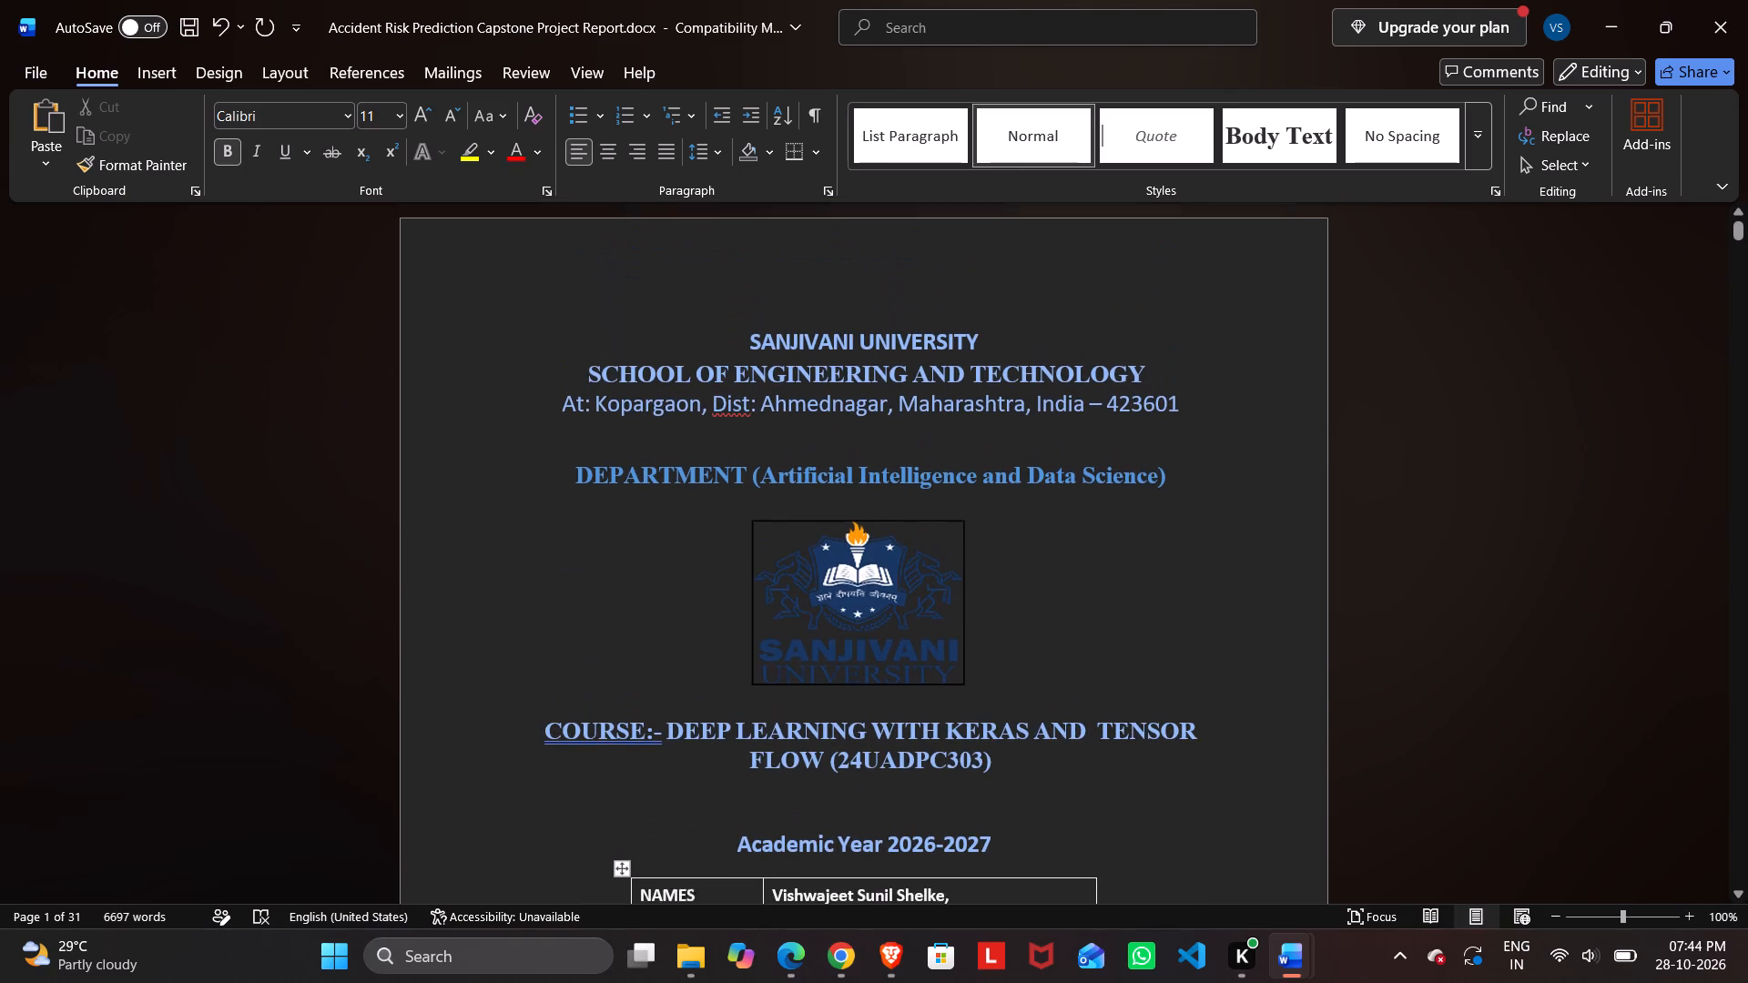
{"action": "scroll", "coordinate": [978, 704], "scroll_direction": "down", "scroll_amount": 1}
{"action": "scroll", "coordinate": [978, 704], "scroll_direction": "up", "scroll_amount": 3}
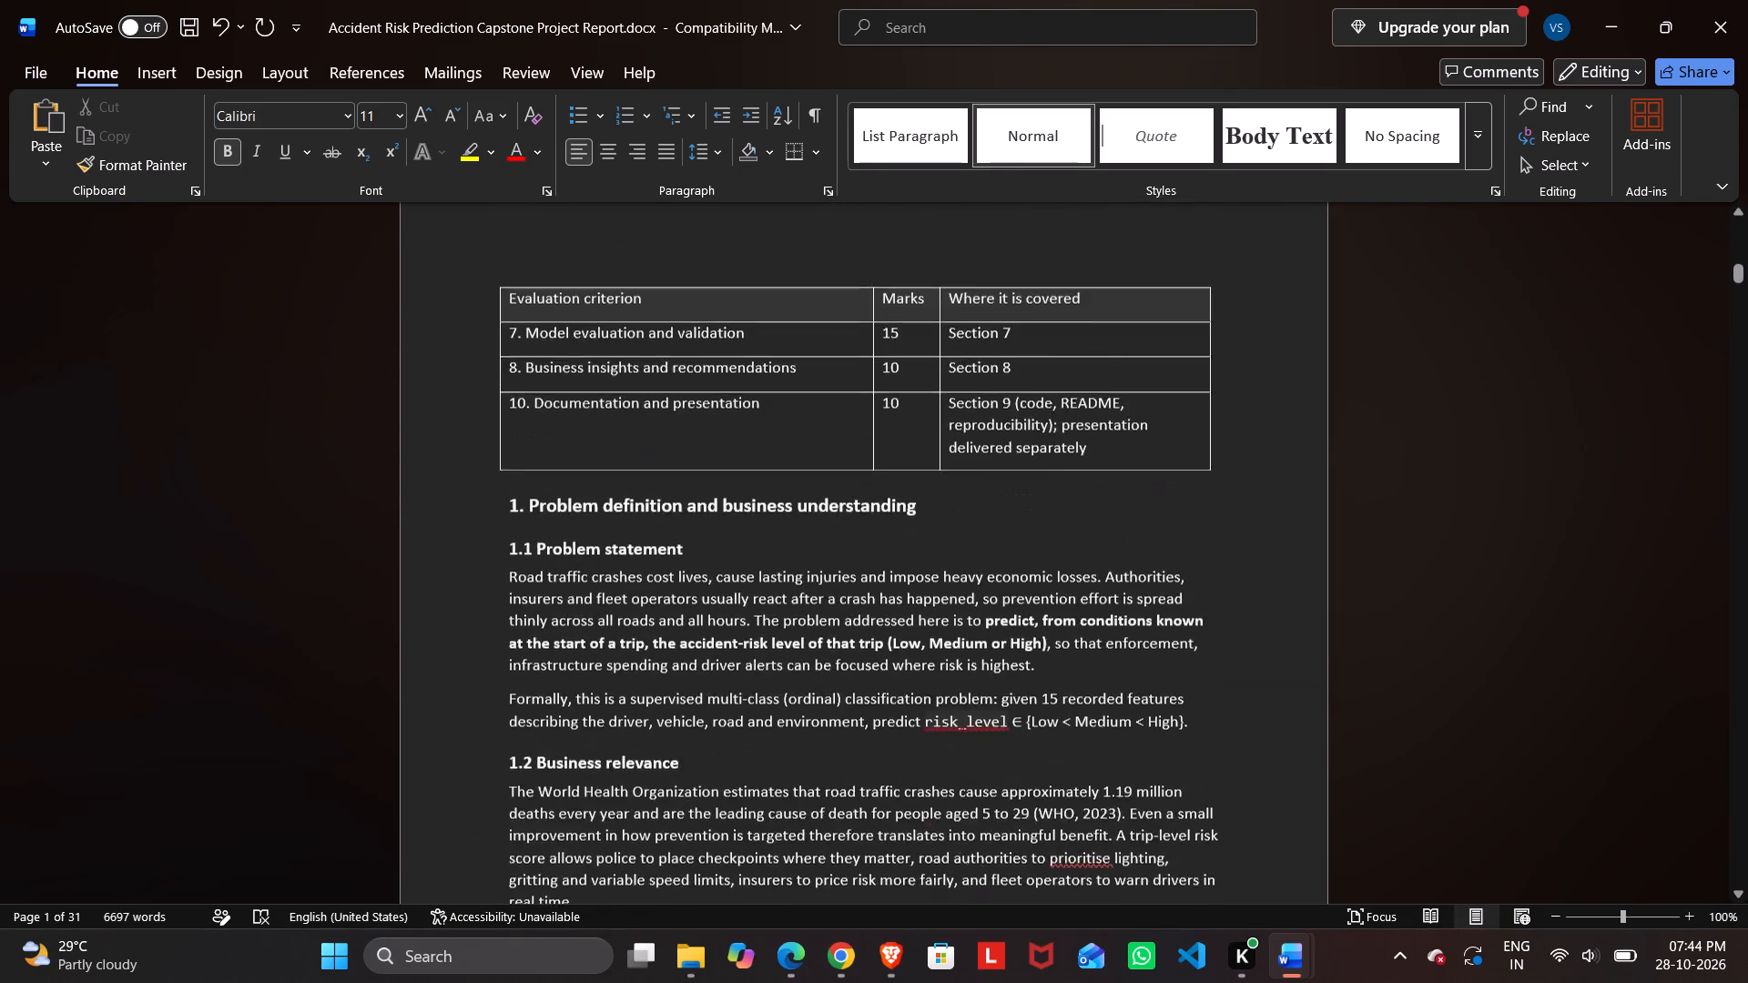
{"action": "scroll", "coordinate": [978, 704], "scroll_direction": "up", "scroll_amount": 3}
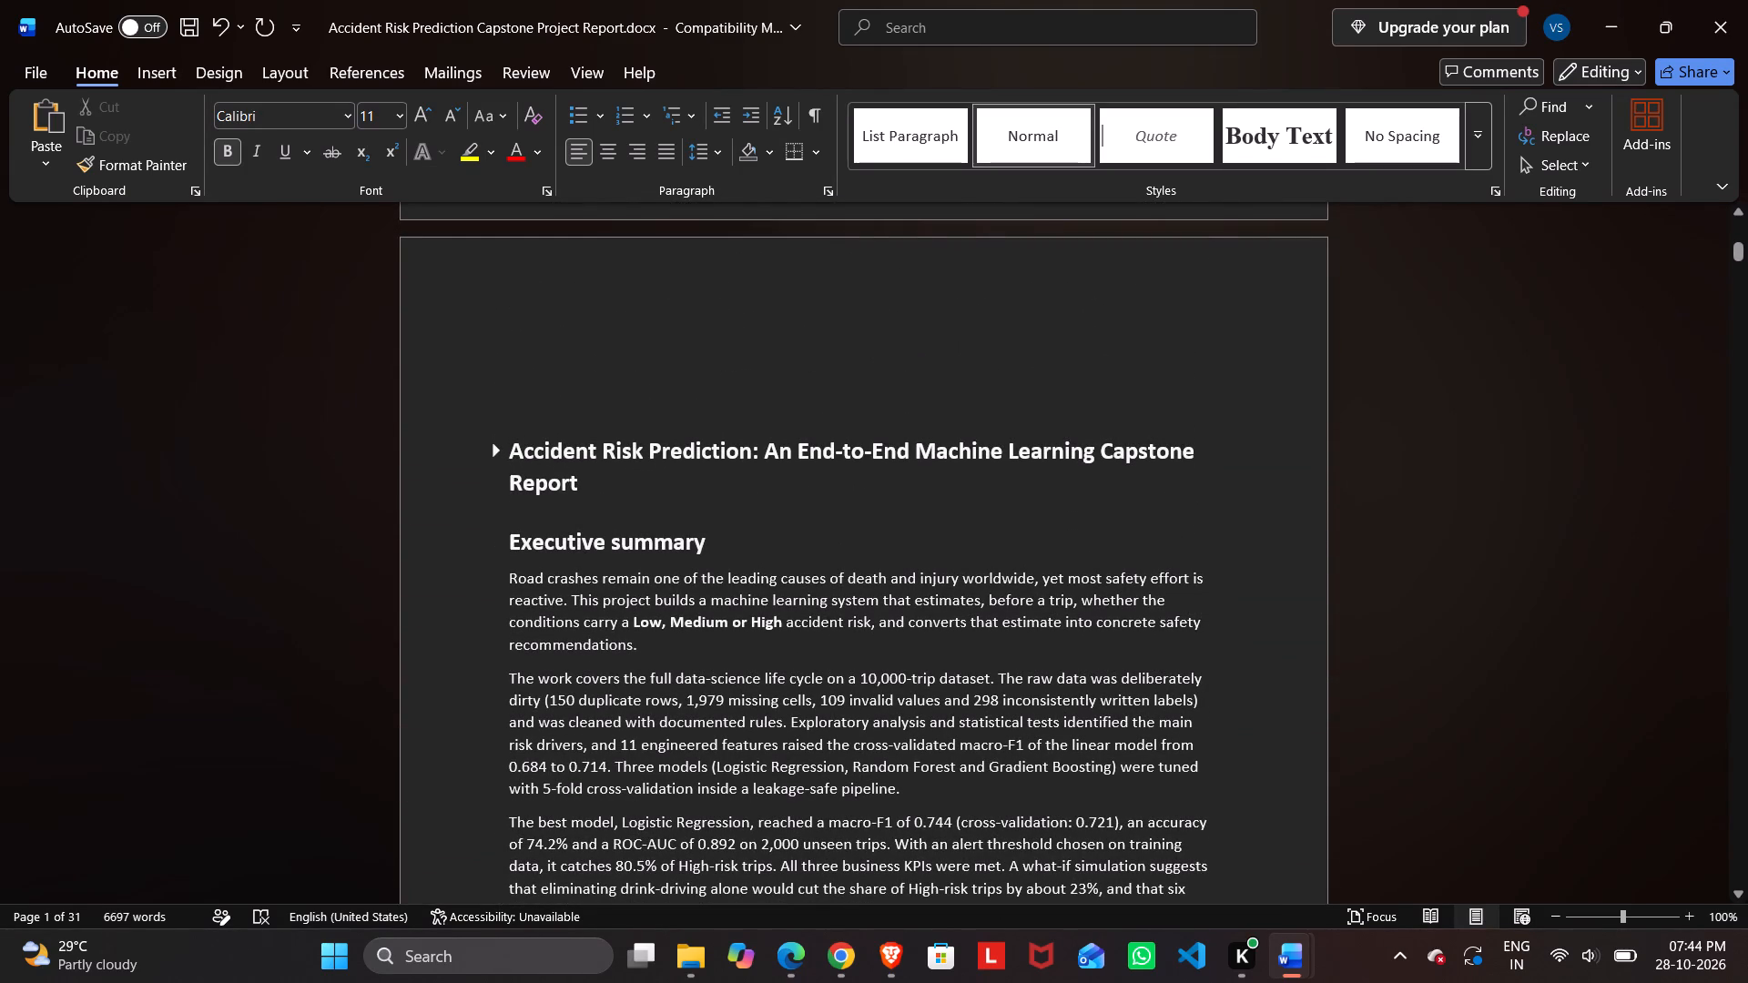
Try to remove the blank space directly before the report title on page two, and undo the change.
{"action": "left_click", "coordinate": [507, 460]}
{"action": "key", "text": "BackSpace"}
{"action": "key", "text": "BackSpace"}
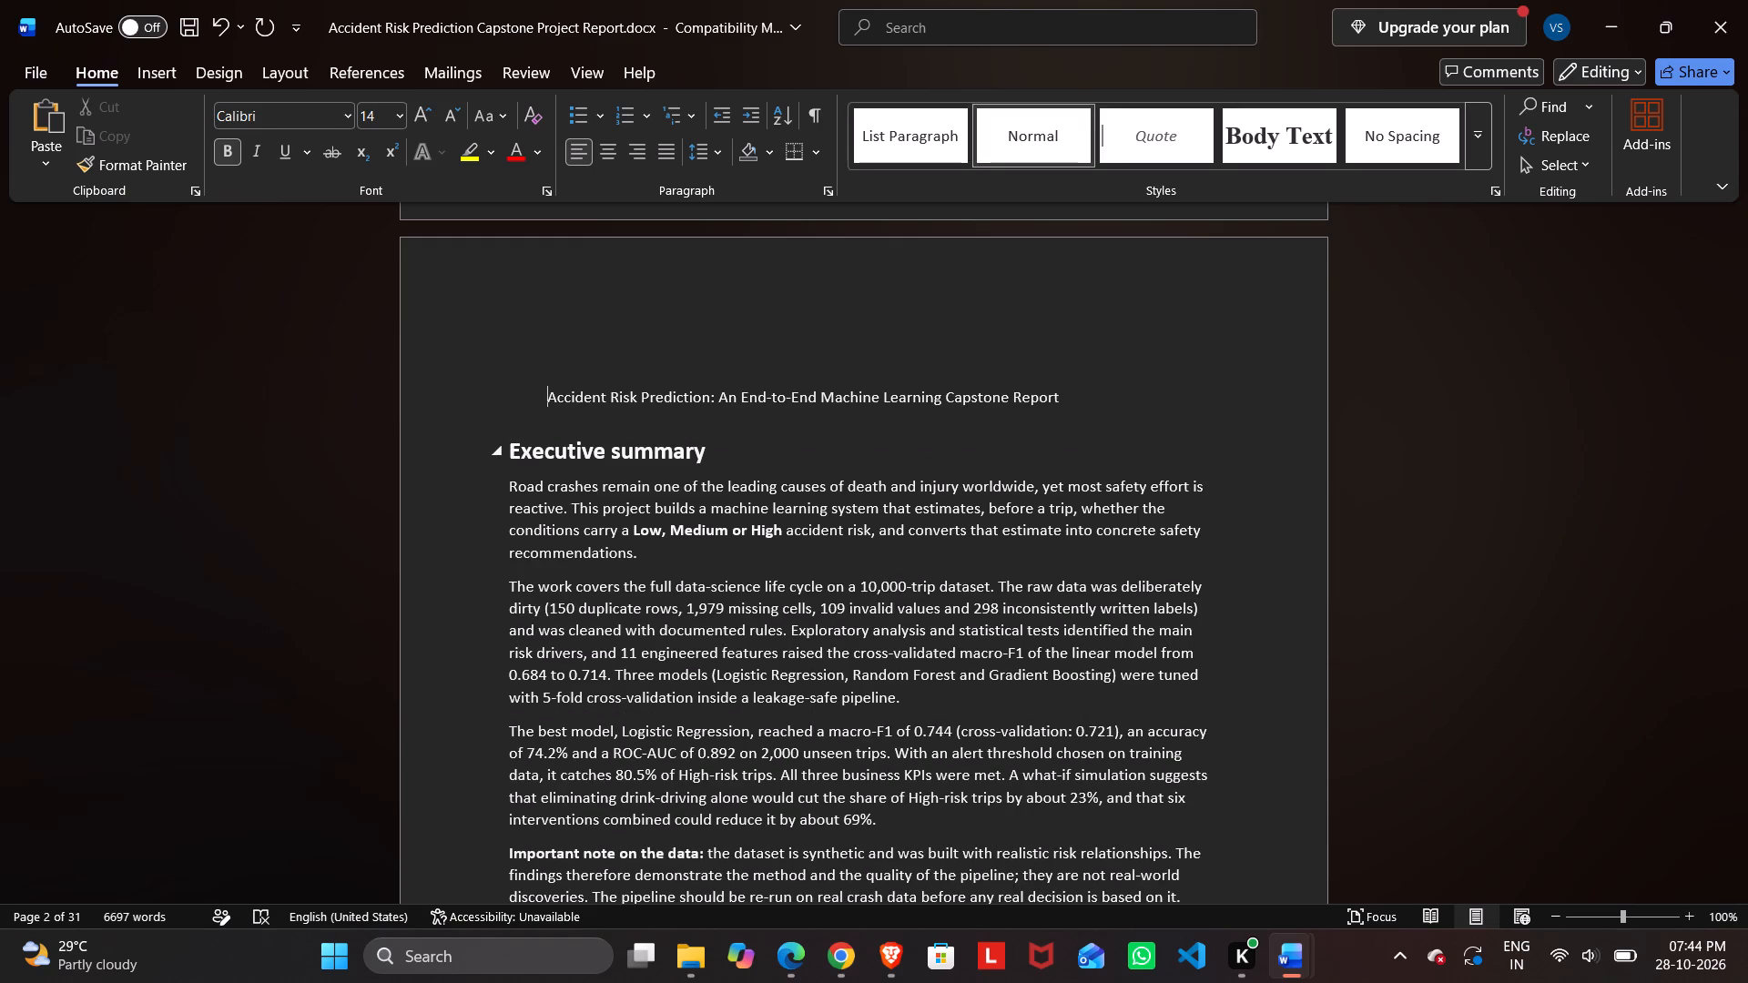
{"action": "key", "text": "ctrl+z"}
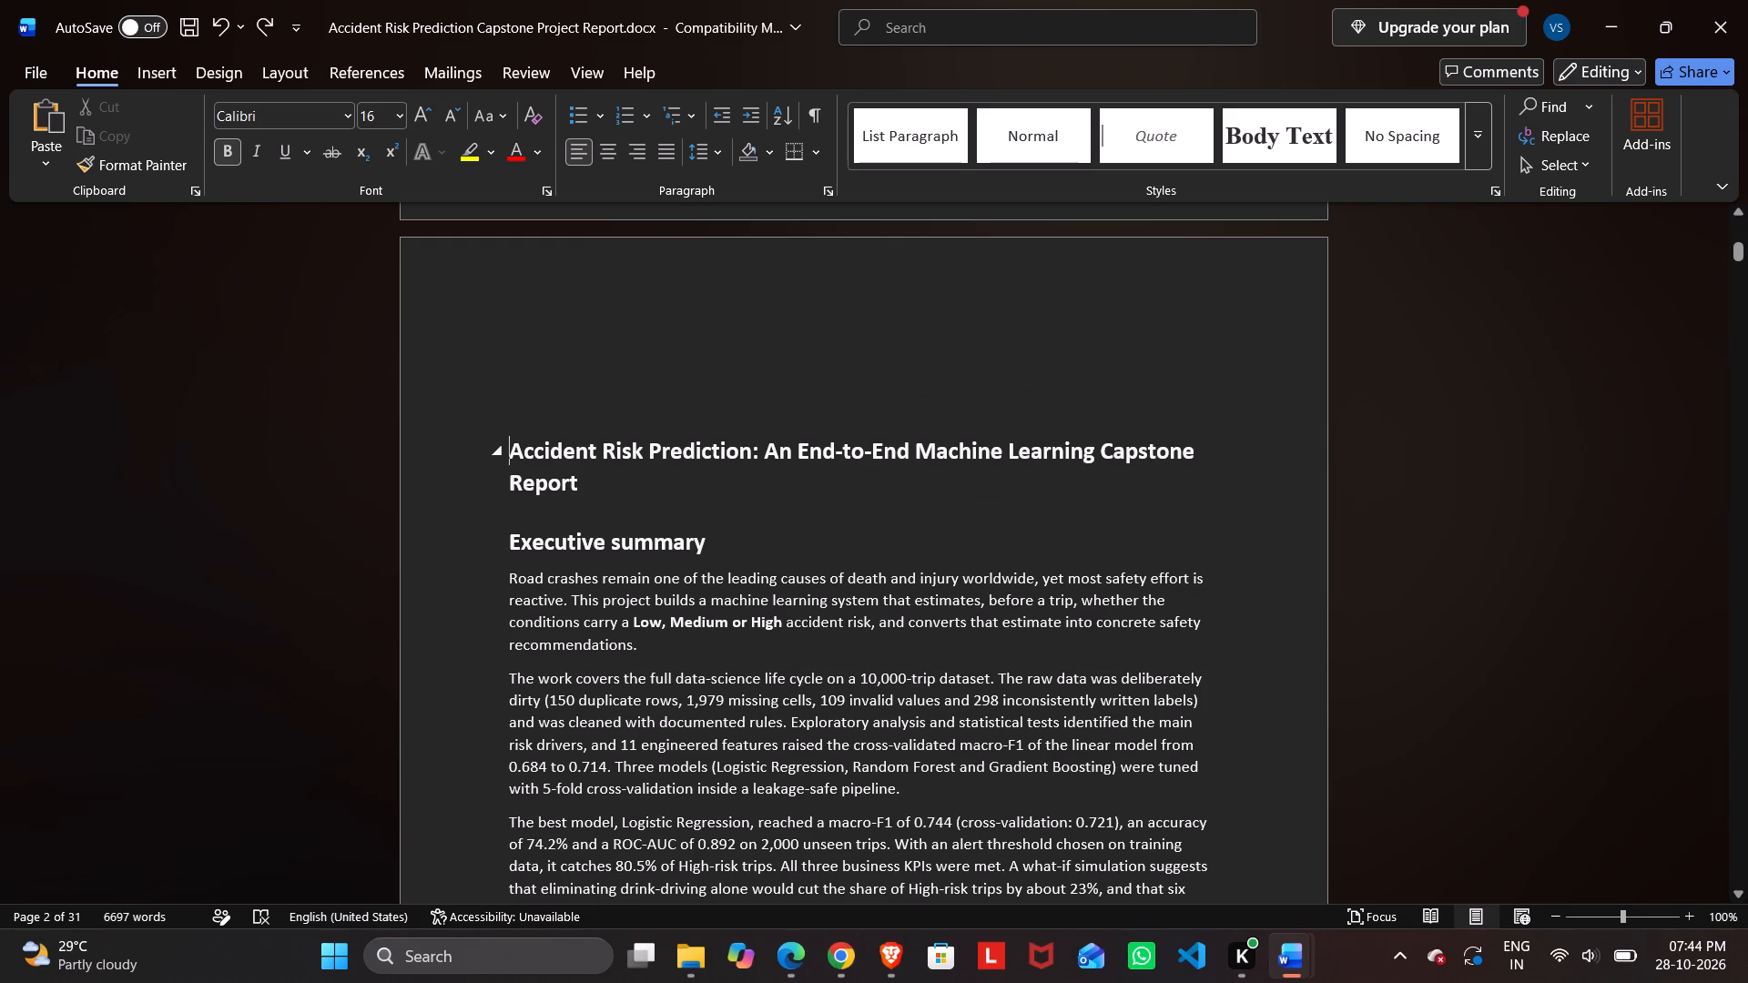
Delete the empty line at the top of page two, above the report title.
{"action": "scroll", "coordinate": [581, 489], "scroll_direction": "up", "scroll_amount": 11}
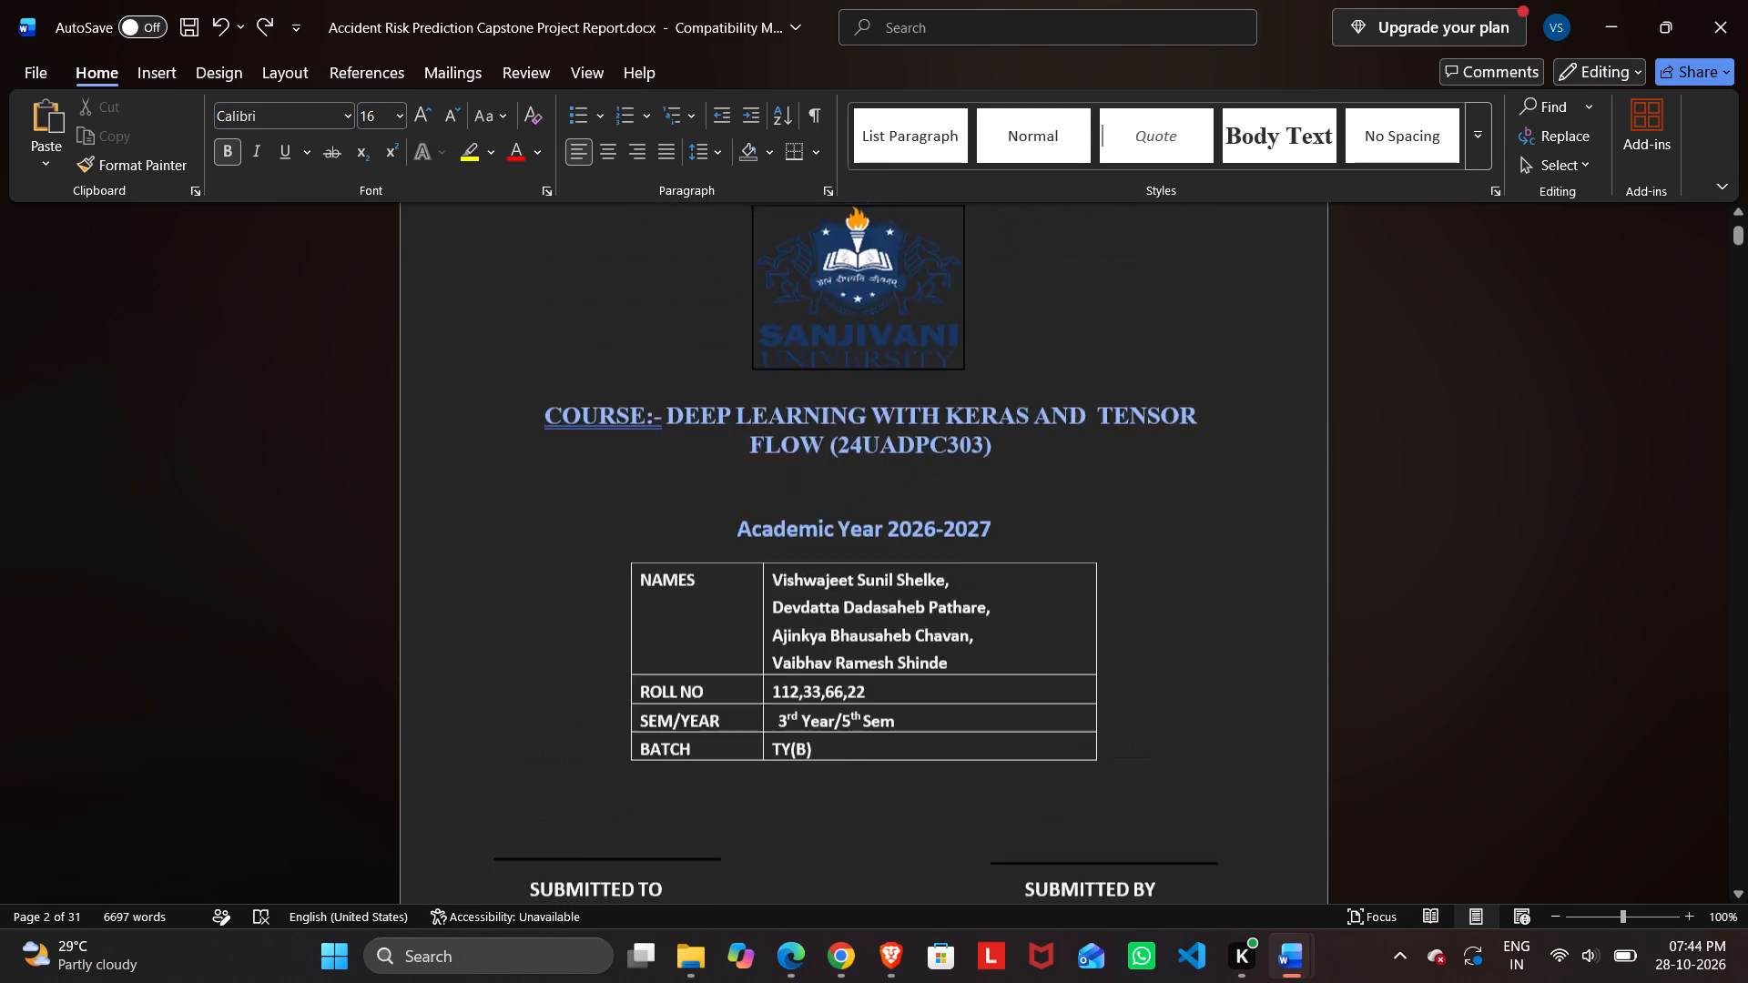
{"action": "scroll", "coordinate": [581, 489], "scroll_direction": "down", "scroll_amount": 1}
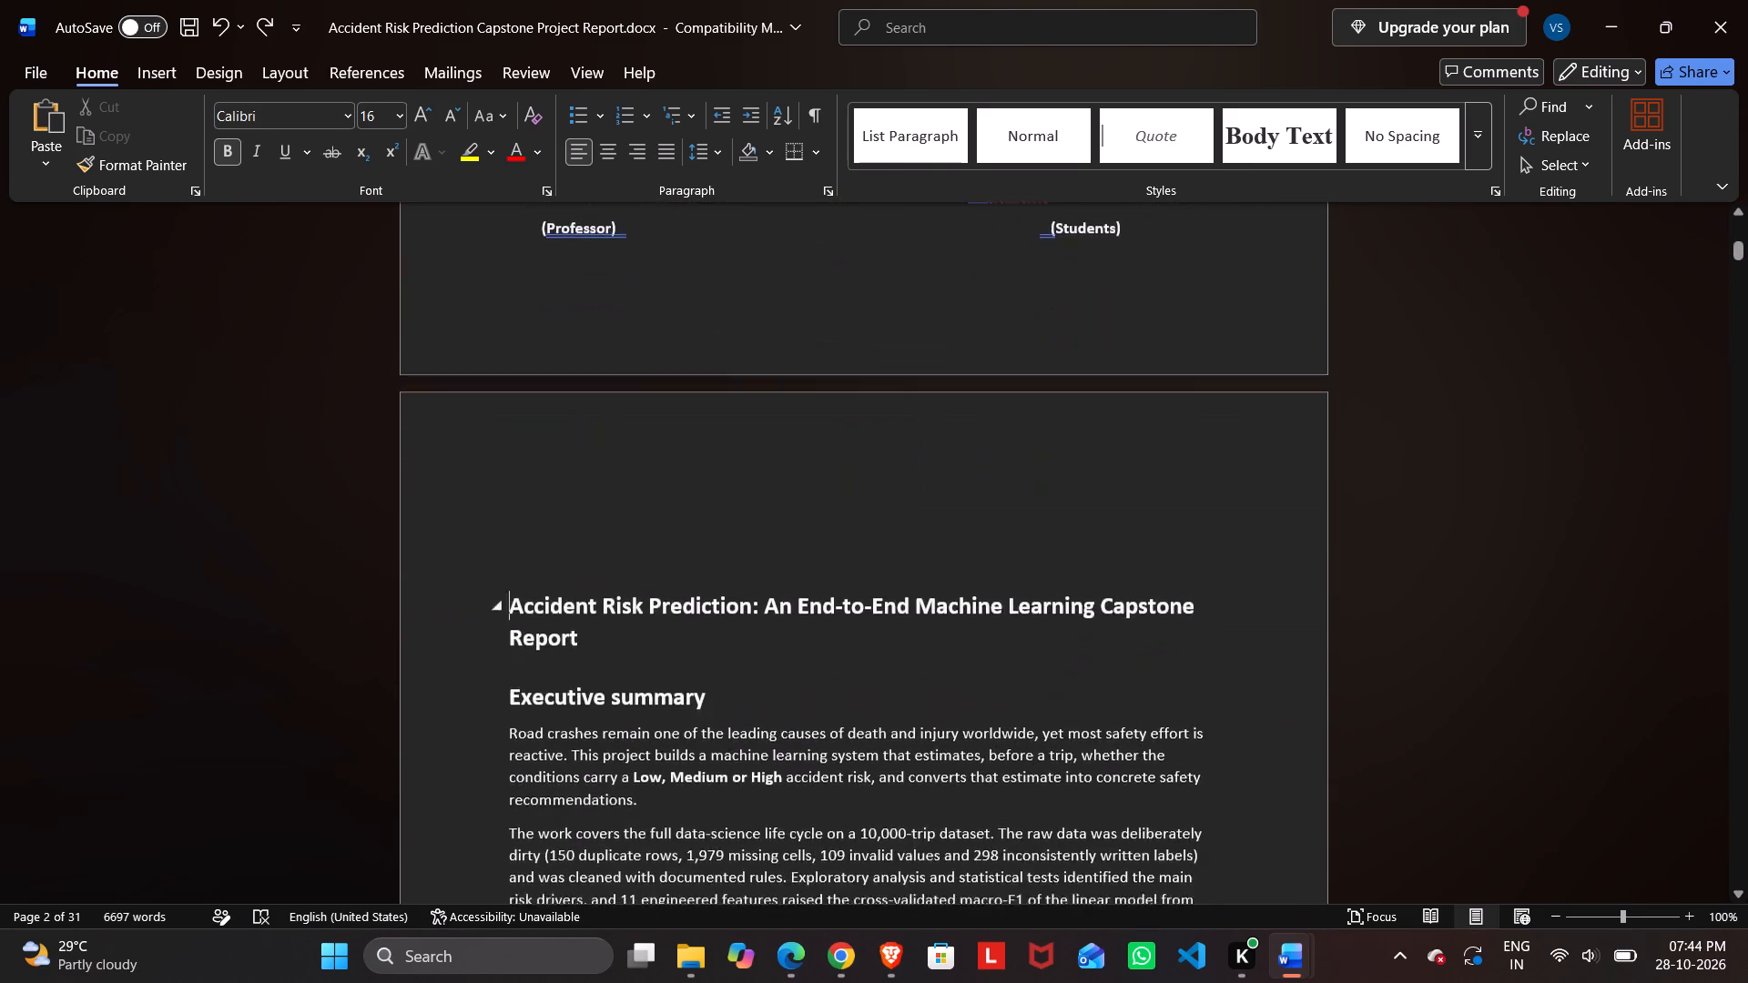
{"action": "scroll", "coordinate": [581, 489], "scroll_direction": "down", "scroll_amount": 1}
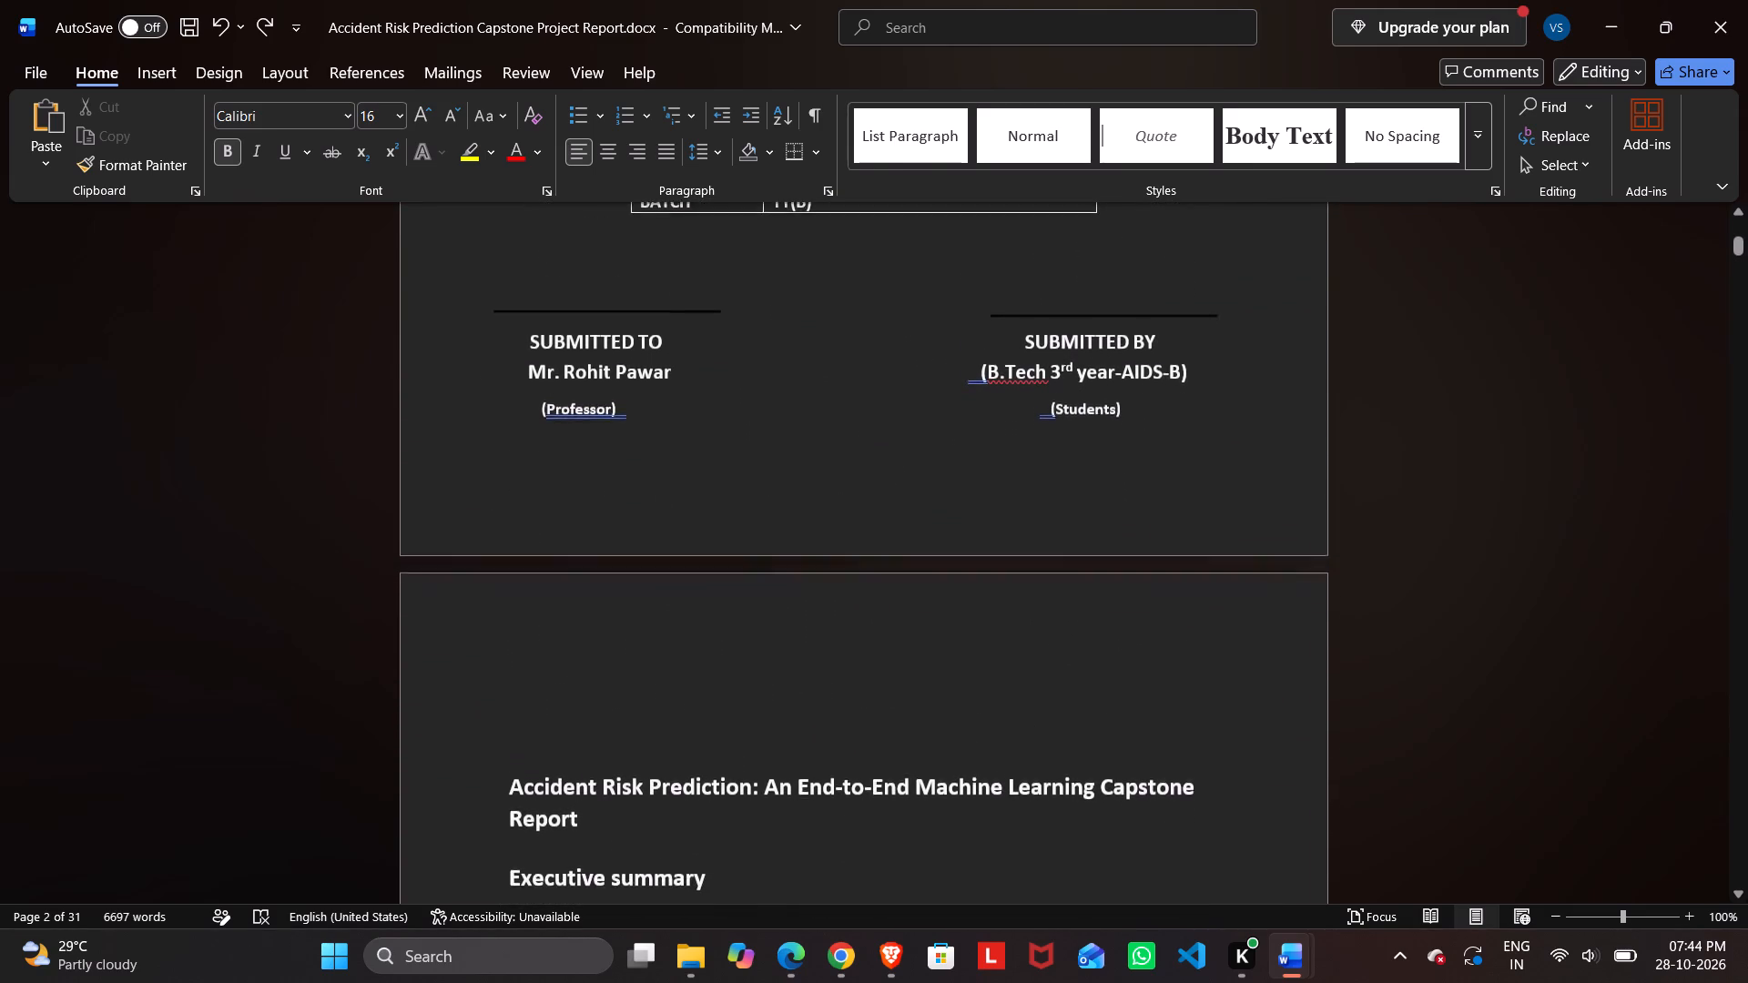
{"action": "scroll", "coordinate": [581, 489], "scroll_direction": "down", "scroll_amount": 1}
{"action": "left_click", "coordinate": [544, 622]}
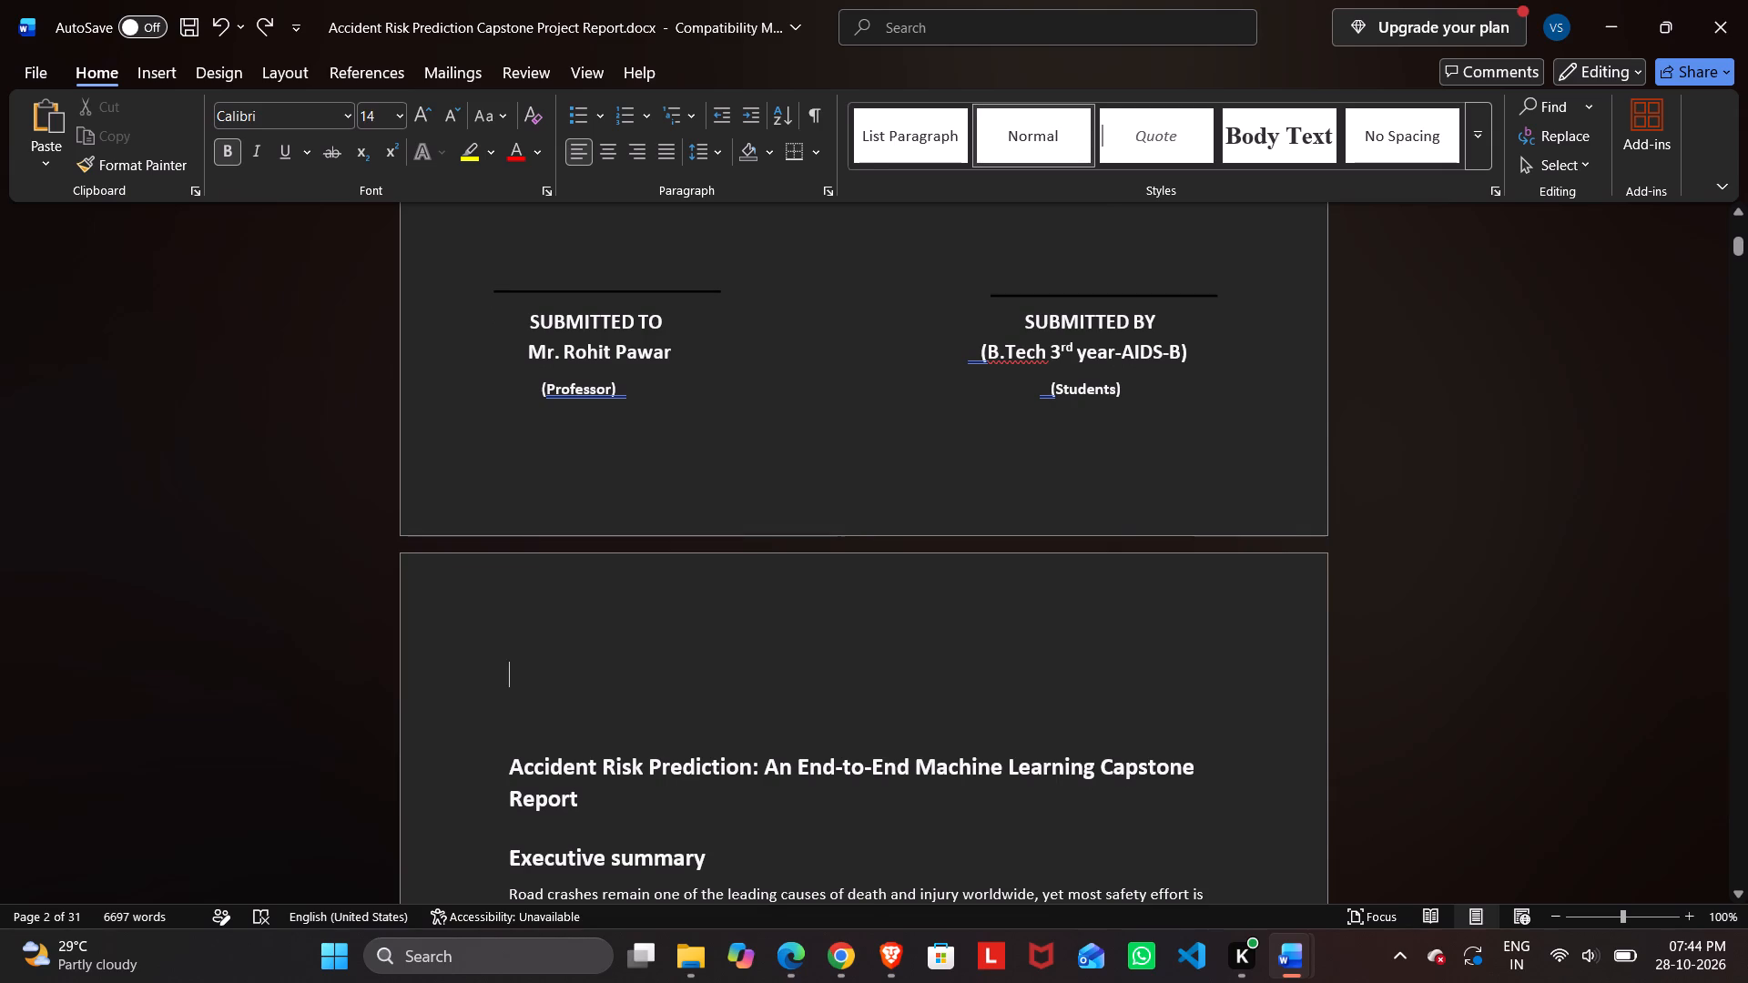
{"action": "key", "text": "BackSpace"}
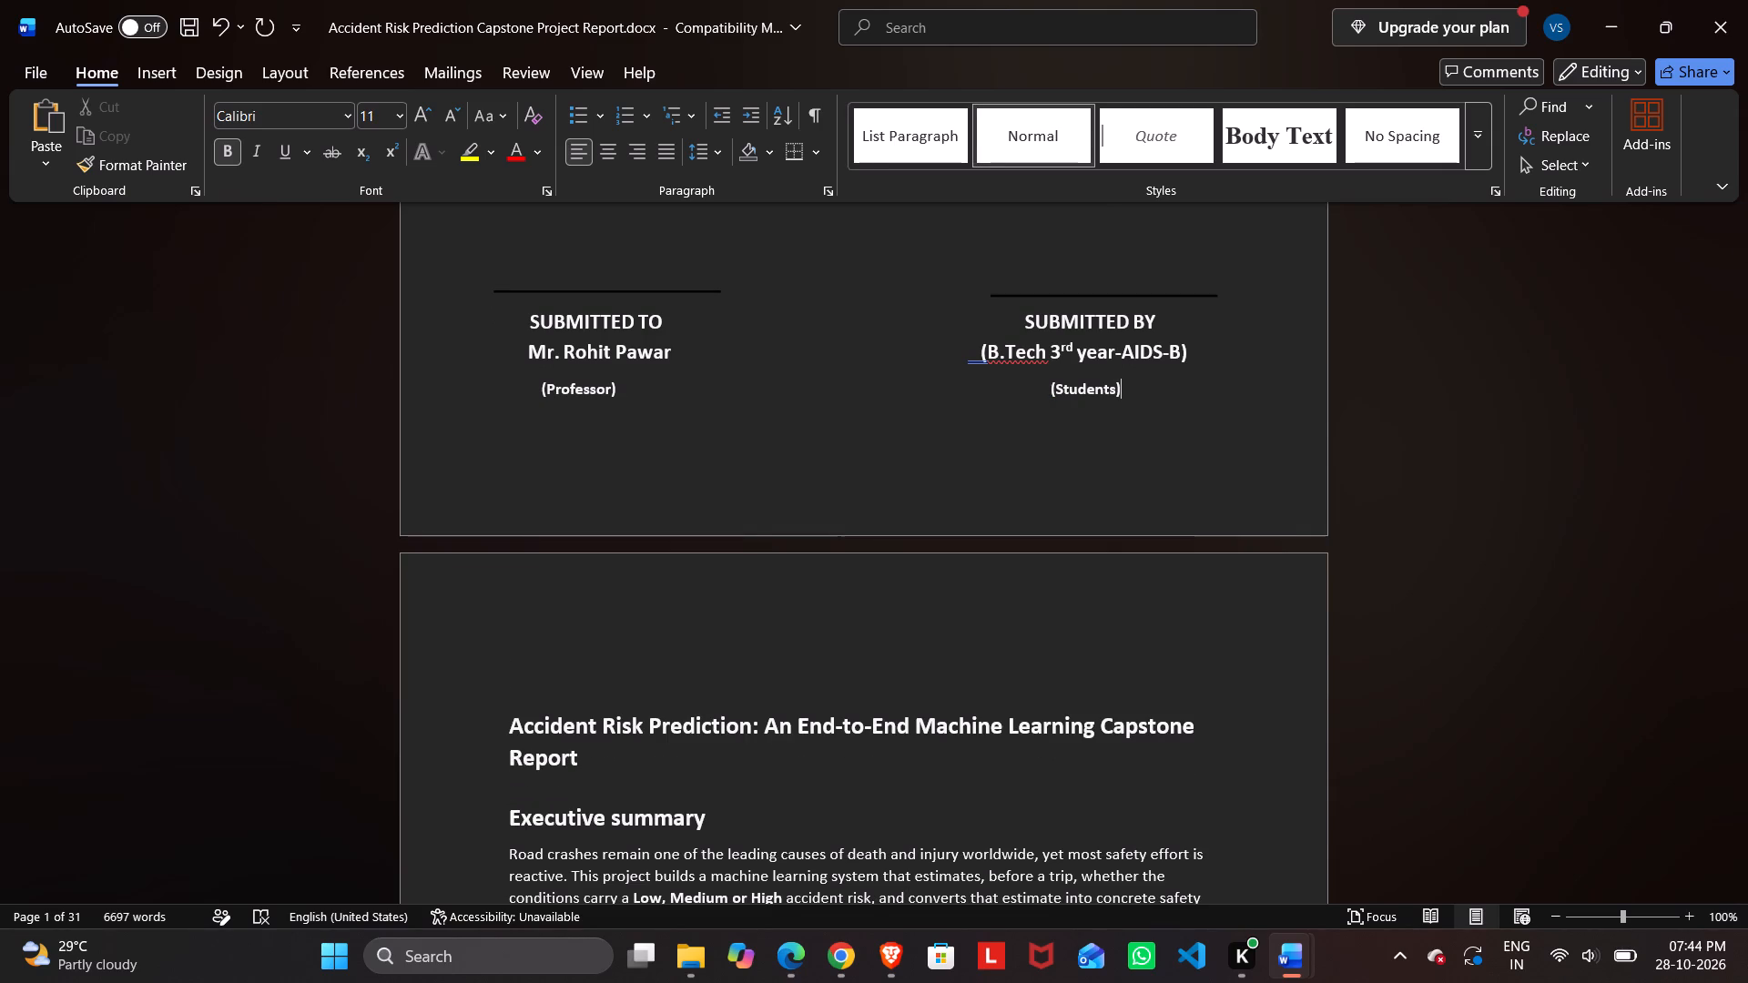
Delete the remaining empty line above the report title at the top of page two.
{"action": "left_click", "coordinate": [516, 677]}
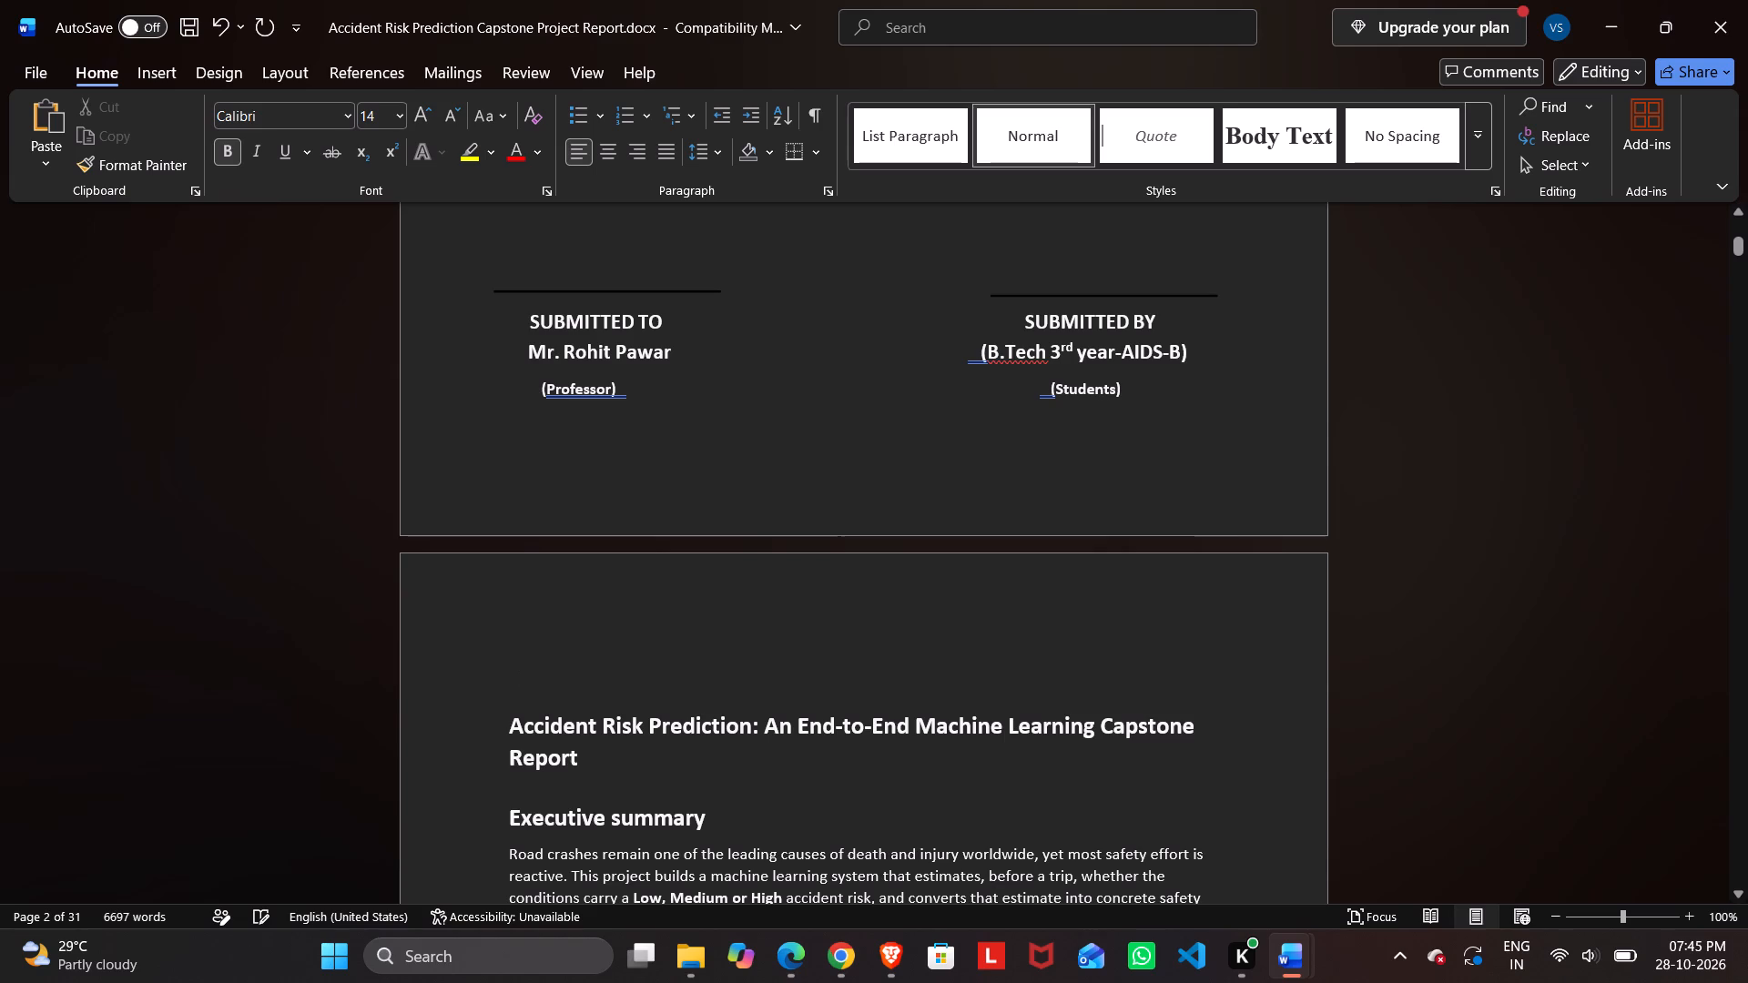
{"action": "key", "text": "BackSpace"}
{"action": "key", "text": "BackSpace"}
{"action": "key", "text": "BackSpace"}
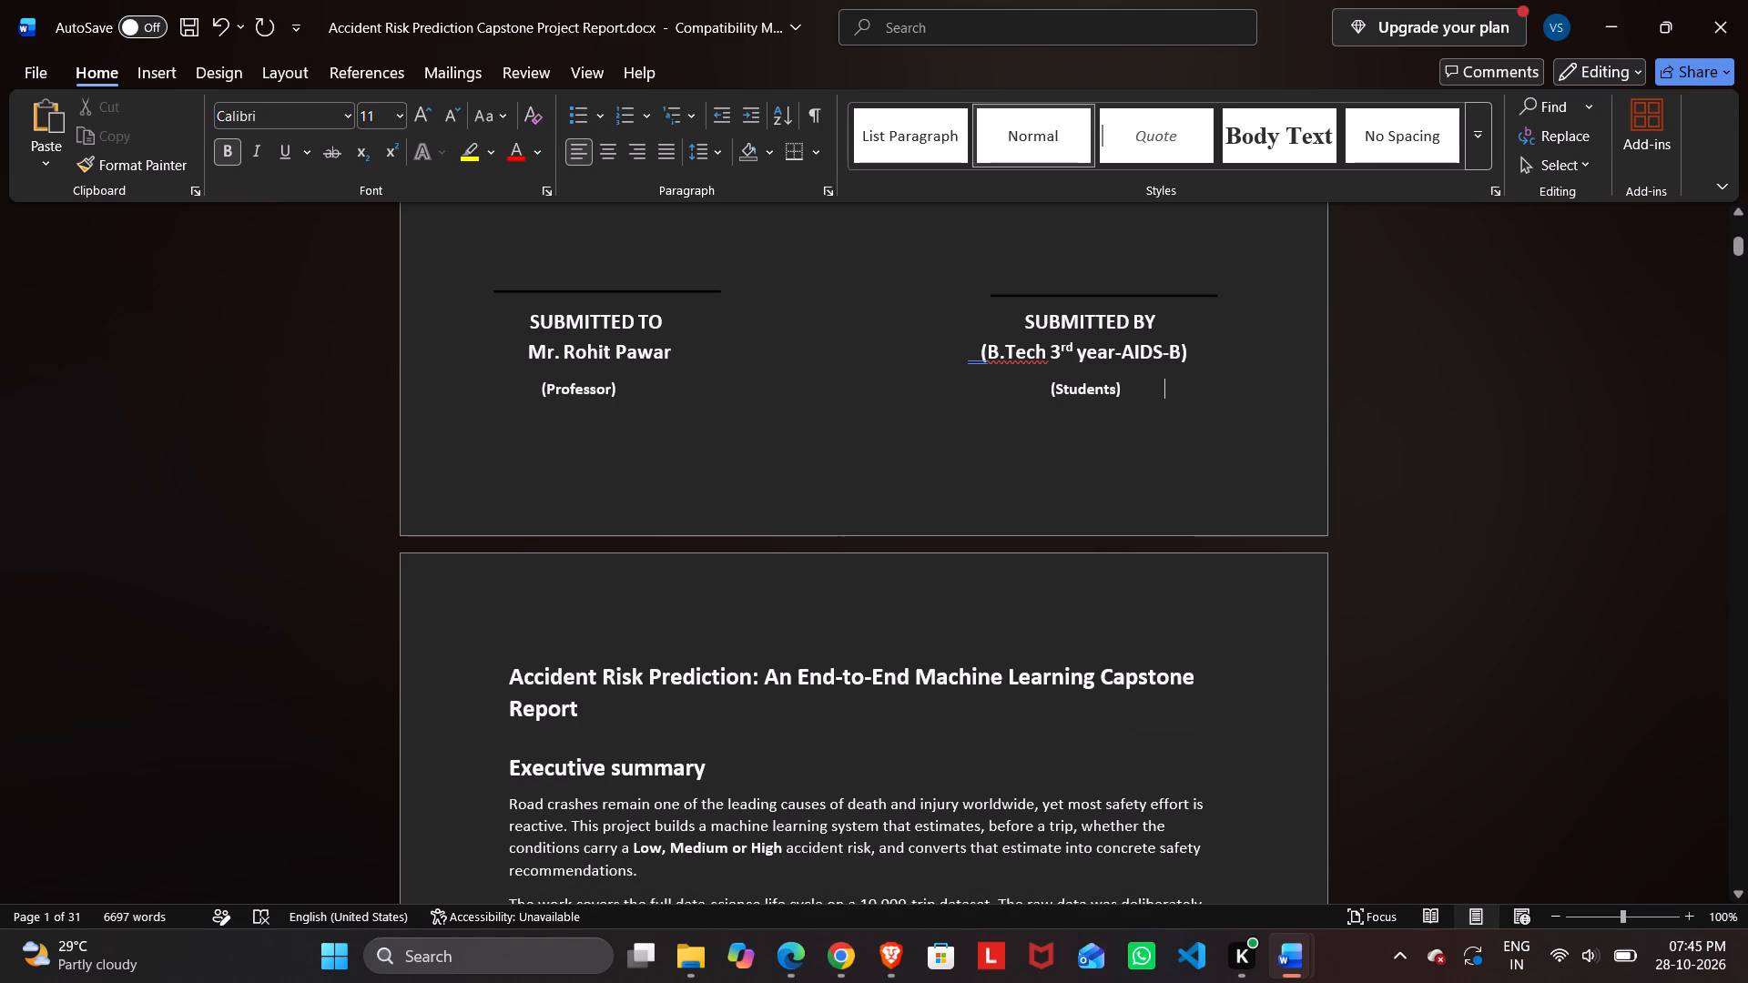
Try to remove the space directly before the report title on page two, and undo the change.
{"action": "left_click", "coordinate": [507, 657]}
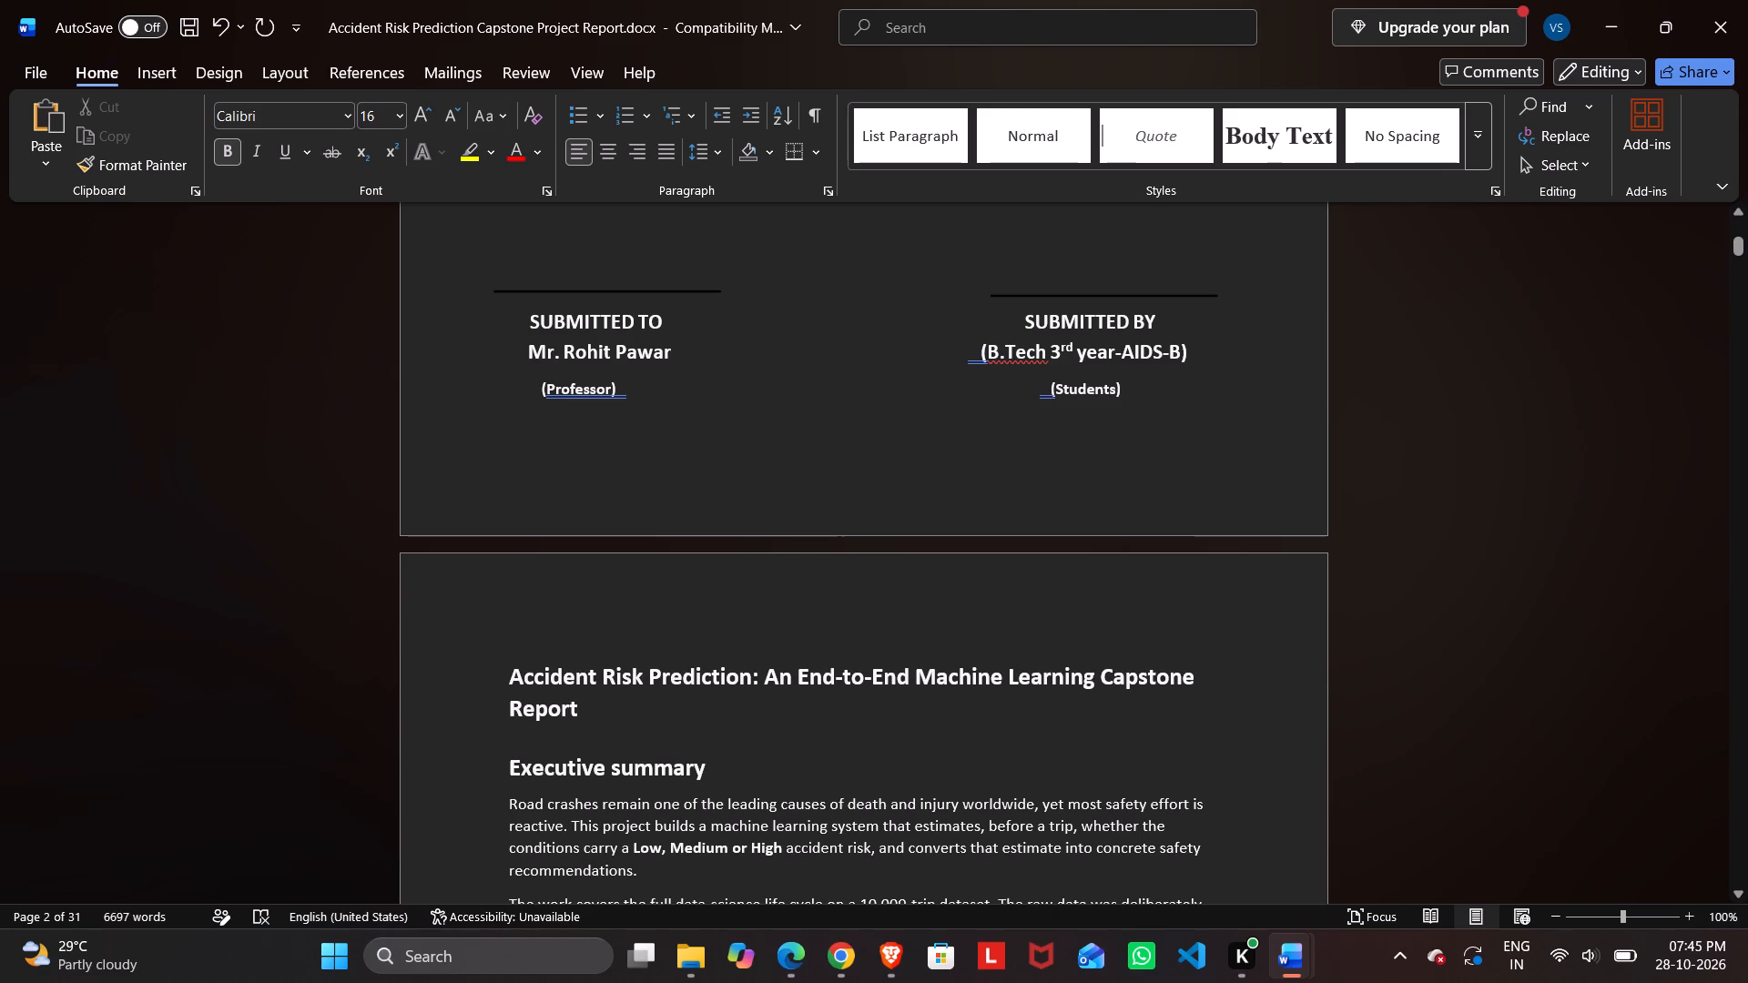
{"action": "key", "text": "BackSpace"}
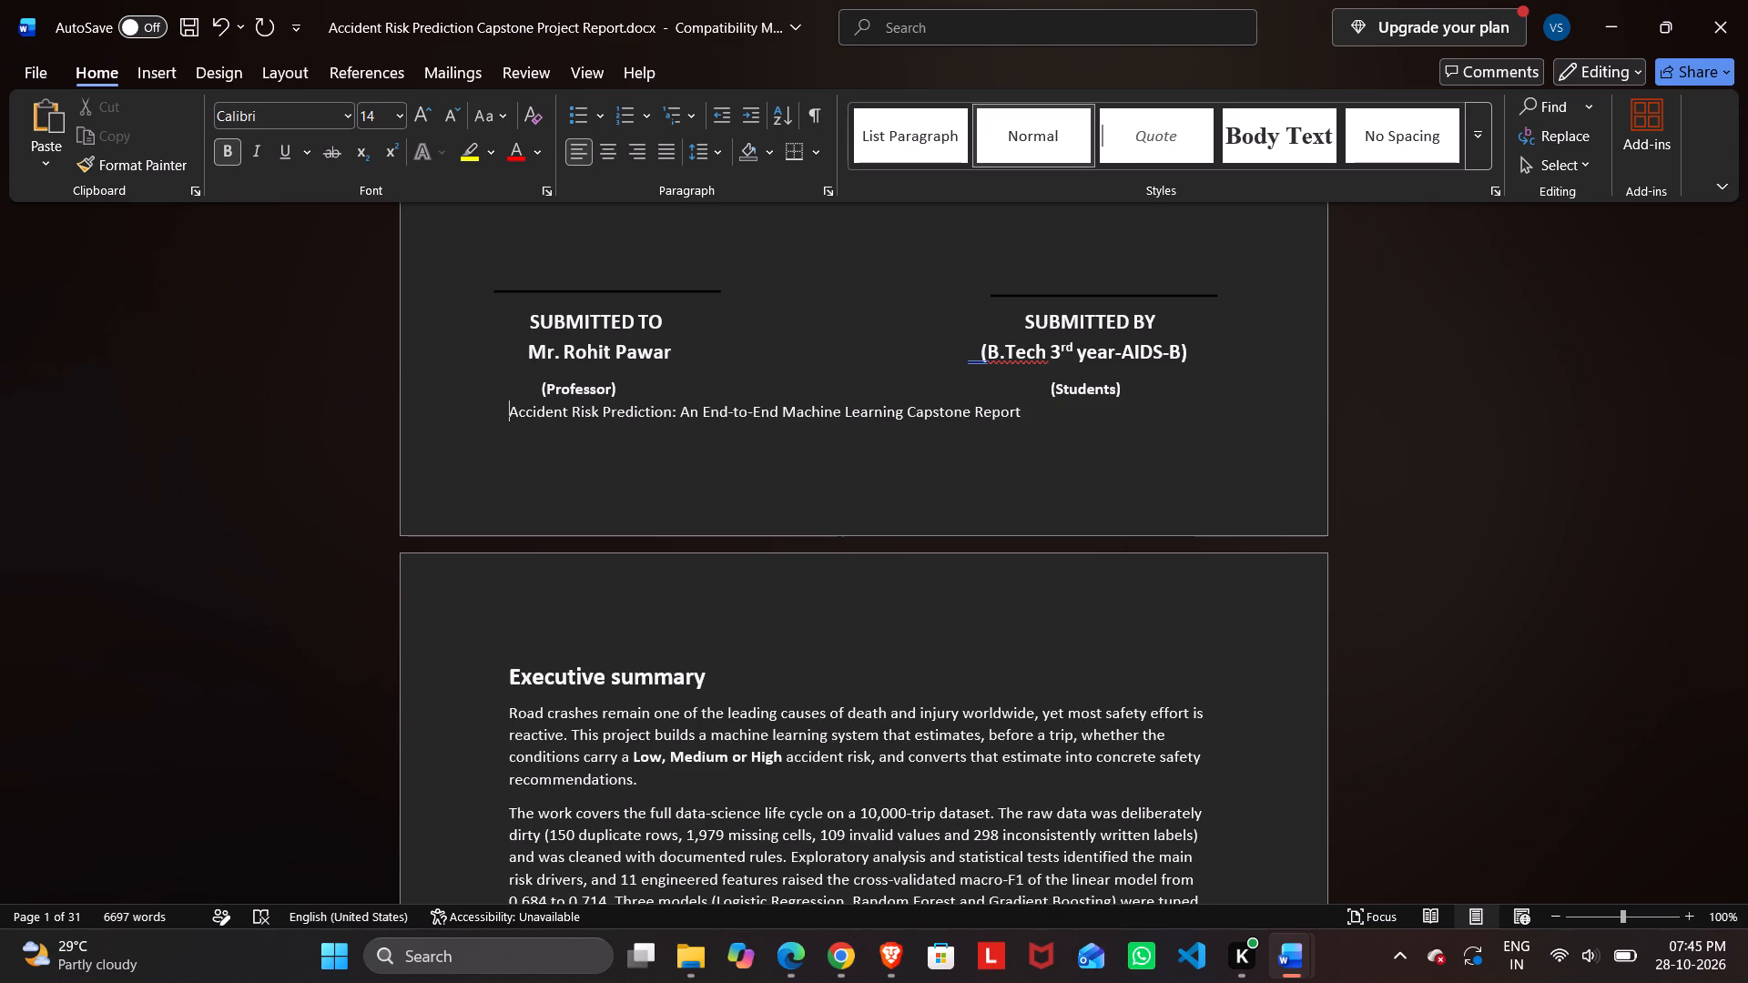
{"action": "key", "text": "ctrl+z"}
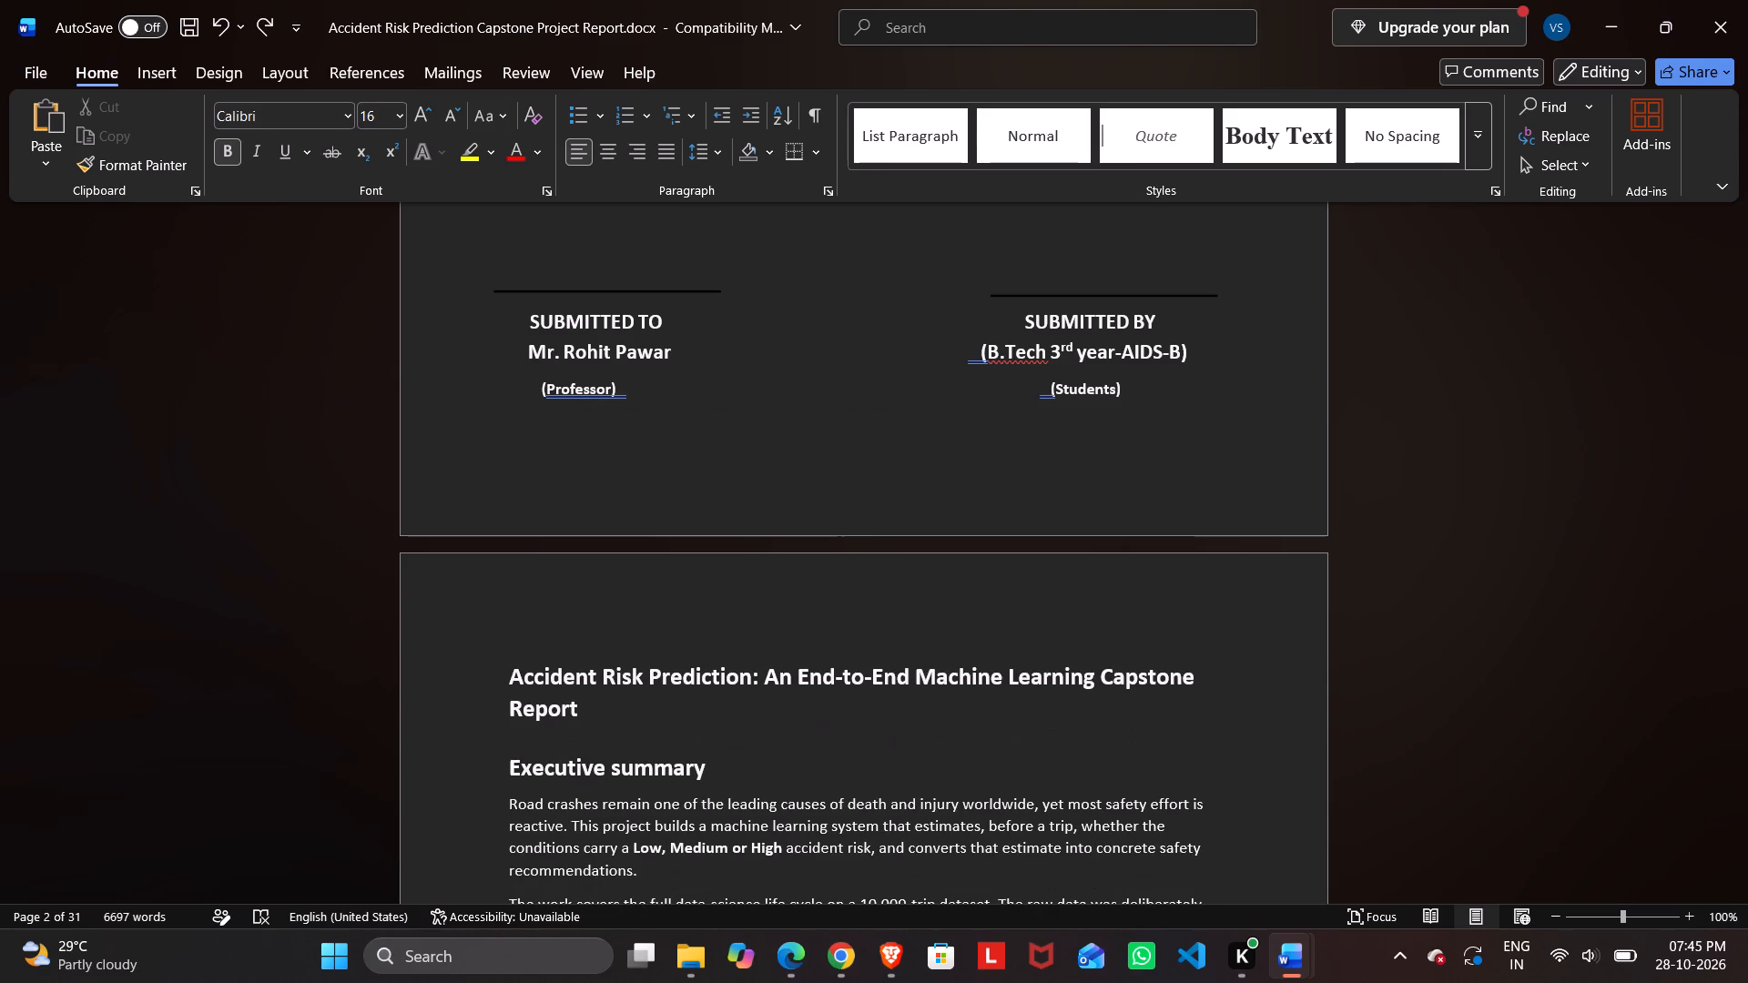
Review the report's text, tables and figures from the executive summary through the KPI scorecard in section 7.8.
{"action": "scroll", "coordinate": [687, 618], "scroll_direction": "down", "scroll_amount": 3}
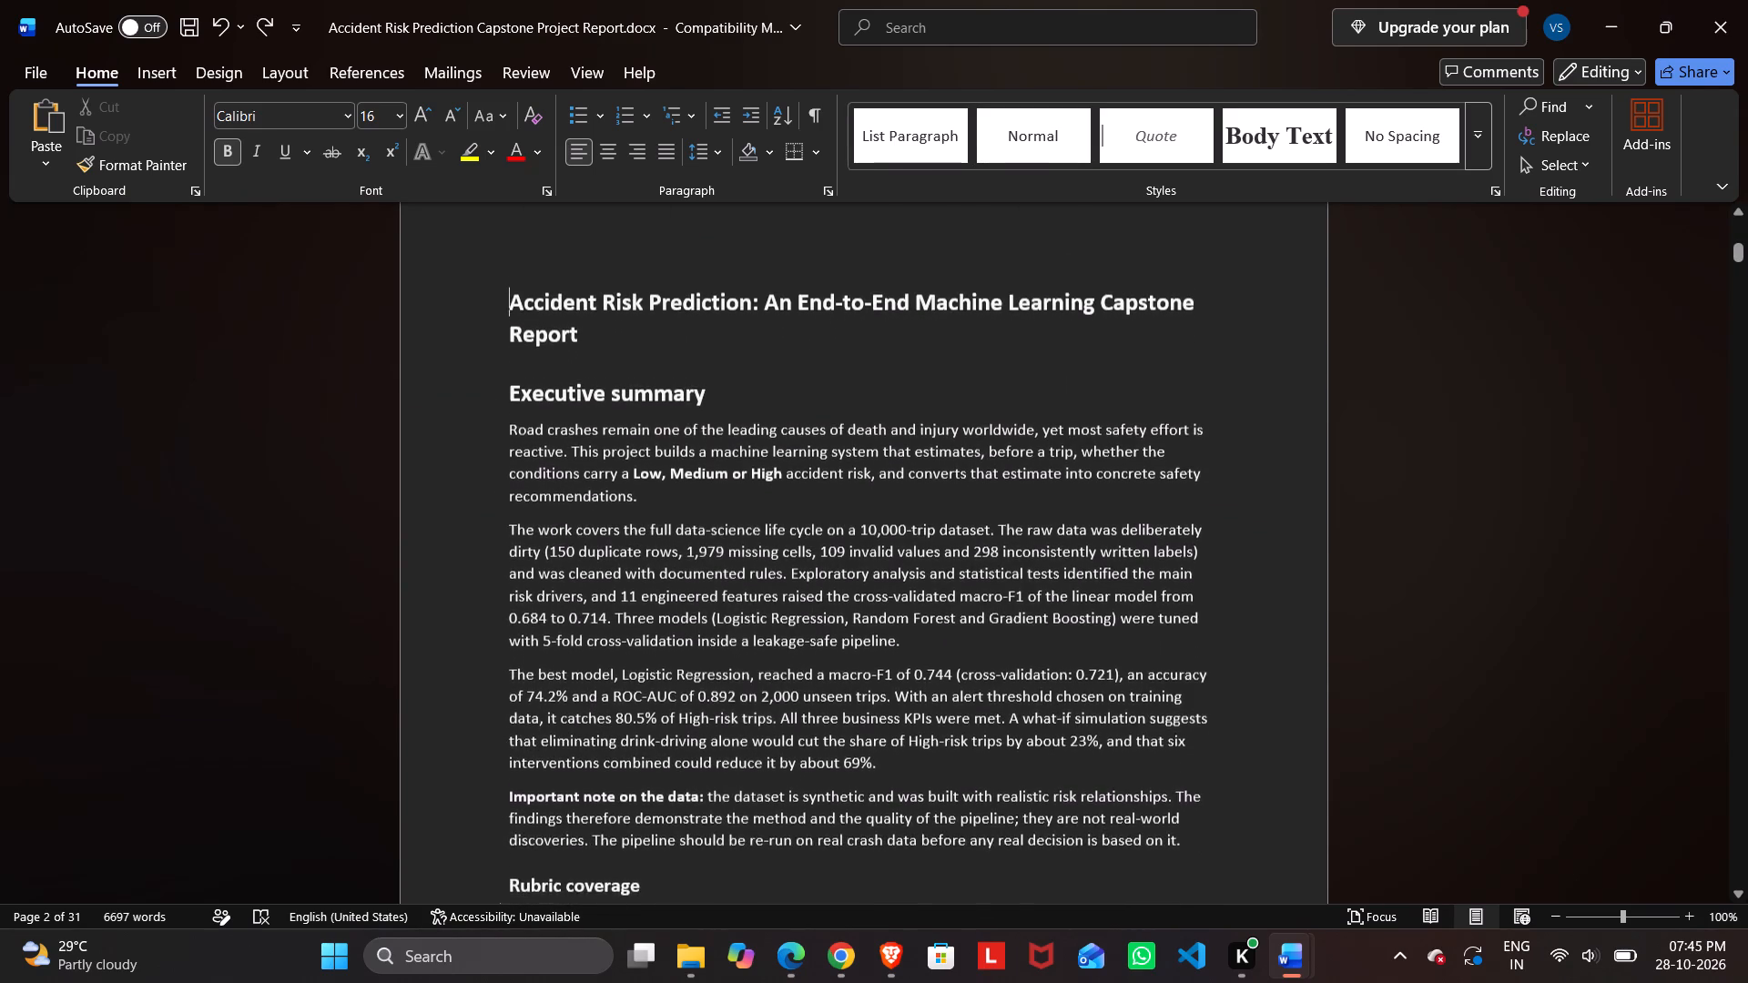
{"action": "scroll", "coordinate": [687, 618], "scroll_direction": "down", "scroll_amount": 4}
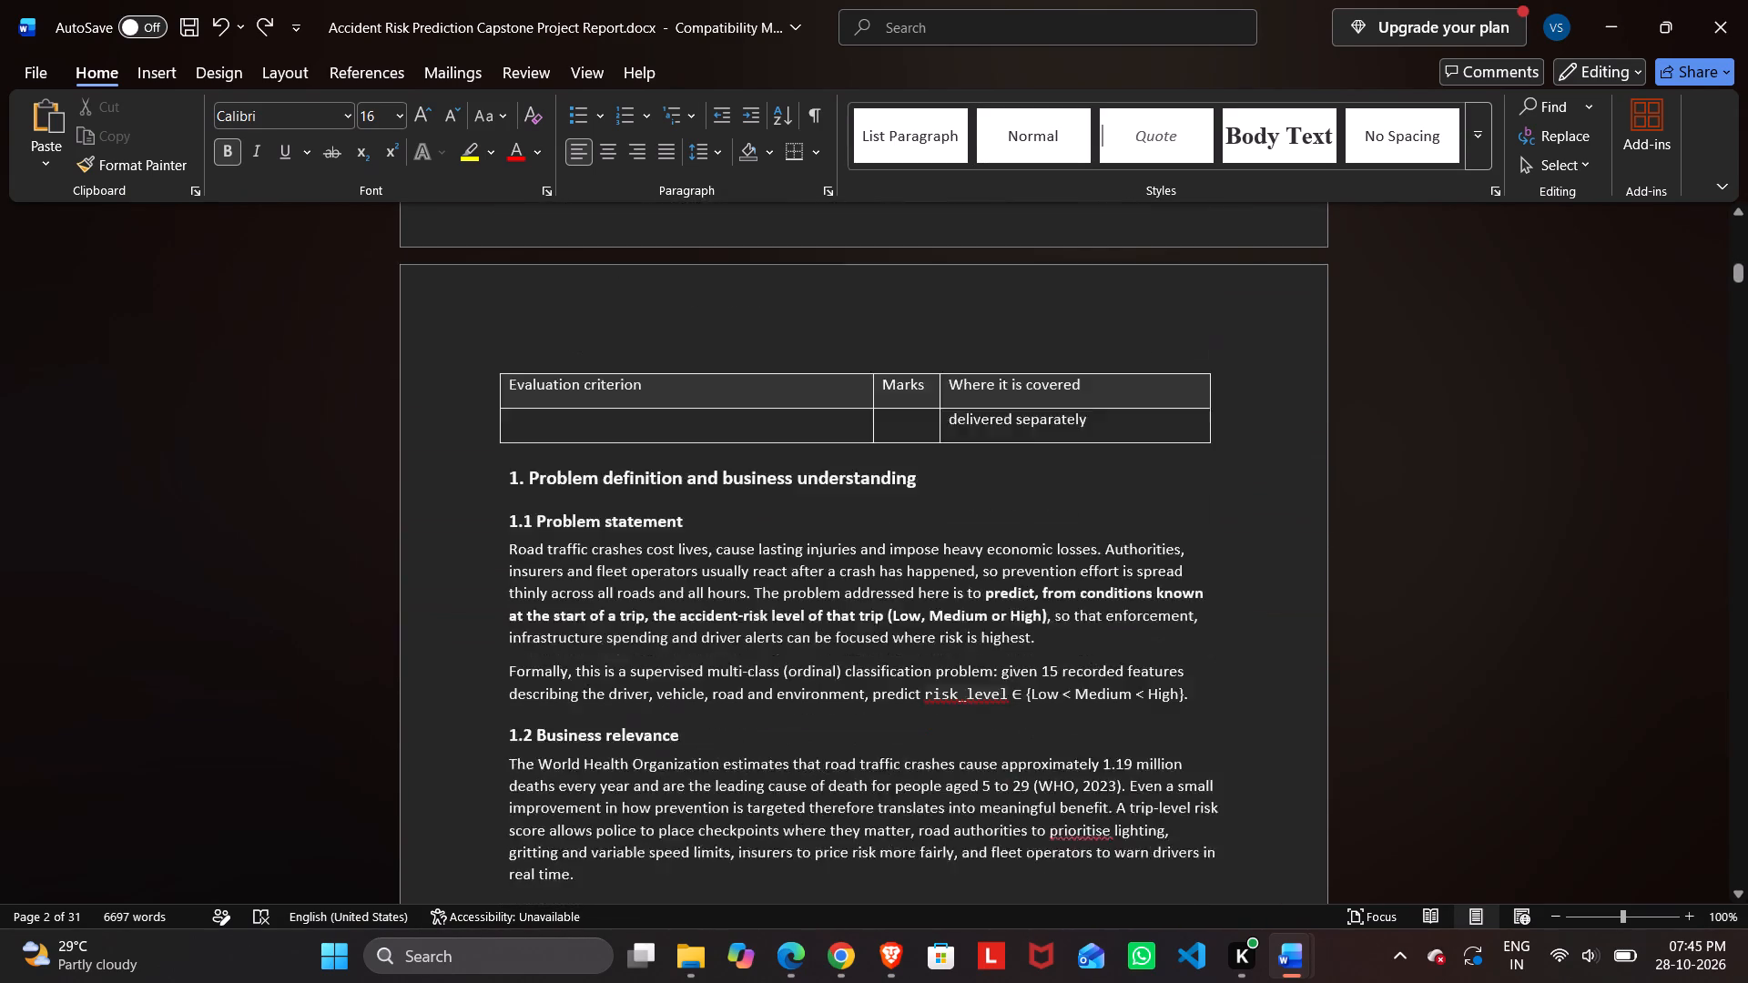
{"action": "scroll", "coordinate": [687, 618], "scroll_direction": "down", "scroll_amount": 5}
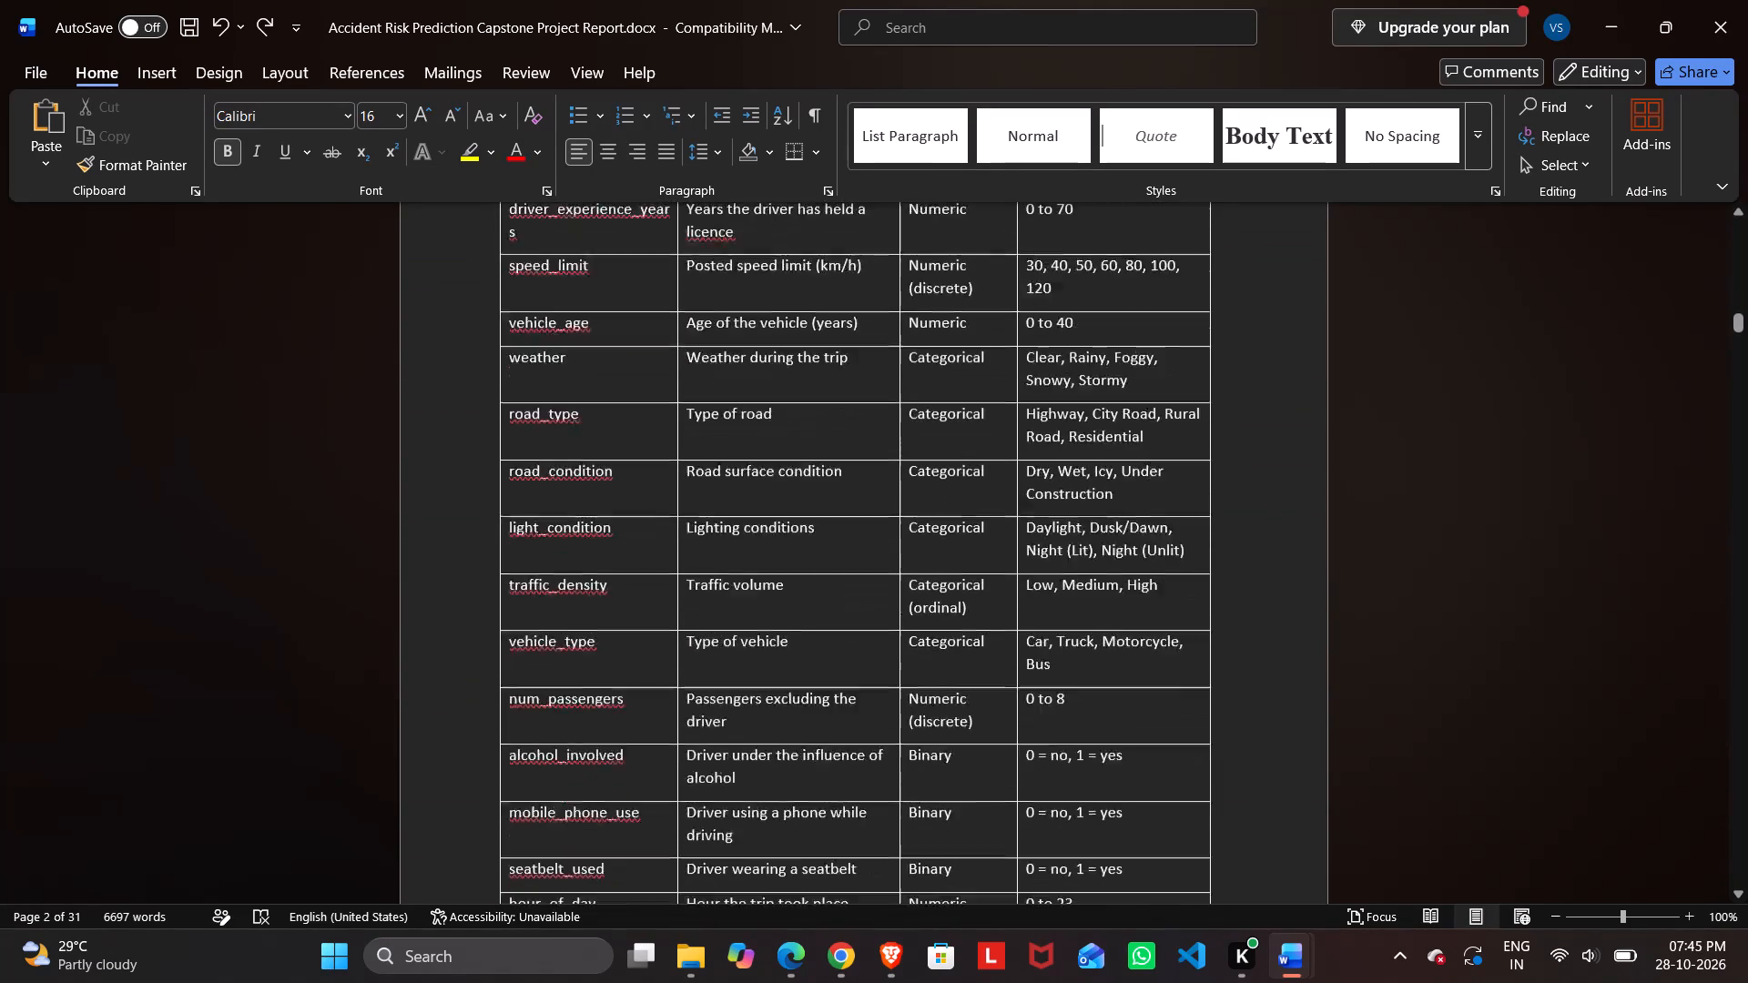
{"action": "scroll", "coordinate": [687, 618], "scroll_direction": "down", "scroll_amount": 5}
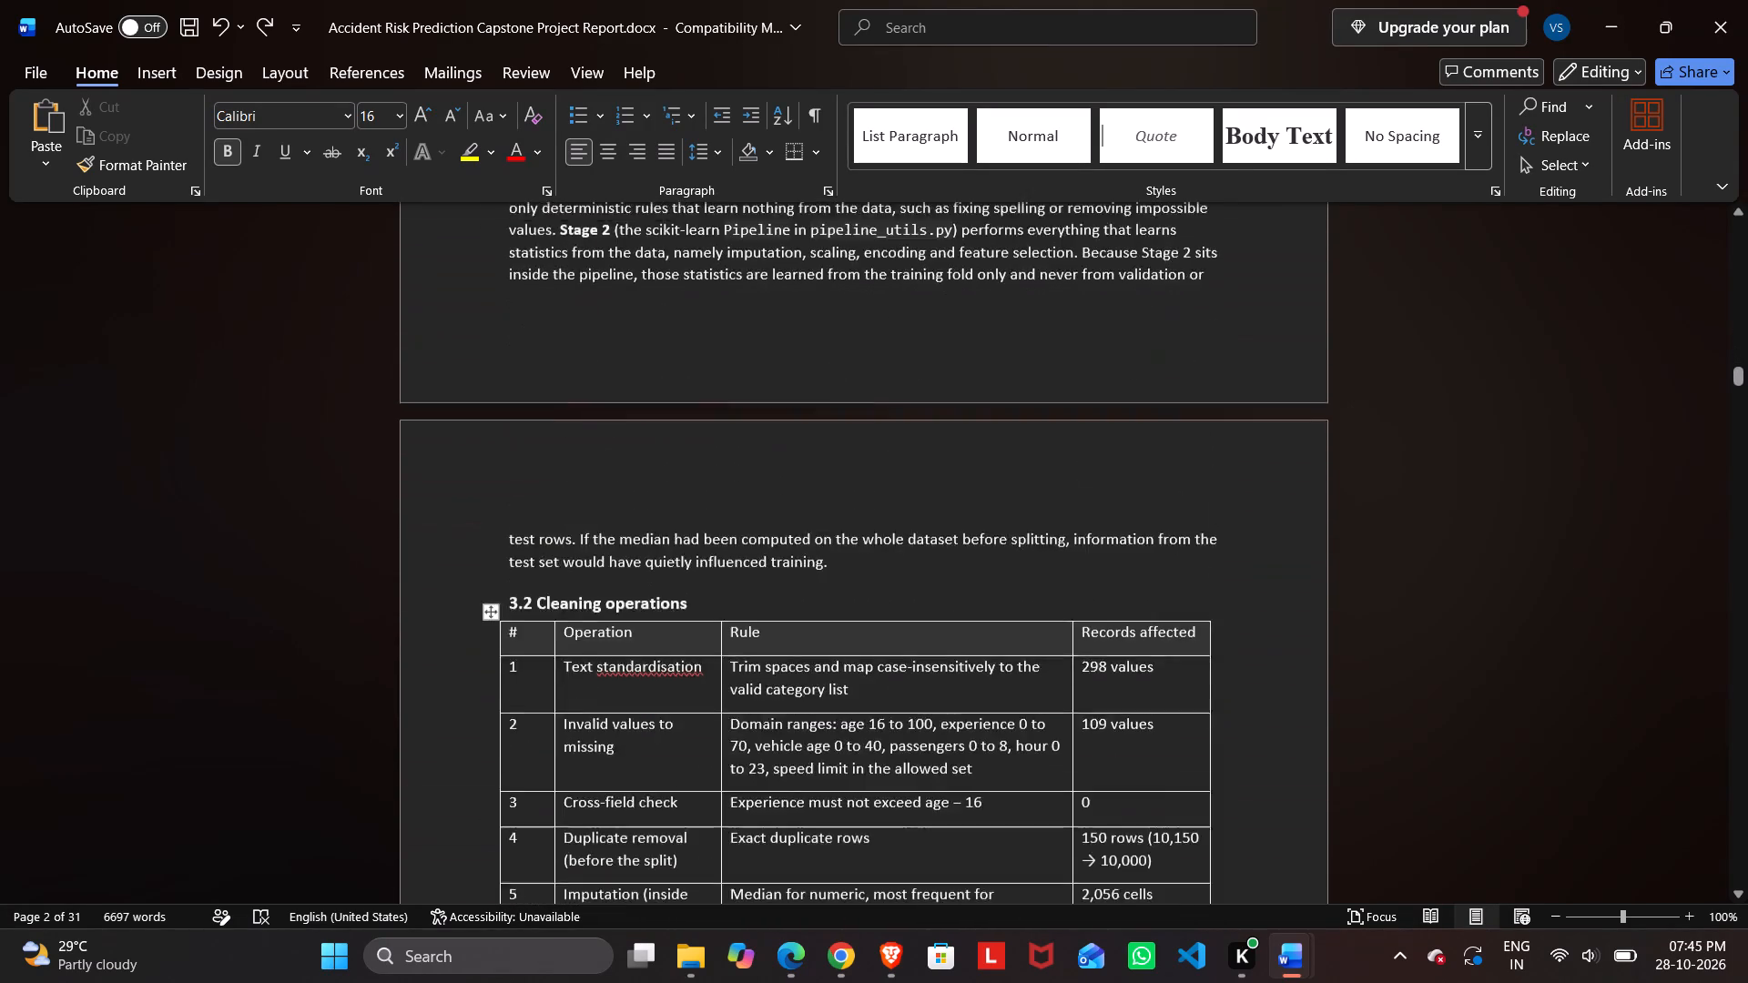
{"action": "scroll", "coordinate": [687, 618], "scroll_direction": "up", "scroll_amount": 1}
{"action": "scroll", "coordinate": [687, 618], "scroll_direction": "down", "scroll_amount": 2}
{"action": "scroll", "coordinate": [687, 618], "scroll_direction": "up", "scroll_amount": 5}
{"action": "scroll", "coordinate": [687, 618], "scroll_direction": "down", "scroll_amount": 2}
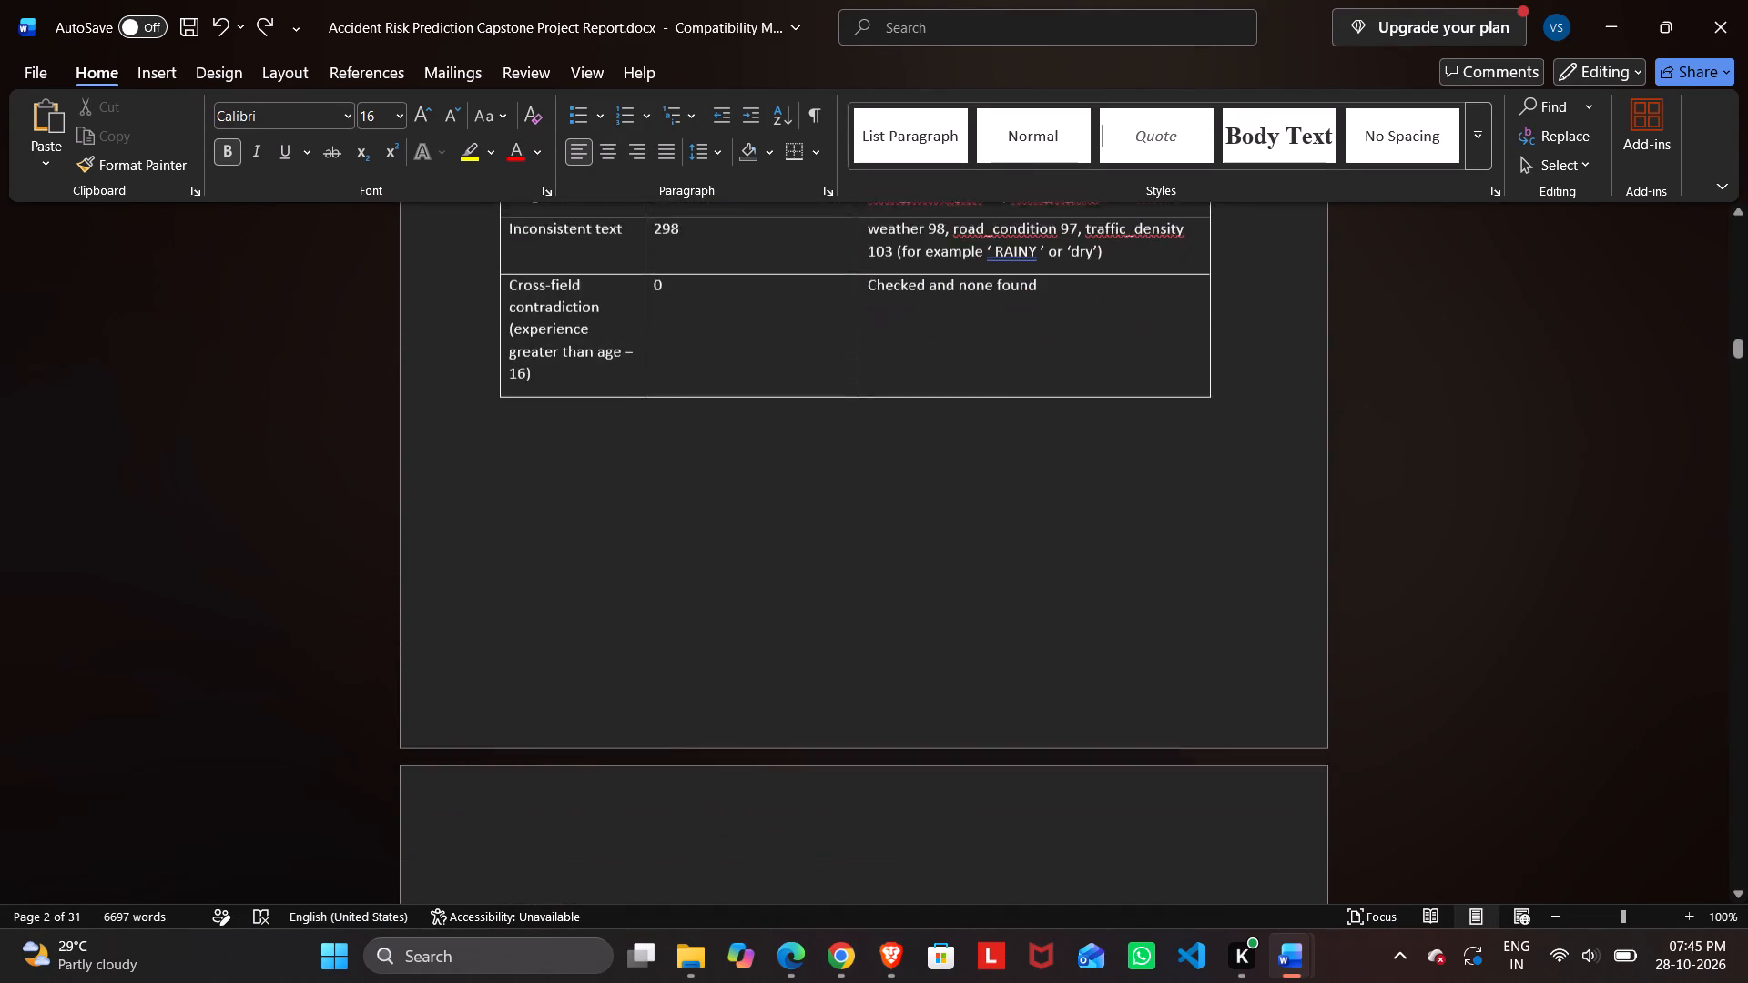
{"action": "scroll", "coordinate": [687, 618], "scroll_direction": "down", "scroll_amount": 3}
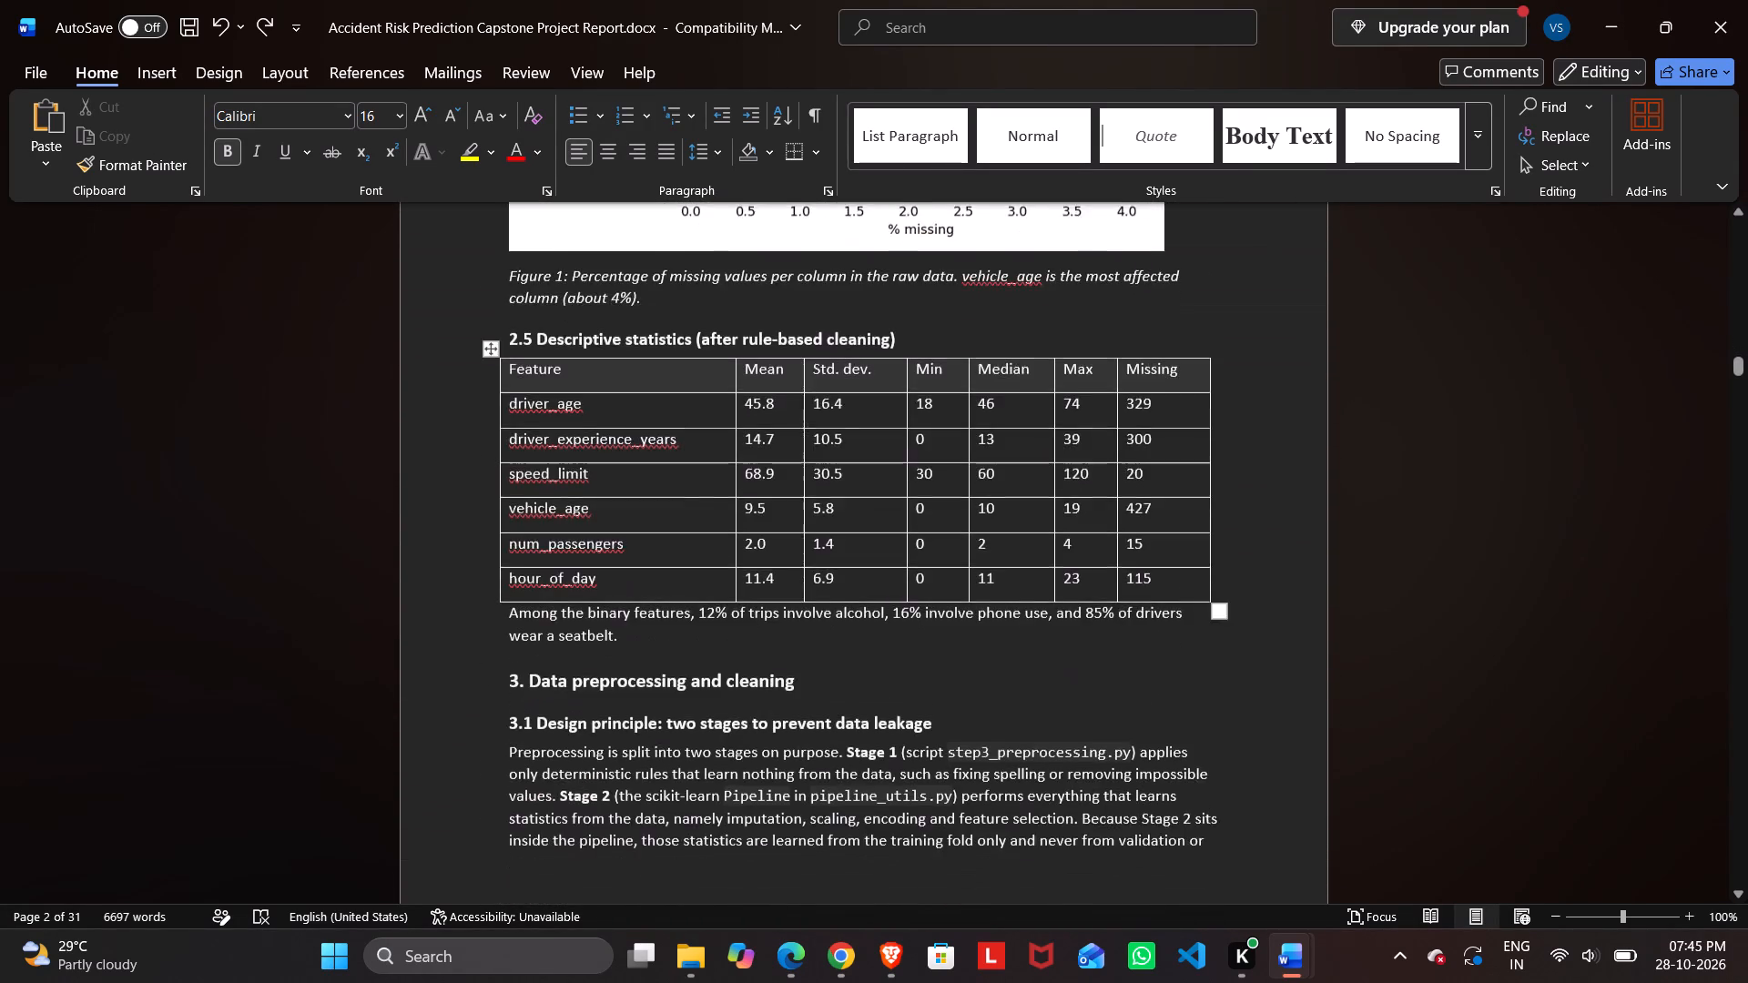
{"action": "scroll", "coordinate": [687, 618], "scroll_direction": "down", "scroll_amount": 3}
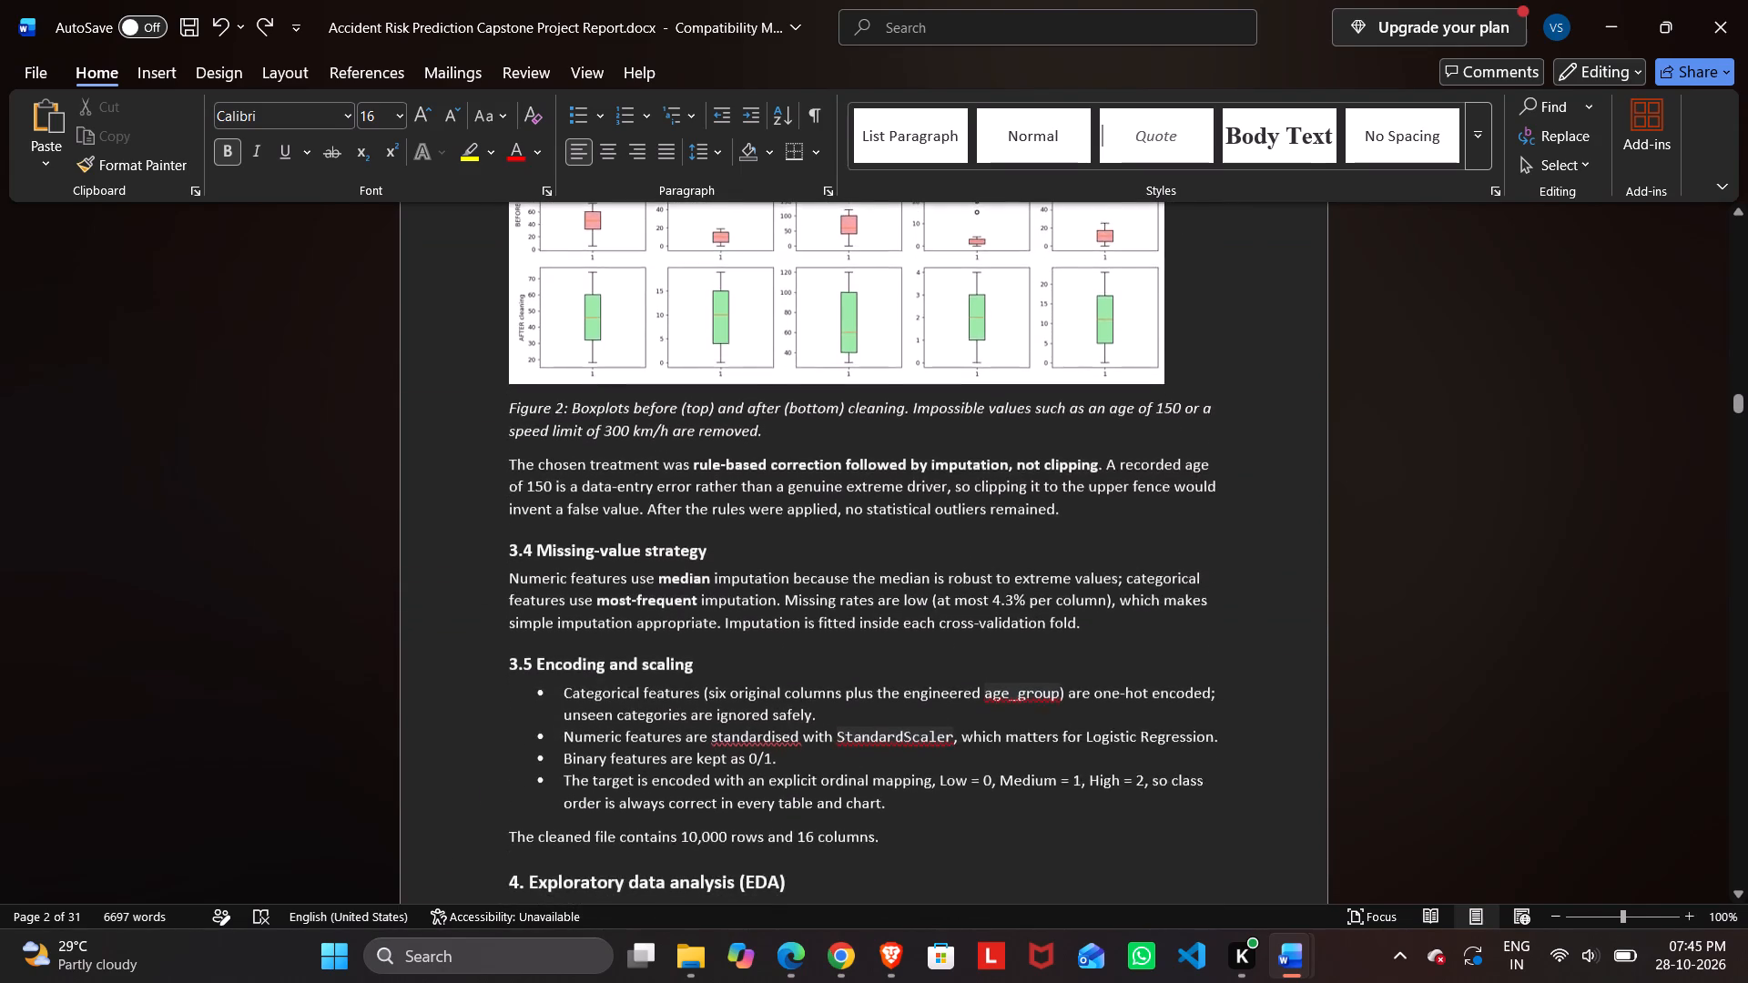
{"action": "scroll", "coordinate": [687, 618], "scroll_direction": "down", "scroll_amount": 6}
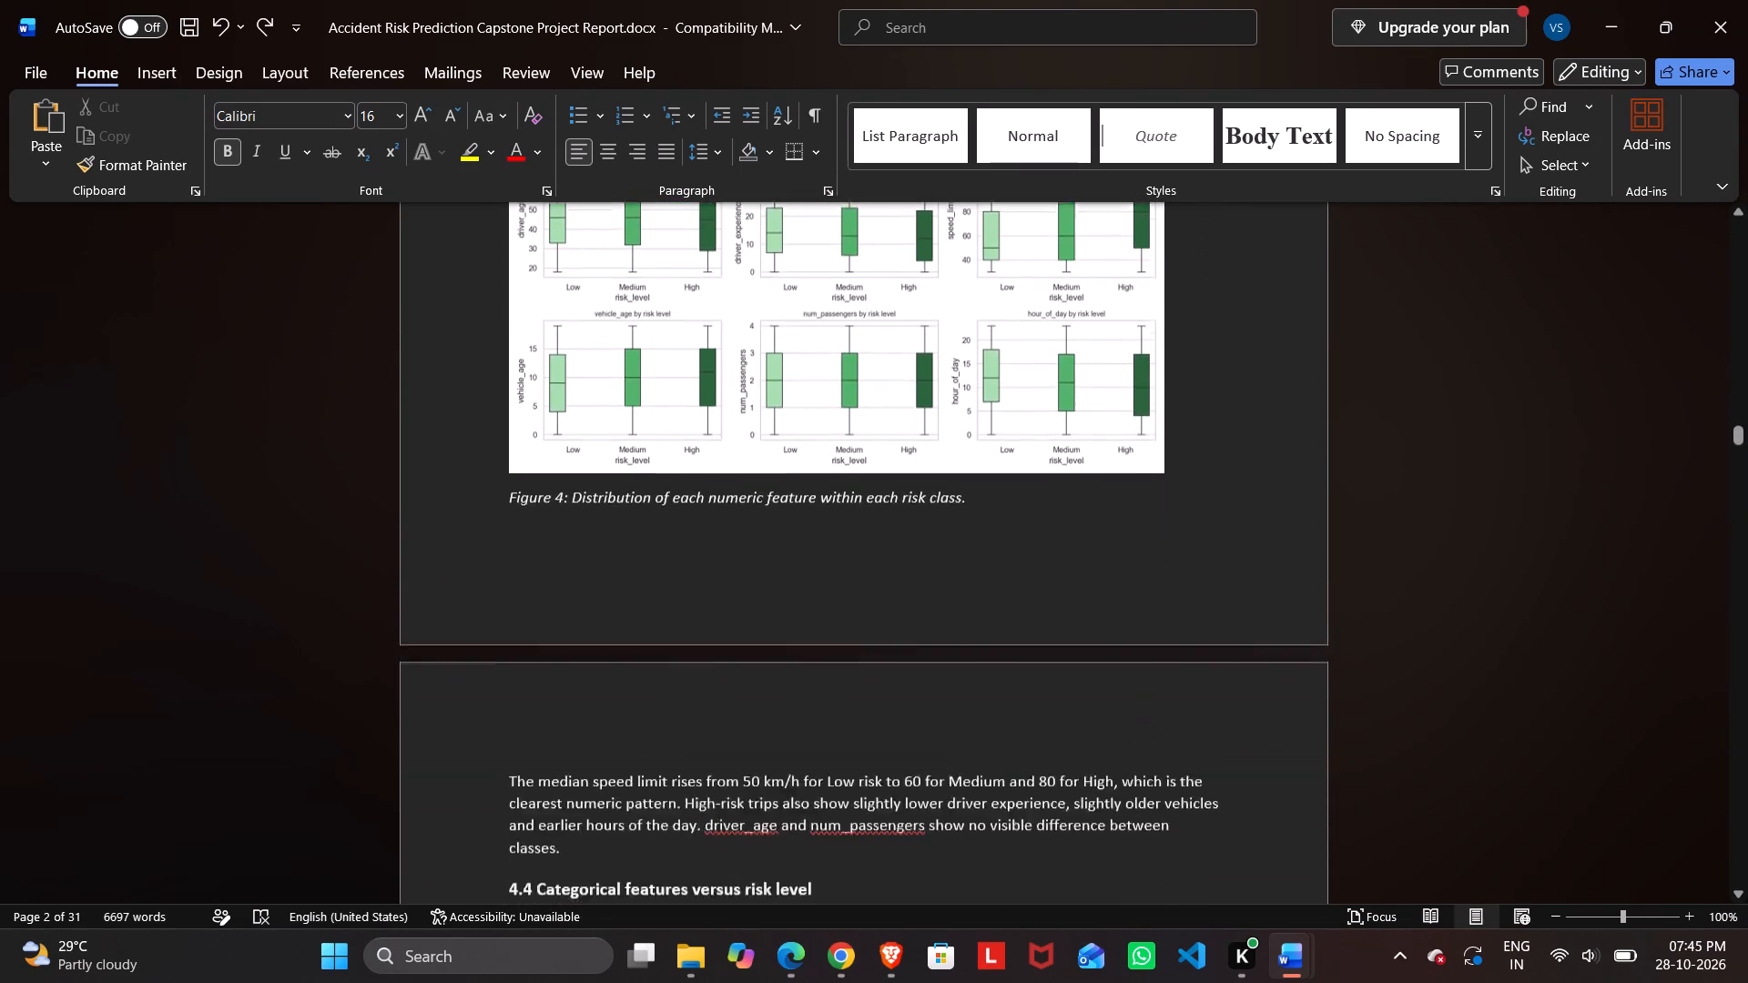
{"action": "scroll", "coordinate": [687, 618], "scroll_direction": "down", "scroll_amount": 4}
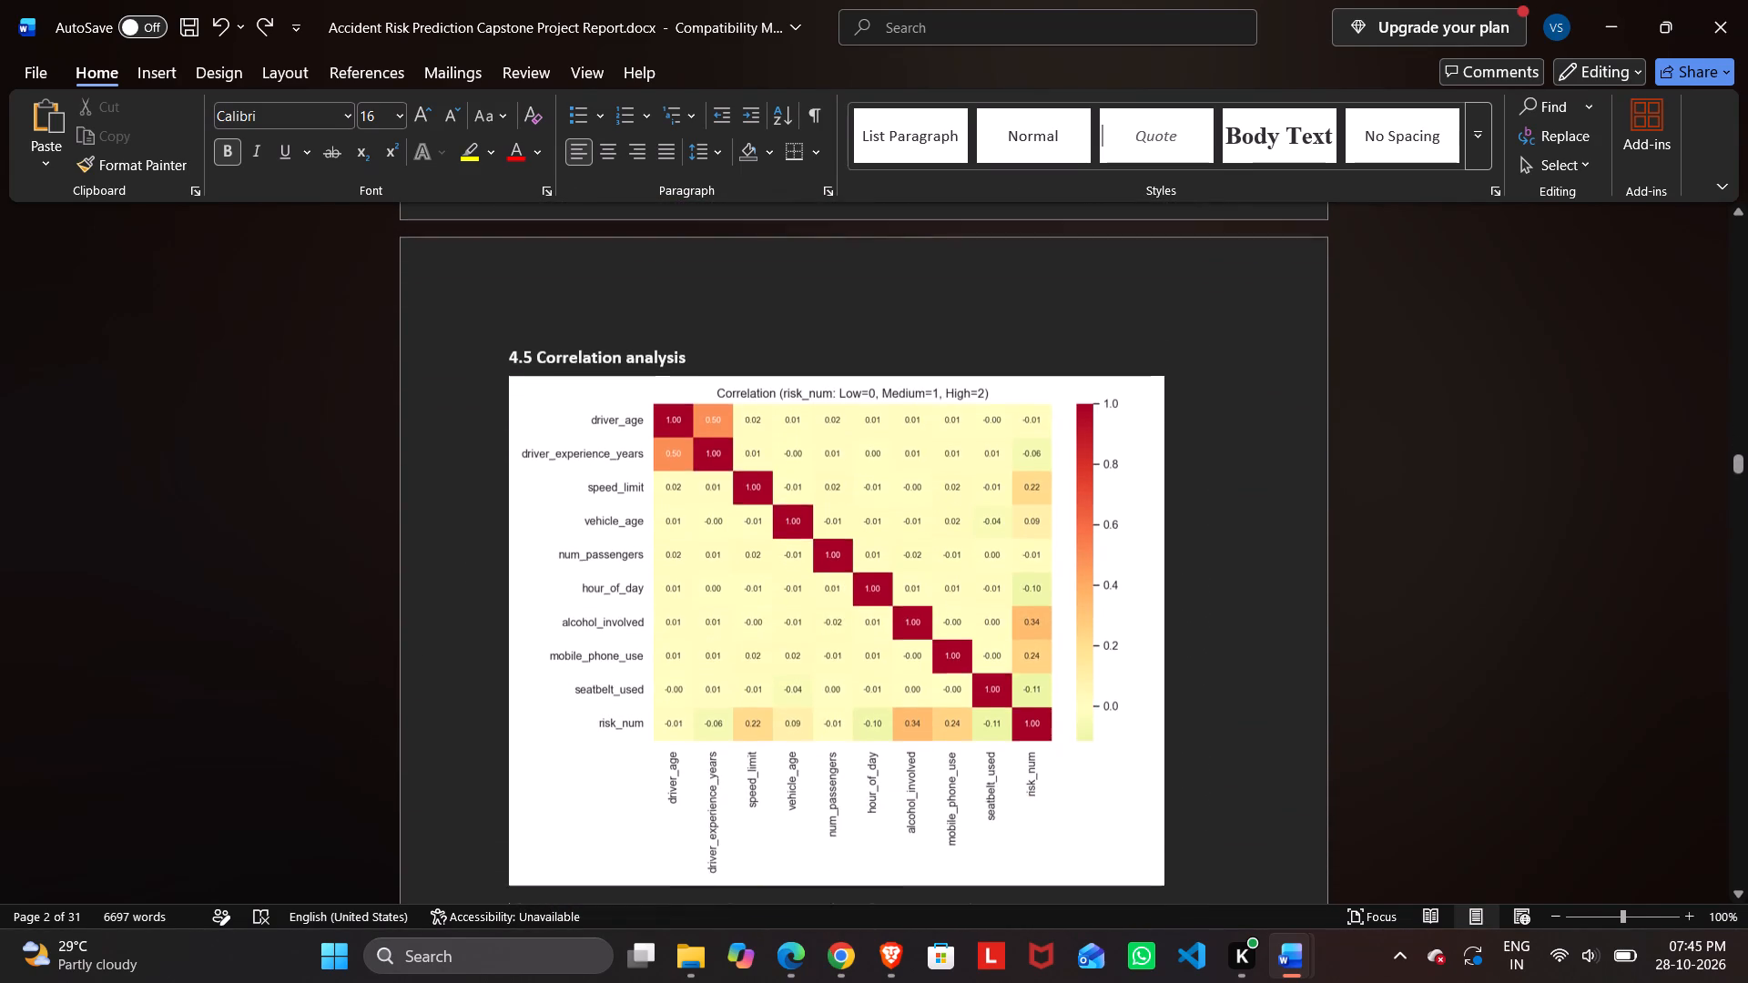
{"action": "scroll", "coordinate": [687, 618], "scroll_direction": "down", "scroll_amount": 8}
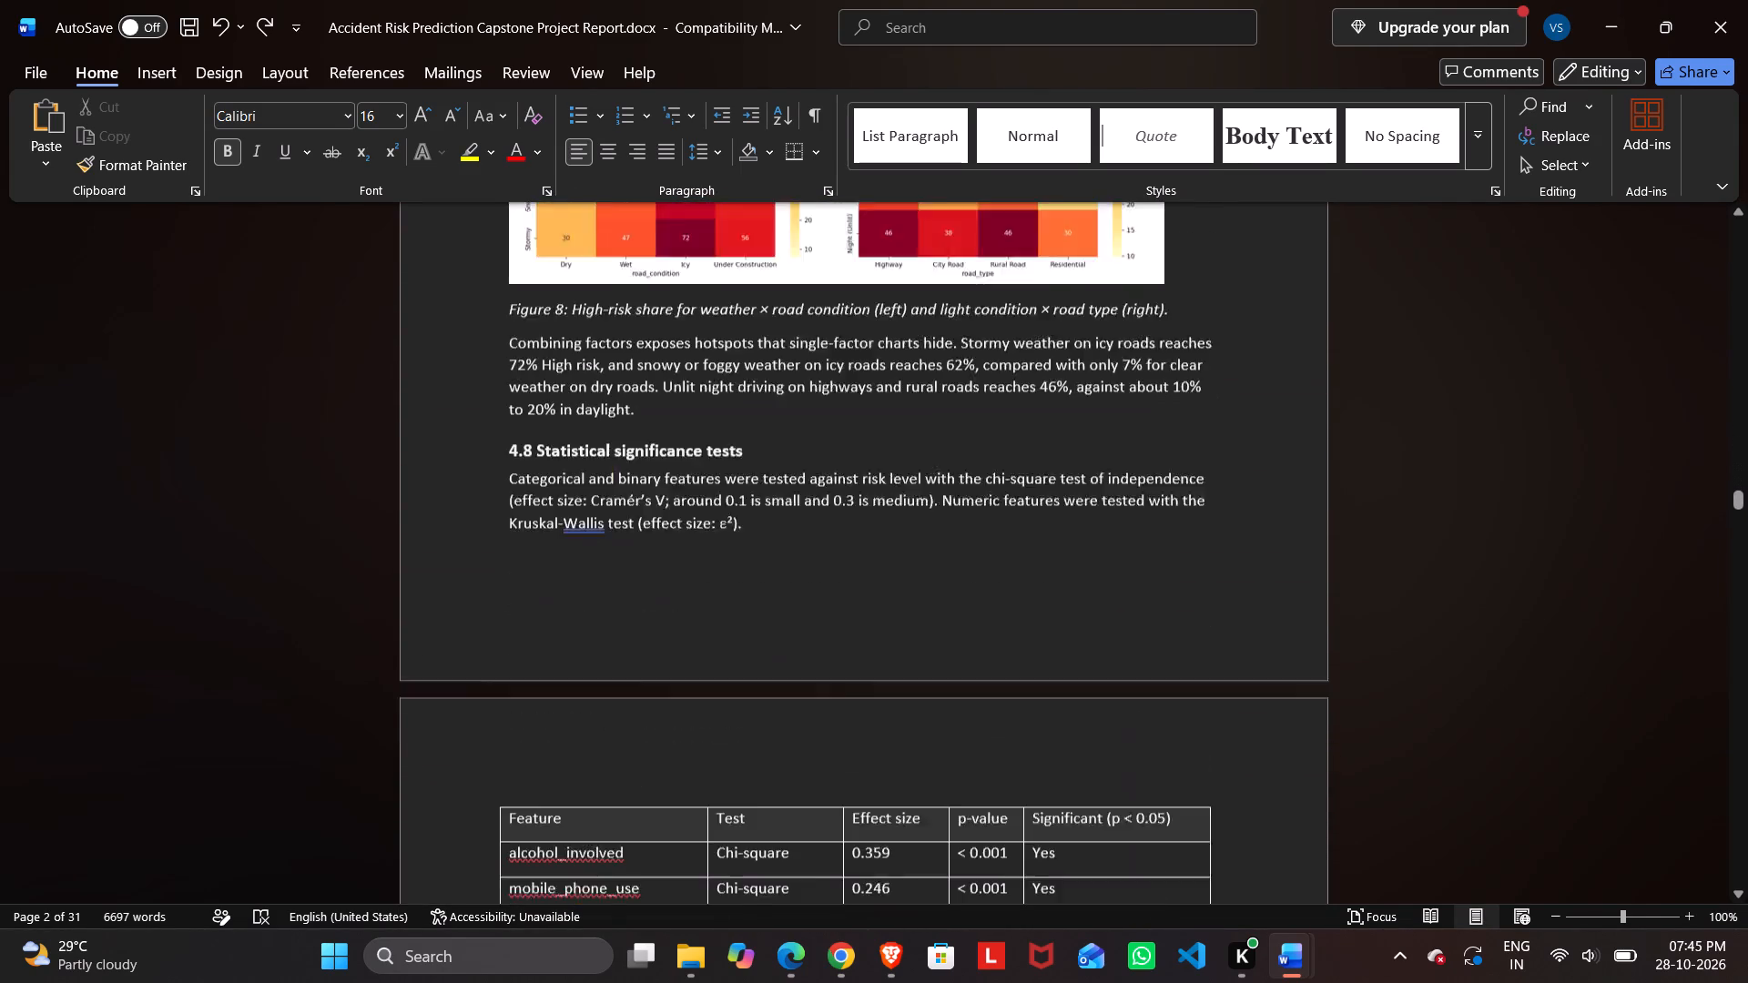
{"action": "scroll", "coordinate": [687, 618], "scroll_direction": "down", "scroll_amount": 3}
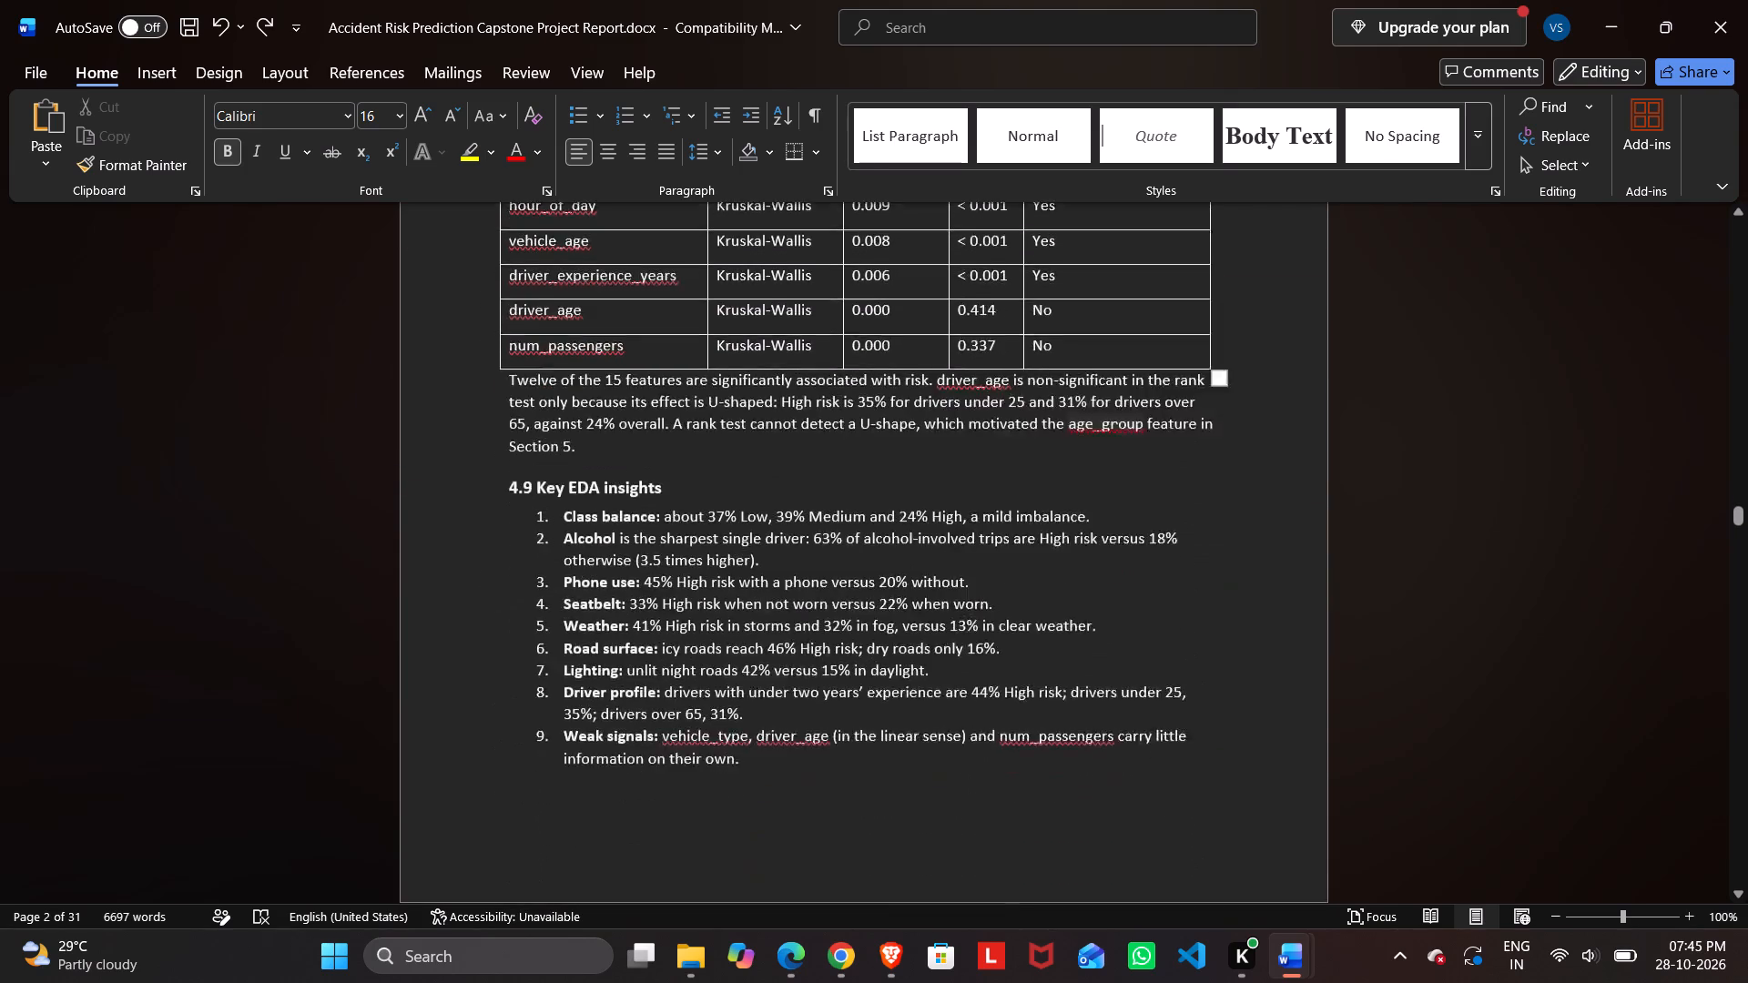
{"action": "scroll", "coordinate": [687, 618], "scroll_direction": "down", "scroll_amount": 4}
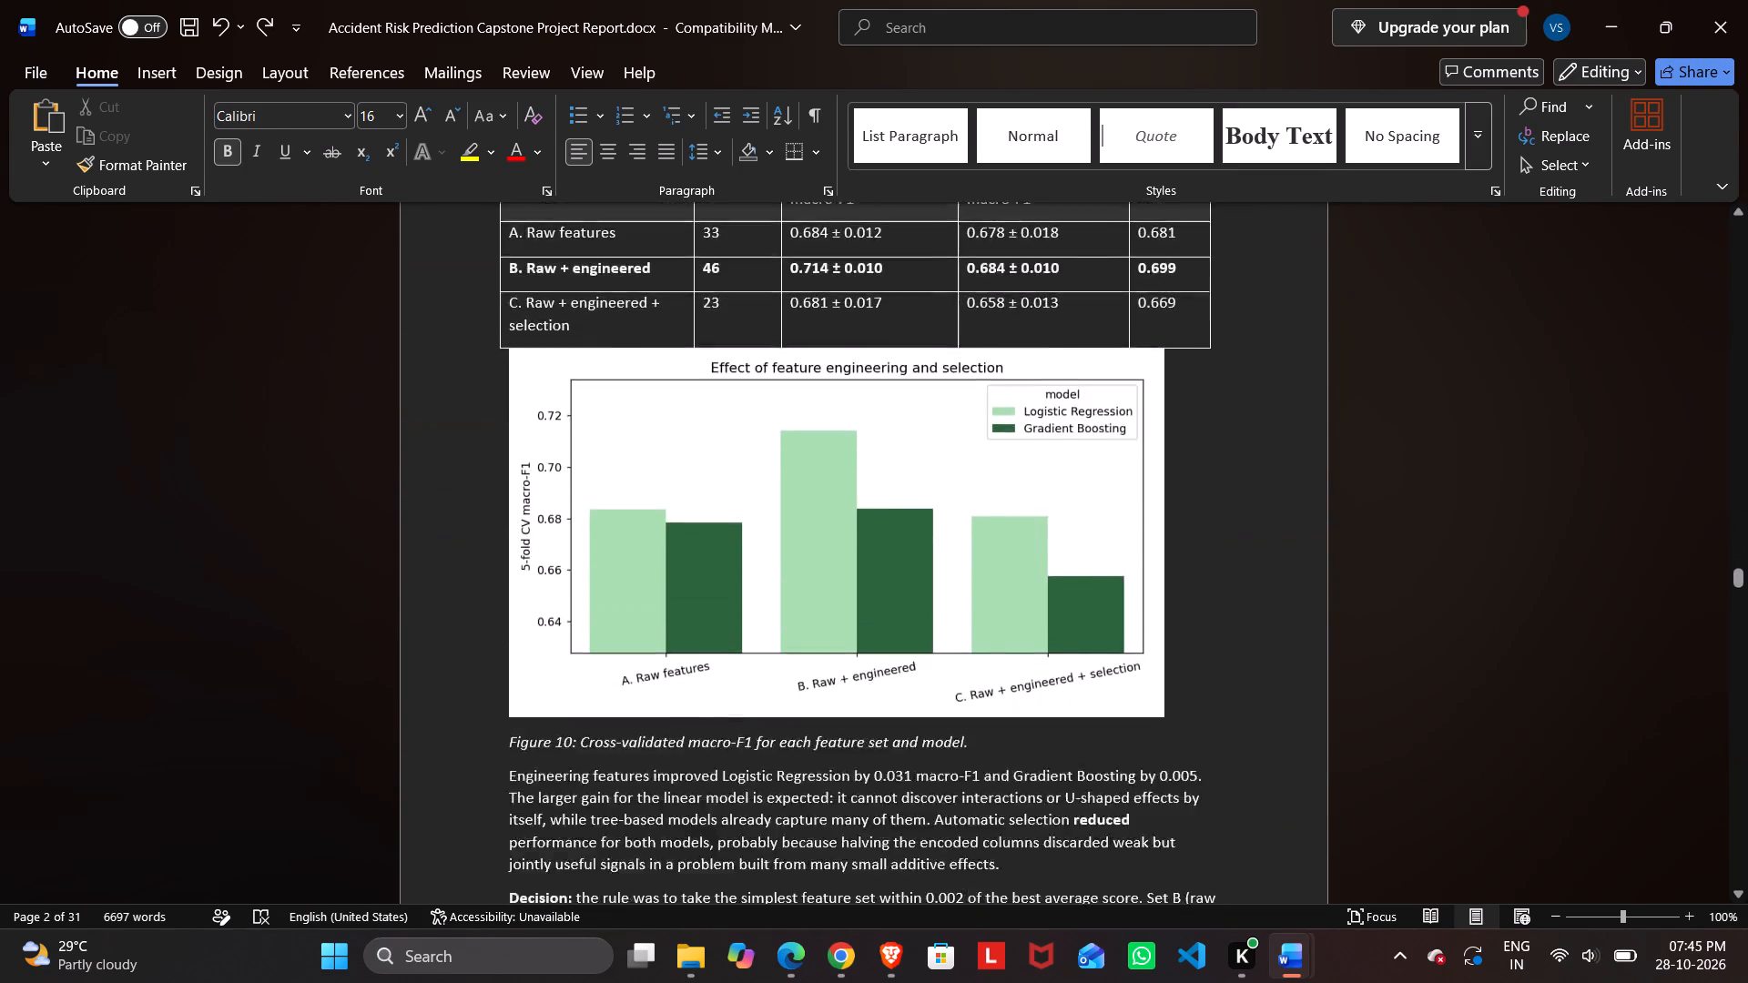
{"action": "scroll", "coordinate": [687, 618], "scroll_direction": "down", "scroll_amount": 5}
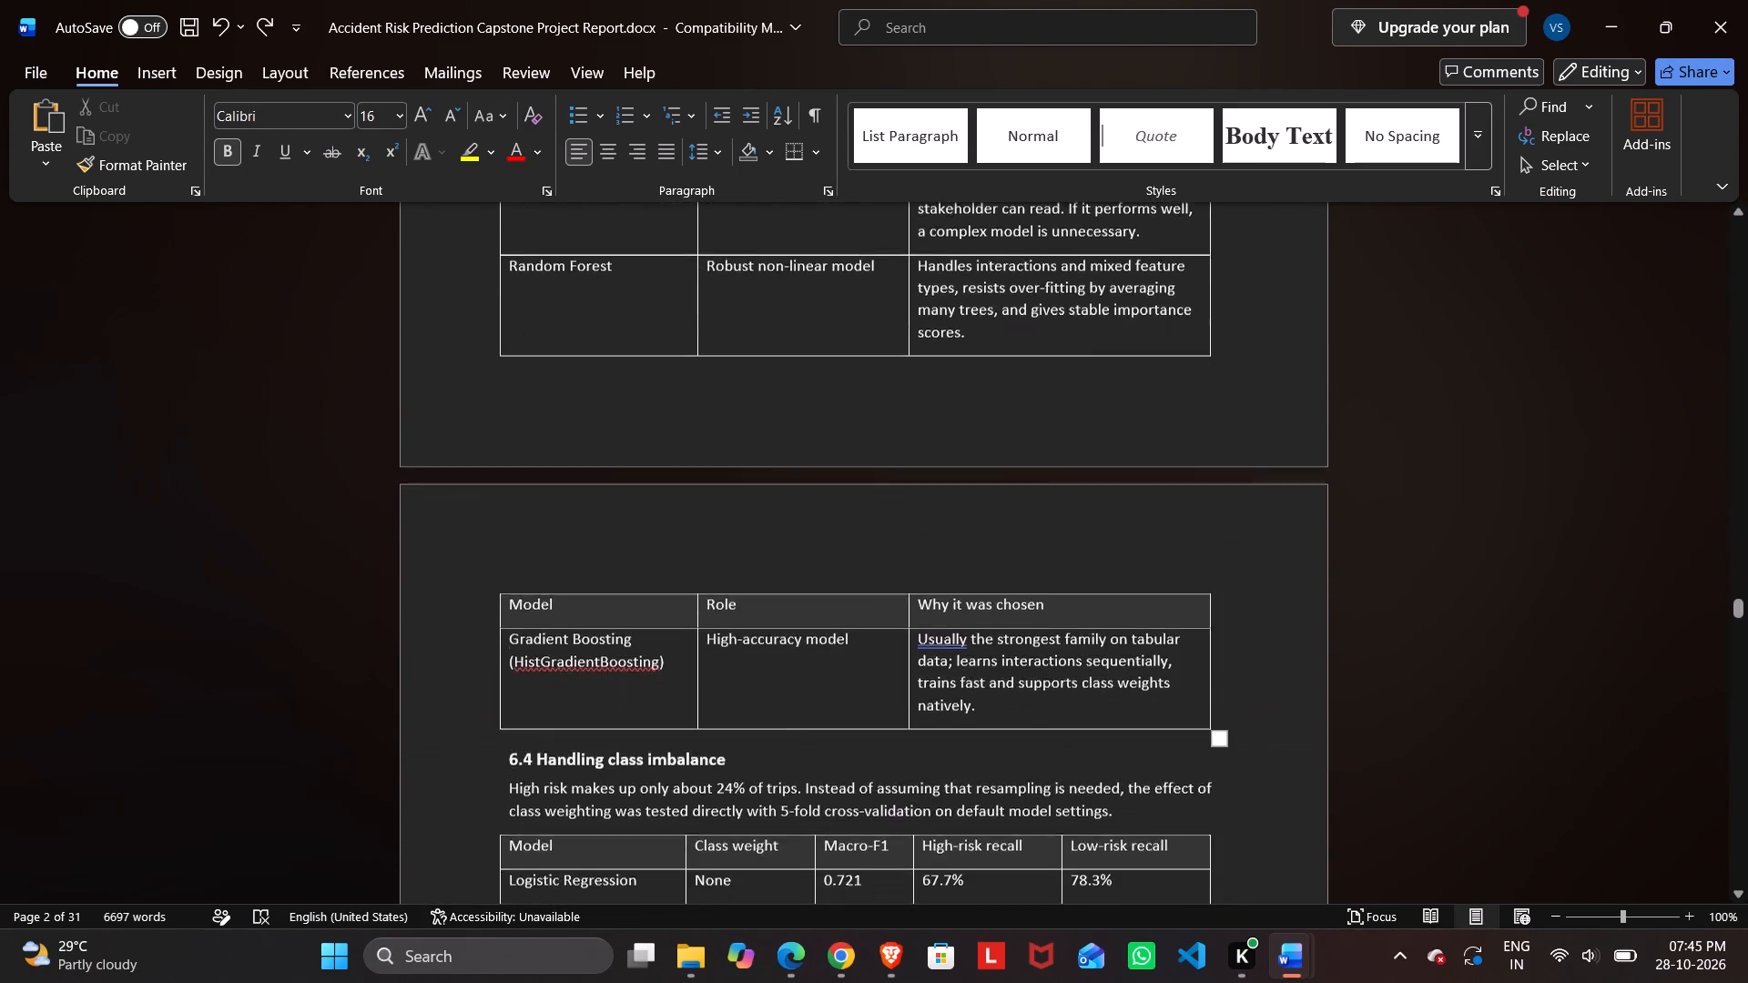
{"action": "scroll", "coordinate": [687, 618], "scroll_direction": "down", "scroll_amount": 6}
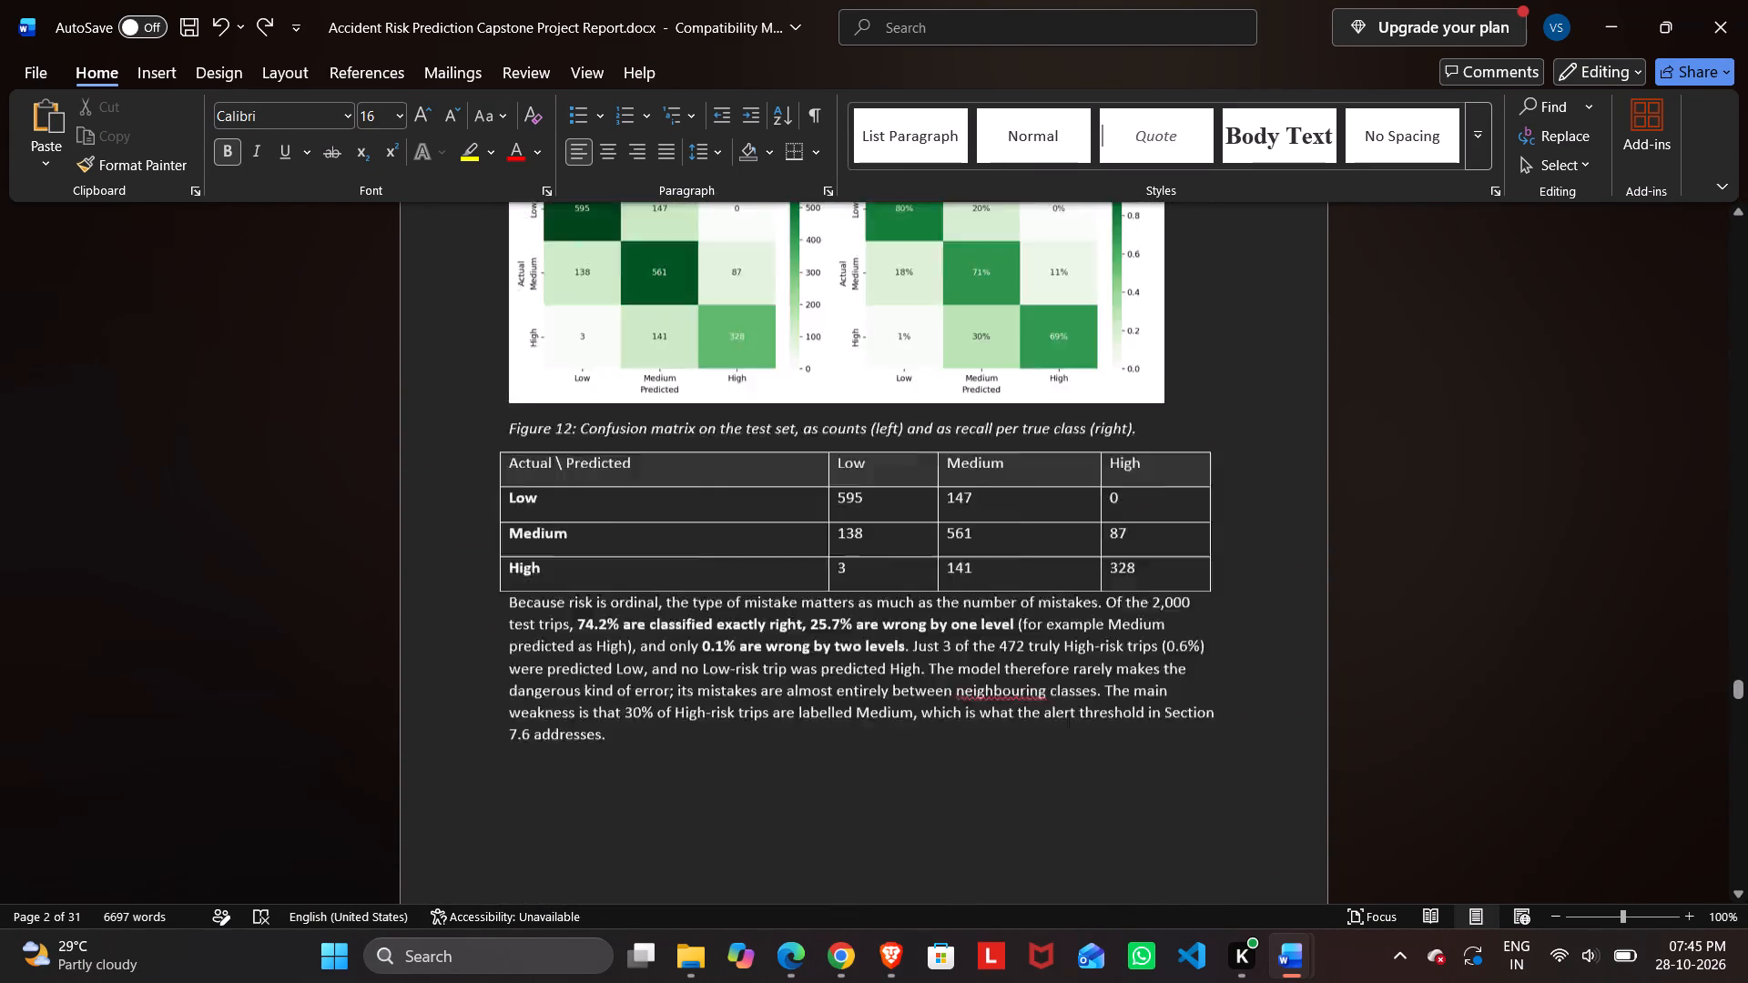
{"action": "scroll", "coordinate": [687, 618], "scroll_direction": "down", "scroll_amount": 7}
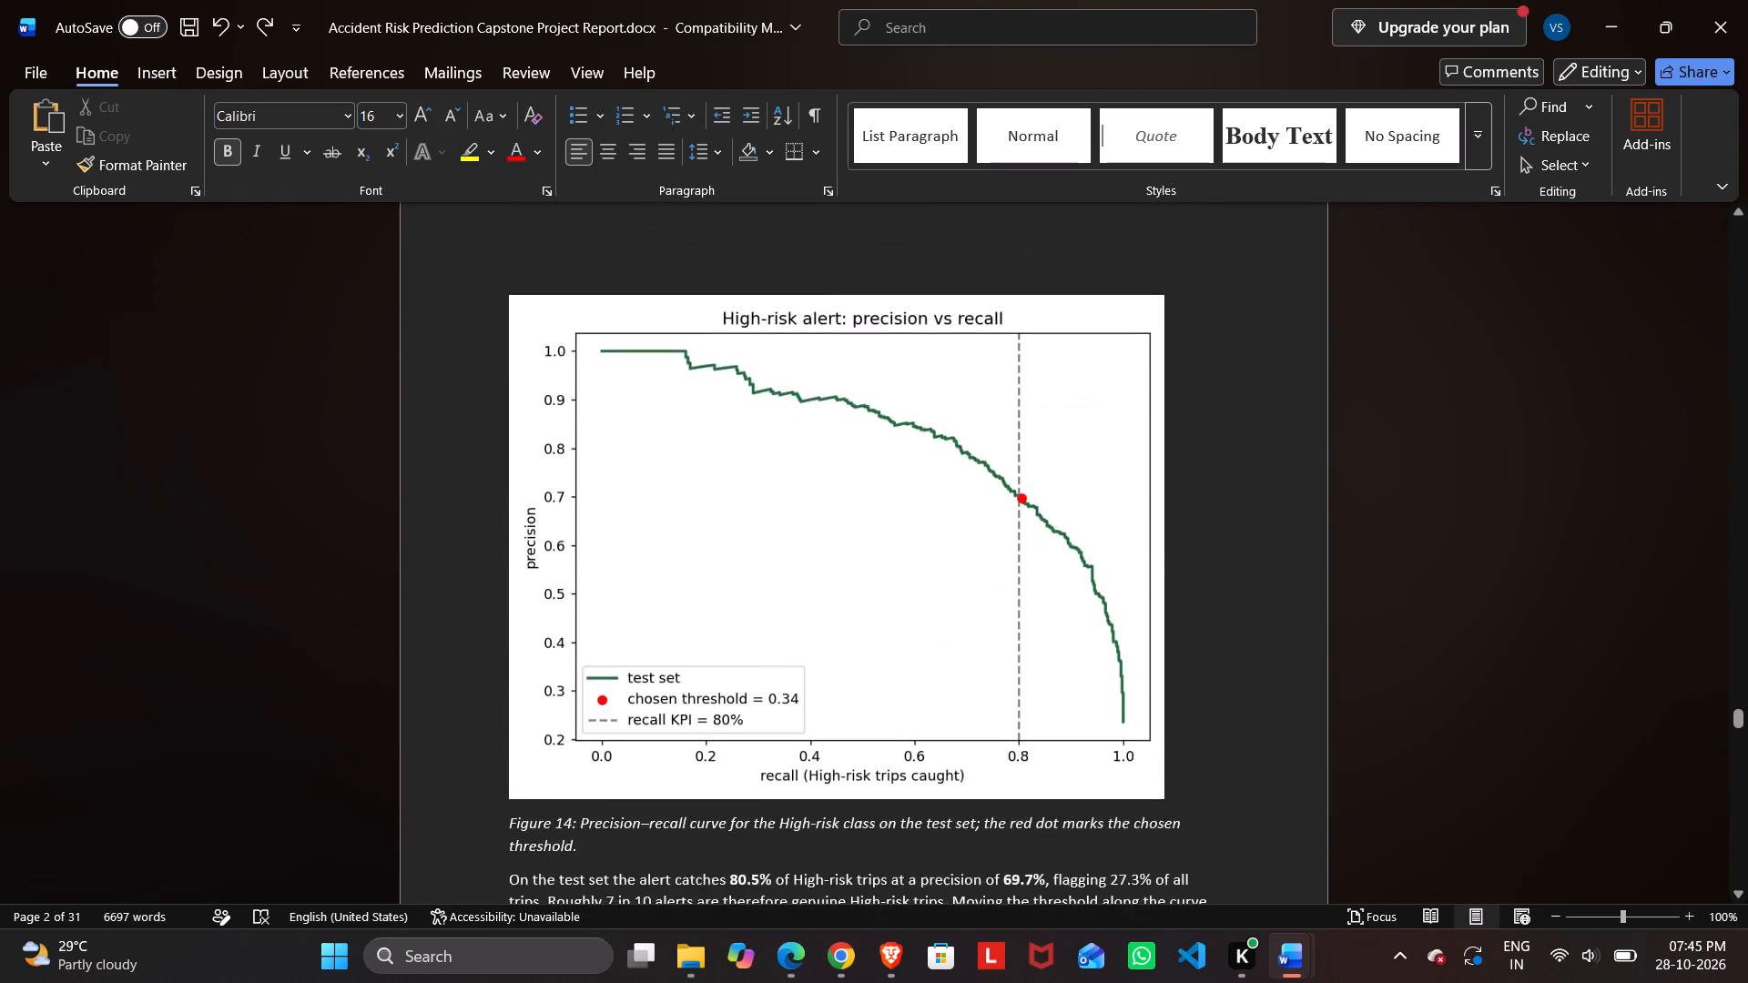
{"action": "scroll", "coordinate": [687, 618], "scroll_direction": "down", "scroll_amount": 5}
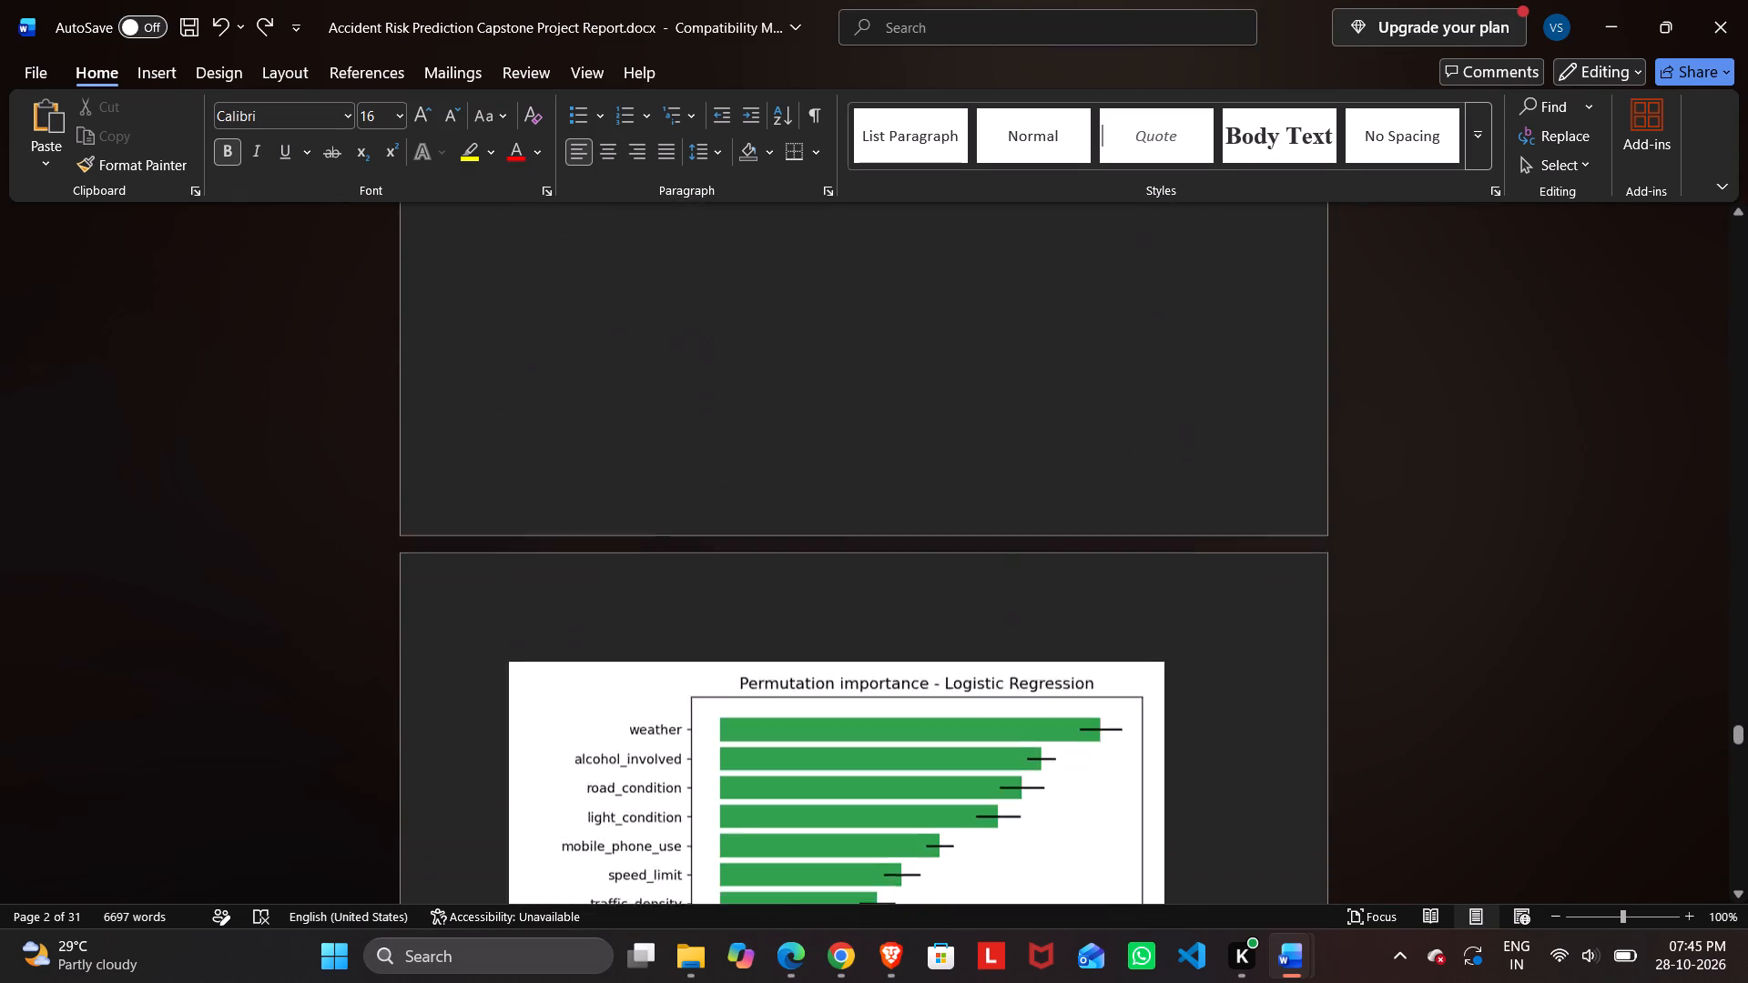
{"action": "scroll", "coordinate": [687, 618], "scroll_direction": "down", "scroll_amount": 3}
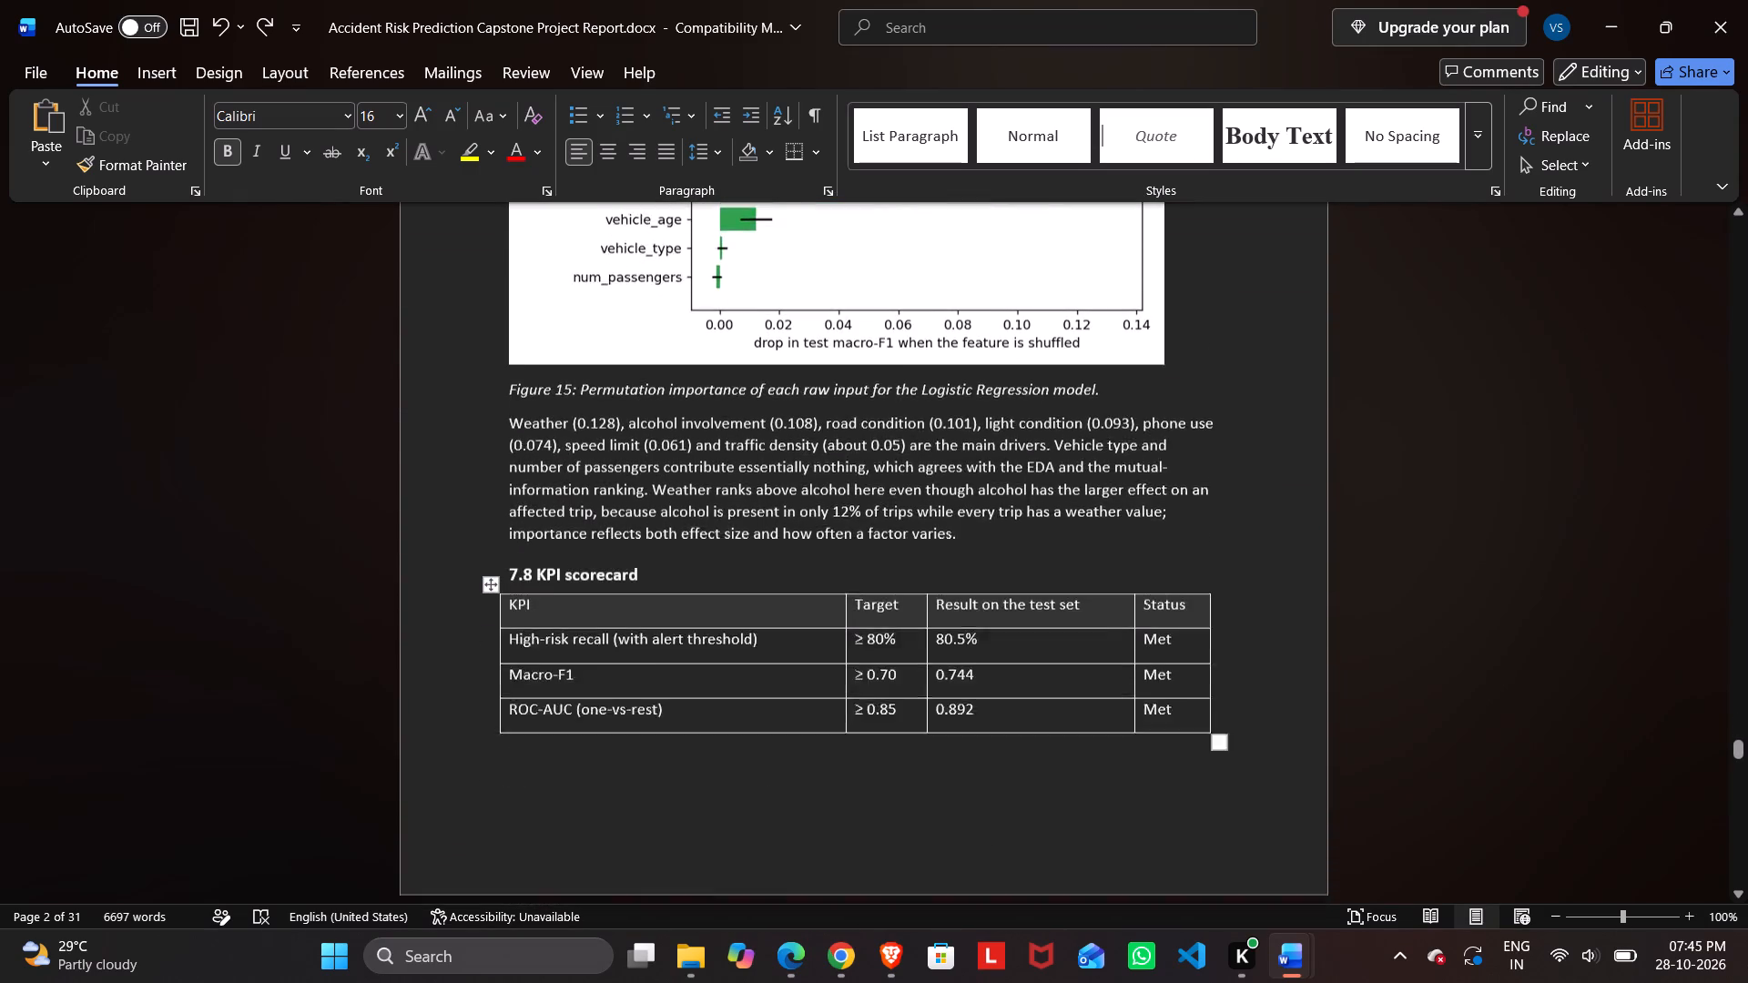
Recheck the page layout between section 7.7, What the model relies on, and the permutation importance chart.
{"action": "scroll", "coordinate": [687, 618], "scroll_direction": "up", "scroll_amount": 3}
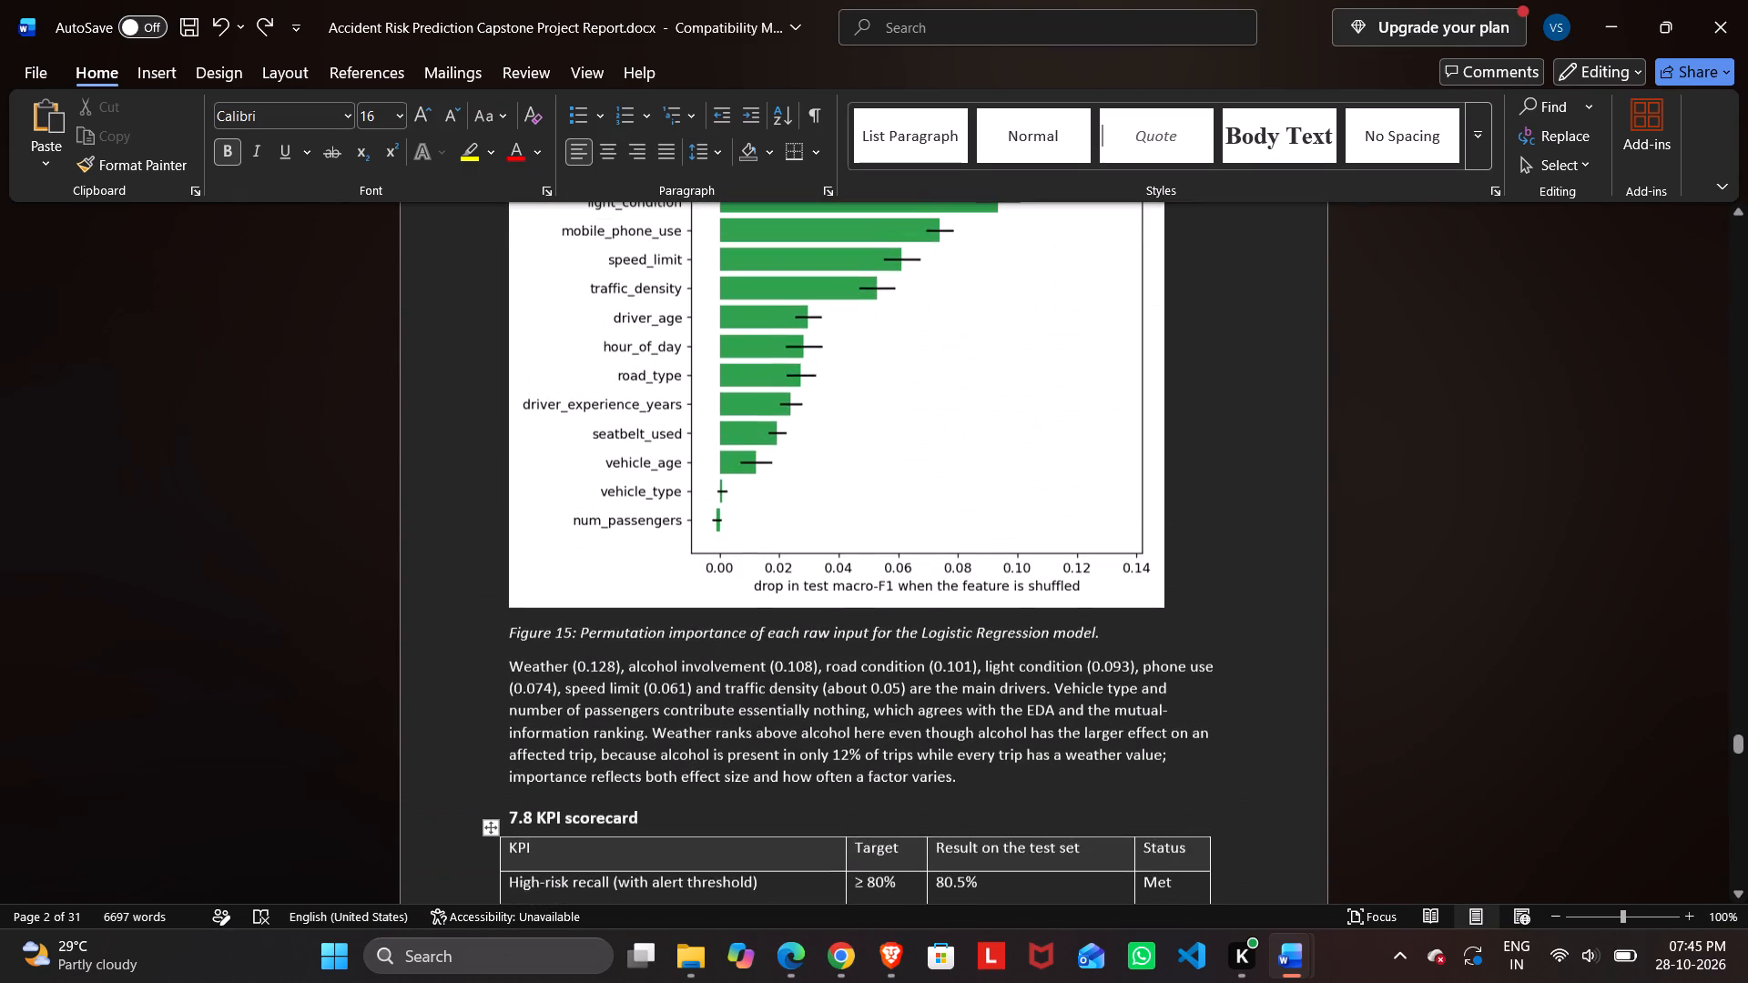
{"action": "scroll", "coordinate": [687, 618], "scroll_direction": "up", "scroll_amount": 2}
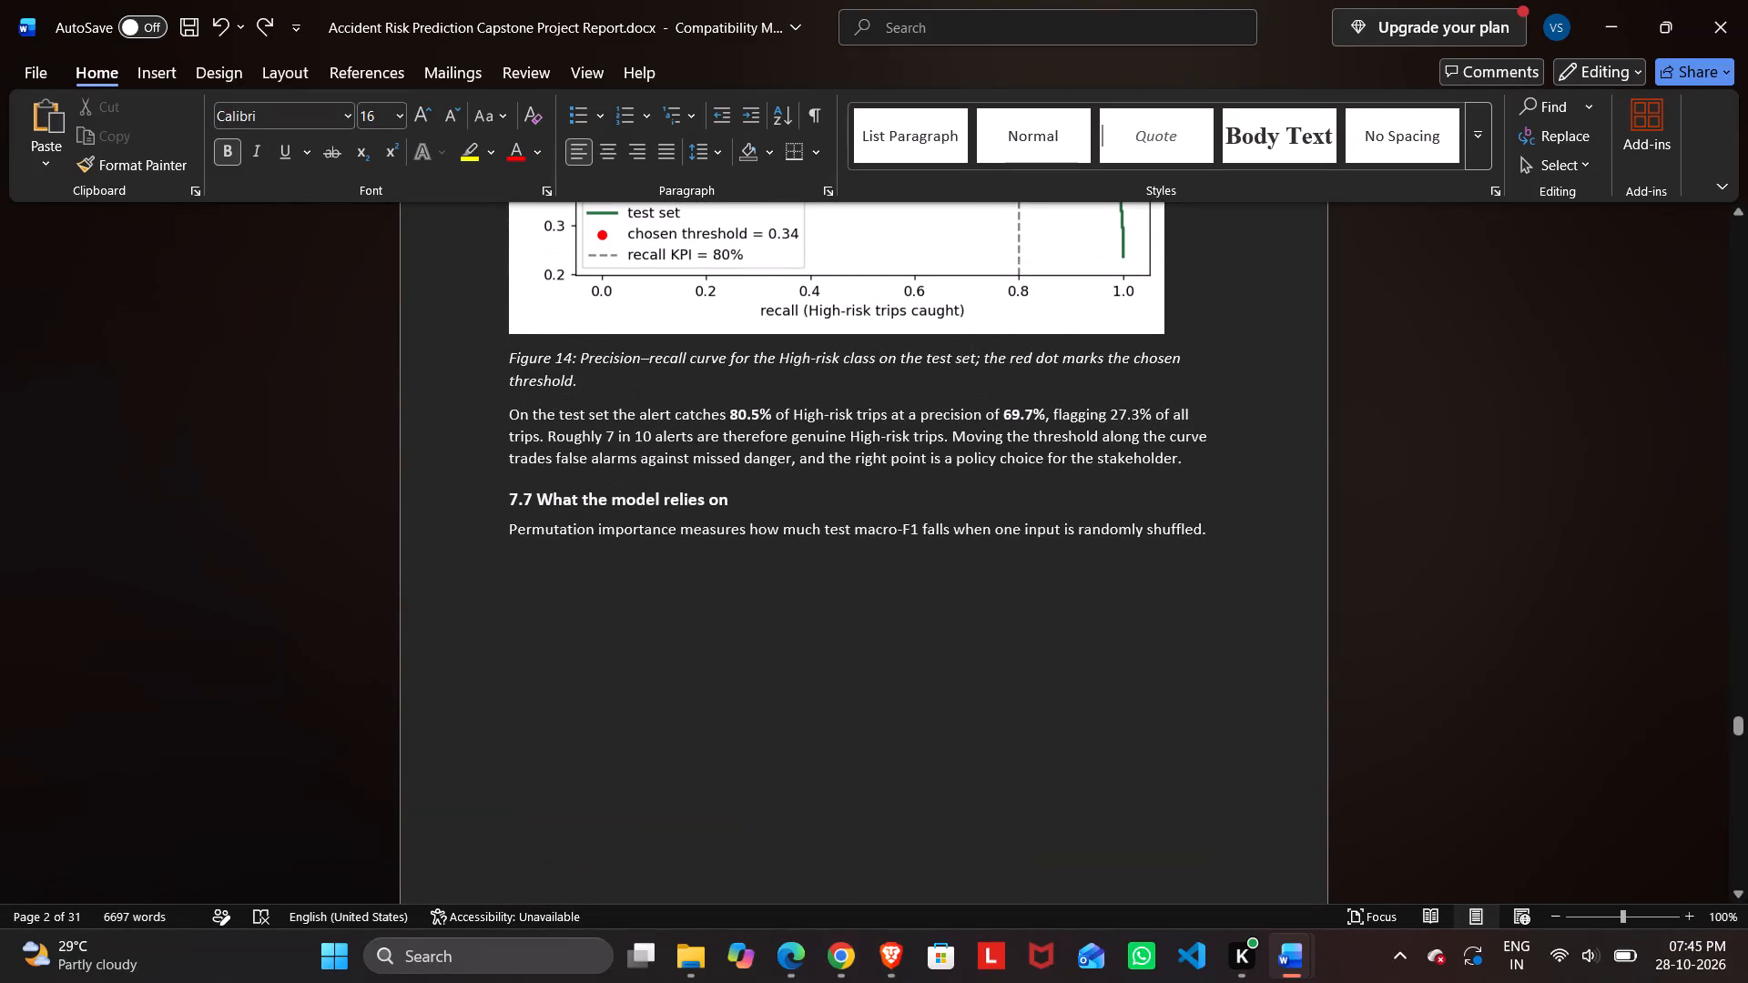
{"action": "scroll", "coordinate": [580, 554], "scroll_direction": "down", "scroll_amount": 3}
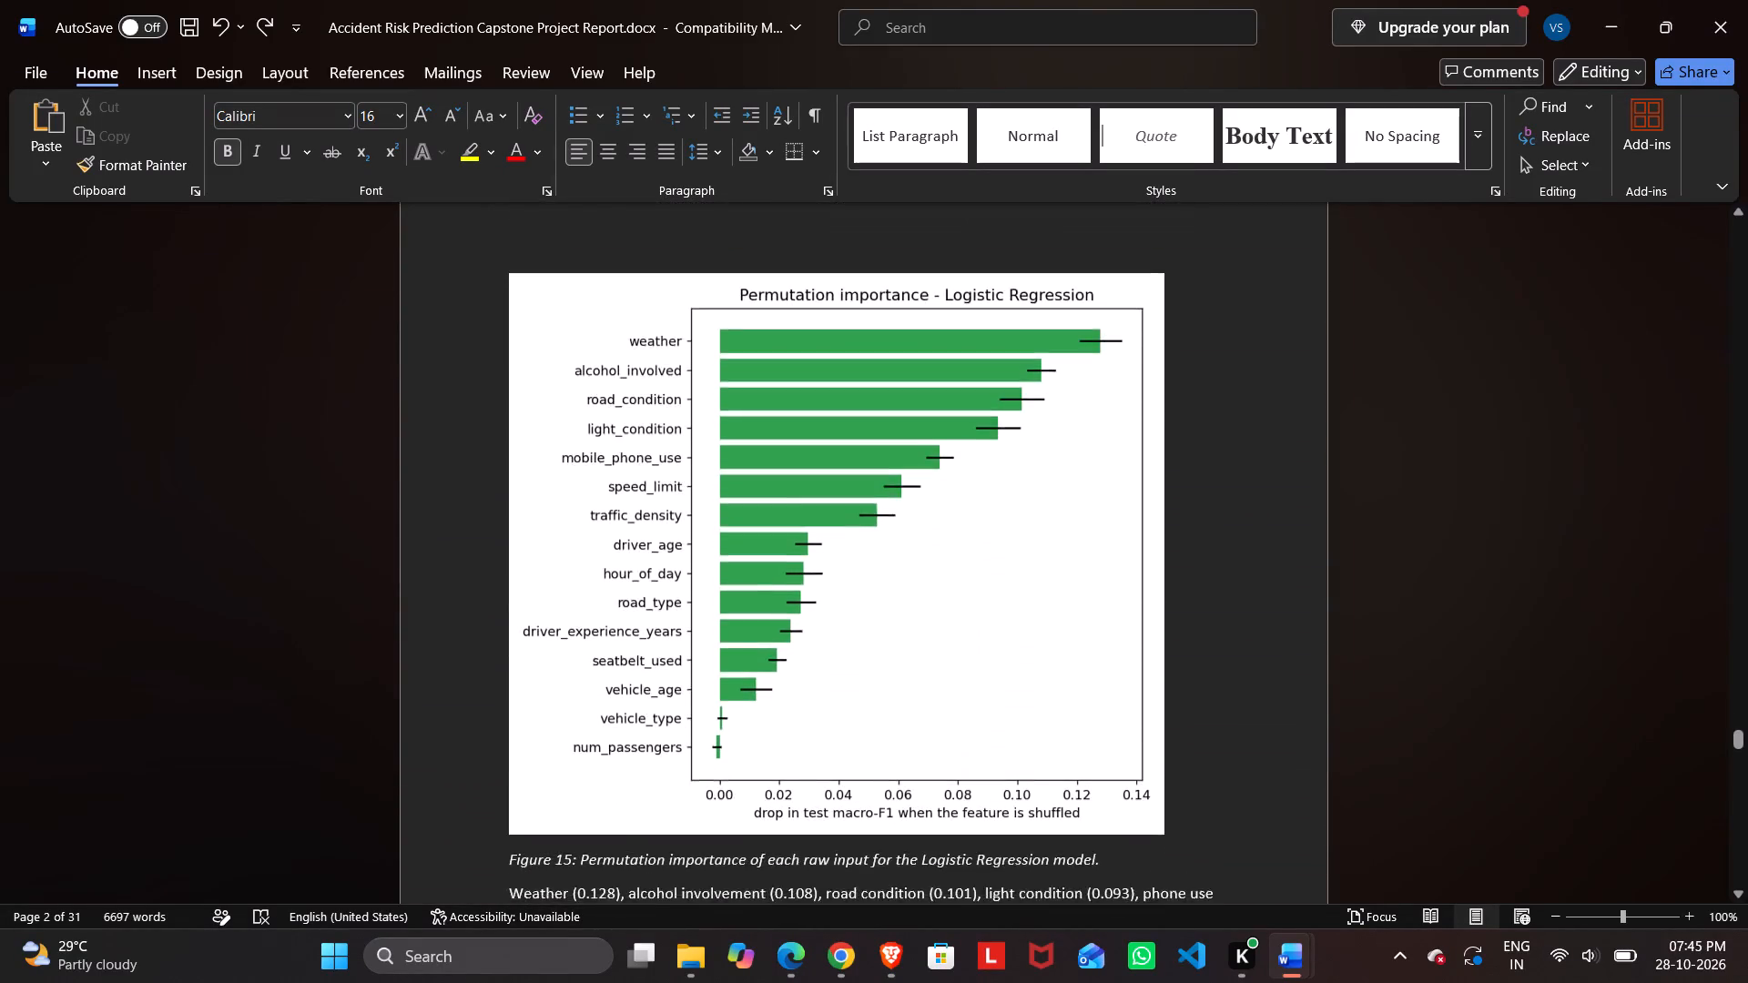
Review the rest of the report from the KPI scorecard through the business insights, documentation and limitations sections.
{"action": "scroll", "coordinate": [580, 554], "scroll_direction": "down", "scroll_amount": 3}
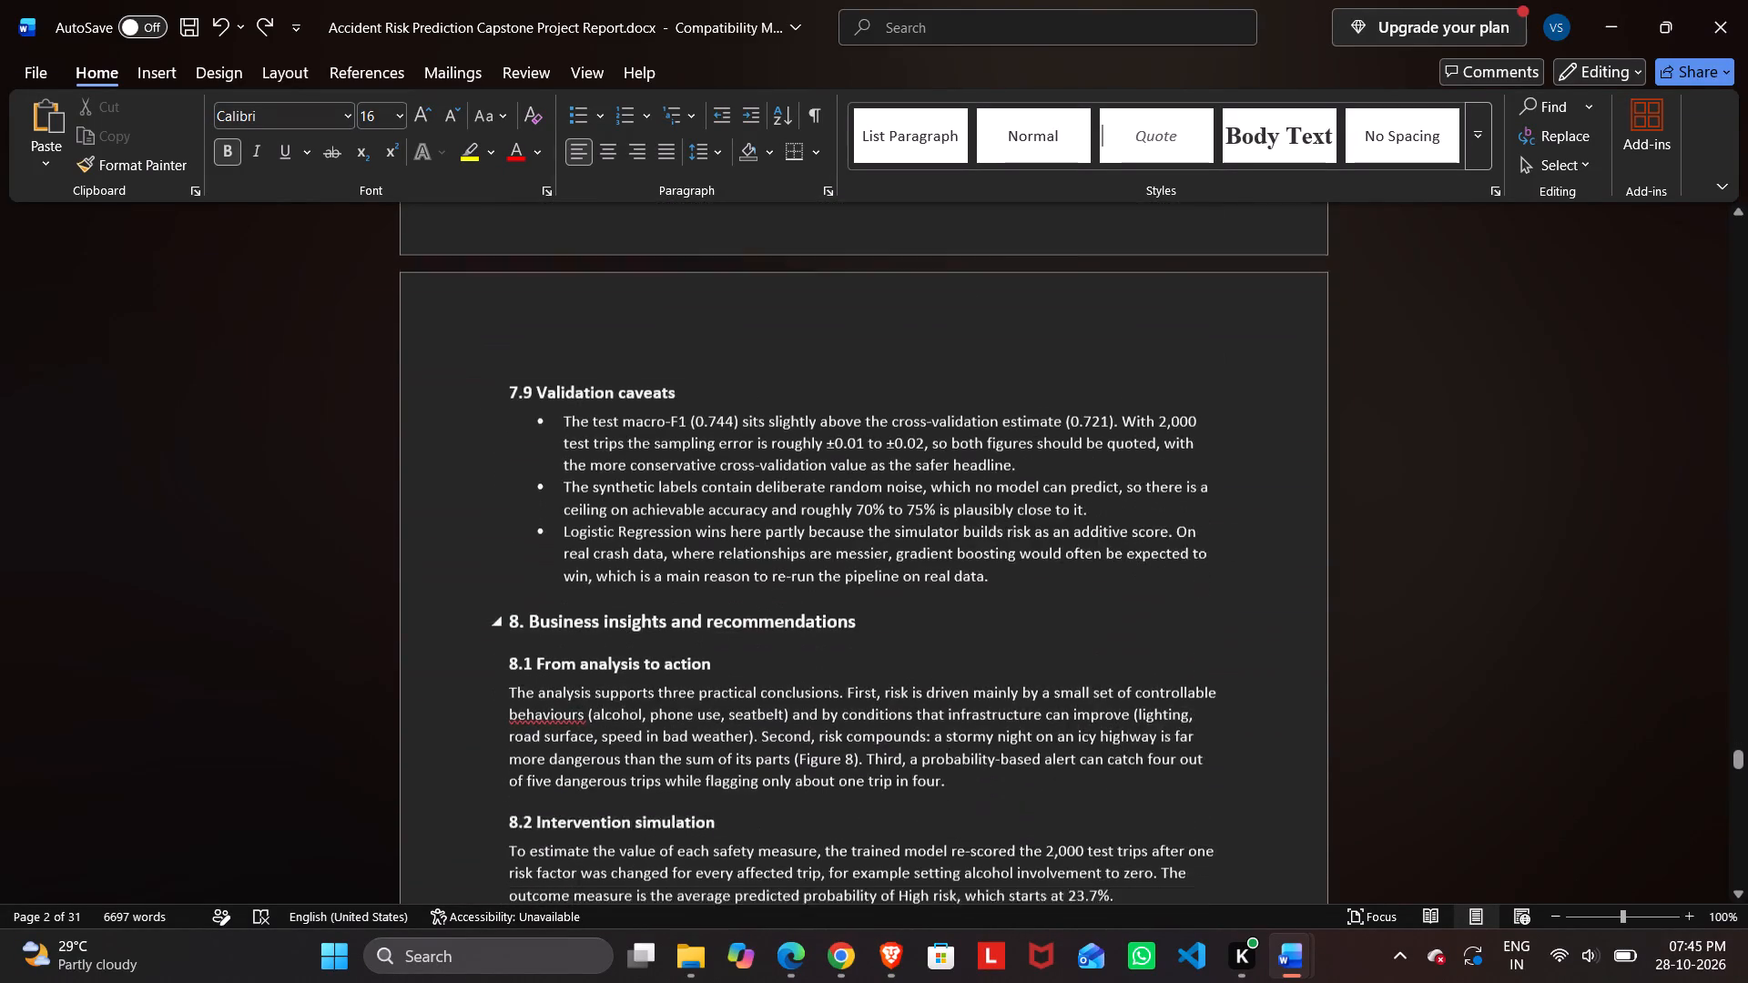
{"action": "scroll", "coordinate": [580, 554], "scroll_direction": "down", "scroll_amount": 4}
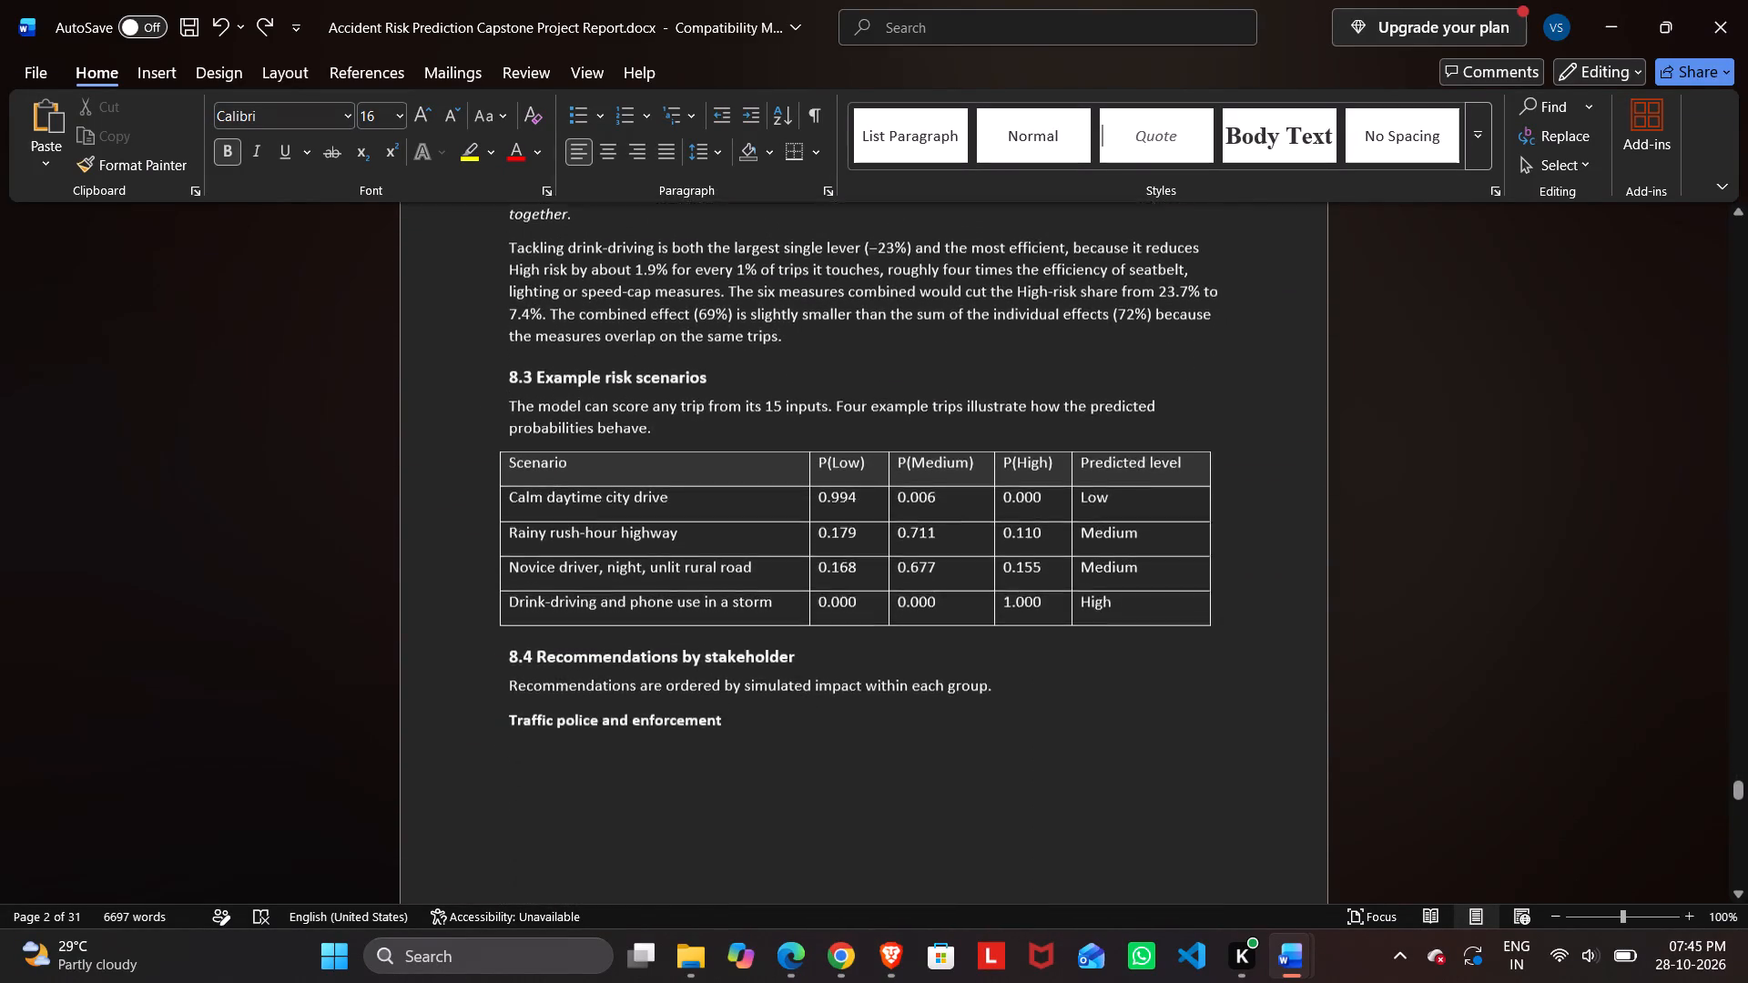
{"action": "scroll", "coordinate": [580, 554], "scroll_direction": "down", "scroll_amount": 4}
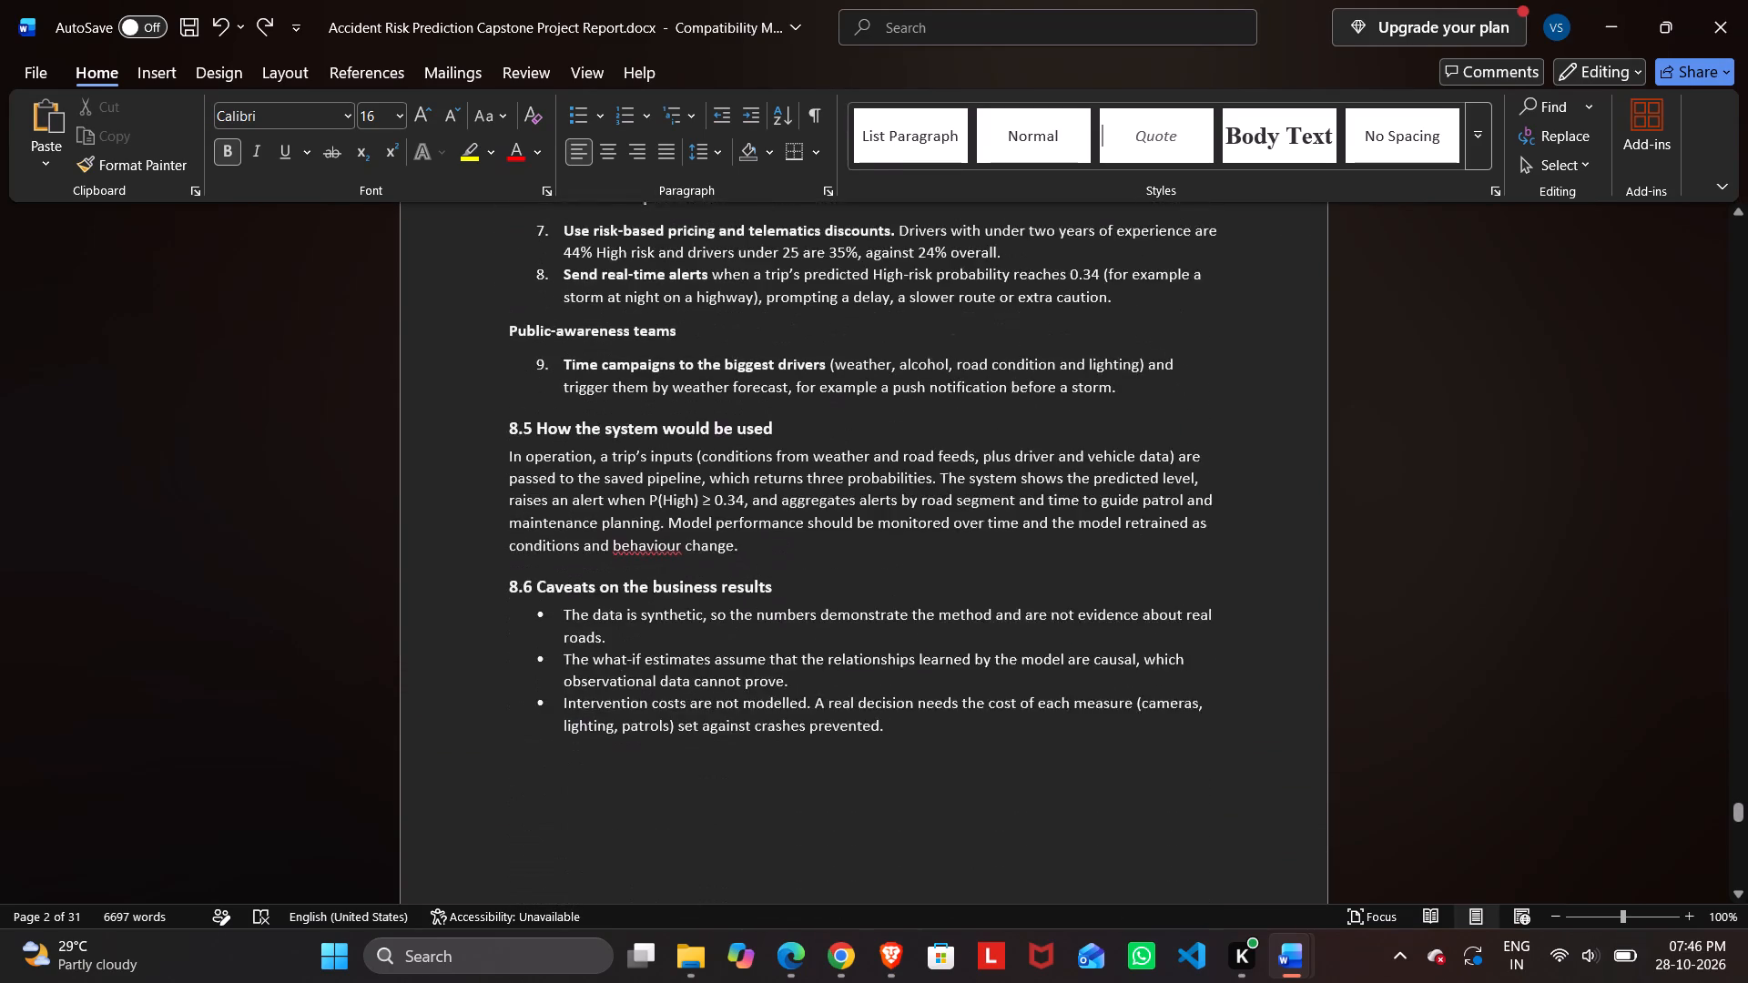
{"action": "scroll", "coordinate": [580, 554], "scroll_direction": "down", "scroll_amount": 4}
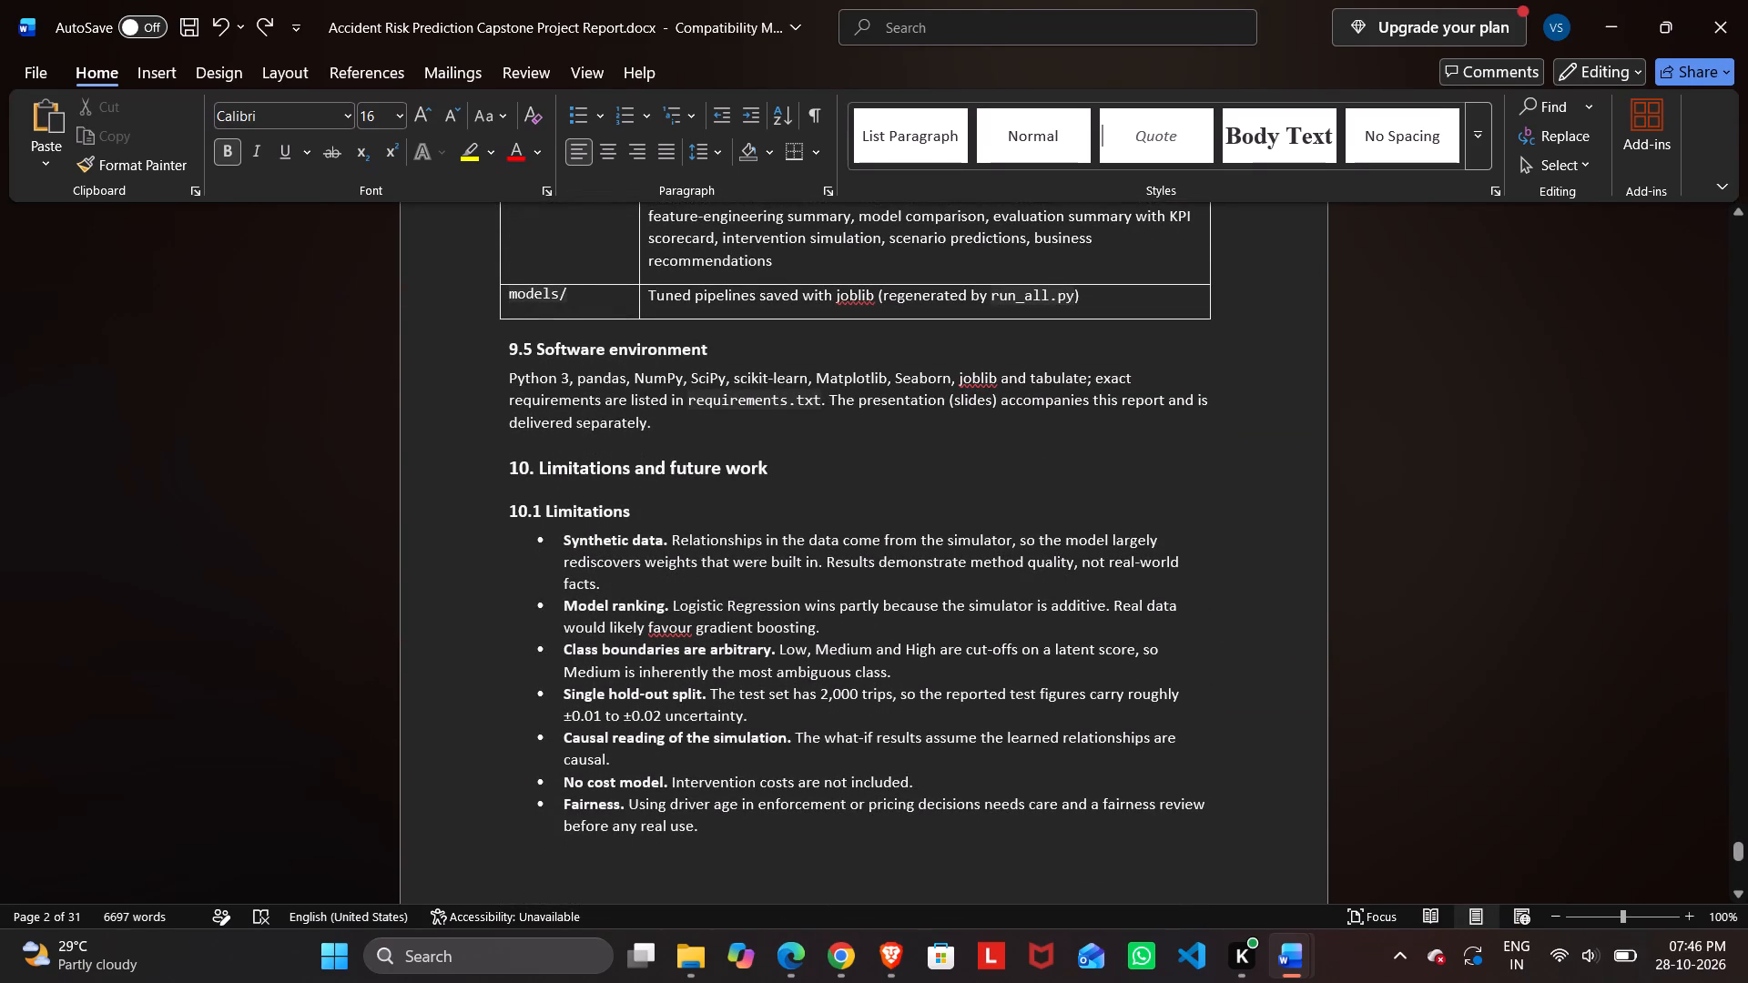
{"action": "scroll", "coordinate": [980, 461], "scroll_direction": "down", "scroll_amount": 6}
Look back through sections 9 and 8 to section 7.7, What the model relies on, checking the page layout.
{"action": "scroll", "coordinate": [980, 461], "scroll_direction": "up", "scroll_amount": 2}
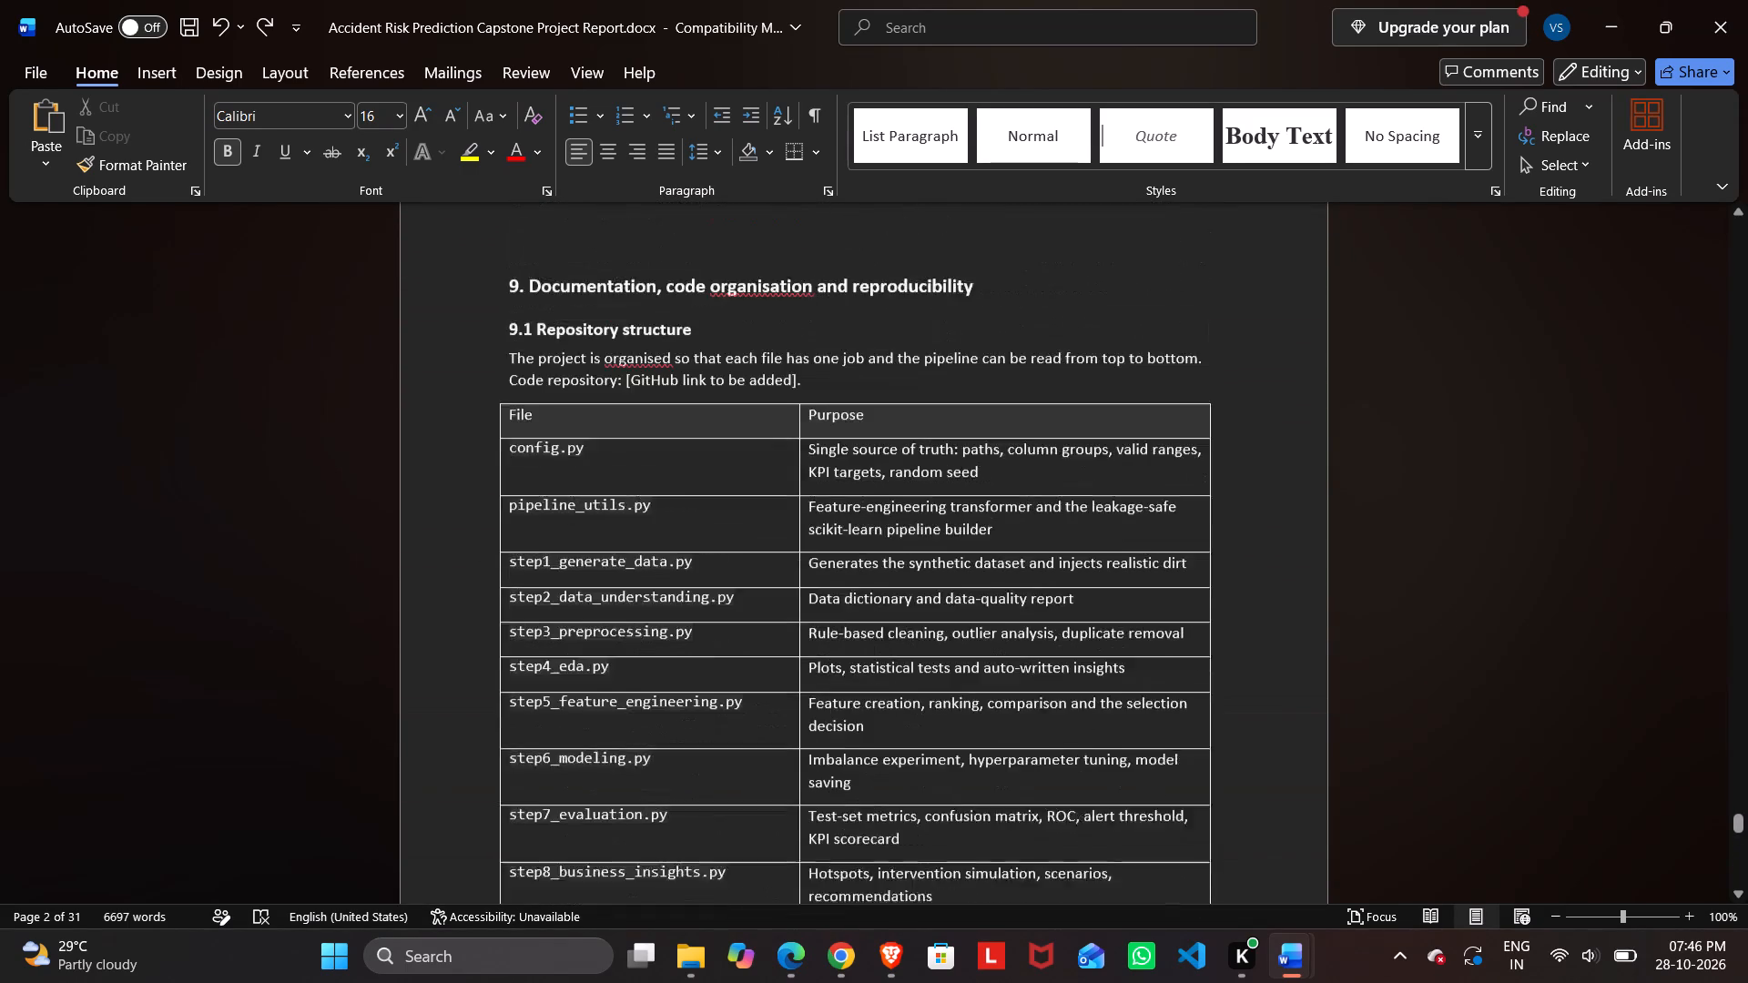
{"action": "scroll", "coordinate": [980, 461], "scroll_direction": "up", "scroll_amount": 4}
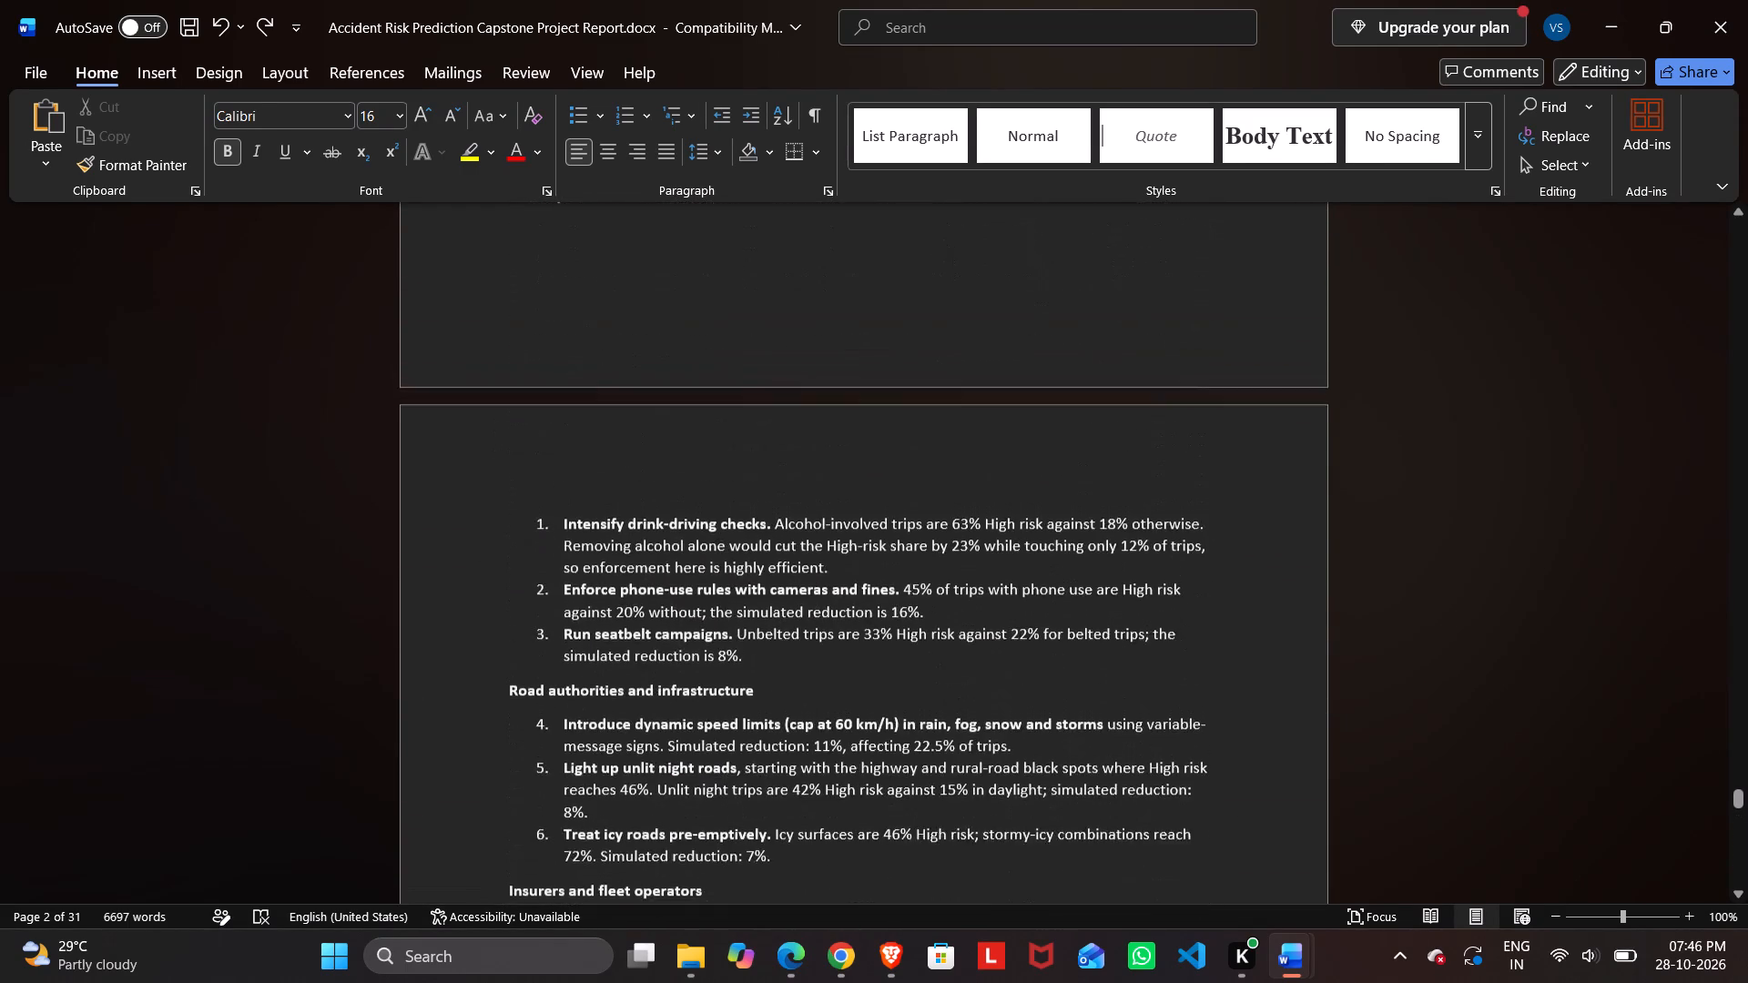
{"action": "scroll", "coordinate": [980, 461], "scroll_direction": "up", "scroll_amount": 8}
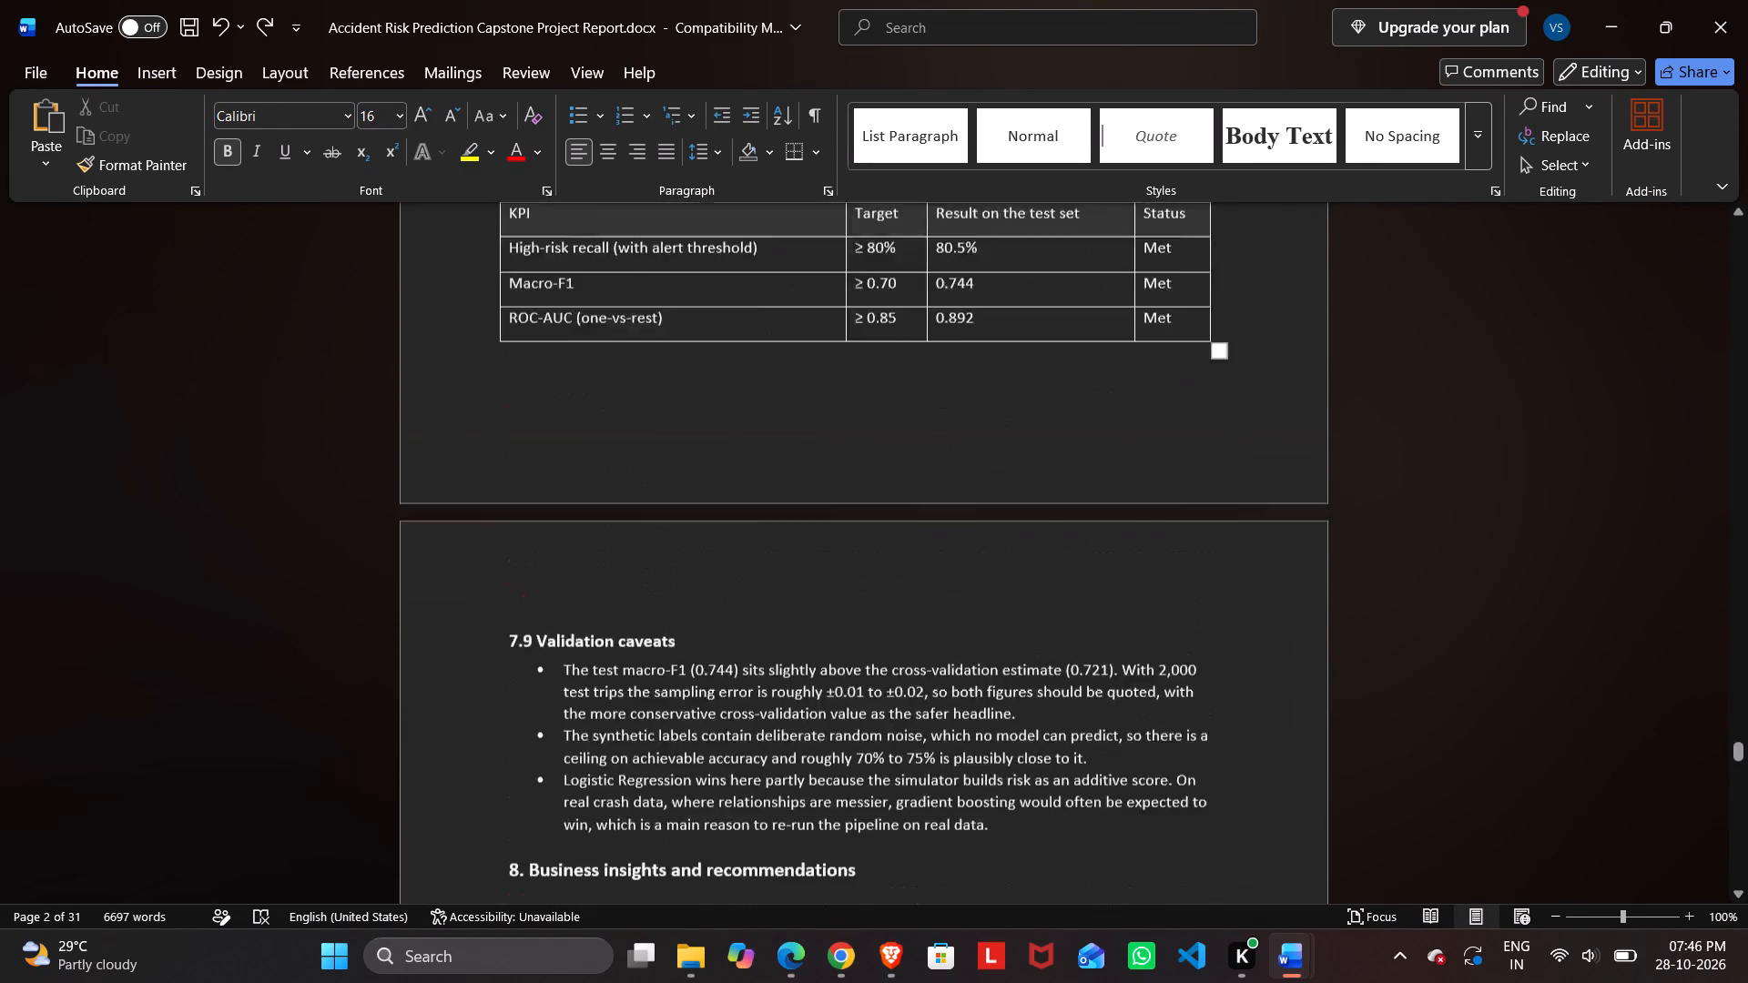
{"action": "scroll", "coordinate": [980, 461], "scroll_direction": "up", "scroll_amount": 5}
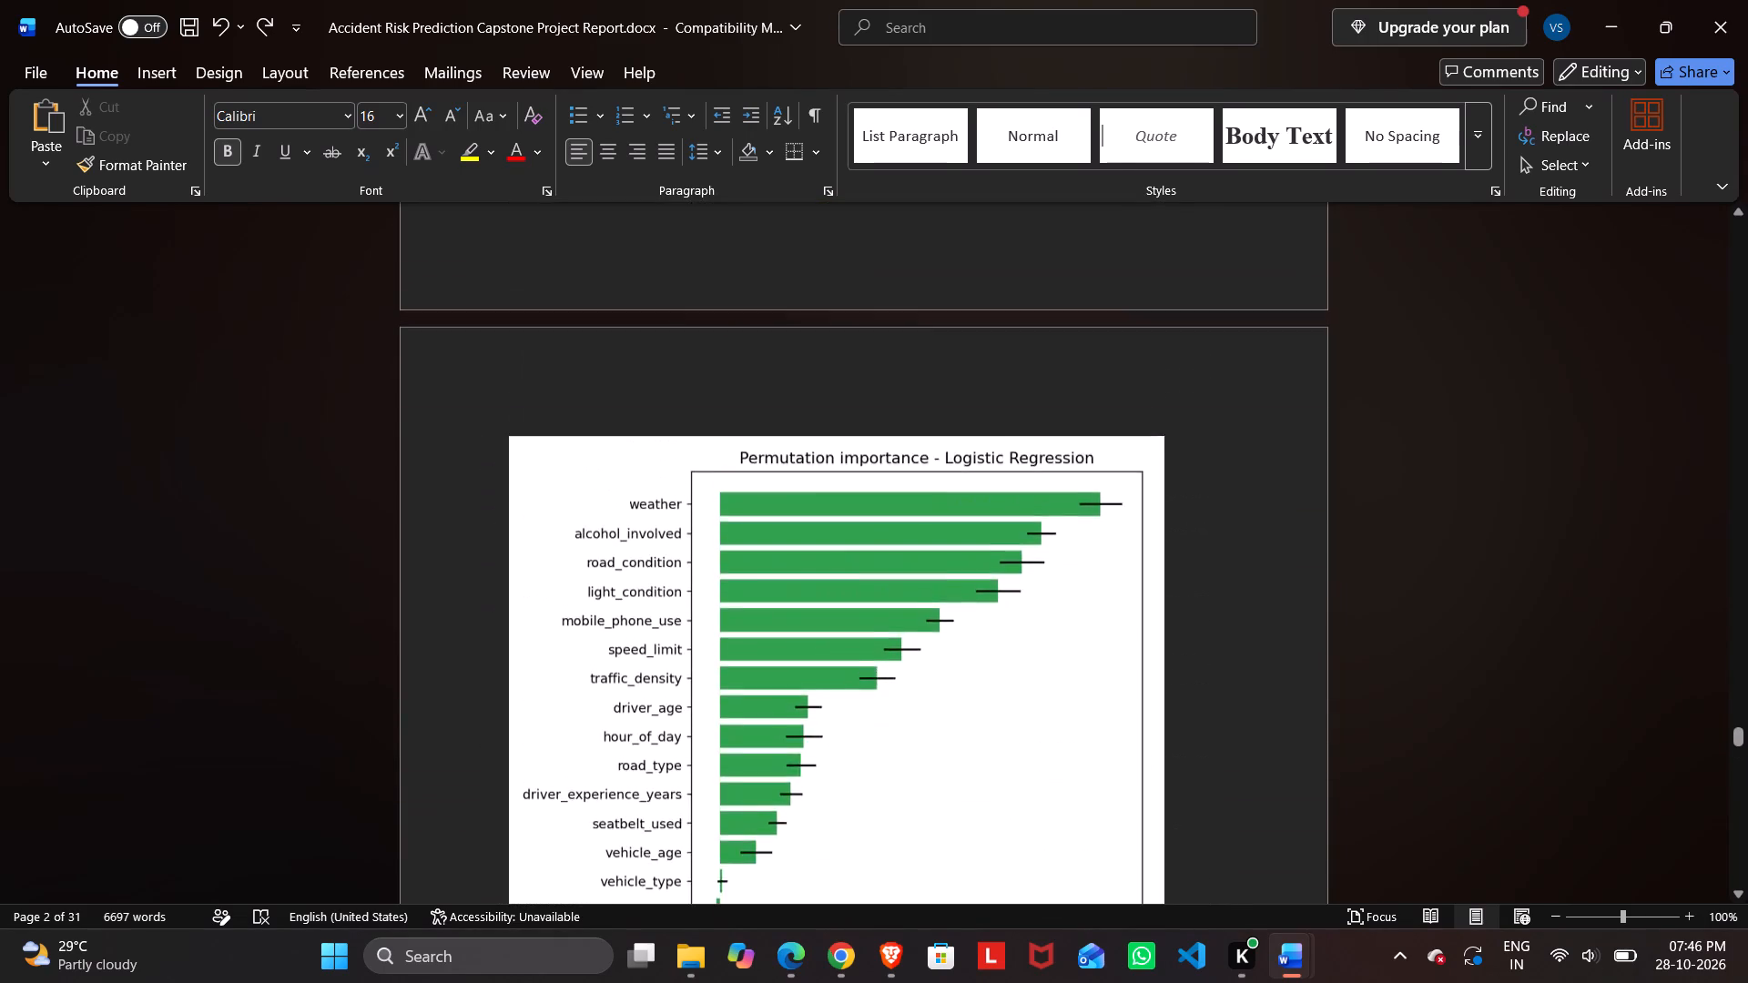
{"action": "scroll", "coordinate": [980, 461], "scroll_direction": "up", "scroll_amount": 1}
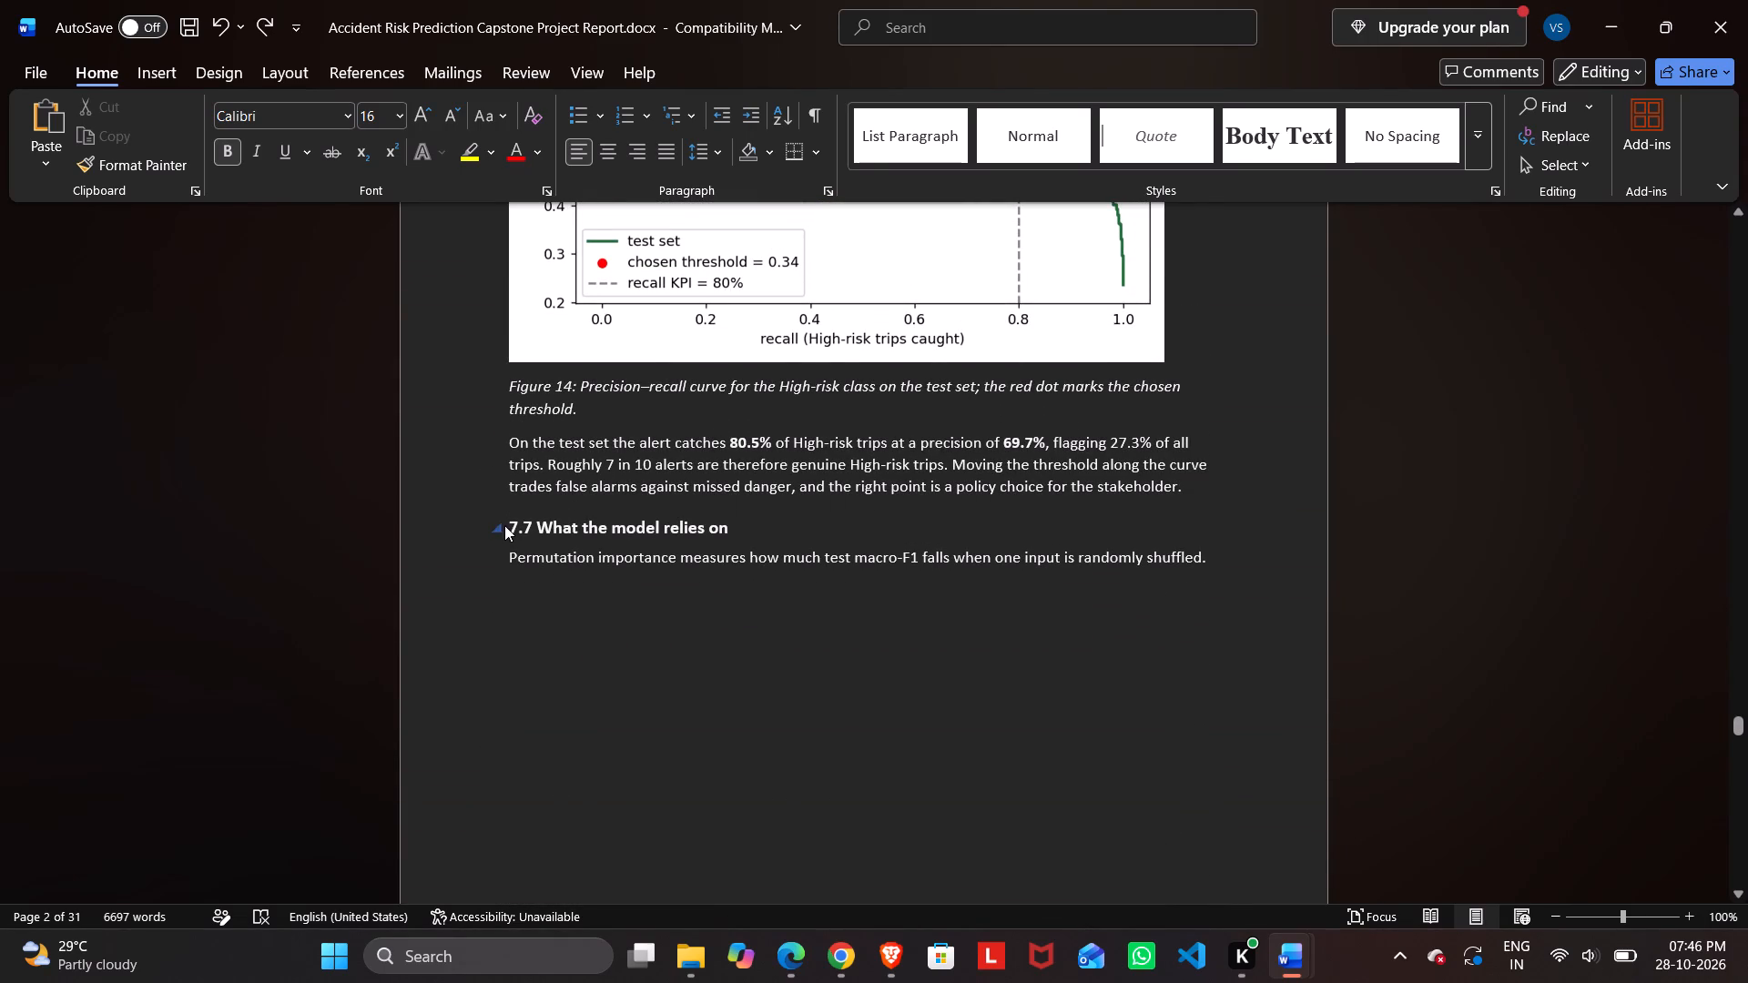
Insert six blank lines above the 7.7 What the model relies on heading, trying a seventh and removing it.
{"action": "left_click", "coordinate": [505, 526]}
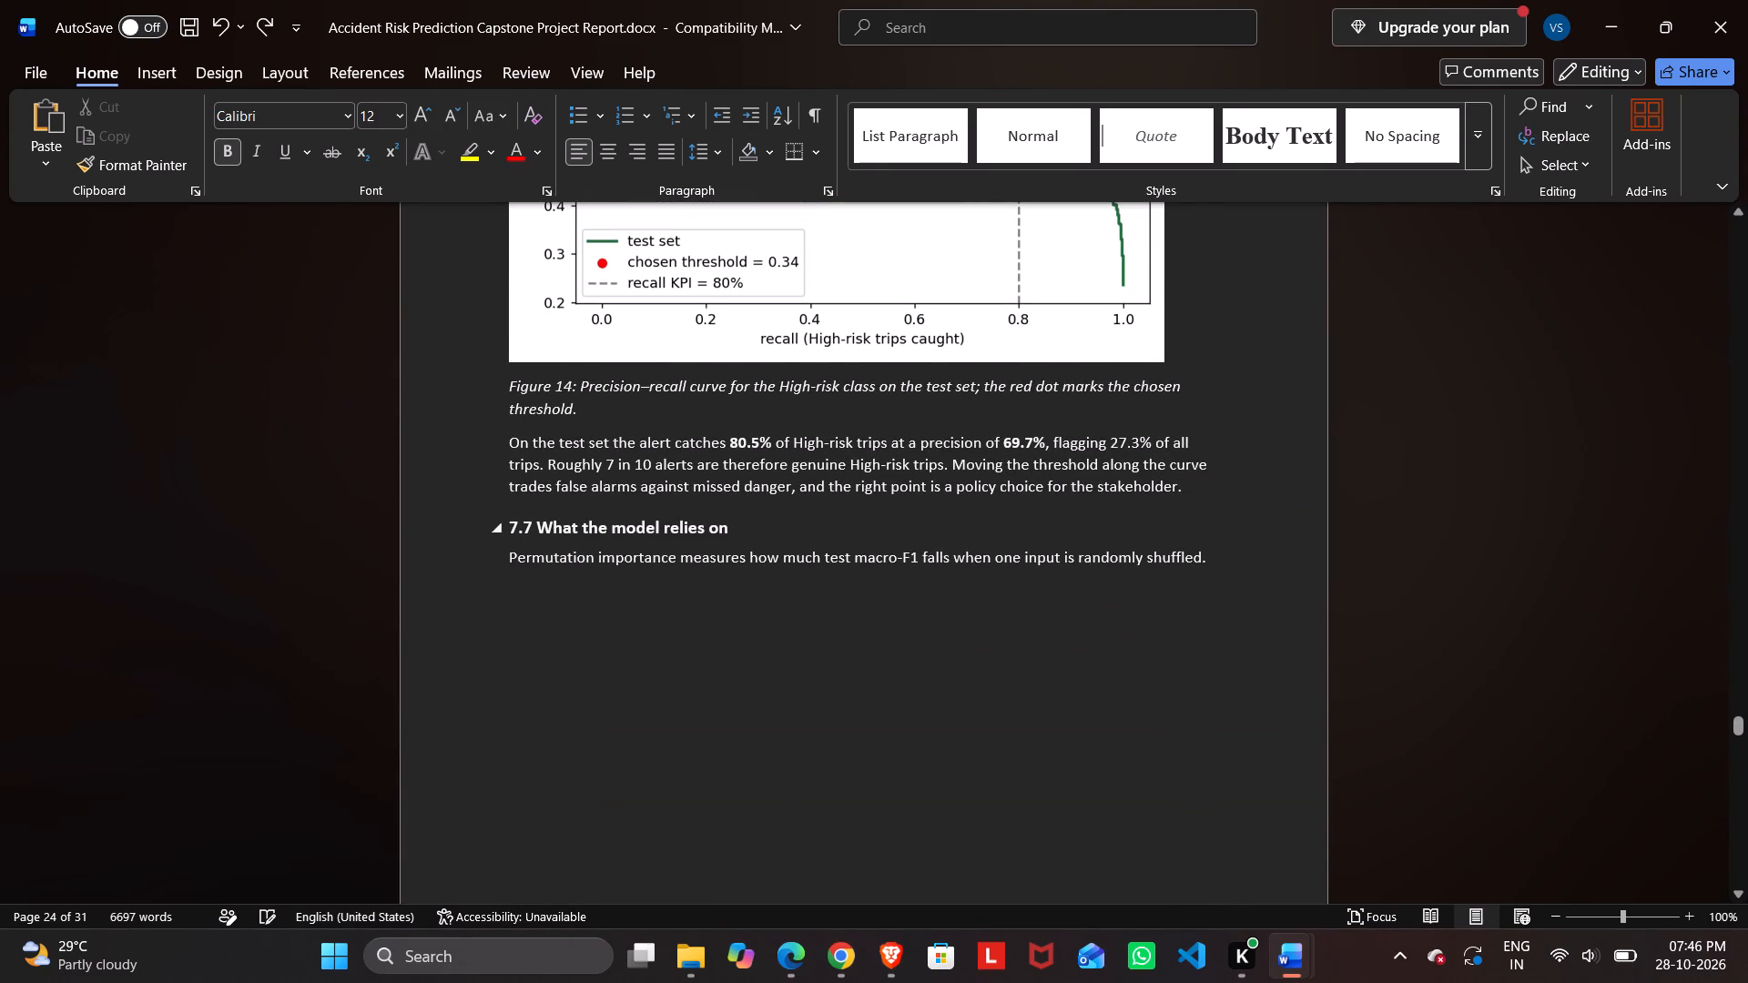
{"action": "key", "text": "Return"}
{"action": "key", "text": "Return"}
{"action": "key", "text": "Return"}
{"action": "key", "text": "Return"}
{"action": "key", "text": "Return"}
{"action": "key", "text": "Return"}
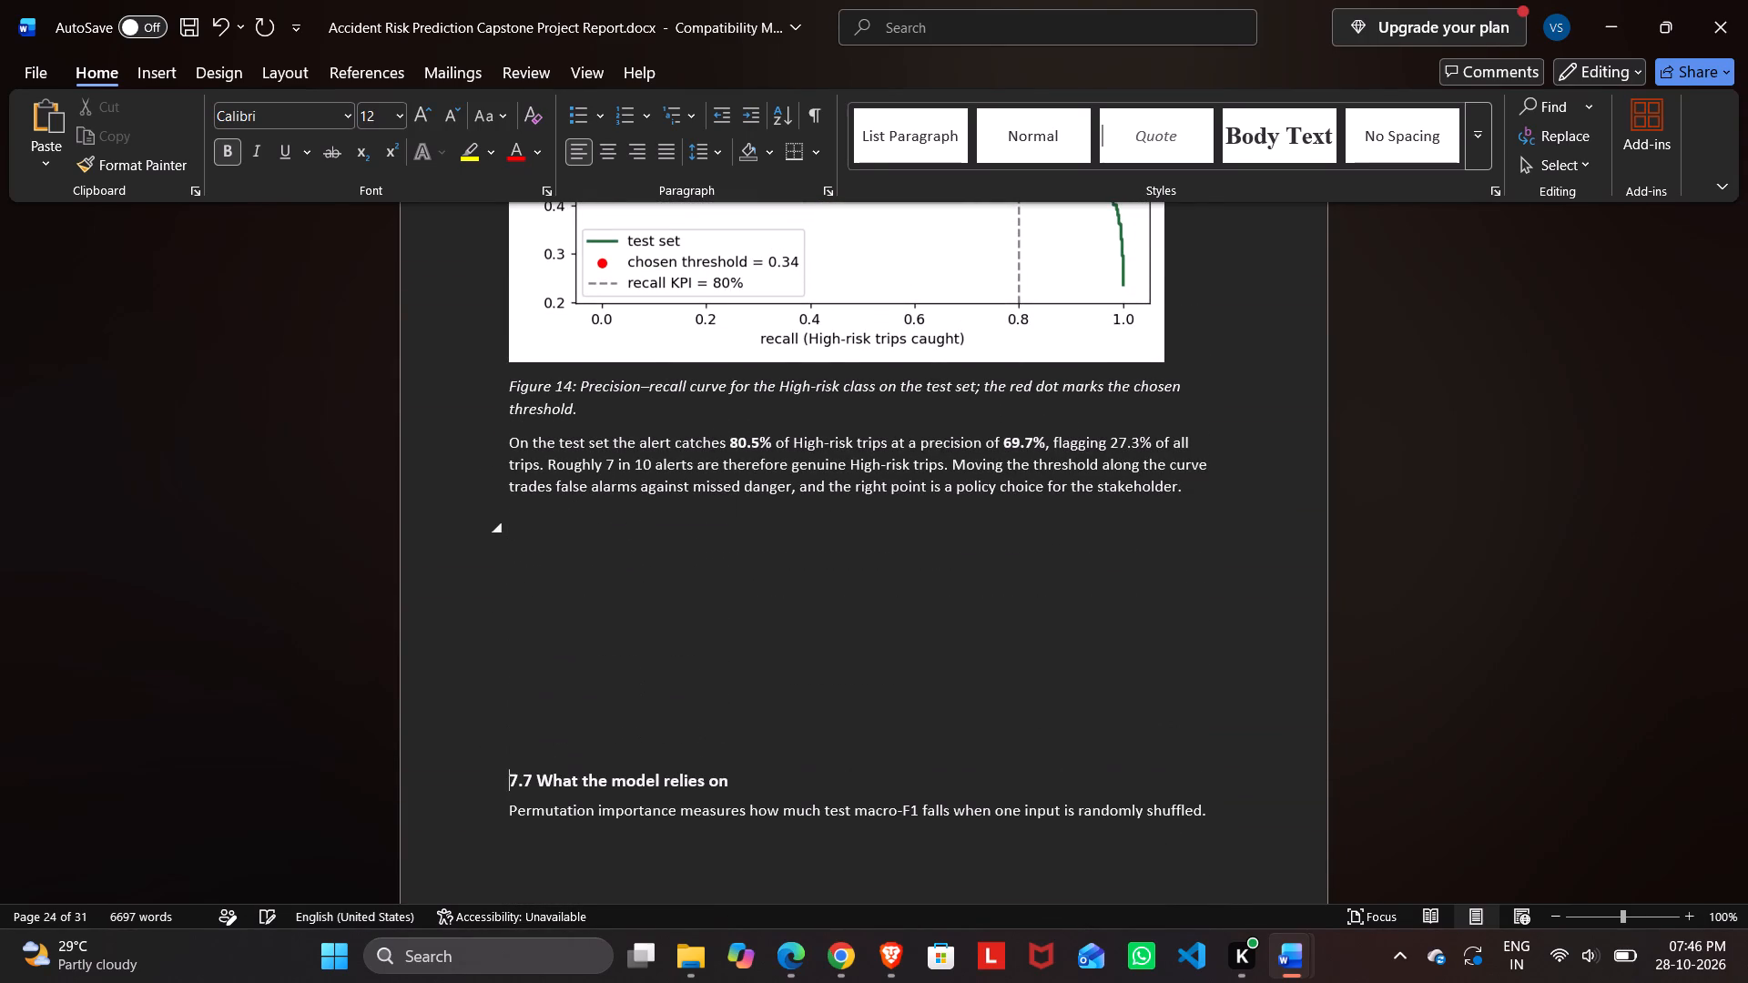
{"action": "scroll", "coordinate": [505, 526], "scroll_direction": "down", "scroll_amount": 2}
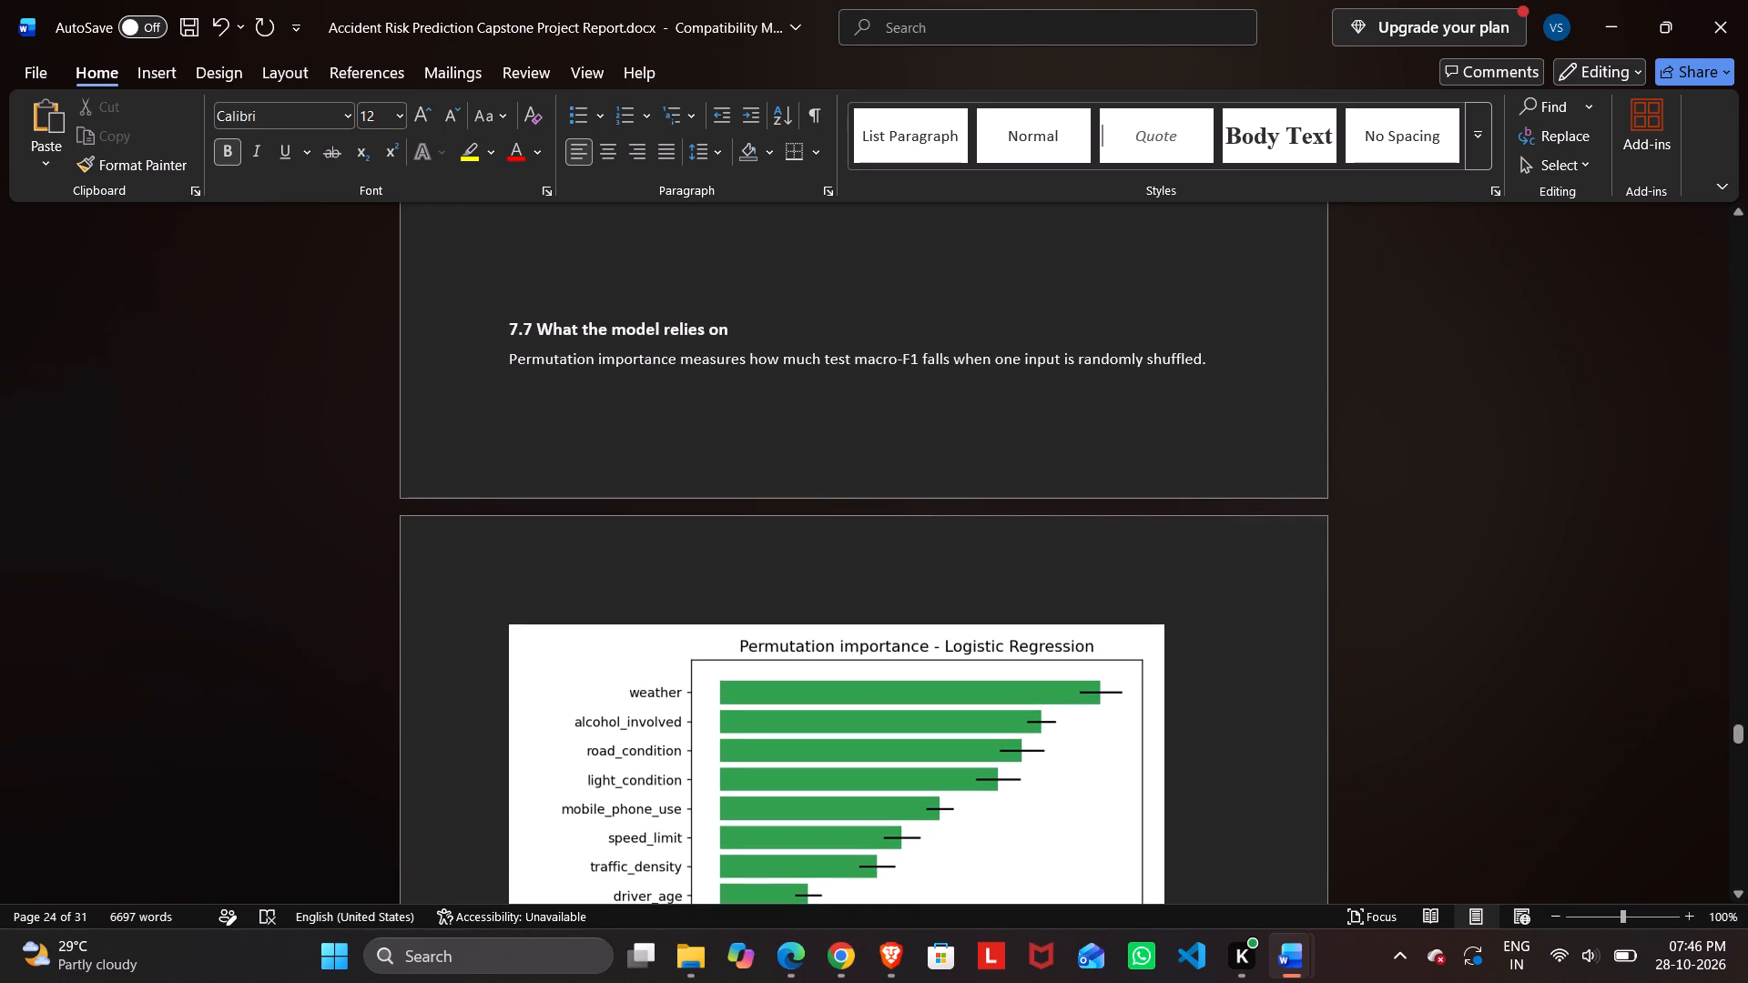
{"action": "key", "text": "Return"}
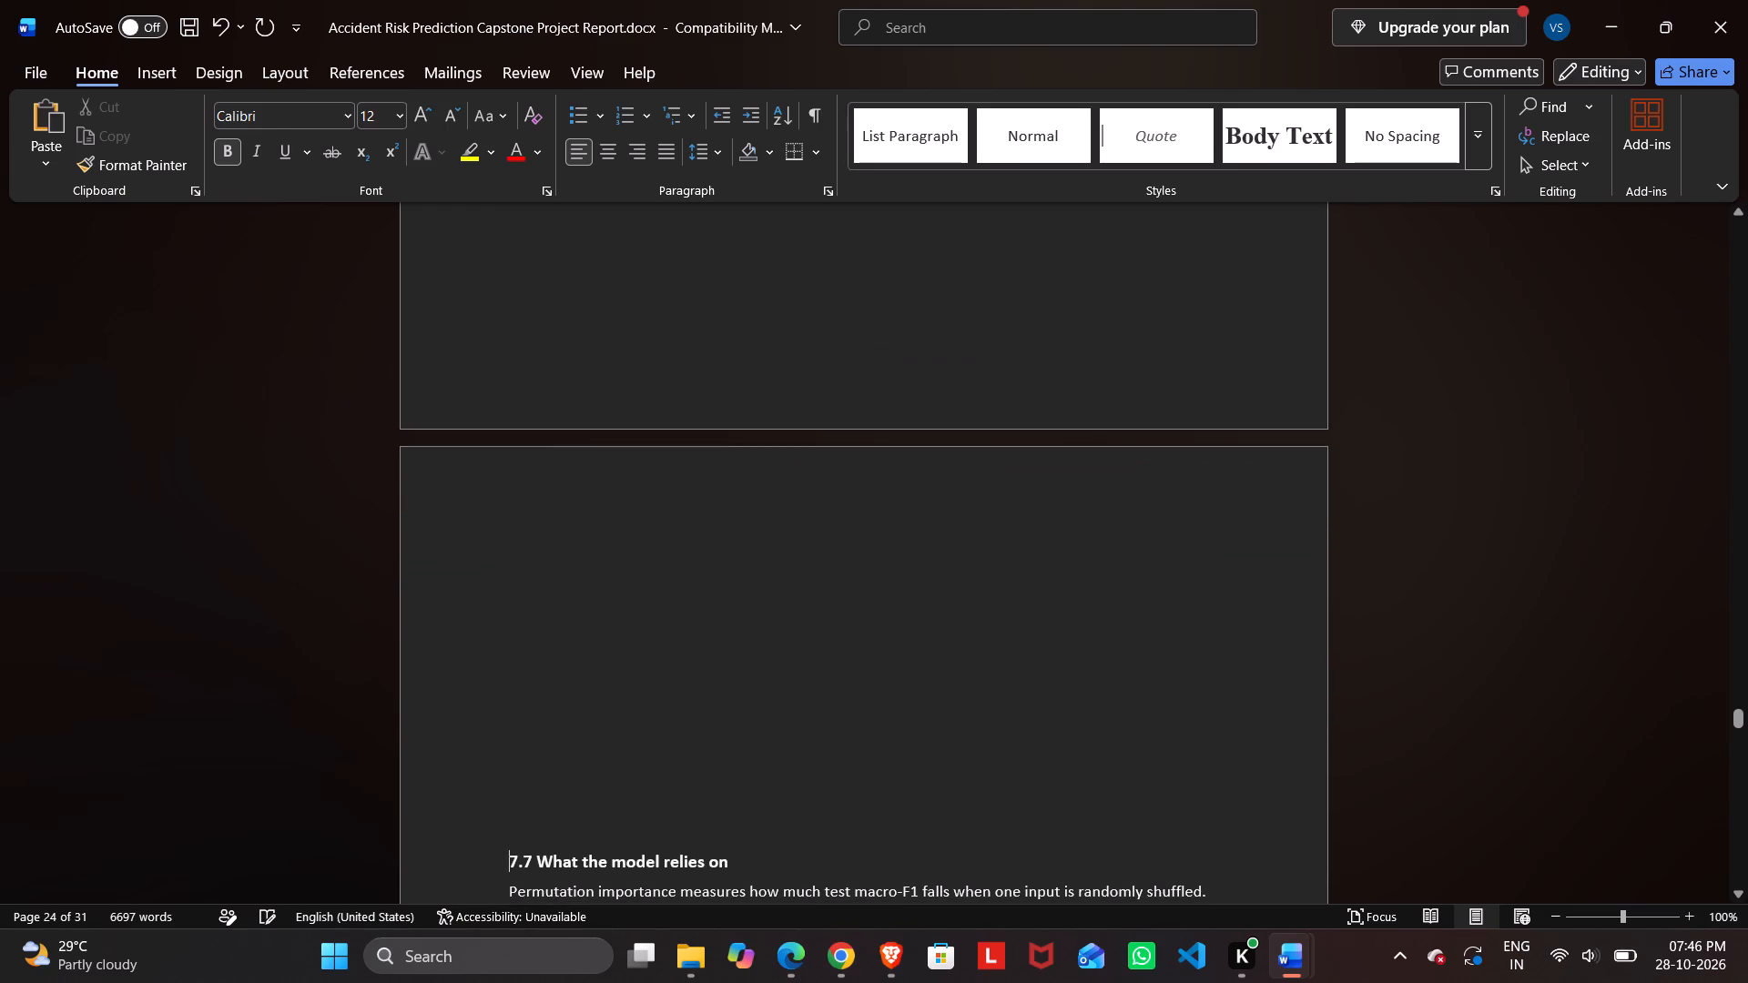
{"action": "scroll", "coordinate": [540, 487], "scroll_direction": "down", "scroll_amount": 2}
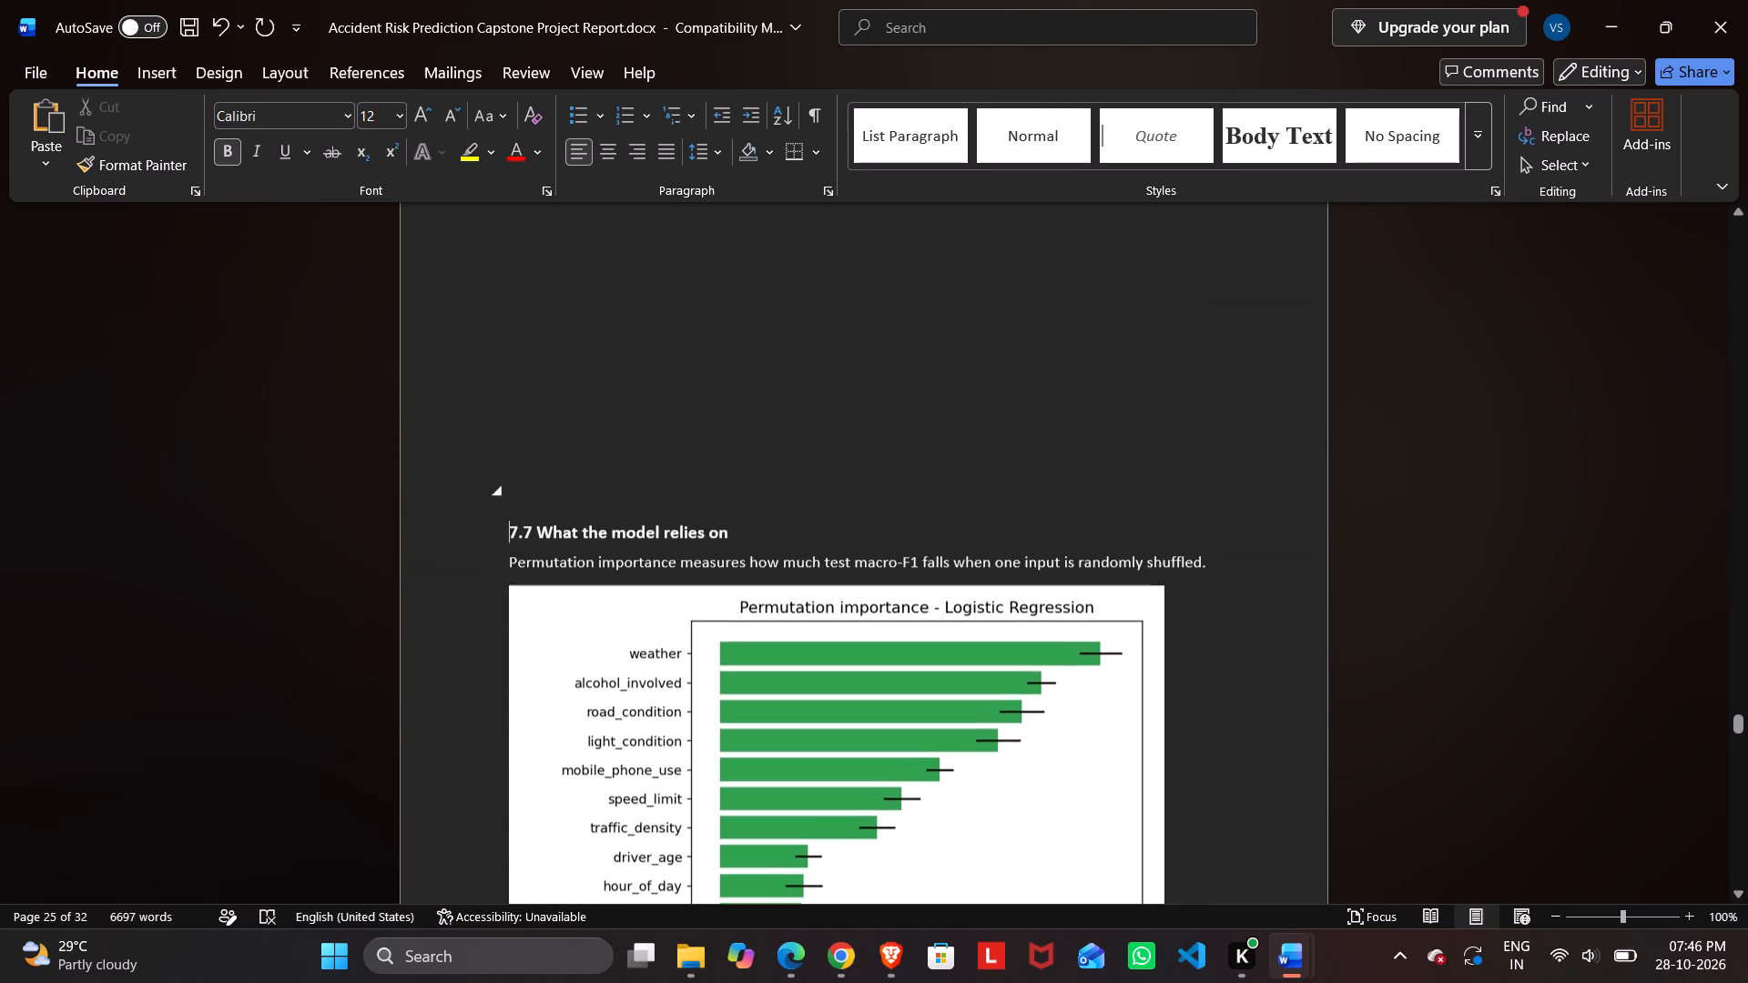
{"action": "key", "text": "BackSpace"}
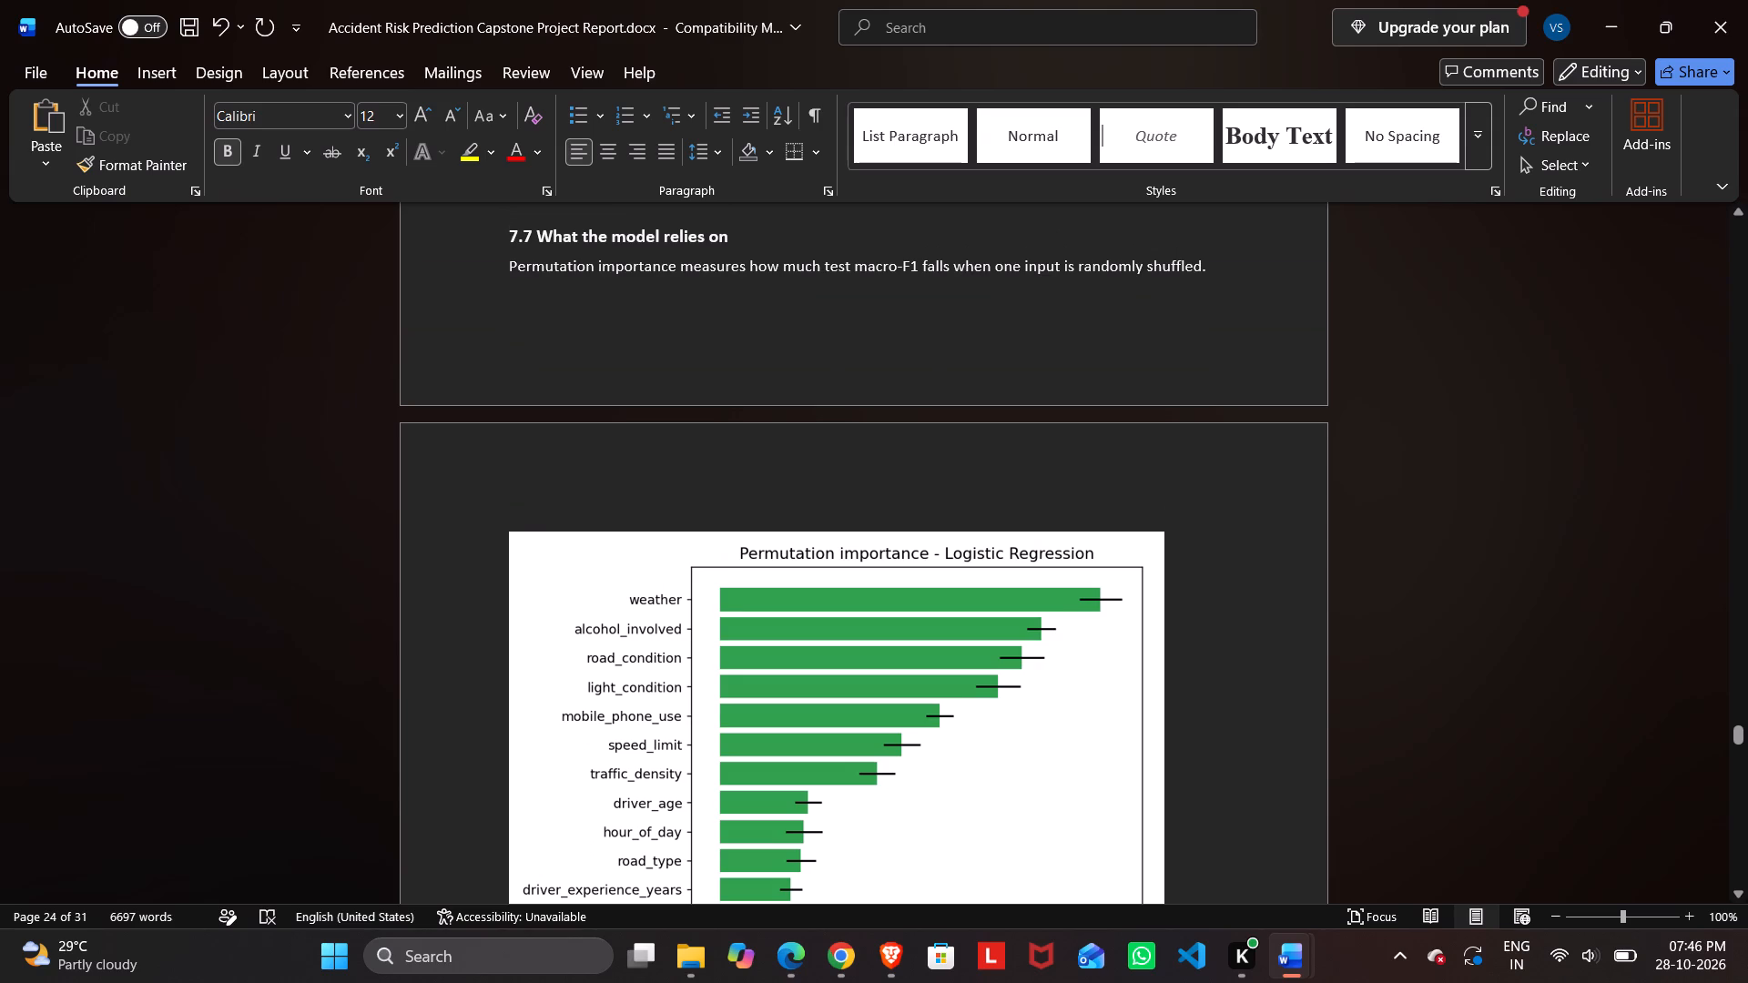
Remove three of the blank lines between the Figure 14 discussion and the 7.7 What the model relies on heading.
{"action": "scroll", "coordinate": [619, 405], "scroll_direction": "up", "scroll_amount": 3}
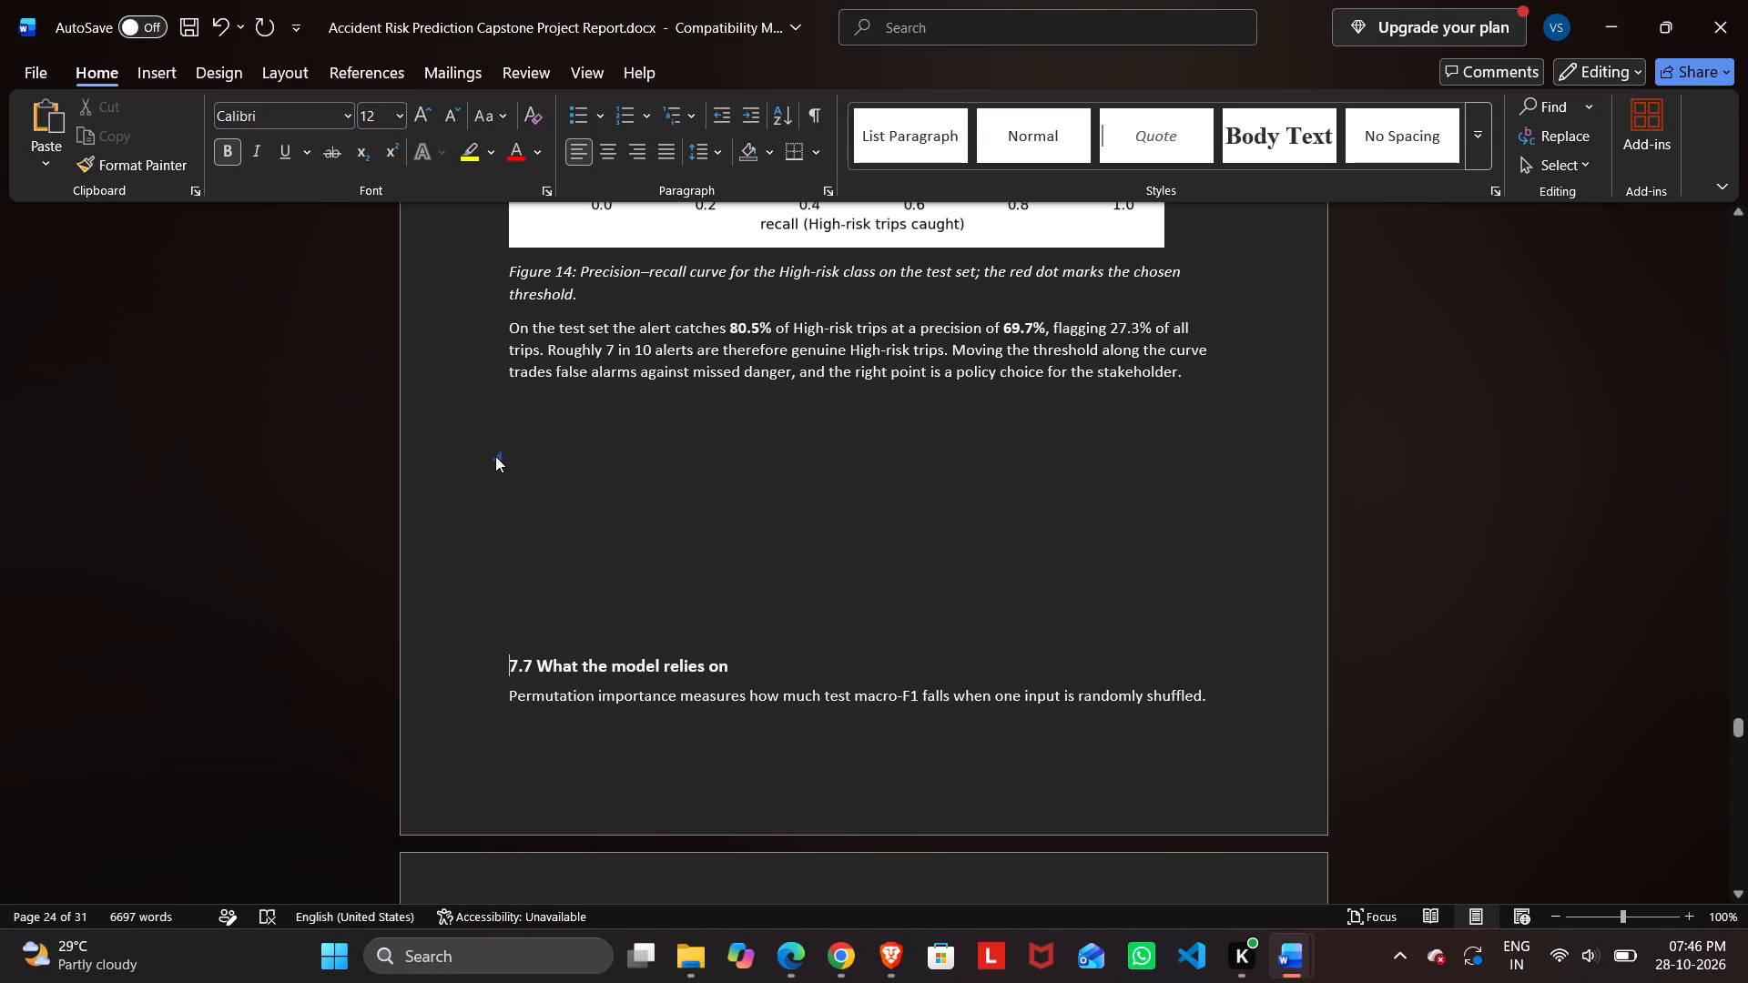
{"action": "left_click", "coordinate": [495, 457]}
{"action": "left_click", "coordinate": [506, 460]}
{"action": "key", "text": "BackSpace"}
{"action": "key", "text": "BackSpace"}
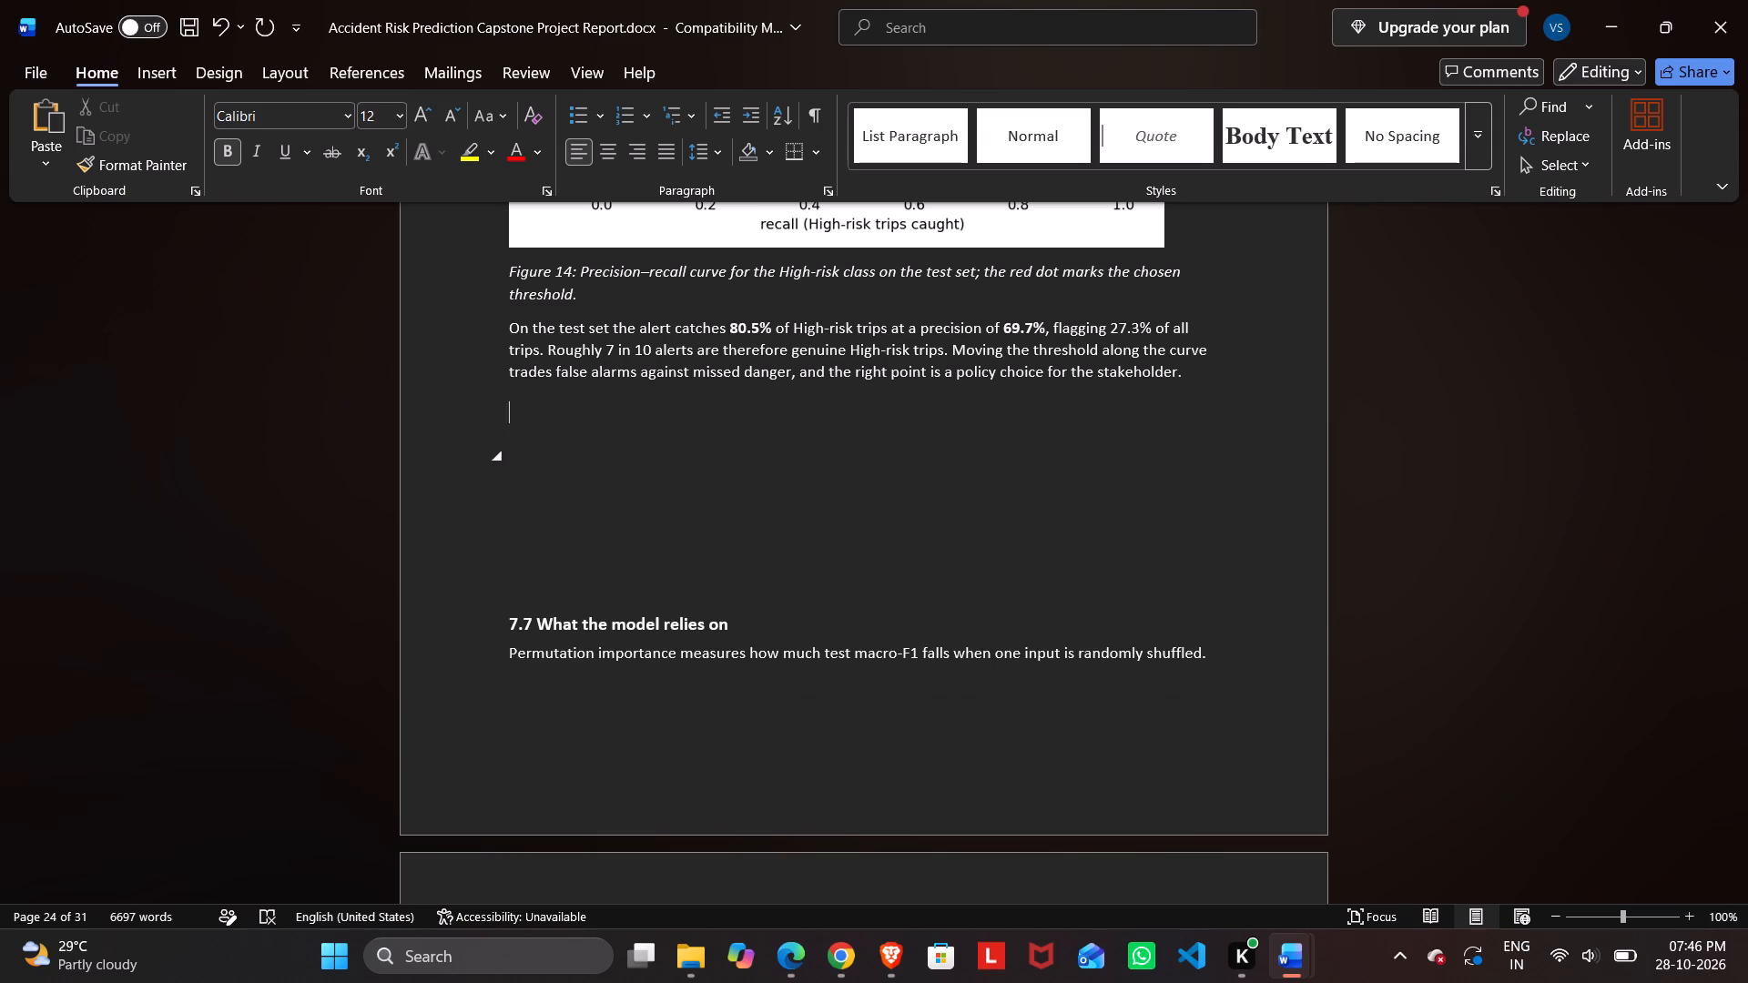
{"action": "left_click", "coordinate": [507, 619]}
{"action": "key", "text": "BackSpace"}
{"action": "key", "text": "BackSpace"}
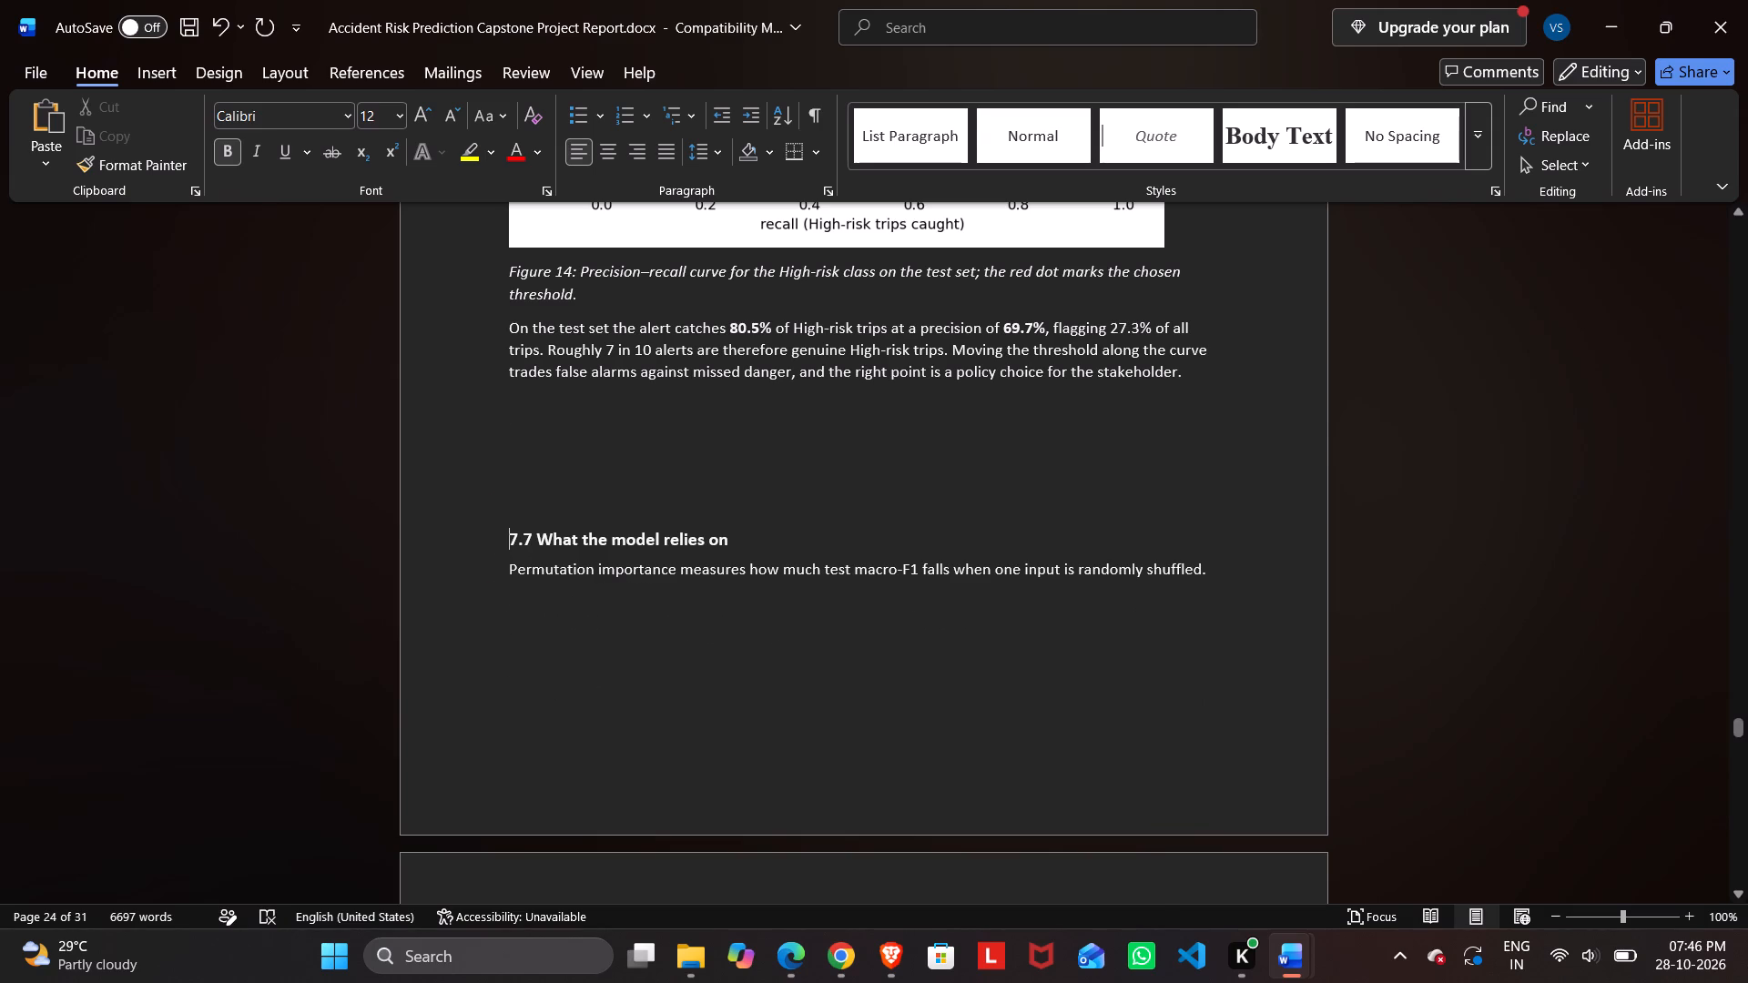
Check the page layout around section 7.7, from the precision–recall chart through the KPI scorecard to the start of section 7.9.
{"action": "scroll", "coordinate": [583, 708], "scroll_direction": "down", "scroll_amount": 1}
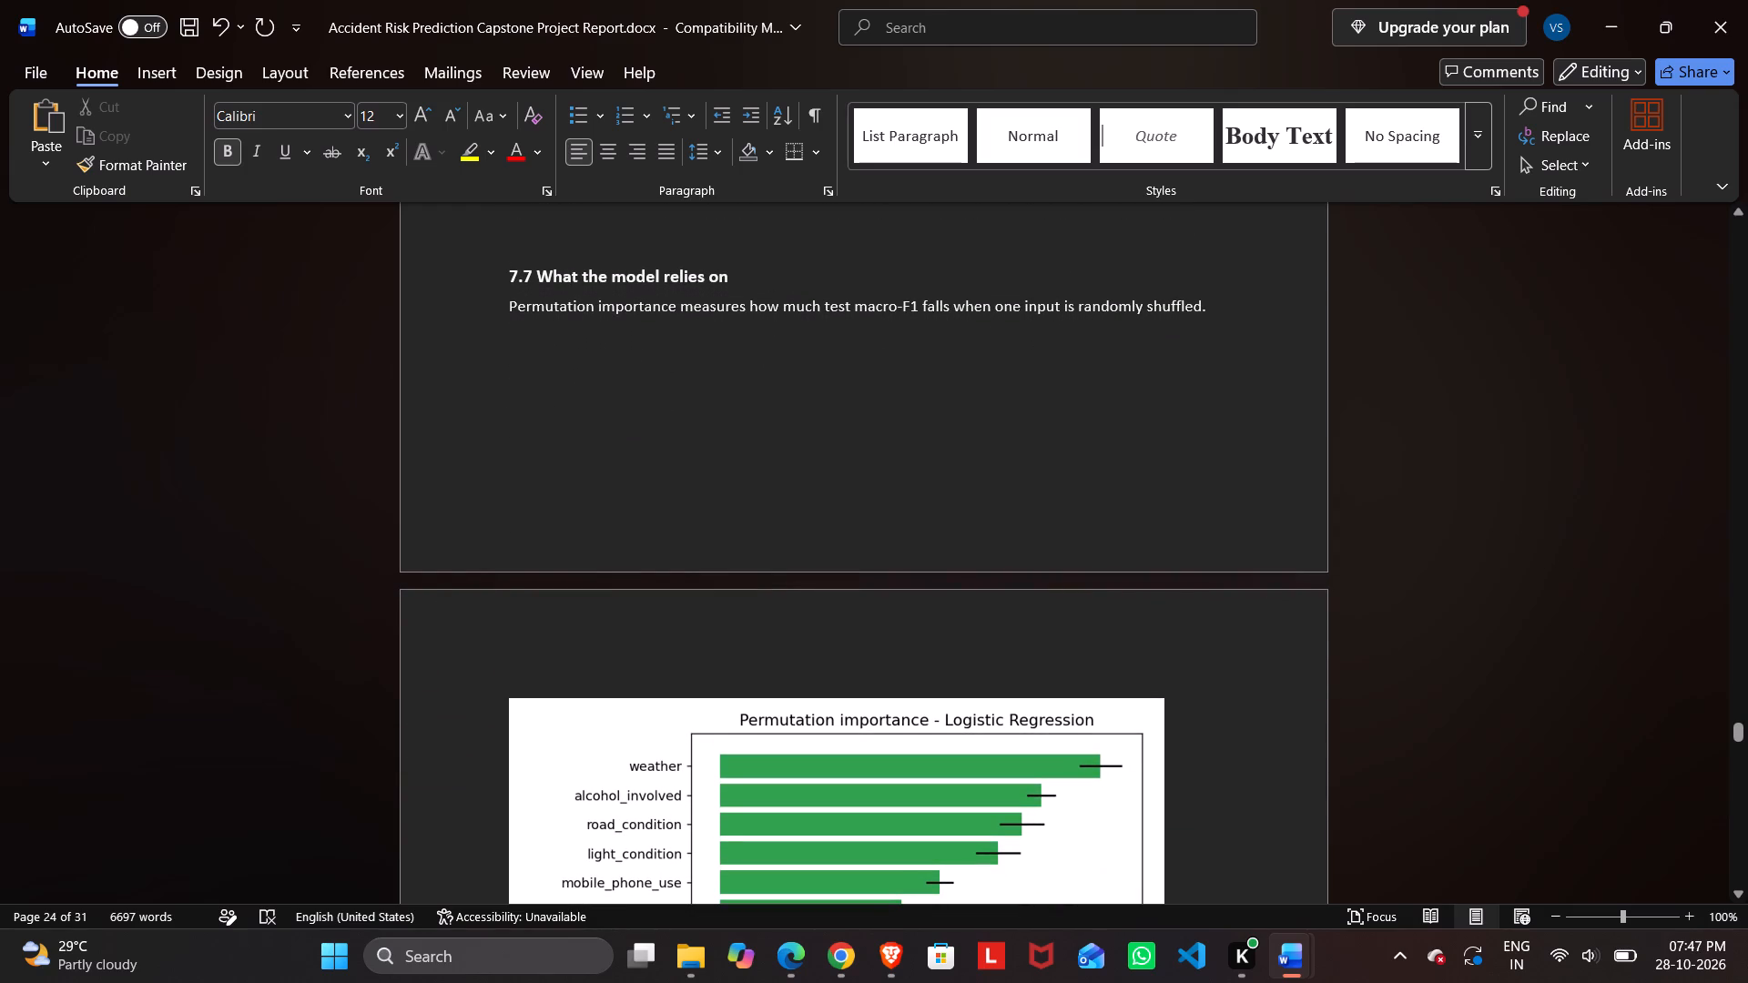
{"action": "scroll", "coordinate": [581, 669], "scroll_direction": "down", "scroll_amount": 5}
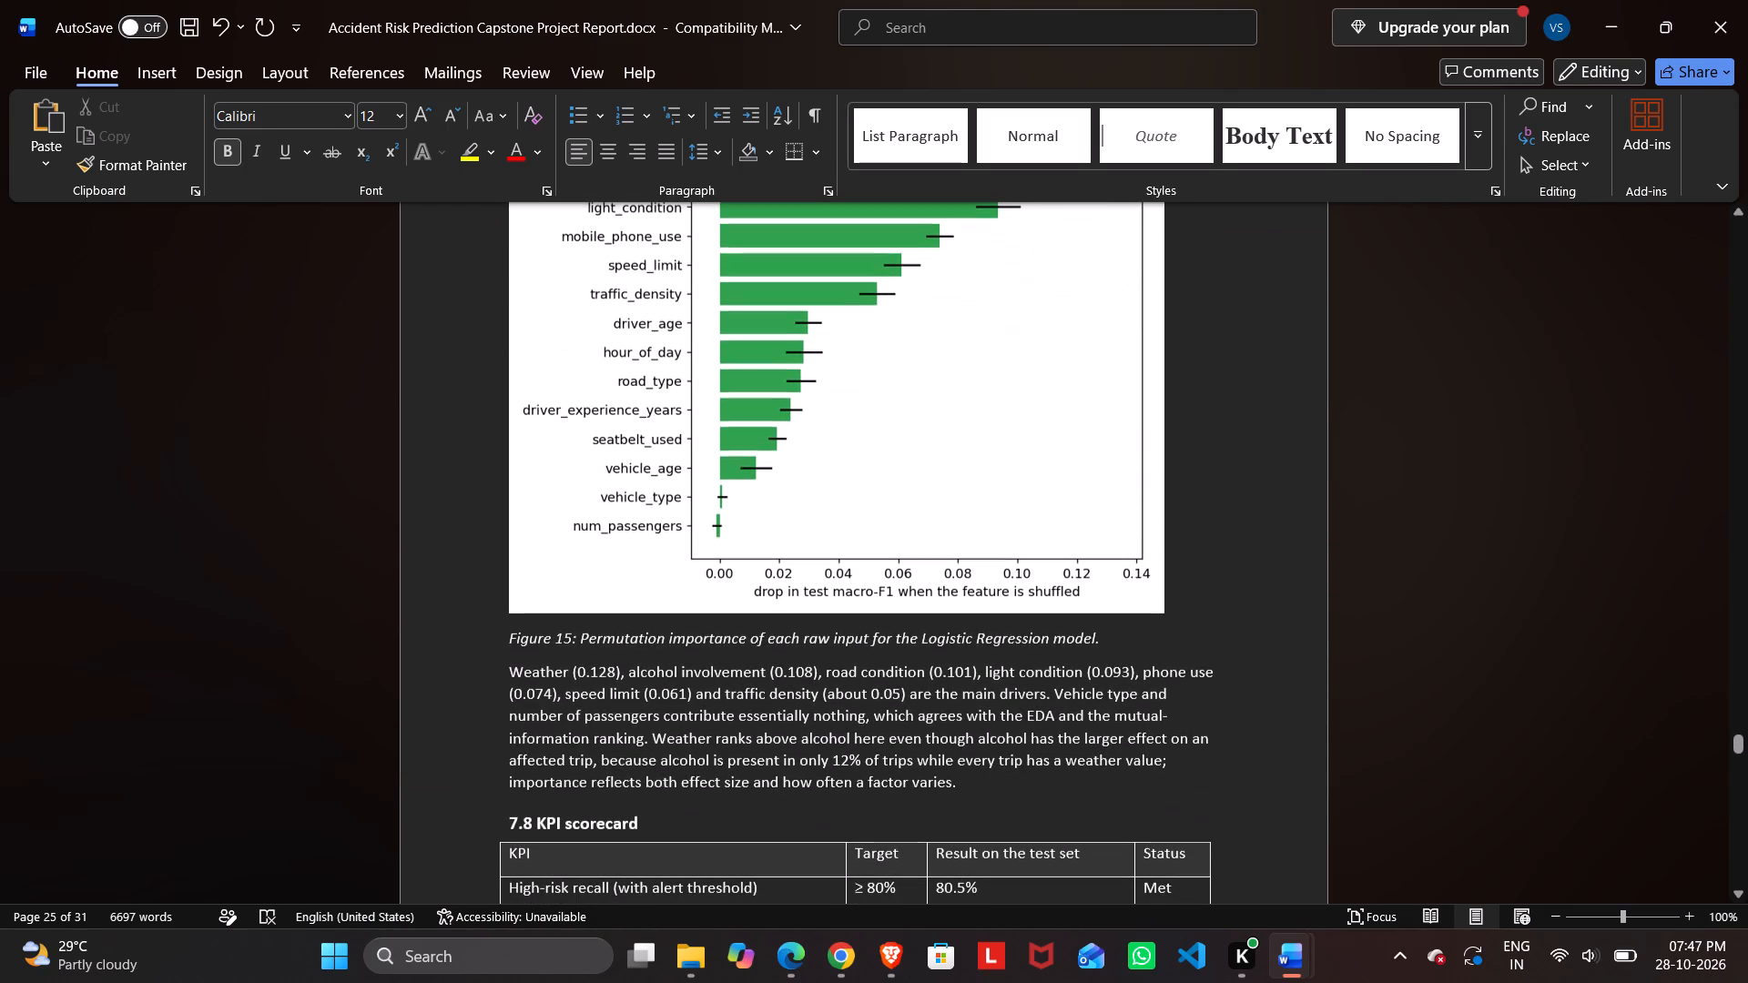
{"action": "scroll", "coordinate": [581, 669], "scroll_direction": "up", "scroll_amount": 3}
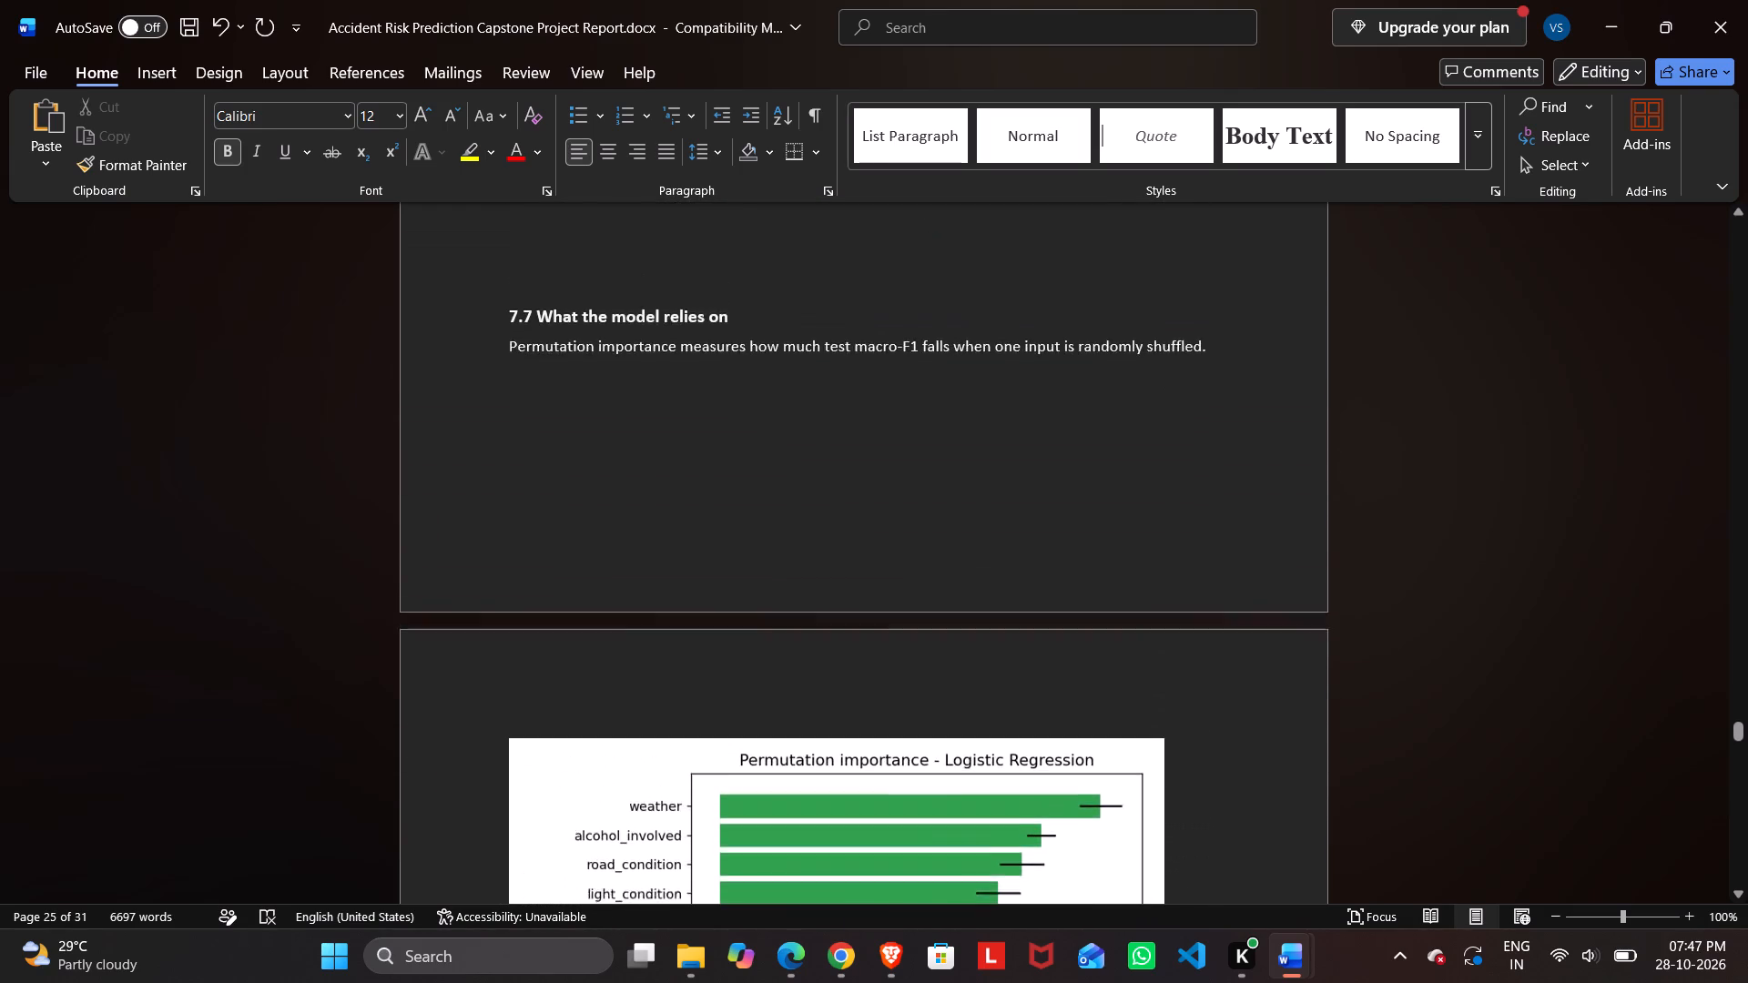
{"action": "scroll", "coordinate": [581, 669], "scroll_direction": "up", "scroll_amount": 2}
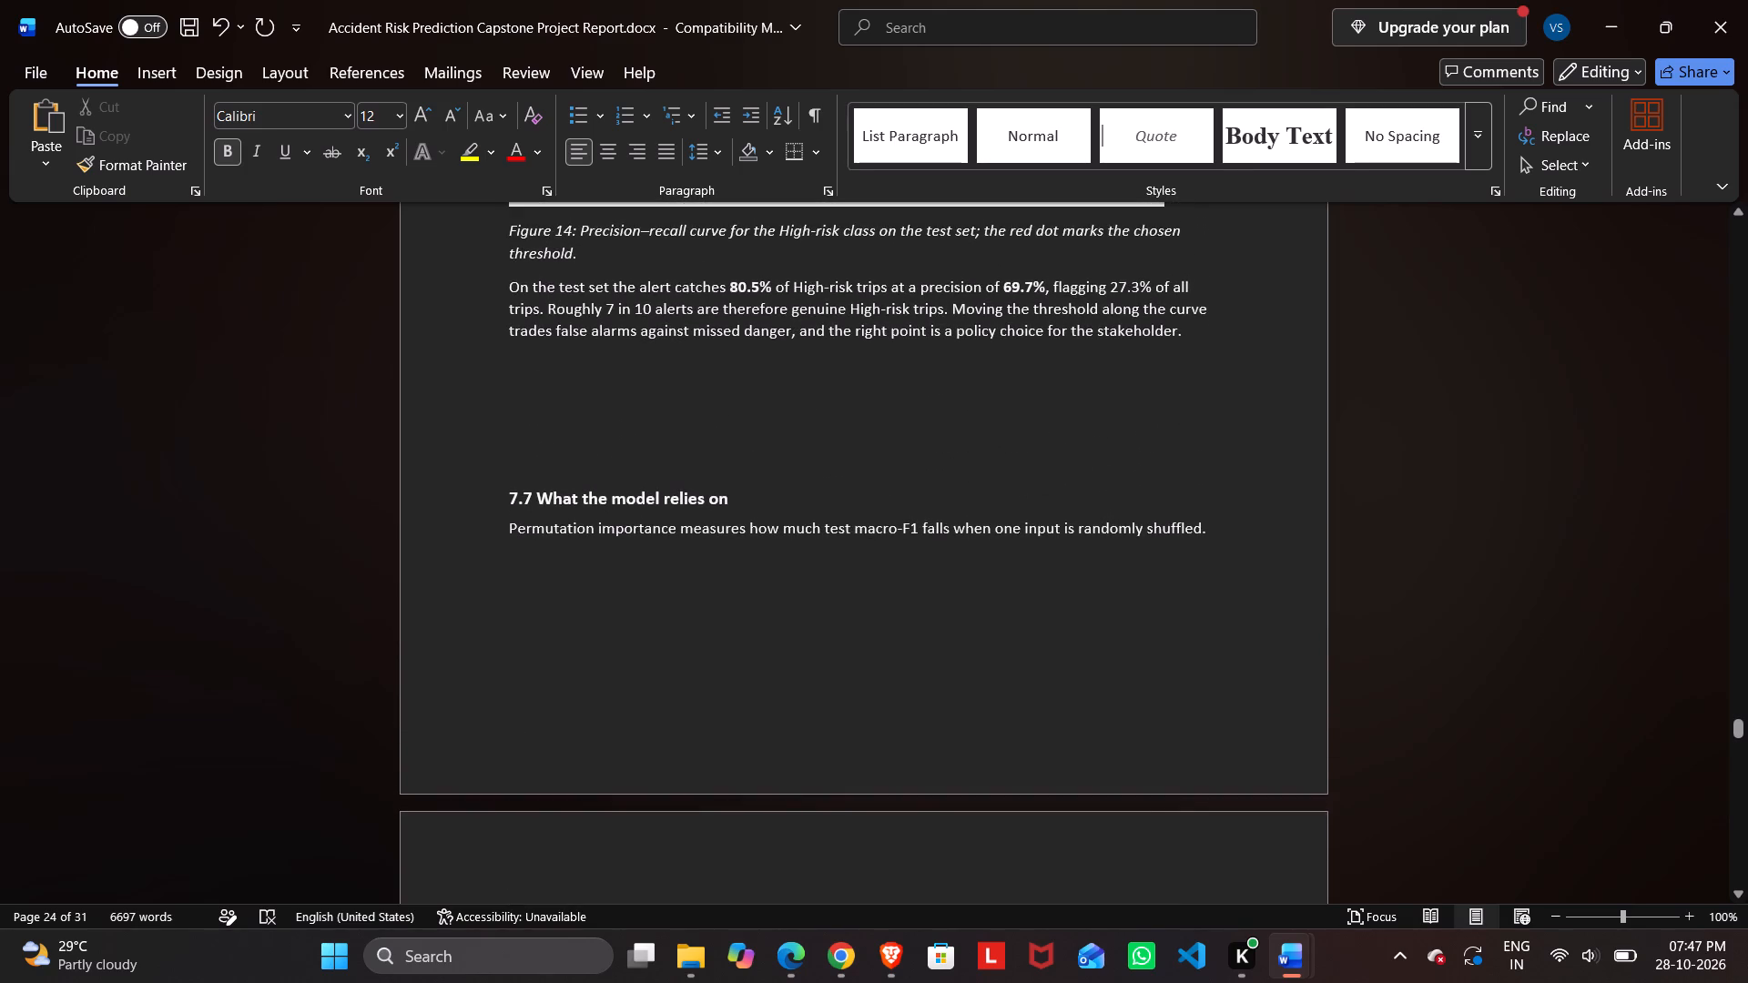
{"action": "scroll", "coordinate": [581, 669], "scroll_direction": "up", "scroll_amount": 3}
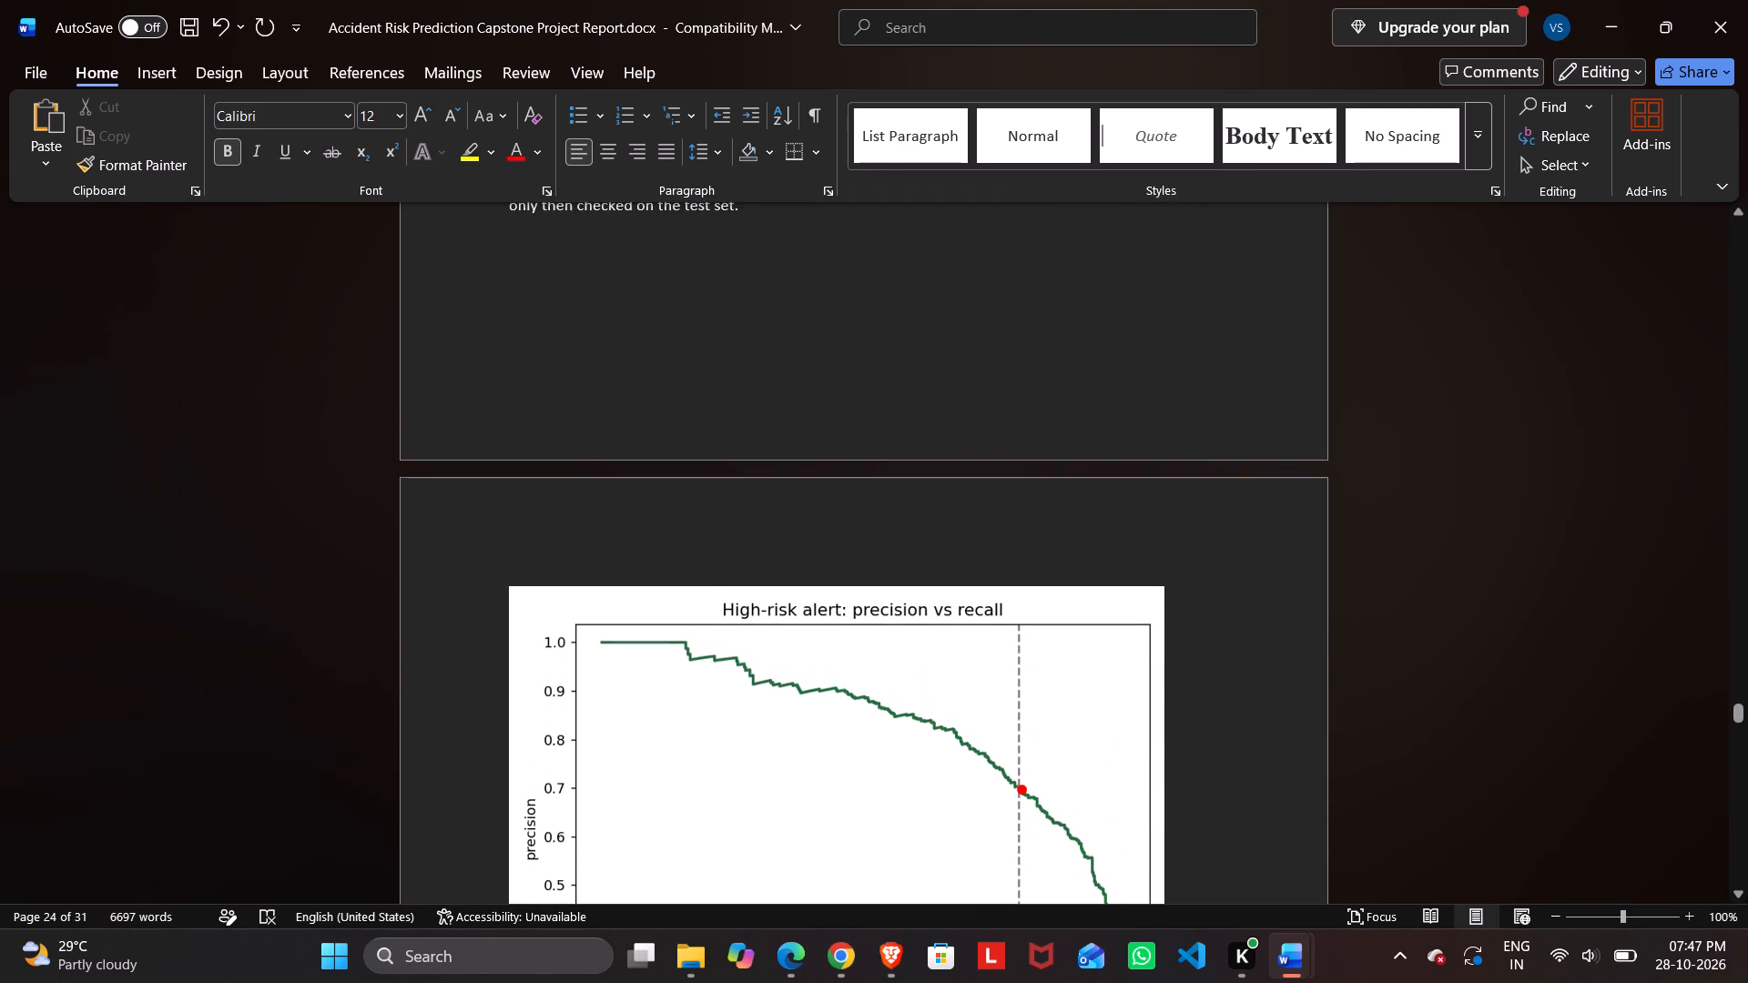
{"action": "scroll", "coordinate": [581, 669], "scroll_direction": "up", "scroll_amount": 1}
{"action": "scroll", "coordinate": [581, 669], "scroll_direction": "down", "scroll_amount": 1}
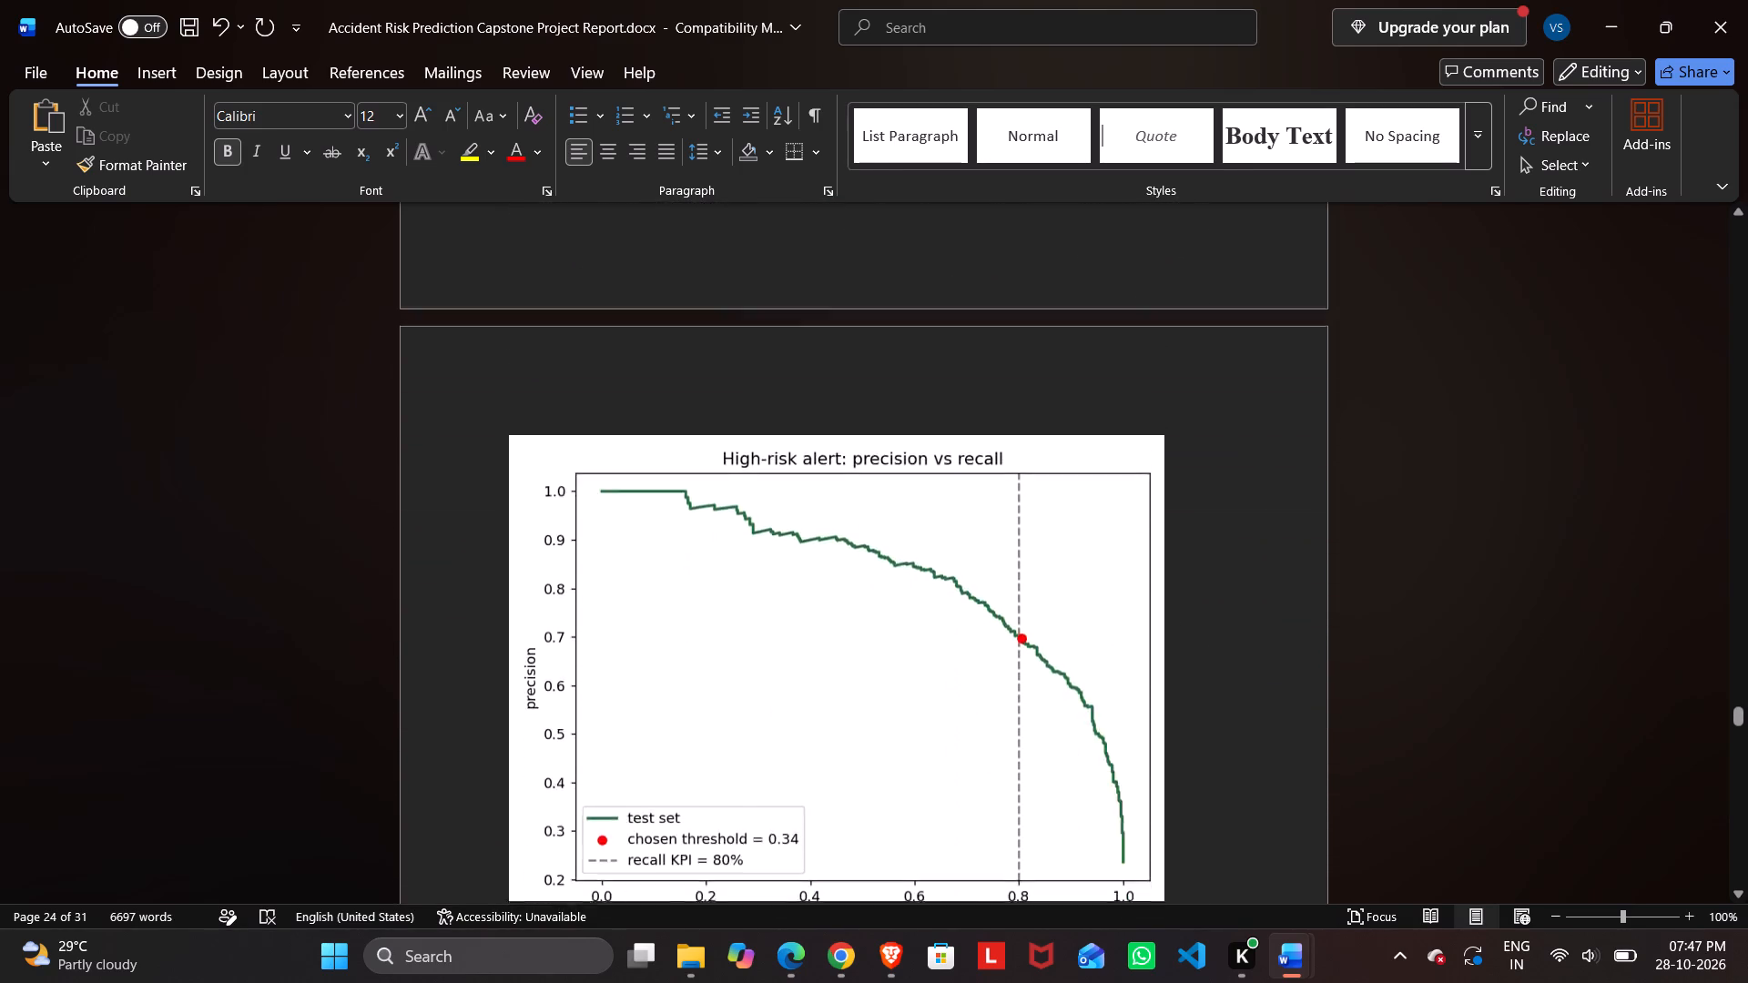
{"action": "scroll", "coordinate": [581, 669], "scroll_direction": "down", "scroll_amount": 2}
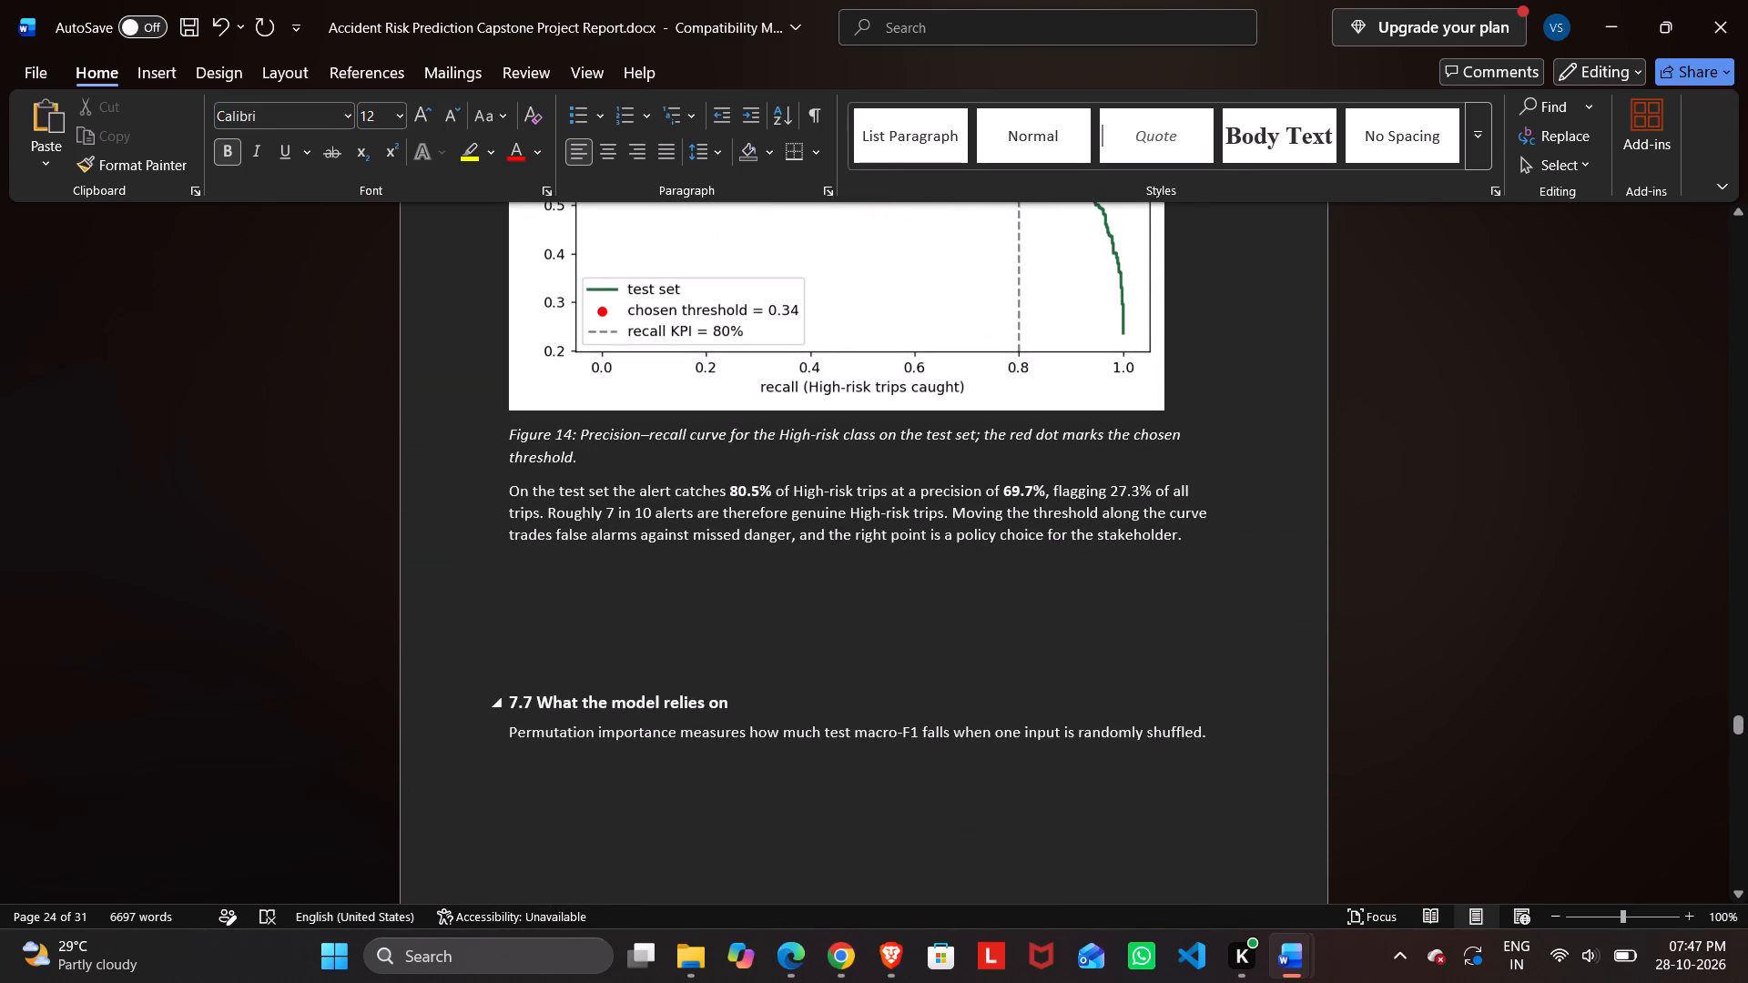
{"action": "scroll", "coordinate": [577, 751], "scroll_direction": "down", "scroll_amount": 3}
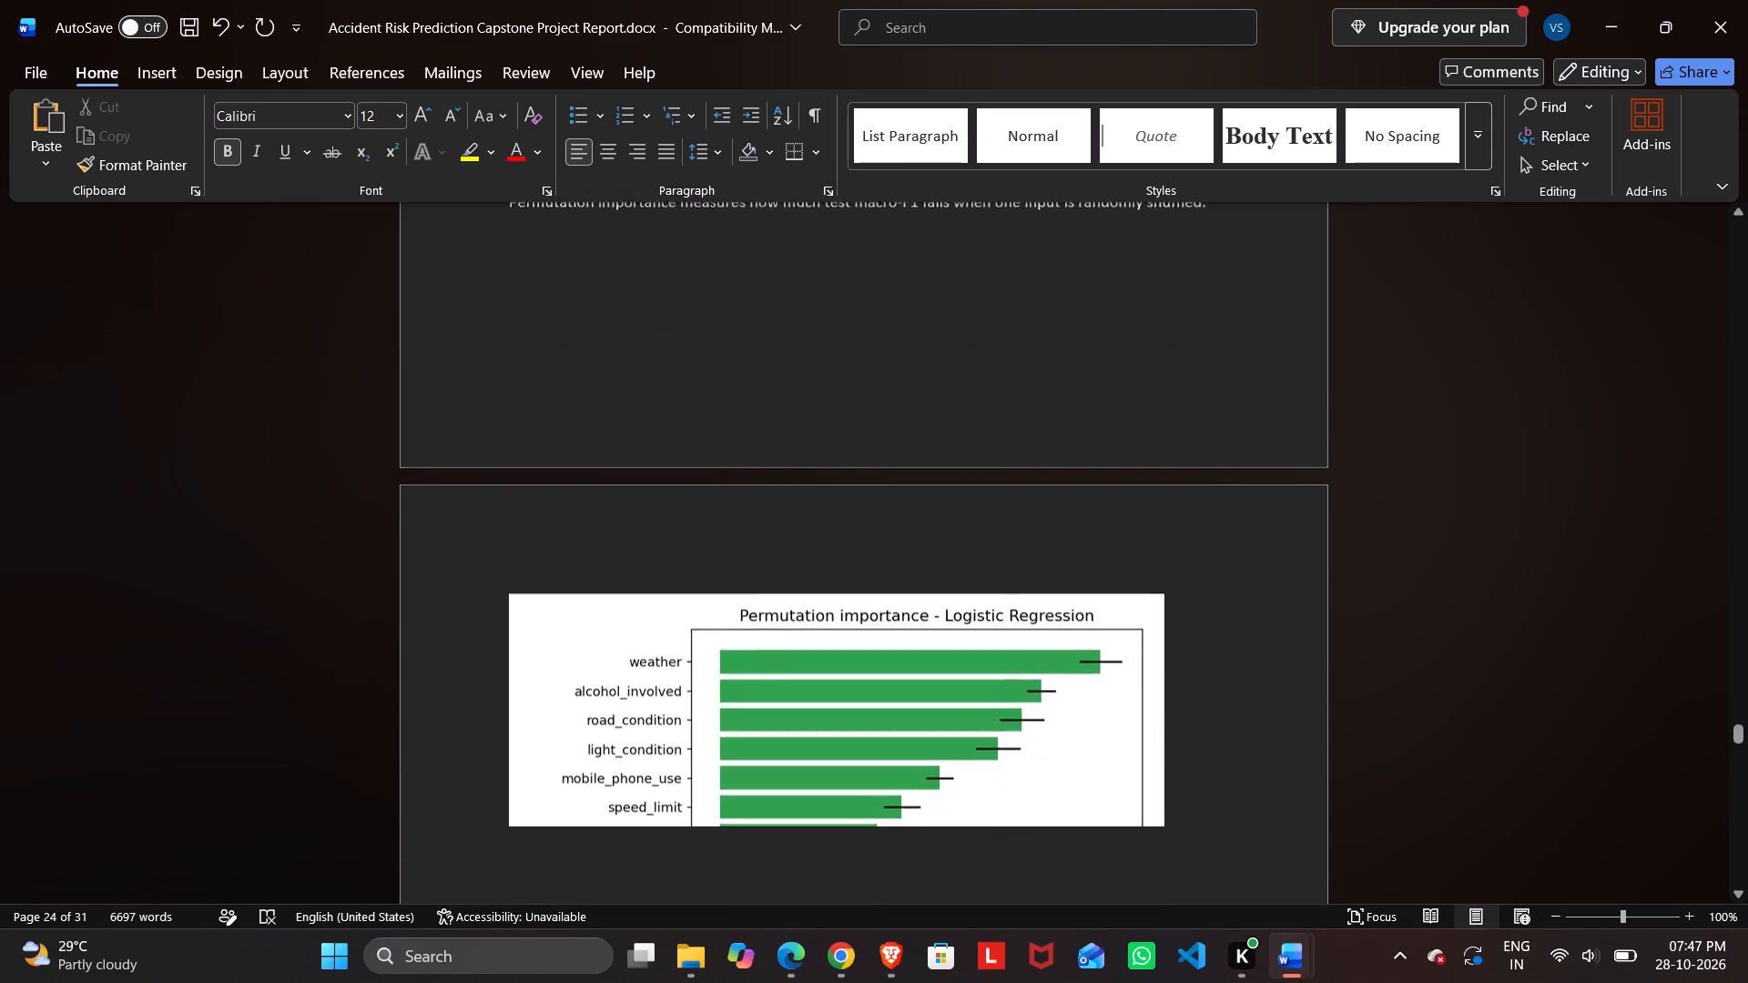
{"action": "scroll", "coordinate": [577, 751], "scroll_direction": "down", "scroll_amount": 3}
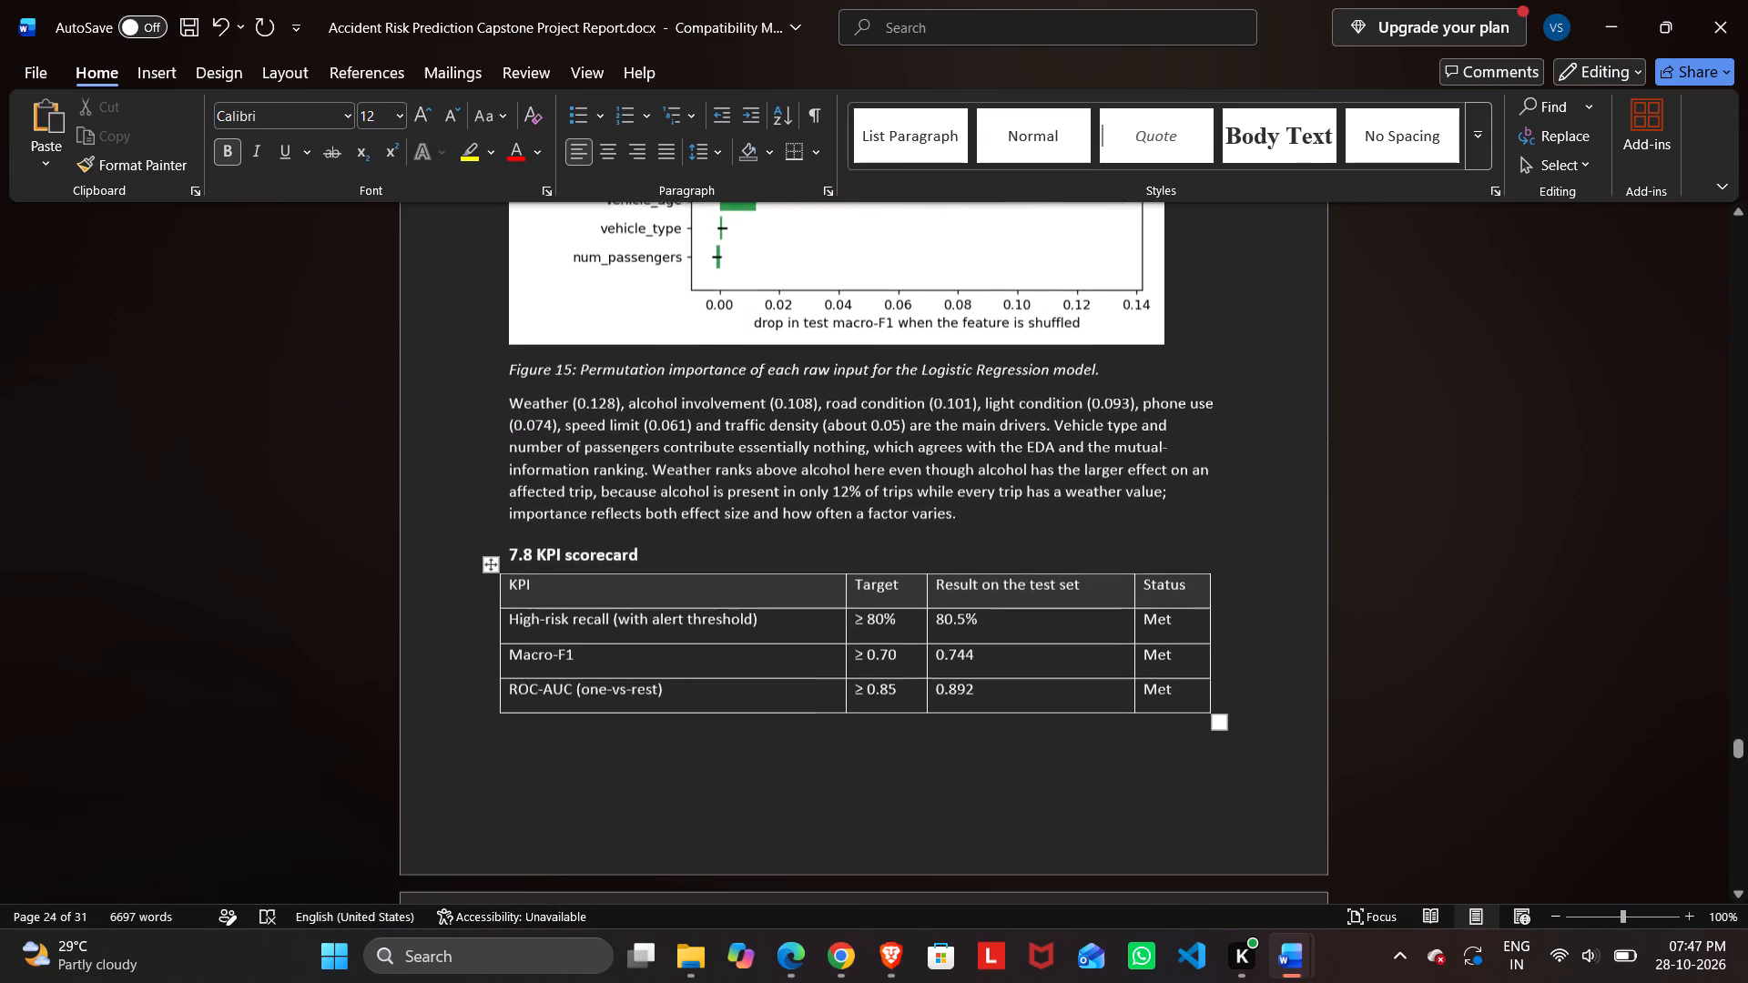
{"action": "scroll", "coordinate": [577, 751], "scroll_direction": "down", "scroll_amount": 3}
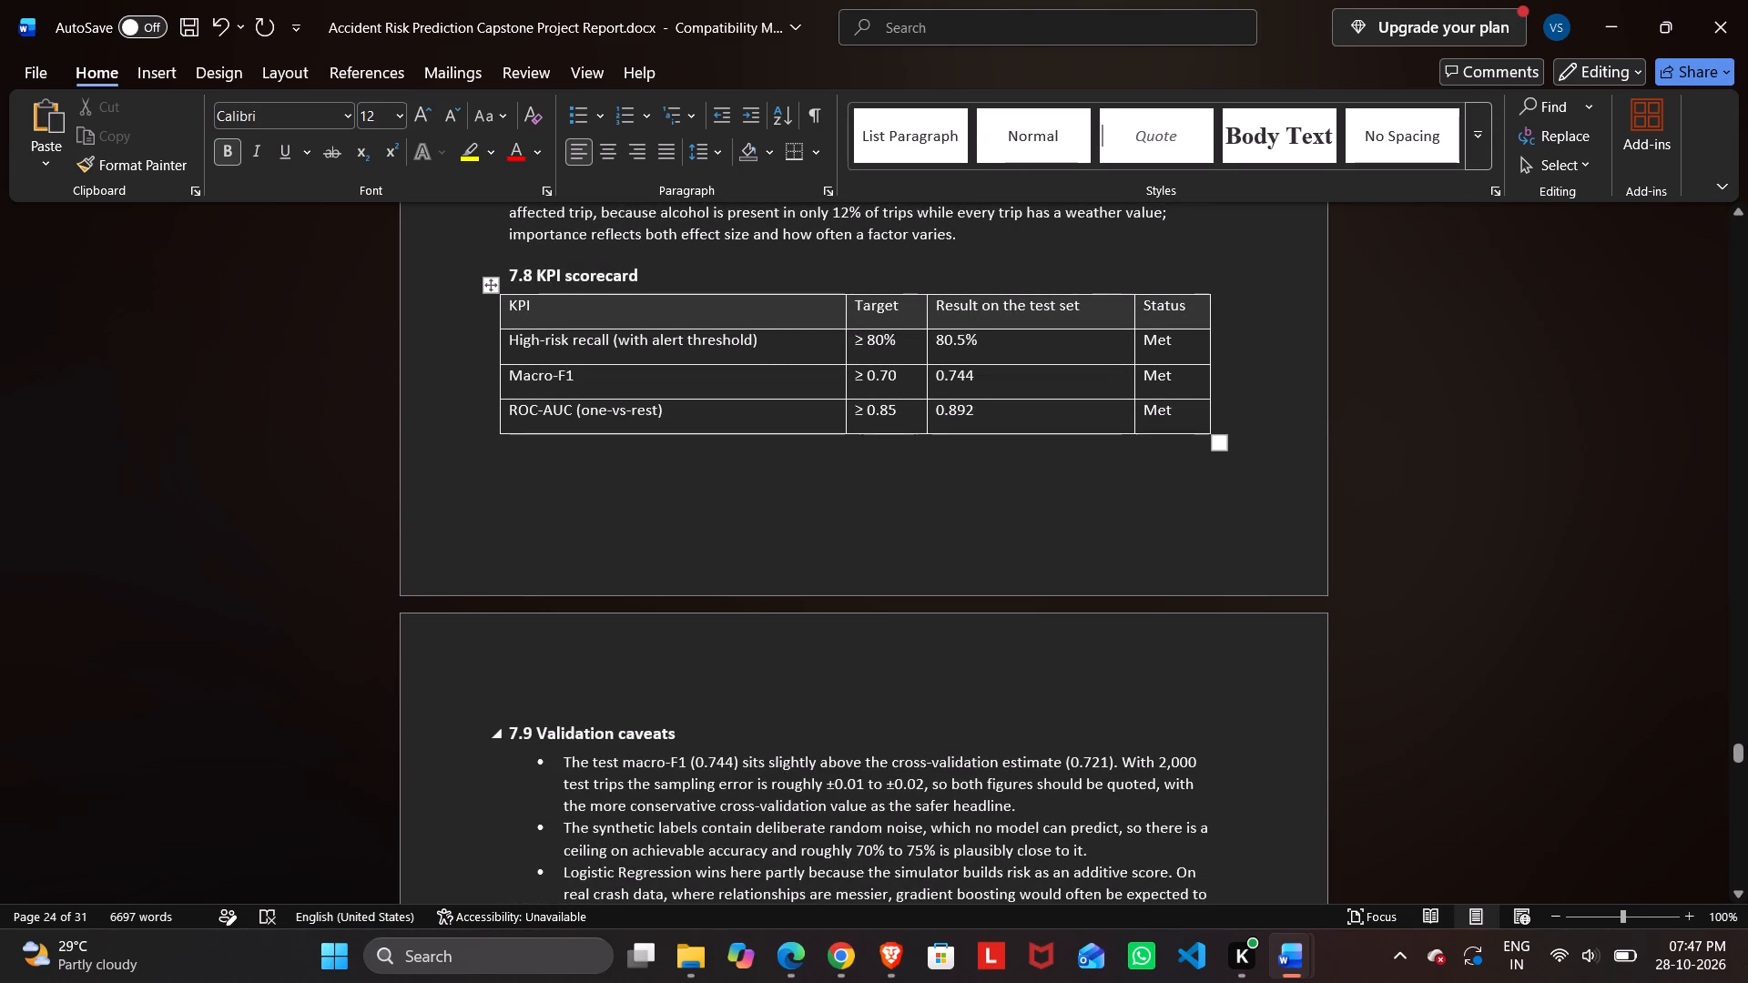
{"action": "scroll", "coordinate": [577, 751], "scroll_direction": "down", "scroll_amount": 1}
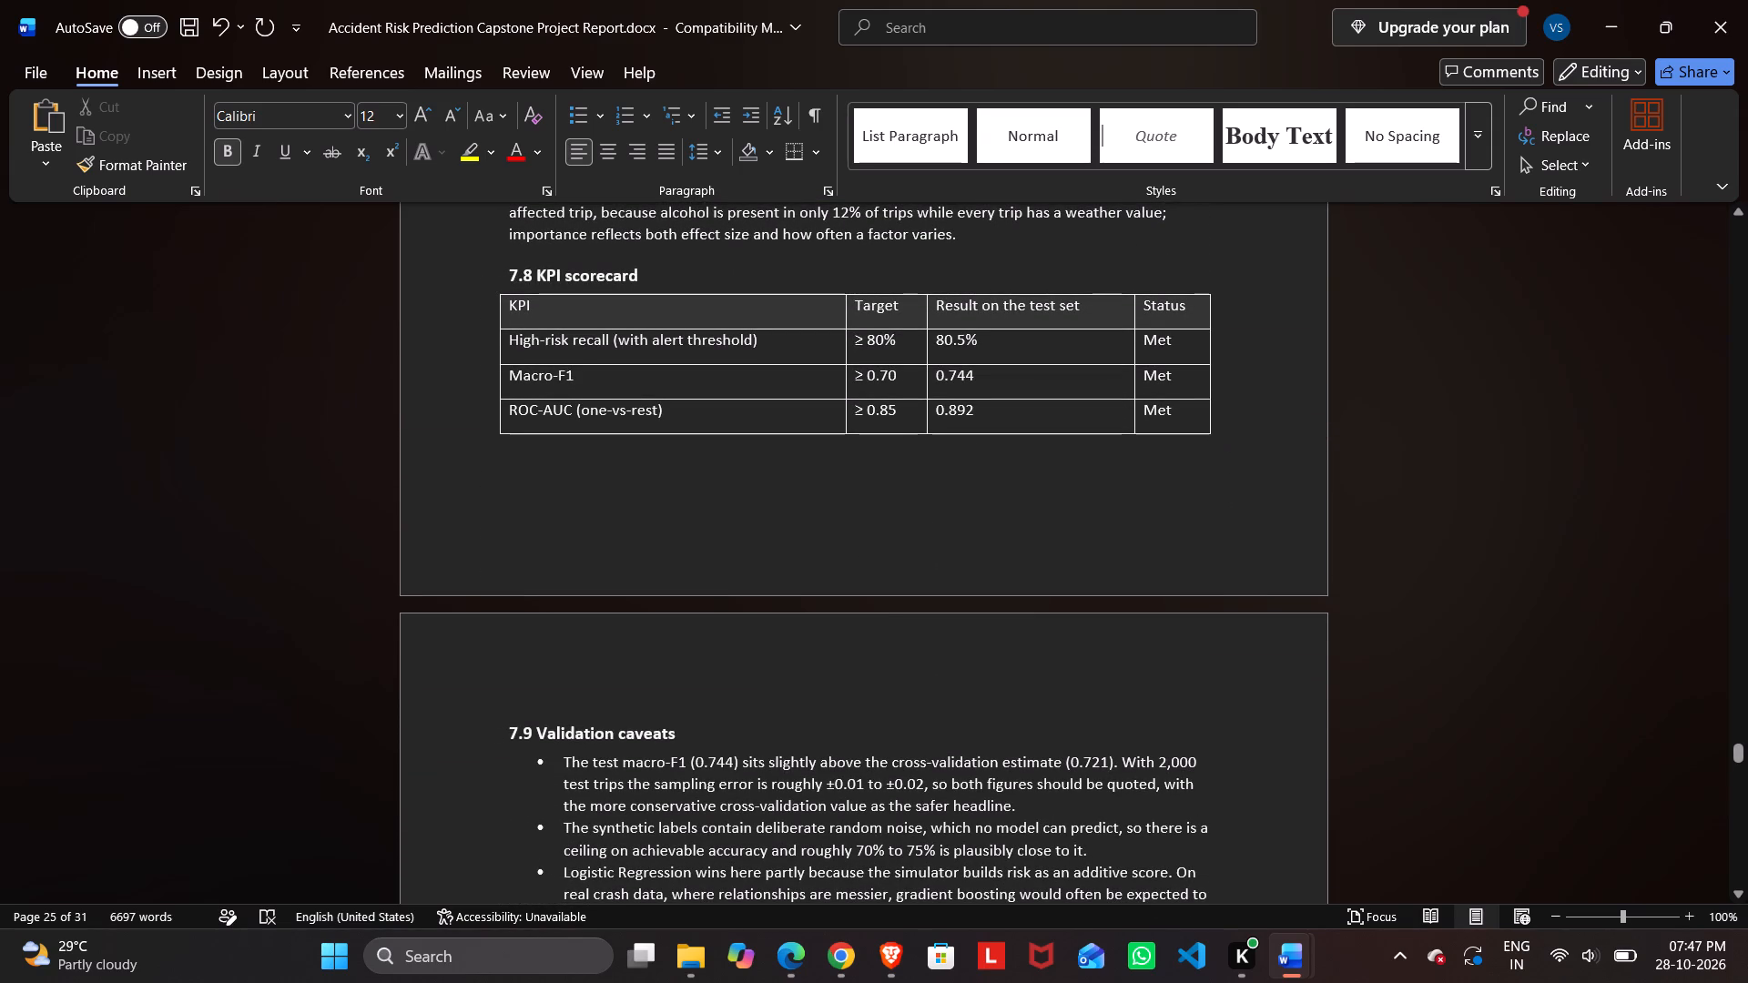
Insert four more blank lines above the 7.7 What the model relies on heading and delete one to keep it off the following page.
{"action": "scroll", "coordinate": [534, 516], "scroll_direction": "up", "scroll_amount": 5}
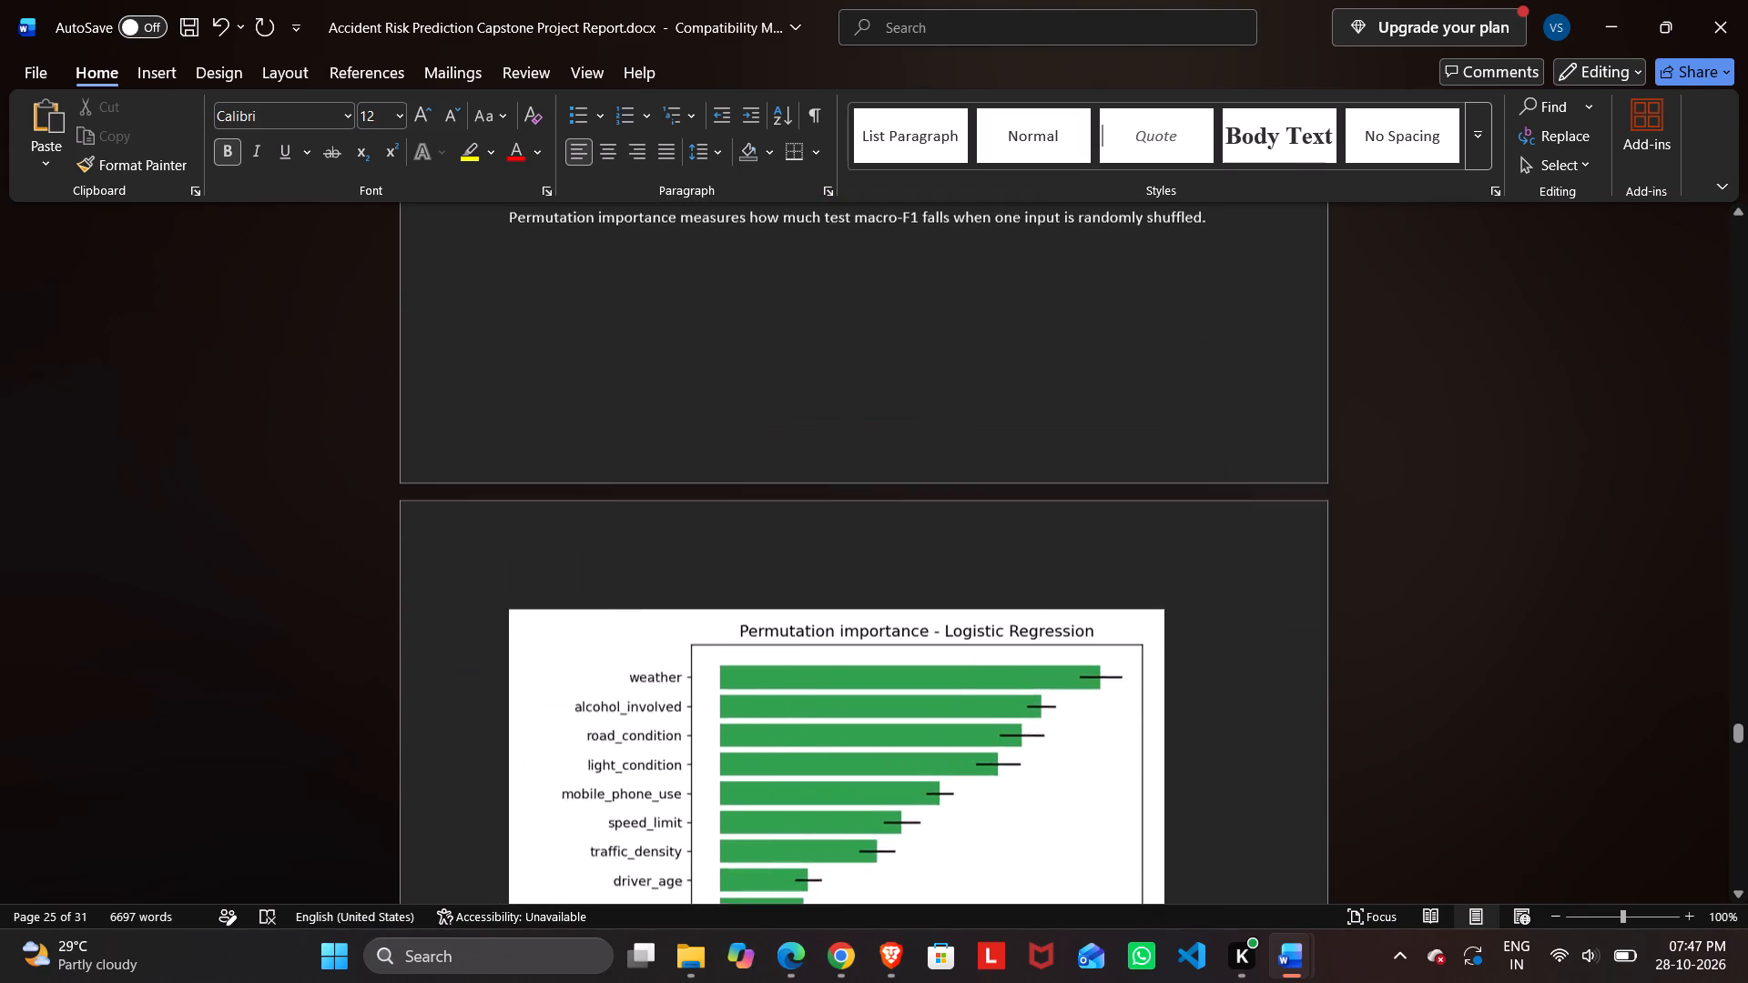
{"action": "scroll", "coordinate": [534, 516], "scroll_direction": "up", "scroll_amount": 2}
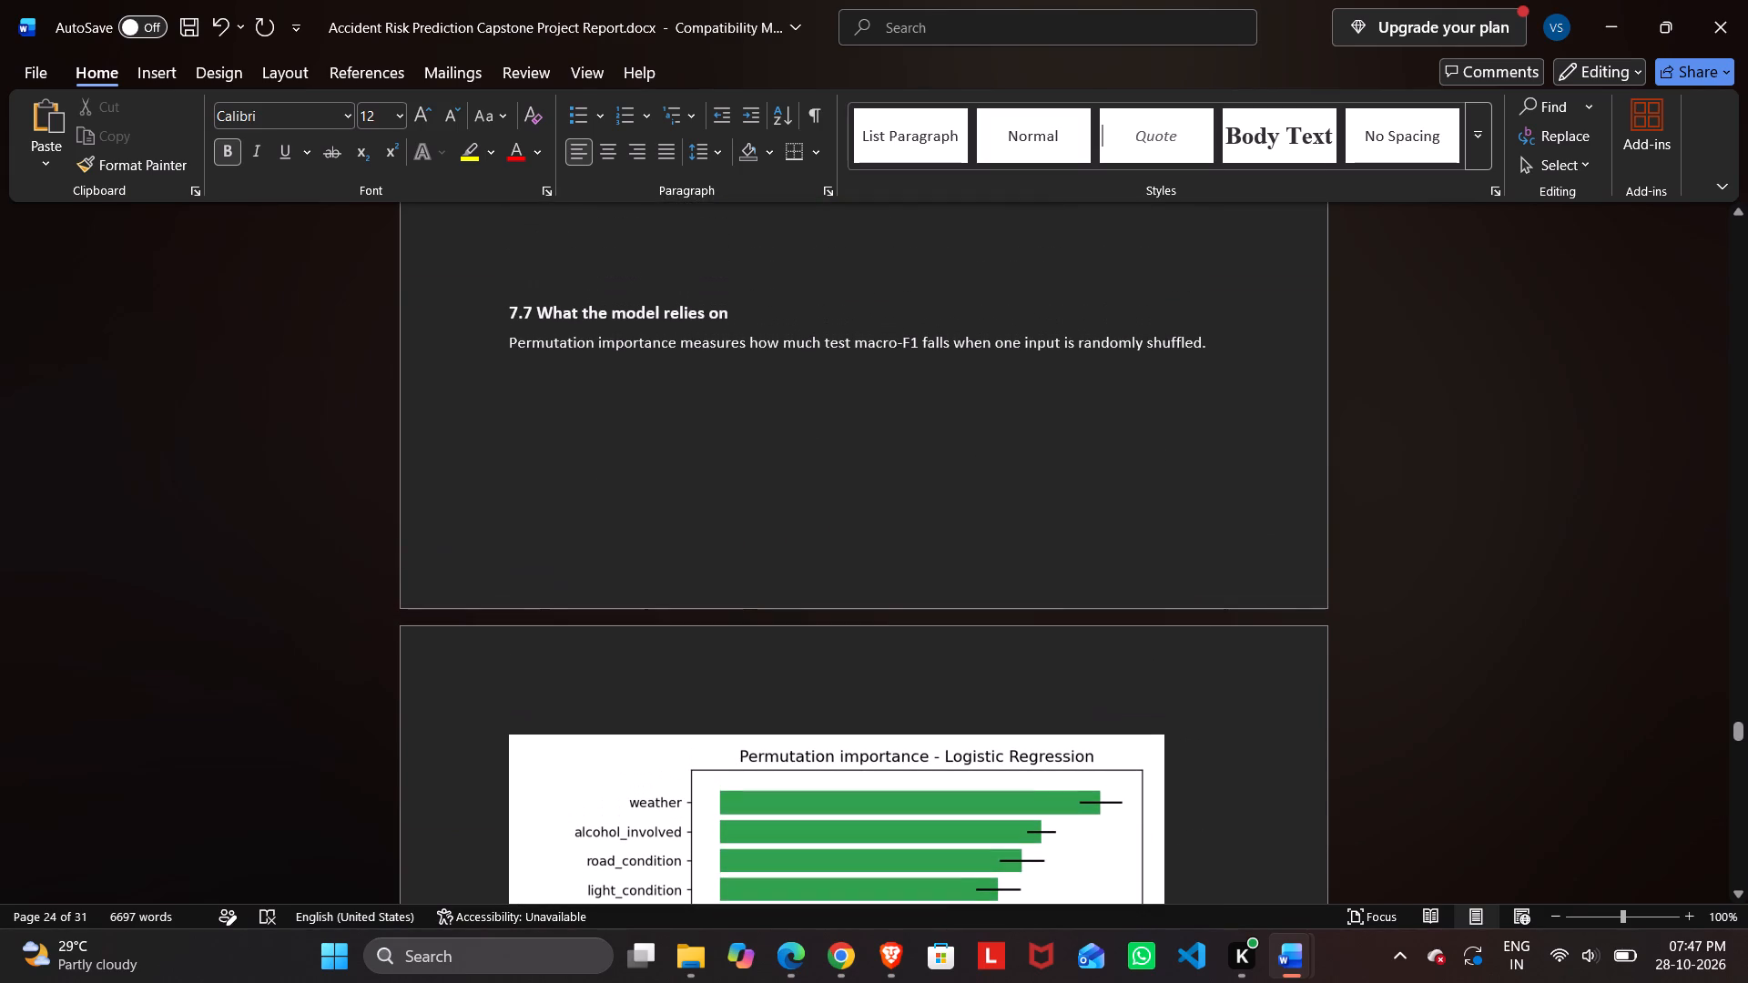
{"action": "left_click", "coordinate": [537, 687]}
{"action": "left_click", "coordinate": [509, 319]}
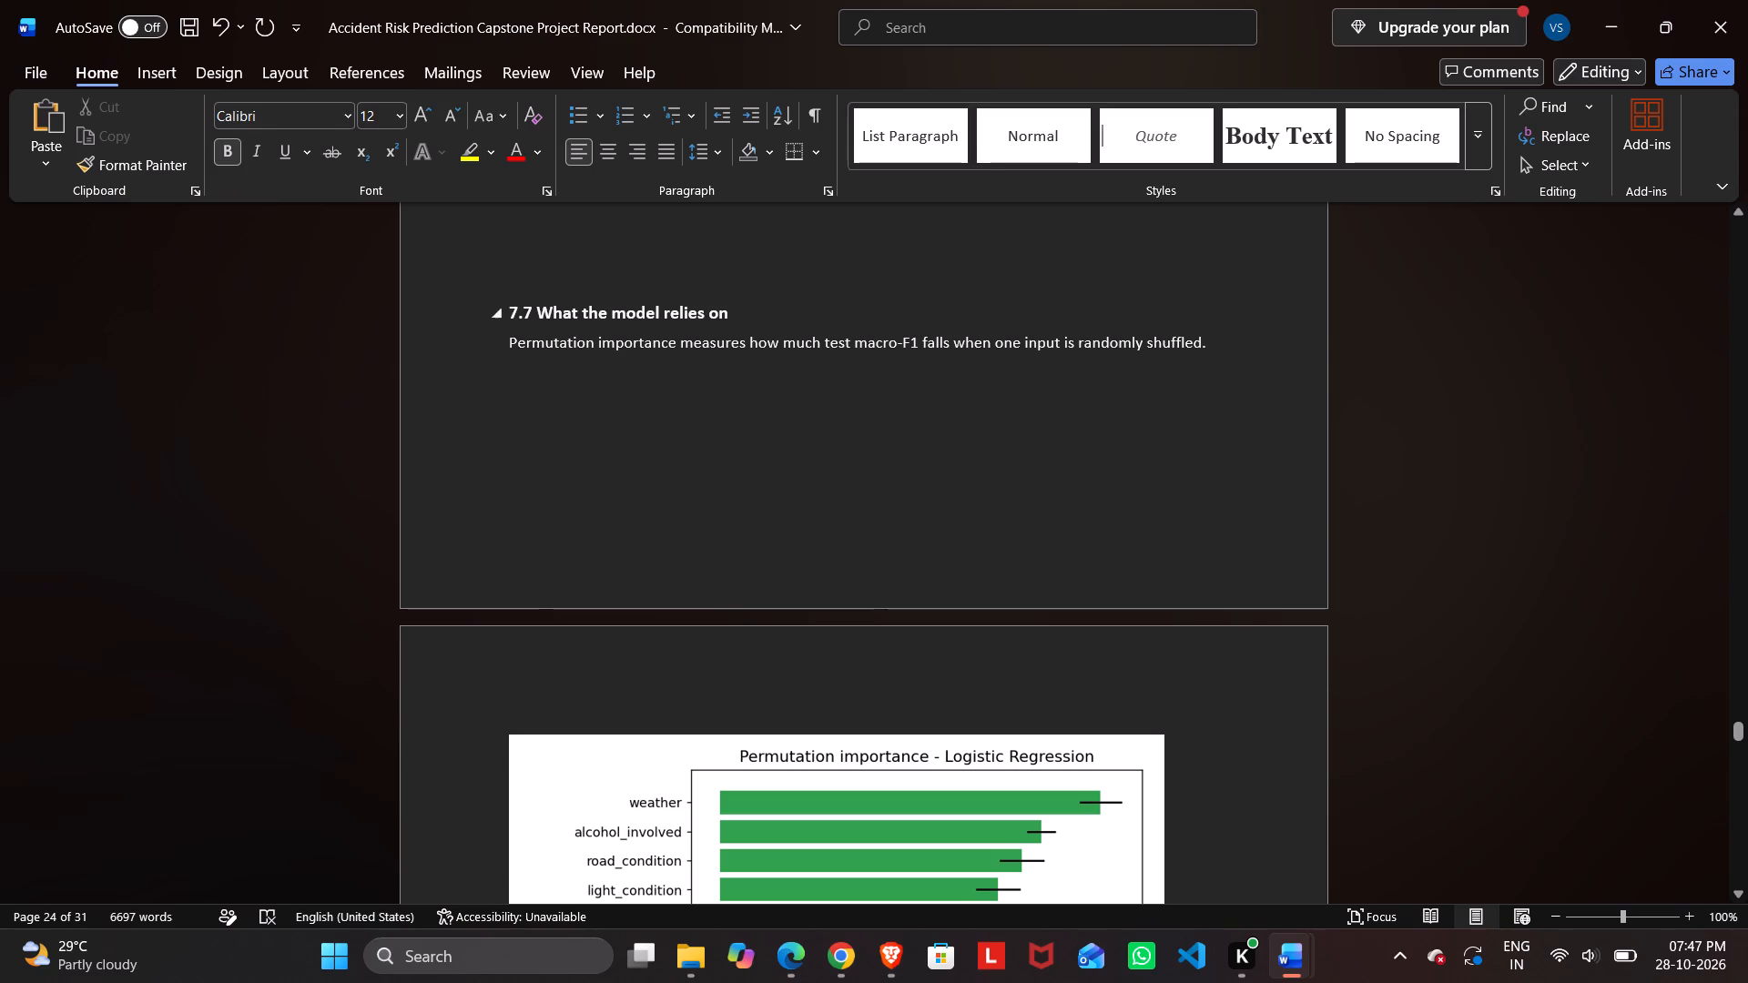
{"action": "key", "text": "Return"}
{"action": "key", "text": "Return"}
{"action": "key", "text": "Return"}
{"action": "key", "text": "Return"}
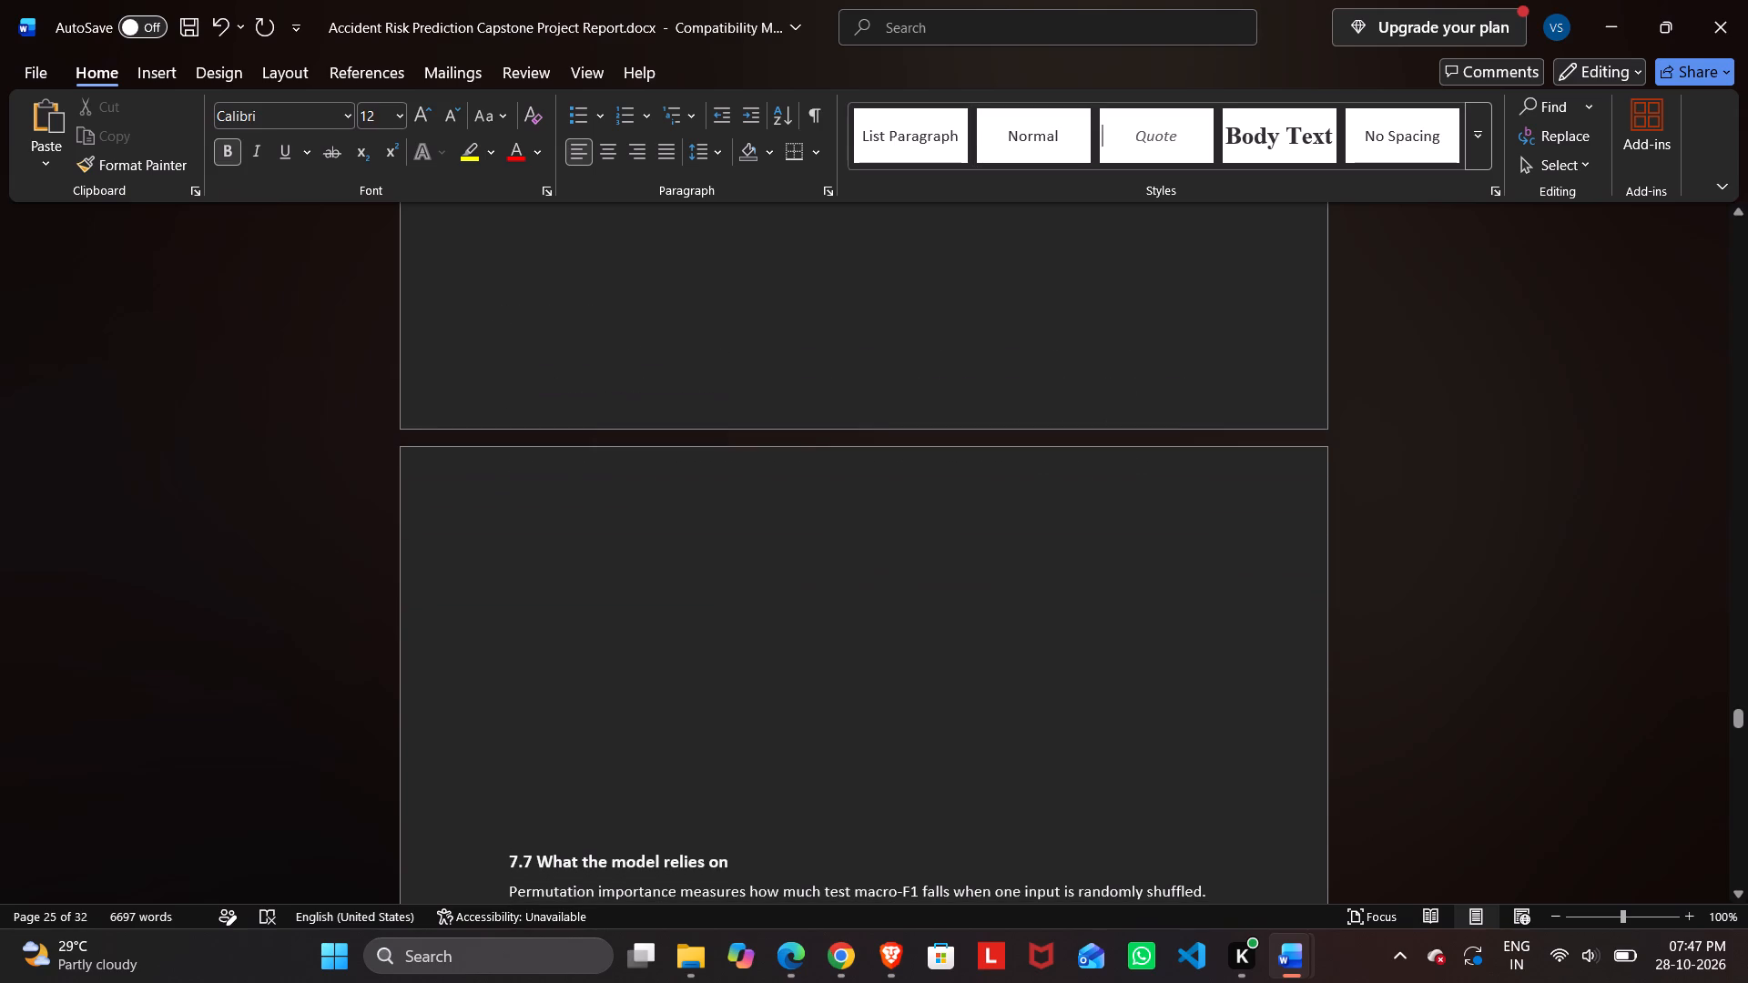
{"action": "left_click", "coordinate": [497, 491]}
{"action": "key", "text": "BackSpace"}
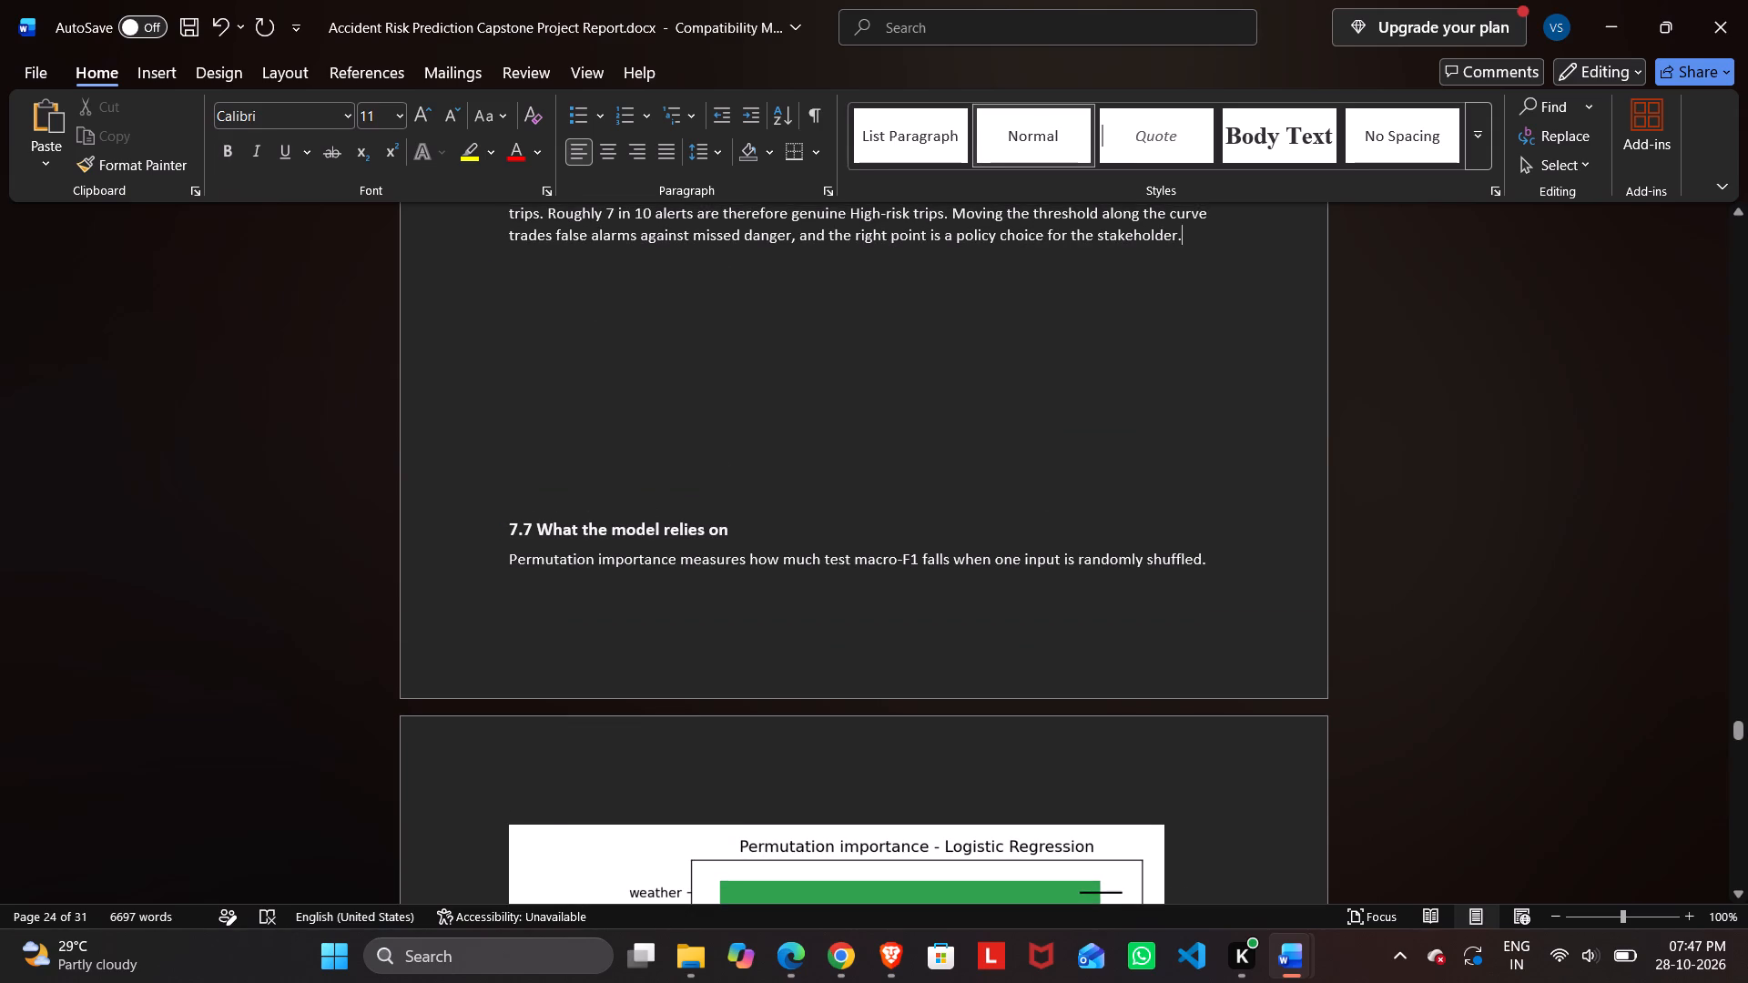
Check the page layout from the 7.7 heading through the permutation importance chart and the section 7.8 KPI scorecard.
{"action": "scroll", "coordinate": [558, 559], "scroll_direction": "down", "scroll_amount": 2}
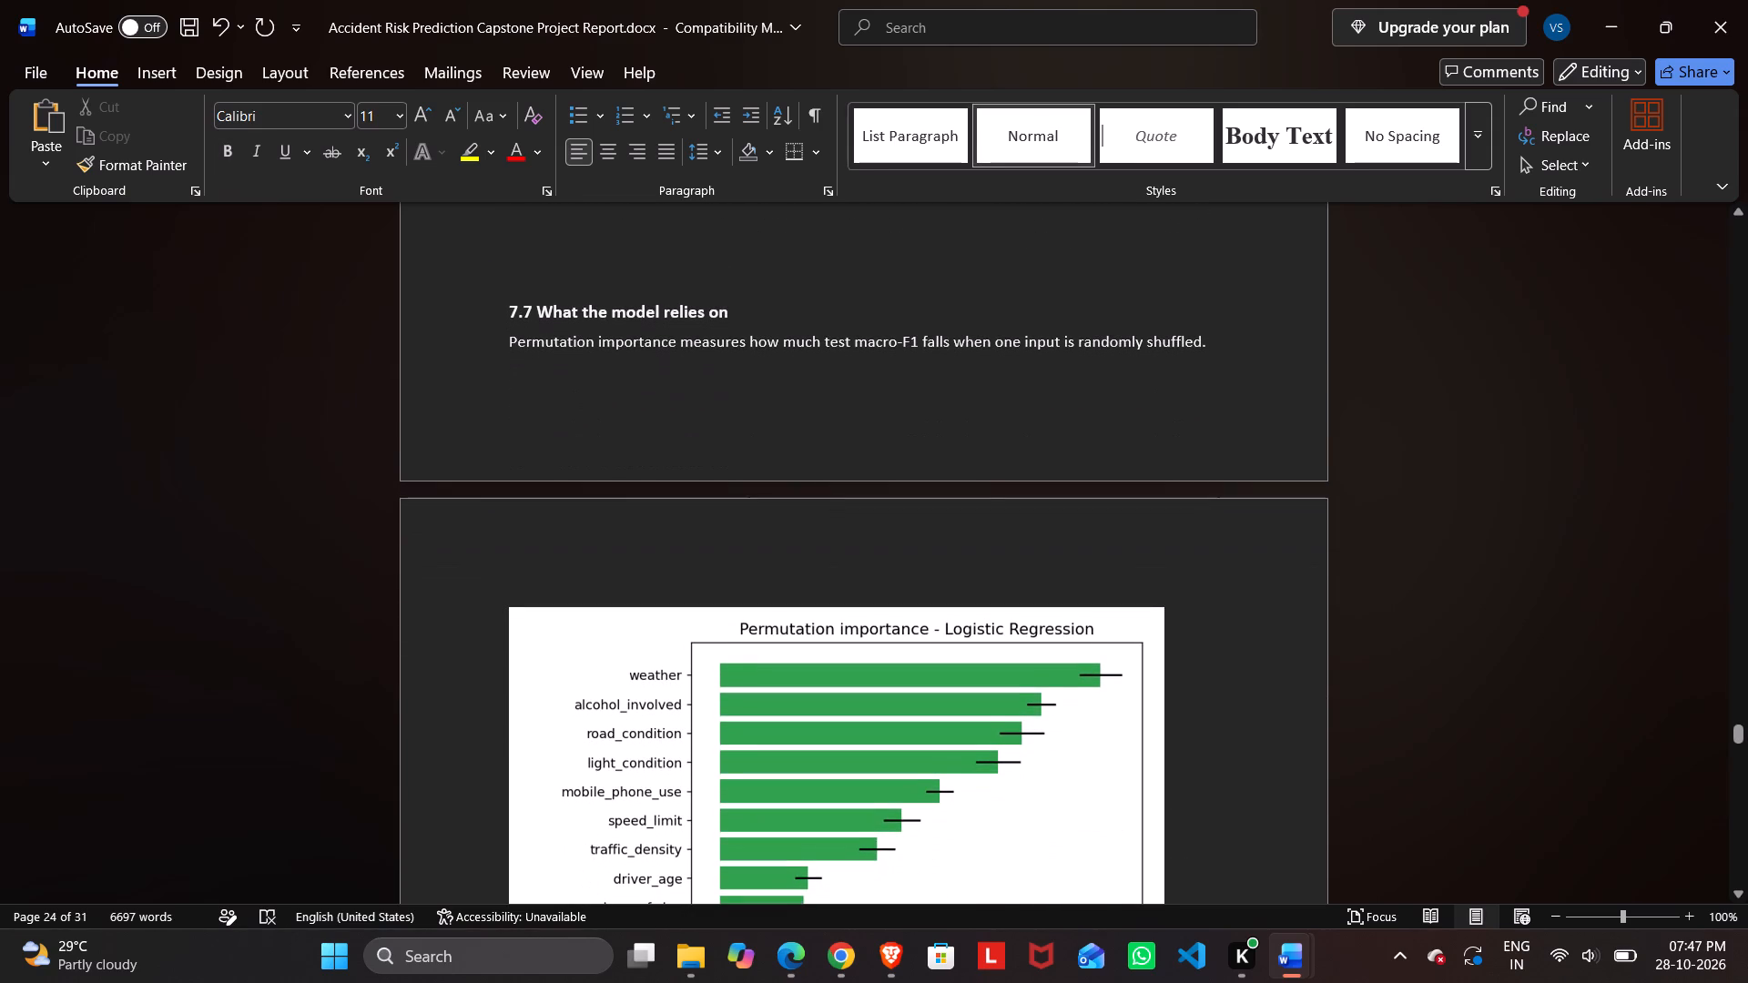
{"action": "scroll", "coordinate": [558, 559], "scroll_direction": "down", "scroll_amount": 1}
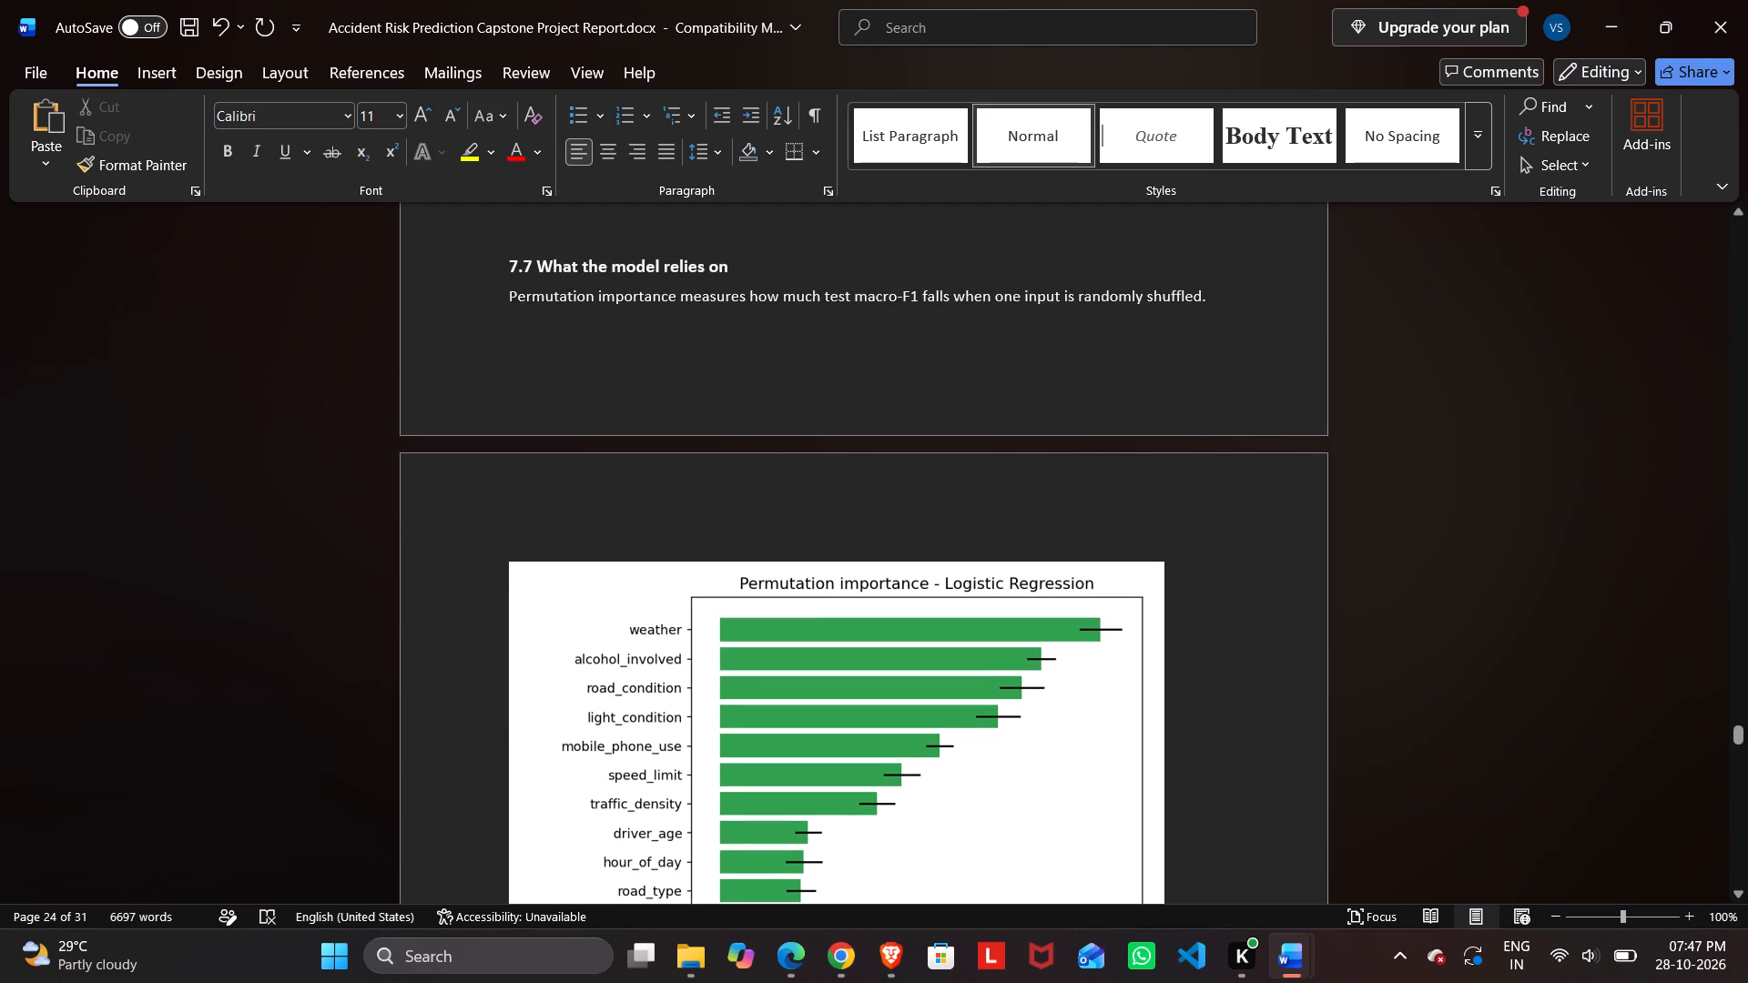
{"action": "scroll", "coordinate": [558, 559], "scroll_direction": "down", "scroll_amount": 2}
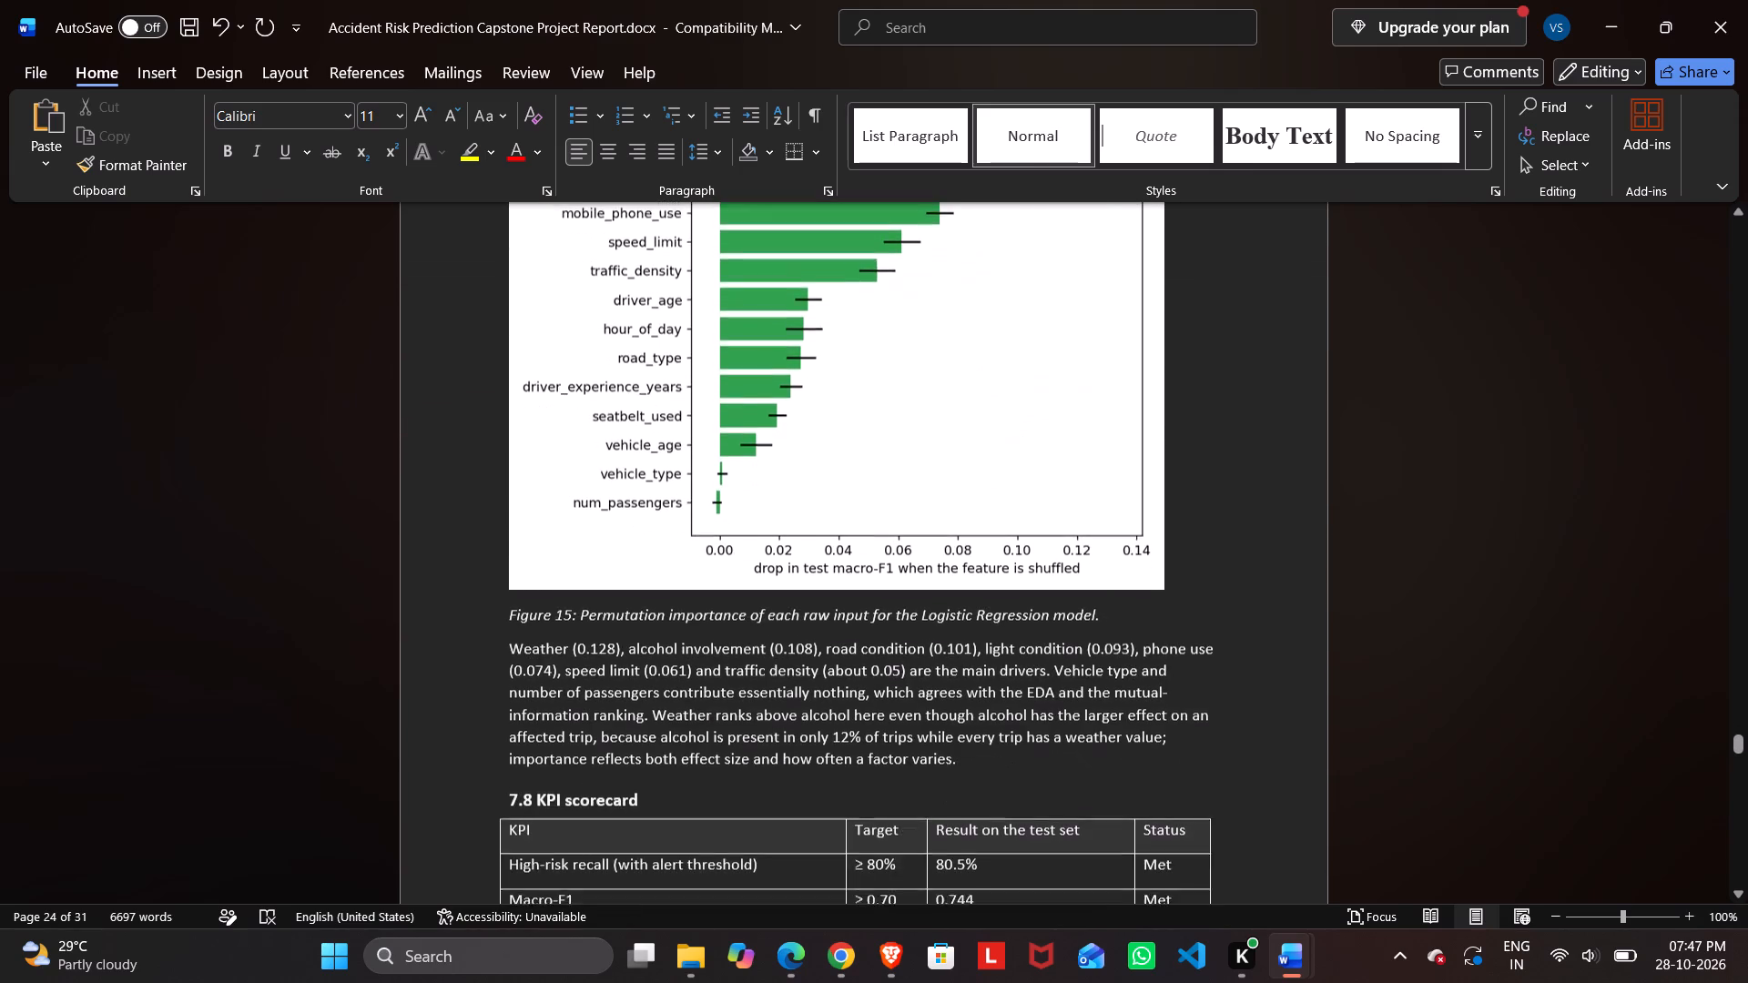
{"action": "scroll", "coordinate": [558, 559], "scroll_direction": "down", "scroll_amount": 3}
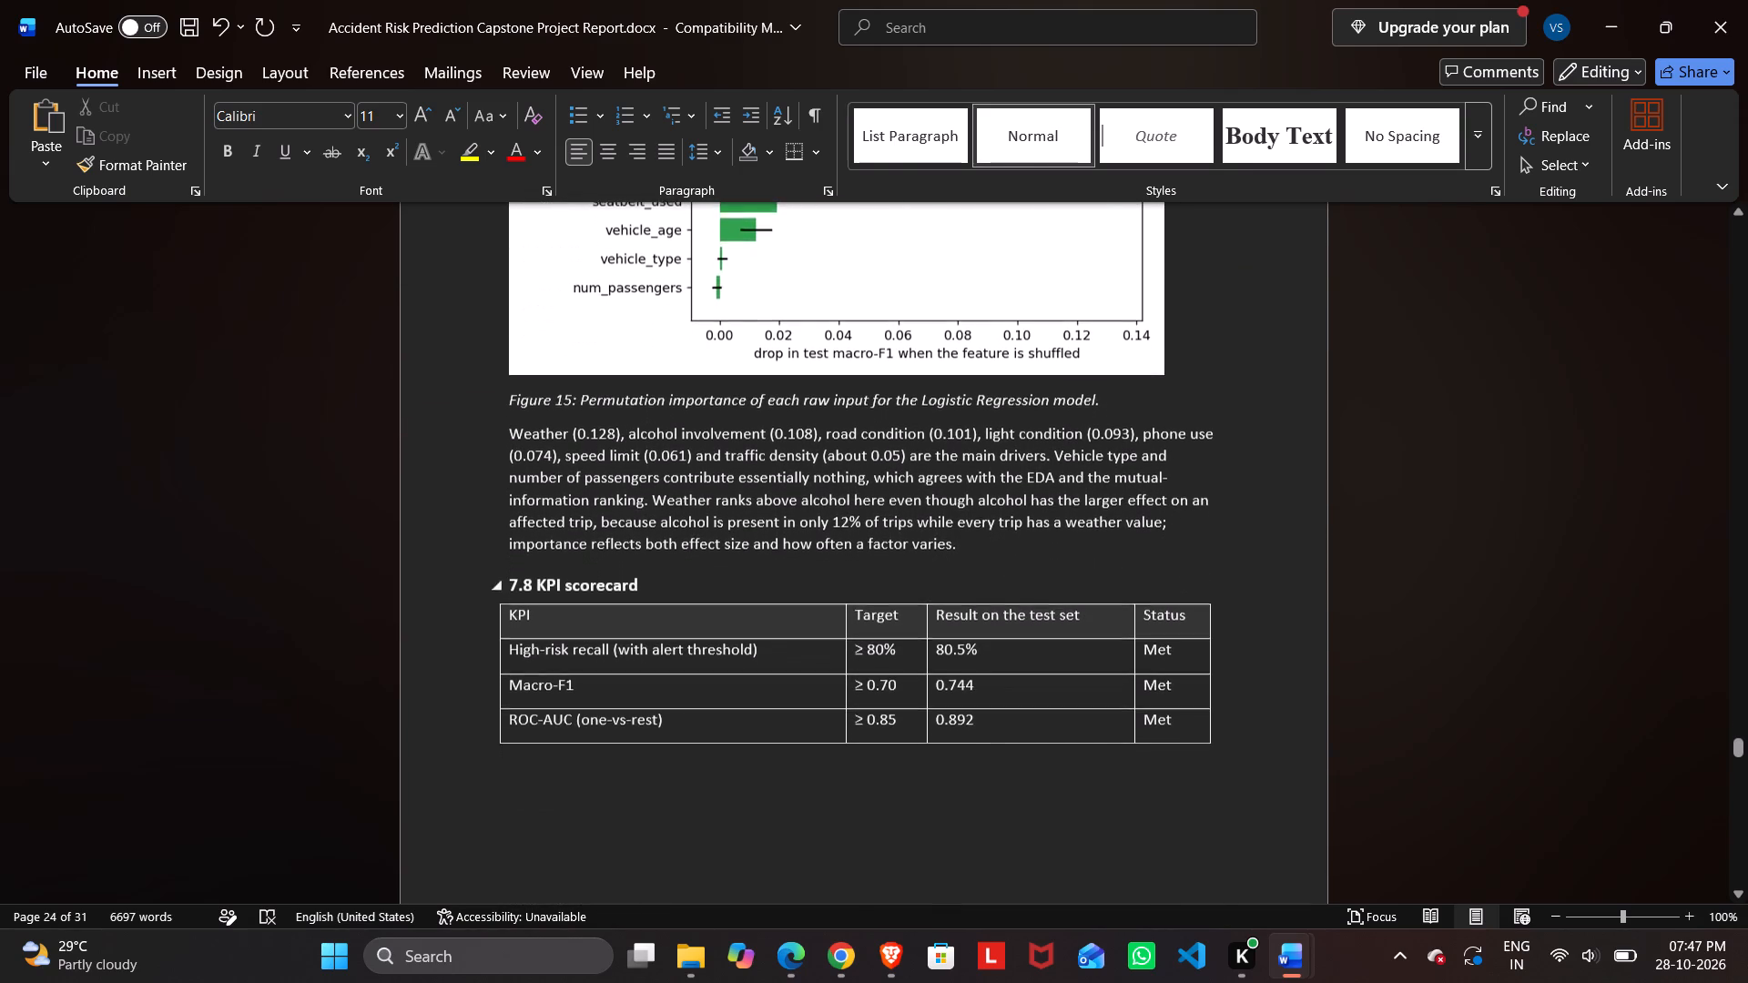
{"action": "scroll", "coordinate": [558, 559], "scroll_direction": "down", "scroll_amount": 2}
{"action": "scroll", "coordinate": [558, 559], "scroll_direction": "up", "scroll_amount": 2}
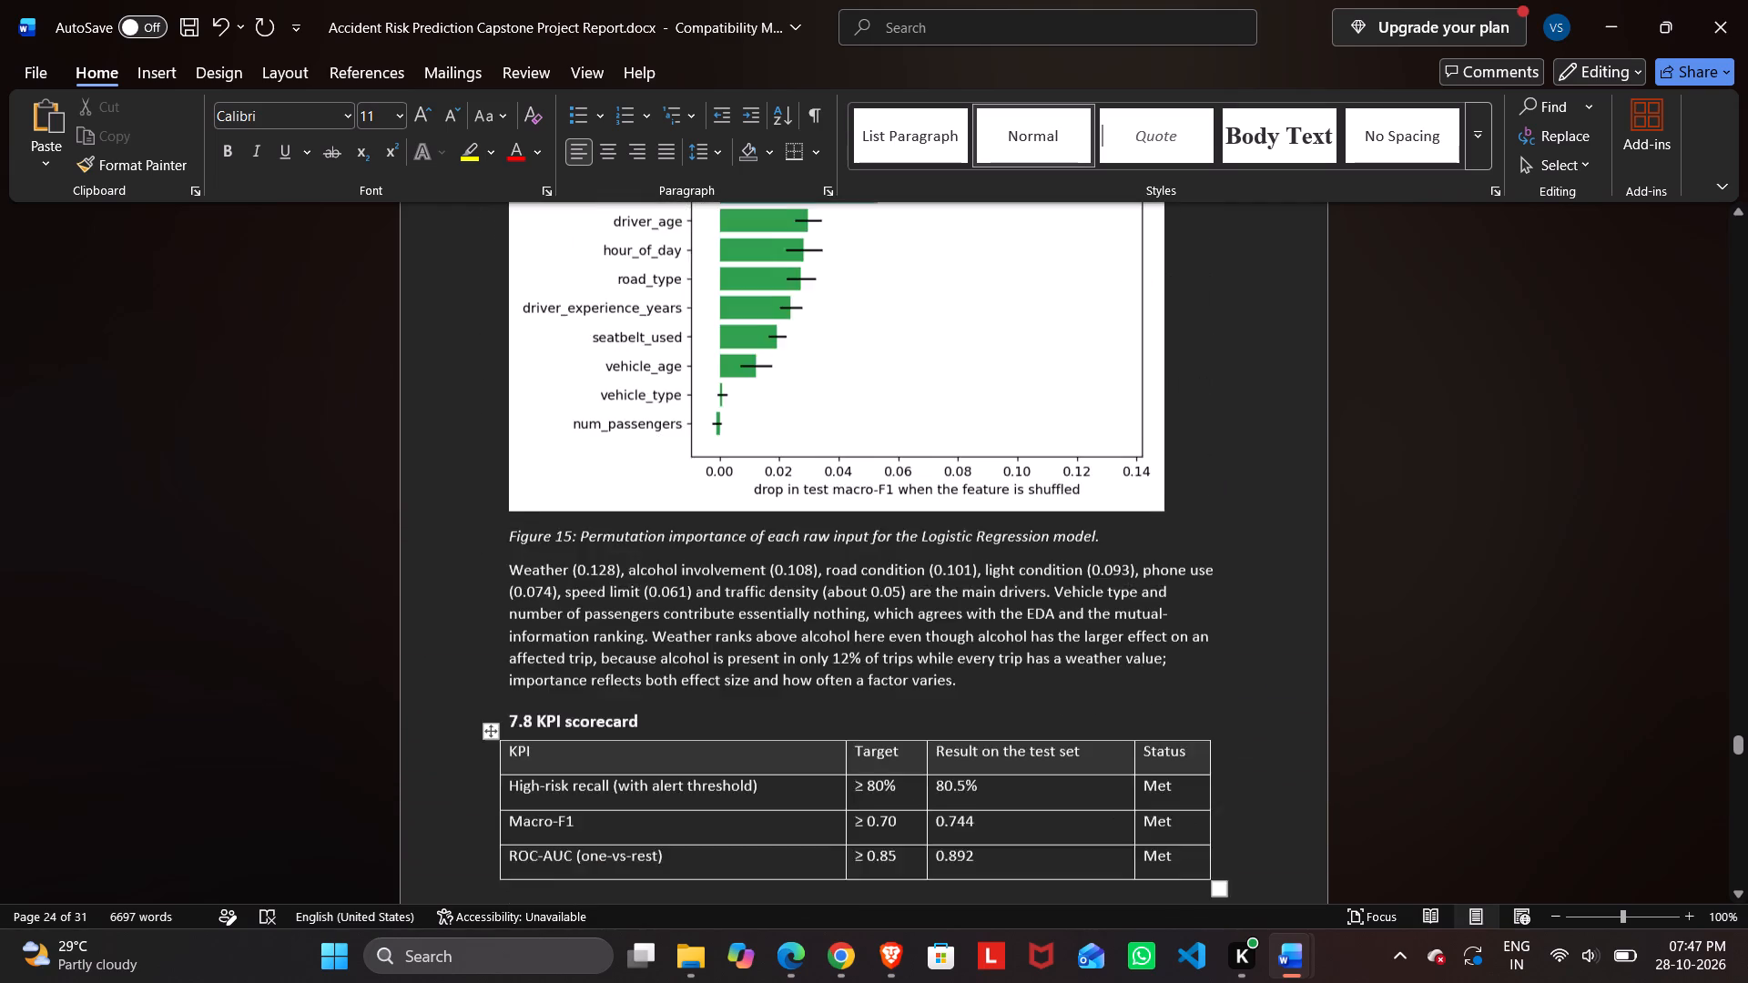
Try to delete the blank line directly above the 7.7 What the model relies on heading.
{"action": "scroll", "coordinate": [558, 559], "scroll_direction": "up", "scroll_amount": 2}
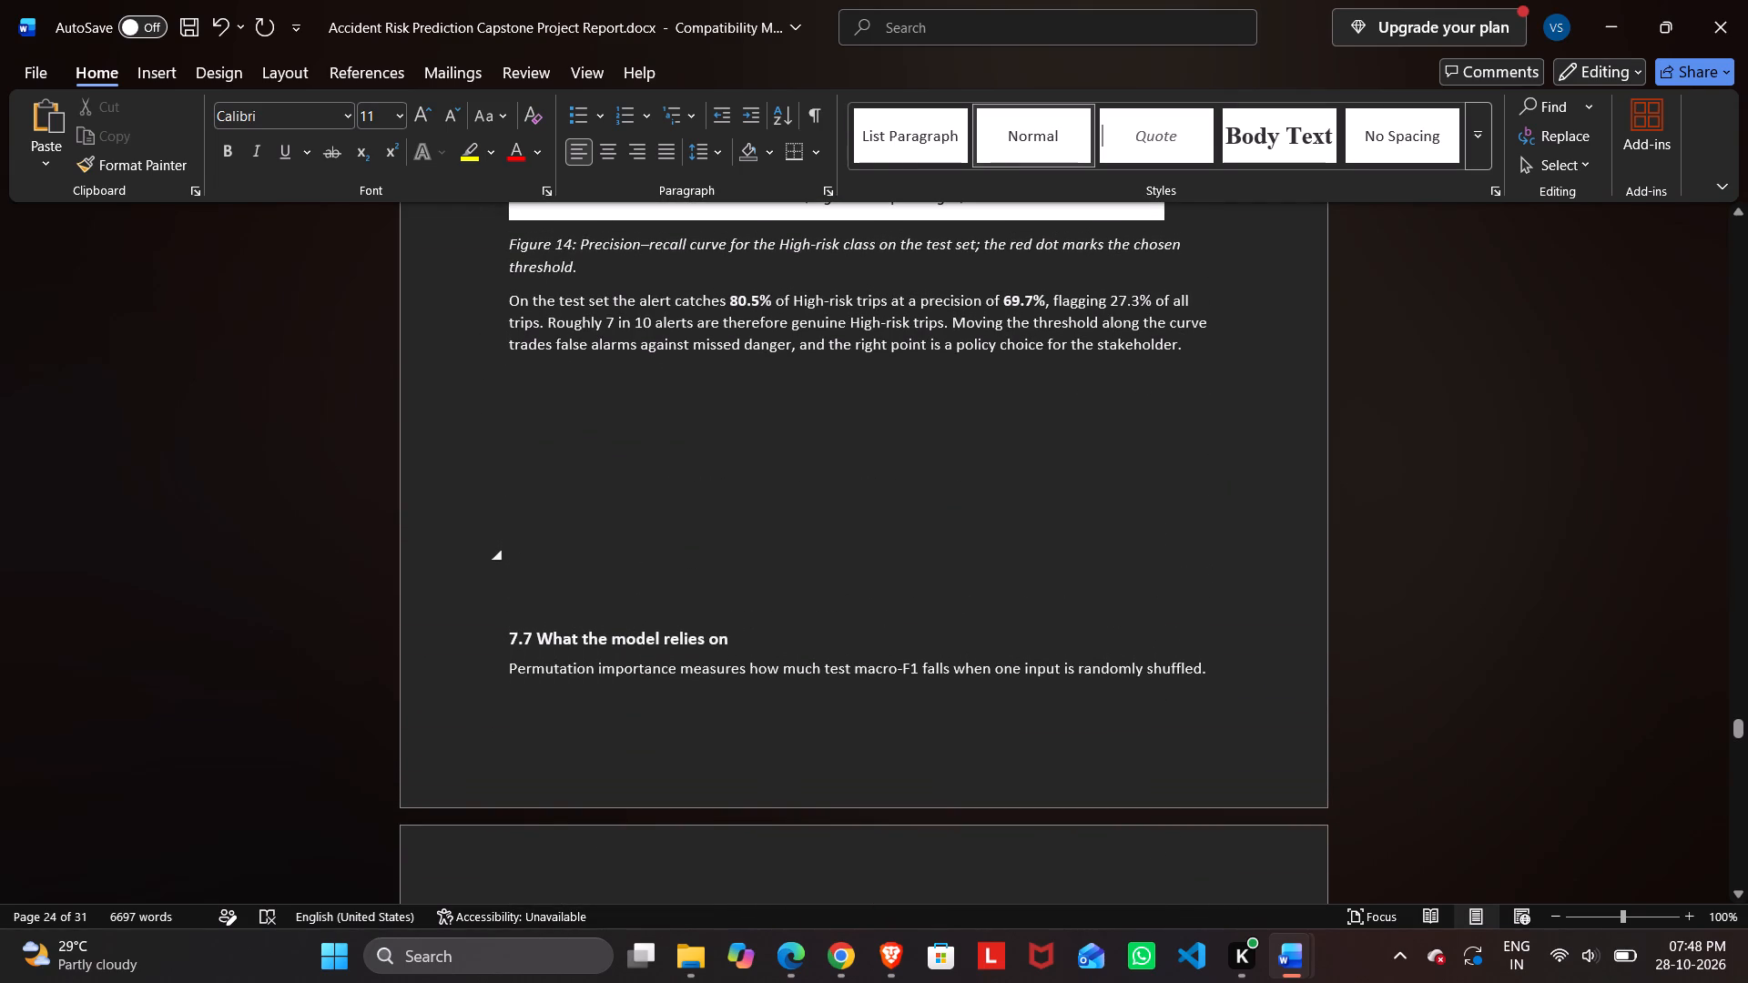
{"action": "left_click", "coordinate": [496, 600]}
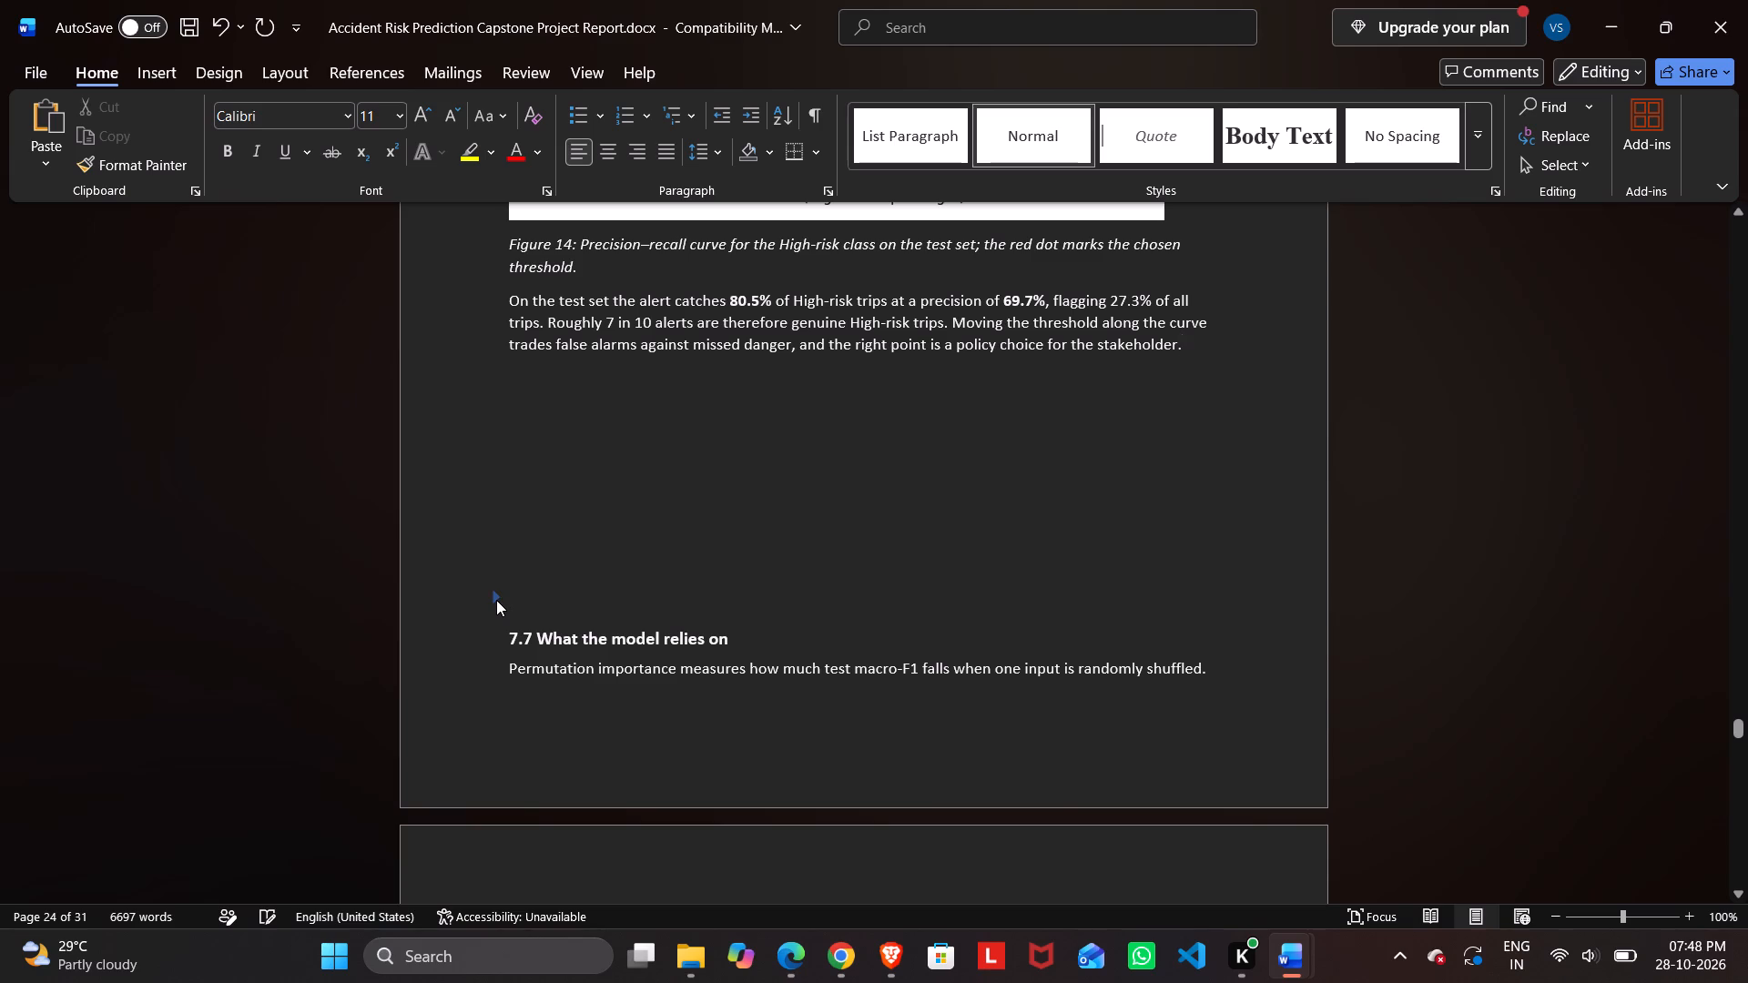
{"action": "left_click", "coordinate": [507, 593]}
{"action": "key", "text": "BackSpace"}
Check the spacing around the 7.7 heading and the page layout through the permutation importance chart to the 7.8 KPI scorecard.
{"action": "scroll", "coordinate": [777, 658], "scroll_direction": "down", "scroll_amount": 1}
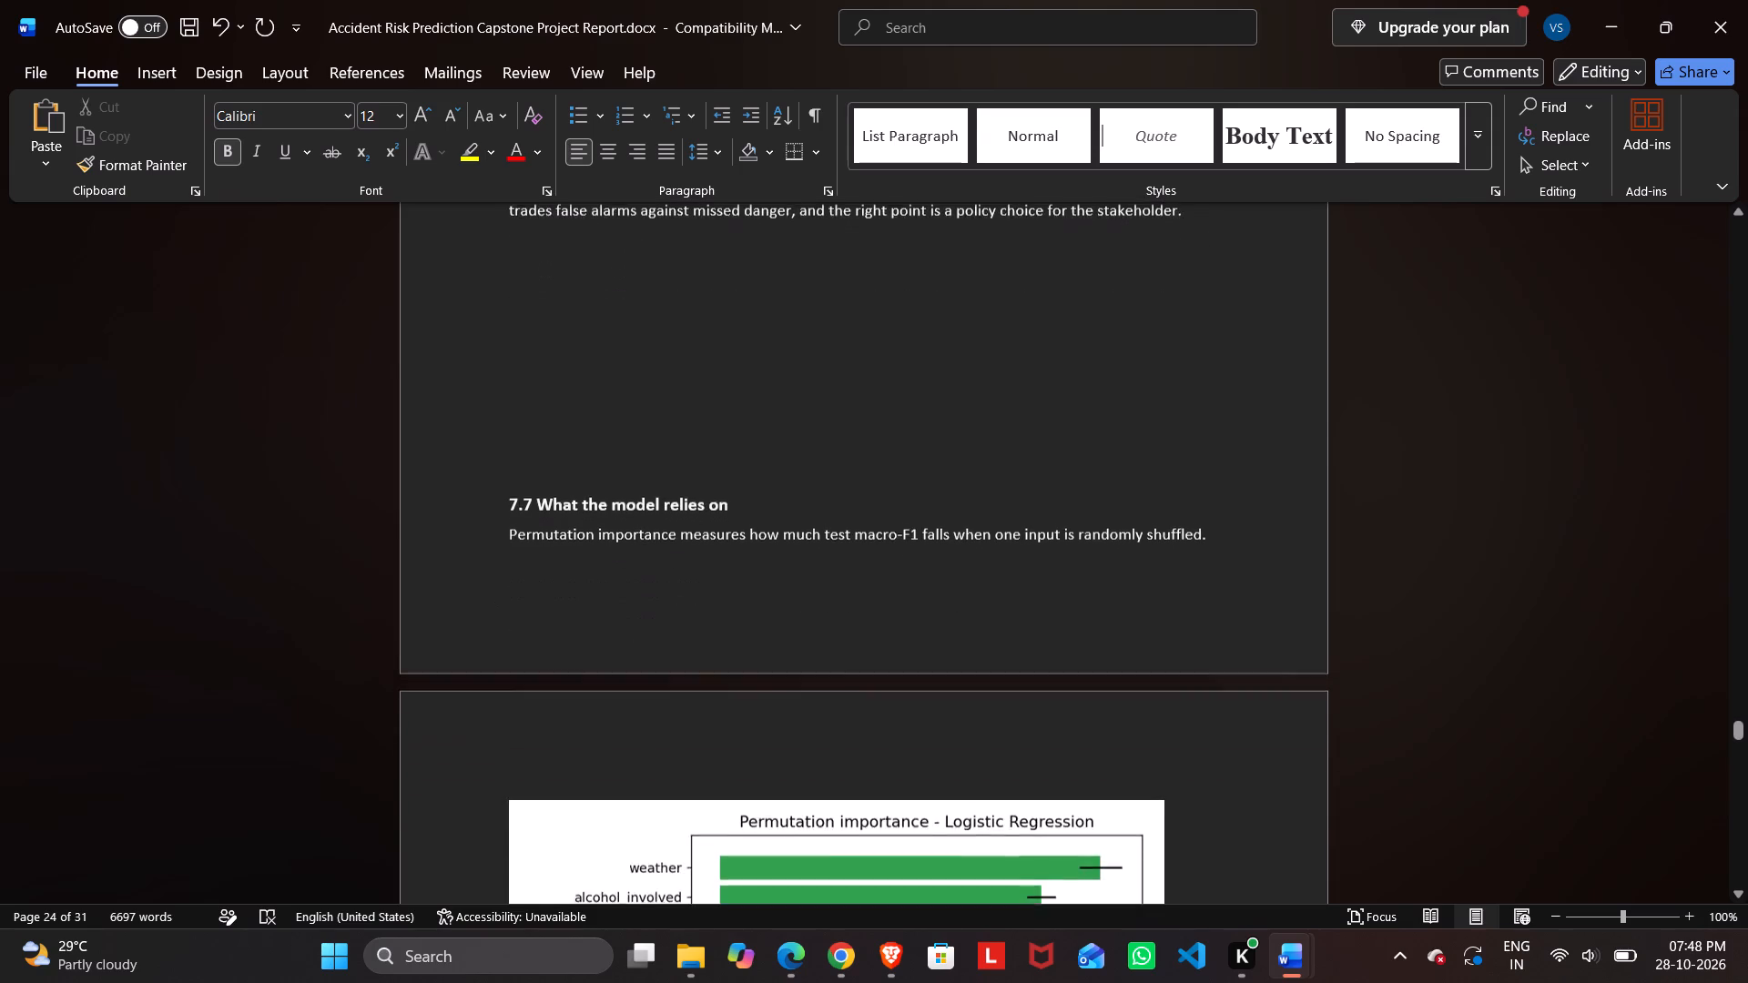
{"action": "scroll", "coordinate": [777, 658], "scroll_direction": "down", "scroll_amount": 1}
{"action": "scroll", "coordinate": [777, 658], "scroll_direction": "up", "scroll_amount": 1}
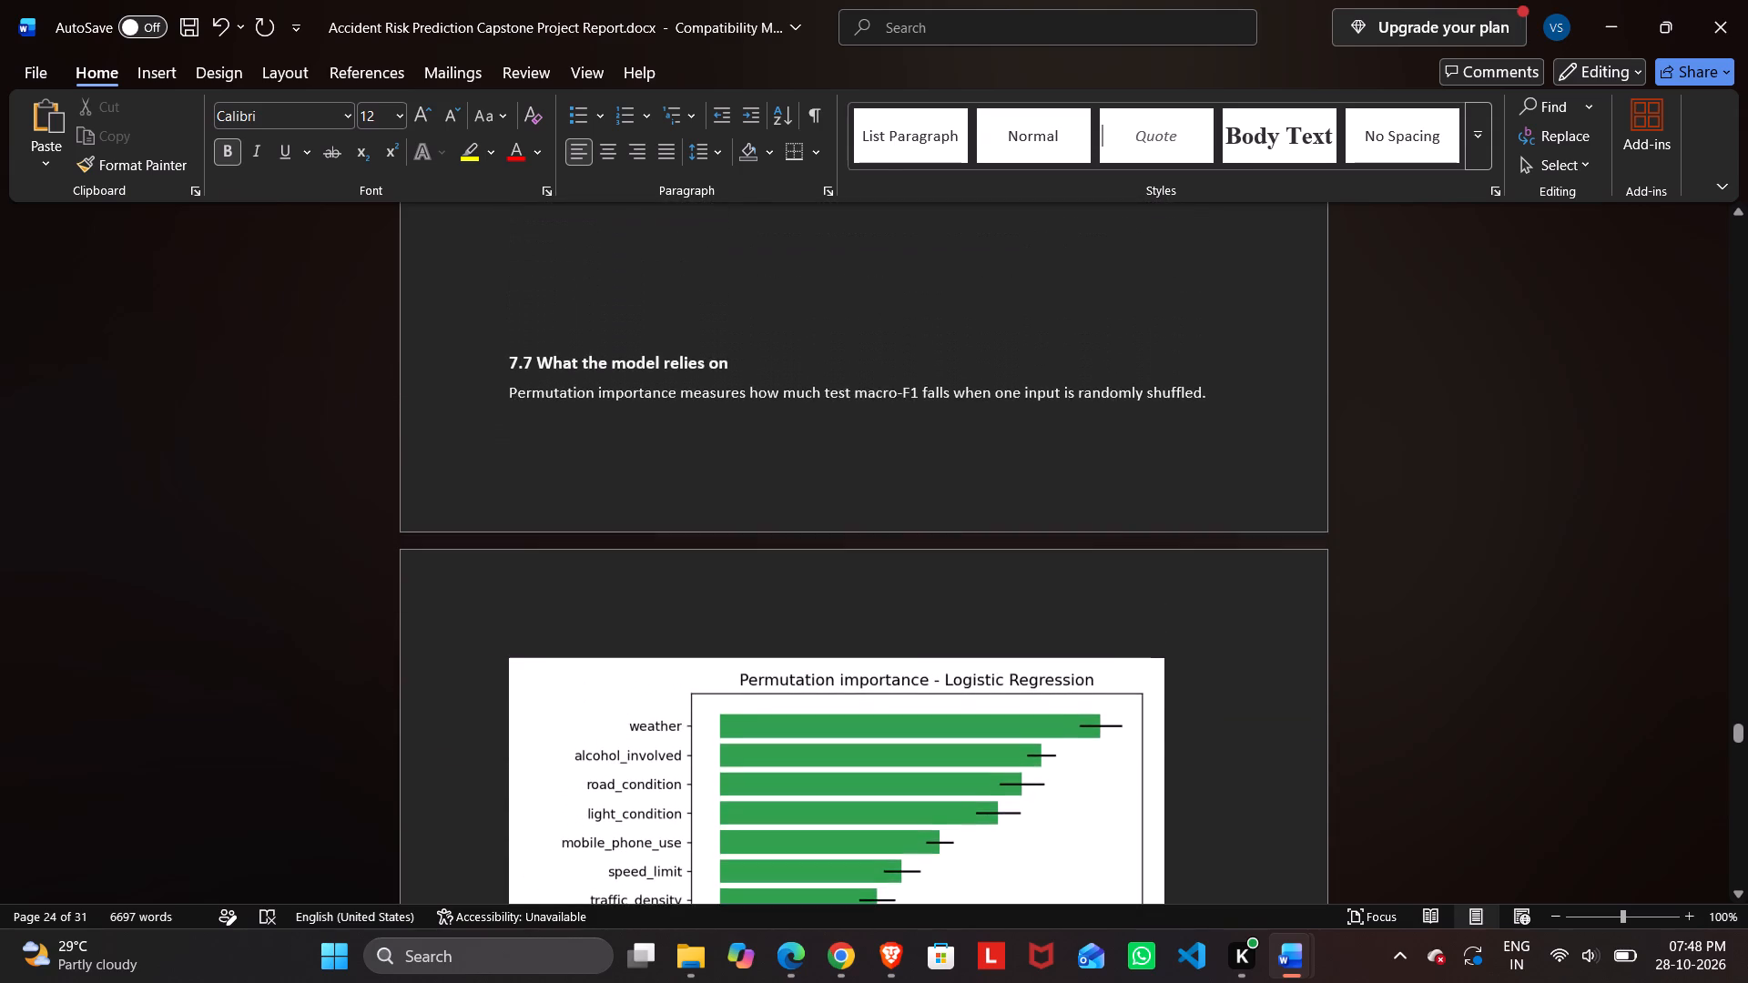
{"action": "scroll", "coordinate": [777, 658], "scroll_direction": "up", "scroll_amount": 3}
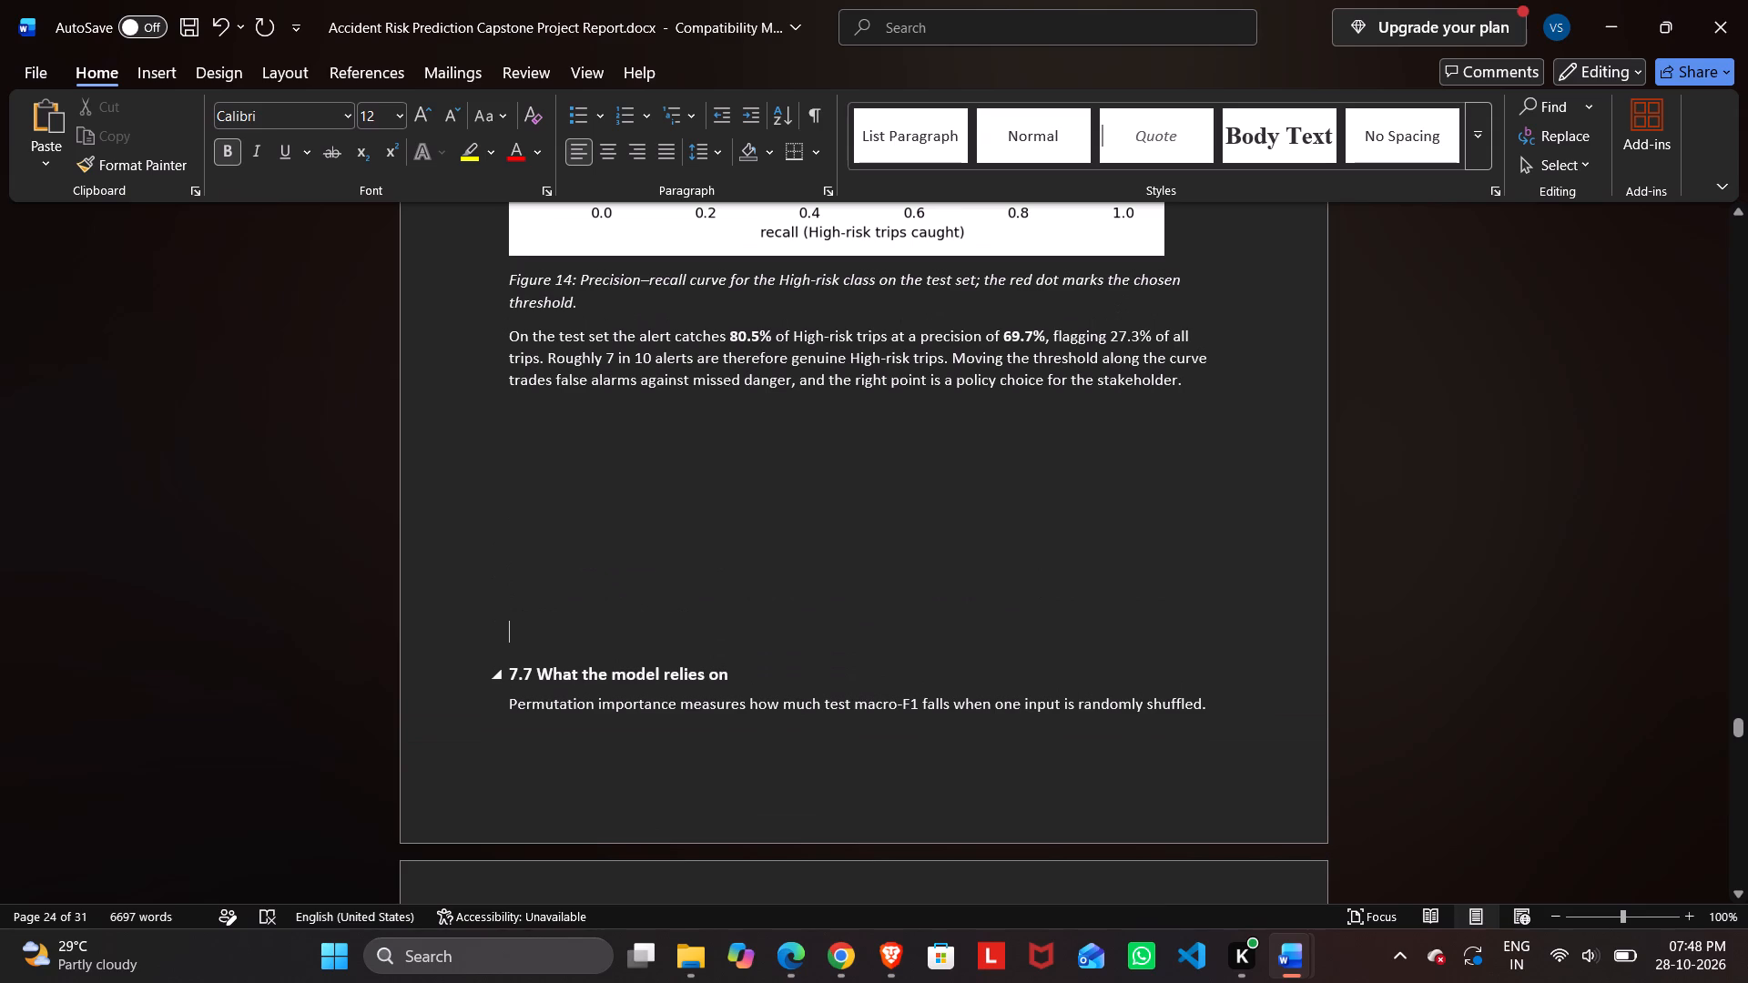
{"action": "scroll", "coordinate": [777, 655], "scroll_direction": "down", "scroll_amount": 3}
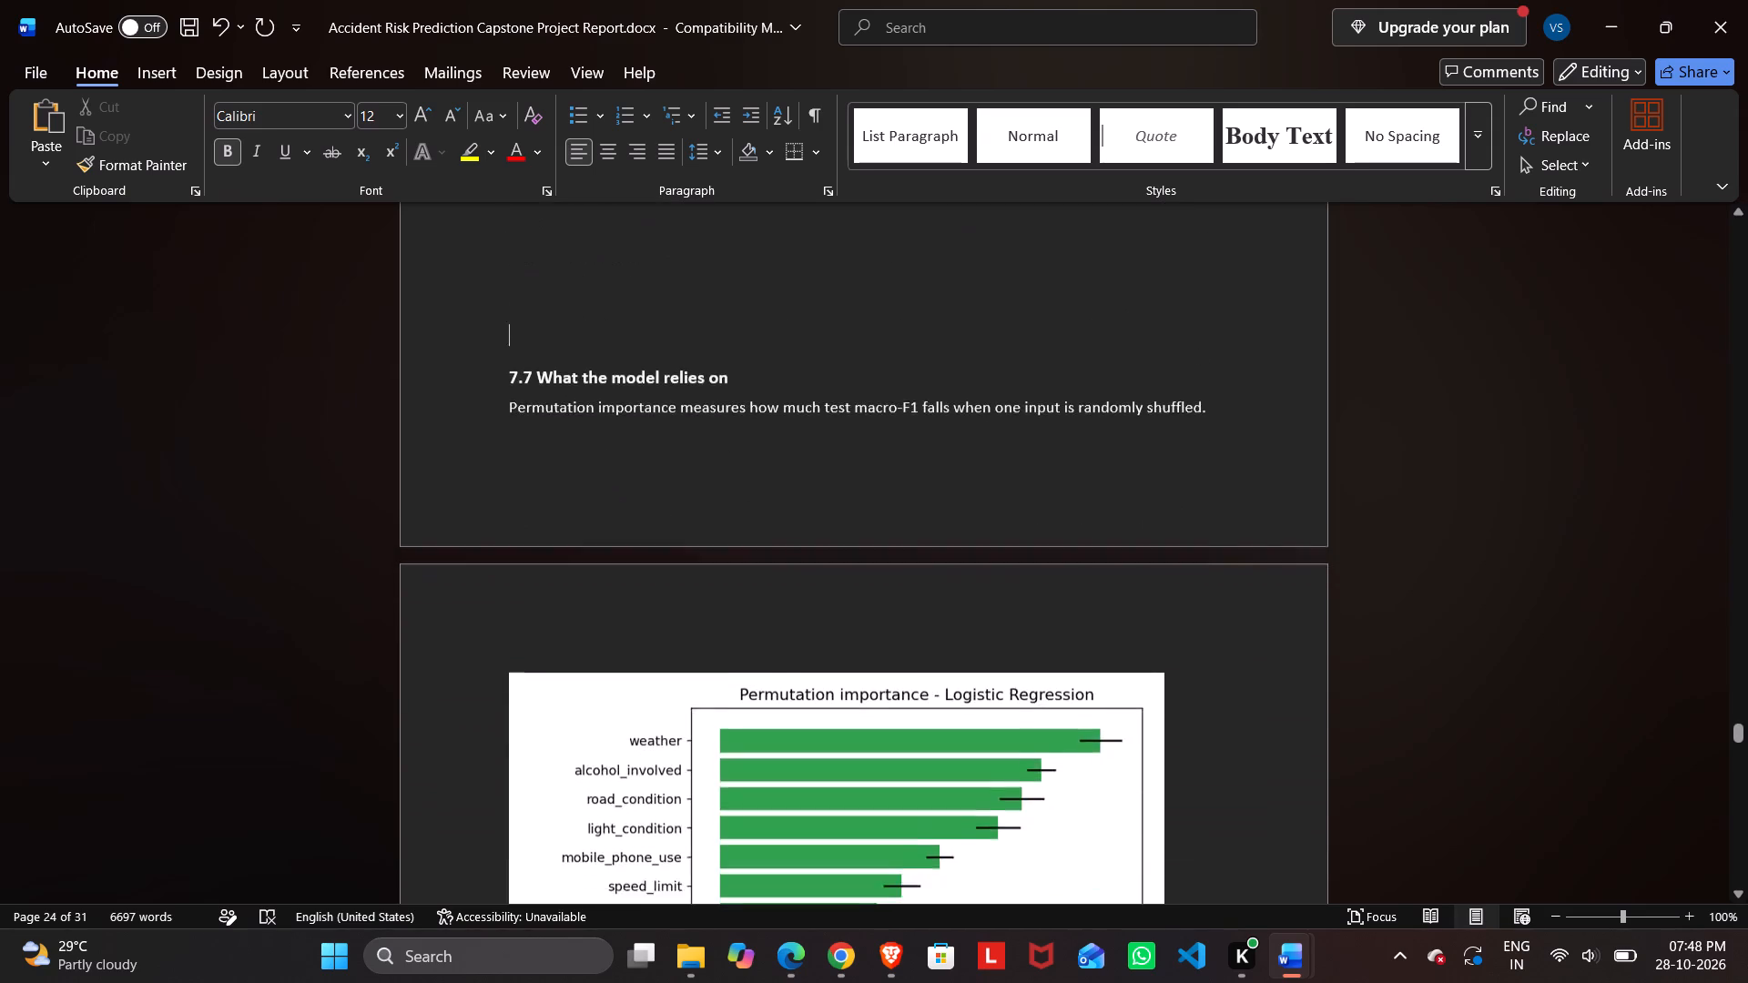
{"action": "scroll", "coordinate": [777, 655], "scroll_direction": "down", "scroll_amount": 2}
{"action": "scroll", "coordinate": [777, 655], "scroll_direction": "left", "scroll_amount": 2}
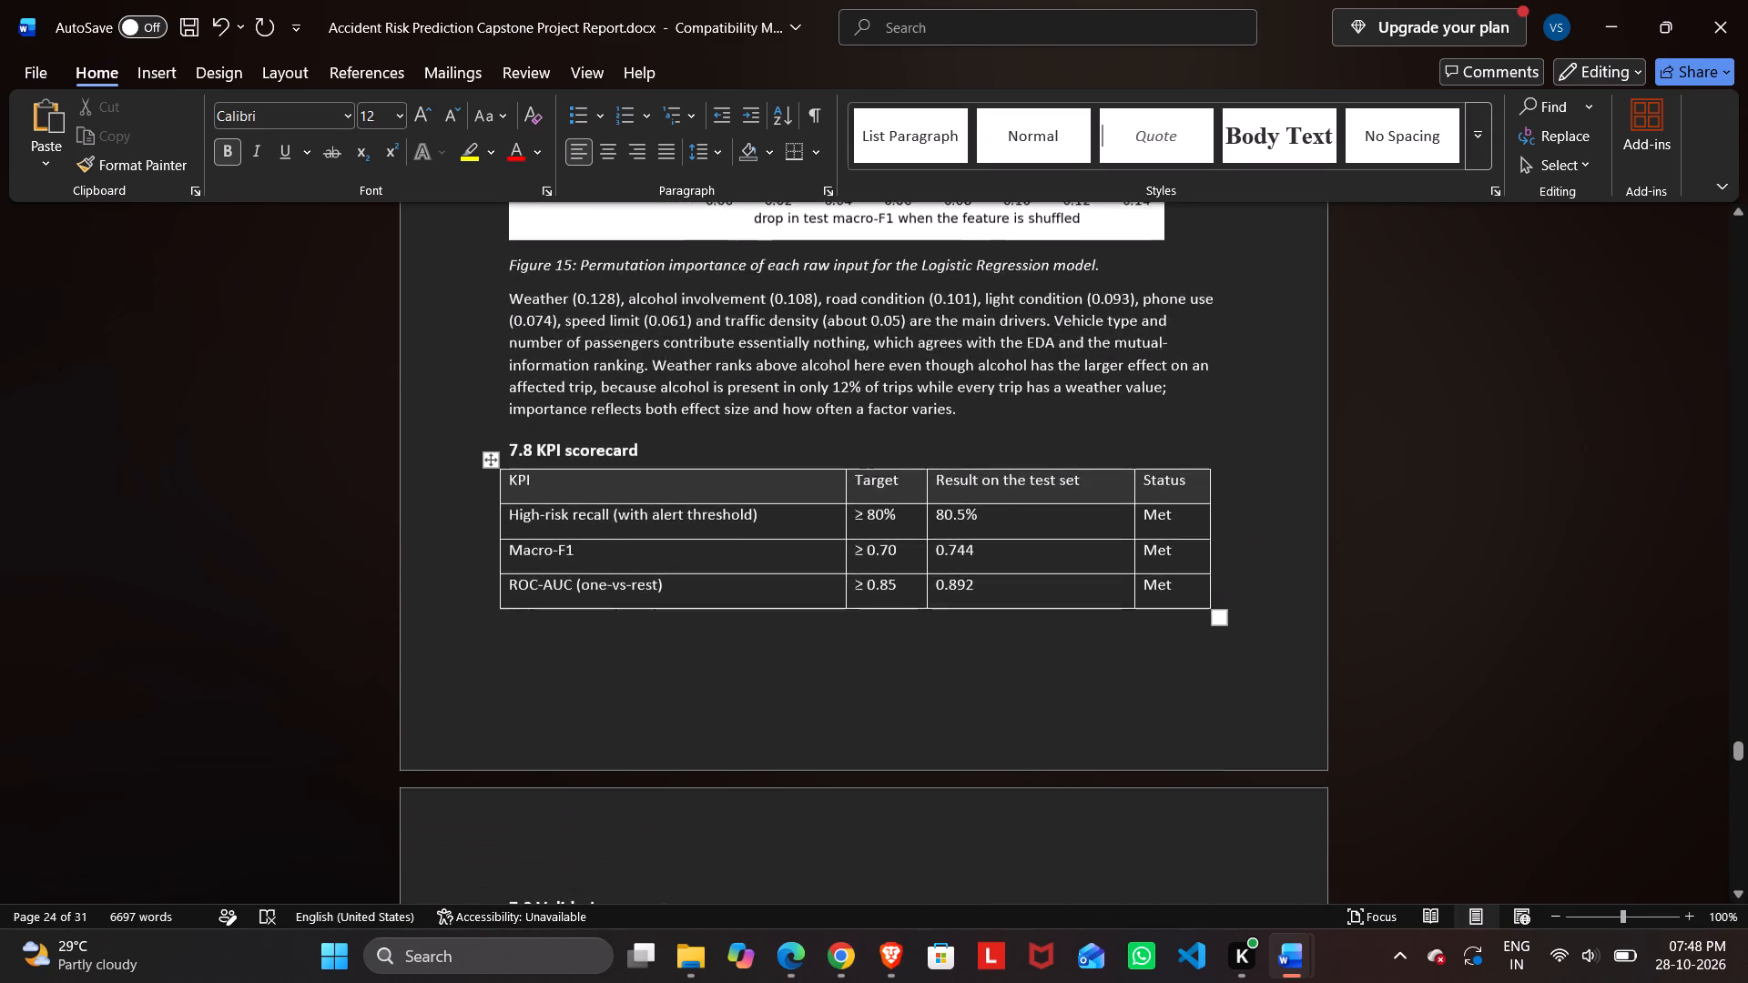
Review the layout of the remaining pages, from the 7.8 KPI scorecard to the end of the References.
{"action": "scroll", "coordinate": [777, 655], "scroll_direction": "down", "scroll_amount": 4}
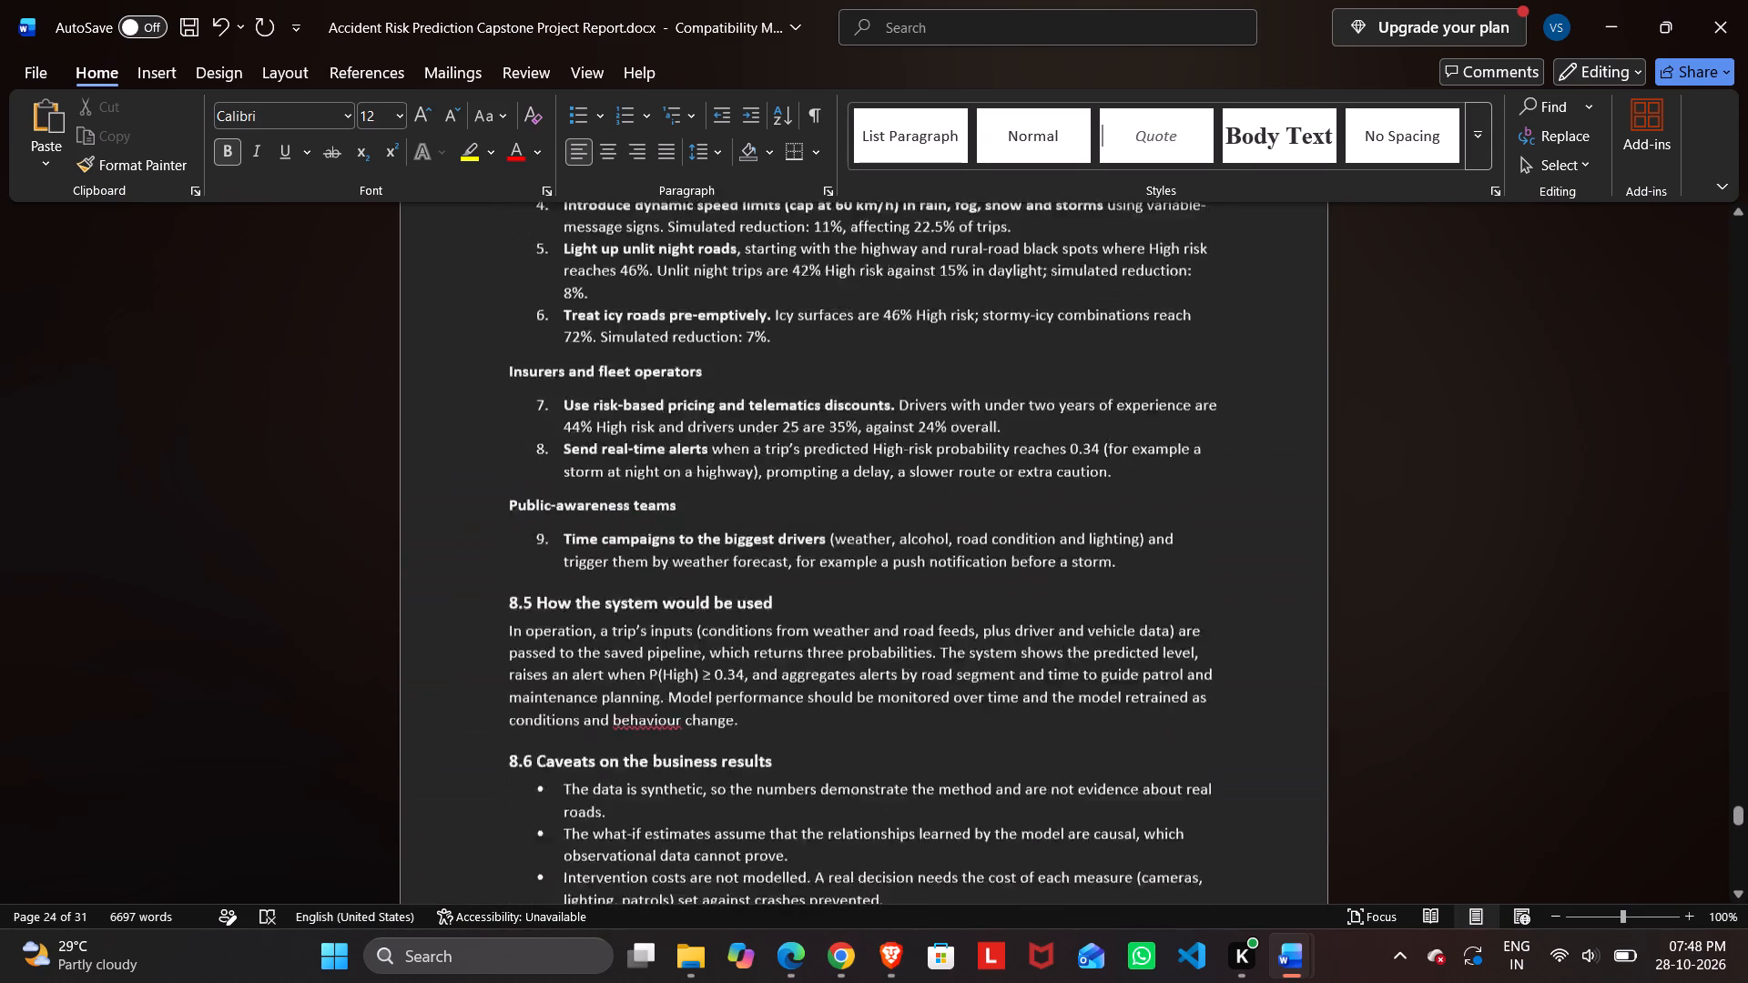
{"action": "scroll", "coordinate": [777, 655], "scroll_direction": "down", "scroll_amount": 4}
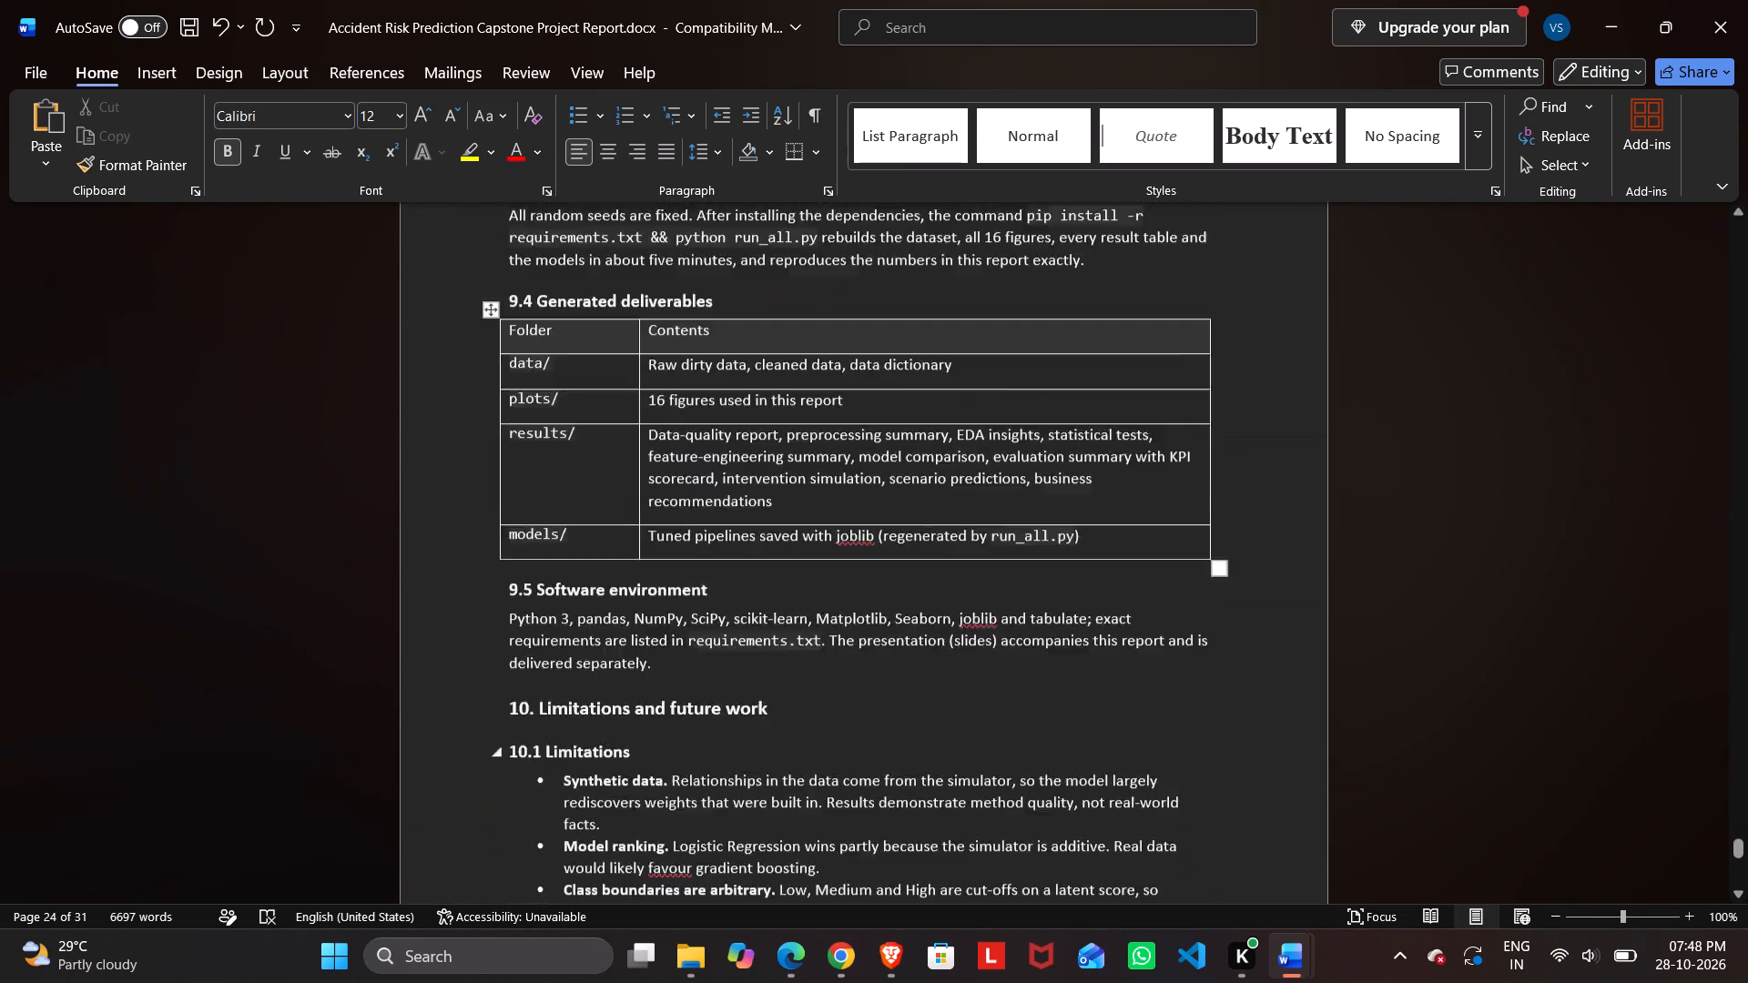
{"action": "scroll", "coordinate": [777, 655], "scroll_direction": "down", "scroll_amount": 4}
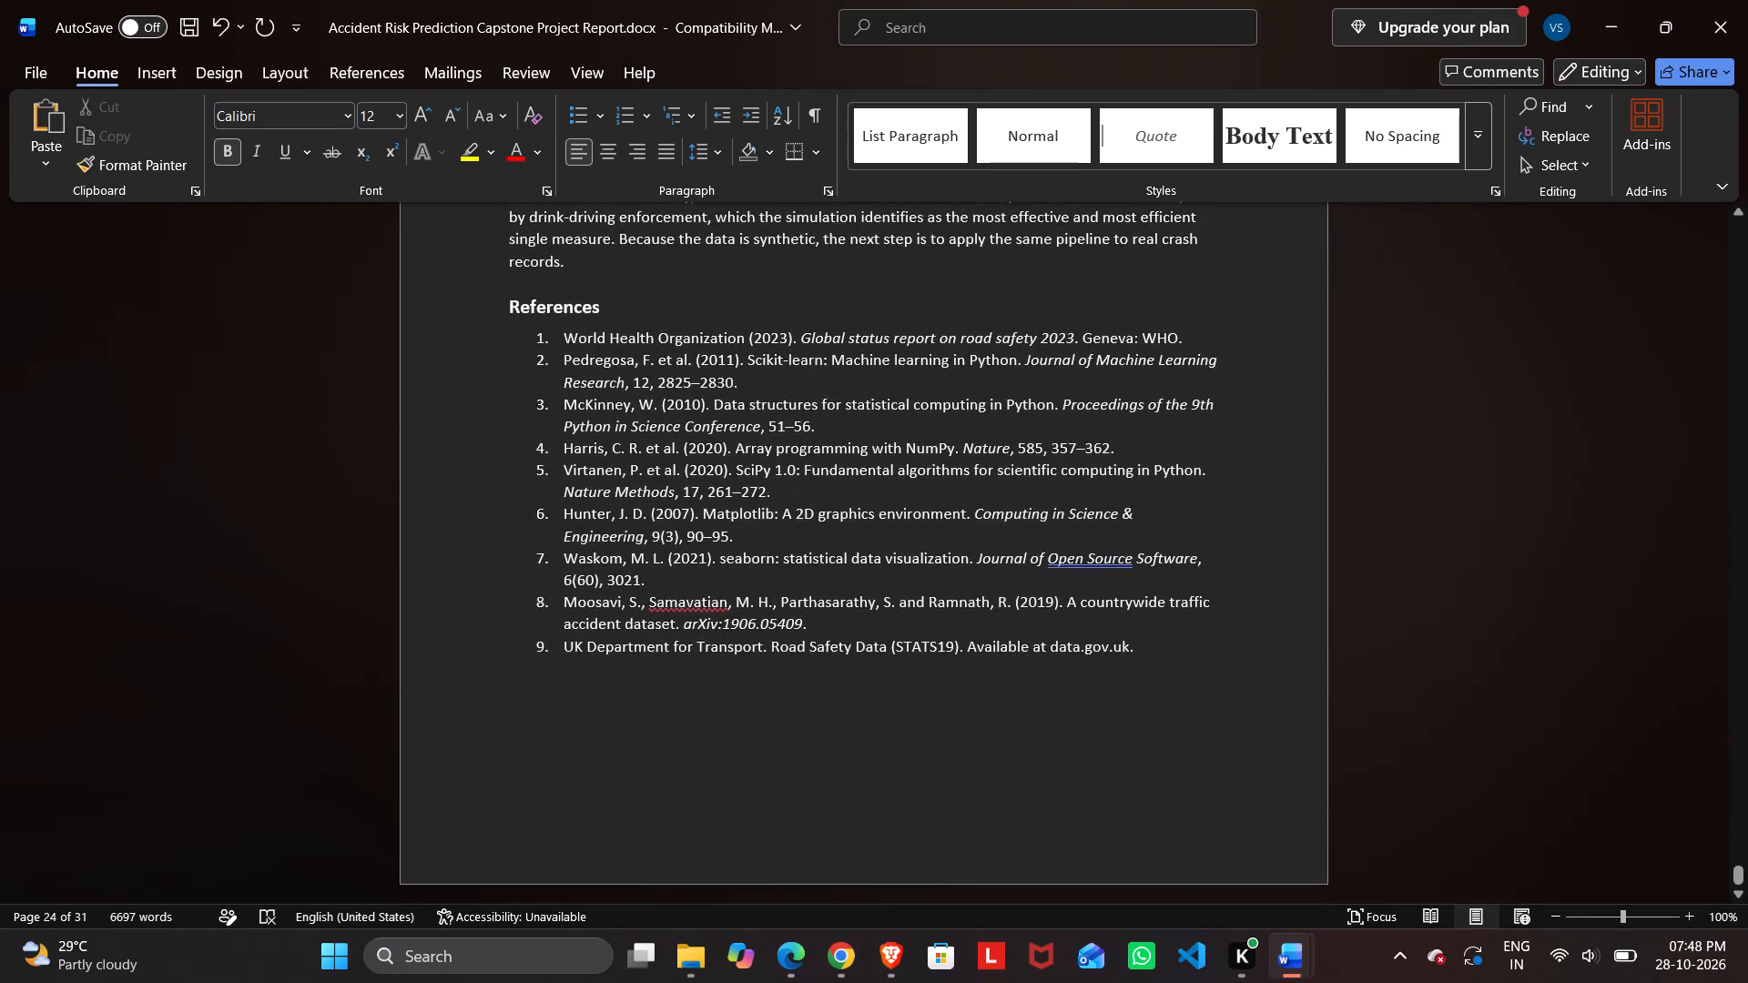
Return to the start of the report and check the cover page and the top of the Executive summary page.
{"action": "scroll", "coordinate": [777, 655], "scroll_direction": "up", "scroll_amount": 8}
{"action": "scroll", "coordinate": [777, 655], "scroll_direction": "up", "scroll_amount": 19}
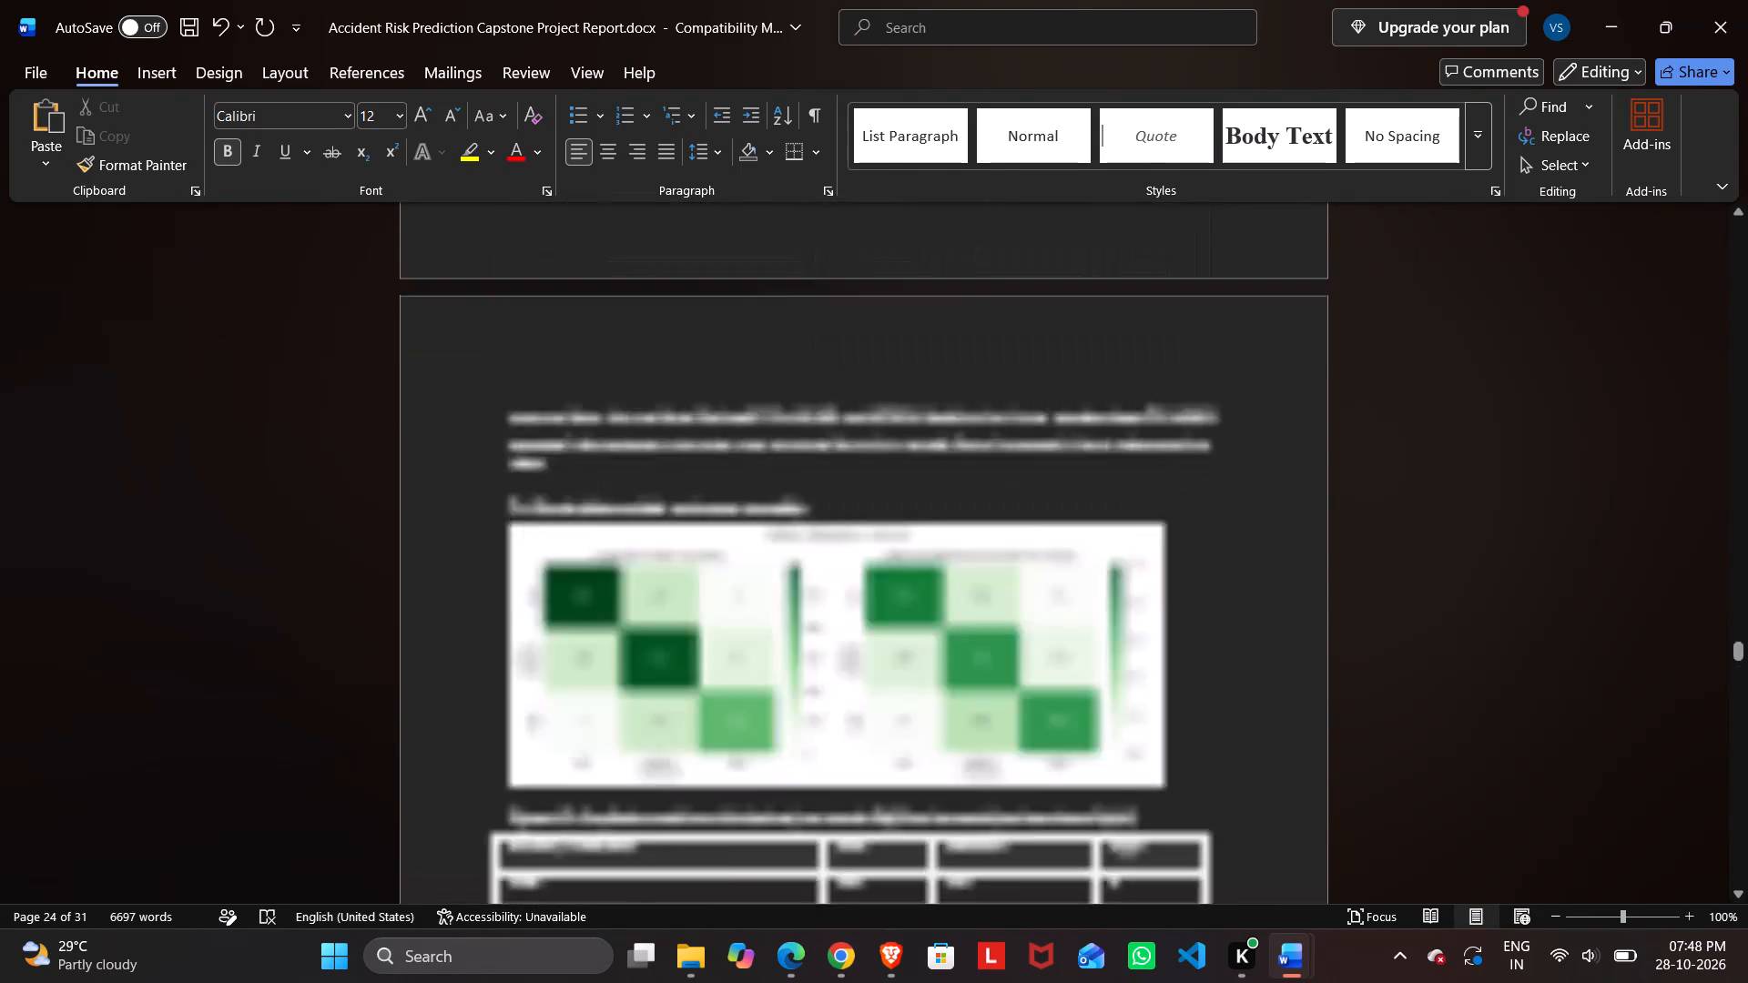
{"action": "scroll", "coordinate": [777, 655], "scroll_direction": "up", "scroll_amount": 4}
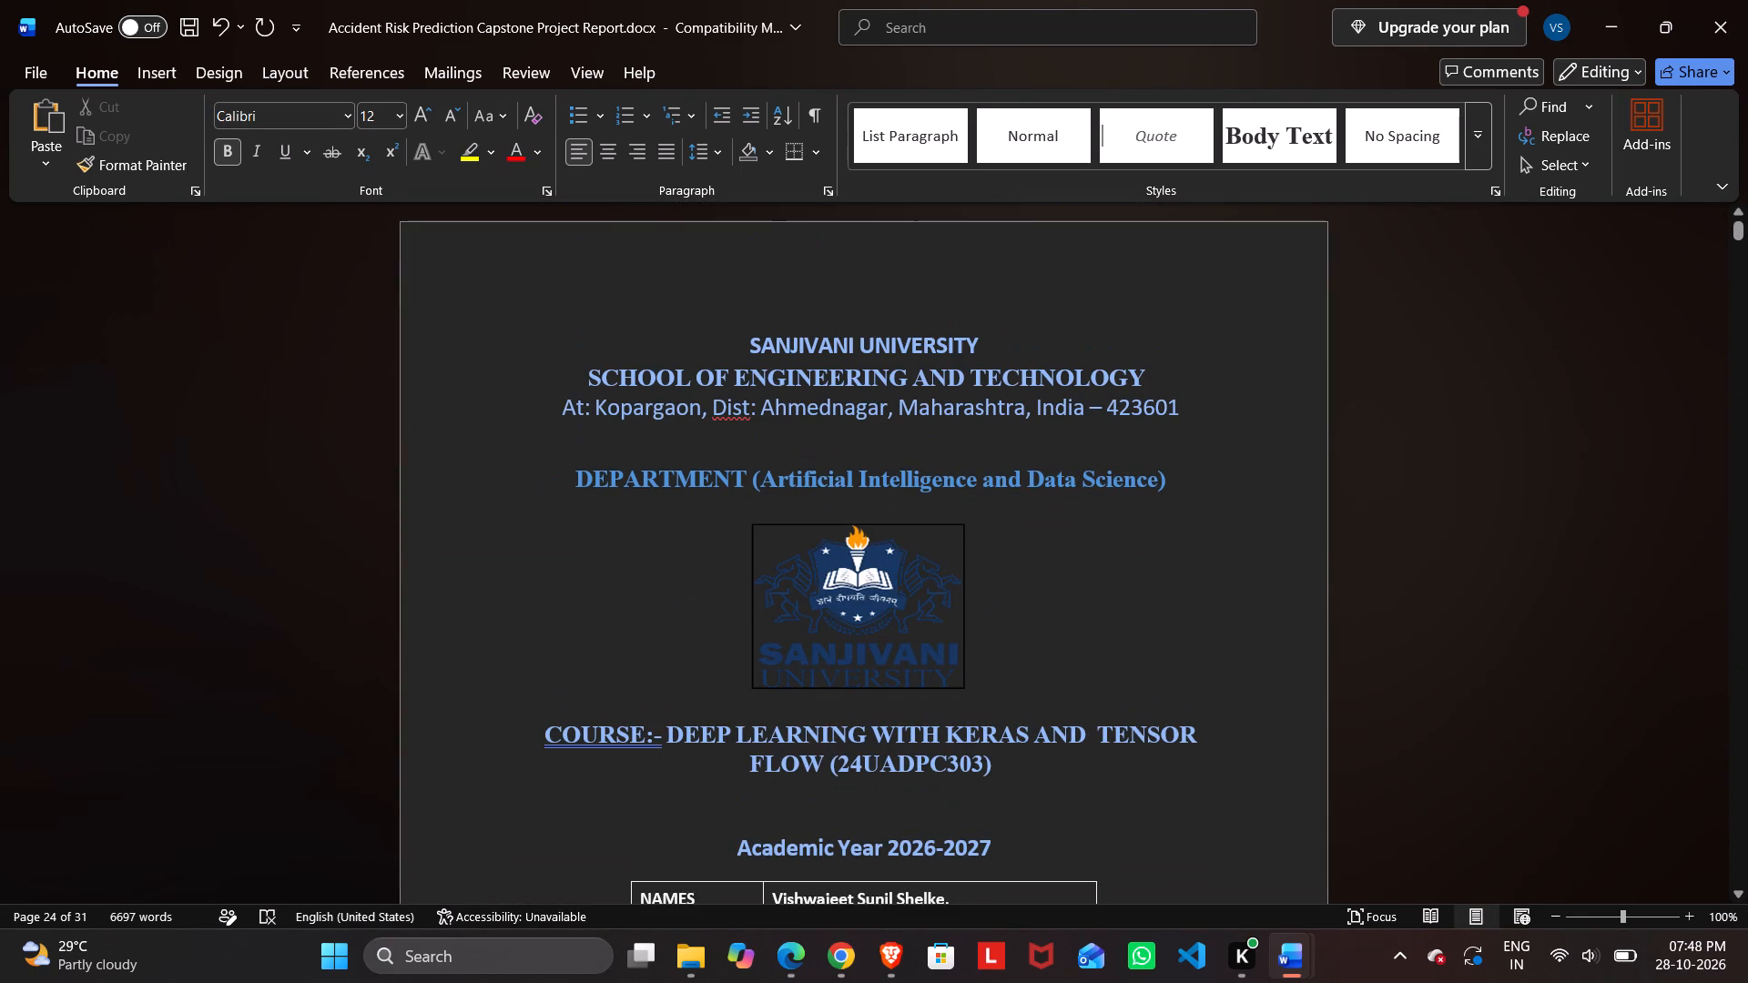
{"action": "scroll", "coordinate": [717, 612], "scroll_direction": "down", "scroll_amount": 1}
{"action": "scroll", "coordinate": [722, 479], "scroll_direction": "down", "scroll_amount": 1}
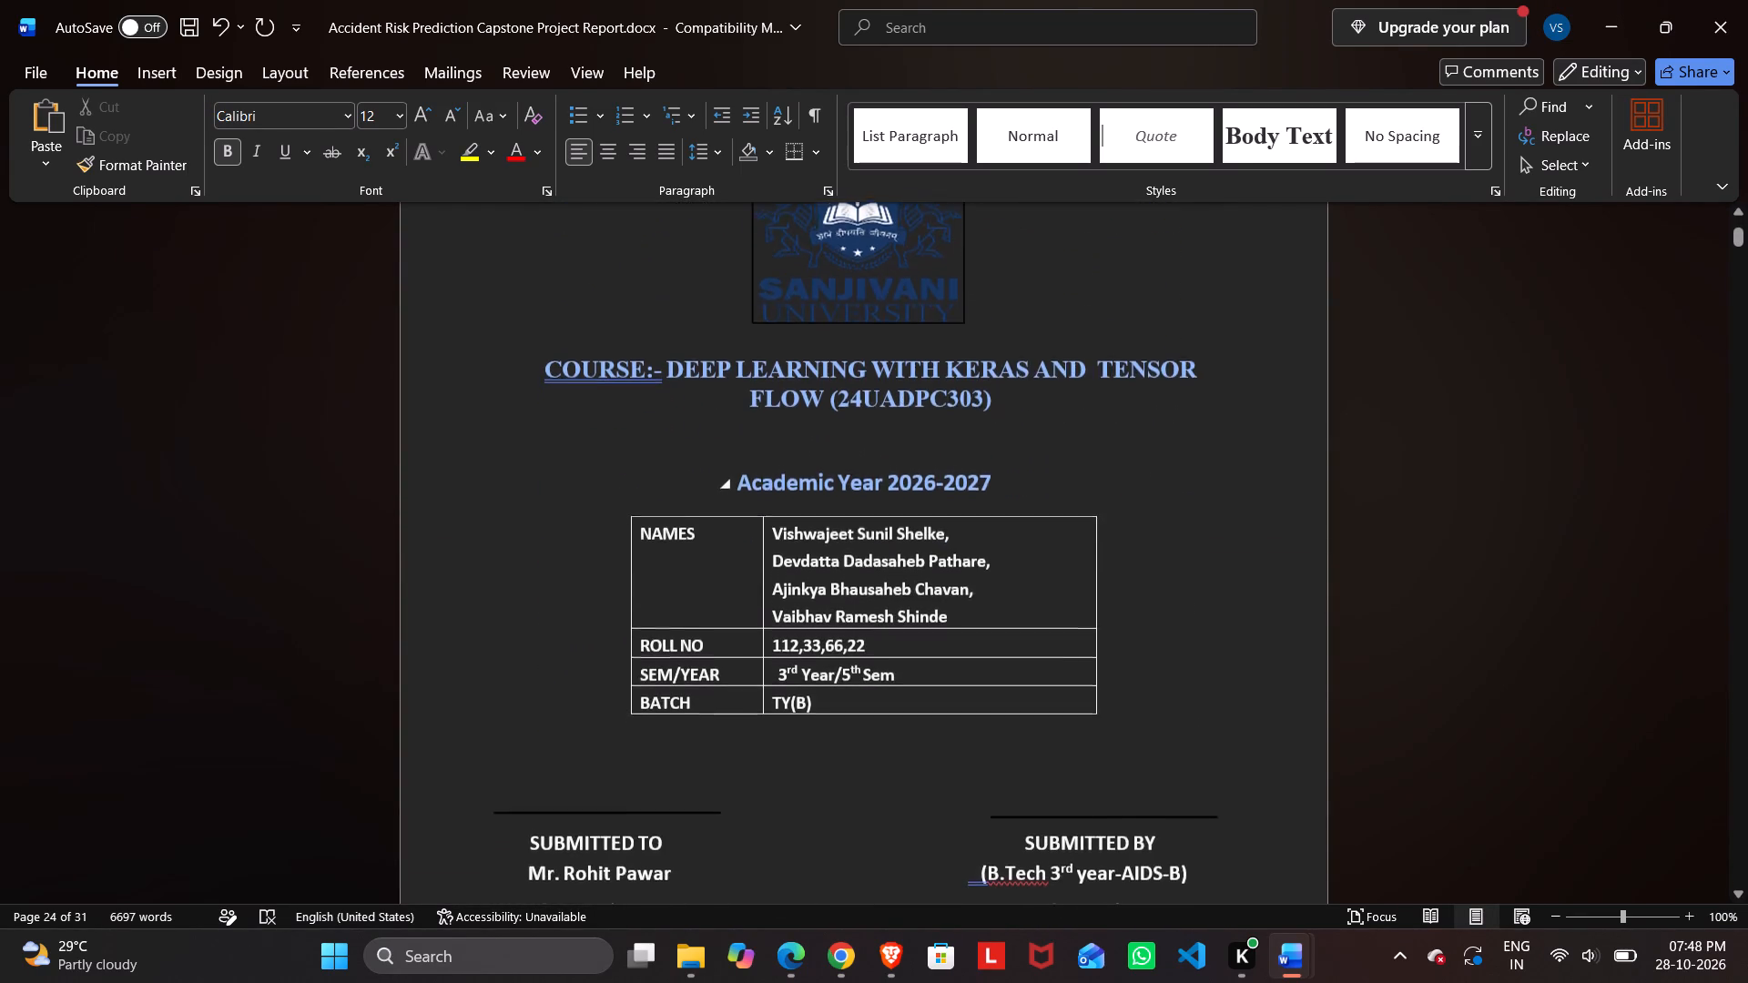
{"action": "scroll", "coordinate": [722, 479], "scroll_direction": "left", "scroll_amount": 1}
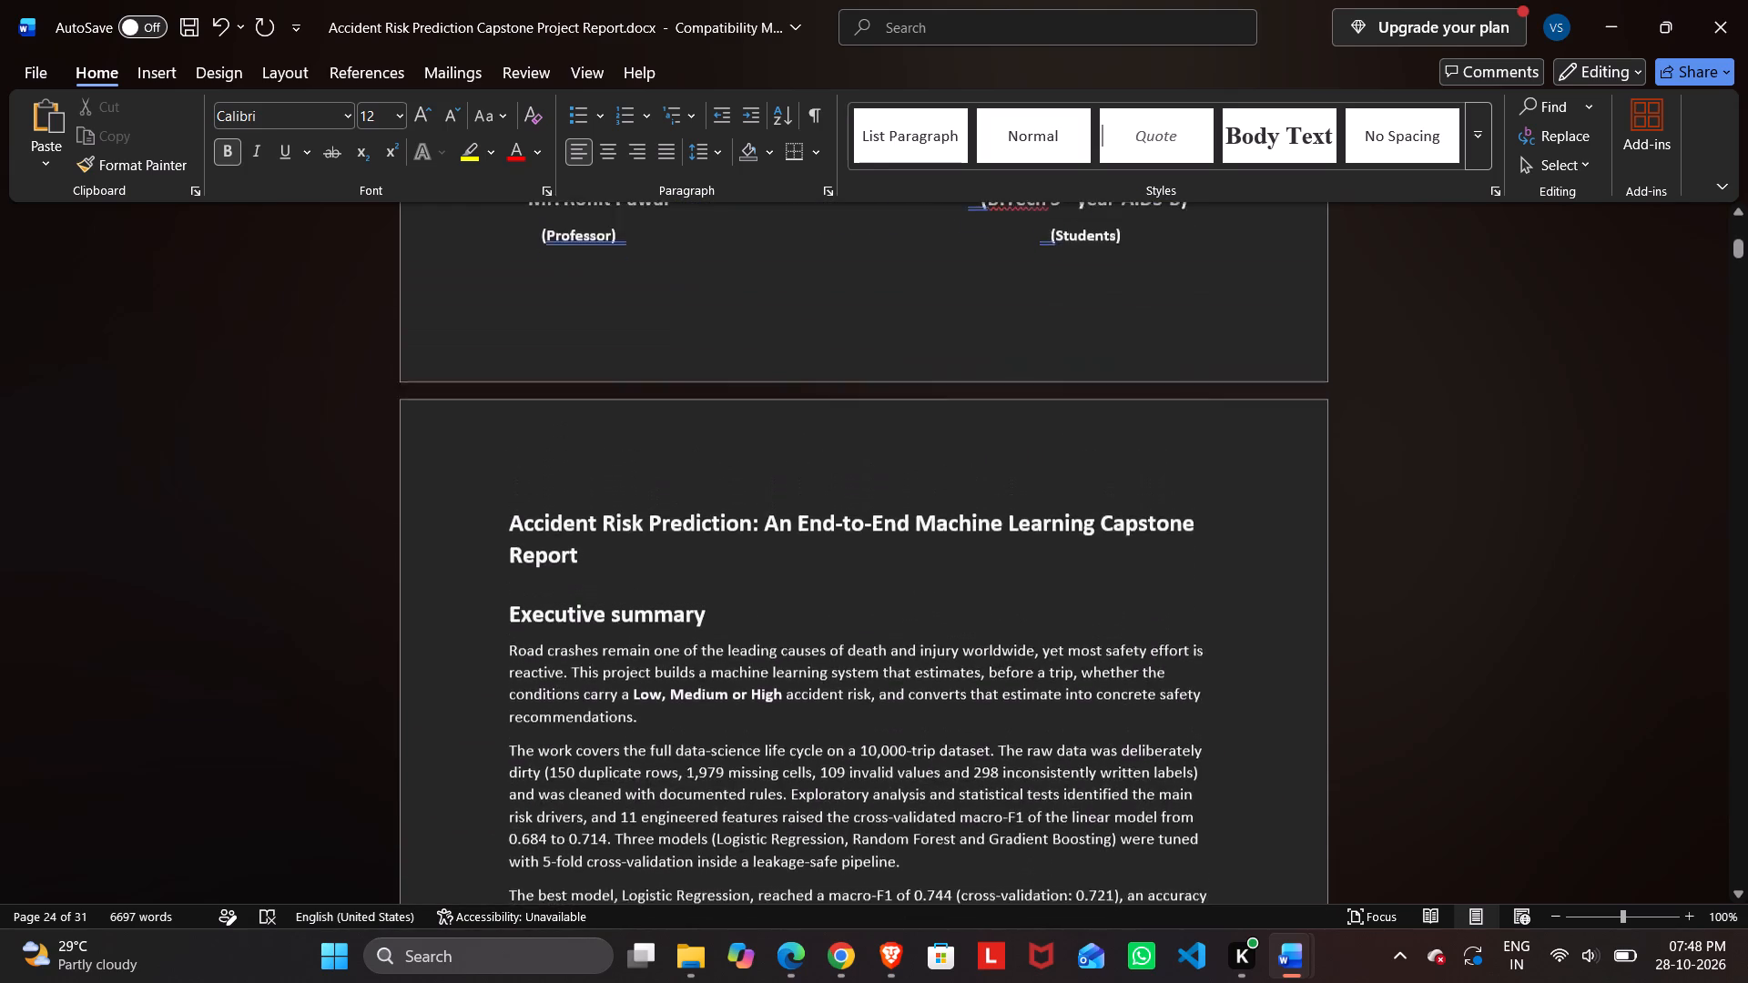
{"action": "scroll", "coordinate": [722, 479], "scroll_direction": "up", "scroll_amount": 4}
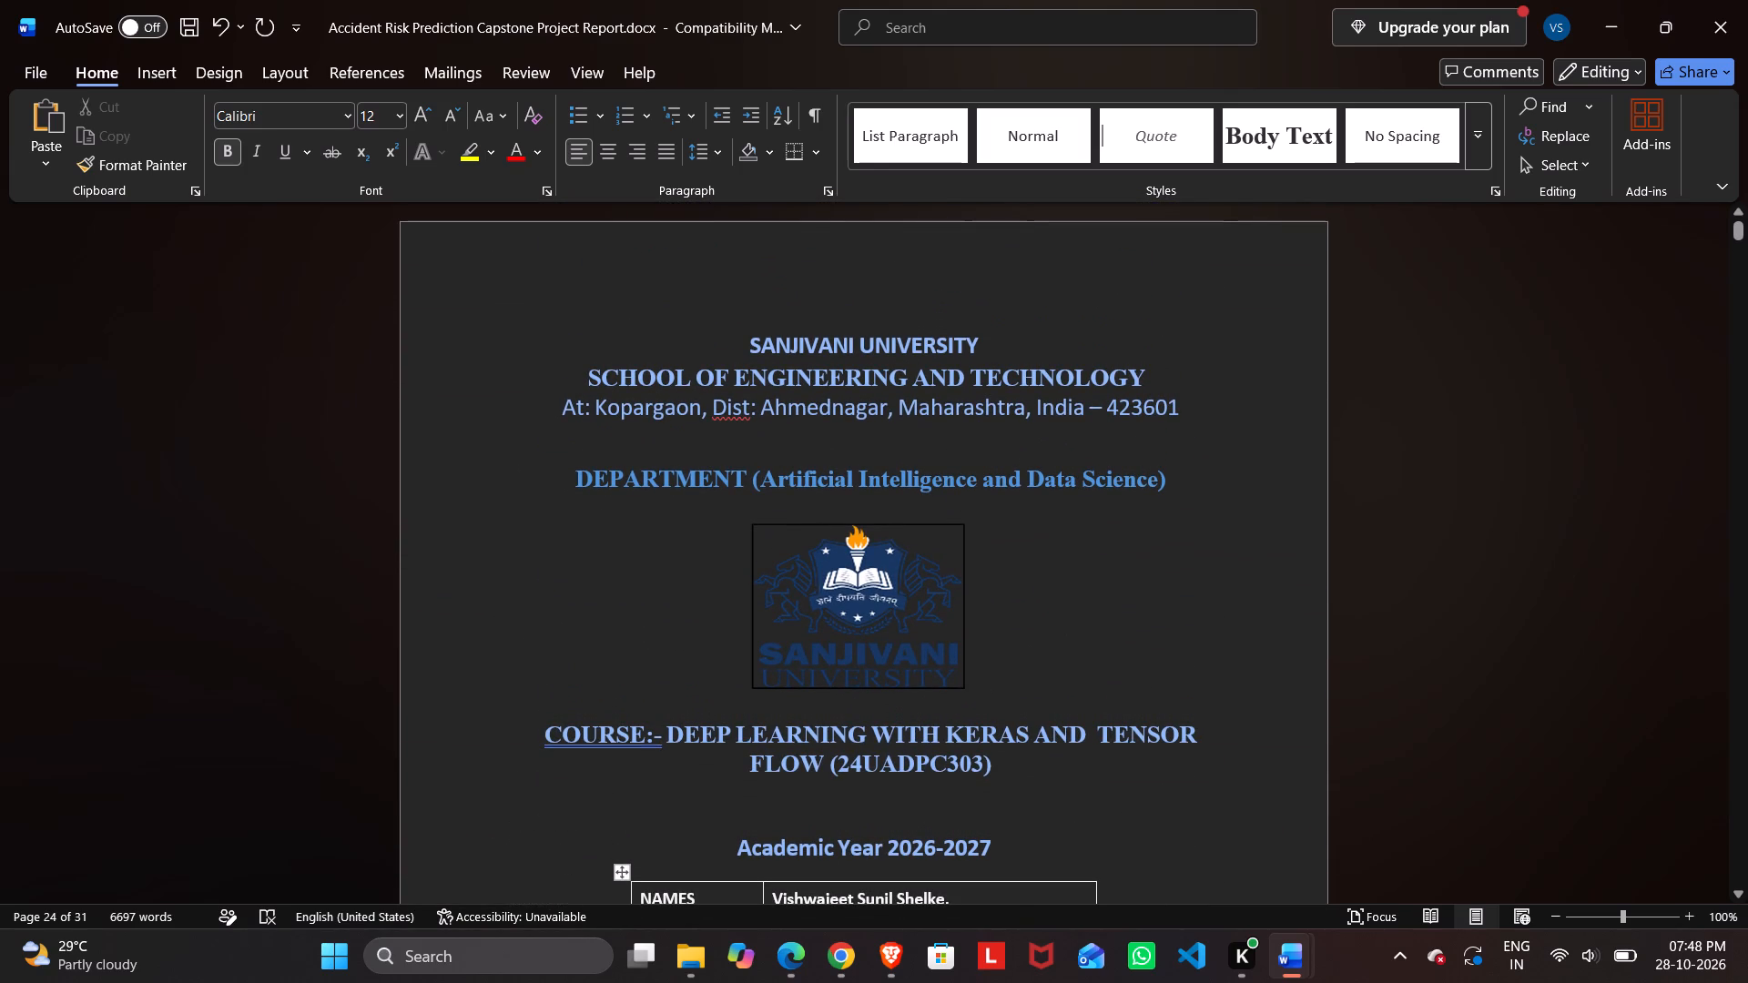
Apply the page border setting None to This section - First page only, after trying the Box setting in the preview.
{"action": "left_click", "coordinate": [580, 305]}
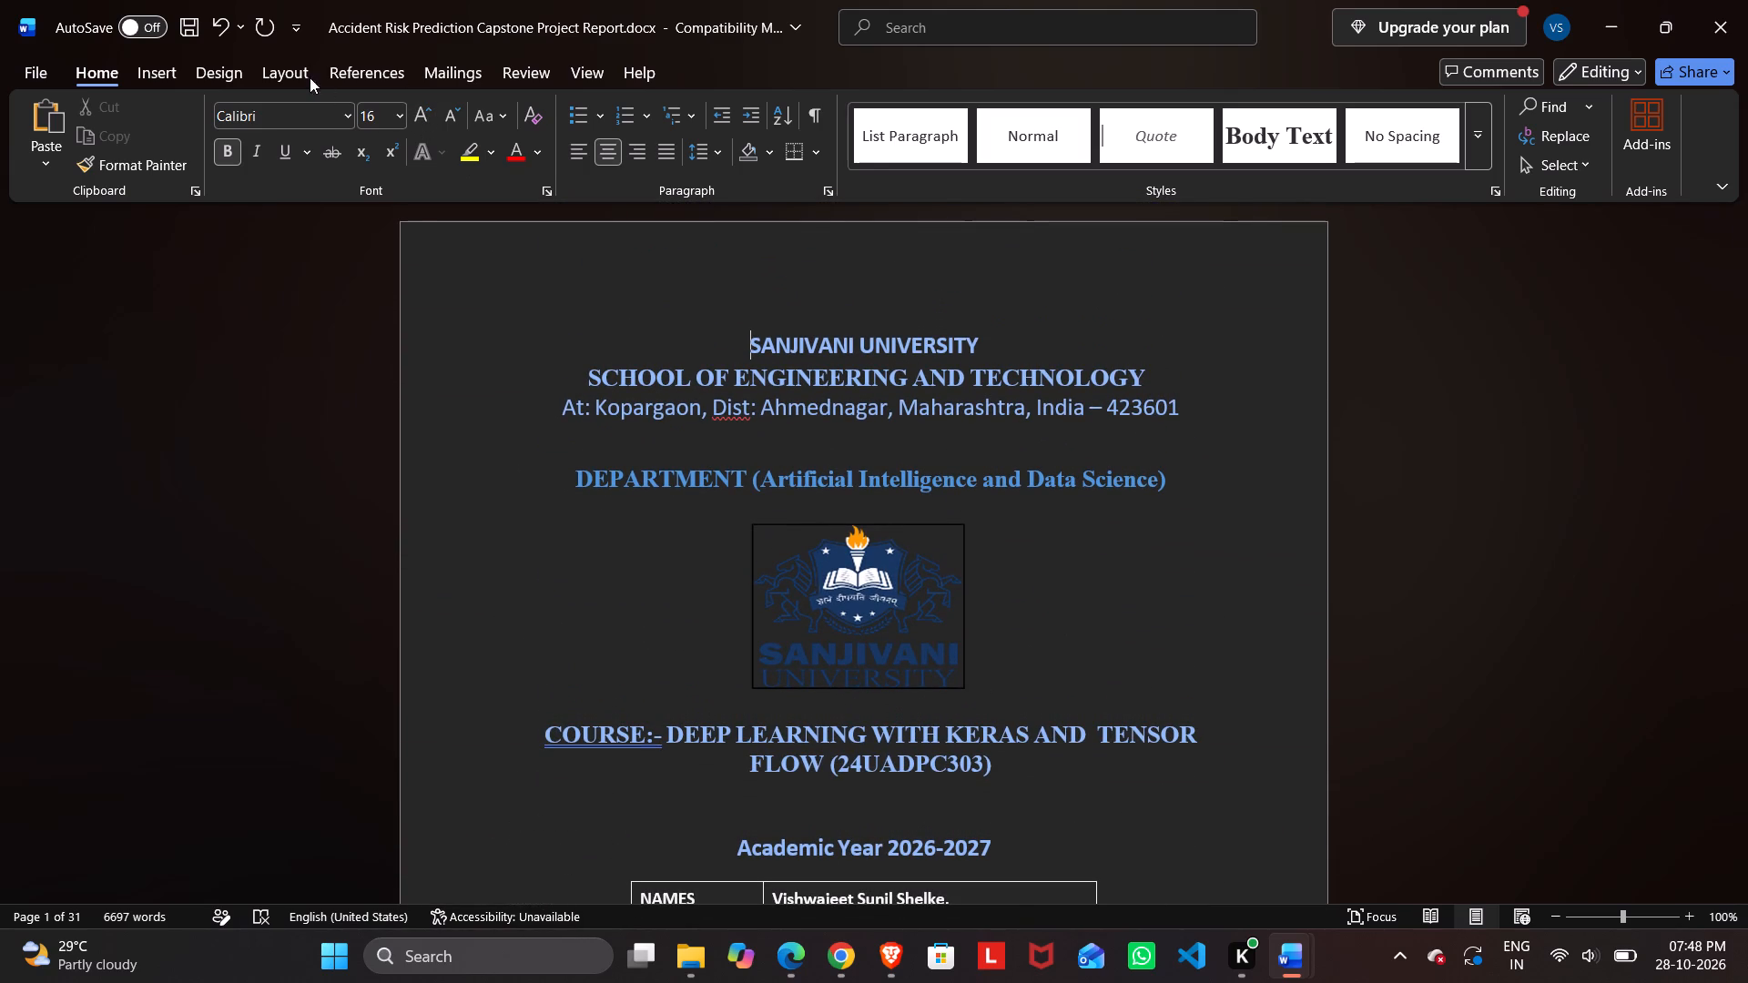
{"action": "left_click", "coordinate": [247, 73]}
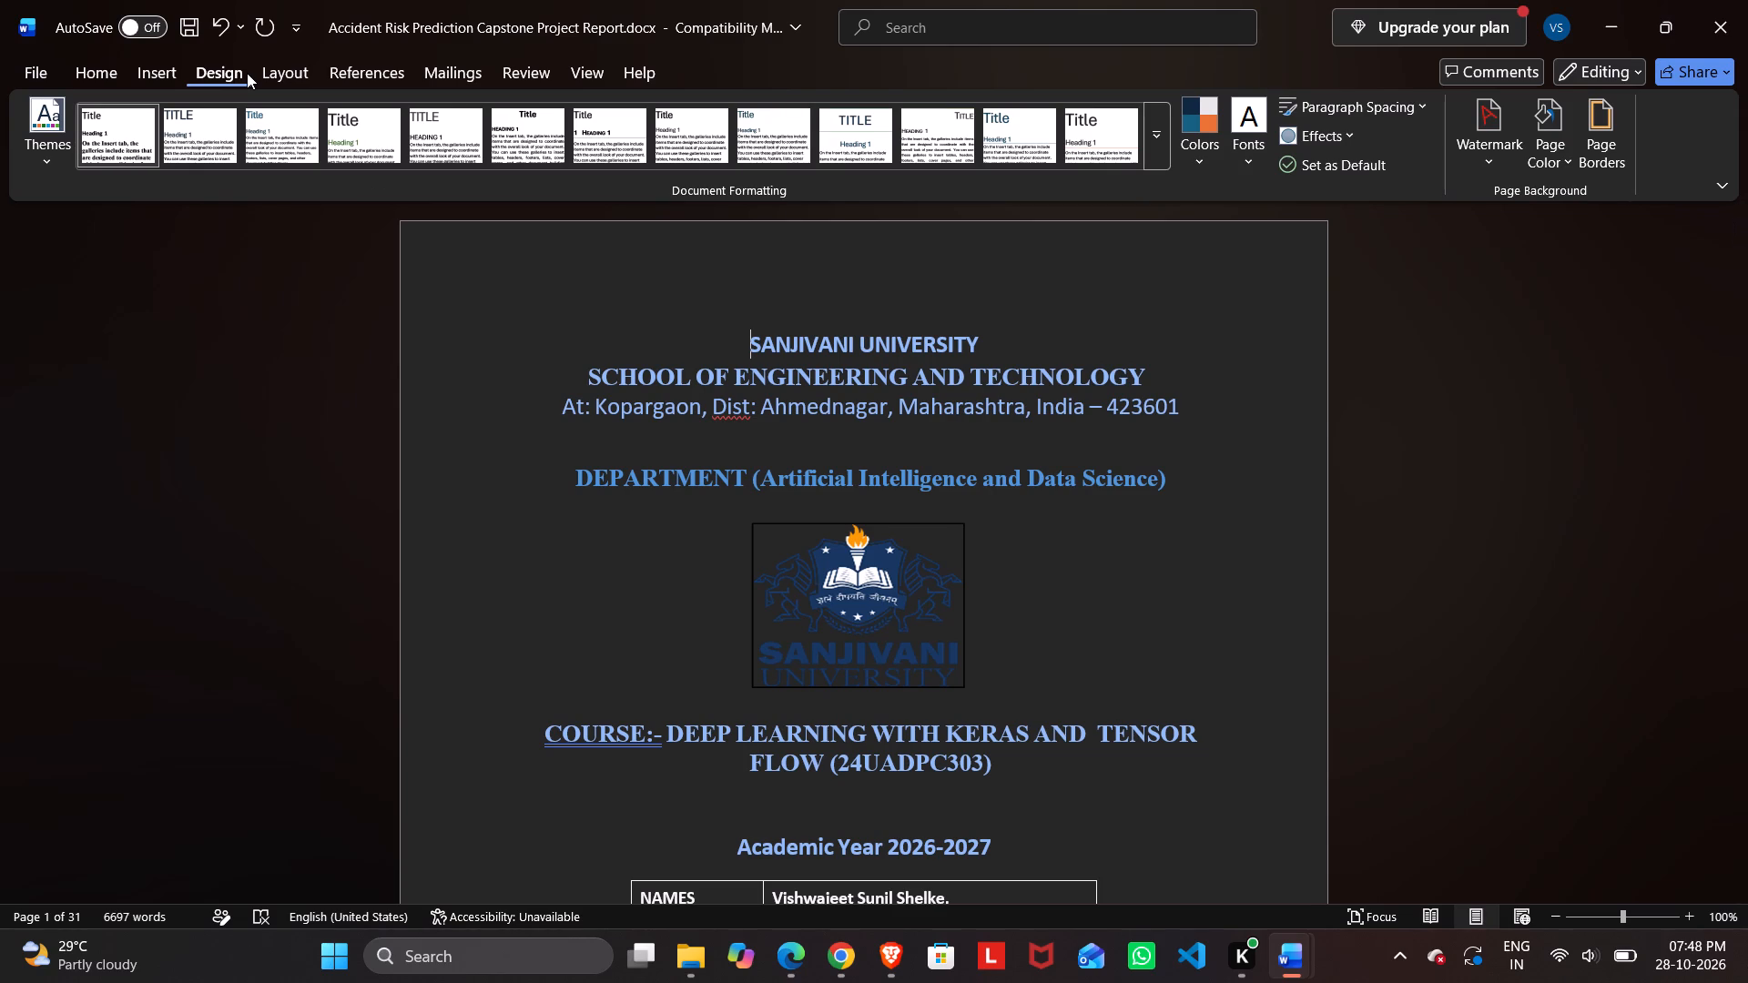
{"action": "left_click", "coordinate": [1610, 101]}
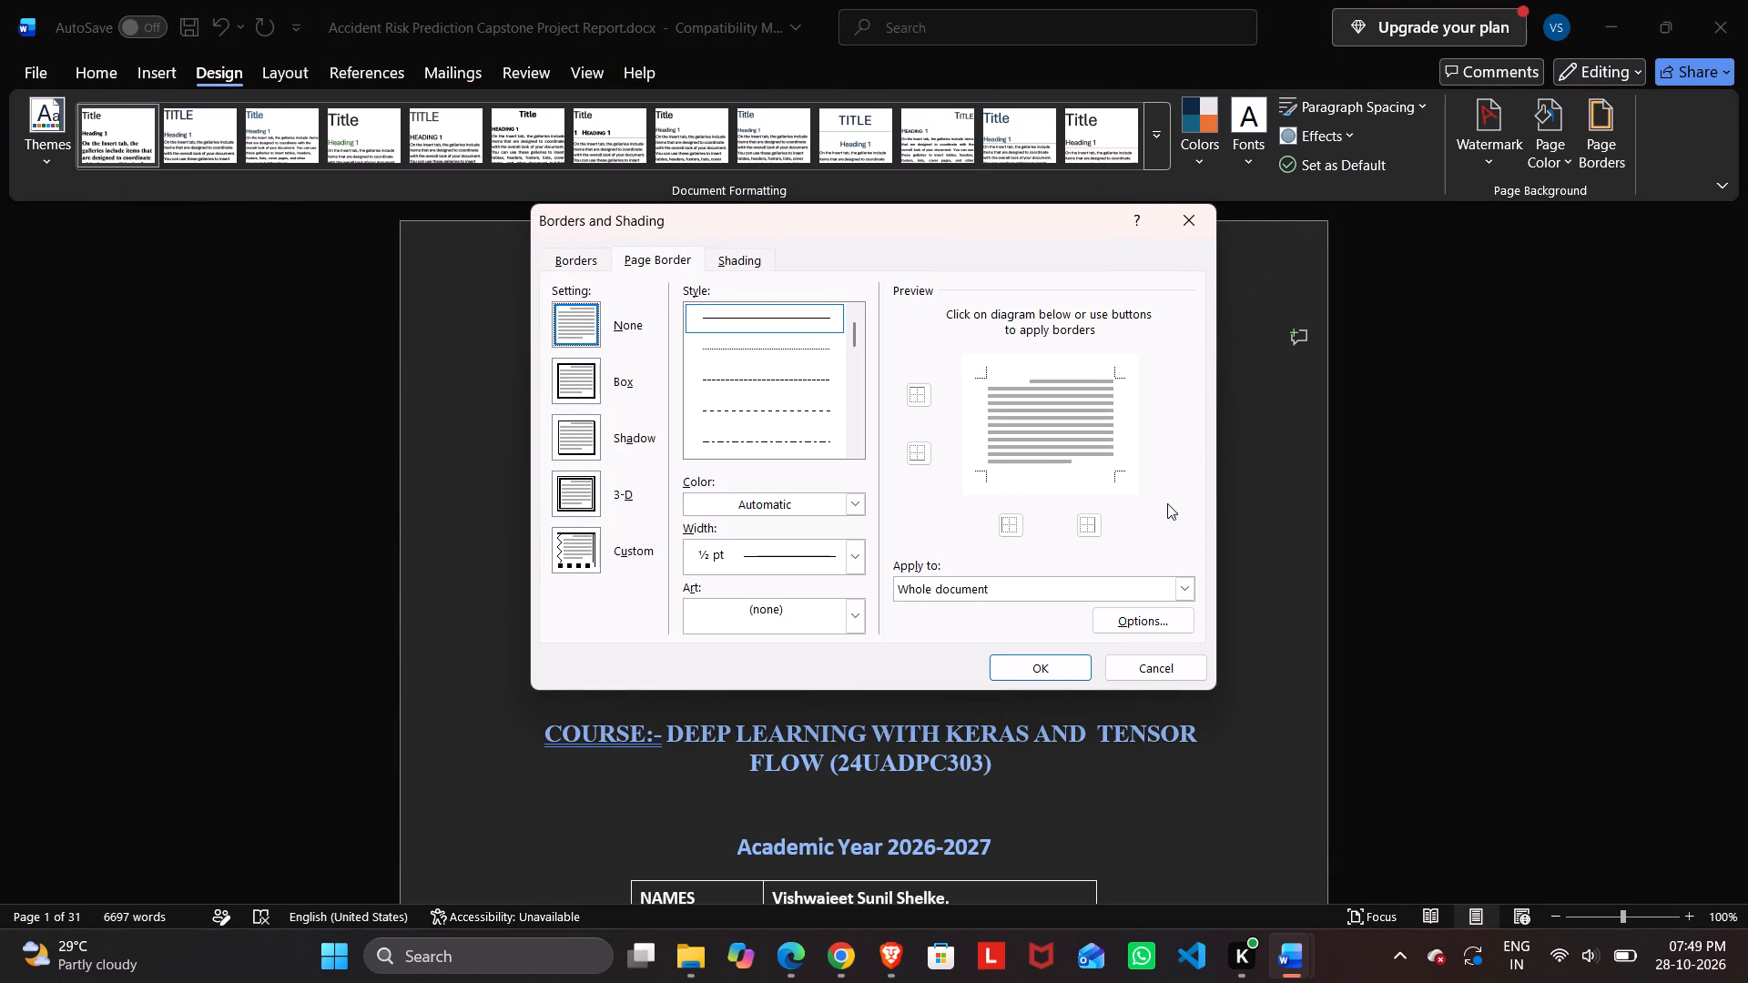
{"action": "left_click", "coordinate": [1182, 592]}
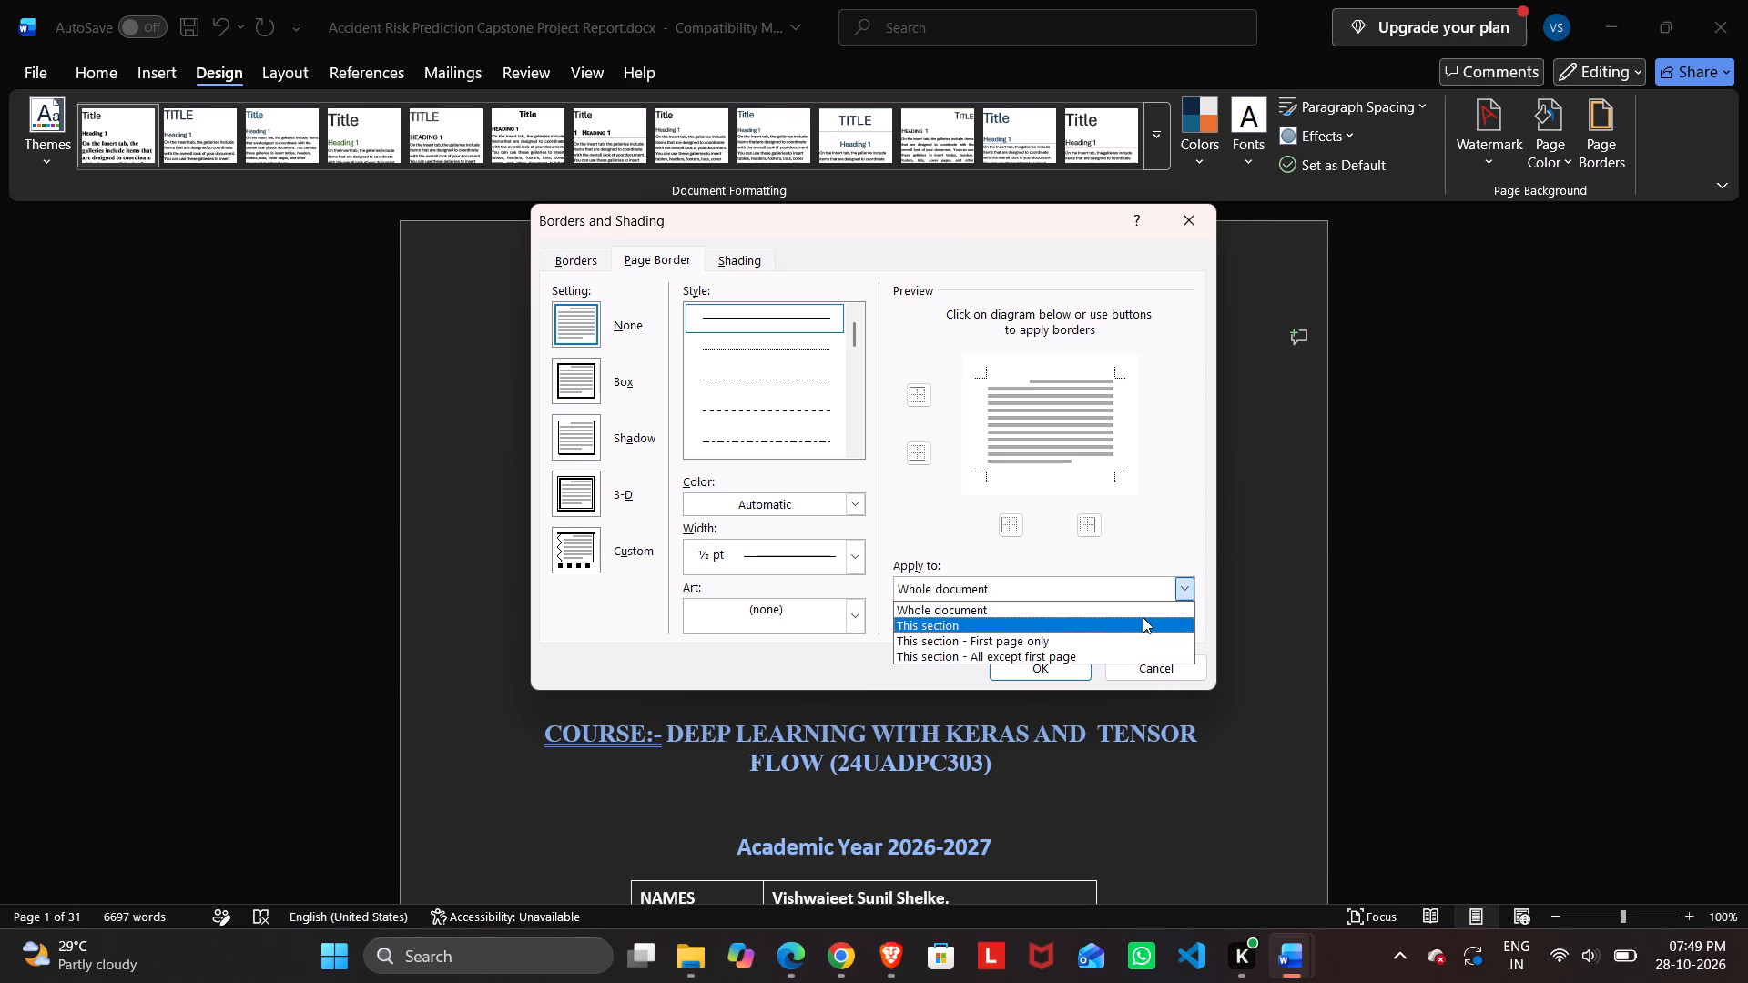
{"action": "left_click", "coordinate": [1120, 634]}
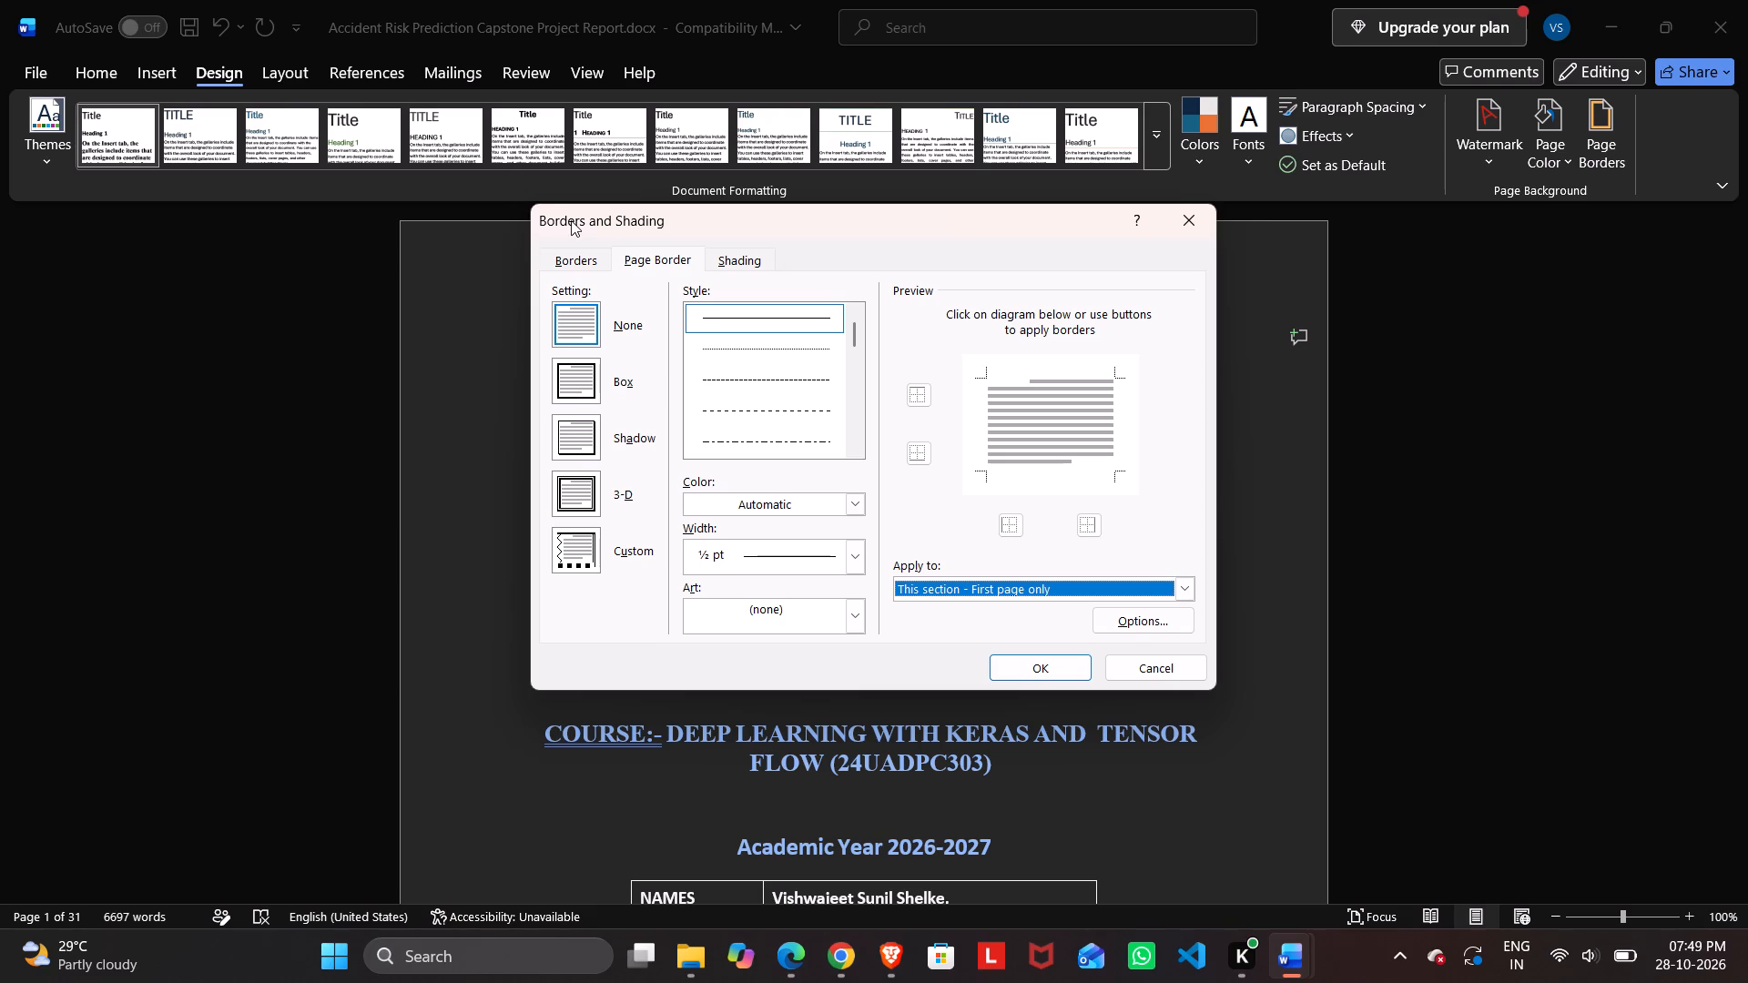
{"action": "left_click", "coordinate": [576, 249]}
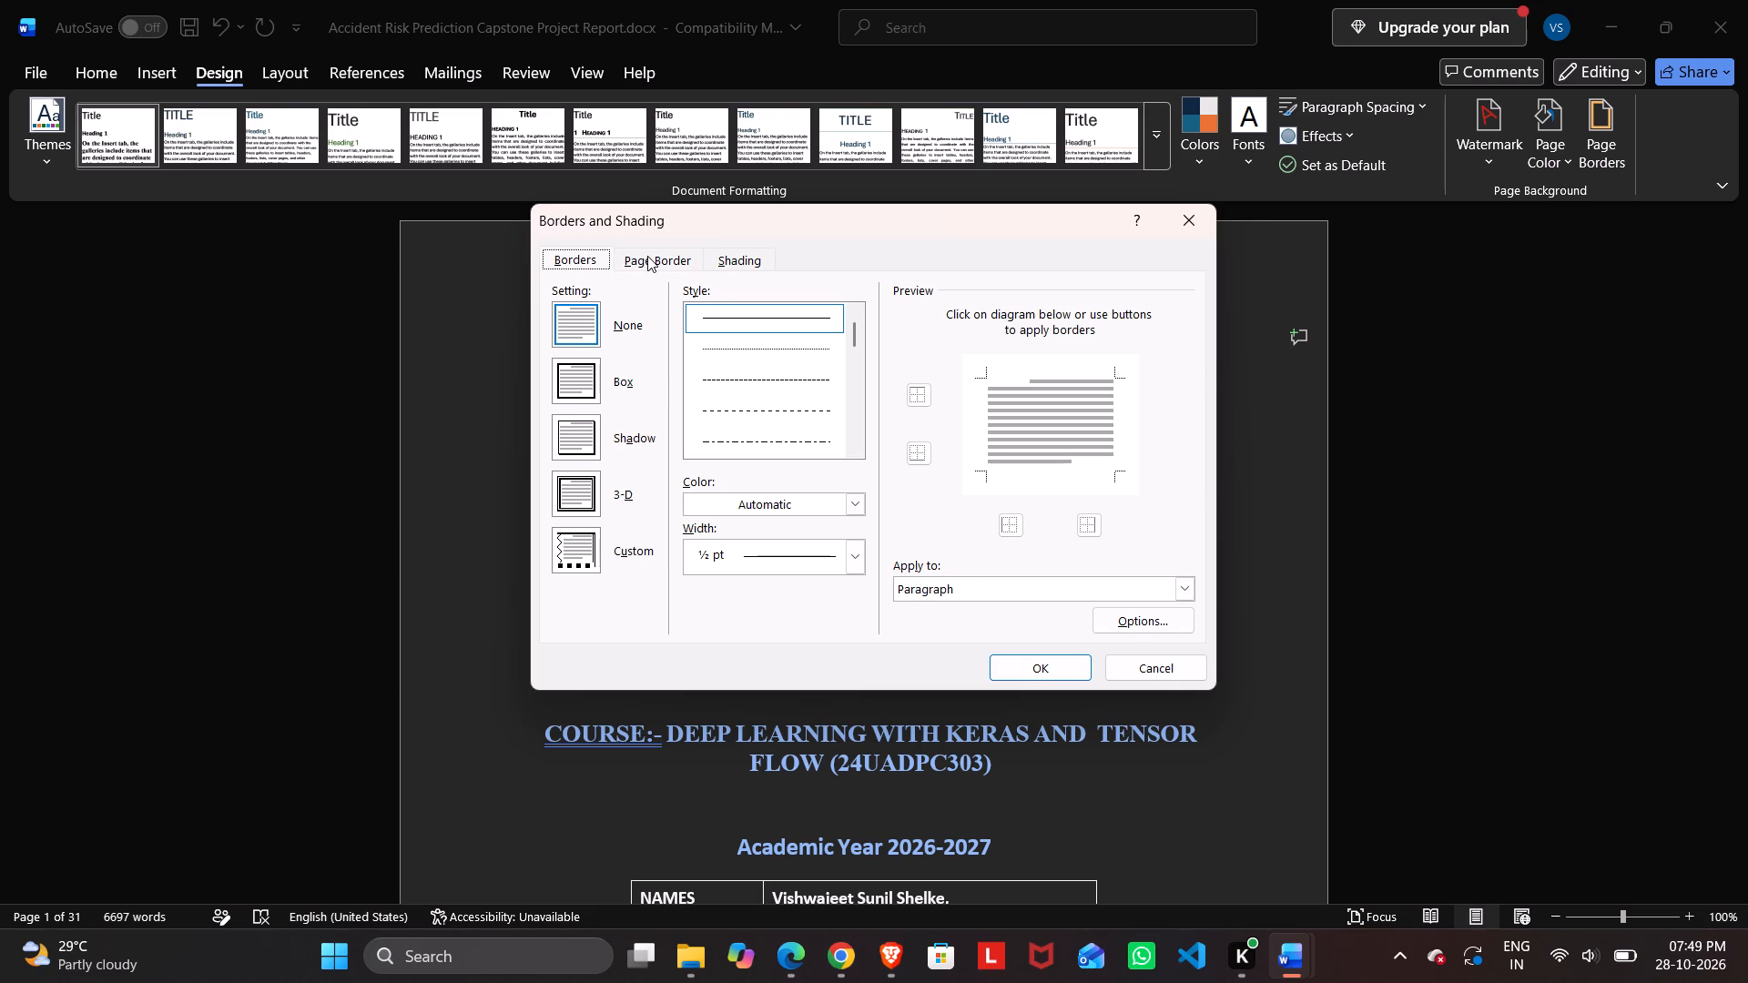
{"action": "left_click", "coordinate": [647, 256]}
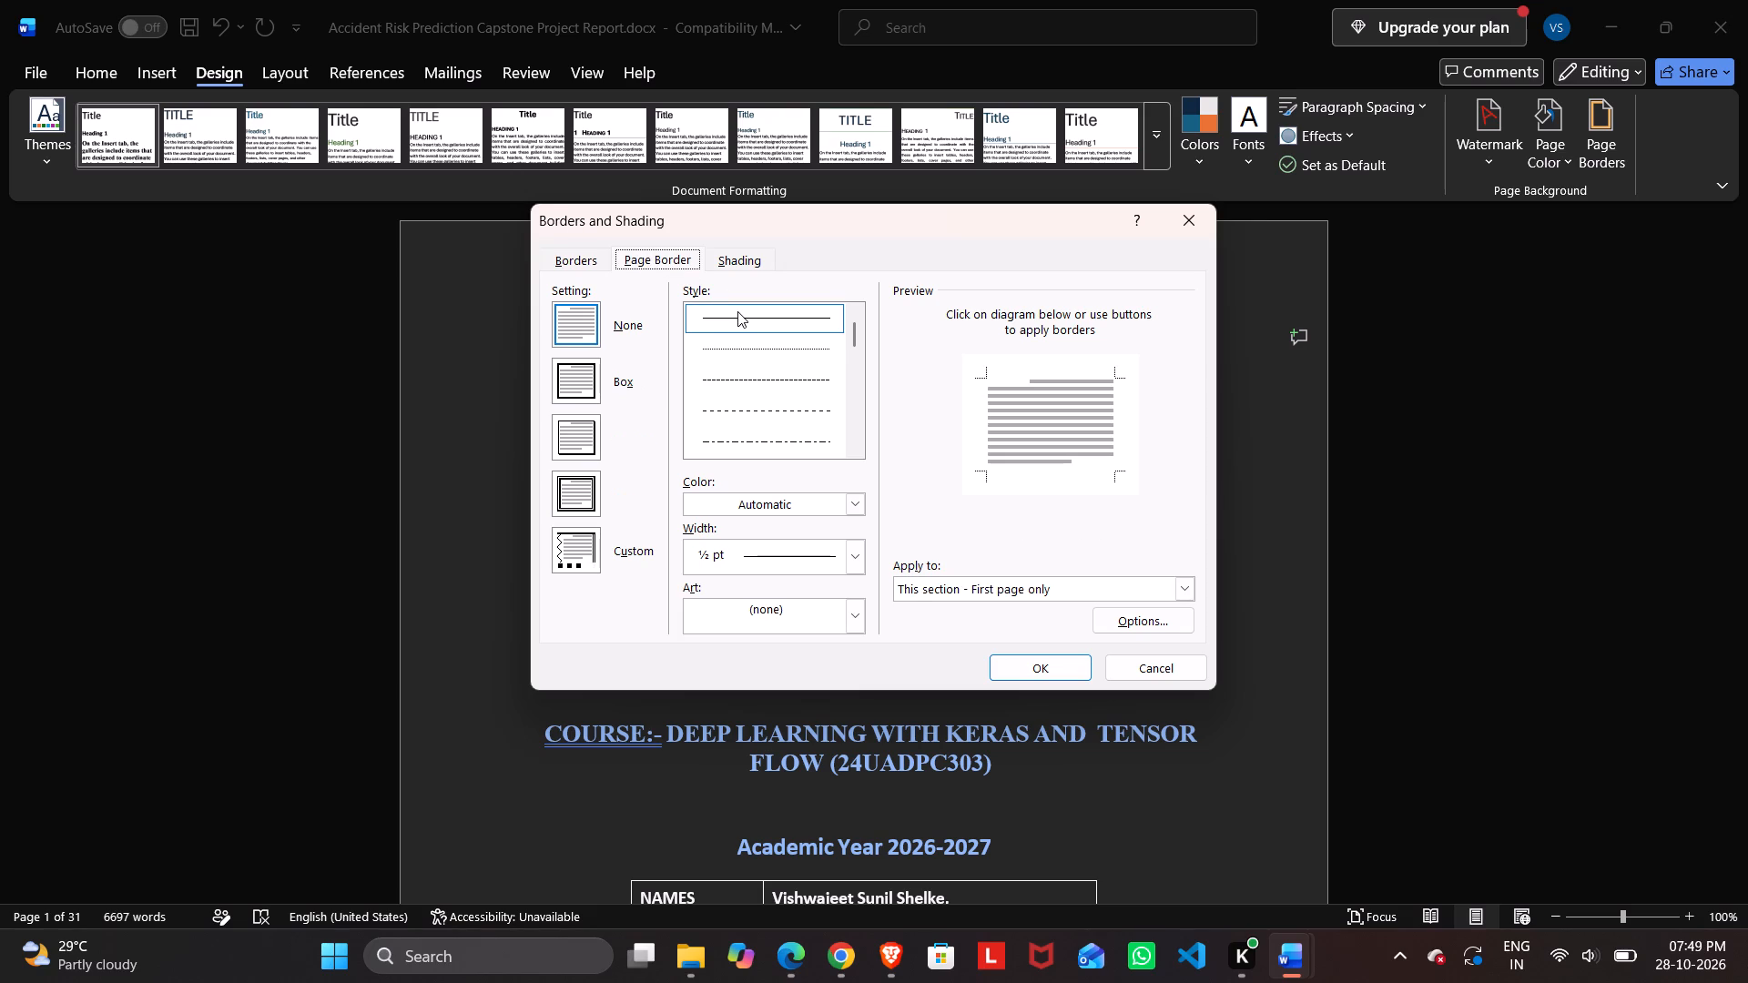
{"action": "left_click", "coordinate": [737, 311]}
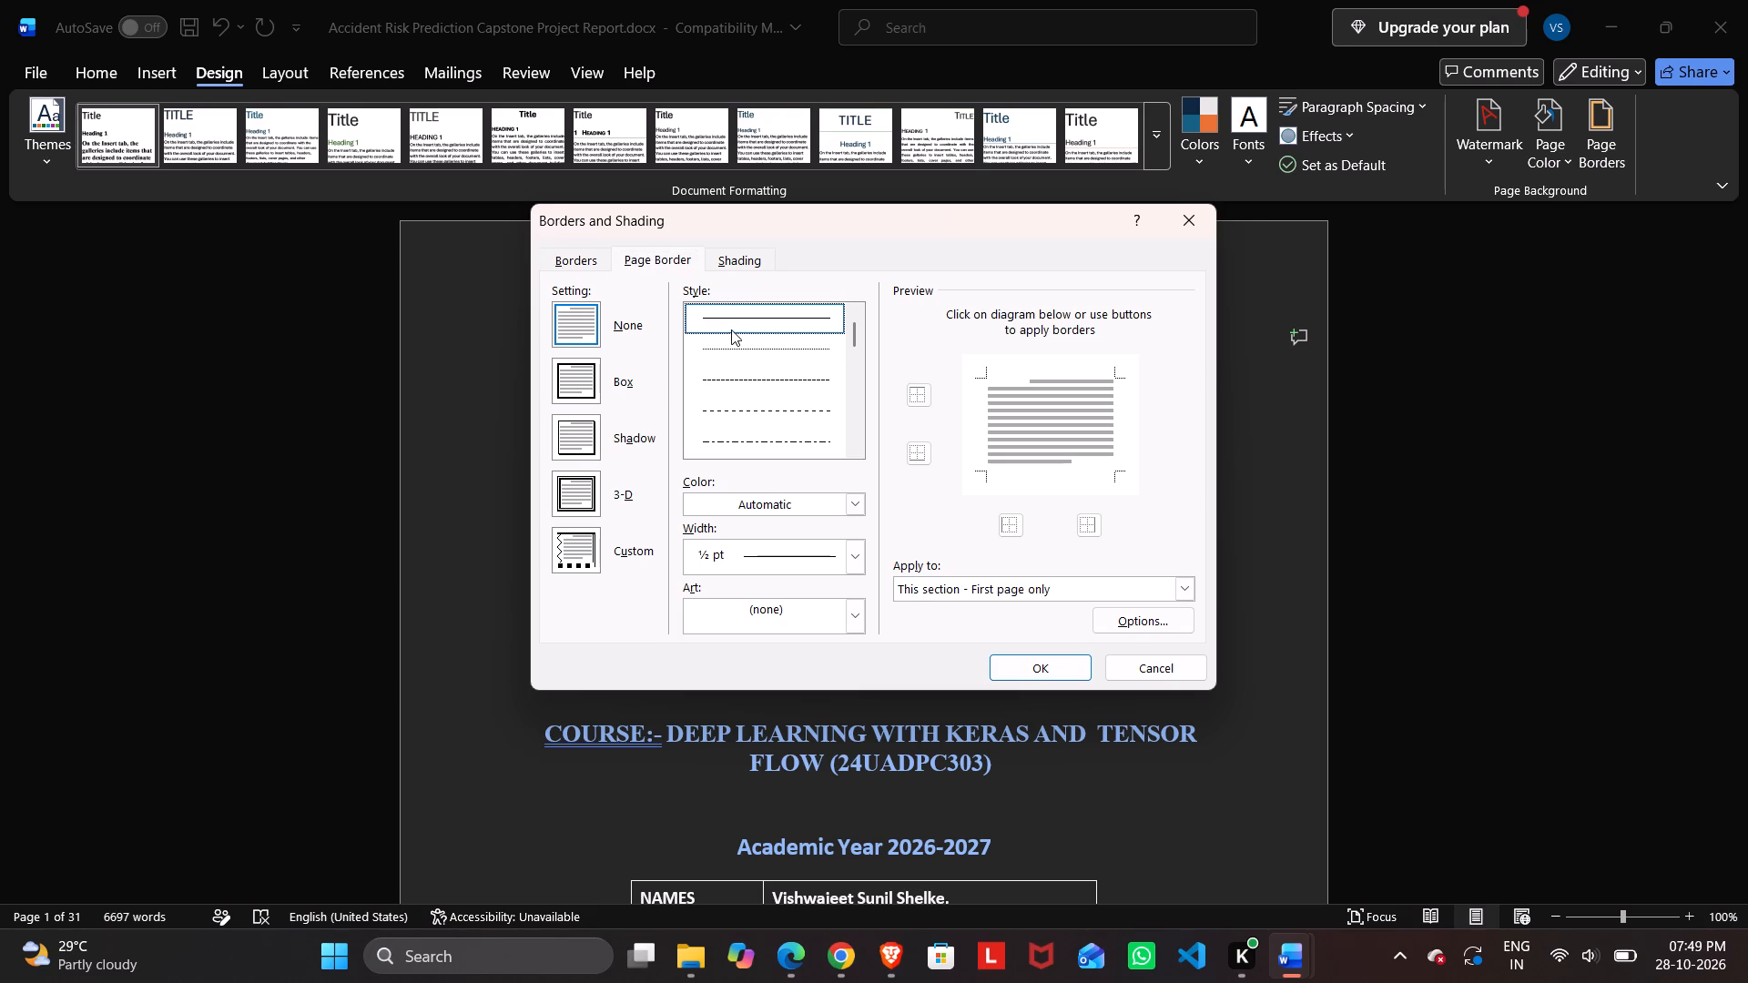
{"action": "left_click", "coordinate": [584, 386]}
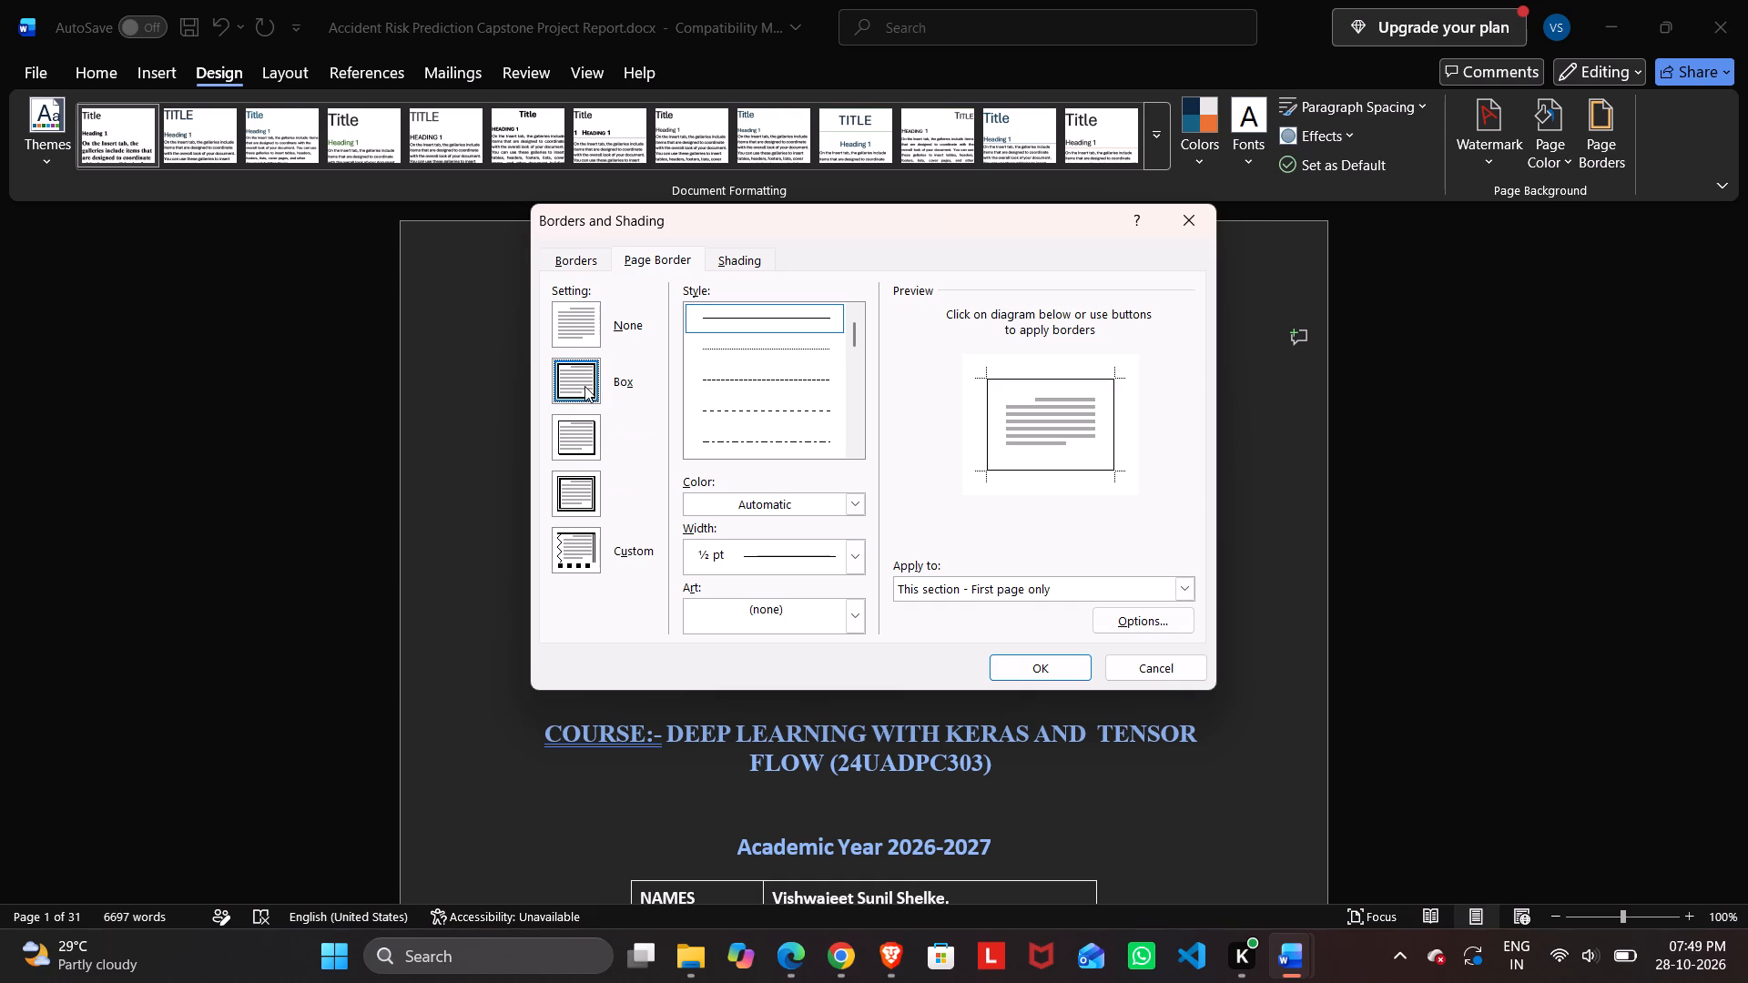
{"action": "left_click", "coordinate": [591, 326]}
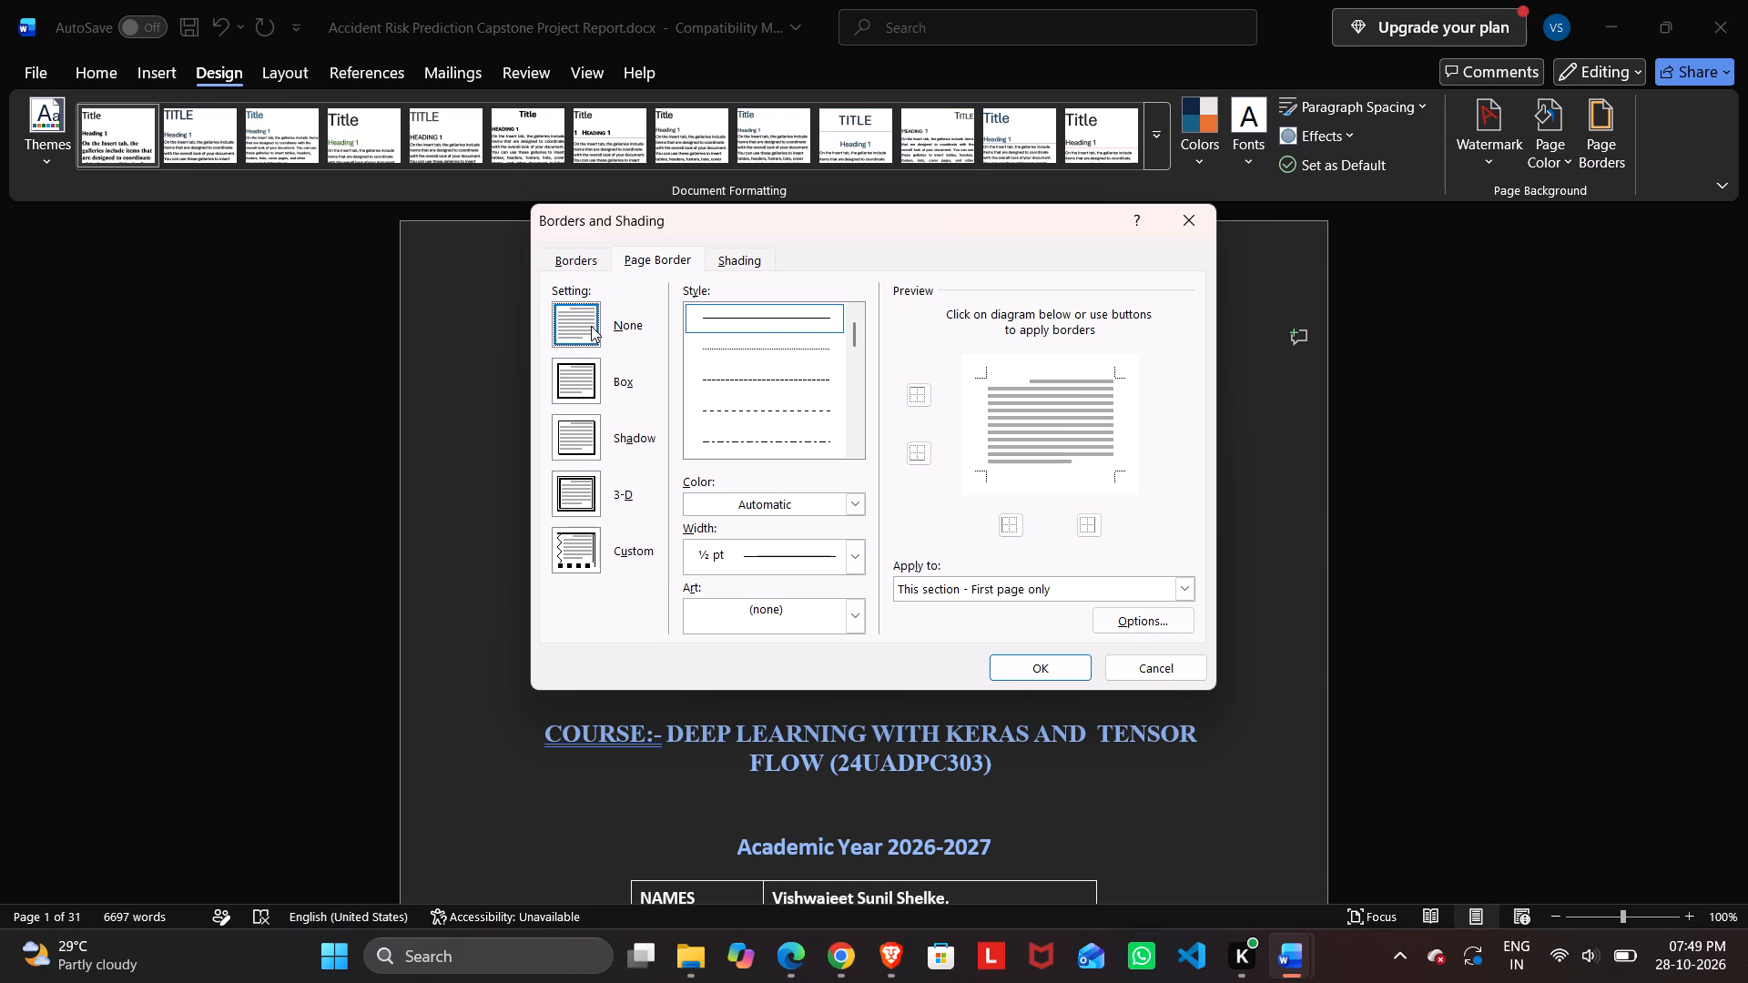
{"action": "left_click", "coordinate": [1024, 663]}
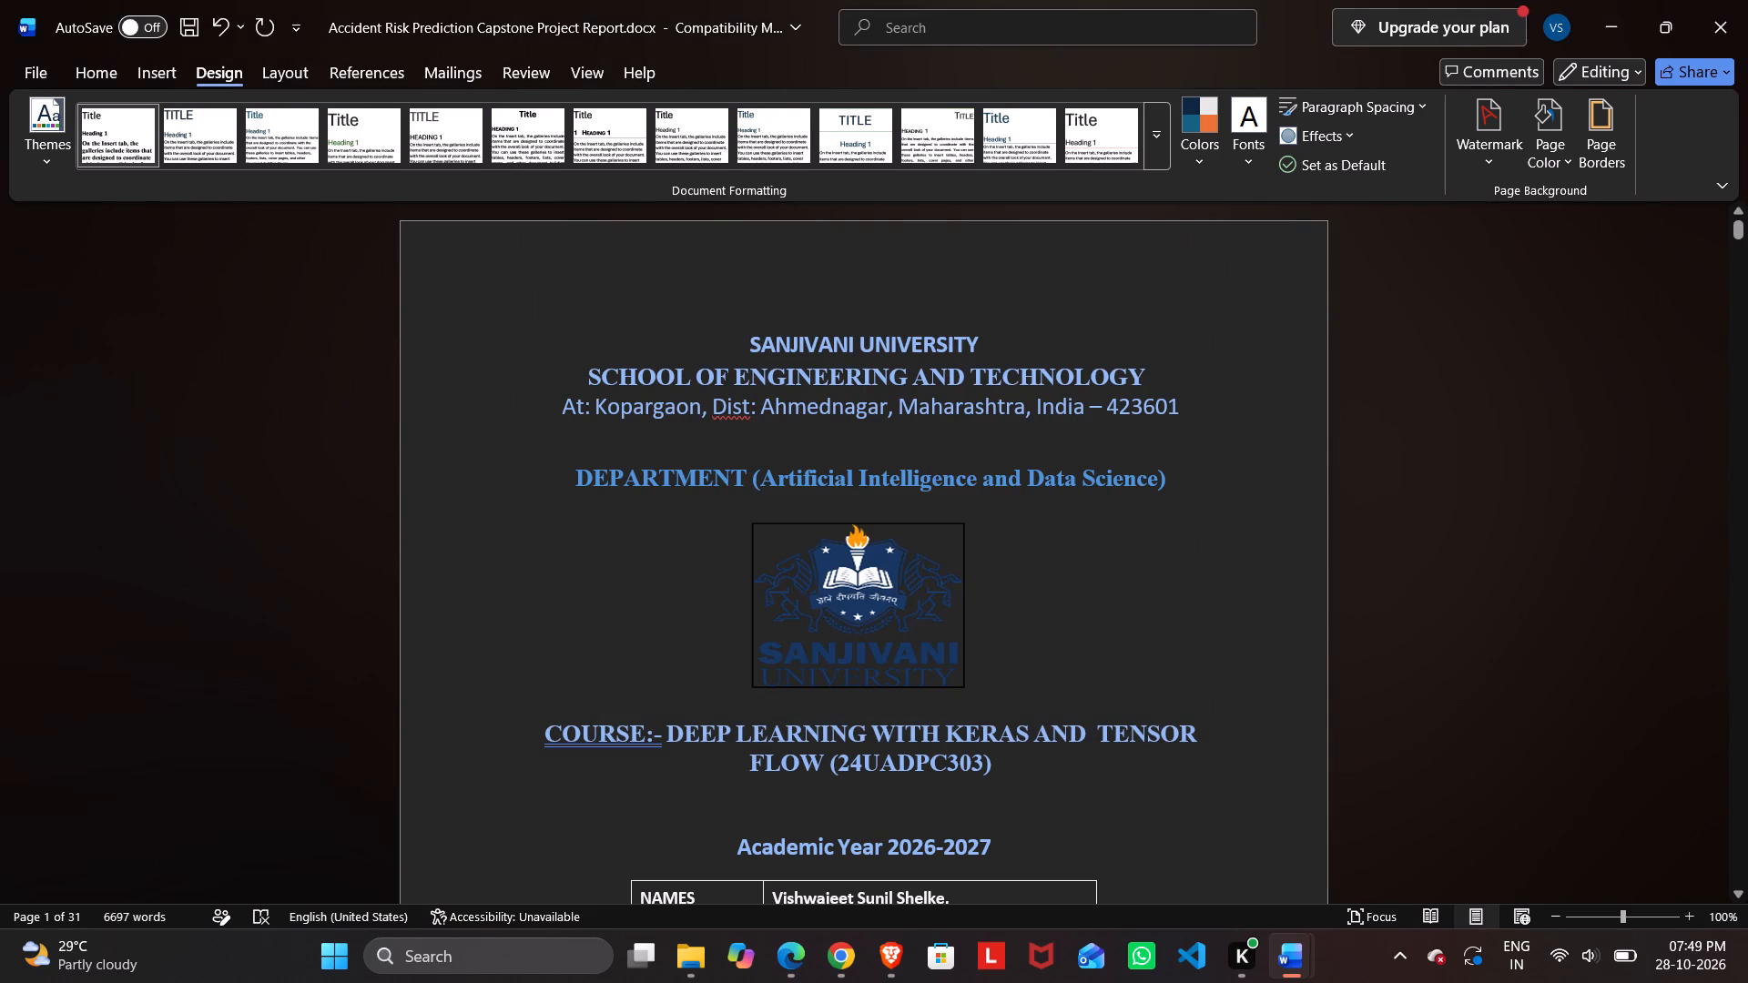
Check the cover page's edges and the top of page two for a page border.
{"action": "scroll", "coordinate": [1024, 663], "scroll_direction": "down", "scroll_amount": 2}
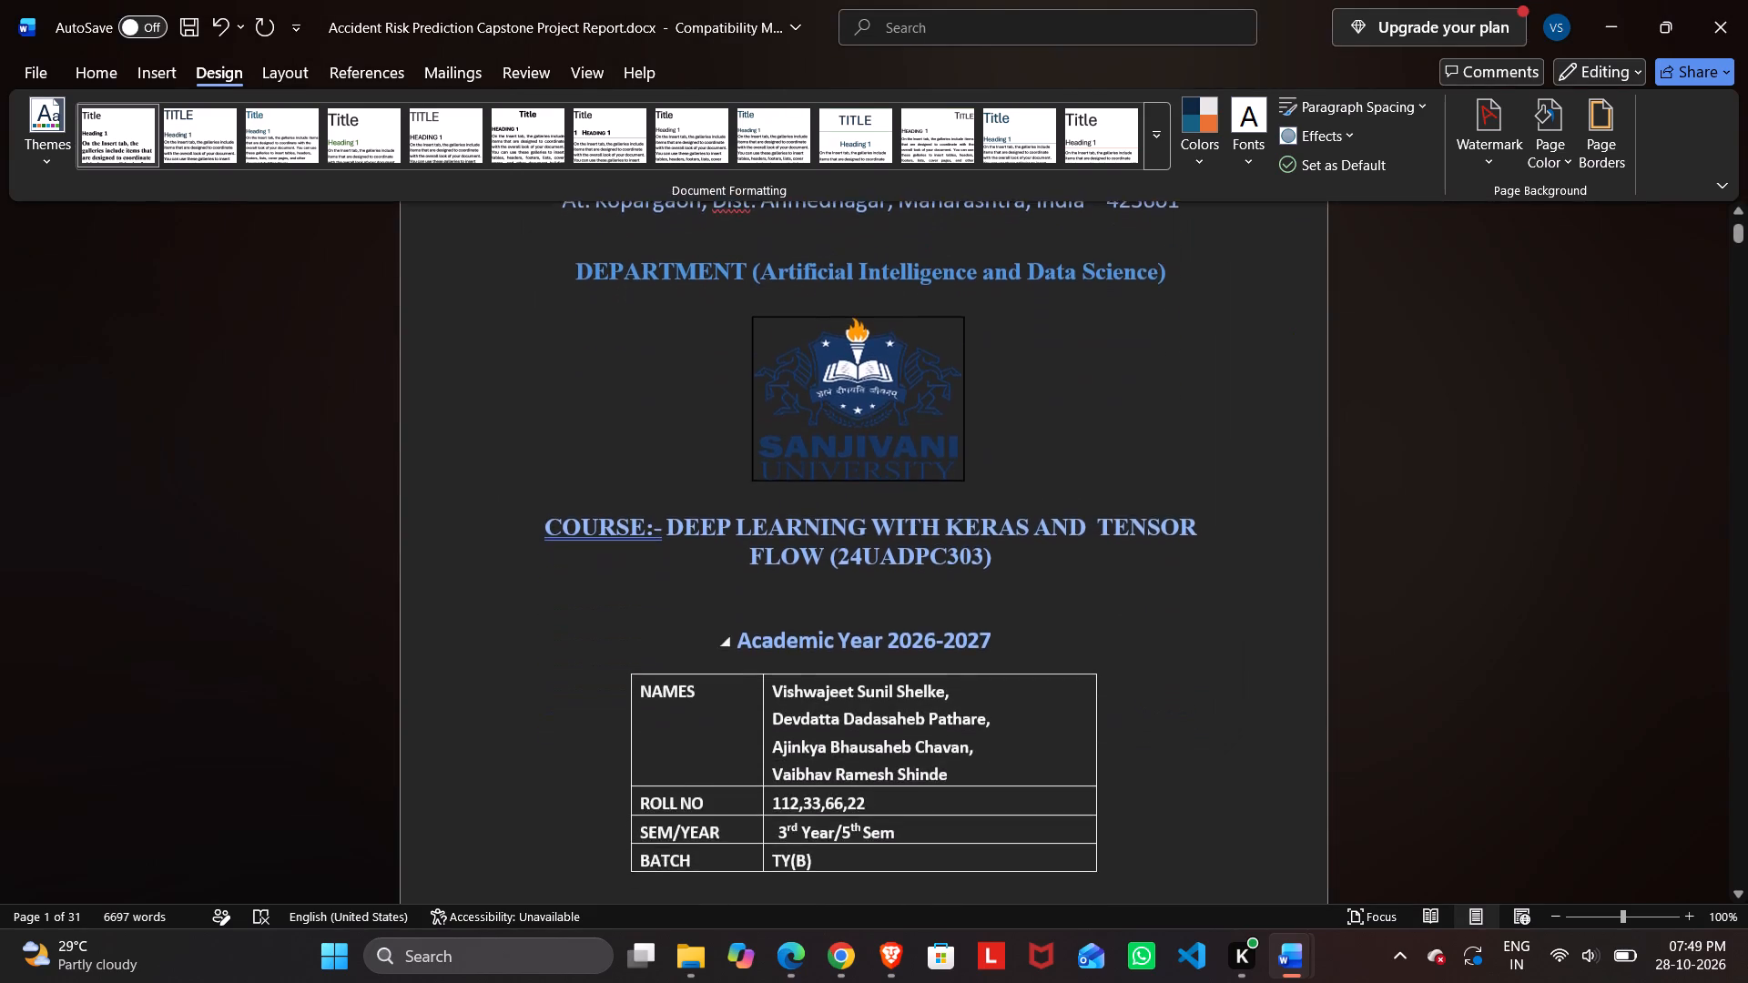
{"action": "scroll", "coordinate": [1024, 663], "scroll_direction": "down", "scroll_amount": 3}
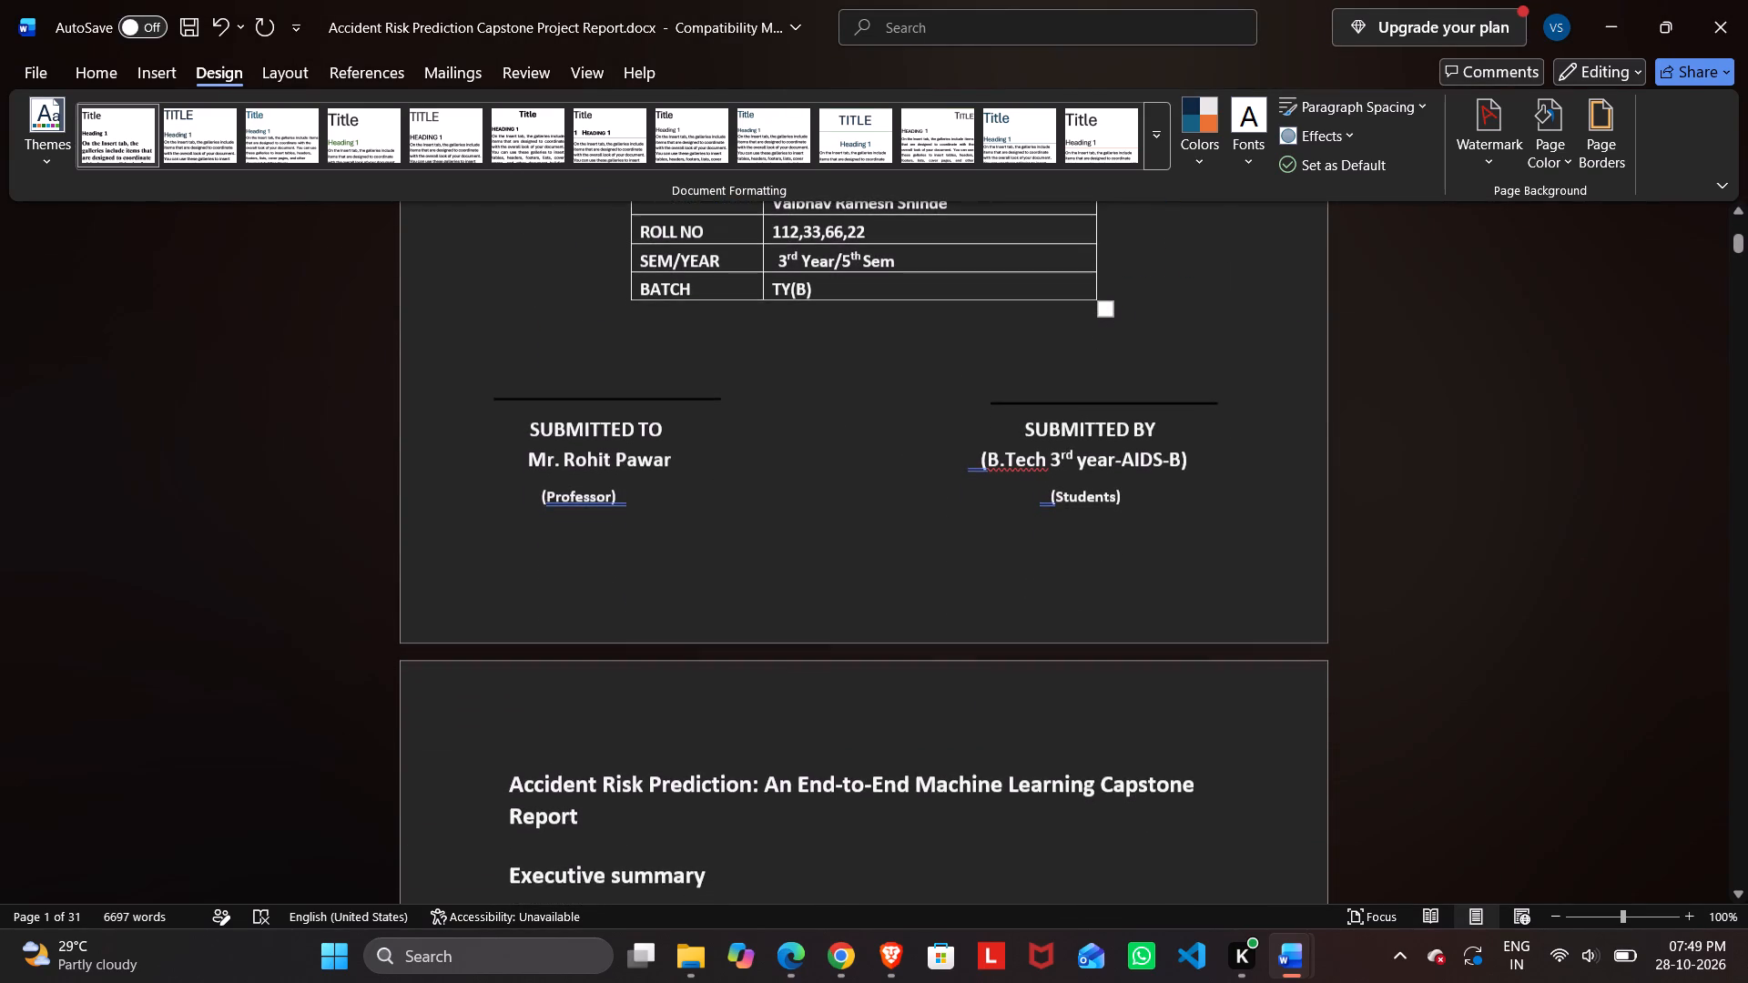
{"action": "scroll", "coordinate": [1024, 663], "scroll_direction": "down", "scroll_amount": 1}
{"action": "scroll", "coordinate": [1063, 605], "scroll_direction": "up", "scroll_amount": 1}
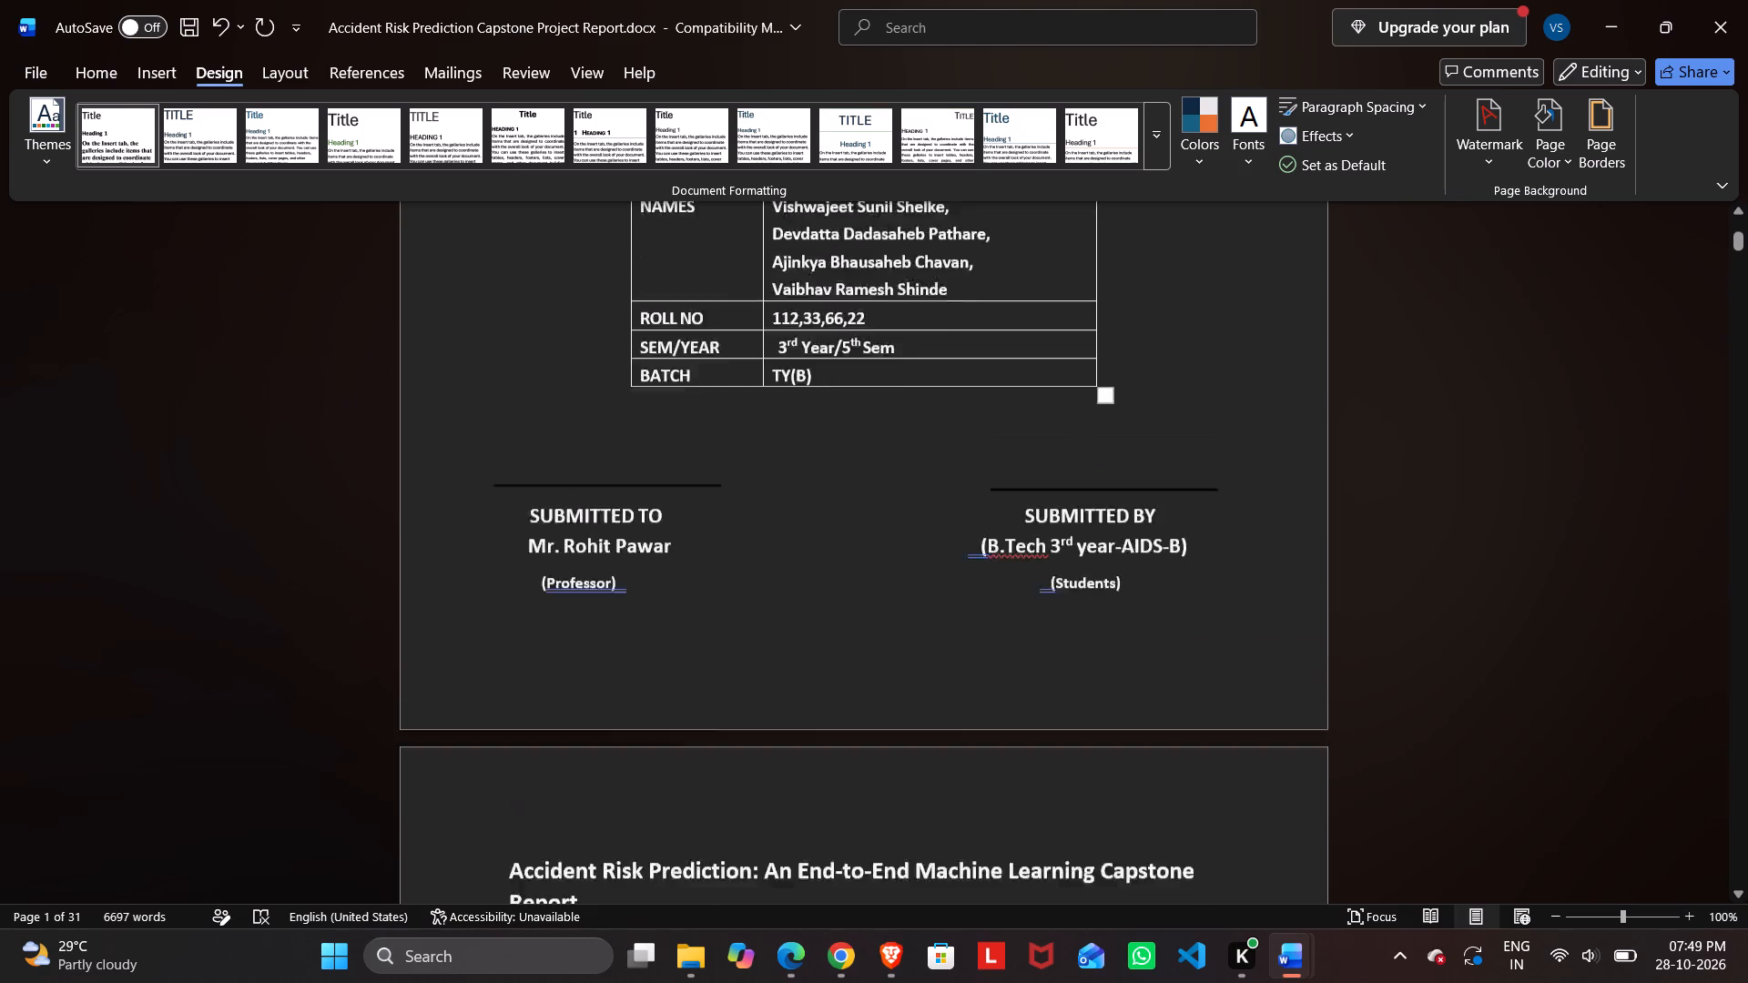
{"action": "scroll", "coordinate": [1063, 605], "scroll_direction": "up", "scroll_amount": 3}
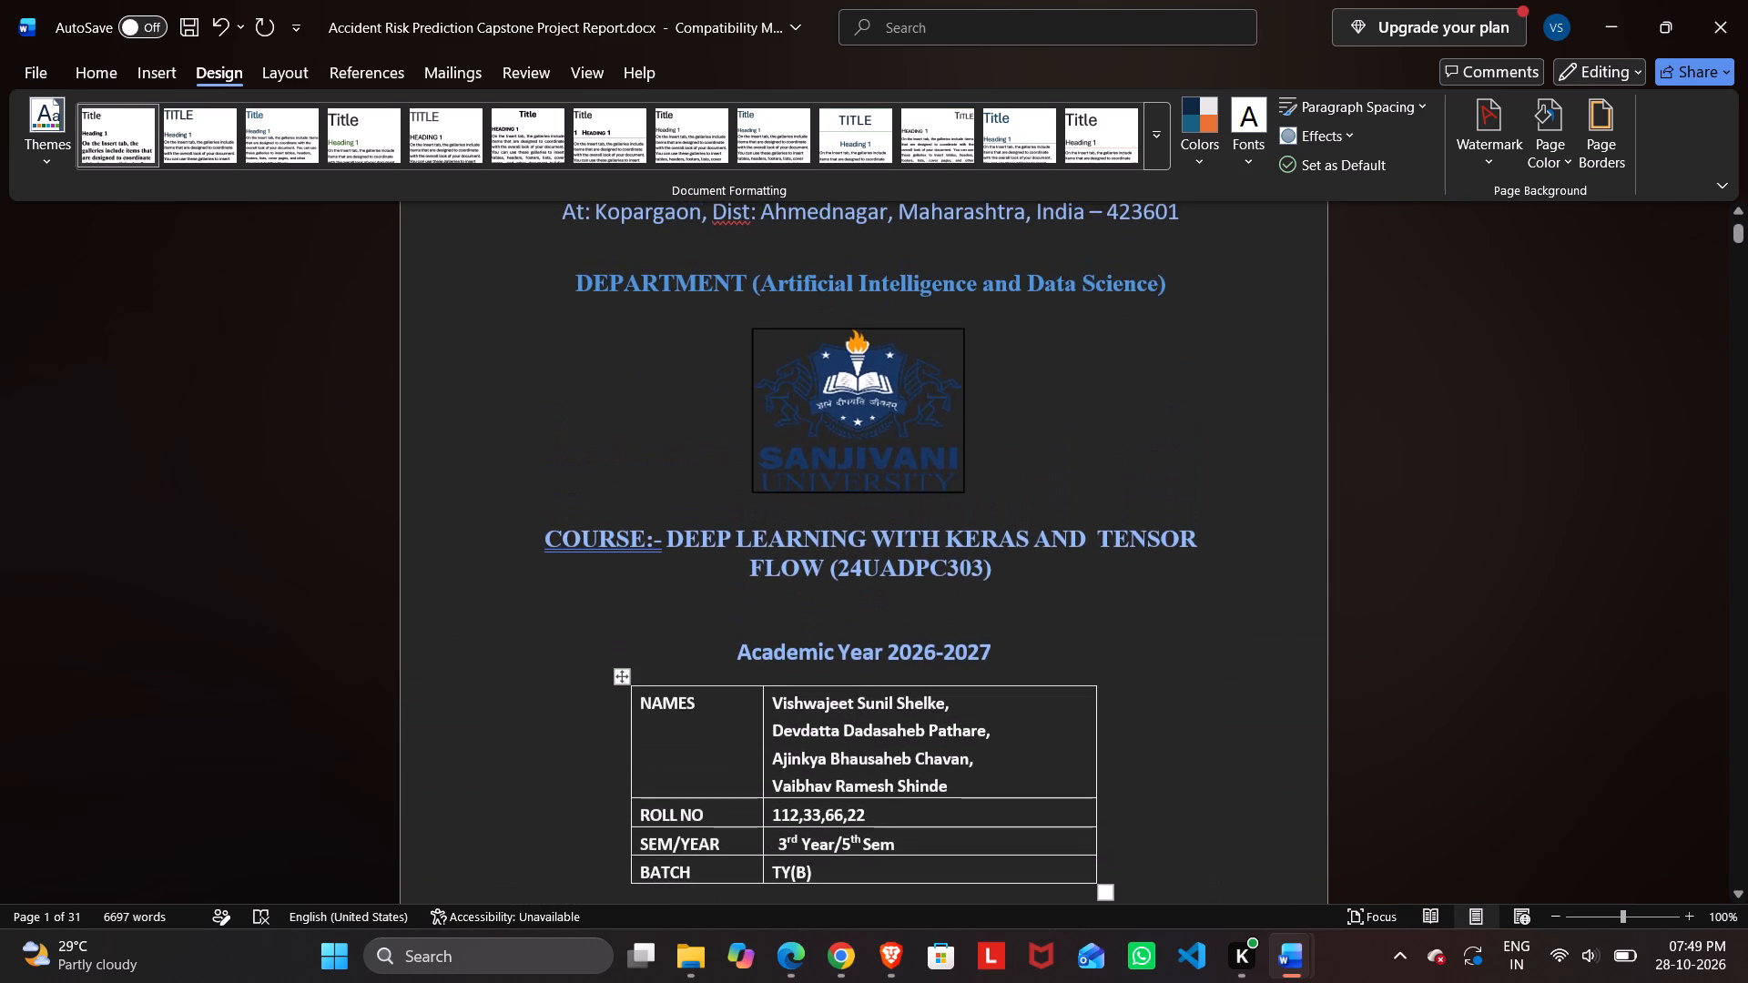
{"action": "scroll", "coordinate": [1063, 605], "scroll_direction": "up", "scroll_amount": 1}
{"action": "scroll", "coordinate": [1189, 519], "scroll_direction": "up", "scroll_amount": 2}
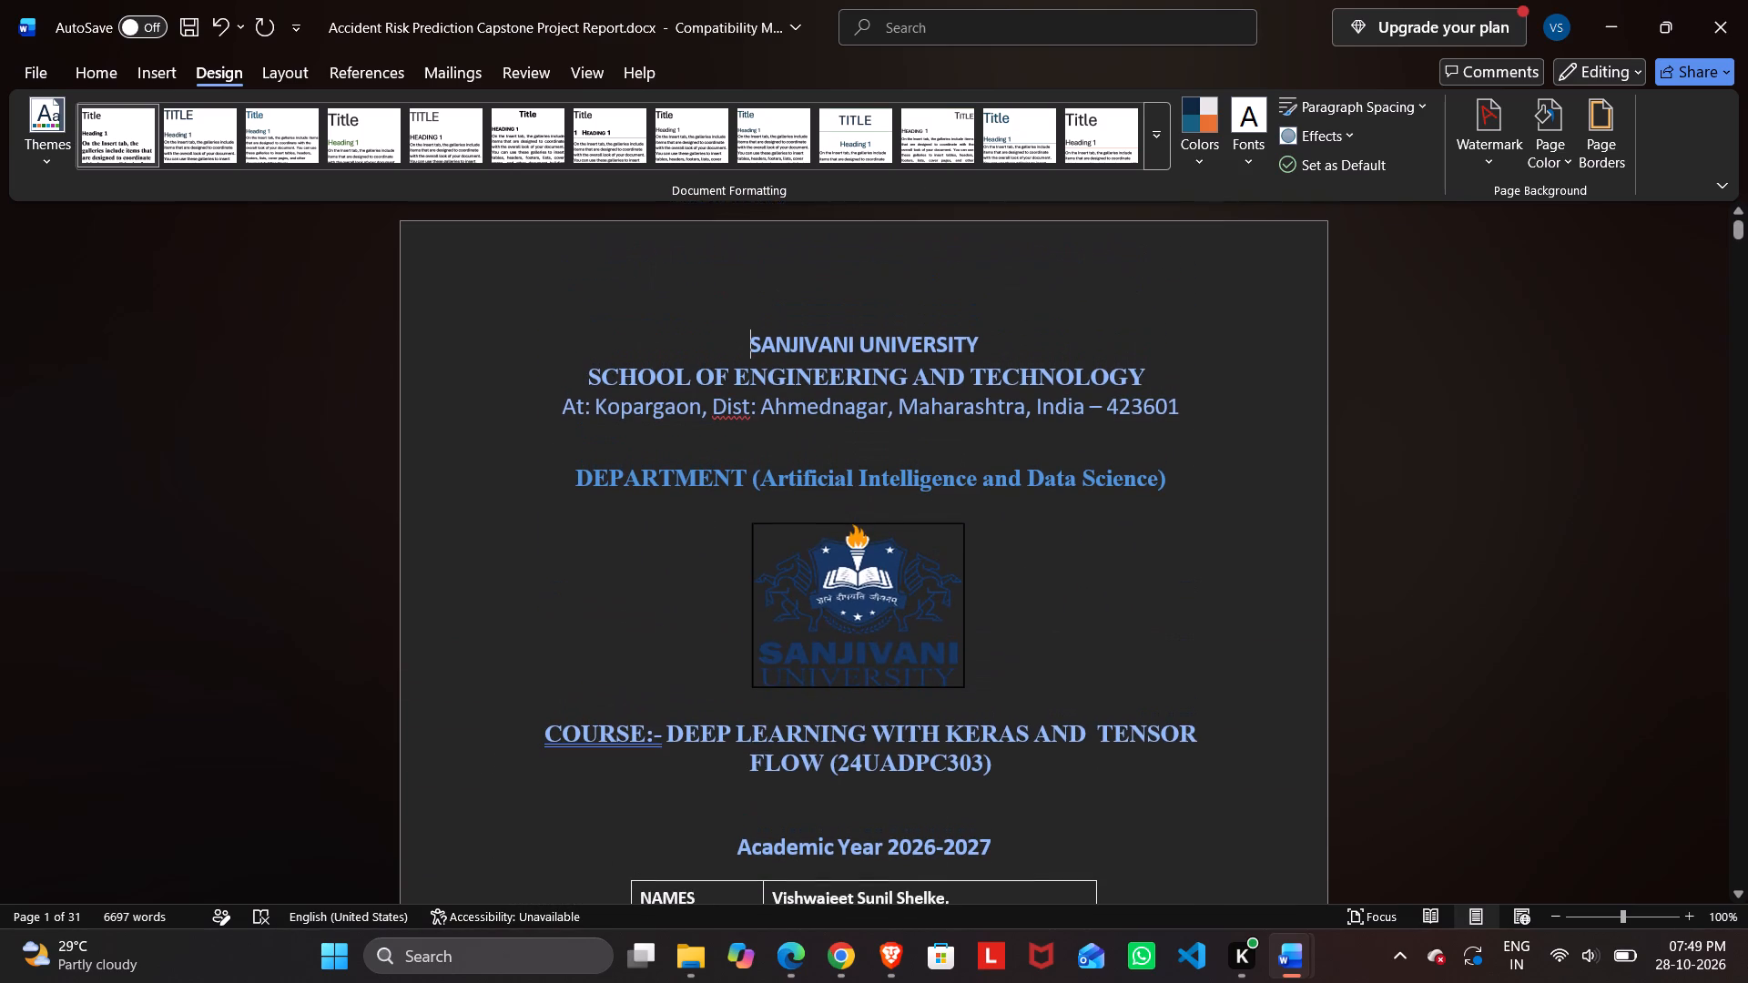
{"action": "scroll", "coordinate": [1210, 443], "scroll_direction": "up", "scroll_amount": 3}
Look through the page border line styles, set the width to 1 pt, and apply it to This section - First page only with setting None.
{"action": "left_click", "coordinate": [1602, 126]}
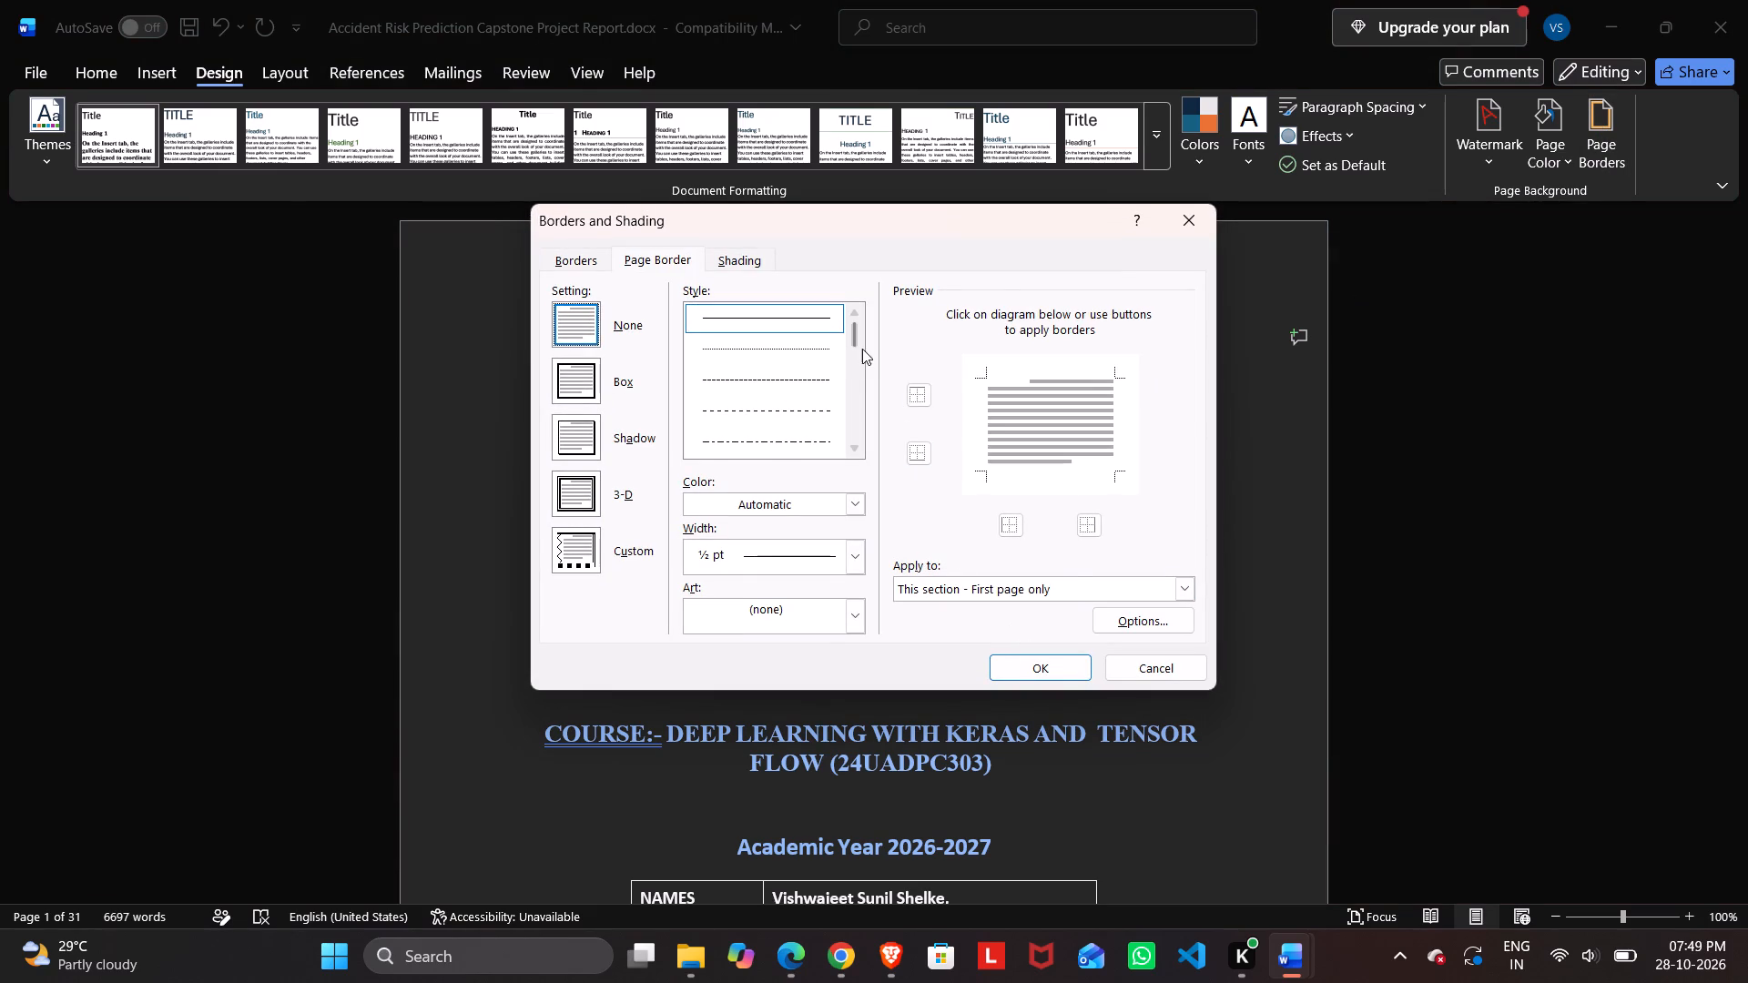
{"action": "left_click_drag", "start_coordinate": [856, 343], "coordinate": [855, 356]}
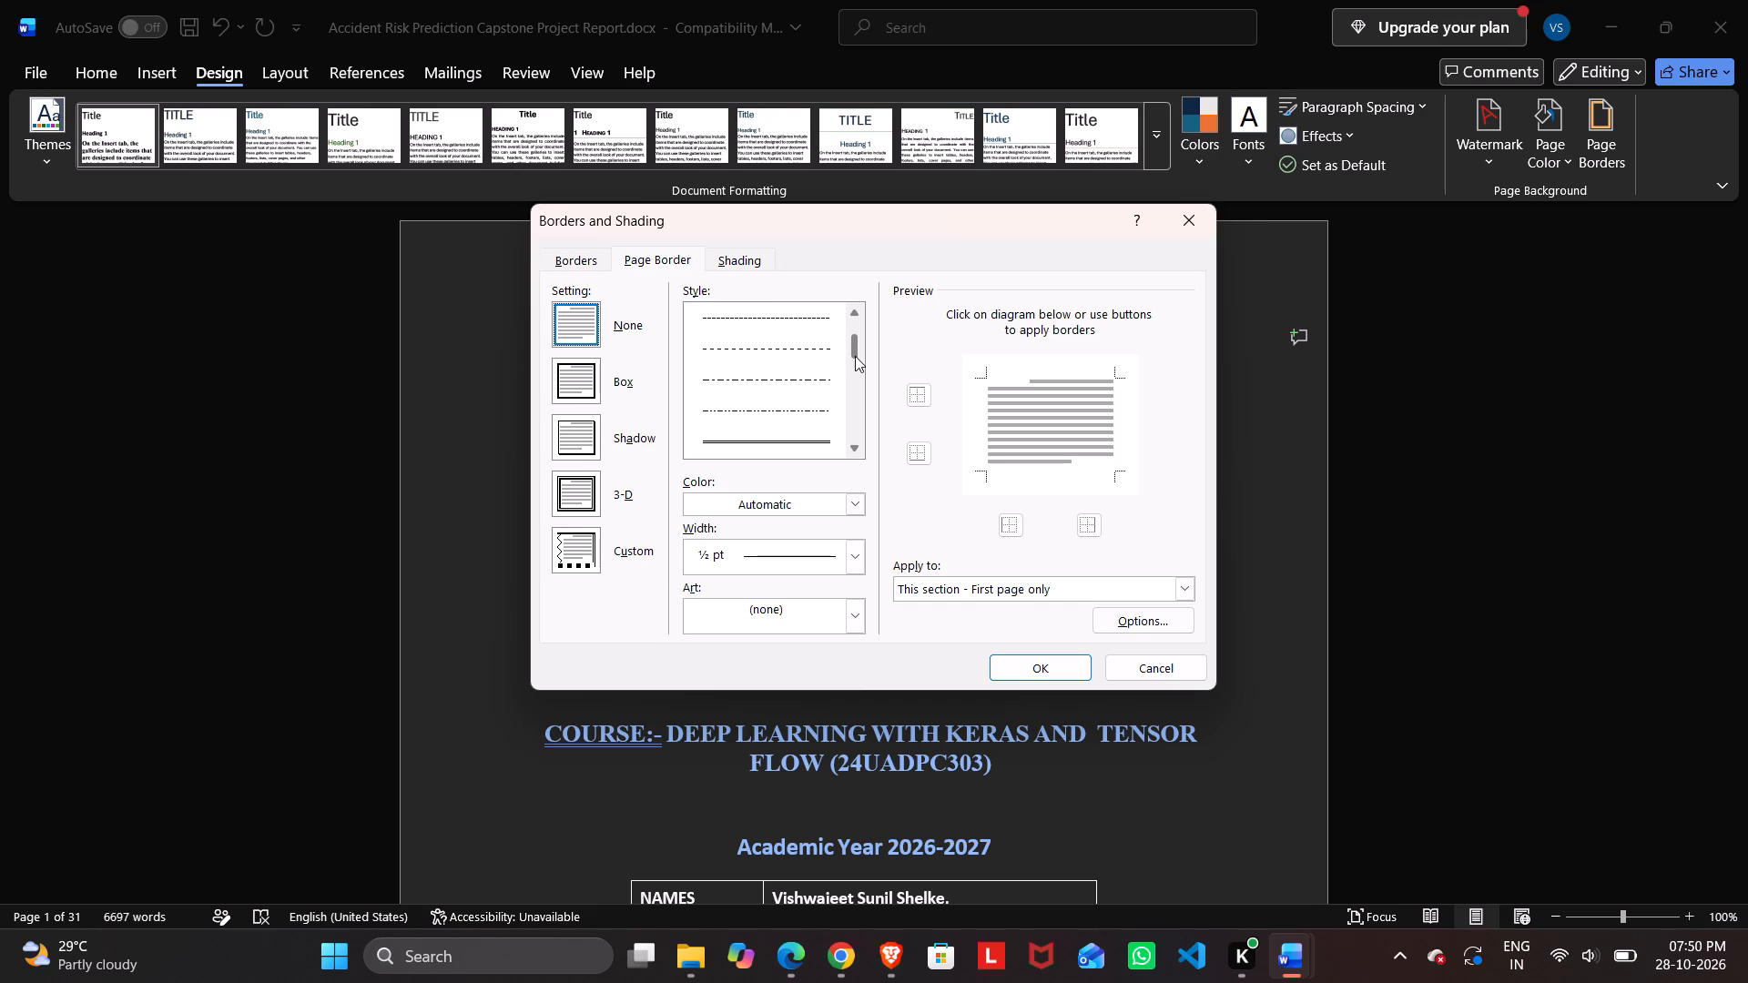
{"action": "left_click_drag", "start_coordinate": [855, 356], "coordinate": [858, 384]}
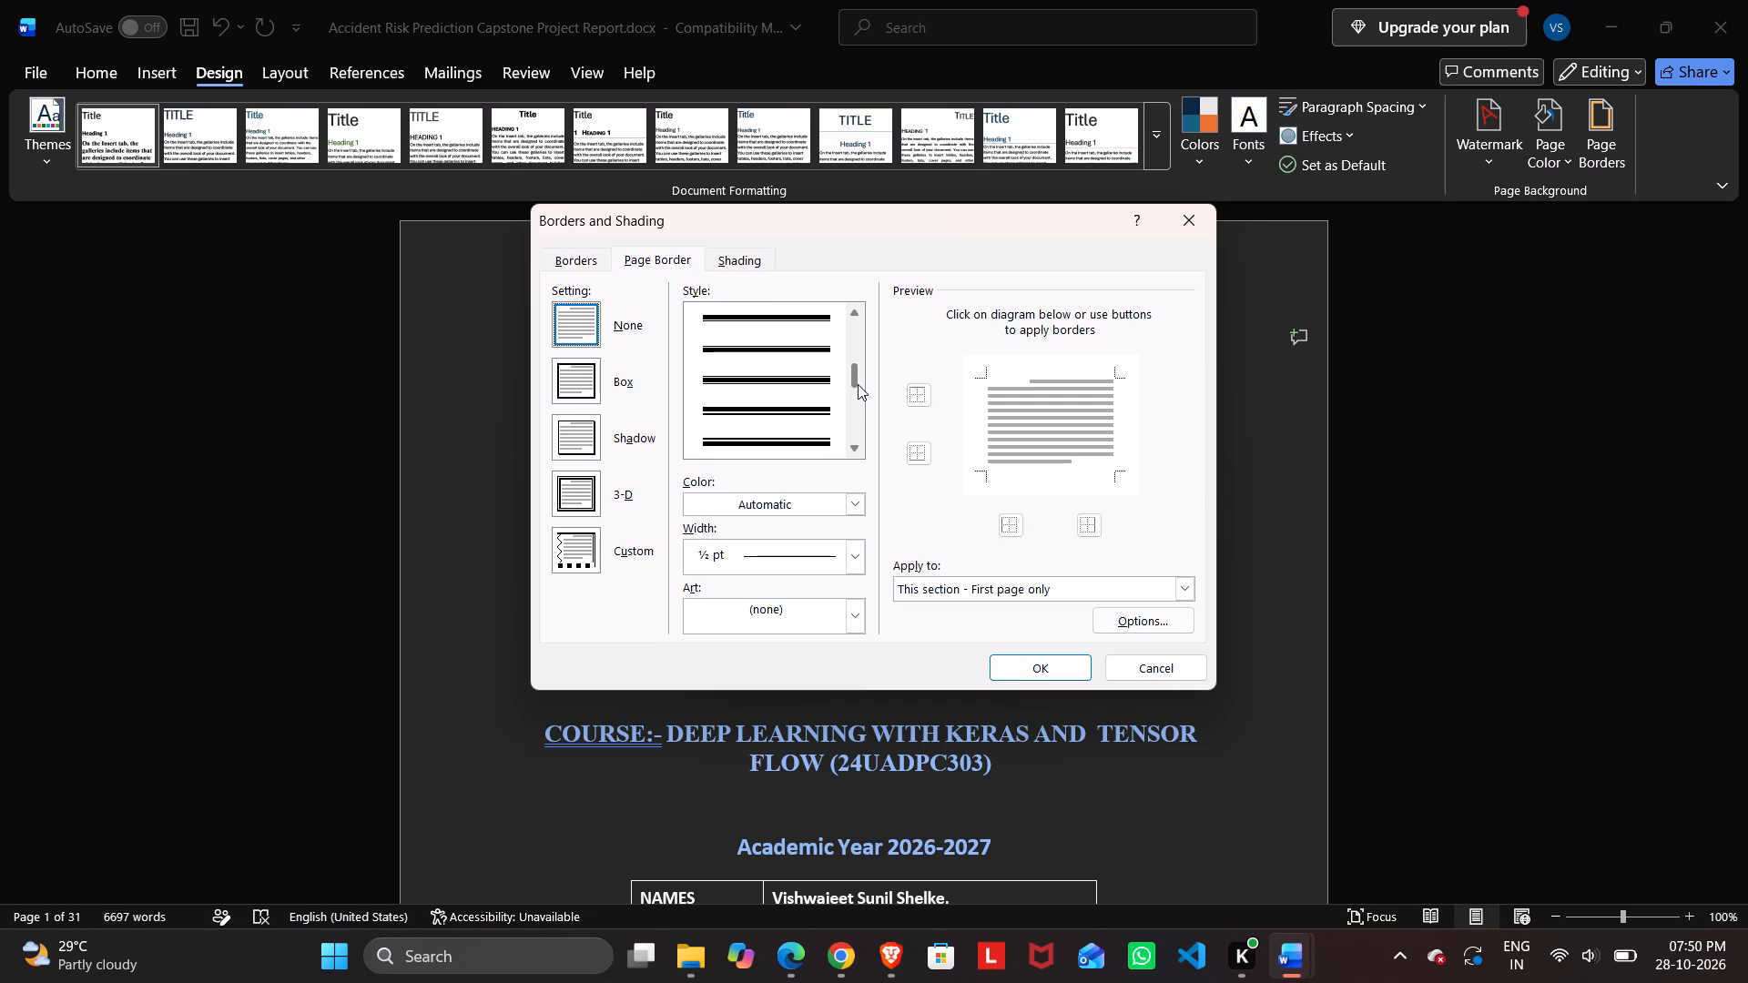
{"action": "left_click_drag", "start_coordinate": [858, 384], "coordinate": [864, 434]}
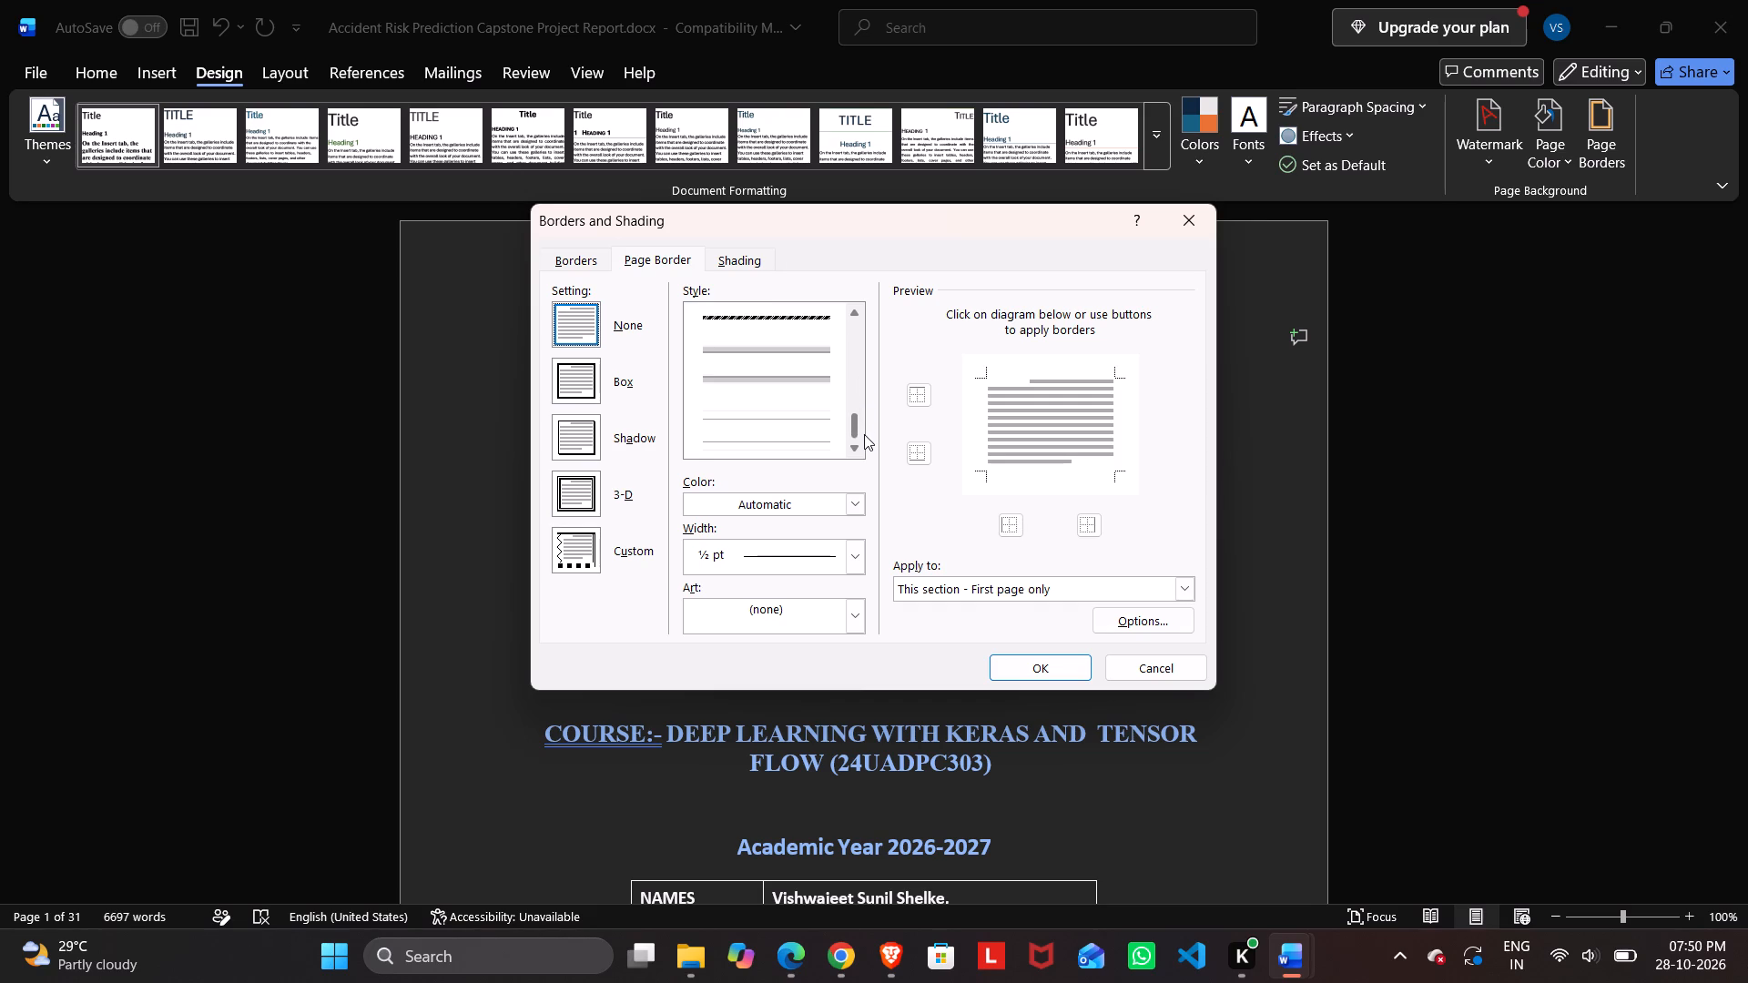
{"action": "left_click_drag", "start_coordinate": [864, 434], "coordinate": [864, 436]}
{"action": "left_click_drag", "start_coordinate": [864, 436], "coordinate": [887, 307]}
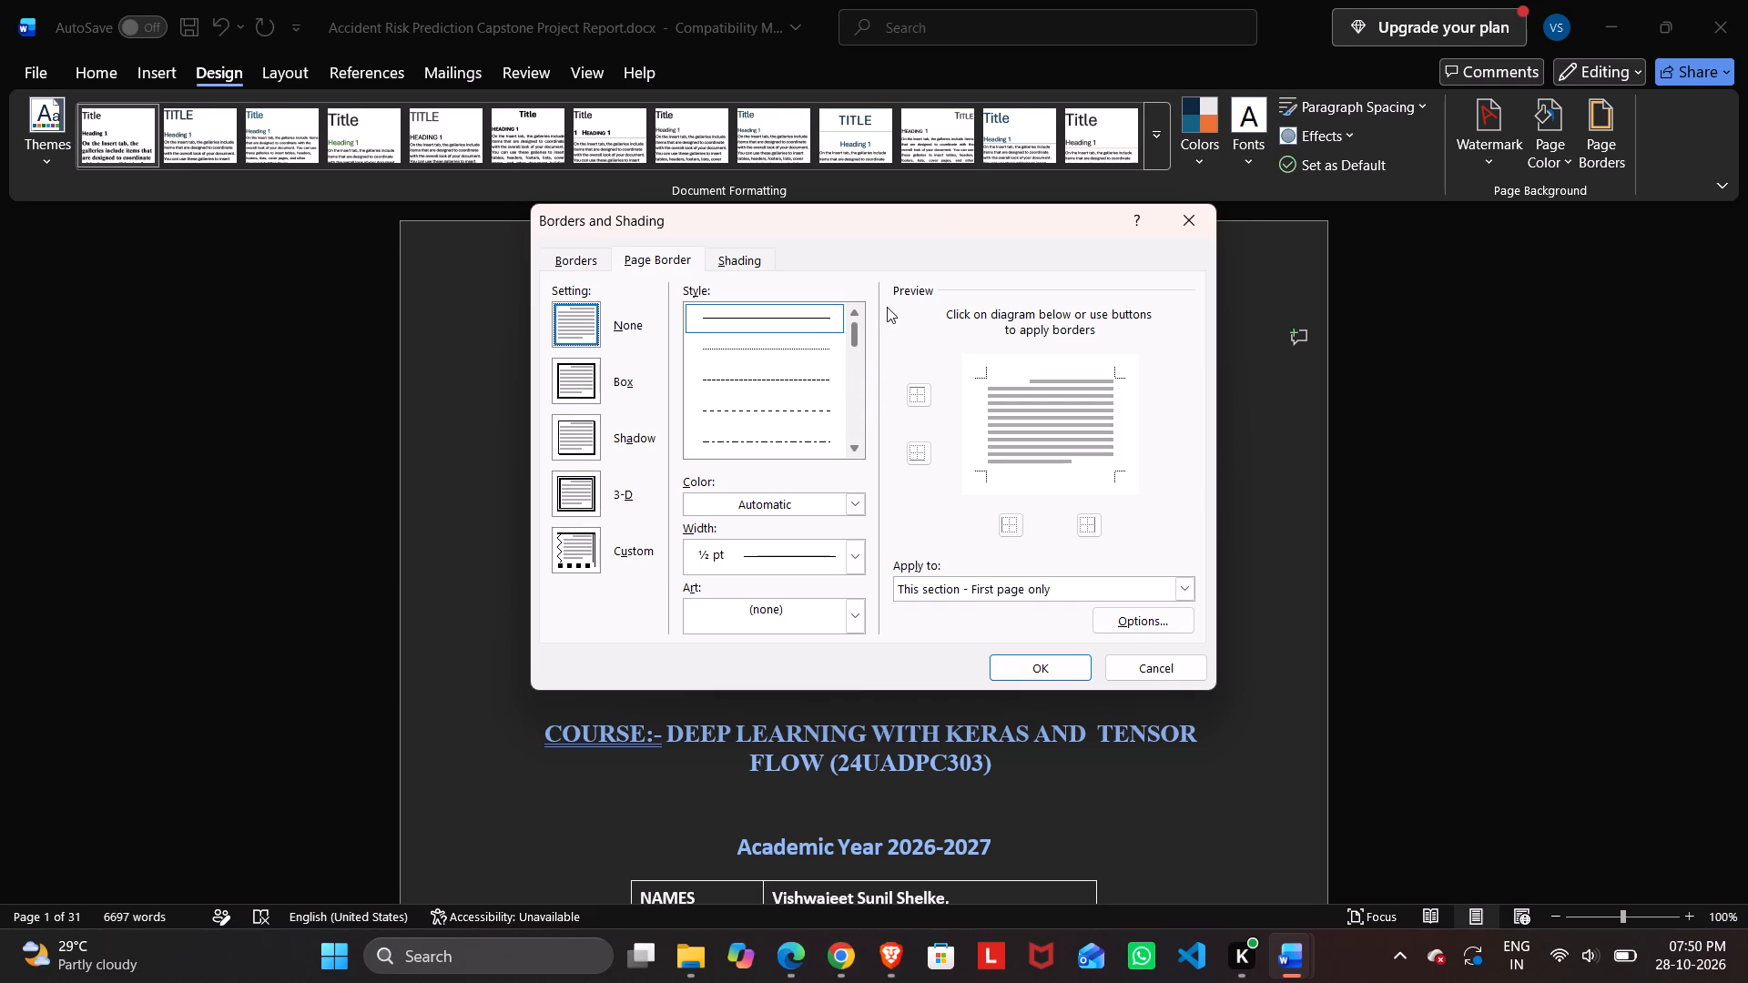
{"action": "left_click_drag", "start_coordinate": [887, 307], "coordinate": [885, 305]}
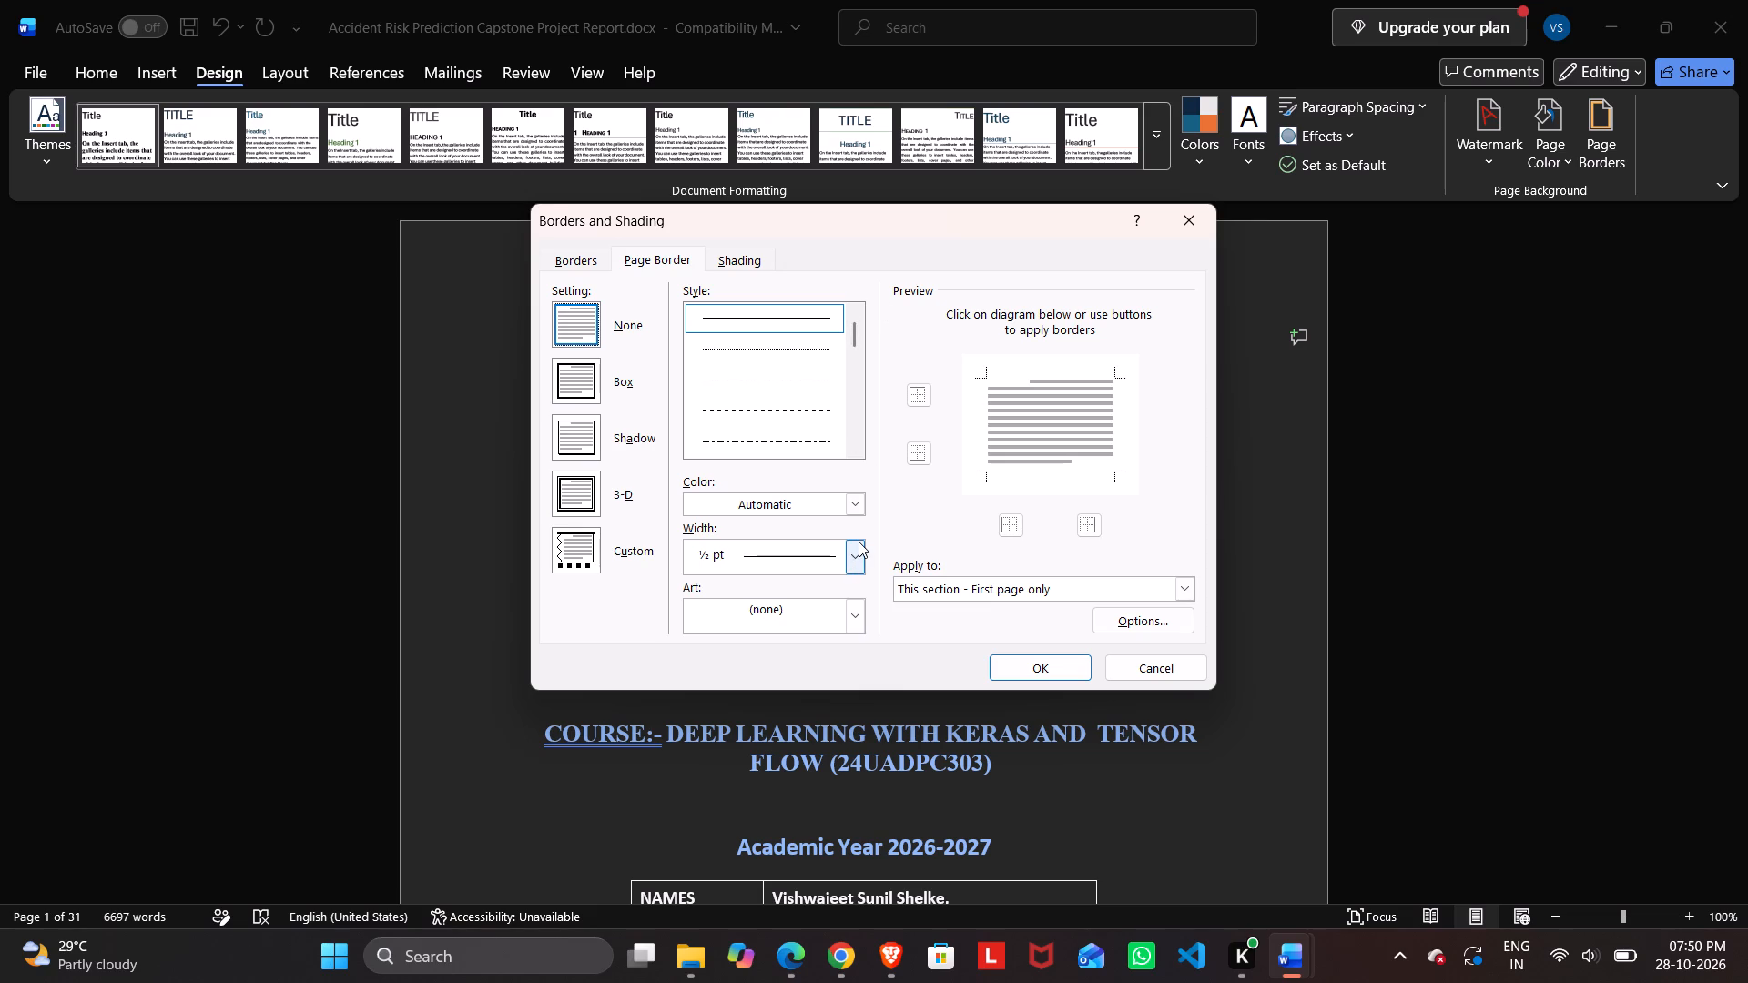
{"action": "left_click", "coordinate": [859, 540]}
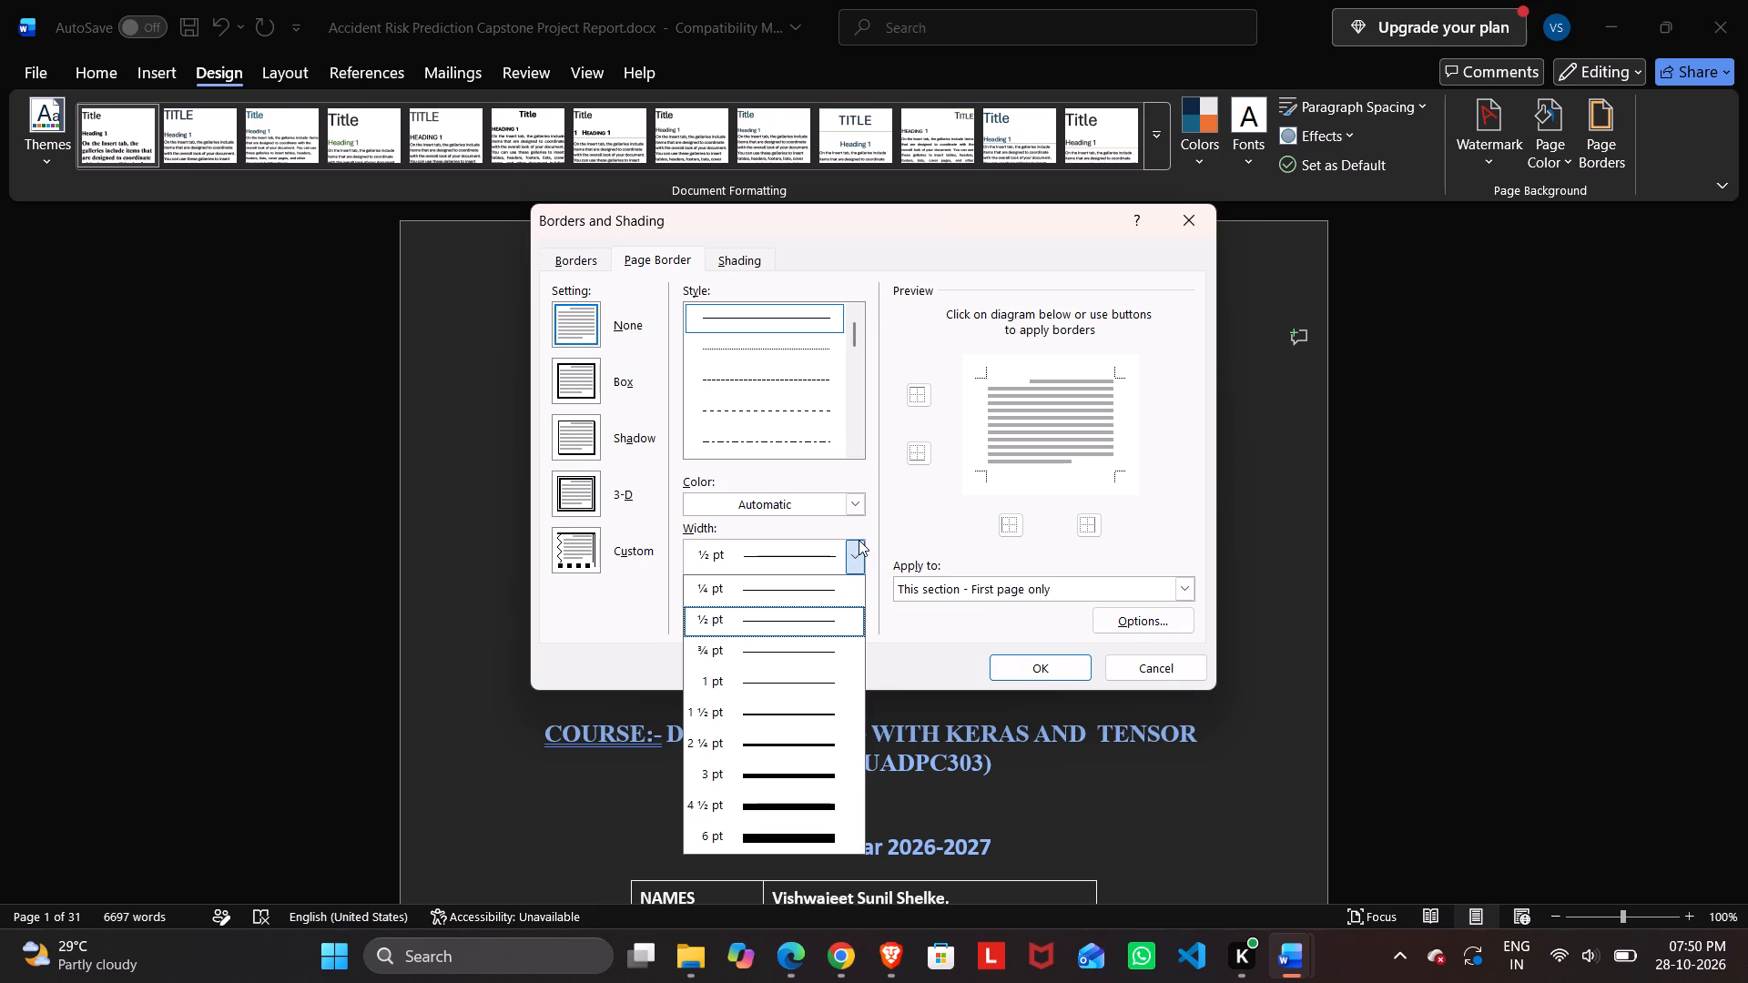
{"action": "left_click", "coordinate": [830, 669]}
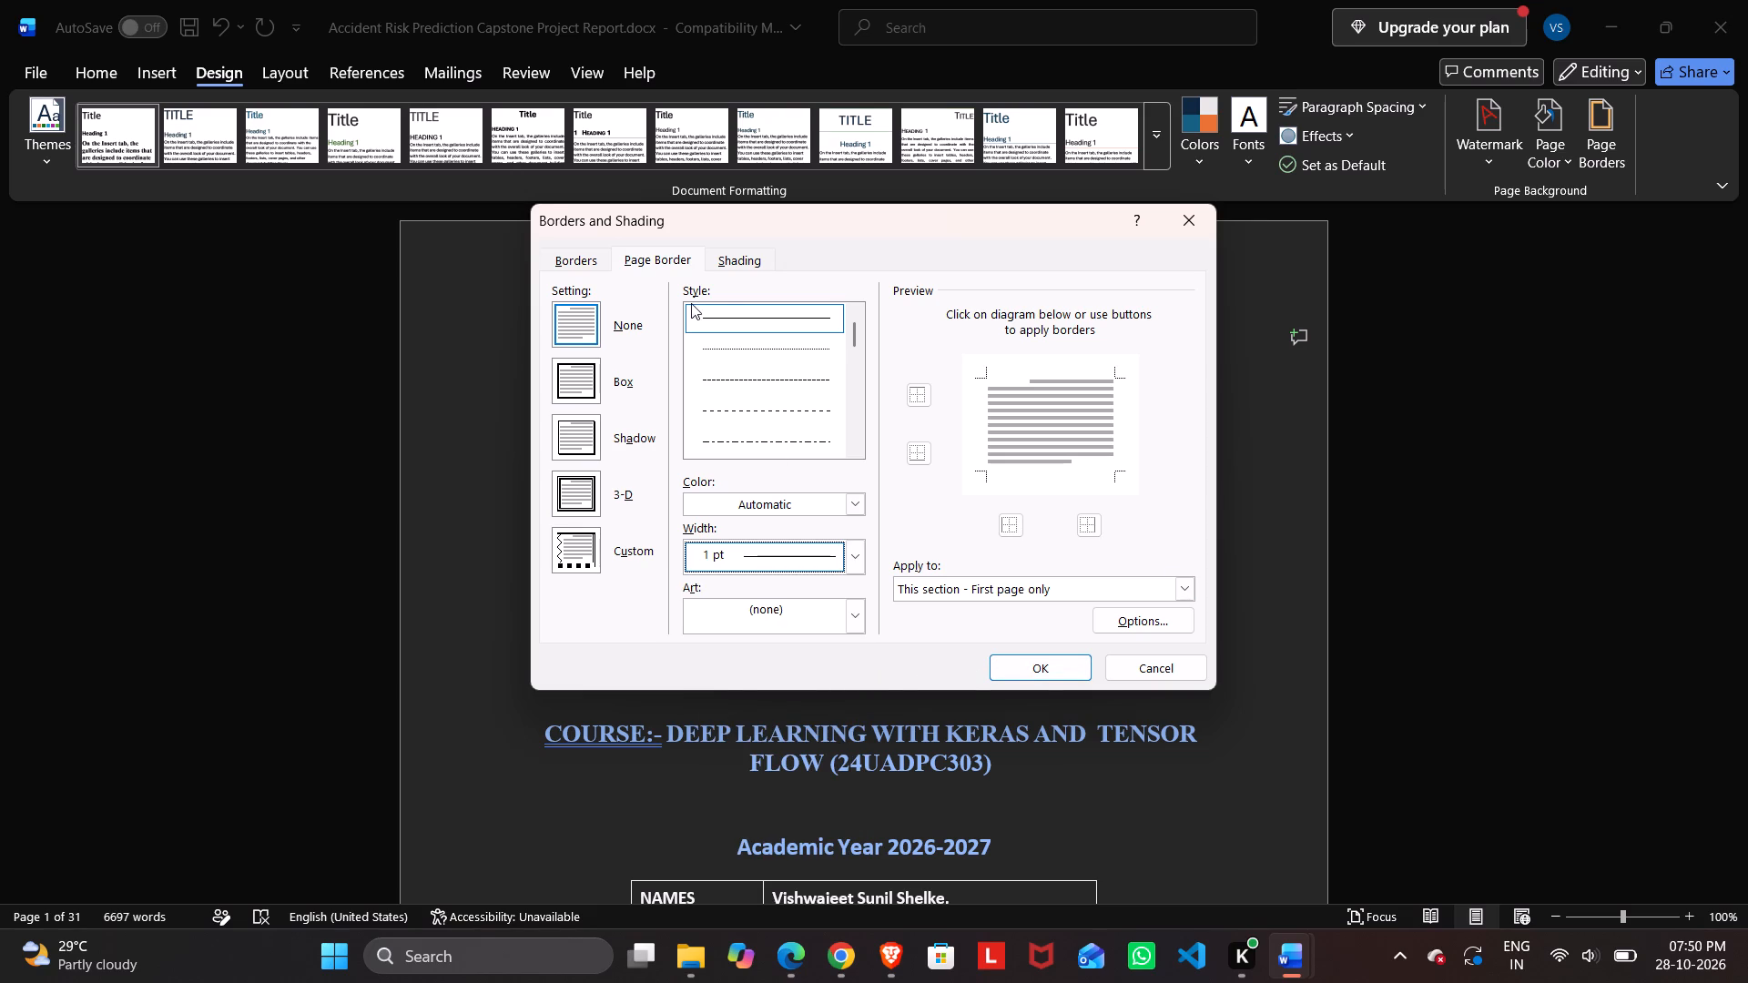
{"action": "left_click", "coordinate": [729, 270]}
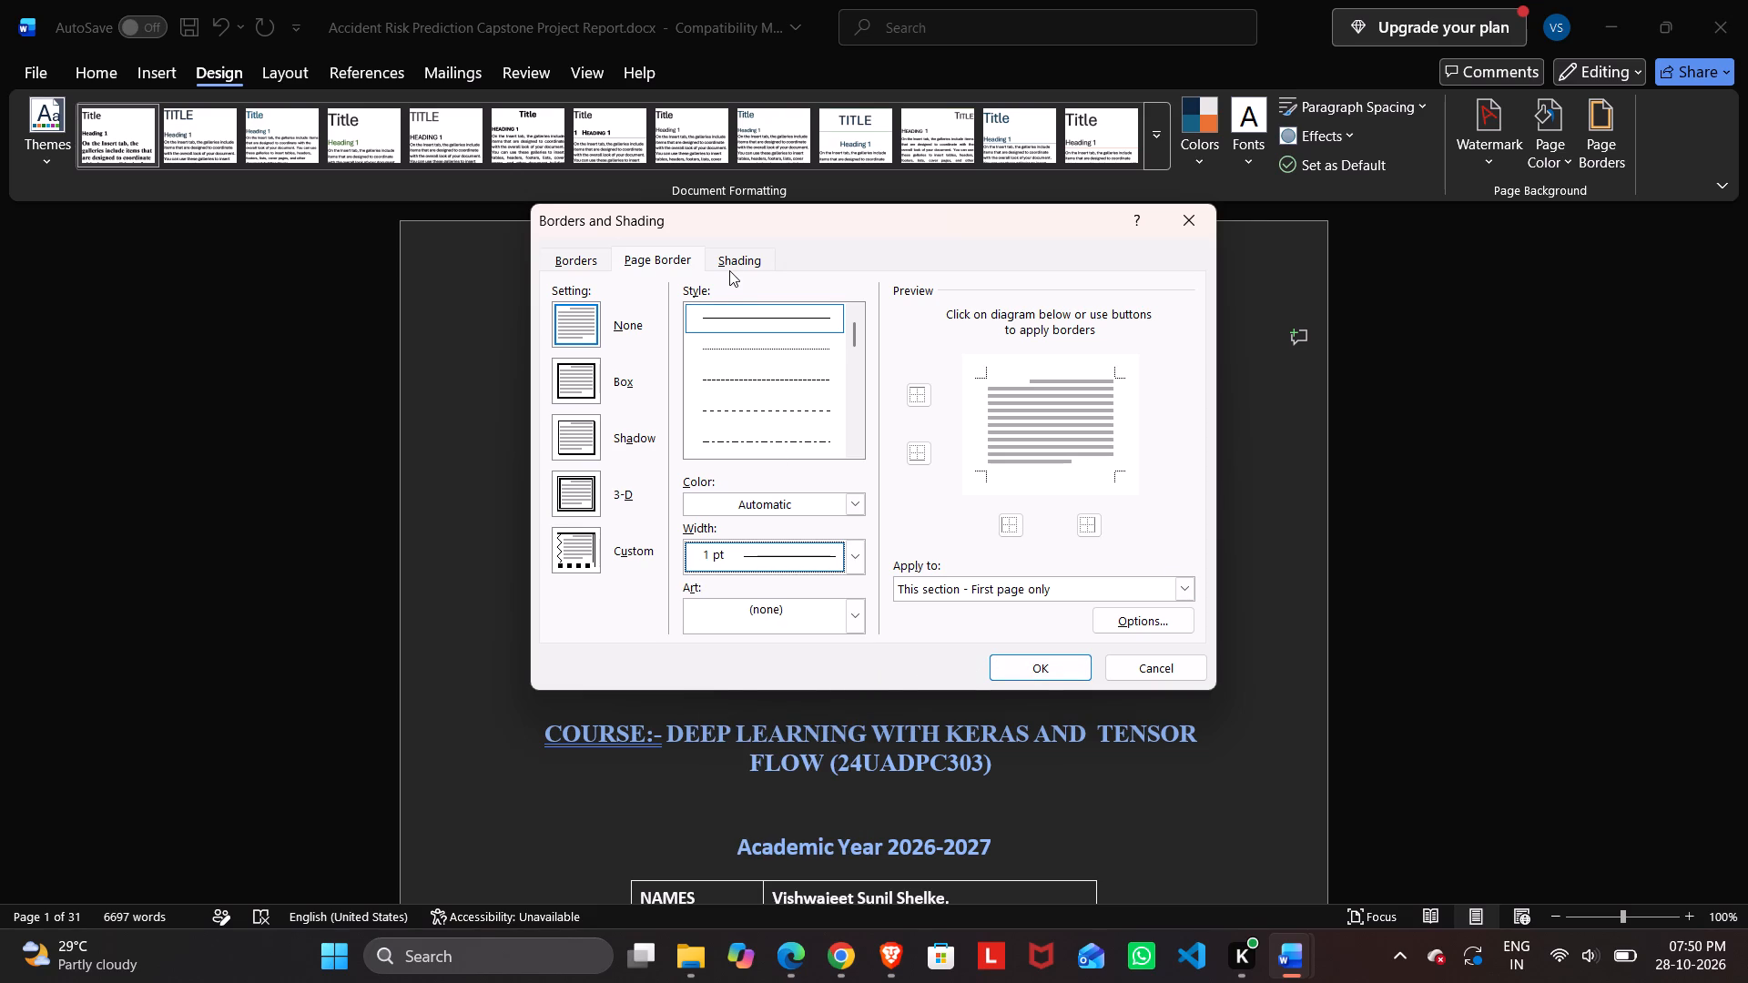
{"action": "left_click", "coordinate": [730, 264]}
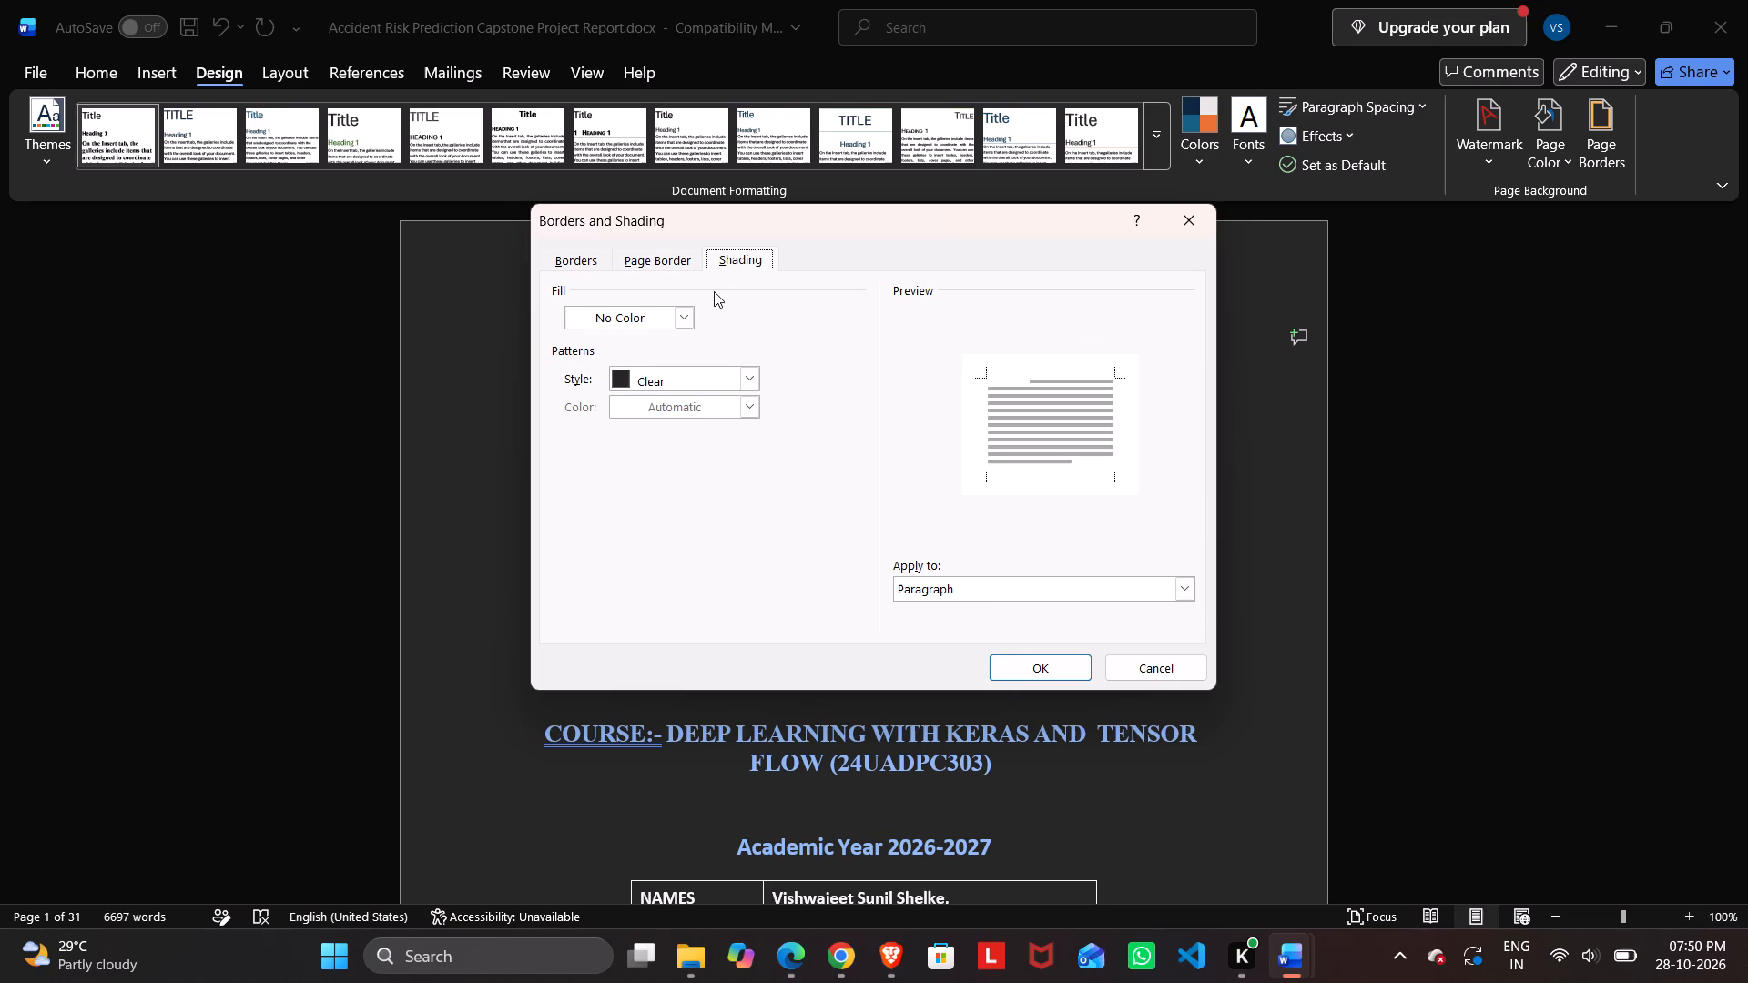
{"action": "left_click", "coordinate": [666, 263]}
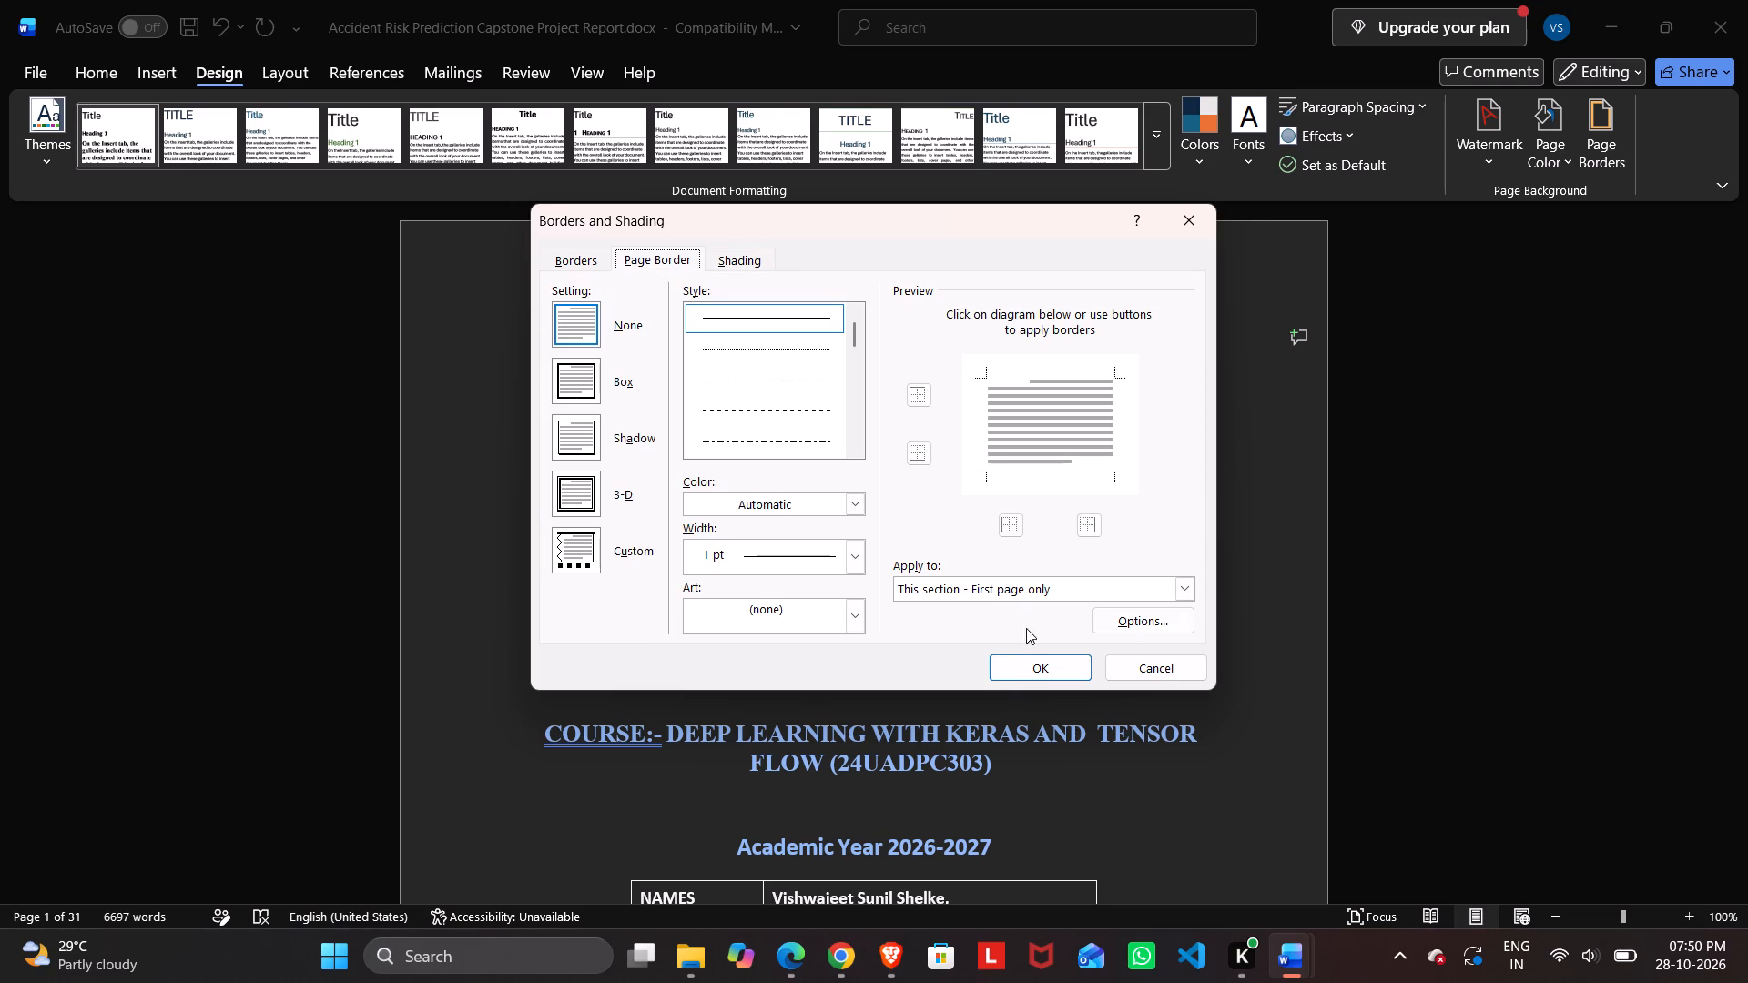
{"action": "left_click", "coordinate": [1030, 660]}
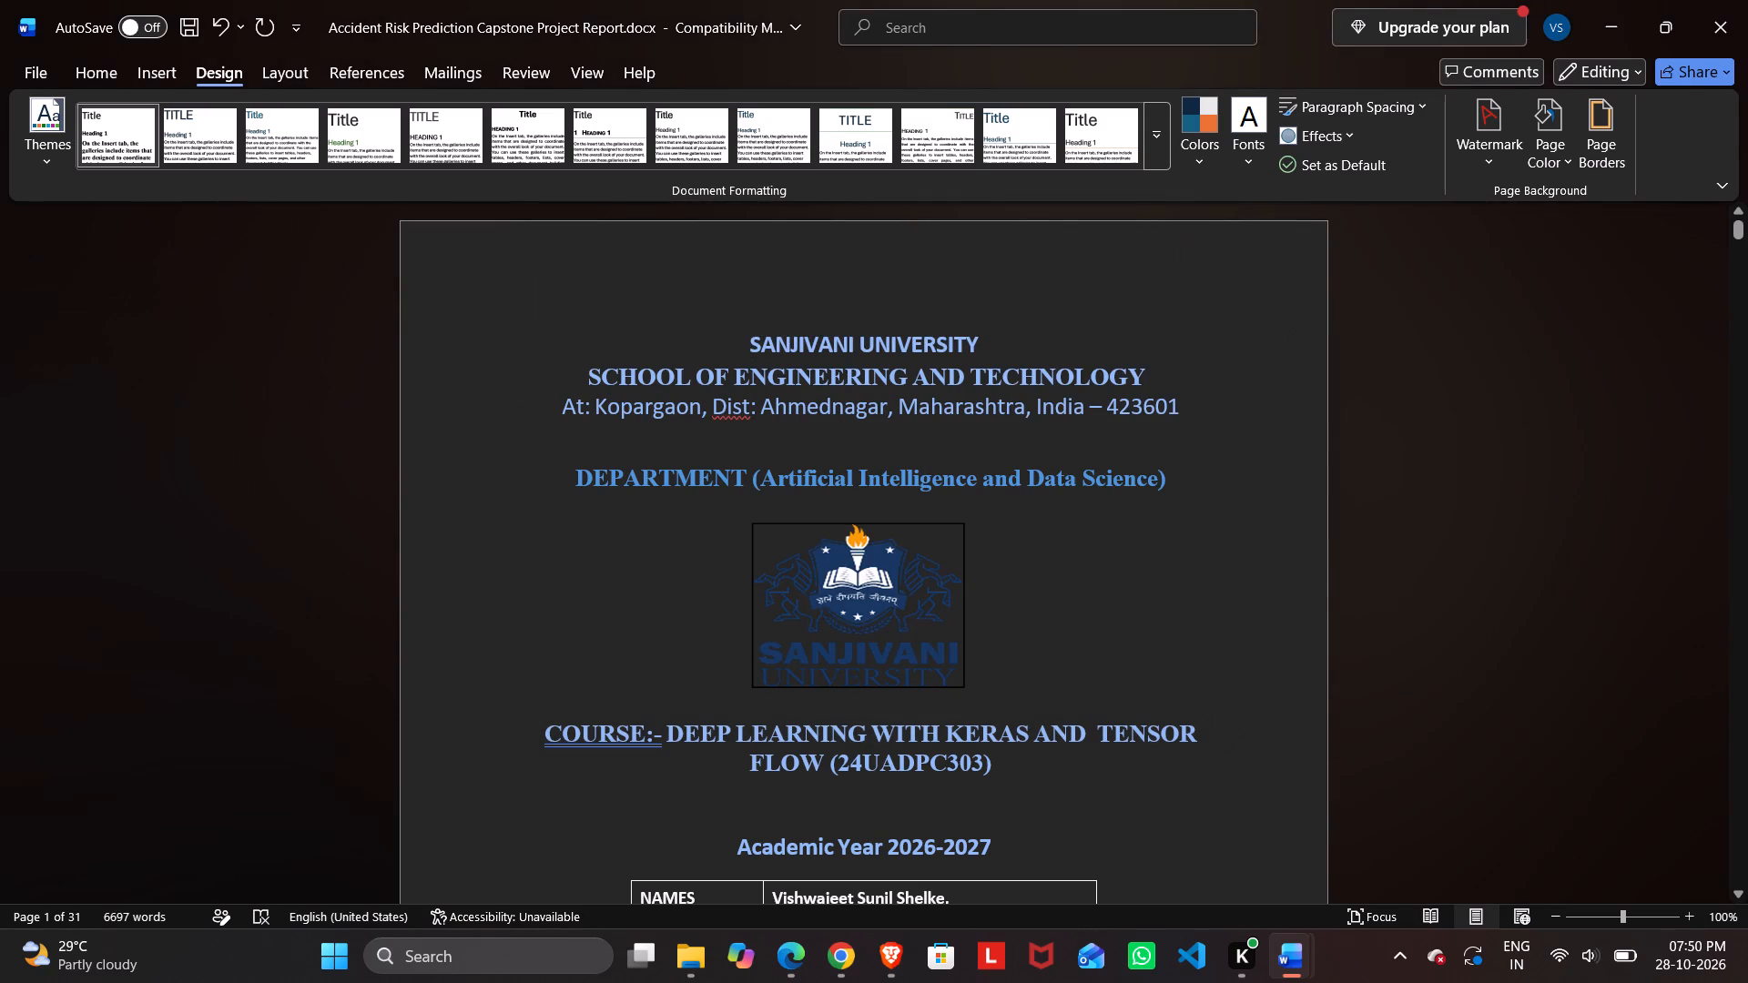
Check the cover page and the top of the Executive summary page for a page border.
{"action": "scroll", "coordinate": [1030, 660], "scroll_direction": "down", "scroll_amount": 2}
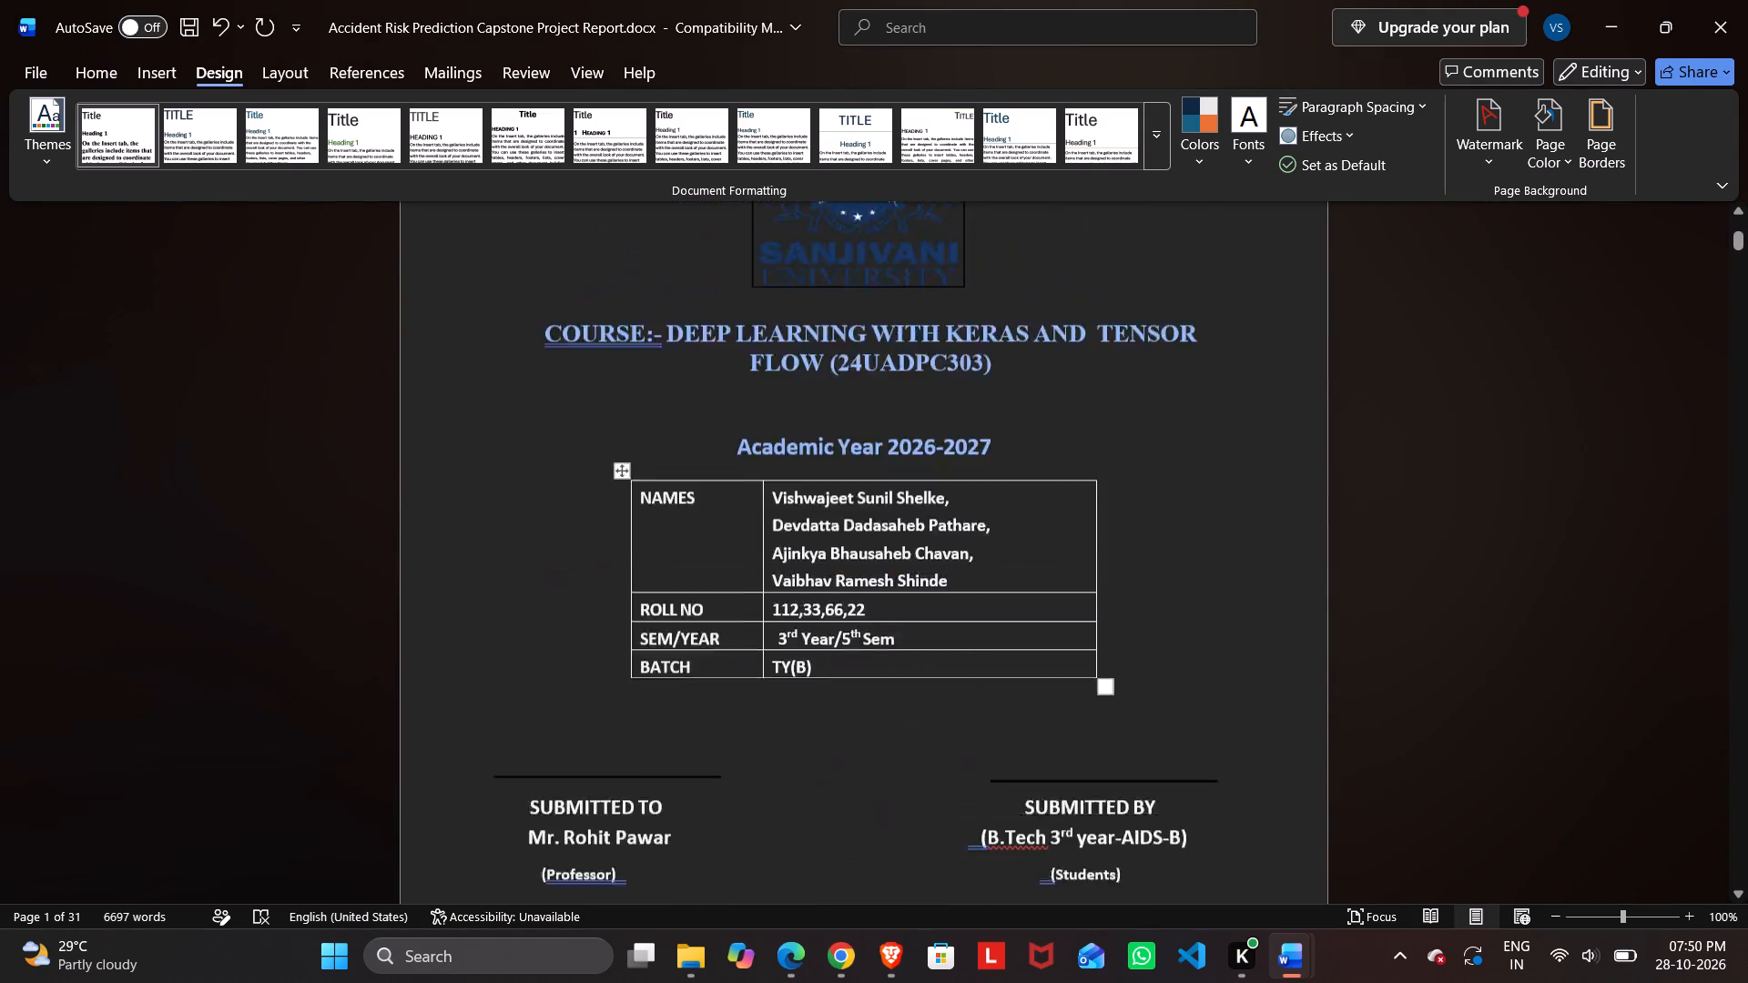
{"action": "scroll", "coordinate": [1030, 660], "scroll_direction": "down", "scroll_amount": 2}
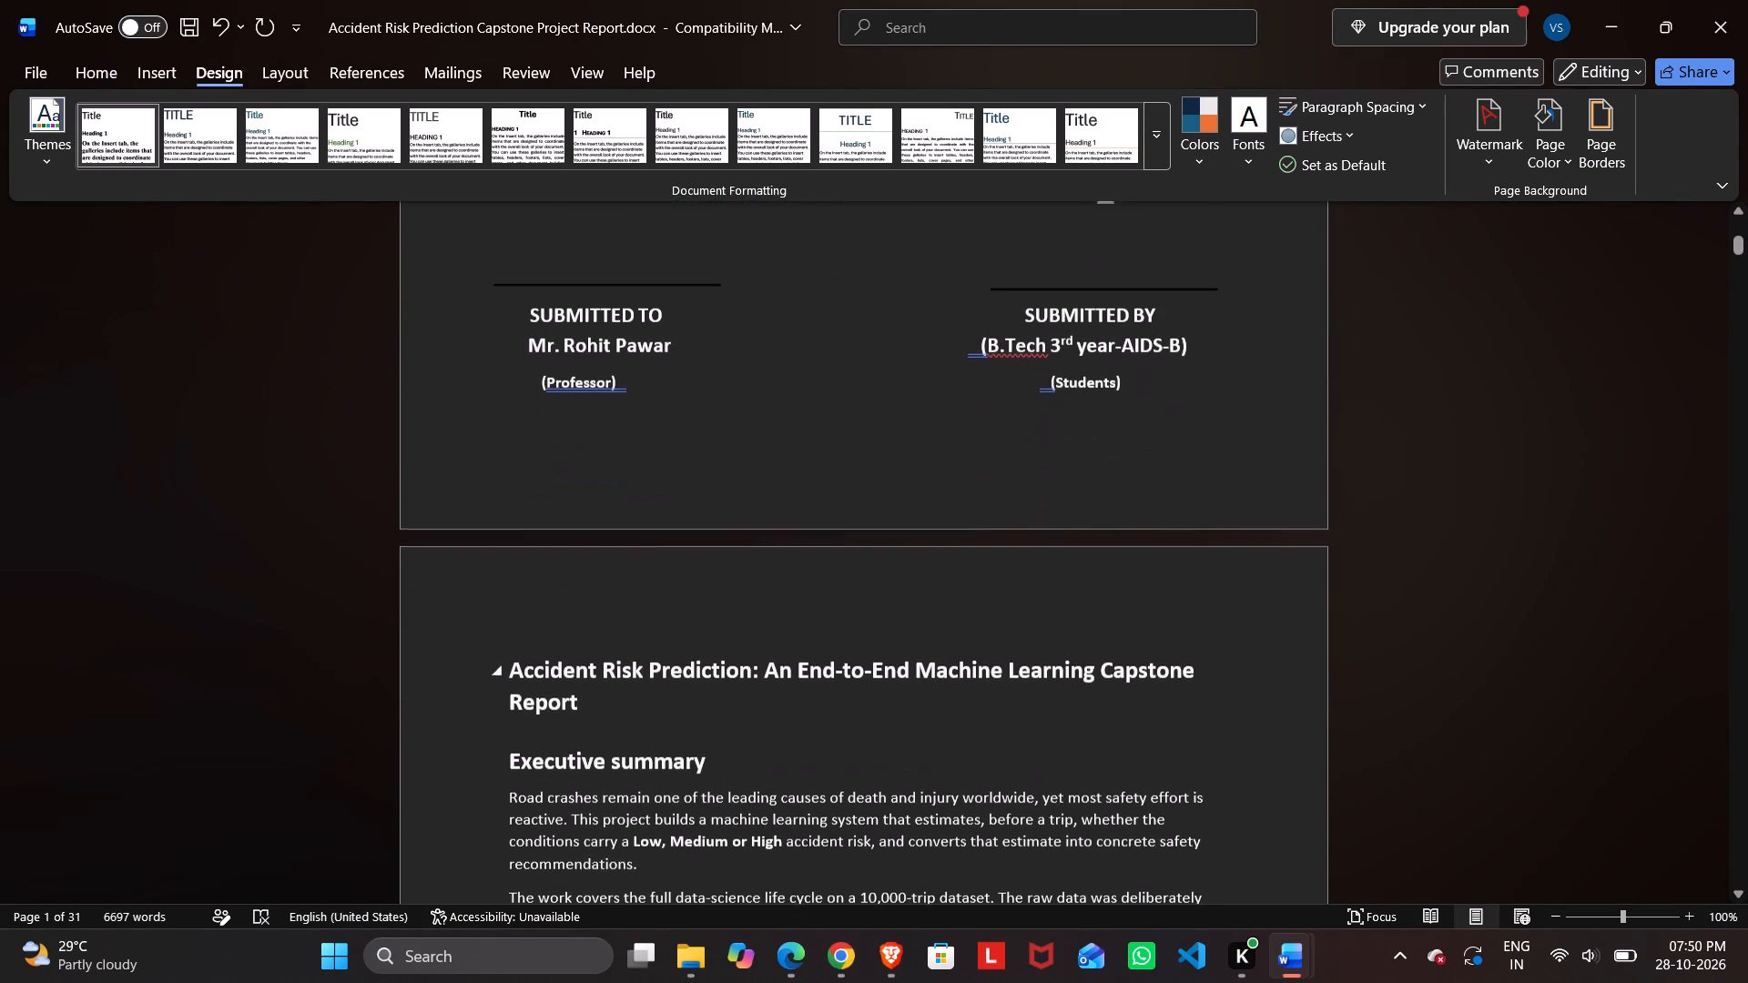
{"action": "scroll", "coordinate": [1030, 660], "scroll_direction": "up", "scroll_amount": 3}
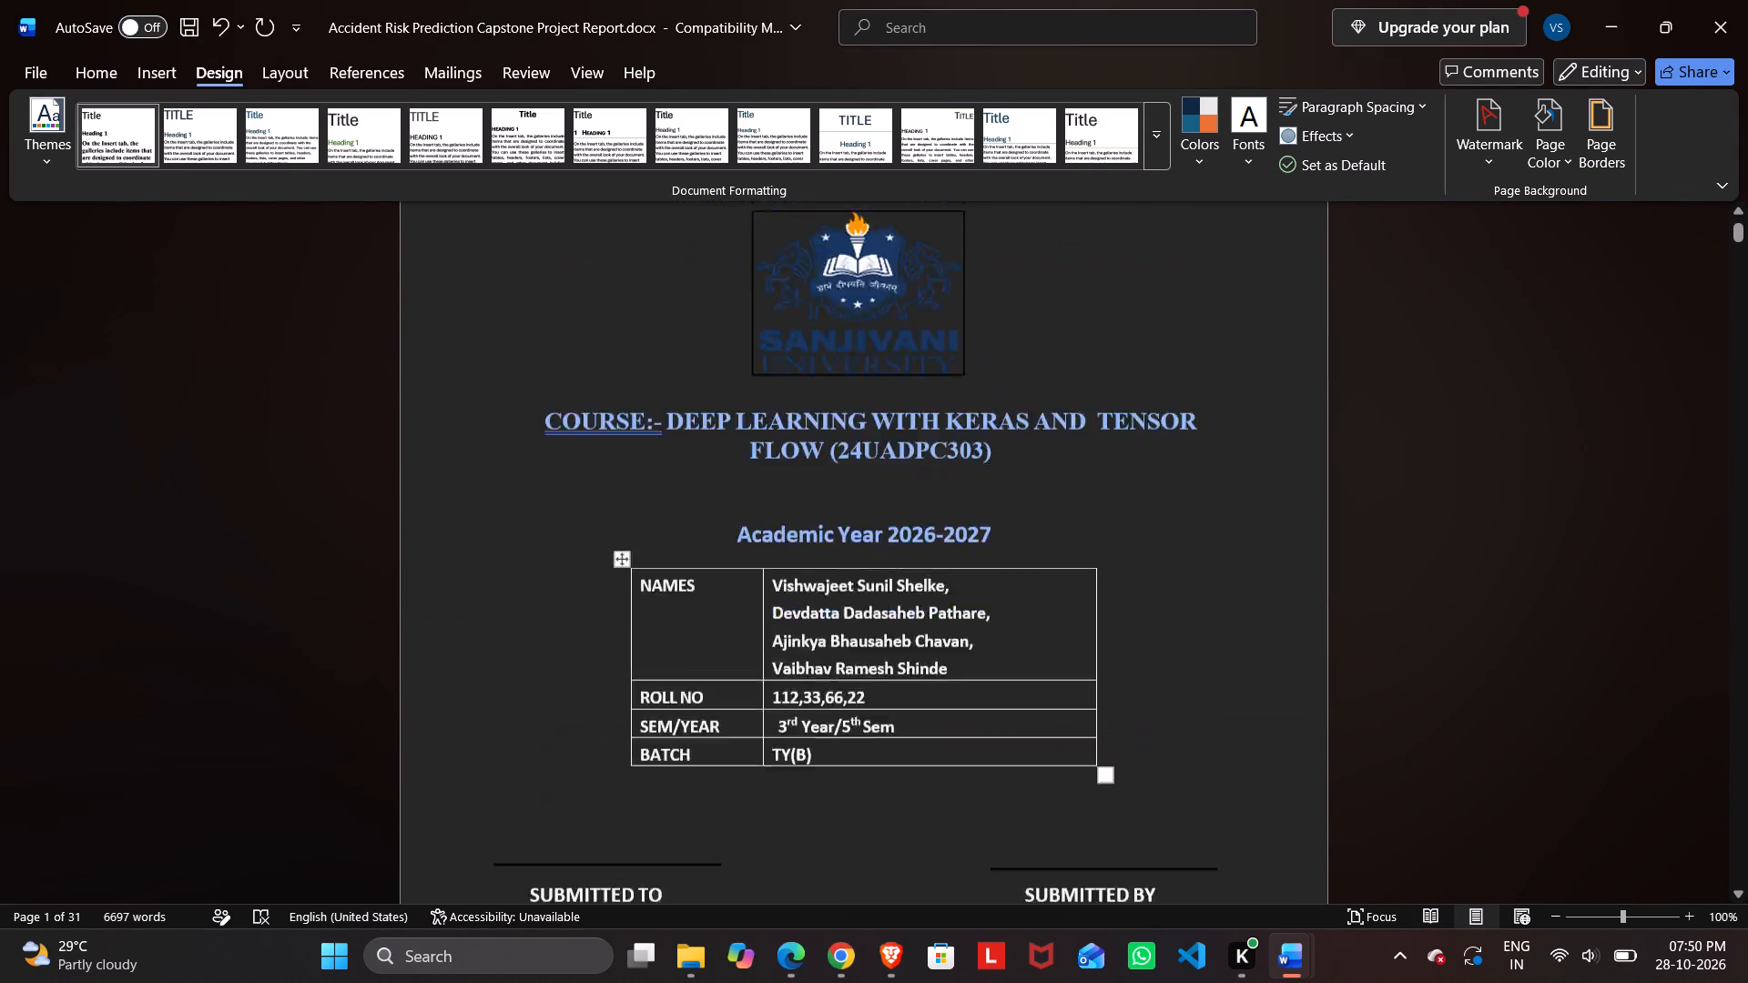
{"action": "scroll", "coordinate": [1030, 660], "scroll_direction": "up", "scroll_amount": 2}
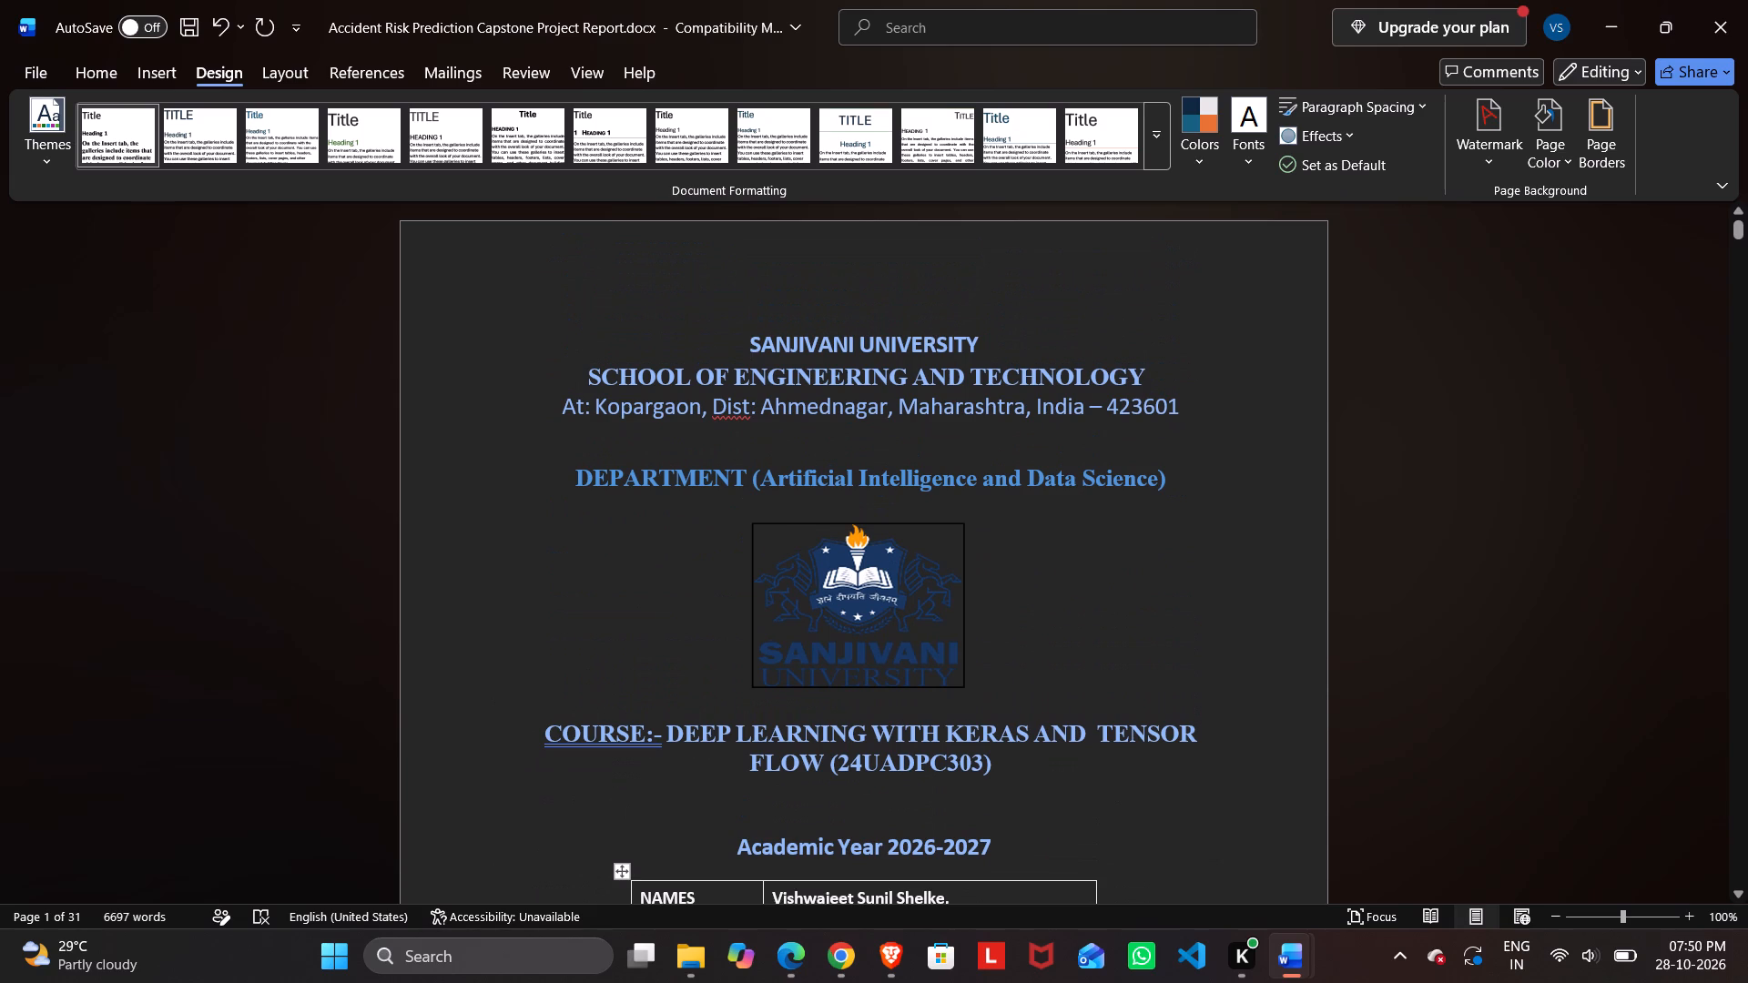
{"action": "scroll", "coordinate": [1030, 660], "scroll_direction": "down", "scroll_amount": 2}
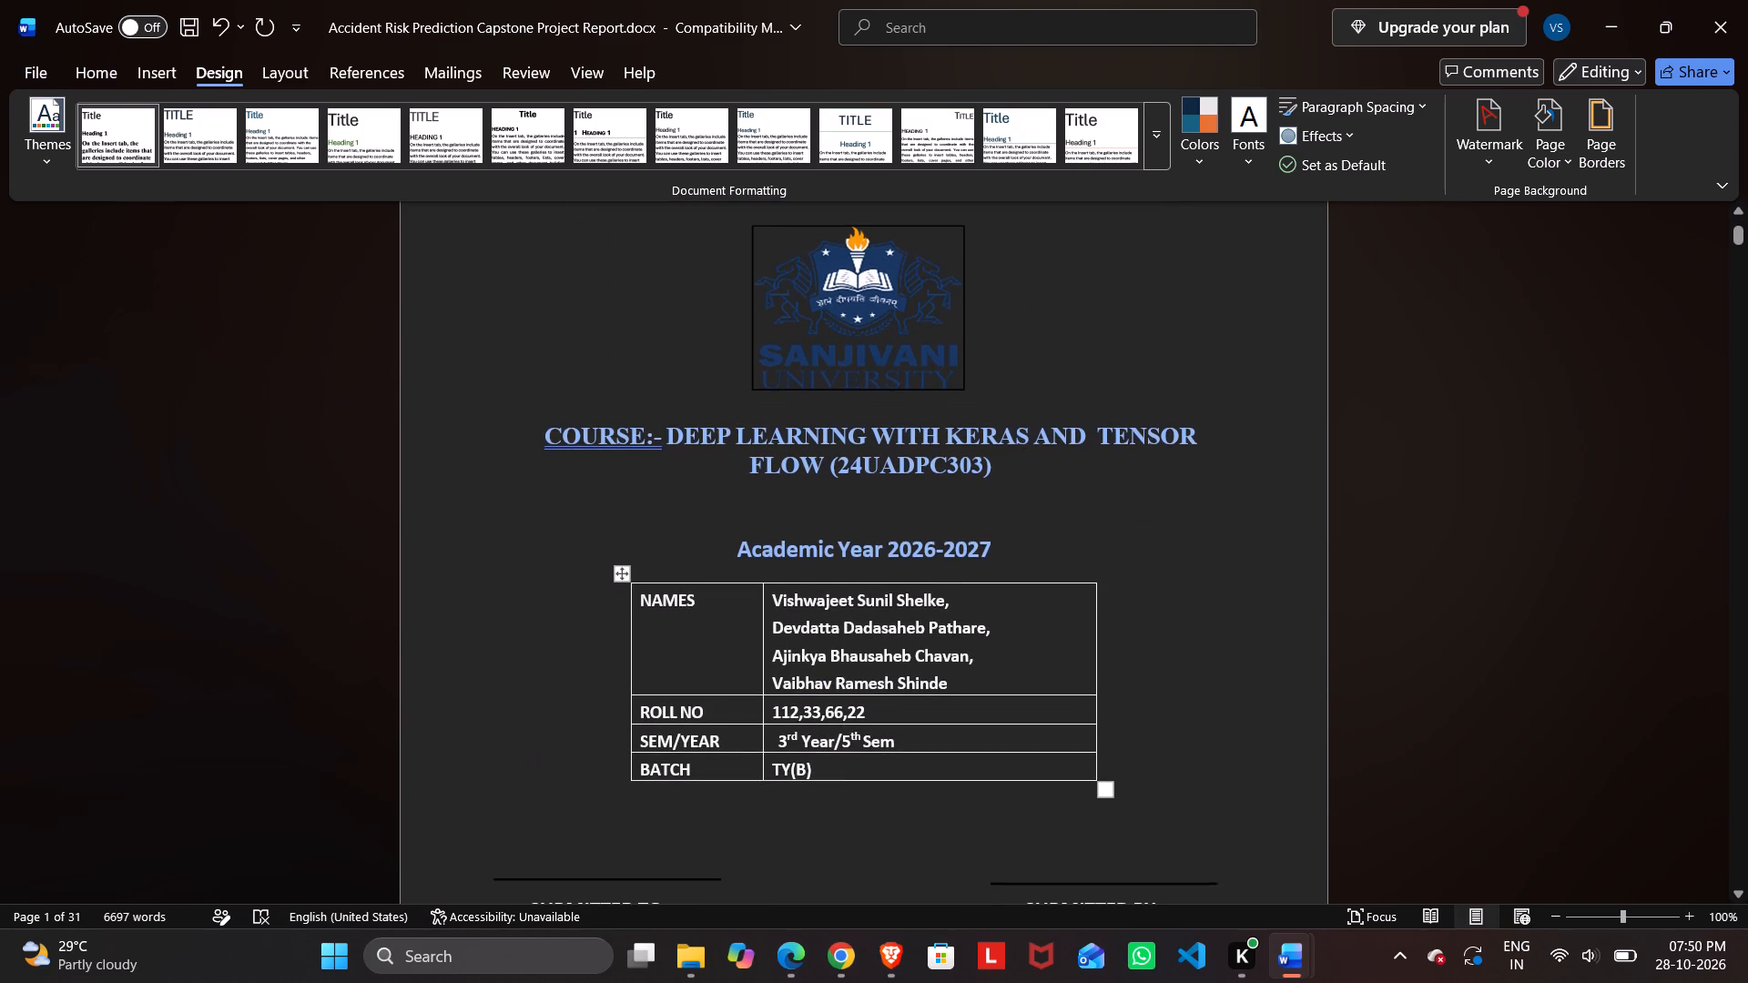
{"action": "scroll", "coordinate": [1030, 660], "scroll_direction": "down", "scroll_amount": 1}
{"action": "scroll", "coordinate": [1030, 660], "scroll_direction": "left", "scroll_amount": 1}
{"action": "scroll", "coordinate": [1030, 660], "scroll_direction": "down", "scroll_amount": 1}
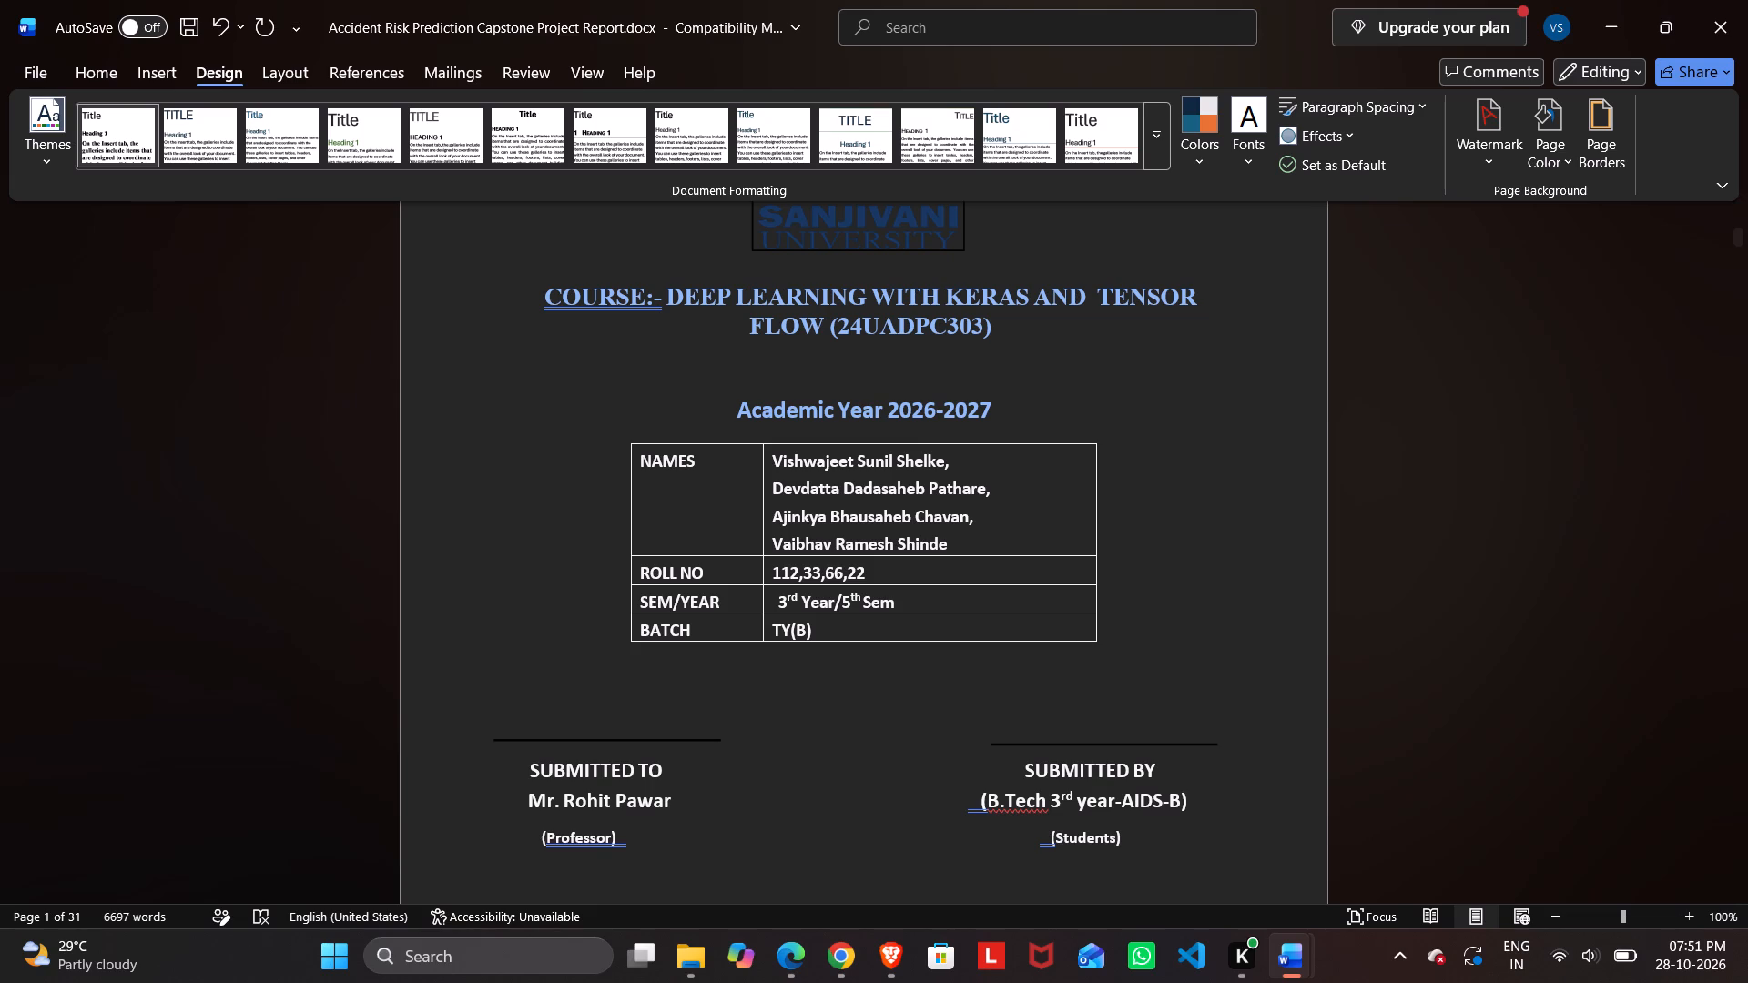
{"action": "scroll", "coordinate": [935, 751], "scroll_direction": "up", "scroll_amount": 3}
{"action": "scroll", "coordinate": [935, 751], "scroll_direction": "down", "scroll_amount": 1}
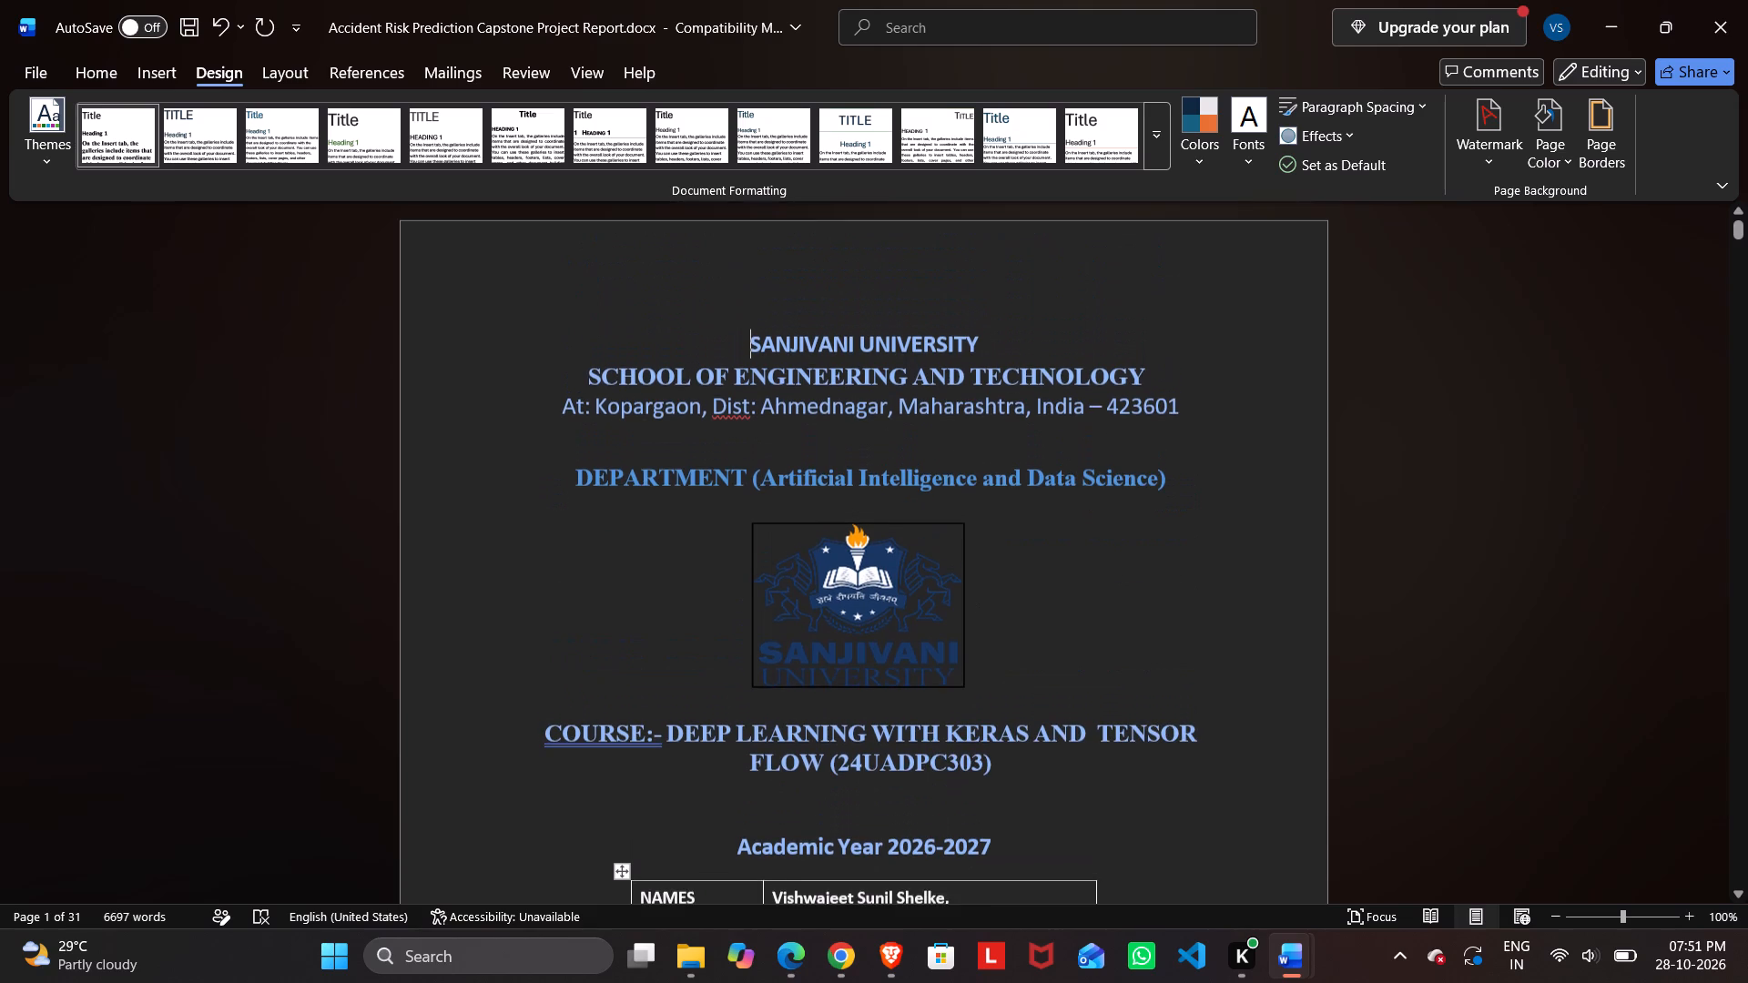
{"action": "scroll", "coordinate": [935, 751], "scroll_direction": "down", "scroll_amount": 1}
{"action": "scroll", "coordinate": [935, 751], "scroll_direction": "left", "scroll_amount": 1}
{"action": "scroll", "coordinate": [935, 751], "scroll_direction": "down", "scroll_amount": 1}
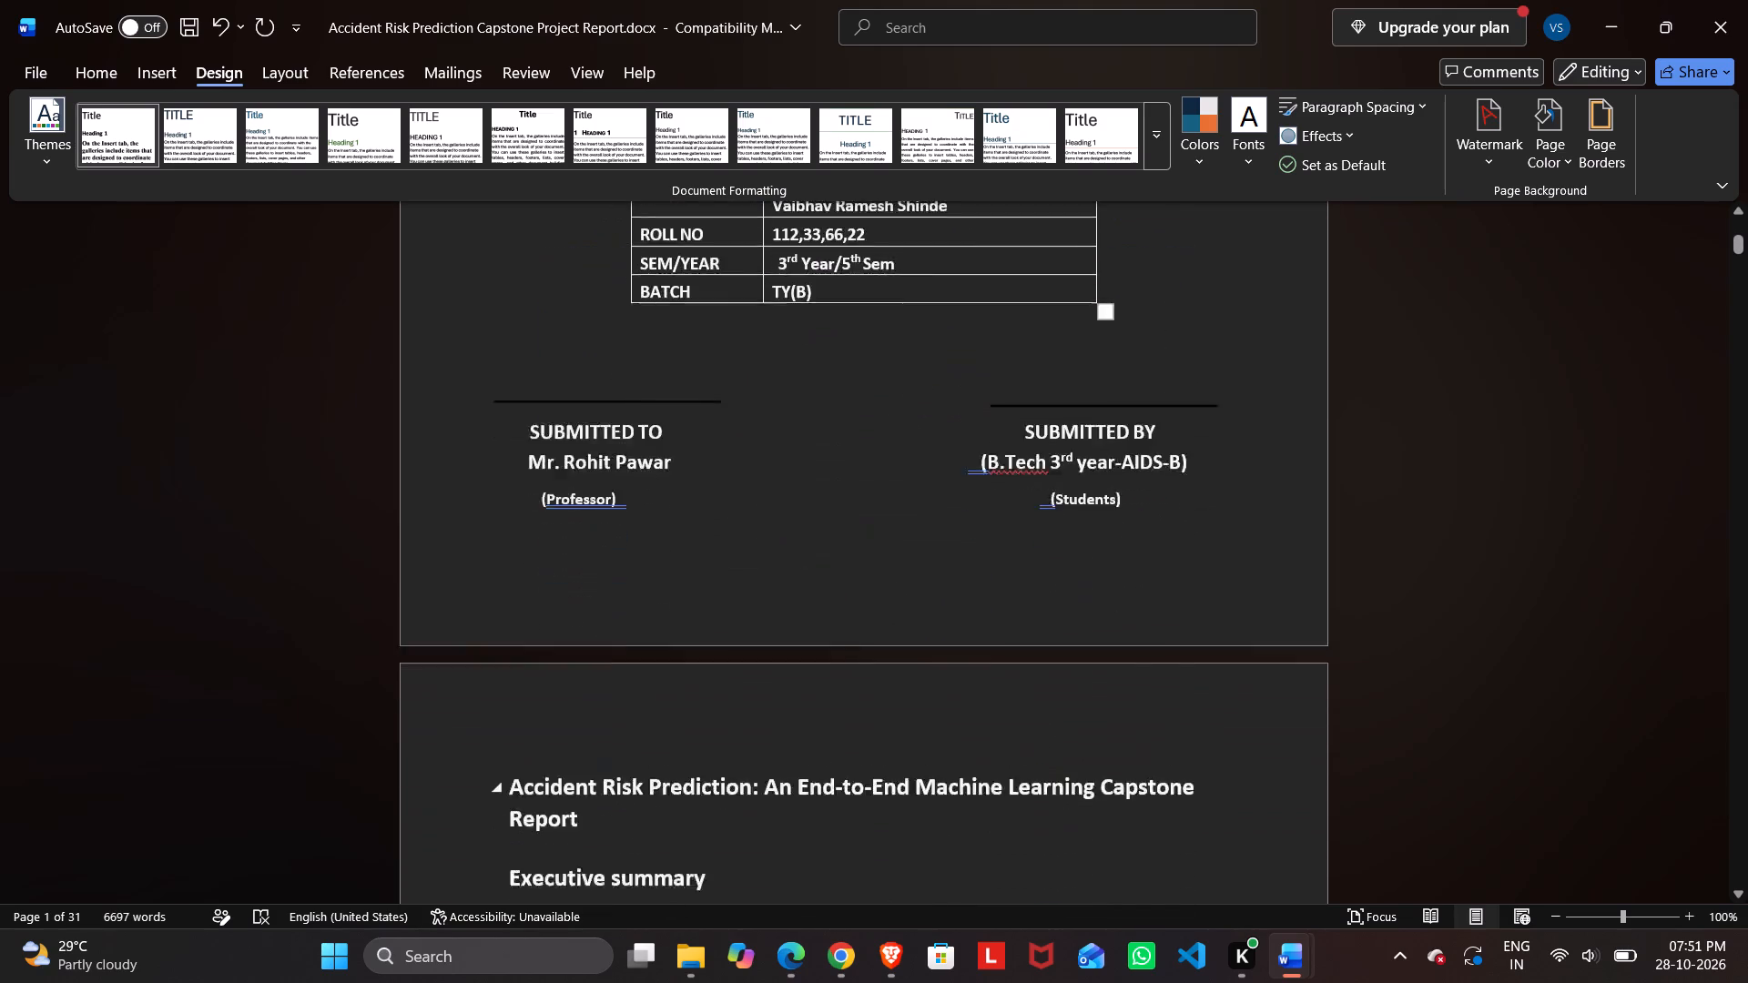
{"action": "scroll", "coordinate": [935, 751], "scroll_direction": "down", "scroll_amount": 1}
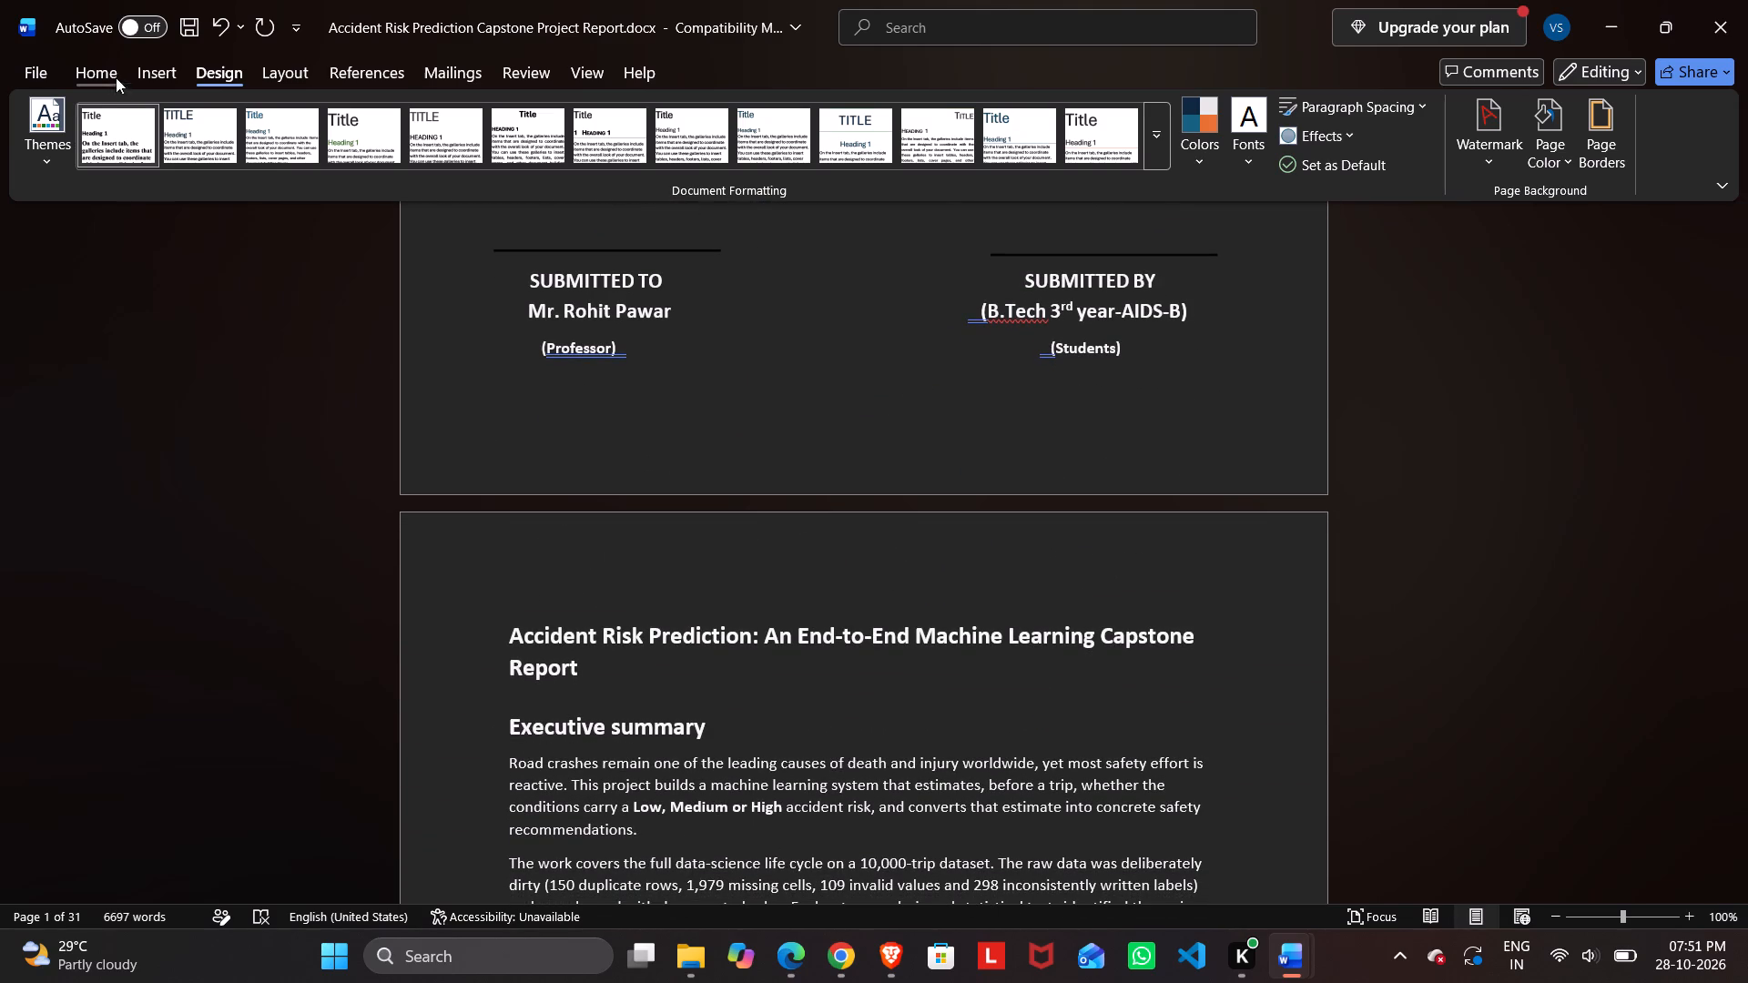
Start saving a copy of the report to the Desktop folder and change its file name to IBM Capstone Project Report.
{"action": "left_click", "coordinate": [107, 67]}
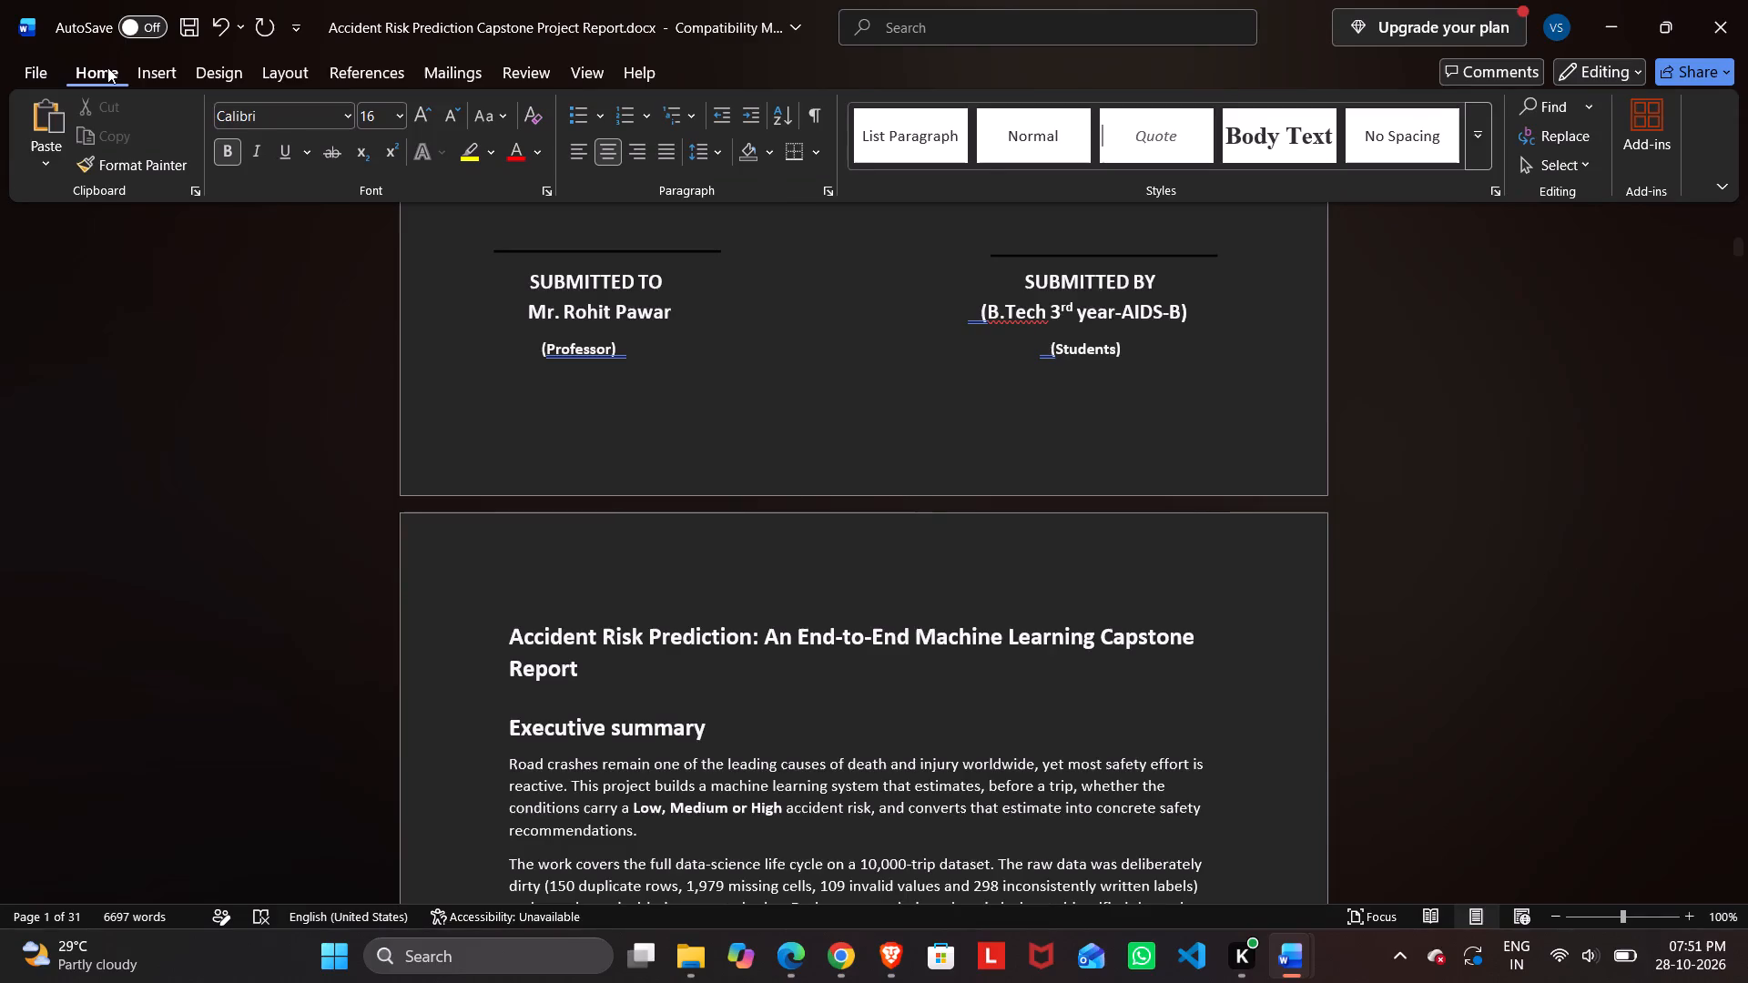
{"action": "left_click", "coordinate": [52, 67]}
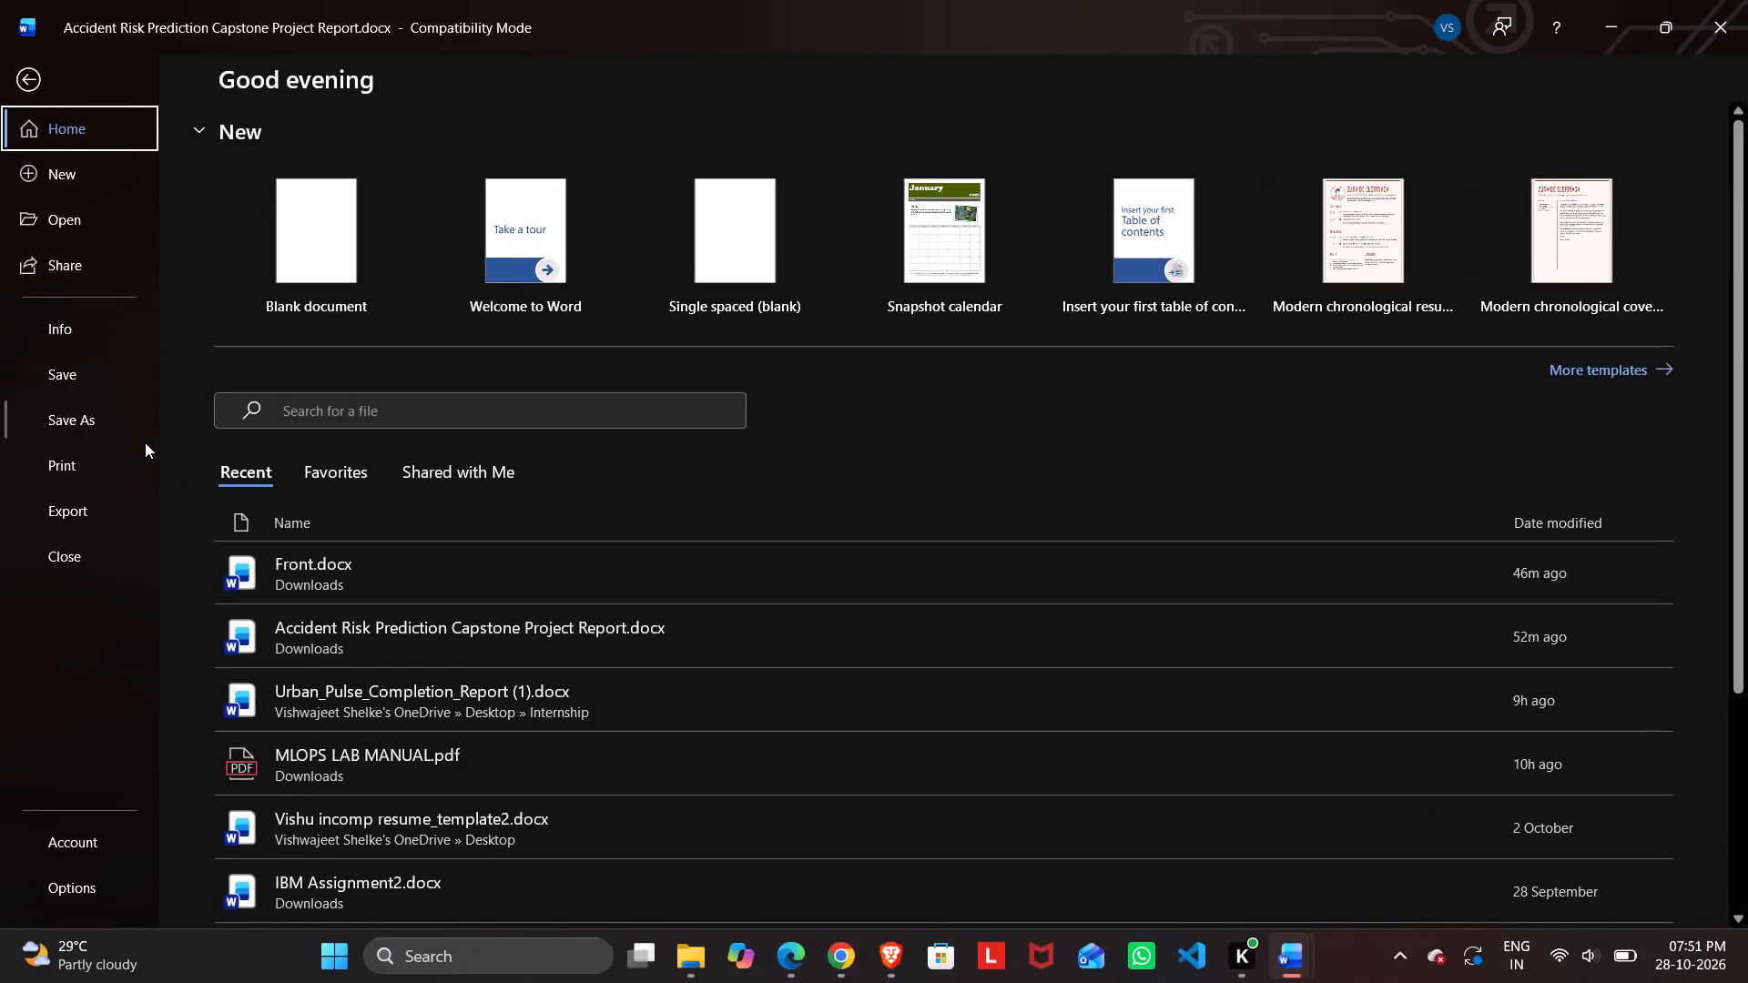
{"action": "left_click", "coordinate": [73, 410]}
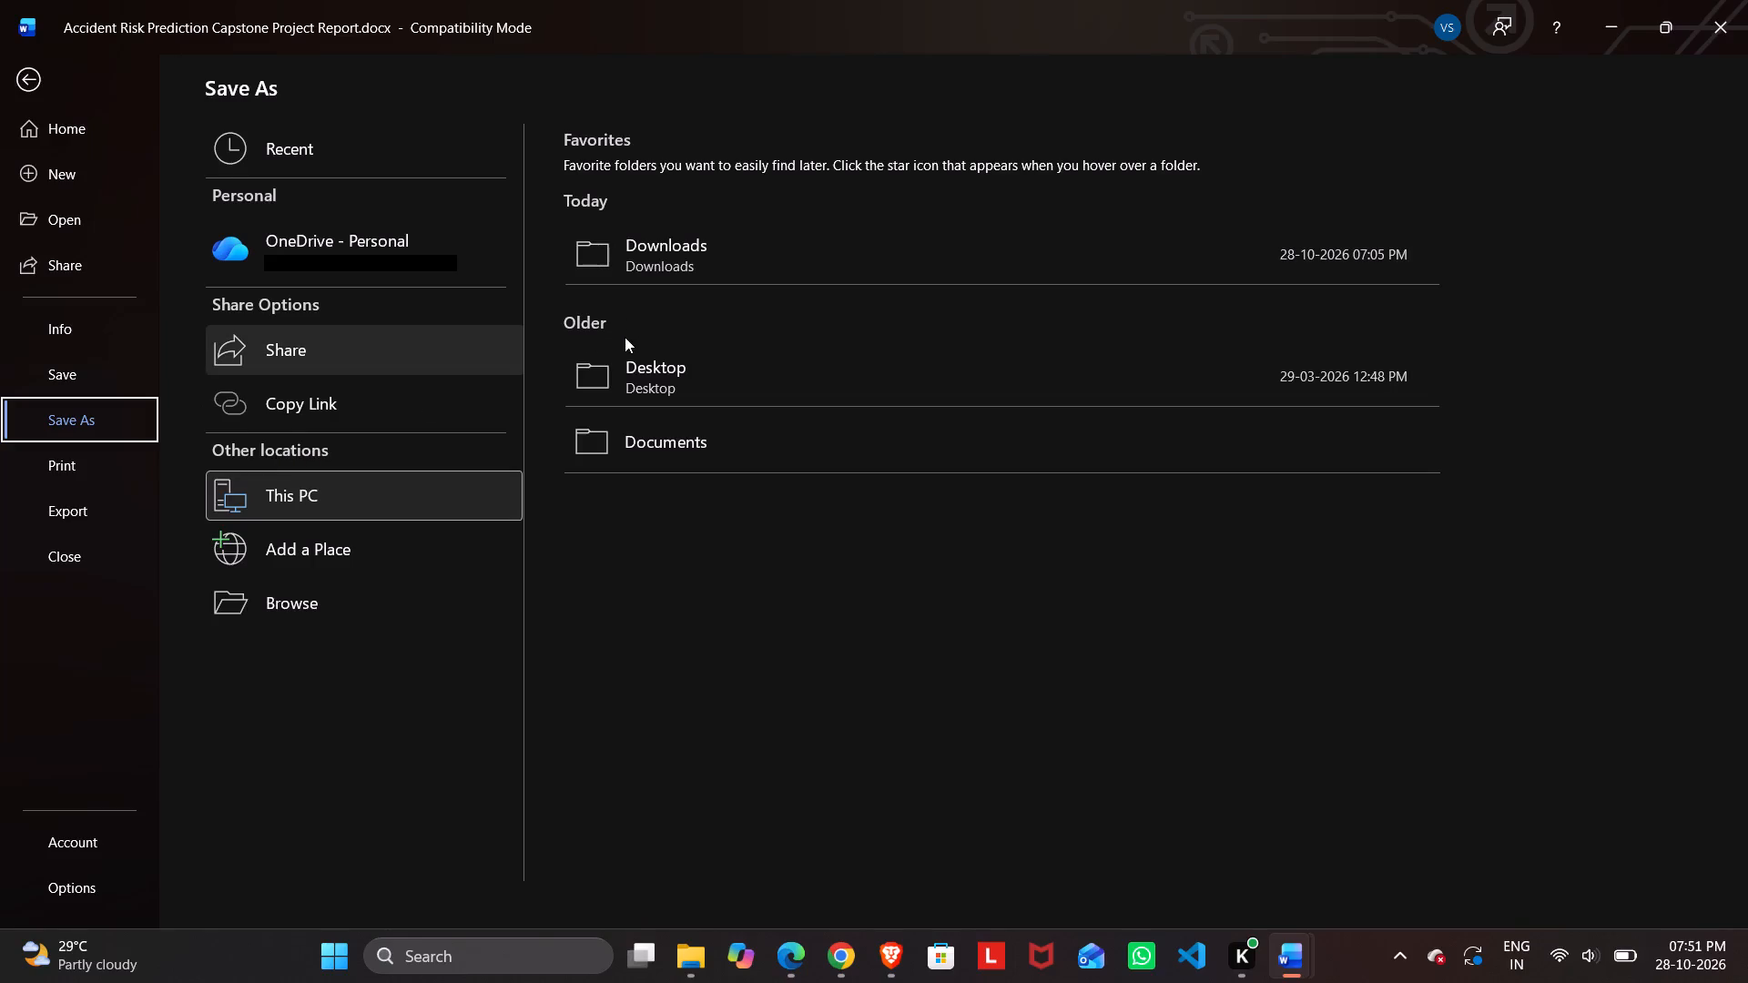
{"action": "left_click", "coordinate": [645, 355]}
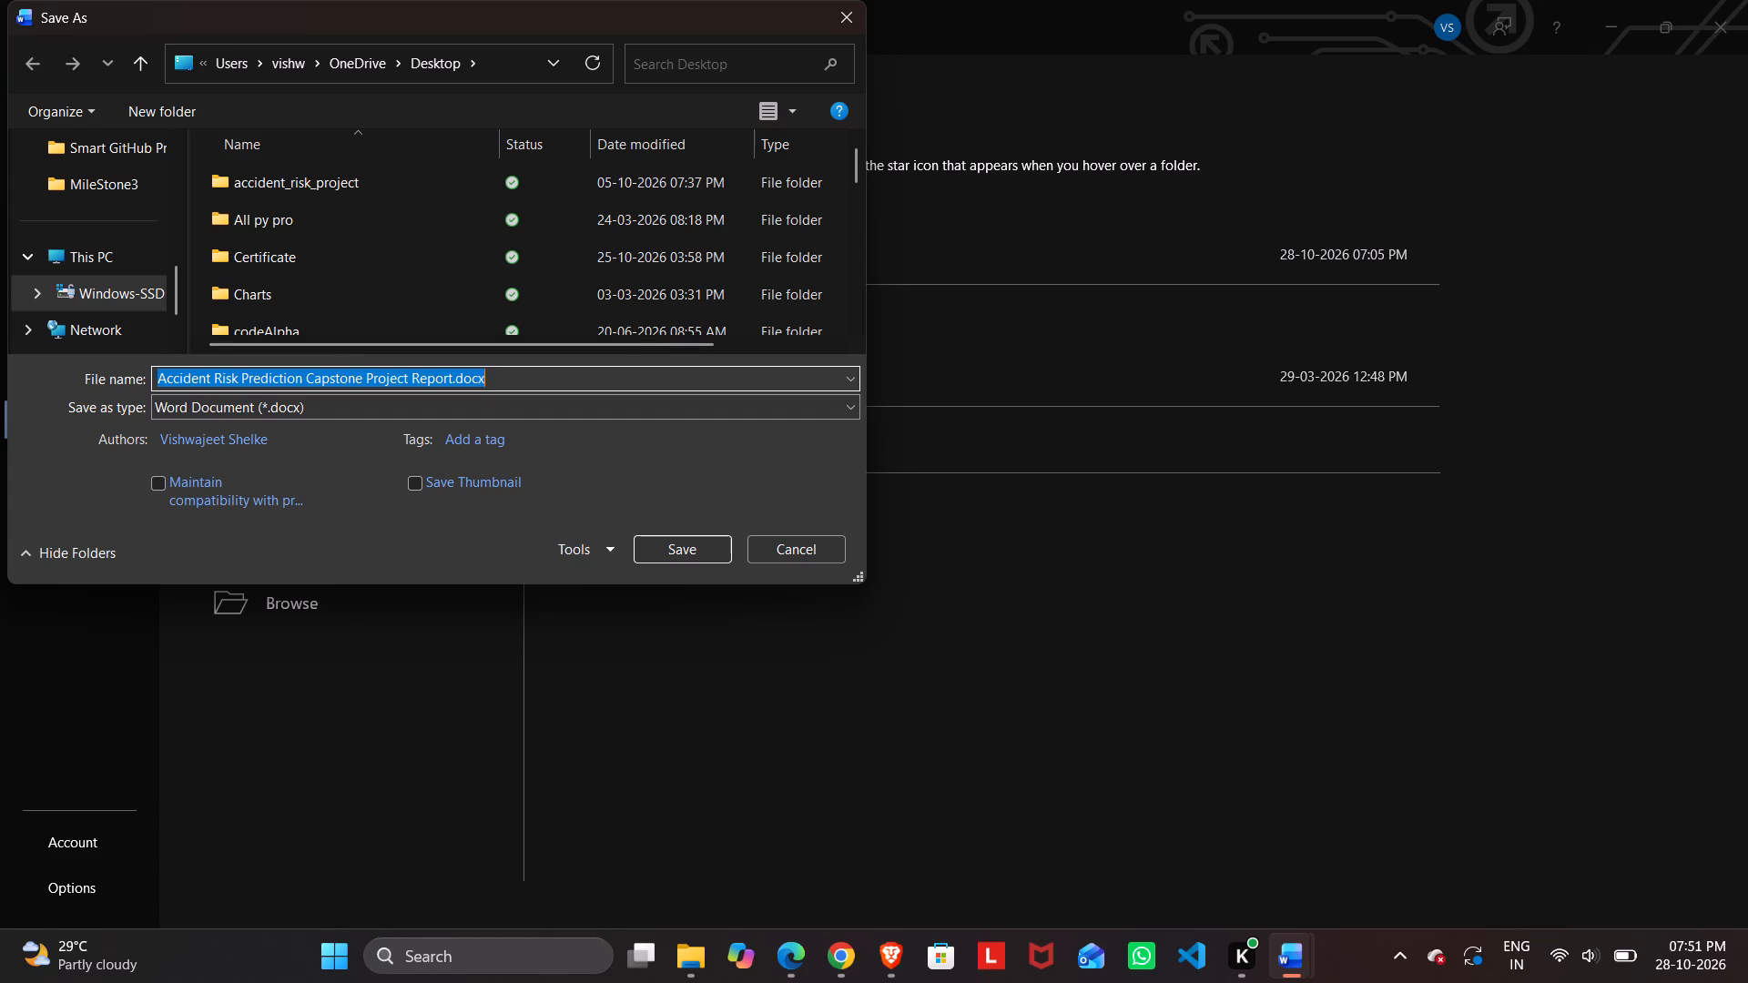
{"action": "left_click_drag", "start_coordinate": [303, 374], "coordinate": [179, 378]}
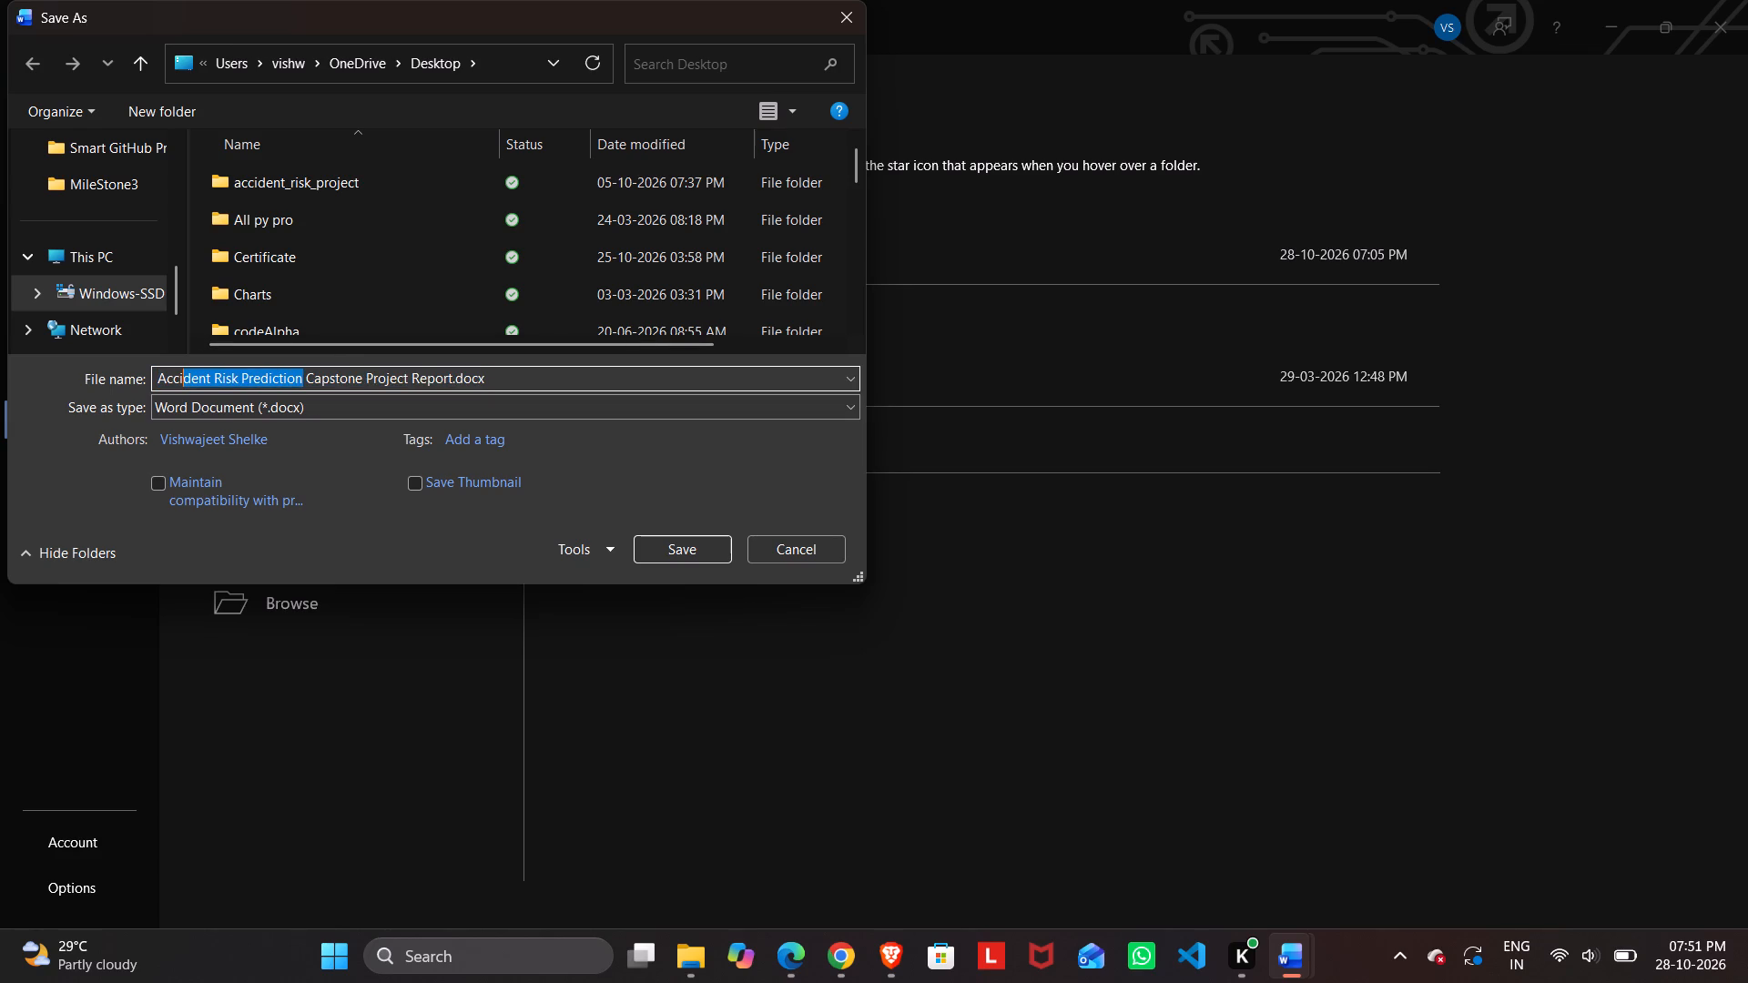
{"action": "left_click_drag", "start_coordinate": [179, 378], "coordinate": [163, 375]}
{"action": "left_click_drag", "start_coordinate": [301, 377], "coordinate": [190, 380]}
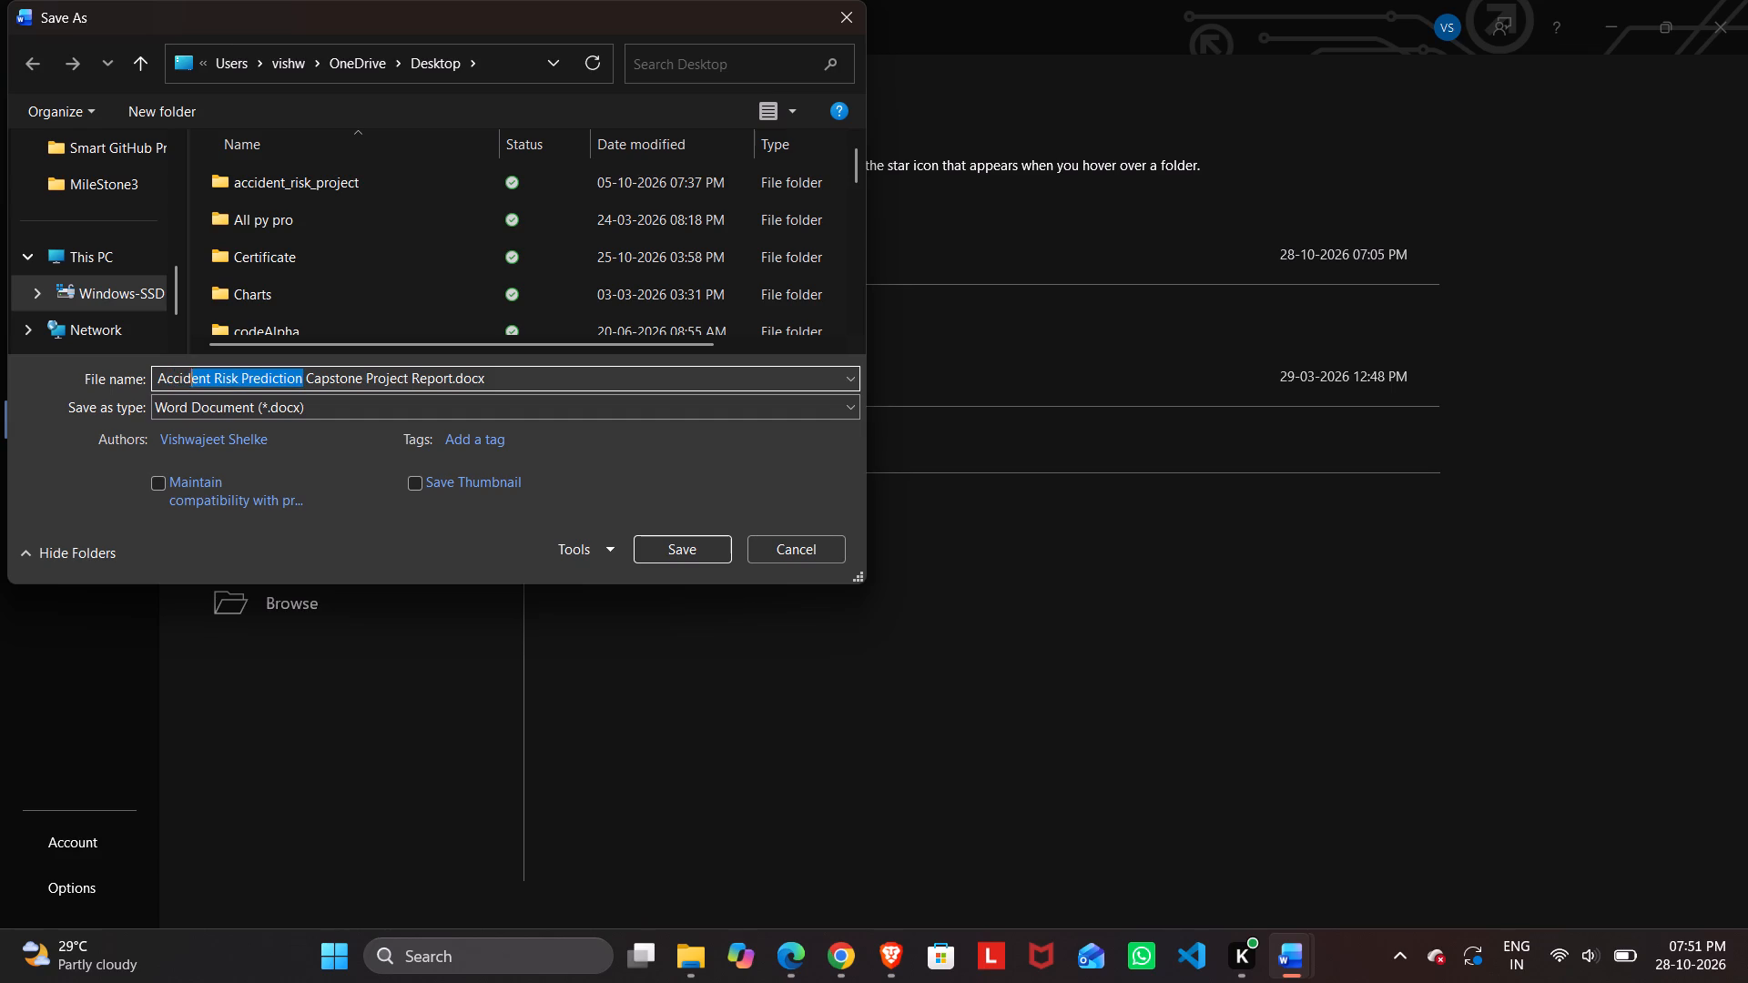
{"action": "left_click_drag", "start_coordinate": [190, 380], "coordinate": [147, 380]}
{"action": "key", "text": "shift+i"}
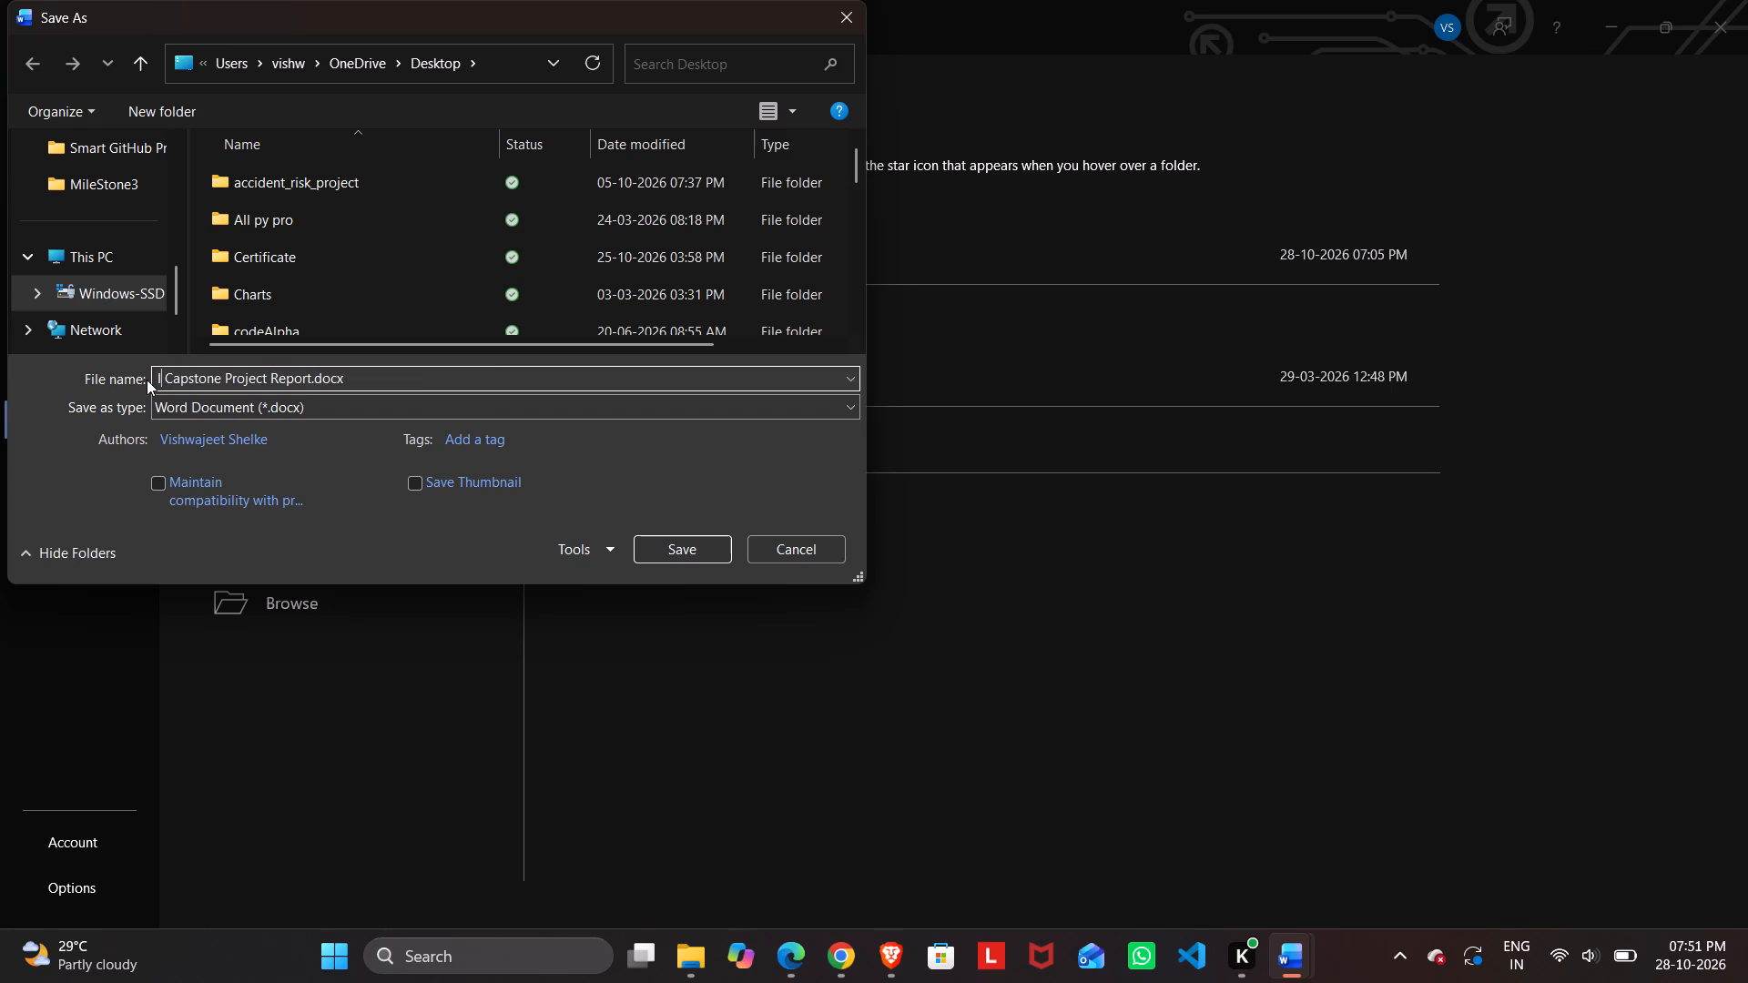
{"action": "key", "text": "shift+b"}
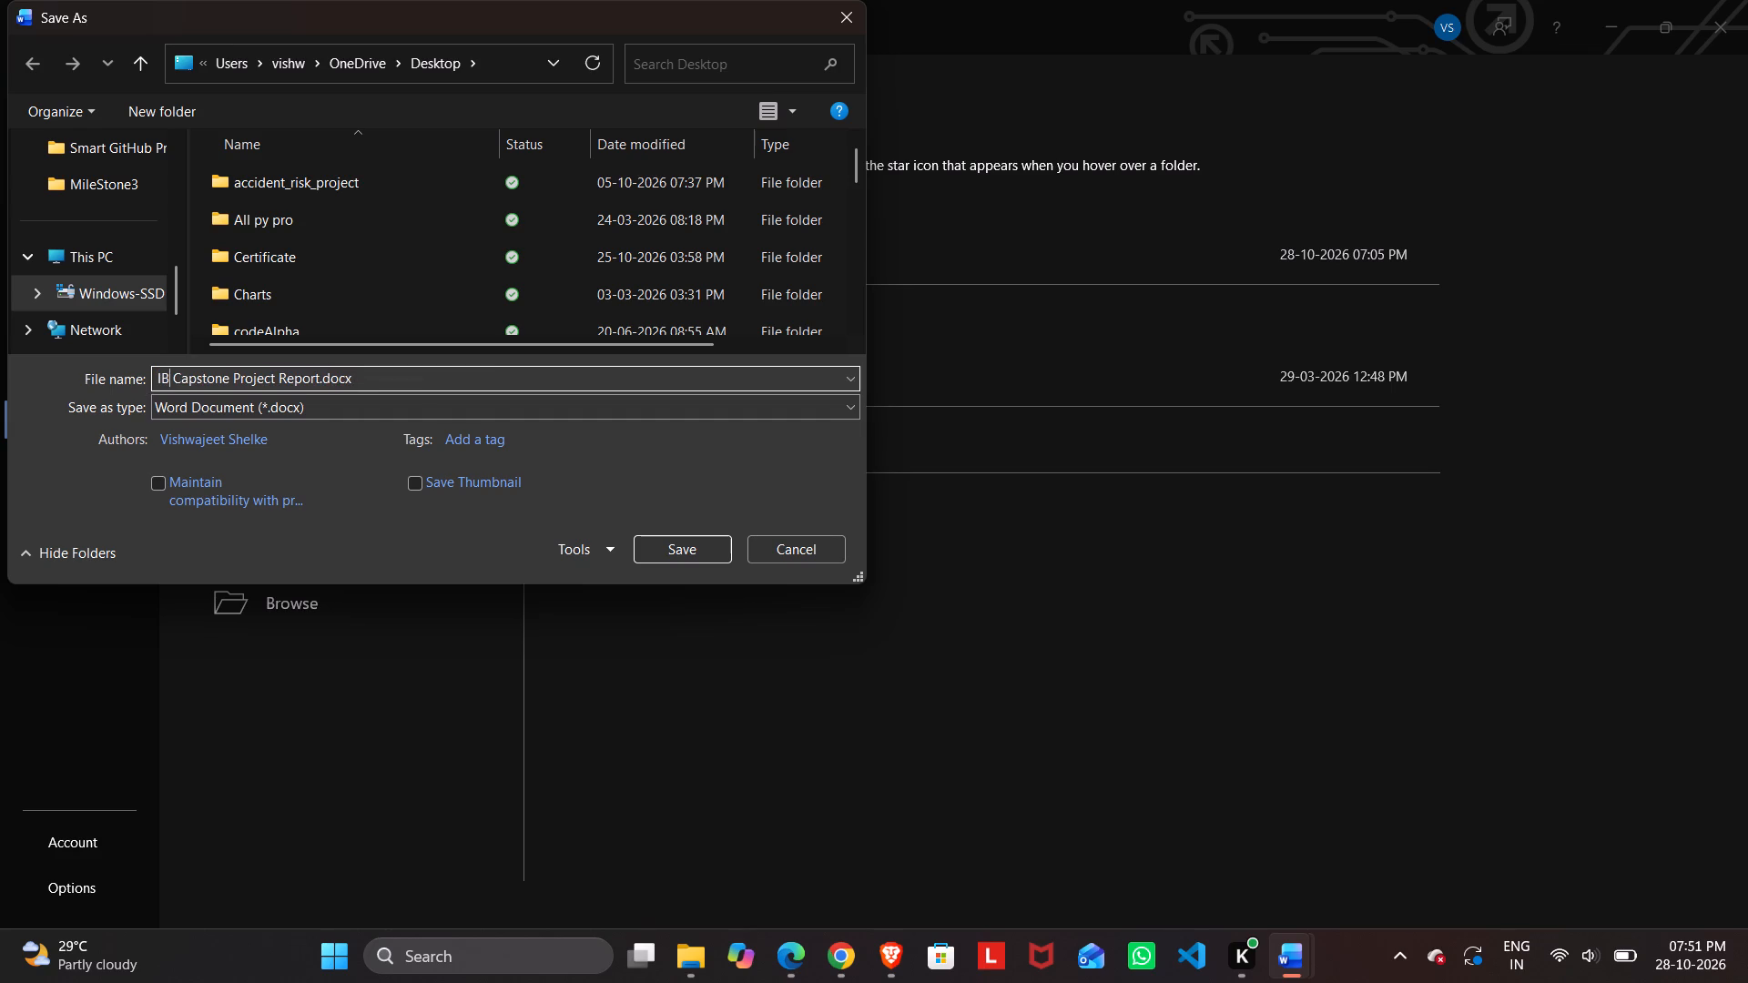
{"action": "key", "text": "shift+m"}
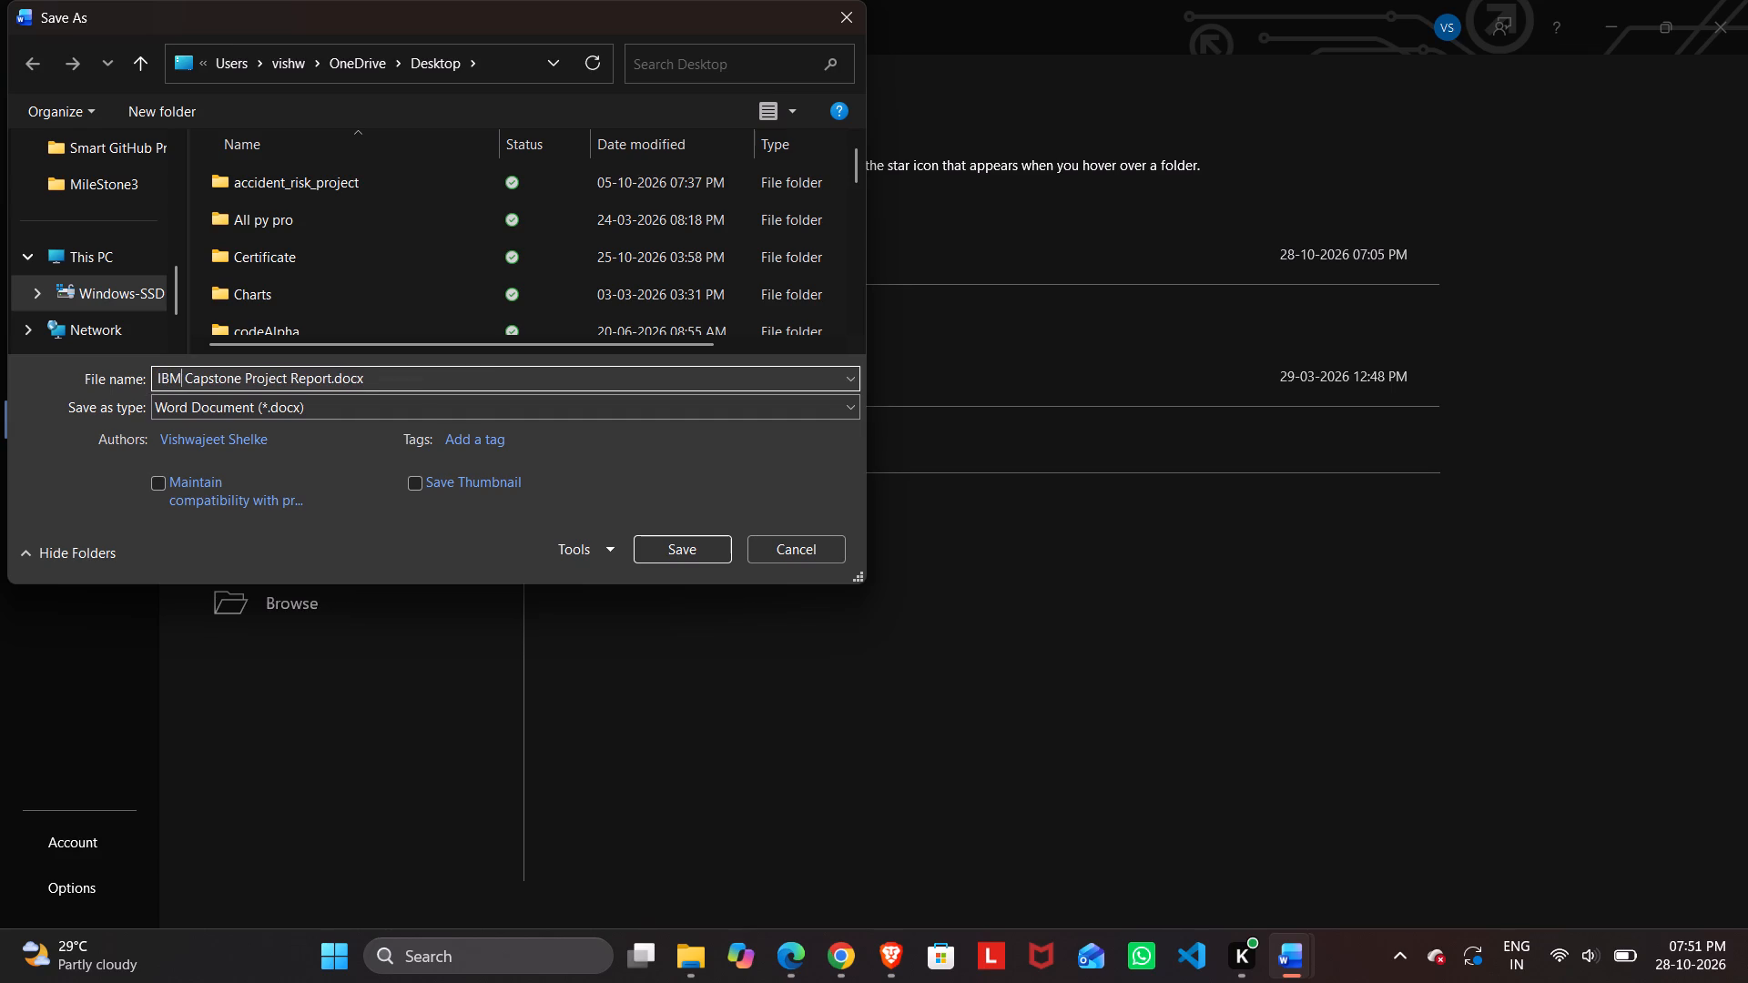
Choose the Desktop folder and the PDF format, and save the report.
{"action": "scroll", "coordinate": [93, 264], "scroll_direction": "up", "scroll_amount": 6}
{"action": "left_click", "coordinate": [84, 305]}
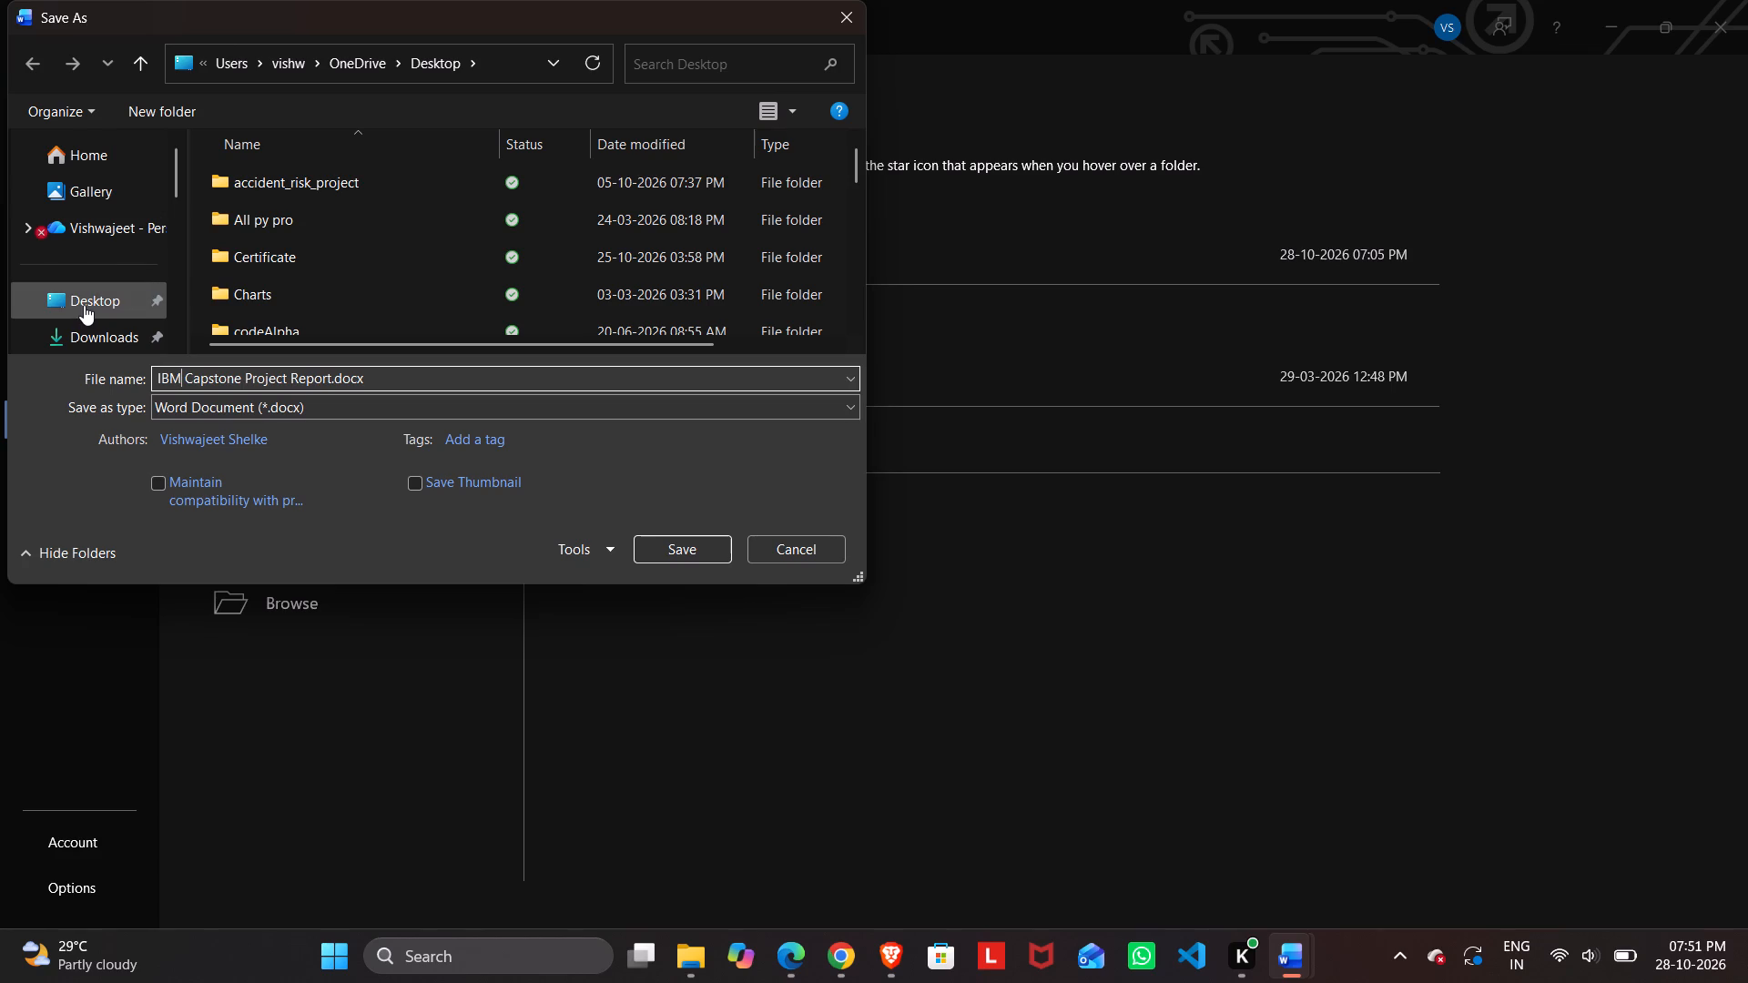
{"action": "left_click", "coordinate": [640, 404]}
{"action": "left_click", "coordinate": [462, 540]}
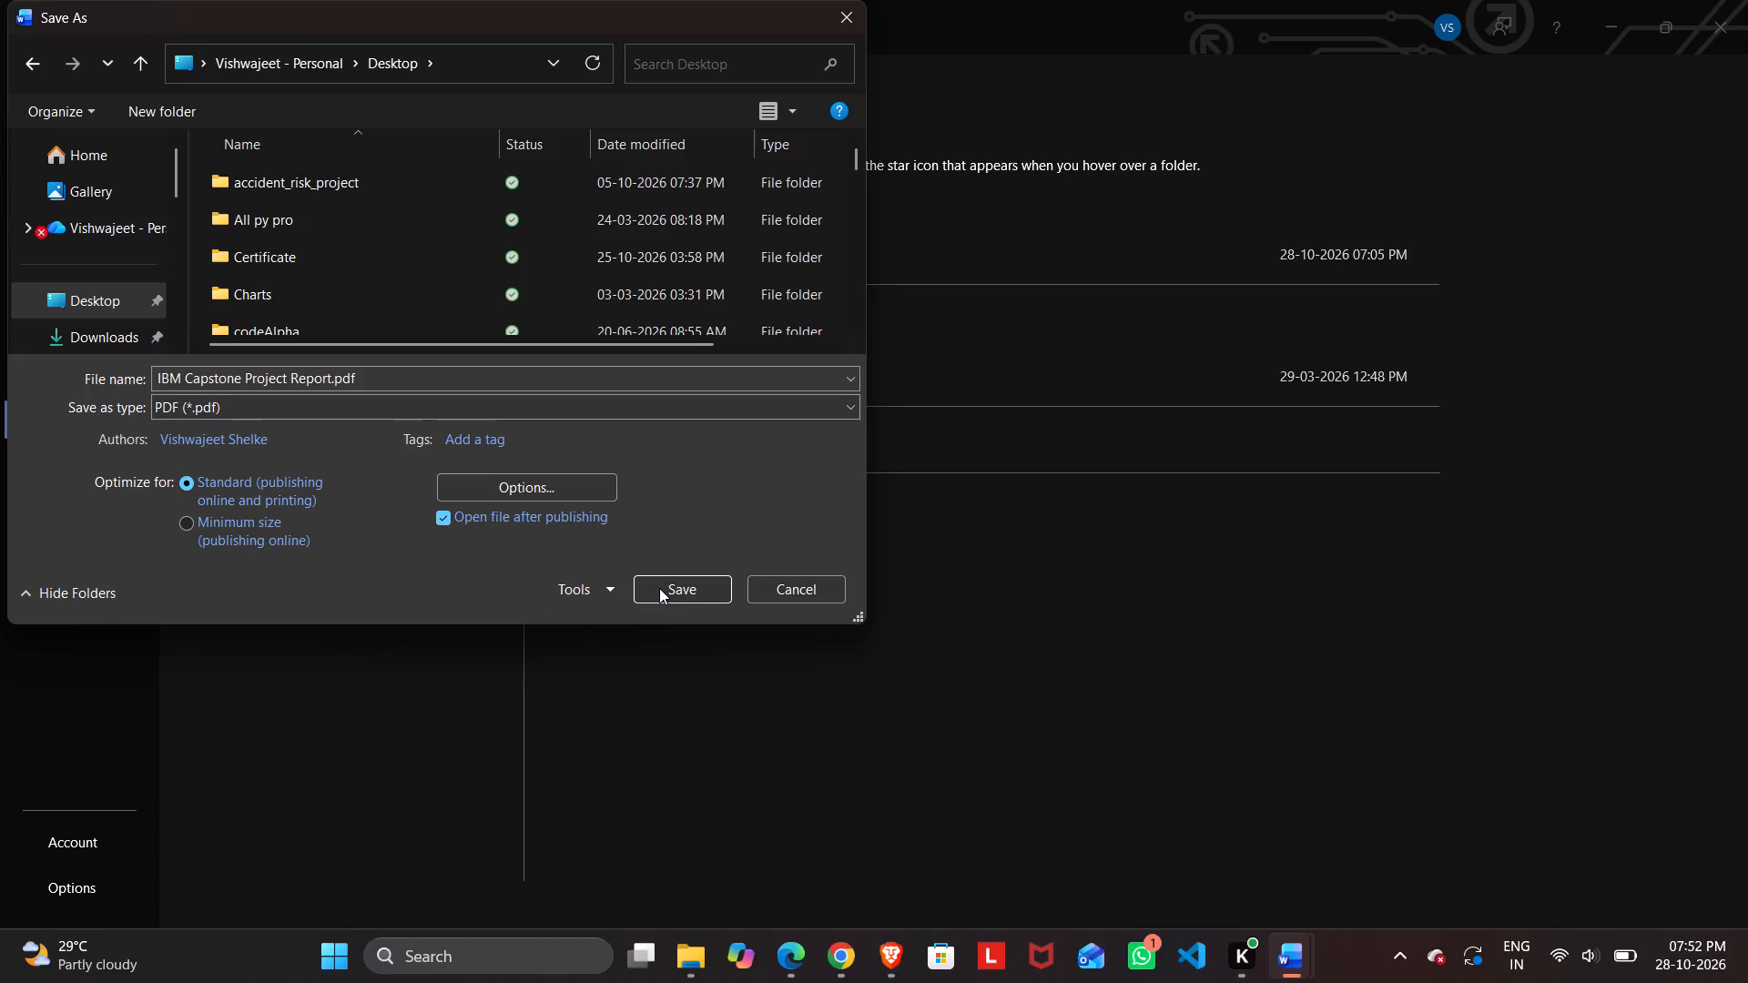
{"action": "left_click", "coordinate": [659, 588]}
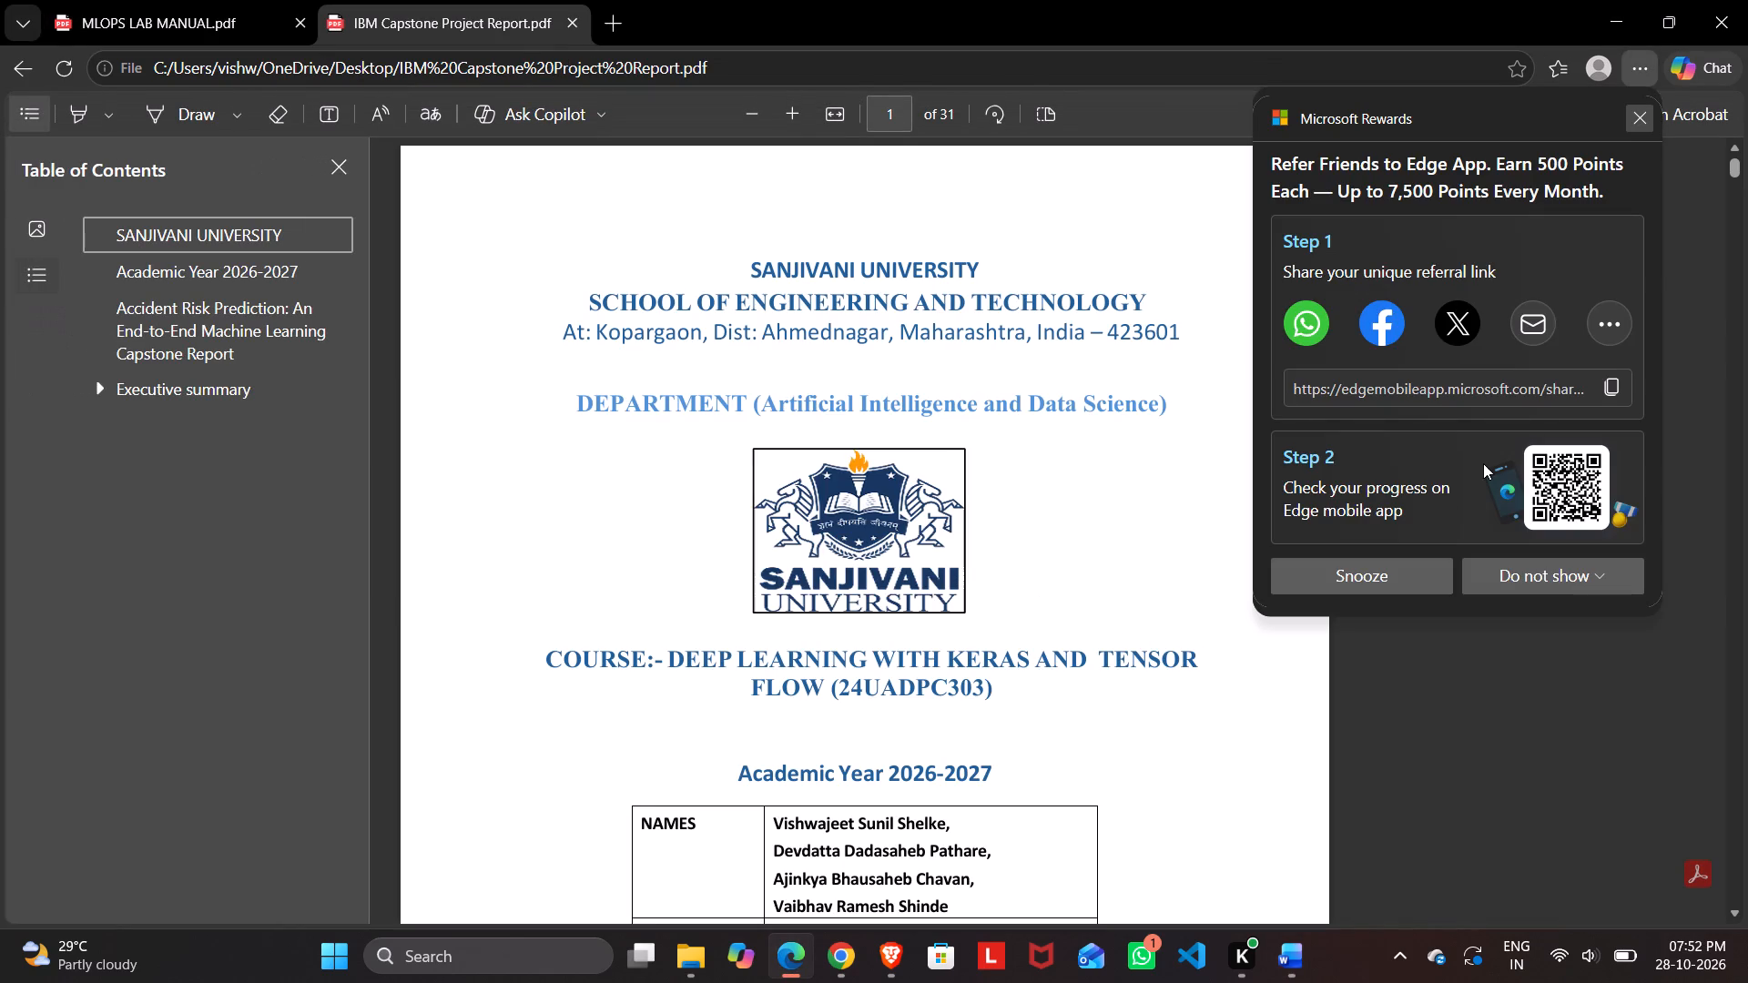
Dismiss the rewards pop-up and examine the exported PDF's layout from the cover page through the Stakeholders table on page three.
{"action": "left_click", "coordinate": [1641, 111]}
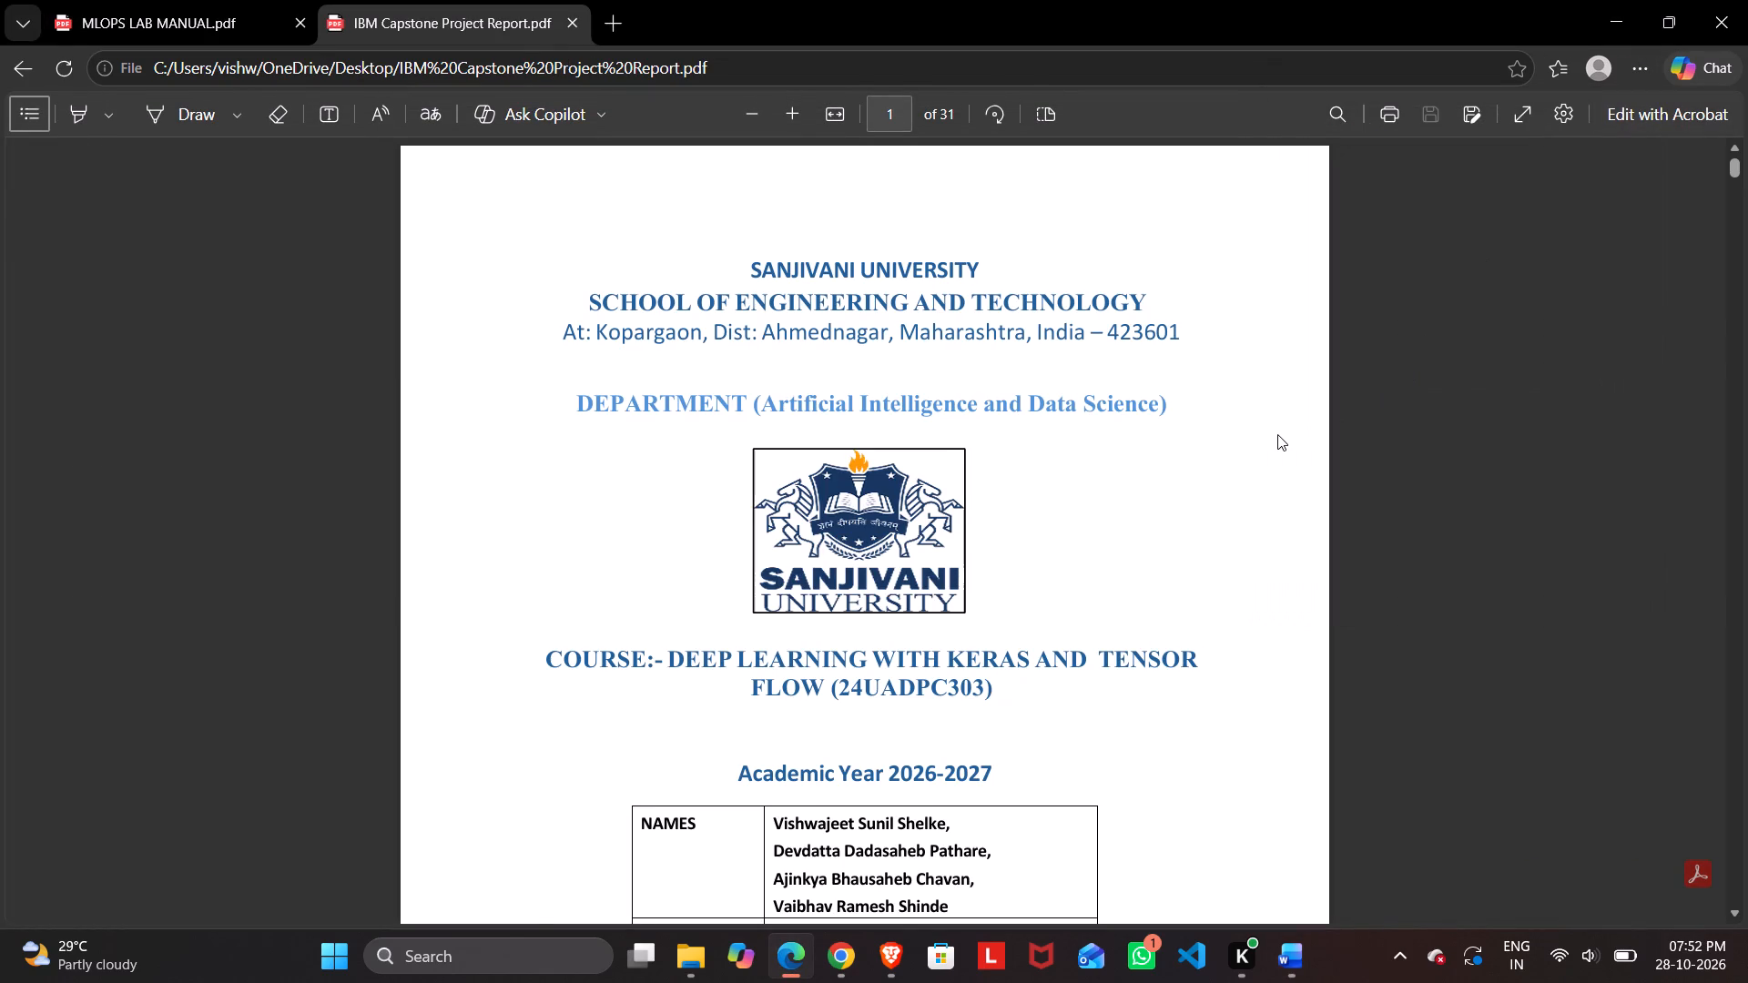
{"action": "scroll", "coordinate": [1277, 434], "scroll_direction": "down", "scroll_amount": 5}
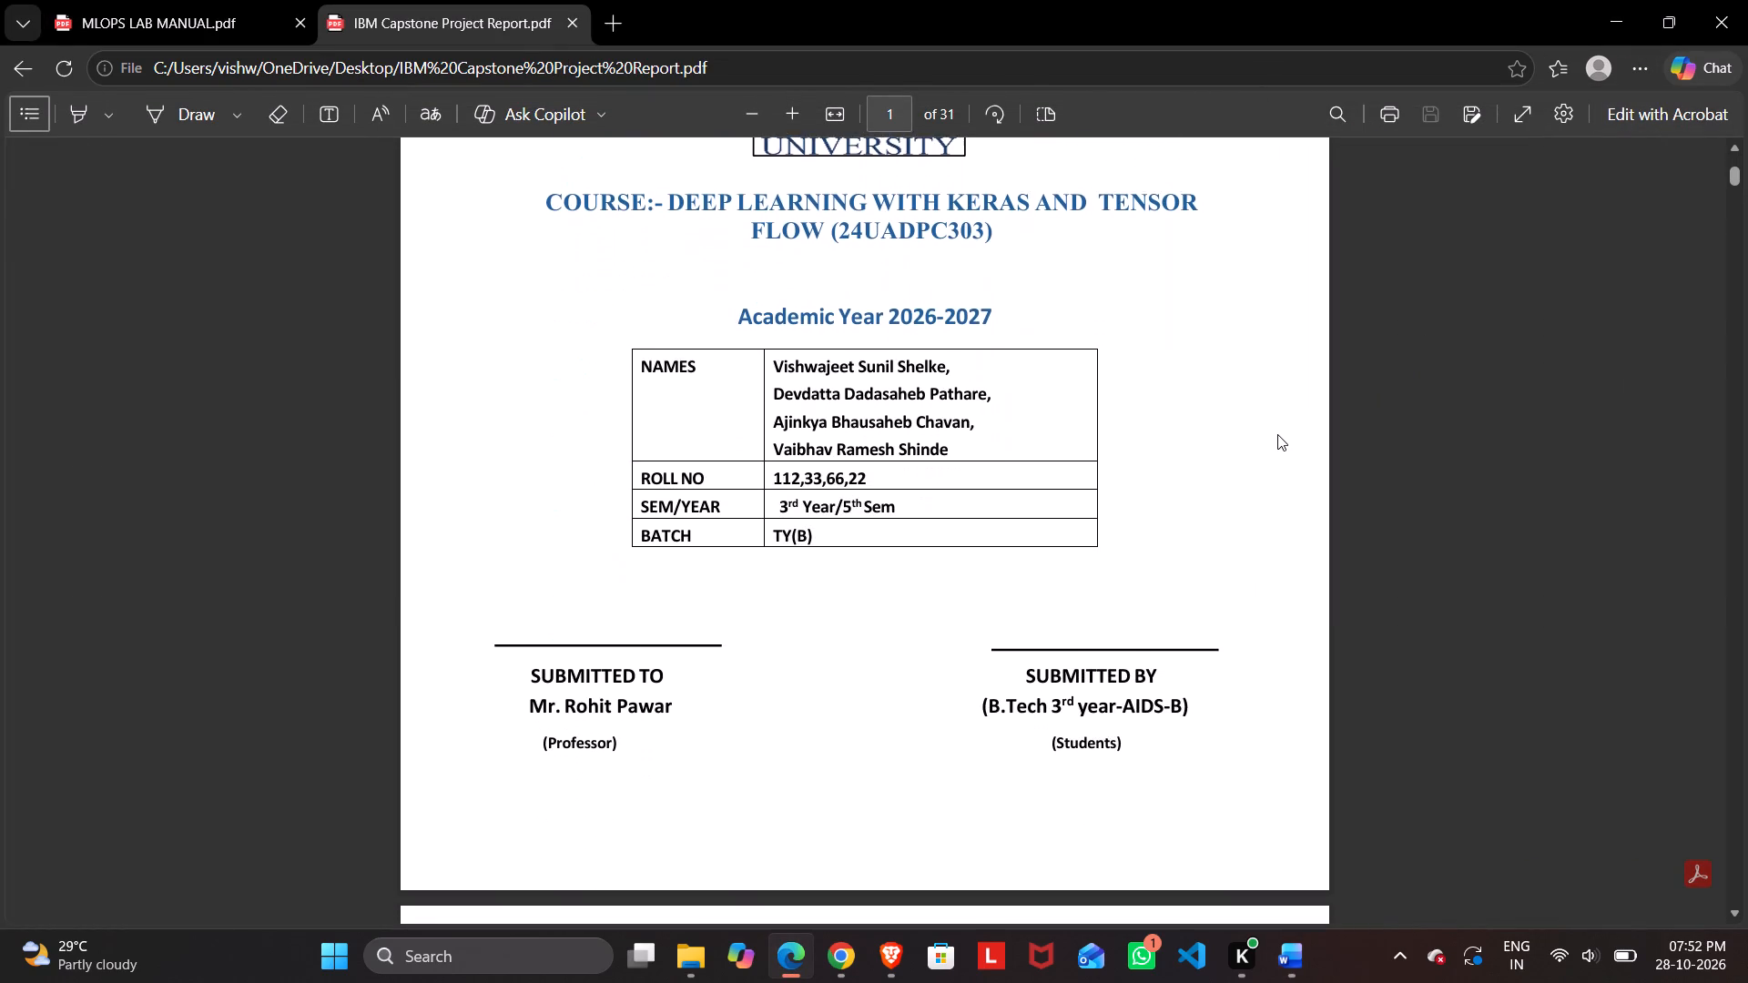
{"action": "scroll", "coordinate": [1277, 434], "scroll_direction": "down", "scroll_amount": 5}
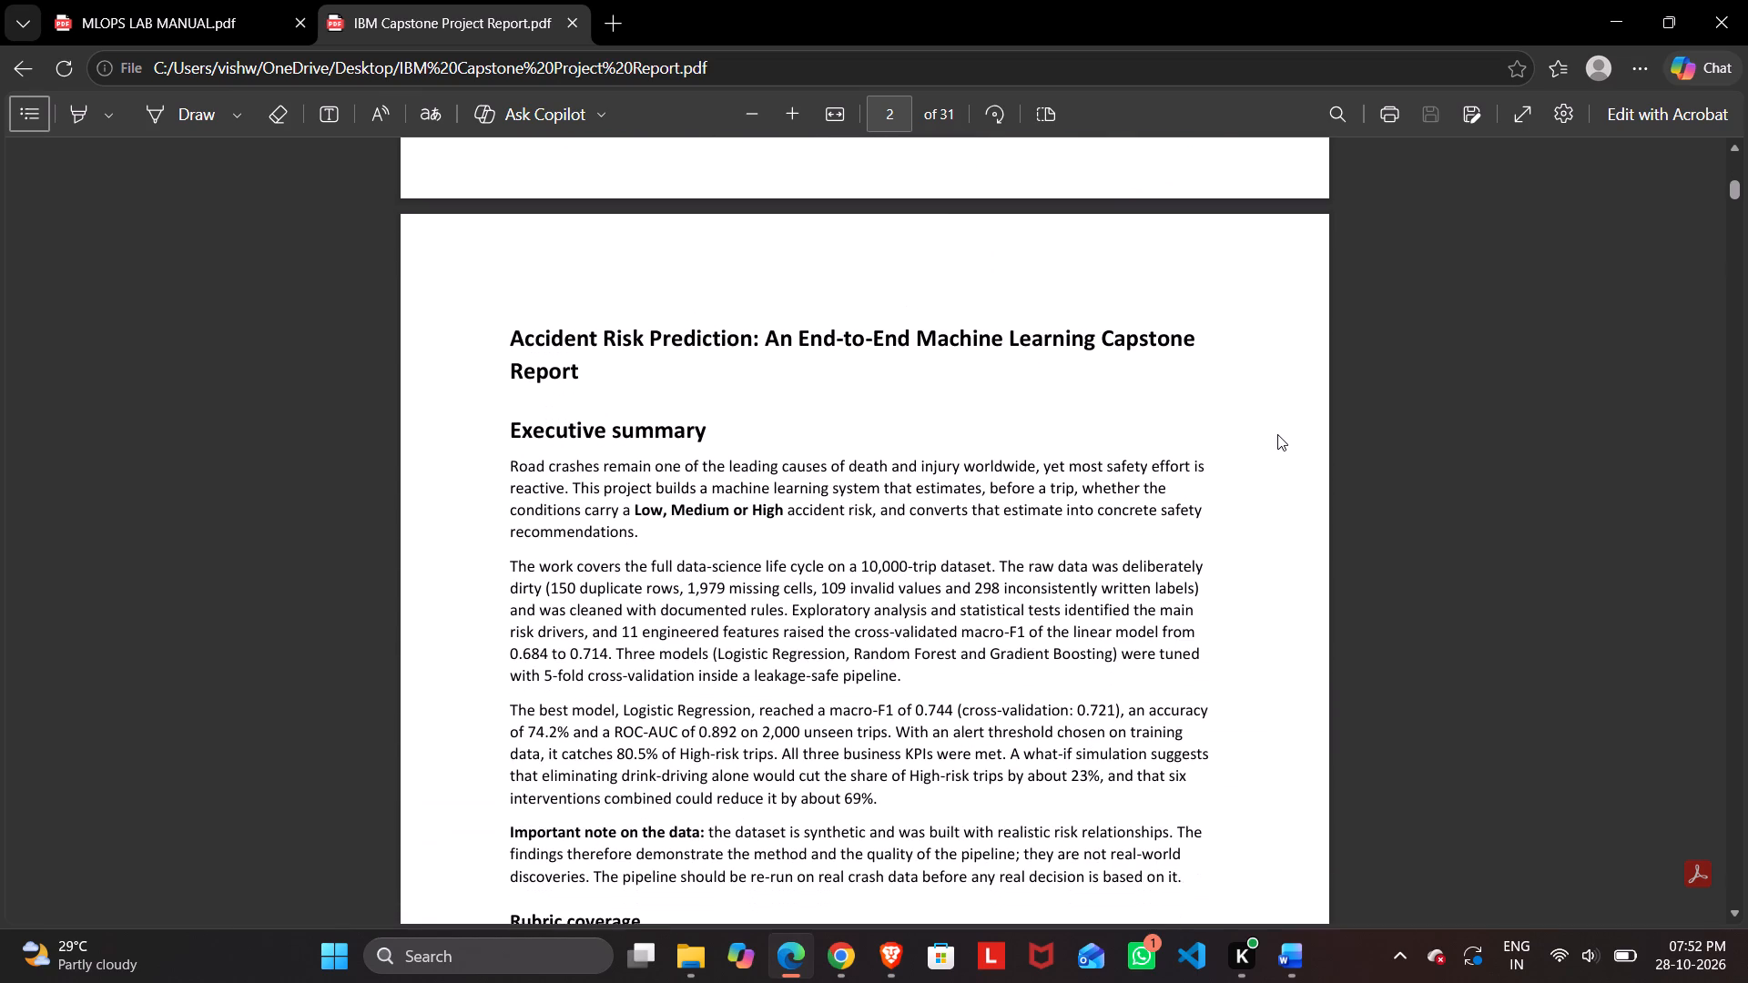
{"action": "scroll", "coordinate": [1277, 434], "scroll_direction": "down", "scroll_amount": 2}
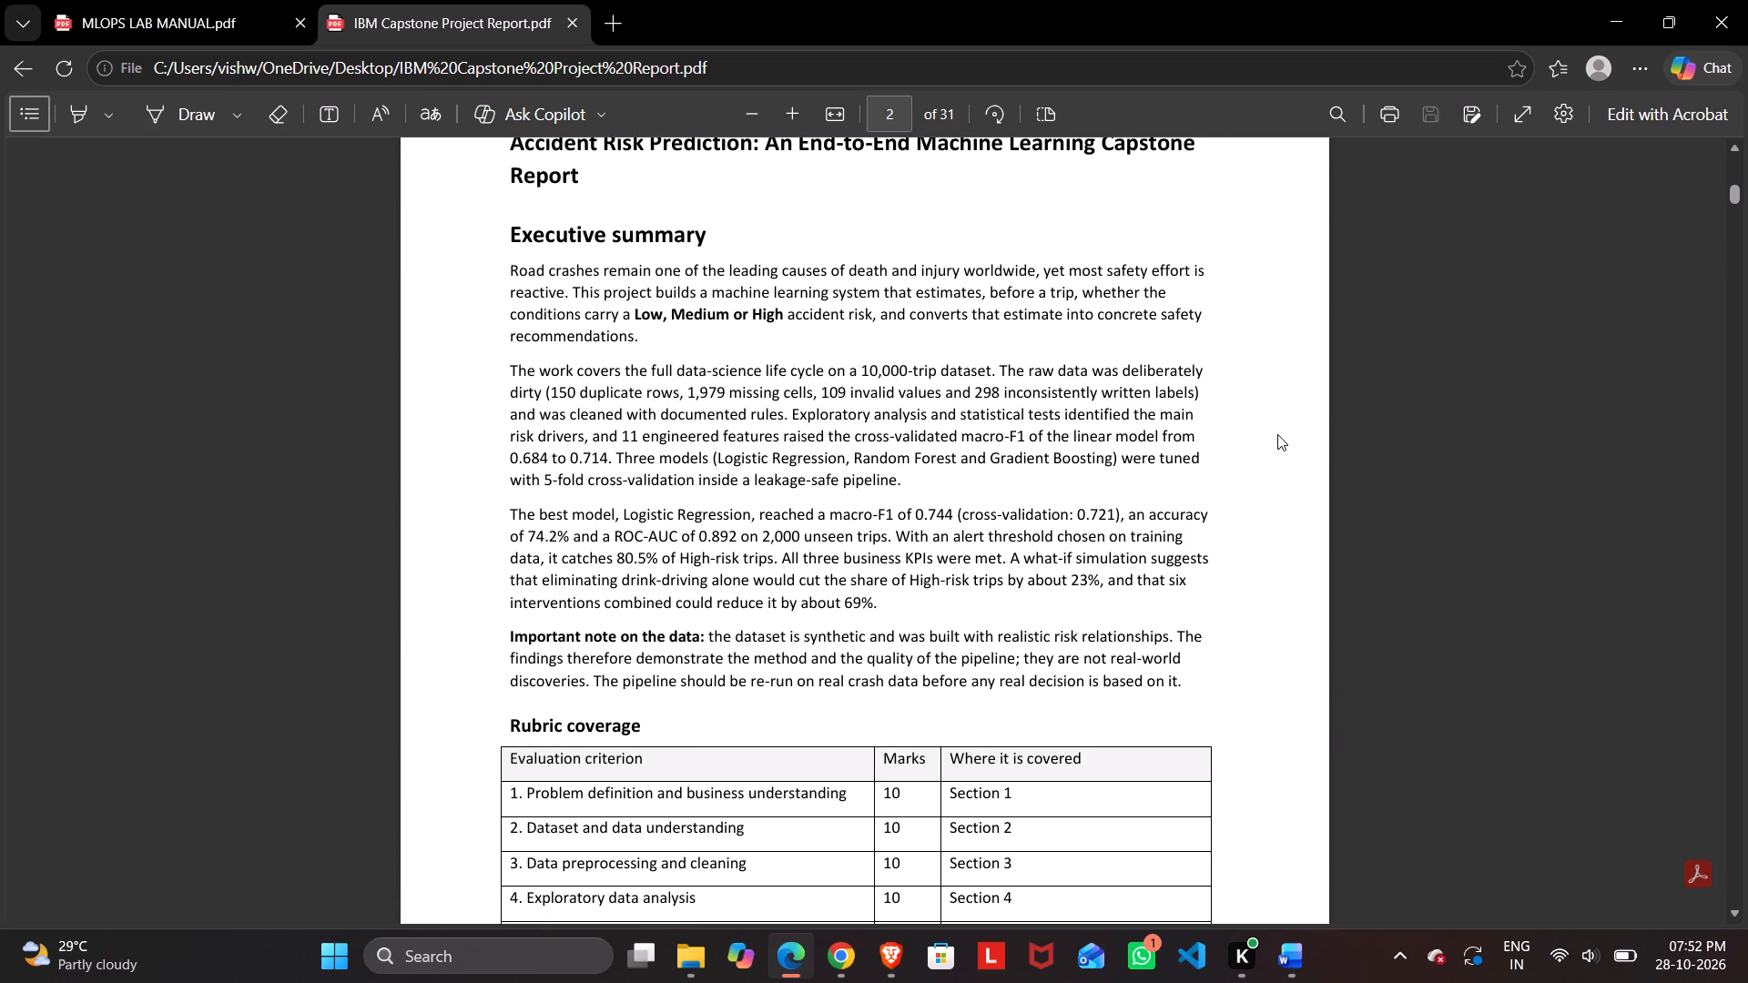
{"action": "scroll", "coordinate": [1277, 434], "scroll_direction": "down", "scroll_amount": 4}
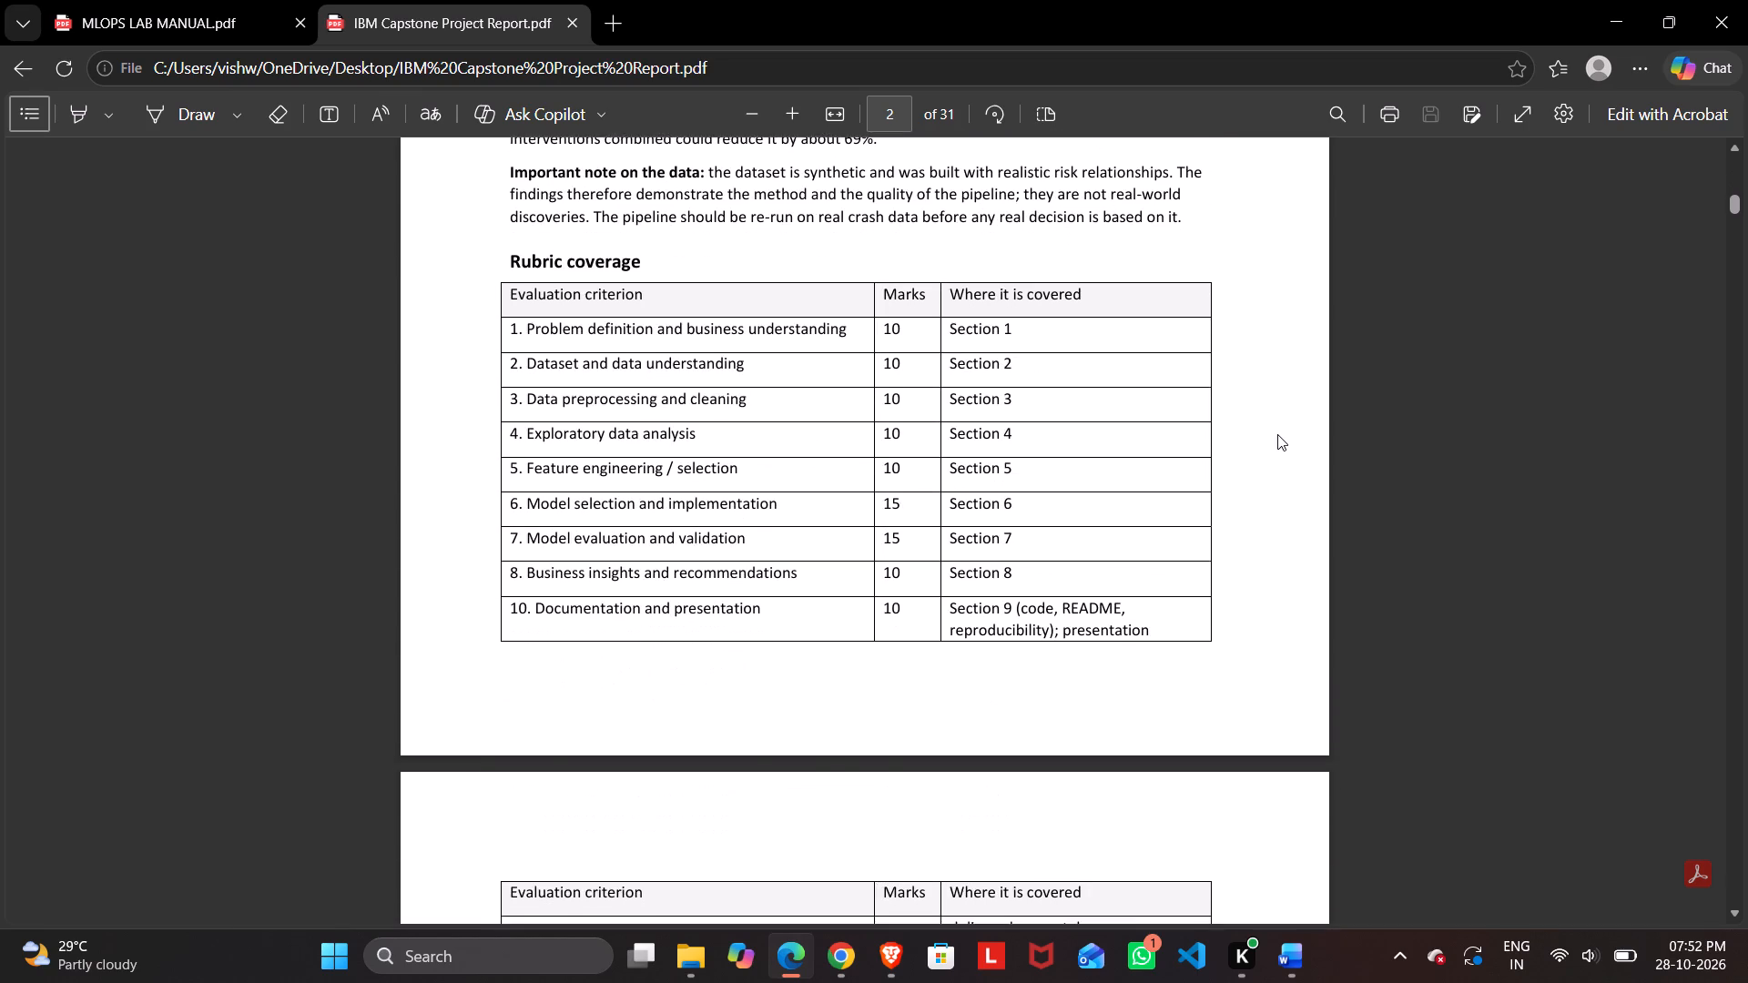
{"action": "scroll", "coordinate": [1277, 434], "scroll_direction": "down", "scroll_amount": 3}
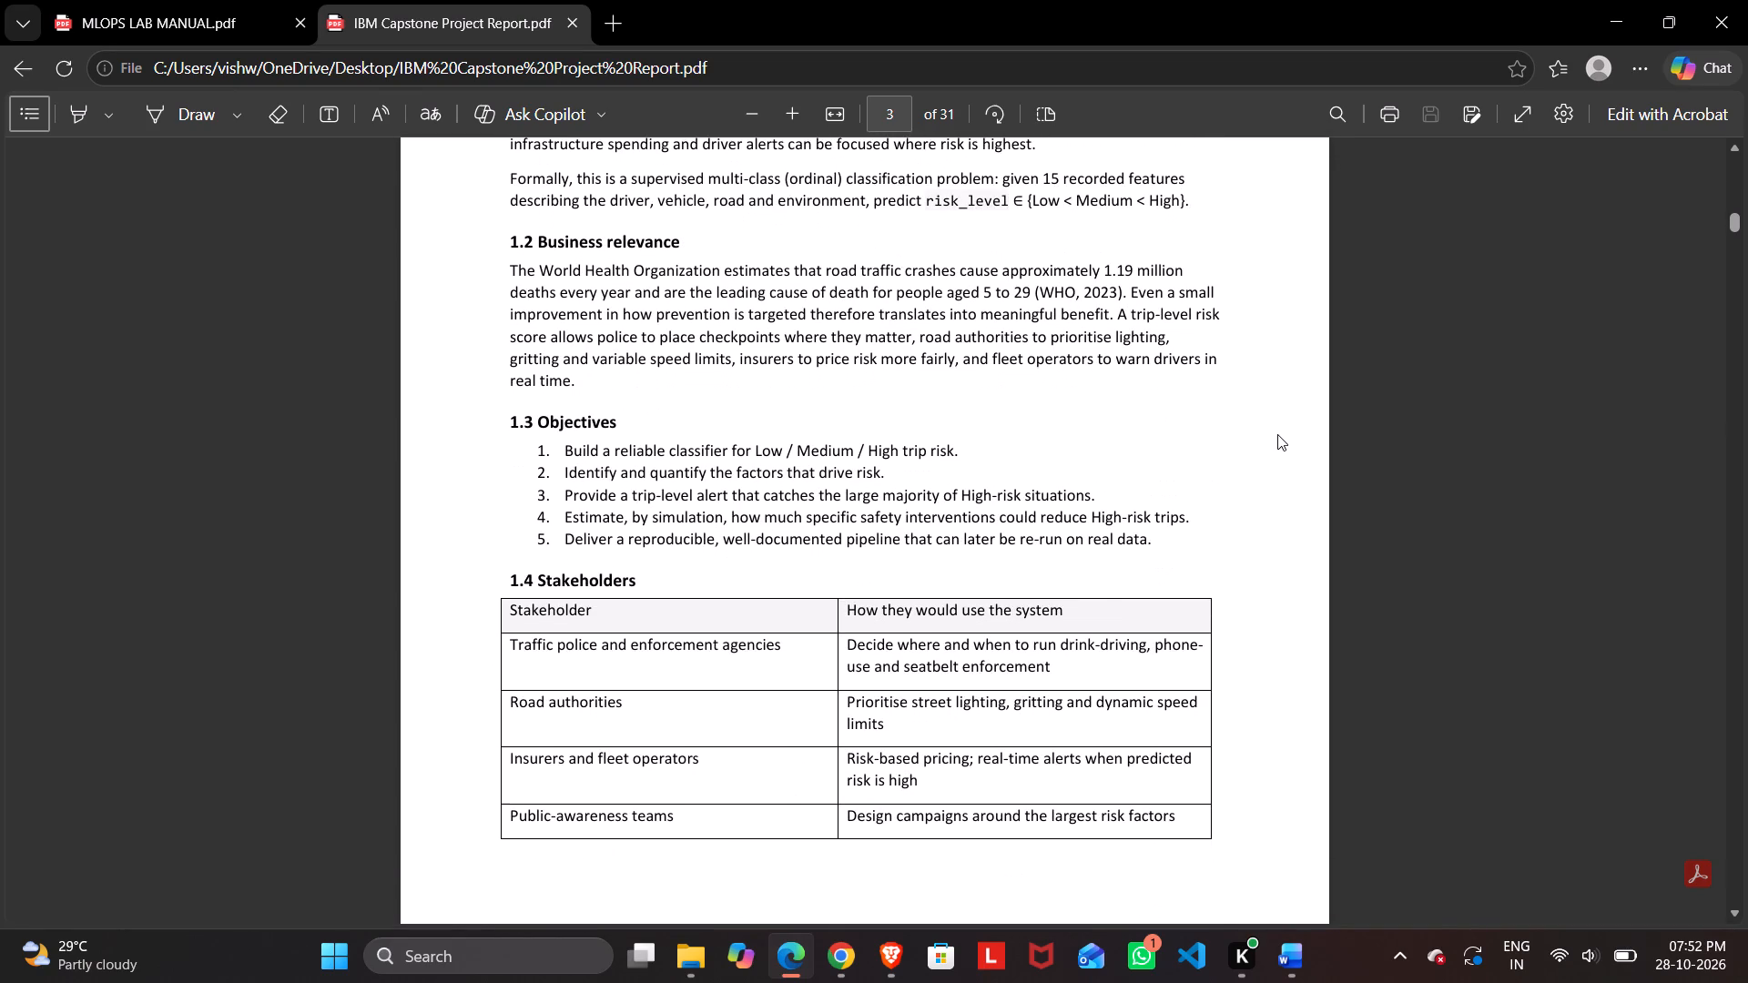
Recheck the exported PDF from page three back to the top of the cover page, and close the PDF viewer.
{"action": "scroll", "coordinate": [1277, 434], "scroll_direction": "up", "scroll_amount": 8}
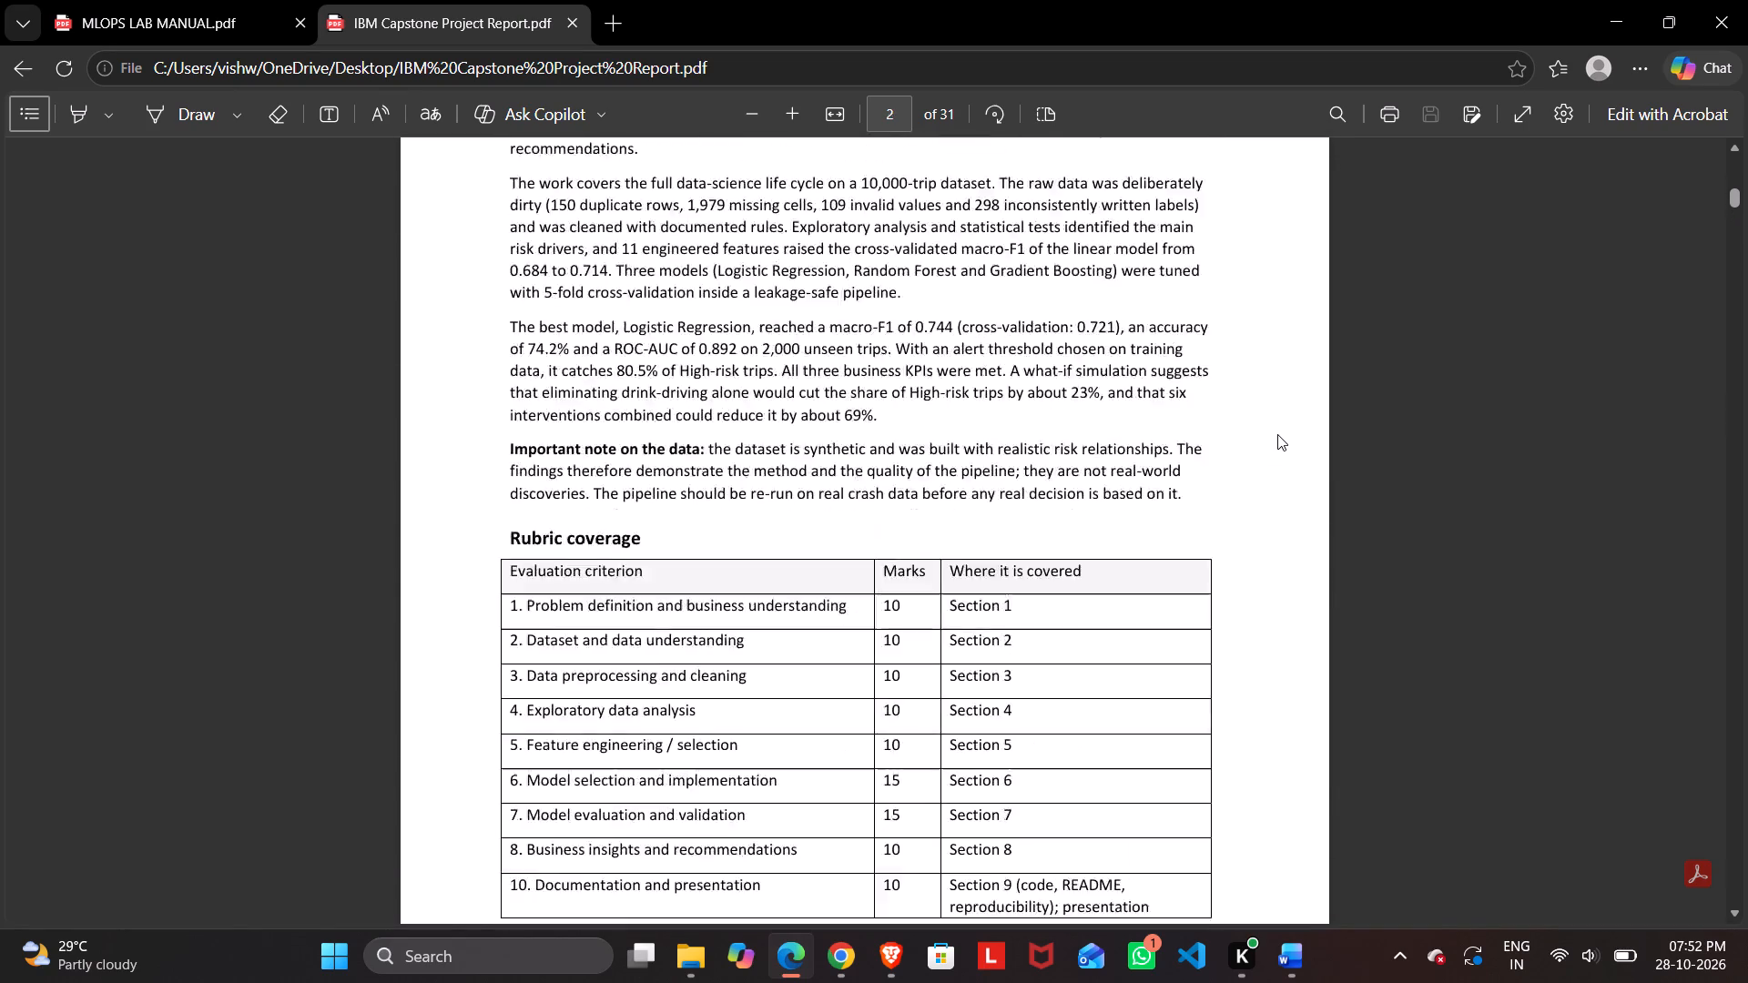
{"action": "scroll", "coordinate": [1277, 434], "scroll_direction": "up", "scroll_amount": 3}
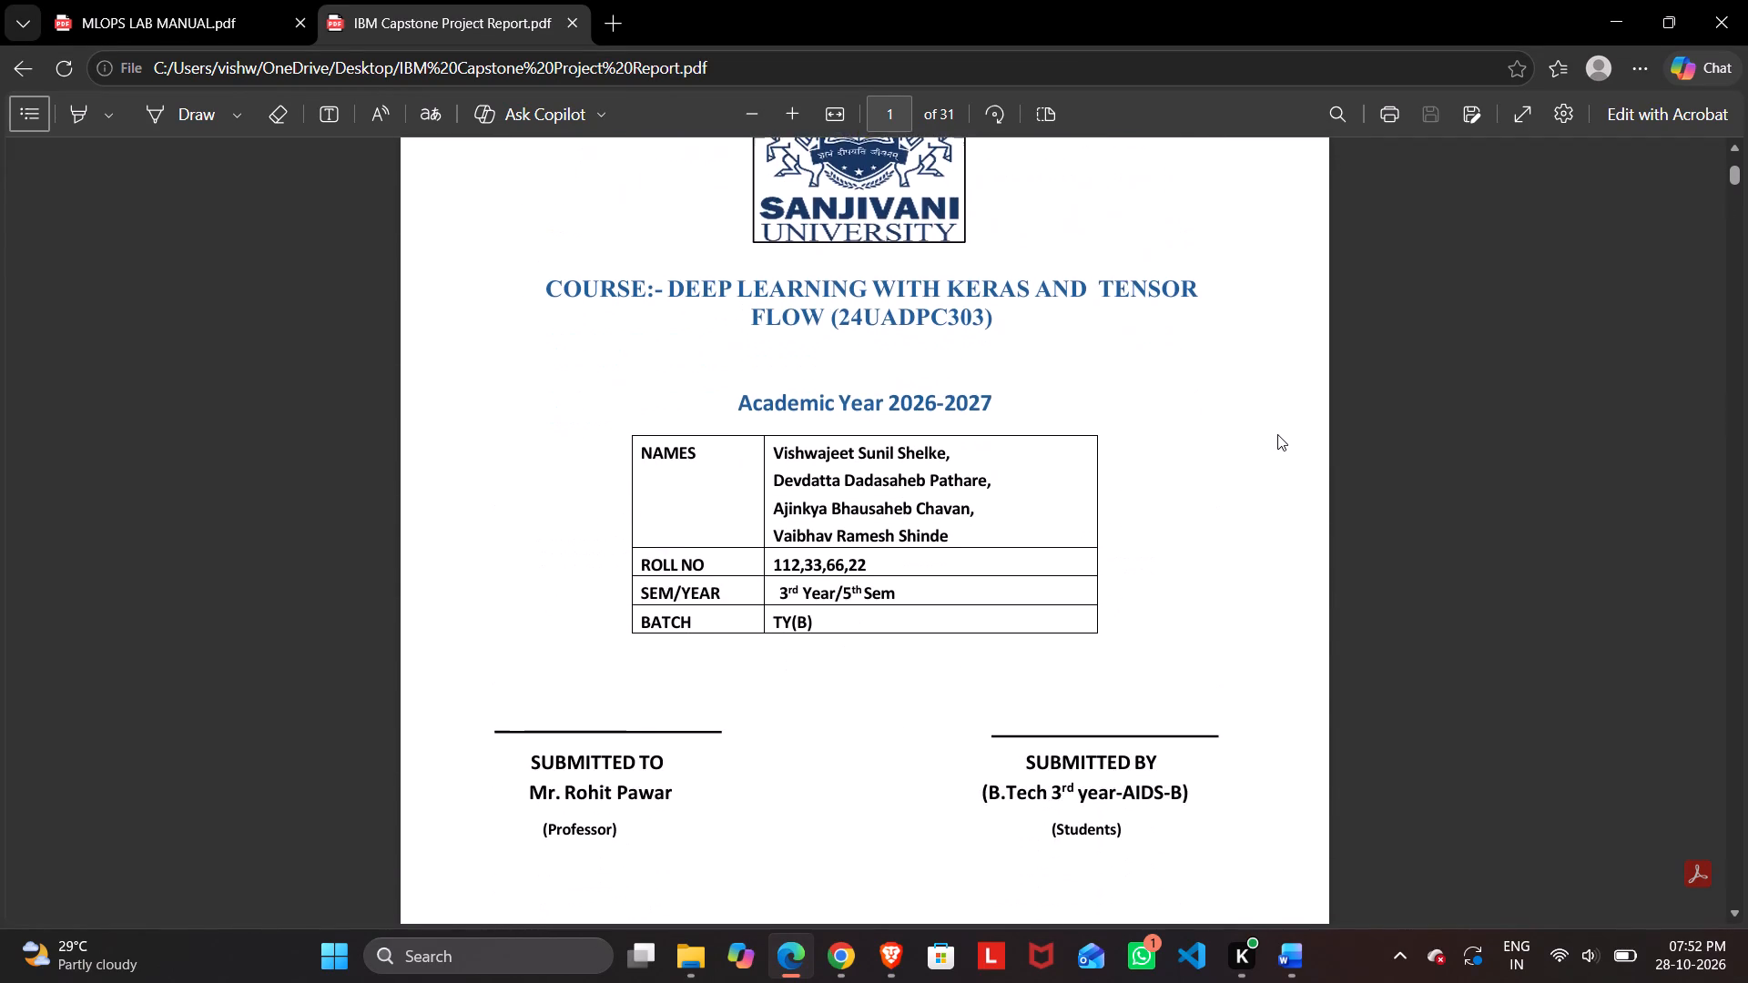
{"action": "scroll", "coordinate": [1277, 434], "scroll_direction": "up", "scroll_amount": 2}
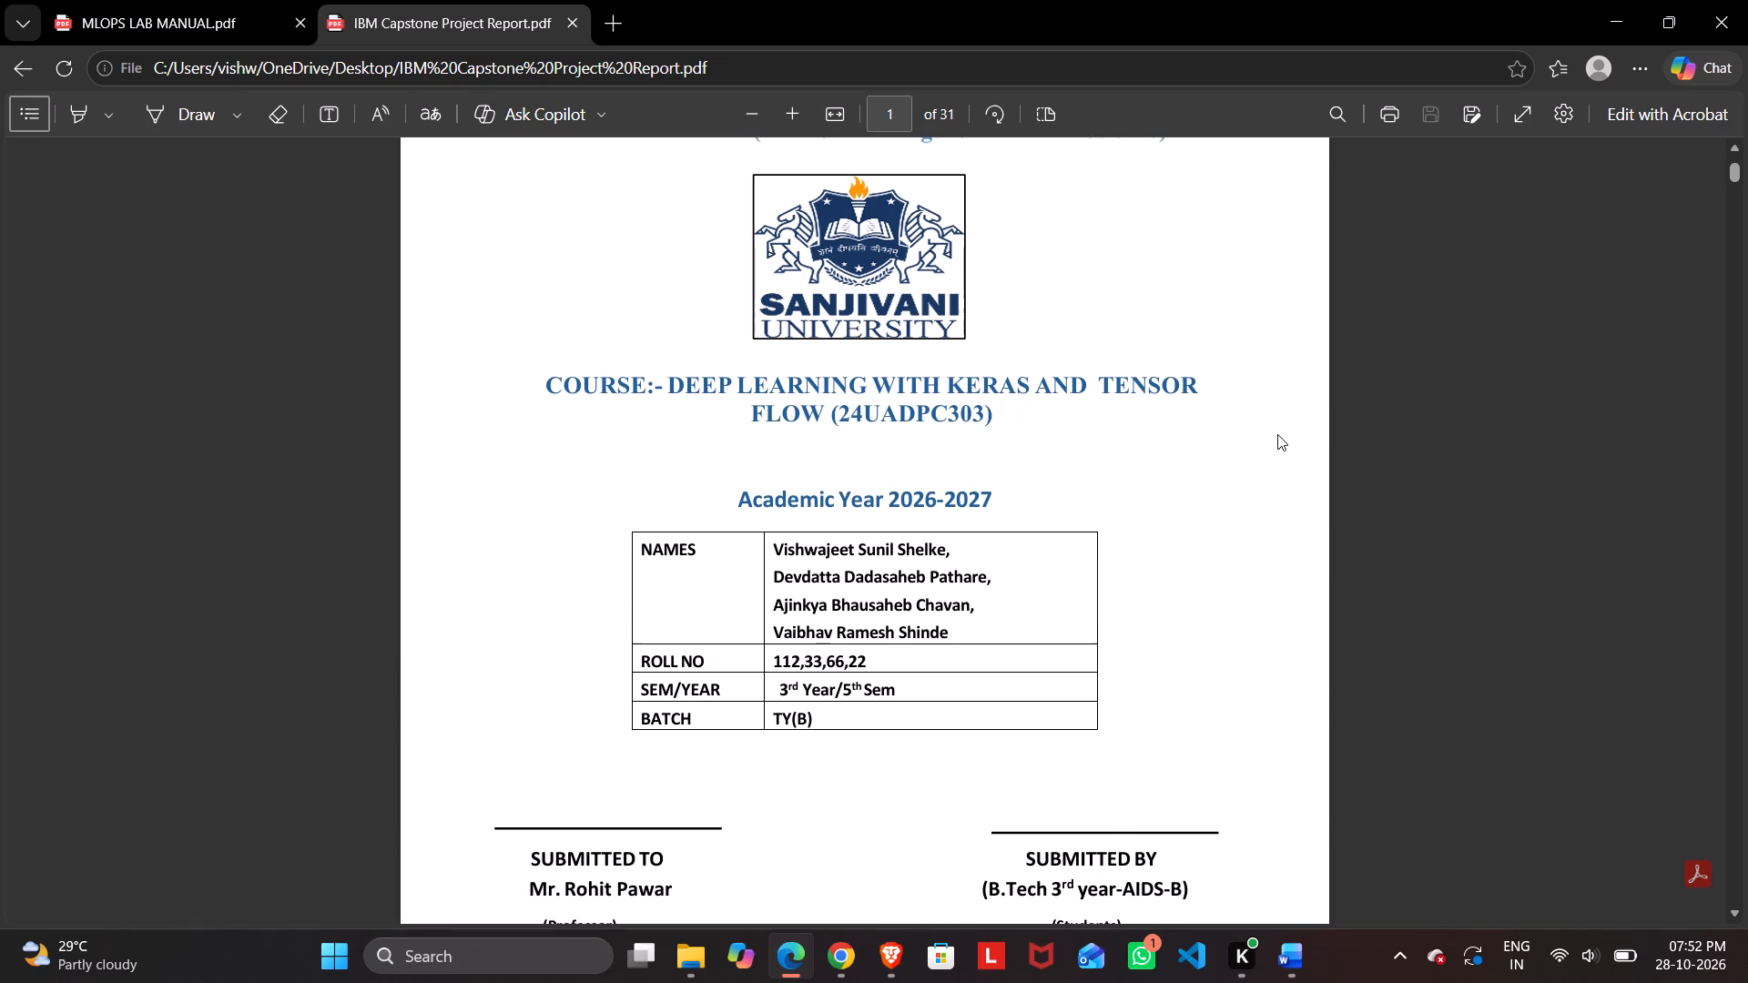
{"action": "scroll", "coordinate": [1277, 434], "scroll_direction": "up", "scroll_amount": 3}
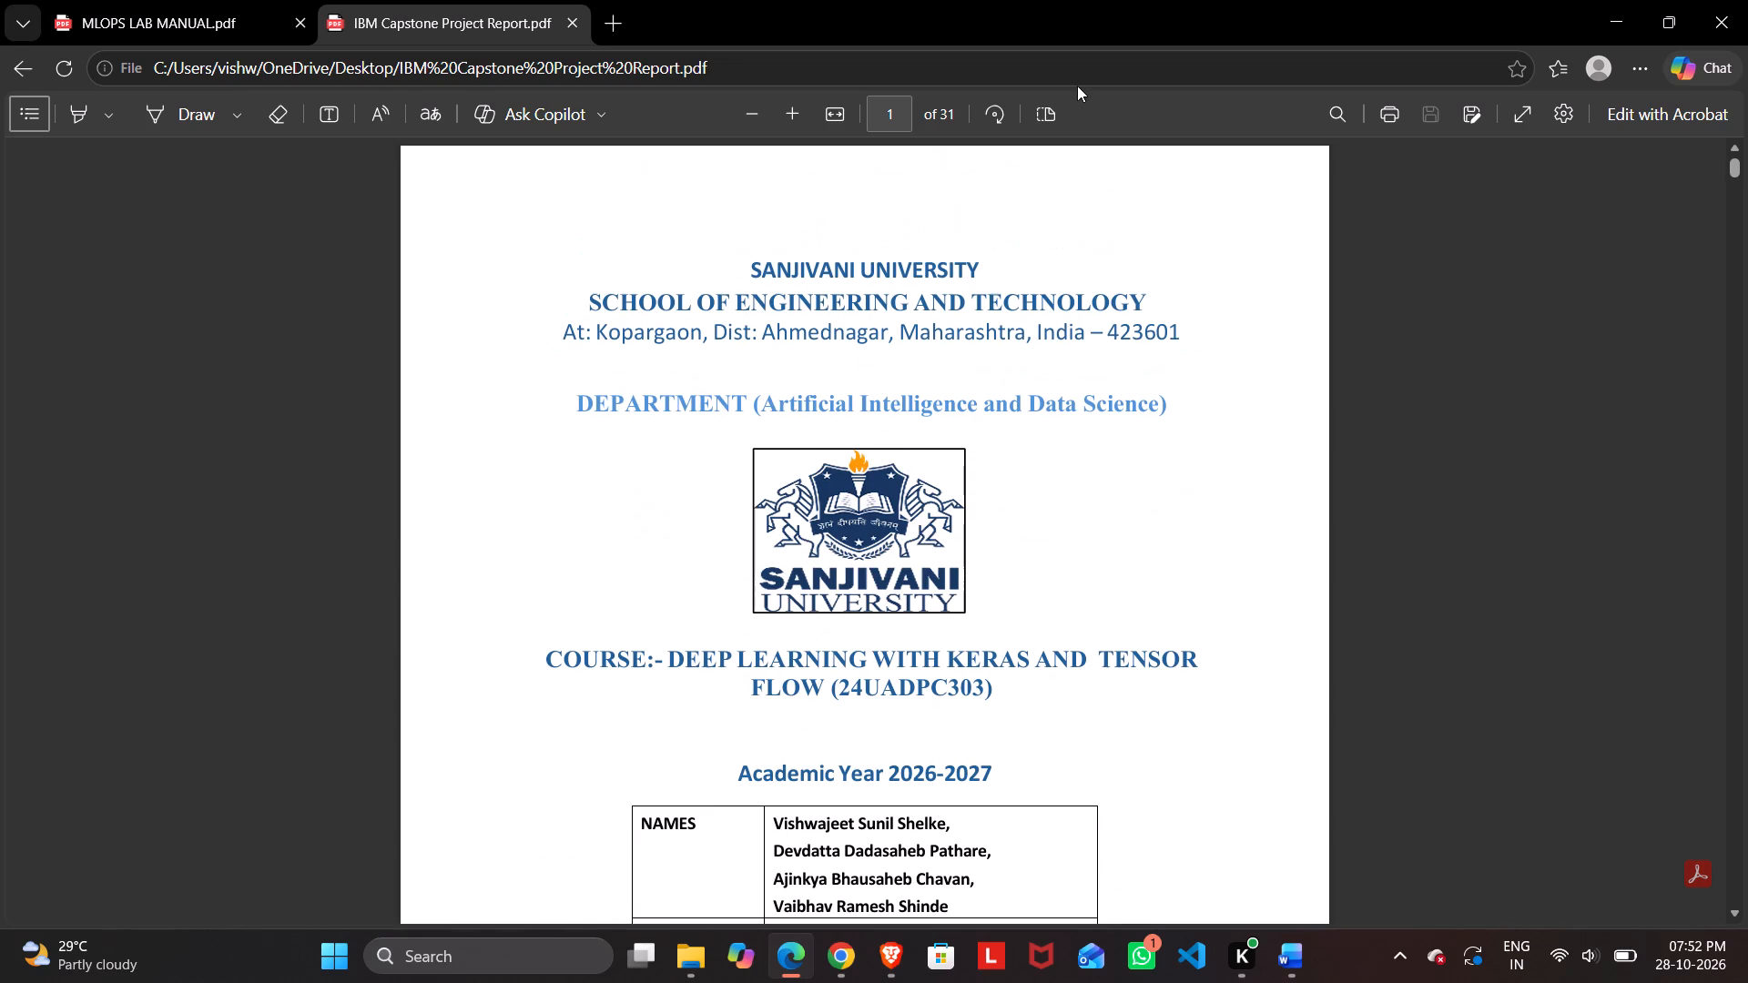
{"action": "left_click", "coordinate": [1728, 13]}
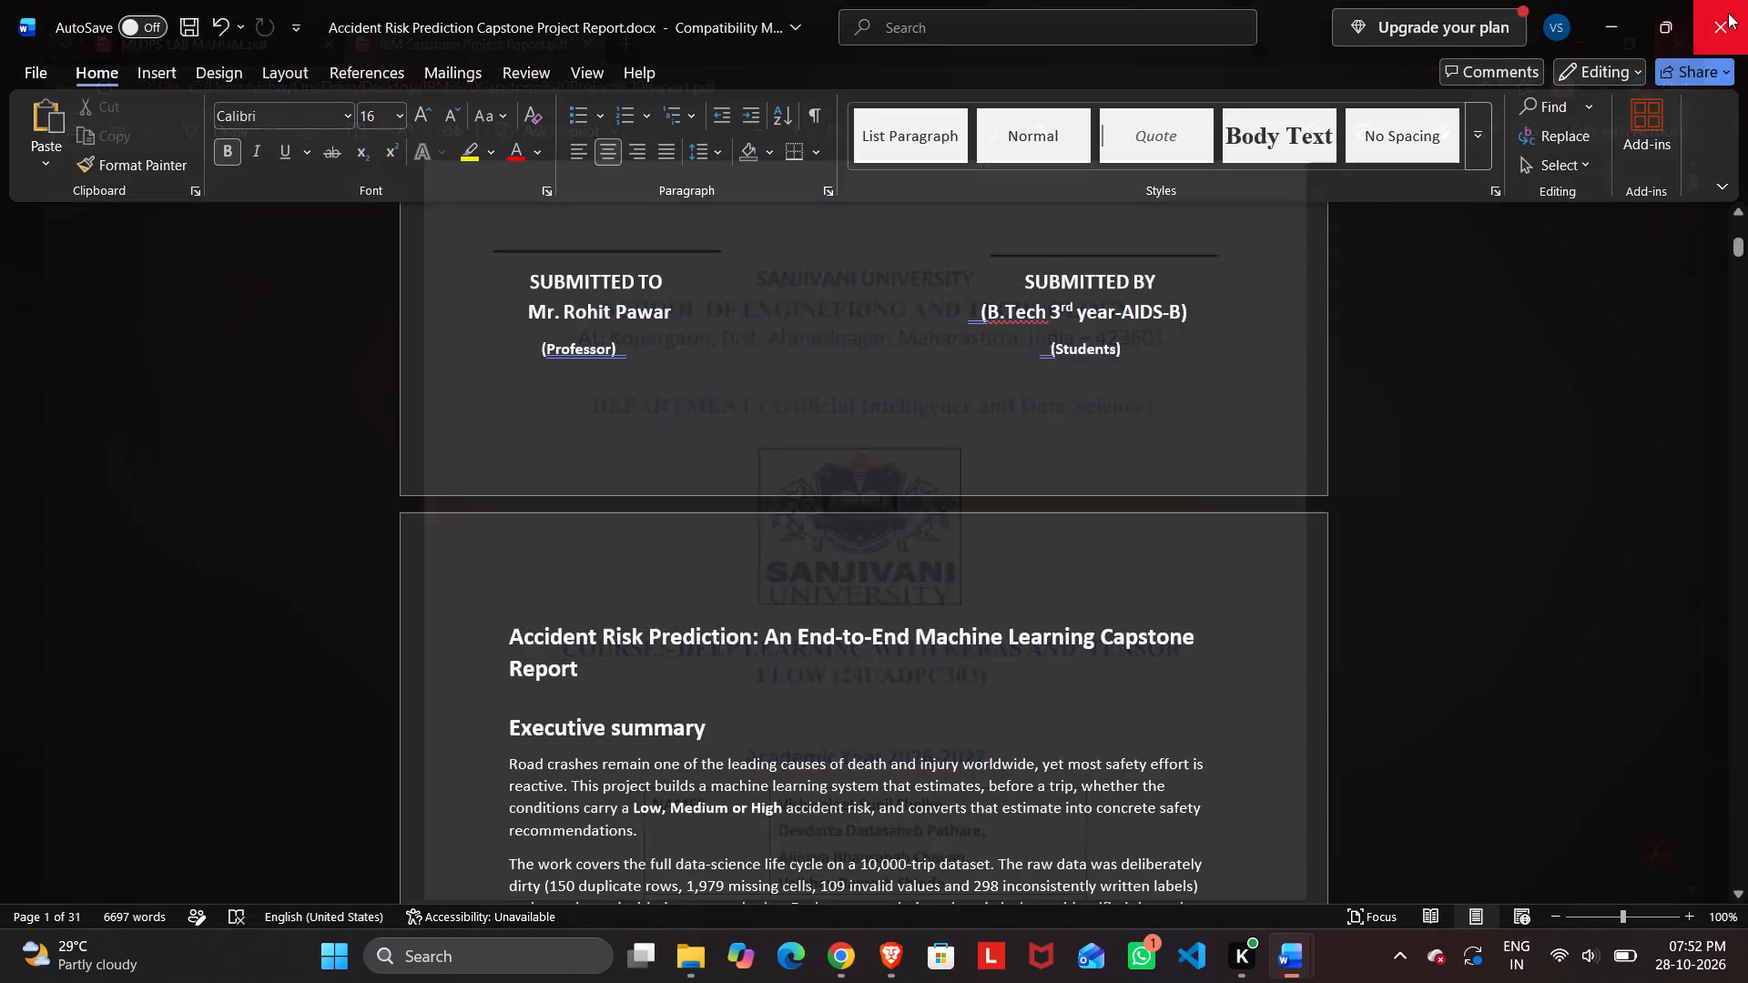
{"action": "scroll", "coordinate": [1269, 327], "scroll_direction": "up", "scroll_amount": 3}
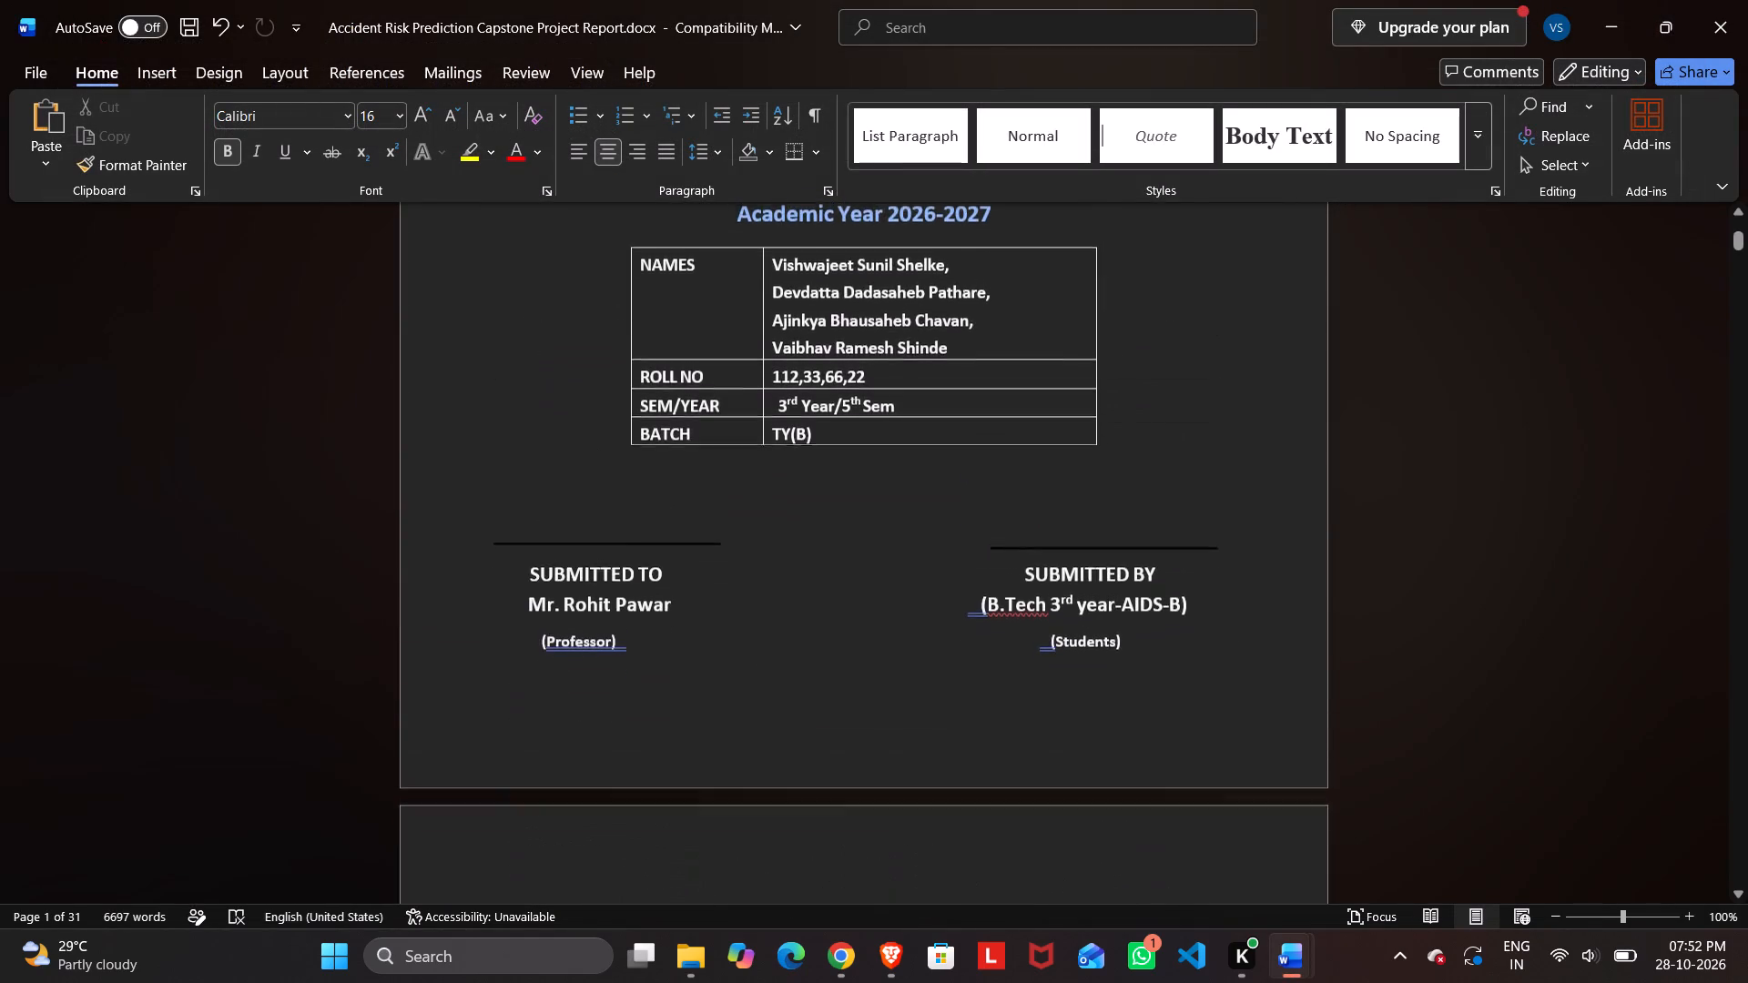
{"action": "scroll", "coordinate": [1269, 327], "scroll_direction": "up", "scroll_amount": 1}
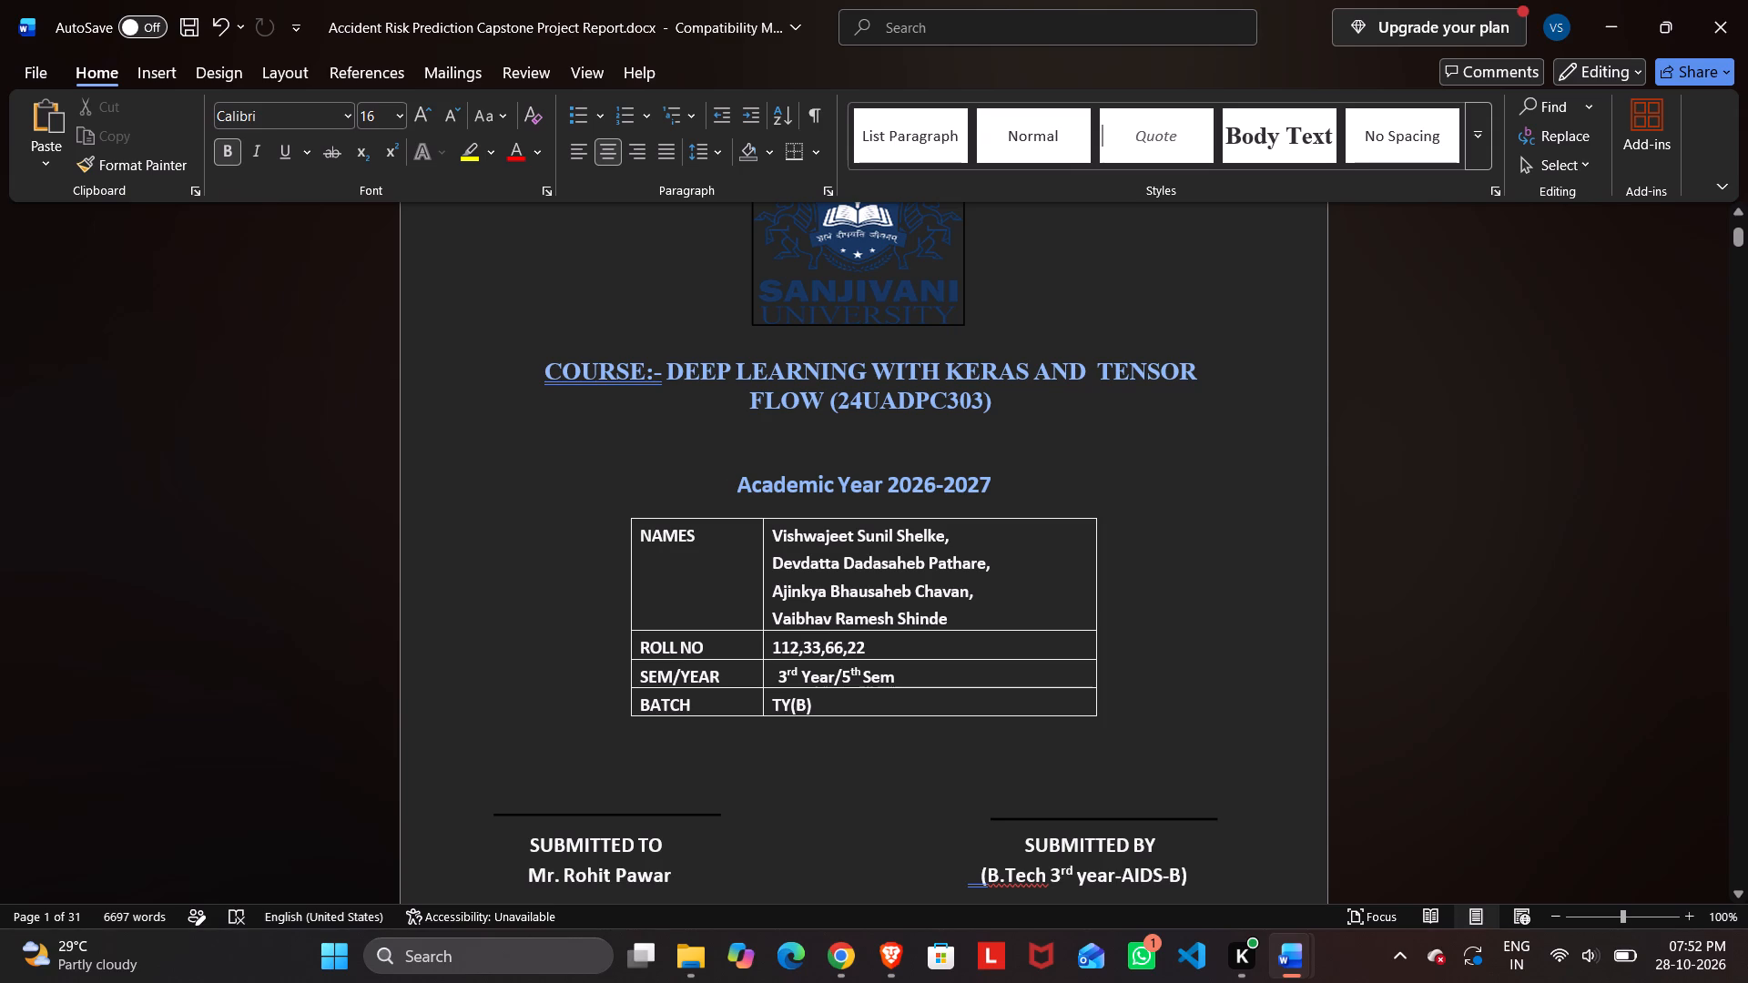
Switch to Google Chrome and open a new tab.
{"action": "left_click", "coordinate": [853, 960]}
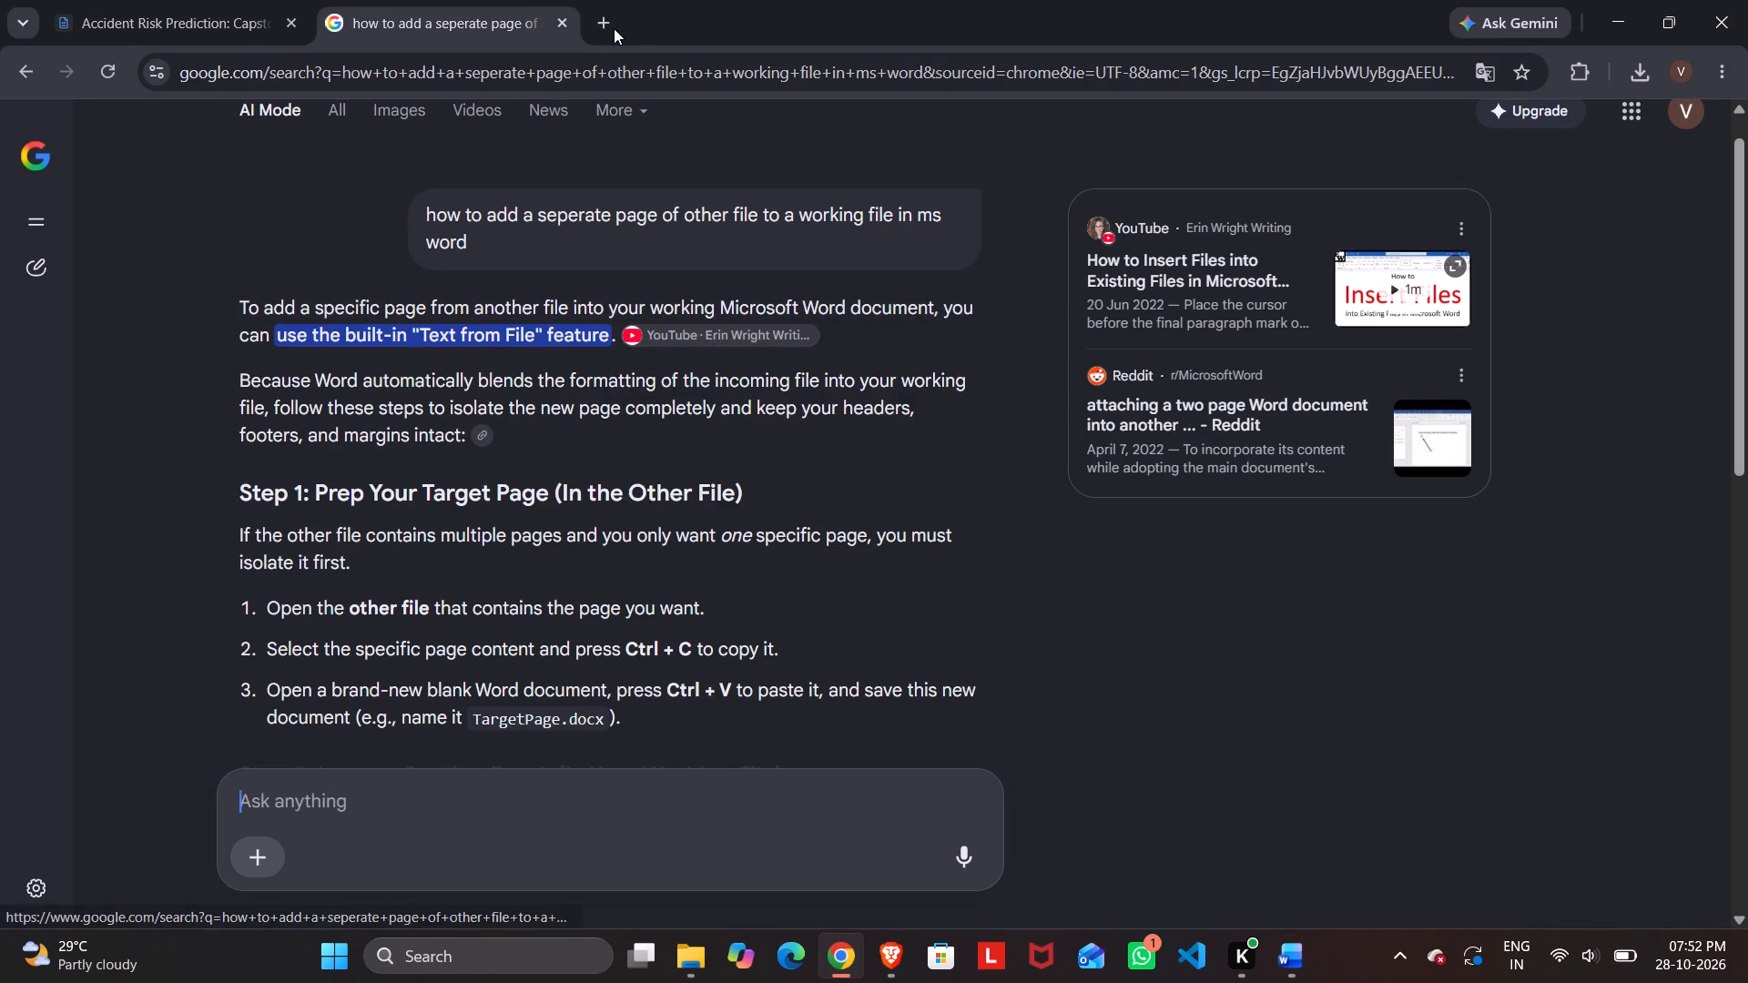
{"action": "left_click", "coordinate": [604, 23]}
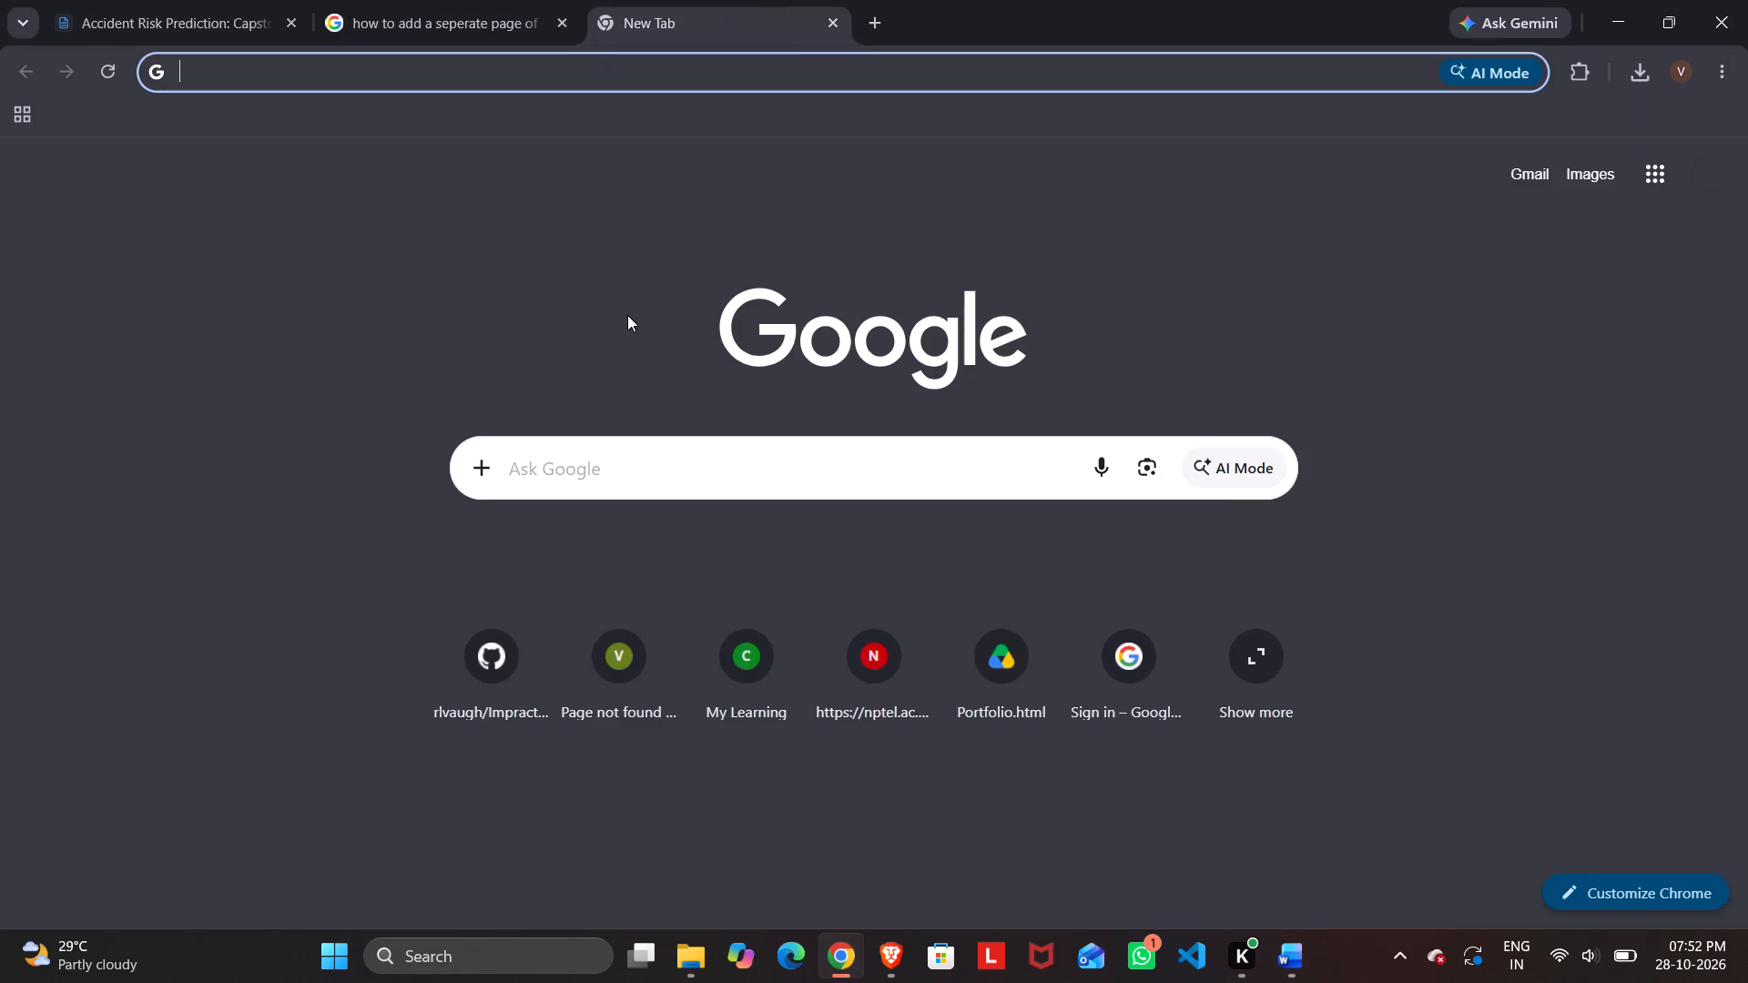
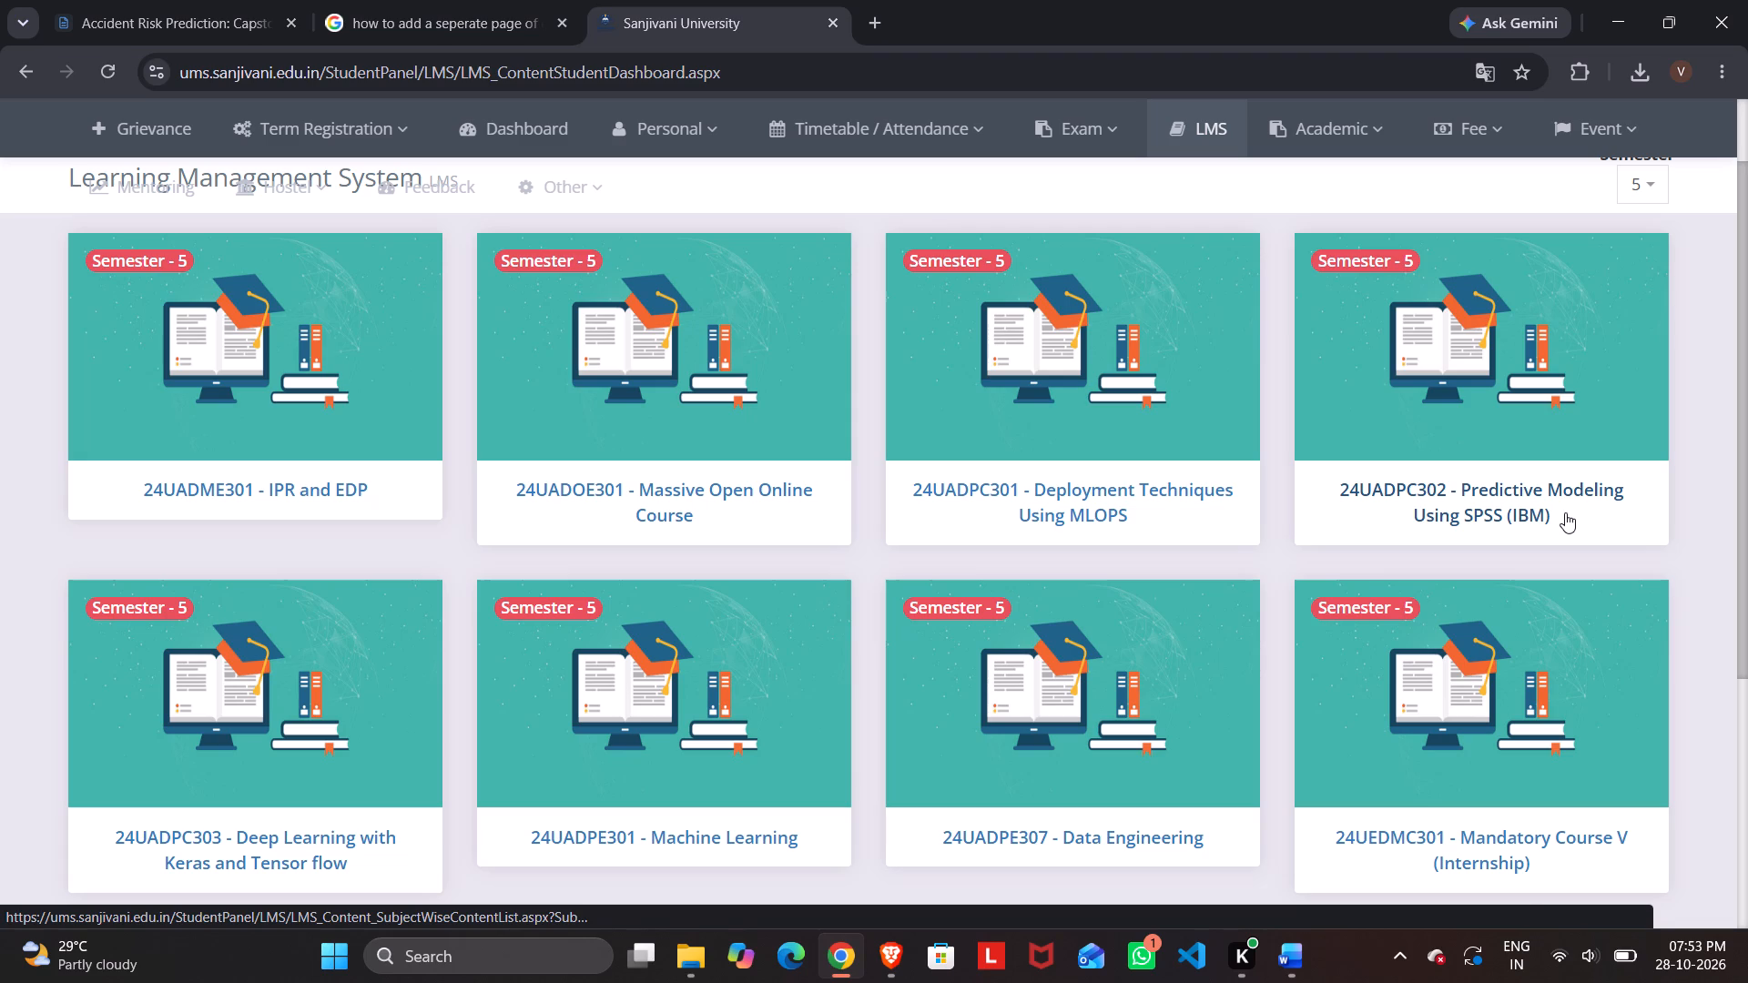
Open the 24UADPC302 course page, copy its course name, and replace the course title on the Word cover with "Predictive Modeling Using SPSS (IBM)".
{"action": "left_click", "coordinate": [1494, 360]}
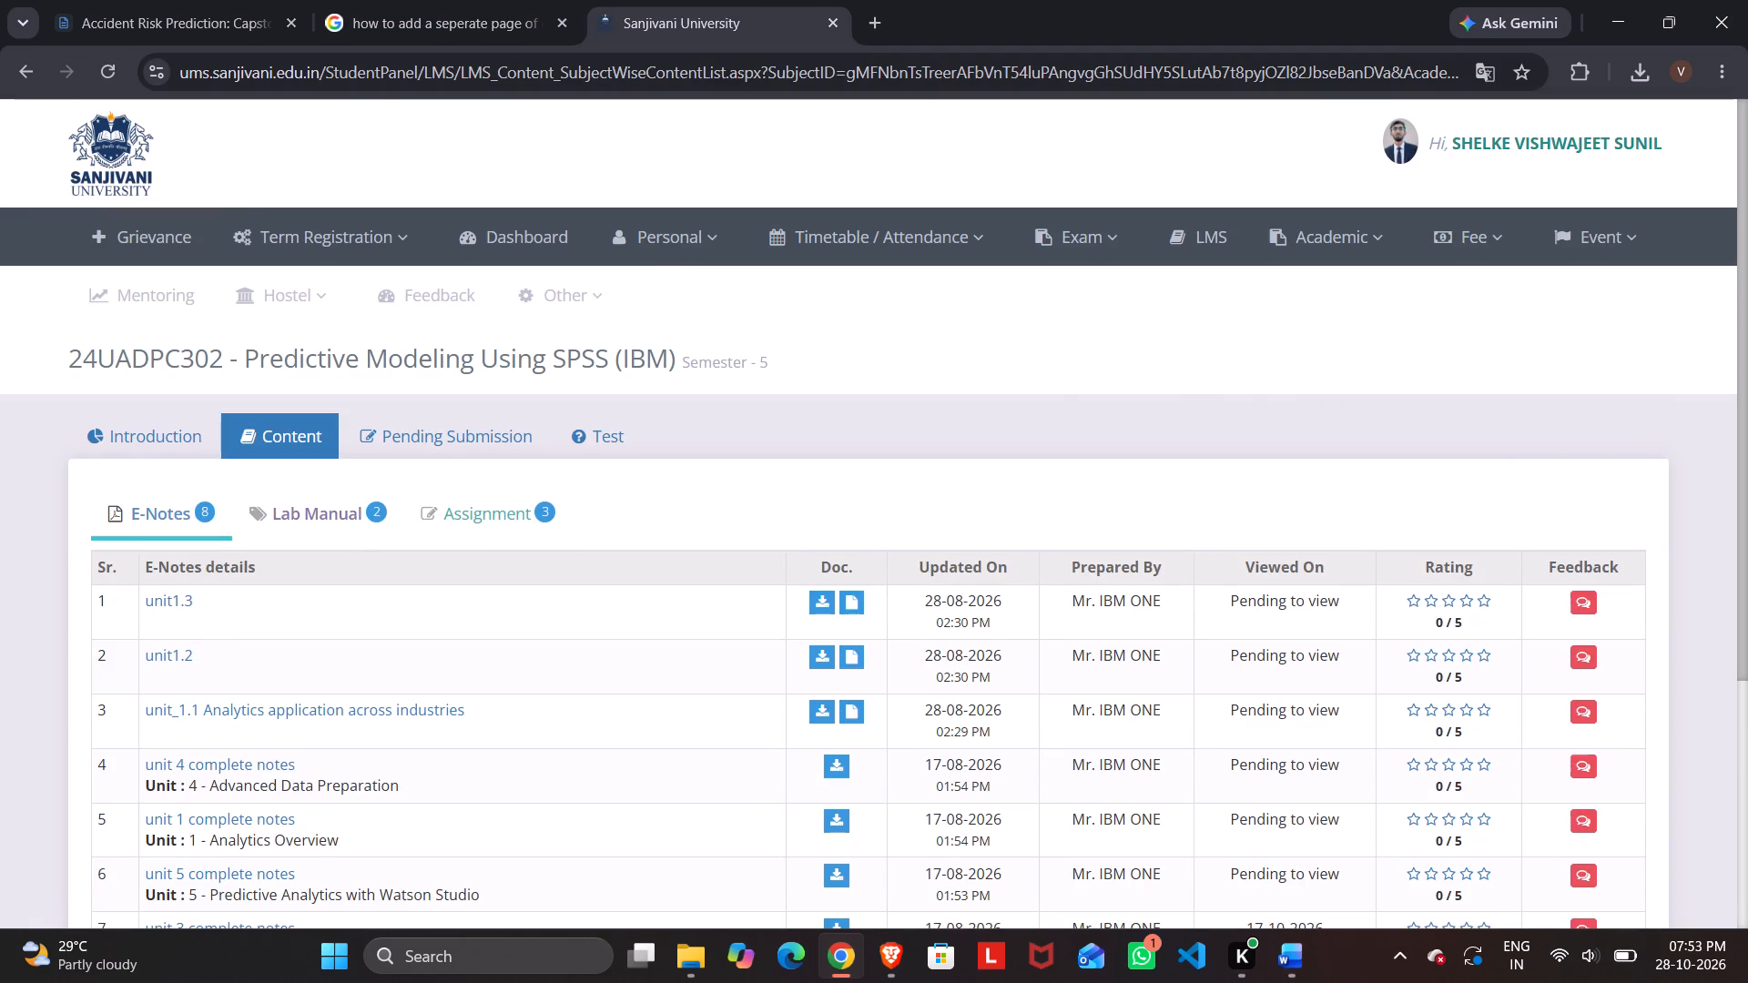
{"action": "left_click_drag", "start_coordinate": [244, 360], "coordinate": [632, 370]}
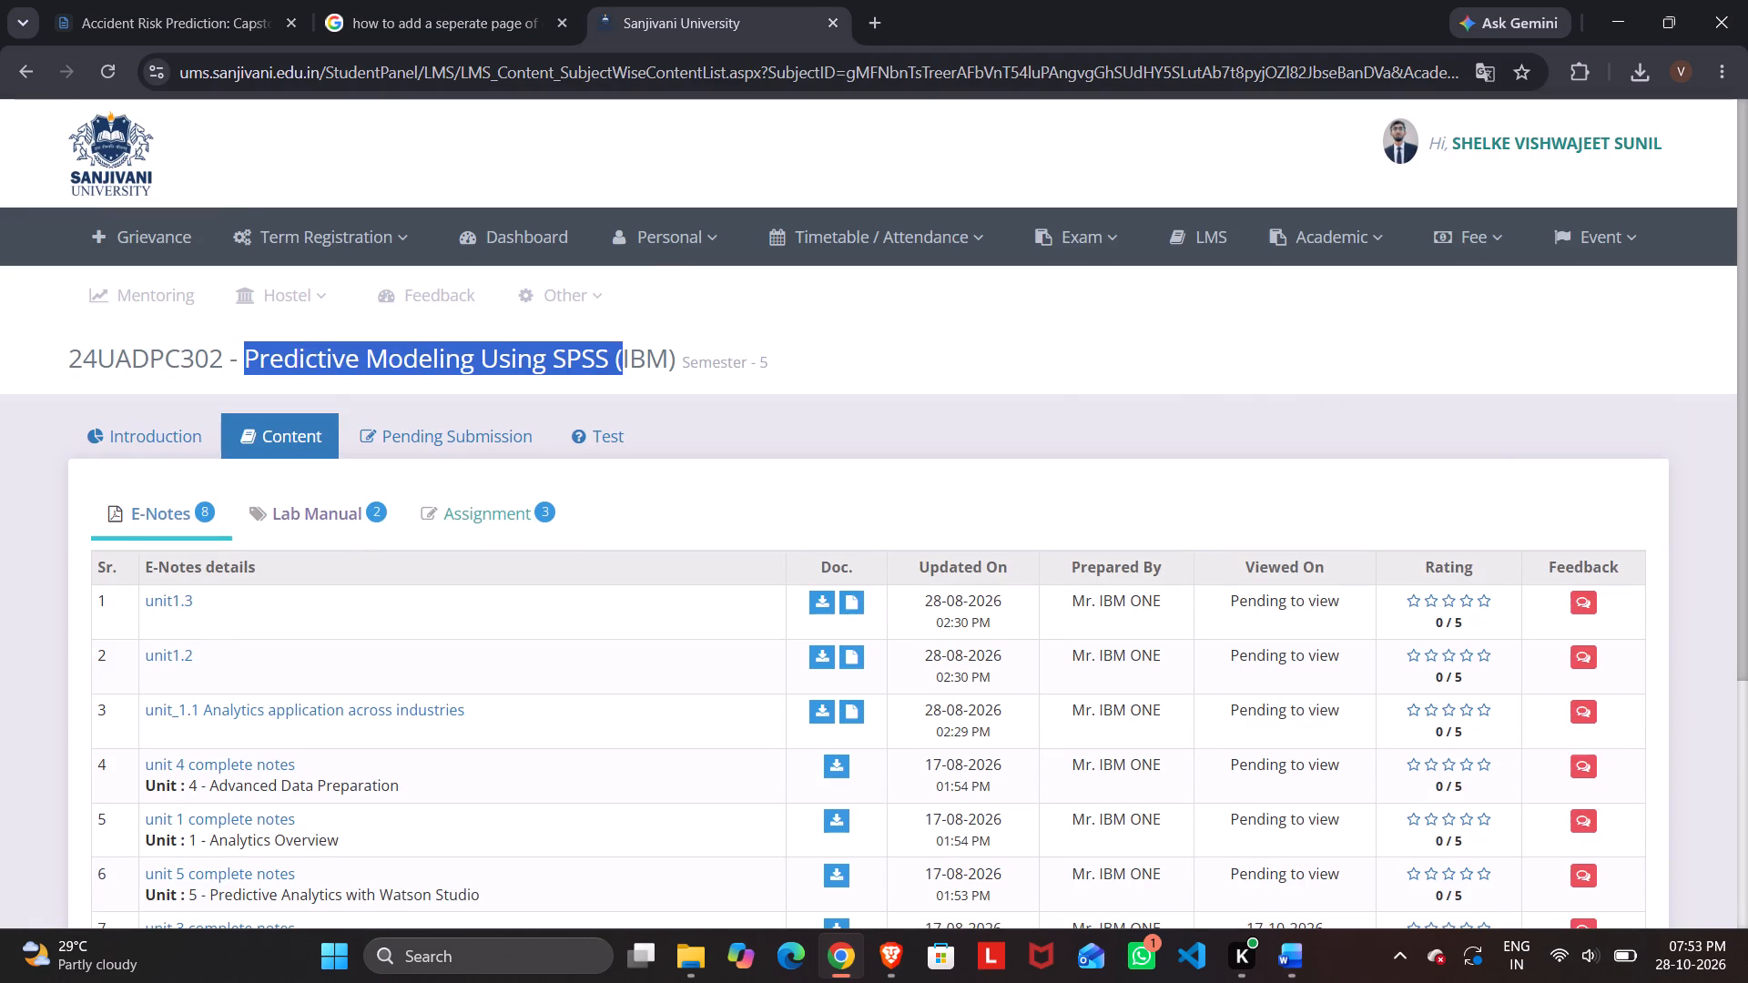
{"action": "left_click_drag", "start_coordinate": [632, 370], "coordinate": [674, 375]}
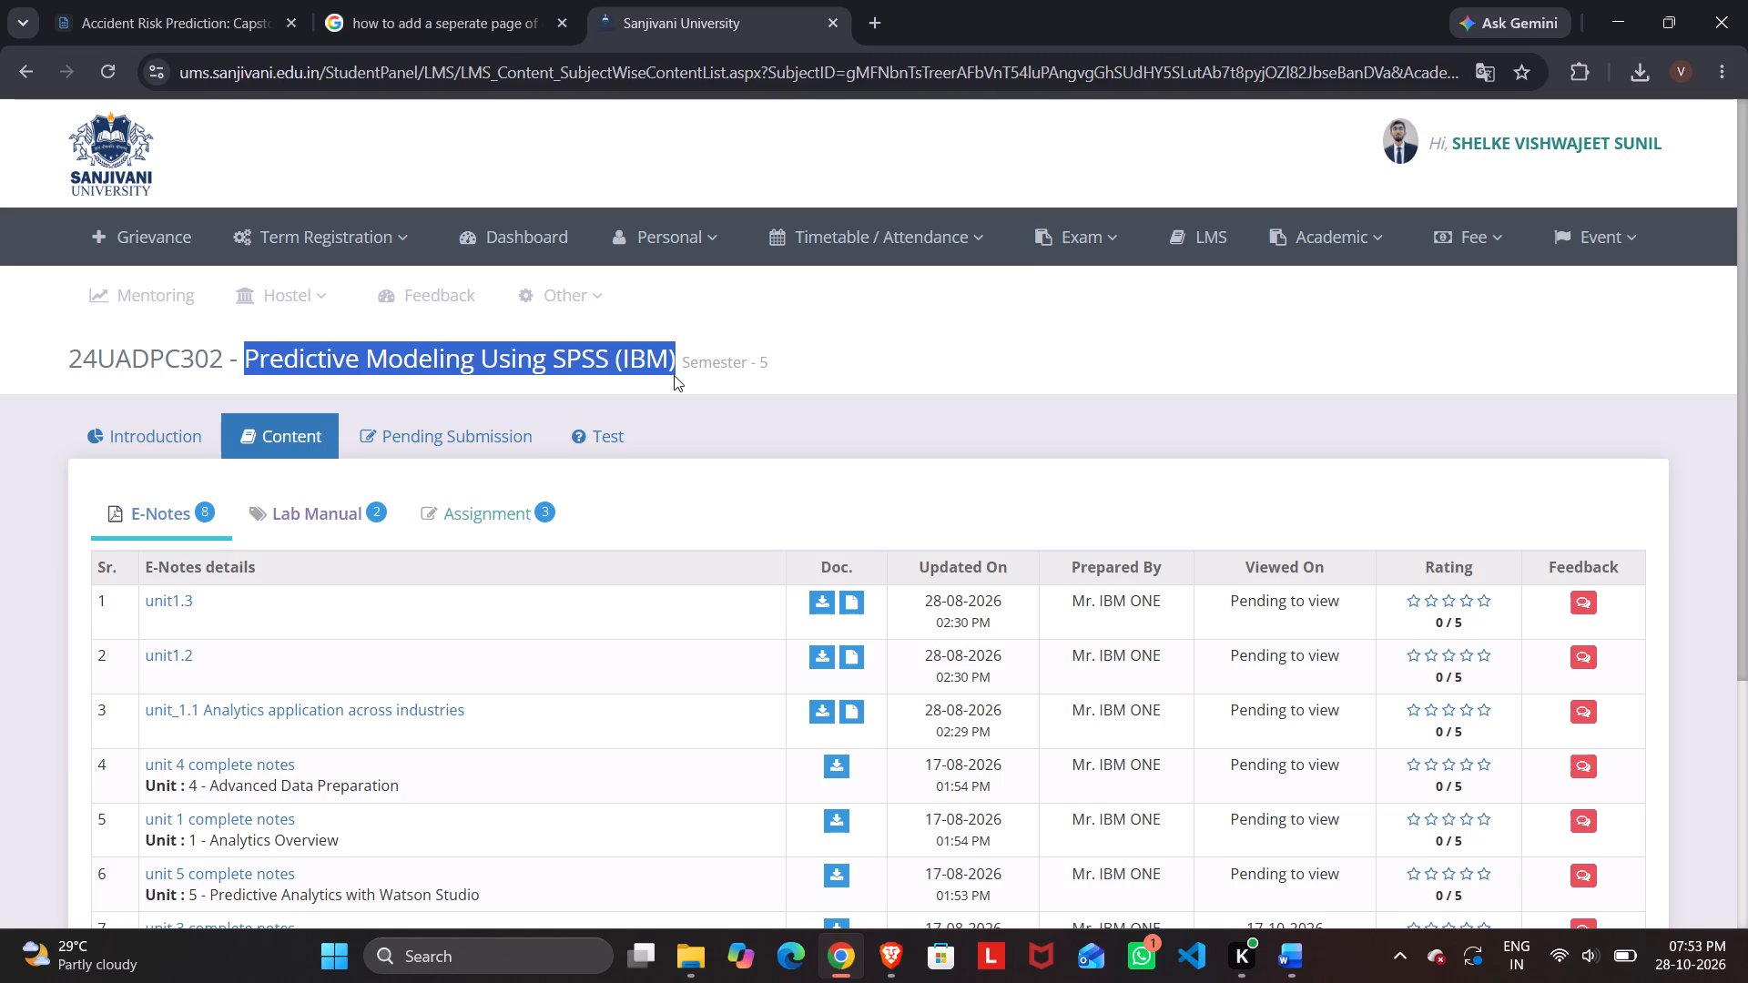
{"action": "key", "text": "ctrl+c"}
{"action": "key", "text": "alt+Tab"}
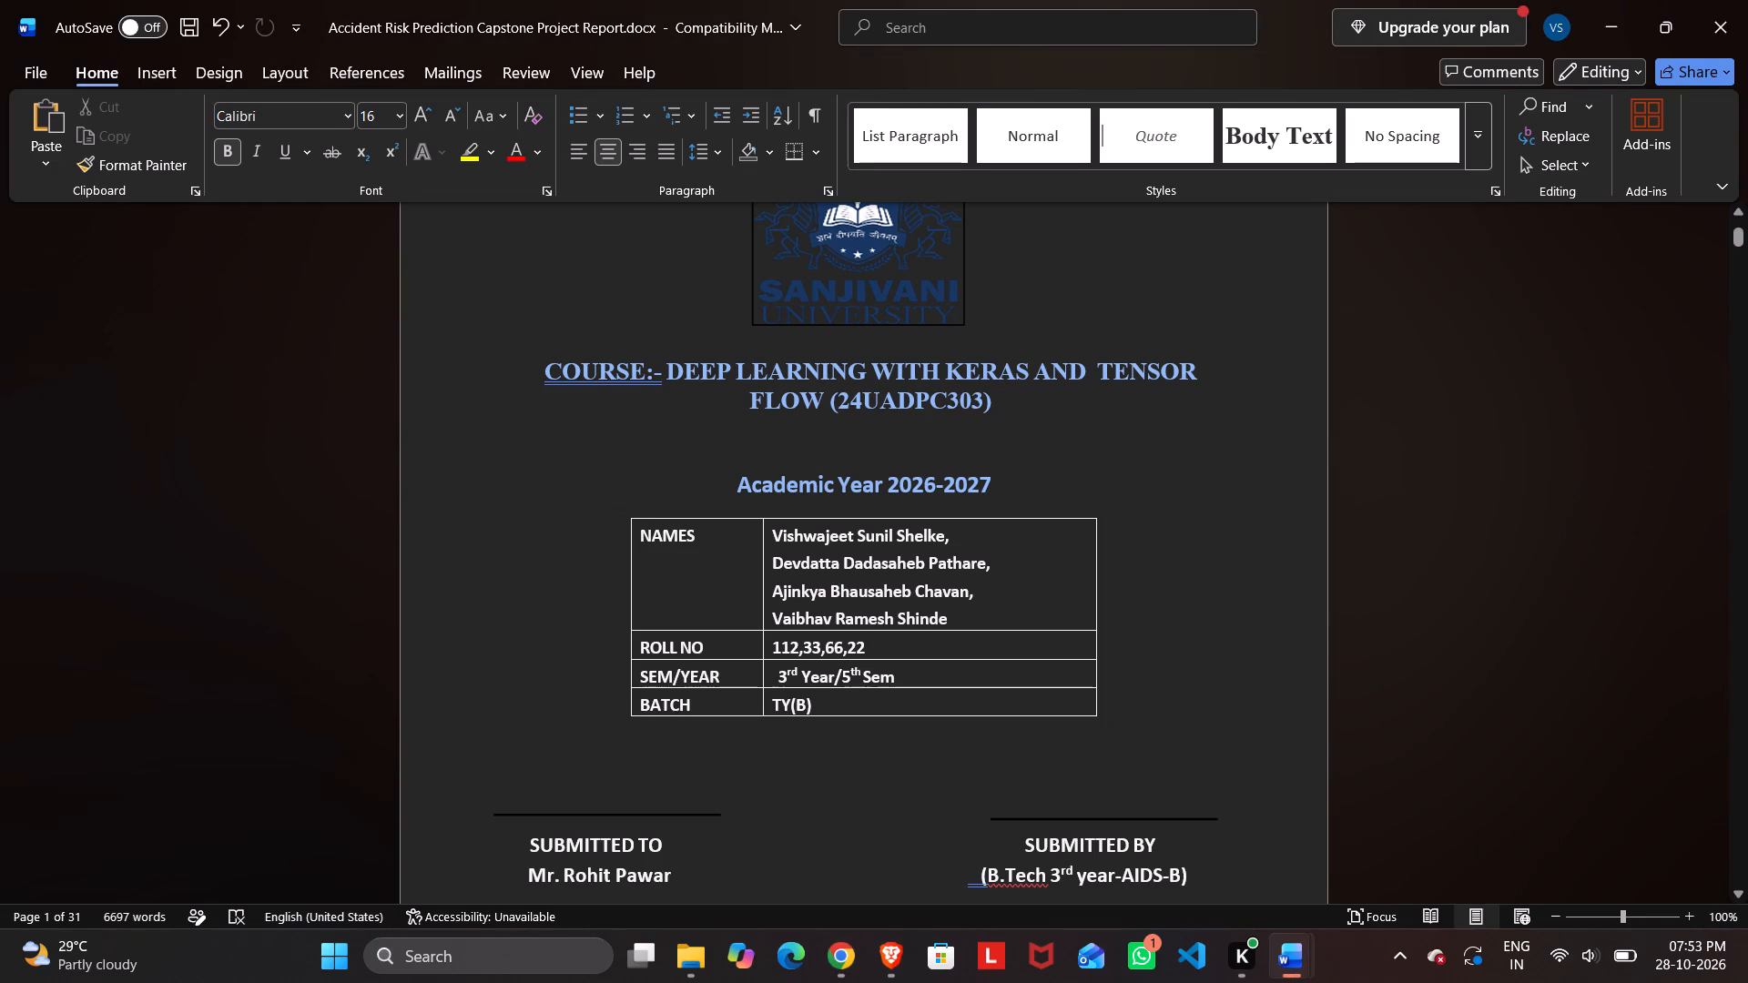
{"action": "left_click_drag", "start_coordinate": [666, 361], "coordinate": [1063, 384]}
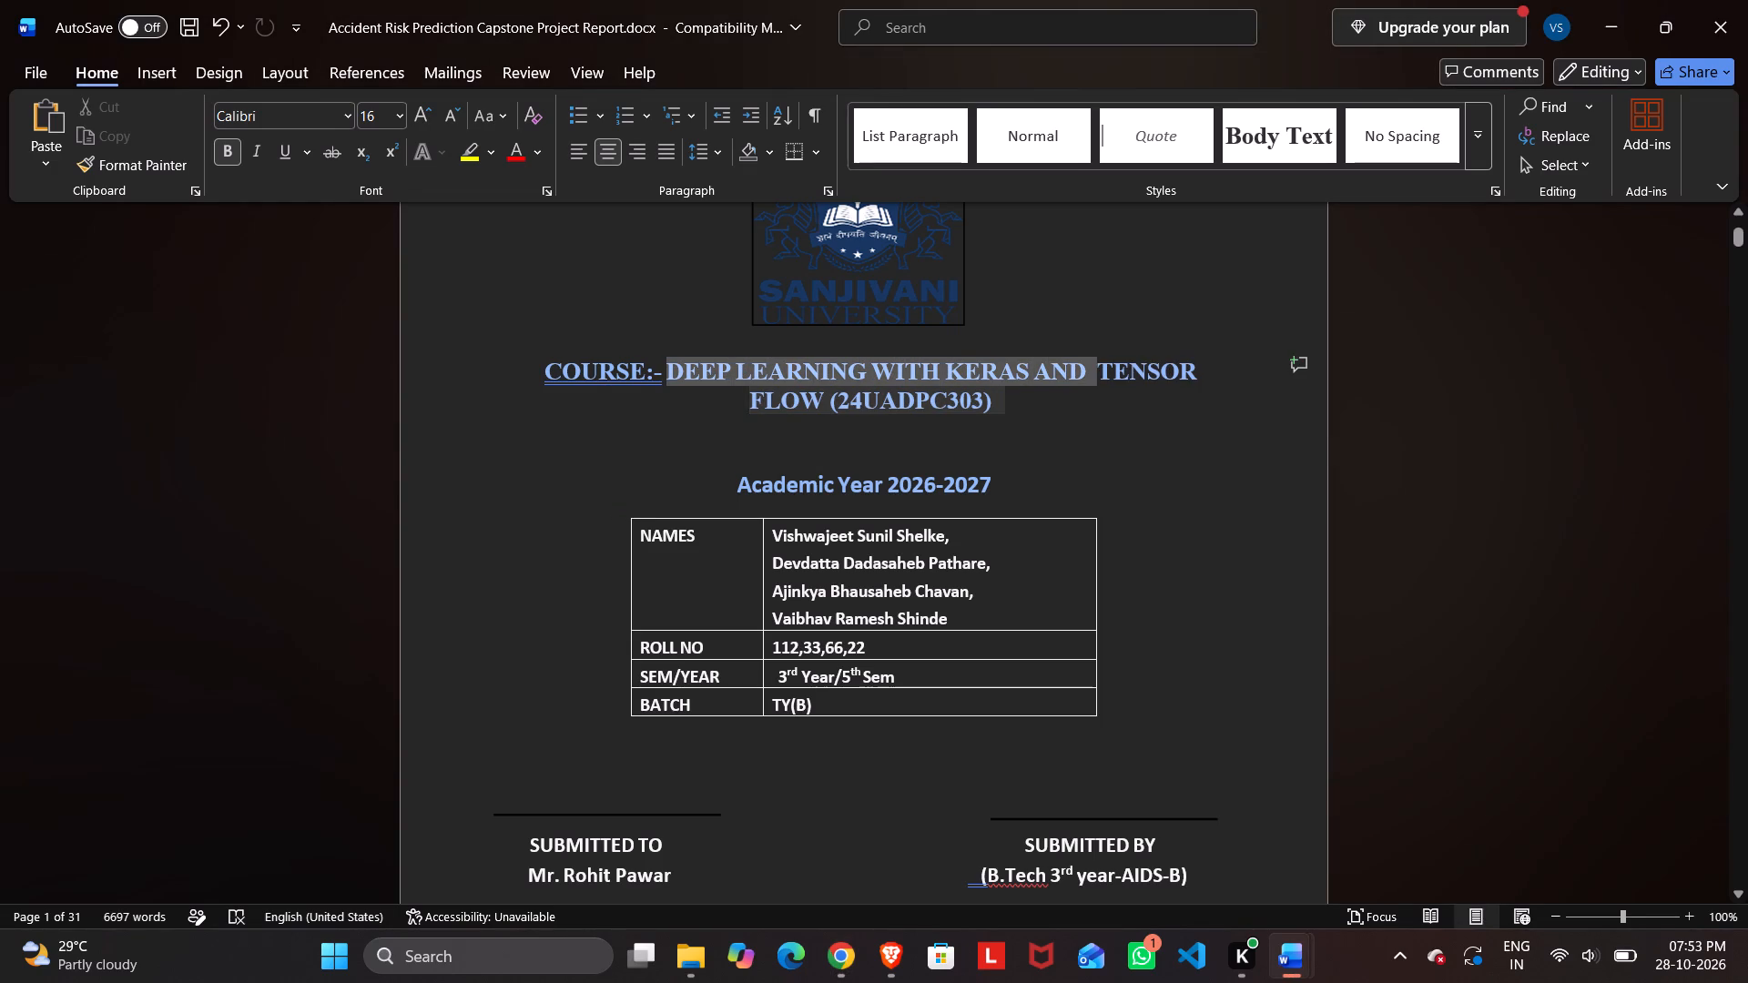
{"action": "left_click_drag", "start_coordinate": [1063, 384], "coordinate": [1122, 393]}
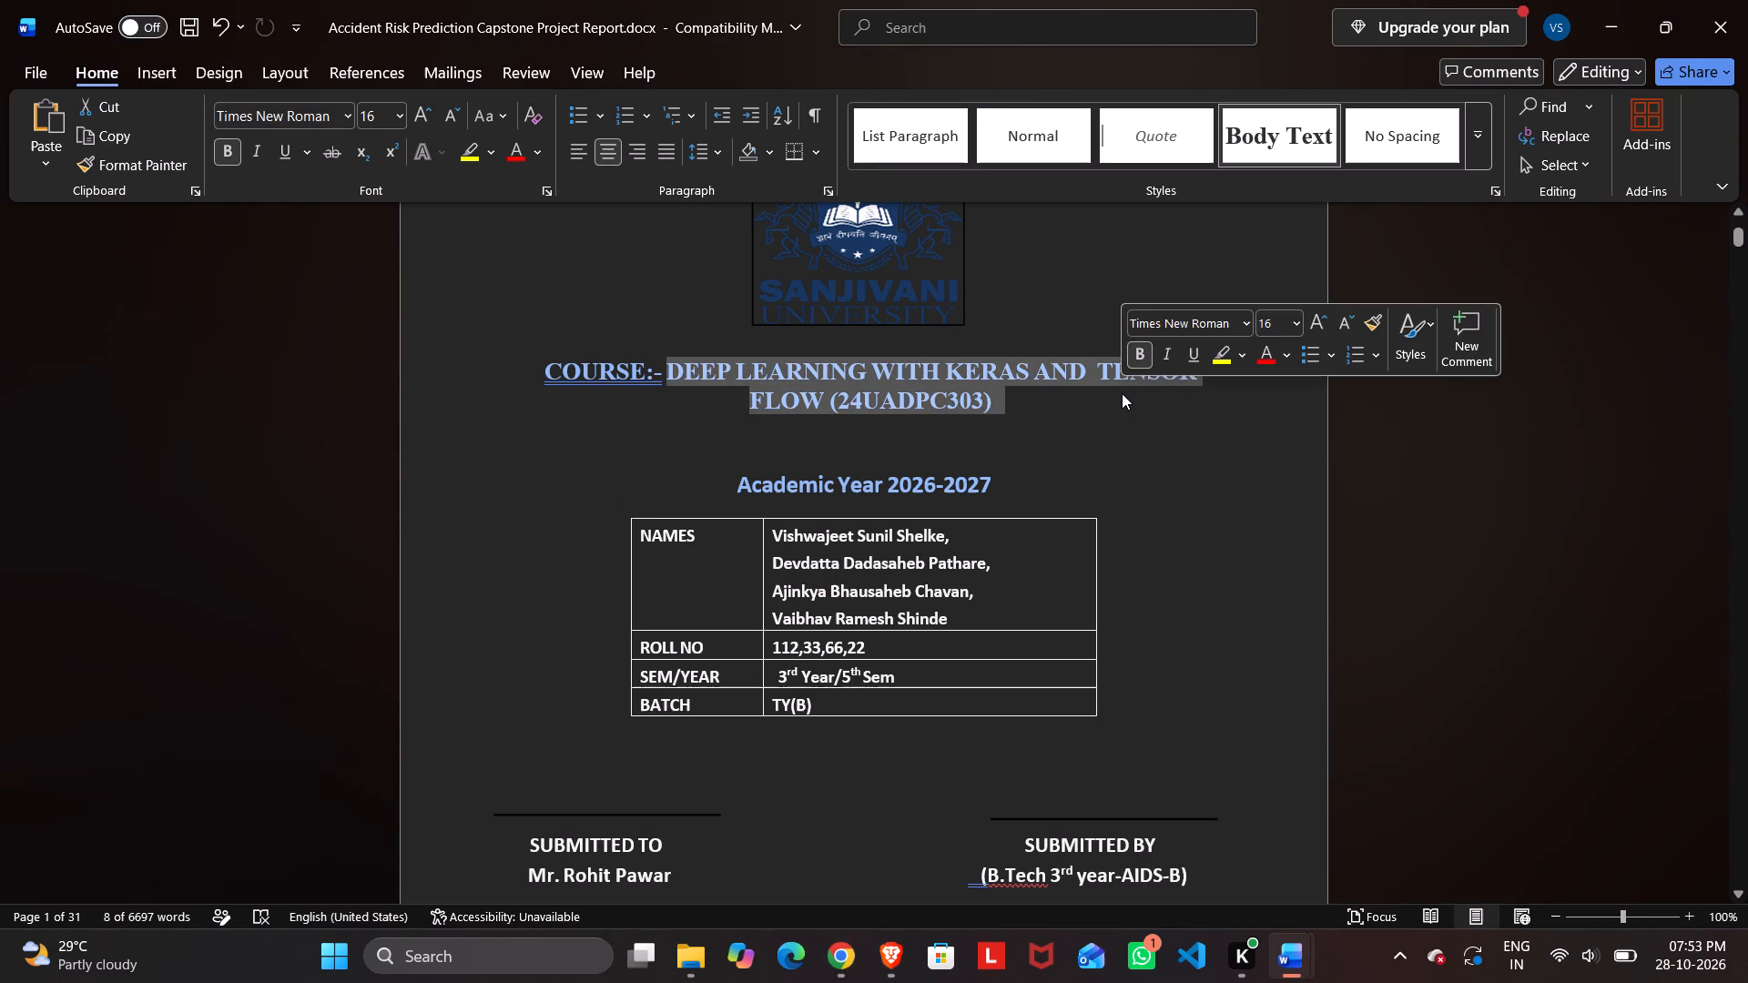
{"action": "key", "text": "ctrl+v"}
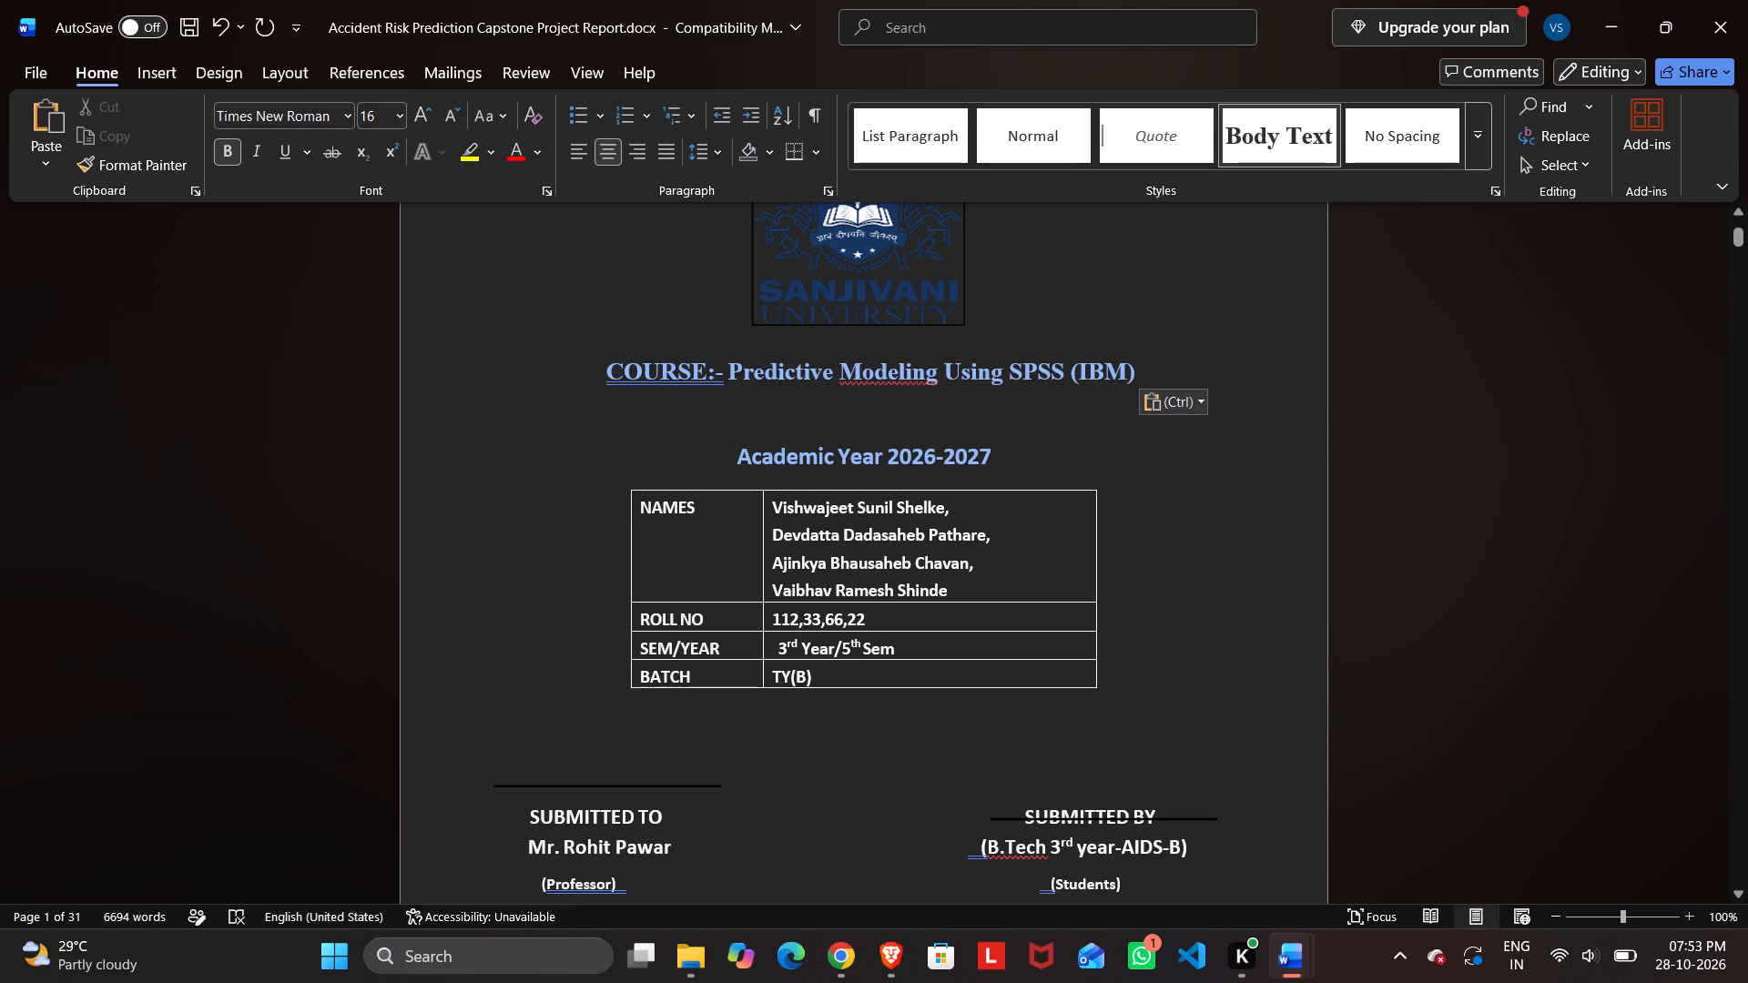
Copy the course code from the Chrome course page and add it as "(24UADPC302)" beneath the course title on the Word cover.
{"action": "key", "text": "alt+Tab"}
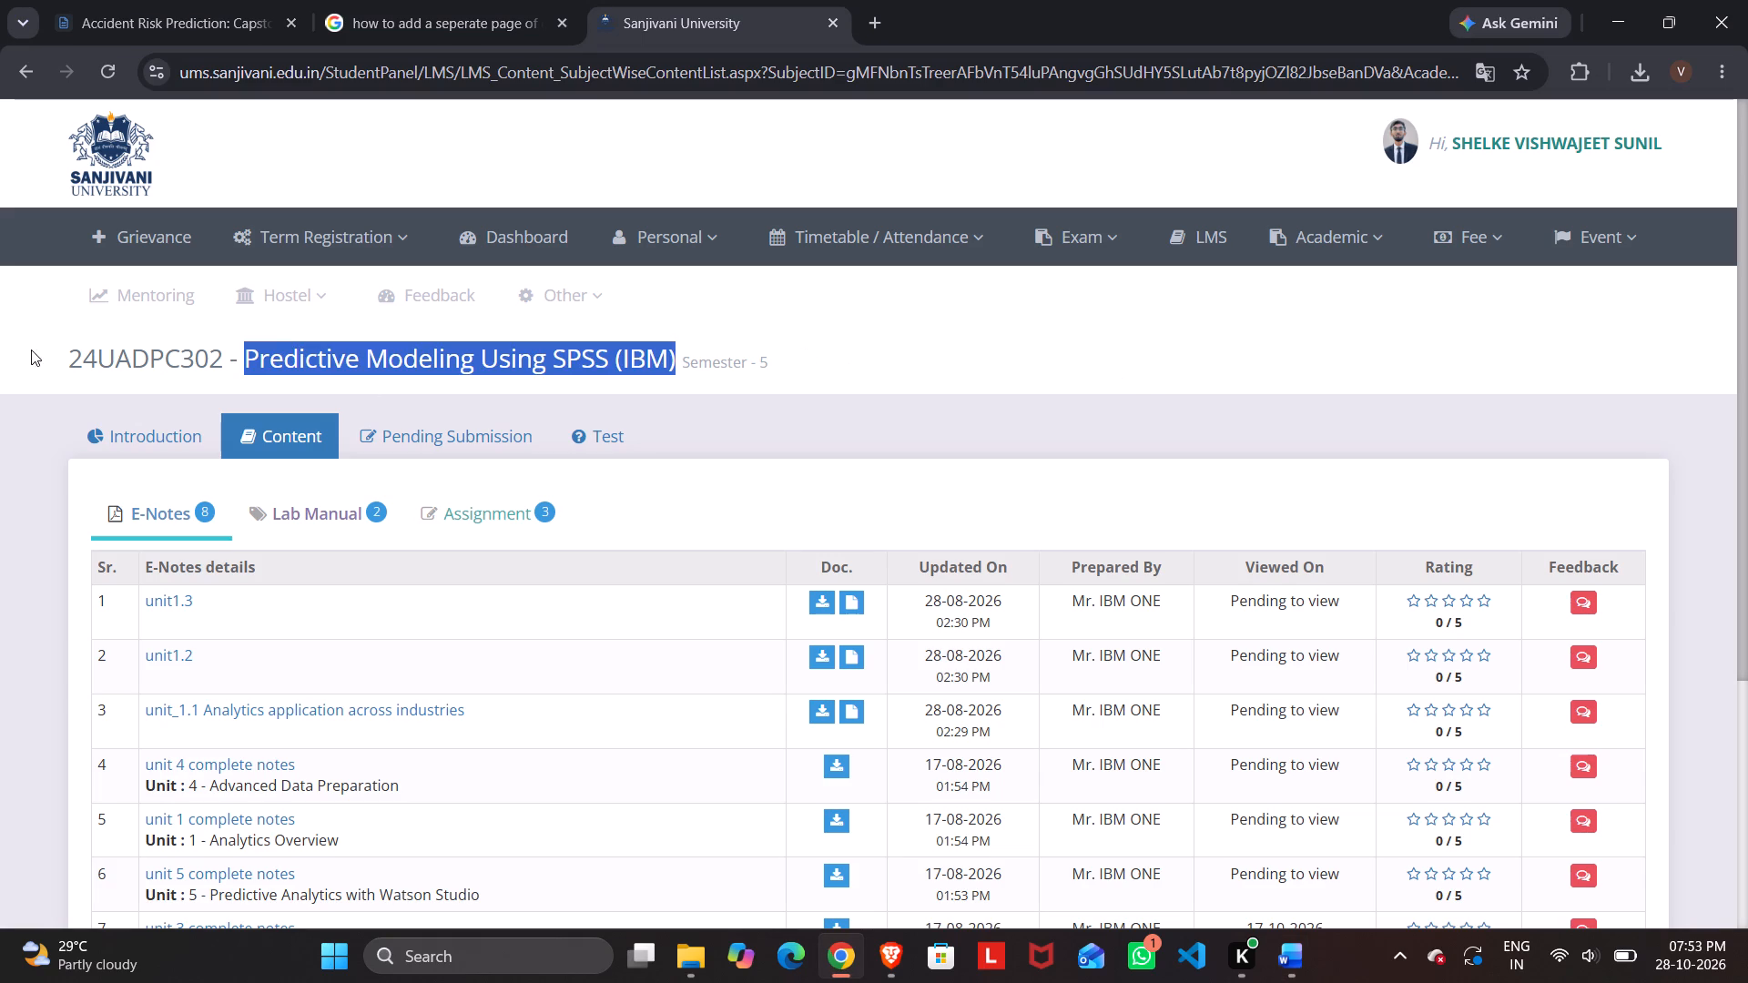
{"action": "left_click_drag", "start_coordinate": [67, 359], "coordinate": [238, 347]}
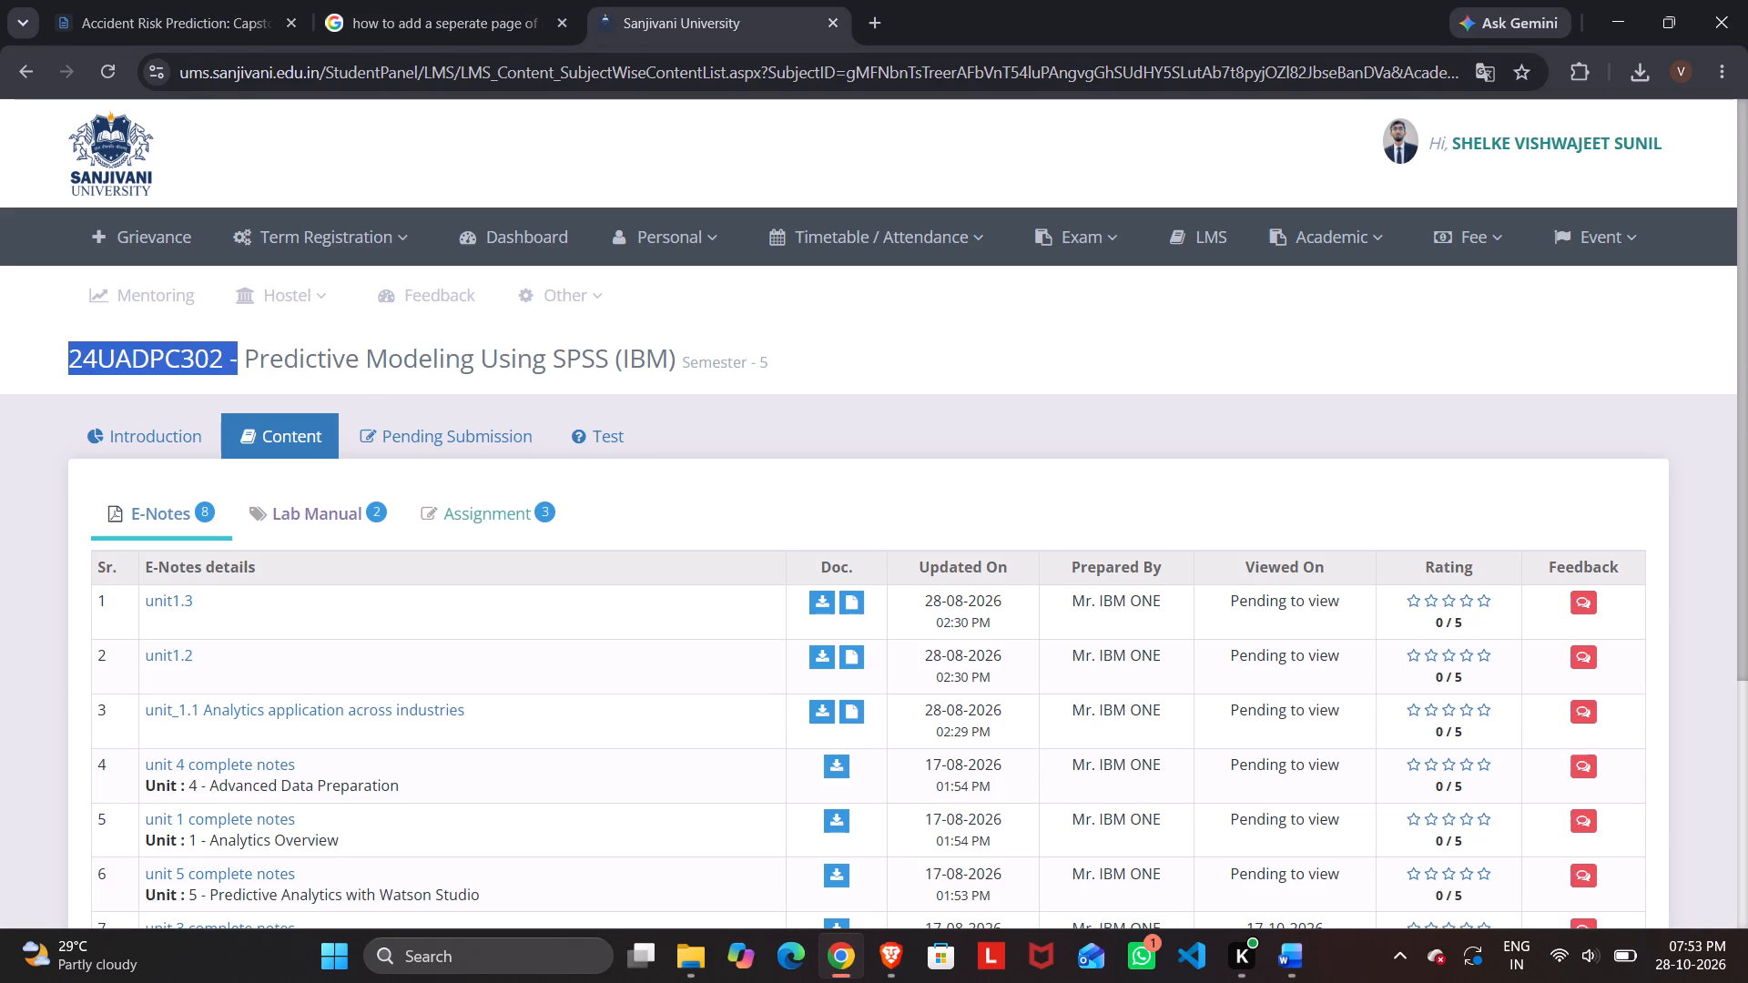
{"action": "left_click_drag", "start_coordinate": [238, 347], "coordinate": [223, 355]}
{"action": "key", "text": "ctrl+c"}
{"action": "key", "text": "alt+Tab"}
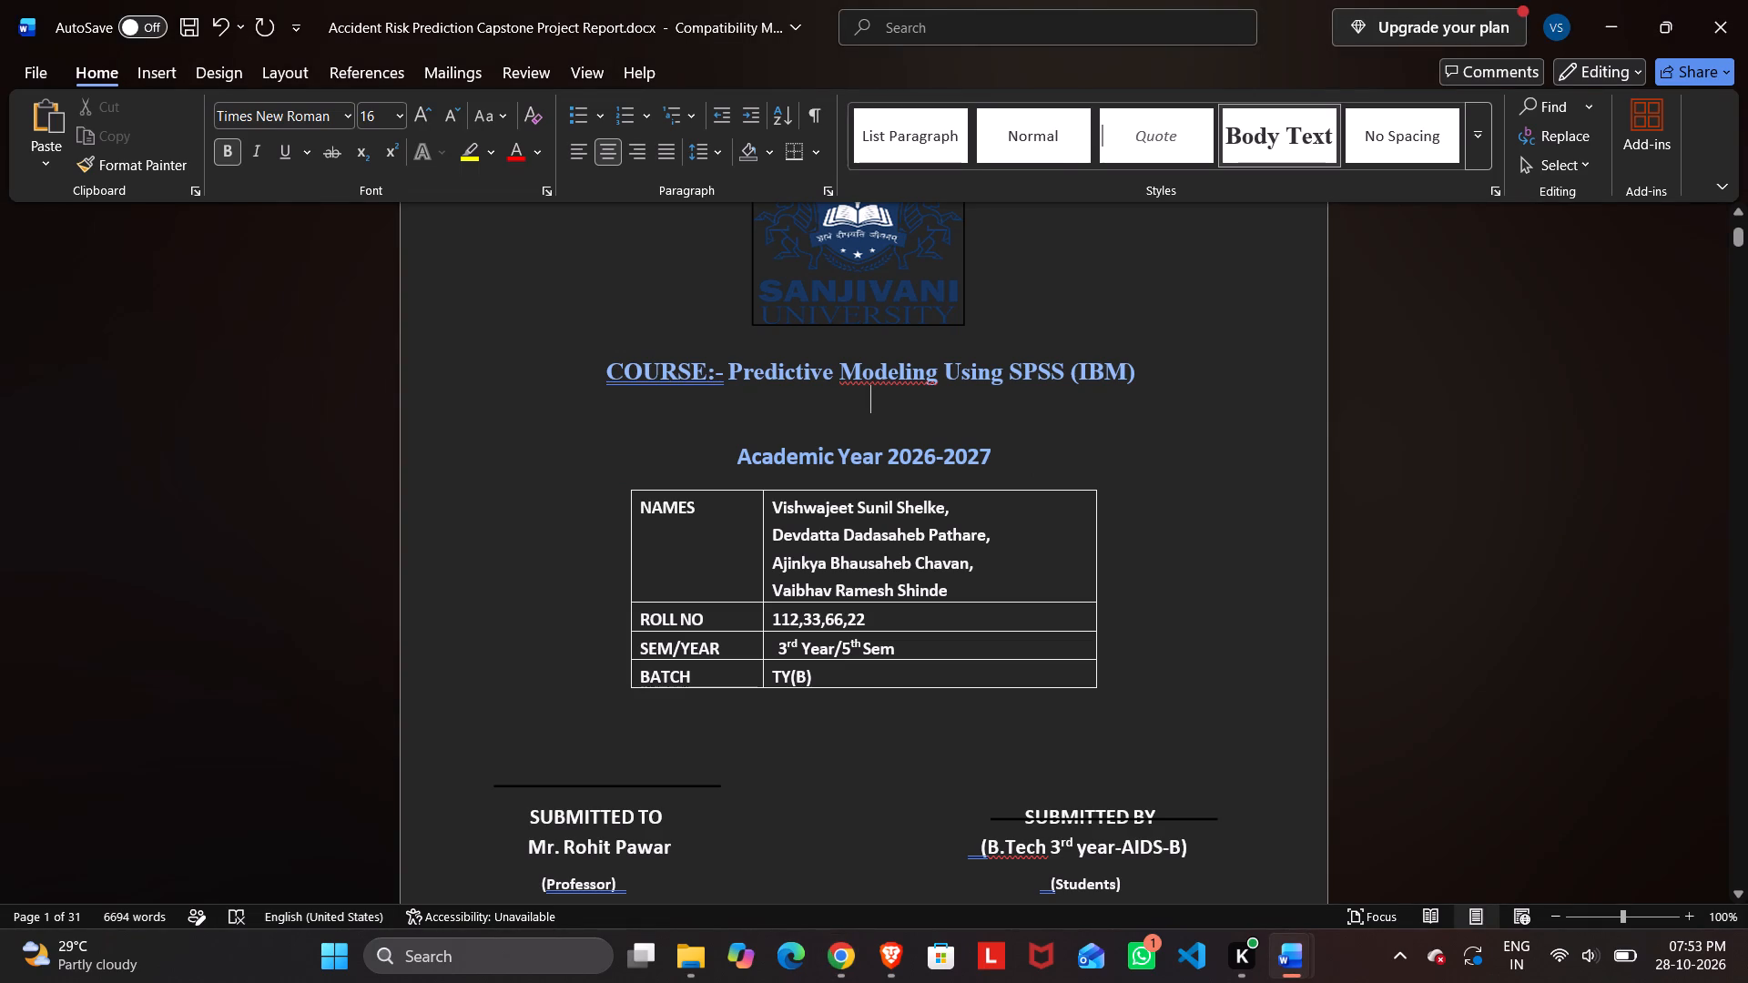
{"action": "key", "text": "shift+parenleft"}
{"action": "key", "text": "shift+parenright"}
{"action": "key", "text": "Left"}
{"action": "key", "text": "ctrl+v"}
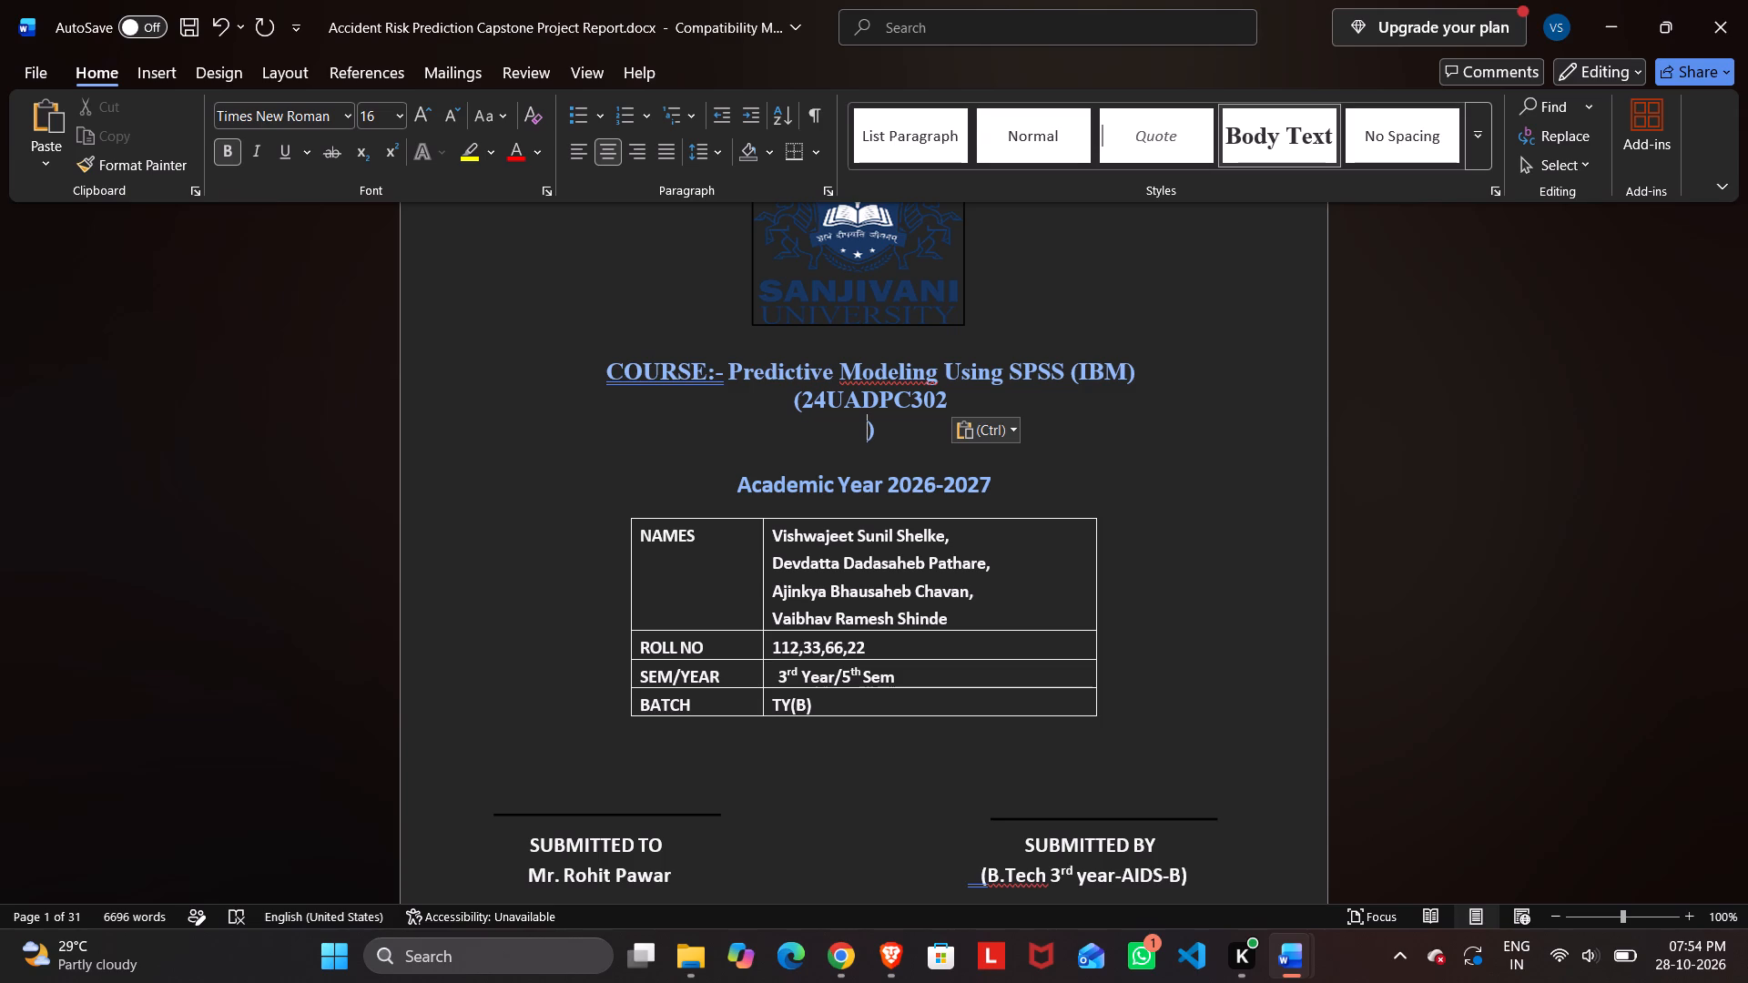
{"action": "key", "text": "Right"}
{"action": "key", "text": "BackSpace"}
{"action": "left_click", "coordinate": [952, 401]}
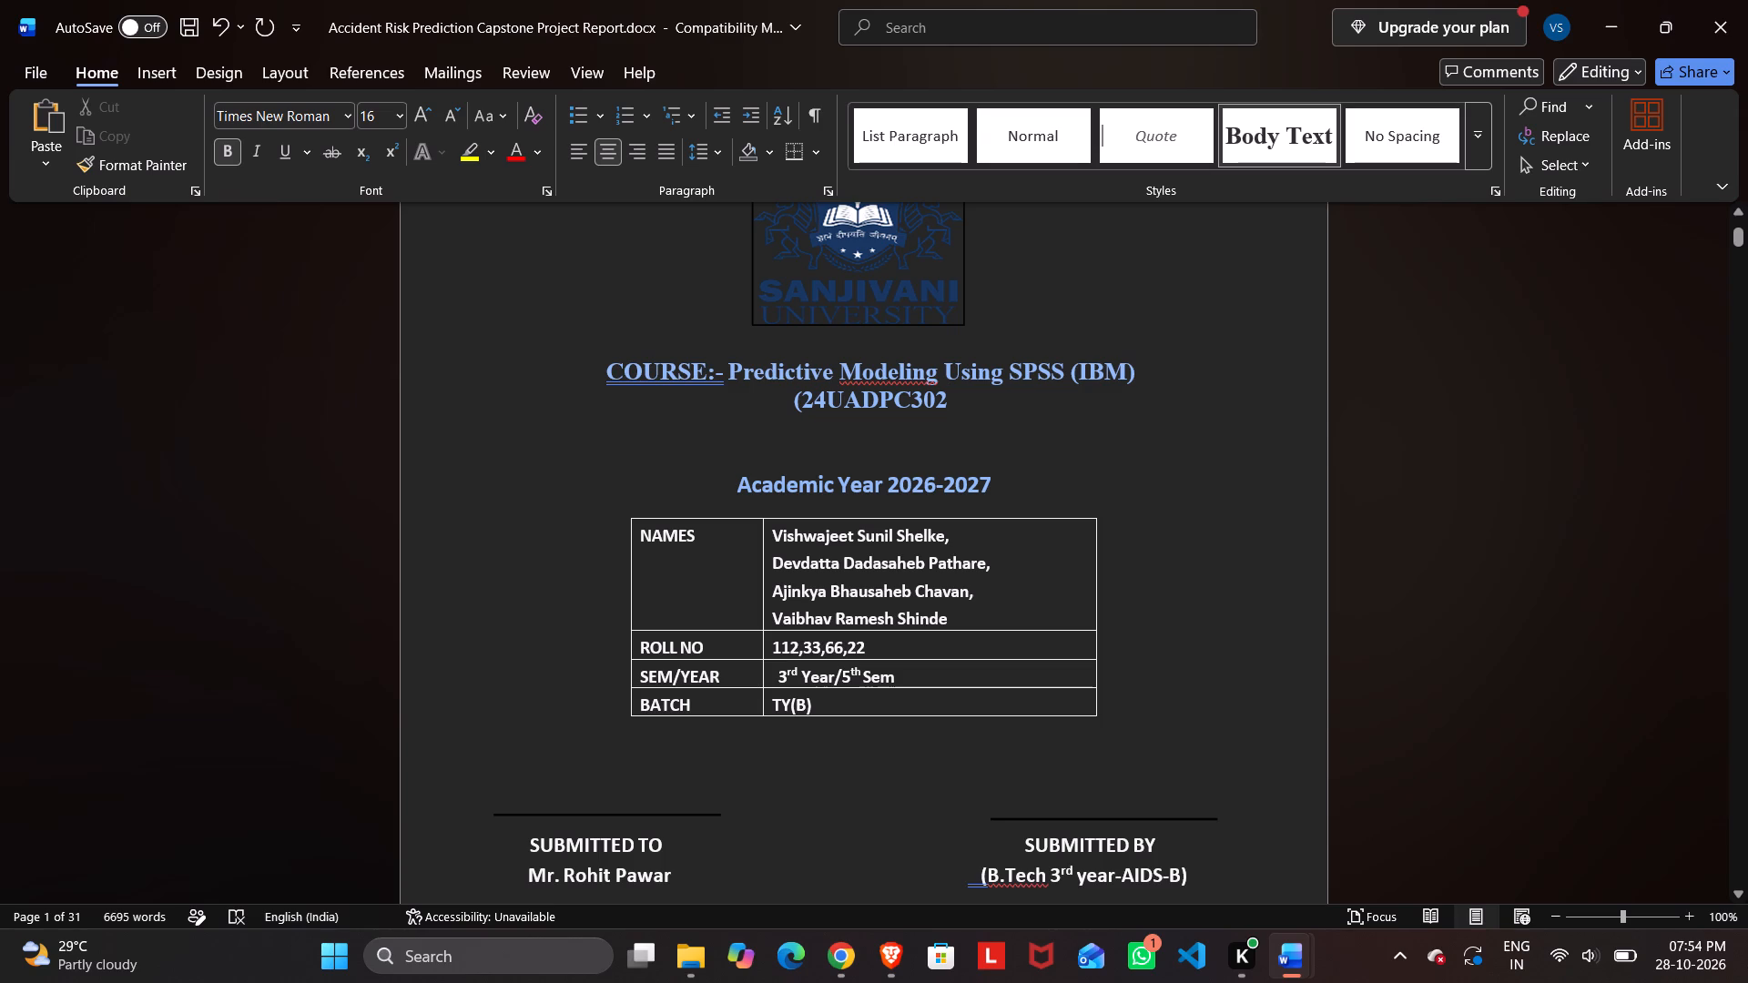
{"action": "key", "text": "shift+parenright"}
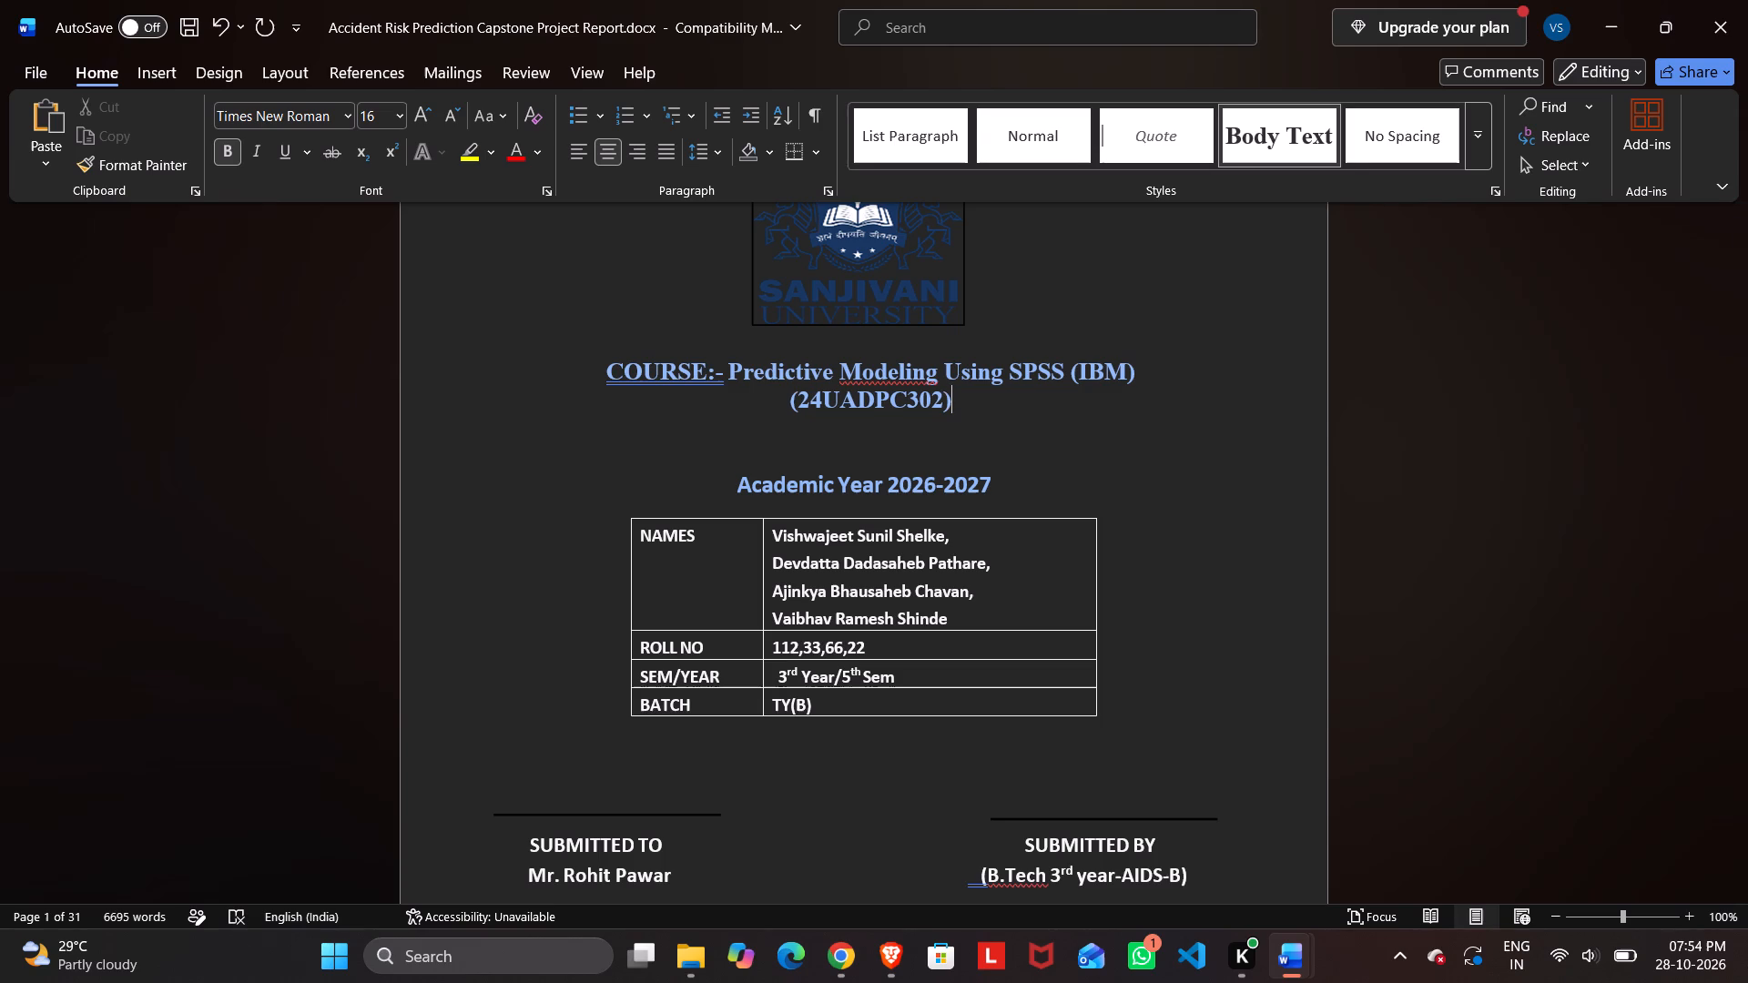
Shift the course code line slightly to the right by inserting five spaces before "(24UADPC302)".
{"action": "left_click", "coordinate": [786, 400]}
{"action": "key", "text": "space"}
{"action": "key", "text": "space"}
{"action": "key", "text": "space"}
{"action": "key", "text": "space"}
{"action": "key", "text": "space"}
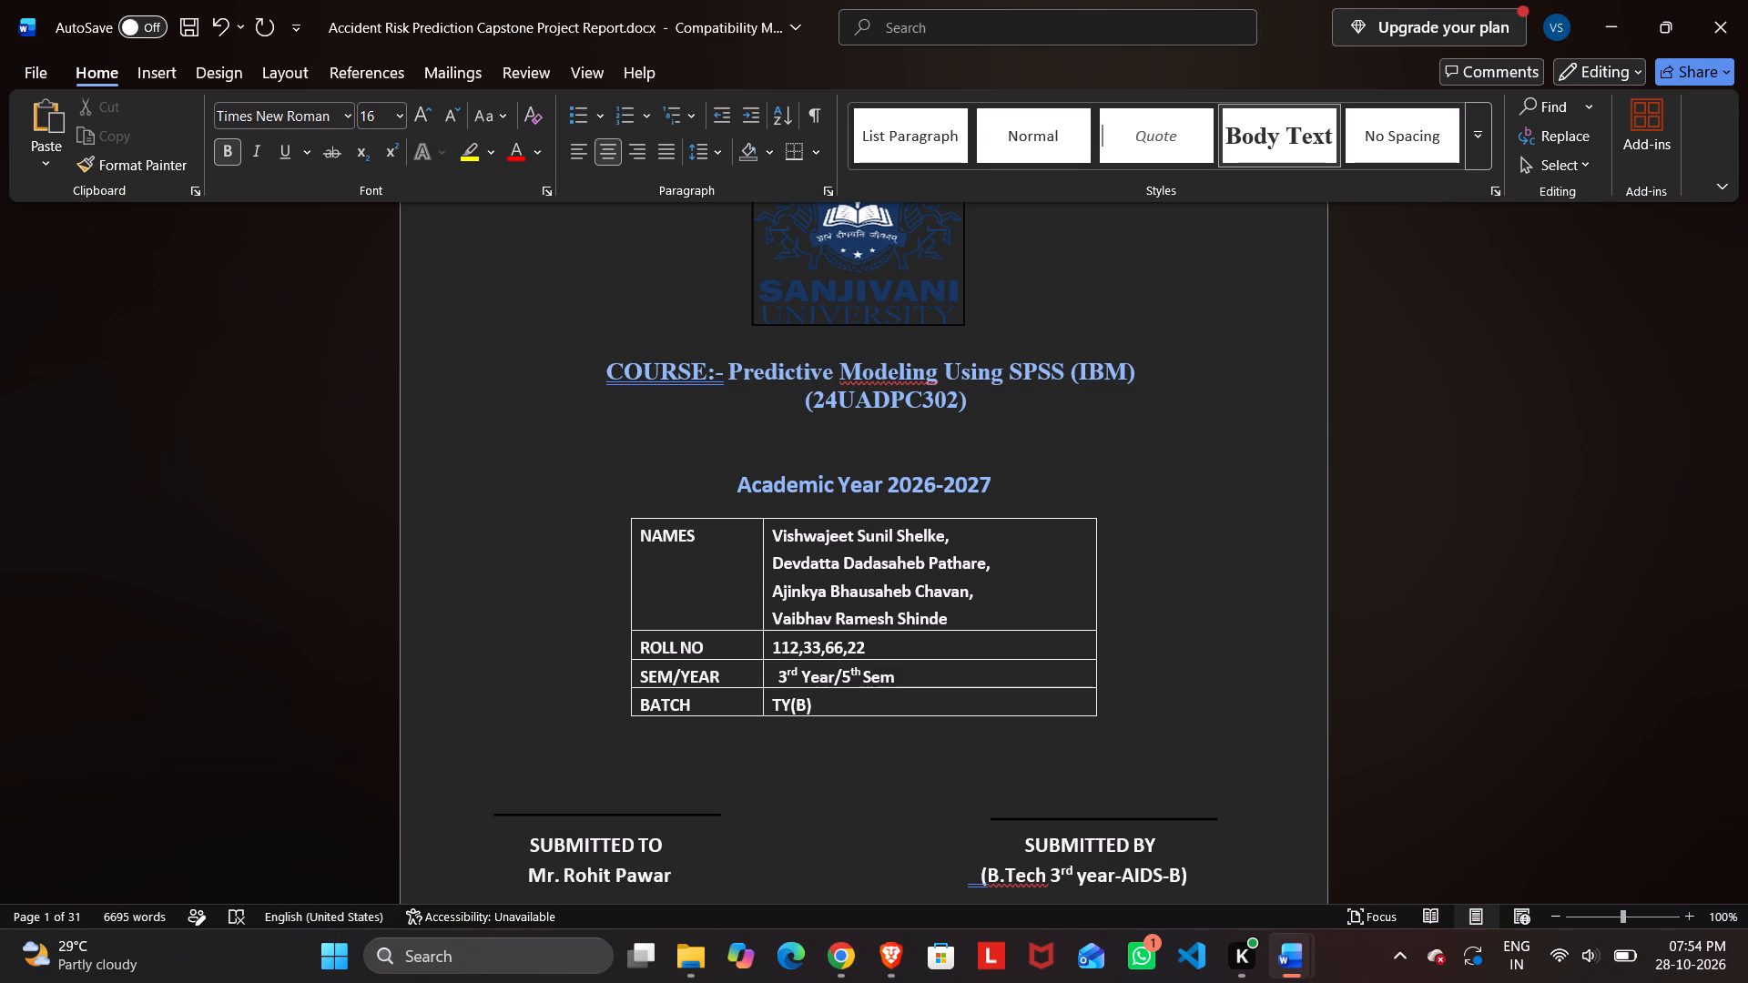
Remove the blank lines above "Academic Year 2026-2027" and place it on its own line below the course code.
{"action": "left_click", "coordinate": [740, 483]}
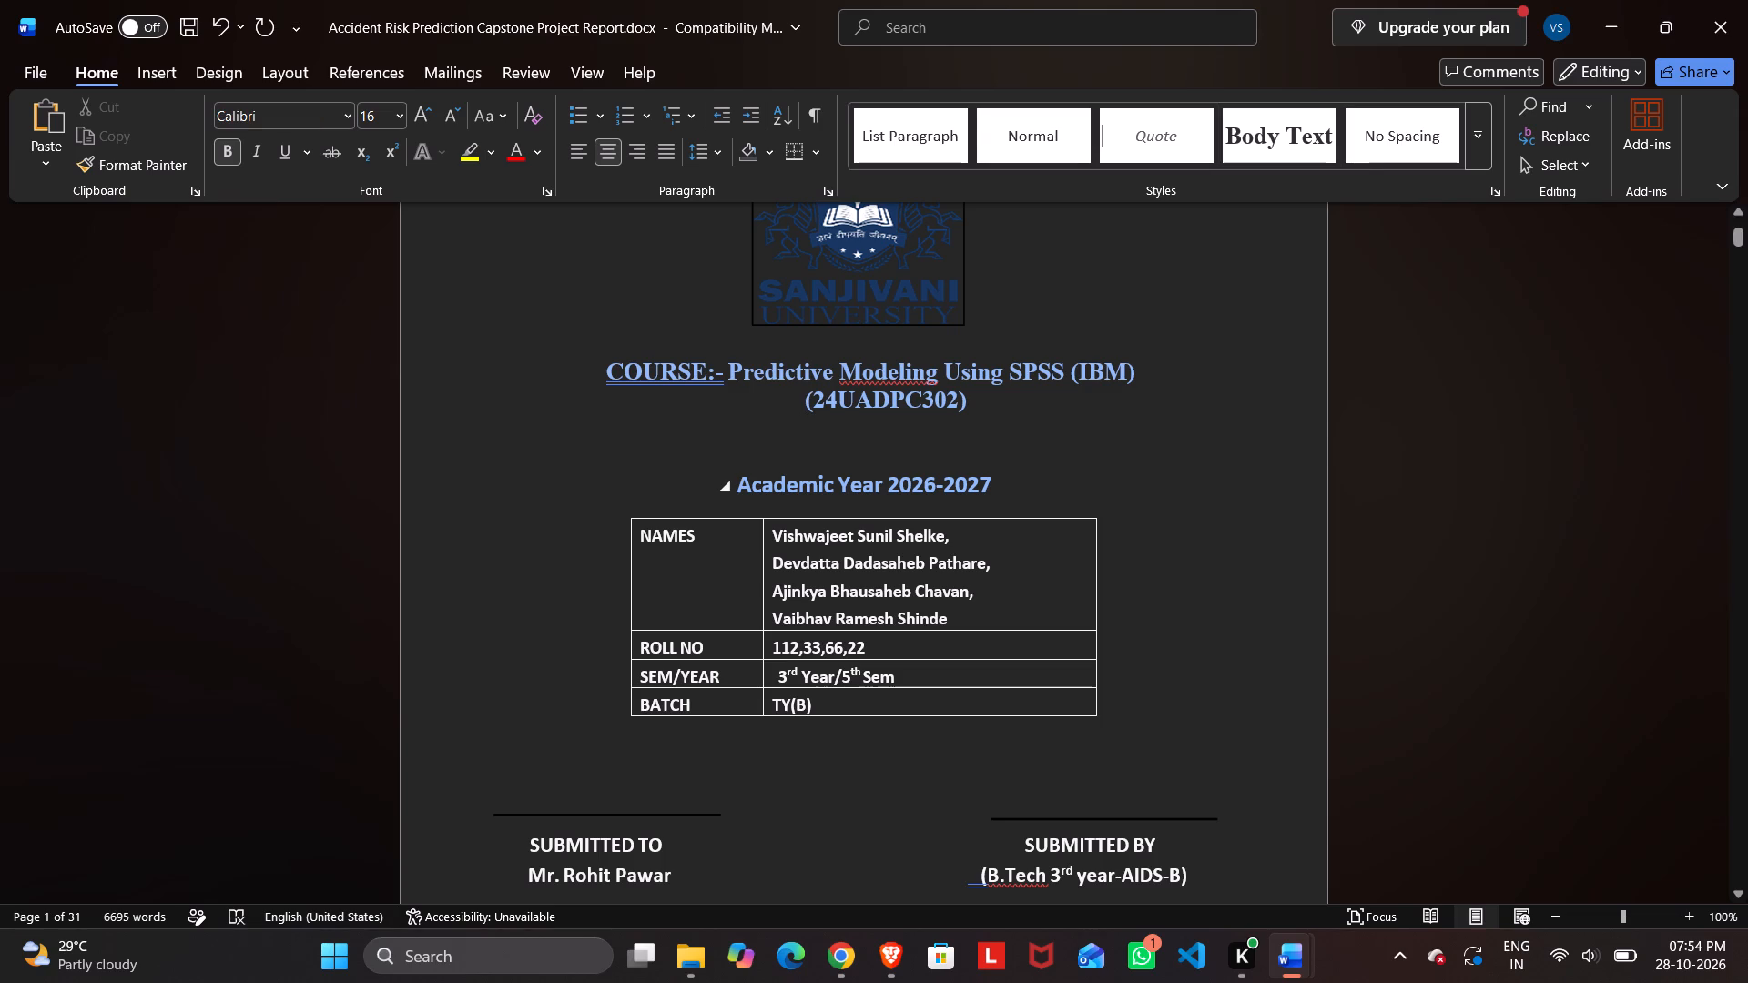
{"action": "key", "text": "BackSpace"}
{"action": "key", "text": "BackSpace"}
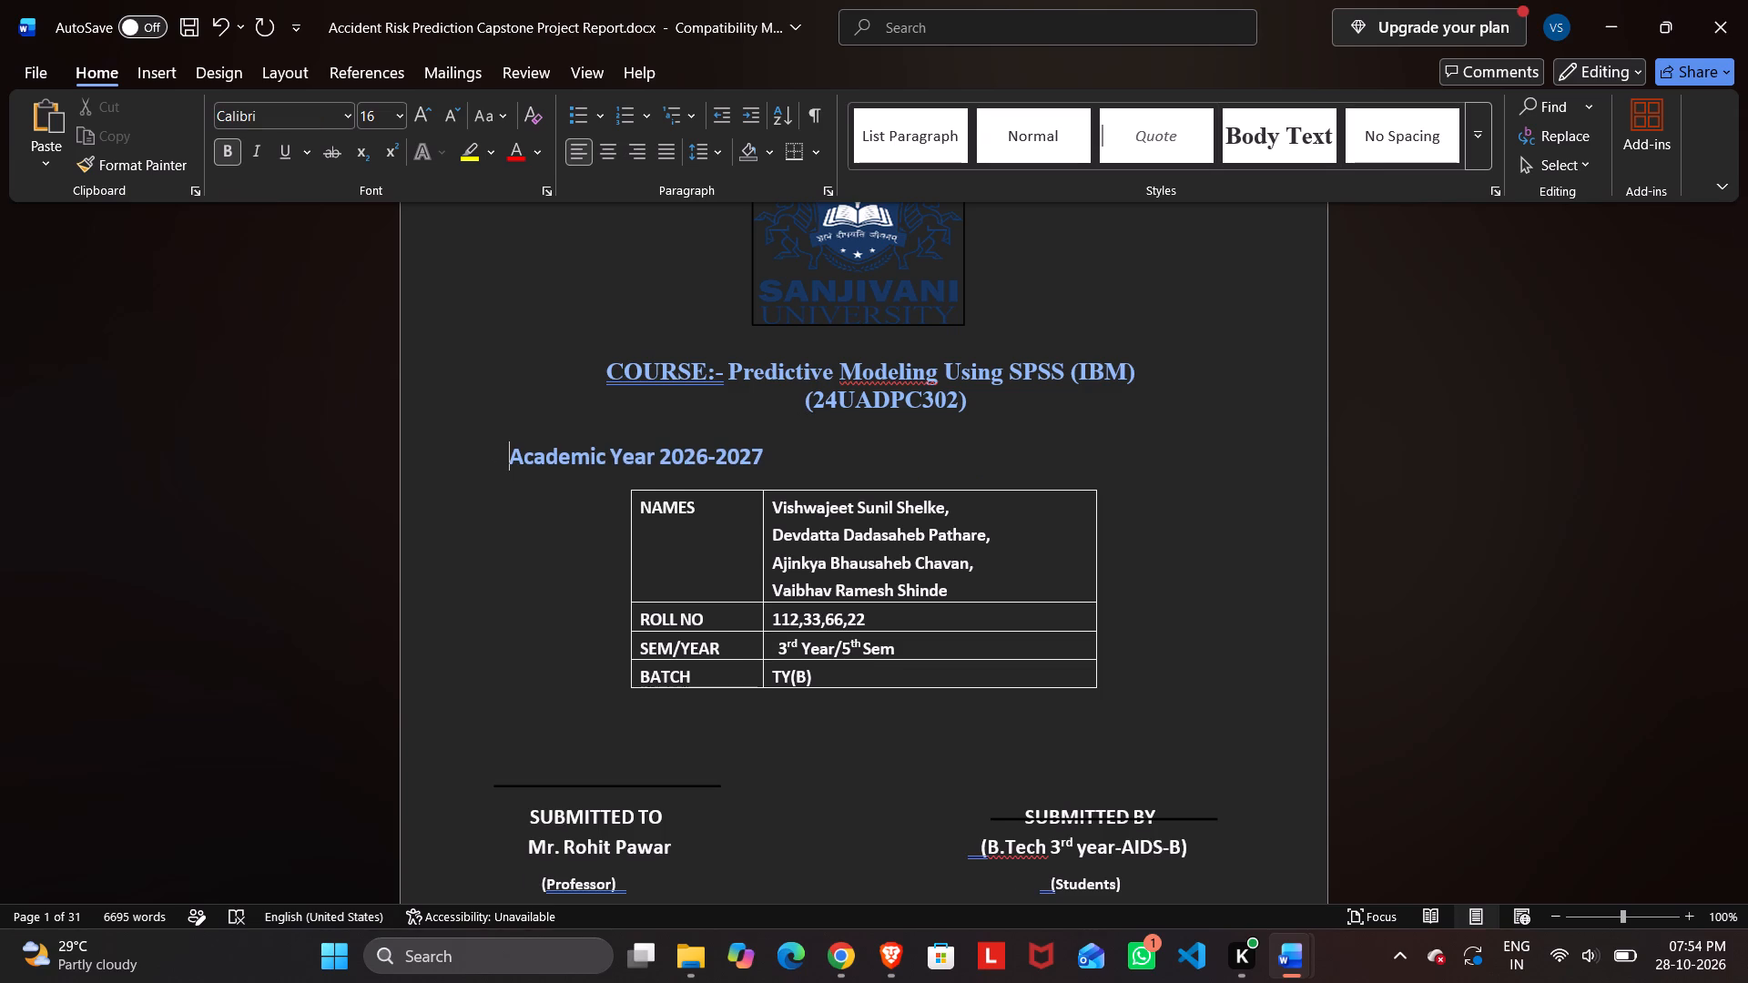
{"action": "key", "text": "BackSpace"}
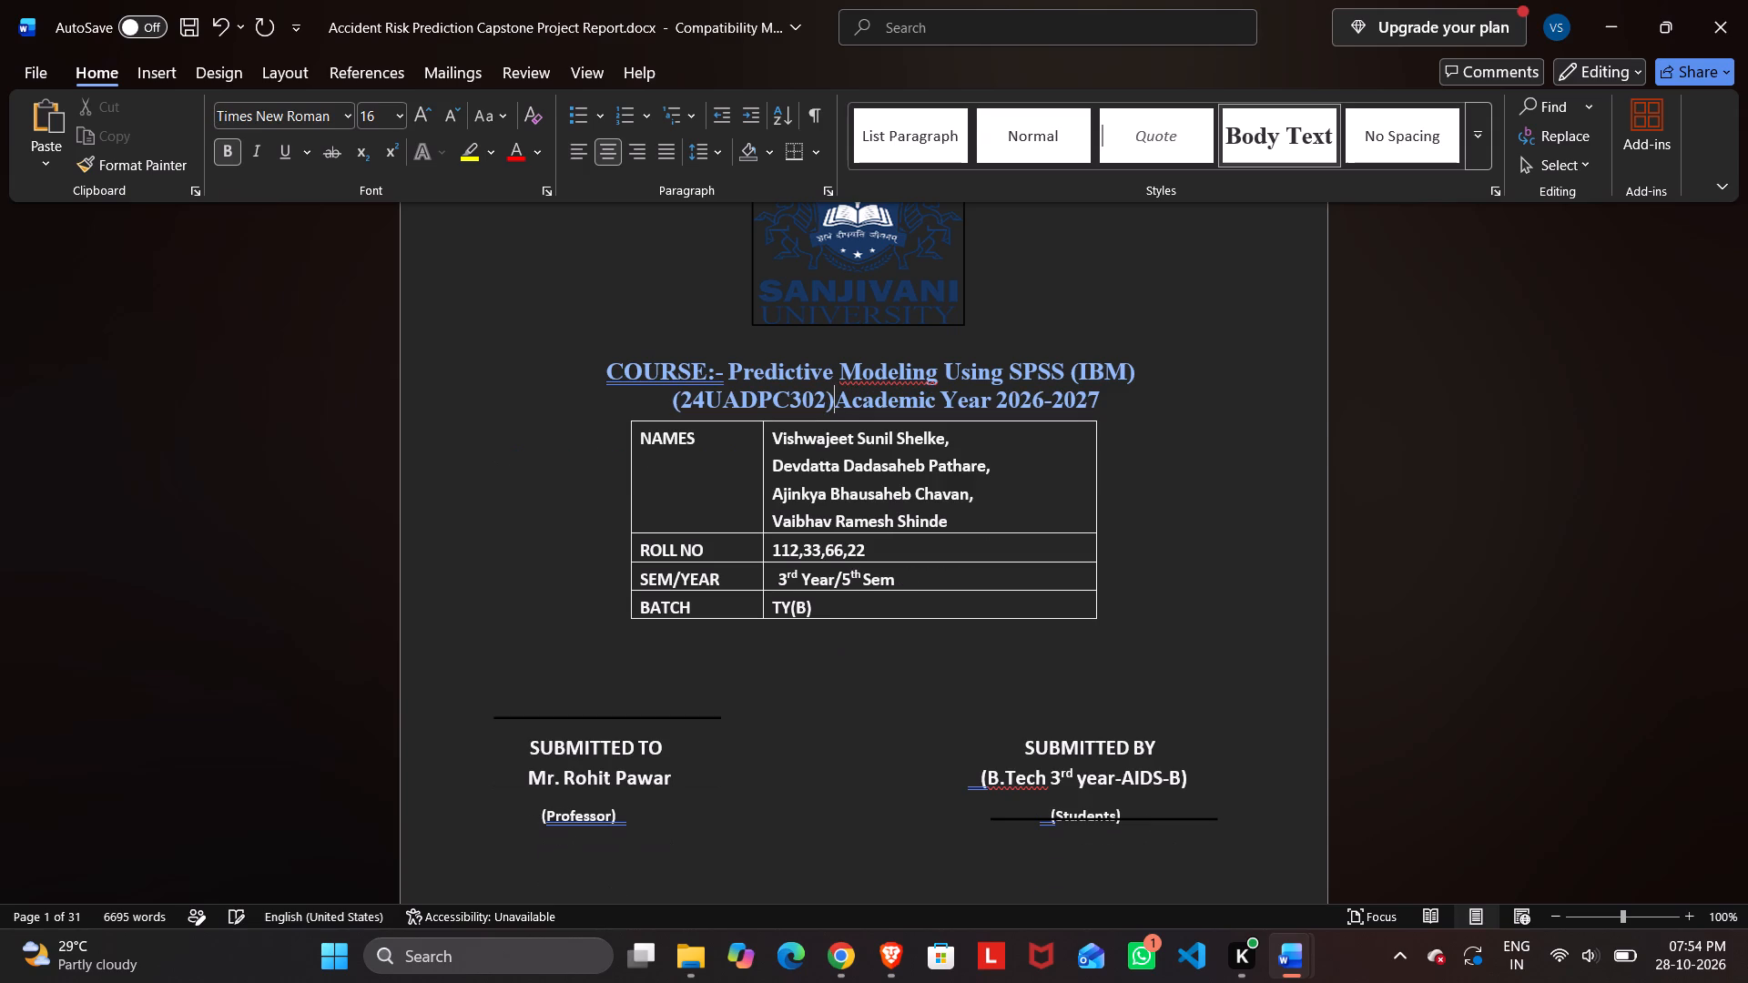
{"action": "key", "text": "Return"}
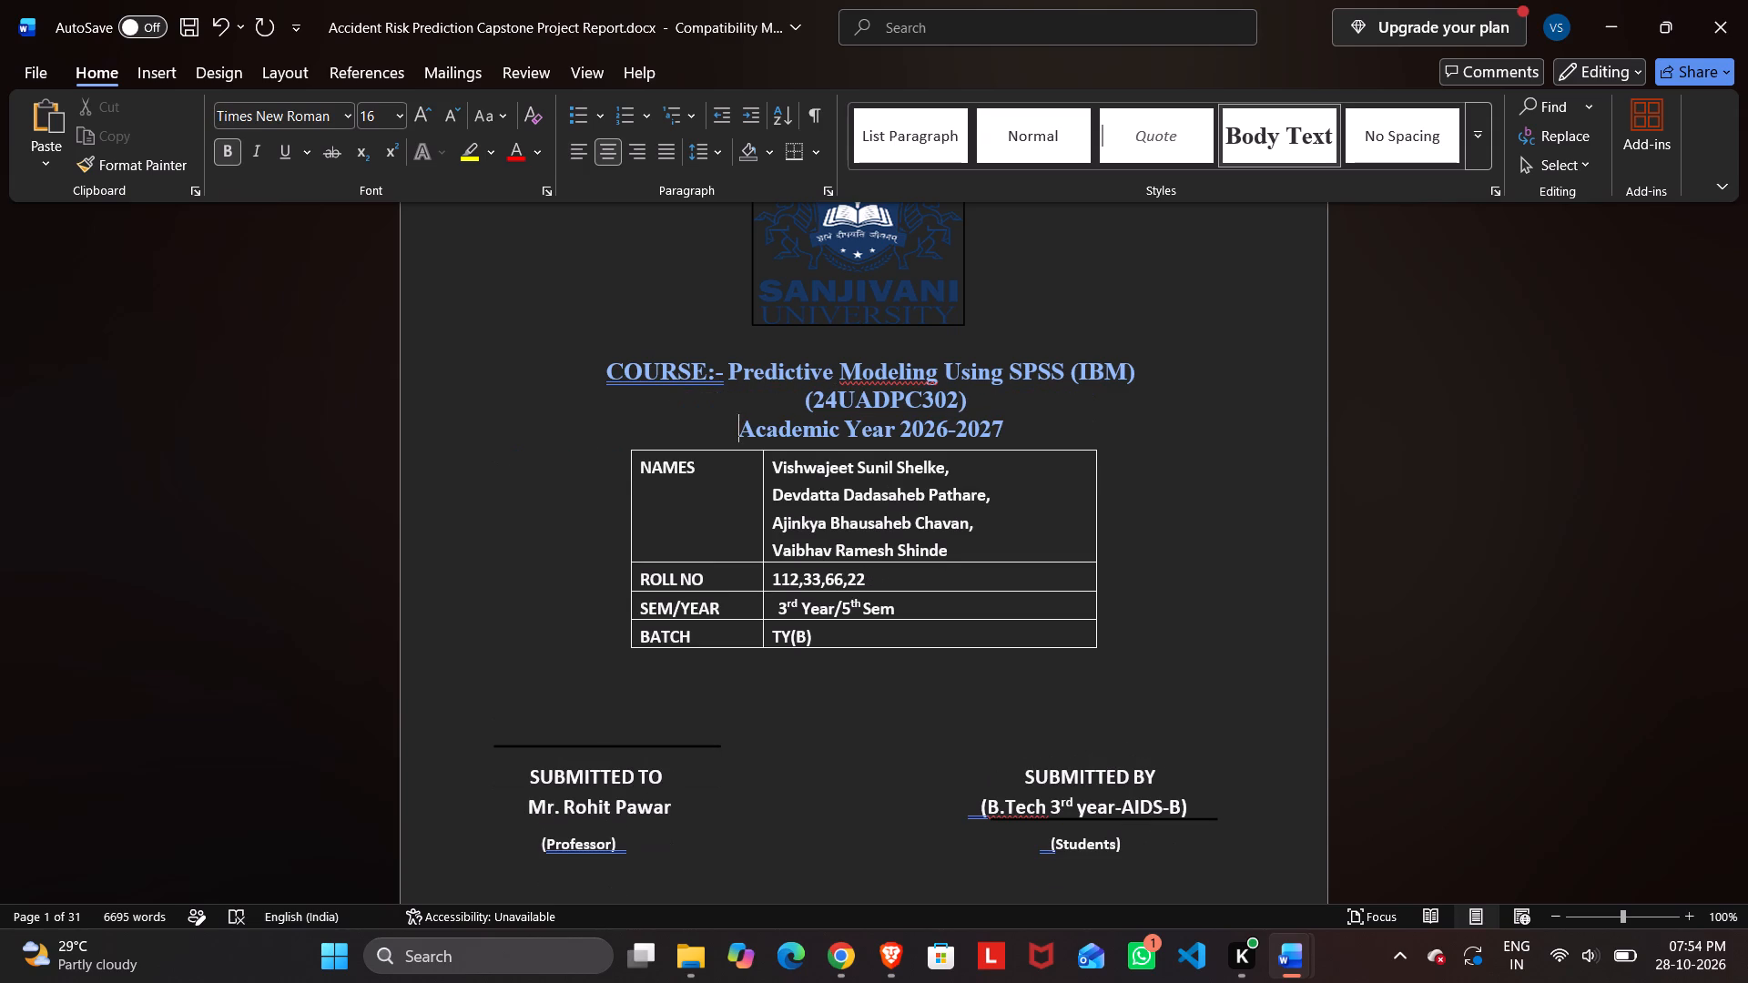
Insert a blank line between the course code and "Academic Year 2026-2027" on the cover page.
{"action": "key", "text": "Return"}
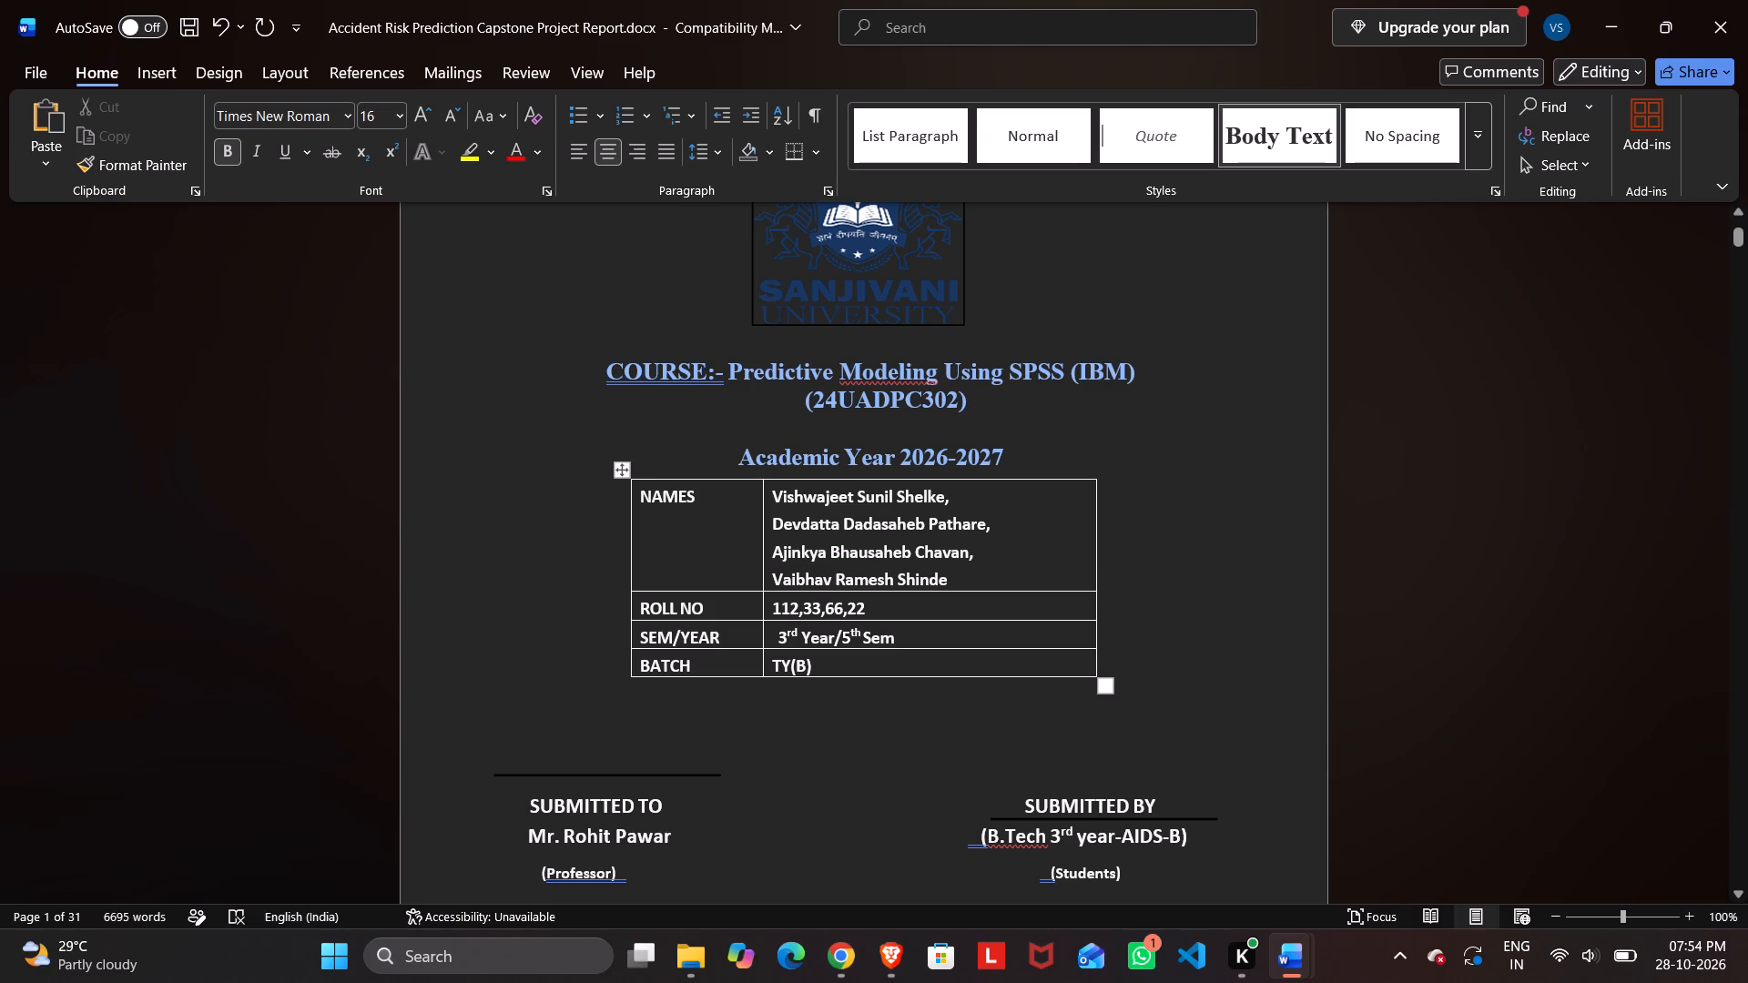
Insert a paragraph break directly before "SUBMITTED BY" in the signature area.
{"action": "left_click", "coordinate": [1026, 803]}
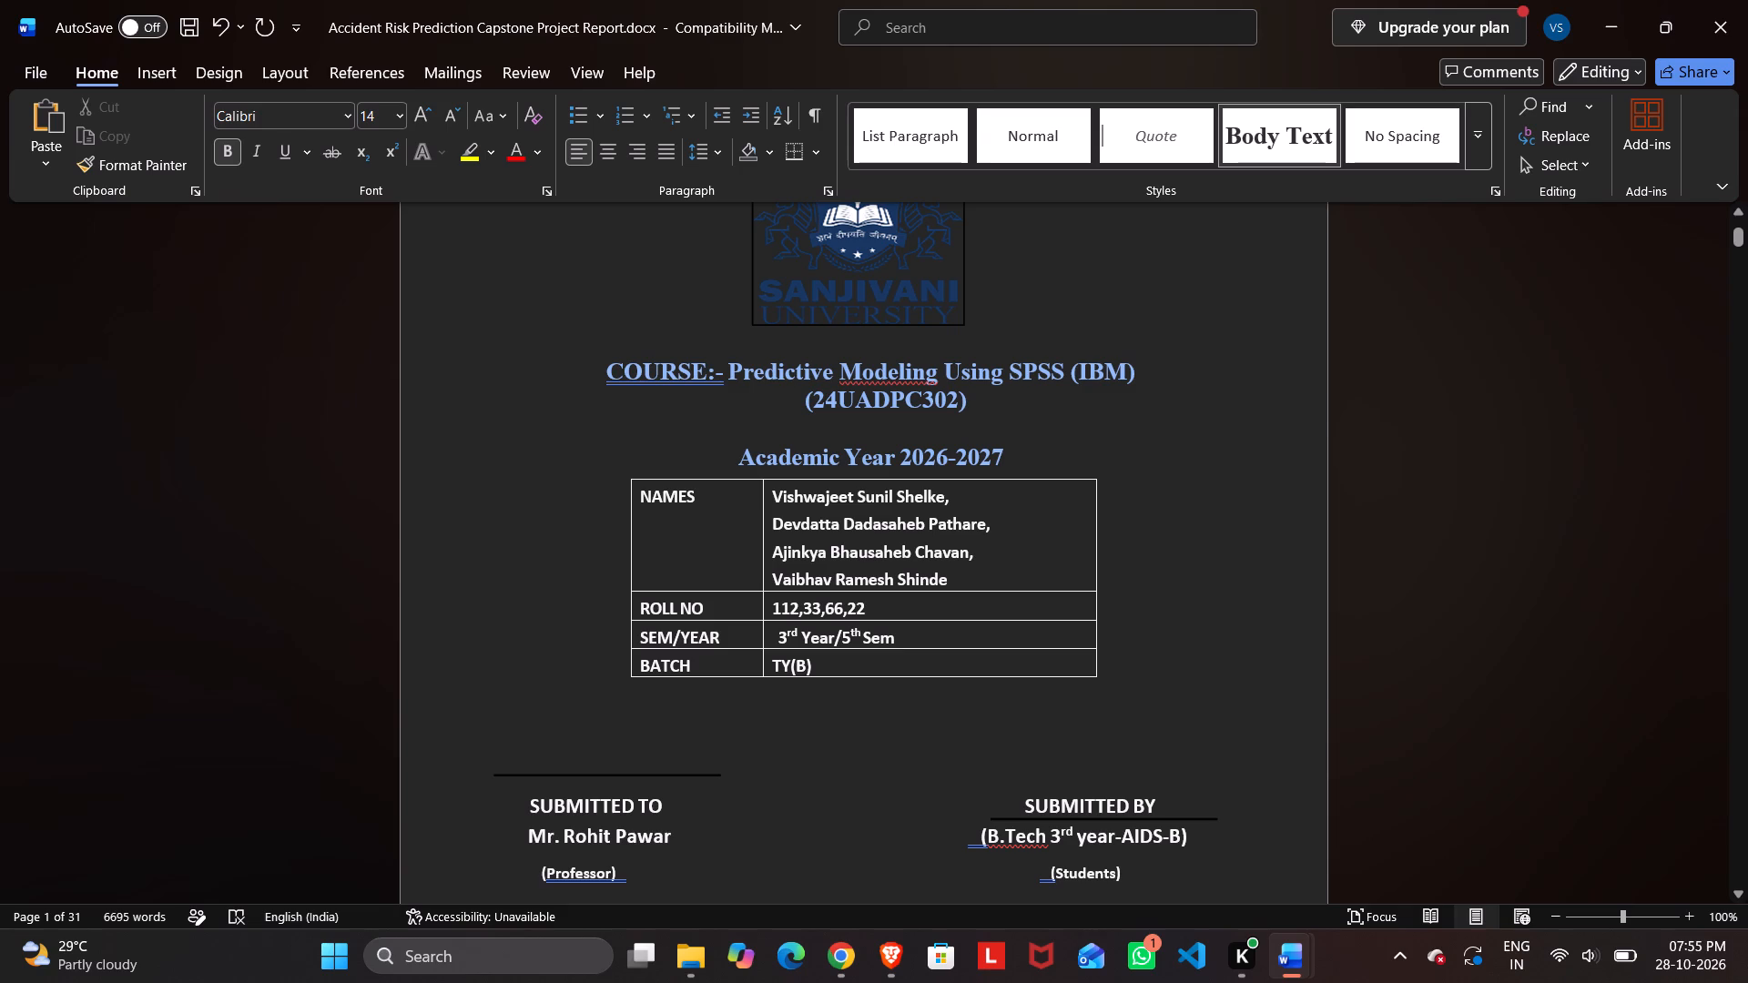
{"action": "key", "text": "Return"}
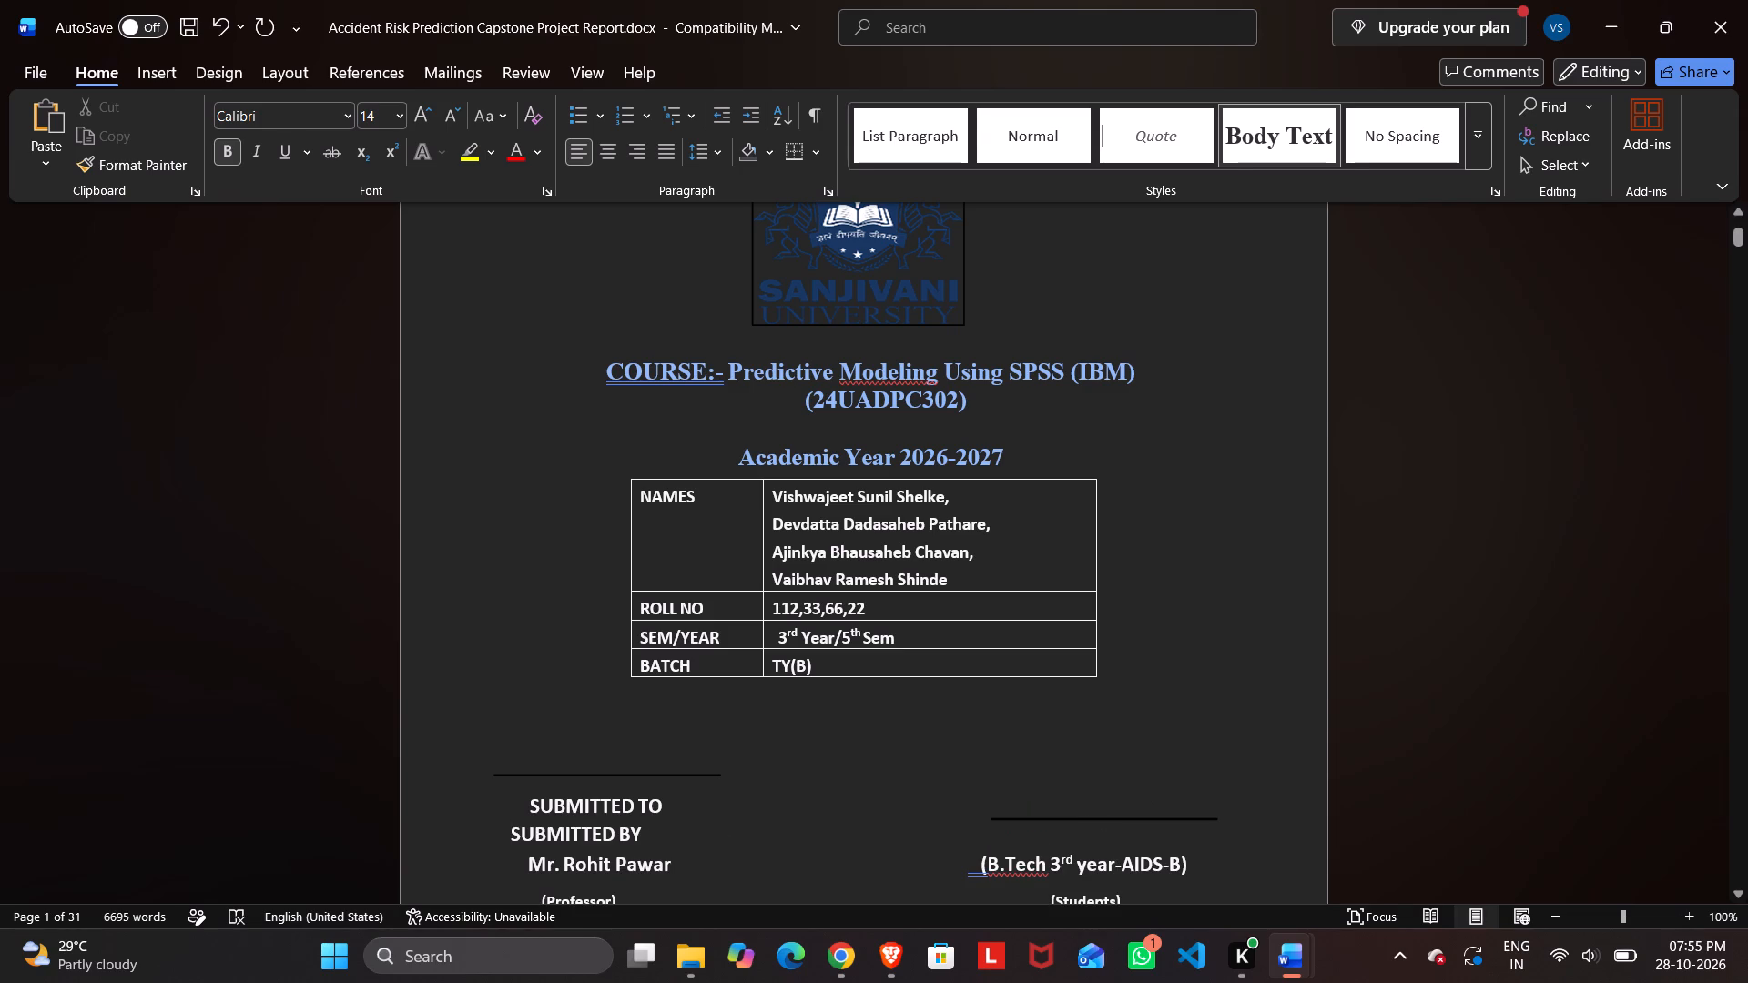
Move the horizontal signature line of the students' block up, close to the height of the line above "SUBMITTED TO".
{"action": "left_click_drag", "start_coordinate": [1001, 819], "coordinate": [1001, 791]}
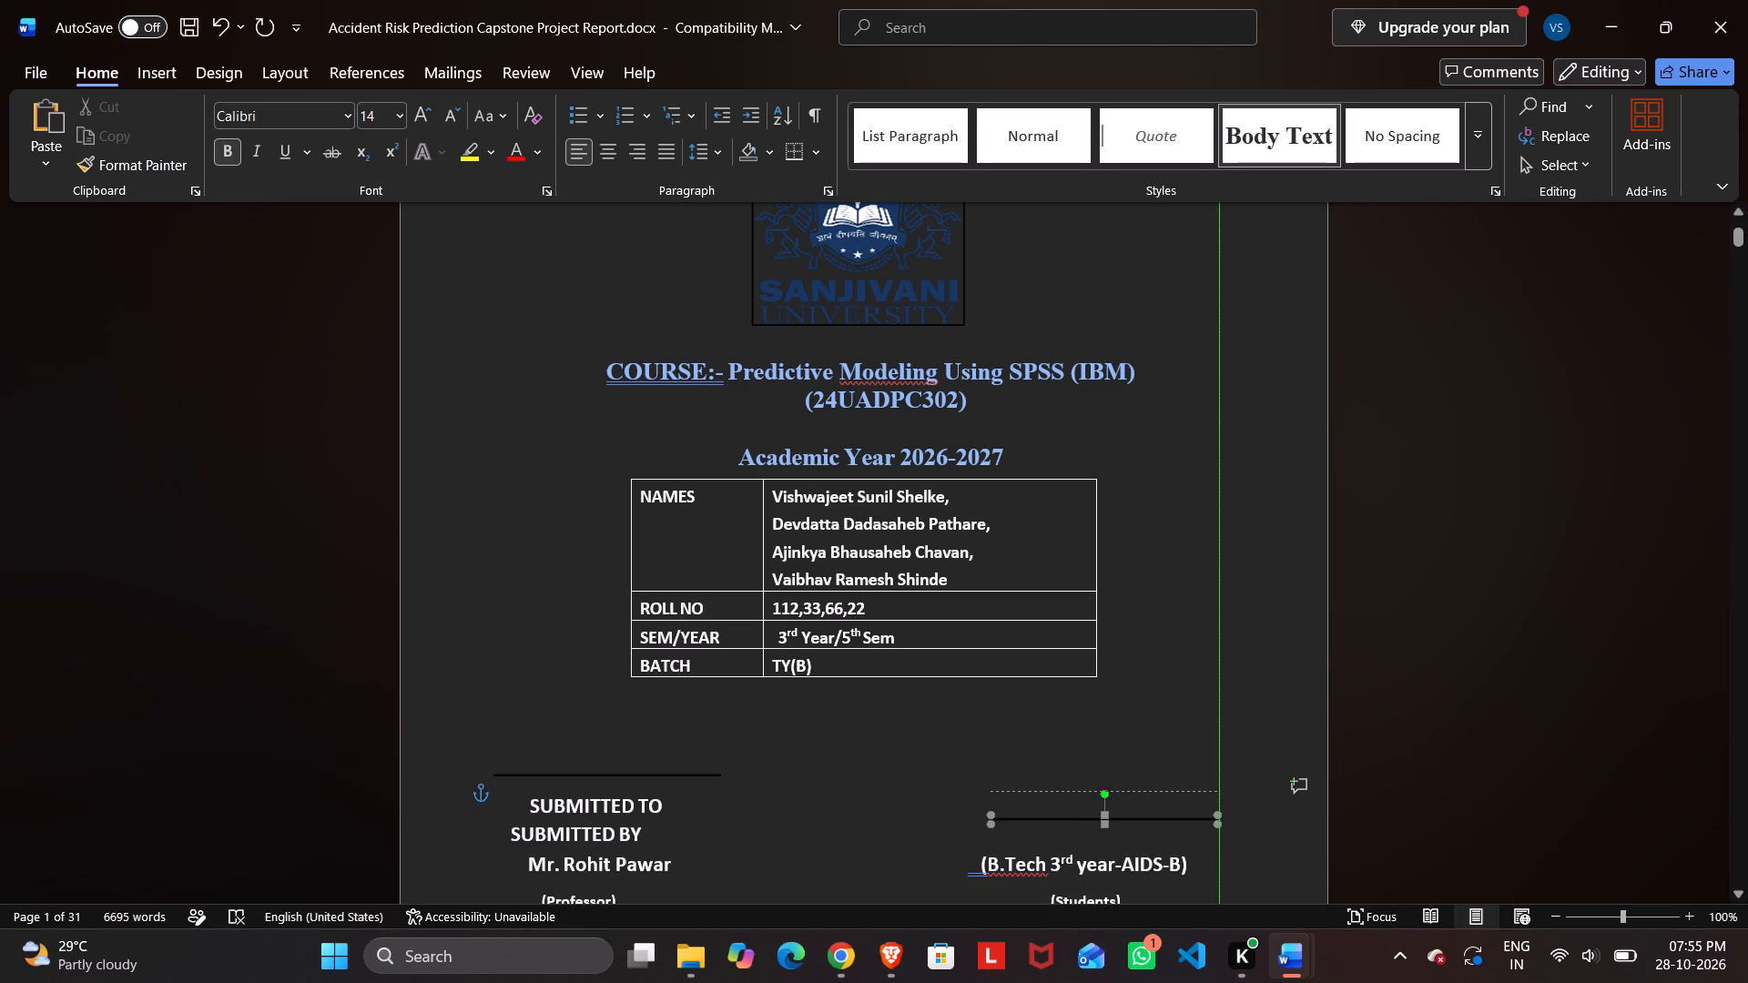
{"action": "left_click_drag", "start_coordinate": [1001, 791], "coordinate": [1001, 784]}
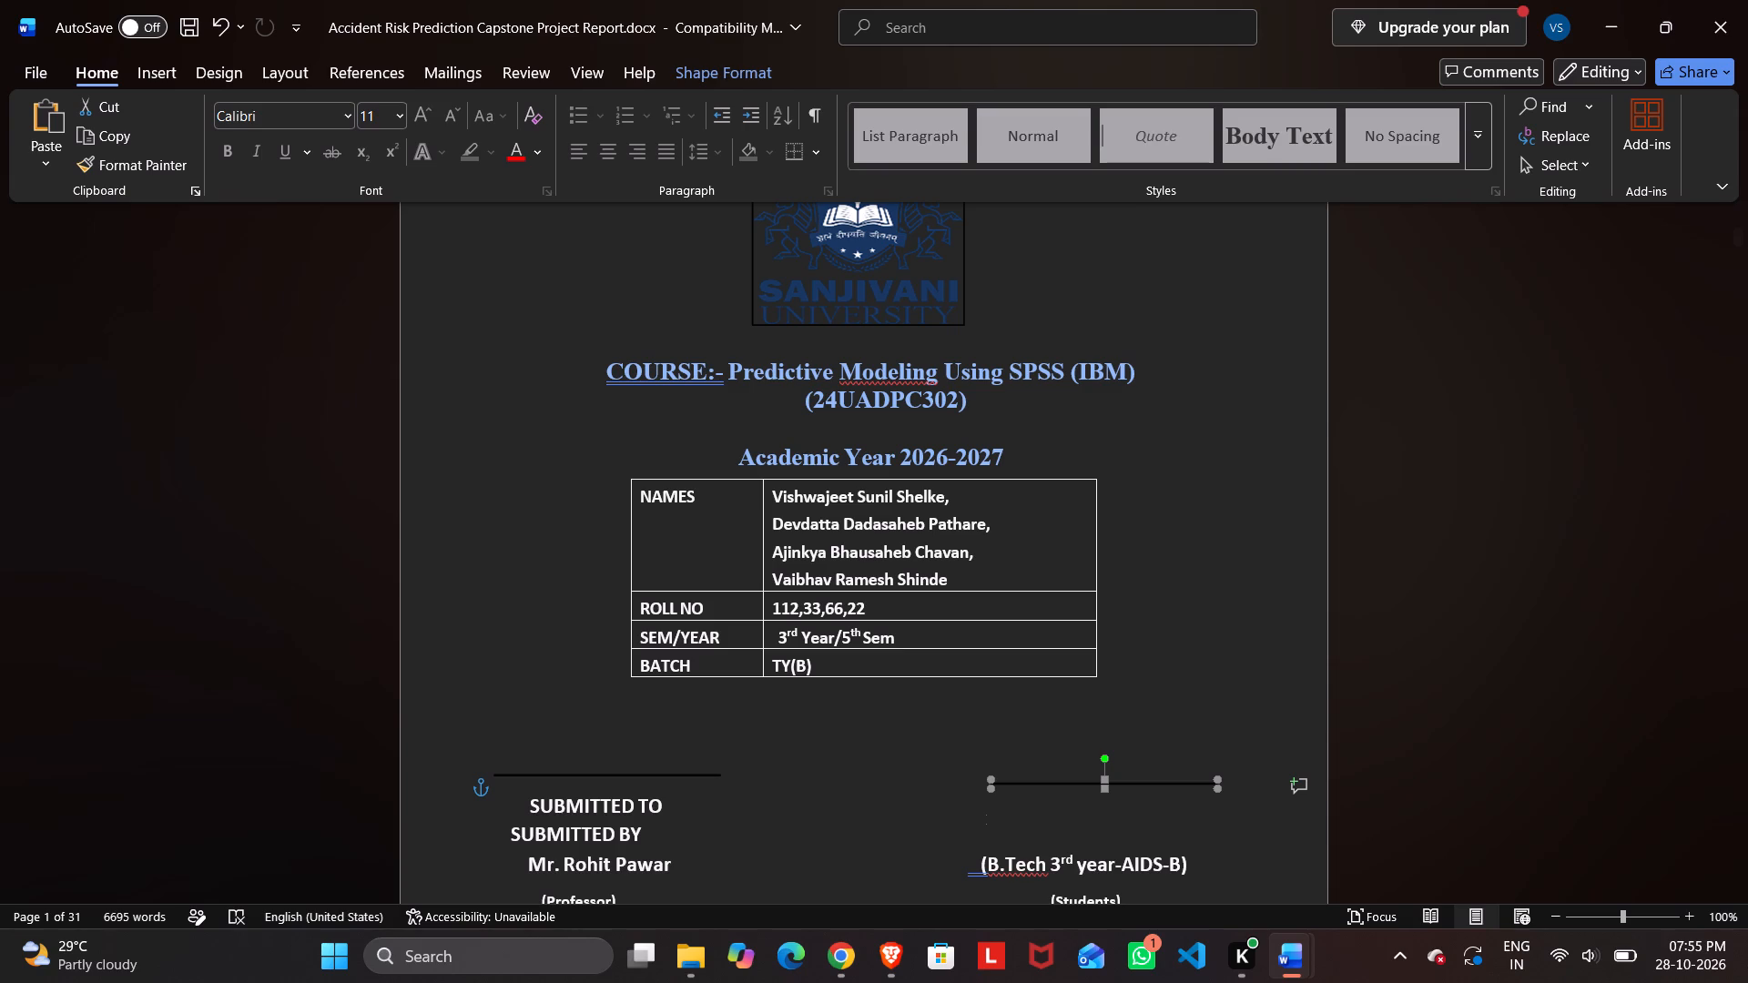
{"action": "scroll", "coordinate": [1084, 694], "scroll_direction": "down", "scroll_amount": 1}
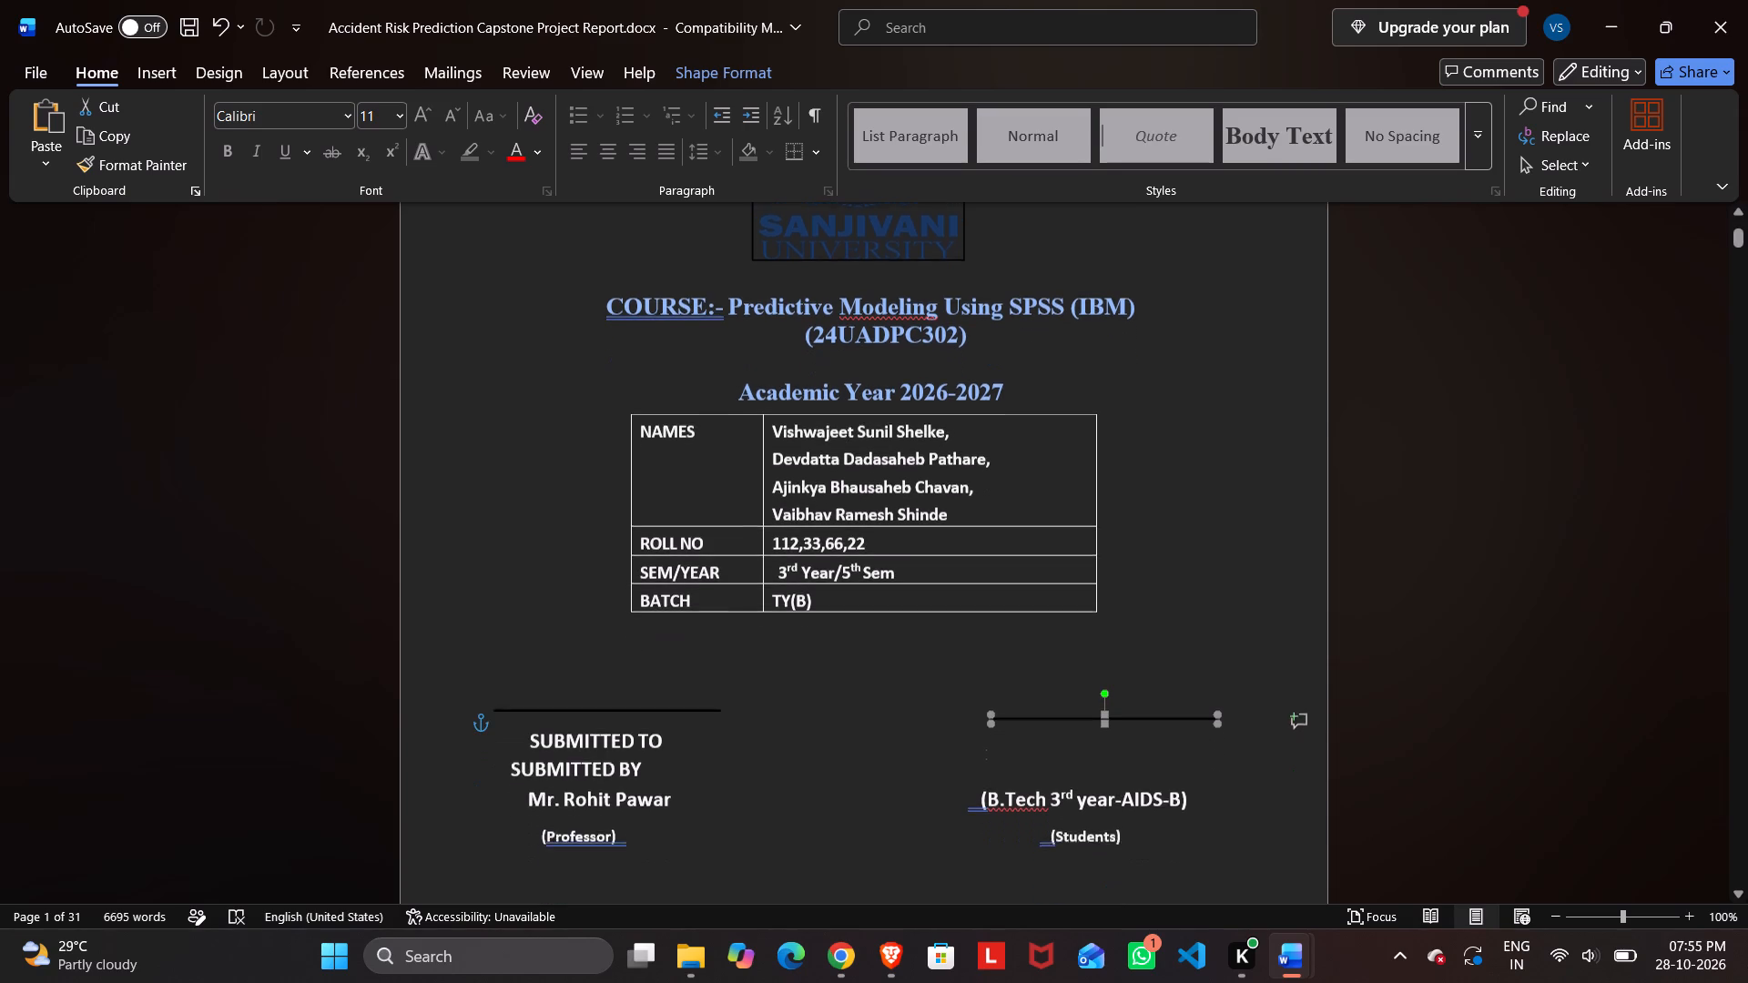
{"action": "scroll", "coordinate": [1084, 694], "scroll_direction": "down", "scroll_amount": 1}
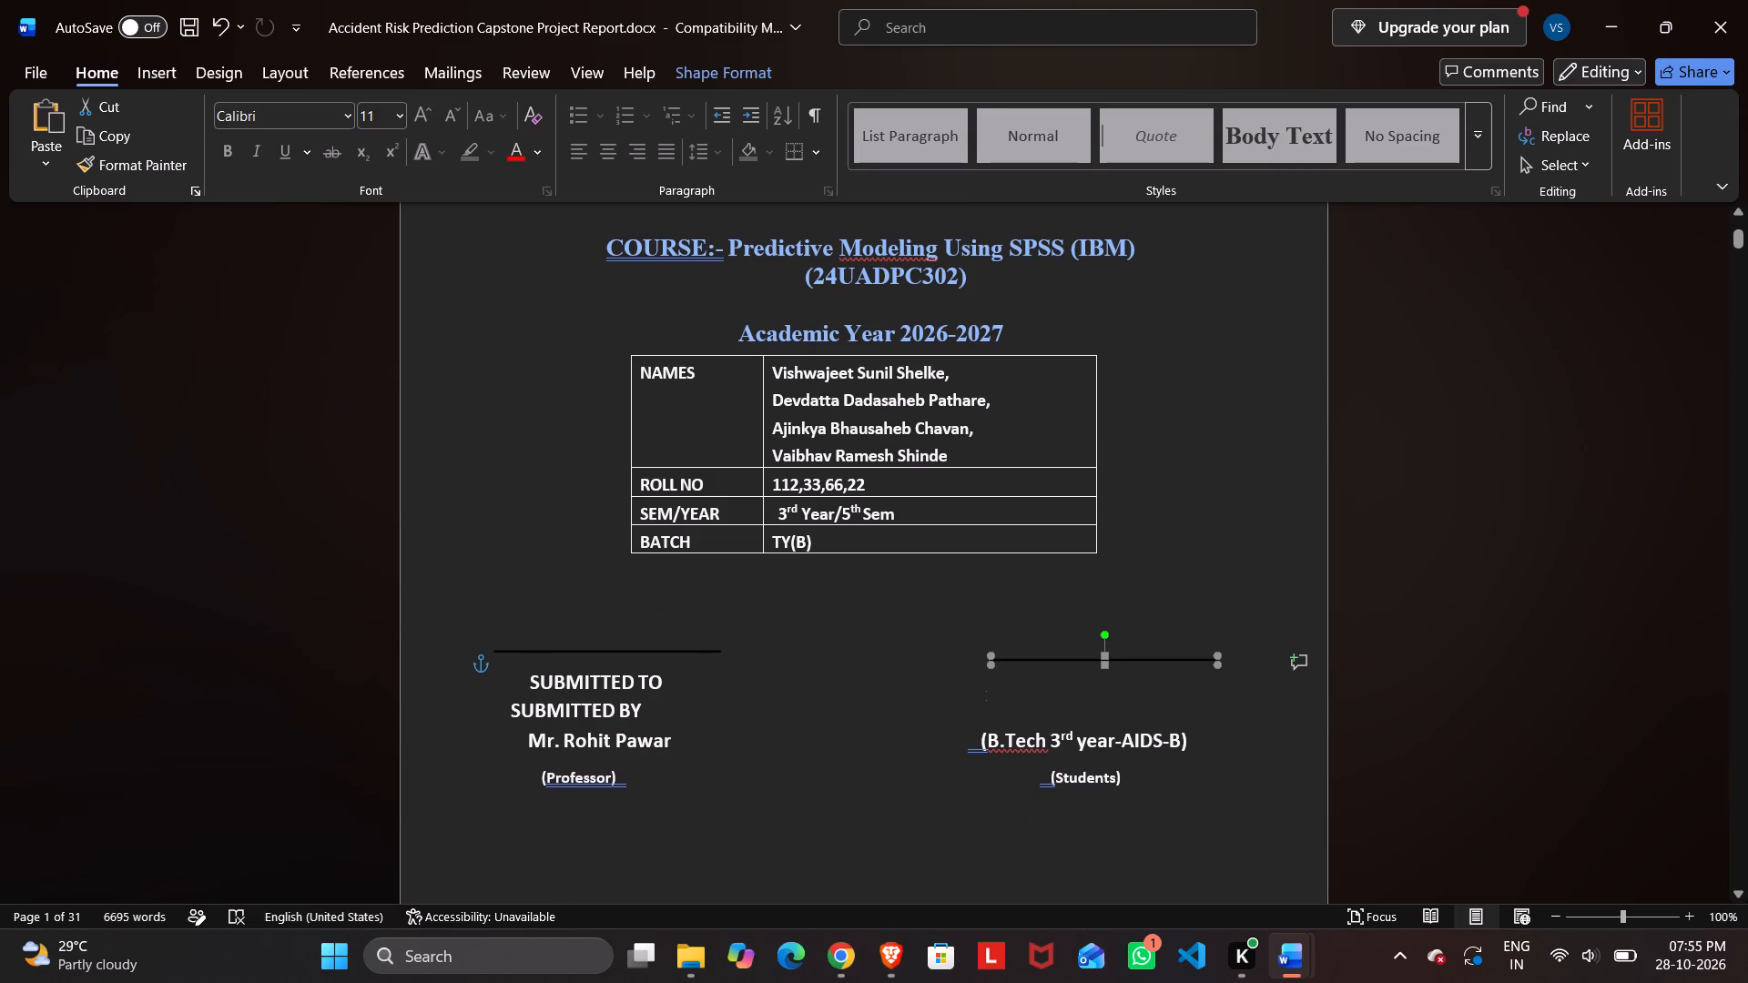
Move the students' signature line up until it is level with the signature line above SUBMITTED TO.
{"action": "left_click", "coordinate": [1103, 660]}
{"action": "left_click_drag", "start_coordinate": [1103, 660], "coordinate": [1104, 649]}
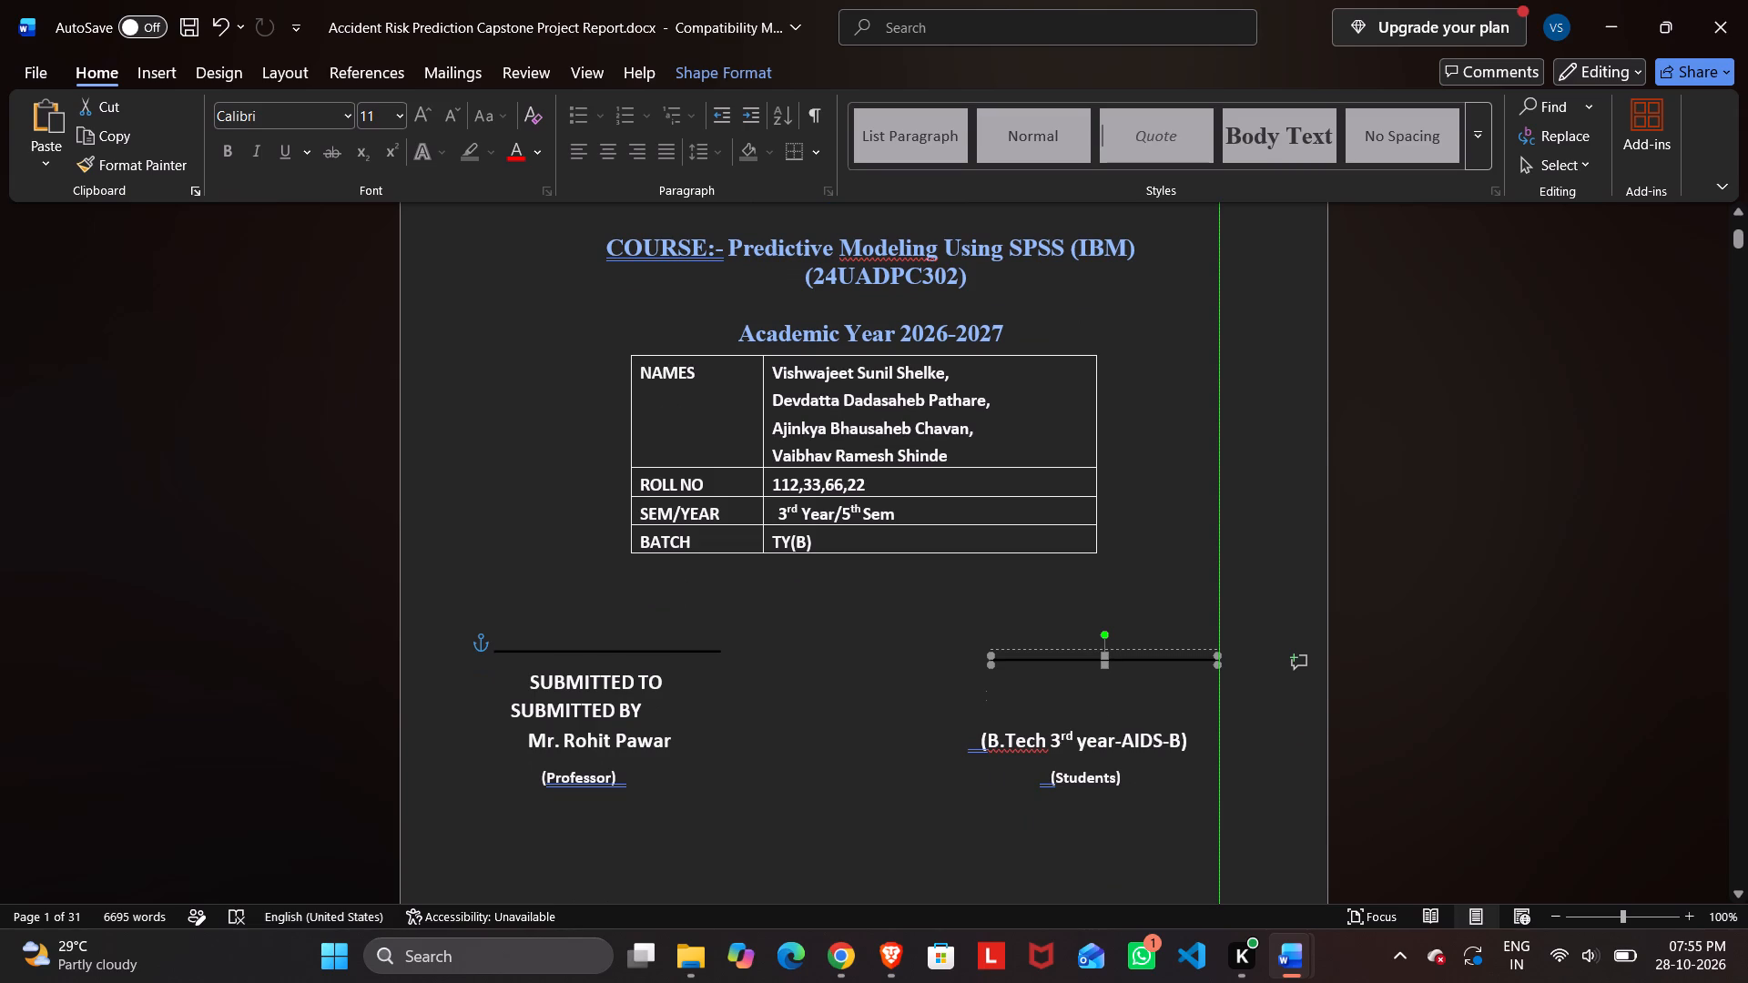
{"action": "left_click_drag", "start_coordinate": [1104, 649], "coordinate": [1103, 652]}
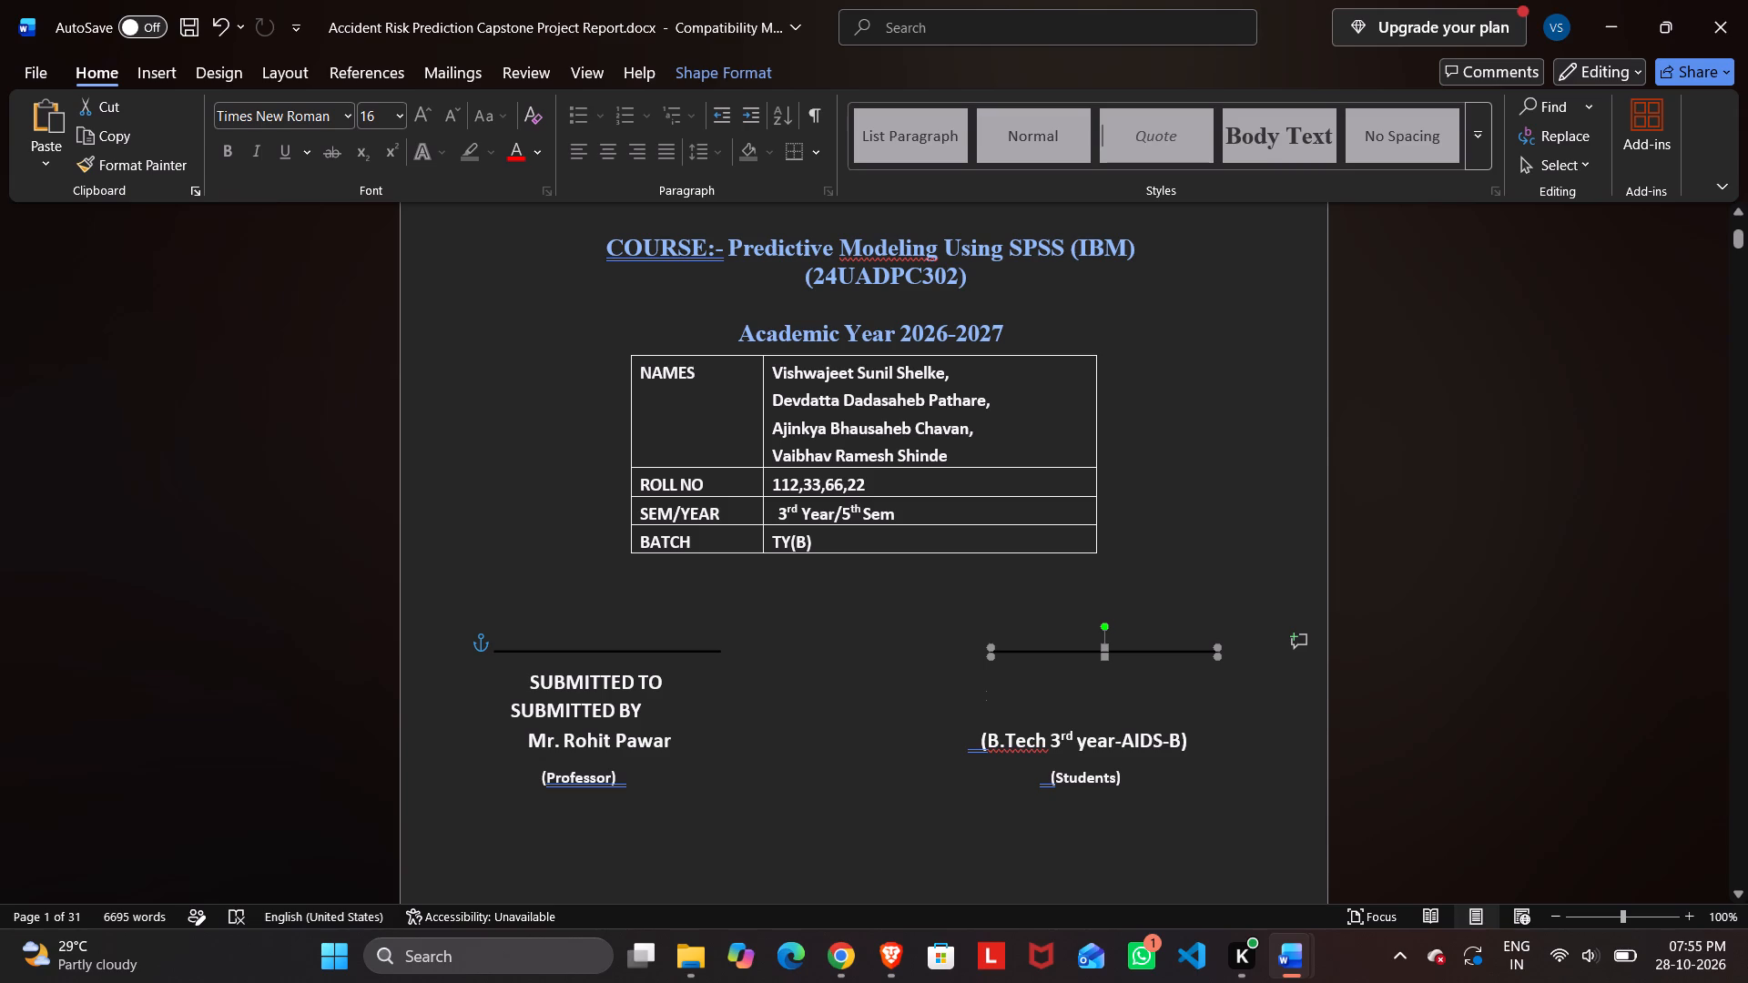
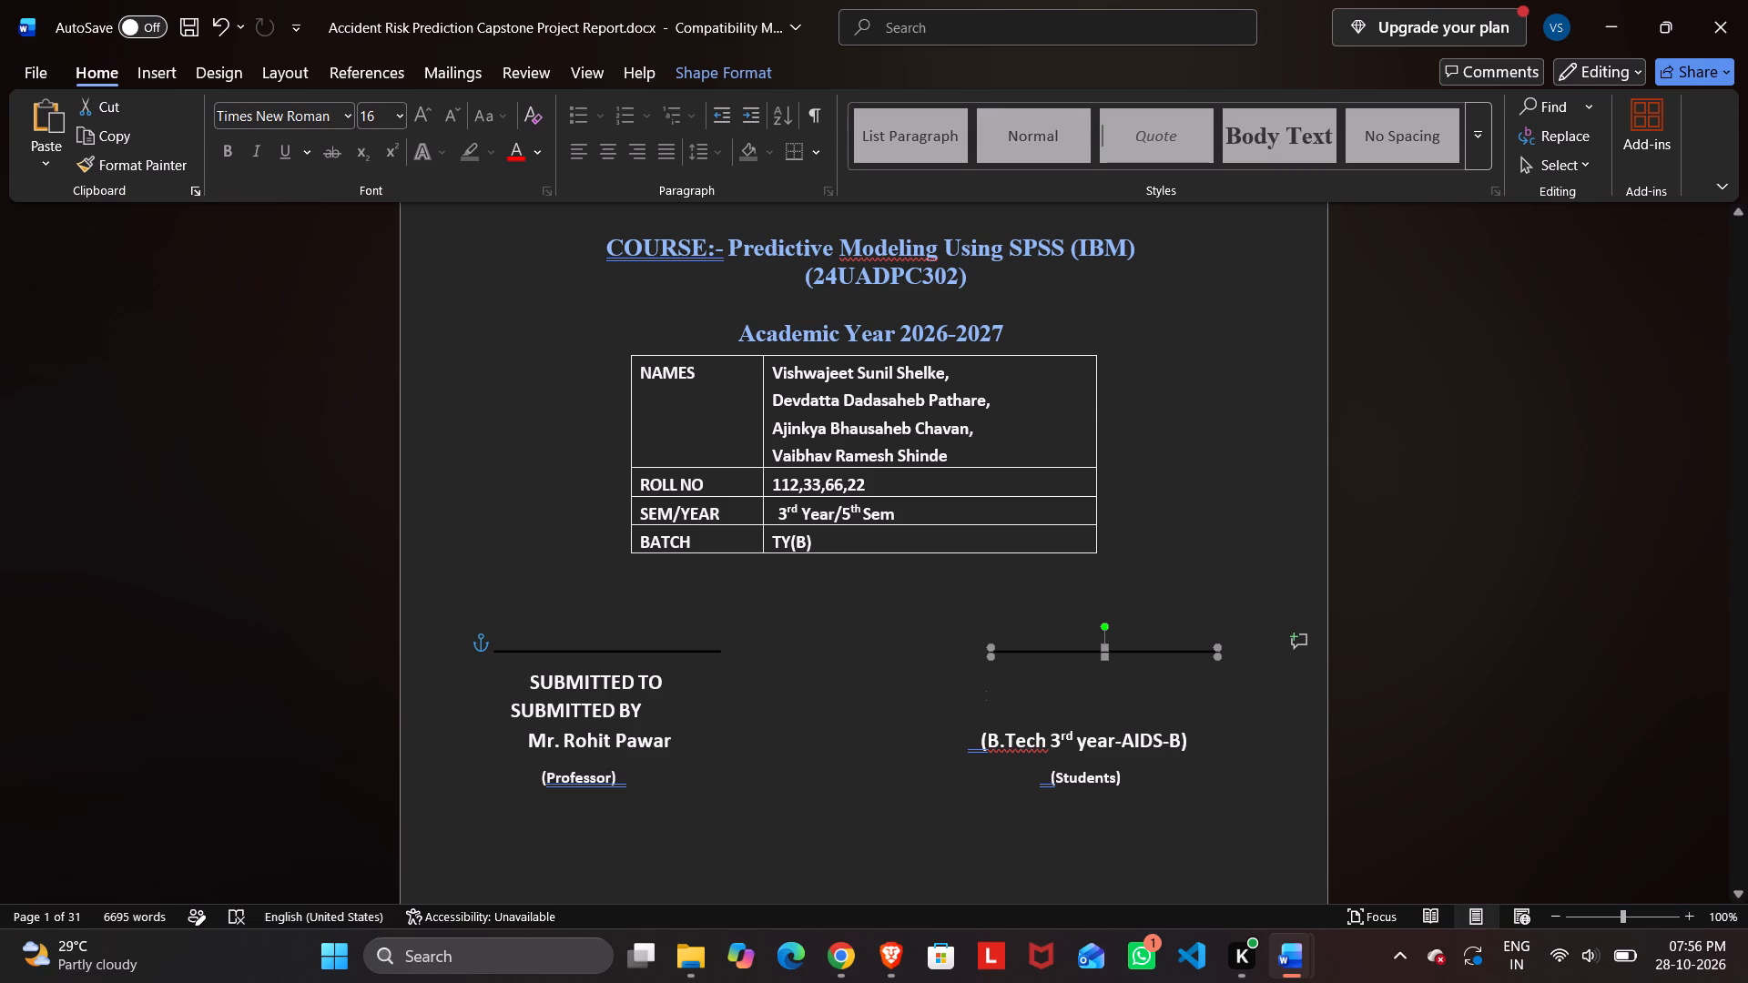
Move "SUBMITTED BY" back up onto the same line as "SUBMITTED TO", above the B.Tech class text.
{"action": "left_click", "coordinate": [509, 714]}
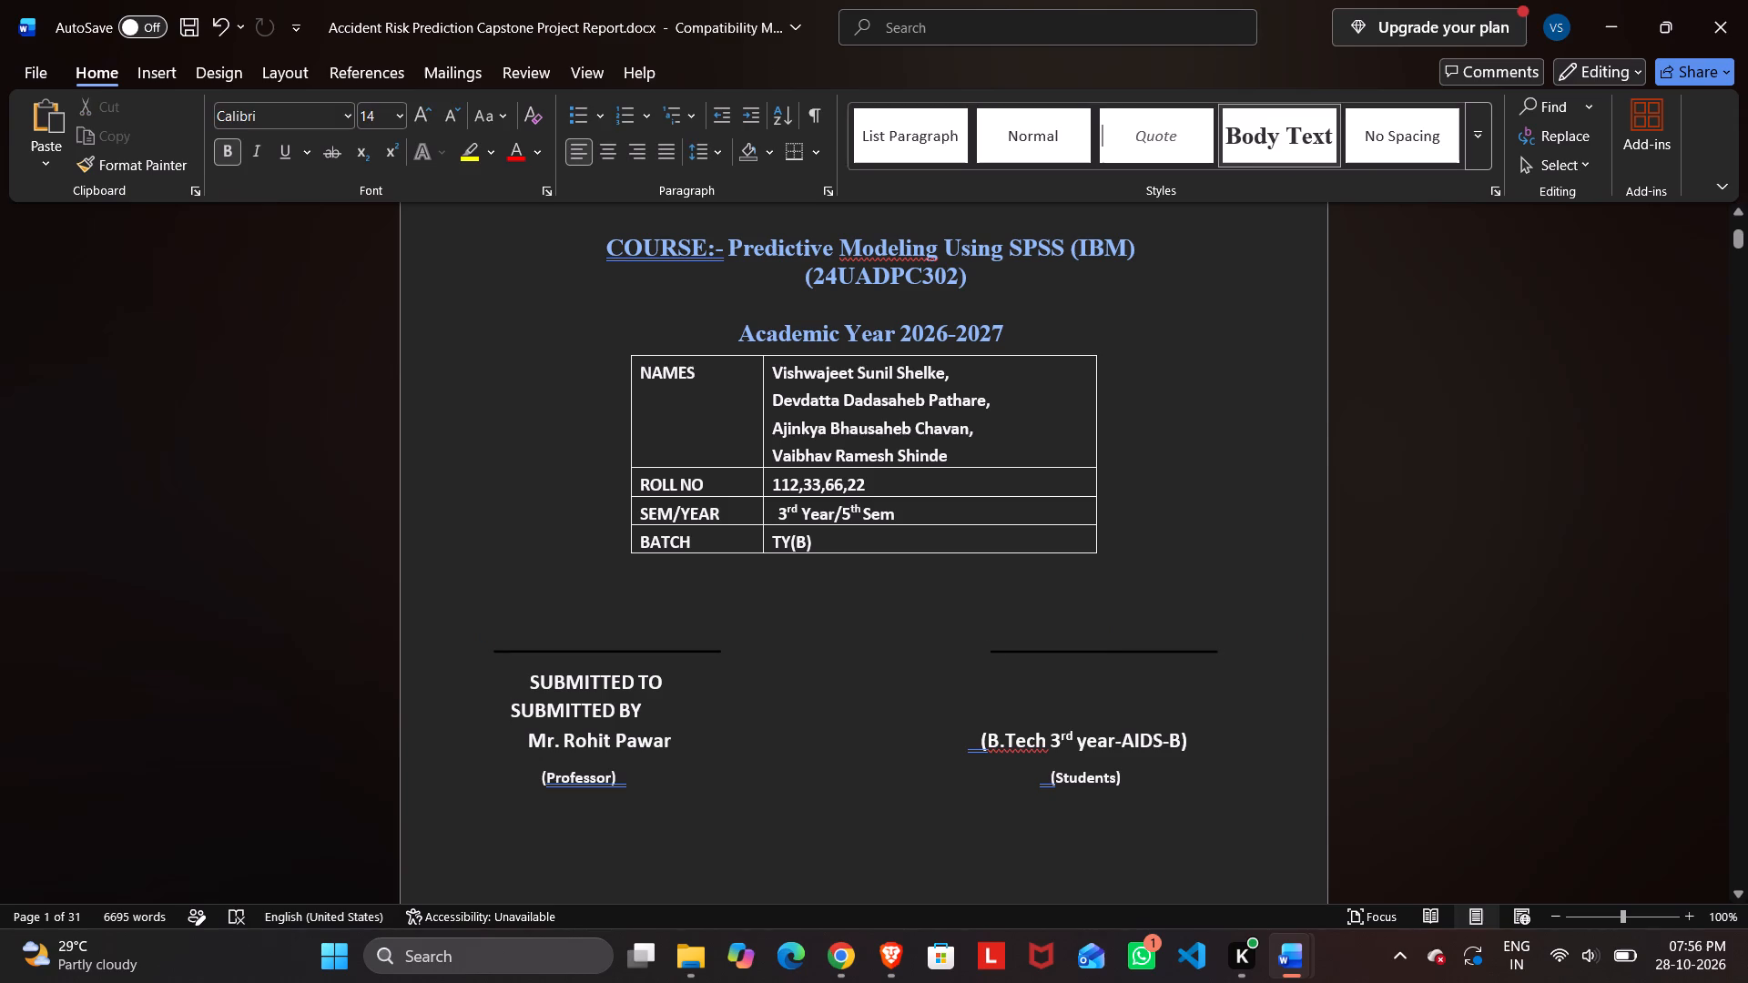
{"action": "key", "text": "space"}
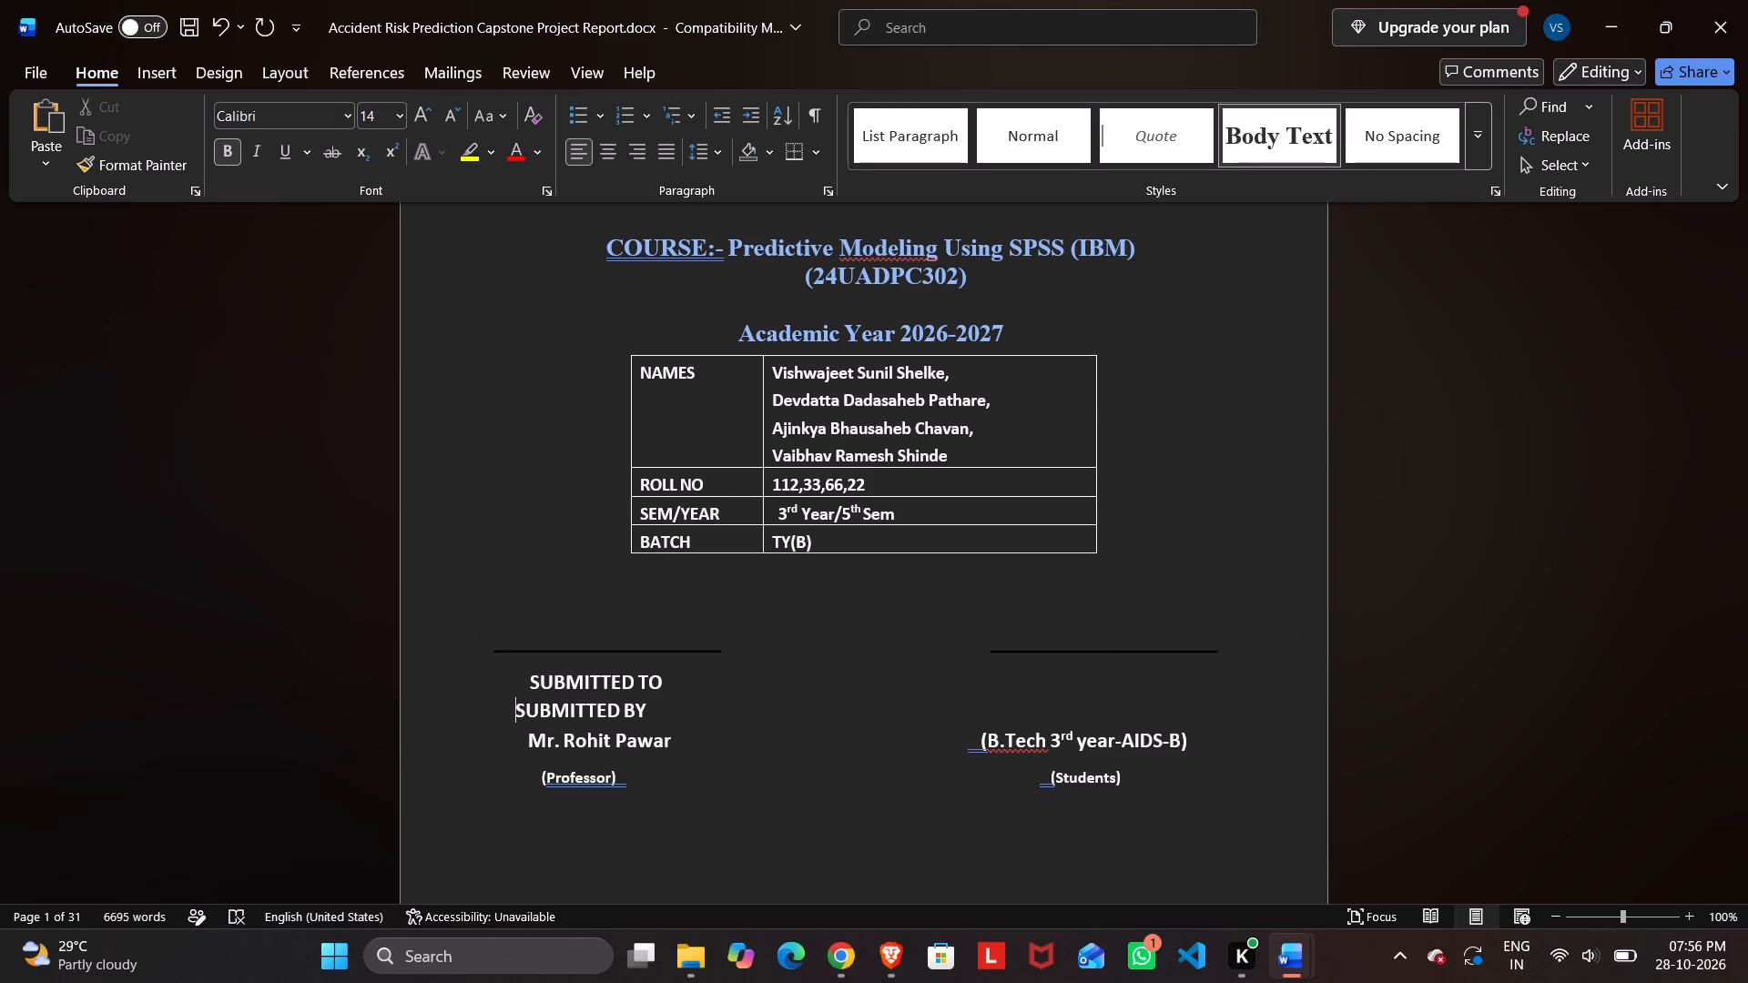
{"action": "key", "text": "BackSpace"}
{"action": "key", "text": "BackSpace"}
{"action": "key", "text": "BackSpace"}
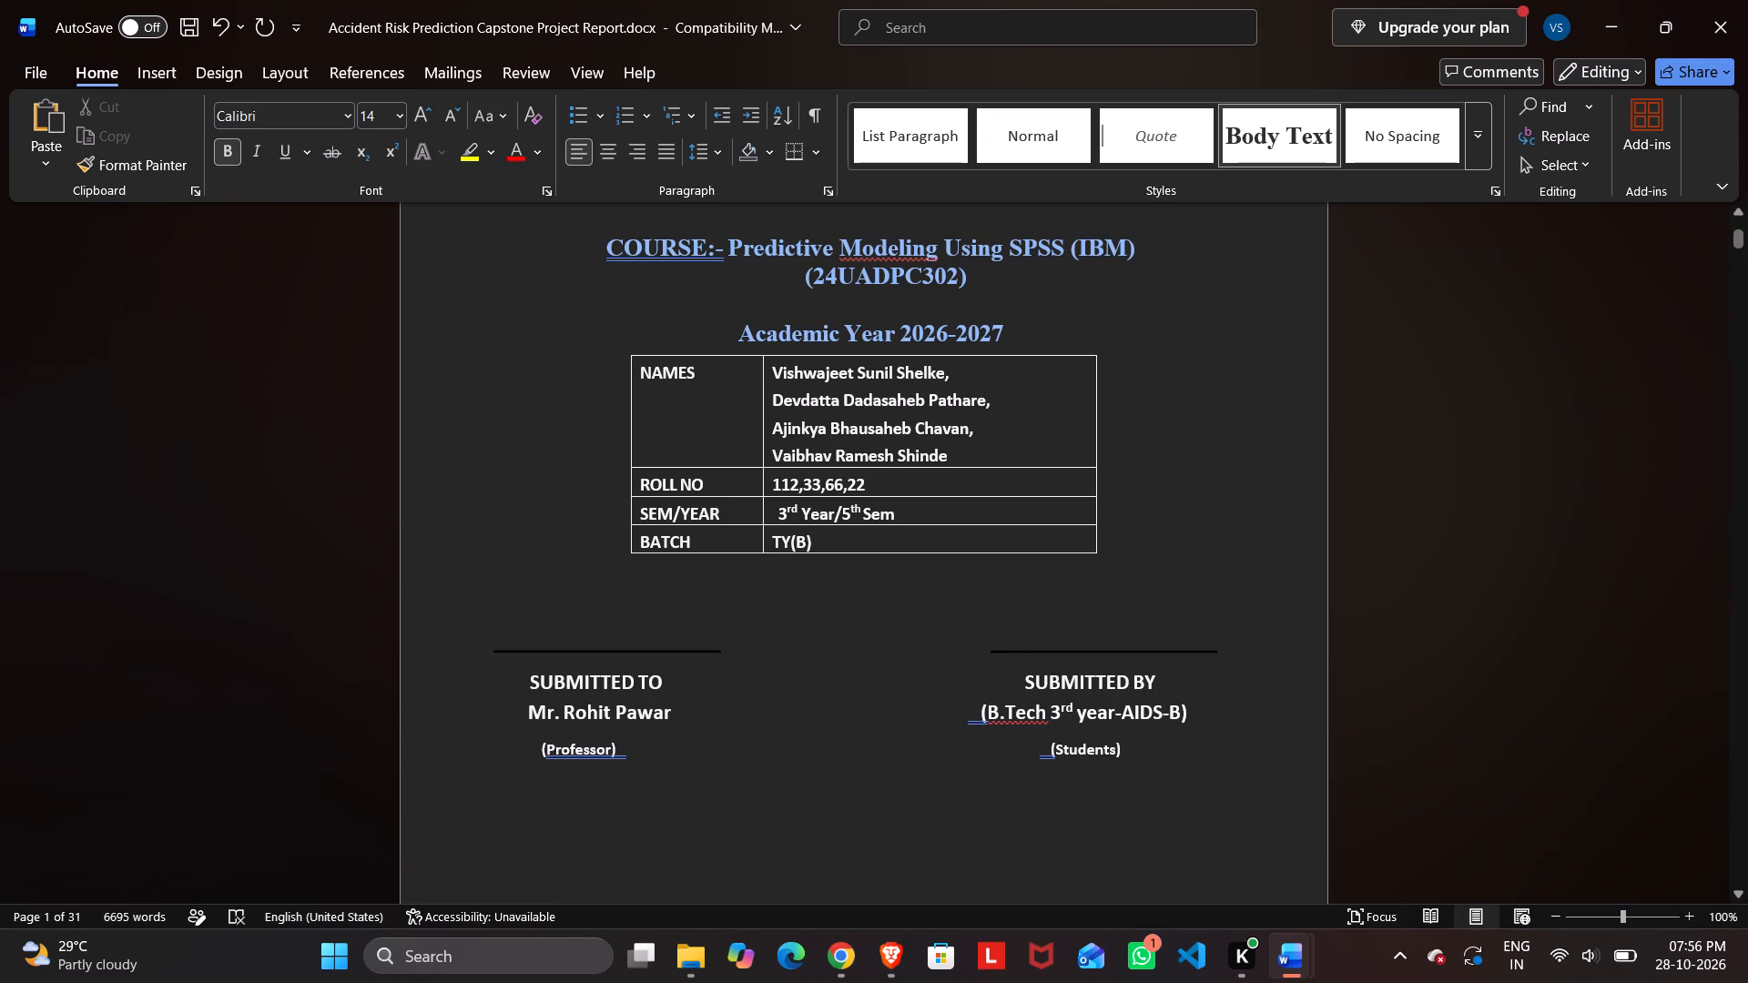
Remove the extra spacing before "(Professor)" so the "(Professor)" and "(Students)" line sits directly under the name and class line.
{"action": "left_click", "coordinate": [538, 759]}
{"action": "key", "text": "BackSpace"}
{"action": "key", "text": "BackSpace"}
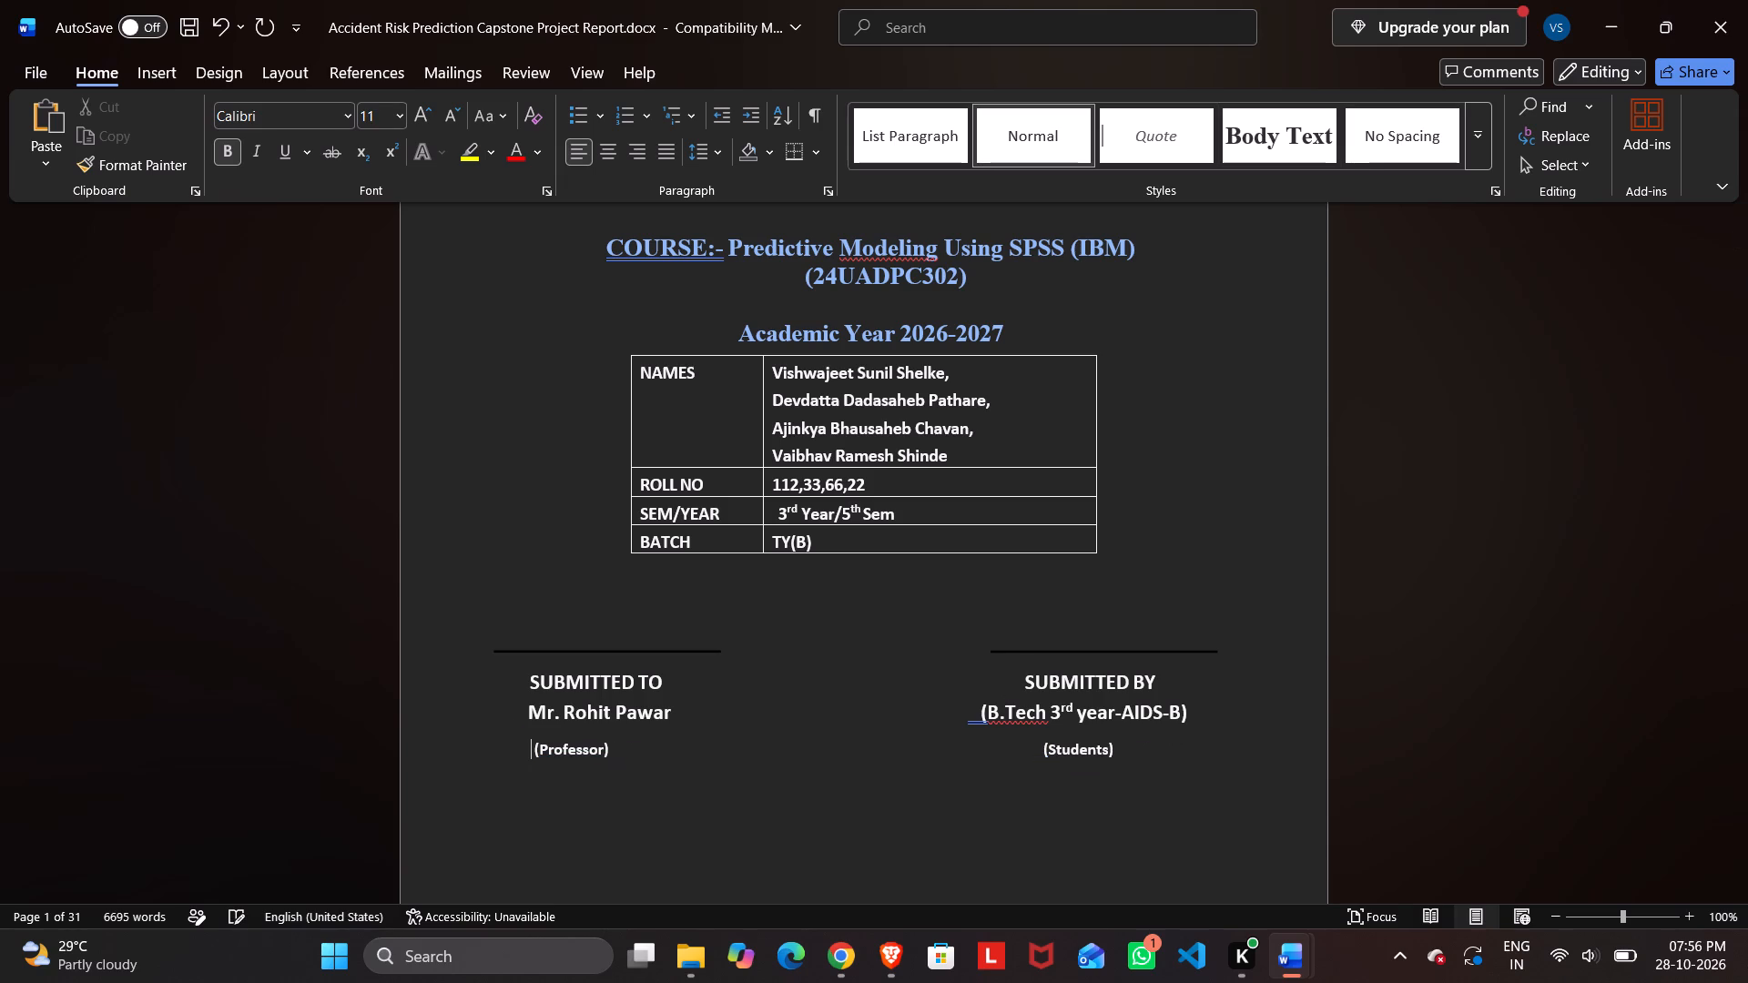
{"action": "key", "text": "BackSpace"}
{"action": "key", "text": "BackSpace"}
{"action": "key", "text": "BackSpace"}
{"action": "key", "text": "BackSpace"}
{"action": "key", "text": "BackSpace"}
{"action": "key", "text": "BackSpace"}
{"action": "key", "text": "BackSpace"}
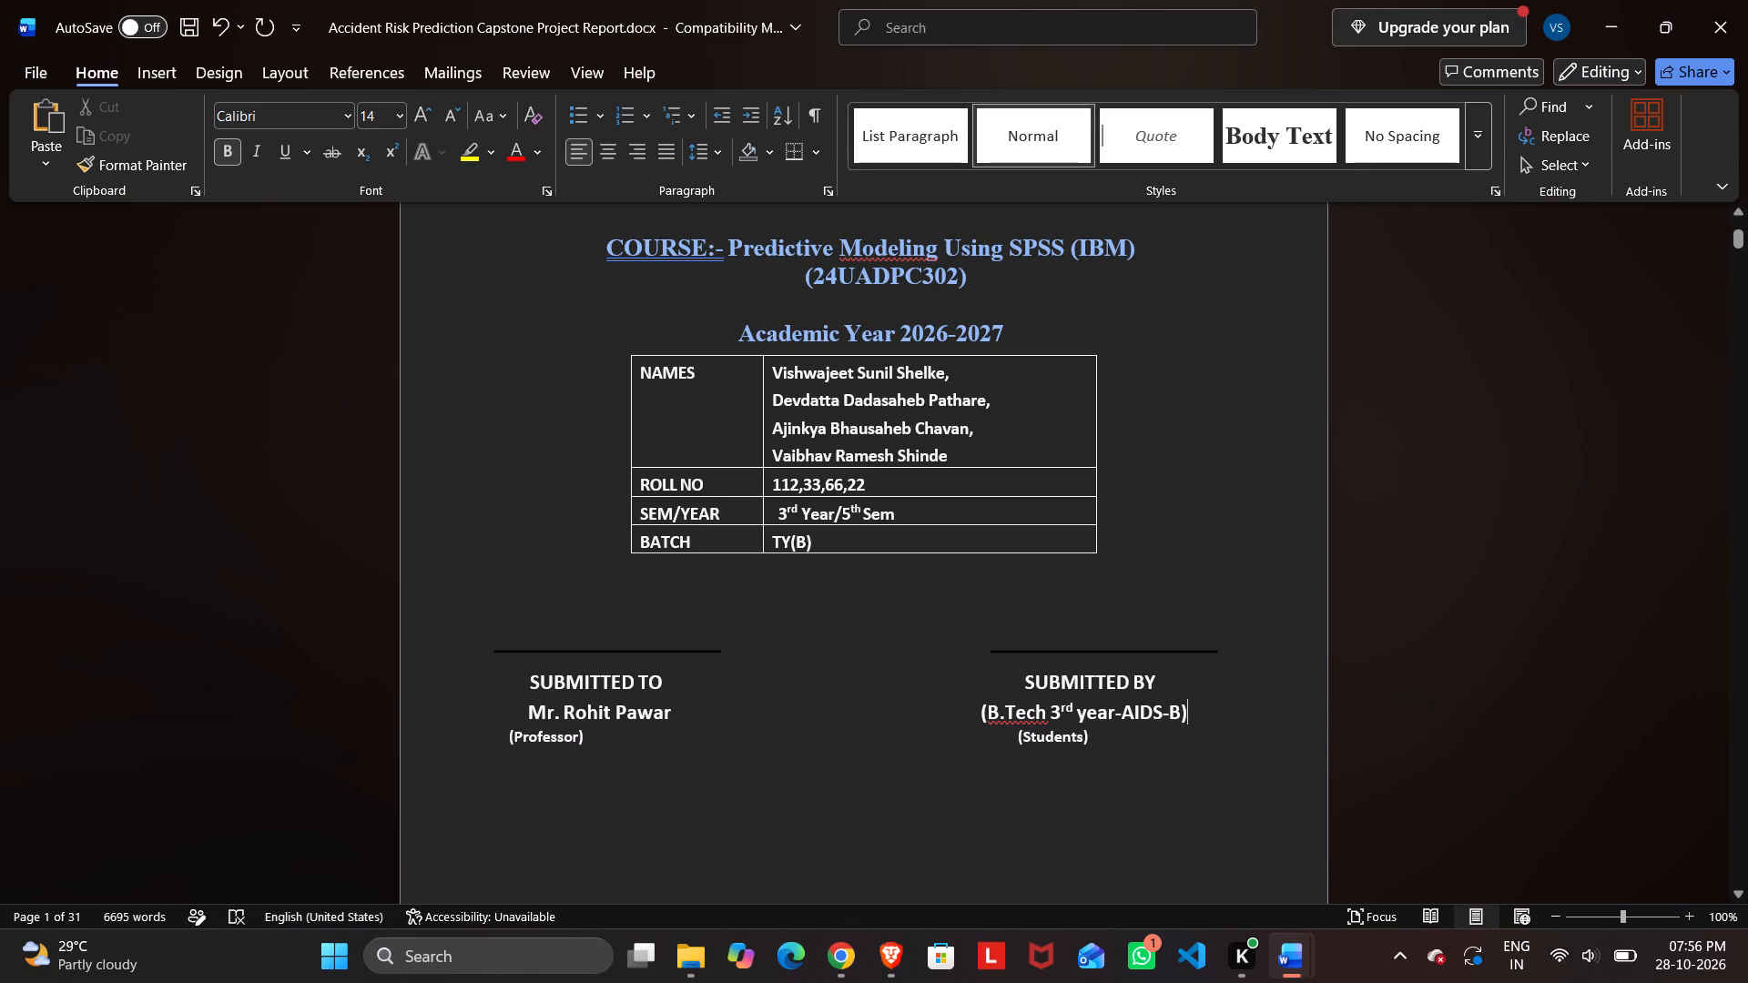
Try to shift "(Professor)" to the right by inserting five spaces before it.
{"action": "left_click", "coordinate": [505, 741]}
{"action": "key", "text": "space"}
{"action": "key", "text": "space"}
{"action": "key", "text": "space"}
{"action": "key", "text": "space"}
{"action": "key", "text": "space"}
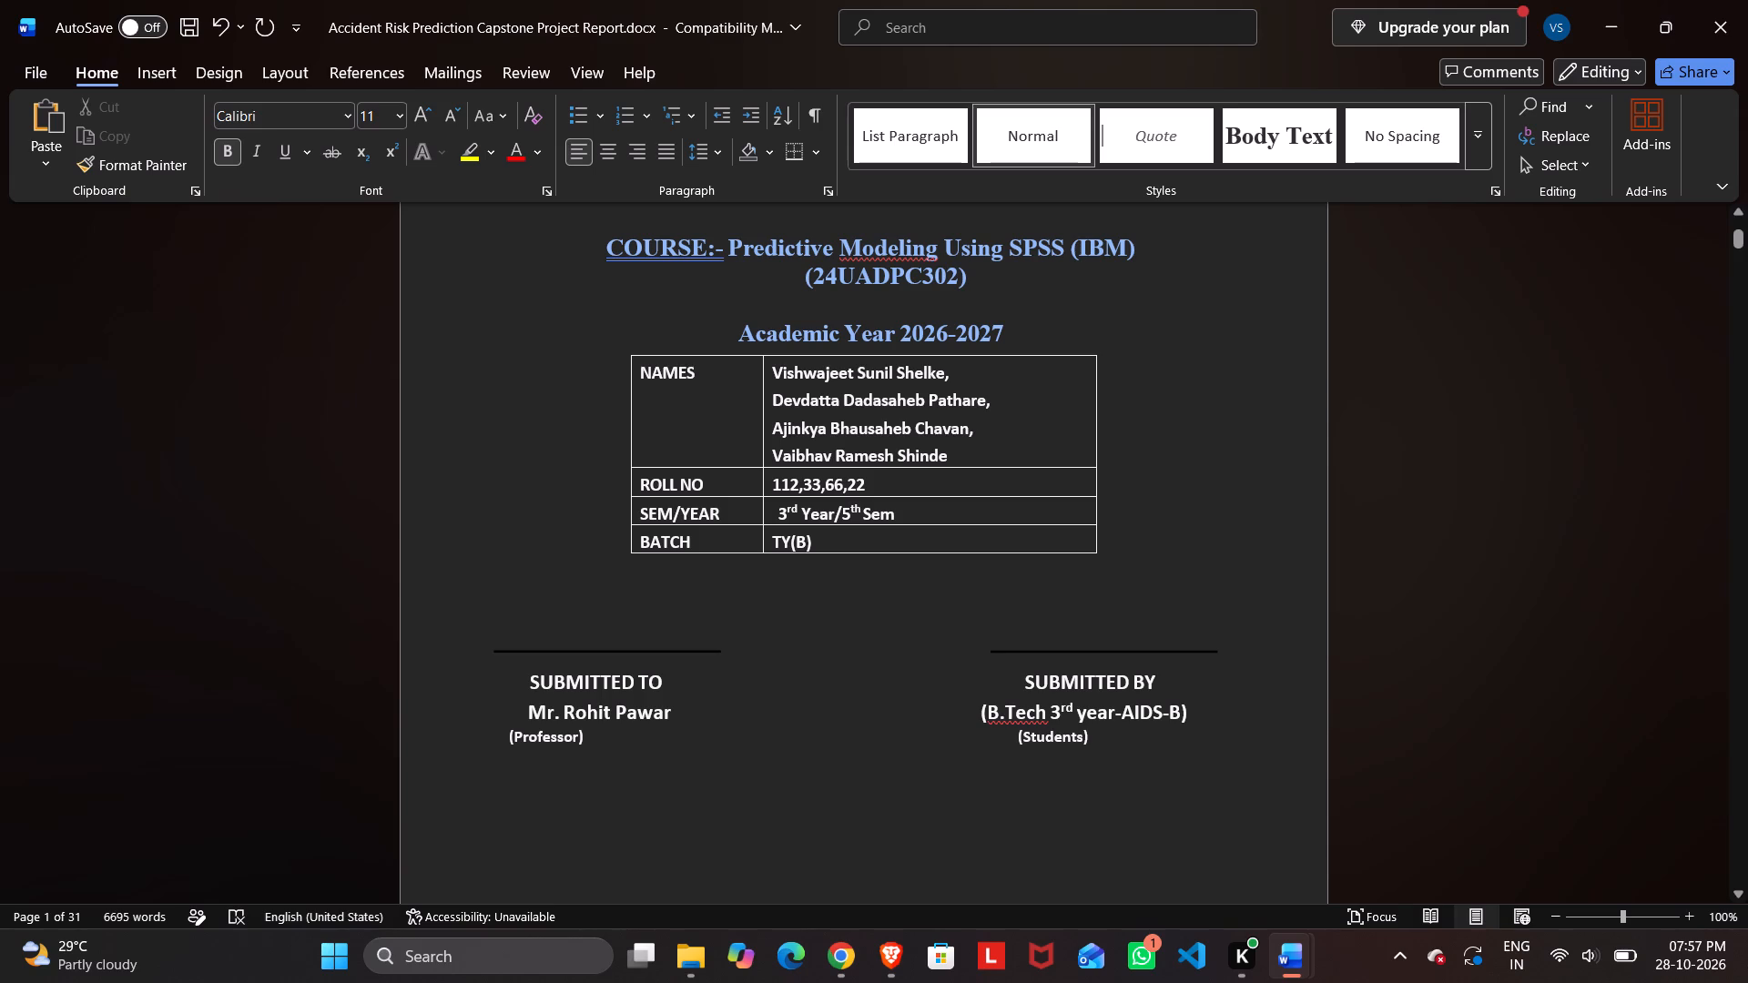
Shift "(Students)" to the right with spaces until it is roughly centred beneath the B.Tech class text.
{"action": "left_click", "coordinate": [1093, 739]}
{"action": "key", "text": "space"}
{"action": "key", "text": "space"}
{"action": "left_click", "coordinate": [1016, 740]}
{"action": "key", "text": "BackSpace"}
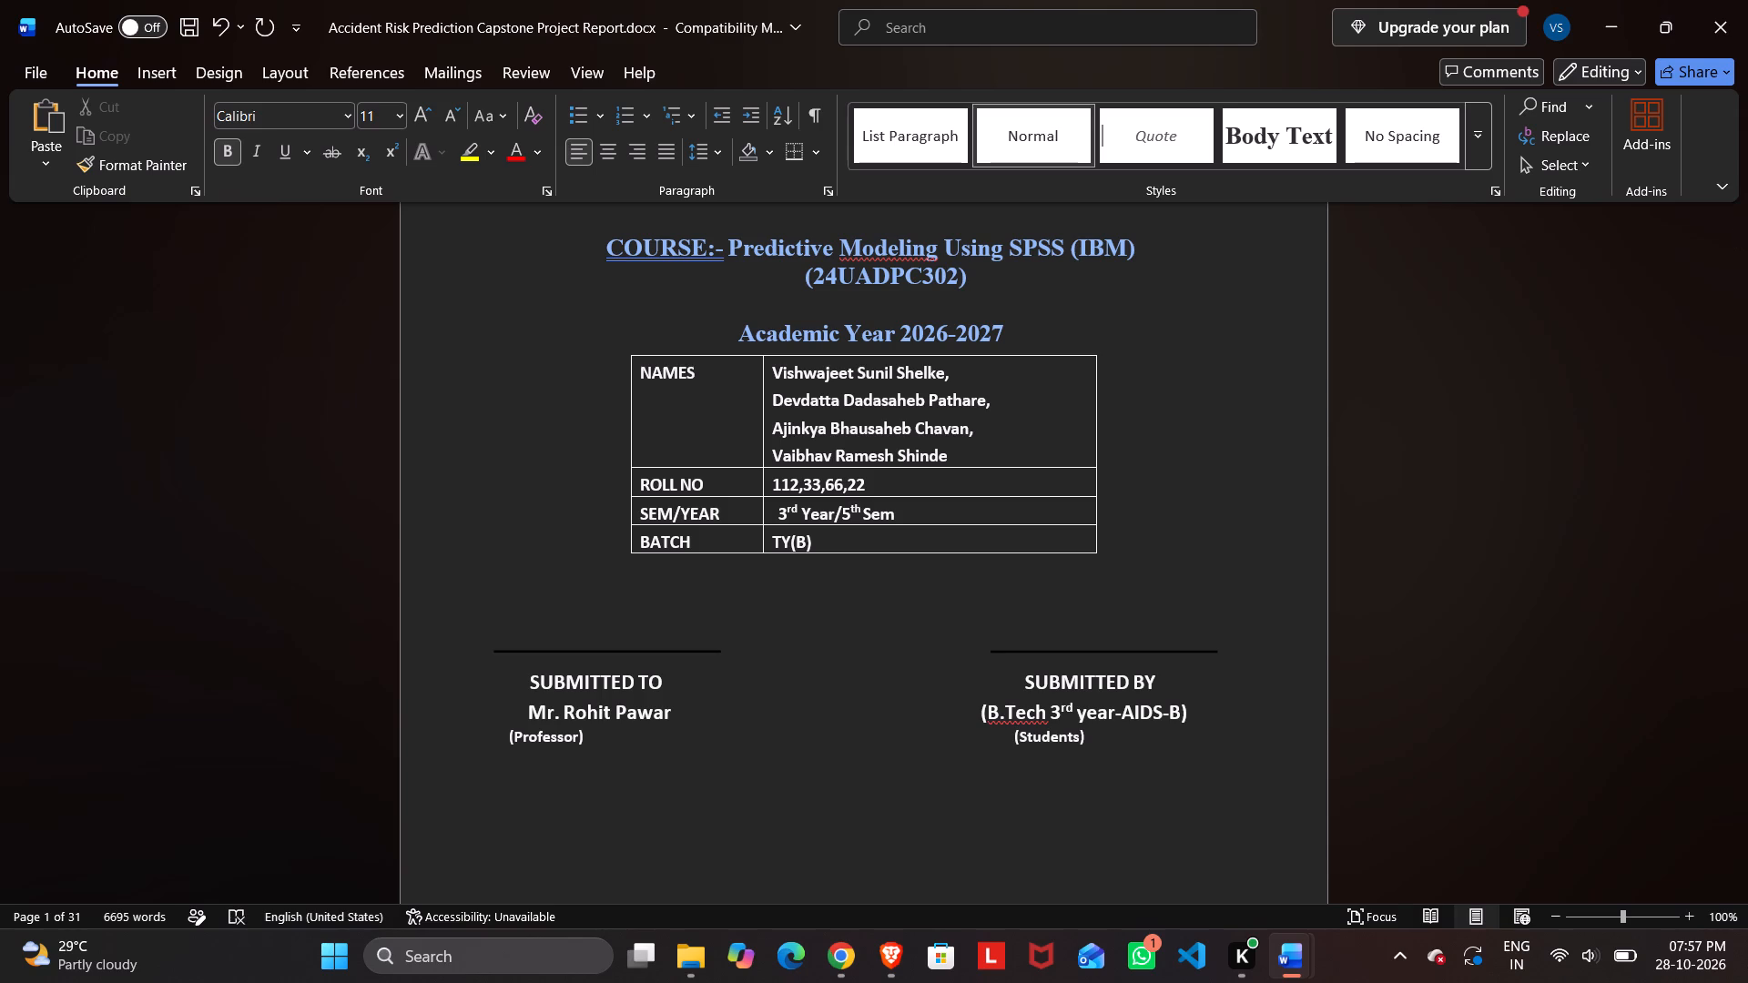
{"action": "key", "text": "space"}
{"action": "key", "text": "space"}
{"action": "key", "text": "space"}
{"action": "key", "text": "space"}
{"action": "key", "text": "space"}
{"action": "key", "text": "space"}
Insert five spaces before "(Professor)" to shift it under the professor's name.
{"action": "left_click", "coordinate": [505, 744]}
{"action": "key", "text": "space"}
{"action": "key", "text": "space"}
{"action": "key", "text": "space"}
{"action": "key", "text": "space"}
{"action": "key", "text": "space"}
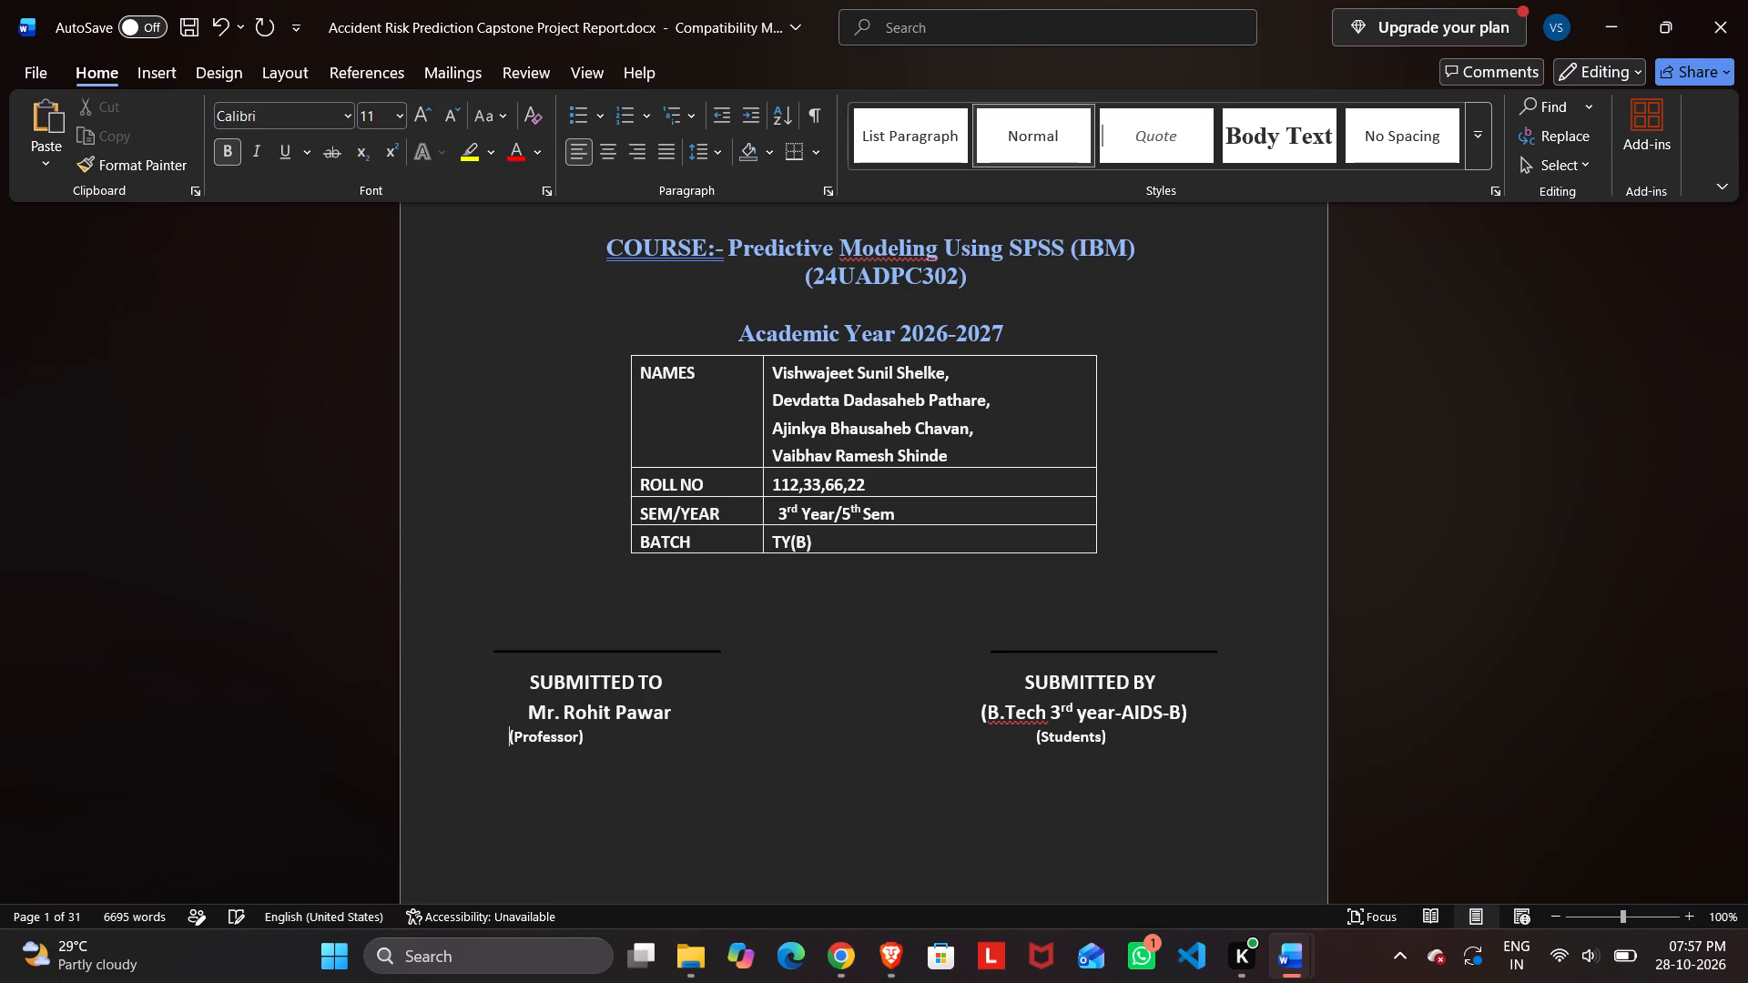
Delete the "(Professor)" label from the line beneath the professor's name.
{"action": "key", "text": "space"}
{"action": "left_click", "coordinate": [585, 743]}
{"action": "key", "text": "BackSpace"}
{"action": "key", "text": "BackSpace"}
{"action": "key", "text": "BackSpace"}
{"action": "key", "text": "BackSpace"}
{"action": "key", "text": "BackSpace"}
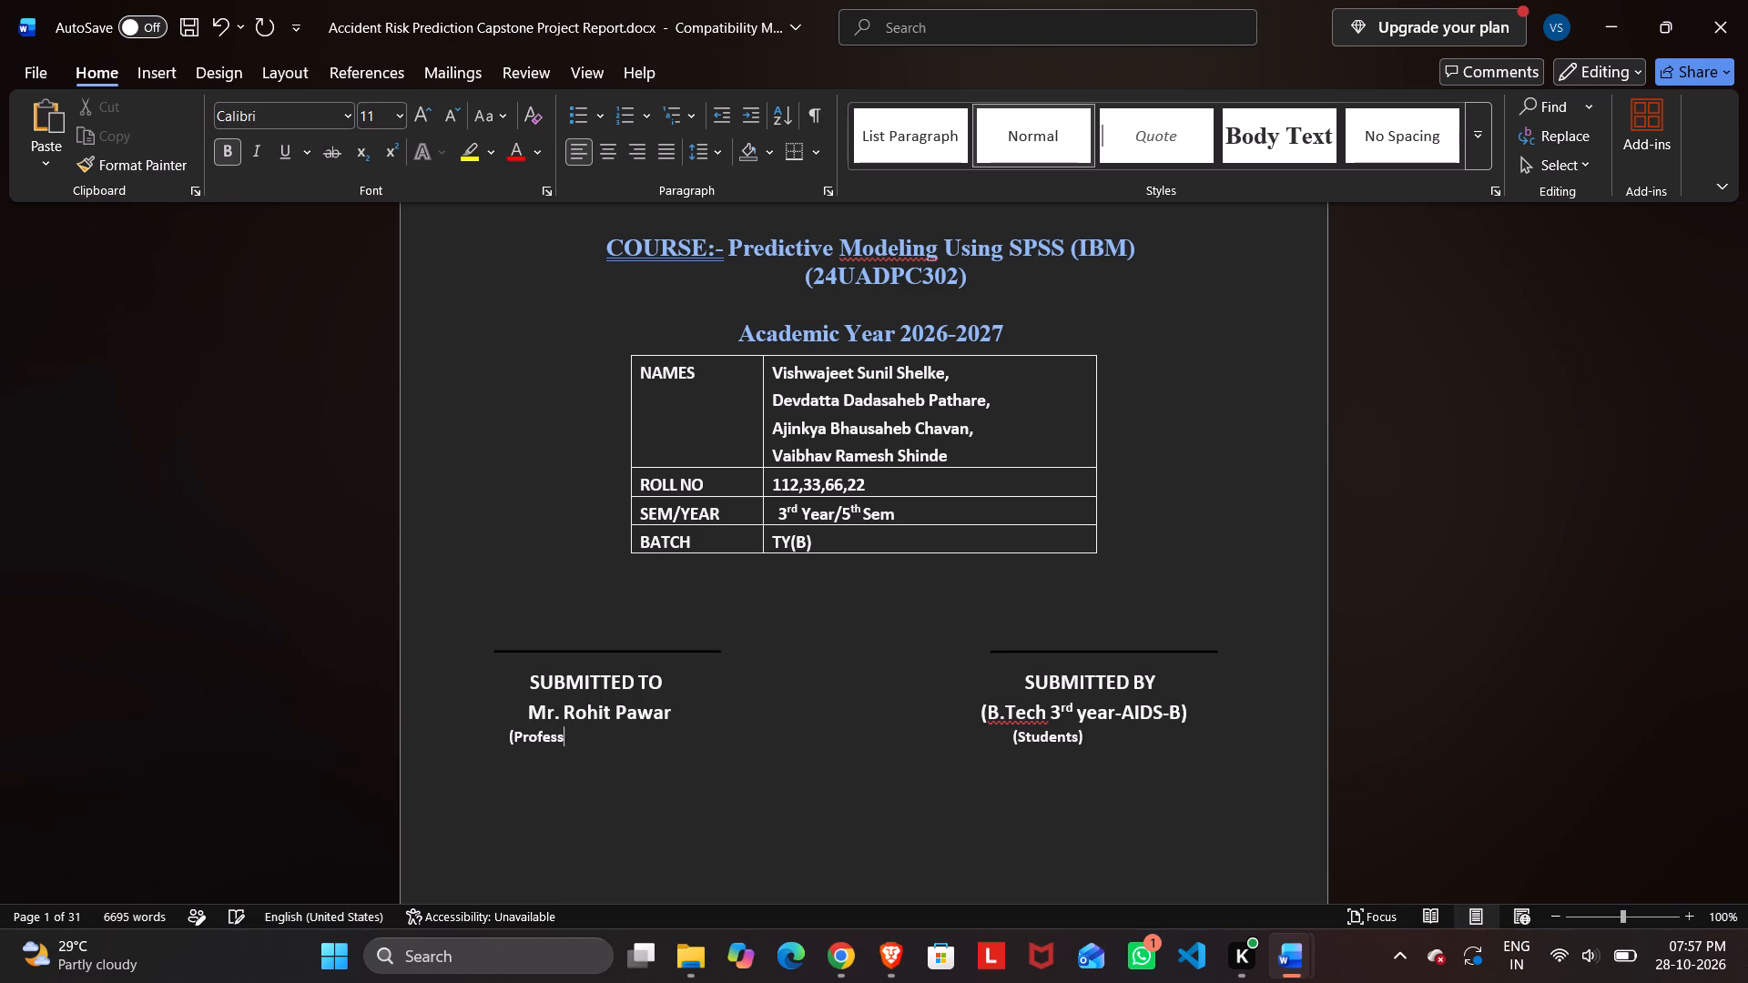
{"action": "key", "text": "BackSpace"}
{"action": "key", "text": "BackSpace"}
{"action": "key", "text": "BackSpace"}
{"action": "key", "text": "BackSpace"}
{"action": "key", "text": "BackSpace"}
{"action": "key", "text": "BackSpace"}
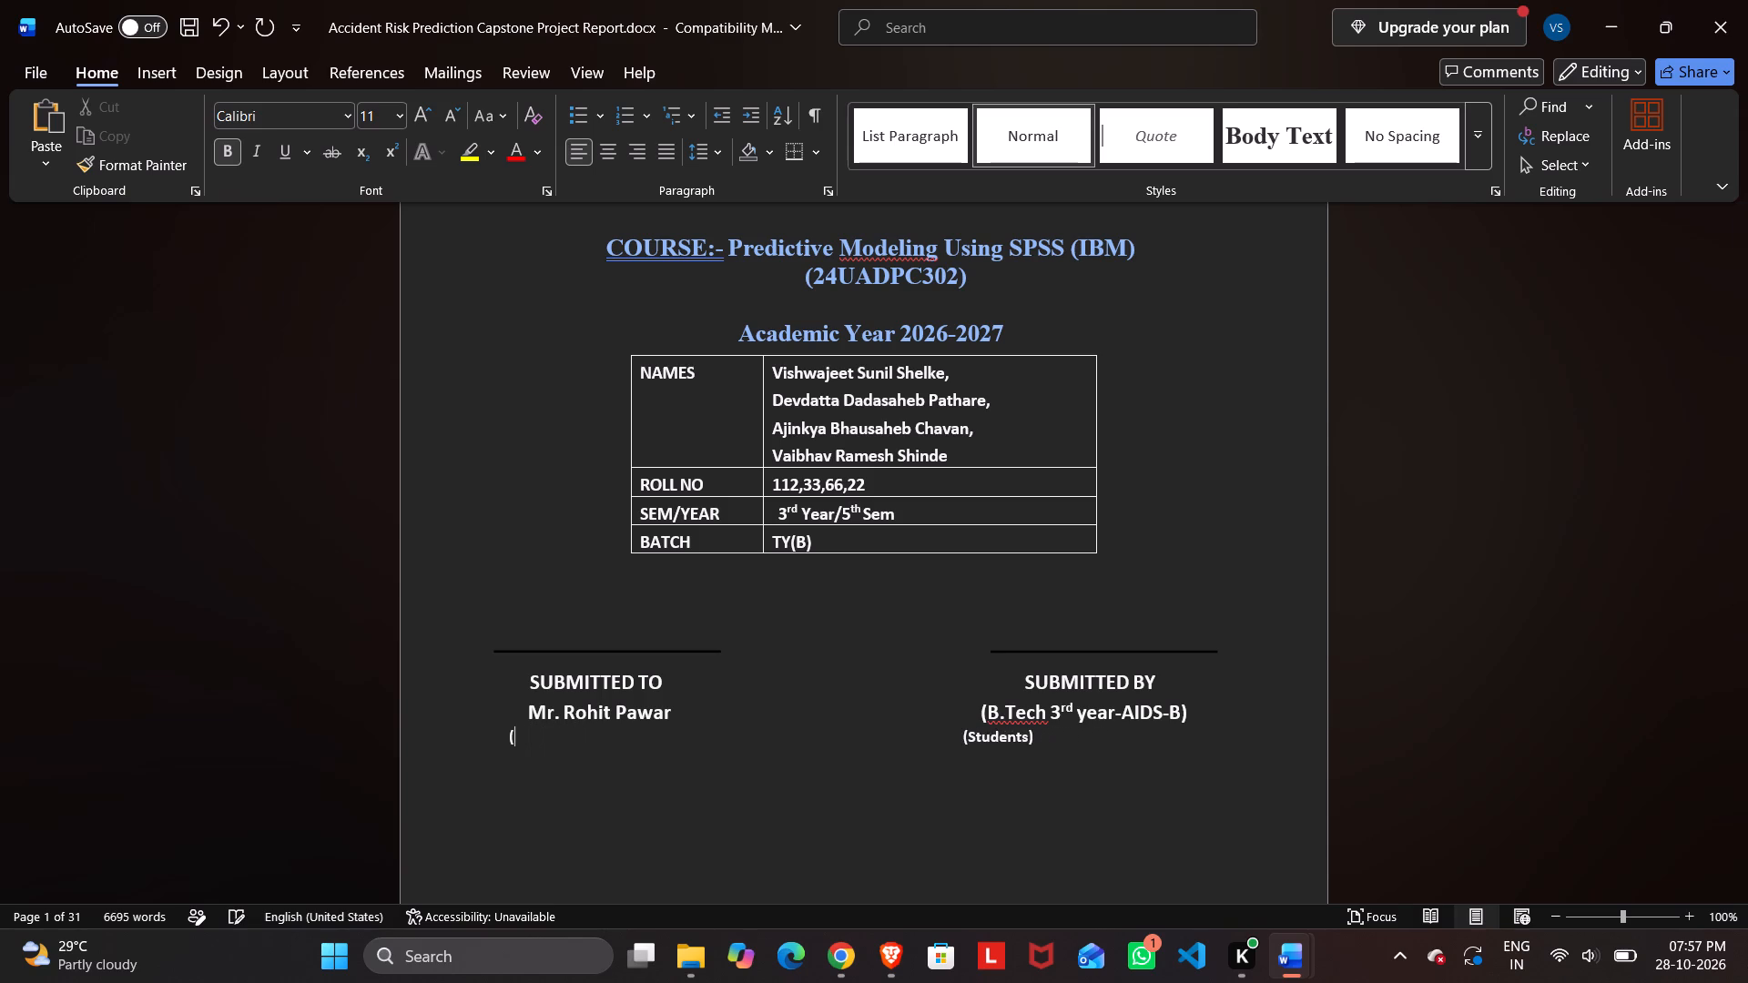
{"action": "key", "text": "BackSpace"}
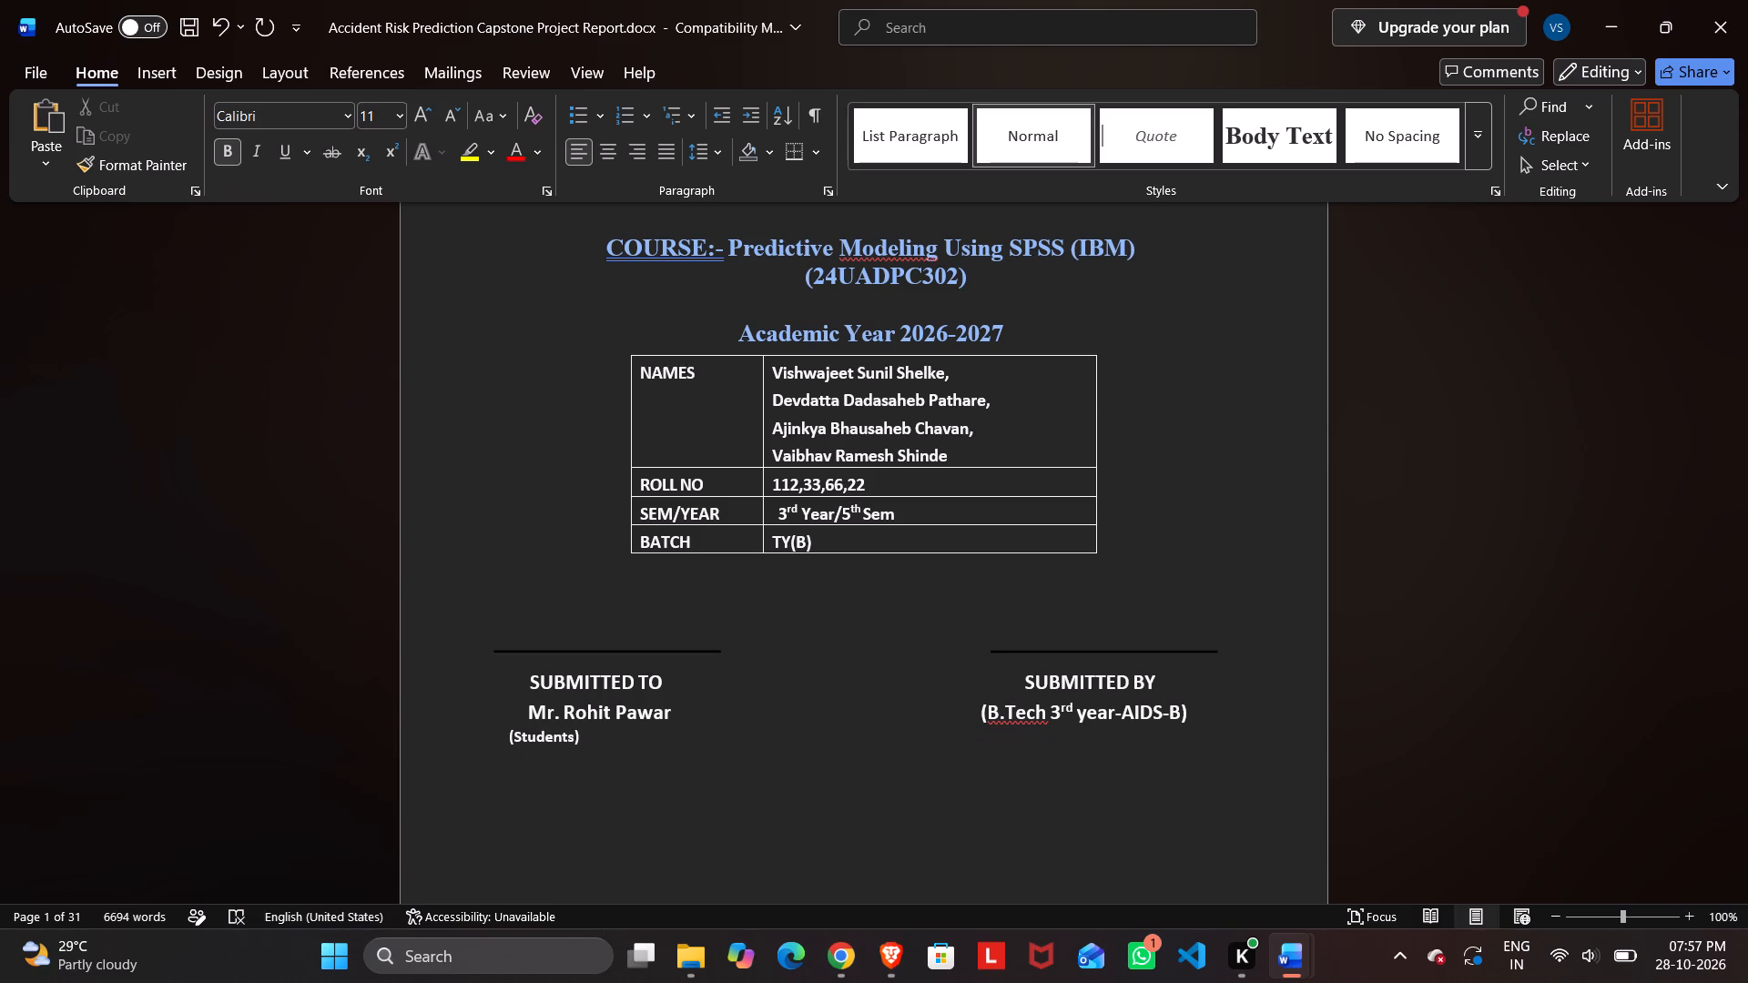
Start a new line for "(Students)" and insert spaces until it sits roughly centred beneath the B.Tech class text.
{"action": "key", "text": "Return"}
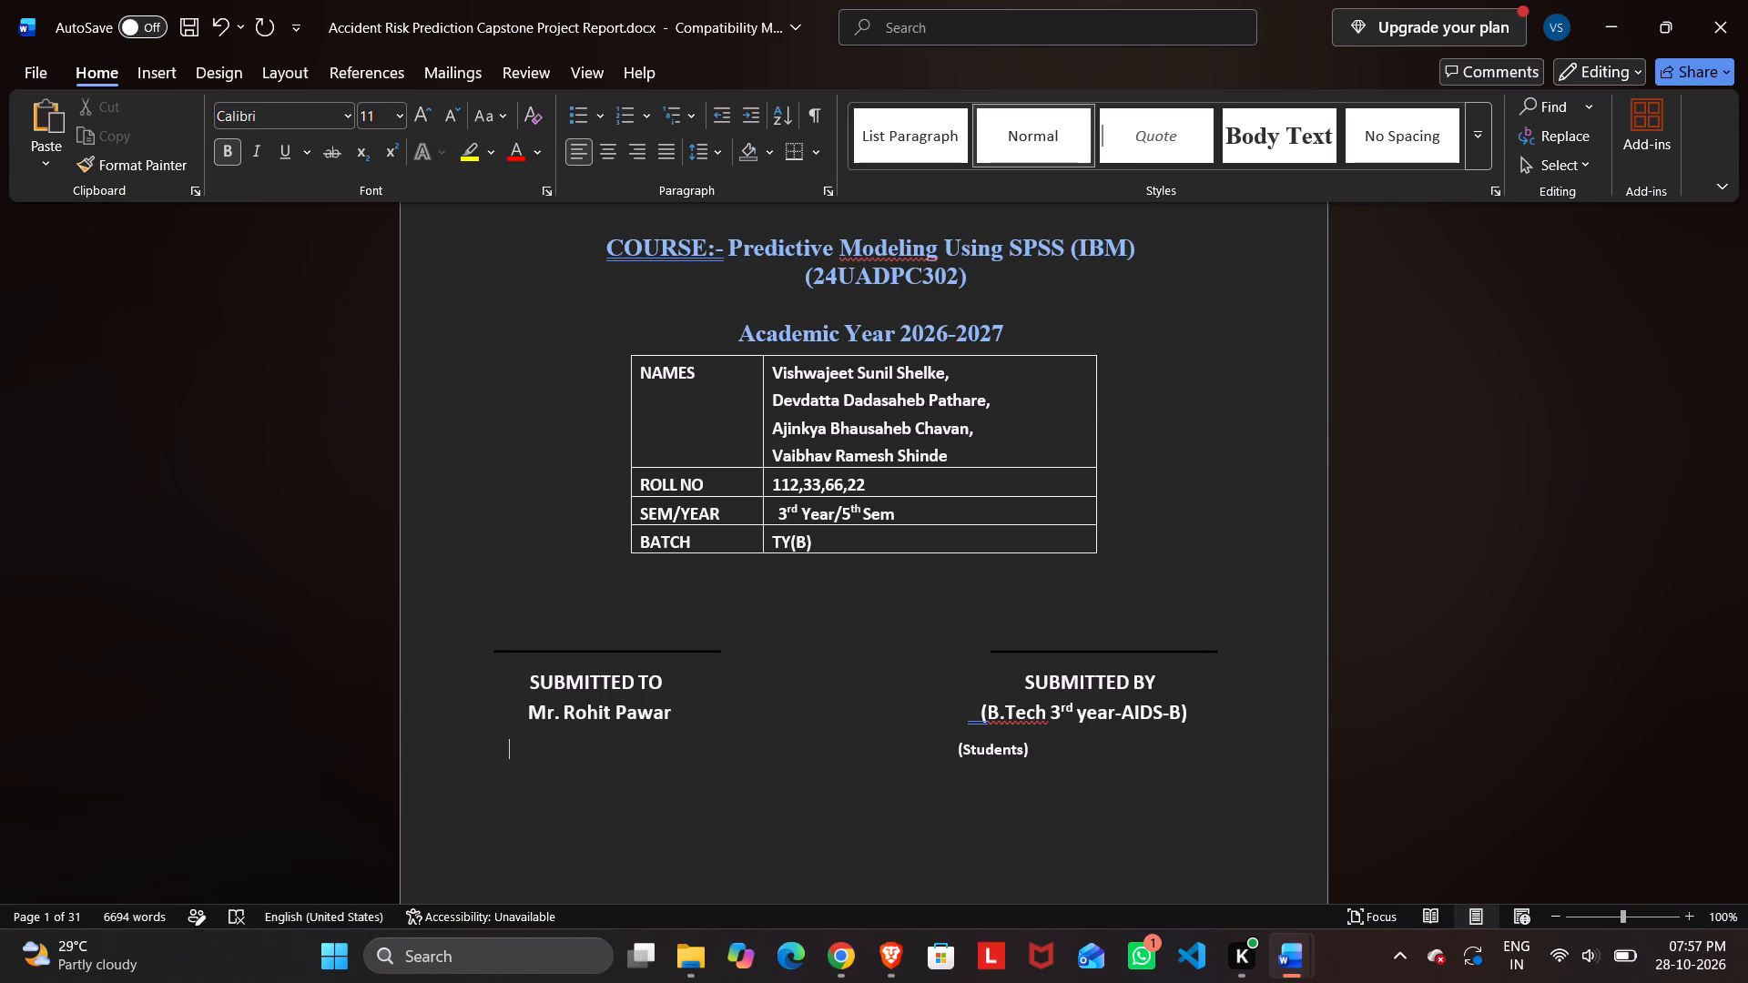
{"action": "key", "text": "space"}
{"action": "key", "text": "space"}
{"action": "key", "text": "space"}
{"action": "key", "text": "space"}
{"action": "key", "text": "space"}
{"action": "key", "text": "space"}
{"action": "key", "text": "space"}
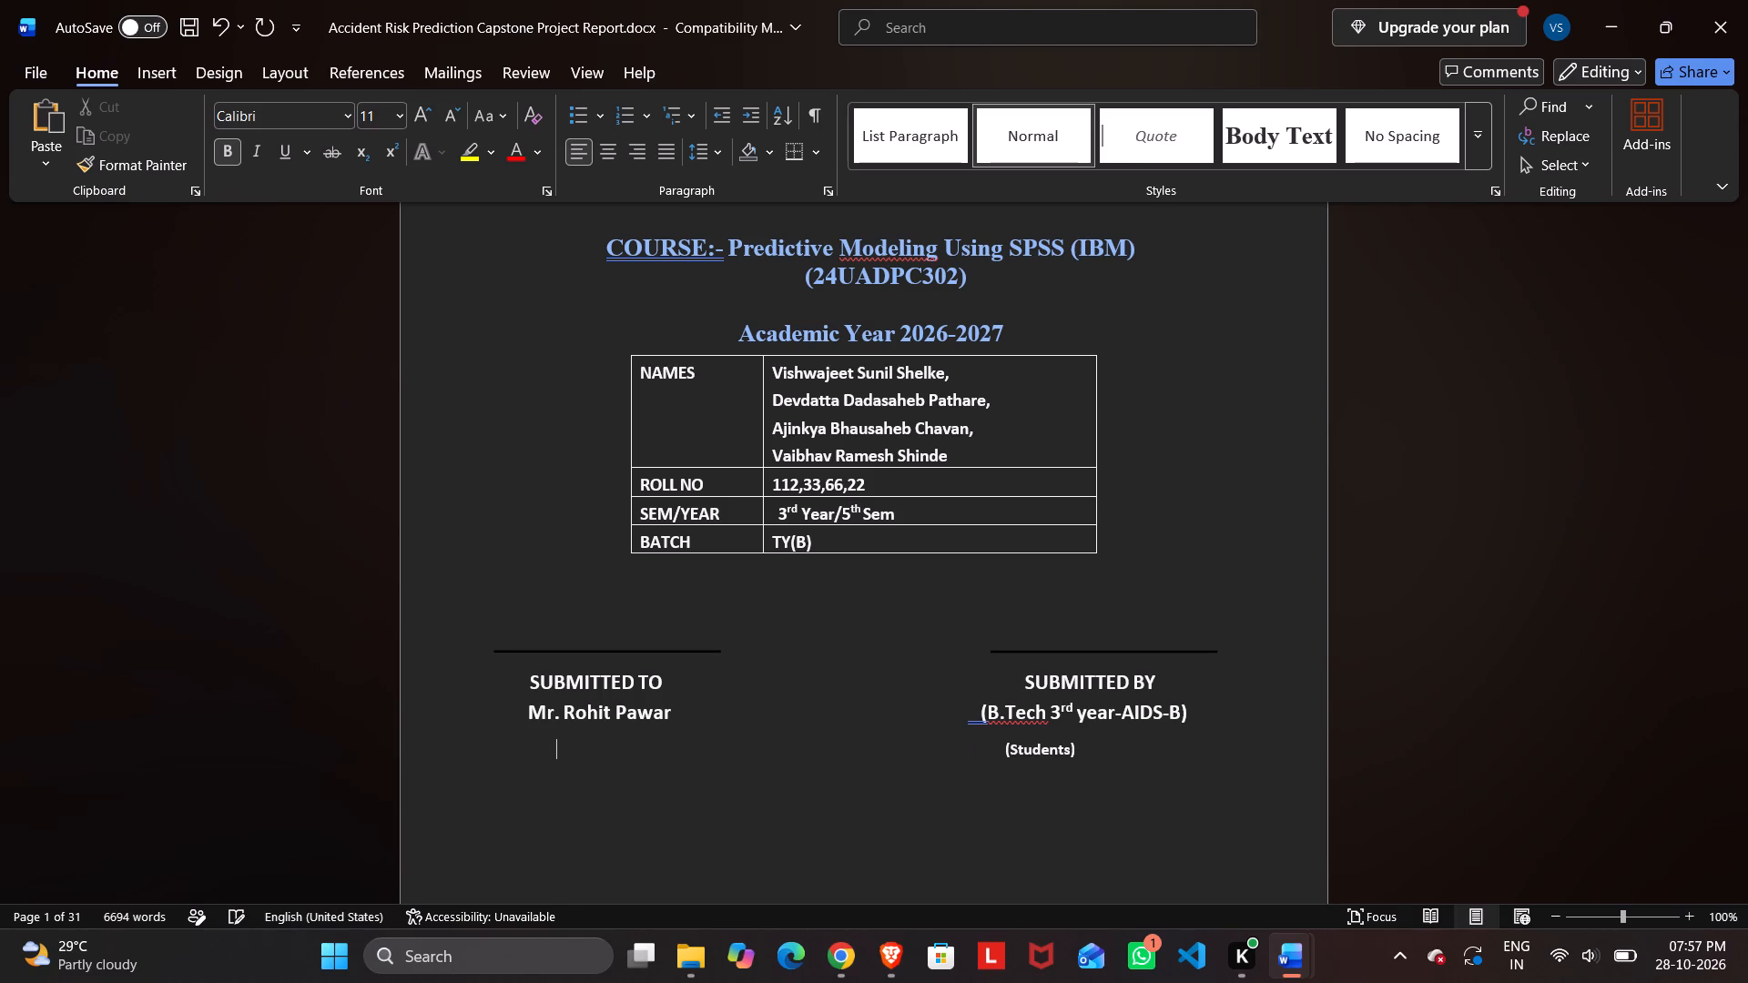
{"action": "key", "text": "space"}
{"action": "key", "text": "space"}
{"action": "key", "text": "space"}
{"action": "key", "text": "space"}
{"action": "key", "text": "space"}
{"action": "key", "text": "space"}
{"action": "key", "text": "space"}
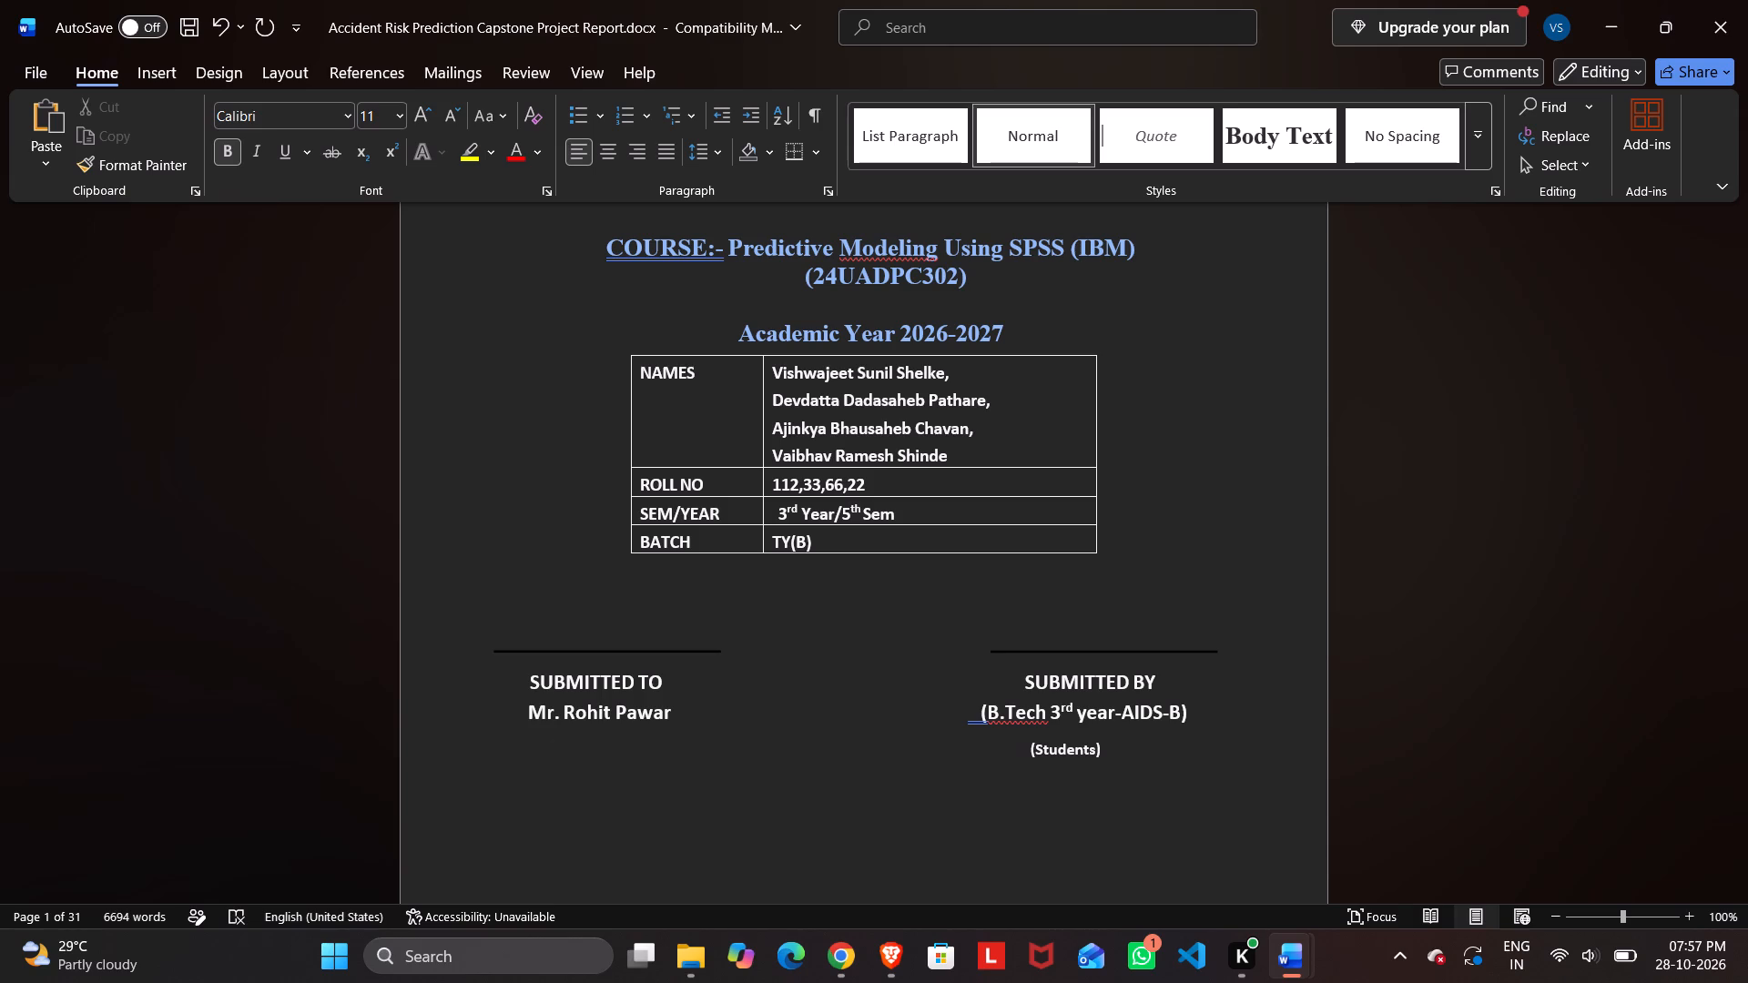
{"action": "left_click", "coordinate": [1030, 751]}
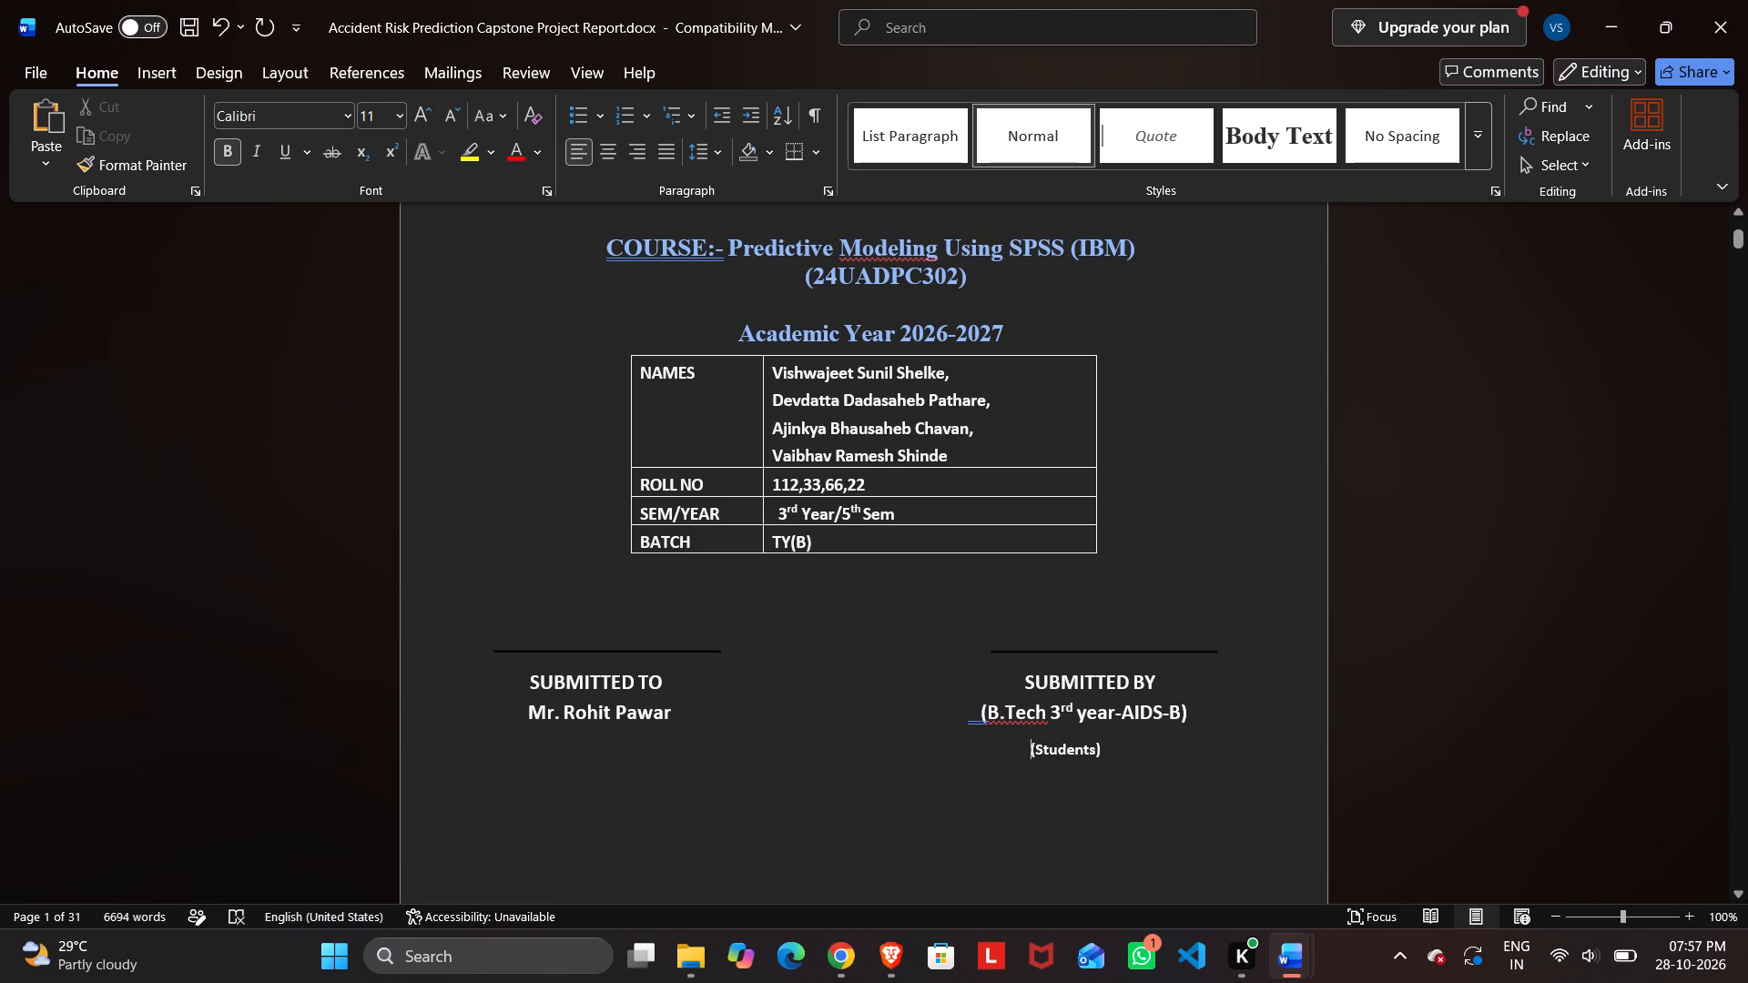
{"action": "left_click", "coordinate": [1030, 751]}
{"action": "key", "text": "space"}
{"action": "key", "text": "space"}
Enter "(Professor)" on the "(Students)" line under the professor's name, with two extra spaces before it.
{"action": "left_click", "coordinate": [616, 745]}
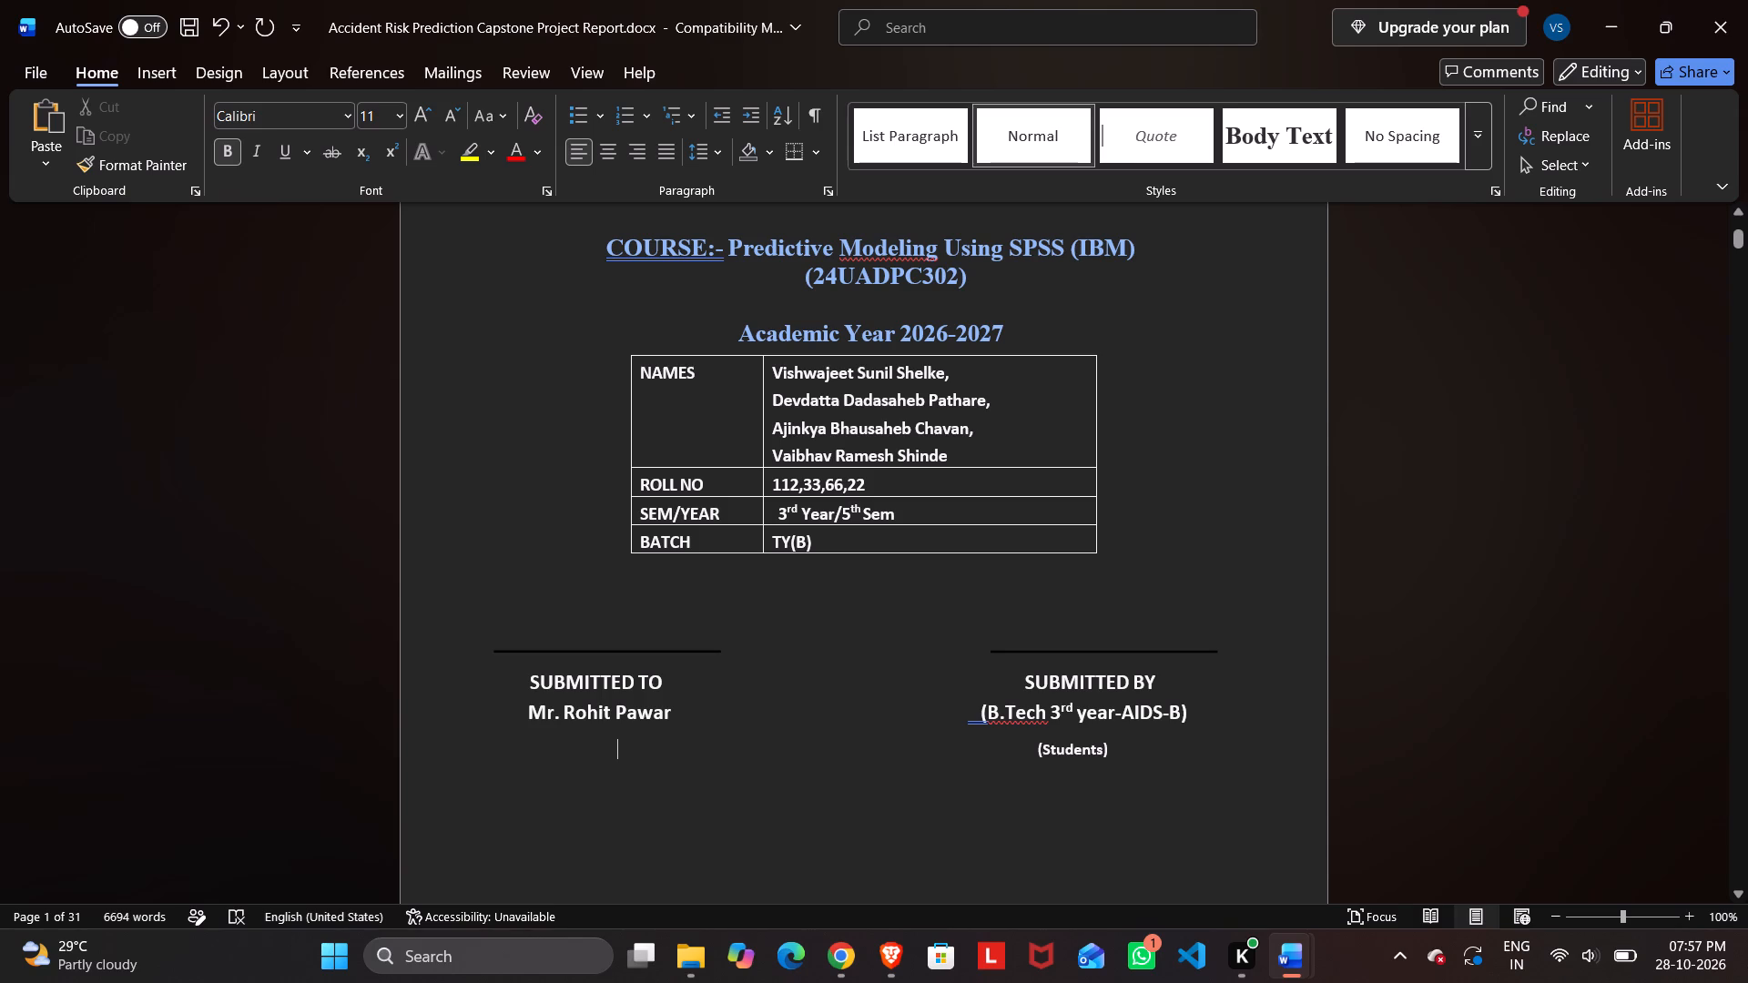
{"action": "left_click", "coordinate": [605, 753]}
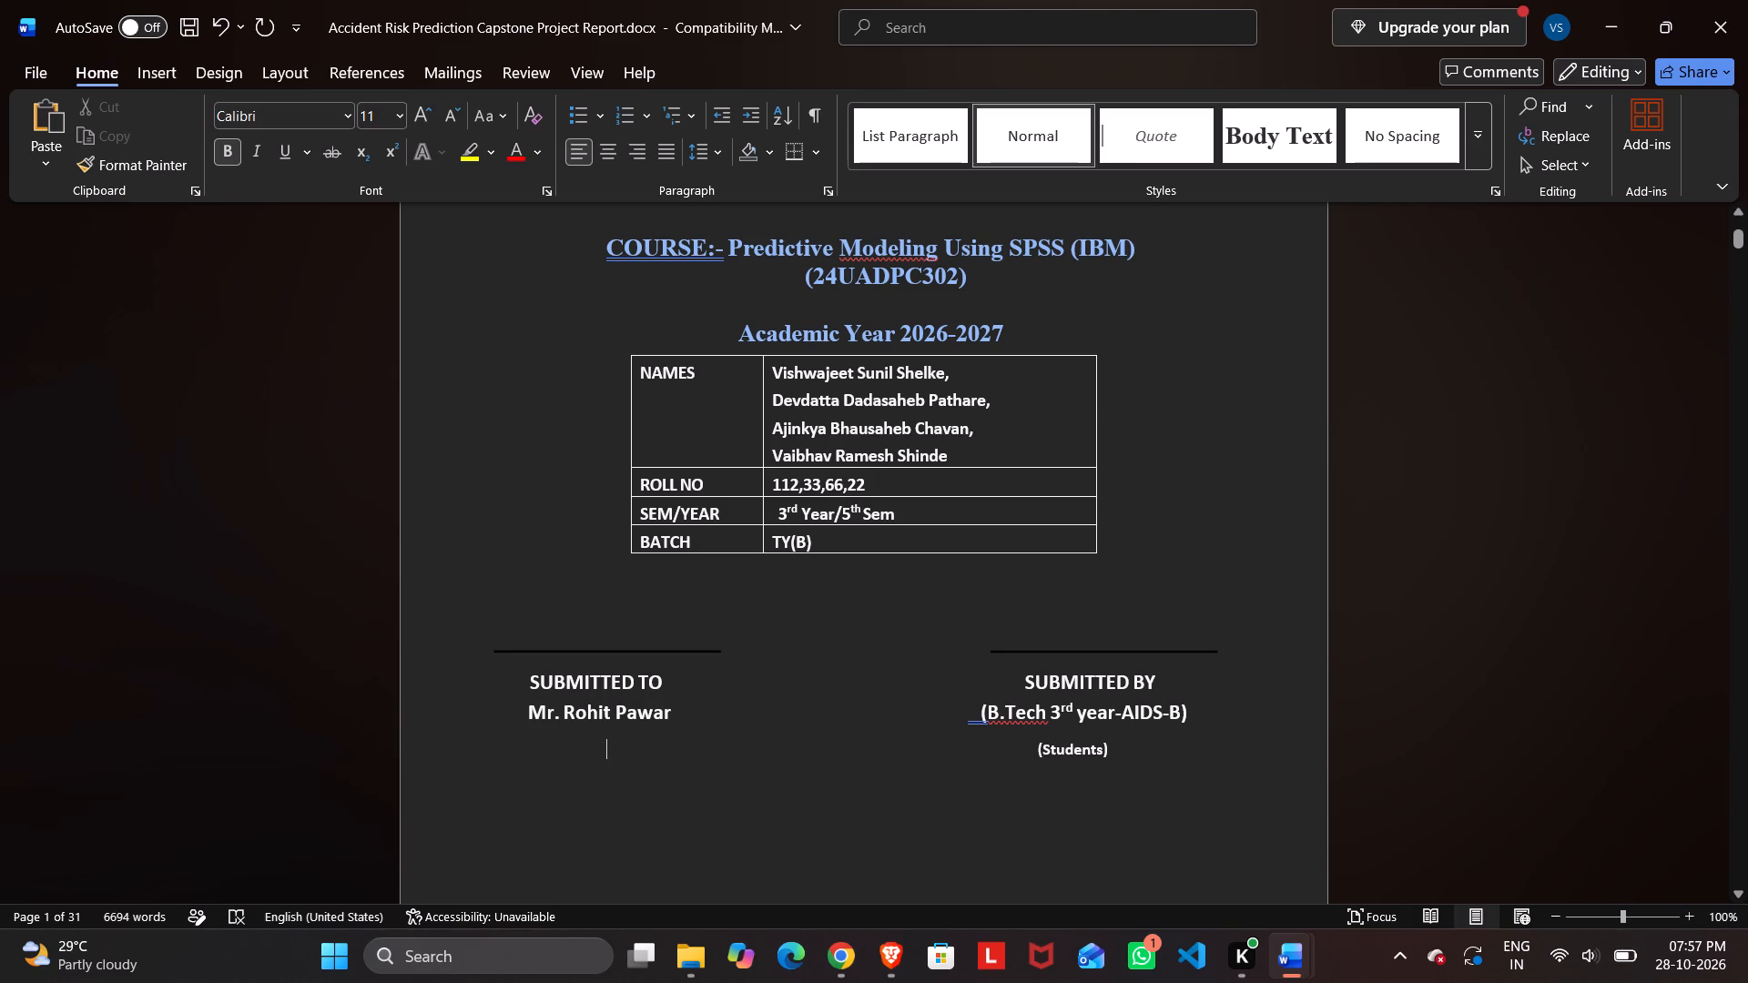
{"action": "left_click", "coordinate": [570, 753]}
{"action": "left_click", "coordinate": [534, 755]}
{"action": "key", "text": "shift+parenleft"}
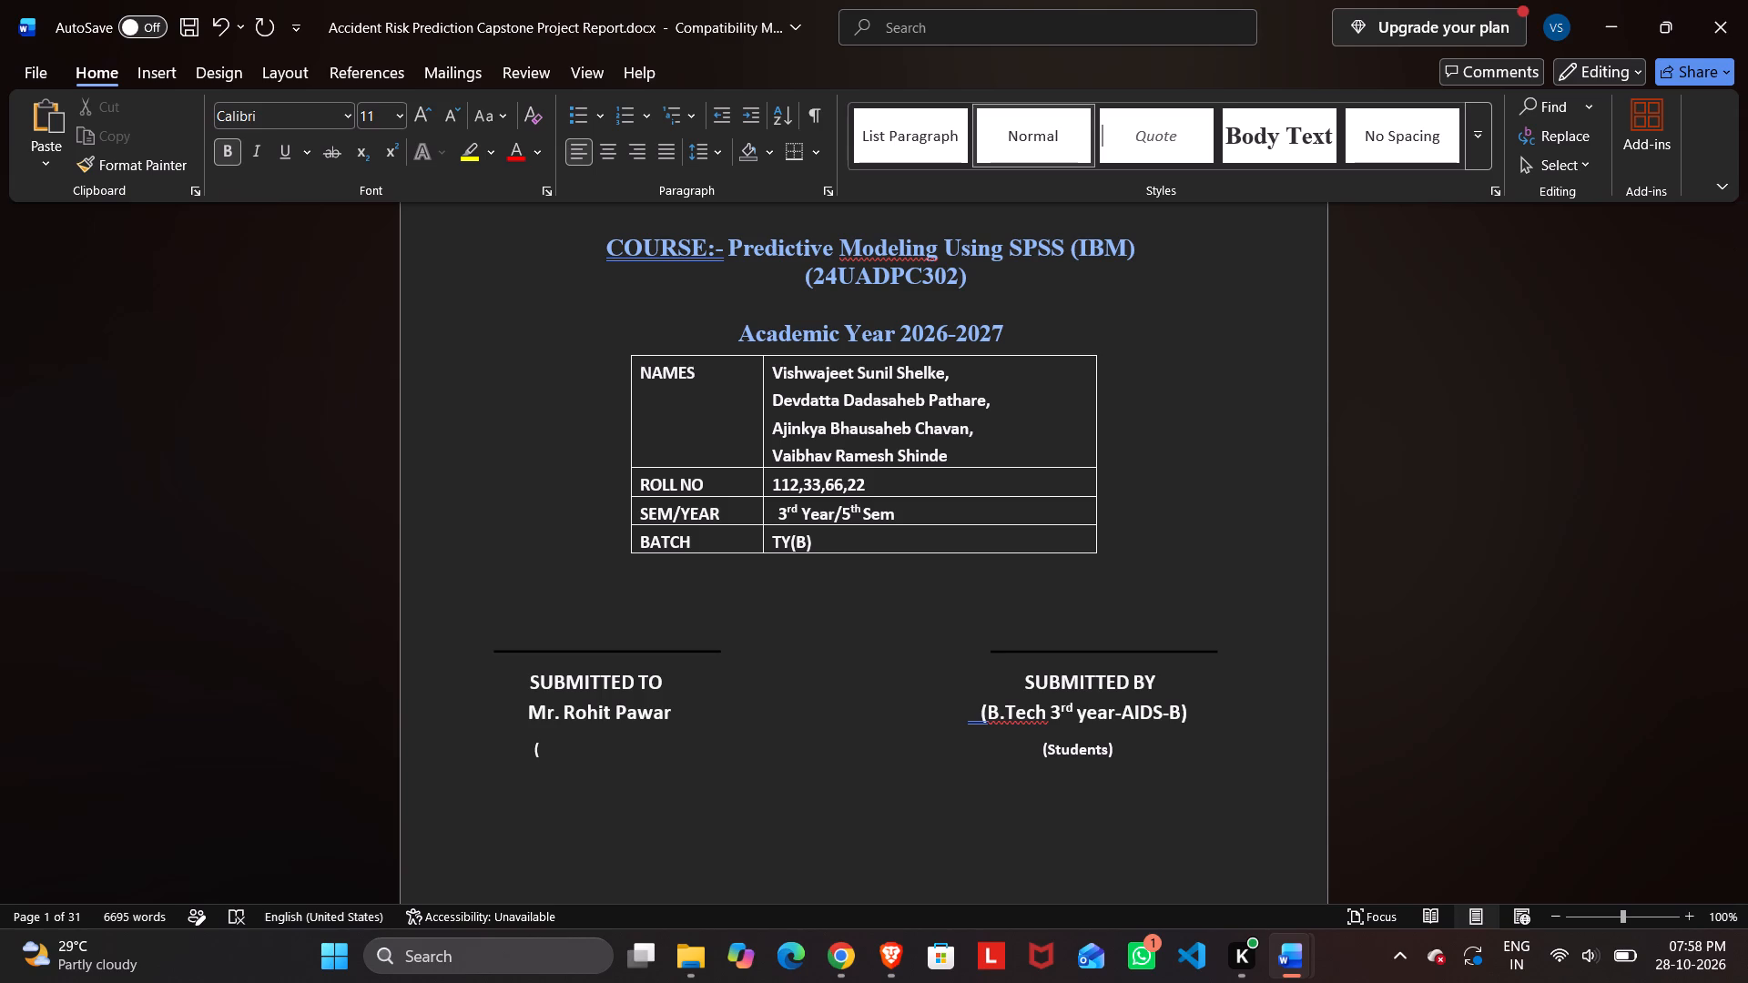
{"action": "key", "text": "shift+parenright"}
{"action": "key", "text": "Left"}
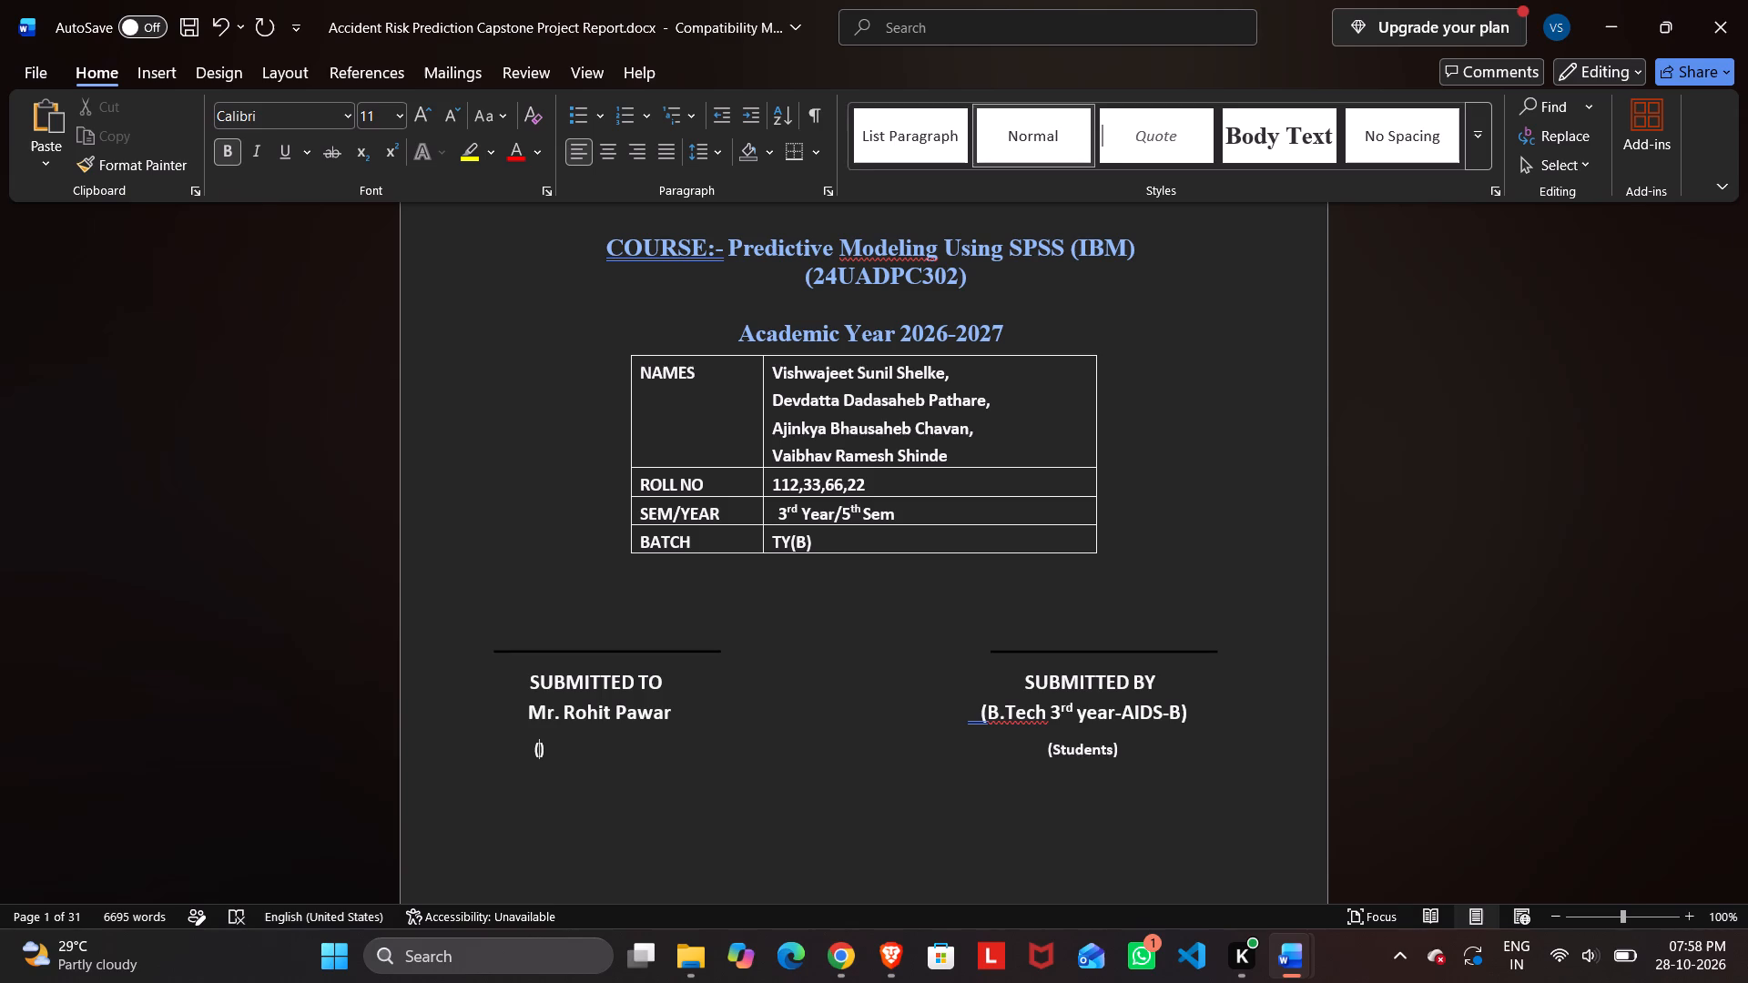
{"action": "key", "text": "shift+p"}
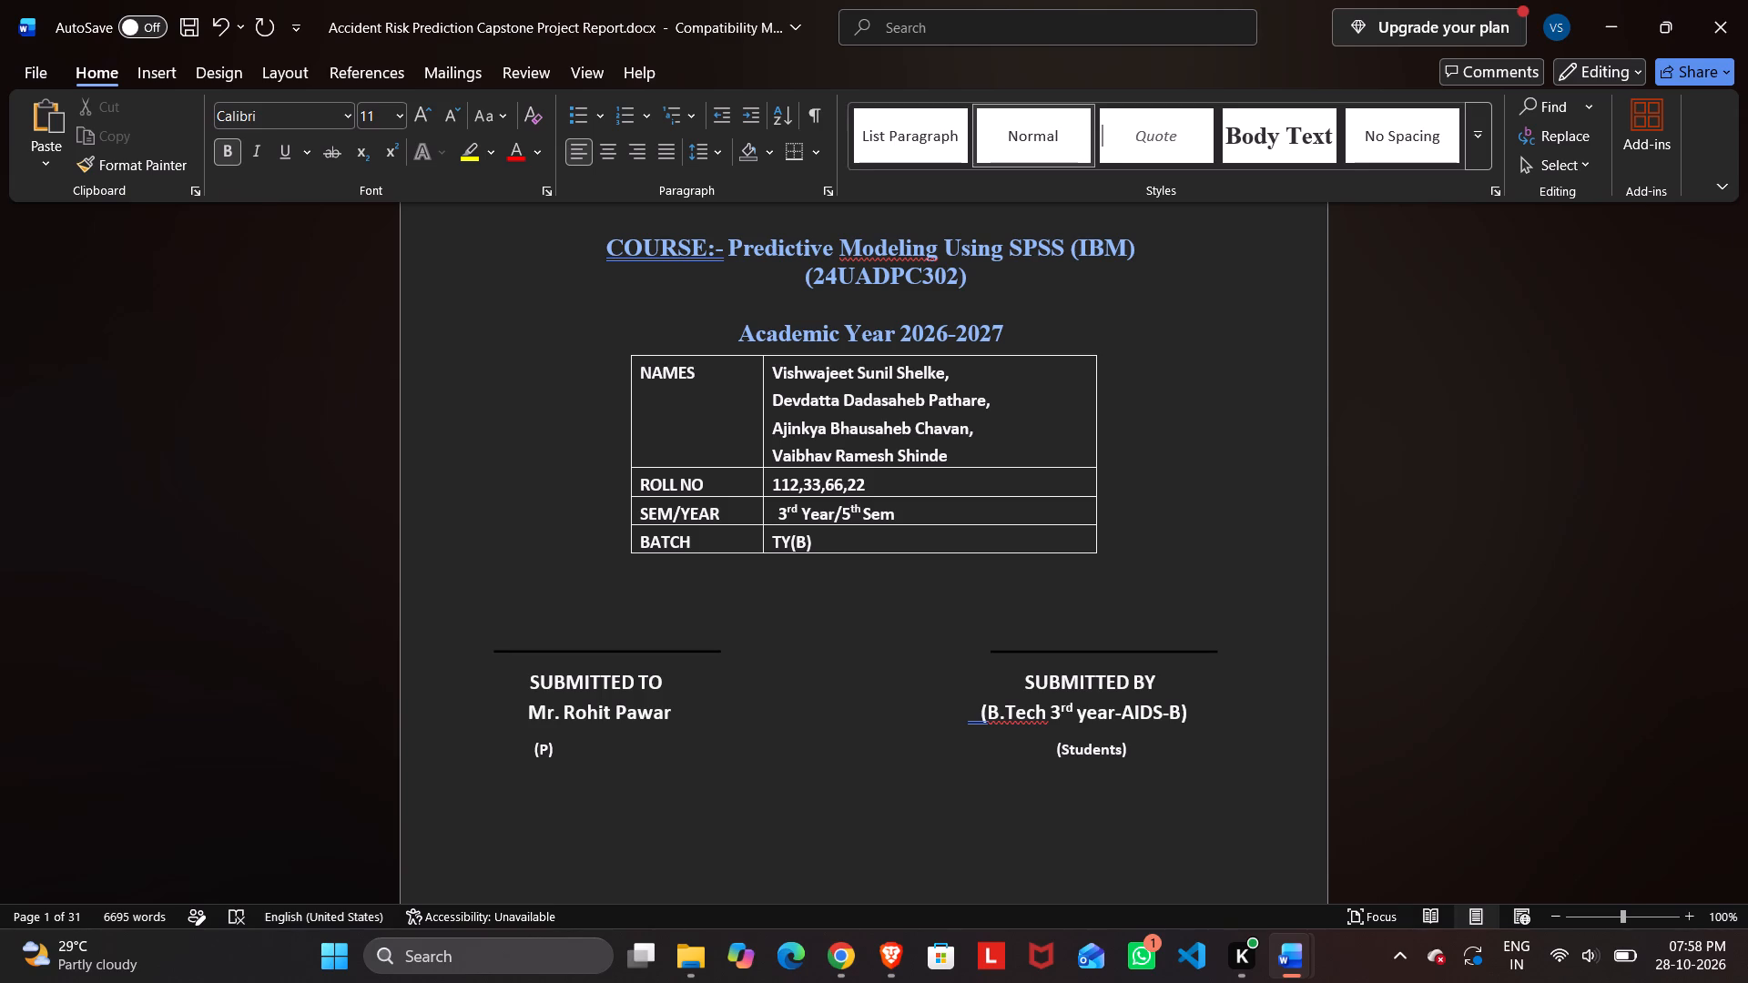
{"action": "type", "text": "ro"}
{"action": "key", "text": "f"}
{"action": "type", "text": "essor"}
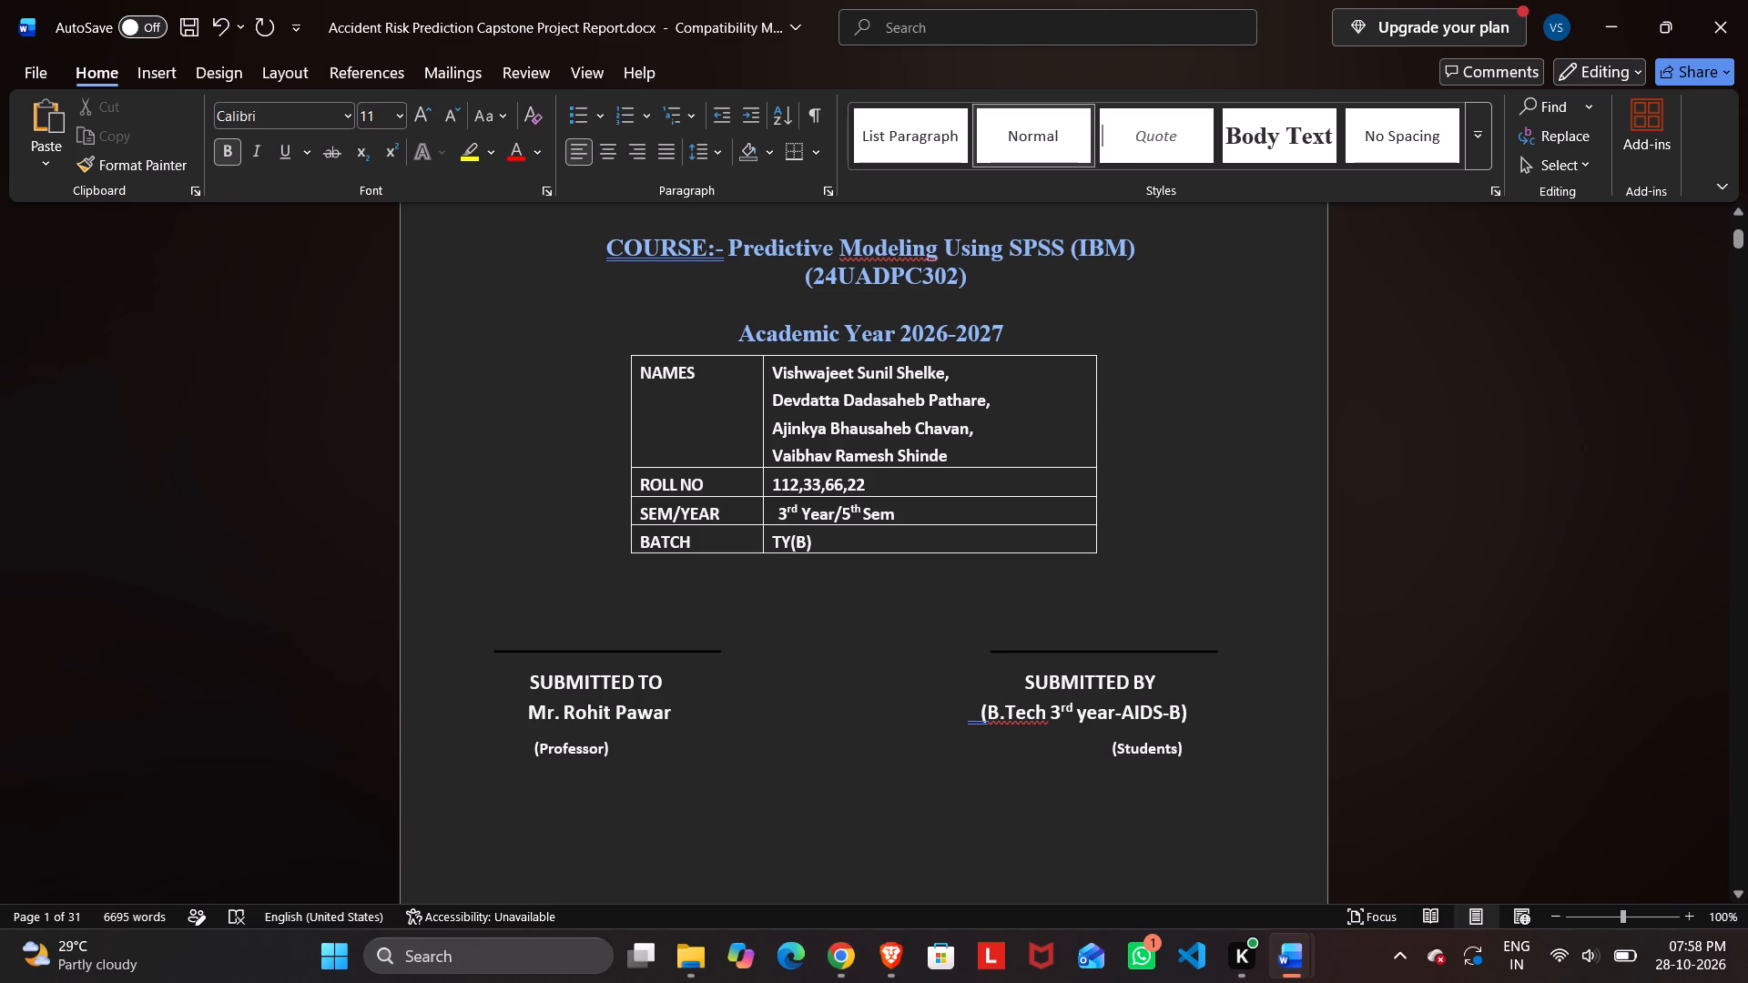
{"action": "left_click", "coordinate": [533, 750]}
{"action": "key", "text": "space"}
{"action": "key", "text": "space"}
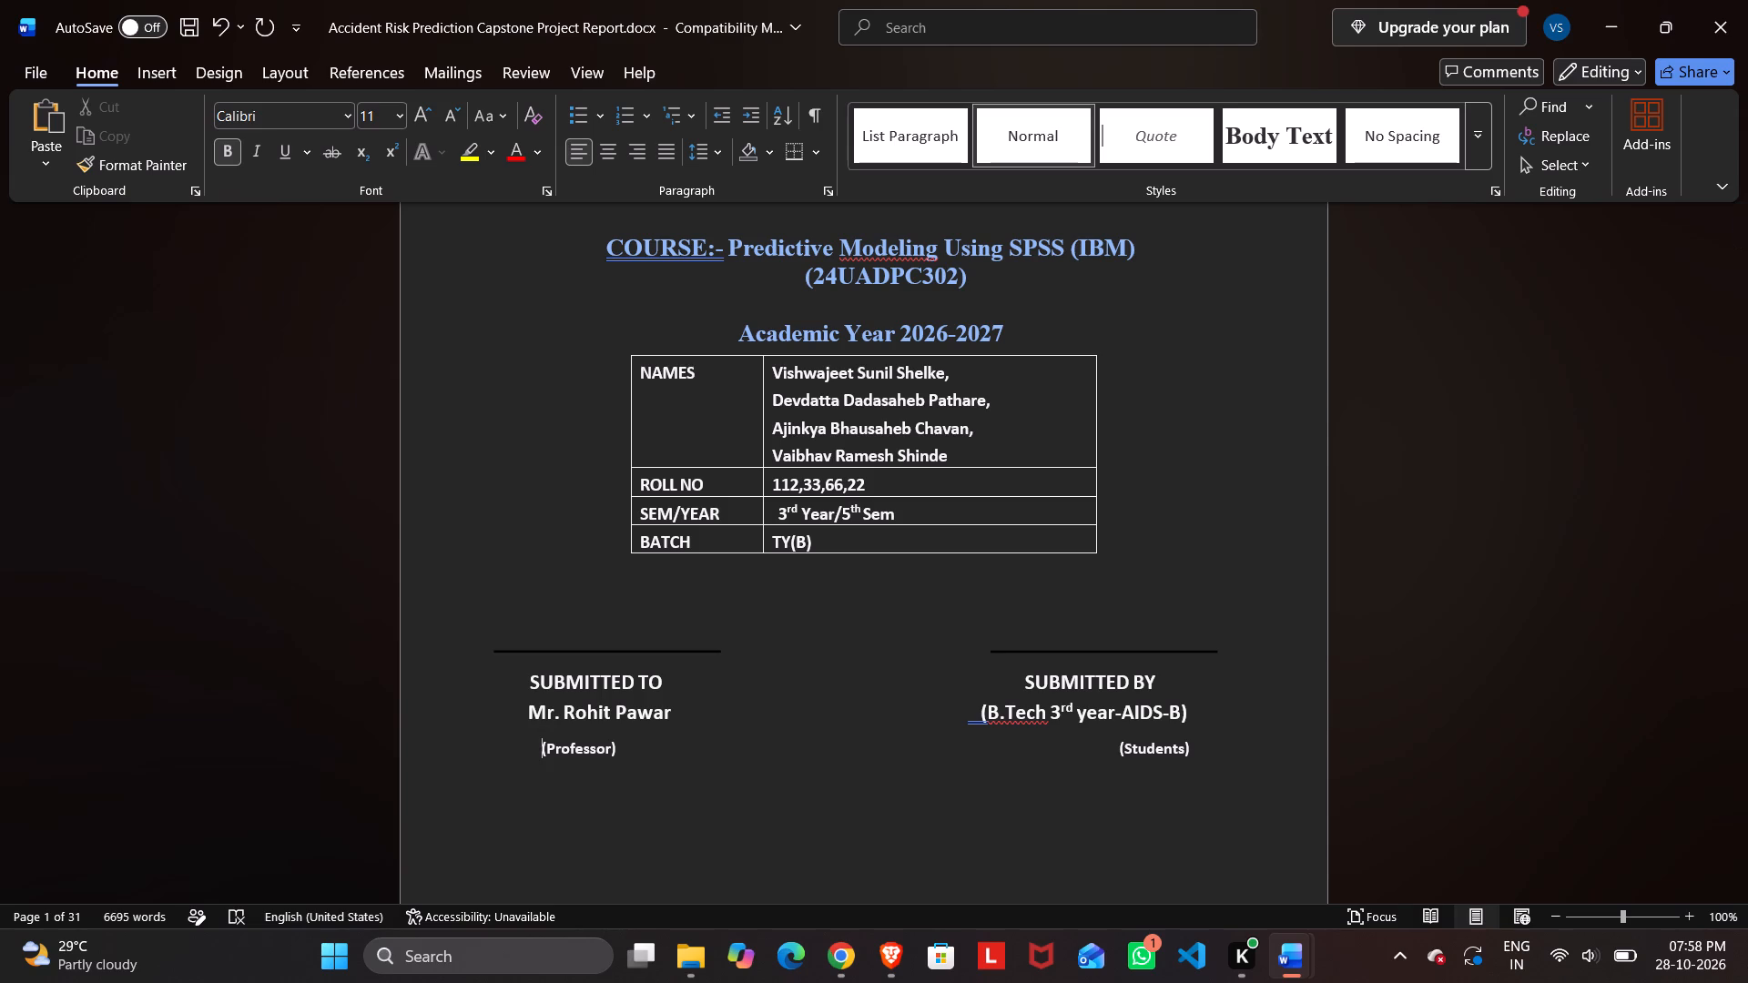
Delete "(Students)" and the surplus spaces before it, back to beneath the middle of the B.Tech class text.
{"action": "left_click", "coordinate": [1120, 754]}
{"action": "key", "text": "Right"}
{"action": "key", "text": "Right"}
{"action": "key", "text": "Right"}
{"action": "key", "text": "Right"}
{"action": "key", "text": "Right"}
{"action": "key", "text": "Right"}
{"action": "key", "text": "Right"}
{"action": "key", "text": "Right"}
{"action": "key", "text": "Right"}
{"action": "key", "text": "Right"}
{"action": "key", "text": "BackSpace"}
{"action": "key", "text": "BackSpace"}
{"action": "key", "text": "BackSpace"}
{"action": "key", "text": "BackSpace"}
{"action": "key", "text": "BackSpace"}
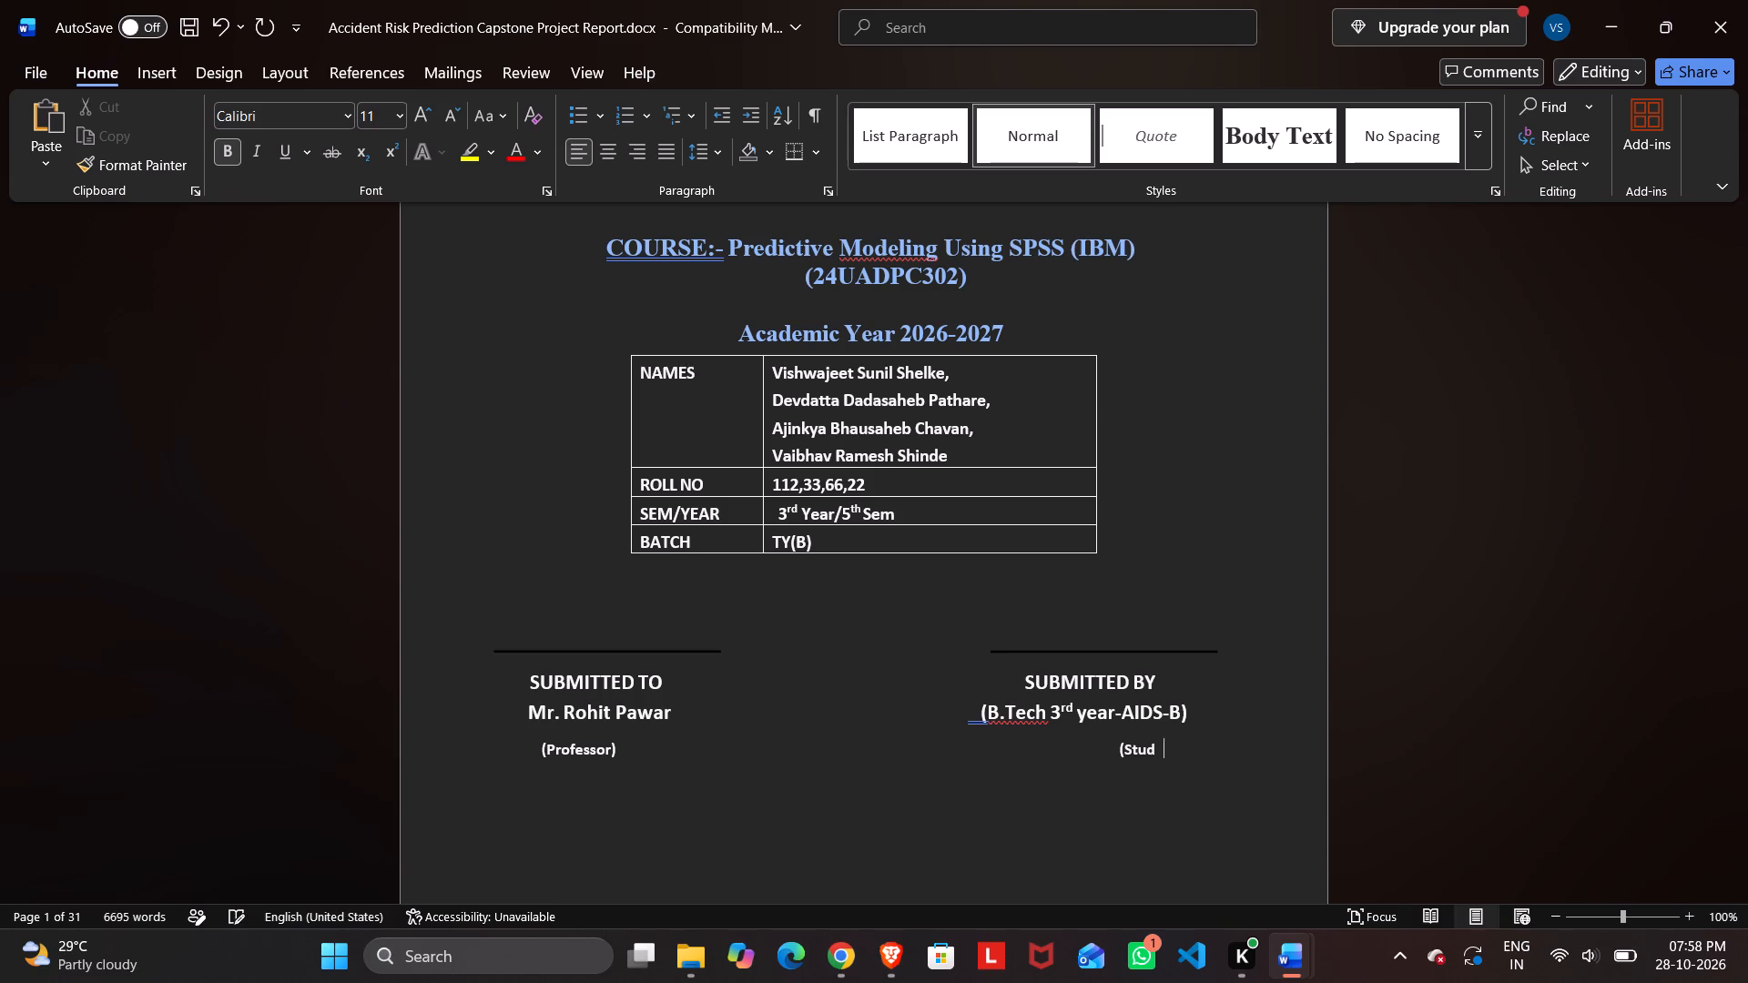
{"action": "key", "text": "BackSpace"}
{"action": "key", "text": "BackSpace"}
{"action": "key", "text": "BackSpace"}
{"action": "key", "text": "BackSpace"}
{"action": "key", "text": "BackSpace"}
{"action": "key", "text": "BackSpace"}
{"action": "key", "text": "BackSpace"}
{"action": "key", "text": "BackSpace"}
{"action": "key", "text": "BackSpace"}
{"action": "key", "text": "BackSpace"}
{"action": "key", "text": "BackSpace"}
{"action": "key", "text": "BackSpace"}
{"action": "key", "text": "BackSpace"}
{"action": "key", "text": "BackSpace"}
{"action": "key", "text": "BackSpace"}
{"action": "key", "text": "BackSpace"}
{"action": "key", "text": "BackSpace"}
{"action": "key", "text": "BackSpace"}
{"action": "key", "text": "BackSpace"}
{"action": "key", "text": "BackSpace"}
{"action": "key", "text": "BackSpace"}
{"action": "key", "text": "BackSpace"}
{"action": "key", "text": "BackSpace"}
Retype "(Students)" beneath the B.Tech class text, in line with "(Professor)".
{"action": "key", "text": "shift+parenleft"}
{"action": "key", "text": "shift+parenright"}
{"action": "key", "text": "Left"}
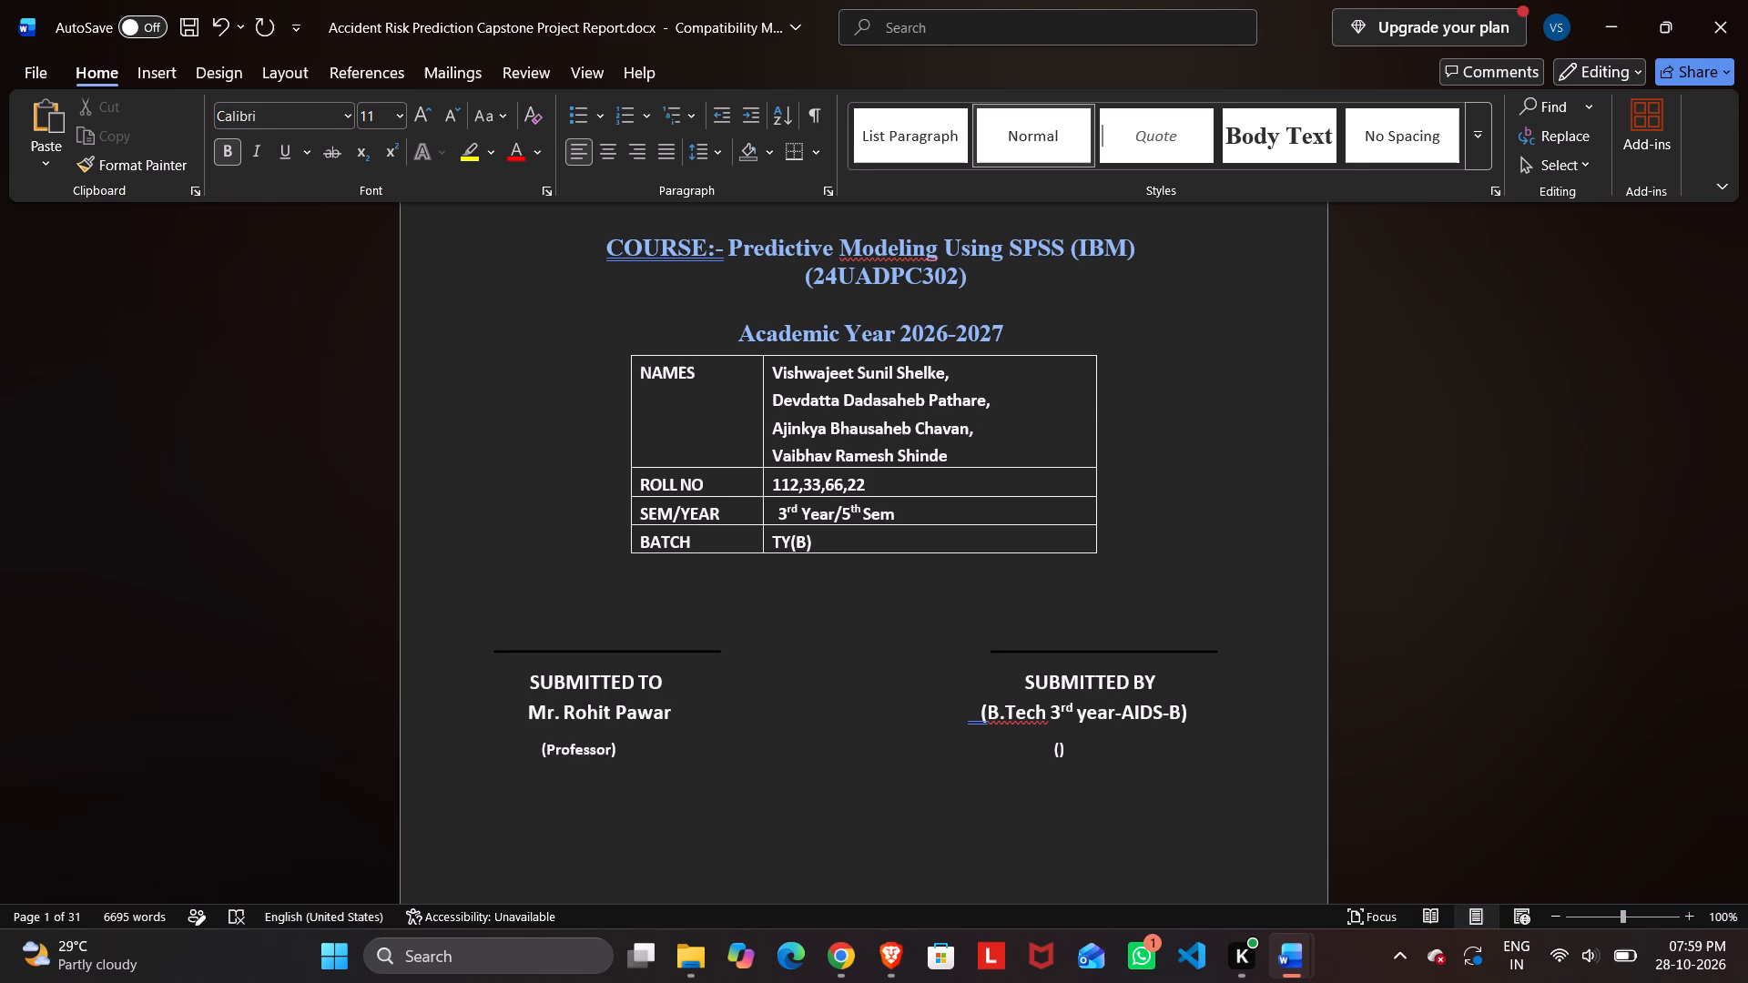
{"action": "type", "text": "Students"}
Check the front page layout from the university header down to the SUBMITTED TO and SUBMITTED BY blocks.
{"action": "left_click", "coordinate": [1080, 651]}
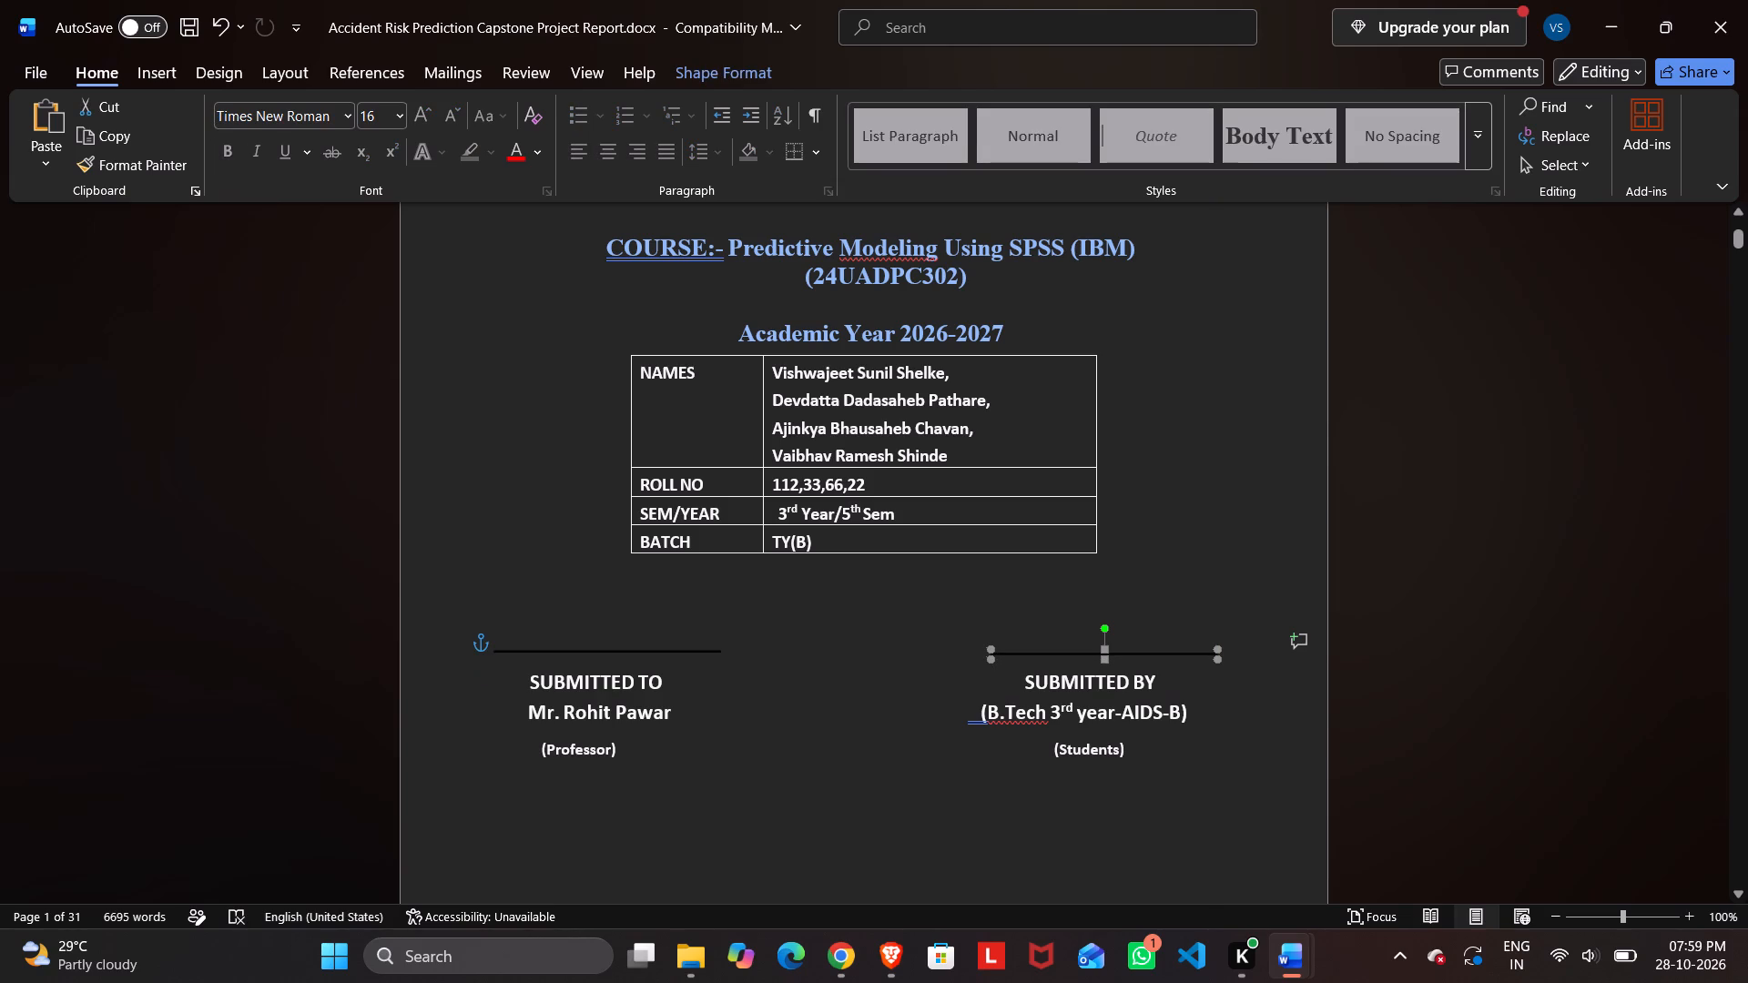
{"action": "scroll", "coordinate": [1077, 654], "scroll_direction": "up", "scroll_amount": 6}
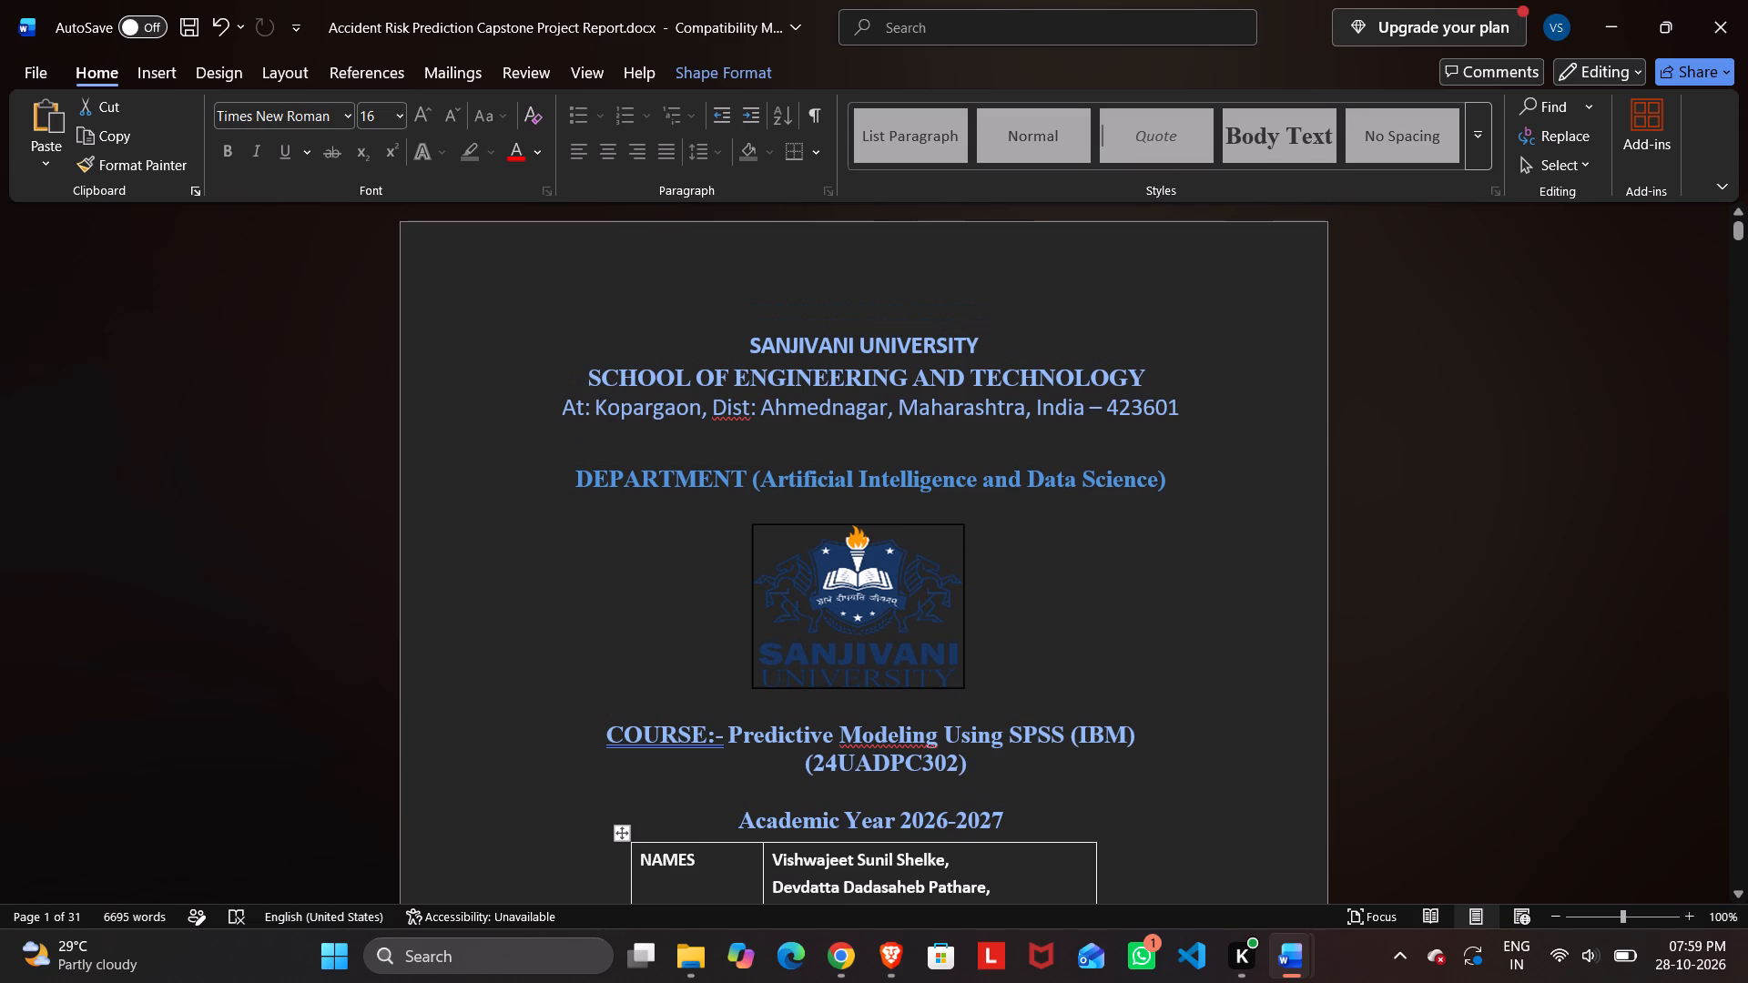
{"action": "scroll", "coordinate": [1077, 654], "scroll_direction": "down", "scroll_amount": 3}
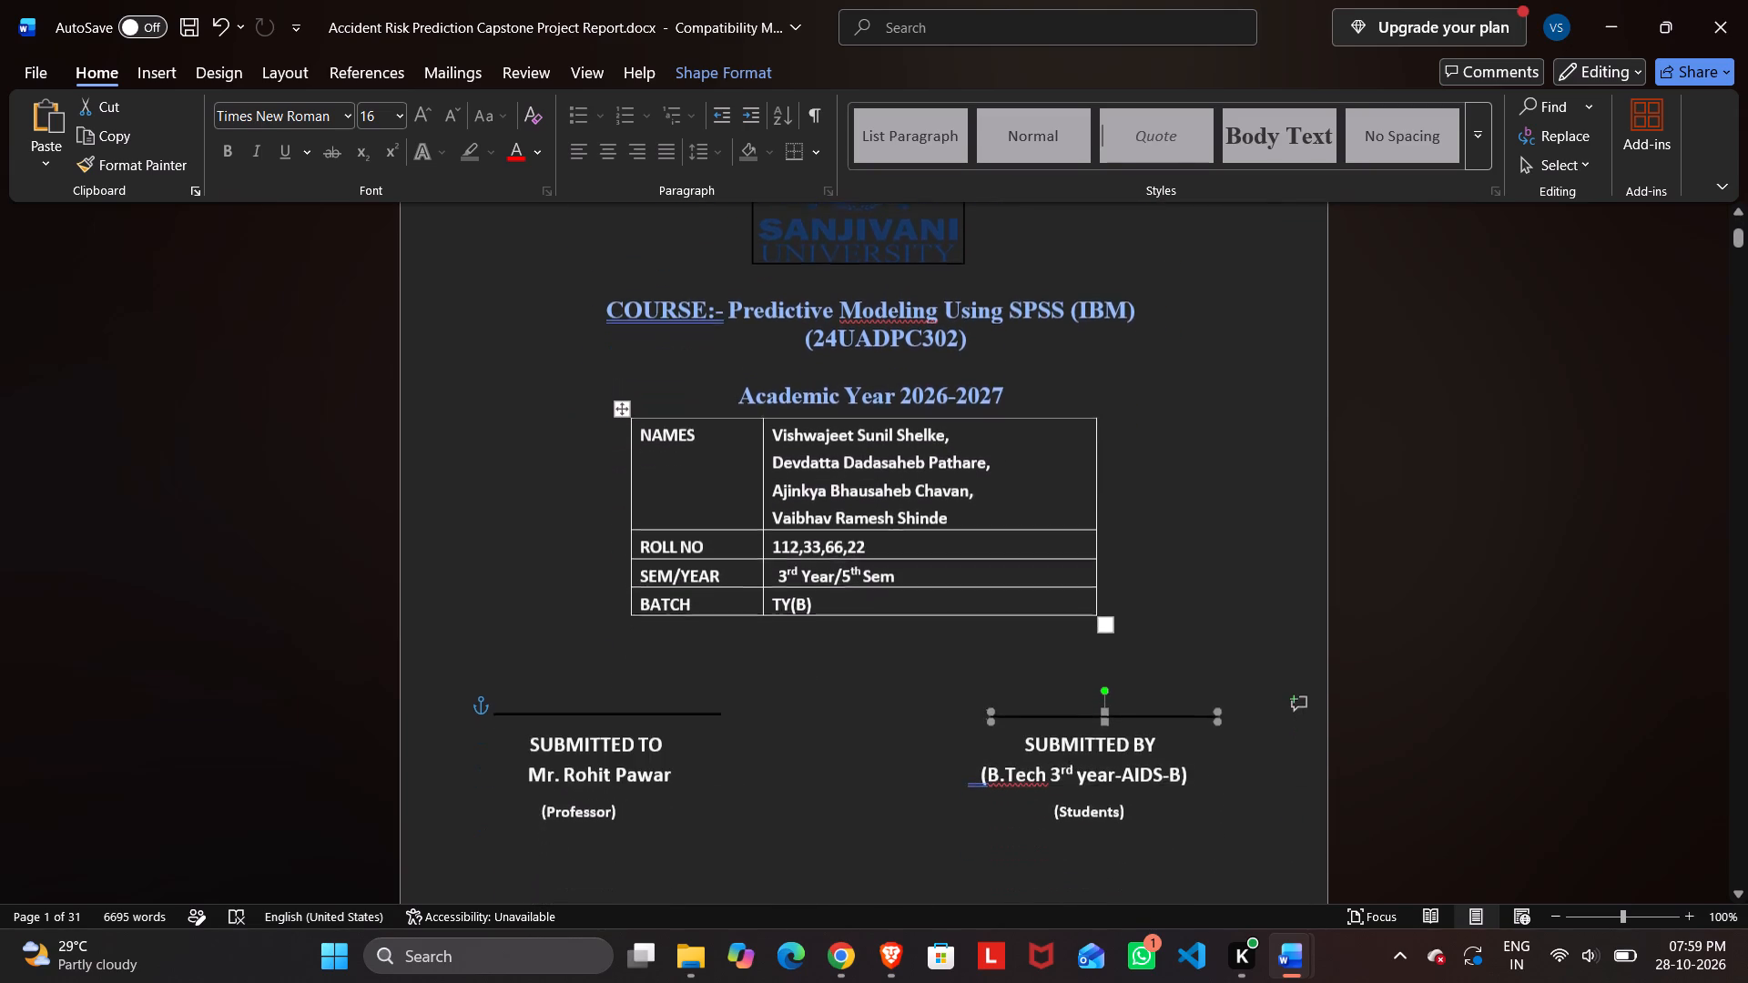
{"action": "scroll", "coordinate": [1077, 654], "scroll_direction": "down", "scroll_amount": 3}
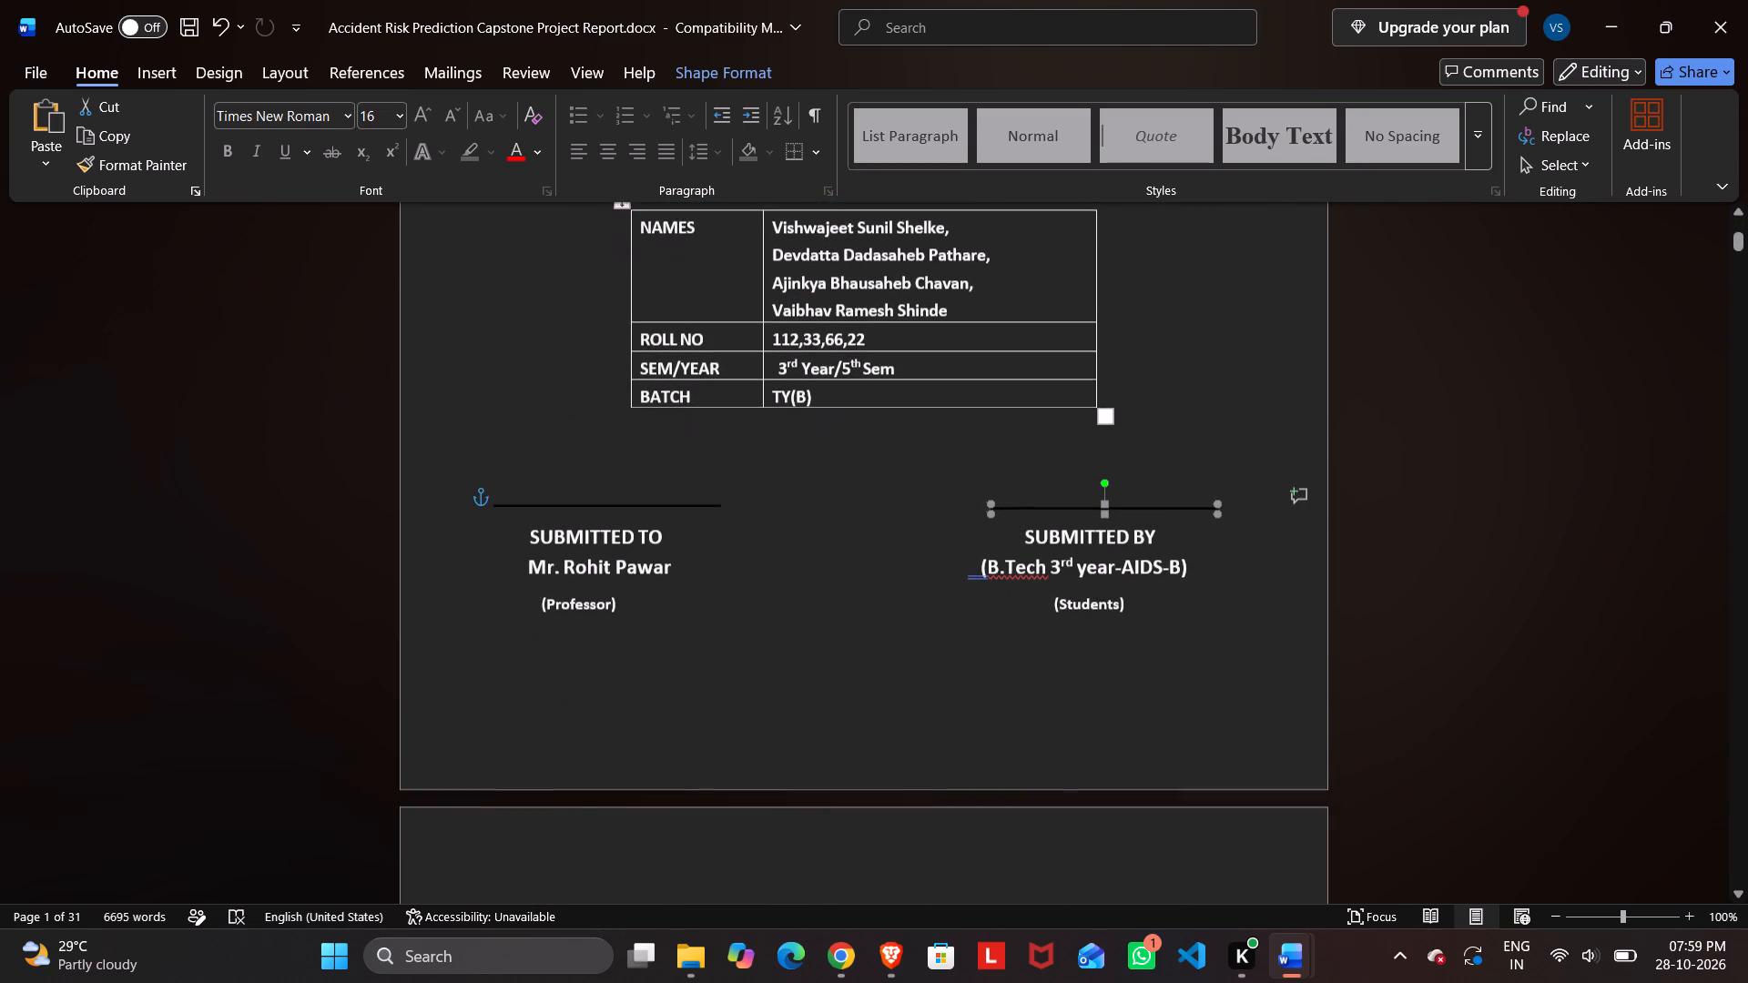
{"action": "scroll", "coordinate": [1077, 654], "scroll_direction": "down", "scroll_amount": 1}
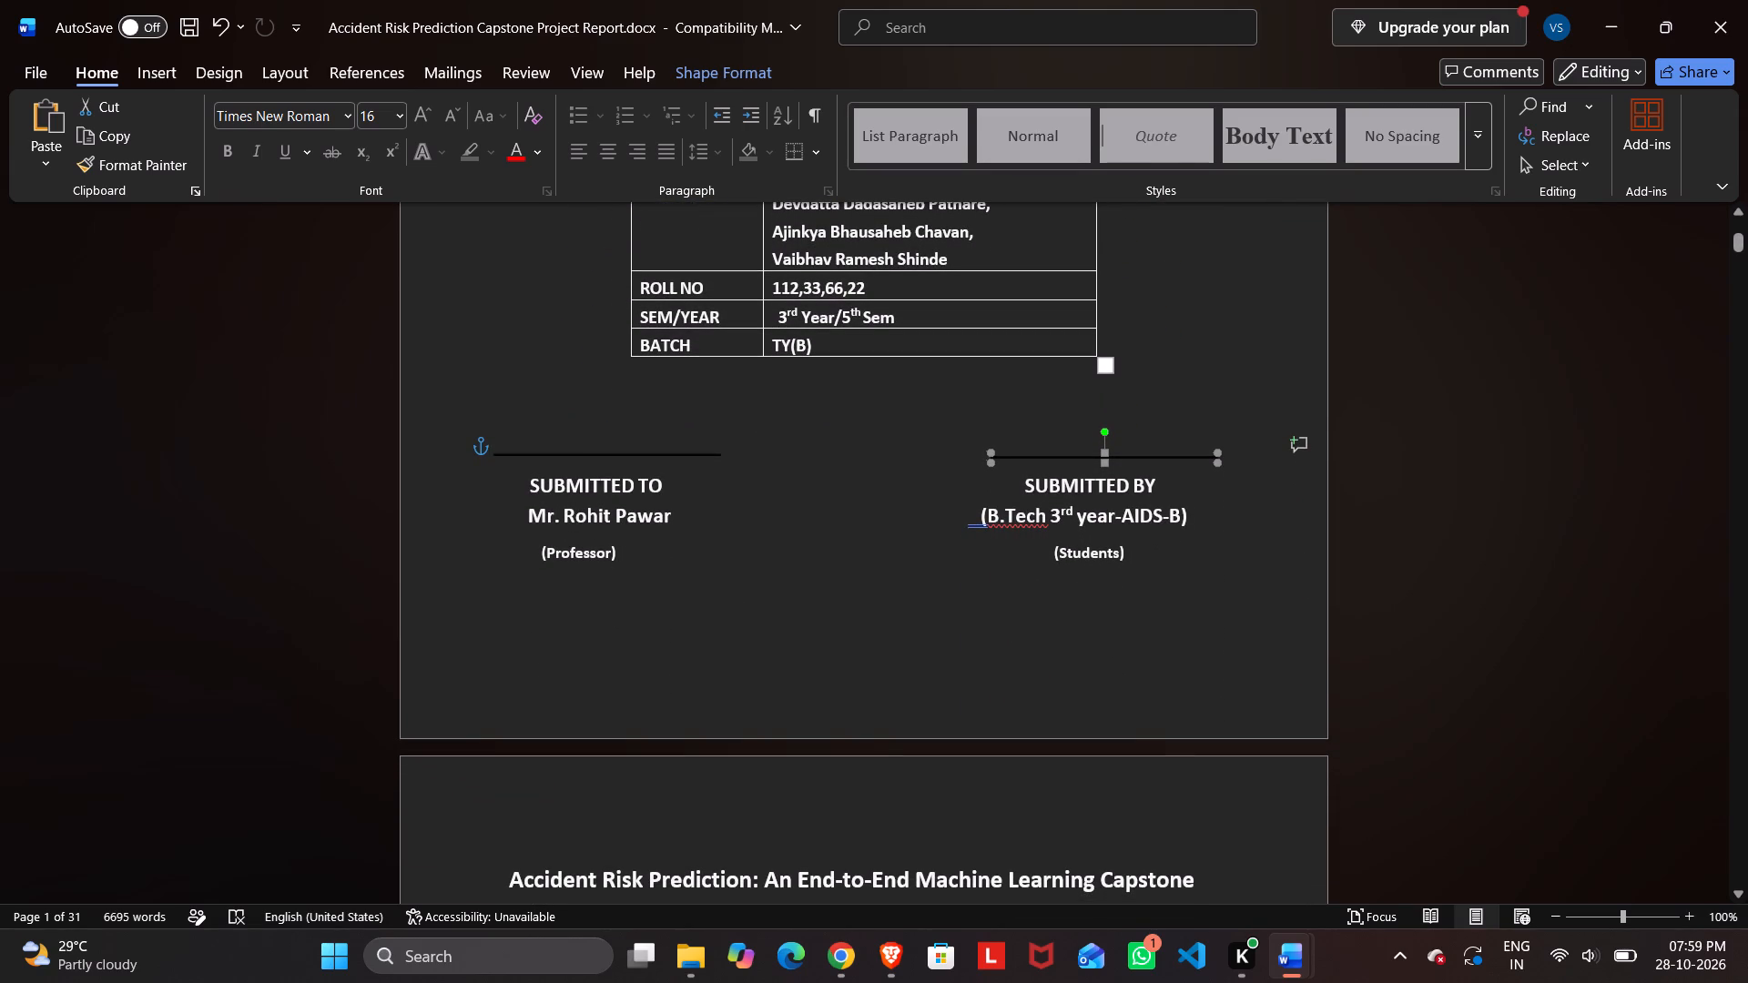
{"action": "left_click", "coordinate": [992, 629]}
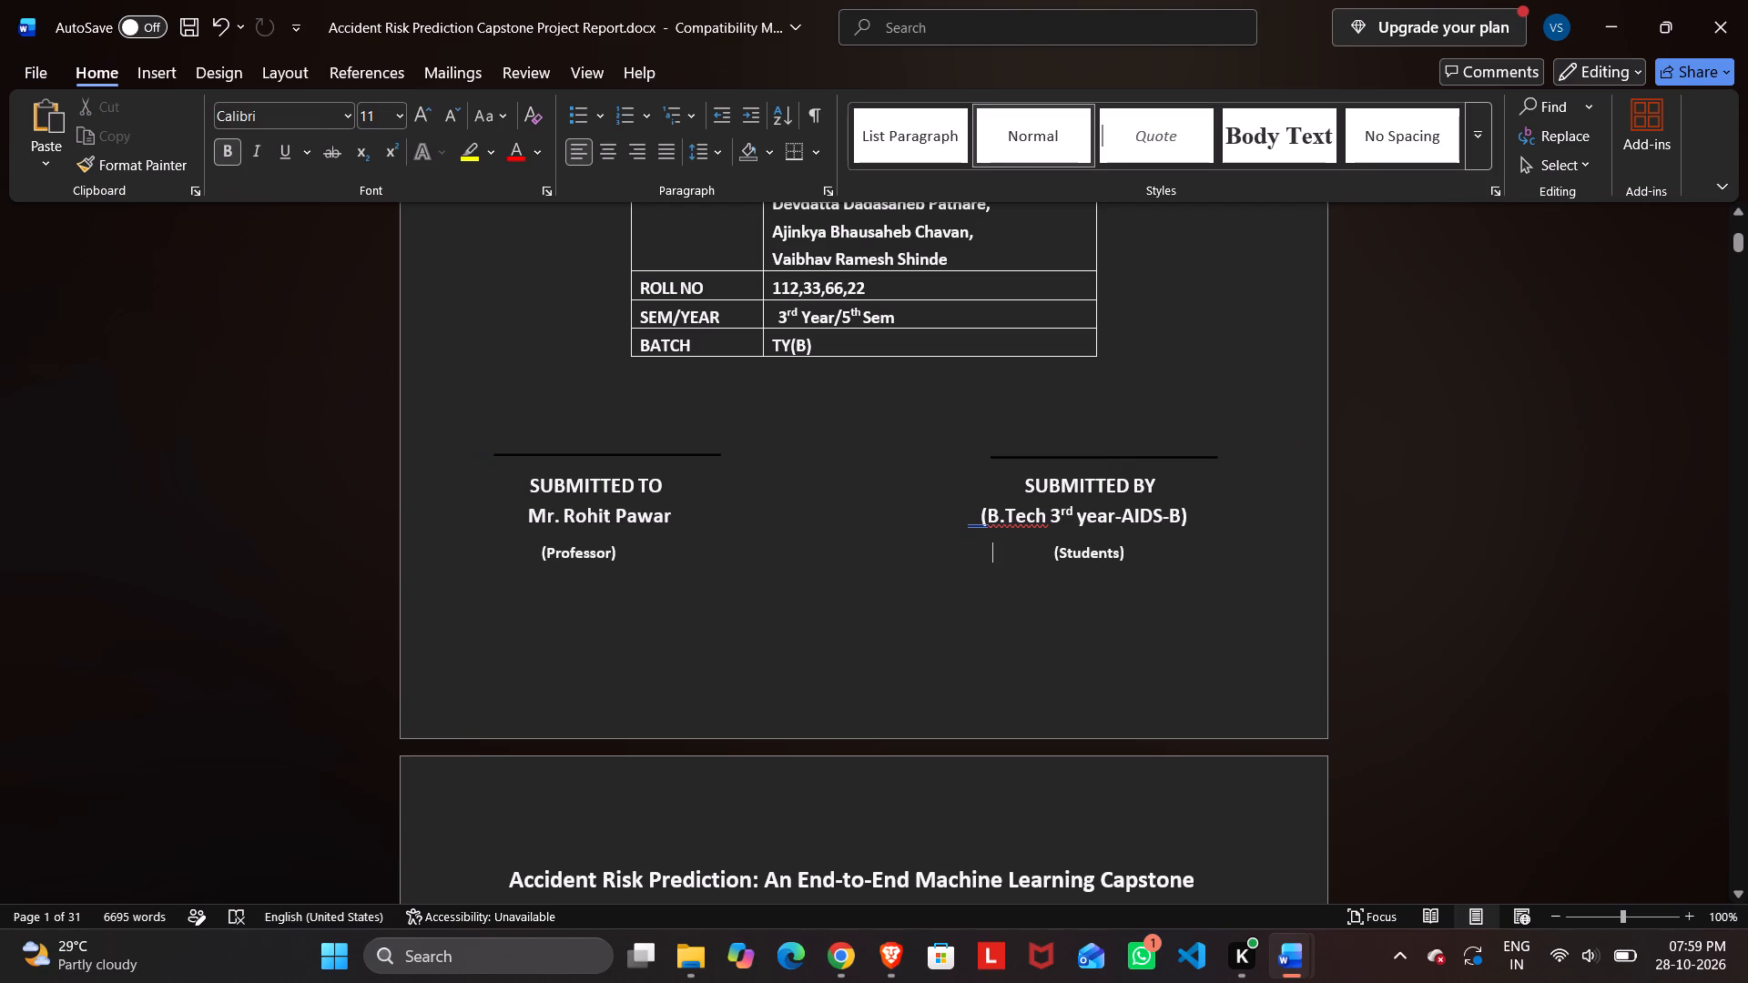
{"action": "left_click", "coordinate": [1141, 556]}
Look through the pages after the front page, covering the executive summary, rubric coverage table and problem definition.
{"action": "scroll", "coordinate": [1141, 556], "scroll_direction": "down", "scroll_amount": 3}
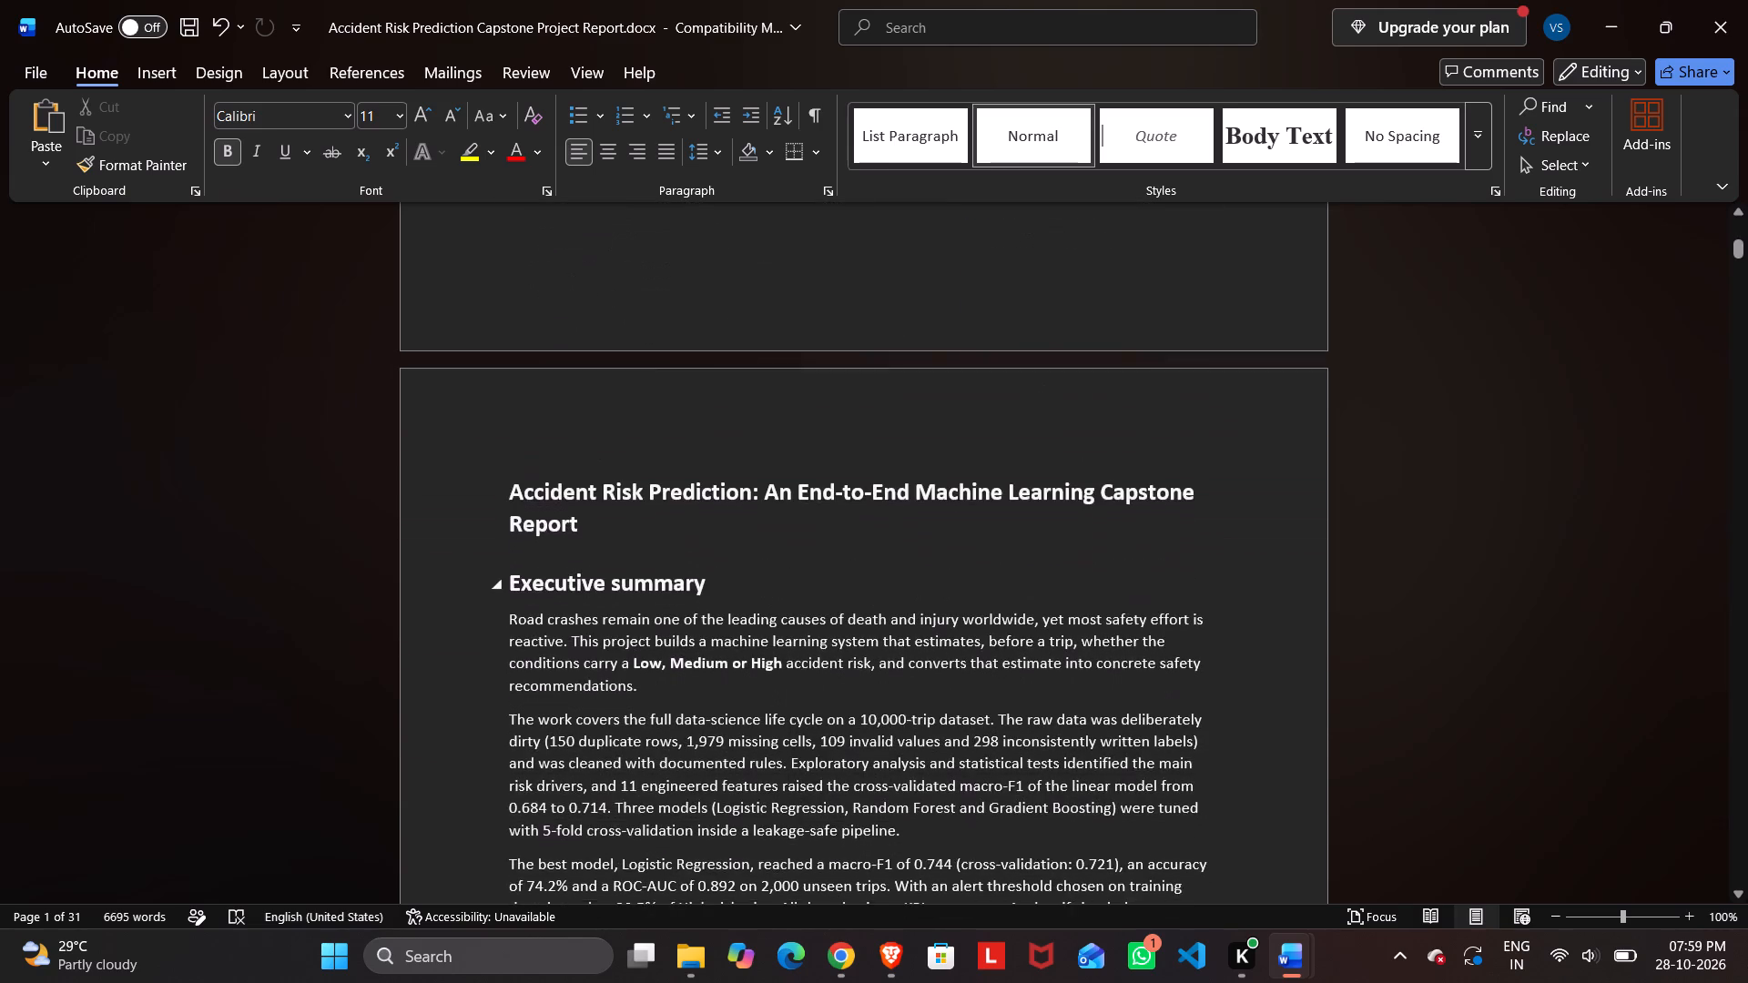
{"action": "scroll", "coordinate": [1141, 556], "scroll_direction": "down", "scroll_amount": 4}
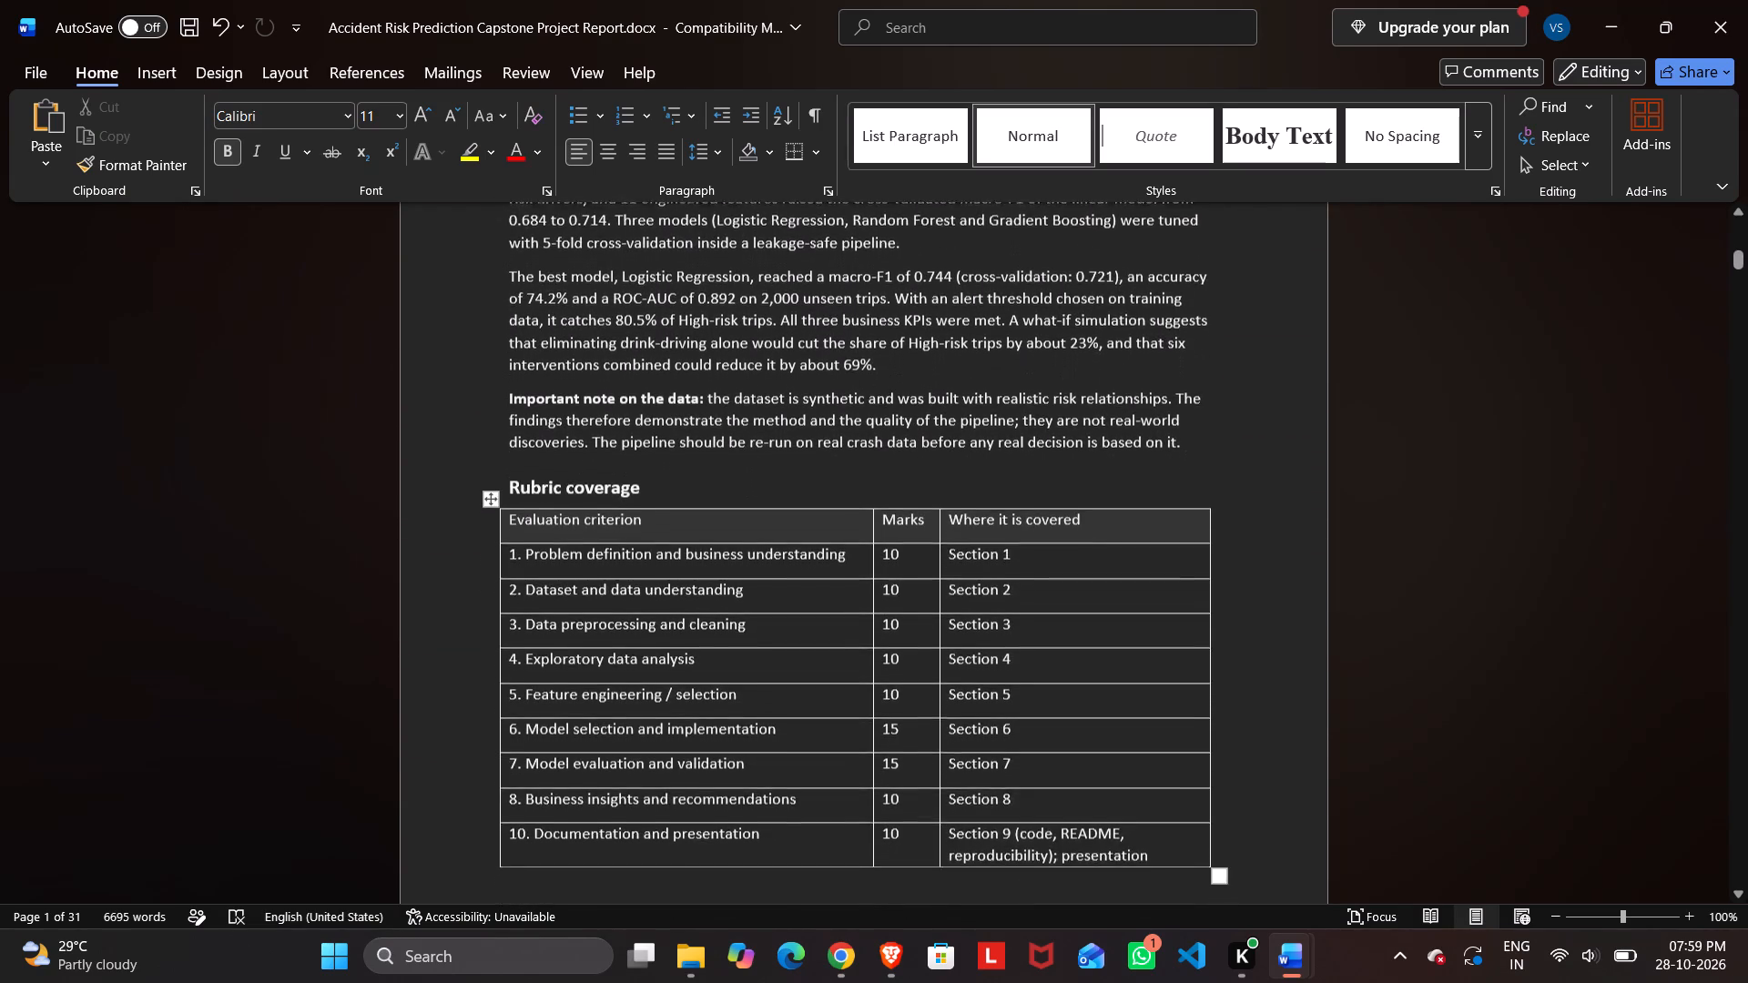
{"action": "scroll", "coordinate": [1141, 556], "scroll_direction": "down", "scroll_amount": 3}
{"action": "scroll", "coordinate": [1141, 556], "scroll_direction": "up", "scroll_amount": 1}
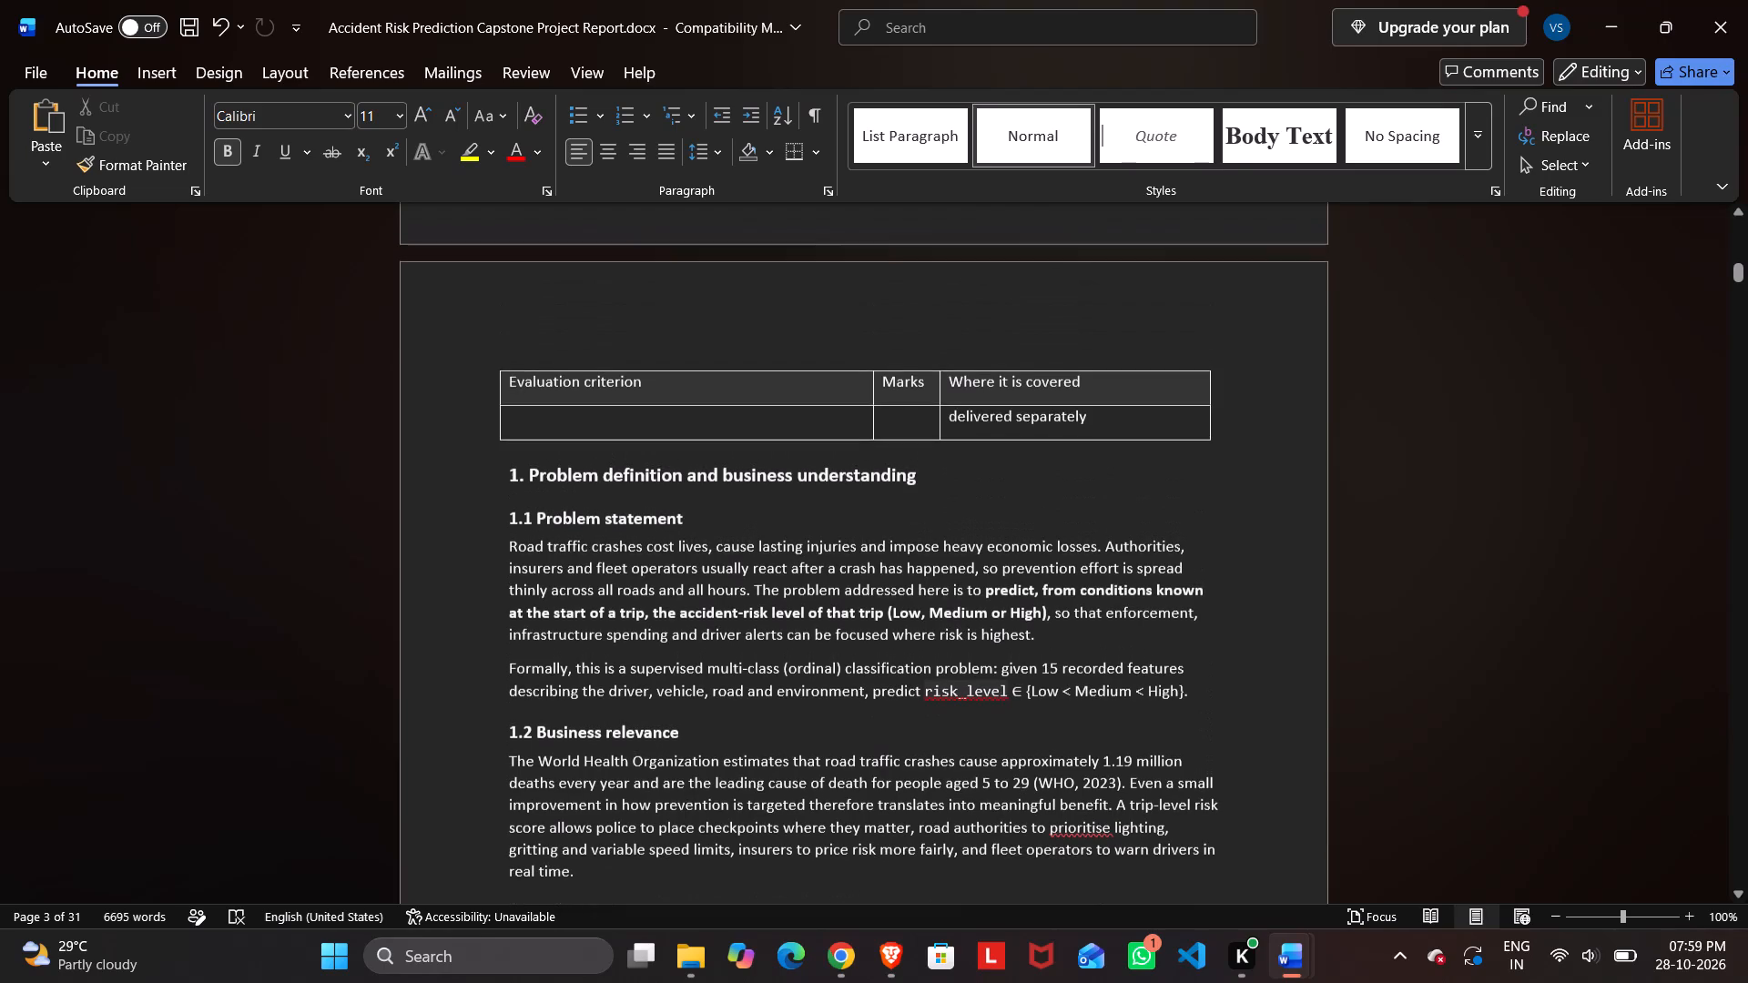
Examine how the Rubric coverage table breaks across pages 2 and 3.
{"action": "scroll", "coordinate": [1141, 556], "scroll_direction": "up", "scroll_amount": 2}
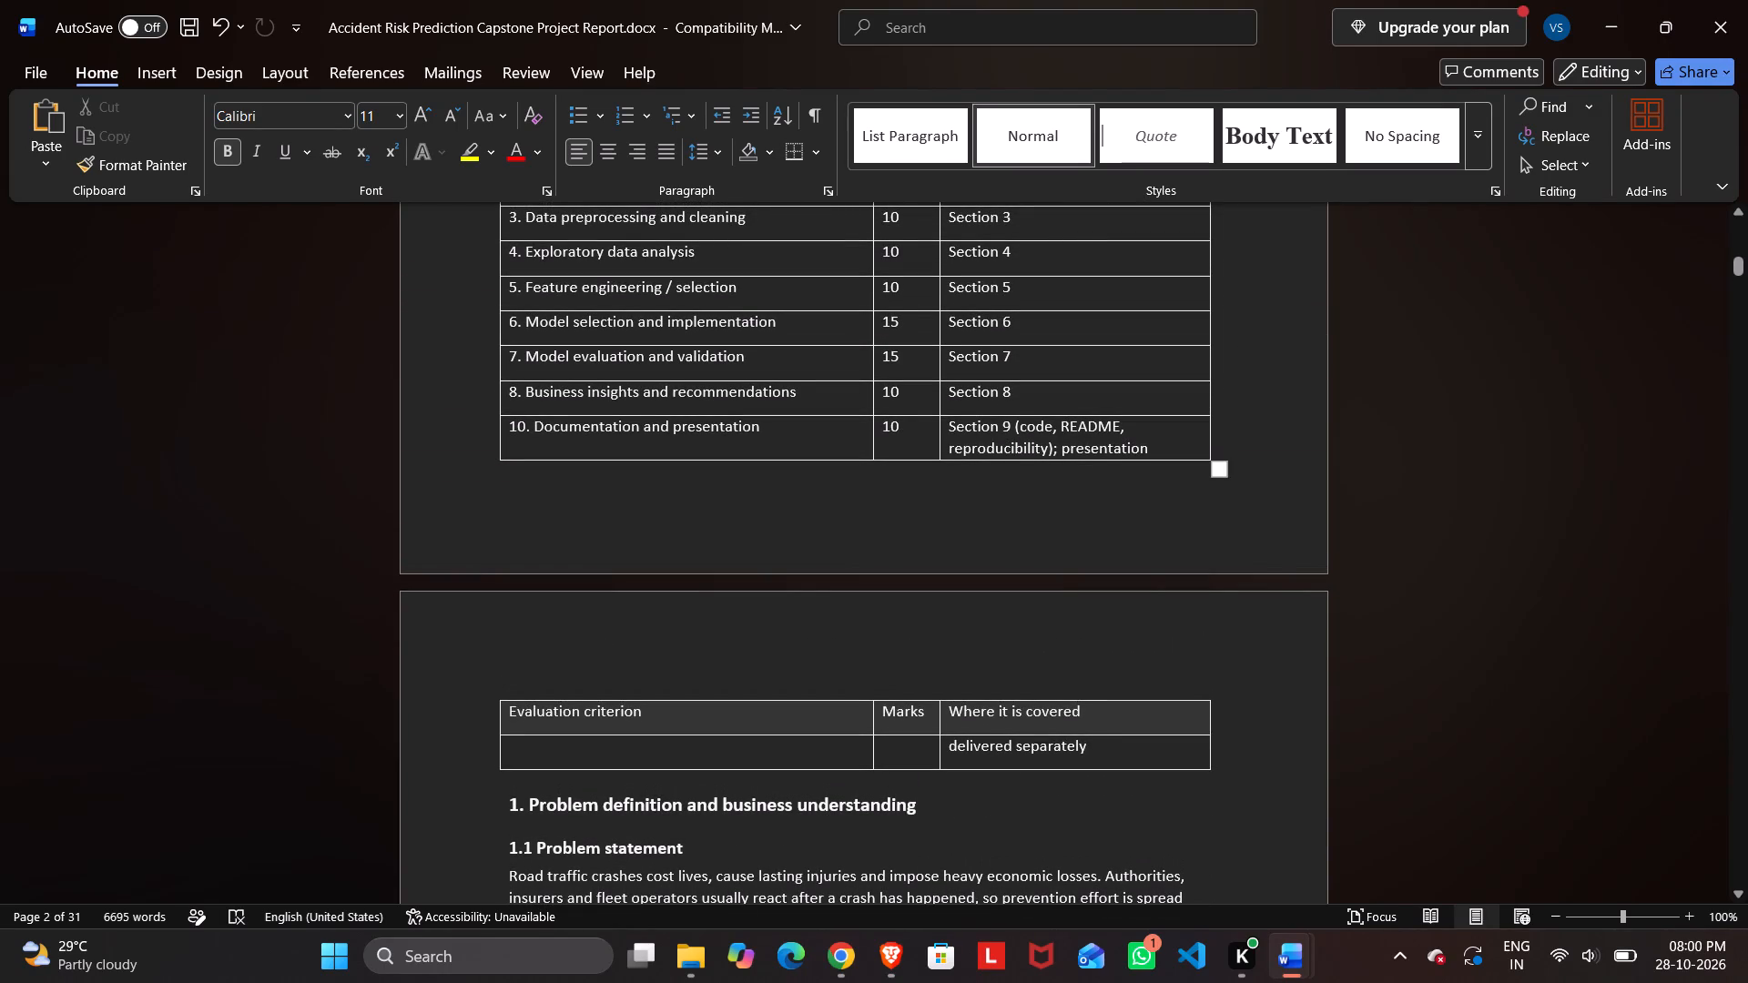
{"action": "scroll", "coordinate": [1164, 498], "scroll_direction": "up", "scroll_amount": 1}
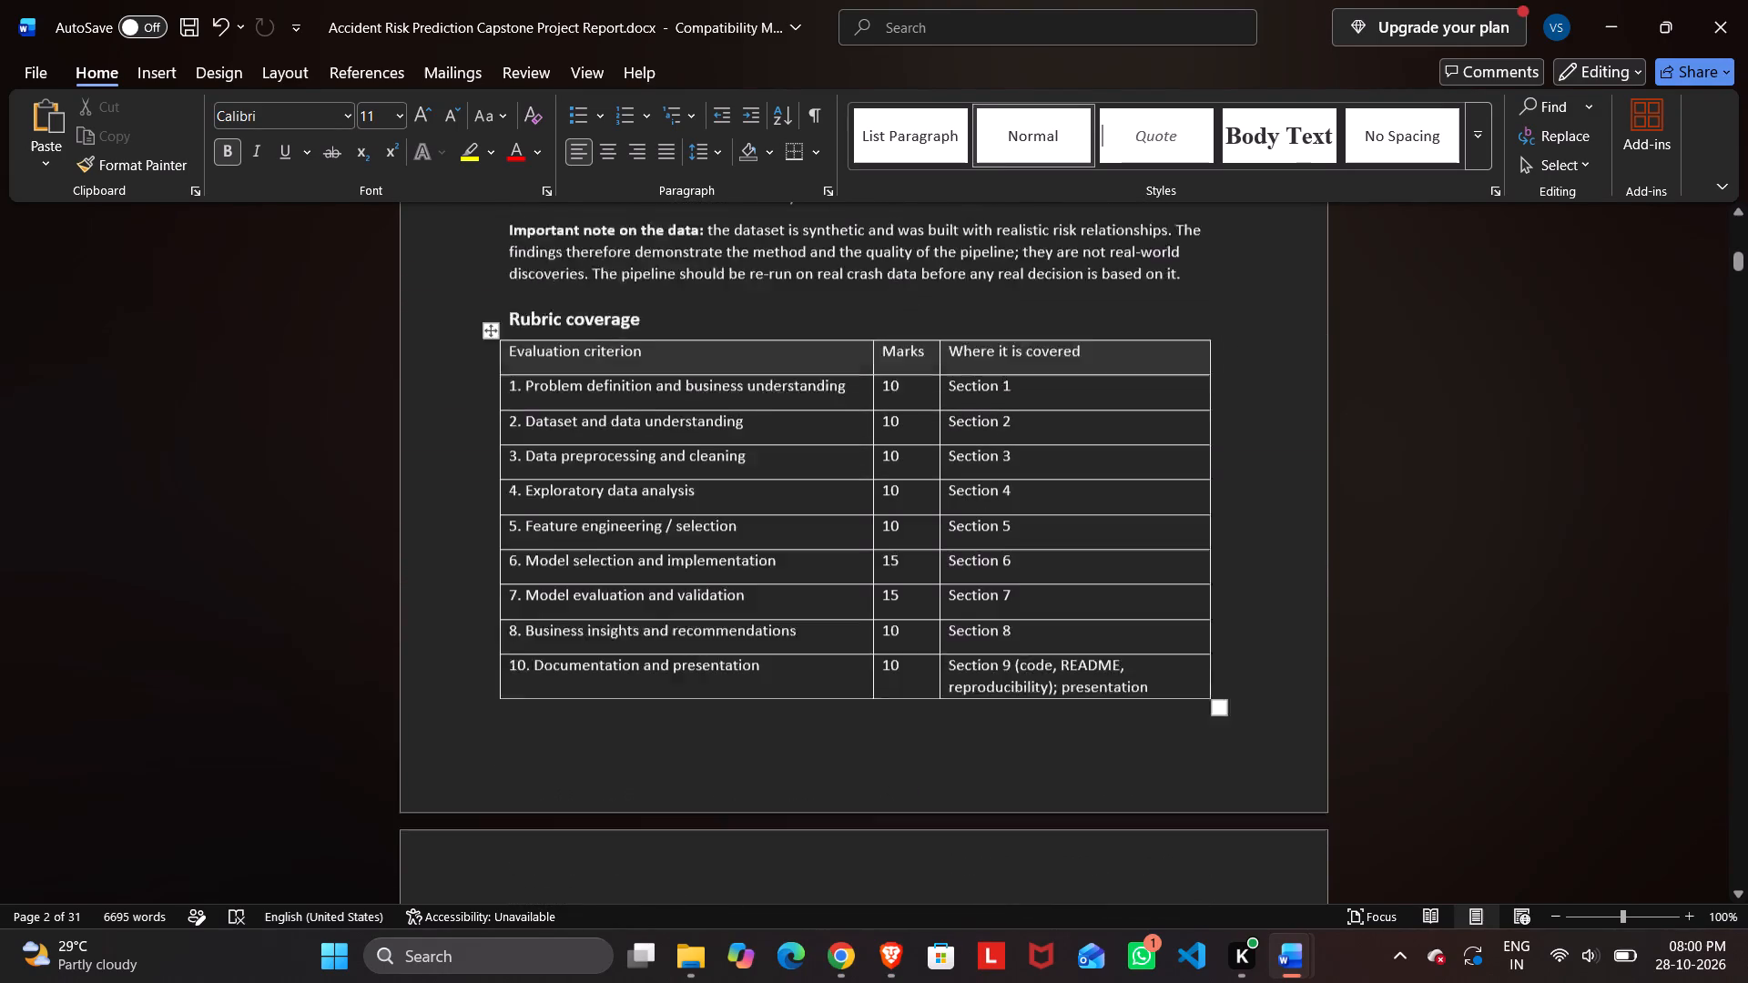
{"action": "scroll", "coordinate": [1164, 498], "scroll_direction": "up", "scroll_amount": 1}
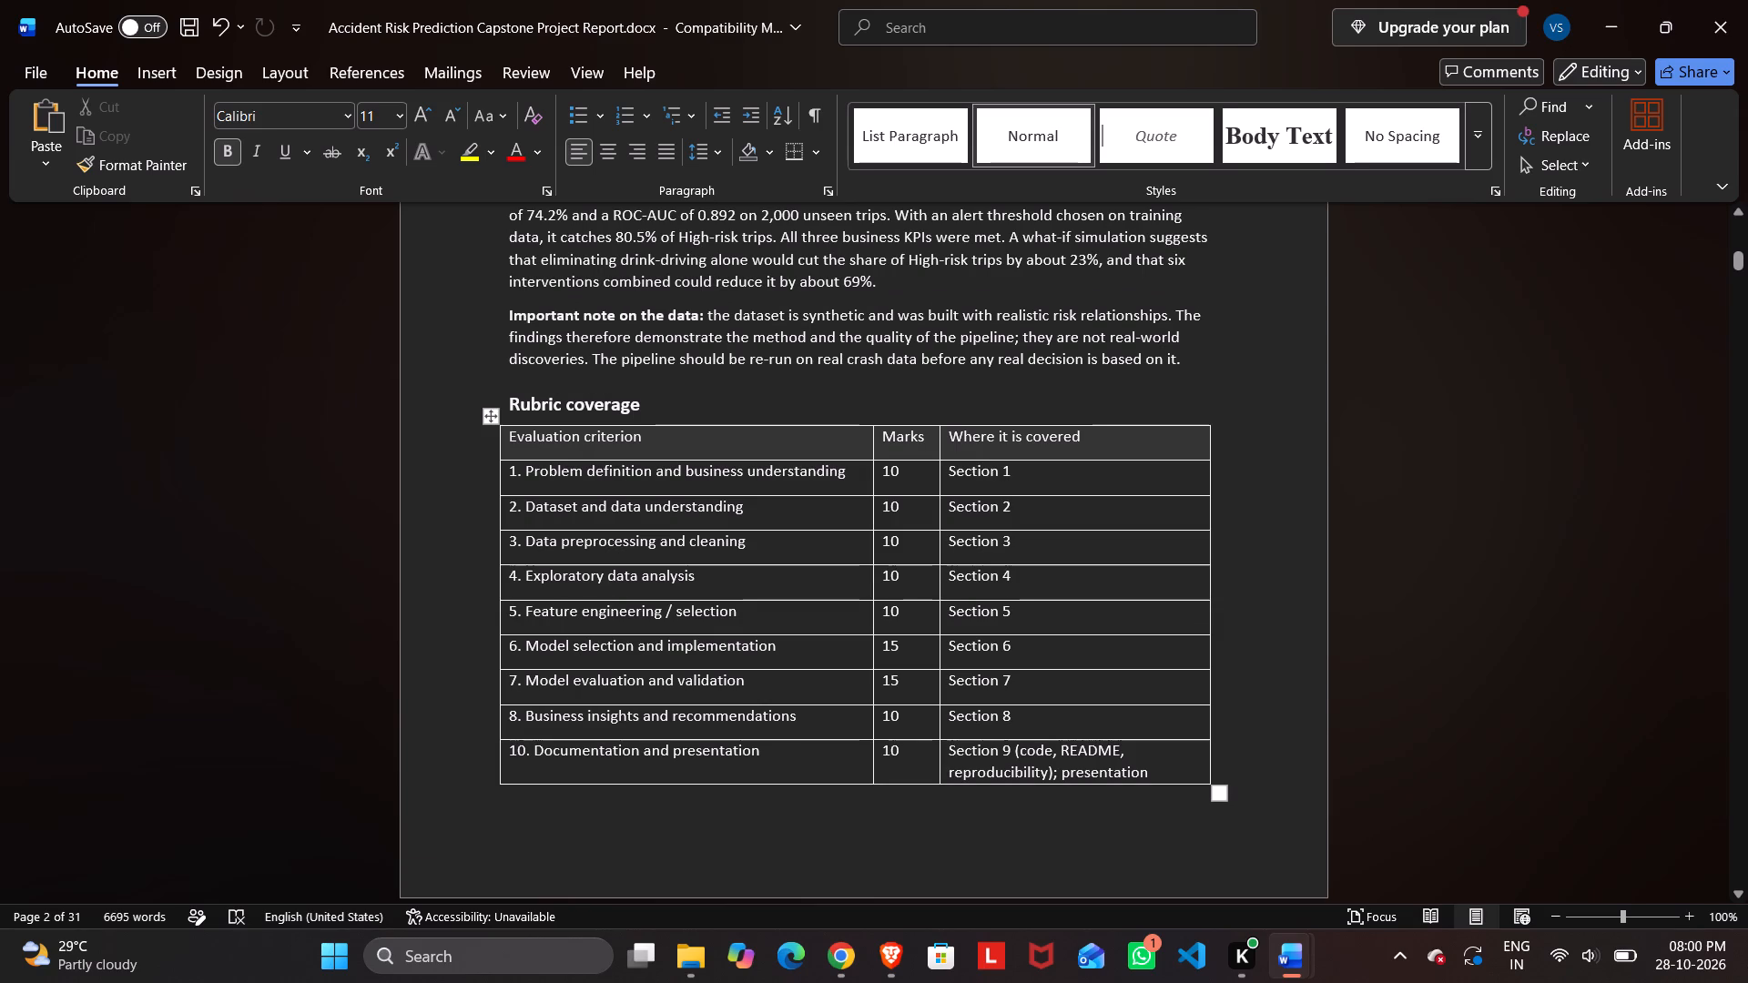
{"action": "scroll", "coordinate": [1202, 804], "scroll_direction": "down", "scroll_amount": 2}
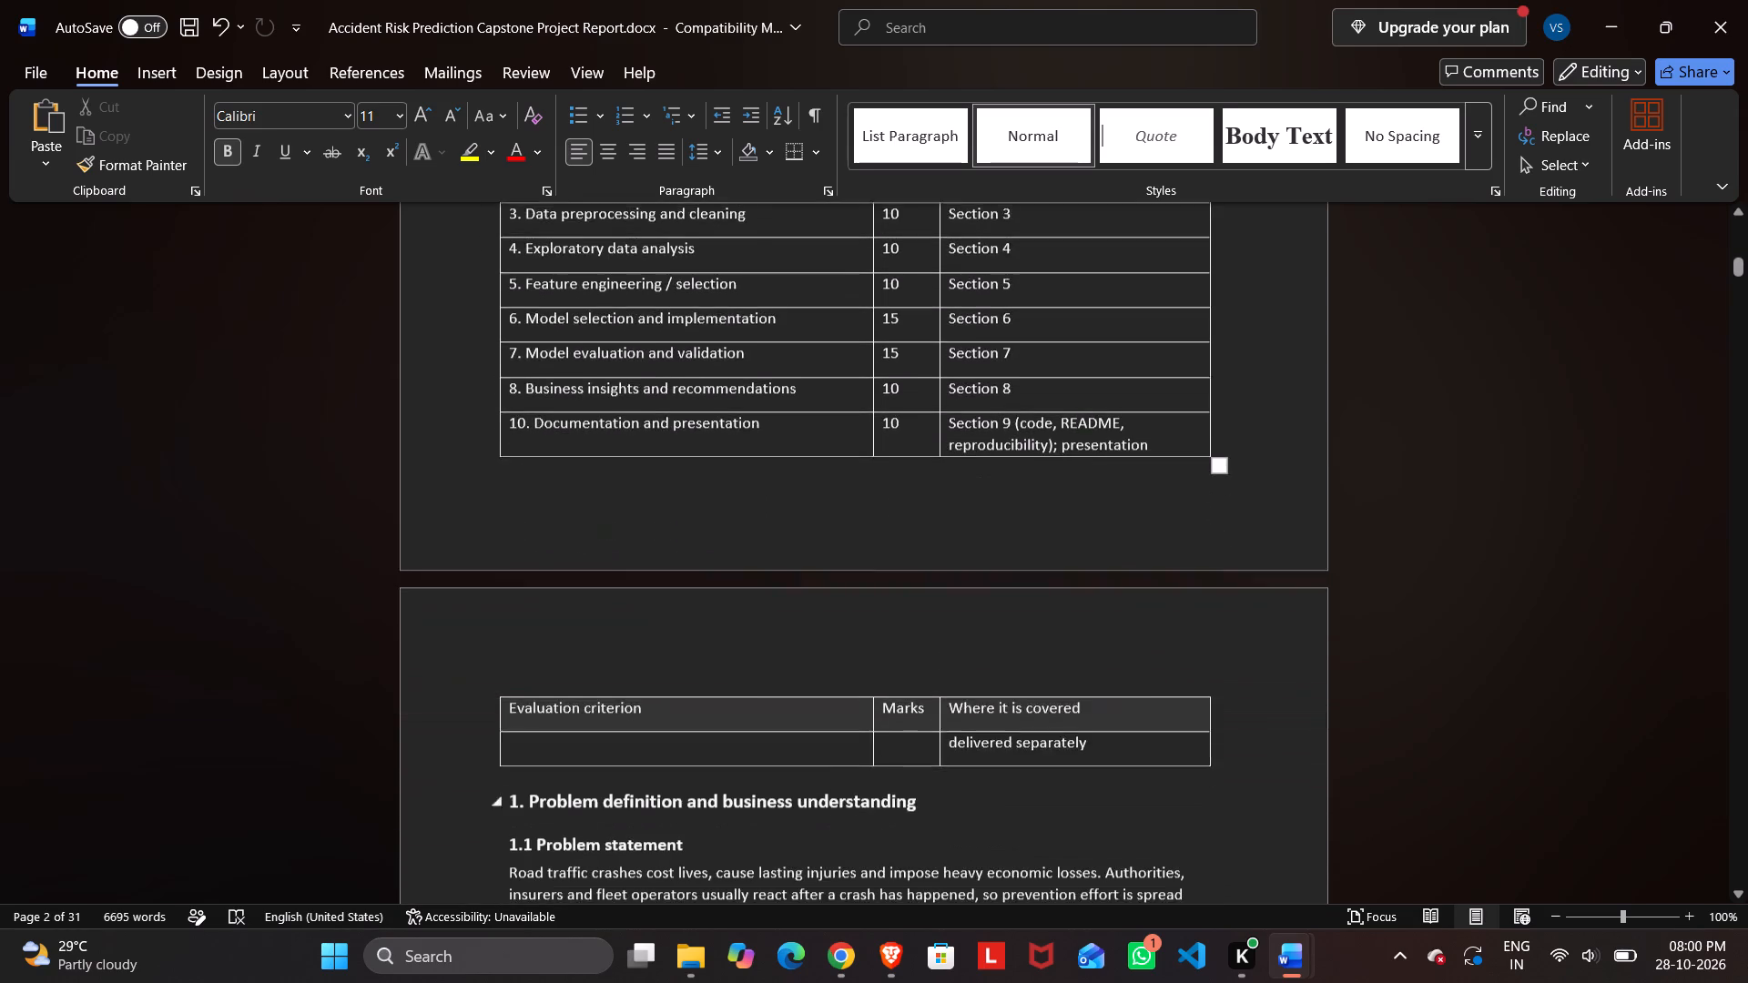
{"action": "scroll", "coordinate": [1202, 804], "scroll_direction": "down", "scroll_amount": 1}
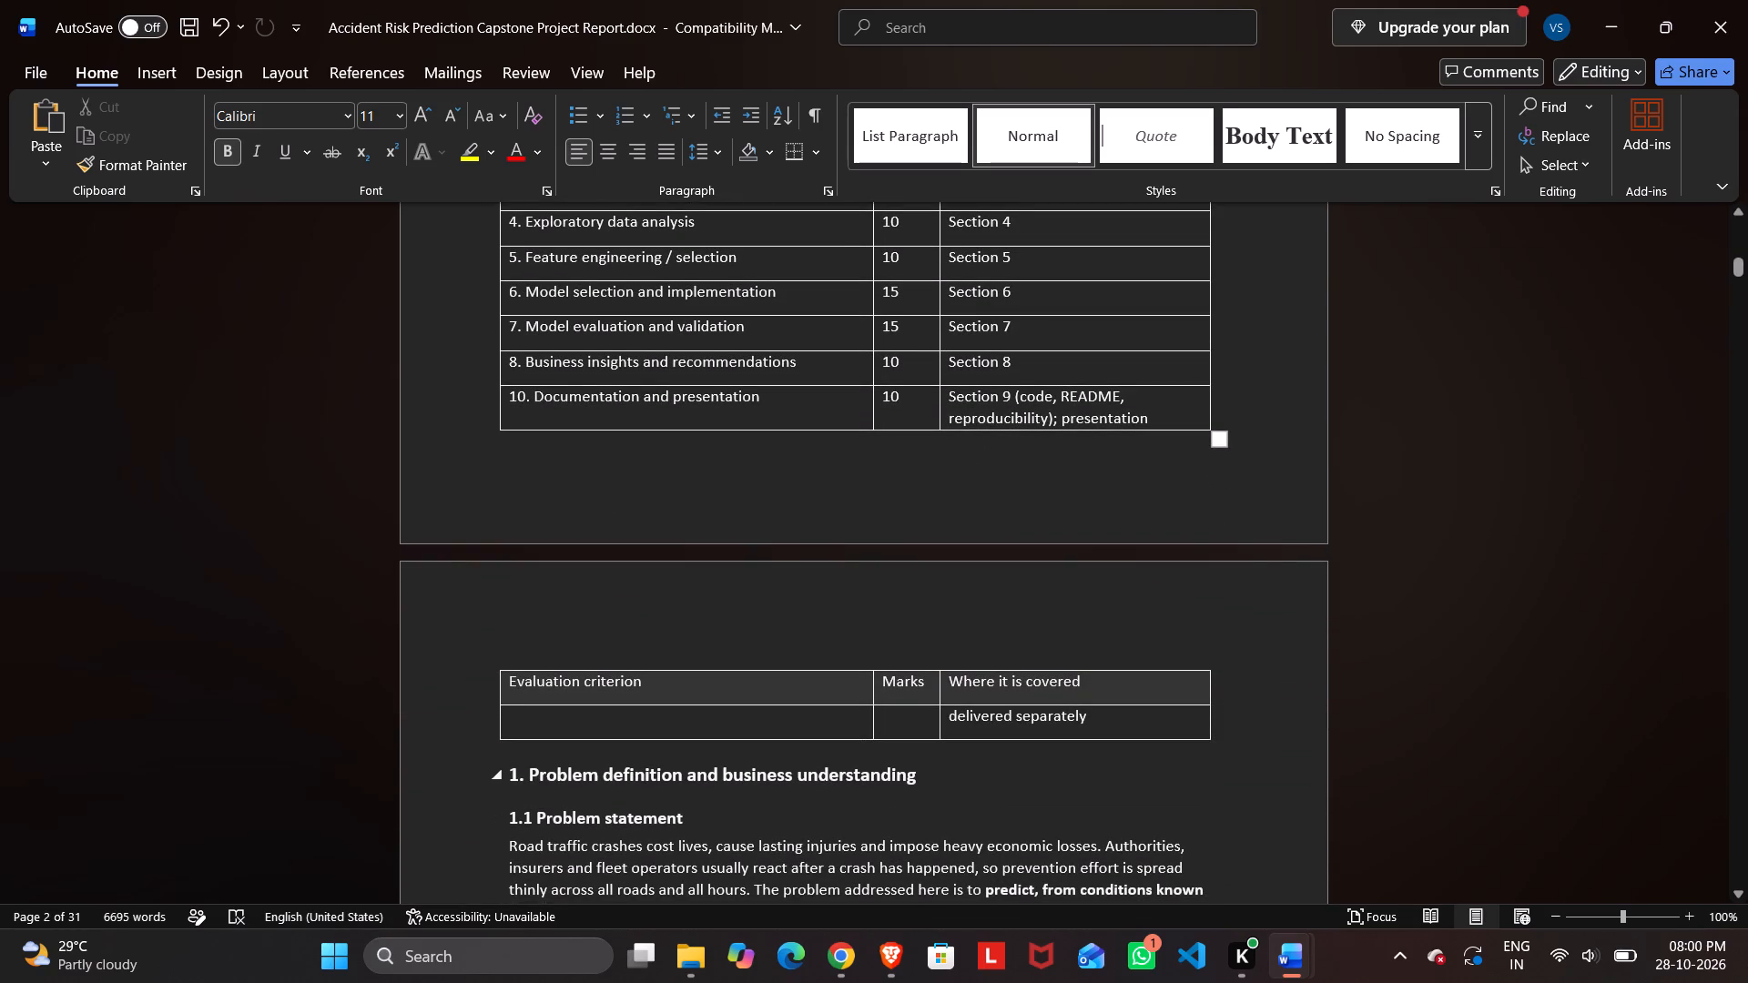
{"action": "scroll", "coordinate": [1088, 599], "scroll_direction": "up", "scroll_amount": 1}
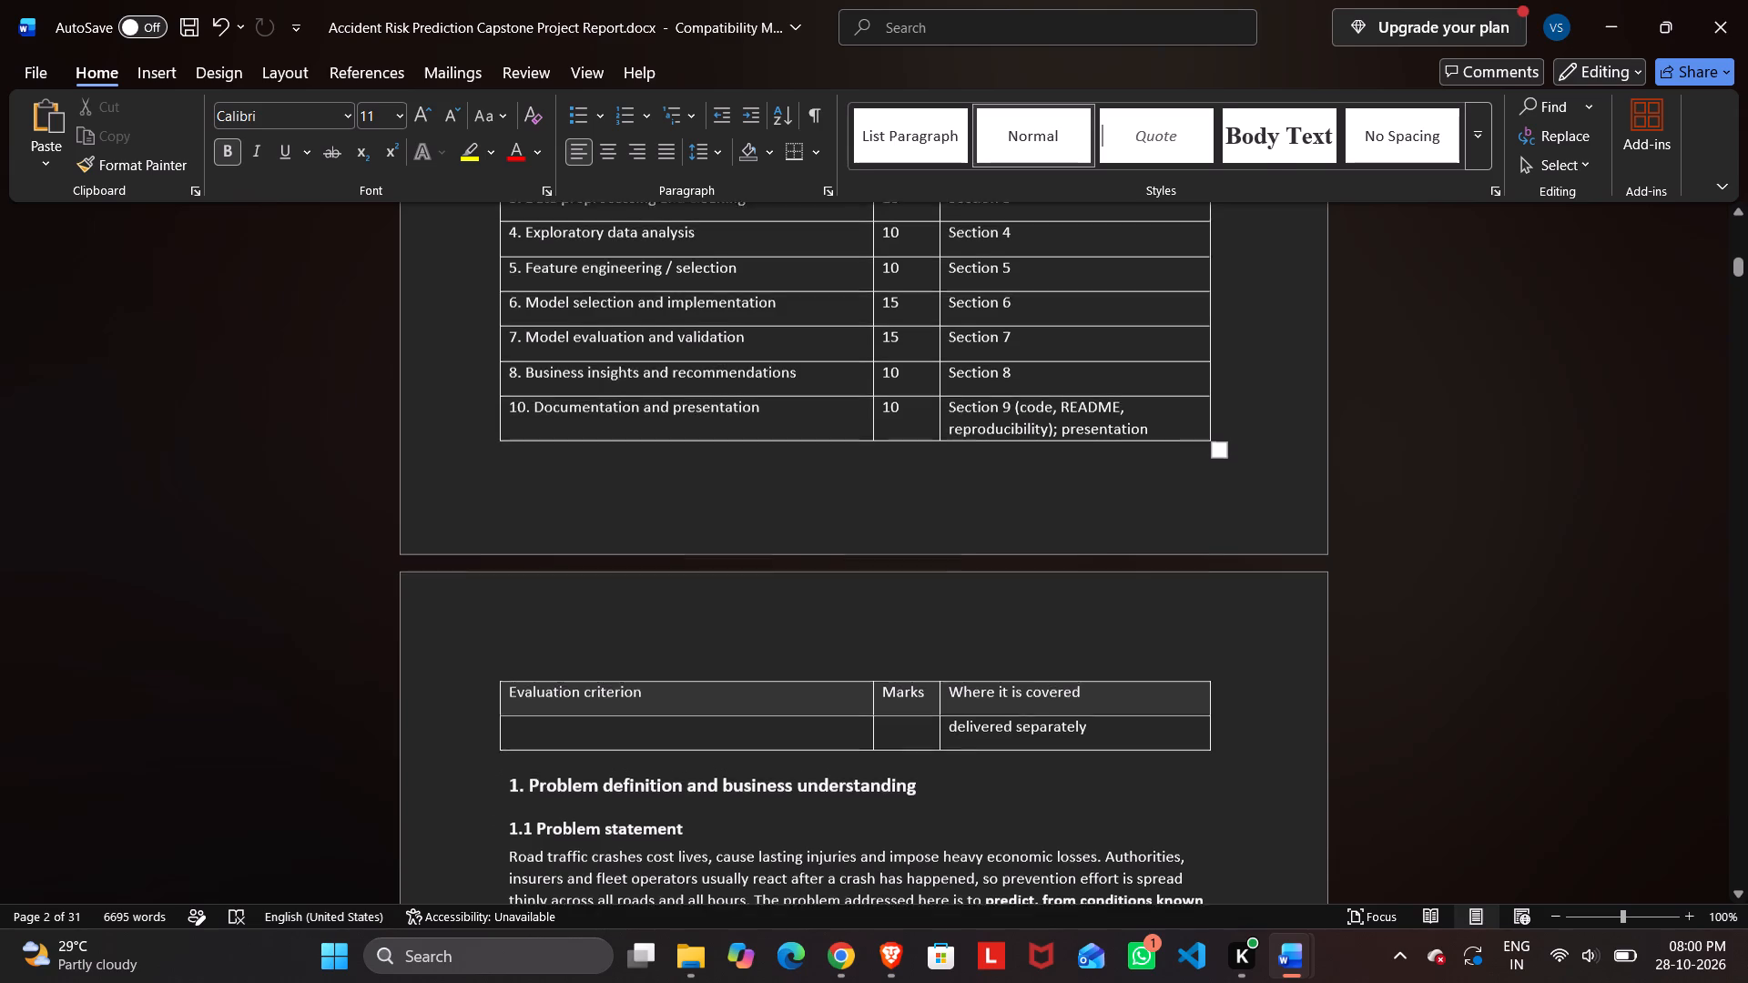
{"action": "scroll", "coordinate": [1088, 599], "scroll_direction": "up", "scroll_amount": 2}
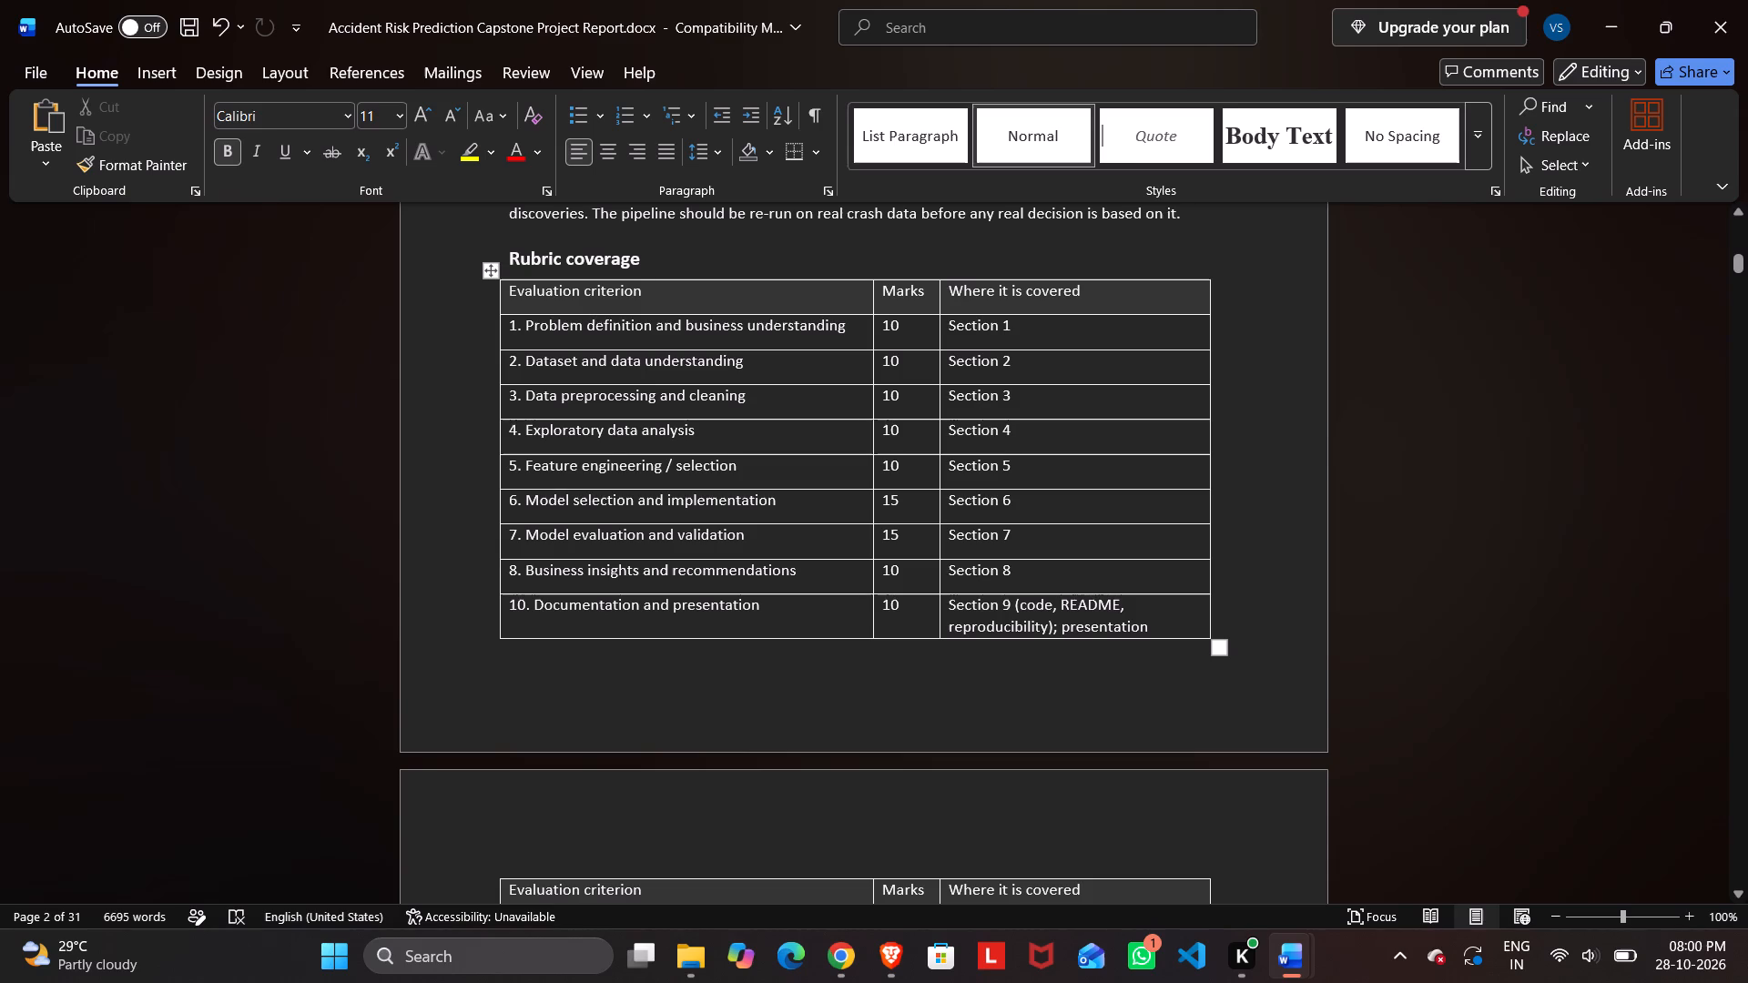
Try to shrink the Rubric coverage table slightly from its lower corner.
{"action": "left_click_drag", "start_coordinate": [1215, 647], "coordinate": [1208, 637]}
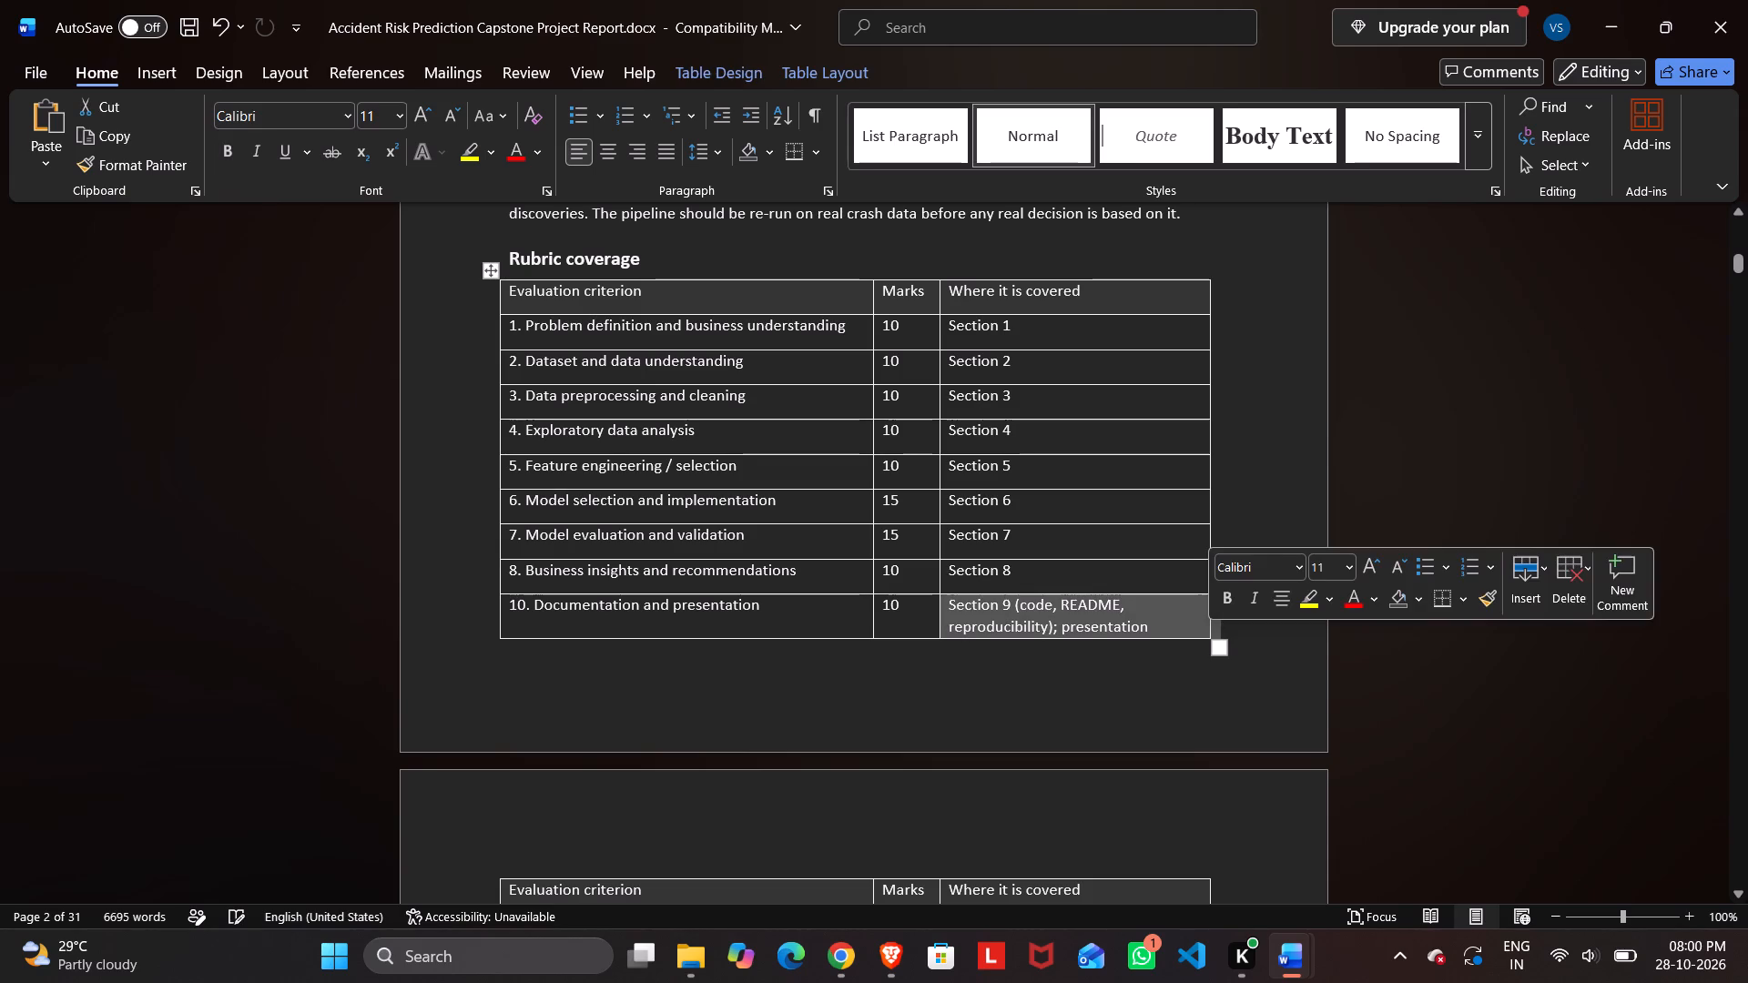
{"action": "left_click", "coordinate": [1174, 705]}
Trim the rubric table's overflow text "delivered separately" on page 3 down to "delivere", undoing the deletions that go further.
{"action": "scroll", "coordinate": [1174, 705], "scroll_direction": "down", "scroll_amount": 1}
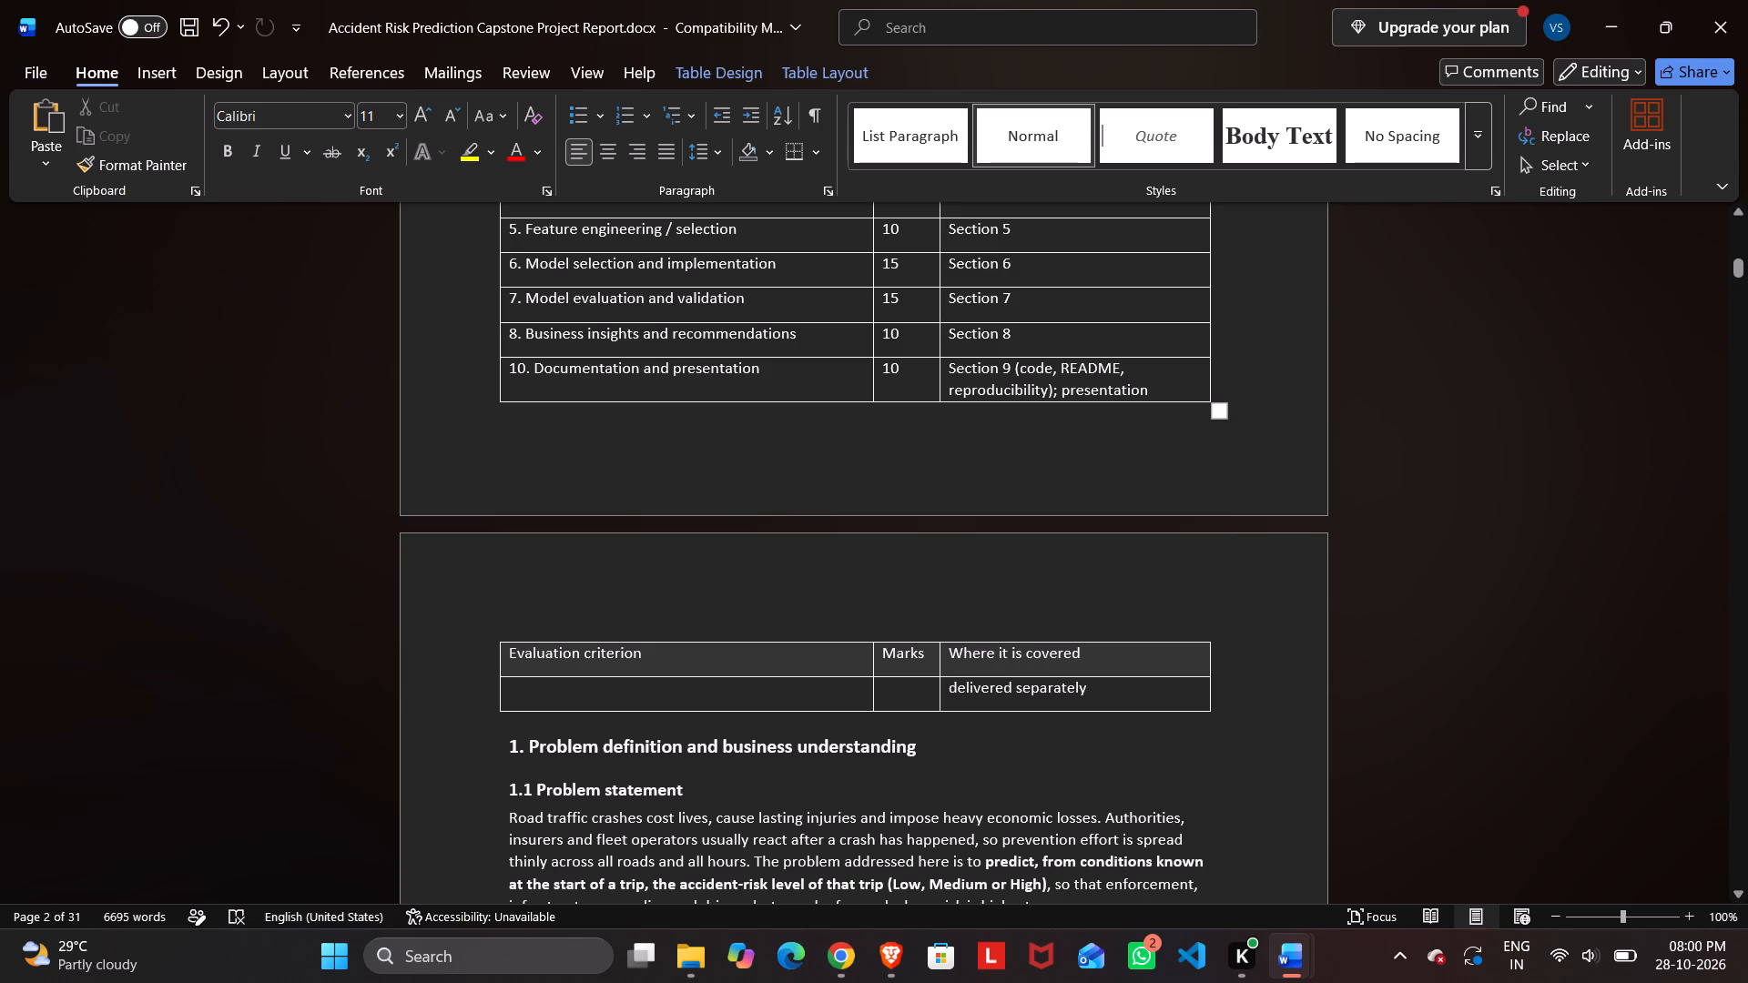
{"action": "scroll", "coordinate": [1184, 372], "scroll_direction": "up", "scroll_amount": 1}
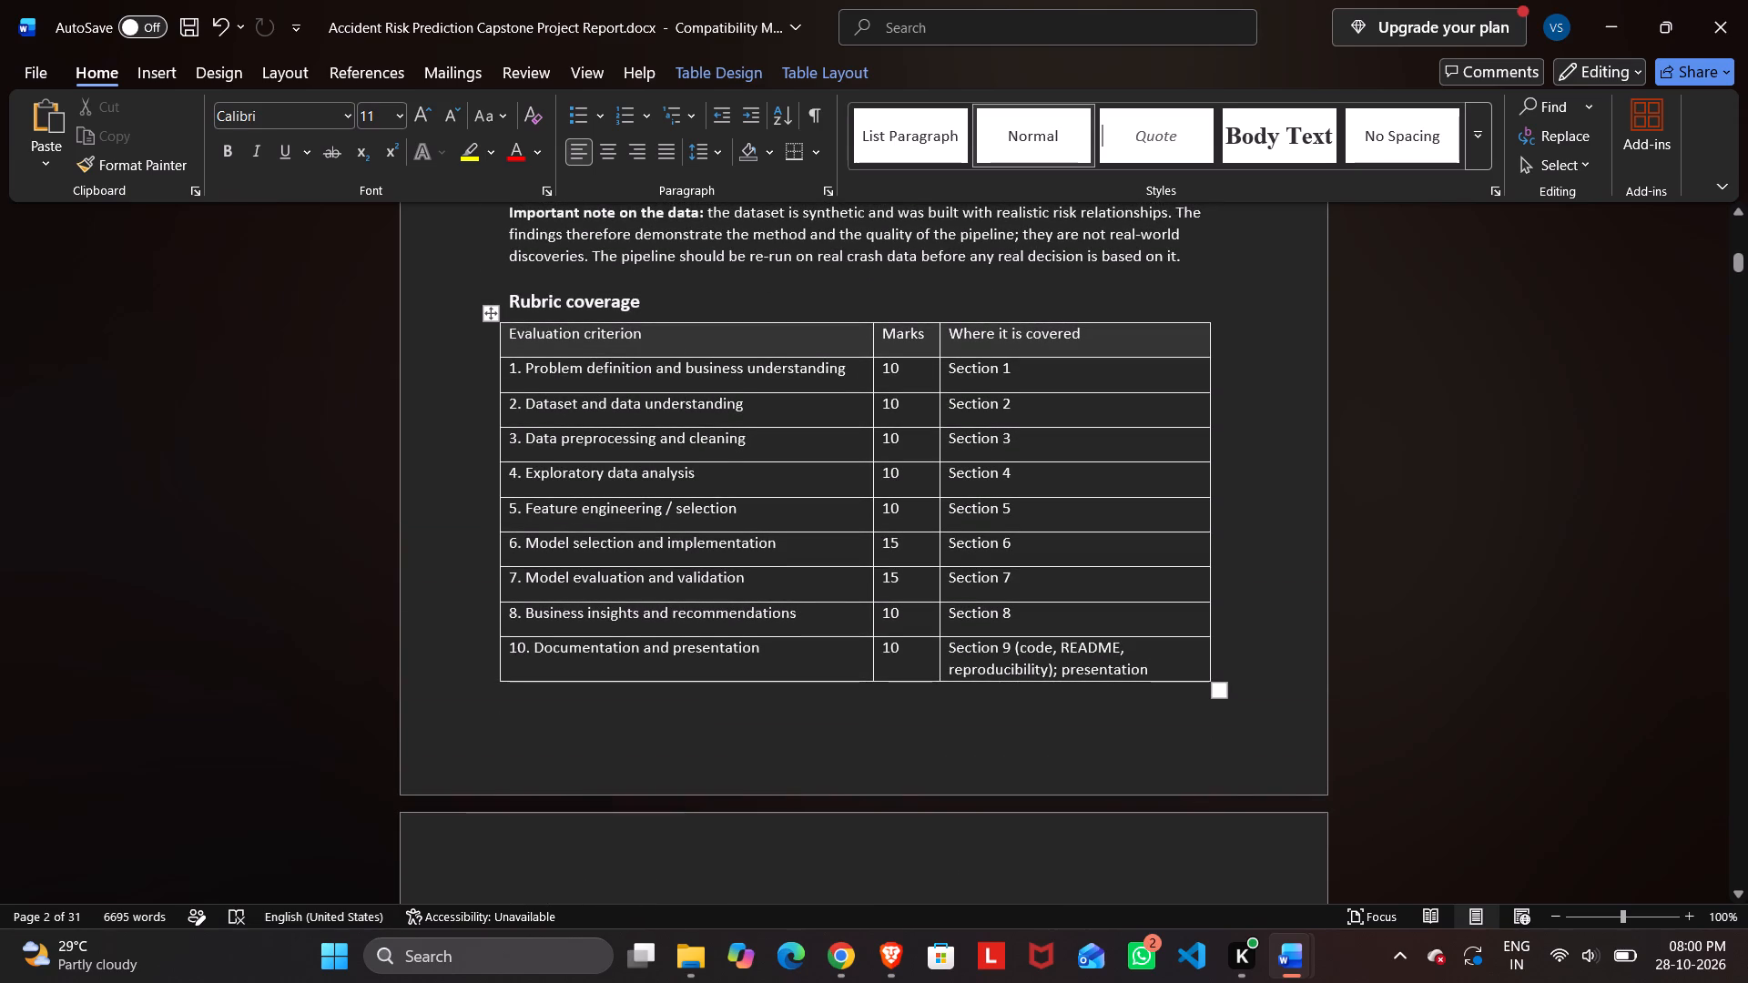
{"action": "scroll", "coordinate": [1199, 687], "scroll_direction": "down", "scroll_amount": 2}
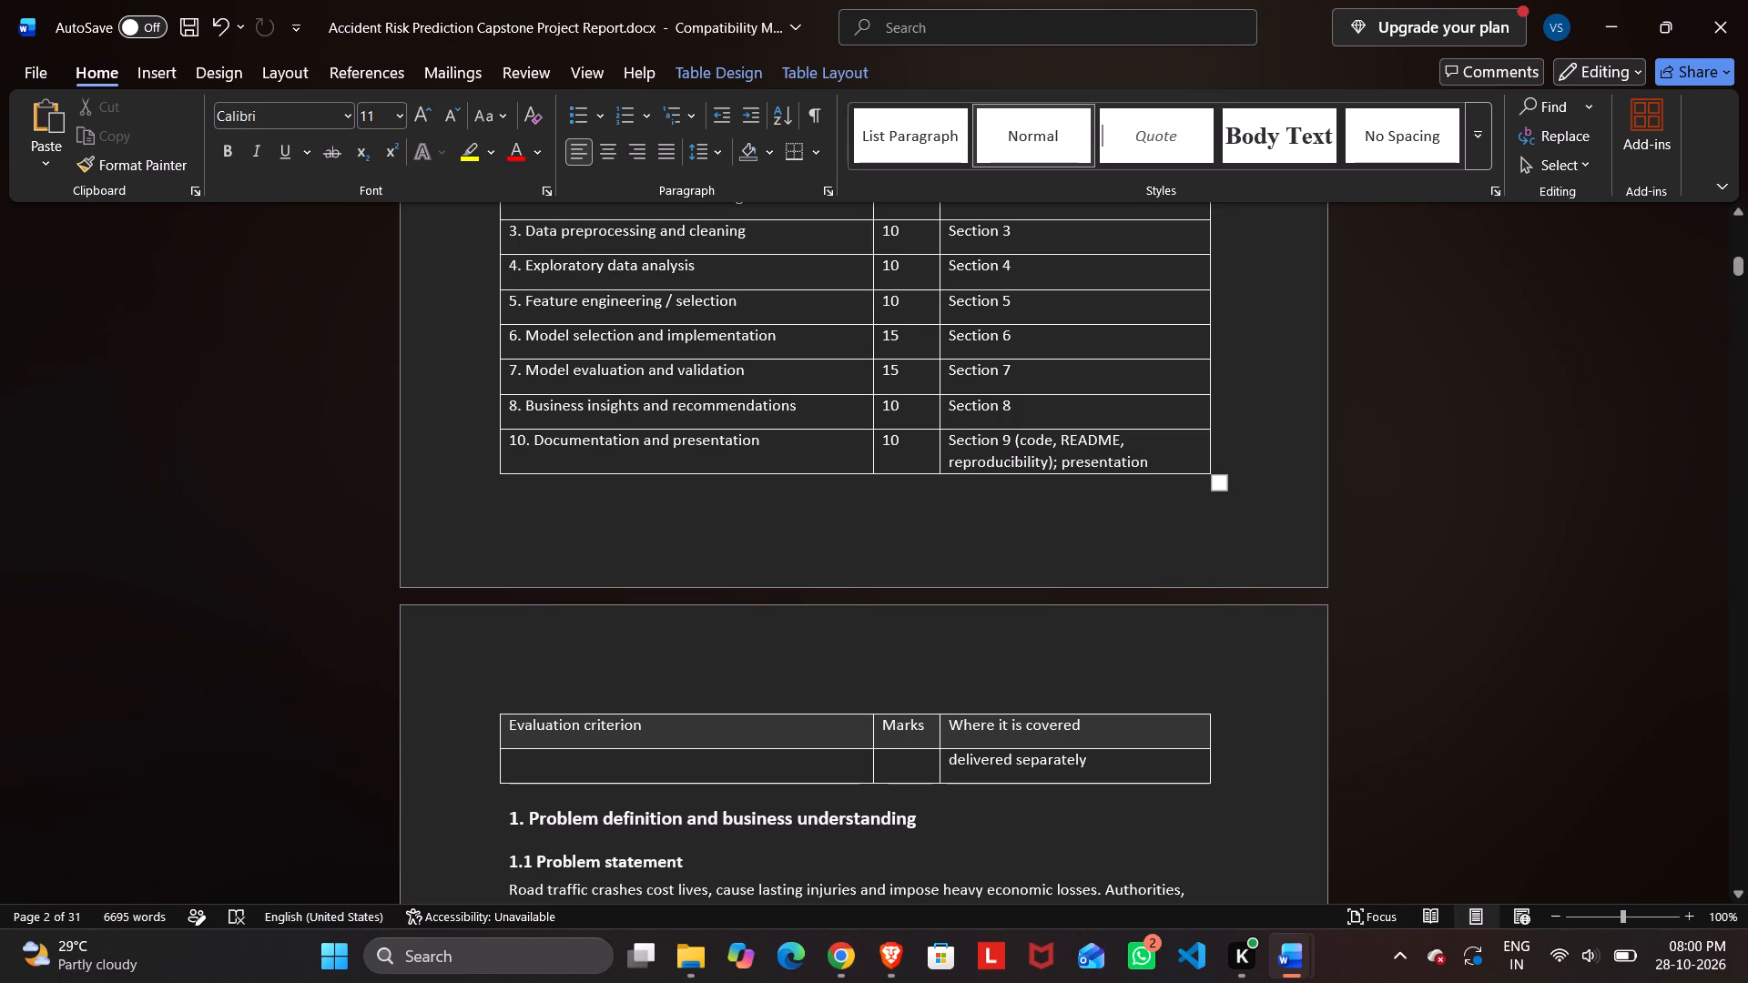
{"action": "left_click", "coordinate": [1110, 763]}
{"action": "key", "text": "BackSpace"}
{"action": "key", "text": "BackSpace"}
{"action": "key", "text": "BackSpace"}
{"action": "key", "text": "BackSpace"}
{"action": "key", "text": "BackSpace"}
{"action": "key", "text": "BackSpace"}
{"action": "key", "text": "BackSpace"}
{"action": "key", "text": "BackSpace"}
{"action": "key", "text": "BackSpace"}
{"action": "key", "text": "BackSpace"}
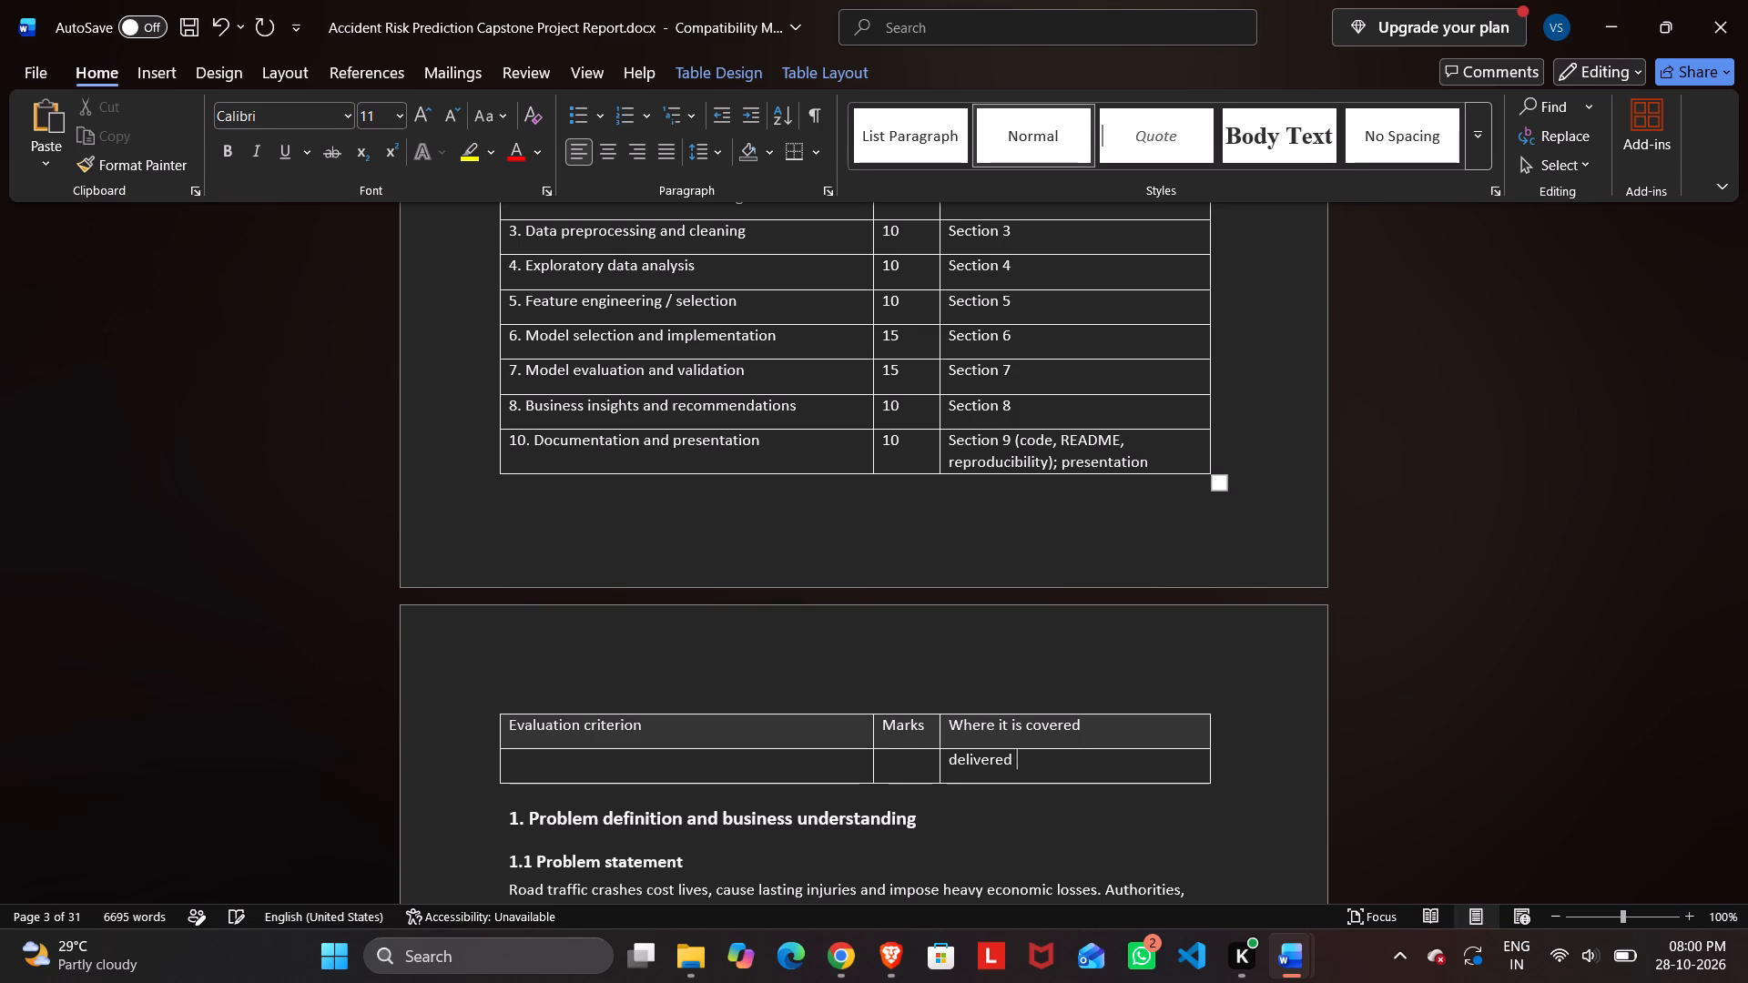
{"action": "key", "text": "BackSpace"}
{"action": "key", "text": "BackSpace"}
{"action": "key", "text": "BackSpace"}
{"action": "key", "text": "BackSpace"}
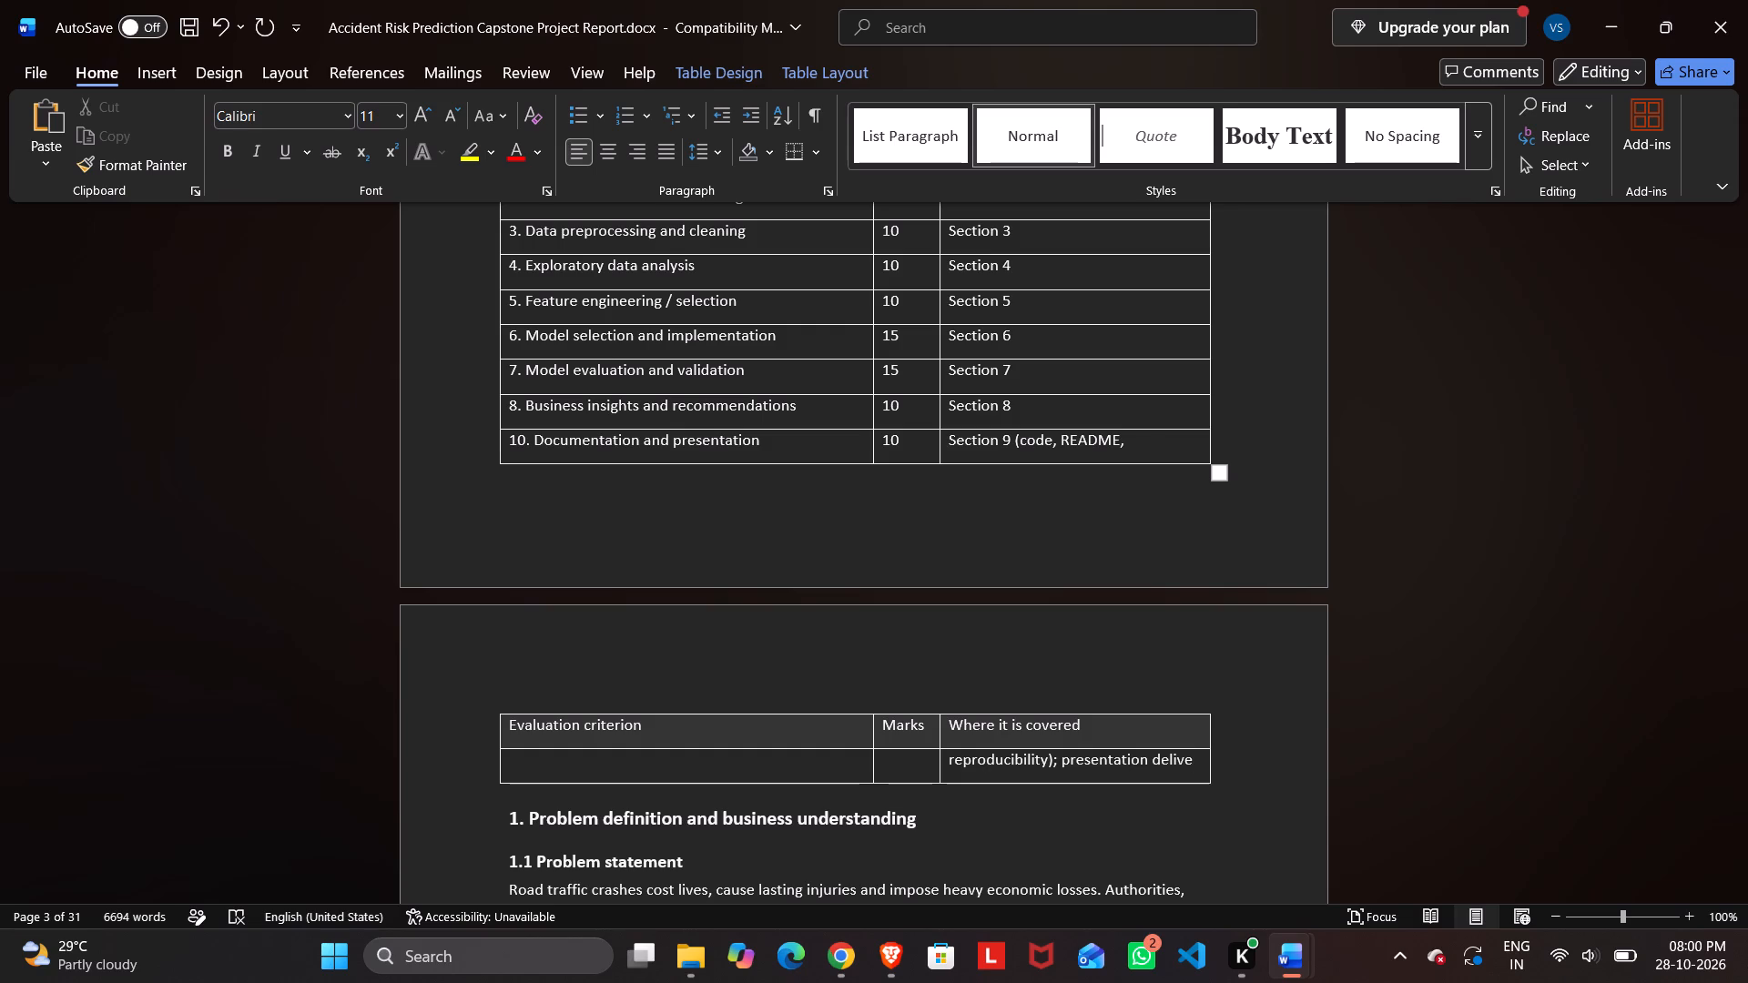
{"action": "key", "text": "ctrl+z"}
{"action": "key", "text": "ctrl+z"}
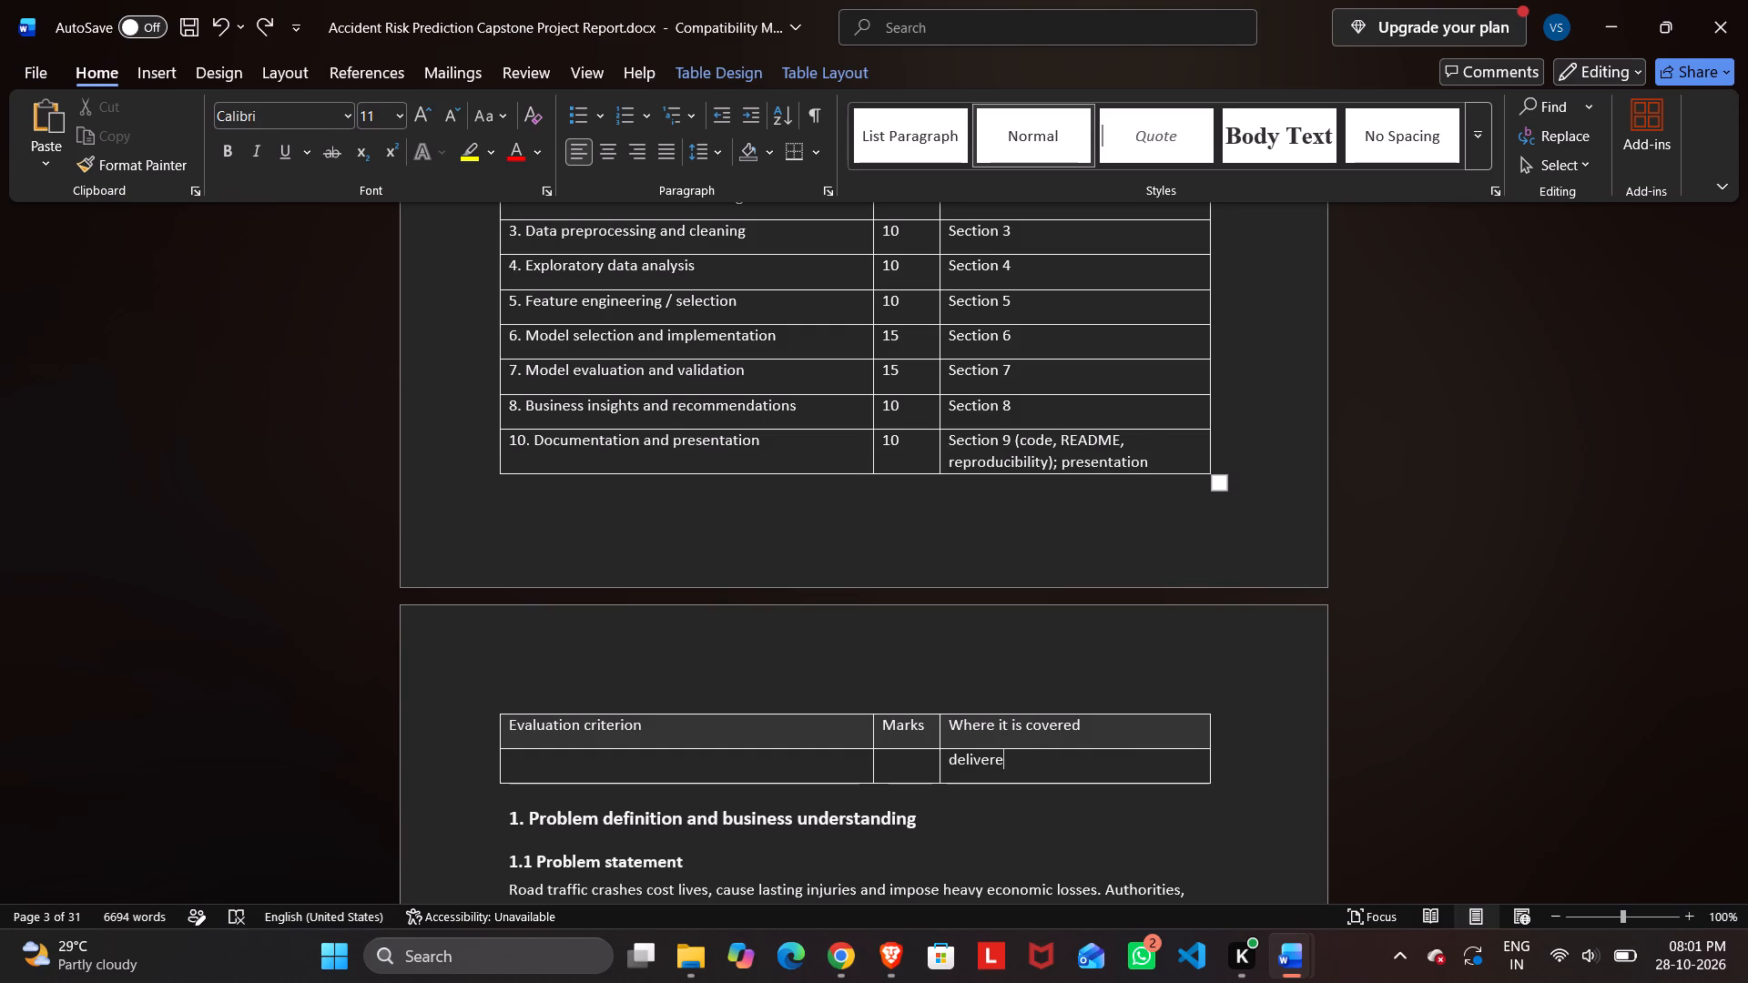
Delete the entire last row of the Rubric coverage table, "10. Documentation and presentation", including its overflow on page 3.
{"action": "left_click", "coordinate": [1117, 765]}
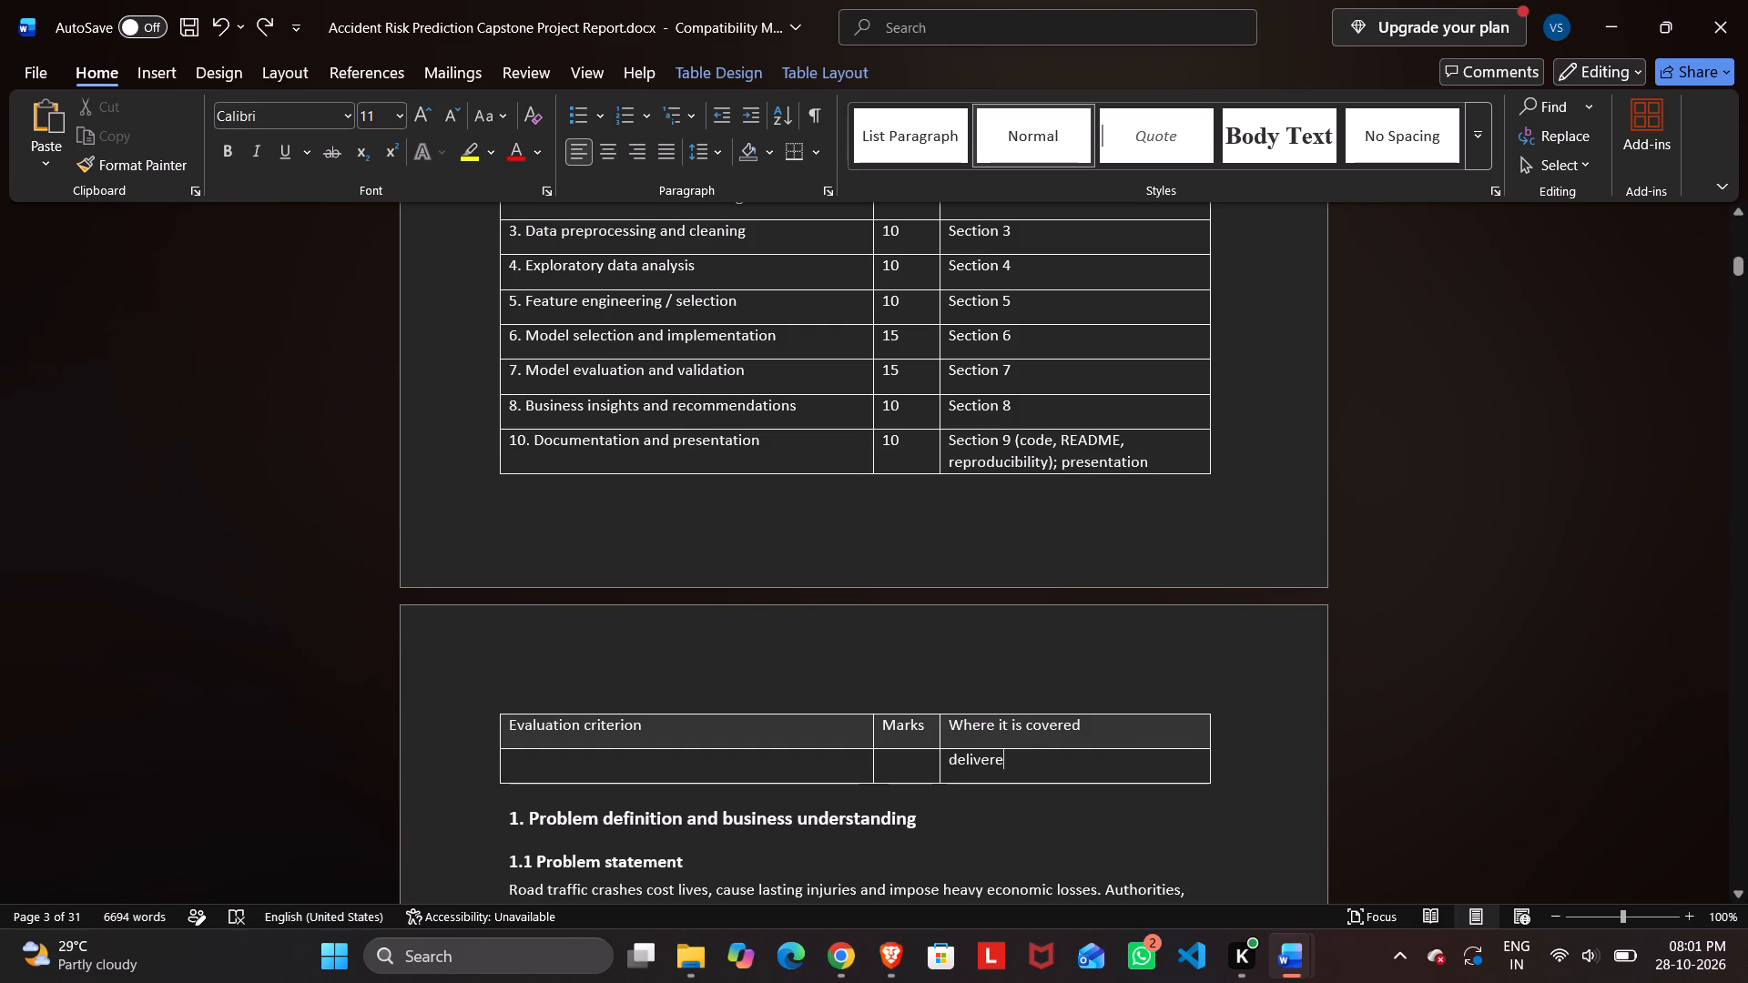
{"action": "right_click", "coordinate": [1117, 765]}
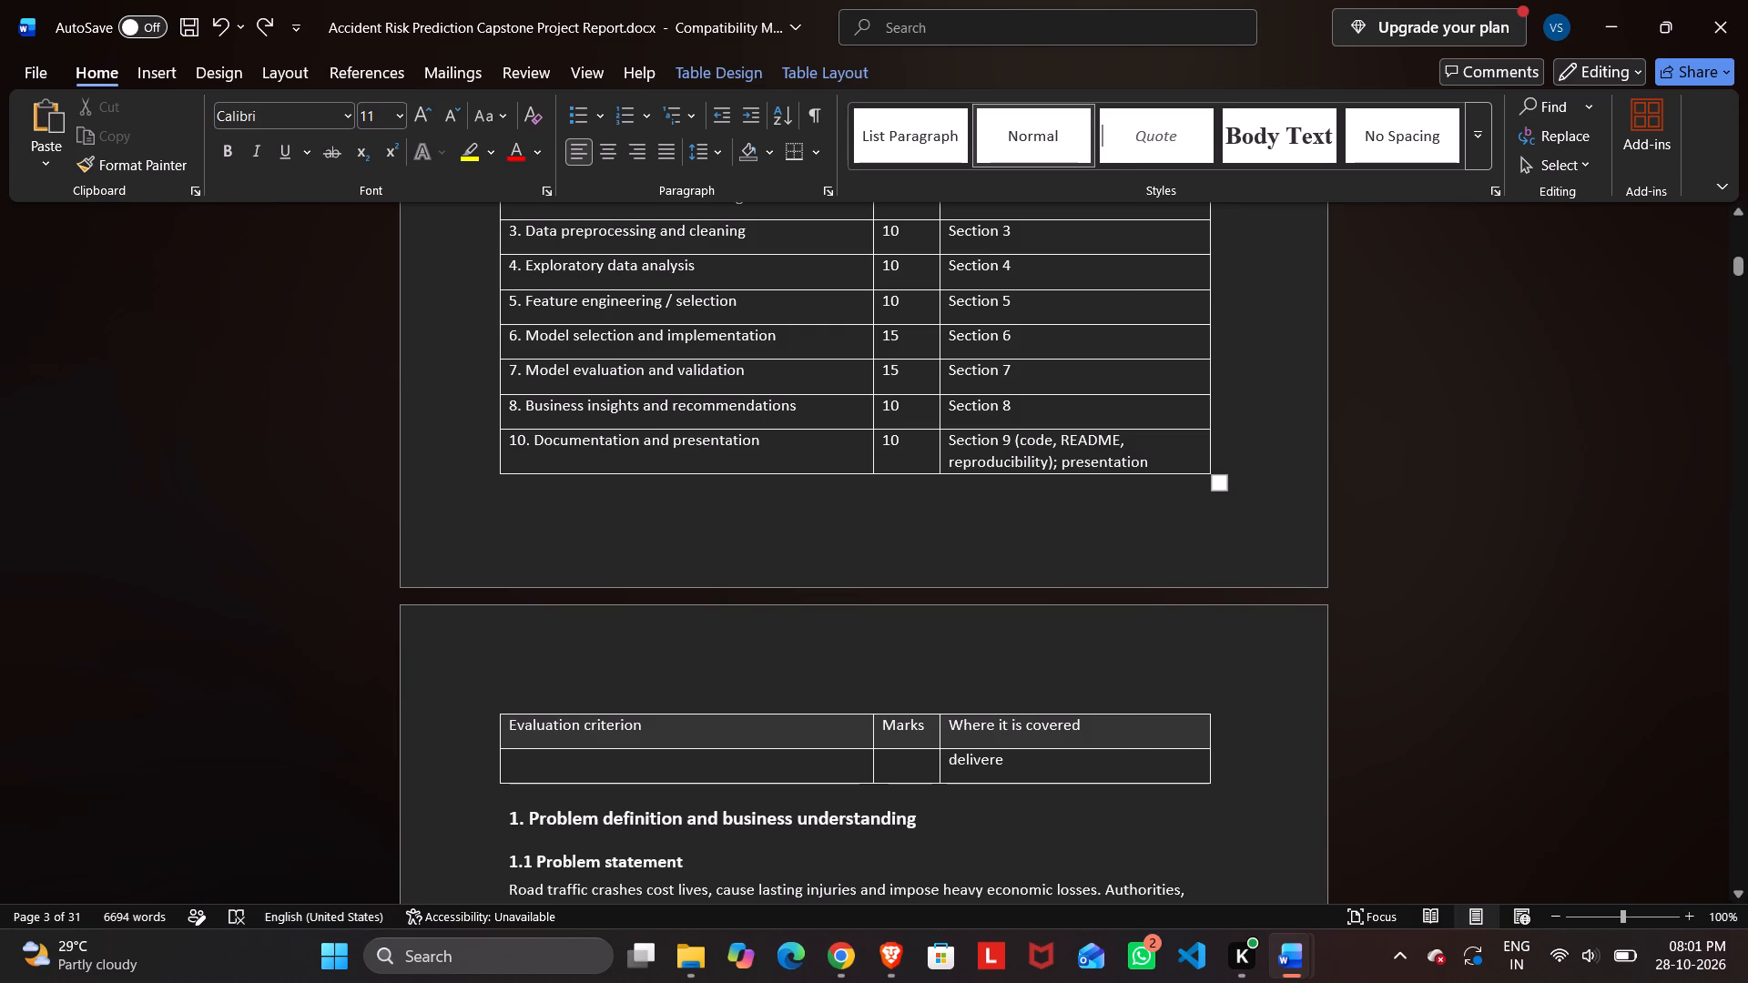
{"action": "right_click", "coordinate": [1119, 765]}
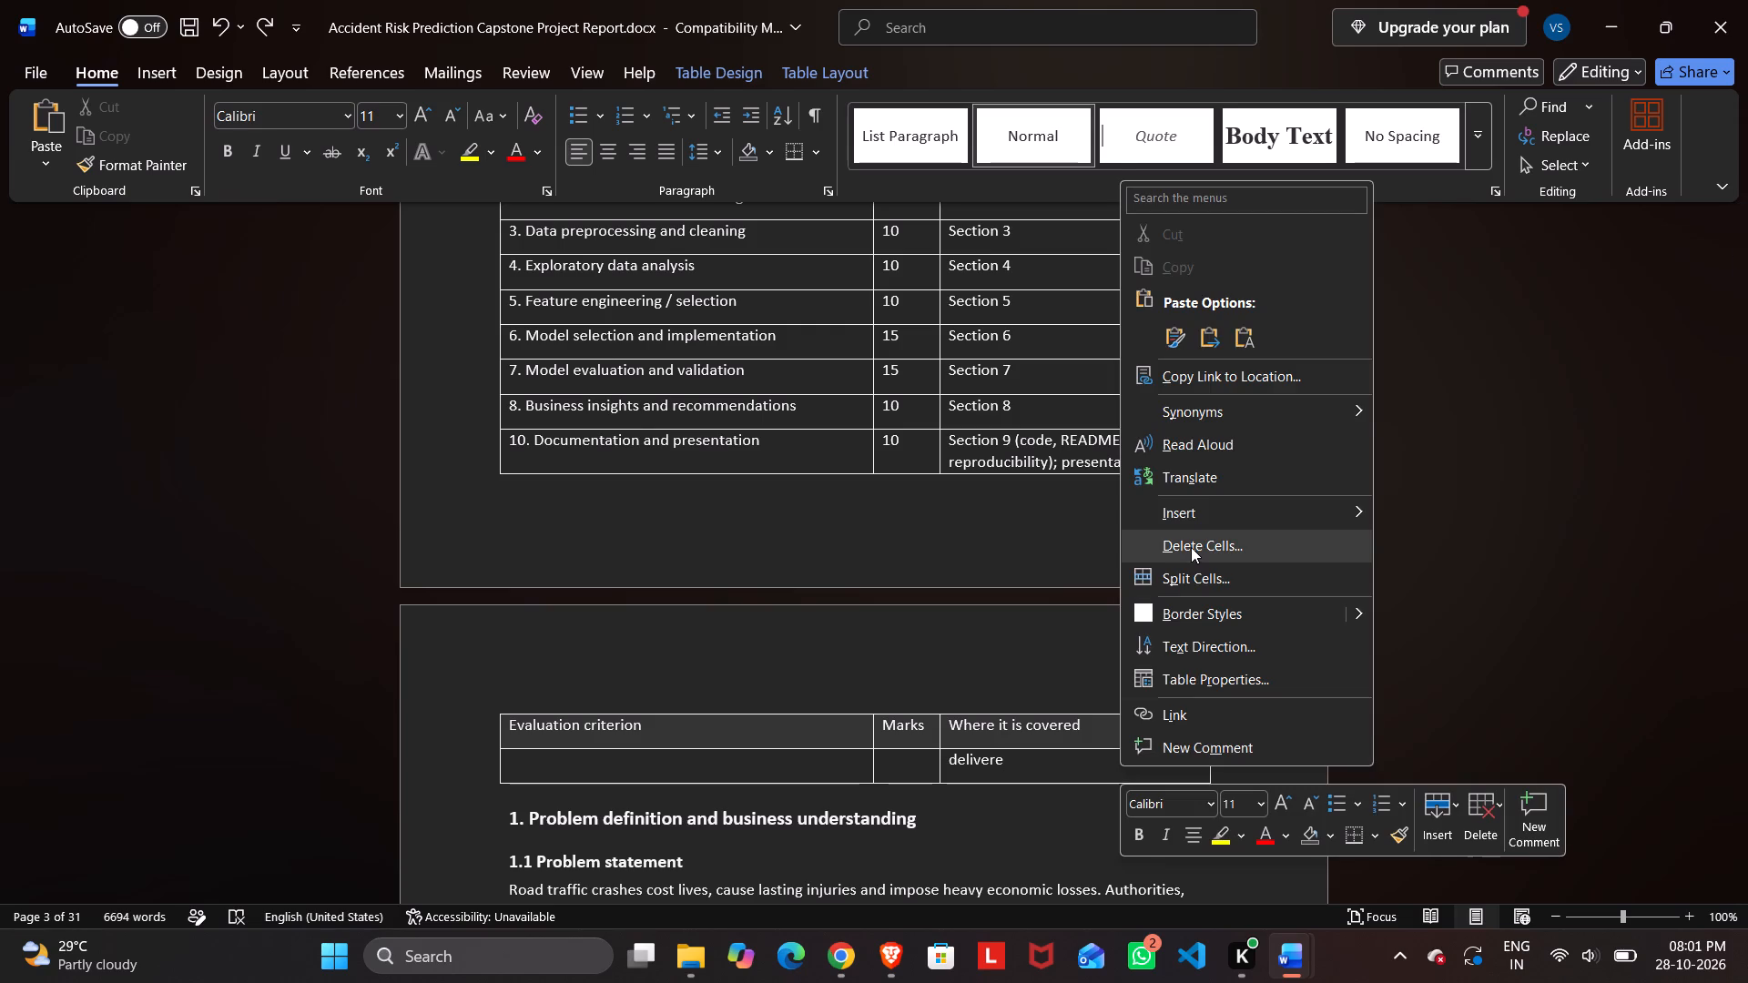
{"action": "left_click", "coordinate": [1191, 547]}
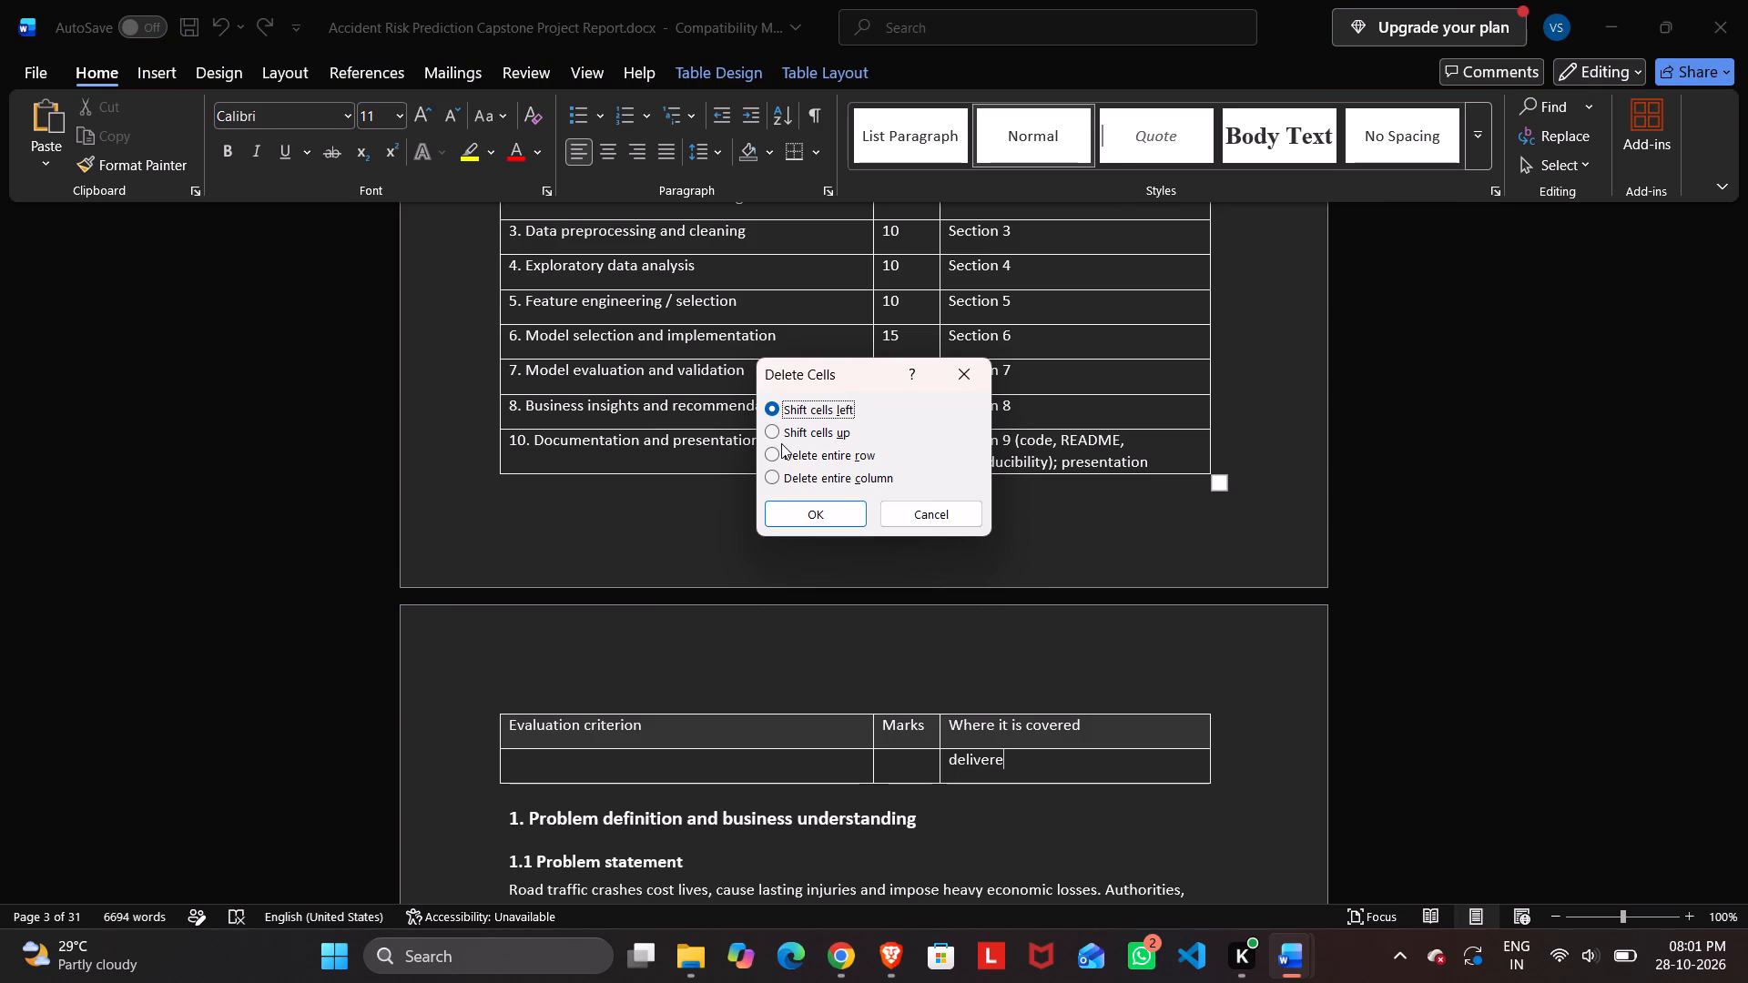
{"action": "left_click", "coordinate": [777, 451]}
{"action": "left_click", "coordinate": [802, 506]}
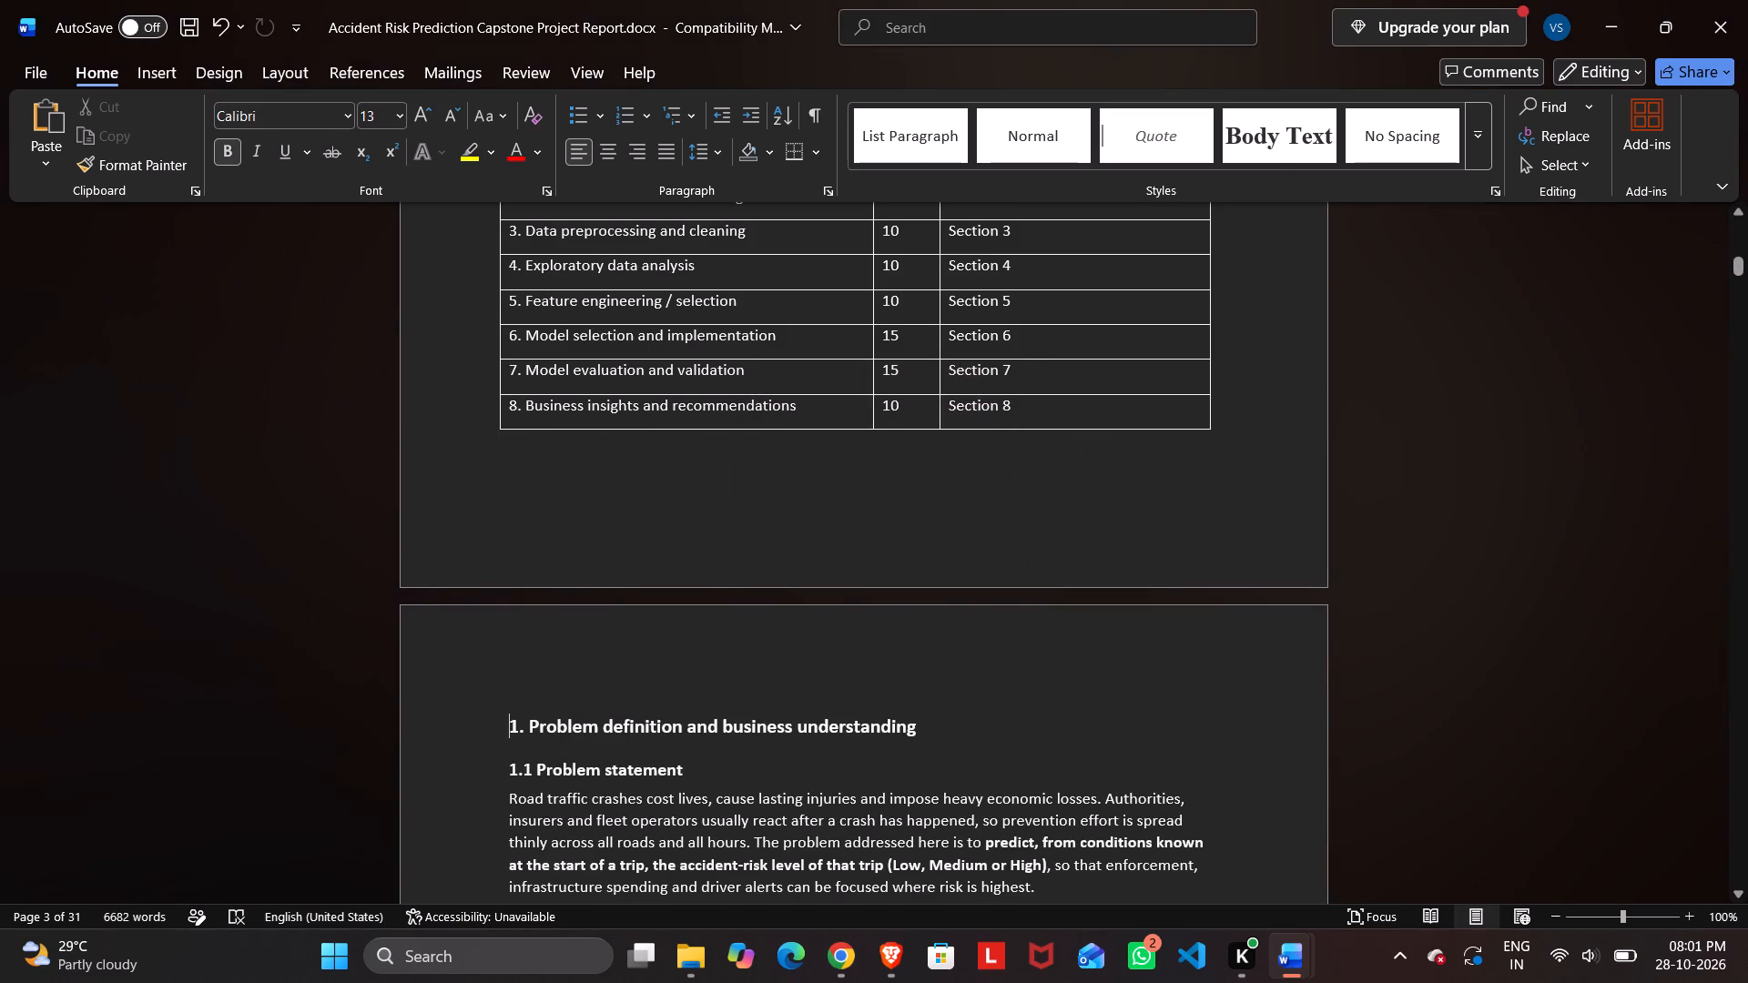
Examine the Rubric coverage table on page 2 and the page break below it.
{"action": "scroll", "coordinate": [861, 481], "scroll_direction": "up", "scroll_amount": 1}
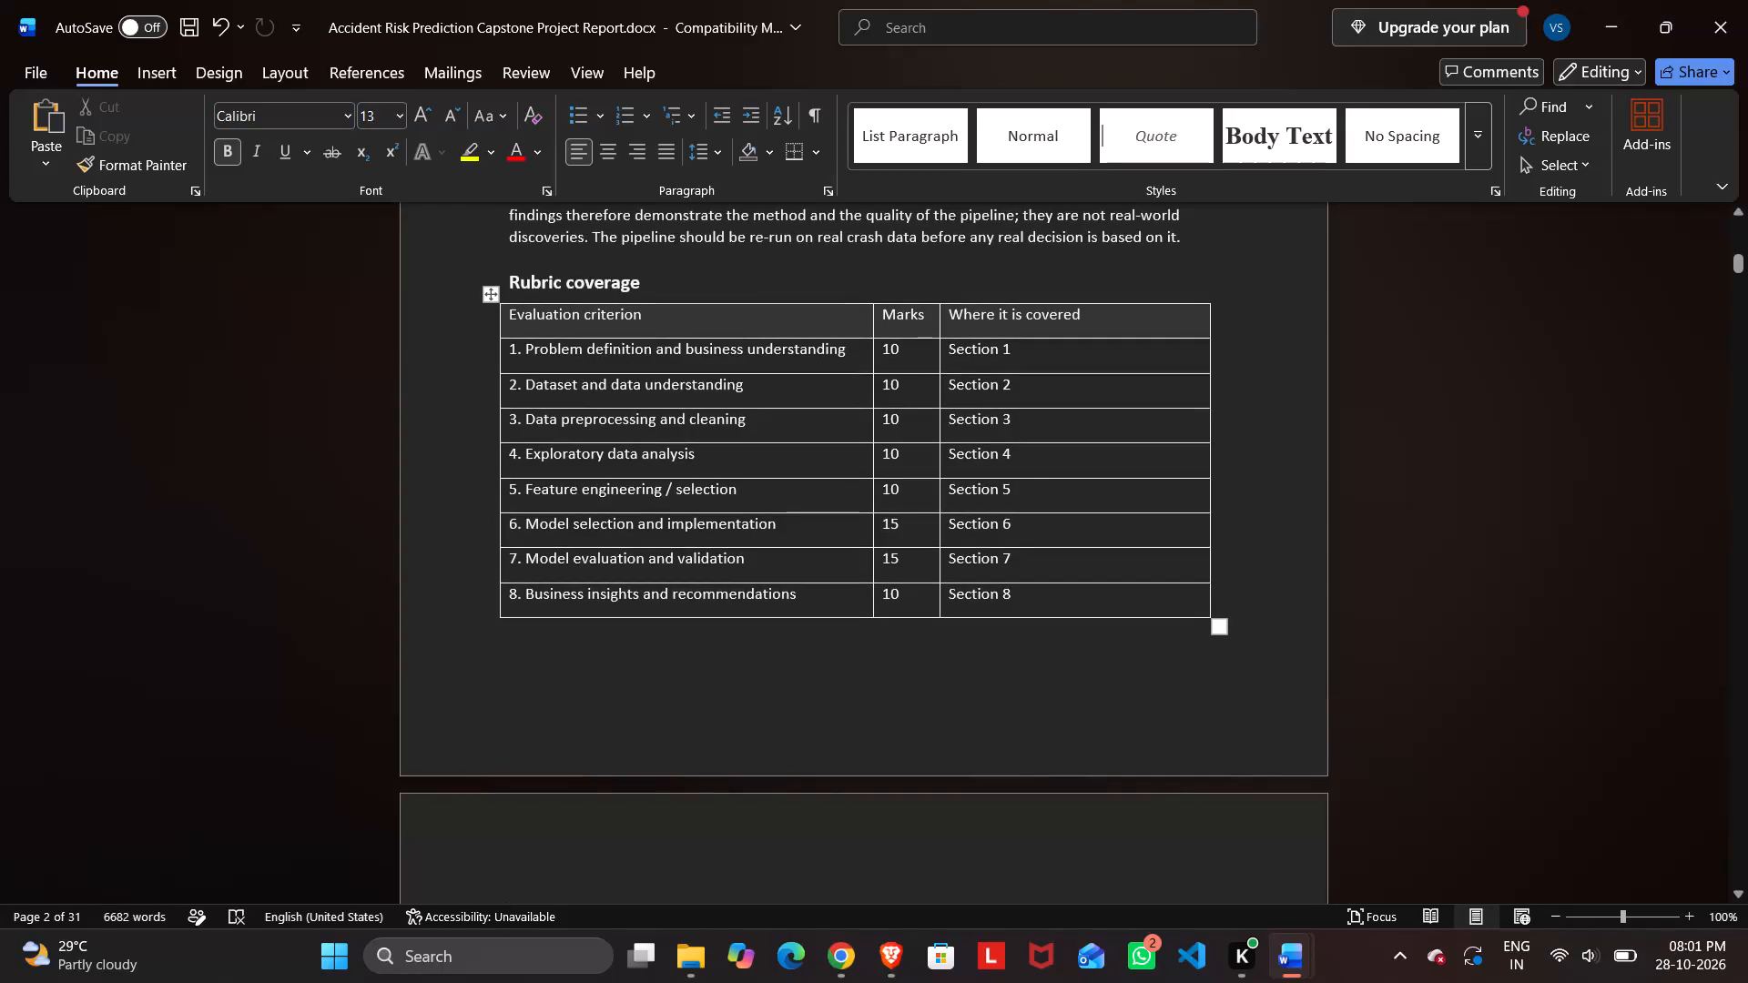
{"action": "scroll", "coordinate": [833, 621], "scroll_direction": "down", "scroll_amount": 2}
{"action": "scroll", "coordinate": [833, 621], "scroll_direction": "up", "scroll_amount": 2}
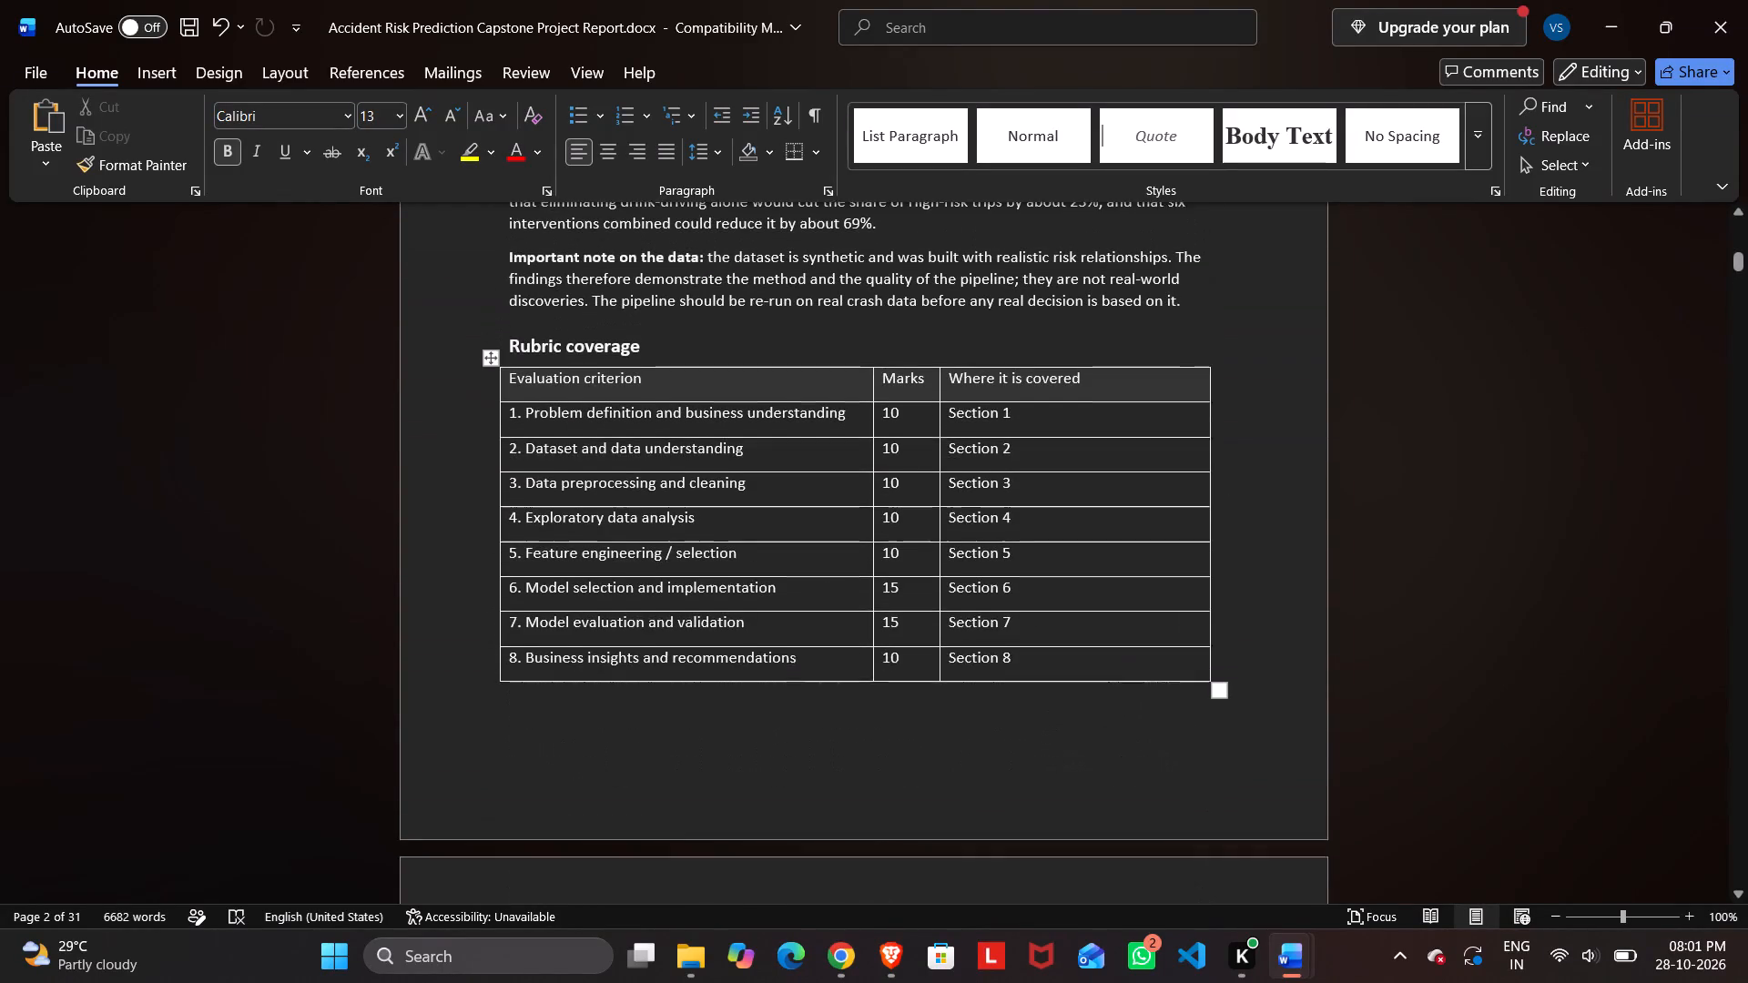
{"action": "scroll", "coordinate": [833, 621], "scroll_direction": "up", "scroll_amount": 1}
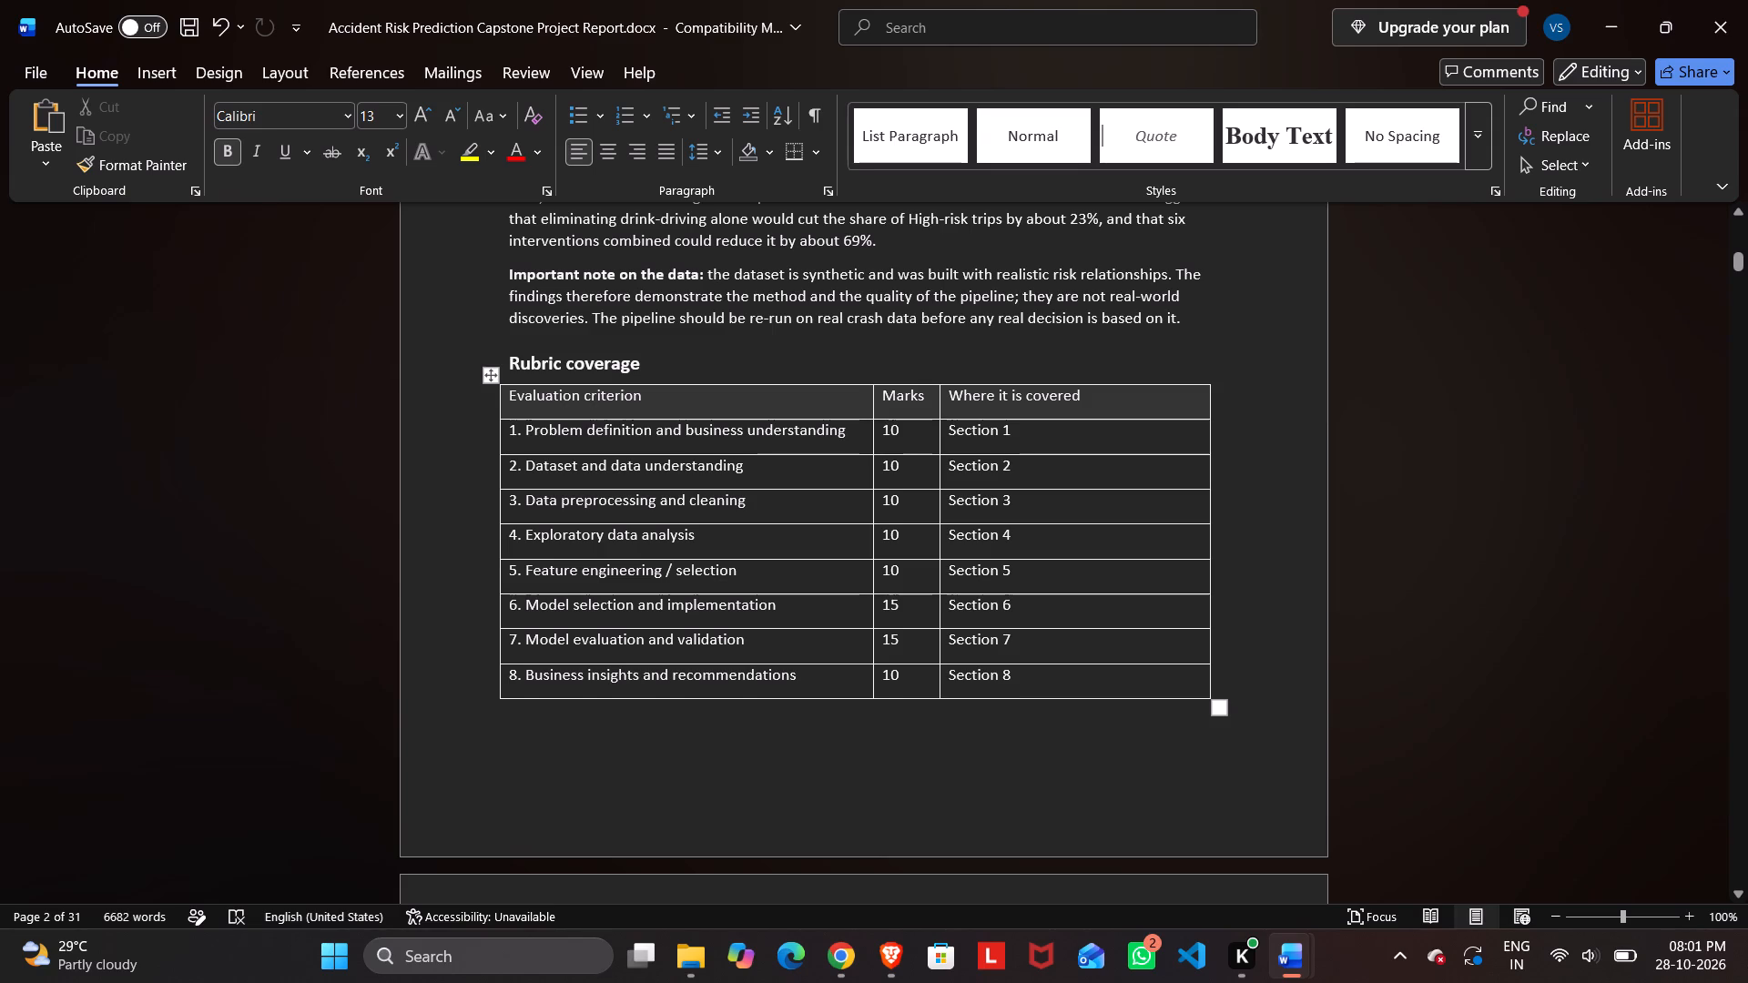
{"action": "scroll", "coordinate": [985, 686], "scroll_direction": "up", "scroll_amount": 1}
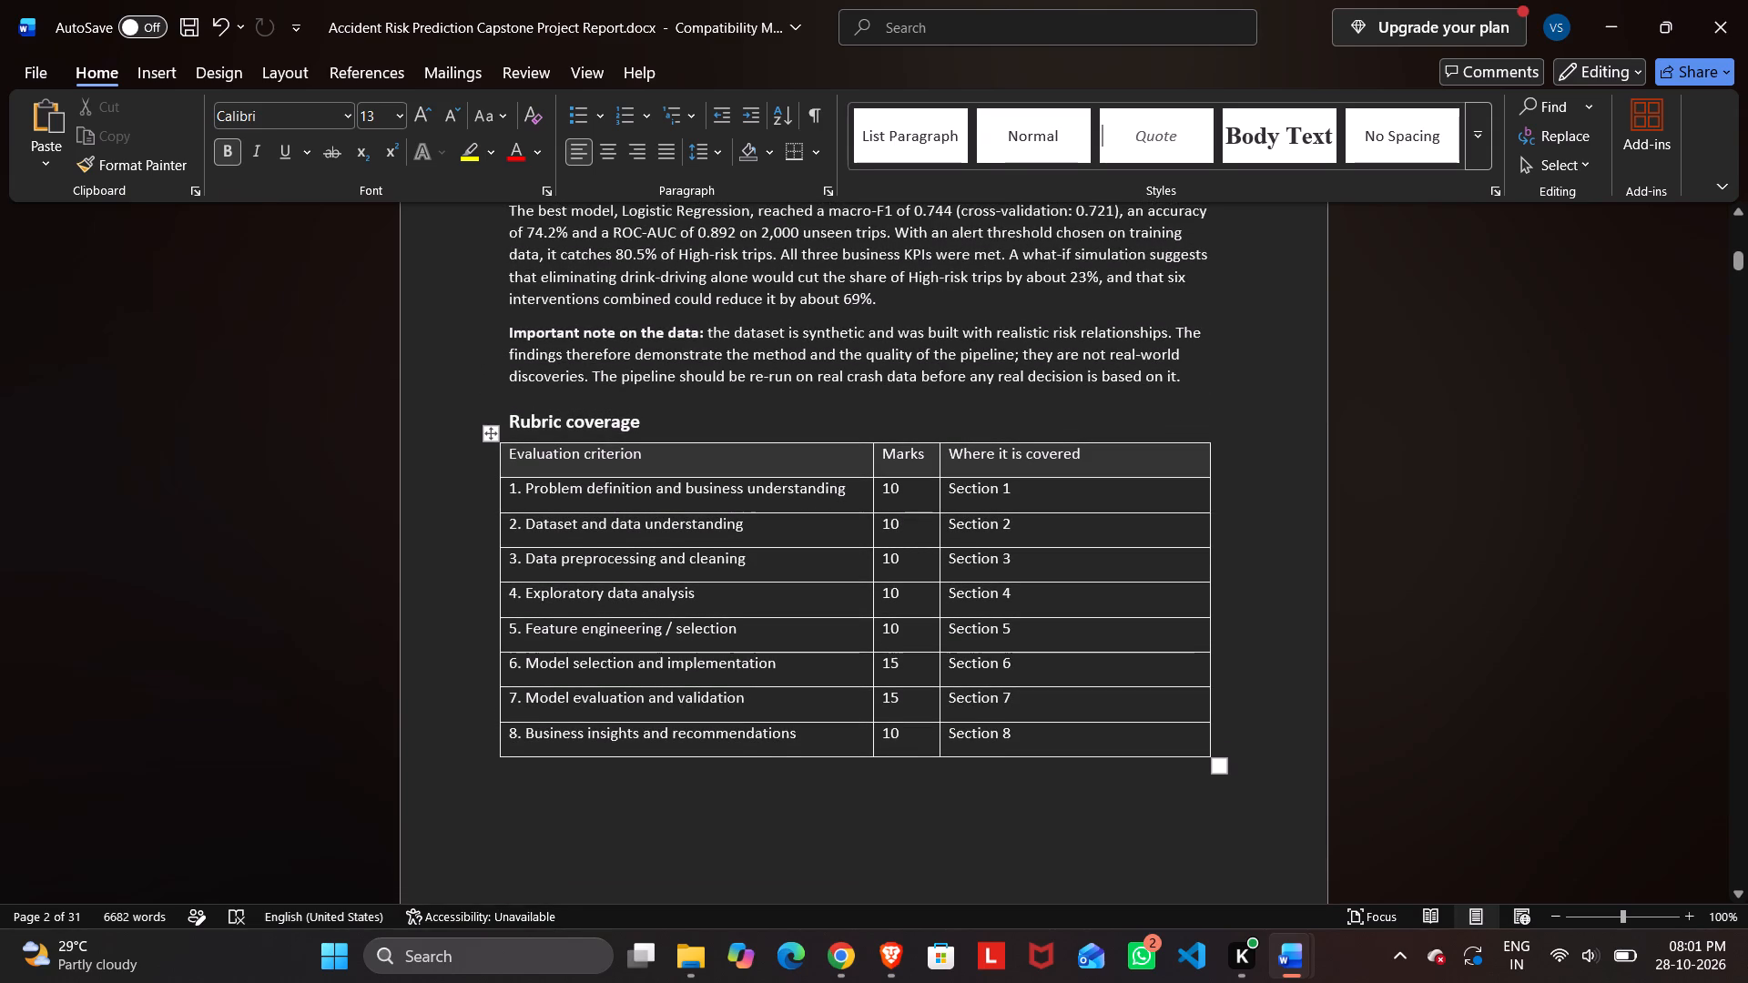
{"action": "scroll", "coordinate": [985, 686], "scroll_direction": "down", "scroll_amount": 1}
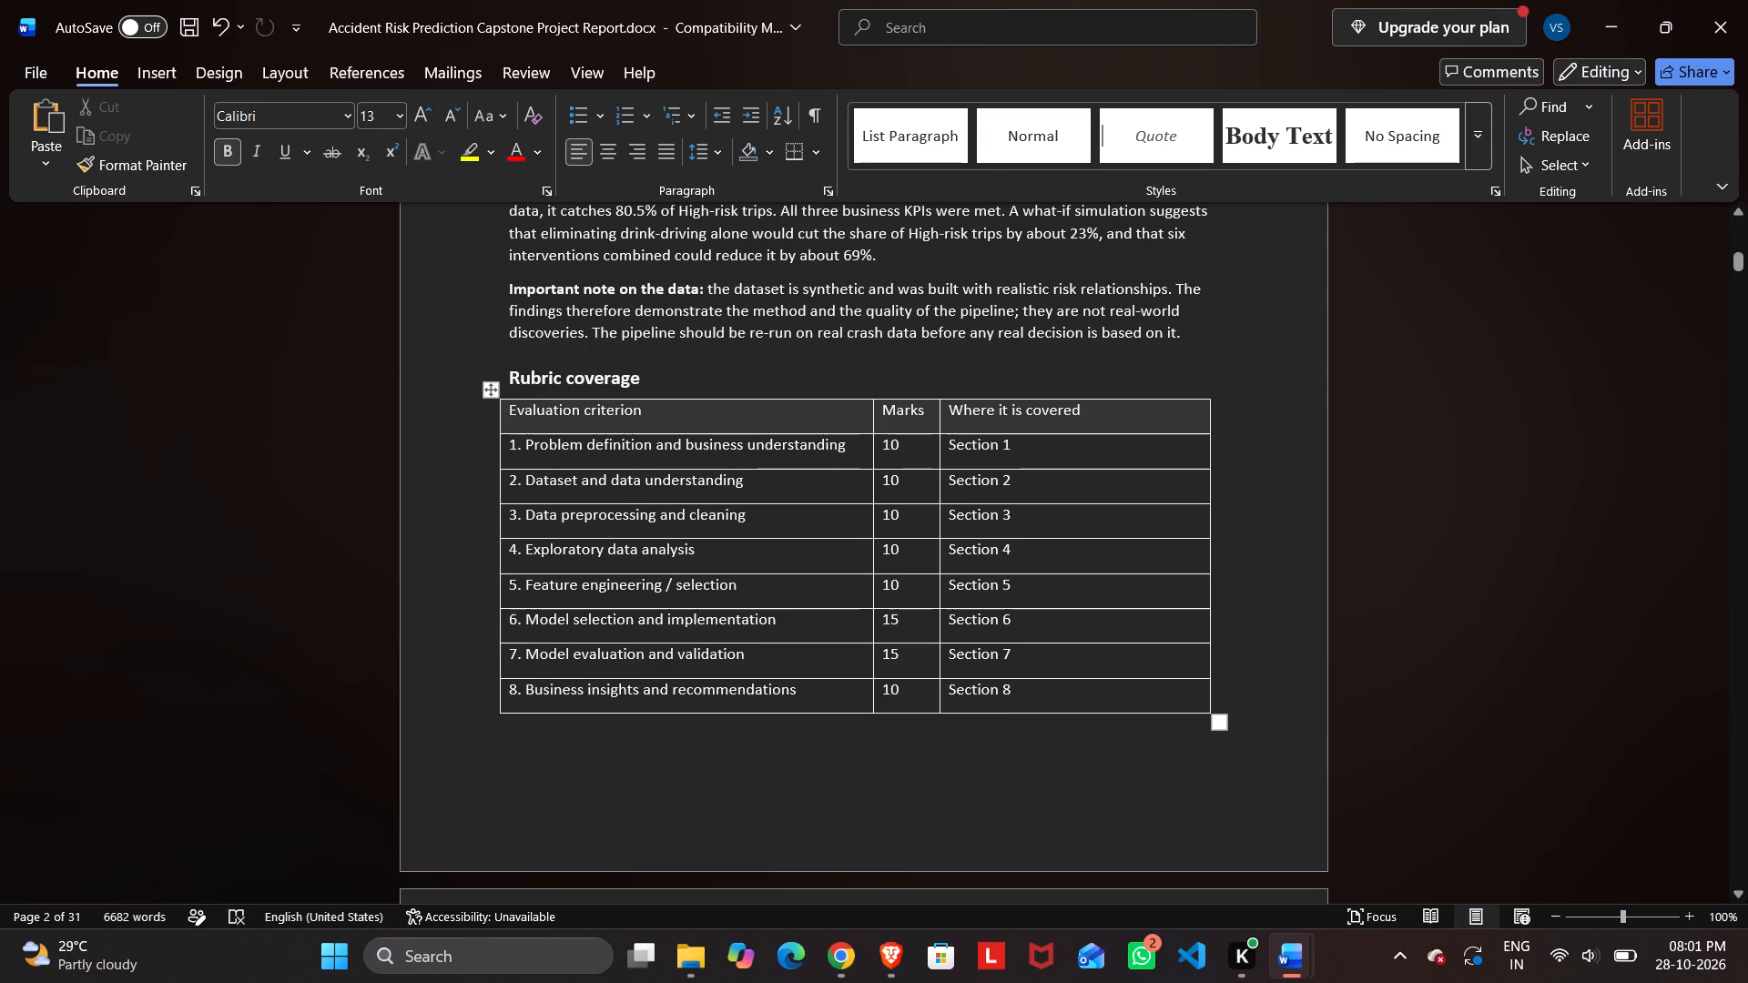
Review the layout of the report's remaining sections, from the problem definition through the conclusion and references.
{"action": "scroll", "coordinate": [1033, 829], "scroll_direction": "down", "scroll_amount": 3}
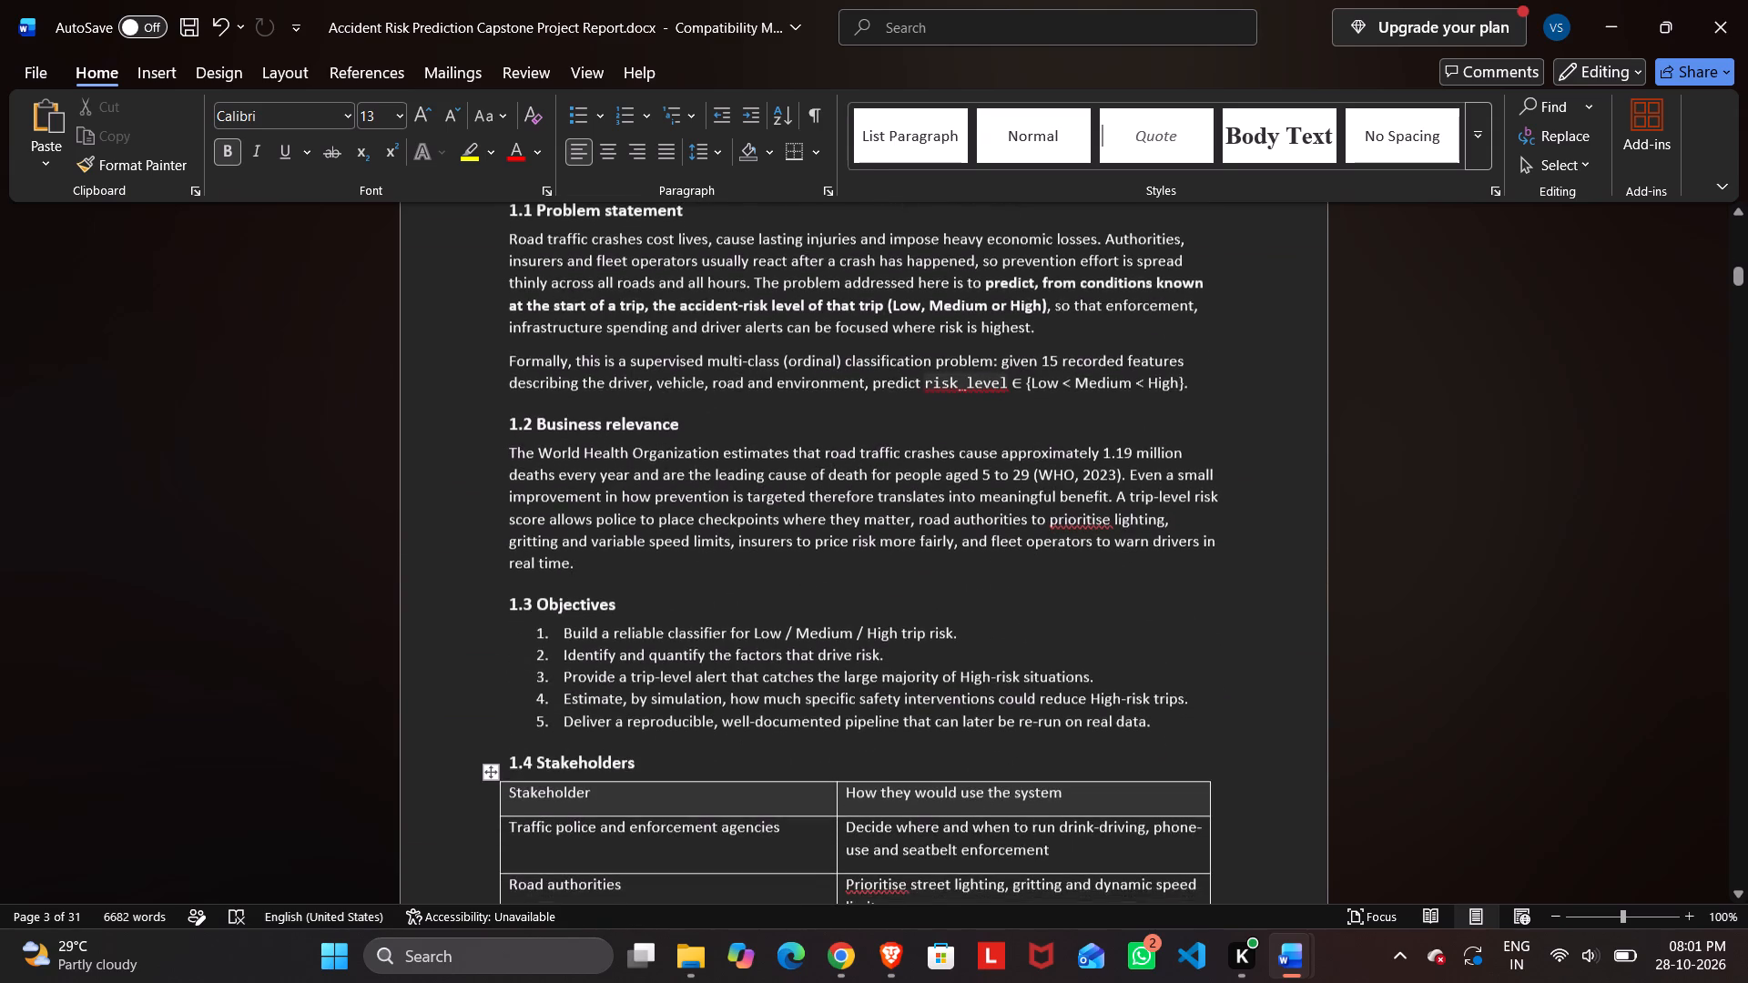
{"action": "scroll", "coordinate": [1033, 829], "scroll_direction": "down", "scroll_amount": 20}
{"action": "scroll", "coordinate": [1033, 829], "scroll_direction": "down", "scroll_amount": 1}
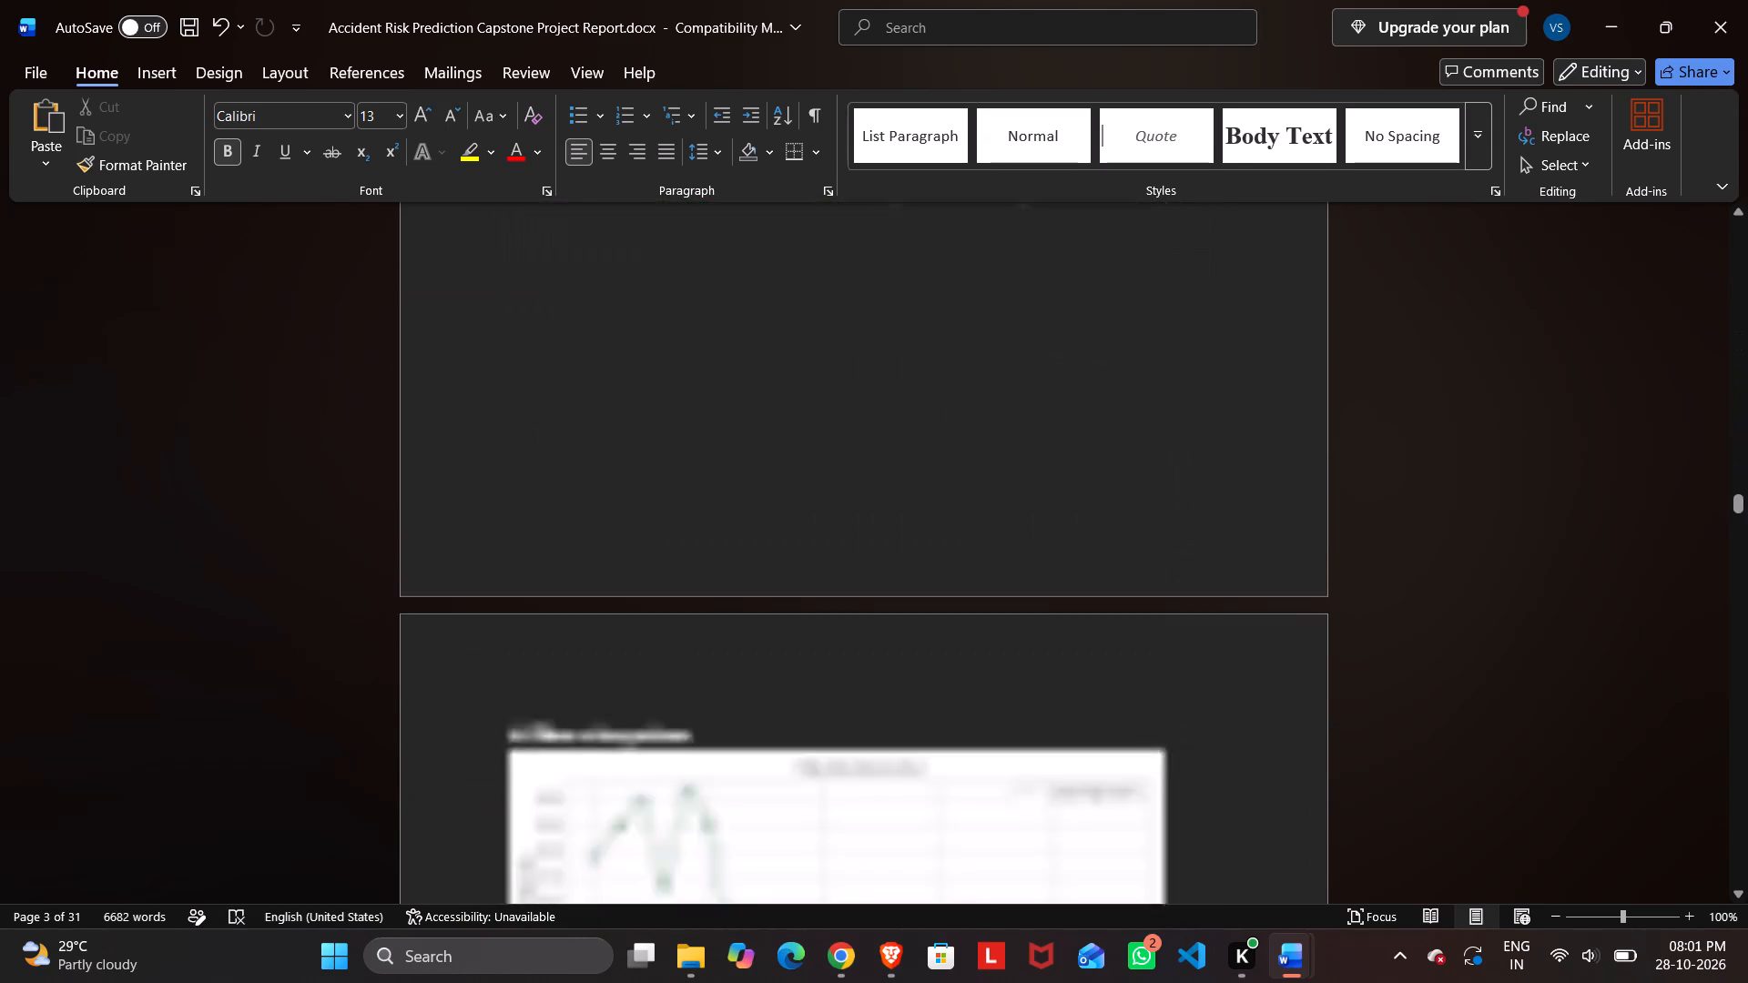
{"action": "scroll", "coordinate": [1033, 829], "scroll_direction": "down", "scroll_amount": 5}
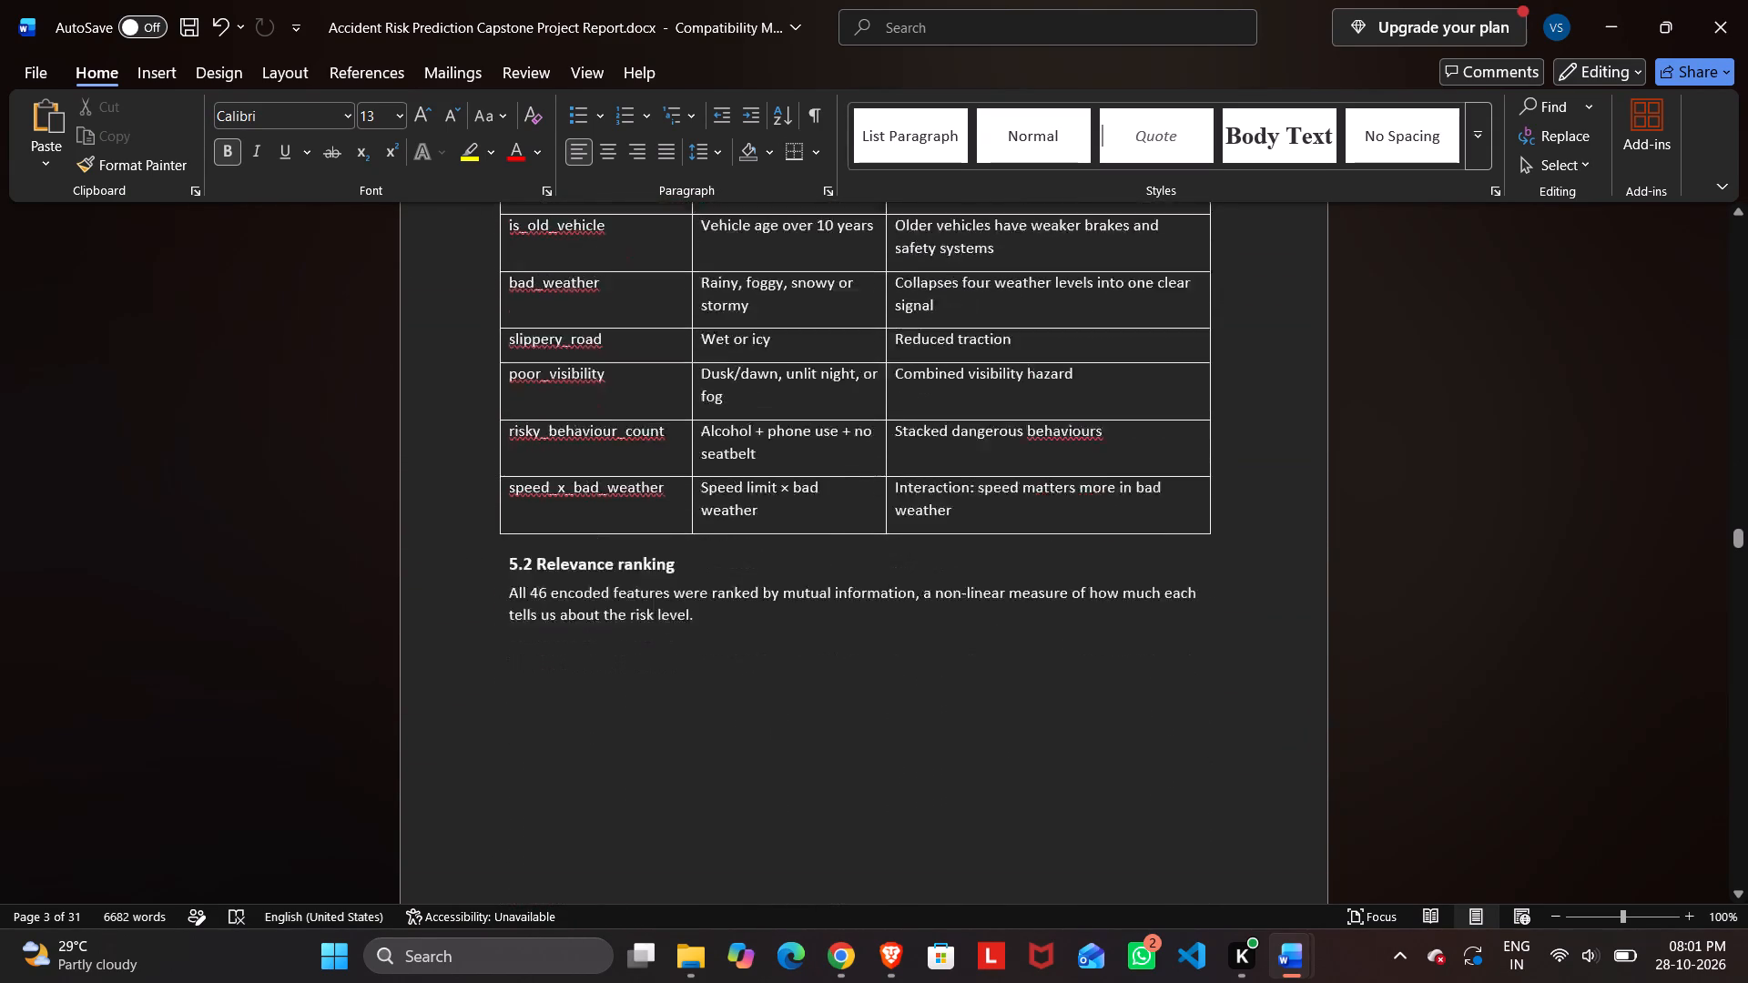
{"action": "scroll", "coordinate": [1033, 829], "scroll_direction": "down", "scroll_amount": 5}
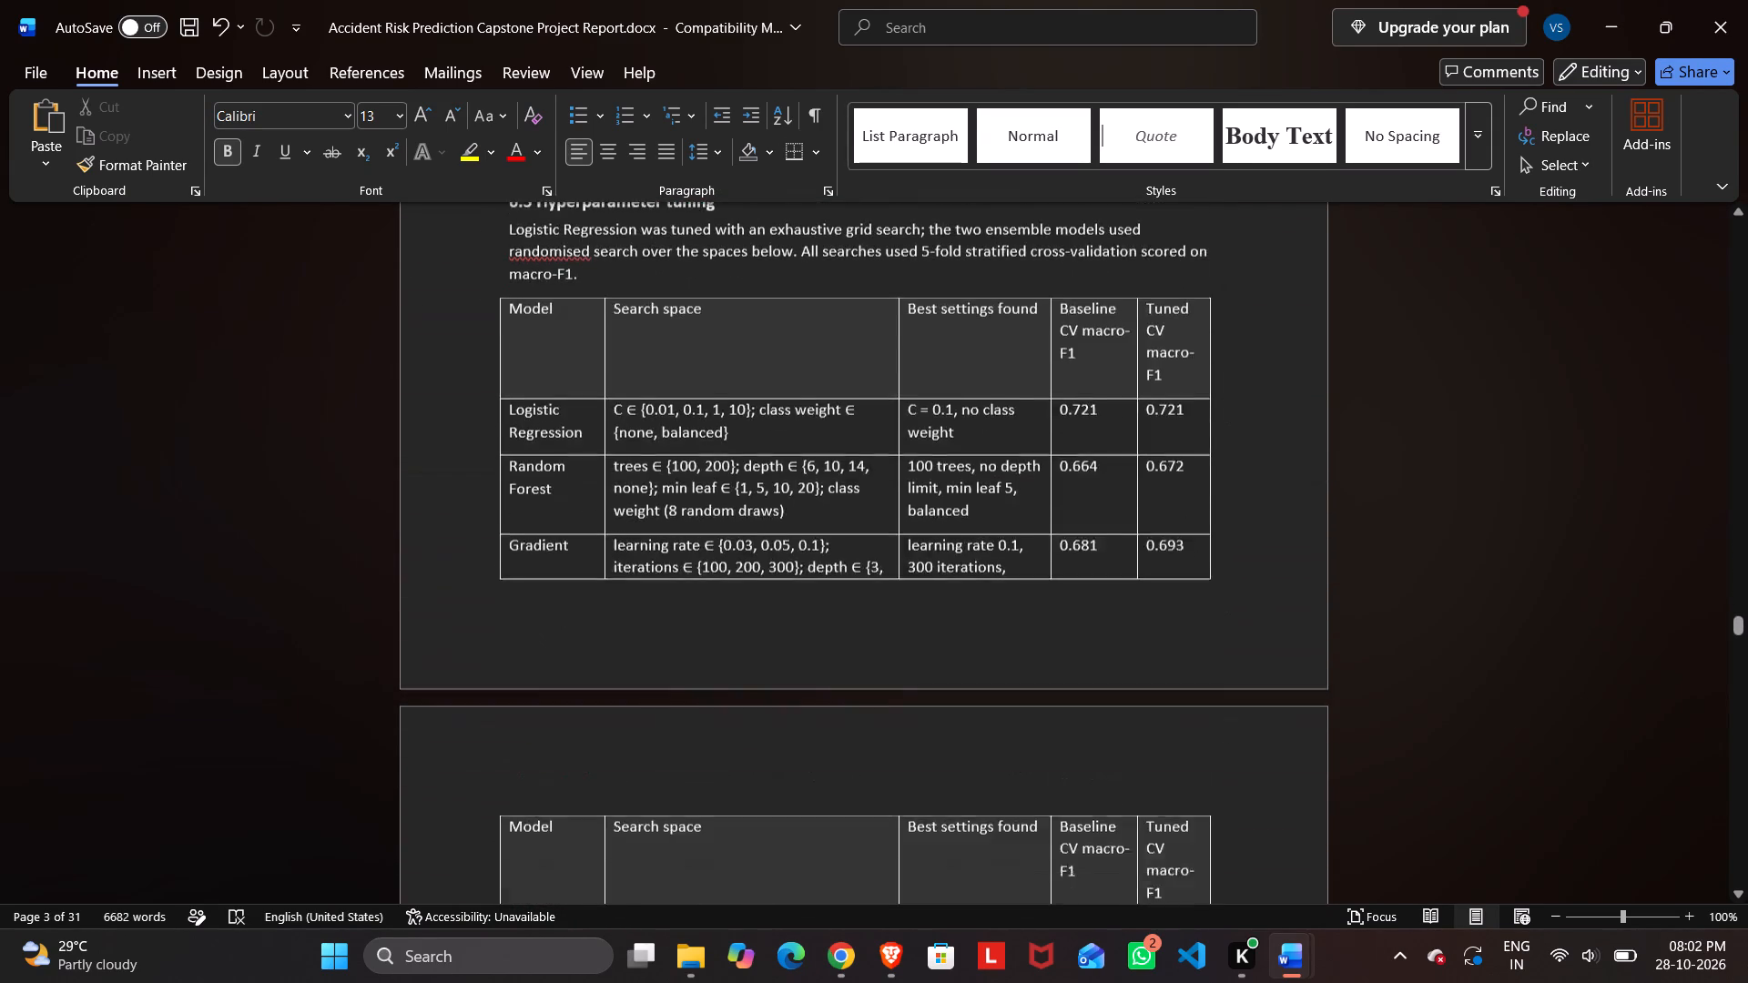
{"action": "scroll", "coordinate": [1033, 829], "scroll_direction": "down", "scroll_amount": 14}
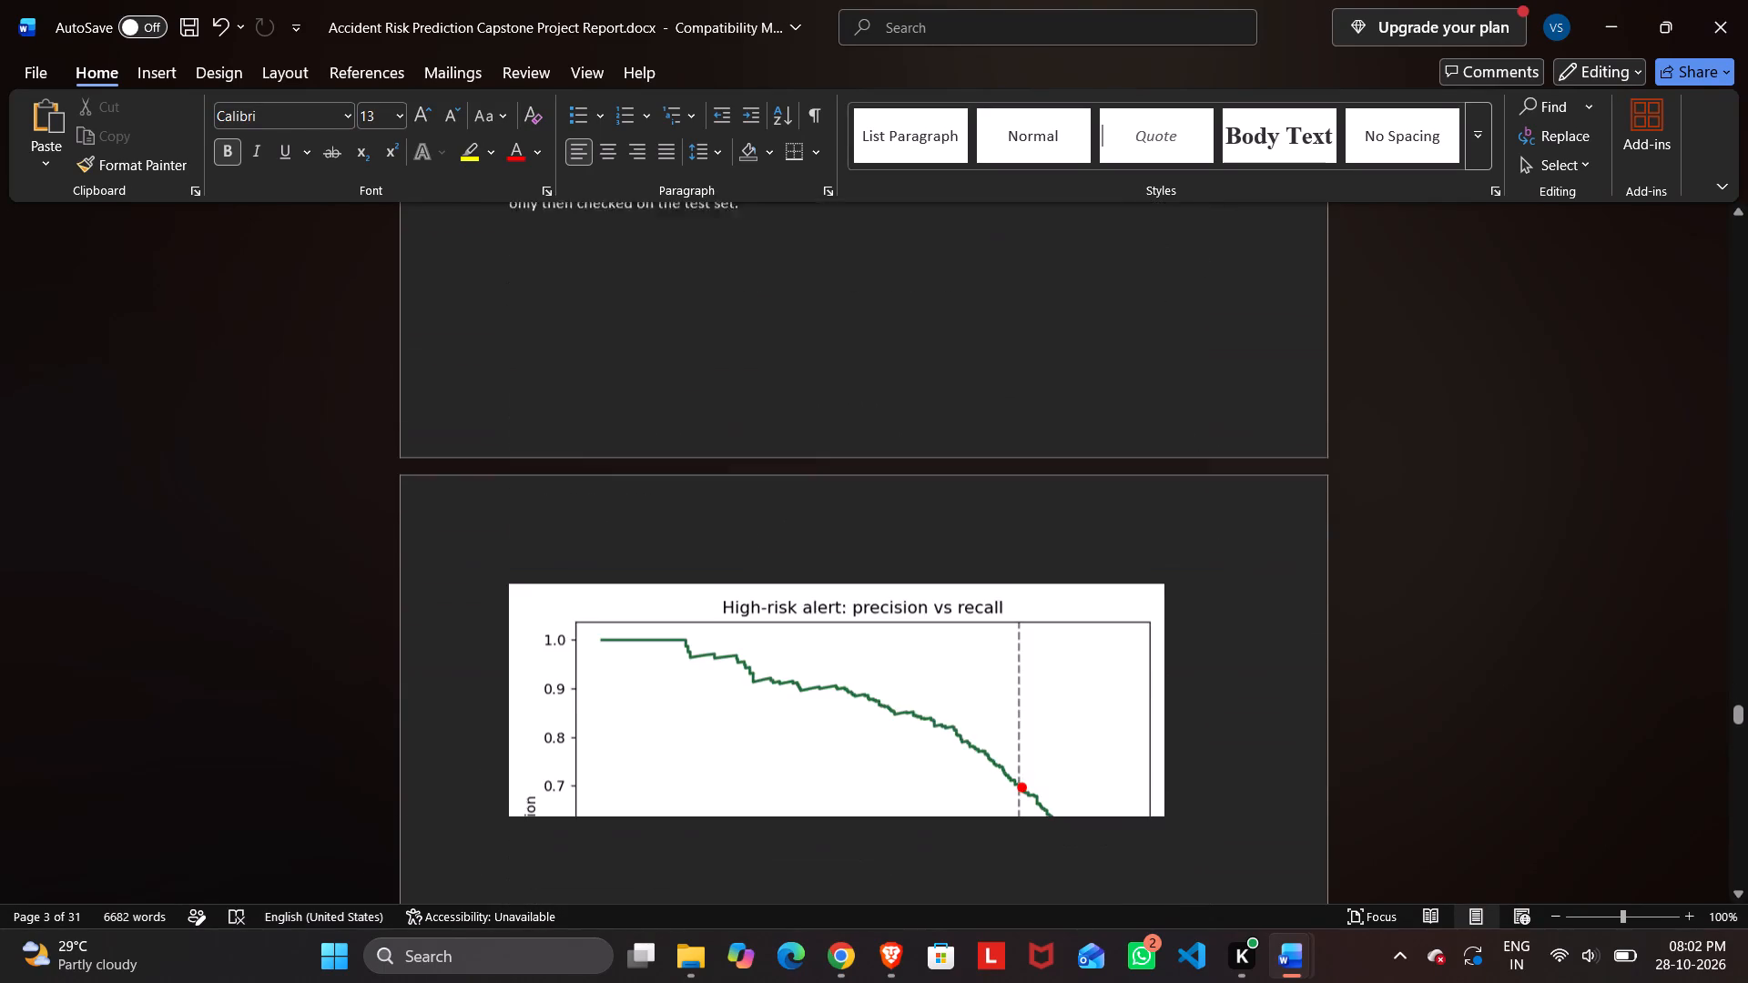
{"action": "scroll", "coordinate": [1033, 829], "scroll_direction": "down", "scroll_amount": 3}
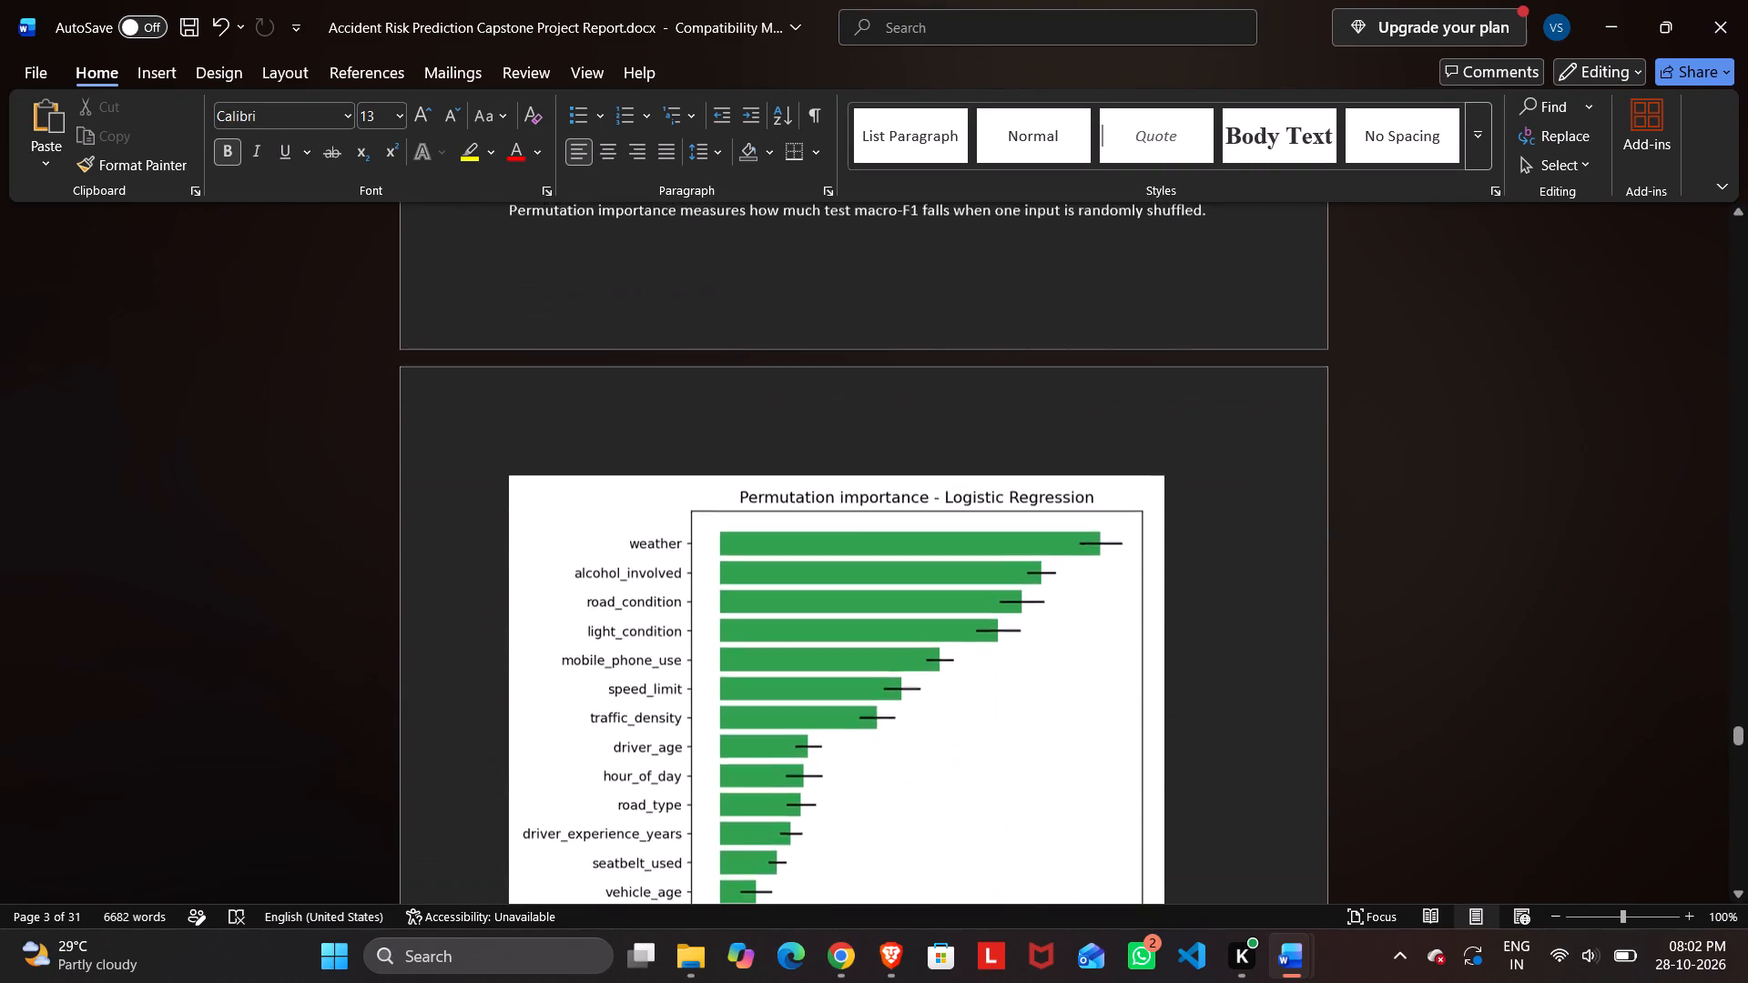
{"action": "scroll", "coordinate": [1033, 829], "scroll_direction": "down", "scroll_amount": 1}
{"action": "scroll", "coordinate": [1033, 829], "scroll_direction": "up", "scroll_amount": 1}
{"action": "scroll", "coordinate": [1033, 829], "scroll_direction": "down", "scroll_amount": 1}
{"action": "scroll", "coordinate": [1033, 829], "scroll_direction": "up", "scroll_amount": 1}
{"action": "scroll", "coordinate": [1033, 829], "scroll_direction": "down", "scroll_amount": 2}
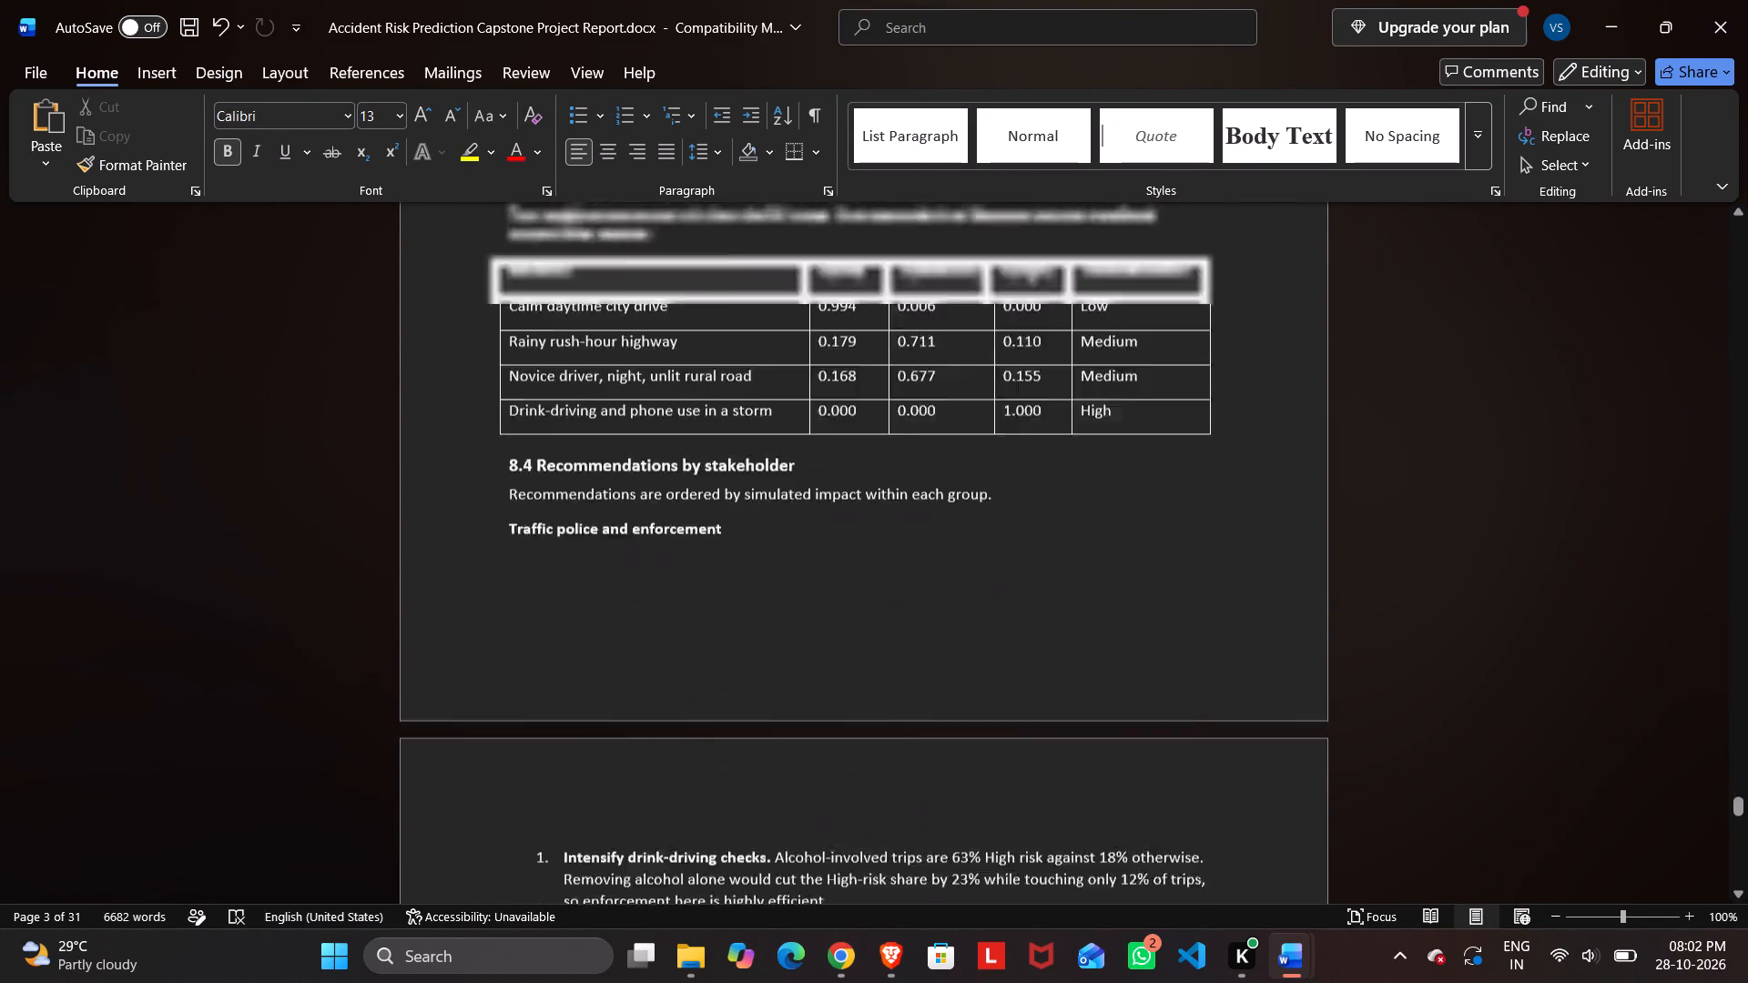
{"action": "scroll", "coordinate": [1033, 829], "scroll_direction": "down", "scroll_amount": 3}
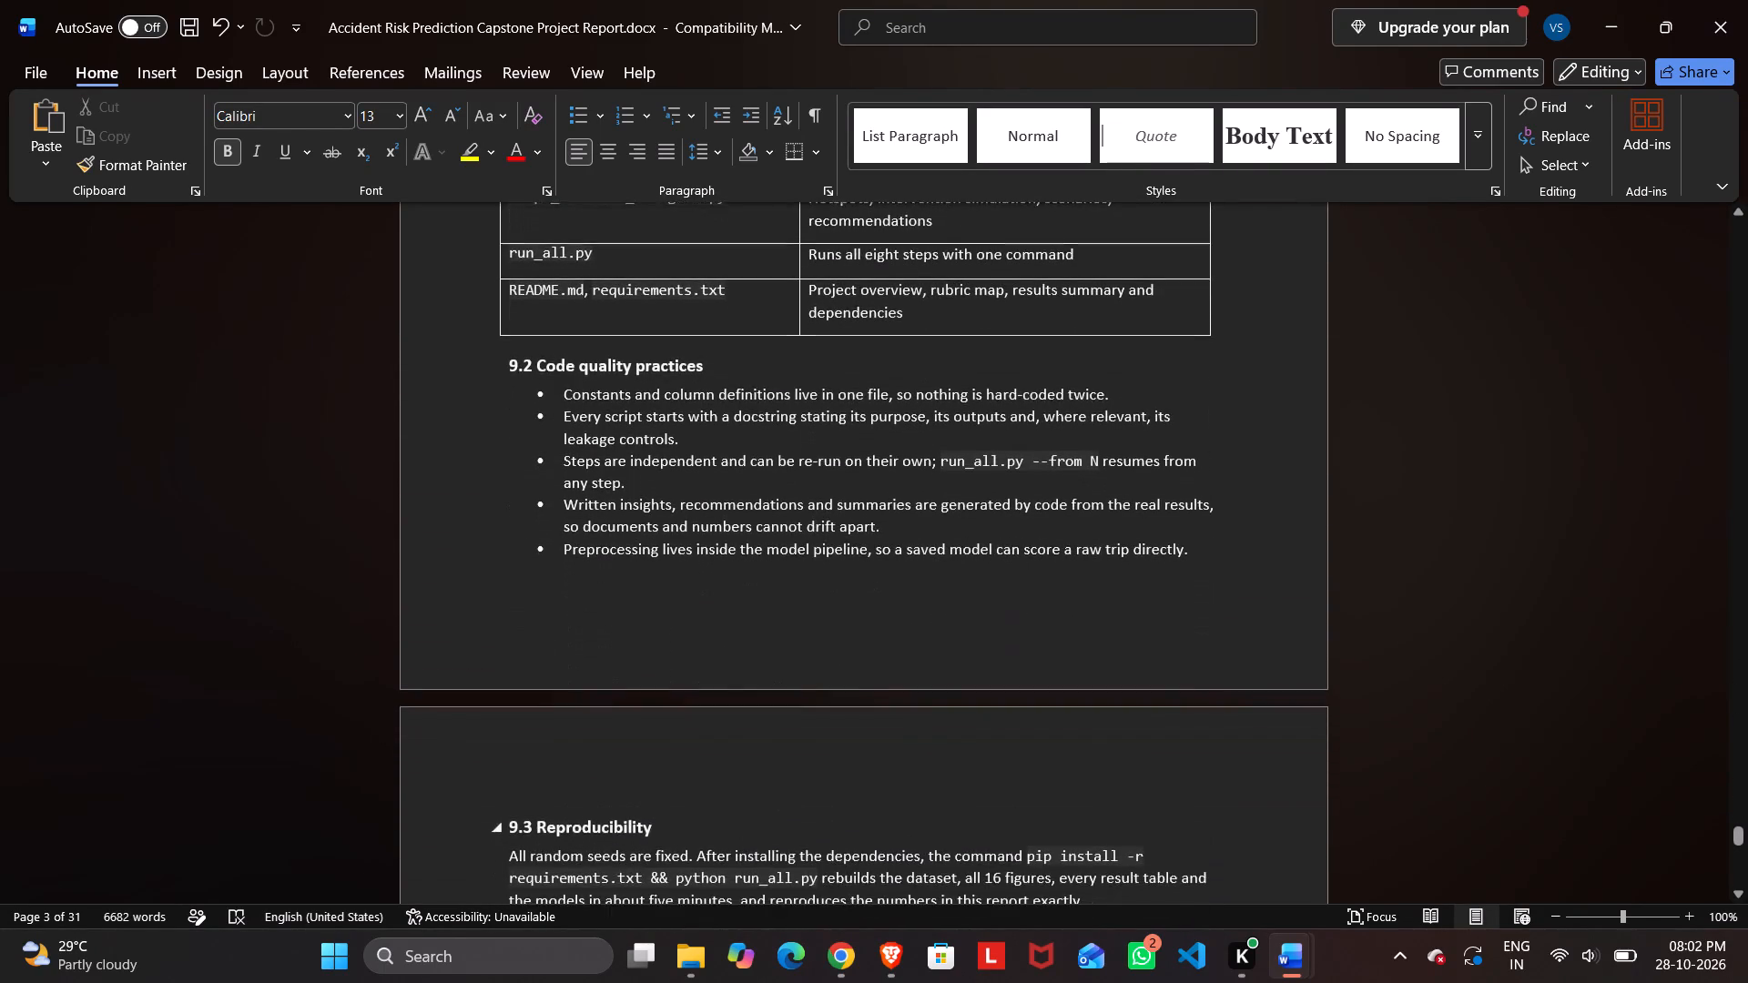
{"action": "scroll", "coordinate": [1033, 829], "scroll_direction": "down", "scroll_amount": 4}
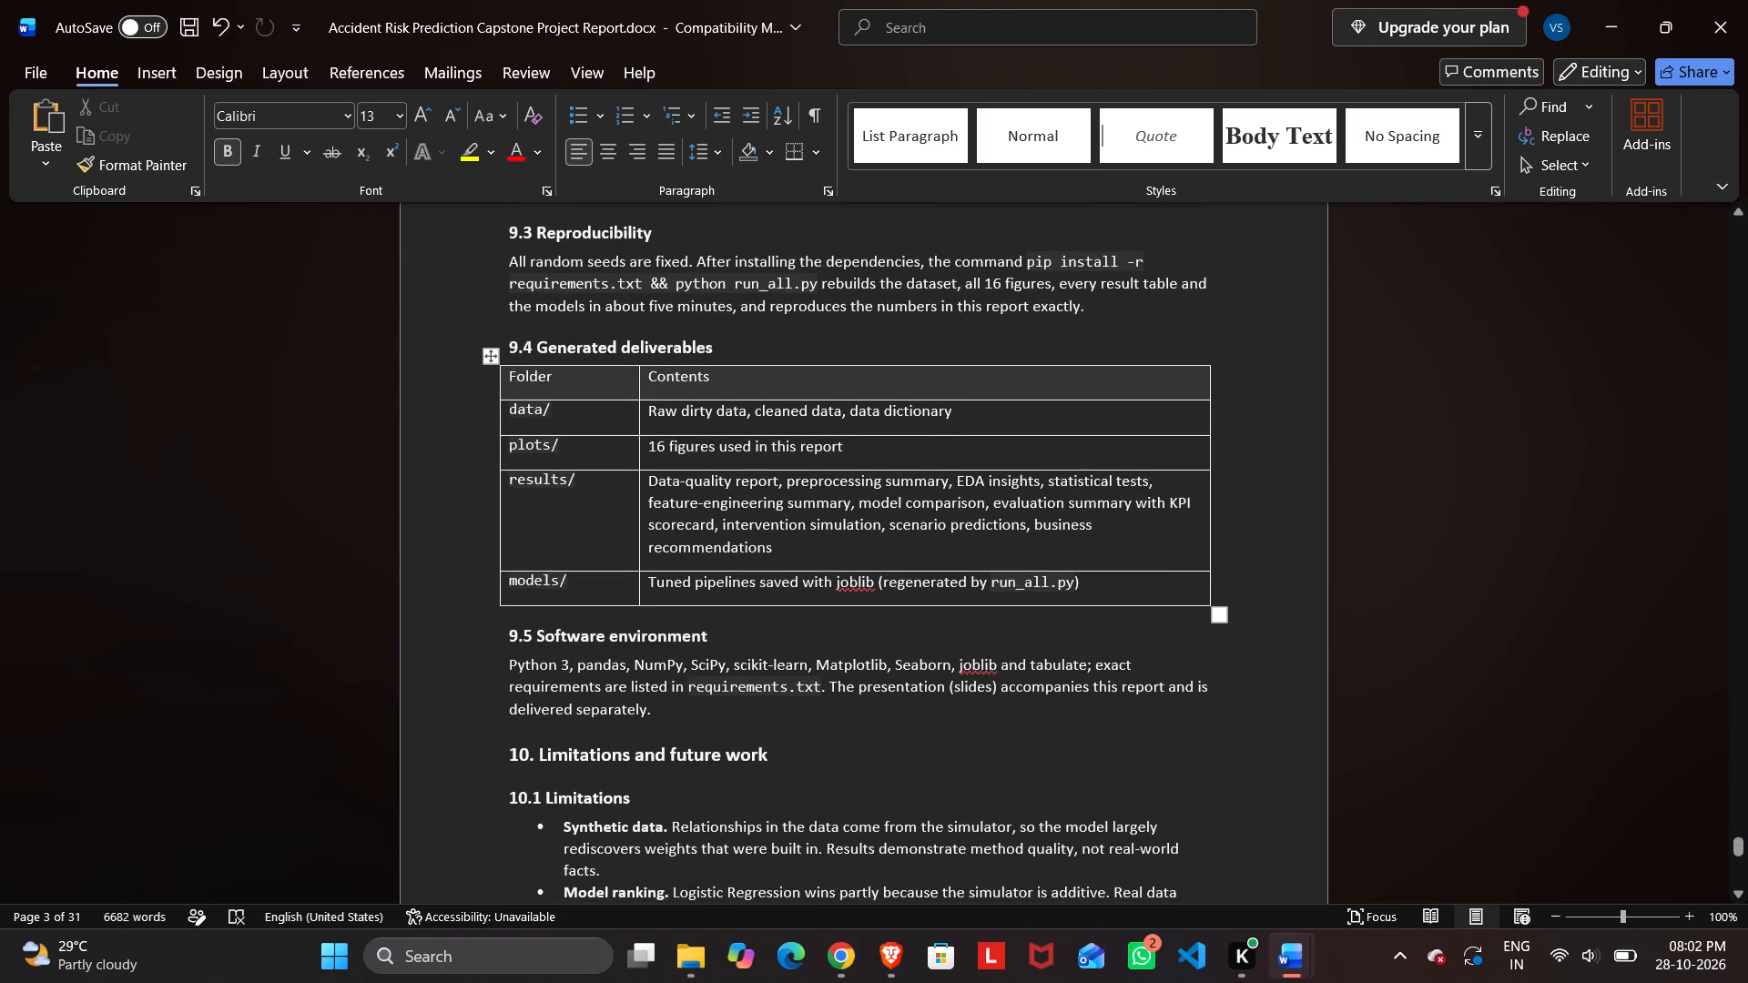
{"action": "scroll", "coordinate": [1033, 829], "scroll_direction": "down", "scroll_amount": 10}
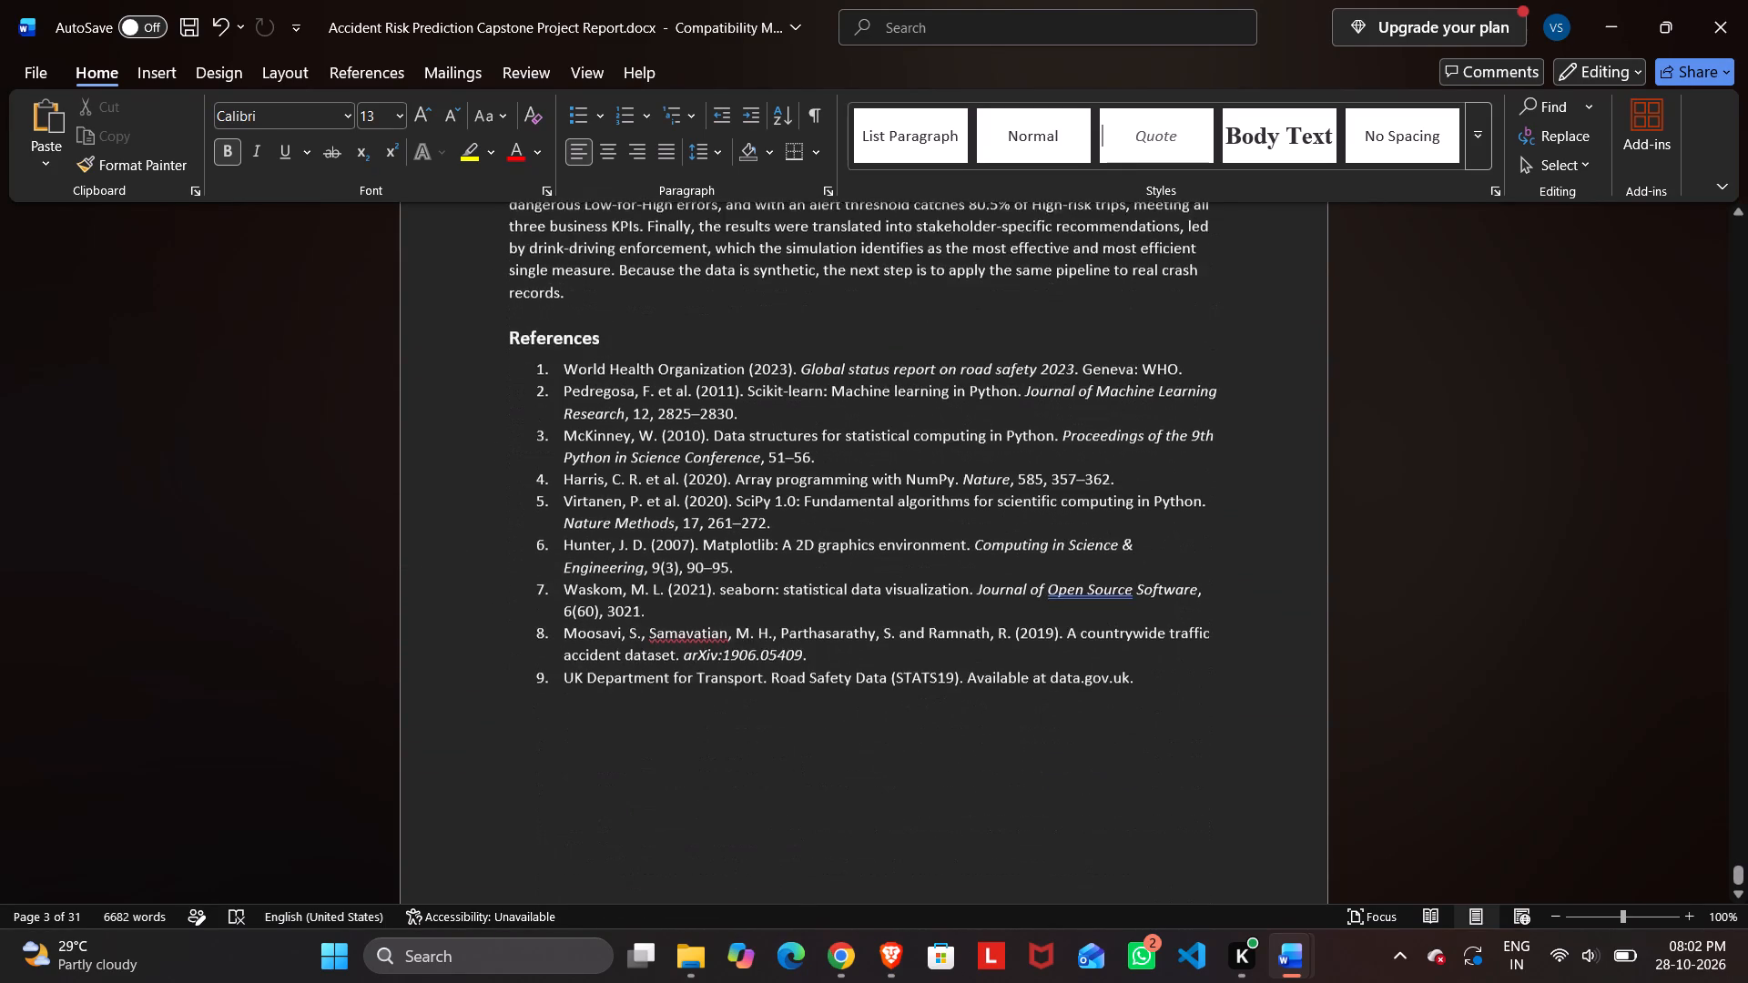
{"action": "scroll", "coordinate": [1033, 829], "scroll_direction": "down", "scroll_amount": 2}
{"action": "scroll", "coordinate": [1033, 829], "scroll_direction": "up", "scroll_amount": 1}
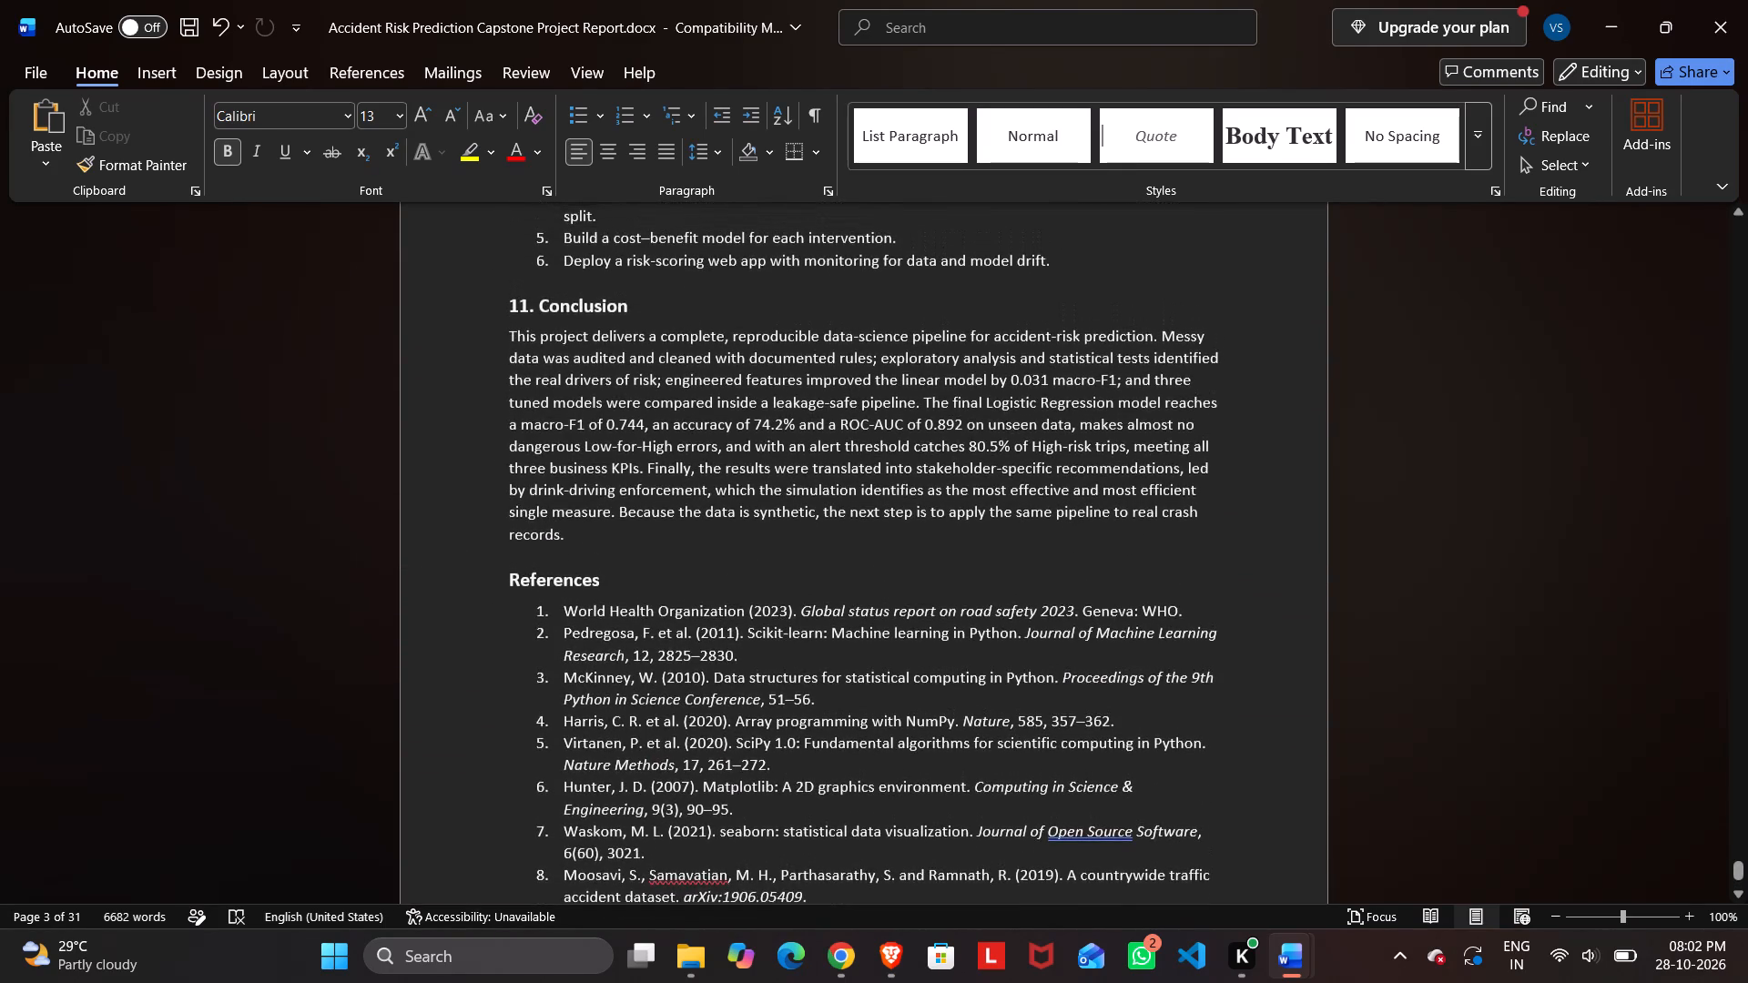
Go back to the start of the report and recheck the cover page, executive summary and Rubric coverage table.
{"action": "scroll", "coordinate": [1033, 829], "scroll_direction": "up", "scroll_amount": 20}
{"action": "scroll", "coordinate": [1033, 829], "scroll_direction": "up", "scroll_amount": 5}
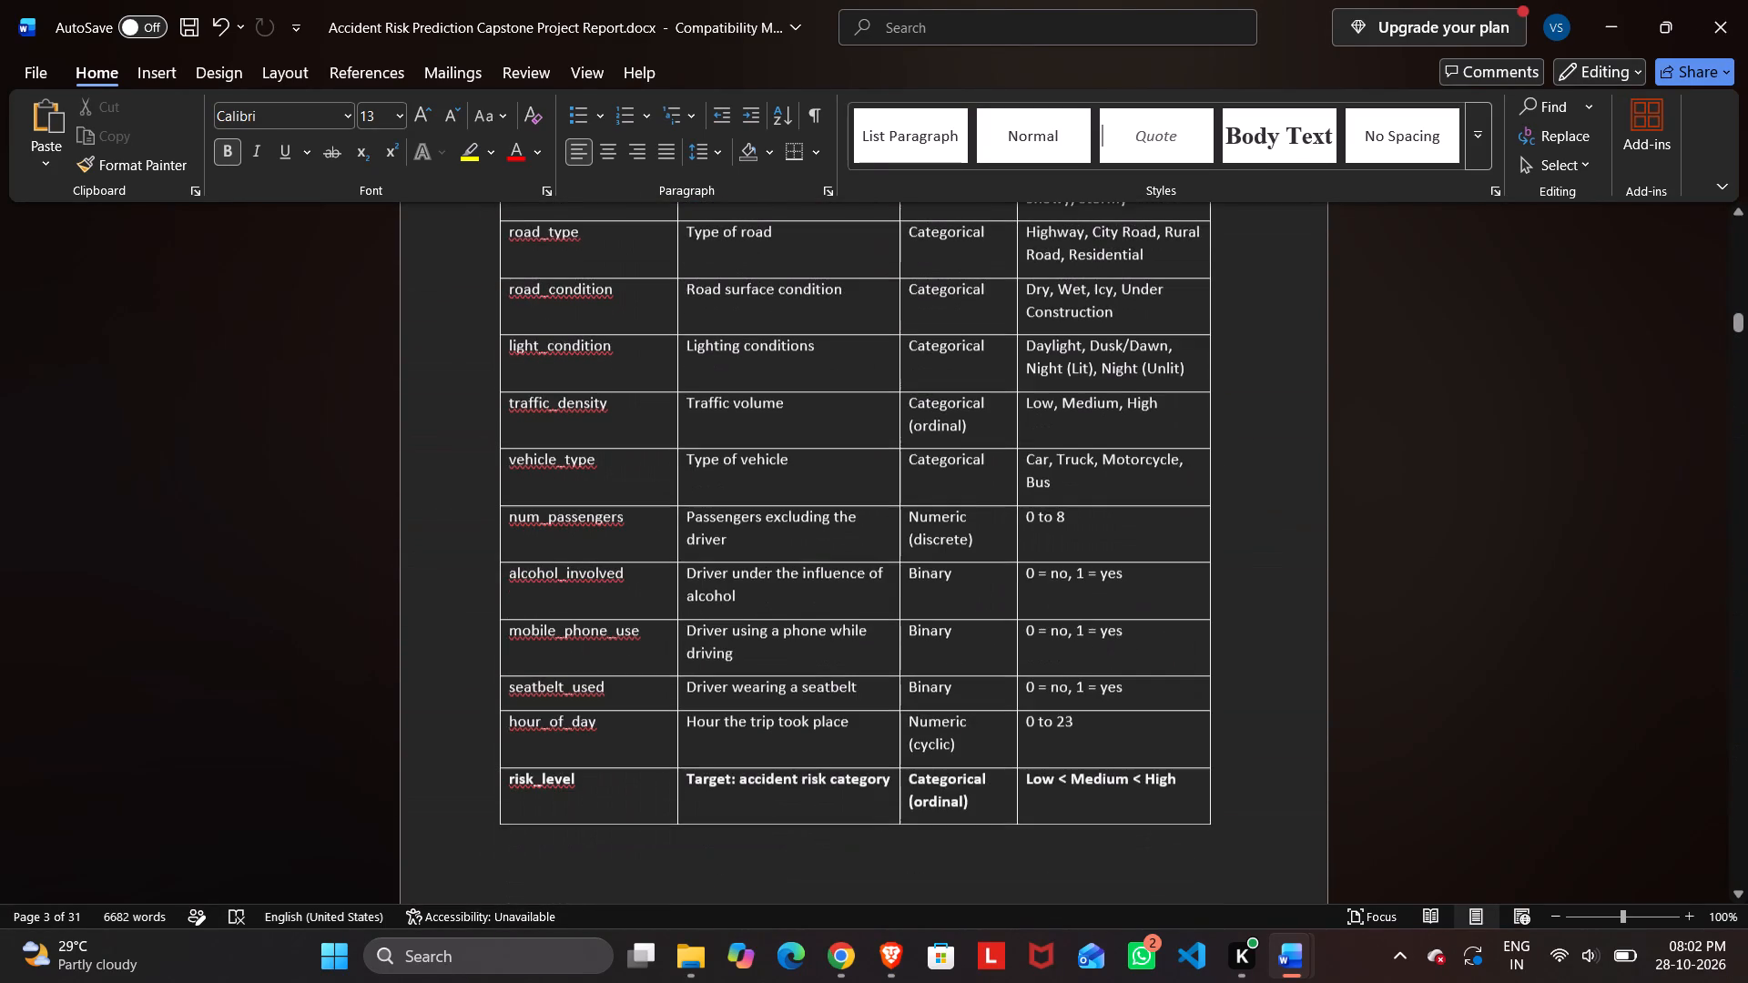
{"action": "scroll", "coordinate": [1033, 829], "scroll_direction": "down", "scroll_amount": 3}
{"action": "scroll", "coordinate": [1033, 829], "scroll_direction": "up", "scroll_amount": 5}
{"action": "scroll", "coordinate": [1033, 829], "scroll_direction": "down", "scroll_amount": 1}
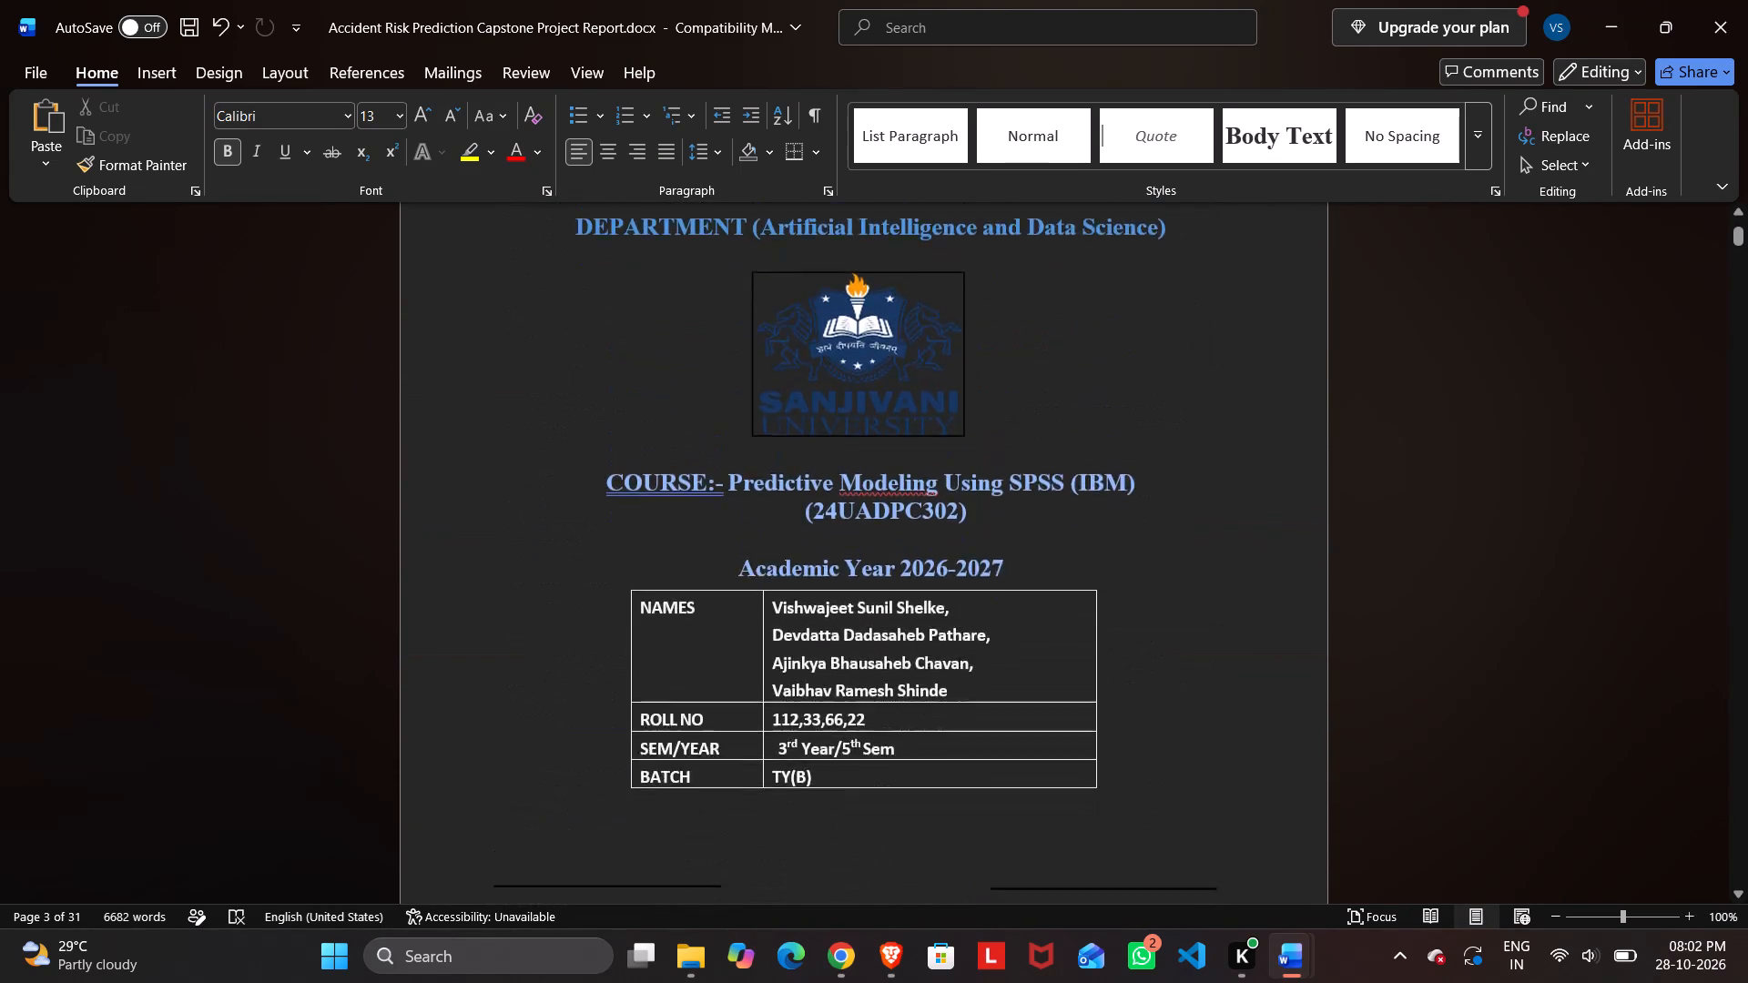
{"action": "scroll", "coordinate": [1033, 829], "scroll_direction": "down", "scroll_amount": 4}
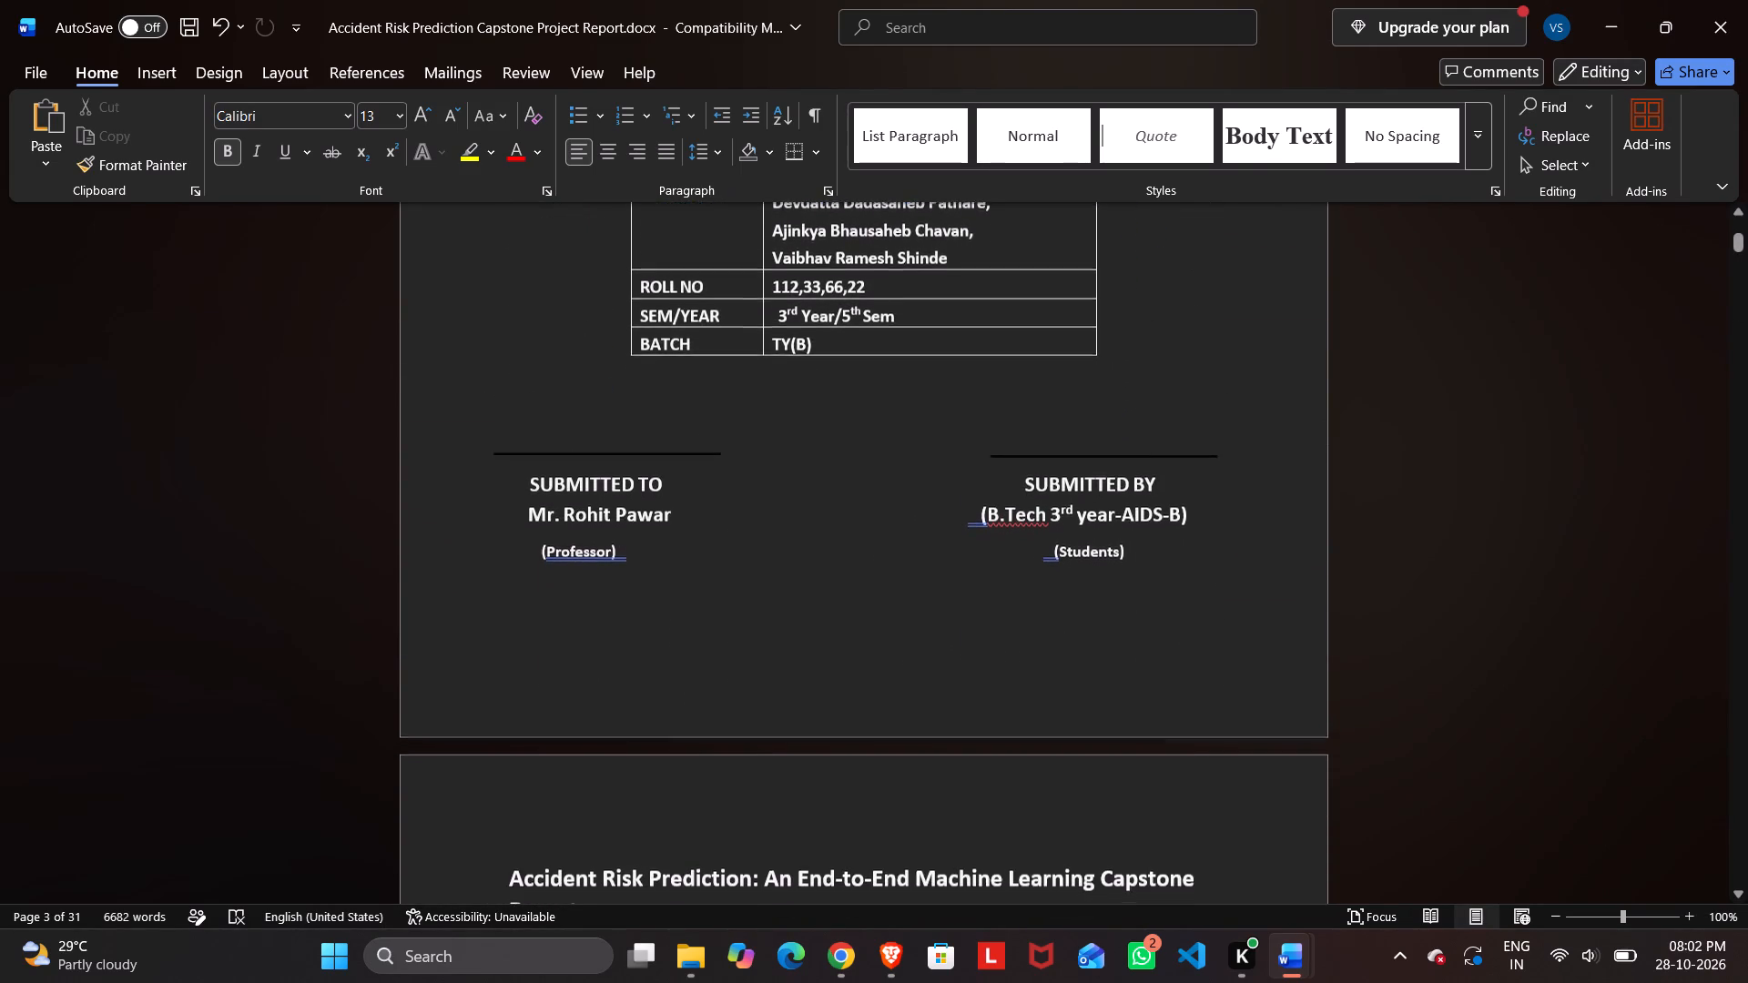
{"action": "scroll", "coordinate": [1033, 829], "scroll_direction": "down", "scroll_amount": 4}
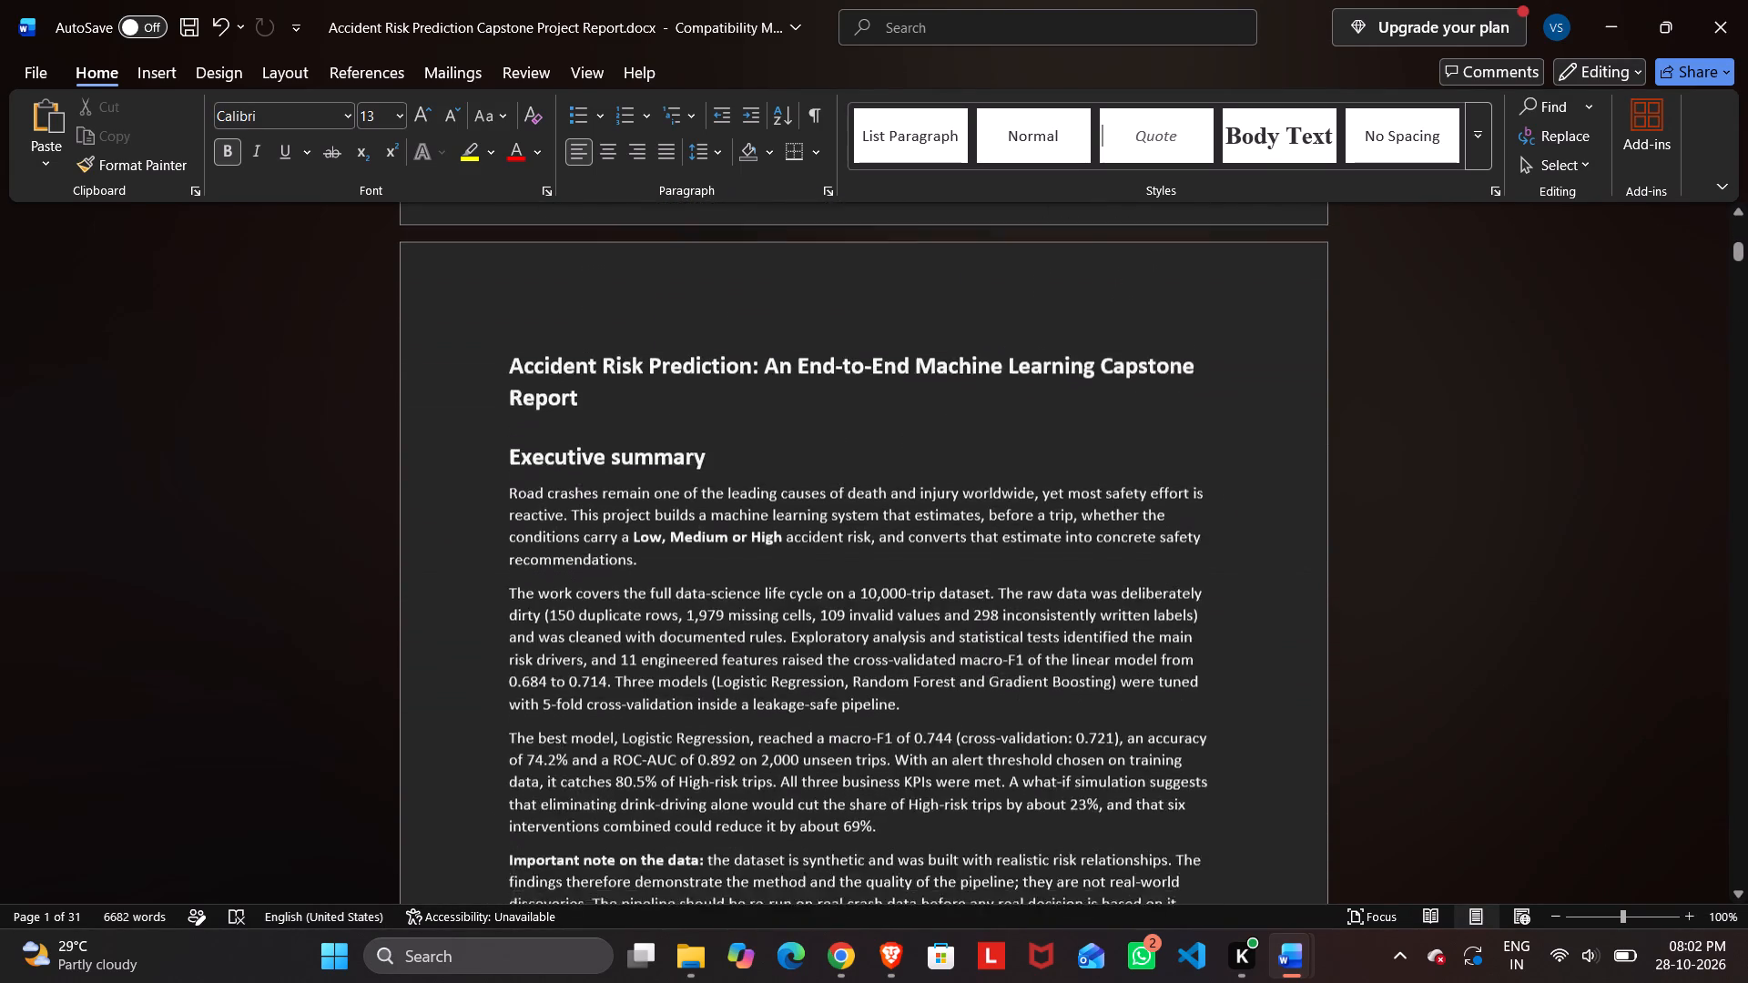
{"action": "scroll", "coordinate": [1033, 829], "scroll_direction": "down", "scroll_amount": 1}
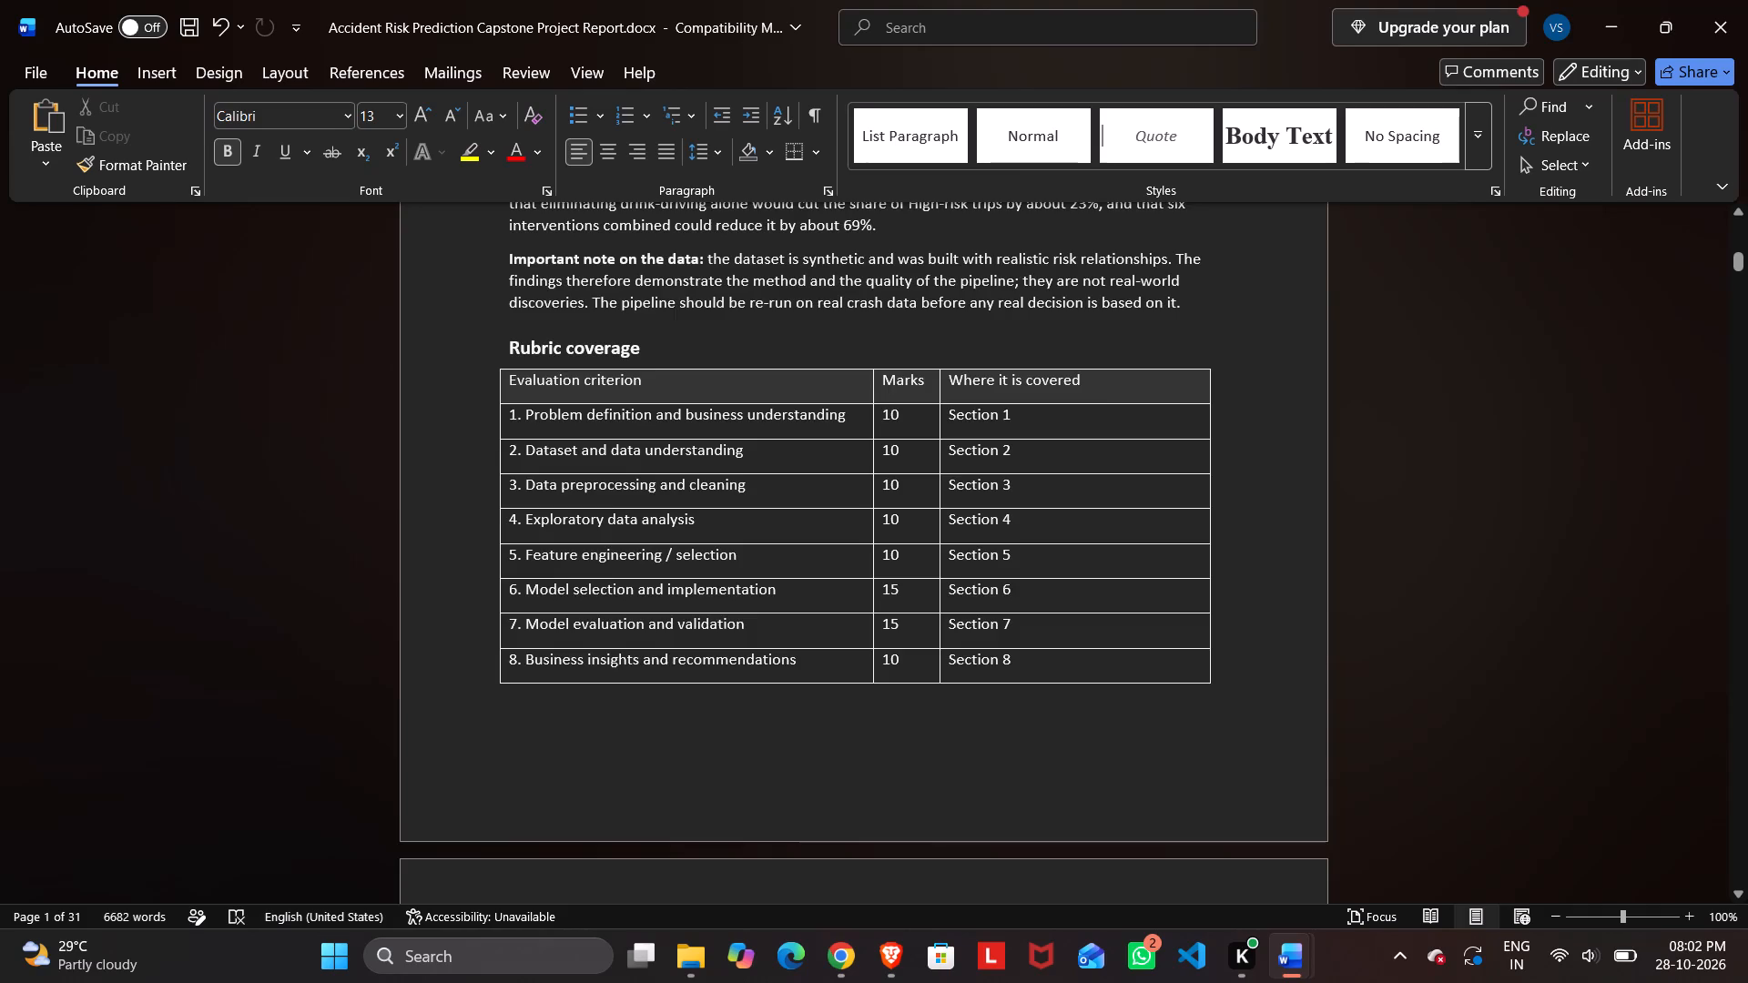
Add a comma after the fourth student's name in the cover table's NAMES cell and start a new line below it.
{"action": "scroll", "coordinate": [1016, 683], "scroll_direction": "up", "scroll_amount": 5}
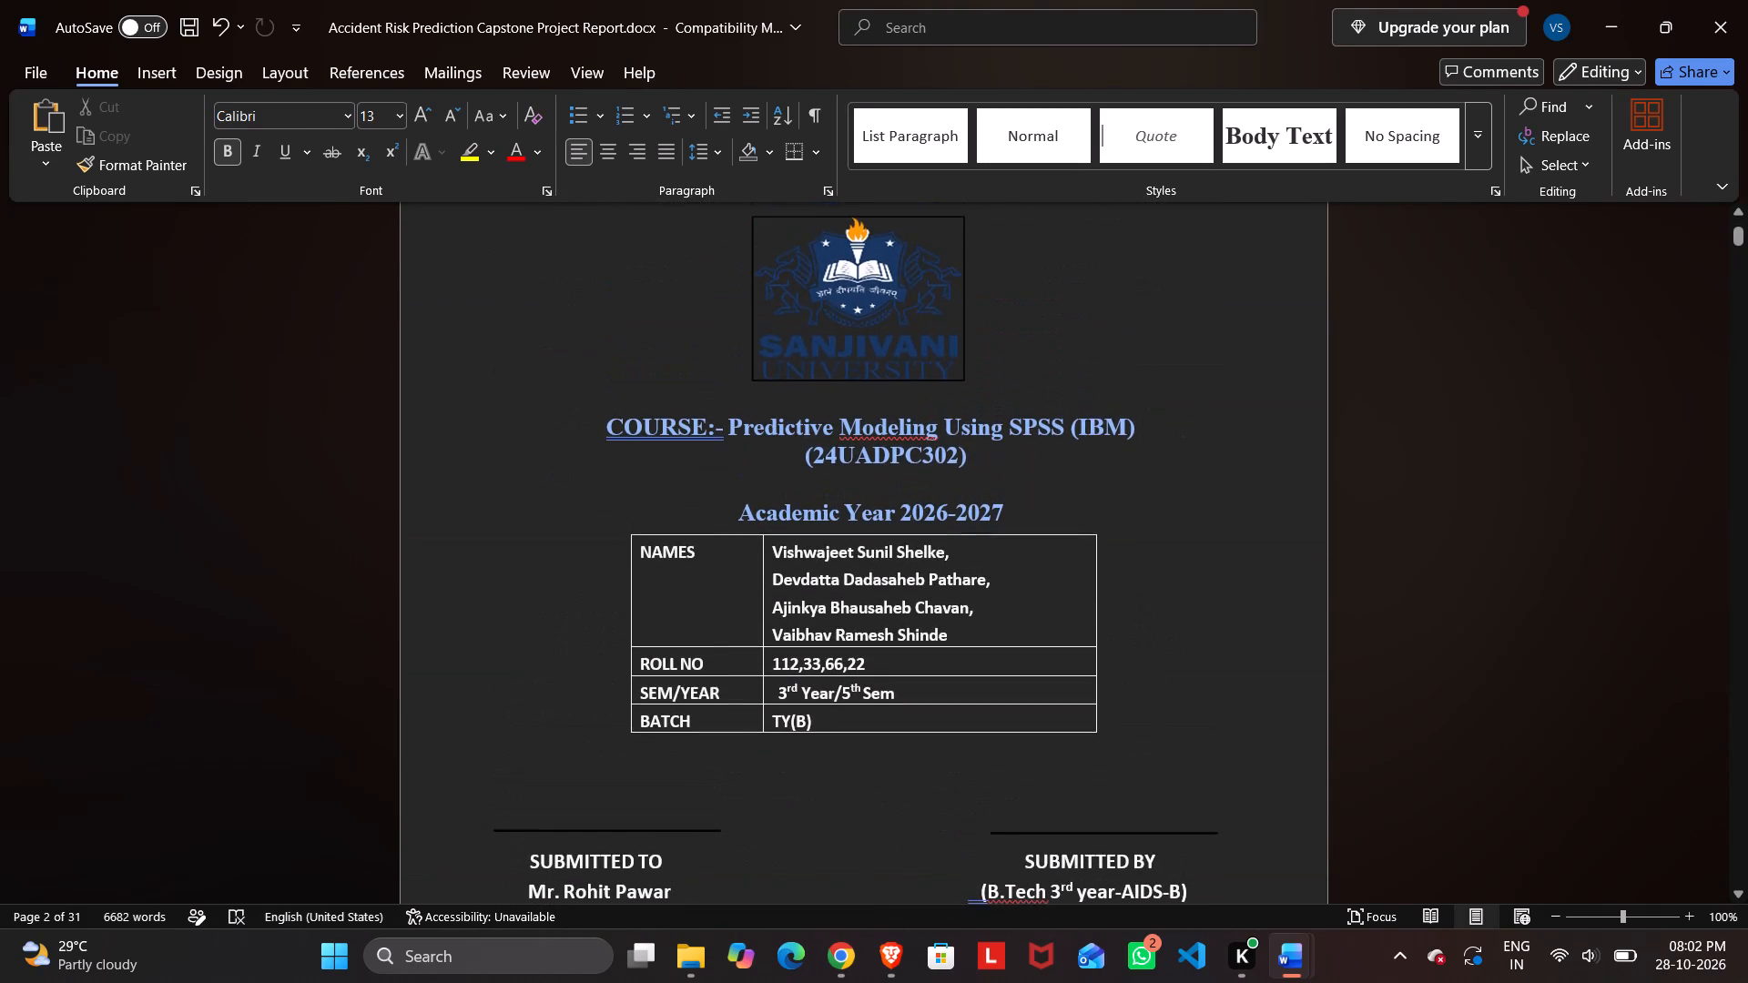
{"action": "left_click", "coordinate": [952, 639]}
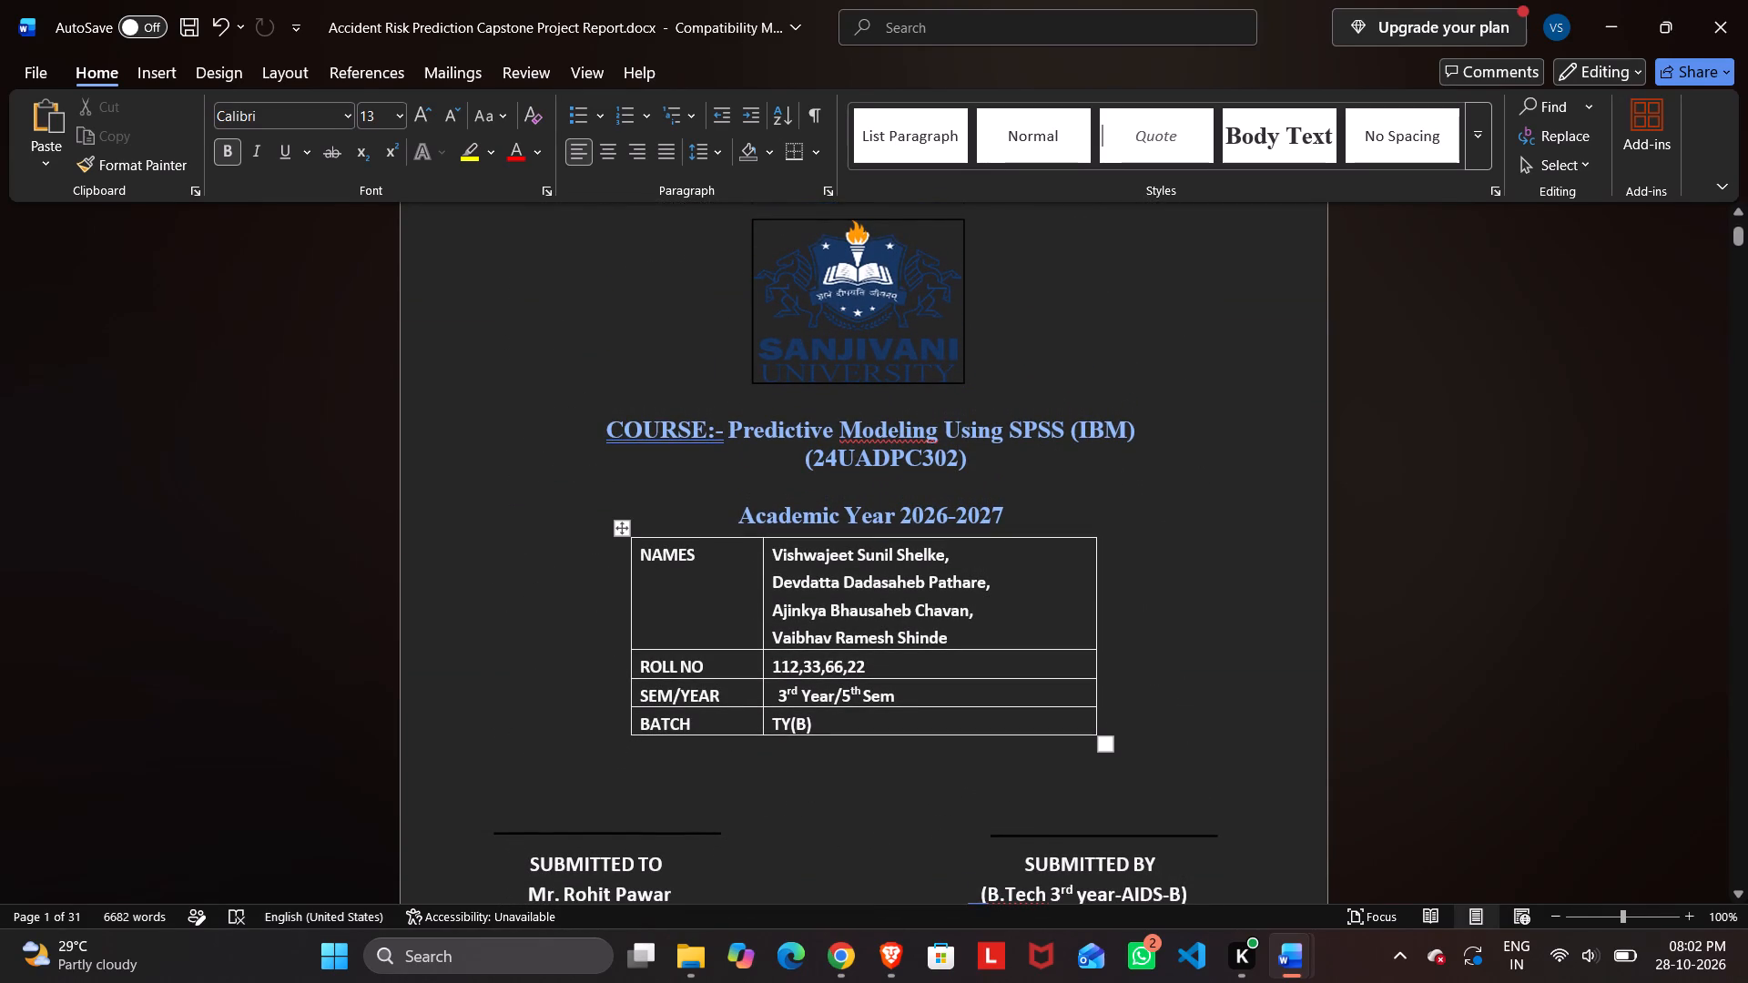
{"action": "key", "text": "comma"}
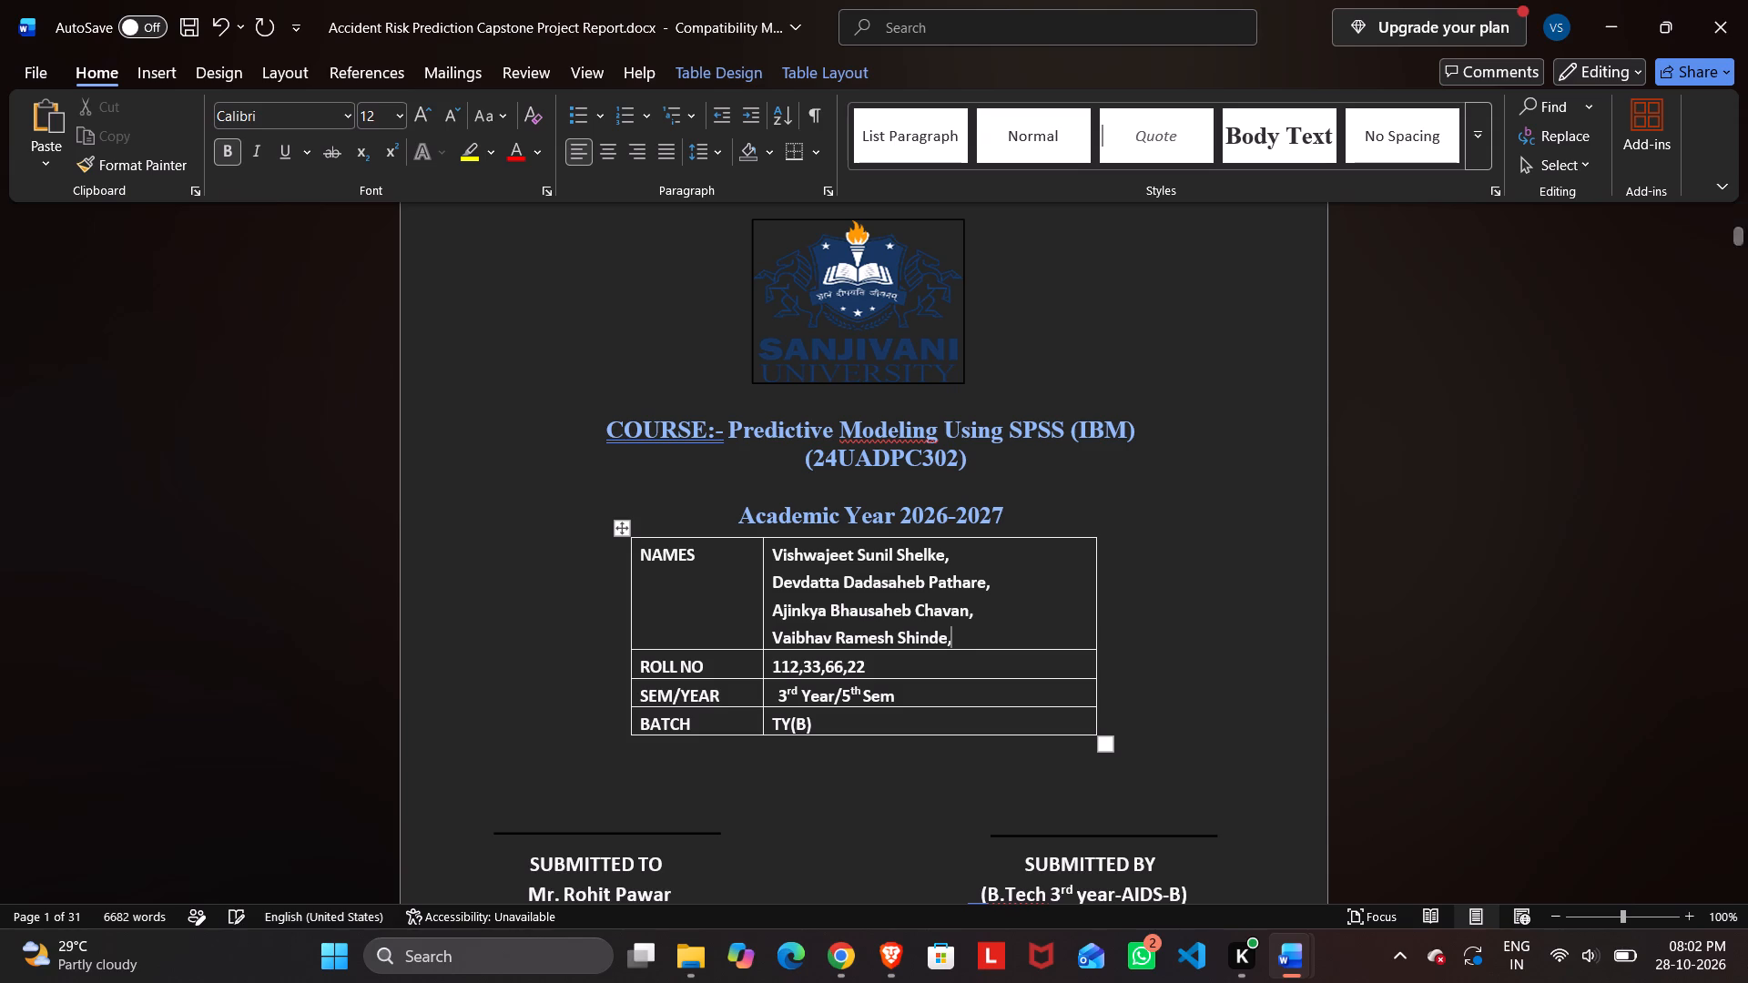
{"action": "key", "text": "Return"}
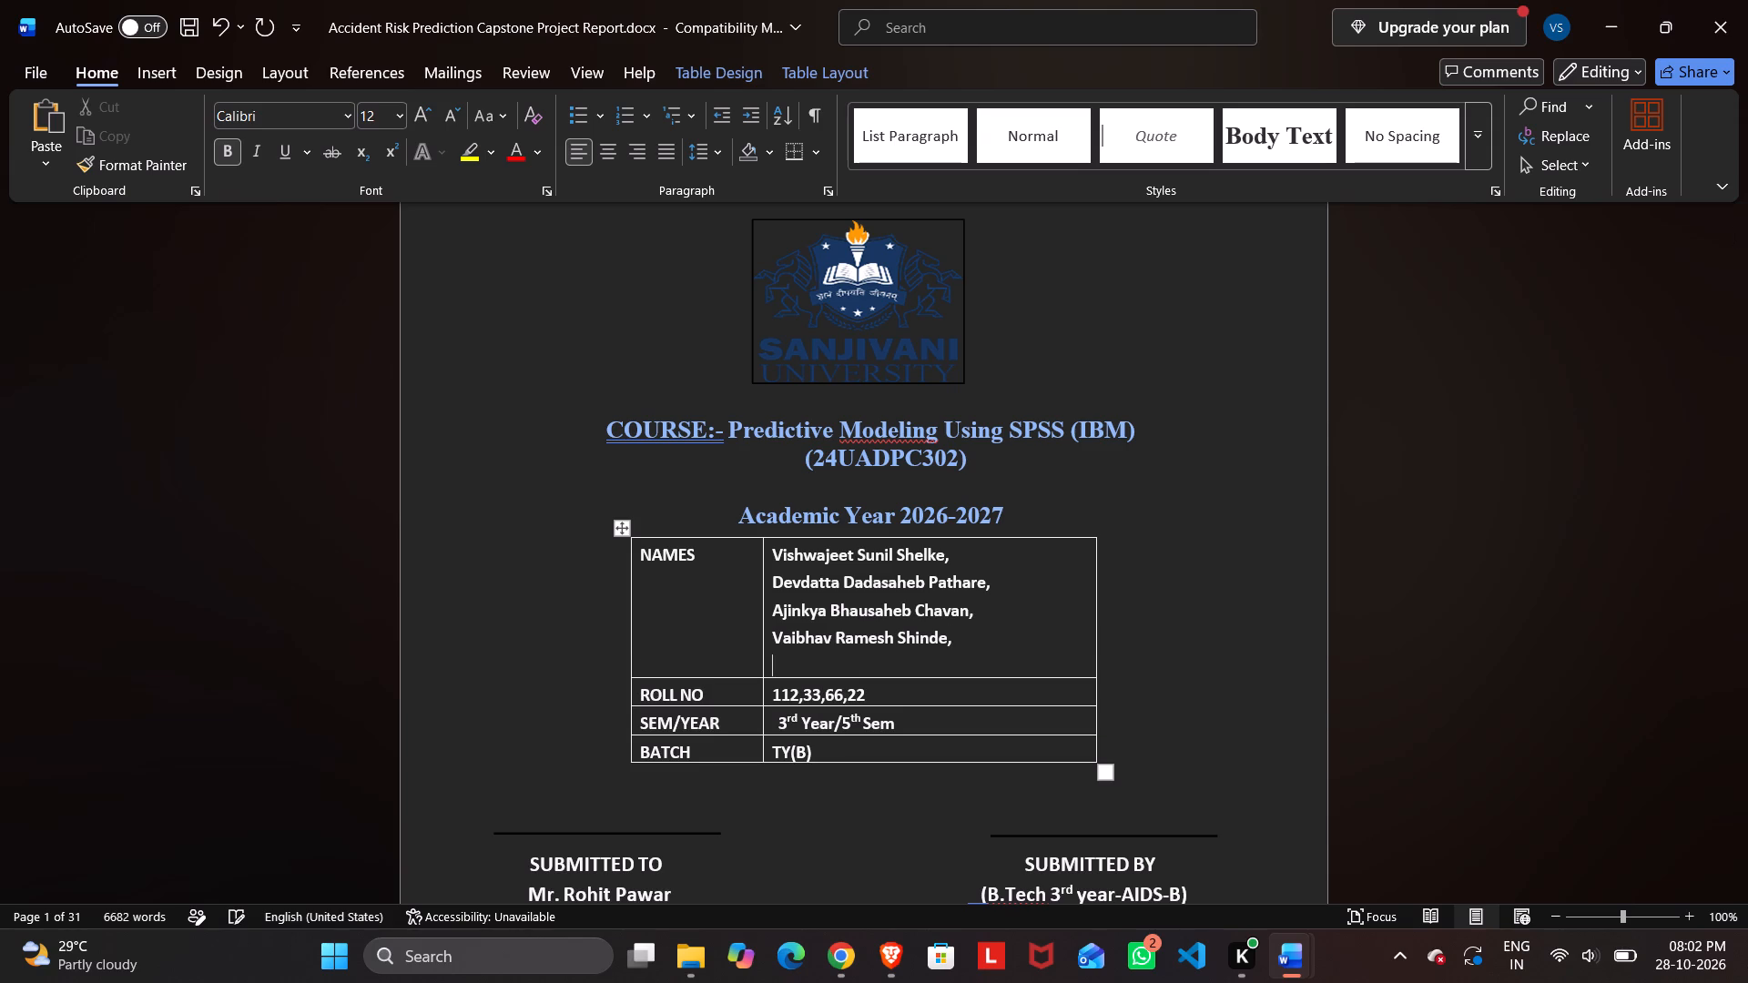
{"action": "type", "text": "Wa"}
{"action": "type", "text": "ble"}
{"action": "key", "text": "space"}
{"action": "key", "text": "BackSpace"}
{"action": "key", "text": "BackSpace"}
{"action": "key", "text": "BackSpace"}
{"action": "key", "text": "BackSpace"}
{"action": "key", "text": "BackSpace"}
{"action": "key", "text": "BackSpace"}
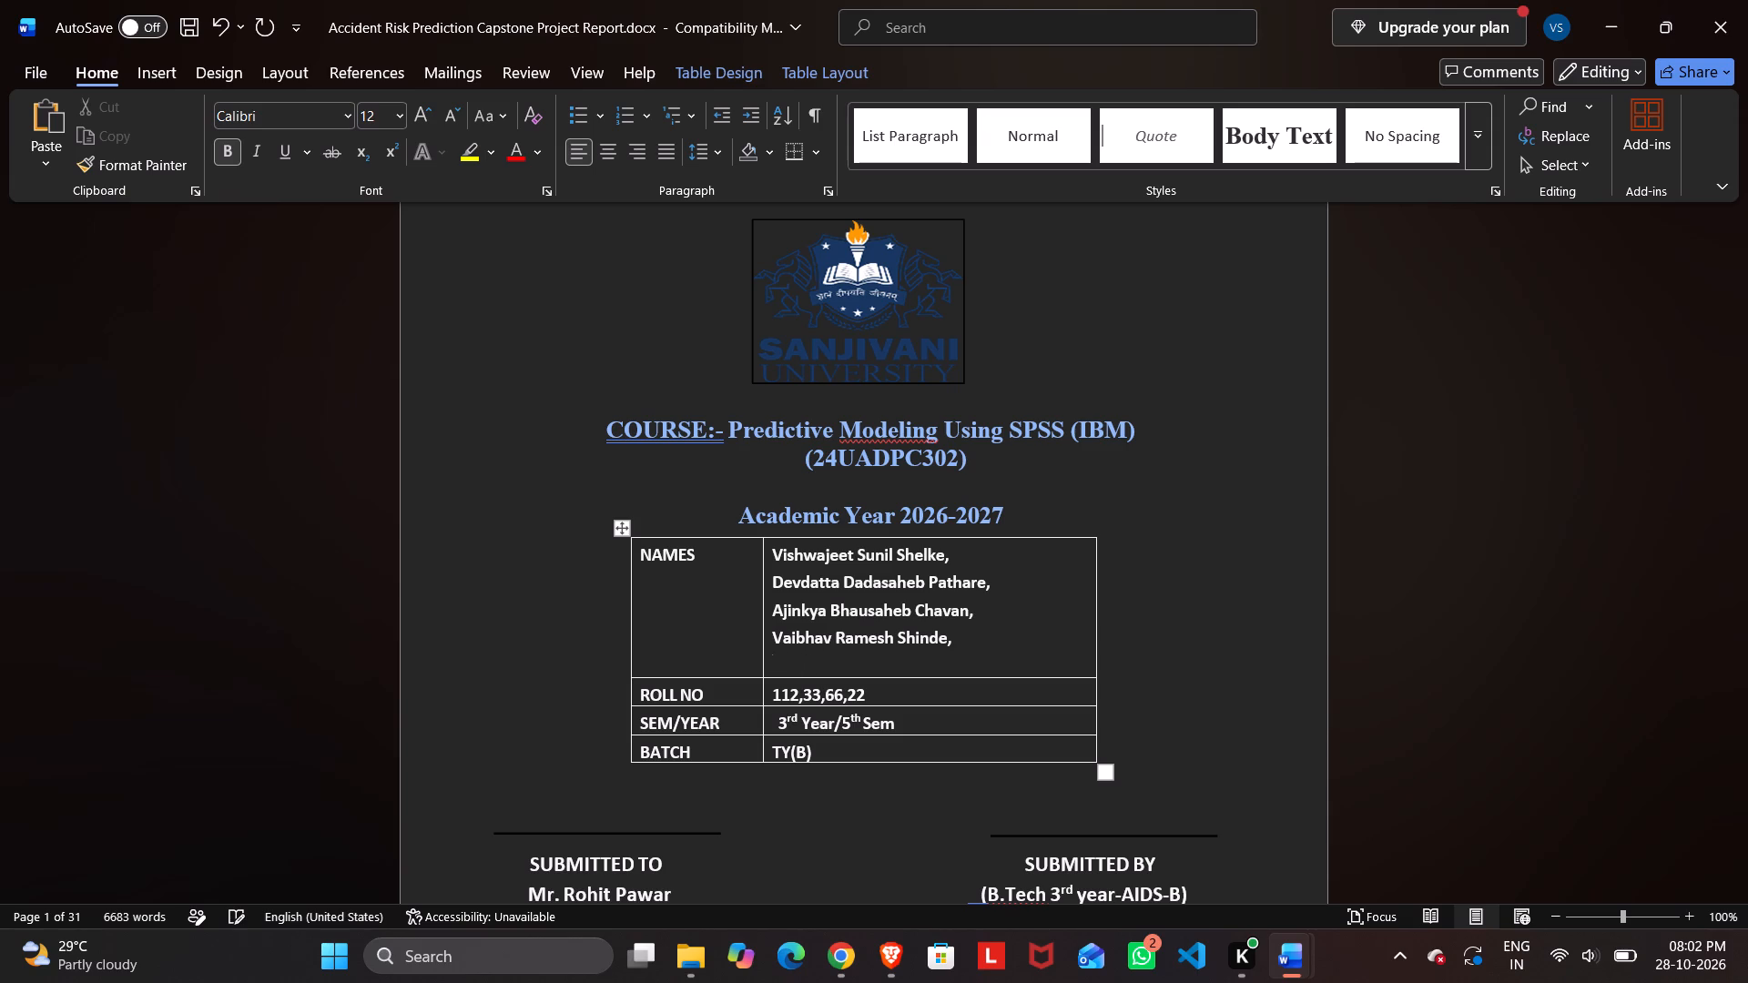
Enter the fifth student's full name on the new line of the cover table's NAMES cell.
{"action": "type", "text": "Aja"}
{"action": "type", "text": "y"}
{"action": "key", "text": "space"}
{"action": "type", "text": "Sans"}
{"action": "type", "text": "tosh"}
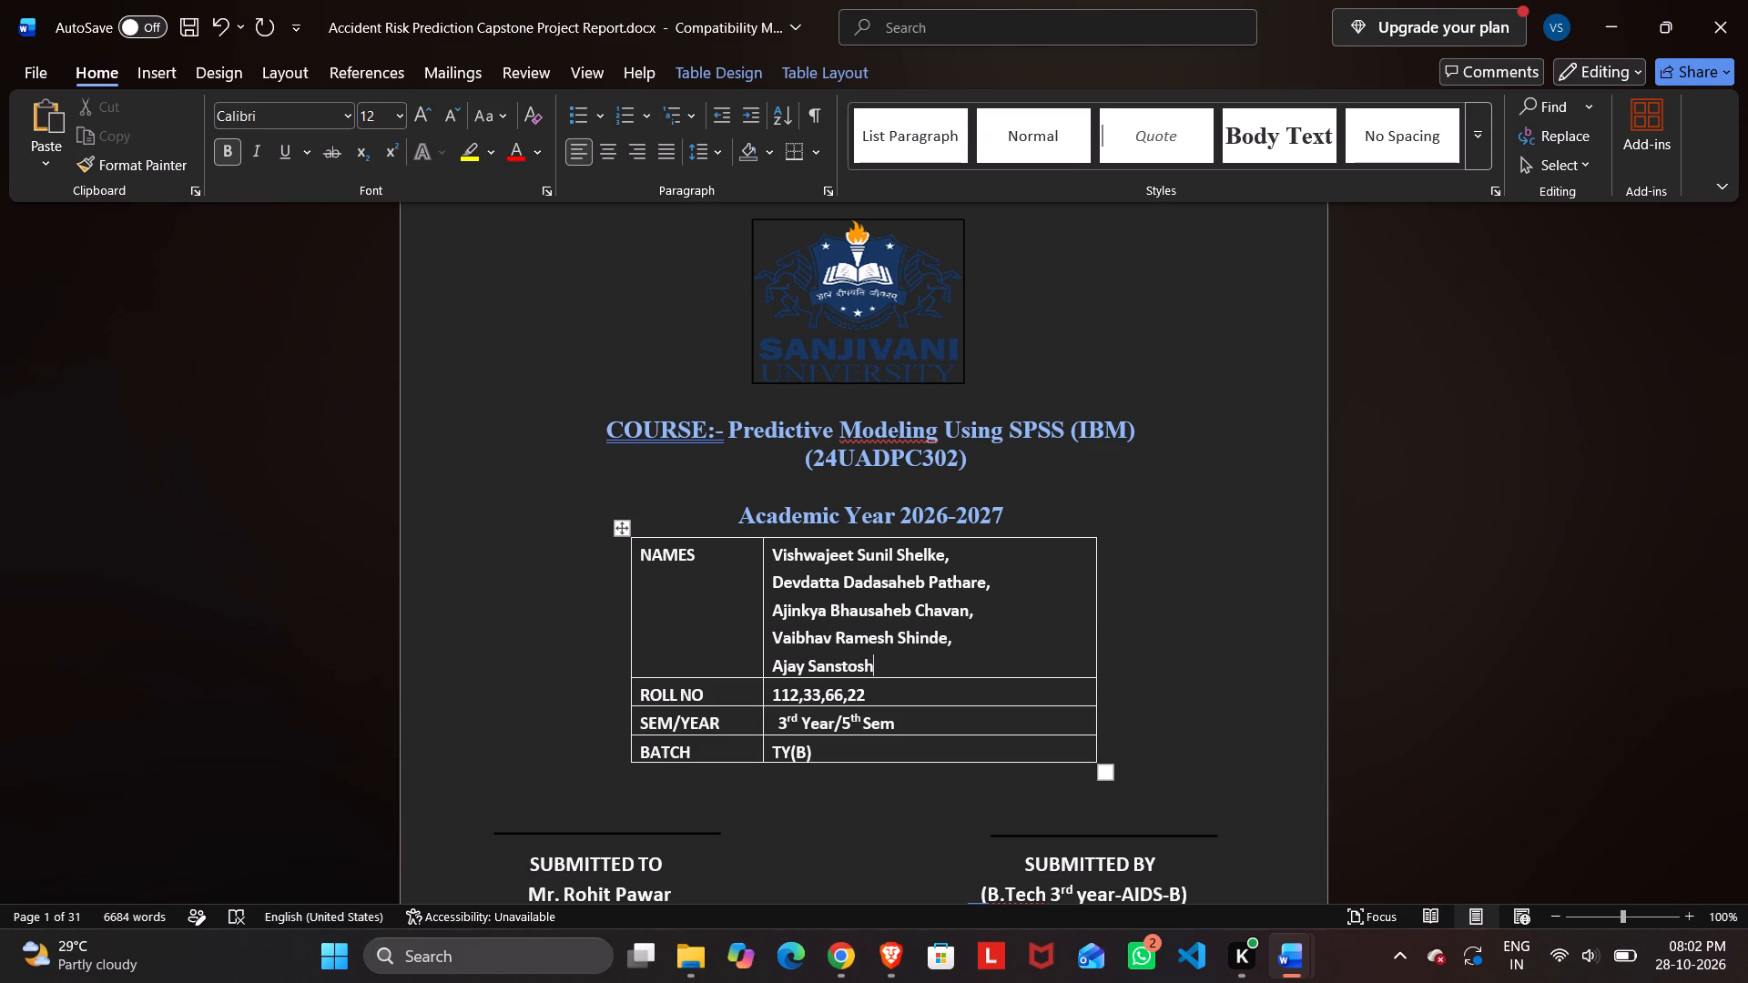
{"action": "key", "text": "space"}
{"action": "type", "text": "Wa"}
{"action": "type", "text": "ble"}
Append a comma and the fifth student's roll number to the end of the cover table's ROLL NO cell.
{"action": "left_click", "coordinate": [871, 691]}
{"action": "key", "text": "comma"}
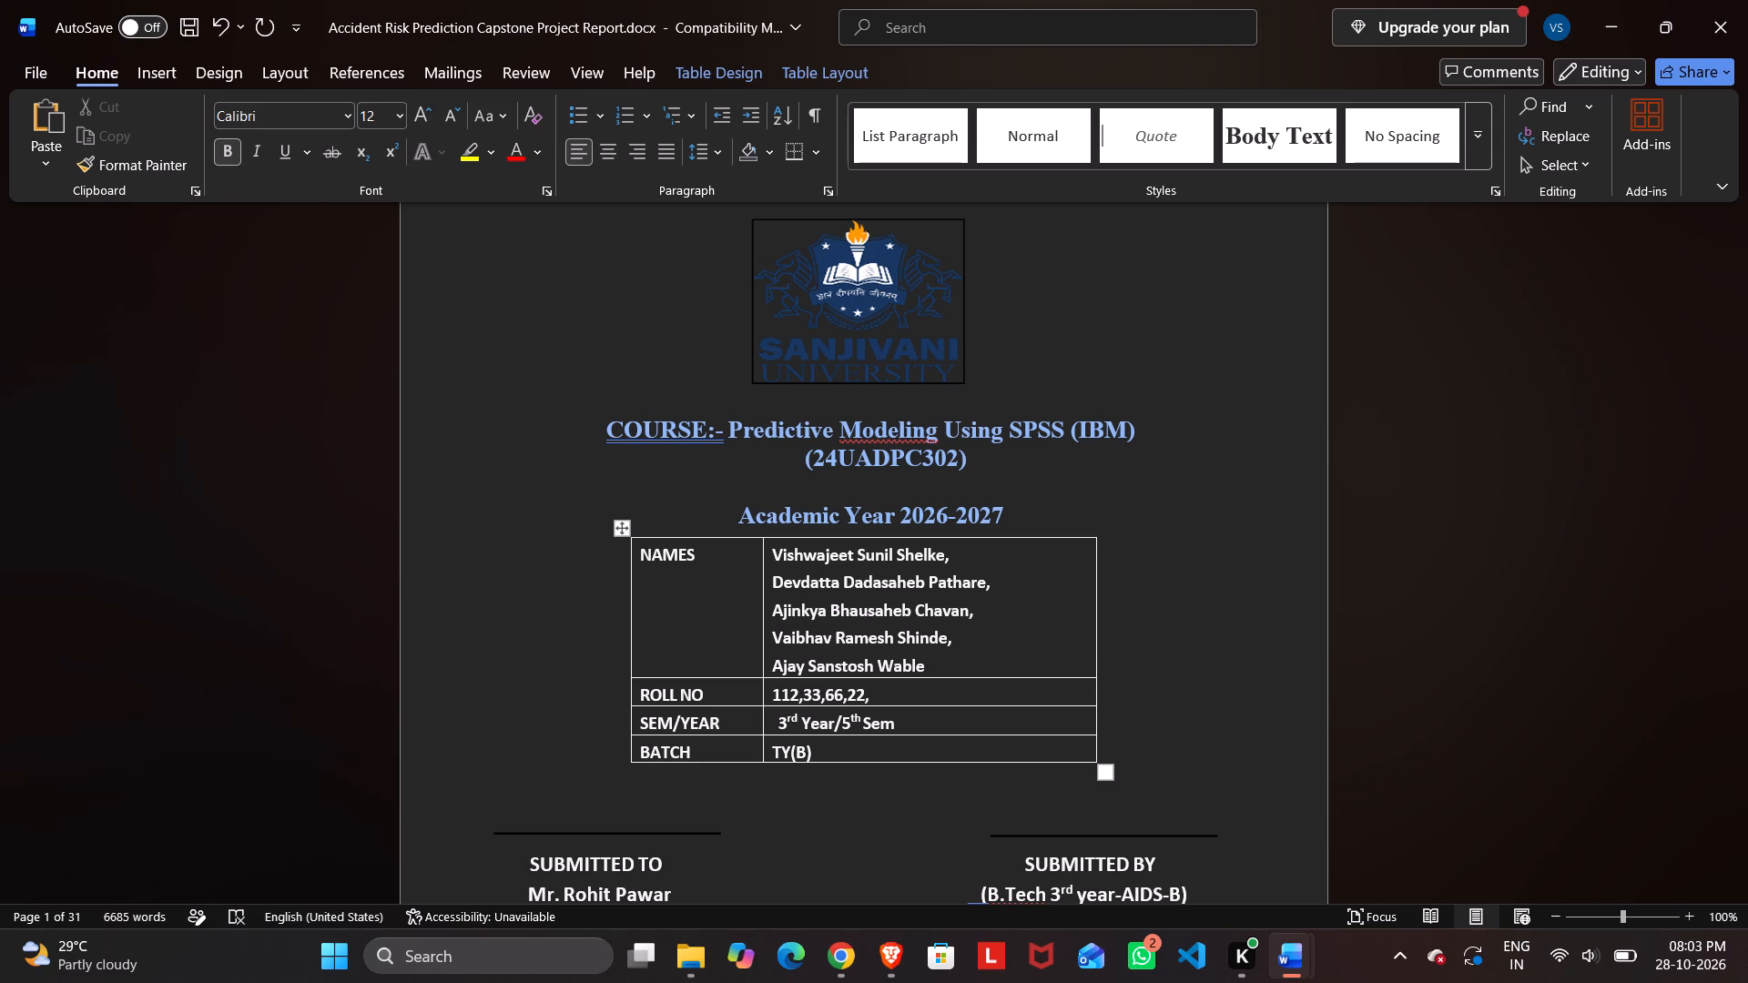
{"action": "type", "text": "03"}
Review the updated cover page, the executive summary, the Rubric coverage table and the start of the problem definition section.
{"action": "scroll", "coordinate": [940, 763], "scroll_direction": "down", "scroll_amount": 1}
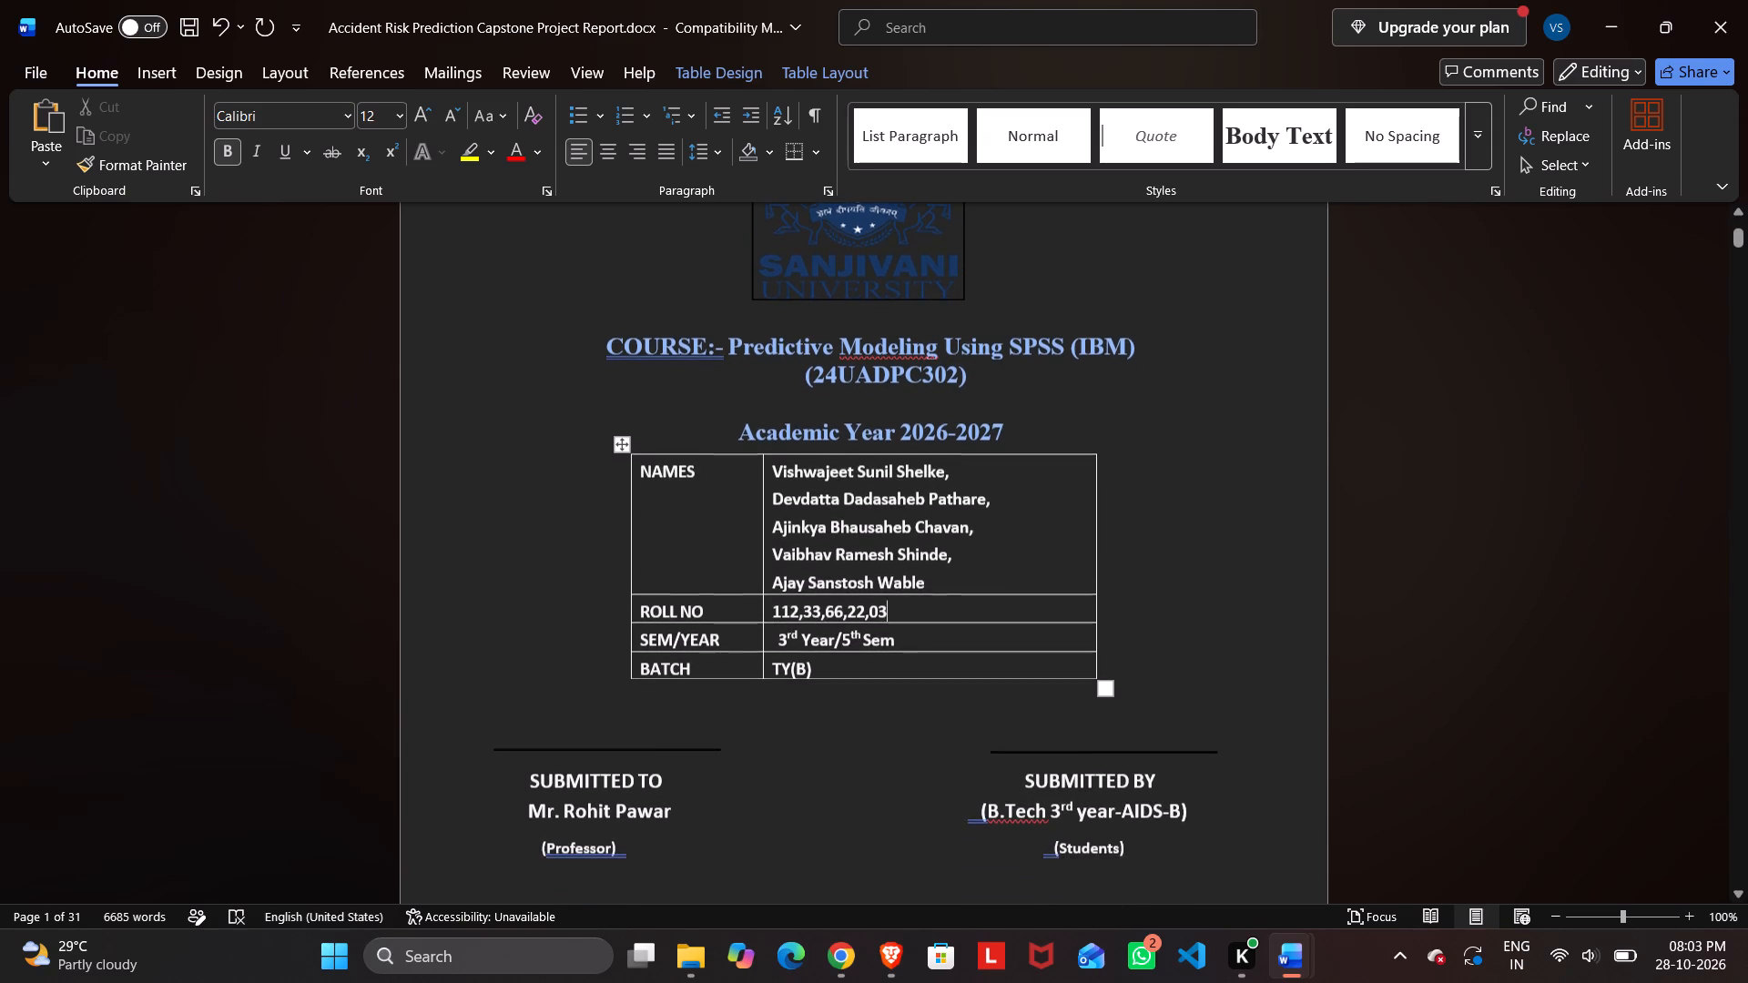
{"action": "scroll", "coordinate": [940, 763], "scroll_direction": "down", "scroll_amount": 1}
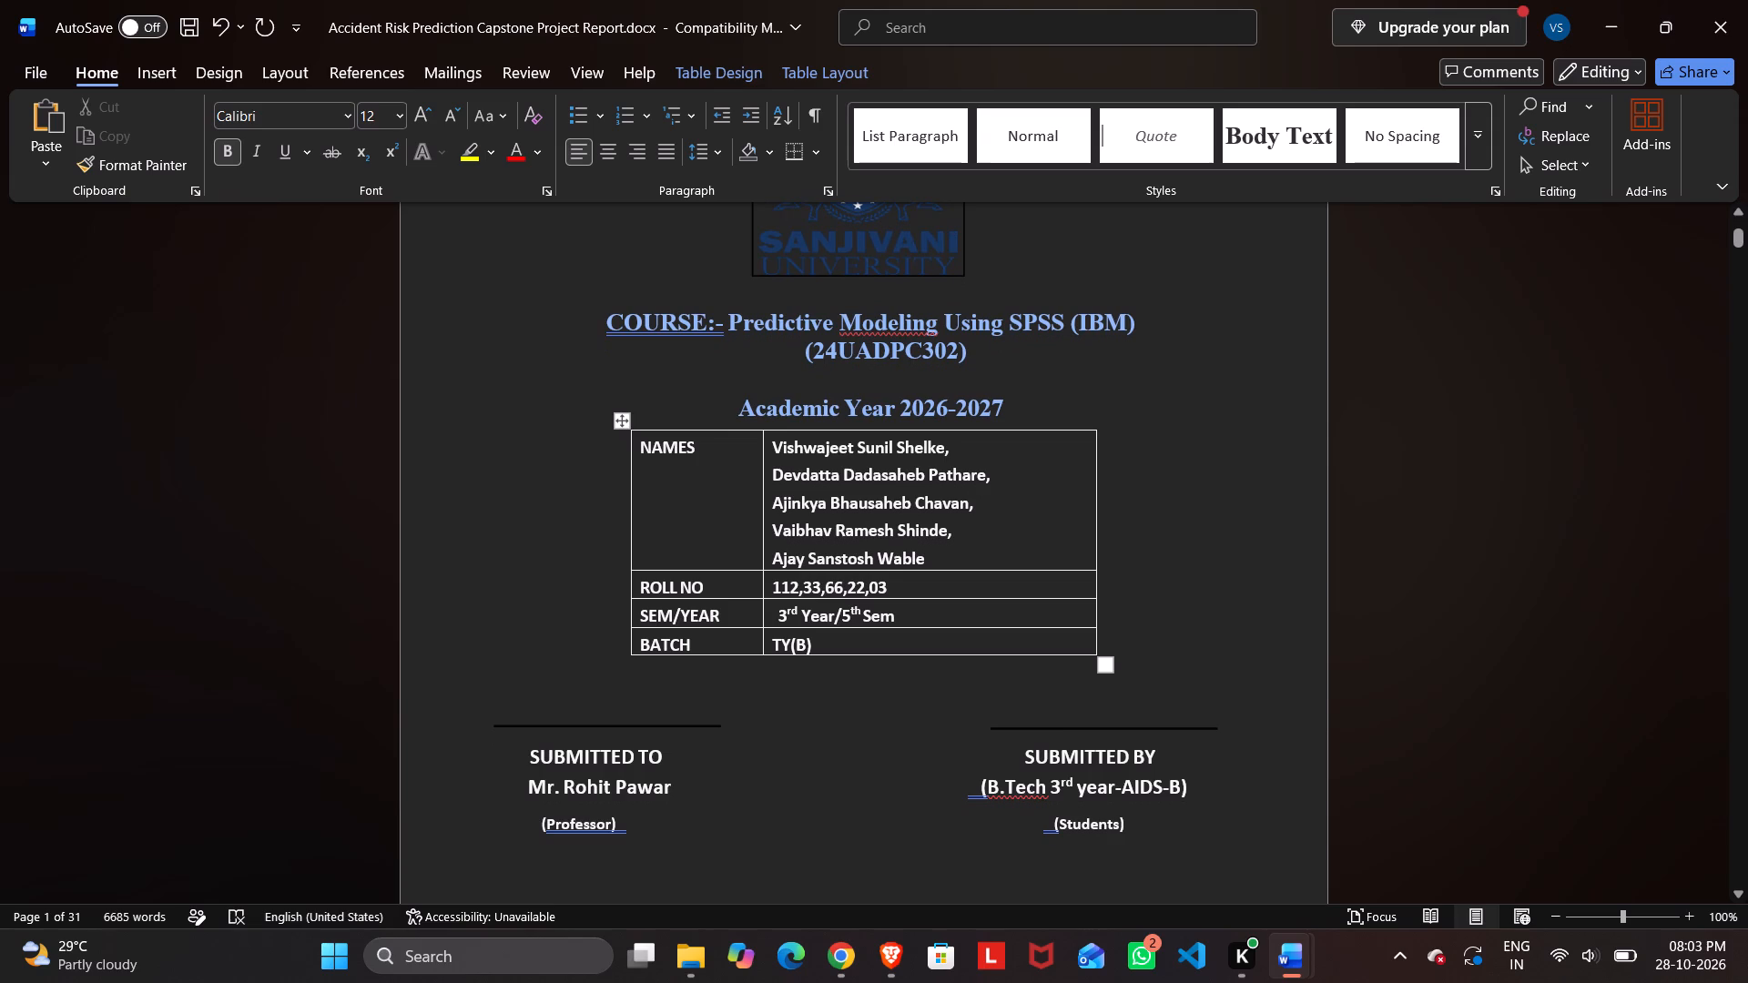
{"action": "scroll", "coordinate": [940, 763], "scroll_direction": "down", "scroll_amount": 2}
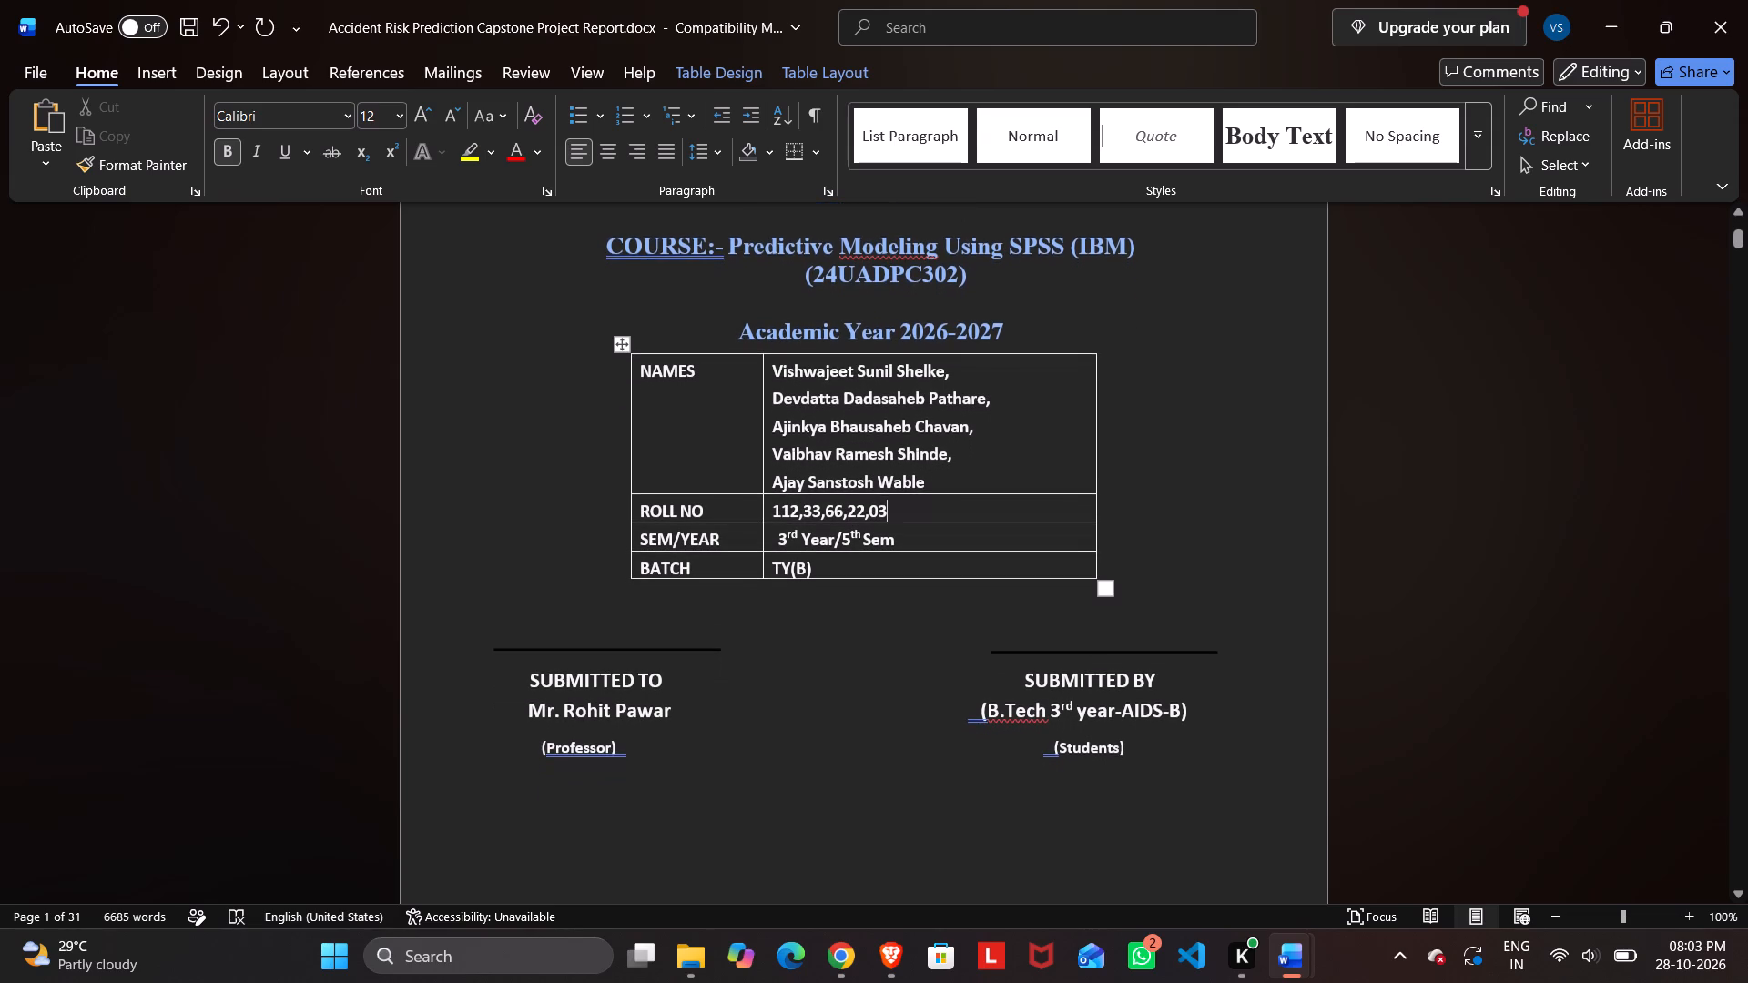
{"action": "scroll", "coordinate": [940, 763], "scroll_direction": "down", "scroll_amount": 1}
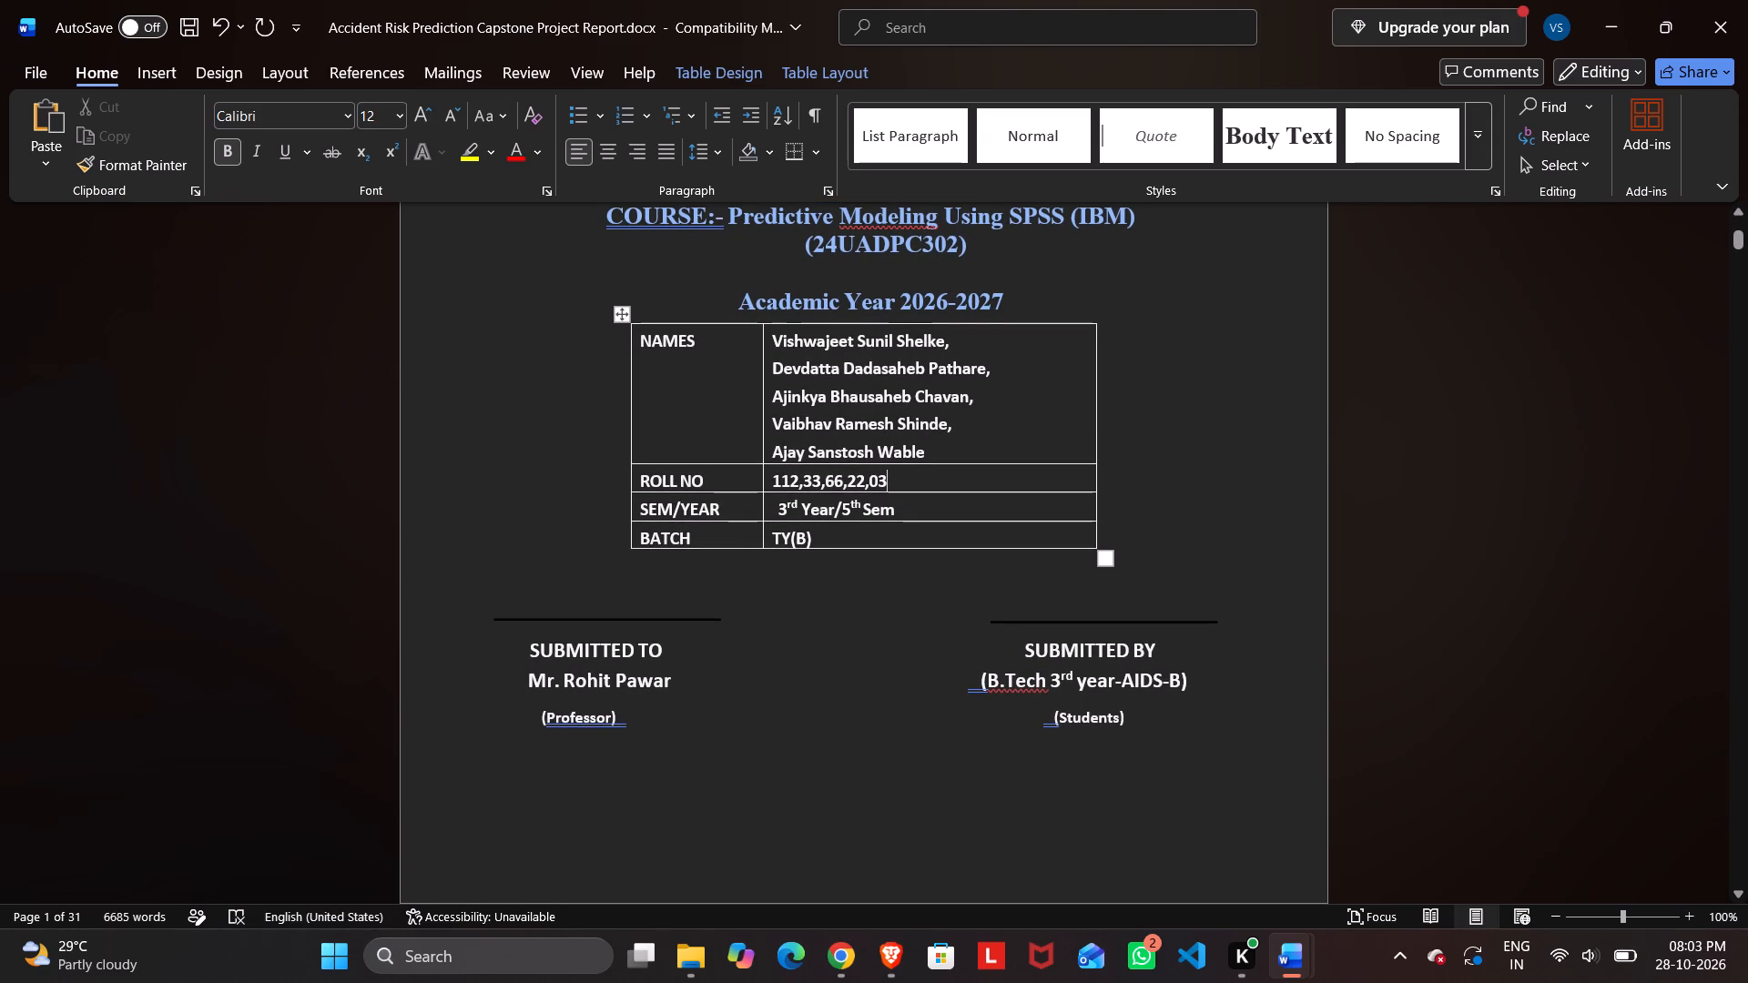
{"action": "left_click", "coordinate": [1142, 487]}
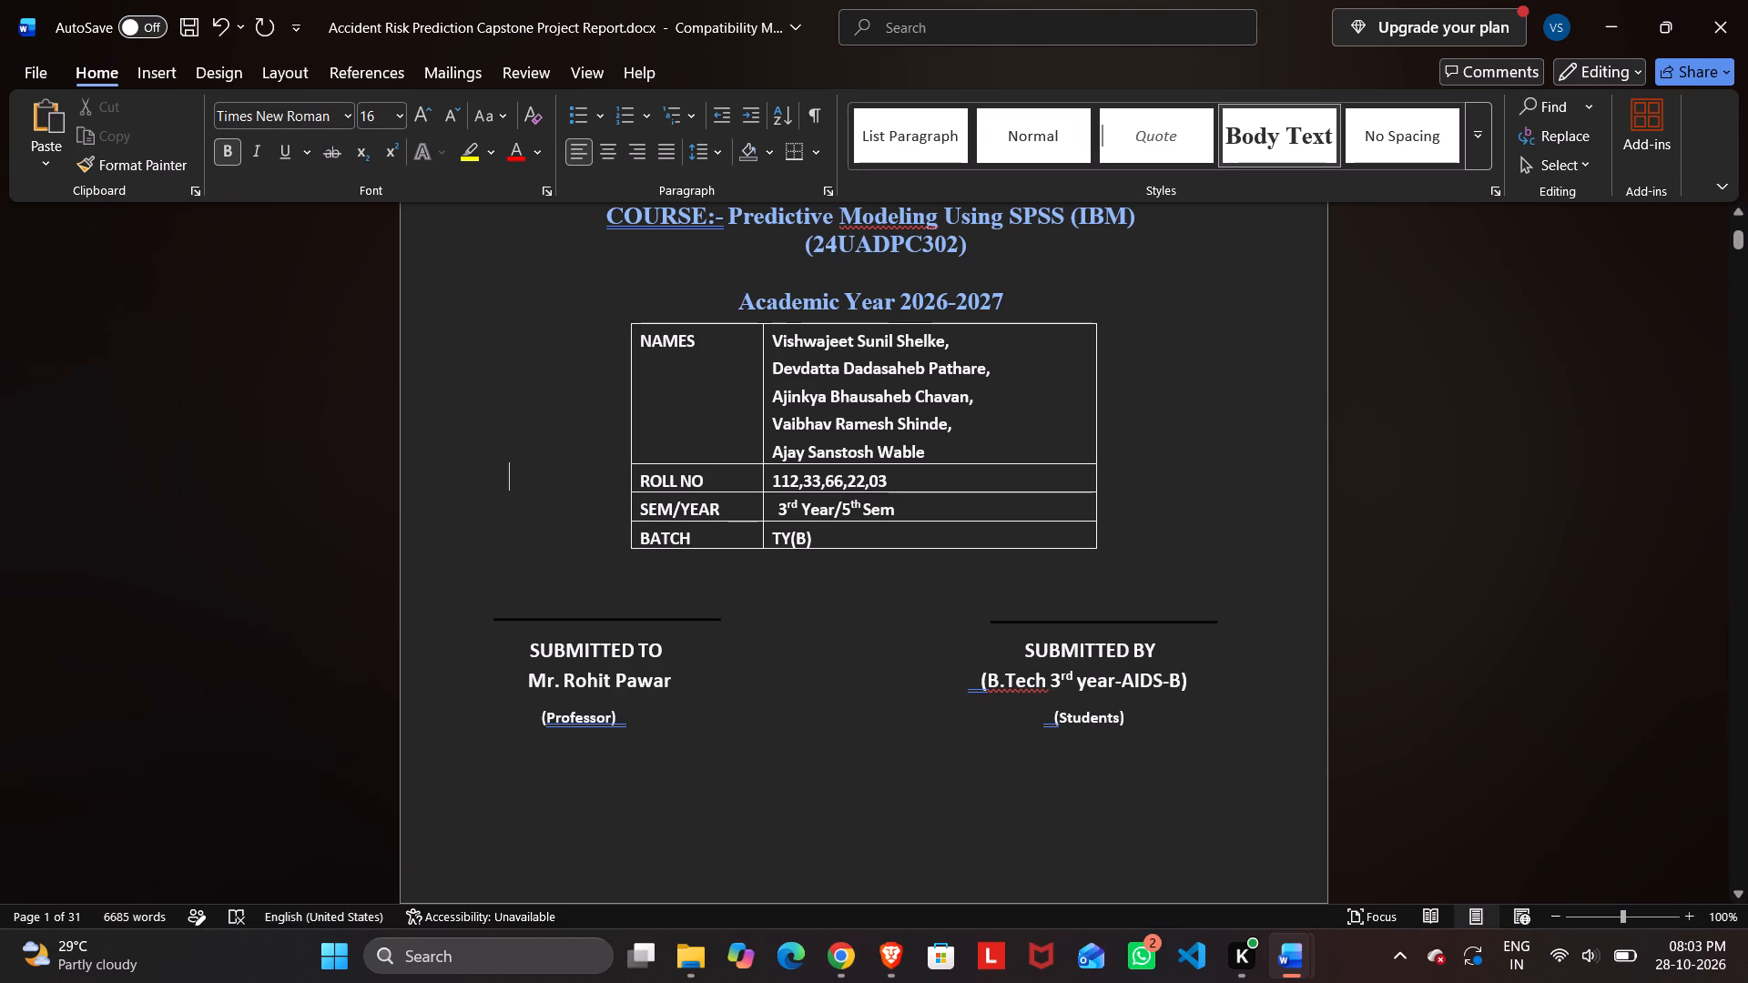
{"action": "scroll", "coordinate": [1153, 491], "scroll_direction": "down", "scroll_amount": 3}
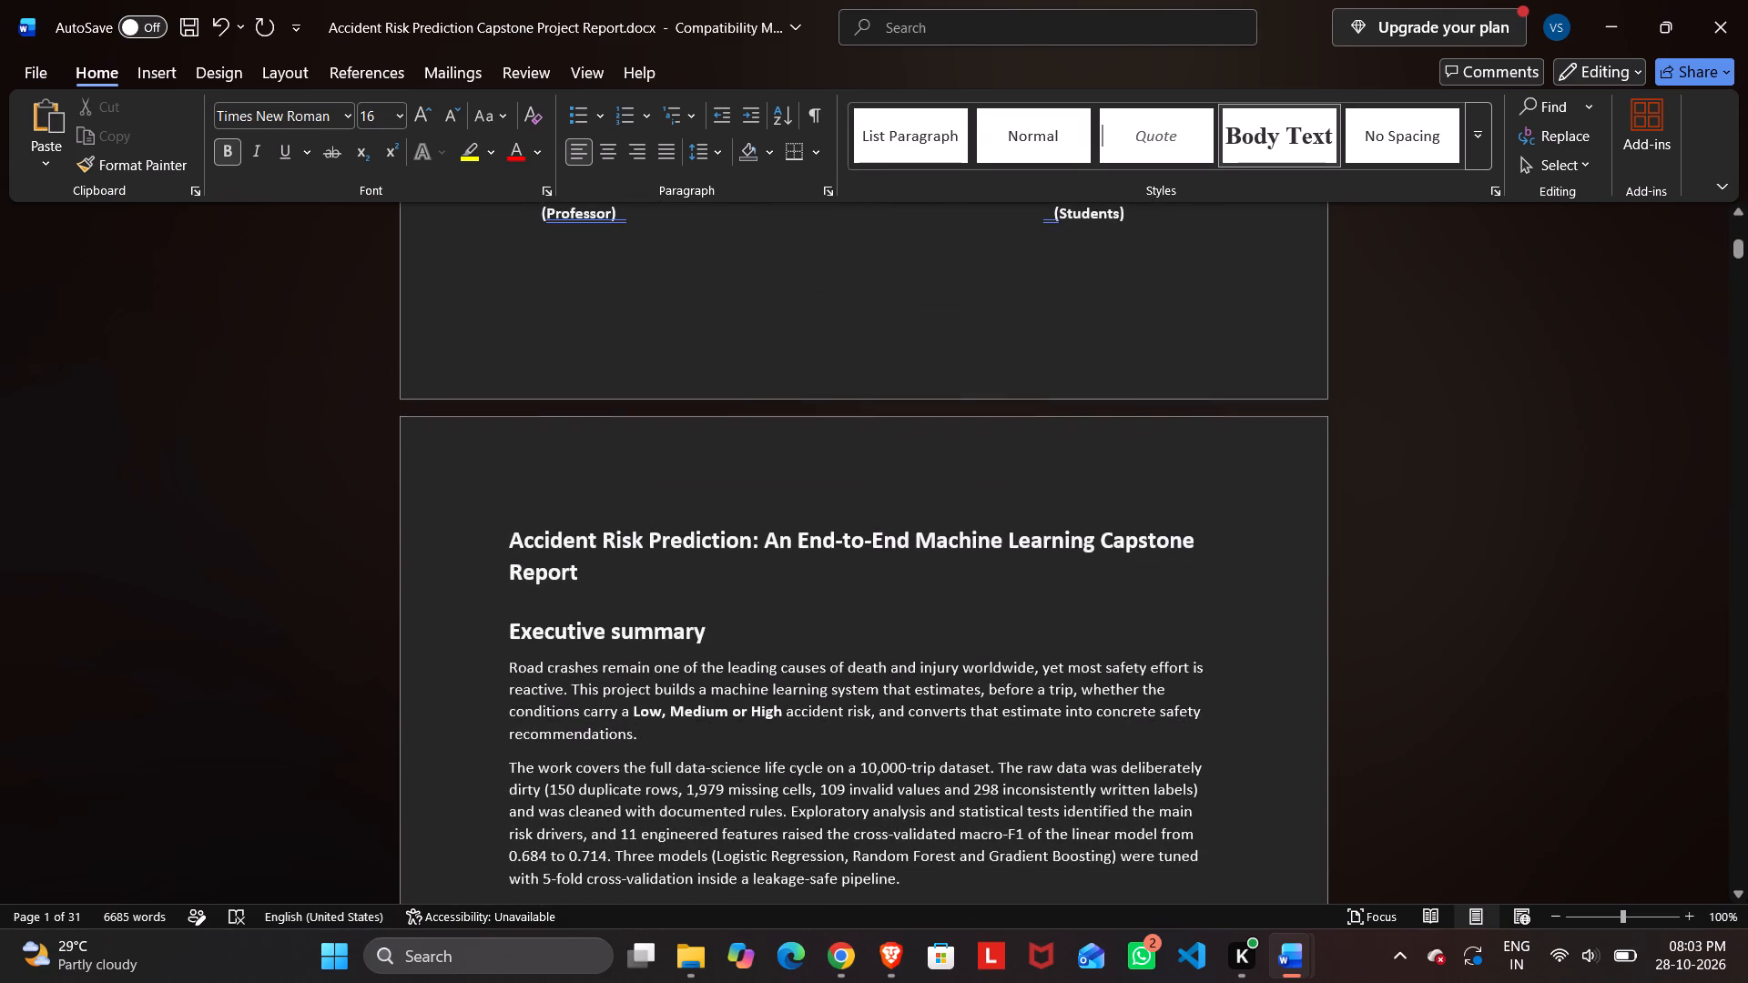
{"action": "scroll", "coordinate": [1153, 491], "scroll_direction": "down", "scroll_amount": 4}
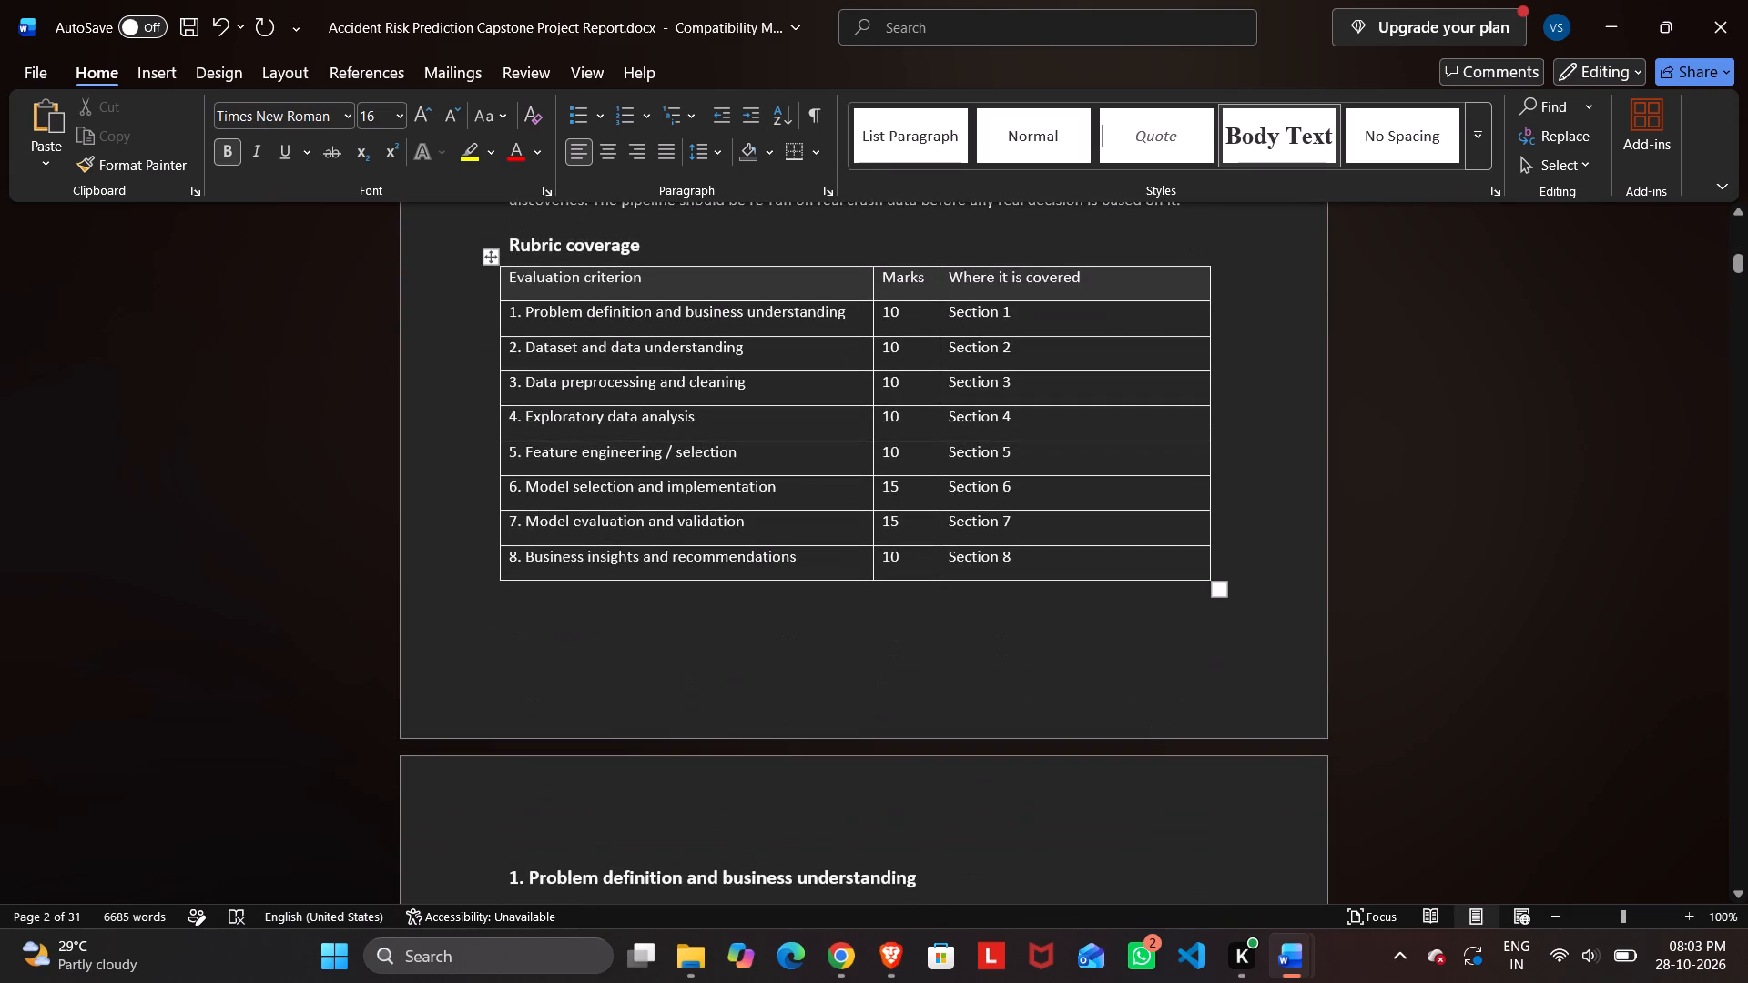
{"action": "scroll", "coordinate": [1153, 491], "scroll_direction": "down", "scroll_amount": 1}
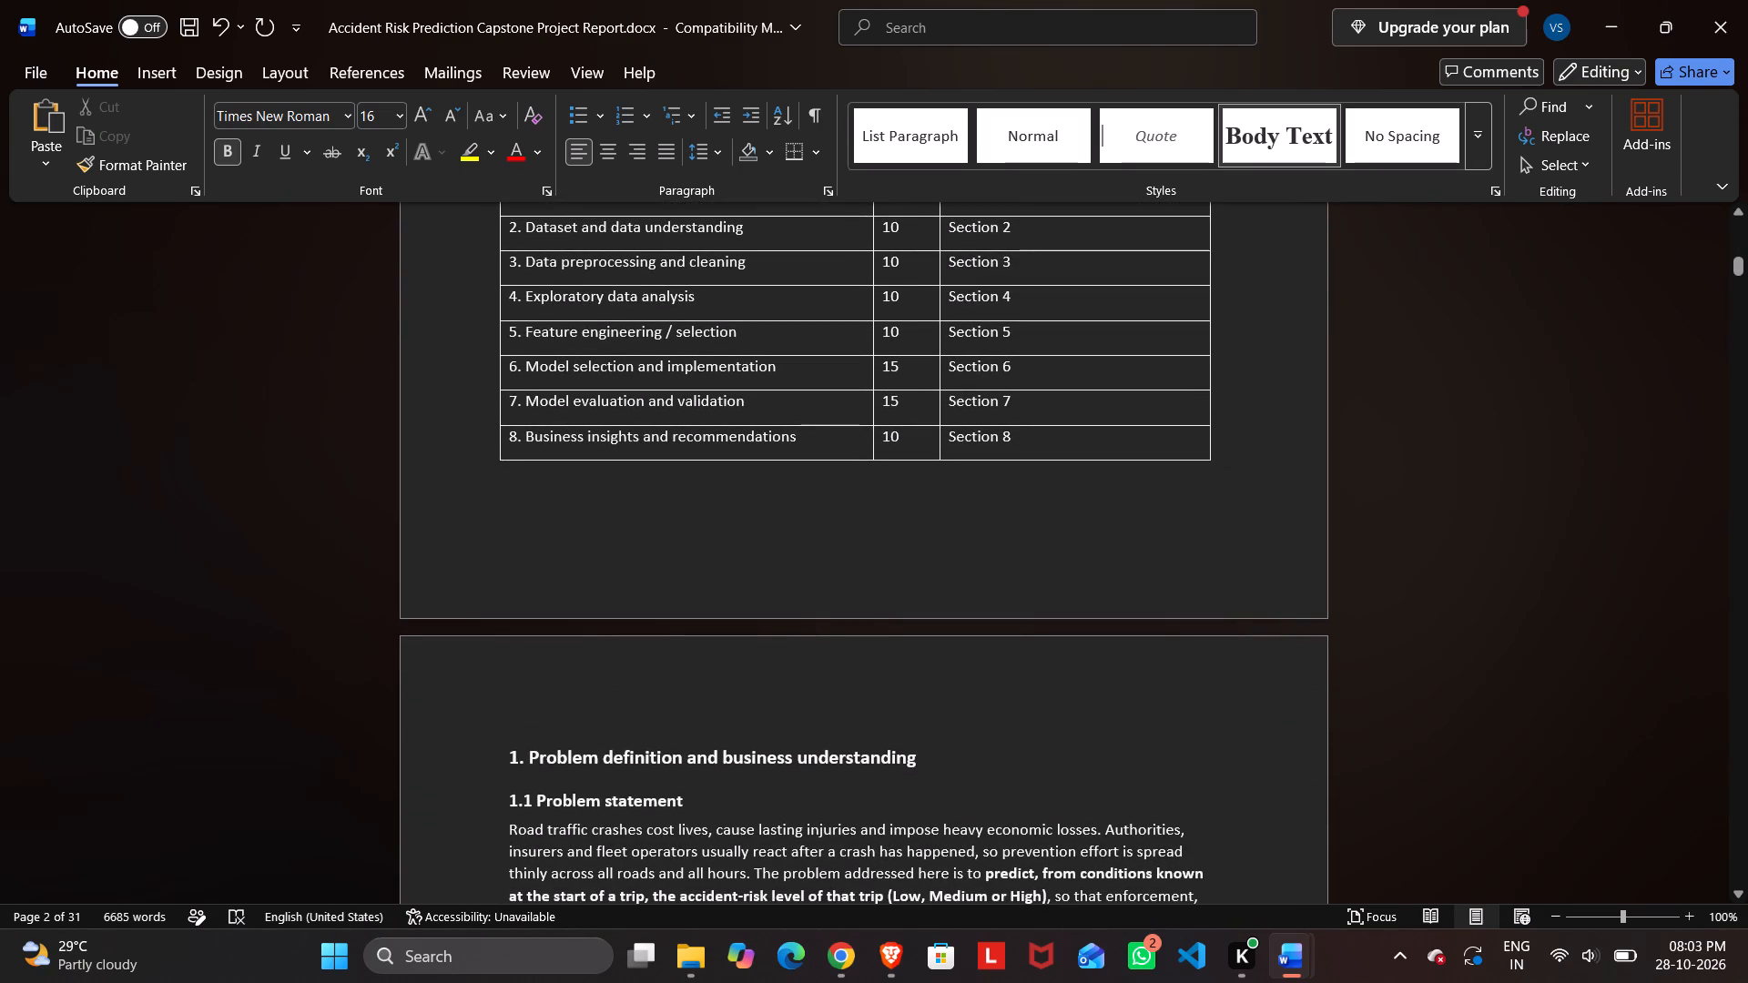
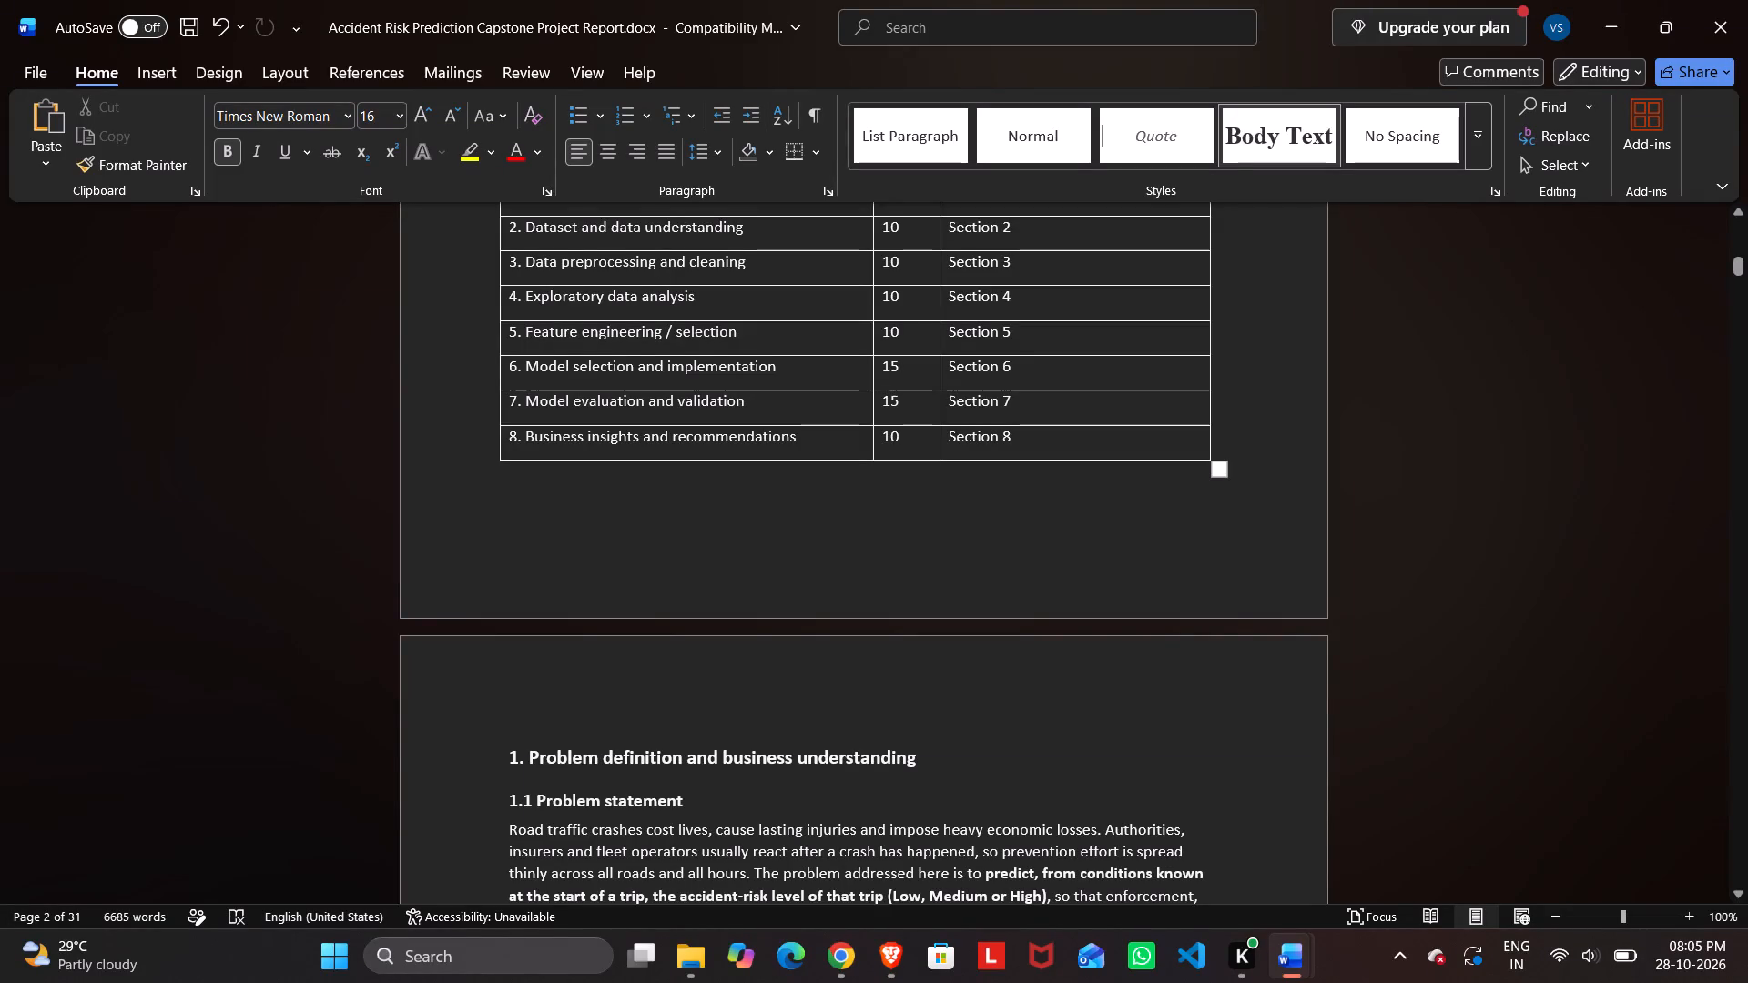
Review the problem definition section, from the problem statement through the stakeholder and KPI tables to the scope and assumptions.
{"action": "scroll", "coordinate": [1143, 491], "scroll_direction": "down", "scroll_amount": 3}
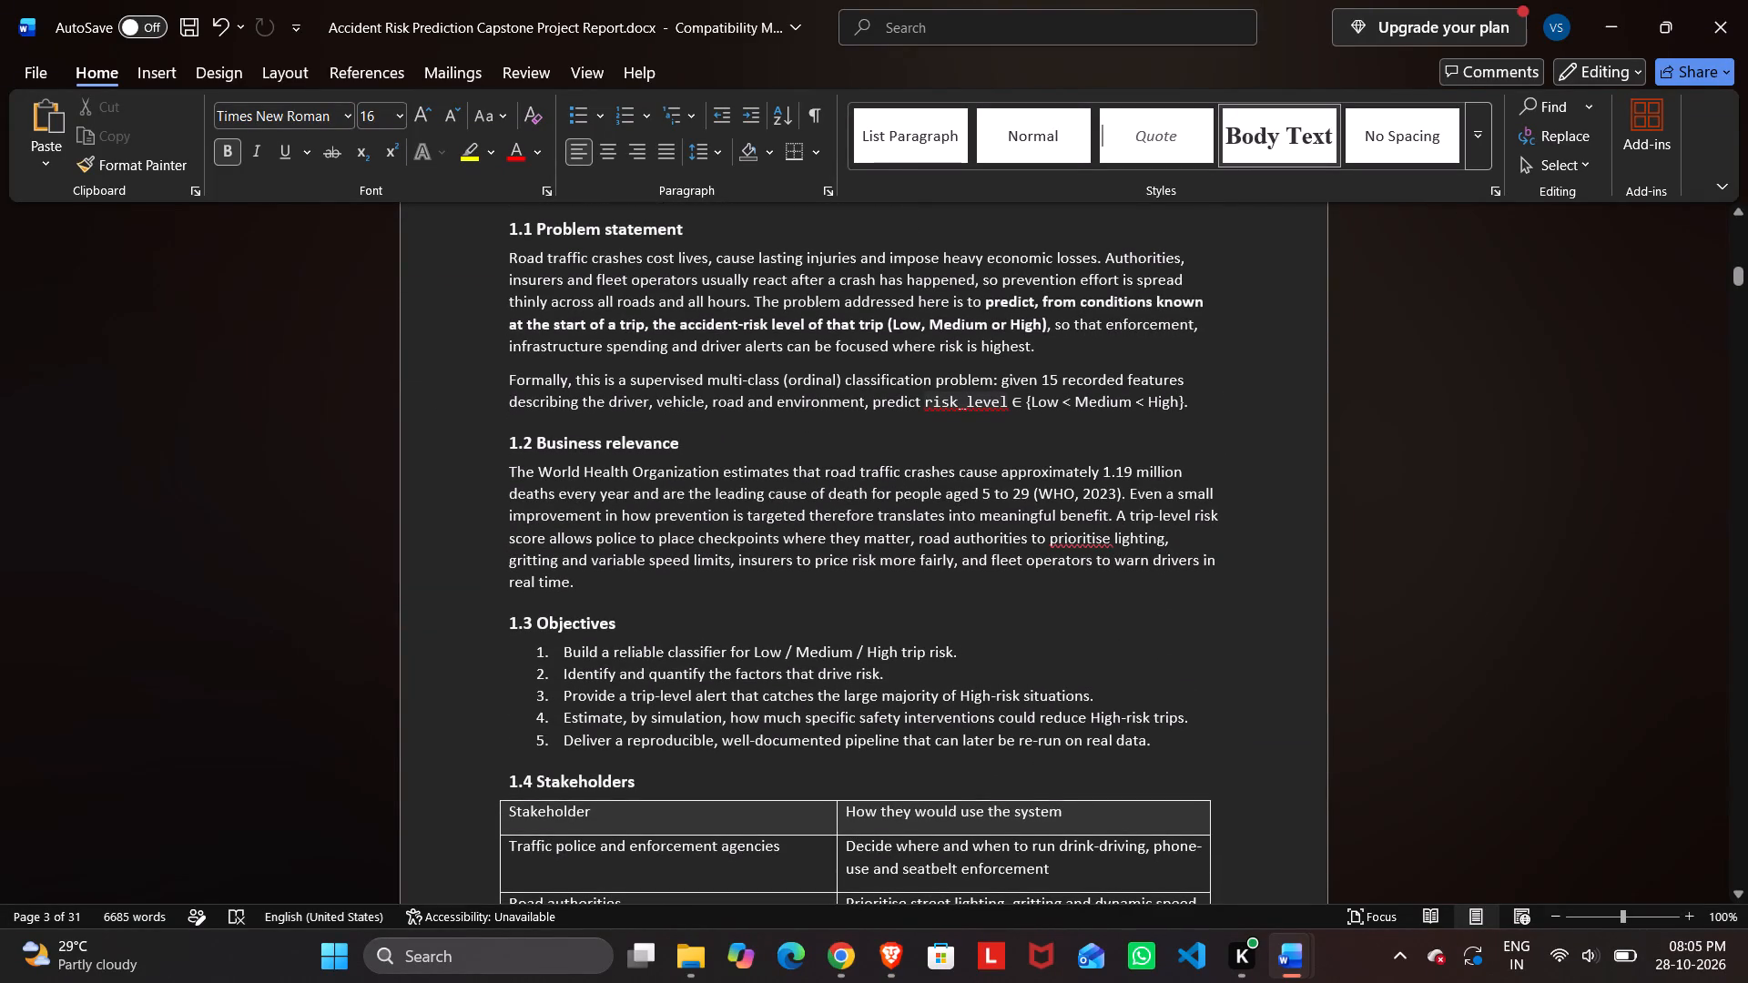
{"action": "scroll", "coordinate": [1143, 491], "scroll_direction": "down", "scroll_amount": 2}
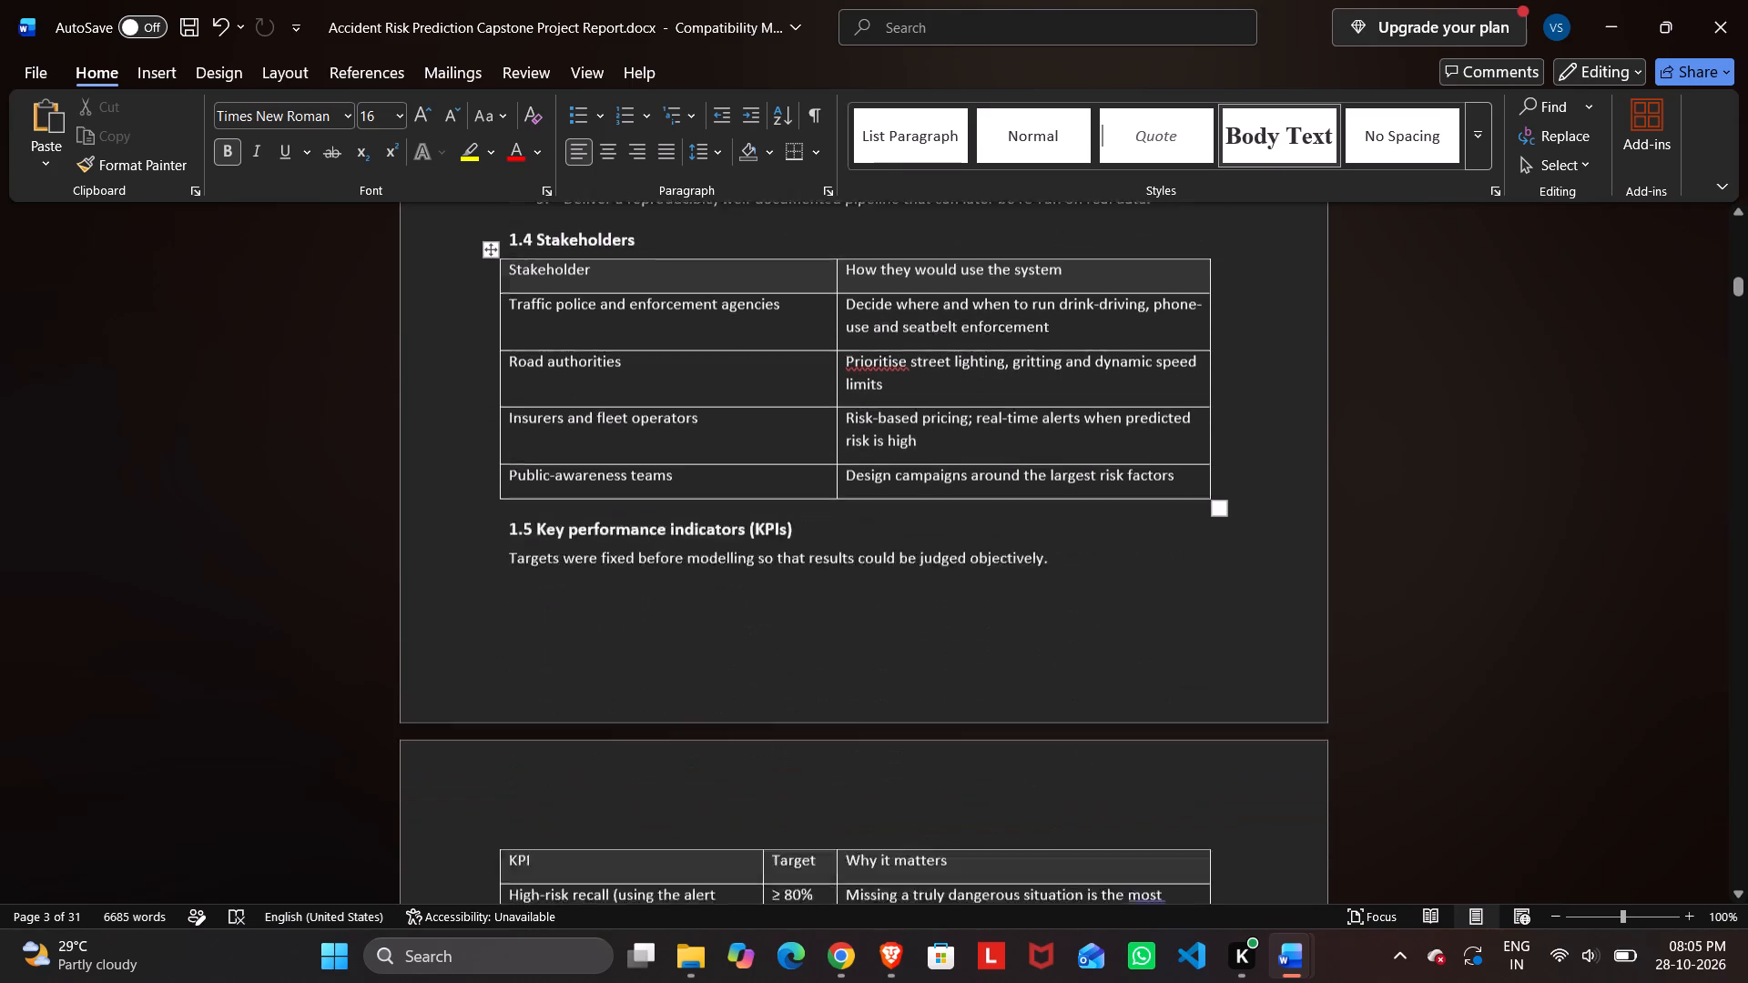
{"action": "scroll", "coordinate": [1143, 491], "scroll_direction": "down", "scroll_amount": 2}
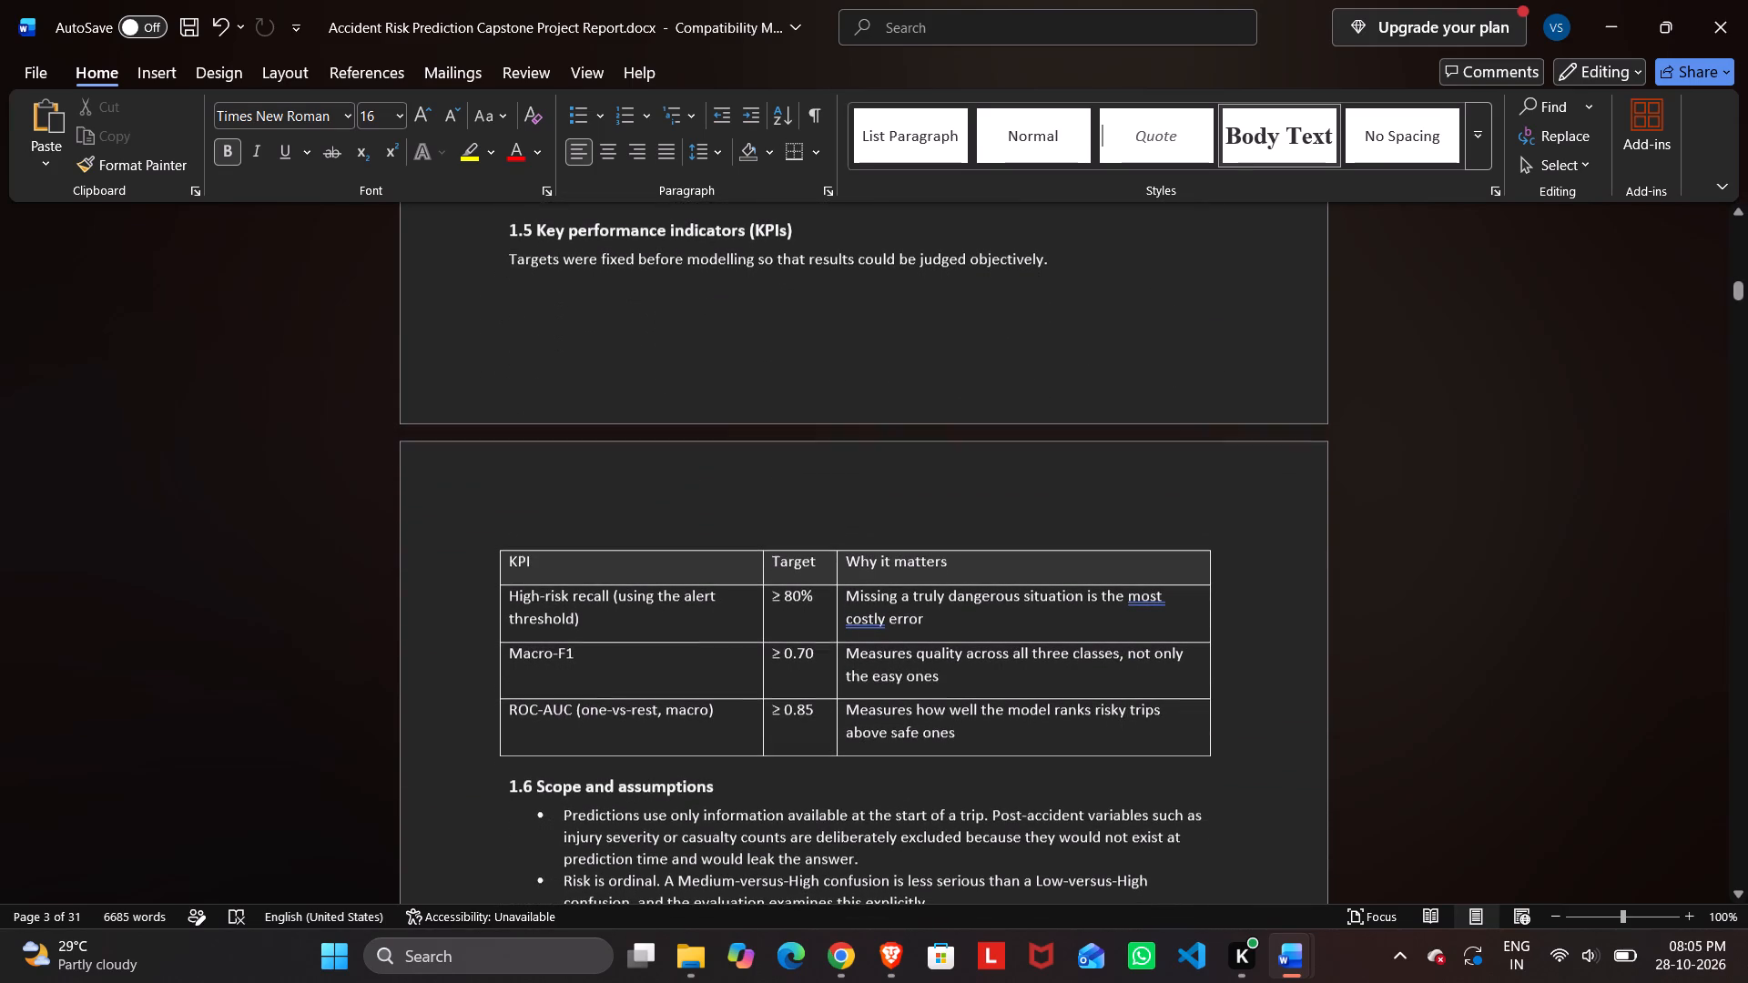
{"action": "scroll", "coordinate": [1143, 491], "scroll_direction": "down", "scroll_amount": 2}
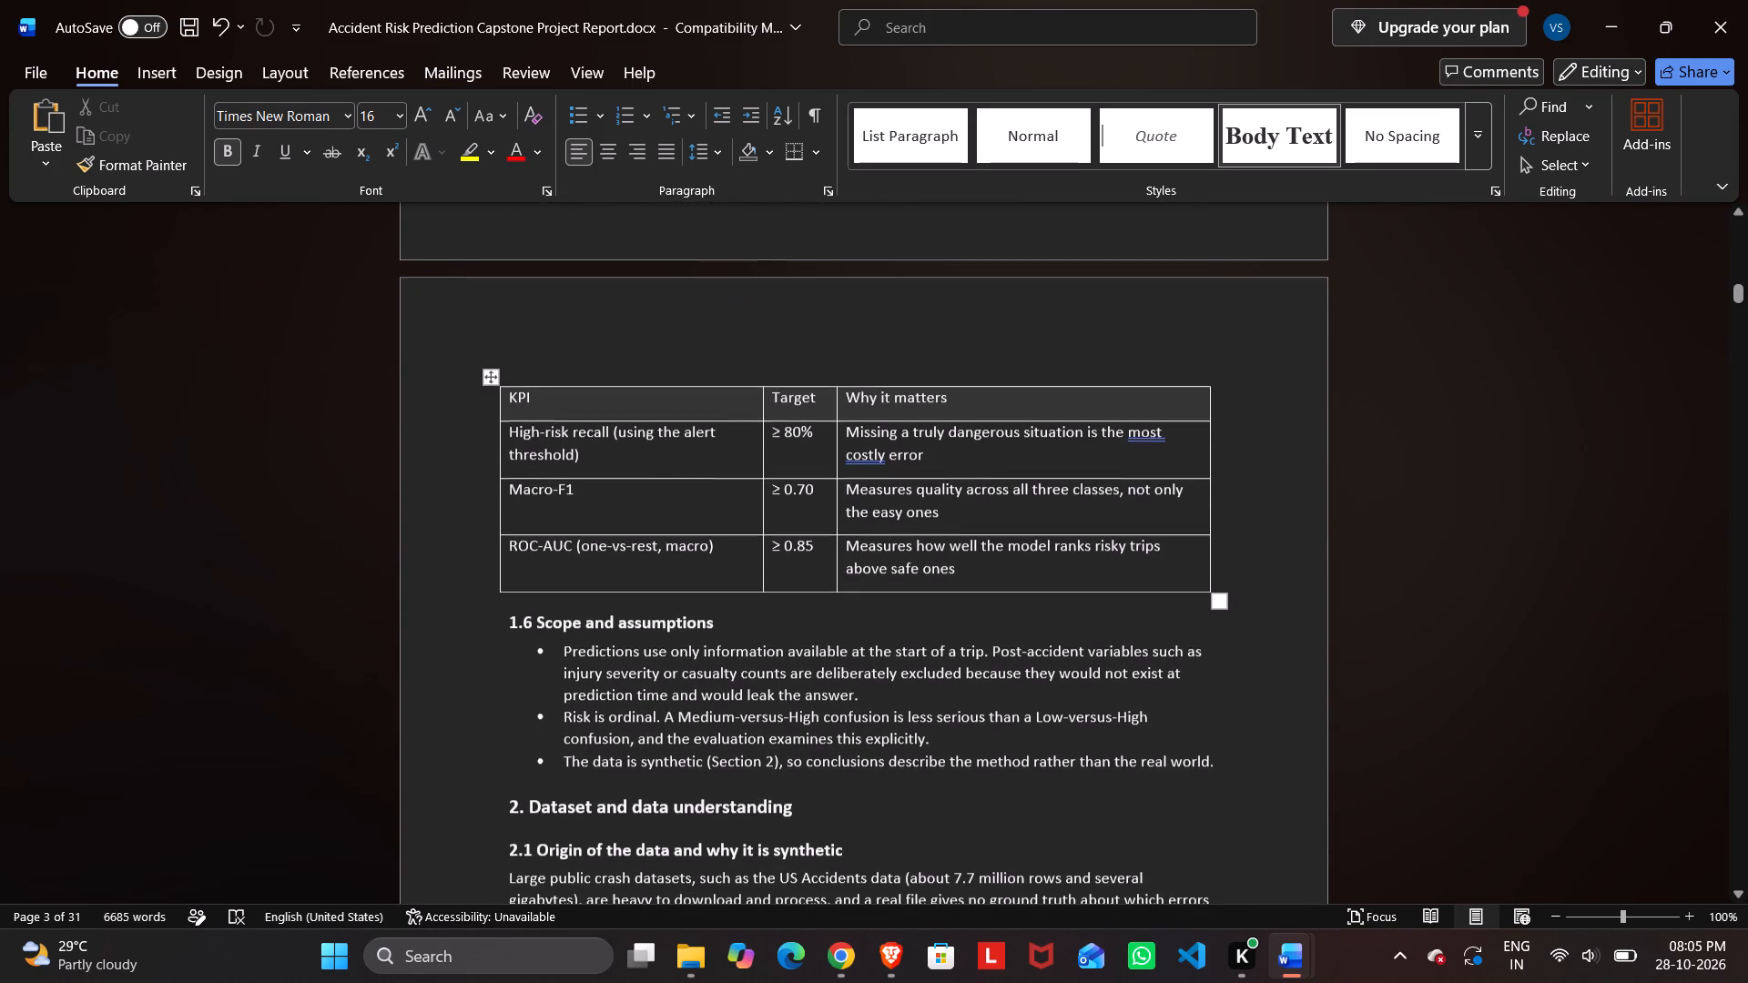
{"action": "scroll", "coordinate": [1143, 491], "scroll_direction": "down", "scroll_amount": 1}
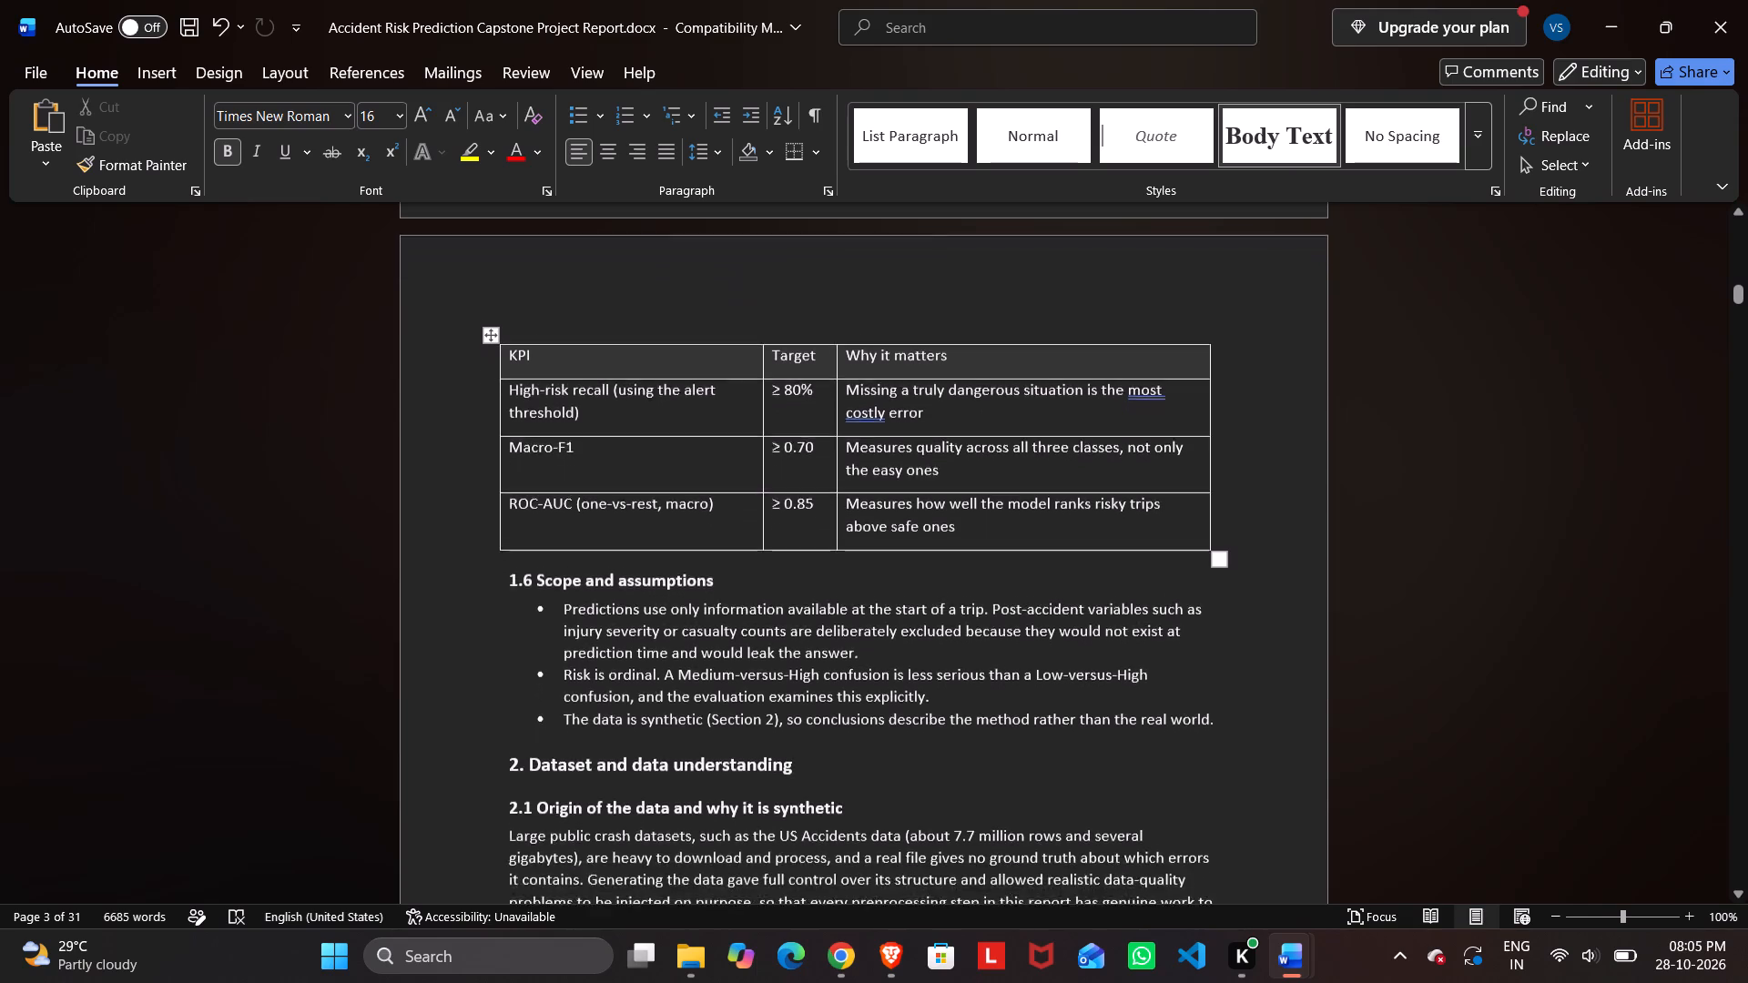
{"action": "scroll", "coordinate": [1143, 491], "scroll_direction": "down", "scroll_amount": 1}
{"action": "scroll", "coordinate": [1143, 491], "scroll_direction": "up", "scroll_amount": 2}
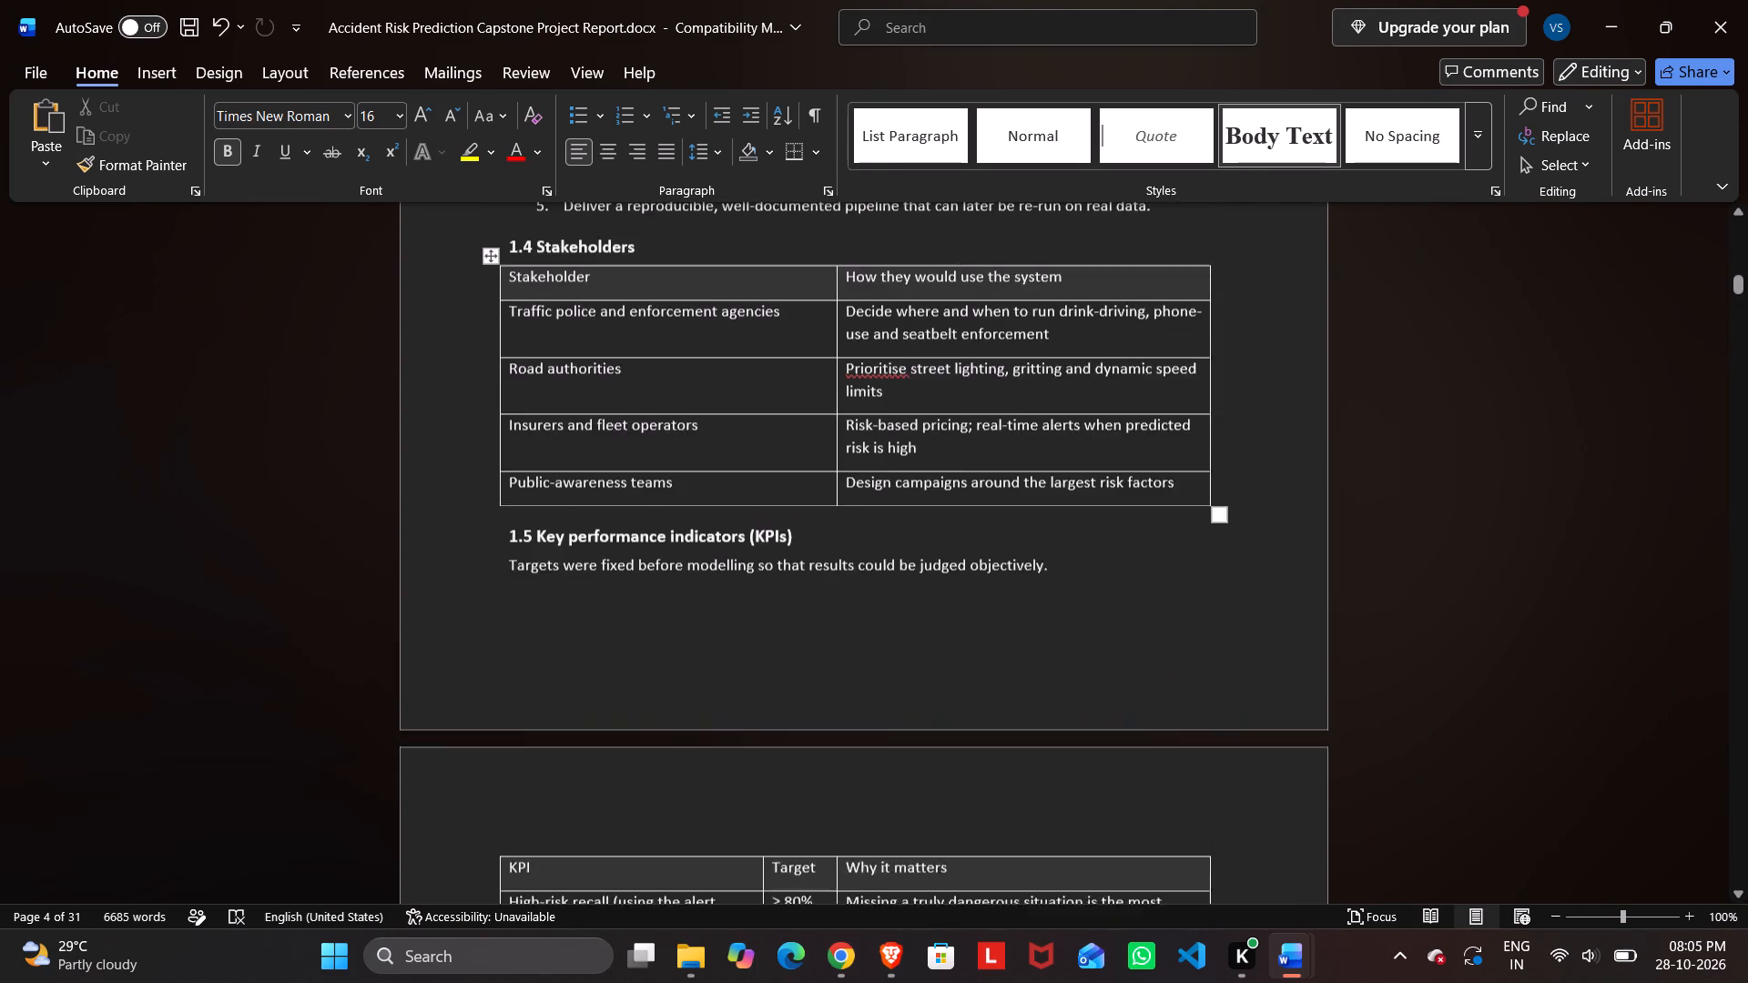
{"action": "scroll", "coordinate": [1143, 491], "scroll_direction": "up", "scroll_amount": 2}
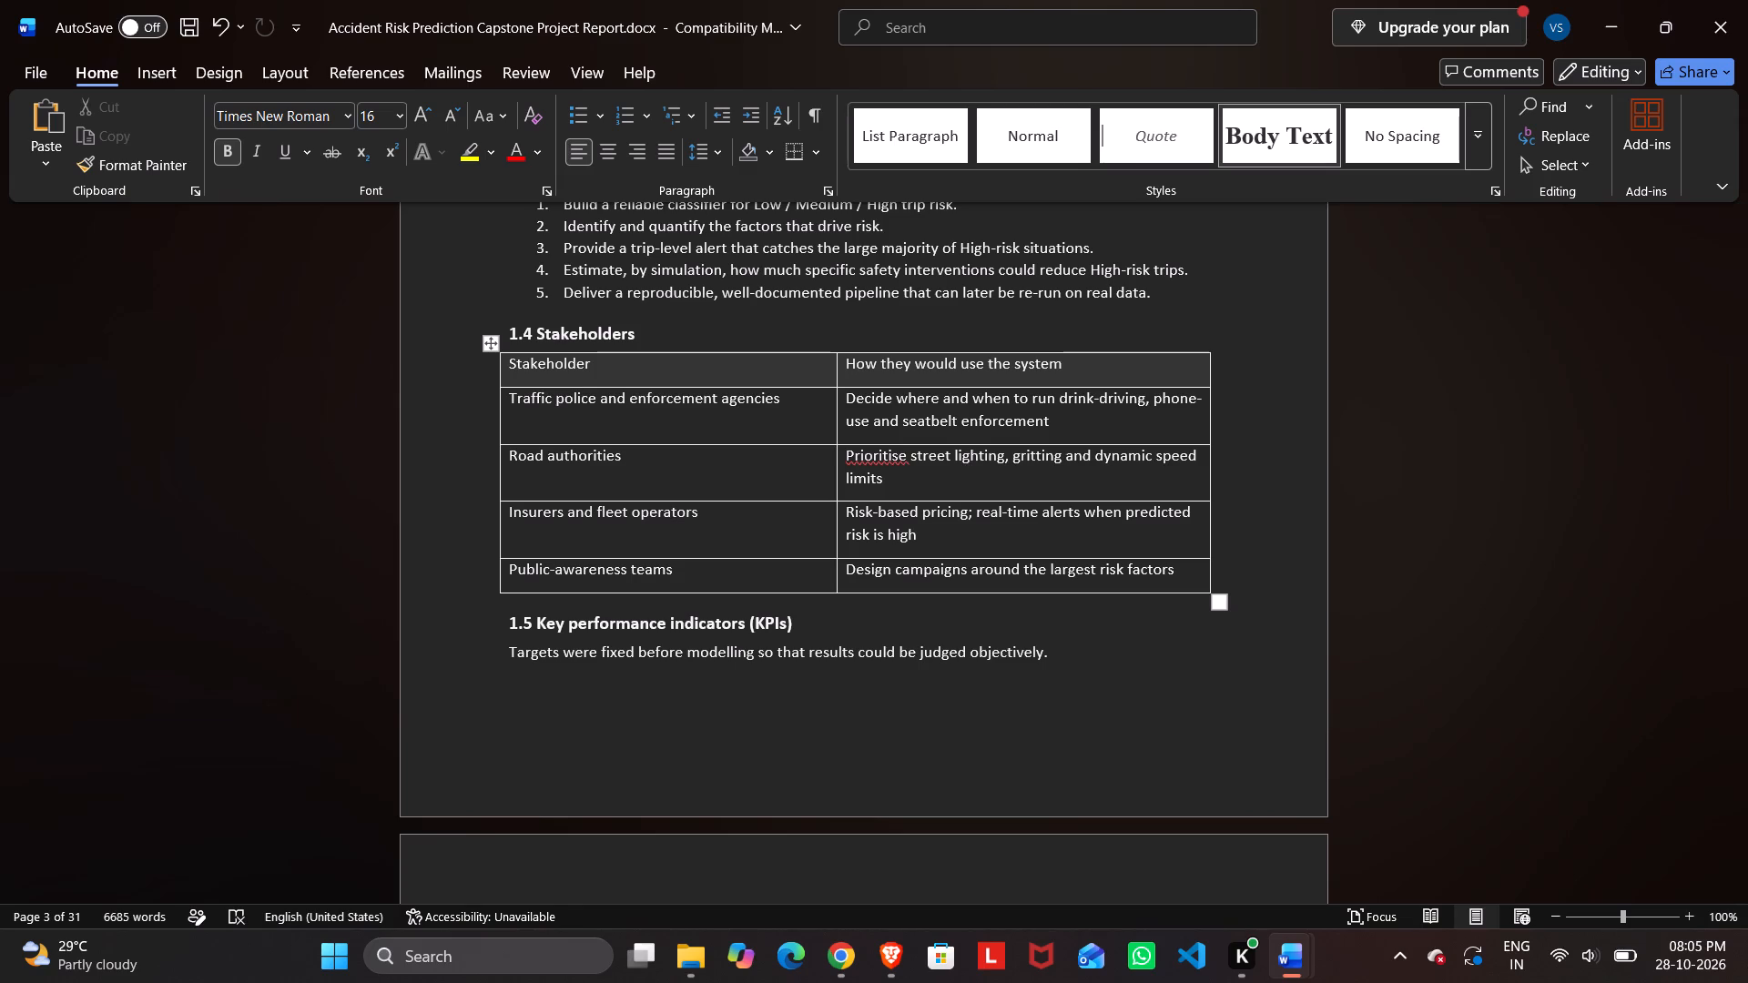
{"action": "scroll", "coordinate": [1306, 570], "scroll_direction": "up", "scroll_amount": 3}
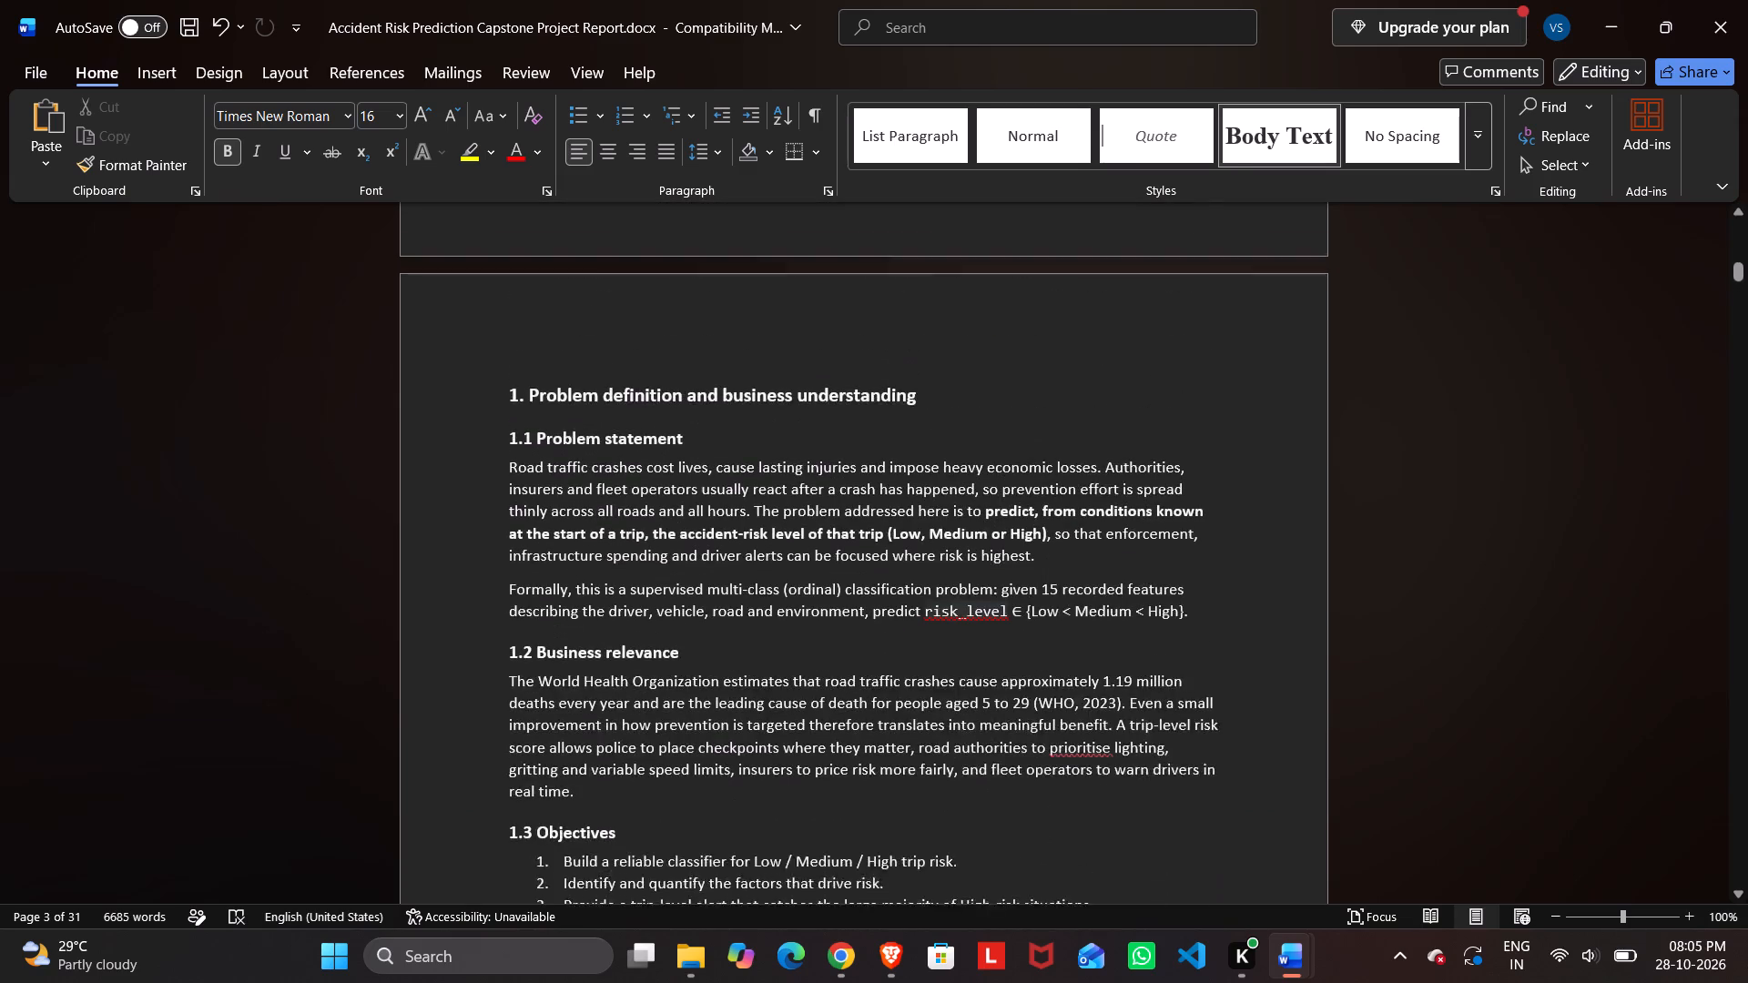
Examine the Rubric coverage table's criteria, marks and section references below the executive summary.
{"action": "scroll", "coordinate": [1306, 570], "scroll_direction": "up", "scroll_amount": 1}
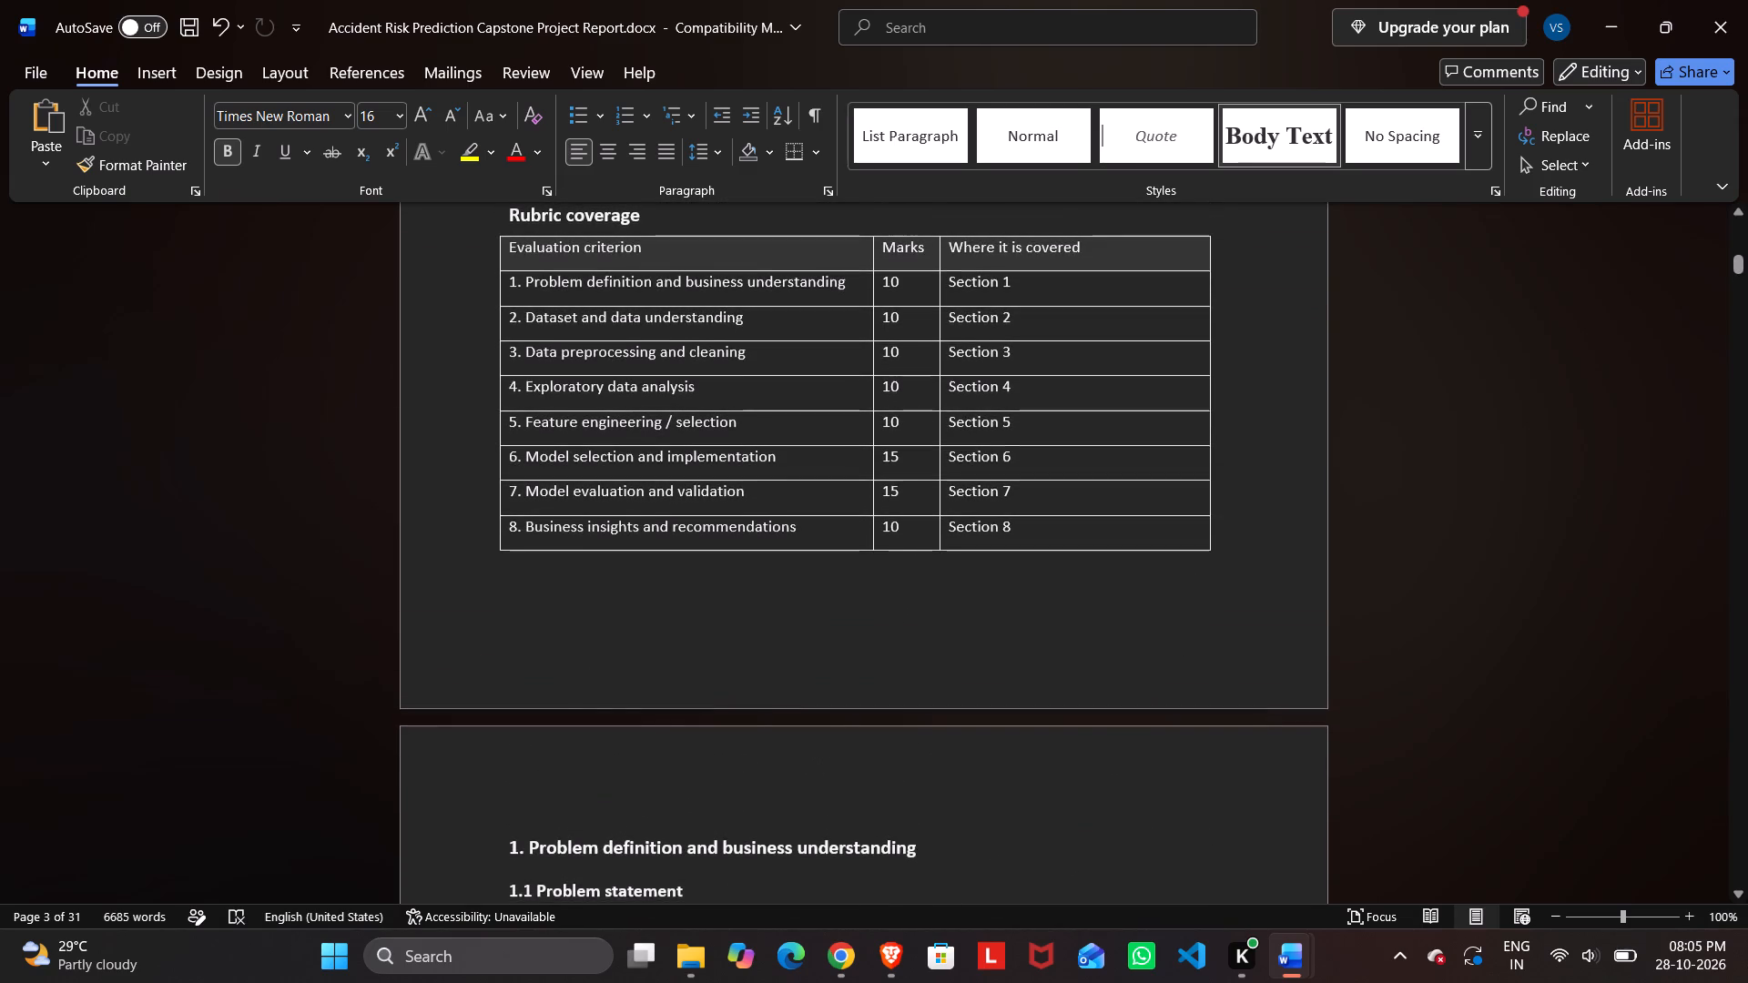
{"action": "scroll", "coordinate": [1306, 570], "scroll_direction": "up", "scroll_amount": 1}
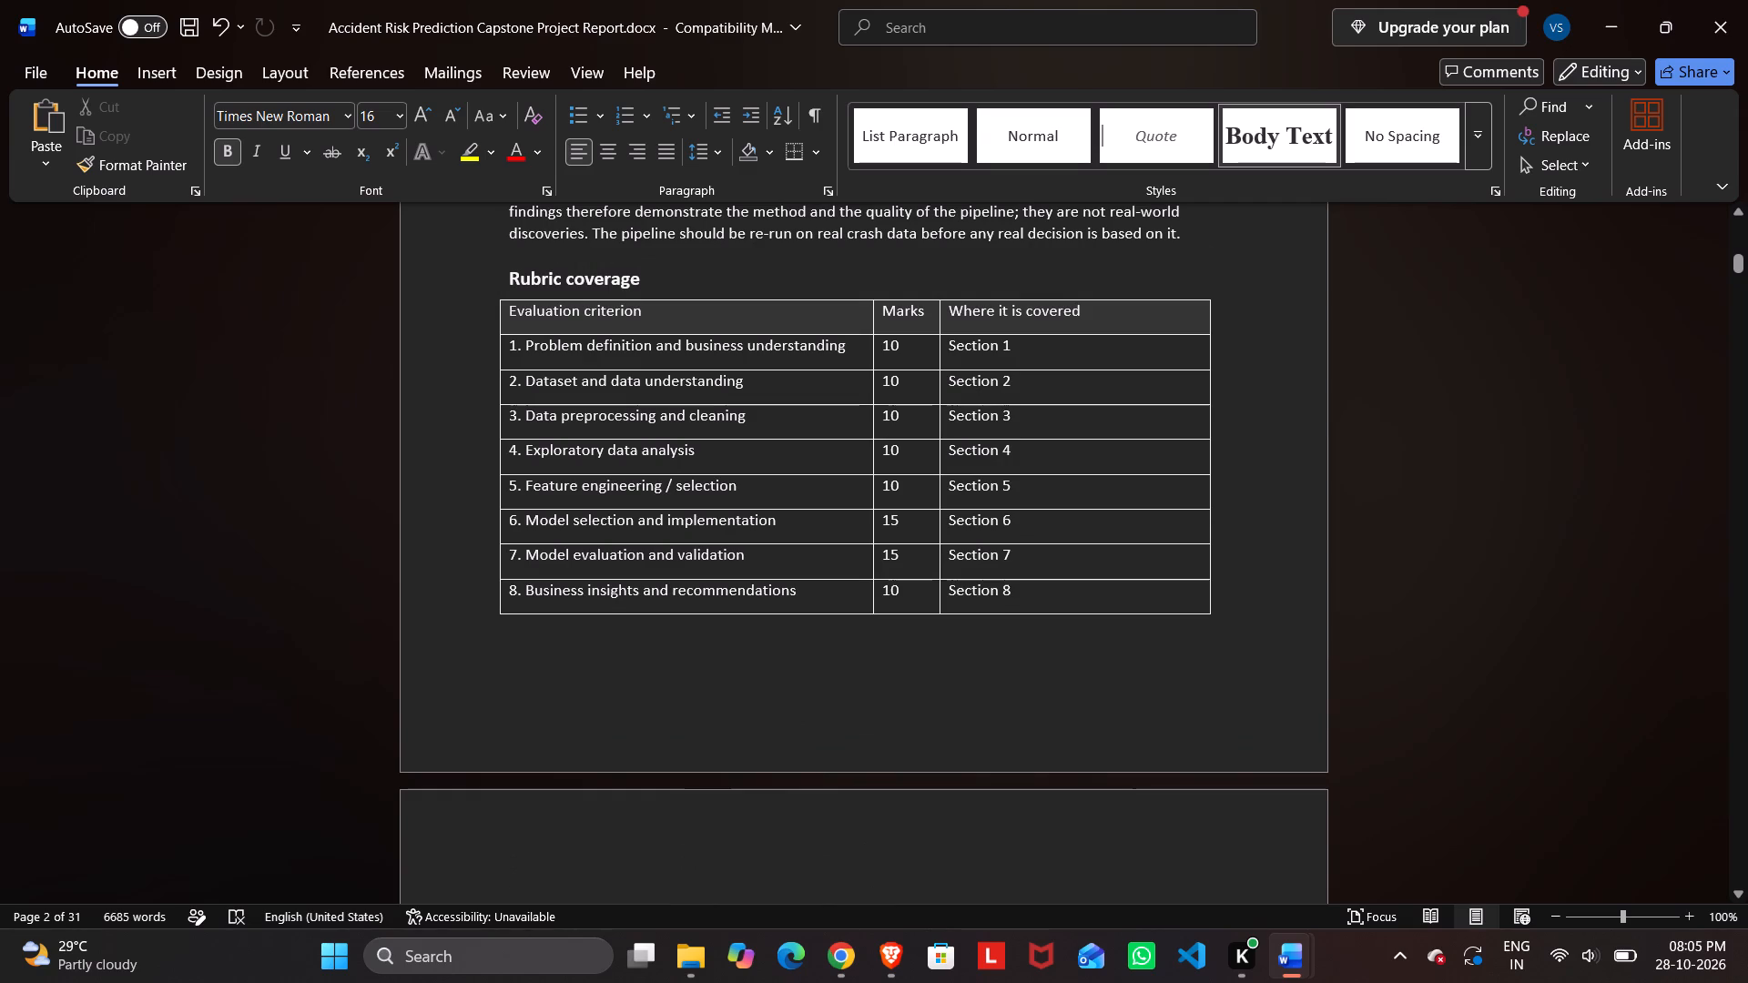
{"action": "scroll", "coordinate": [1030, 689], "scroll_direction": "up", "scroll_amount": 1}
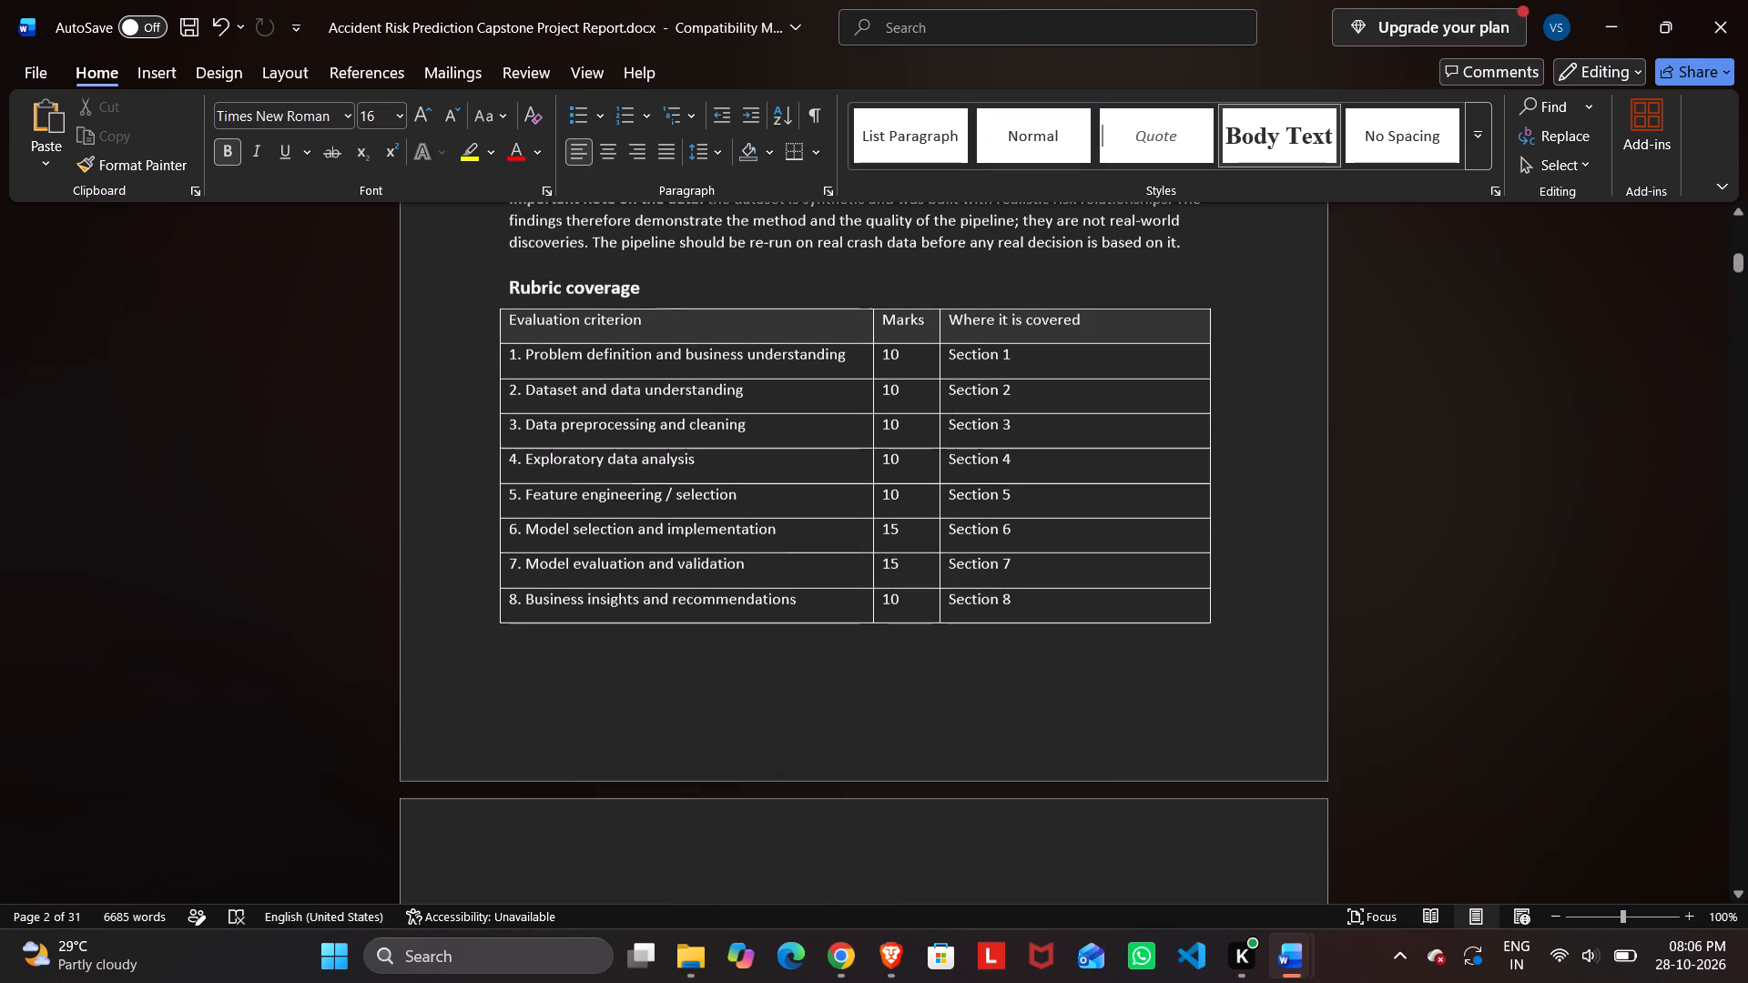
{"action": "scroll", "coordinate": [1030, 689], "scroll_direction": "up", "scroll_amount": 2}
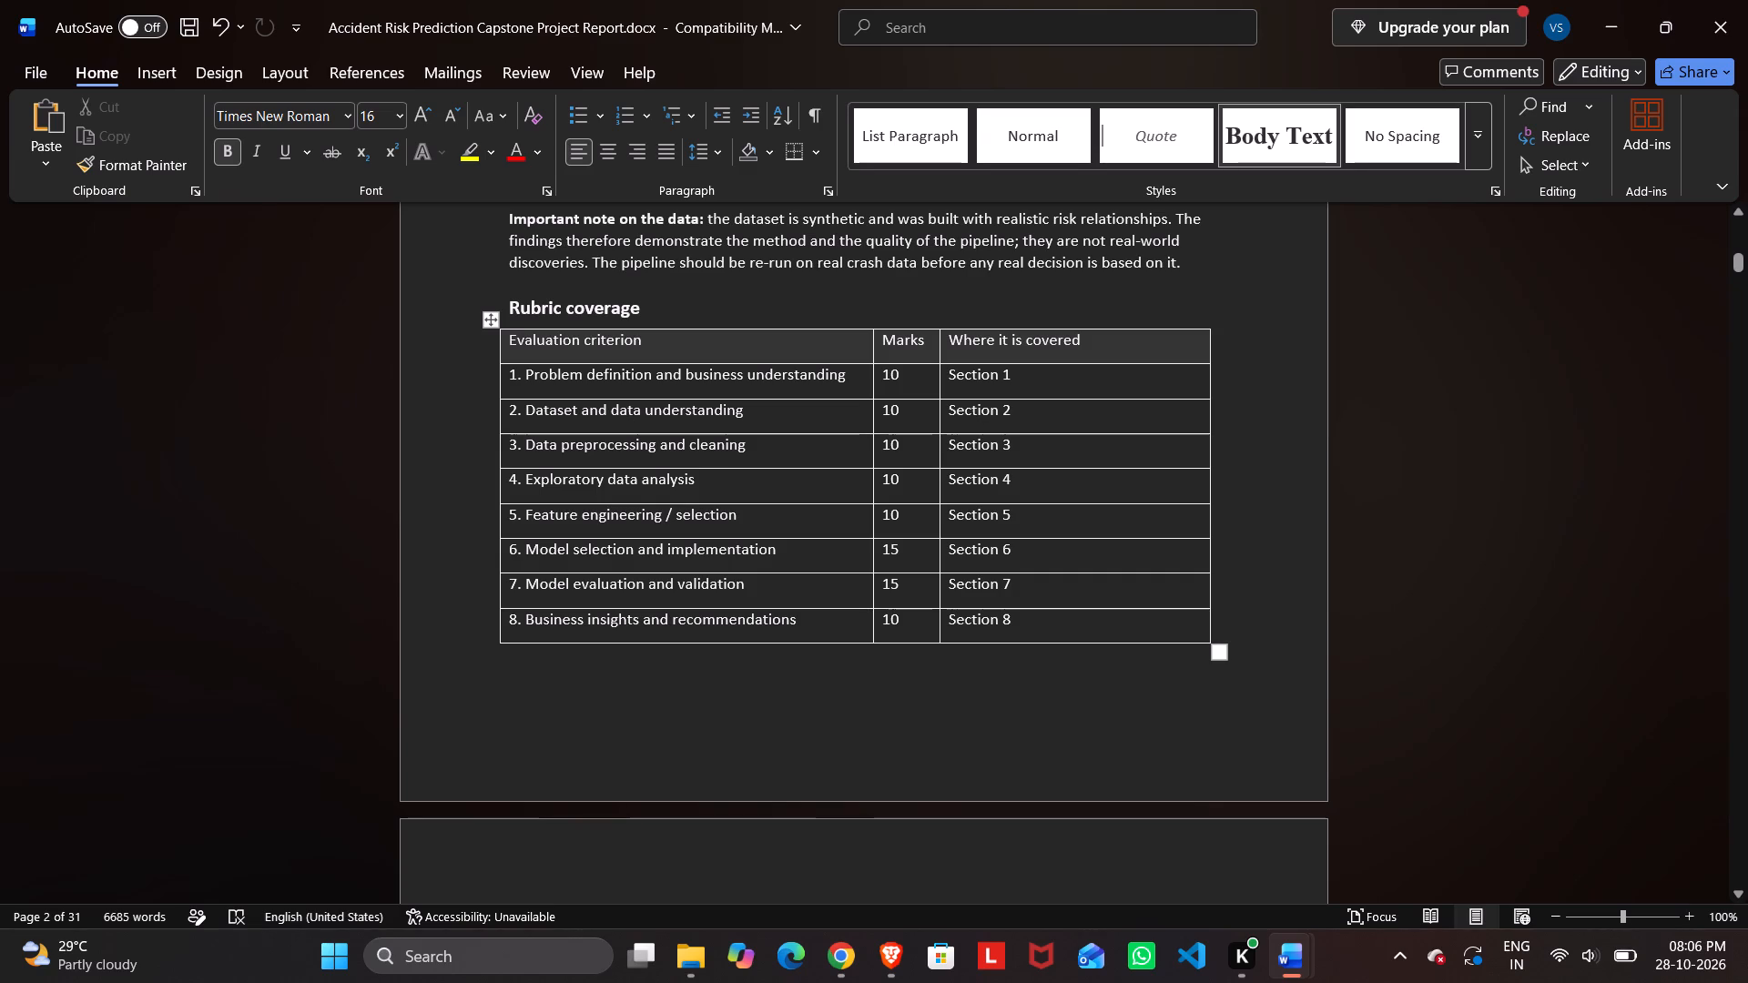
{"action": "scroll", "coordinate": [737, 671], "scroll_direction": "down", "scroll_amount": 1}
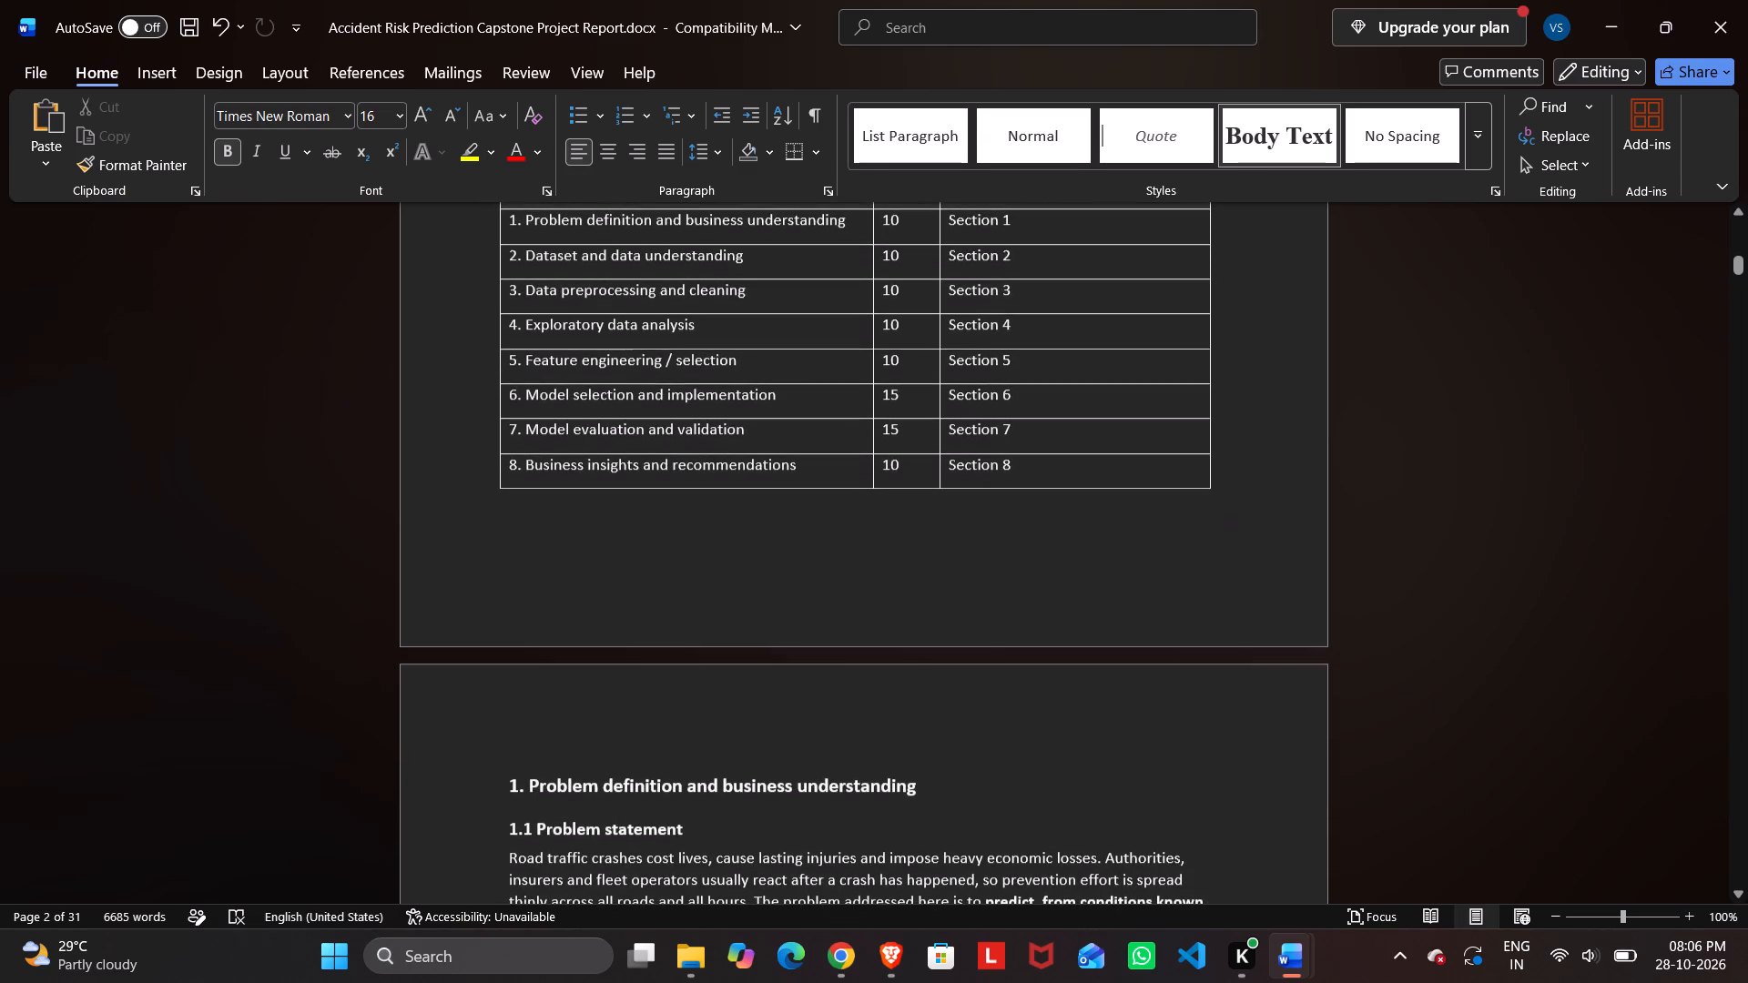
{"action": "scroll", "coordinate": [737, 671], "scroll_direction": "down", "scroll_amount": 1}
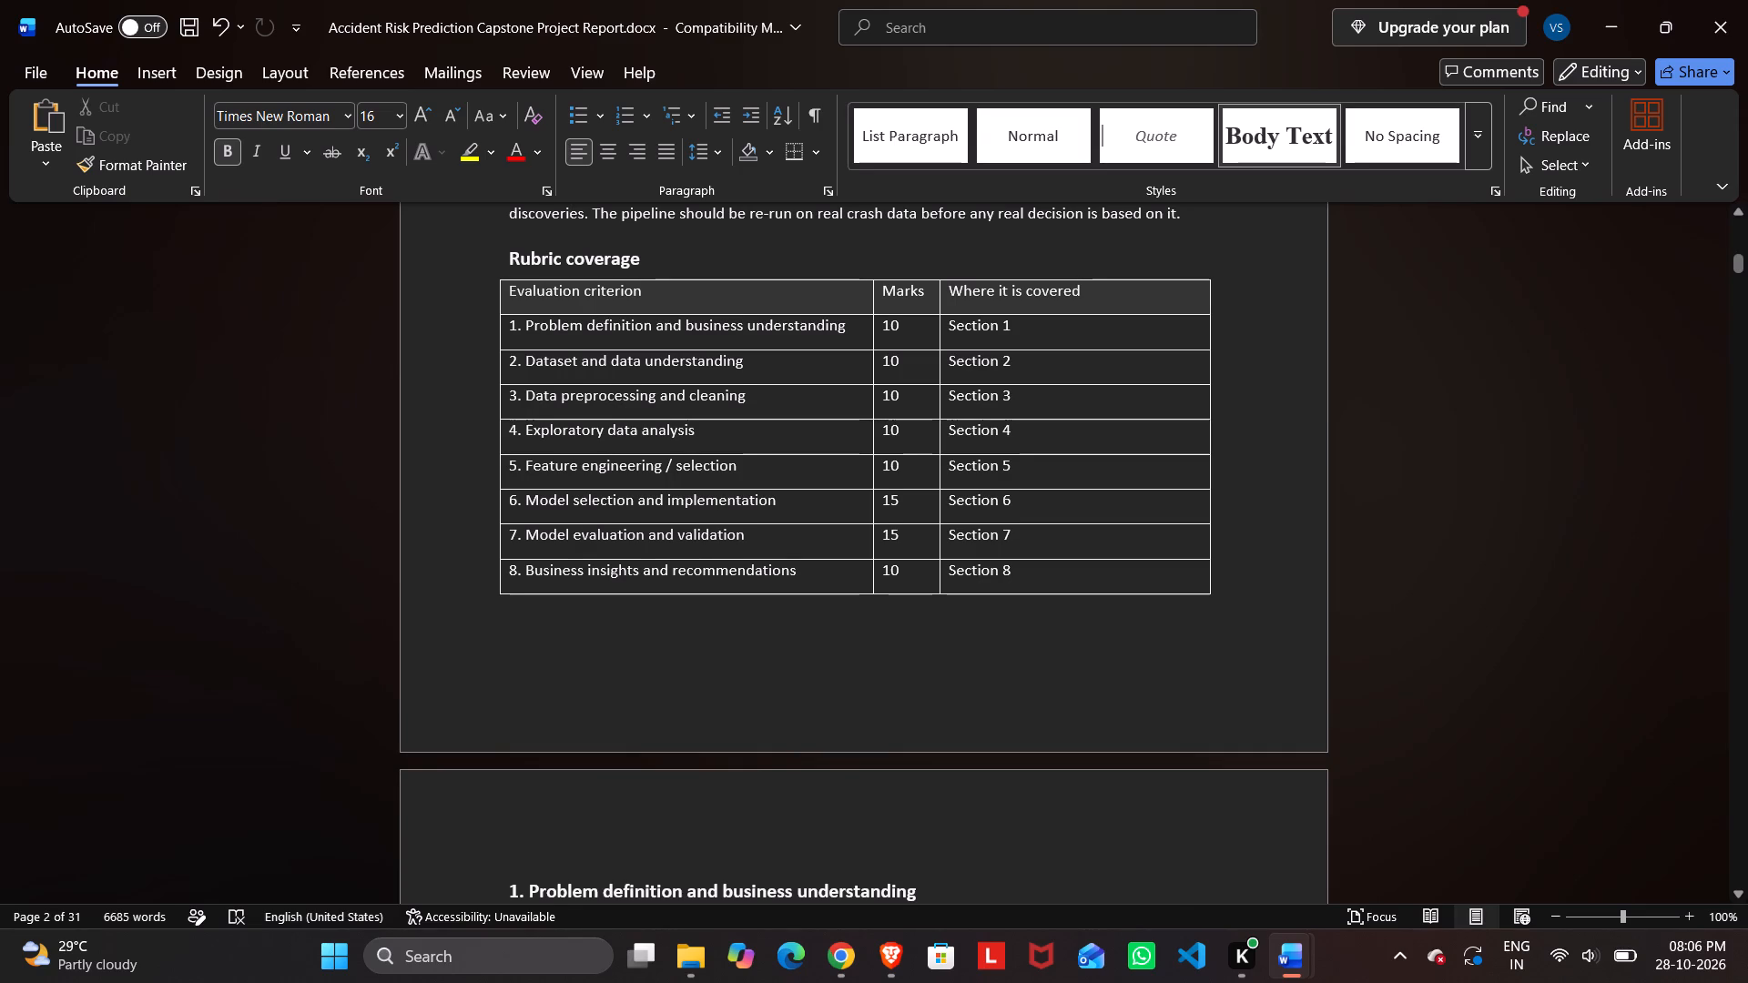
{"action": "scroll", "coordinate": [777, 709], "scroll_direction": "down", "scroll_amount": 3}
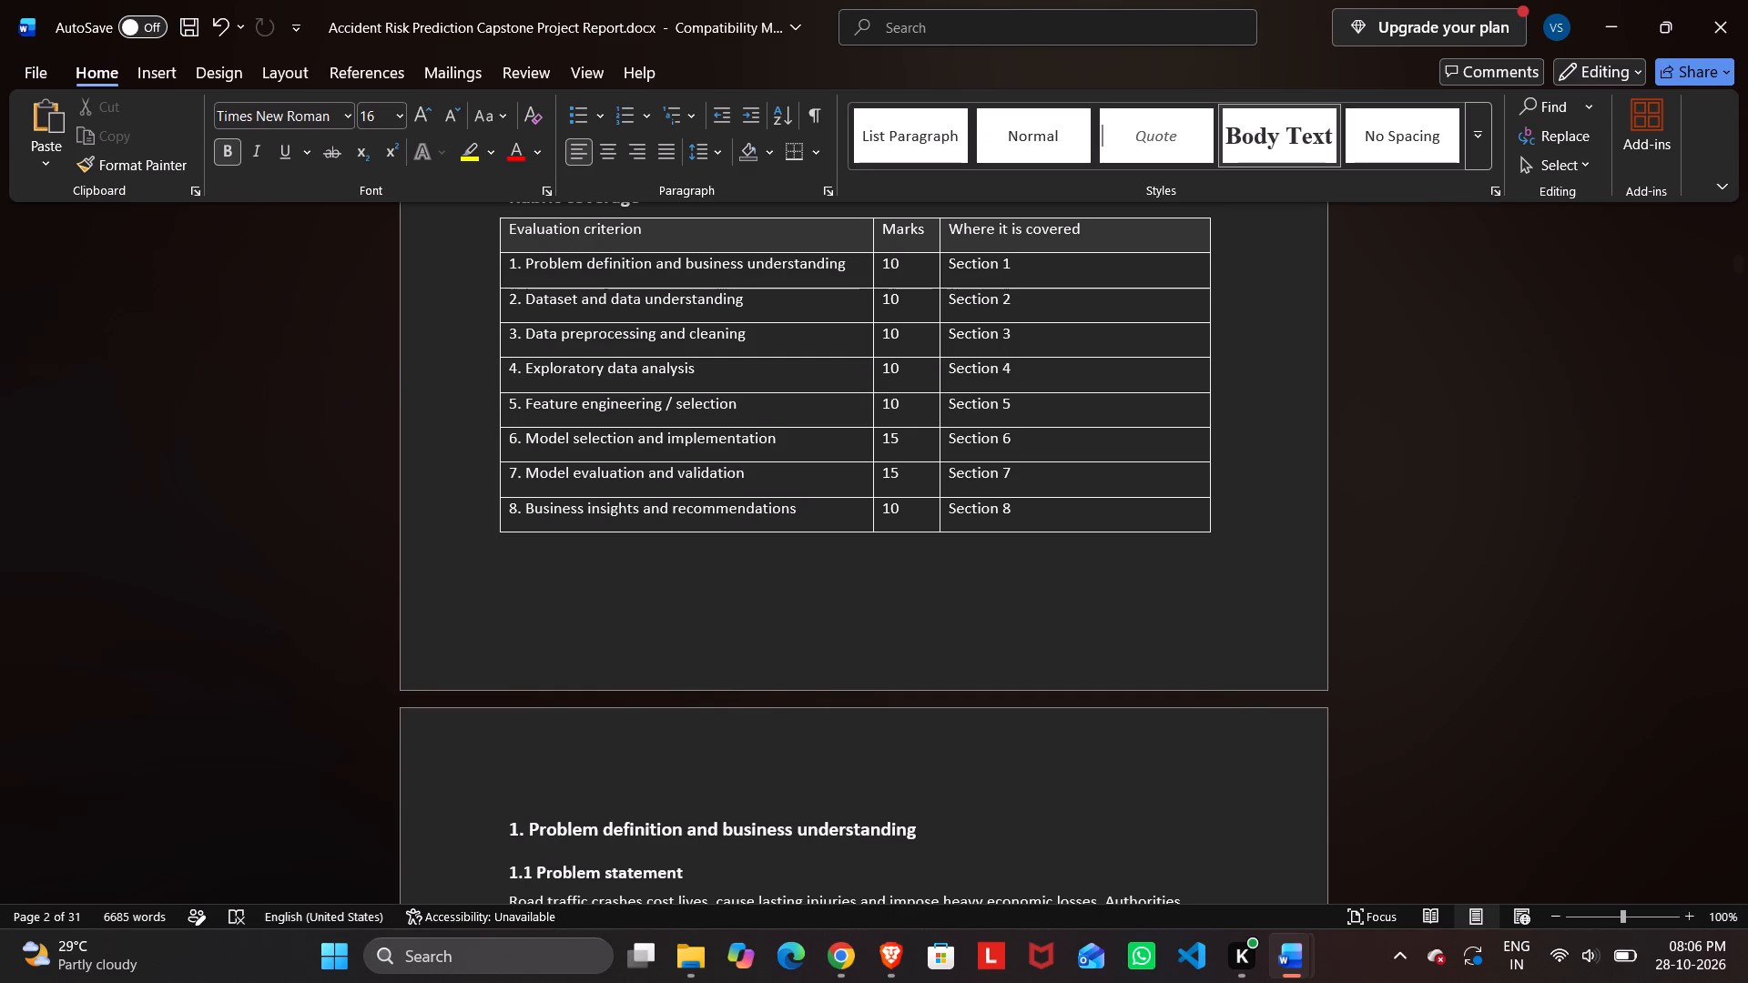
Delete the entire Marks column from the Rubric coverage table.
{"action": "left_click", "coordinate": [878, 225]}
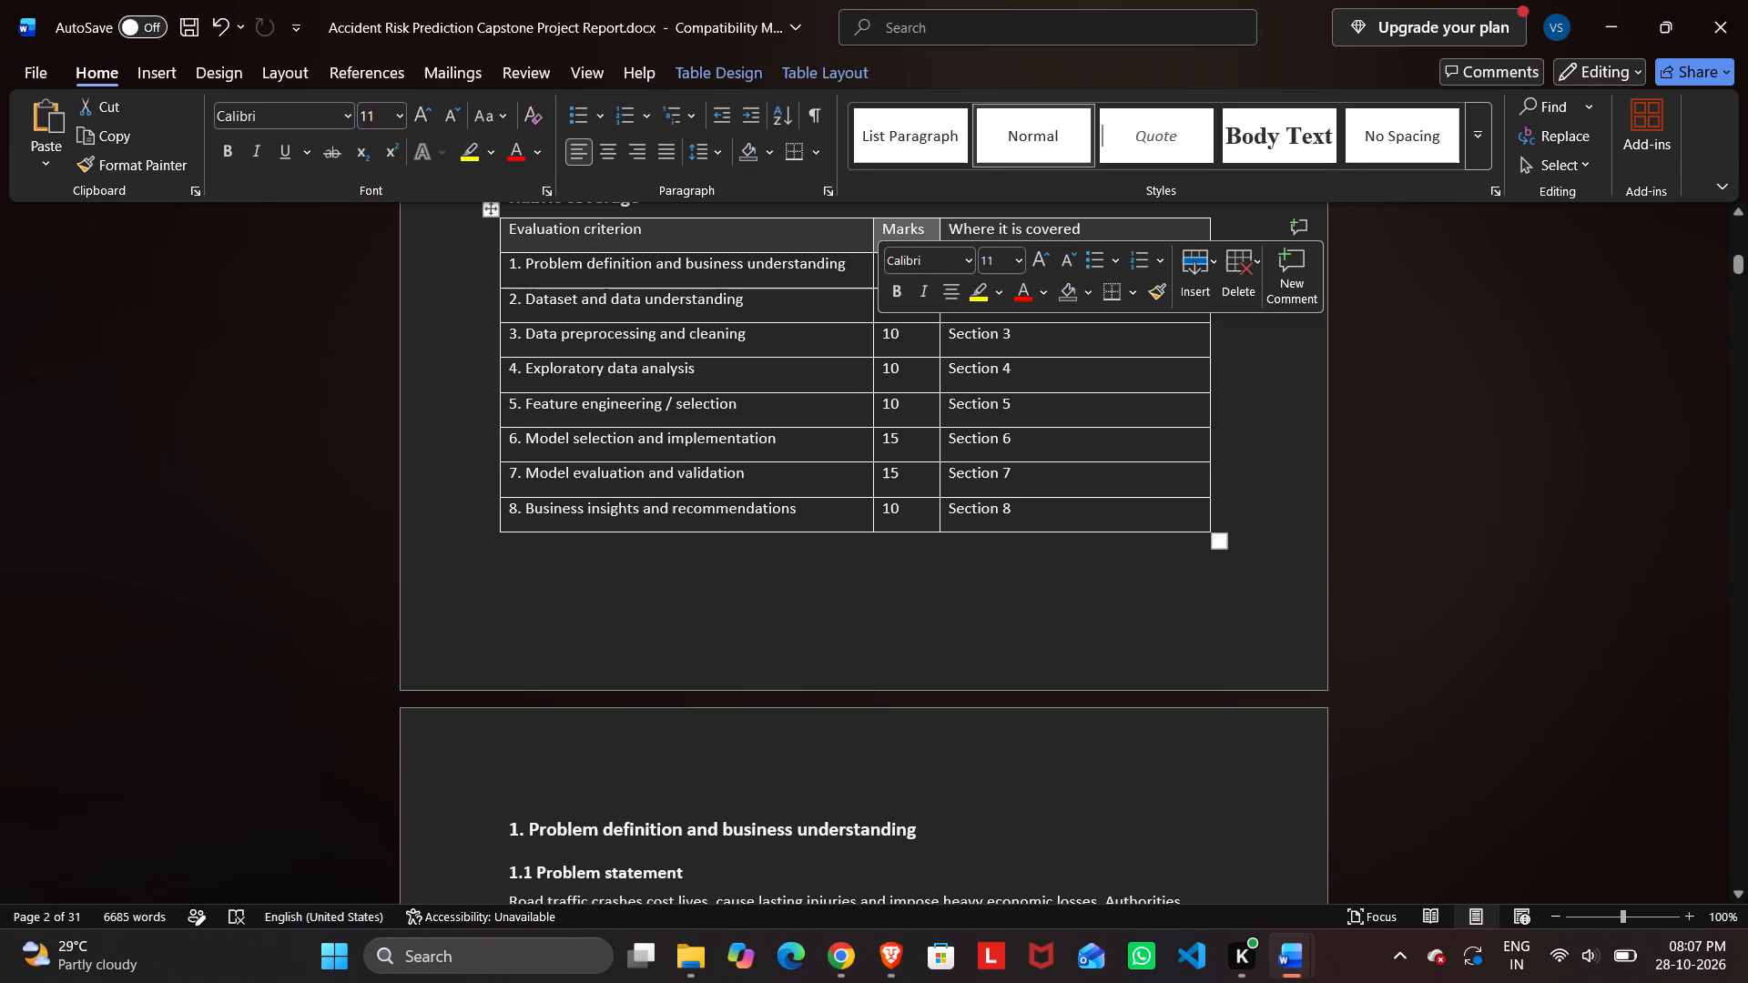
{"action": "left_click_drag", "start_coordinate": [878, 225], "coordinate": [909, 486]}
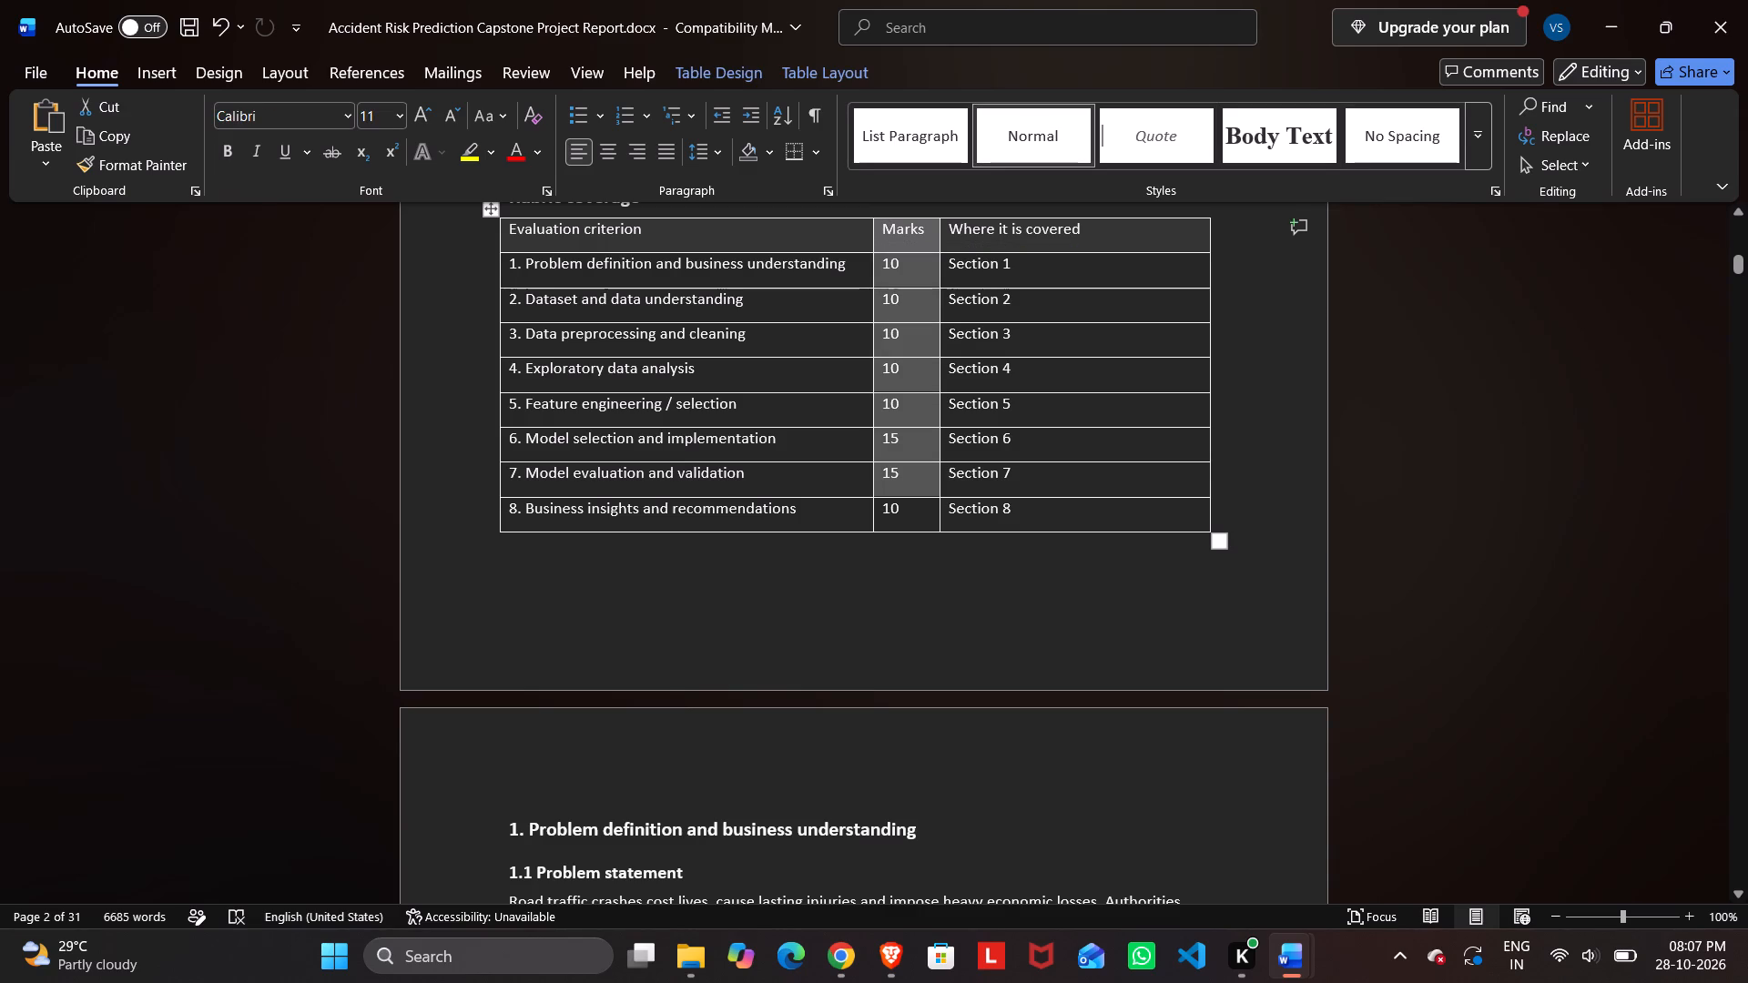
{"action": "left_click_drag", "start_coordinate": [909, 486], "coordinate": [913, 507]}
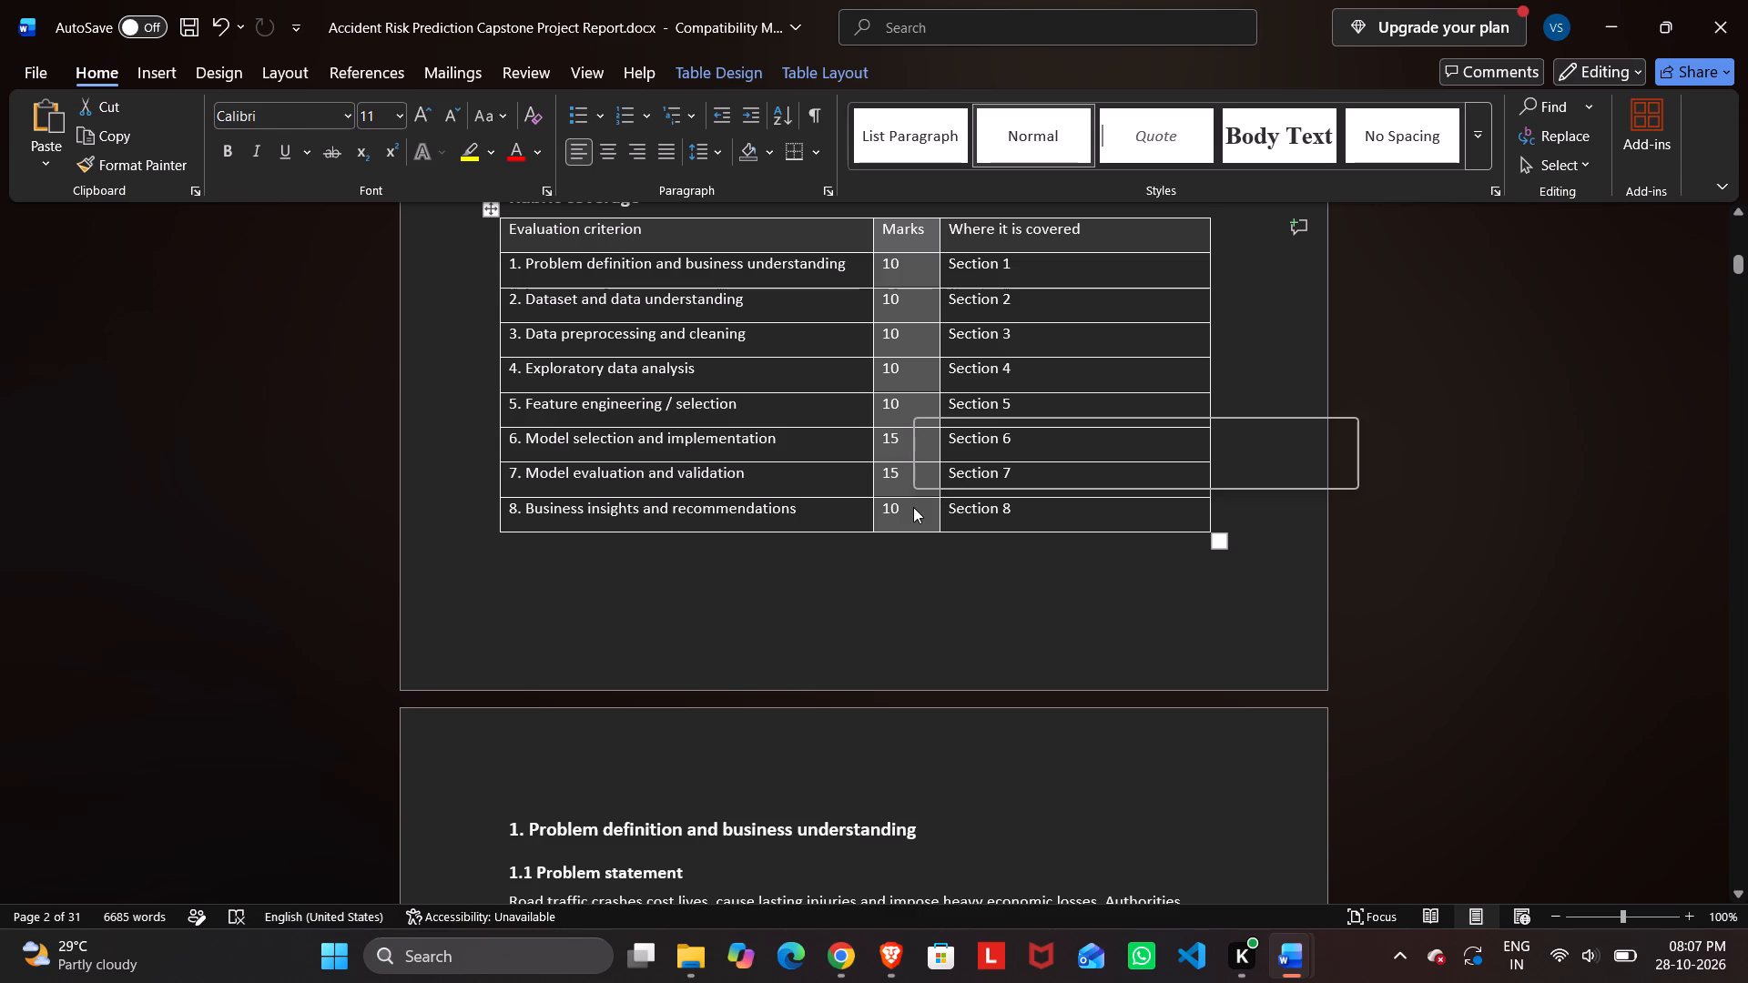
{"action": "key", "text": "BackSpace"}
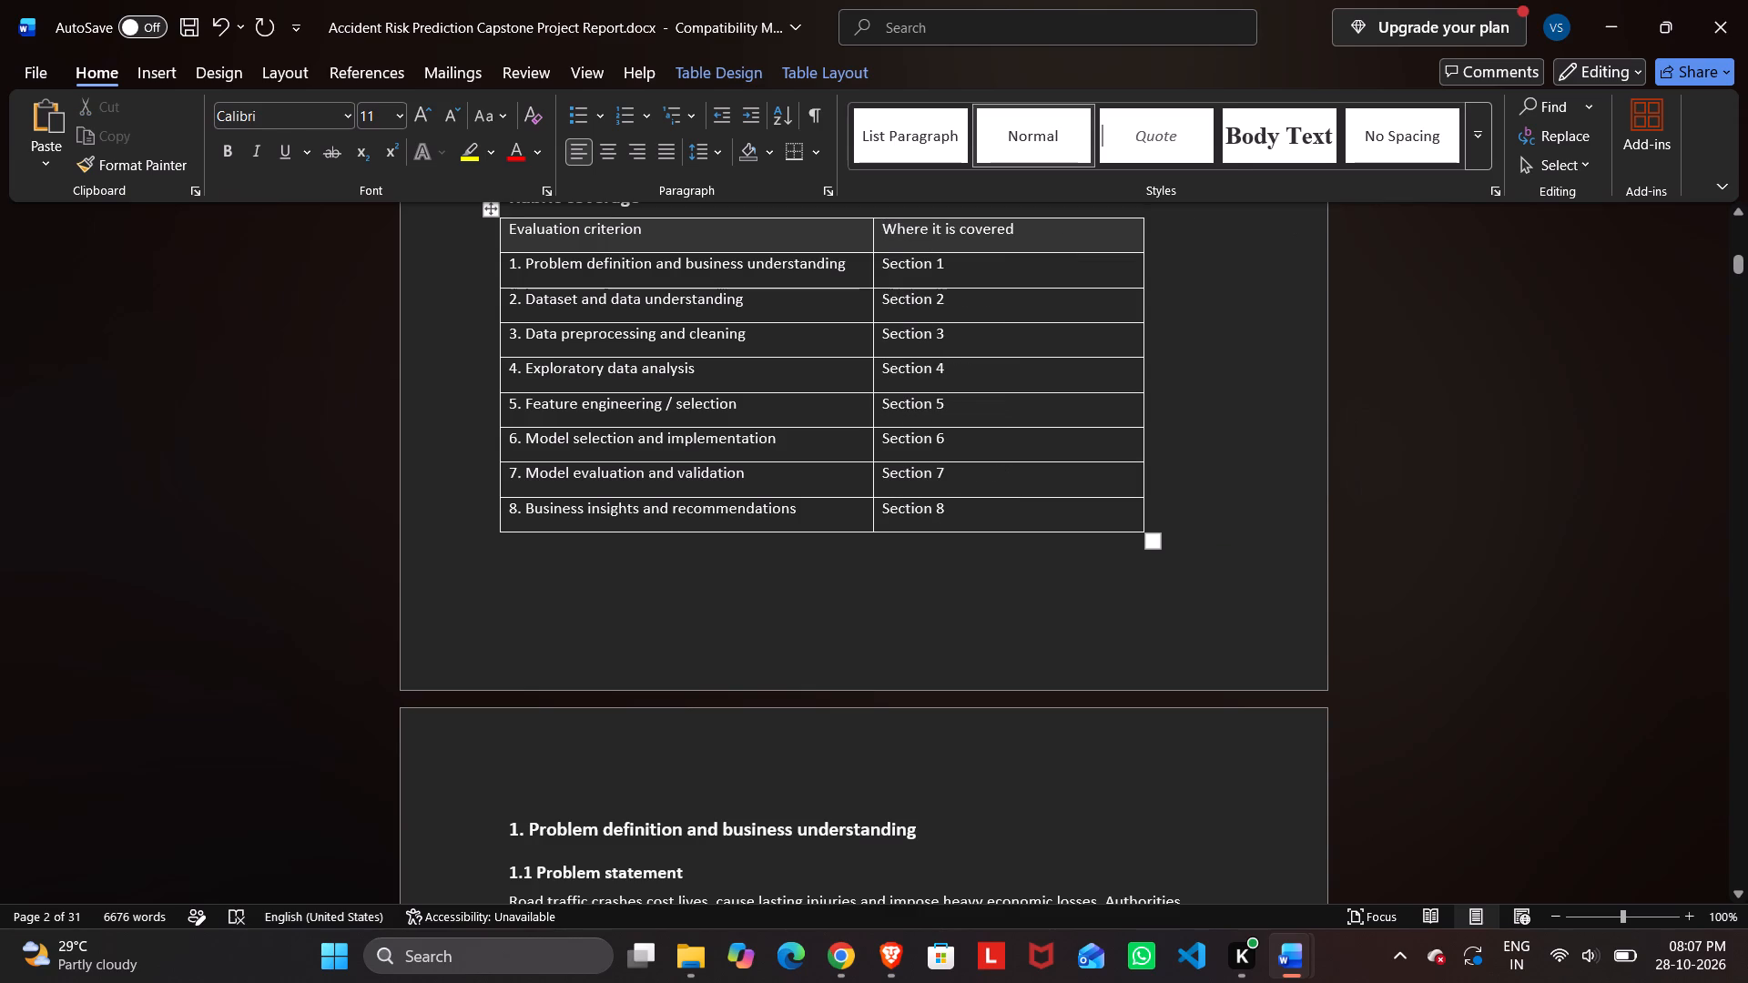
{"action": "left_click", "coordinate": [1206, 534]}
Check the edited Rubric coverage table and the cover page, including the student details, submission block and university heading.
{"action": "scroll", "coordinate": [1204, 429], "scroll_direction": "up", "scroll_amount": 2}
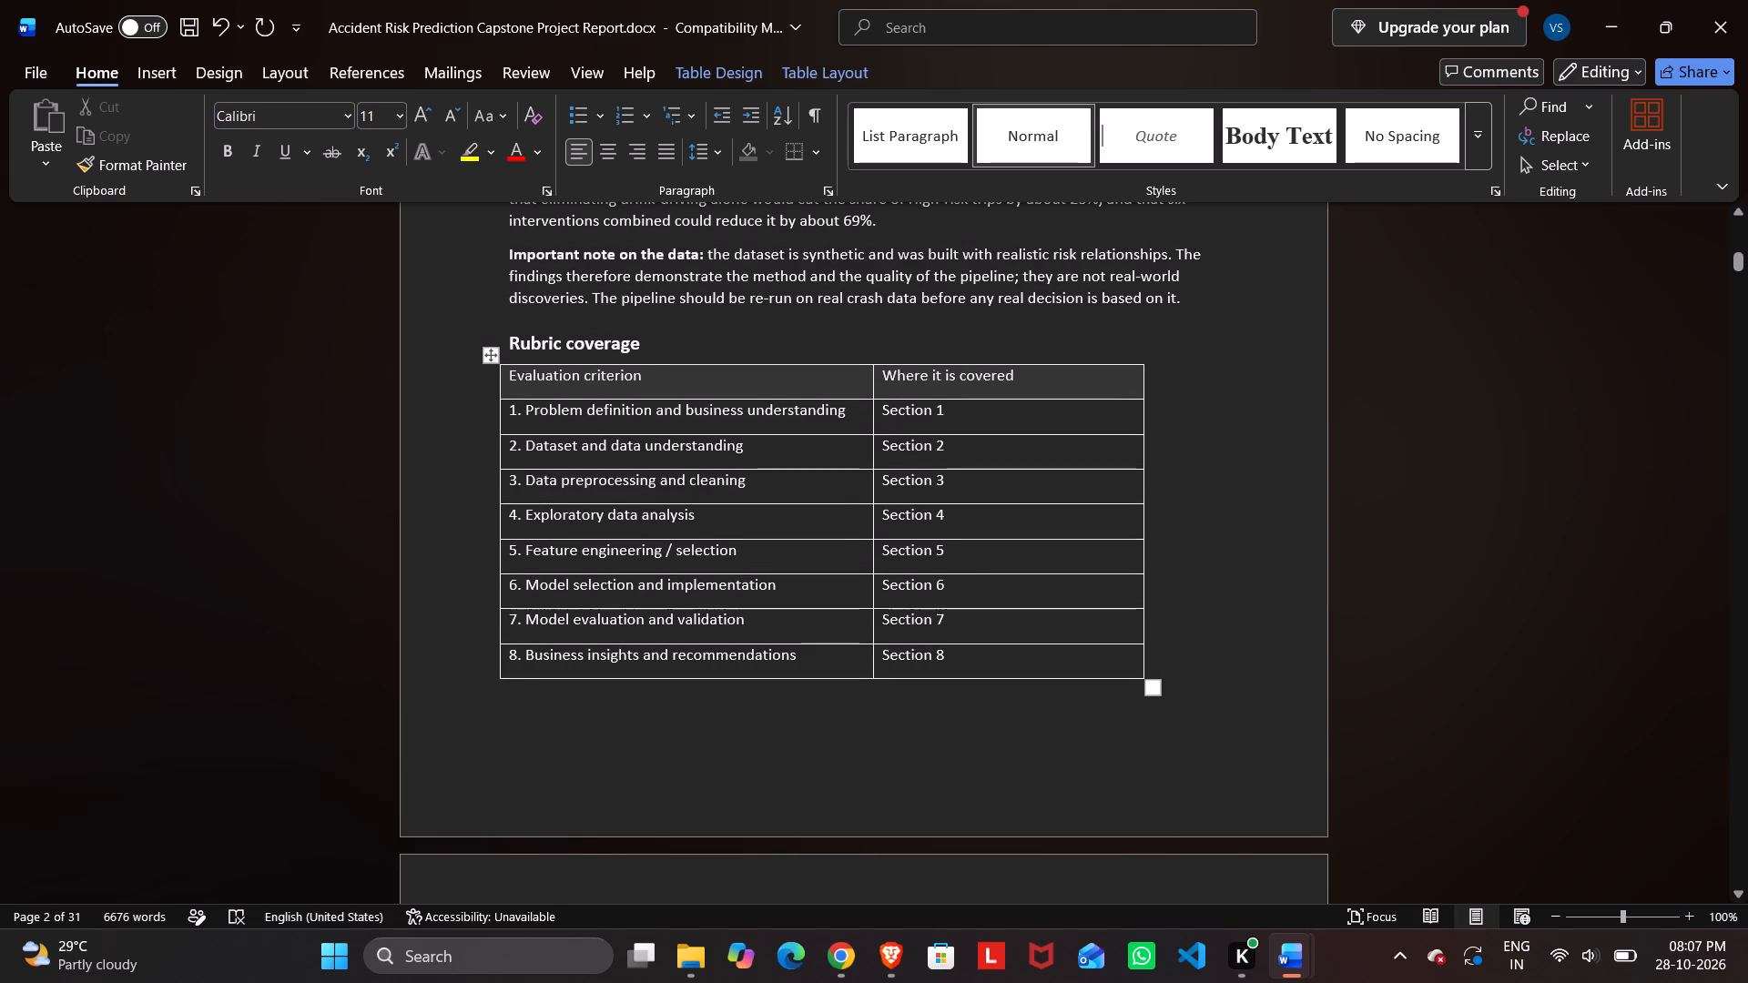
{"action": "scroll", "coordinate": [1204, 429], "scroll_direction": "up", "scroll_amount": 1}
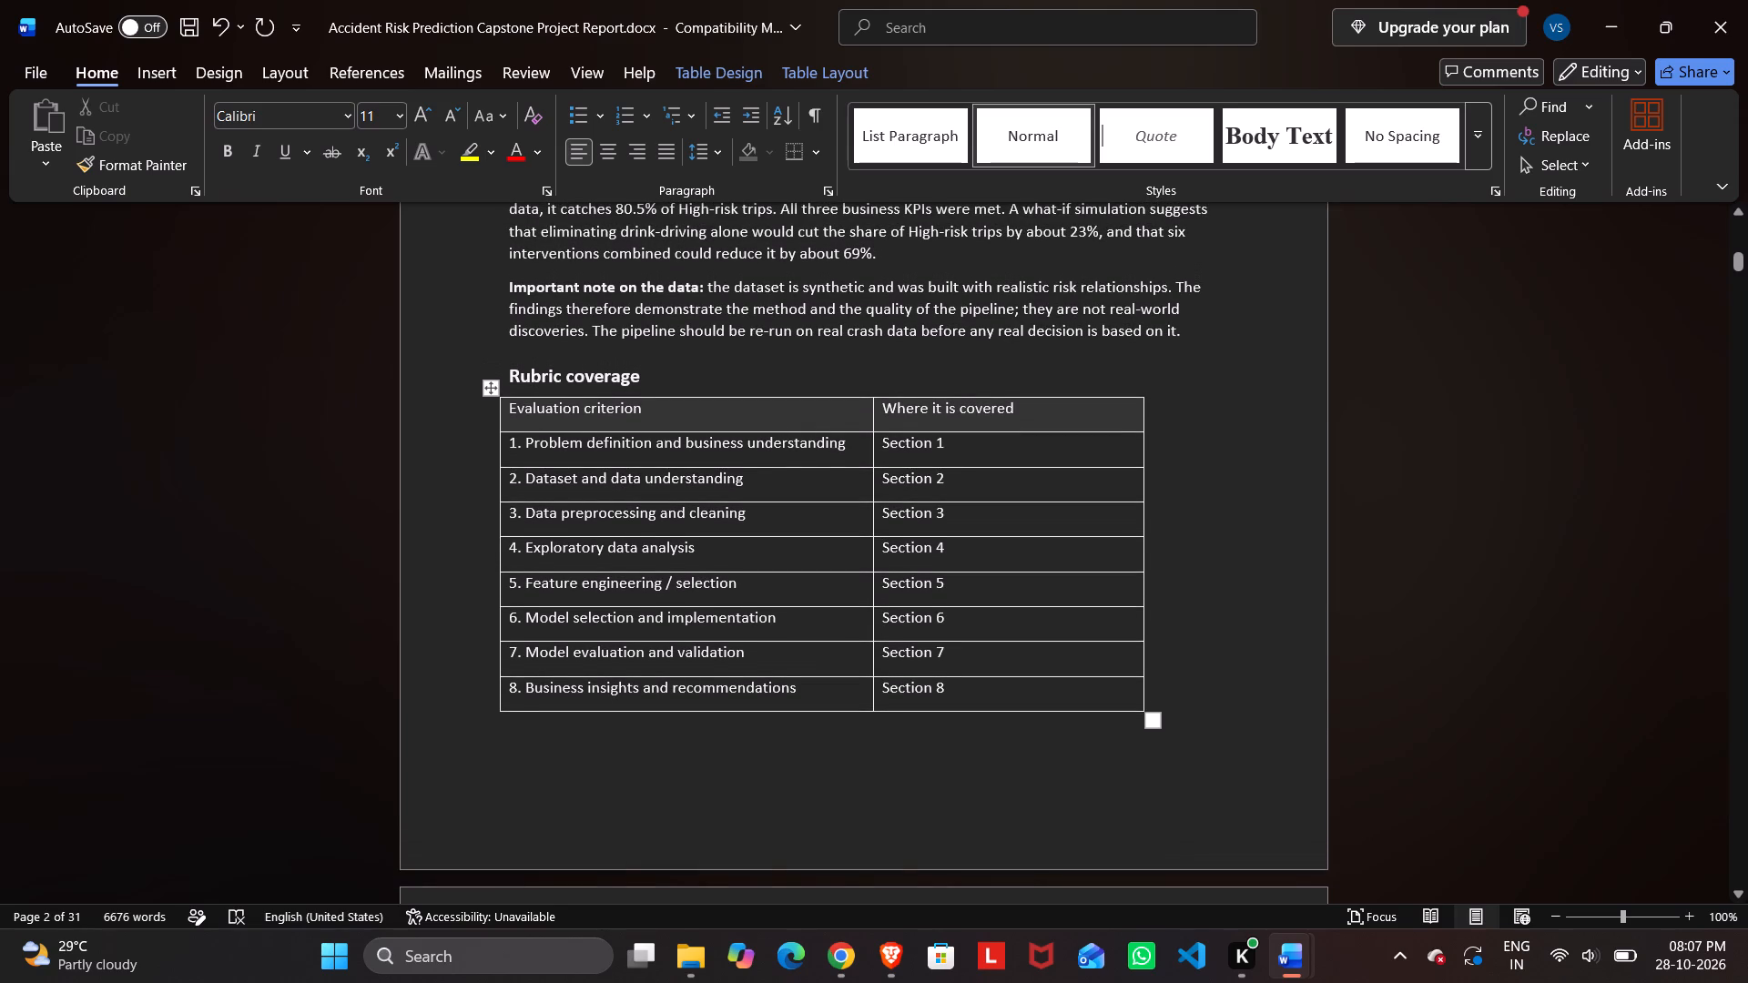
{"action": "scroll", "coordinate": [1204, 429], "scroll_direction": "up", "scroll_amount": 7}
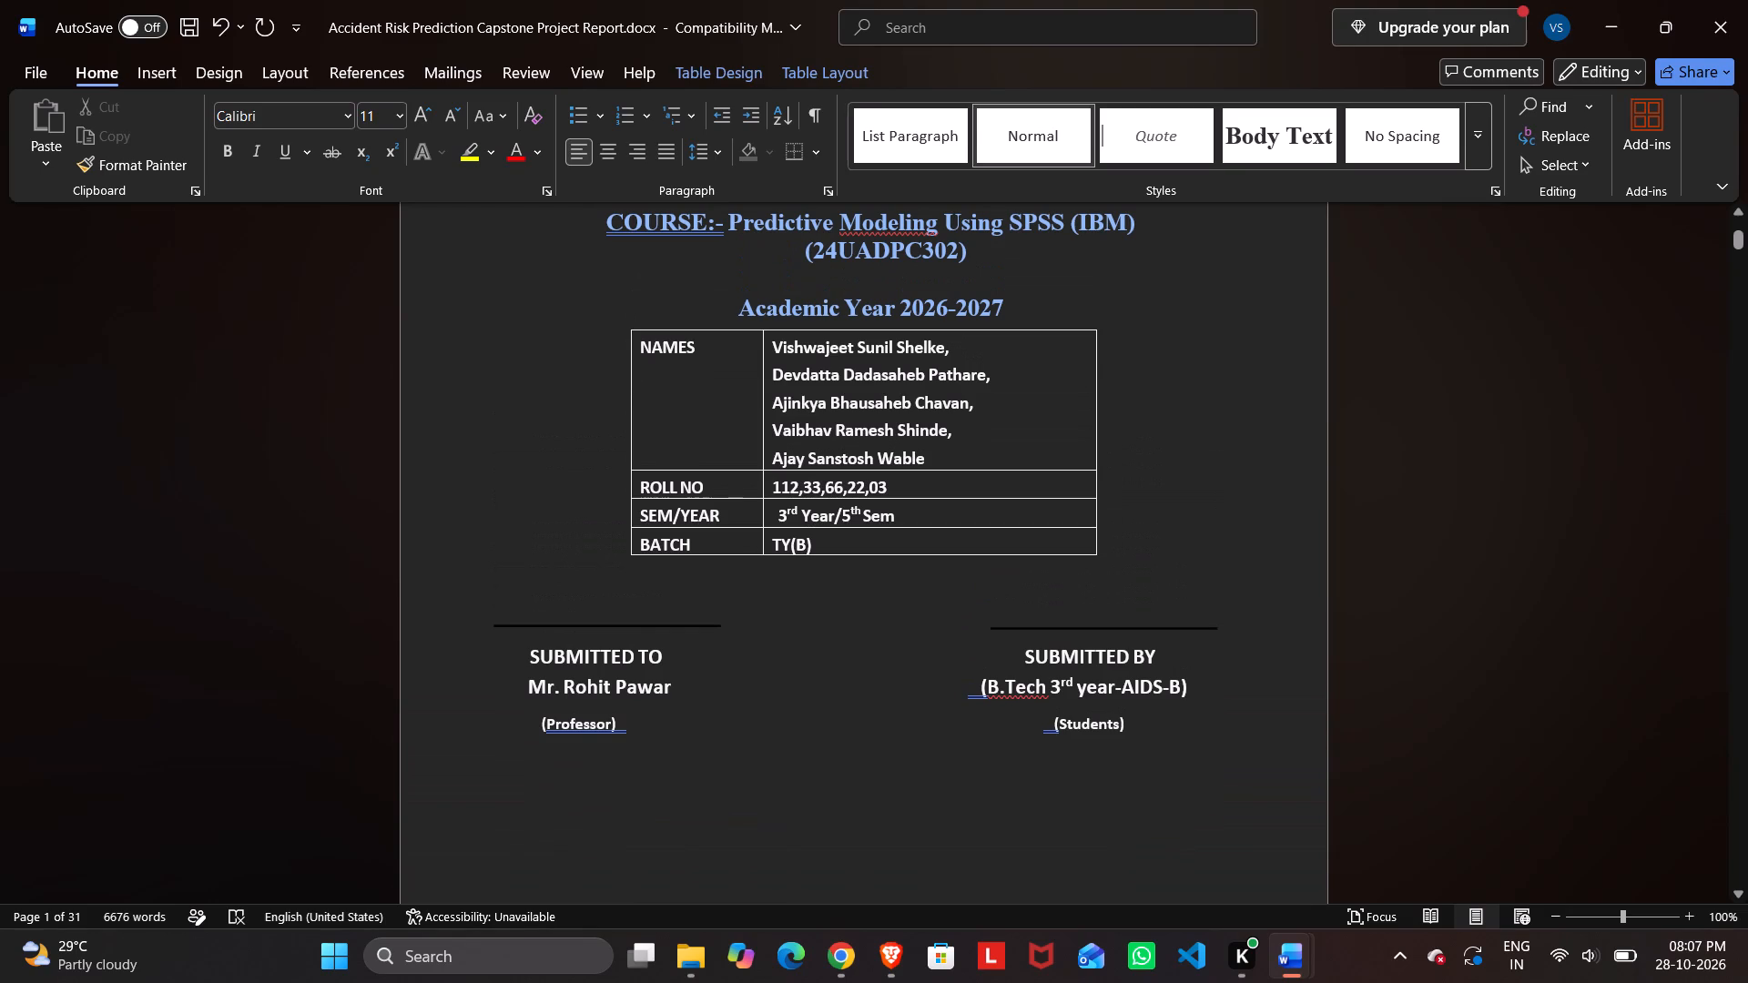
{"action": "scroll", "coordinate": [1204, 429], "scroll_direction": "down", "scroll_amount": 1}
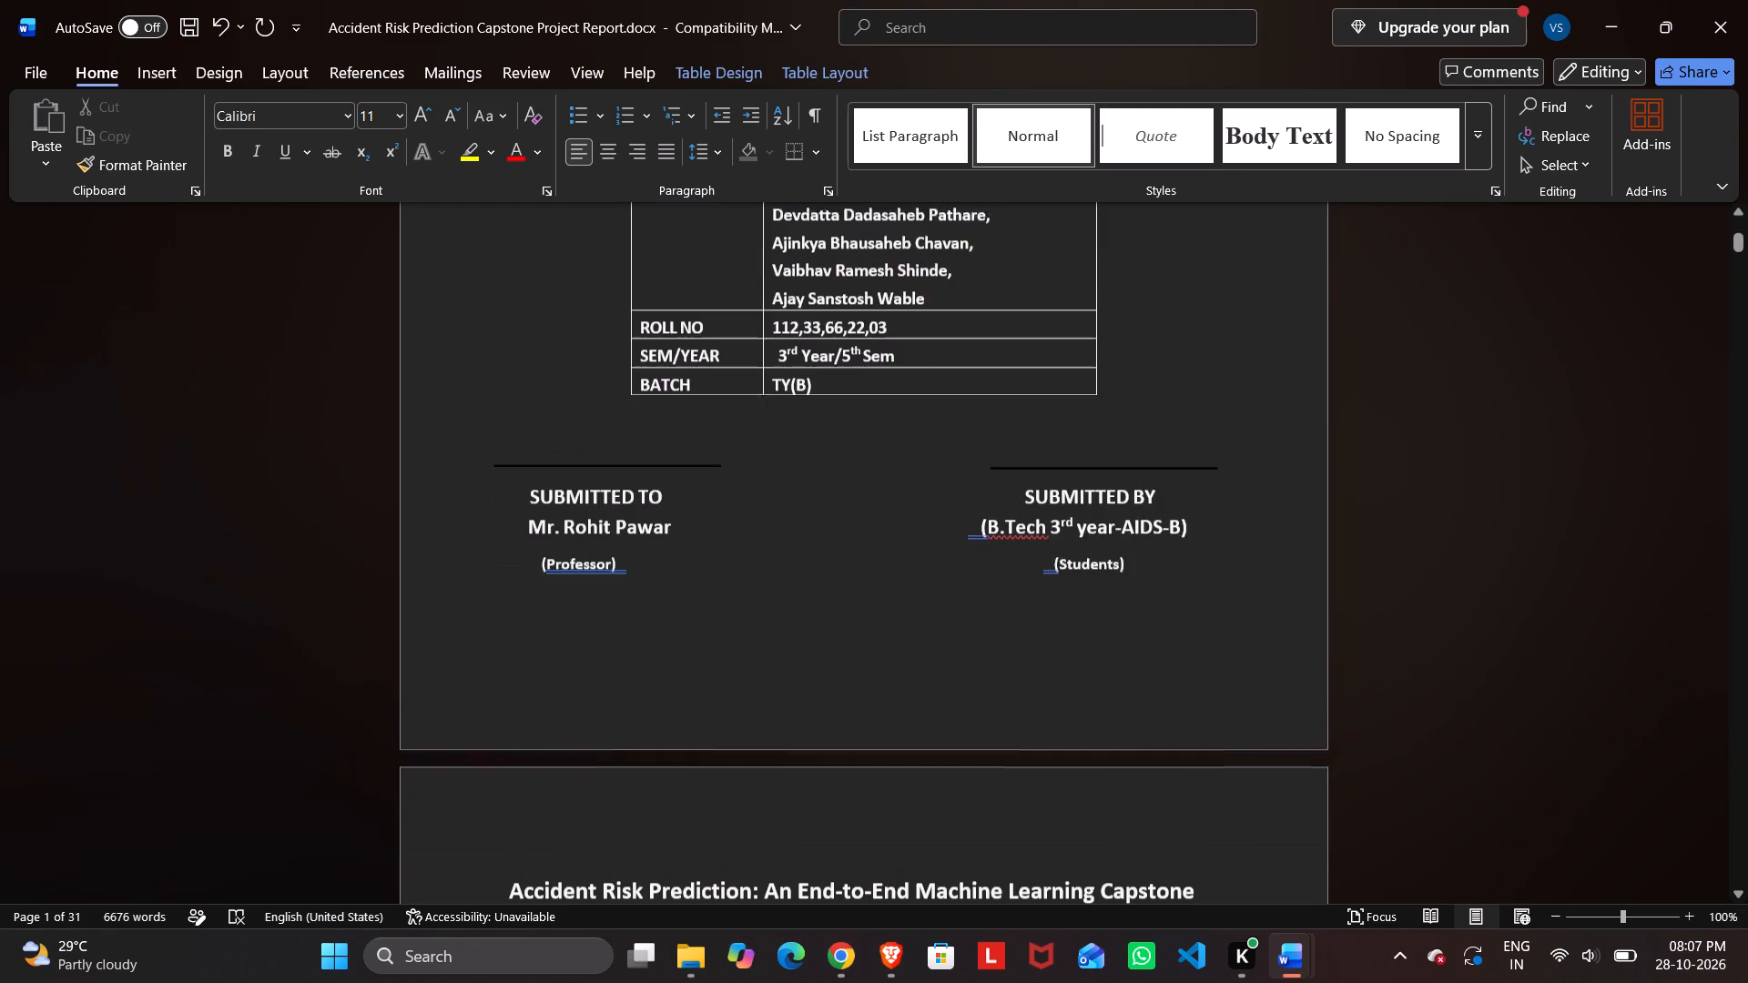
{"action": "scroll", "coordinate": [1204, 429], "scroll_direction": "down", "scroll_amount": 2}
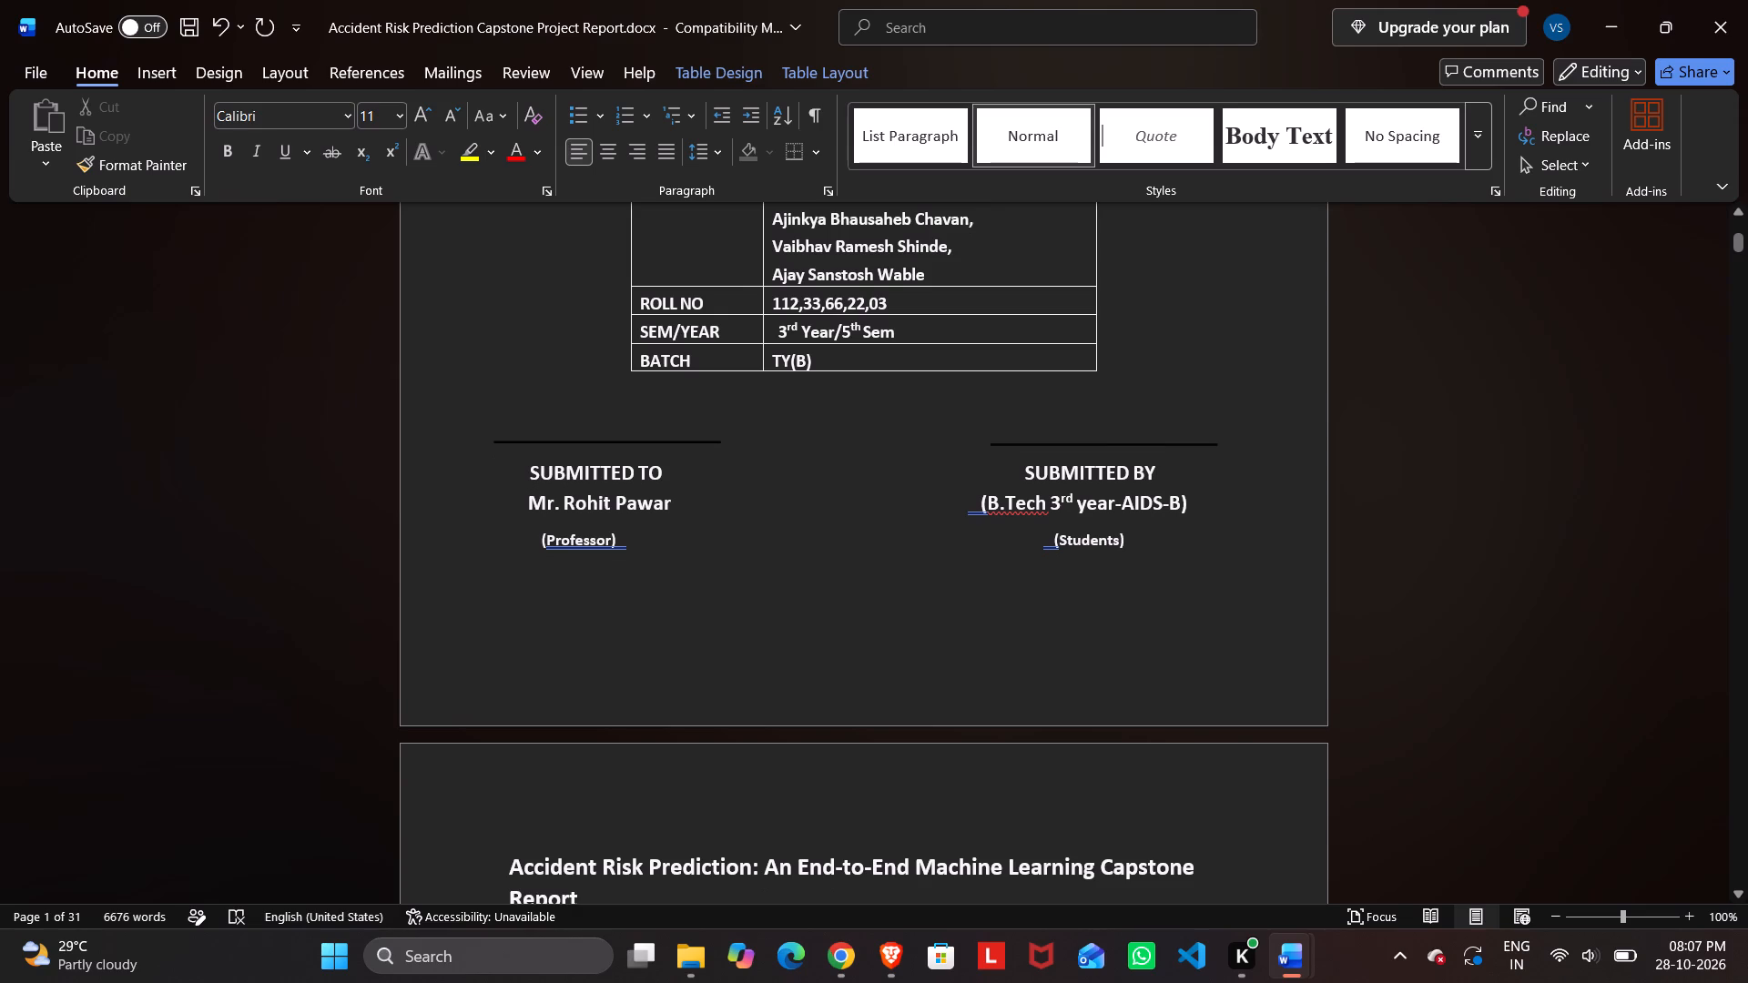
{"action": "scroll", "coordinate": [1175, 436], "scroll_direction": "up", "scroll_amount": 1}
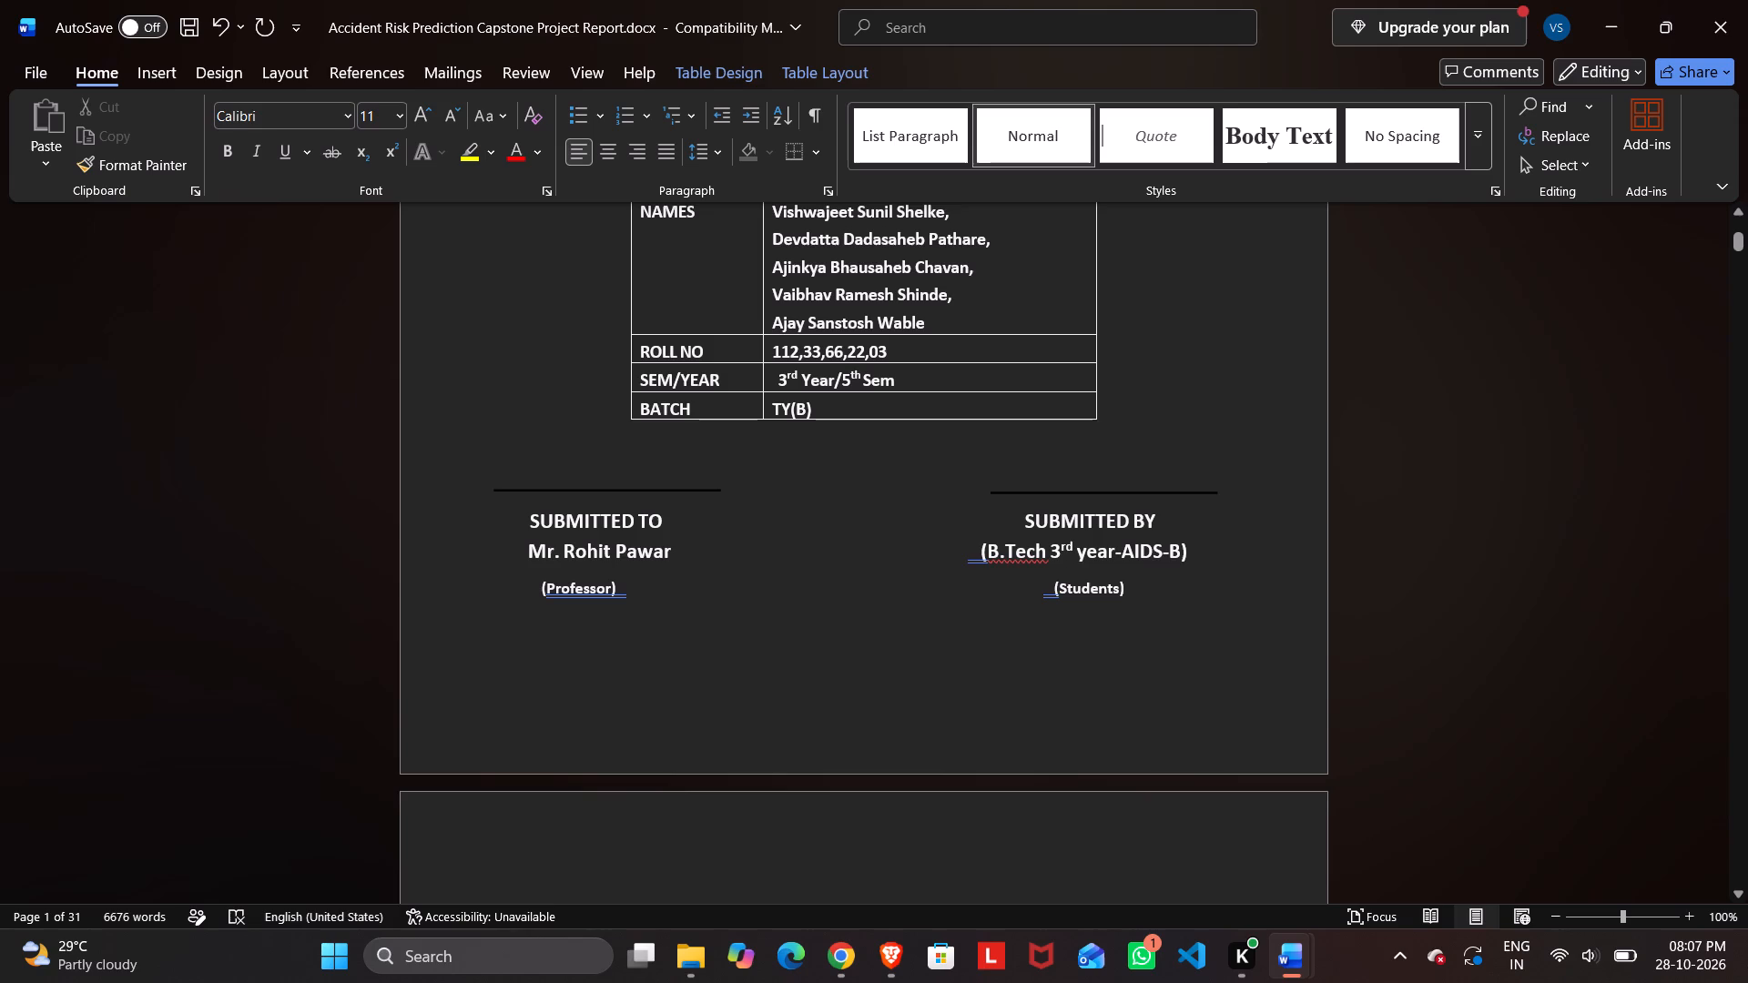
{"action": "scroll", "coordinate": [1175, 436], "scroll_direction": "up", "scroll_amount": 1}
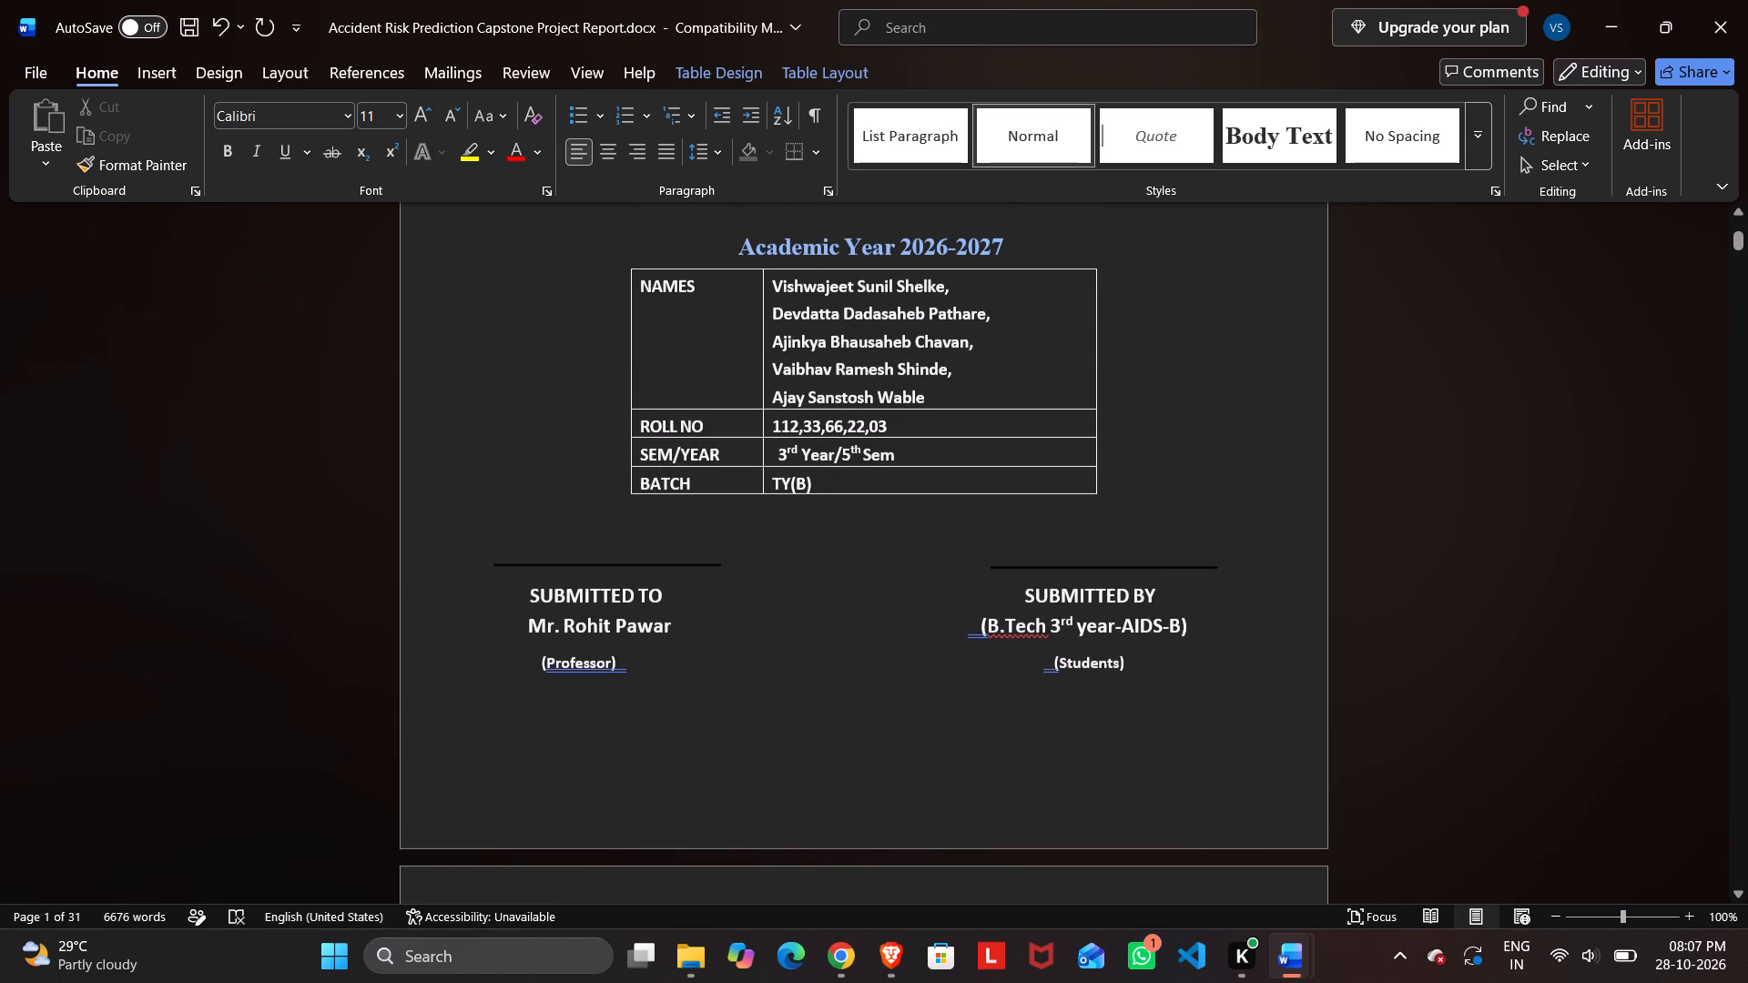
{"action": "scroll", "coordinate": [1175, 436], "scroll_direction": "up", "scroll_amount": 1}
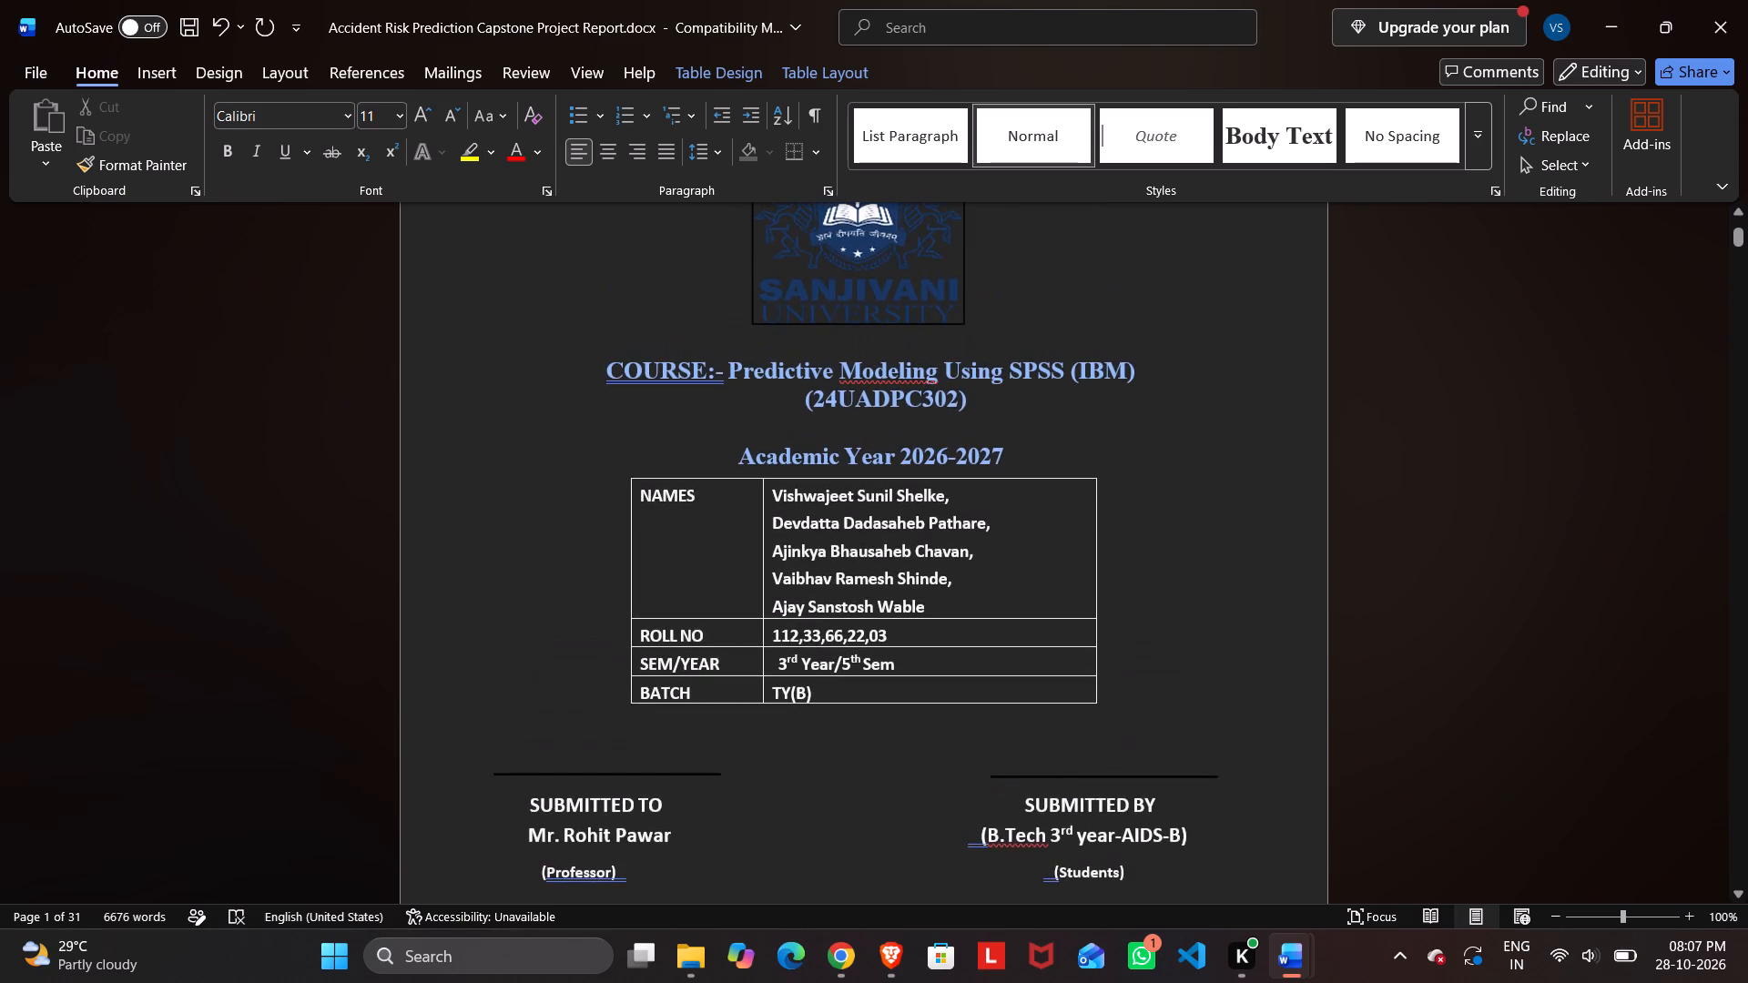
{"action": "scroll", "coordinate": [1175, 436], "scroll_direction": "up", "scroll_amount": 3}
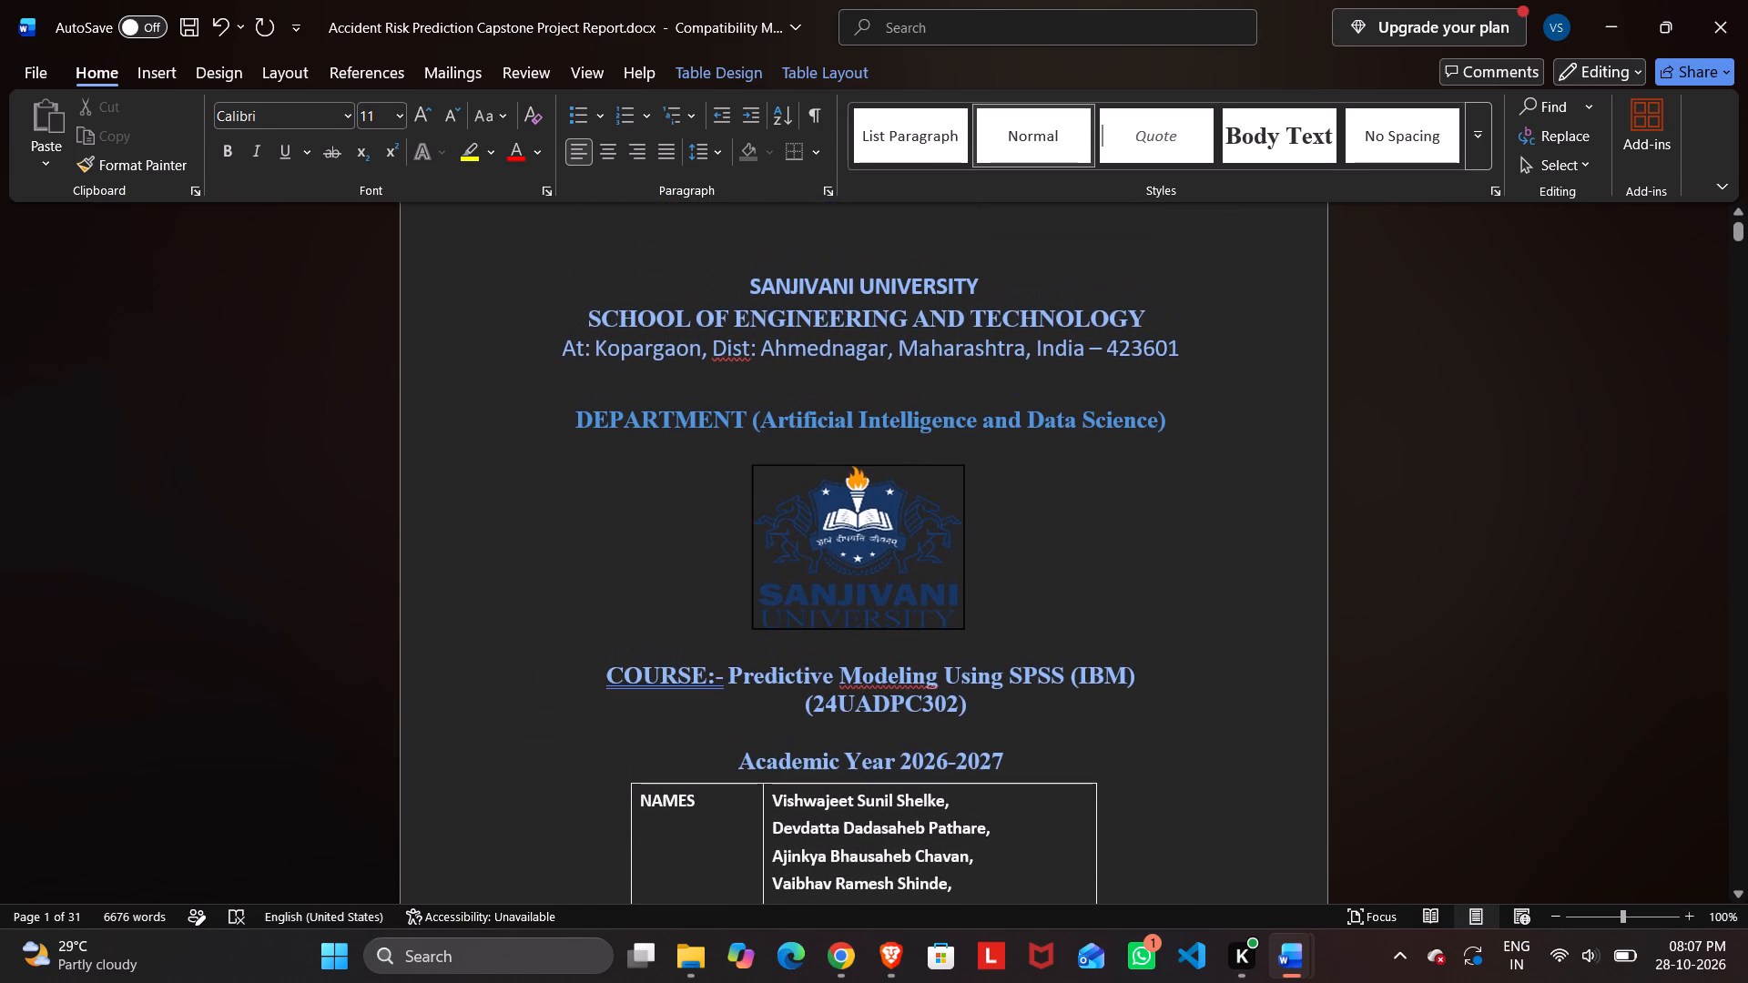
{"action": "scroll", "coordinate": [1175, 436], "scroll_direction": "up", "scroll_amount": 1}
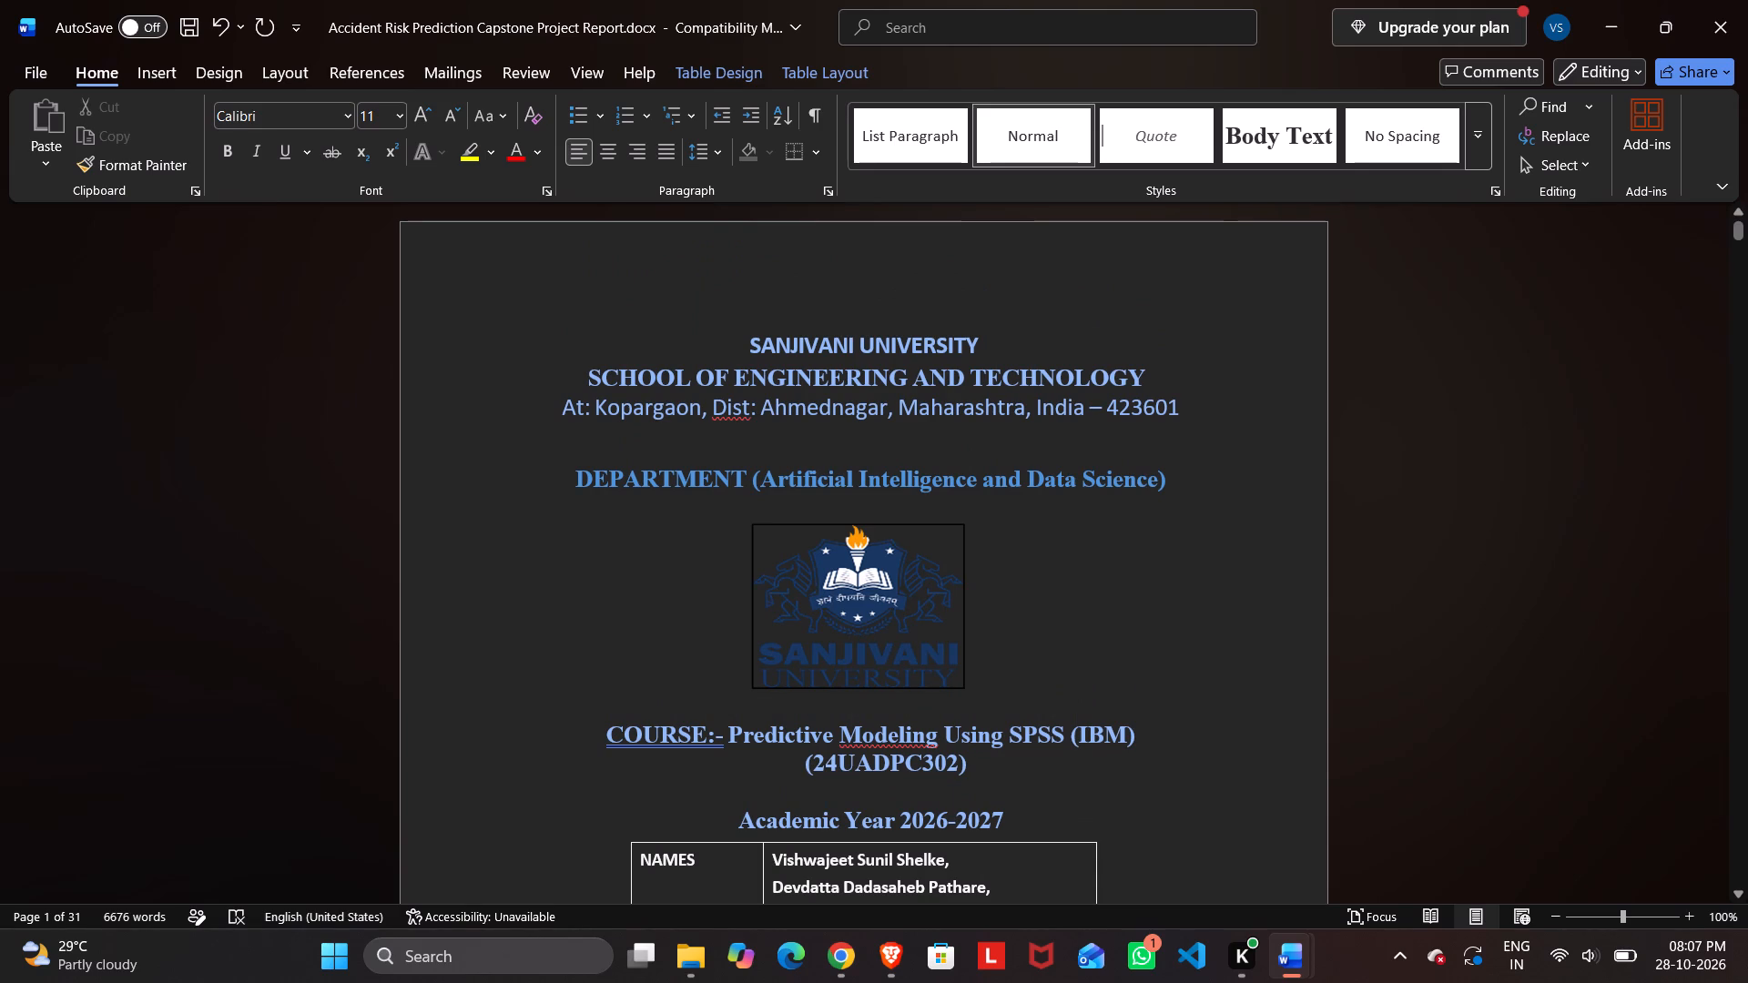
Review the report from the cover page through the executive summary to the problem definition, stakeholder and KPI tables.
{"action": "scroll", "coordinate": [1189, 483], "scroll_direction": "down", "scroll_amount": 3}
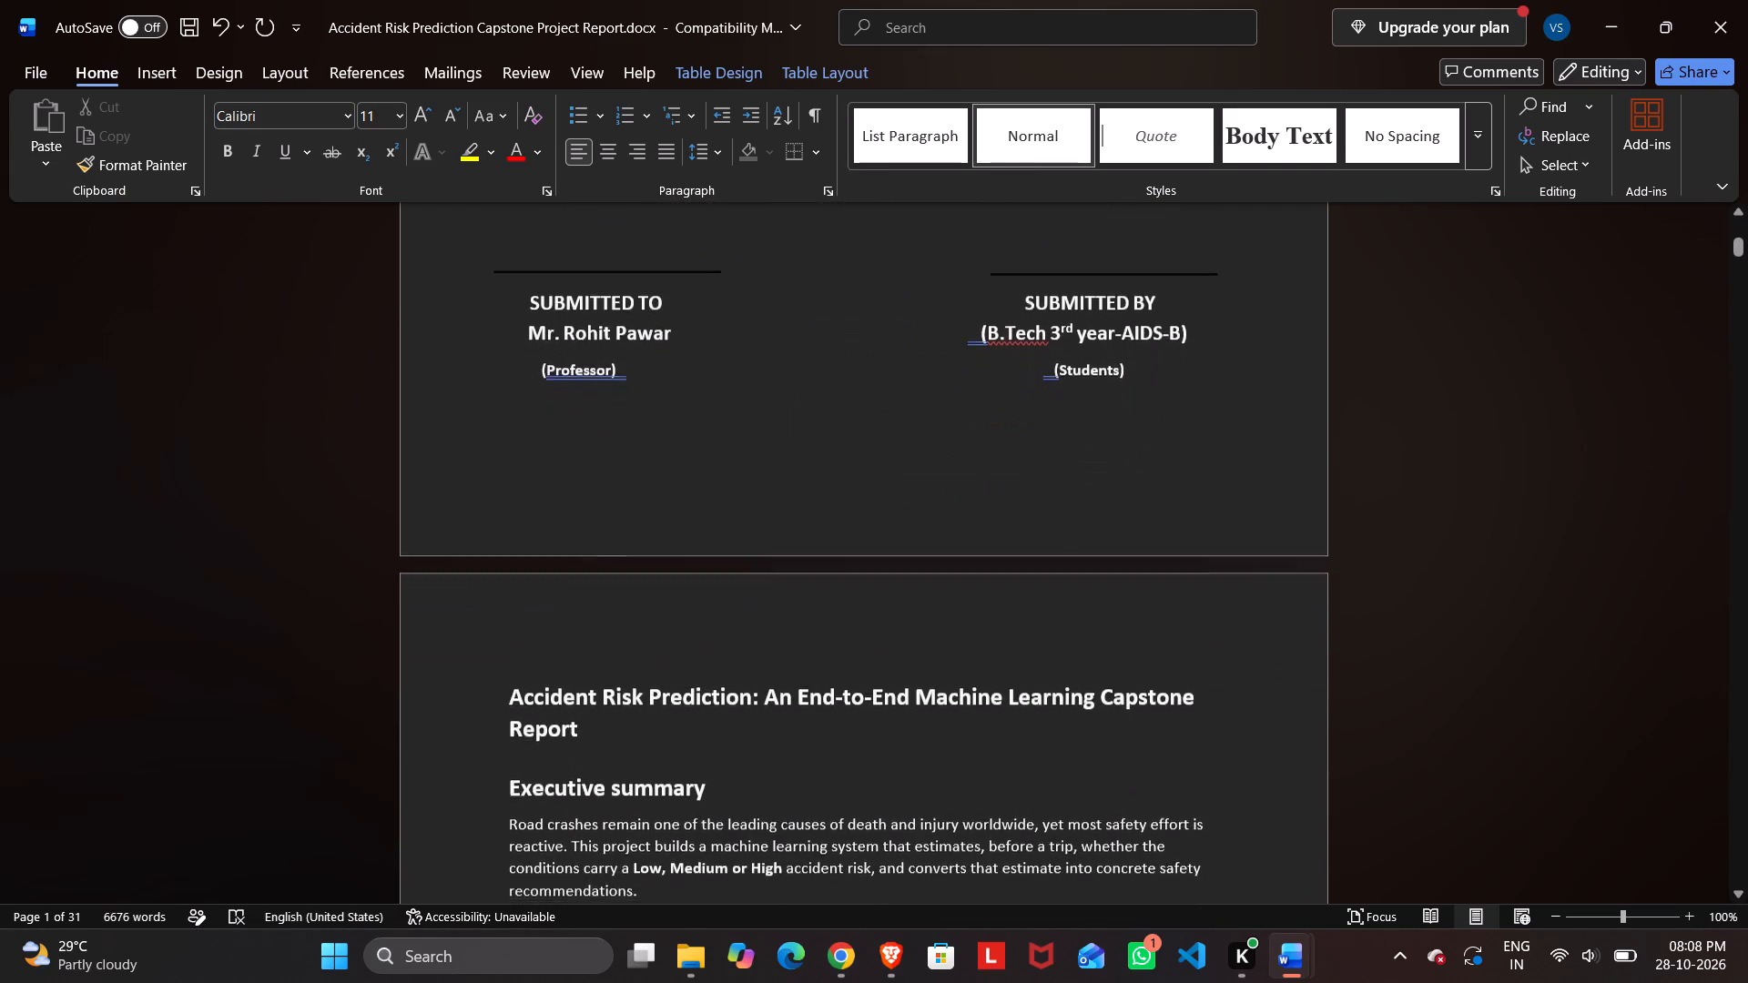
{"action": "scroll", "coordinate": [1189, 483], "scroll_direction": "down", "scroll_amount": 5}
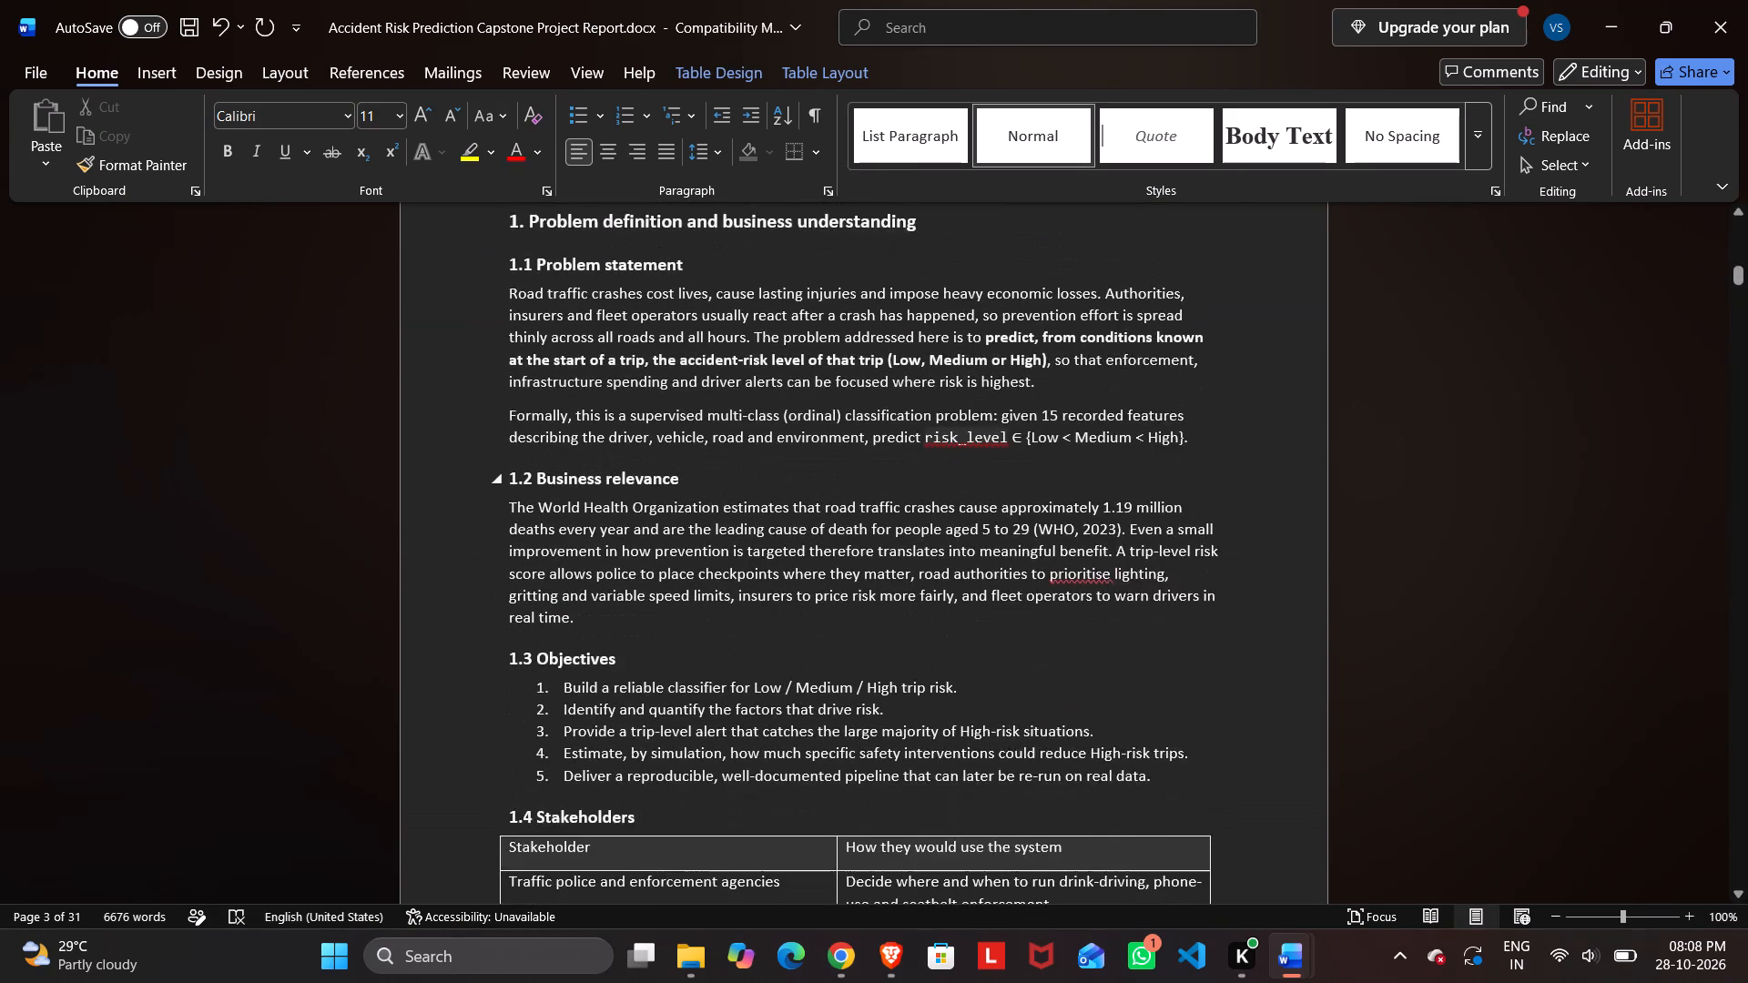
{"action": "scroll", "coordinate": [1189, 483], "scroll_direction": "up", "scroll_amount": 1}
{"action": "scroll", "coordinate": [1189, 483], "scroll_direction": "down", "scroll_amount": 1}
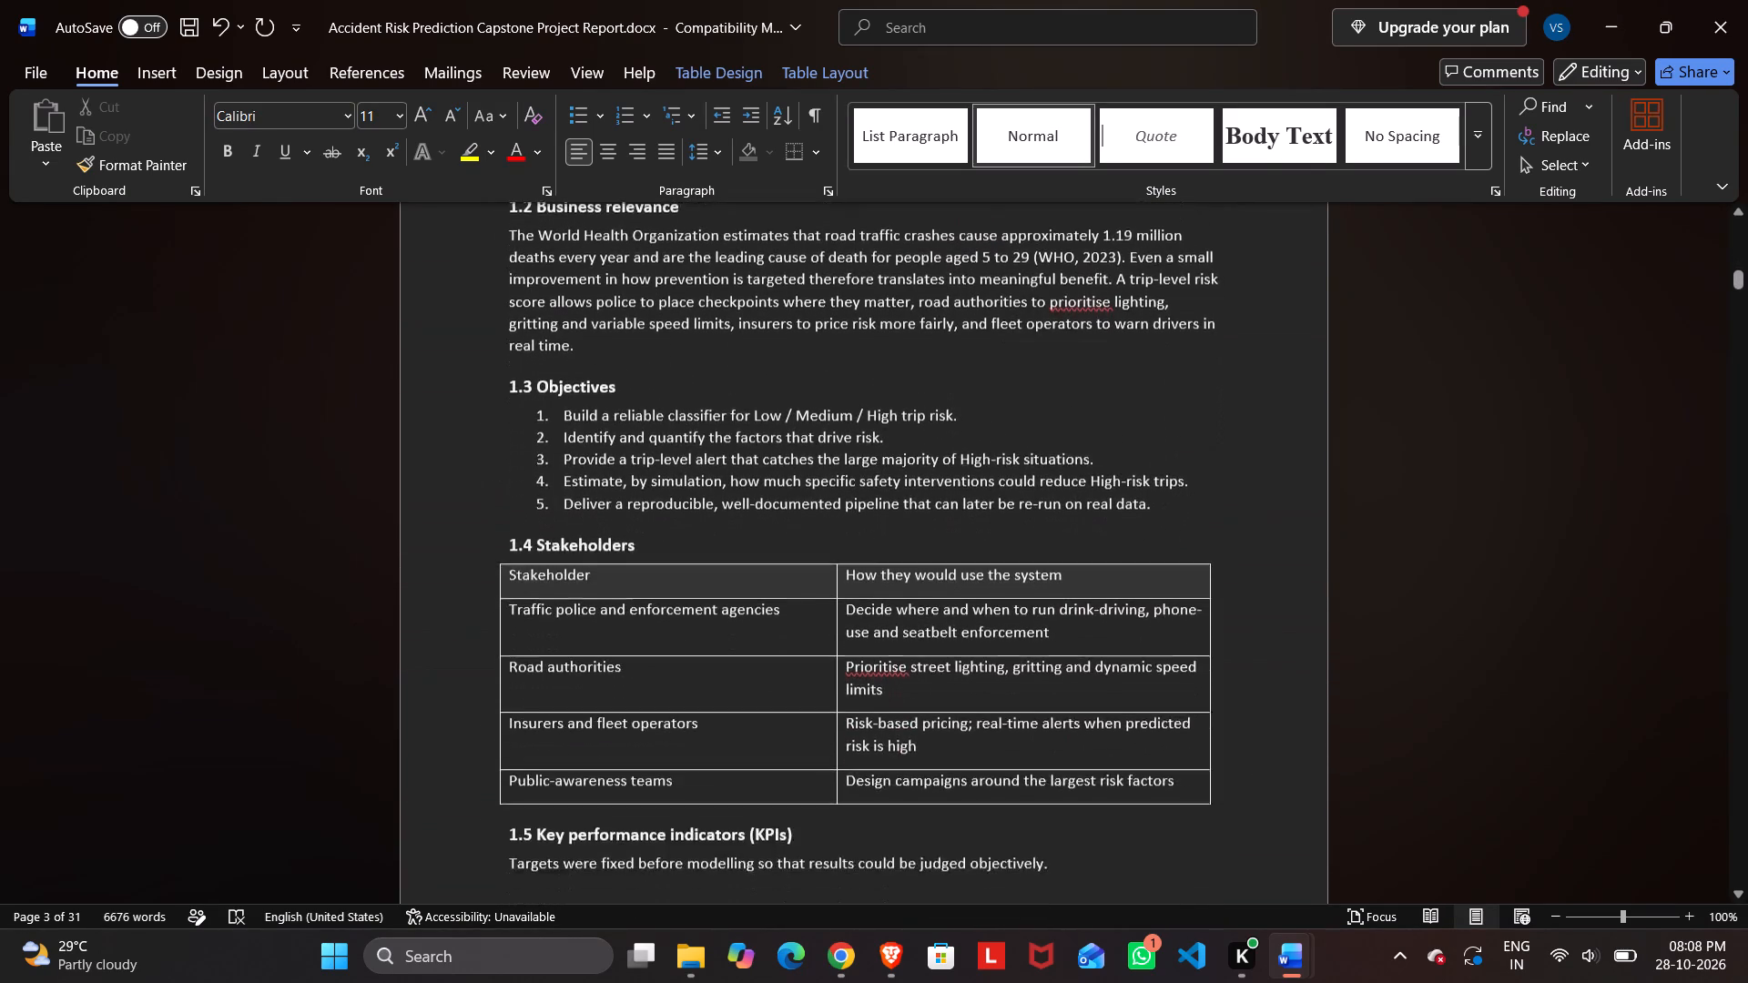
{"action": "scroll", "coordinate": [1189, 483], "scroll_direction": "down", "scroll_amount": 4}
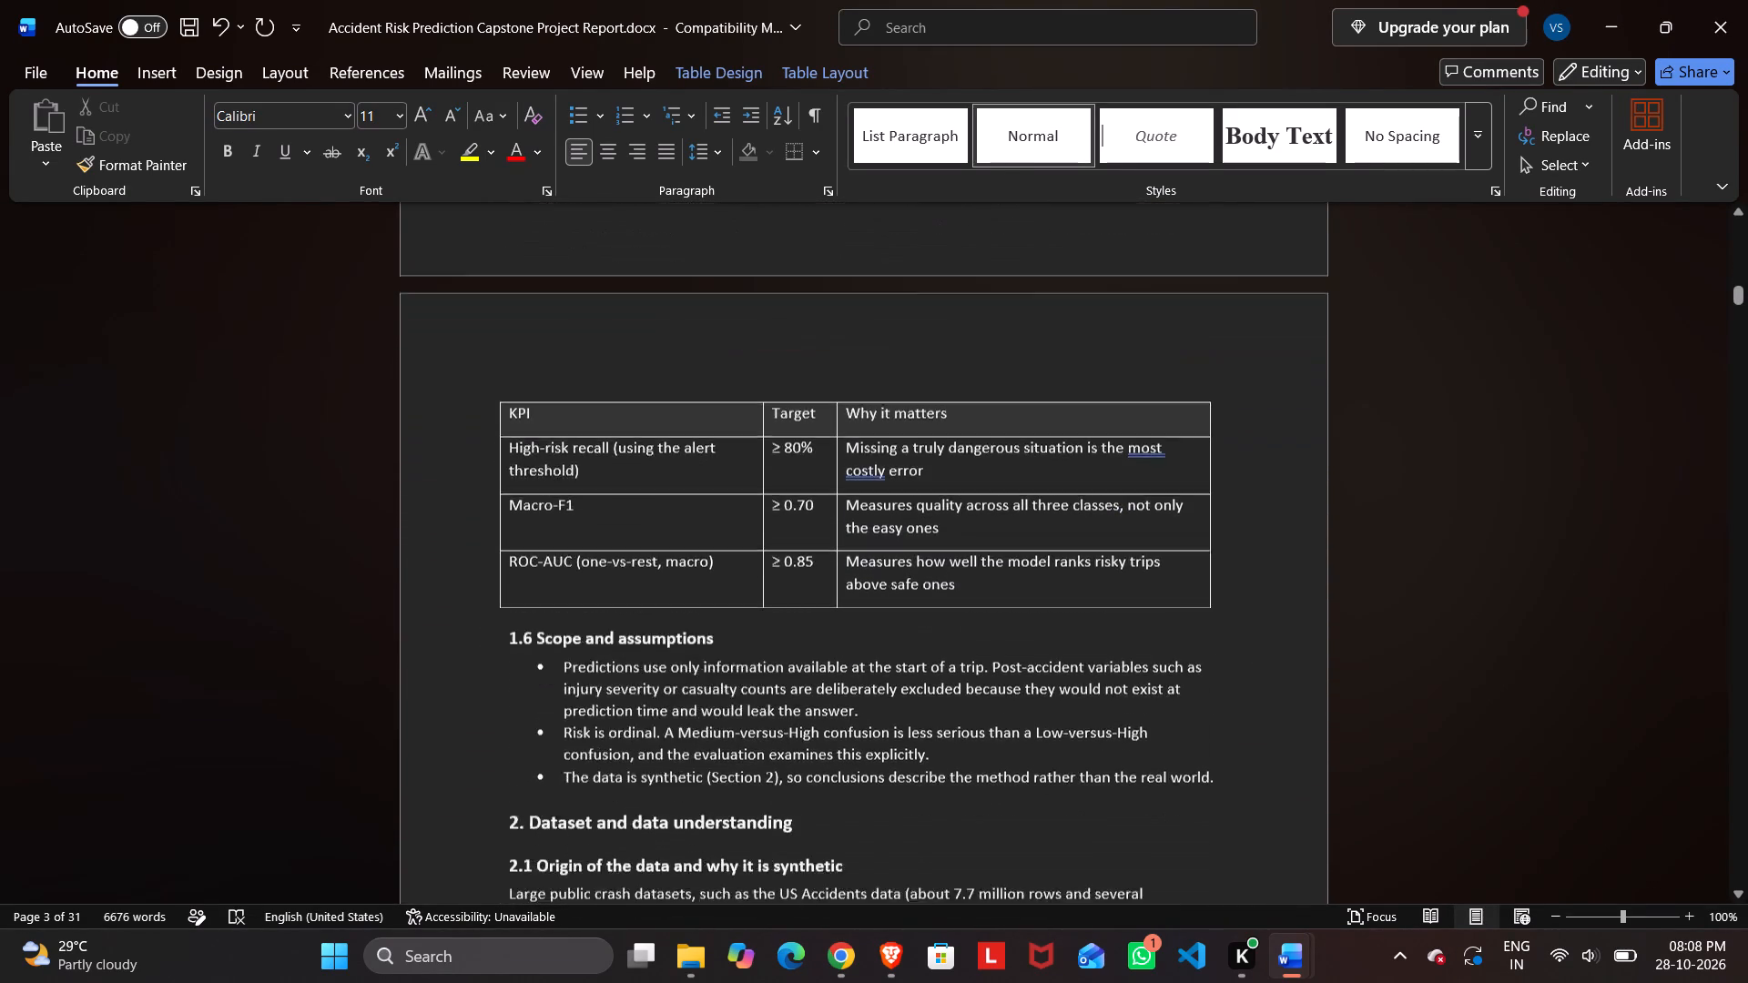
Review the dataset section, covering the synthetic data origin, the data dictionary table and the target variable text.
{"action": "scroll", "coordinate": [1189, 483], "scroll_direction": "down", "scroll_amount": 4}
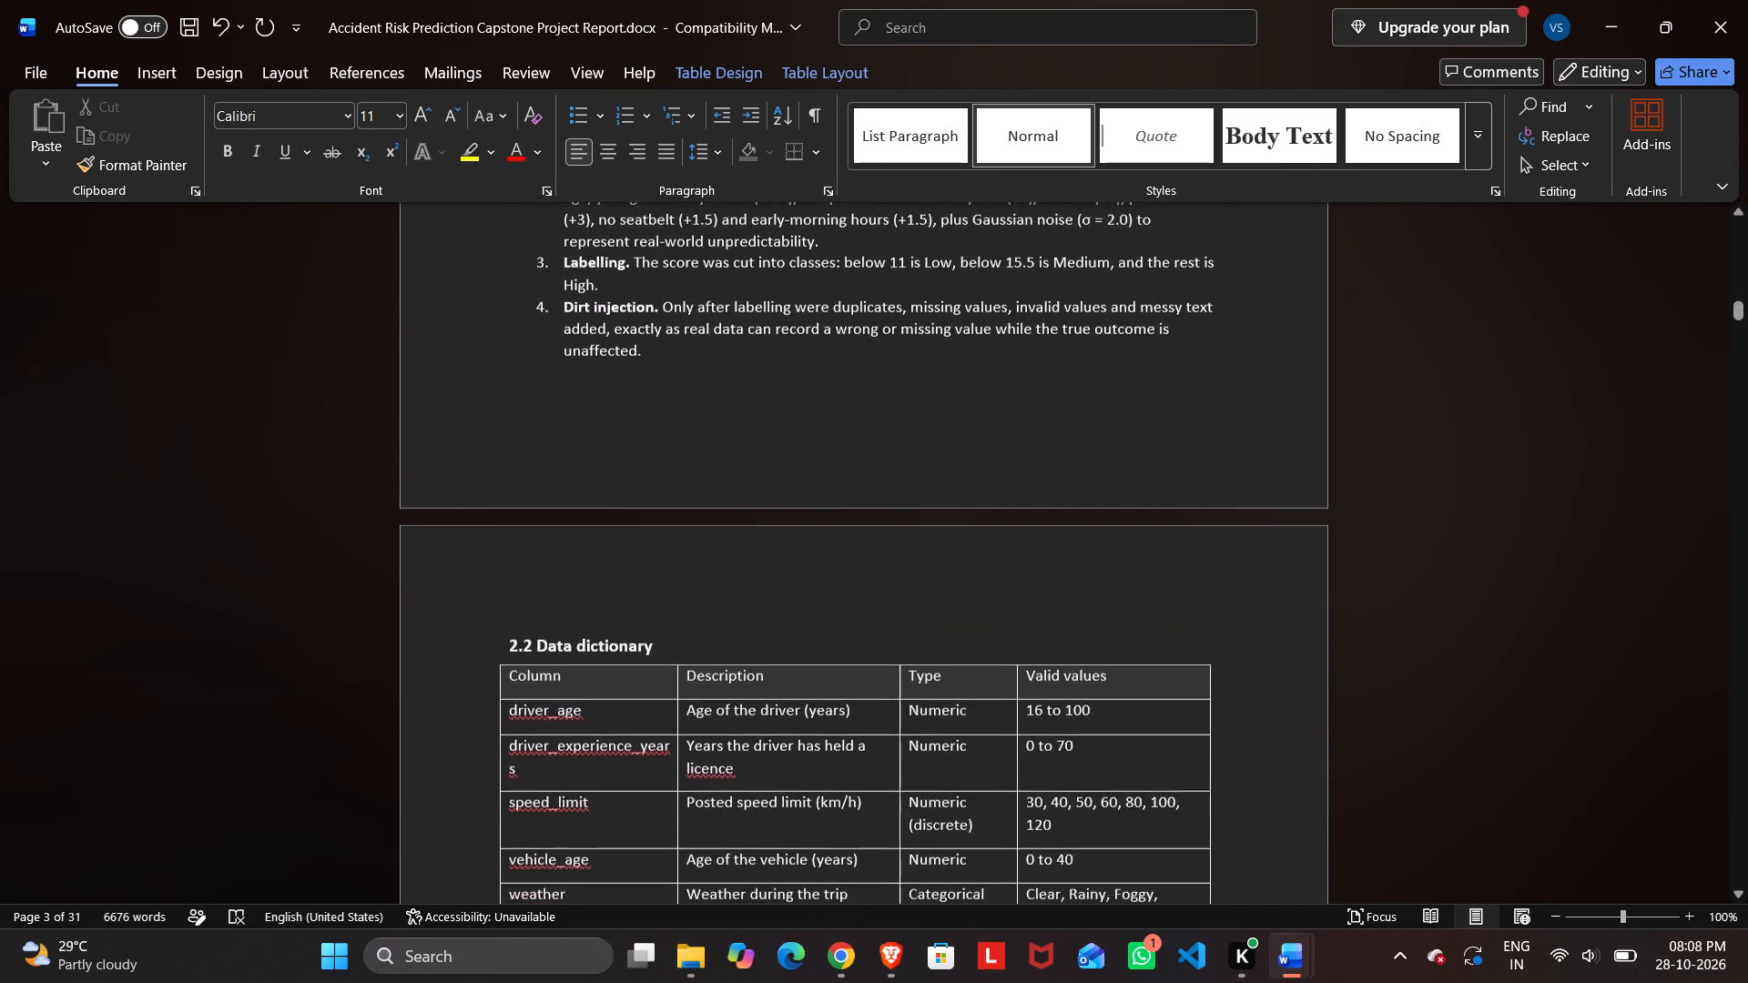
{"action": "scroll", "coordinate": [1189, 483], "scroll_direction": "down", "scroll_amount": 4}
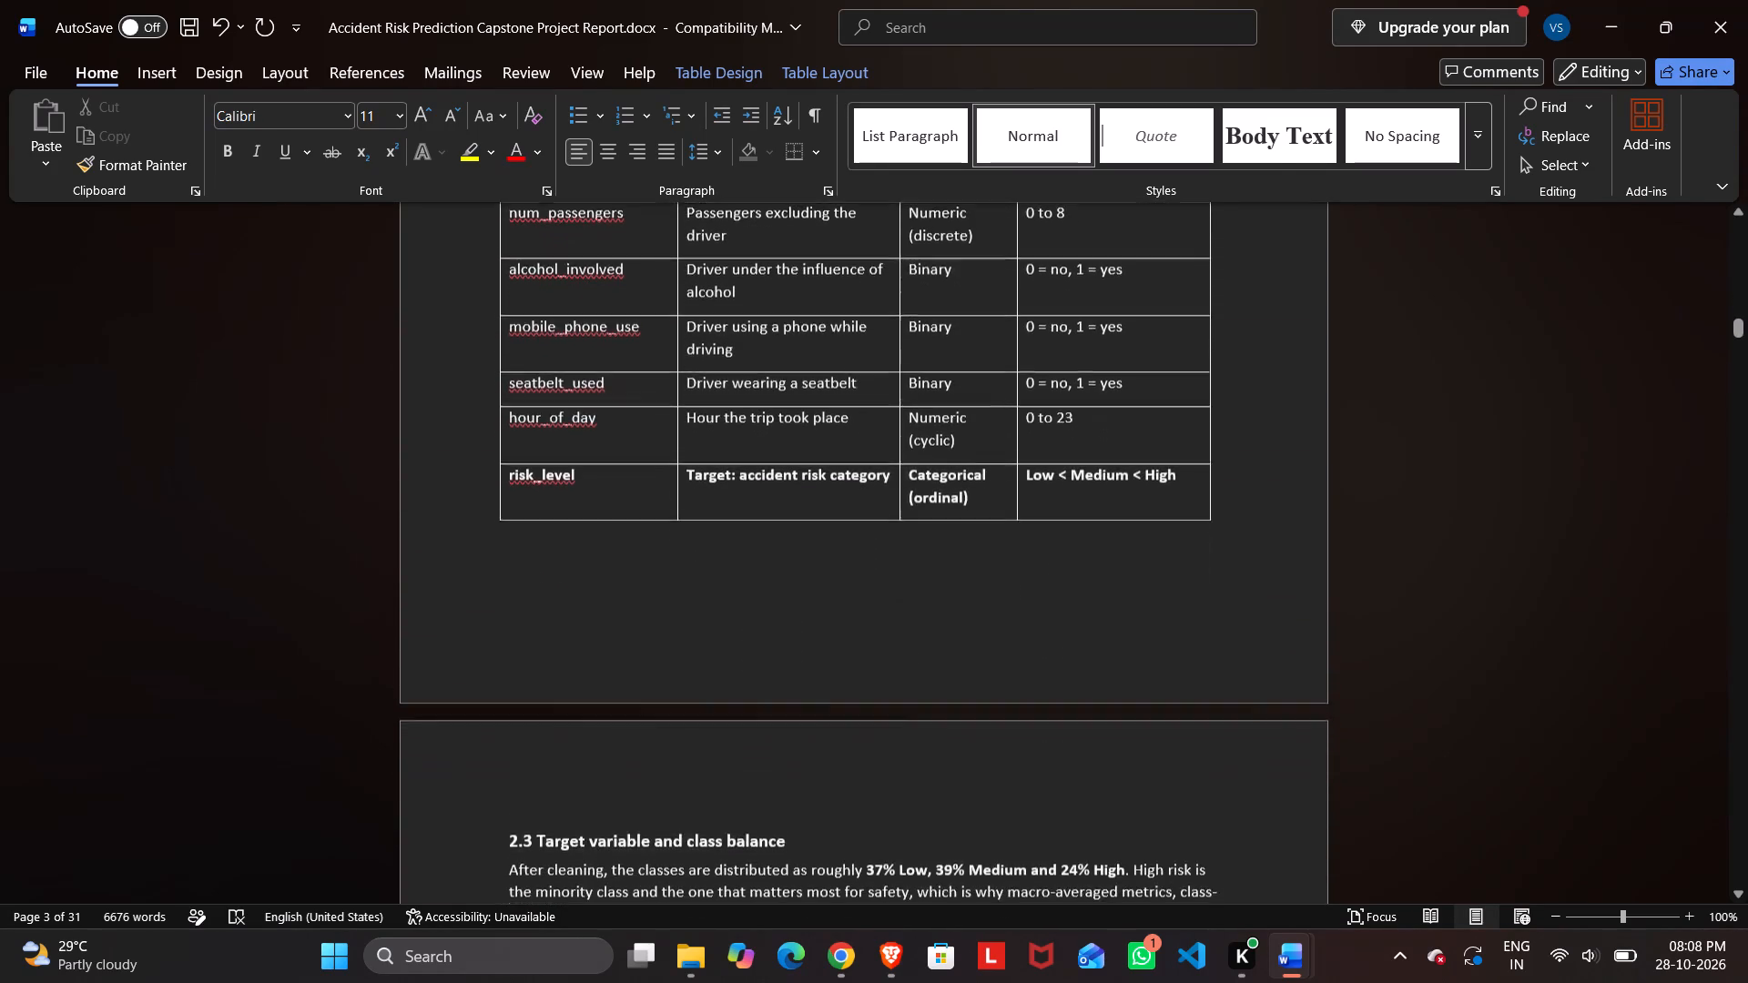
{"action": "scroll", "coordinate": [1189, 483], "scroll_direction": "down", "scroll_amount": 10}
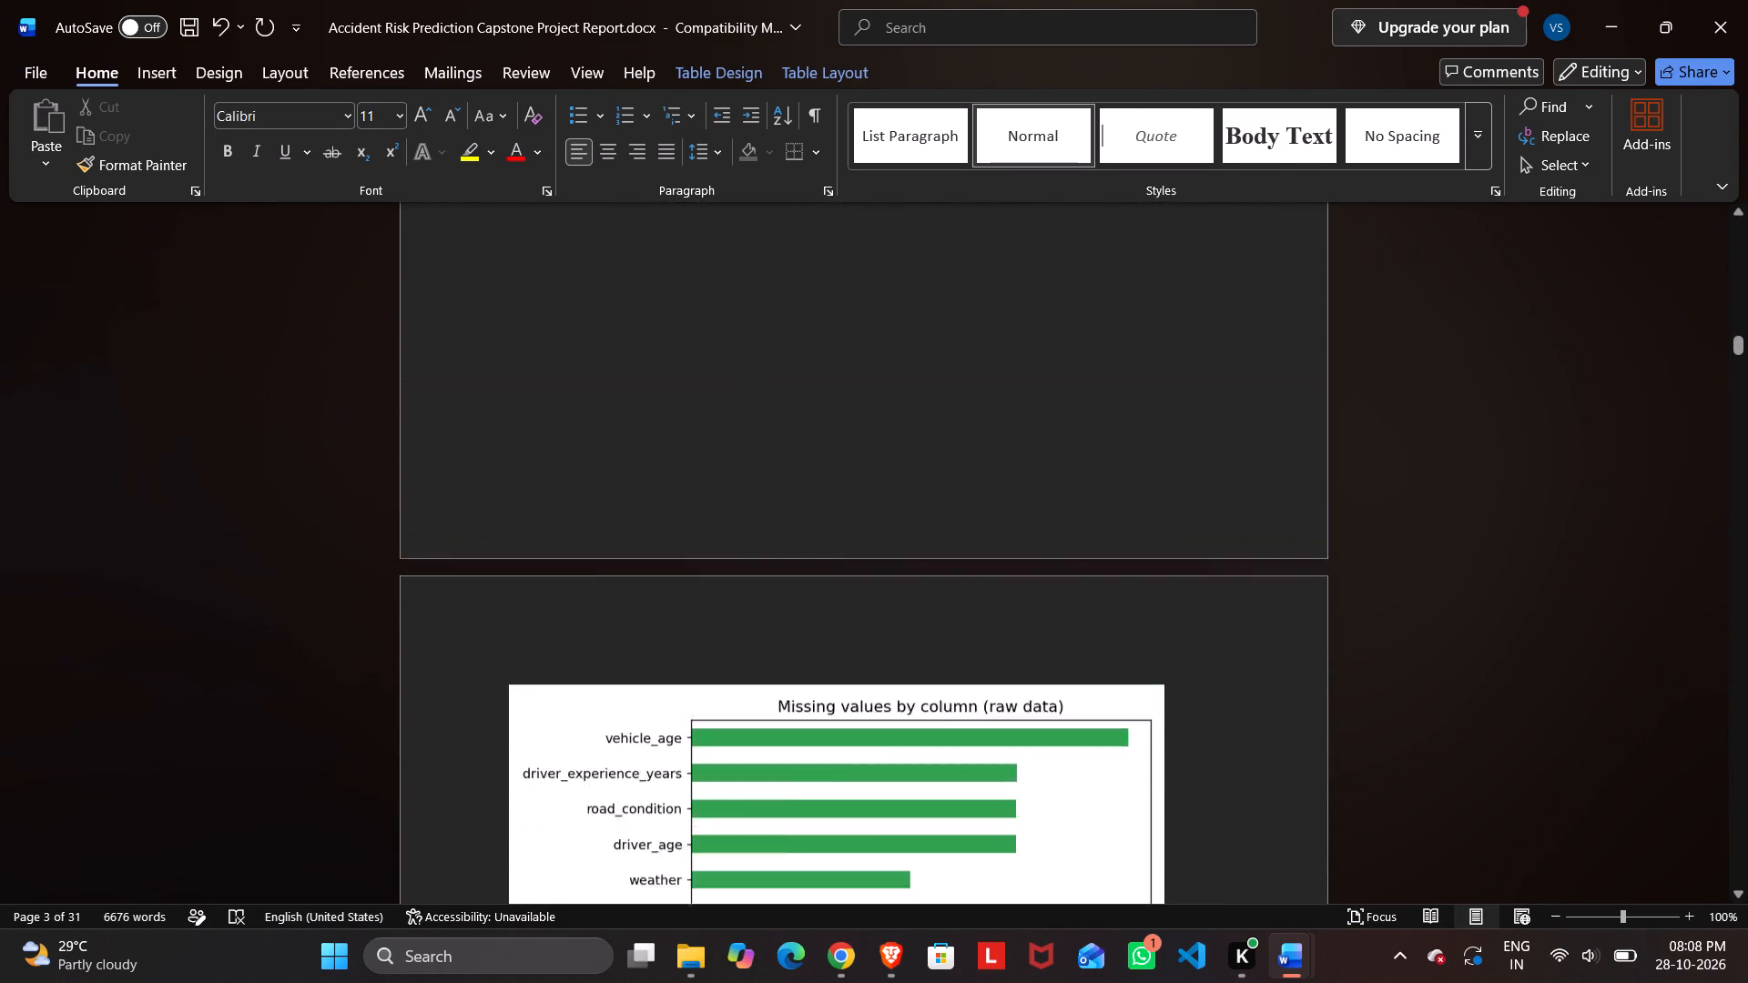
Examine the missing values chart, descriptive statistics, cleaning operations and outlier detection tables in sections 2 and 3.
{"action": "scroll", "coordinate": [1189, 483], "scroll_direction": "down", "scroll_amount": 3}
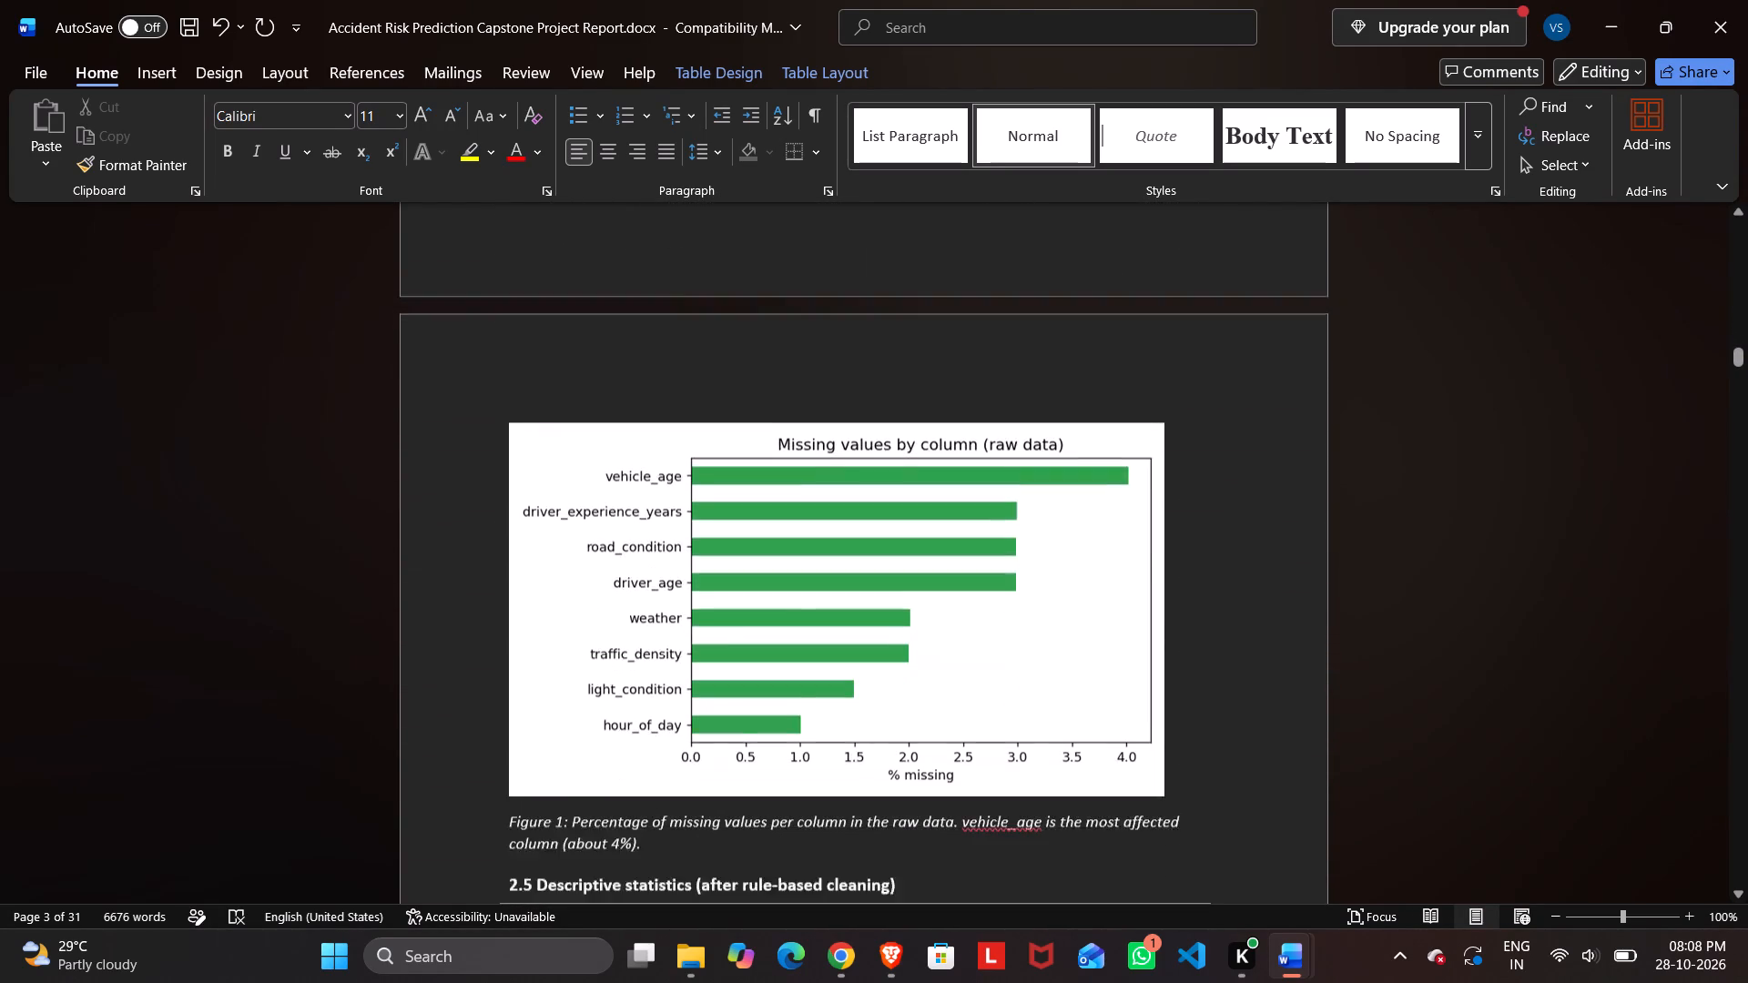
{"action": "scroll", "coordinate": [1189, 483], "scroll_direction": "down", "scroll_amount": 2}
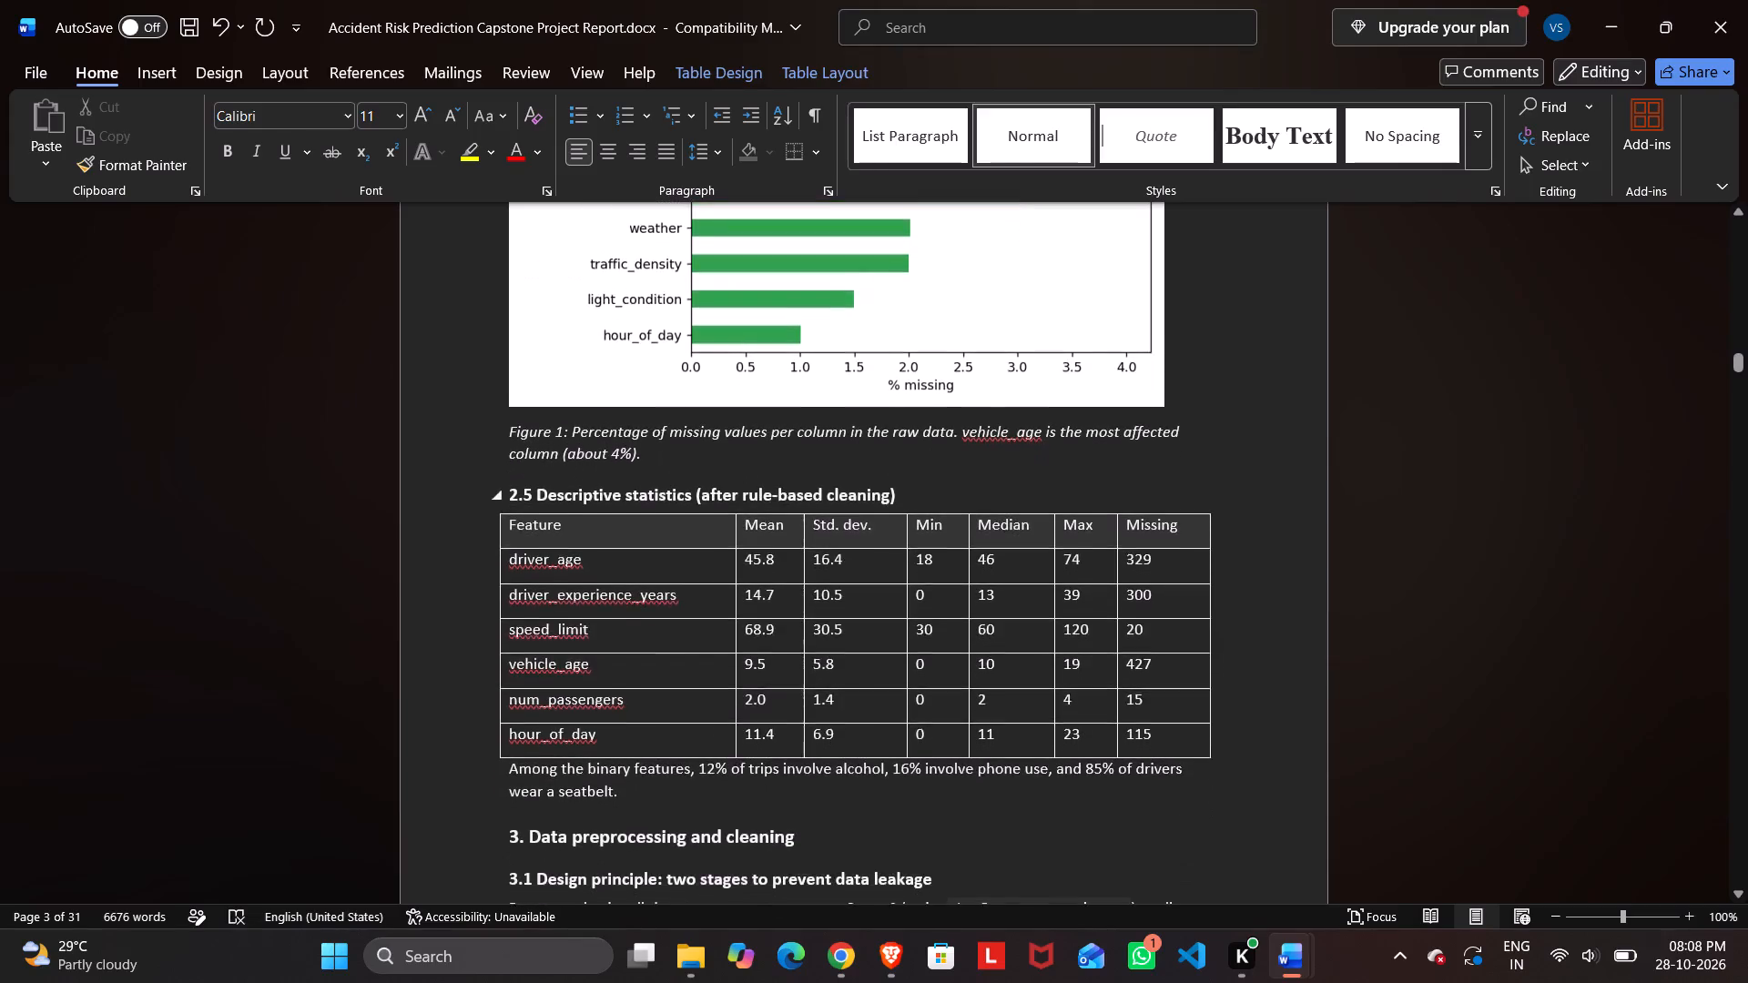
{"action": "scroll", "coordinate": [1189, 483], "scroll_direction": "down", "scroll_amount": 3}
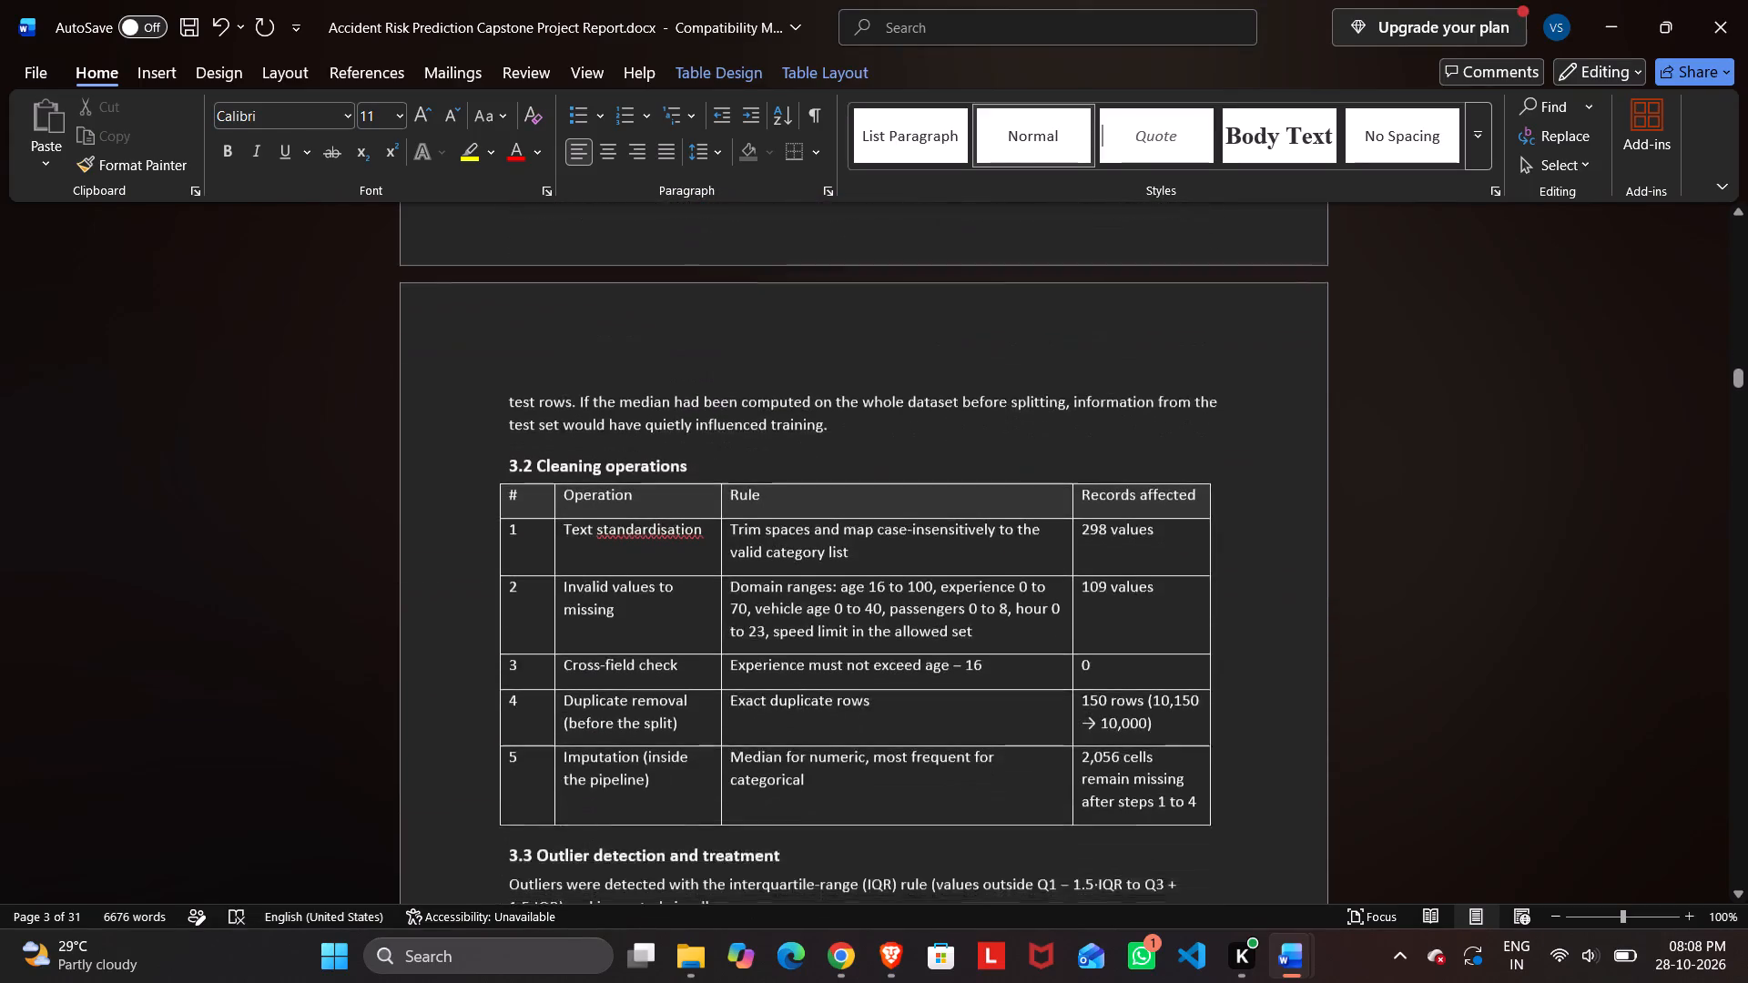
{"action": "scroll", "coordinate": [1189, 483], "scroll_direction": "down", "scroll_amount": 2}
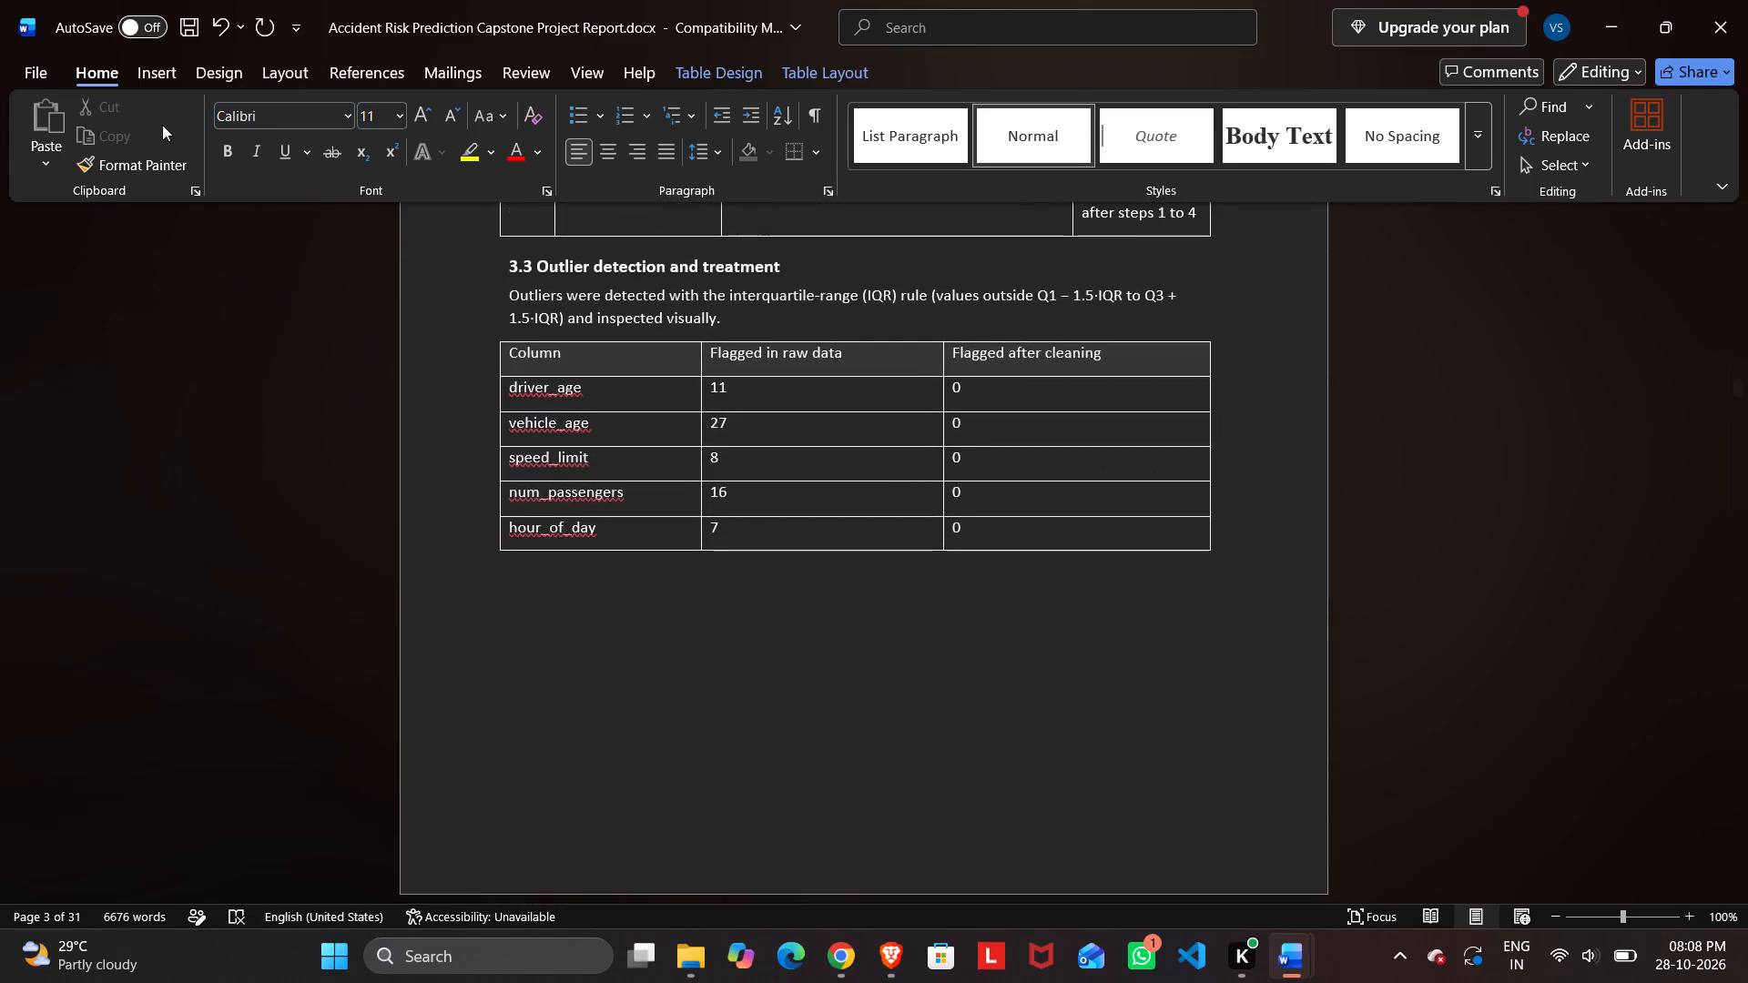
Save the report to the Desktop as a PDF, replacing the existing IBM Capstone Project Report.pdf.
{"action": "left_click", "coordinate": [36, 72]}
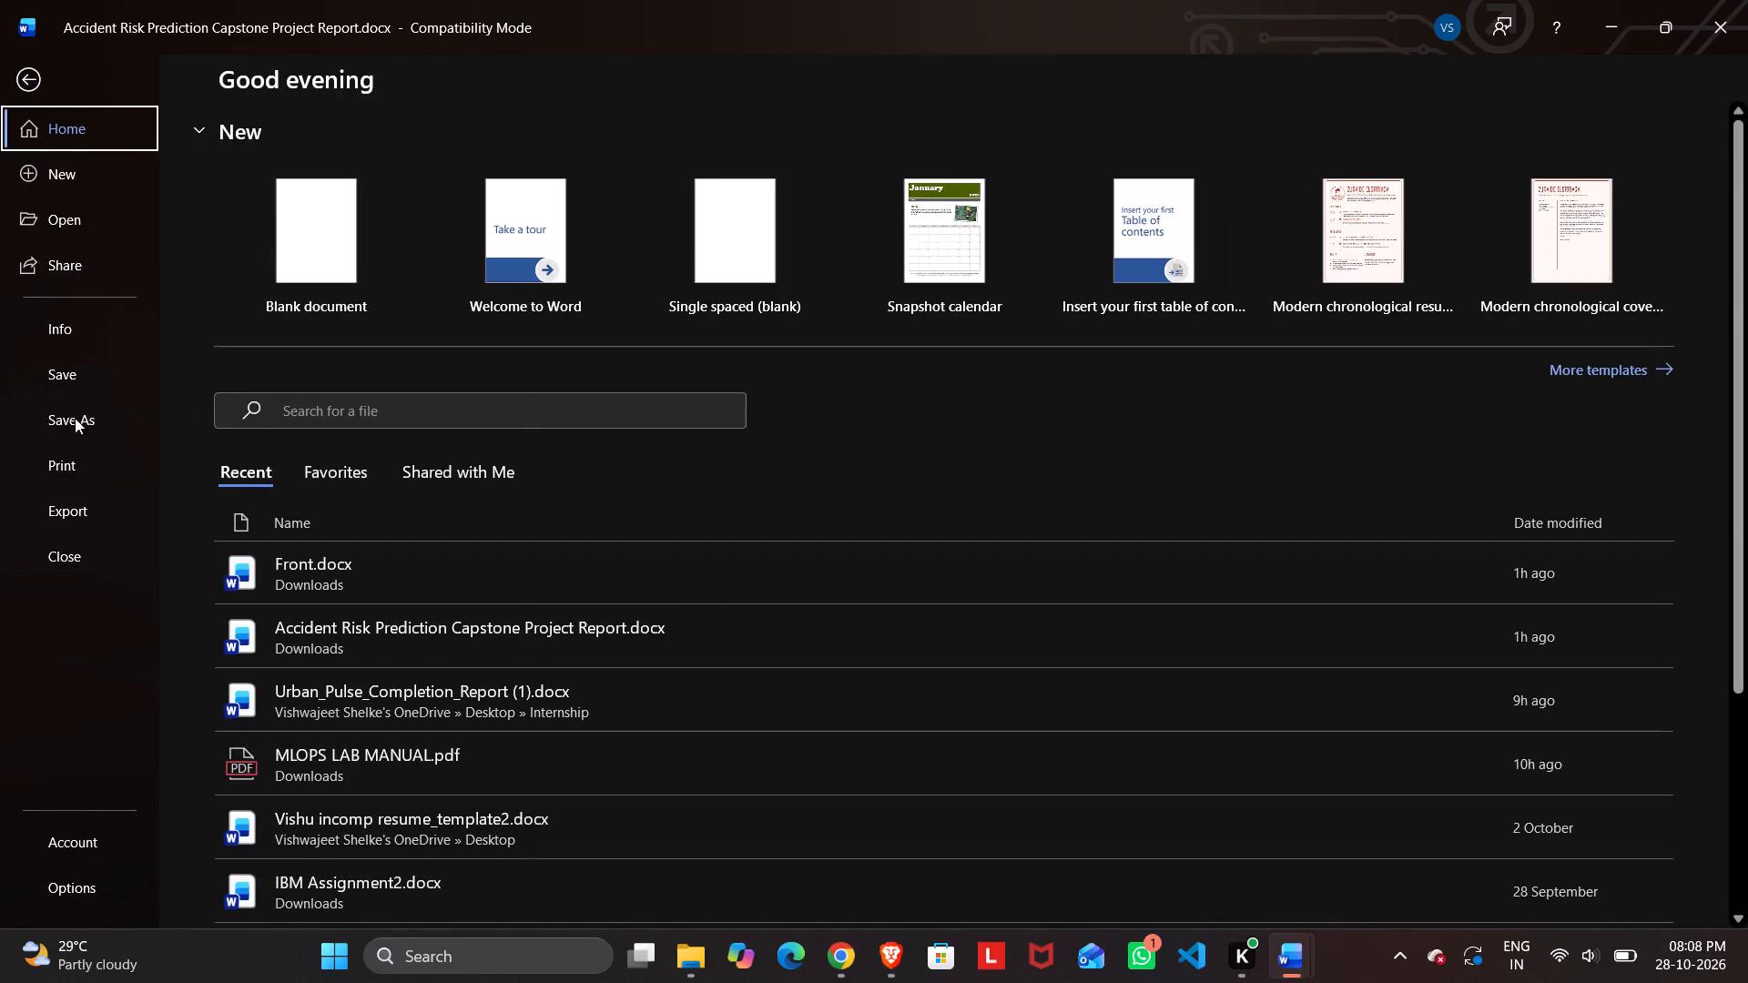
{"action": "left_click", "coordinate": [75, 419]}
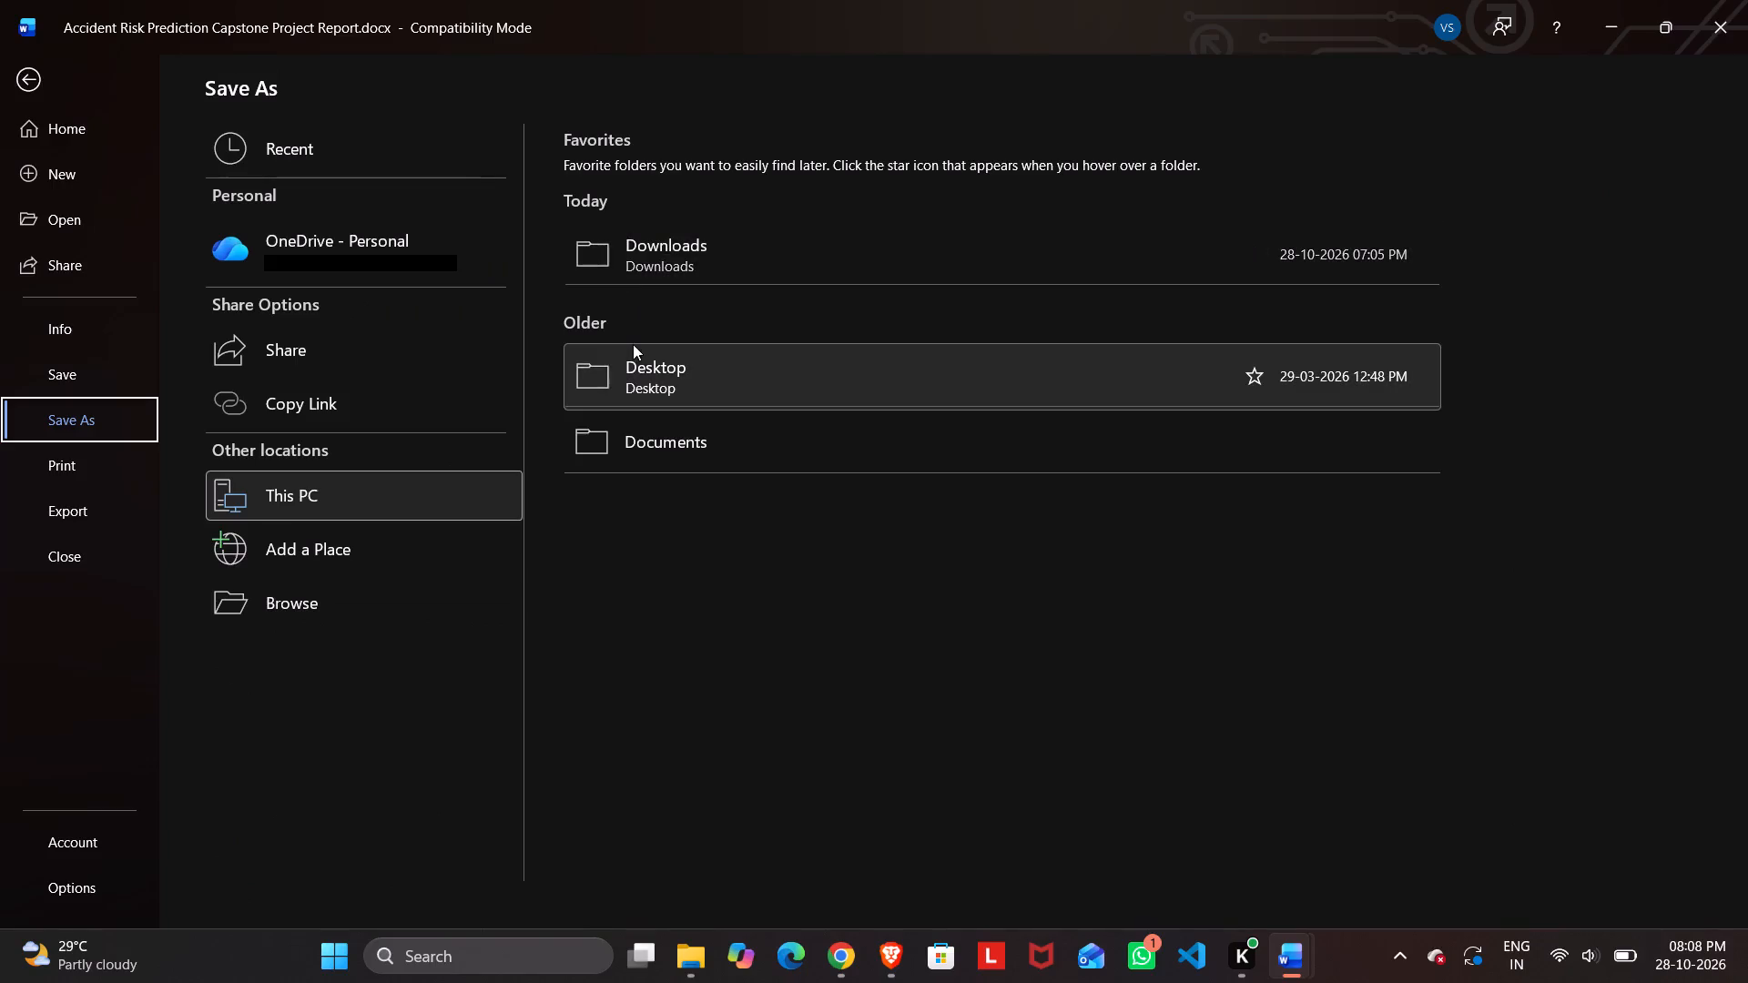
{"action": "left_click", "coordinate": [632, 352]}
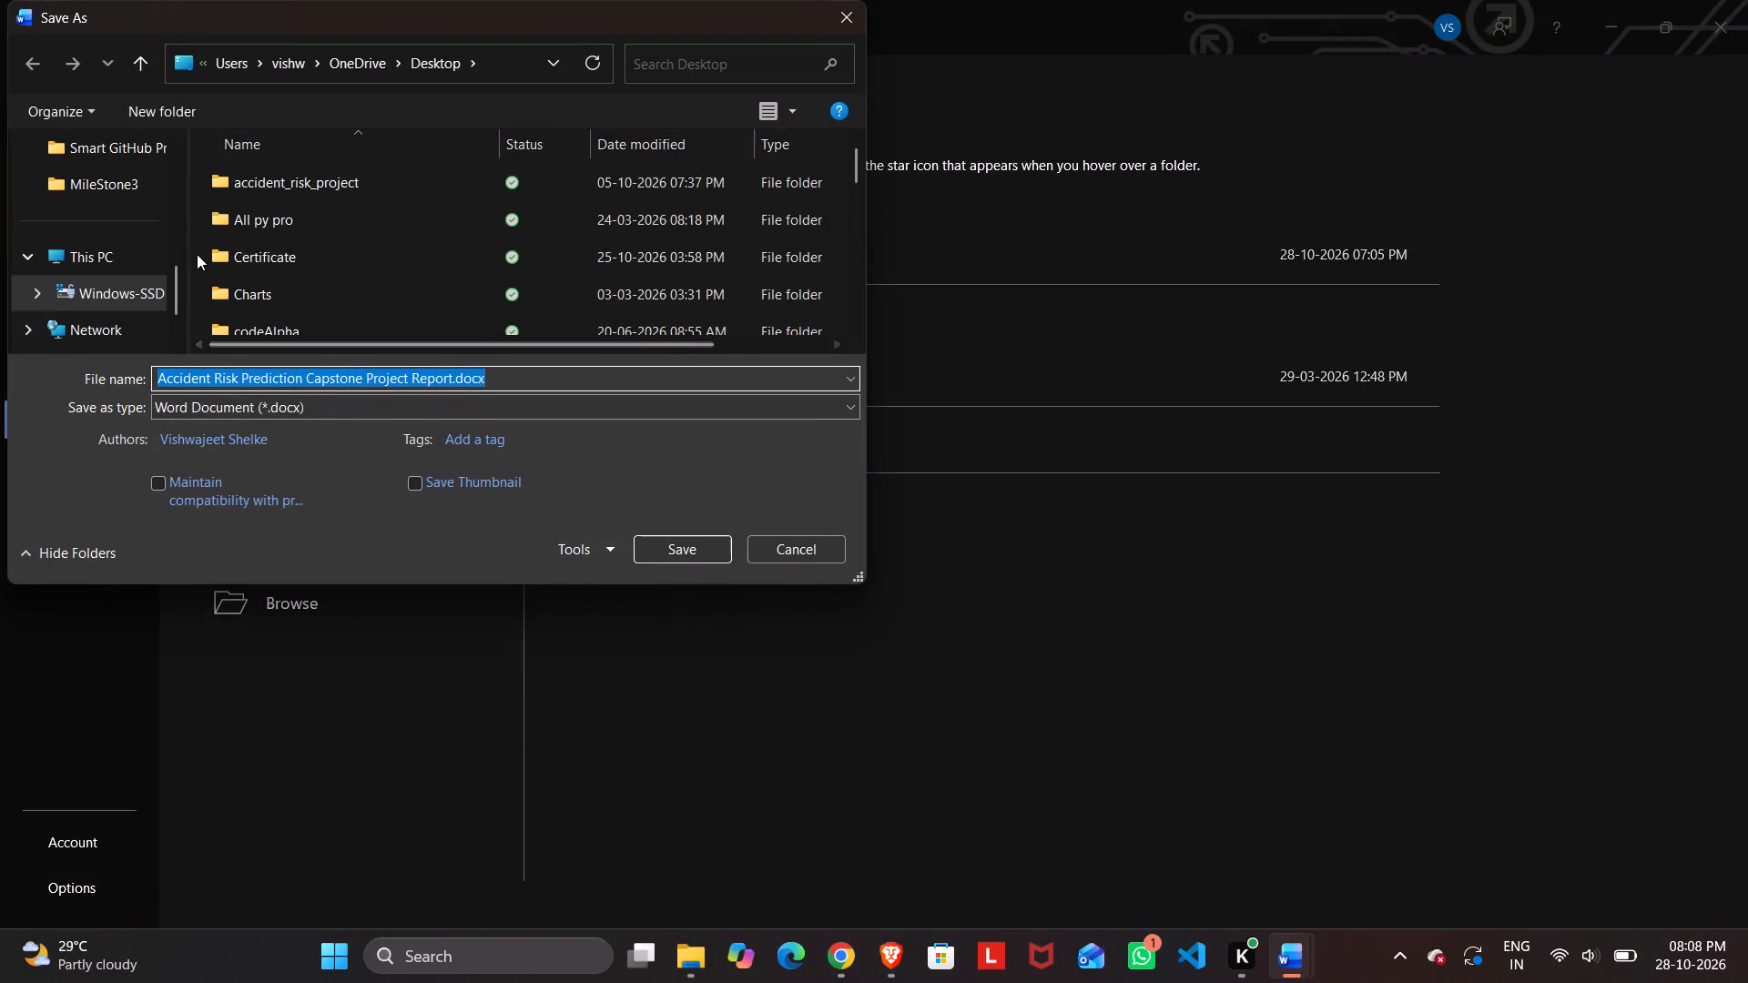
{"action": "scroll", "coordinate": [131, 156], "scroll_direction": "up", "scroll_amount": 4}
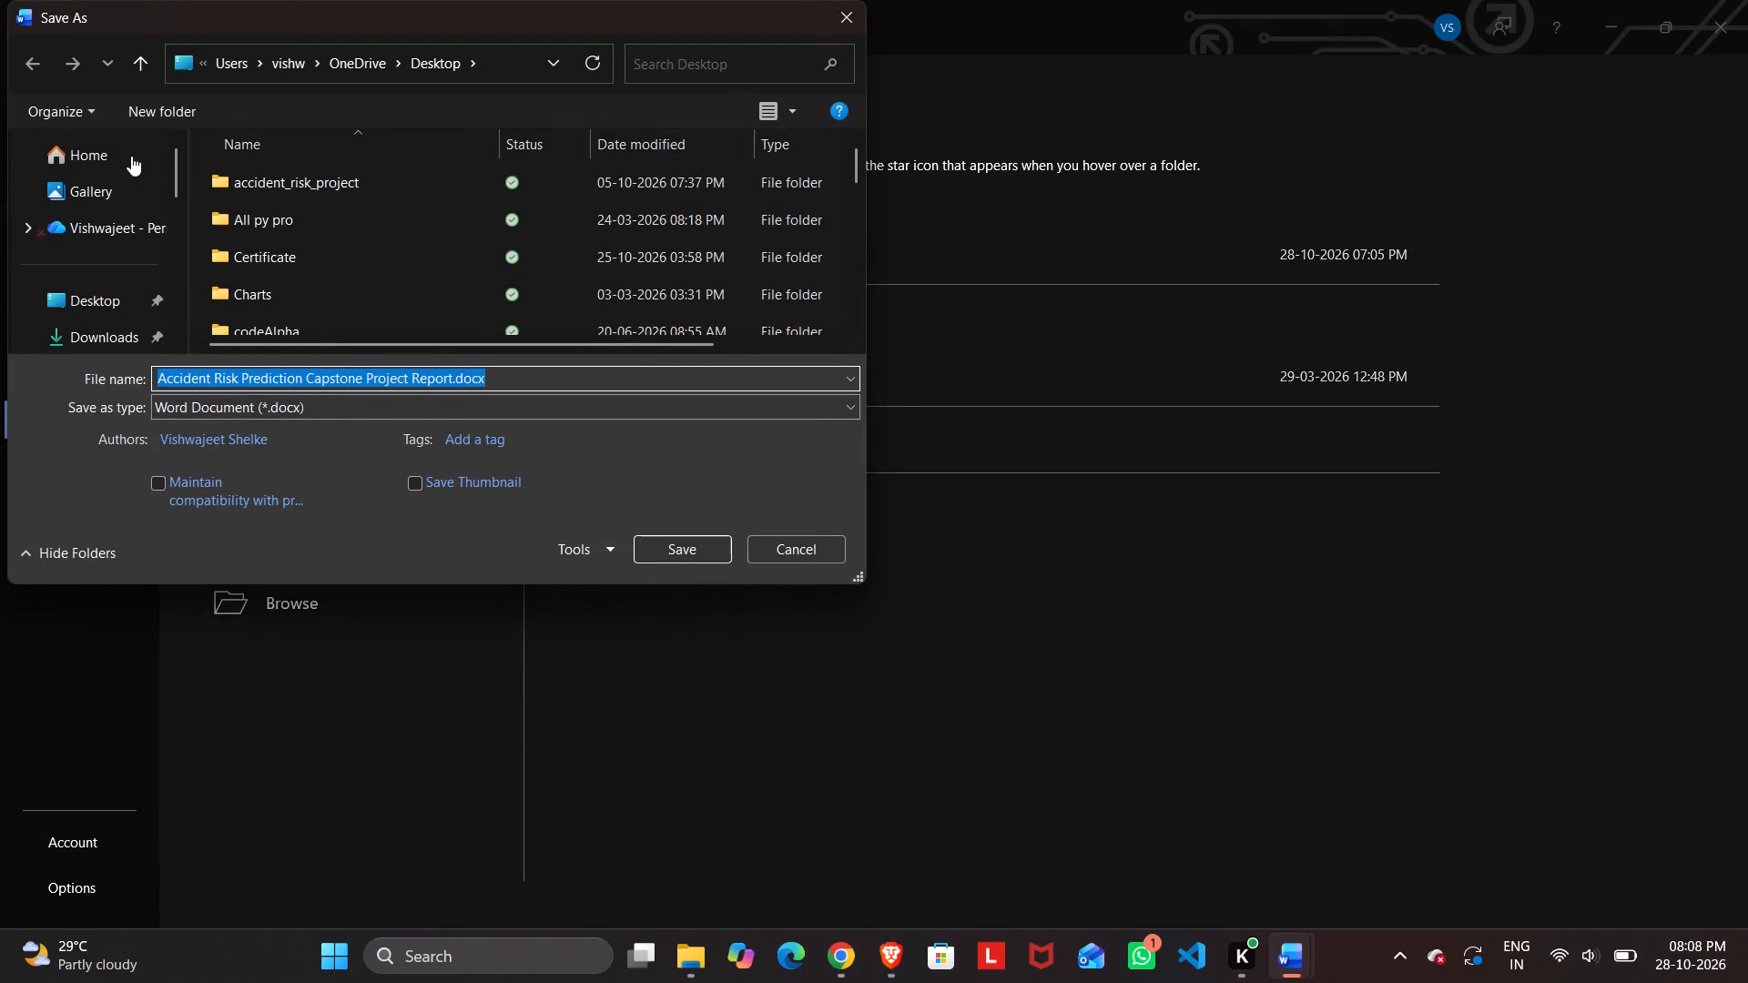
{"action": "left_click", "coordinate": [95, 296]}
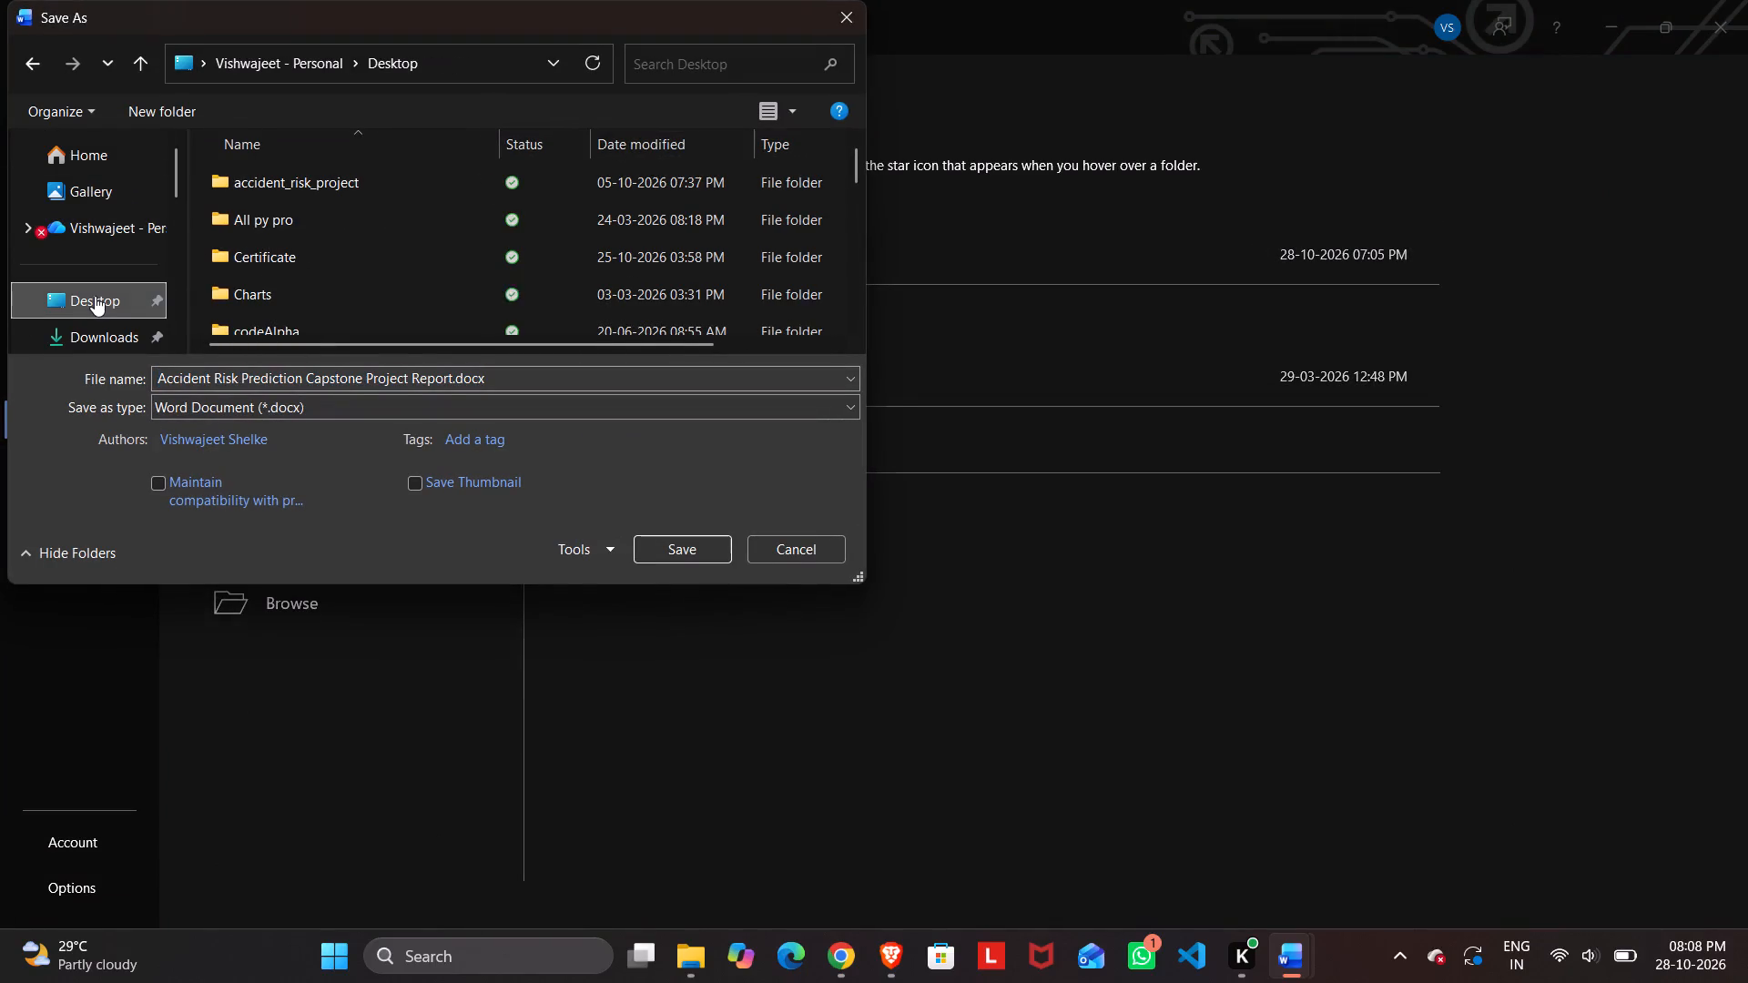
{"action": "scroll", "coordinate": [483, 222], "scroll_direction": "down", "scroll_amount": 6}
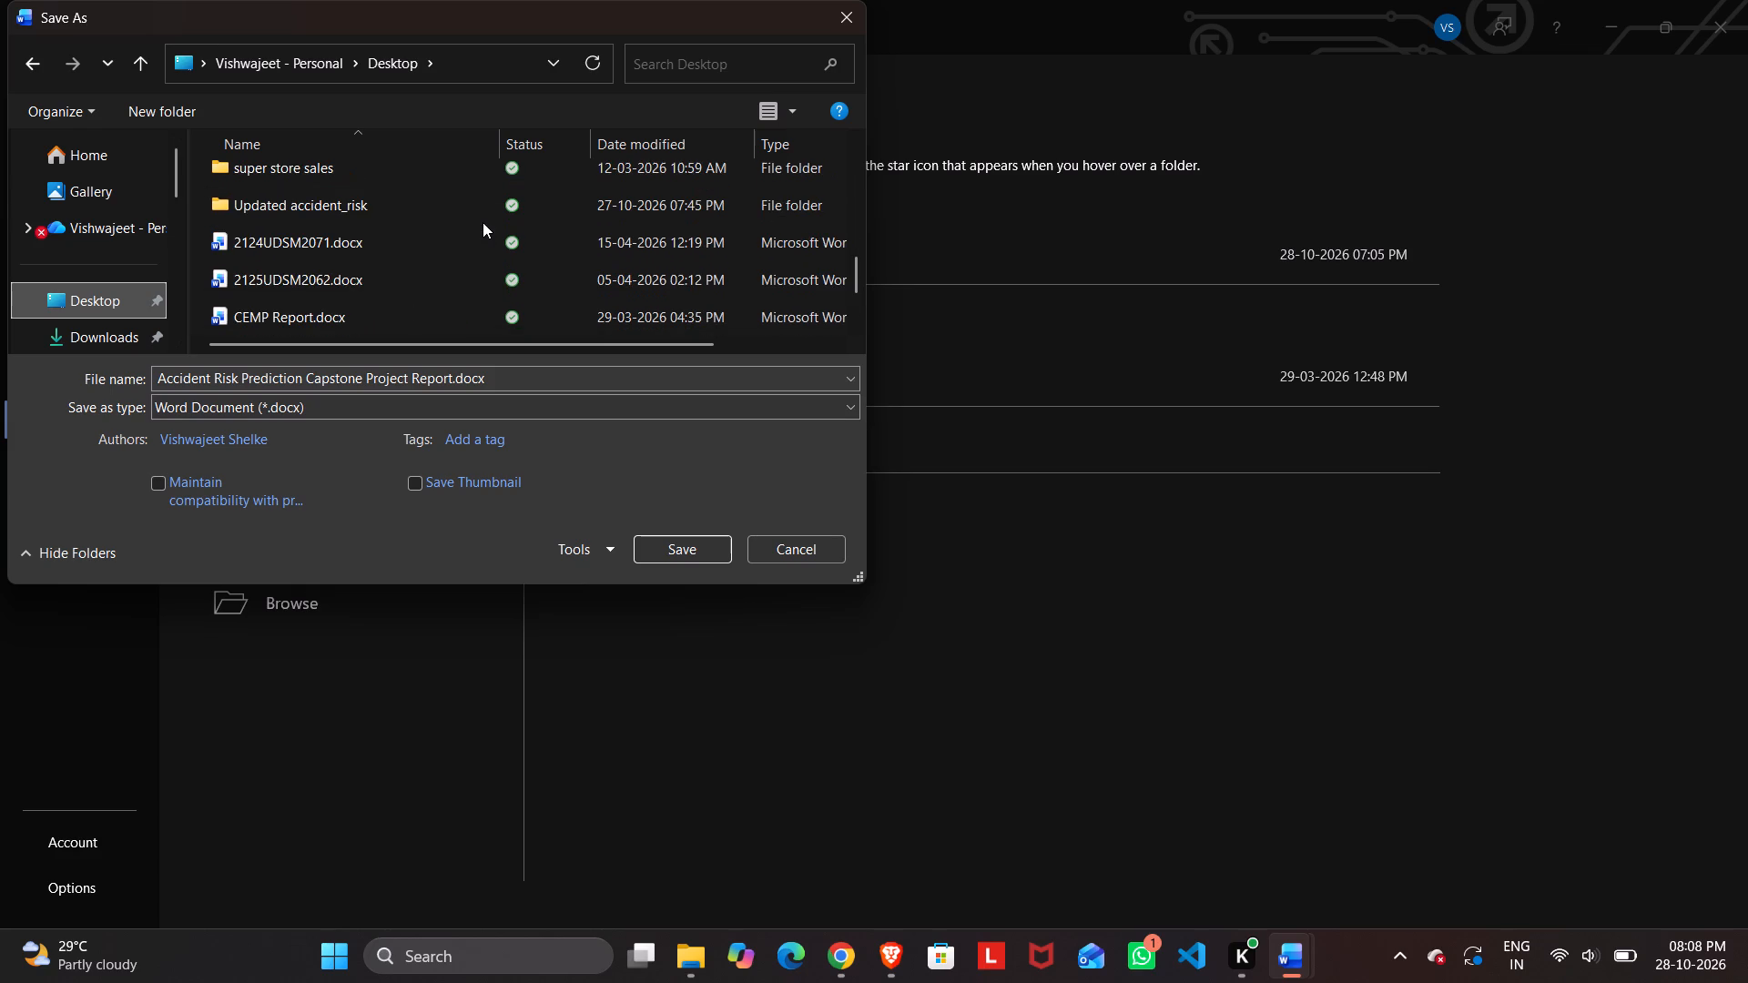
{"action": "left_click", "coordinate": [422, 417]}
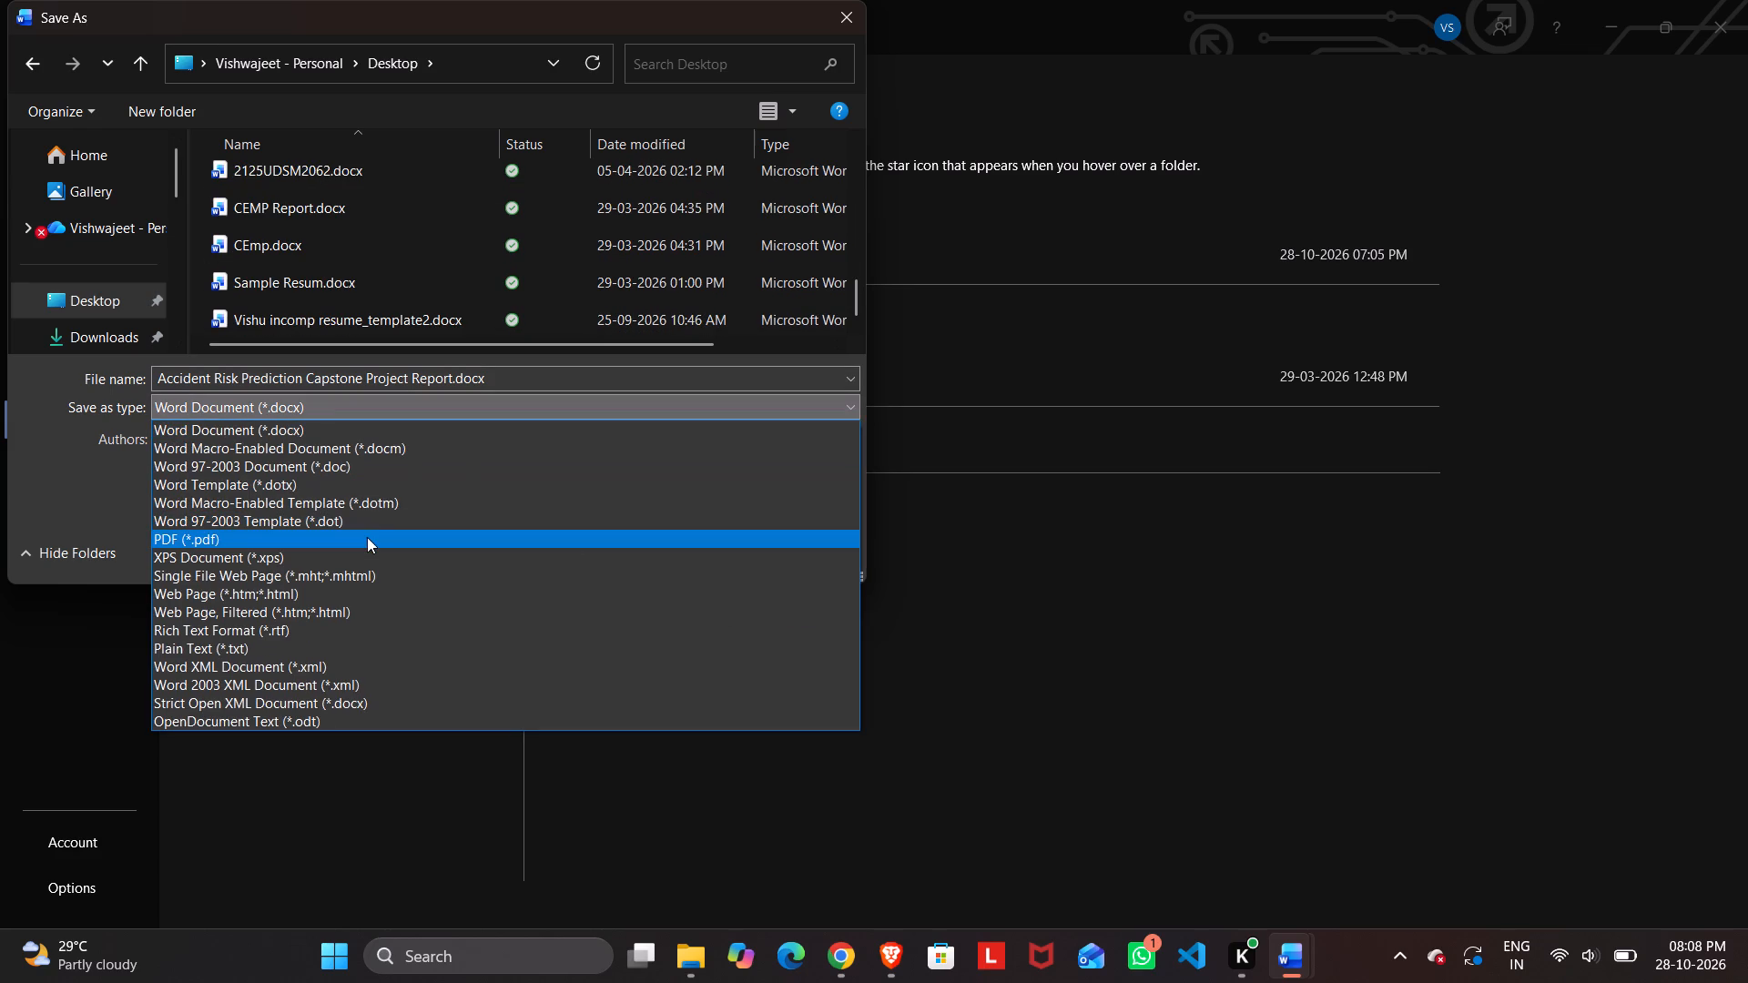
{"action": "left_click", "coordinate": [365, 536]}
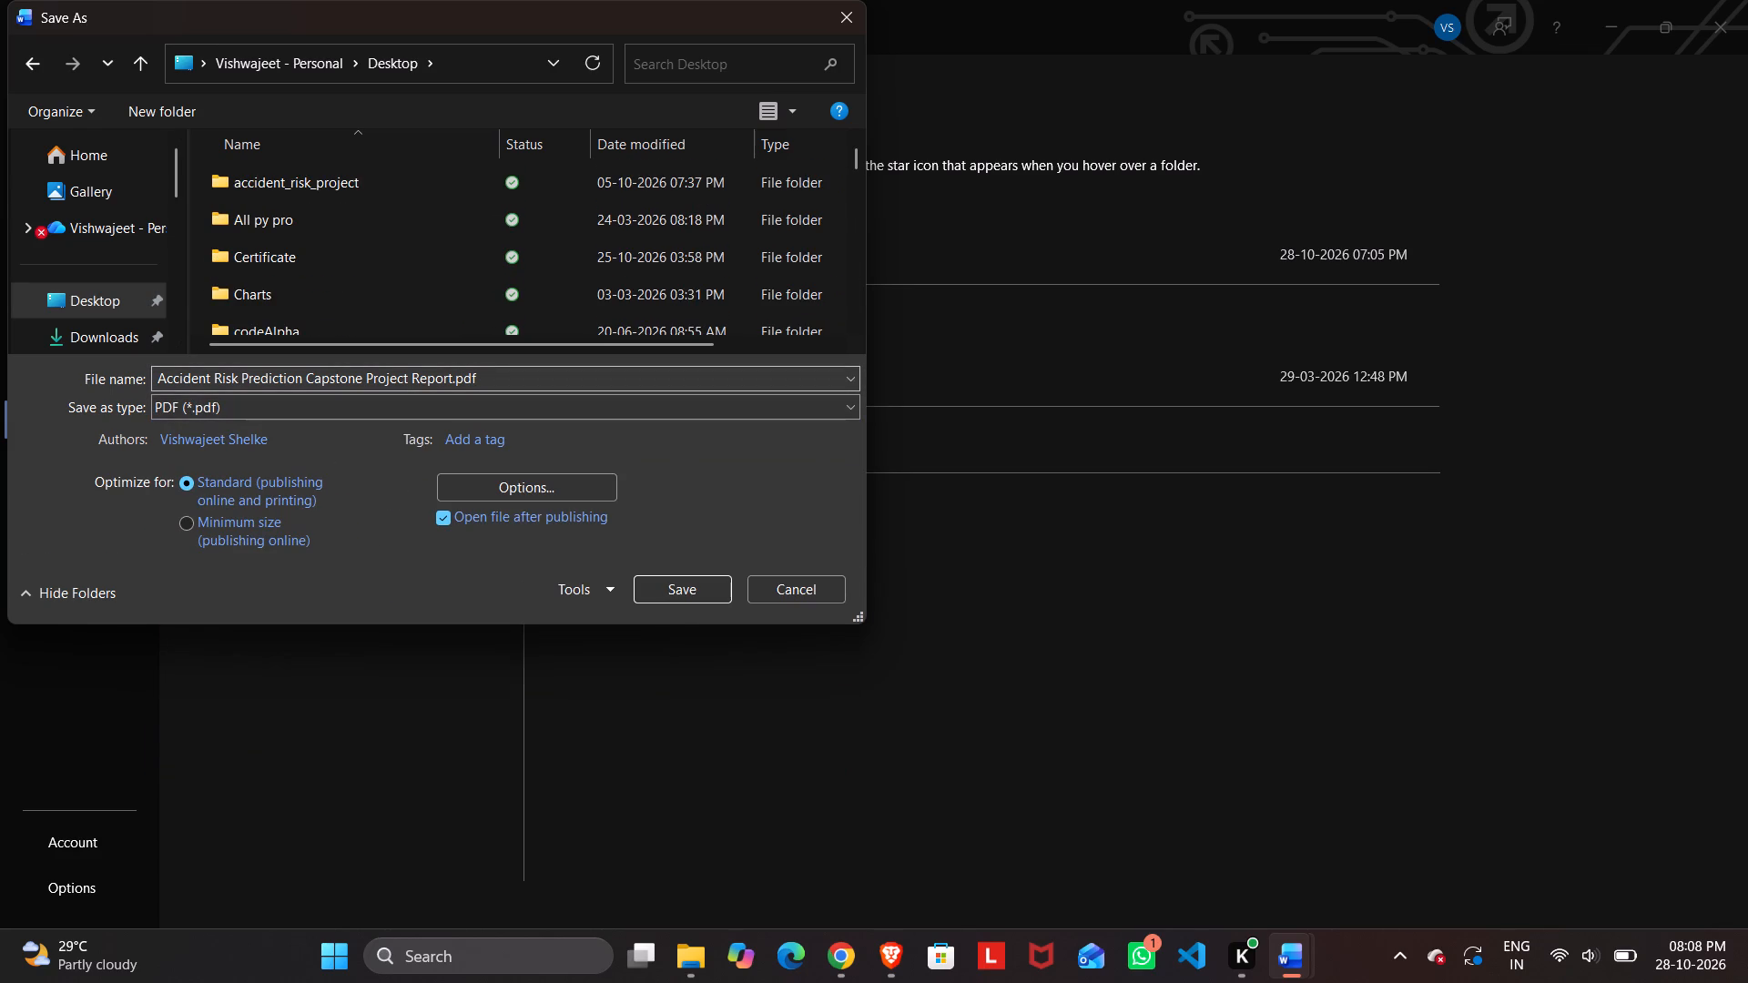
{"action": "scroll", "coordinate": [360, 323], "scroll_direction": "down", "scroll_amount": 10}
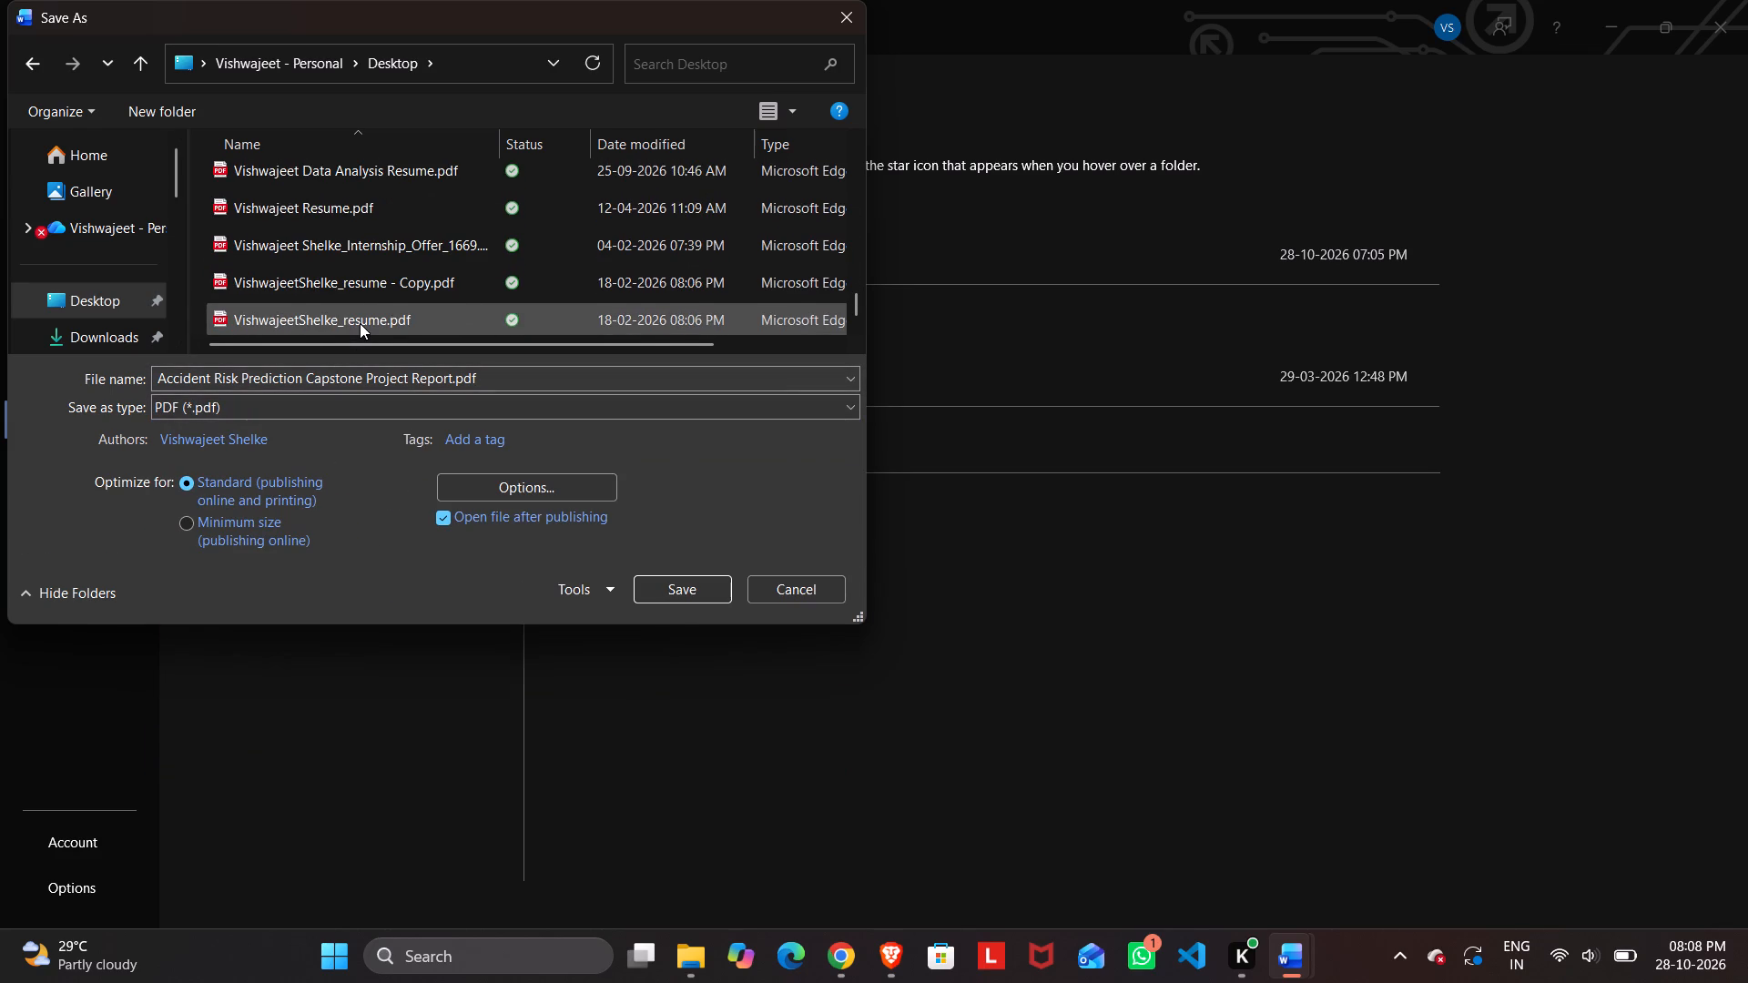
{"action": "scroll", "coordinate": [397, 268], "scroll_direction": "up", "scroll_amount": 2}
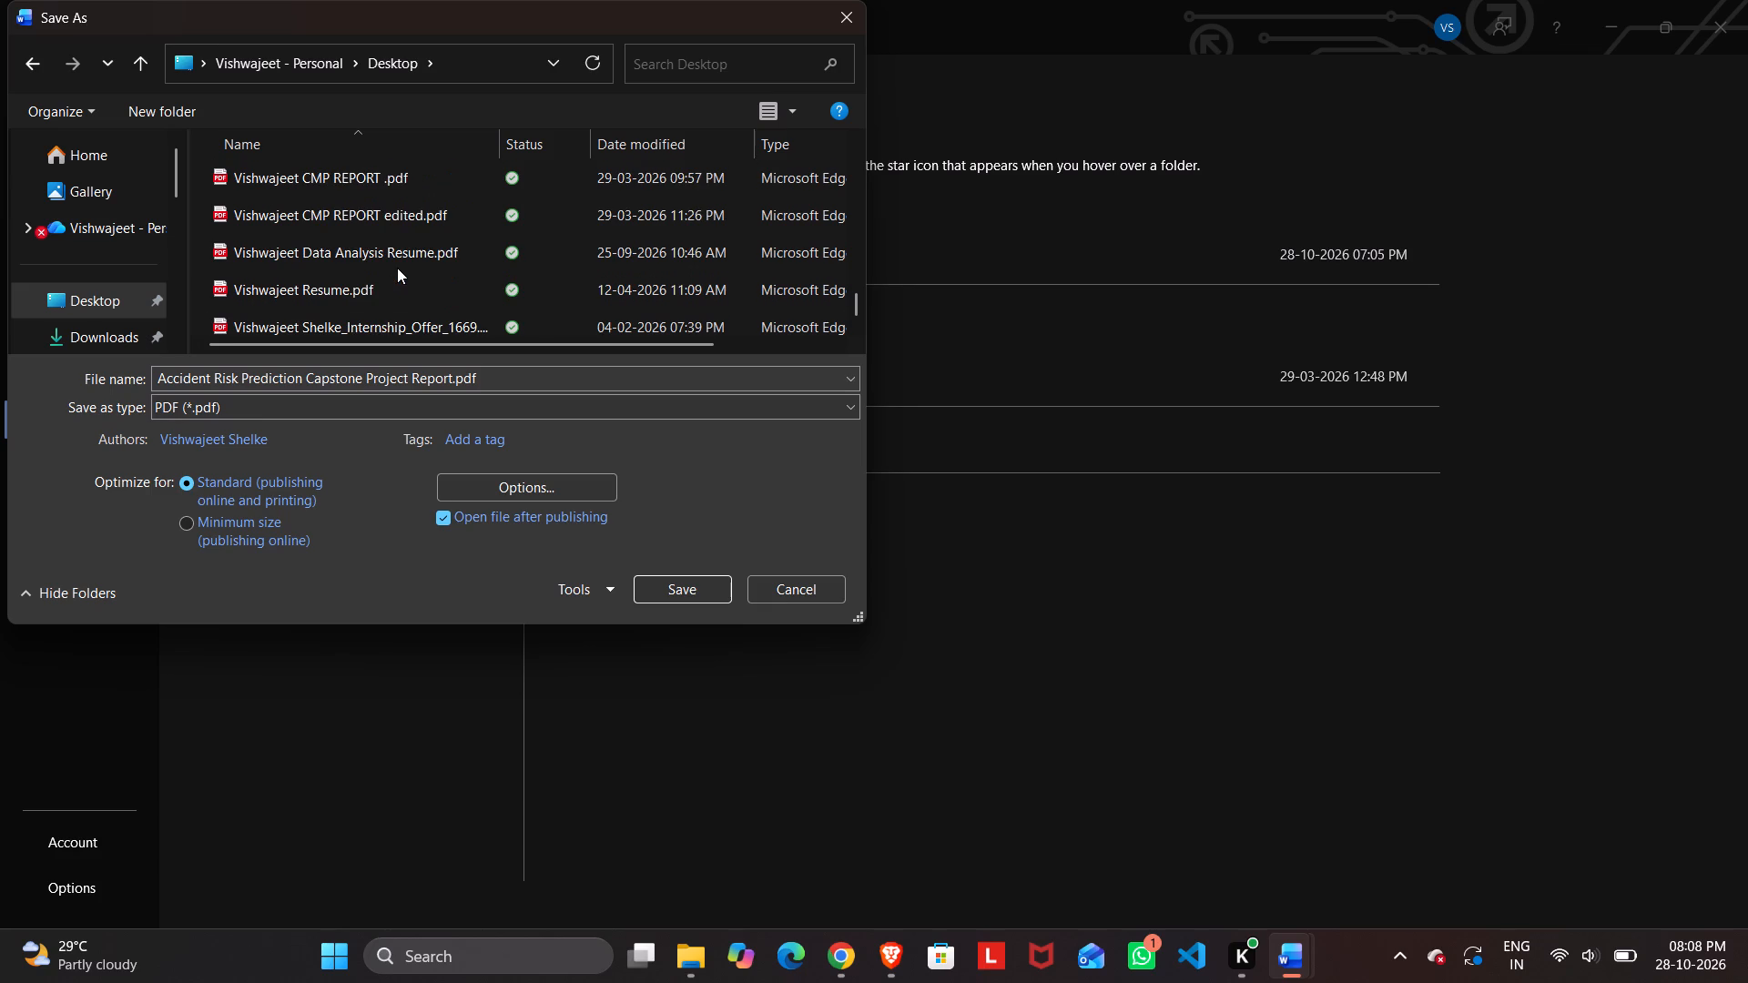
{"action": "scroll", "coordinate": [397, 268], "scroll_direction": "up", "scroll_amount": 2}
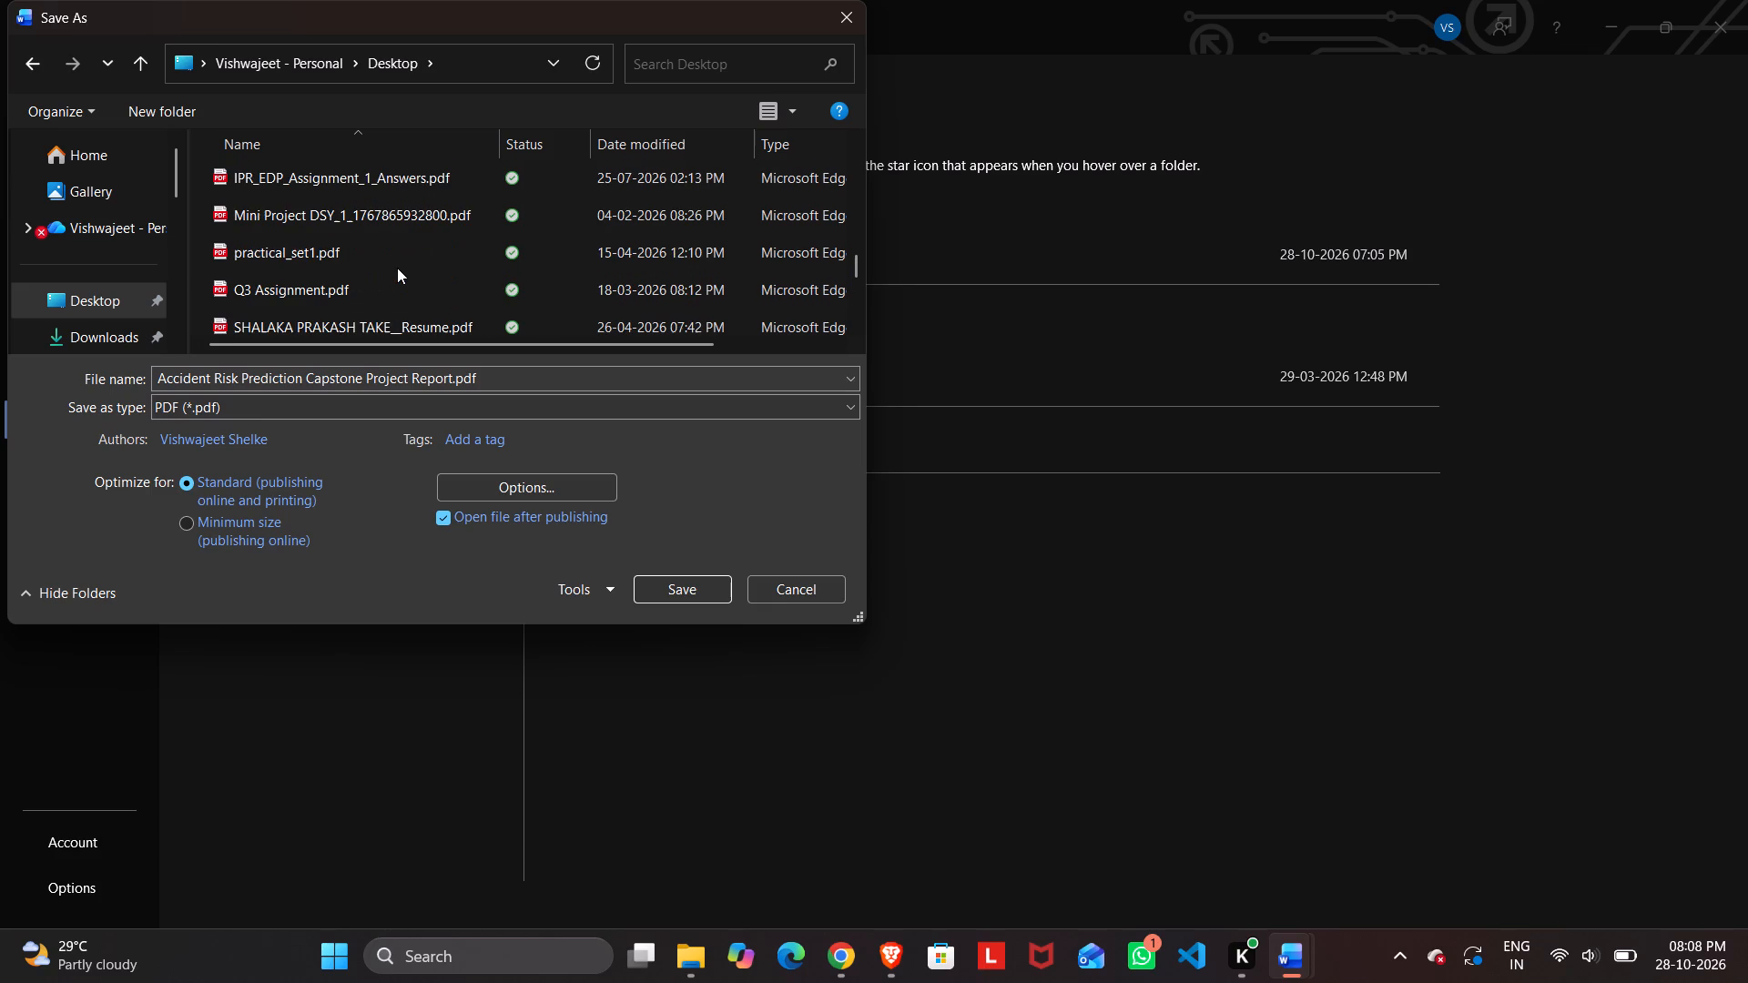
{"action": "scroll", "coordinate": [397, 268], "scroll_direction": "up", "scroll_amount": 1}
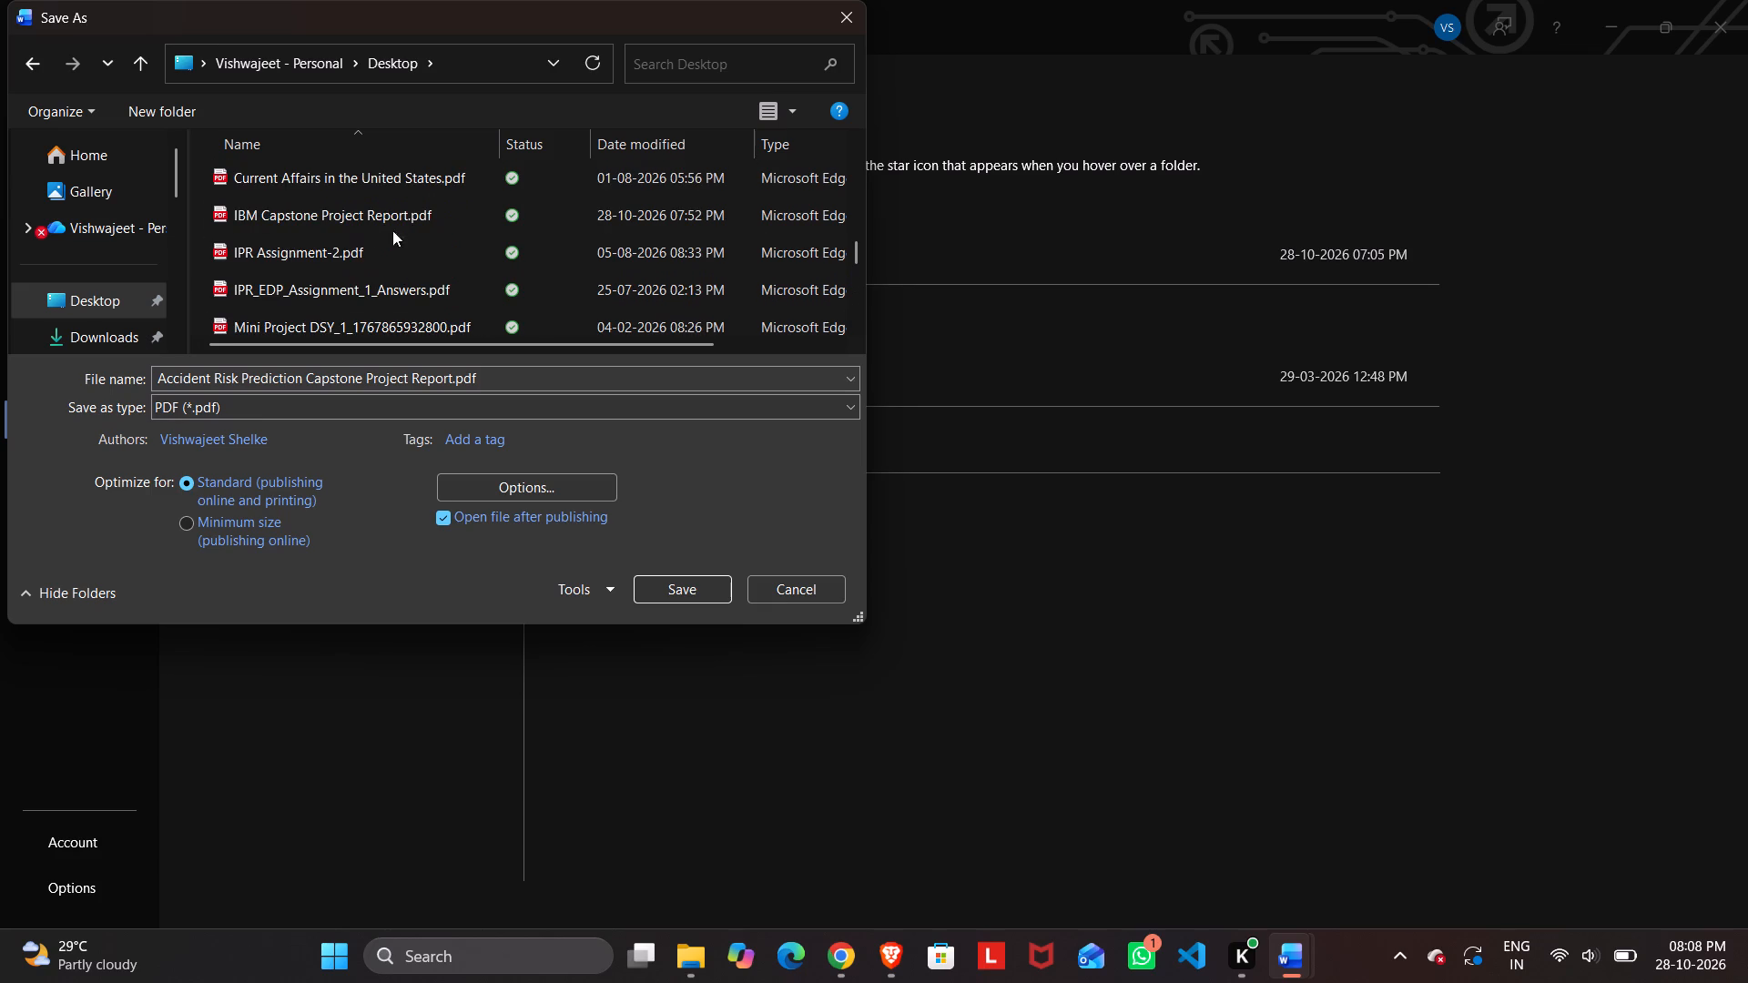
{"action": "left_click", "coordinate": [387, 213]}
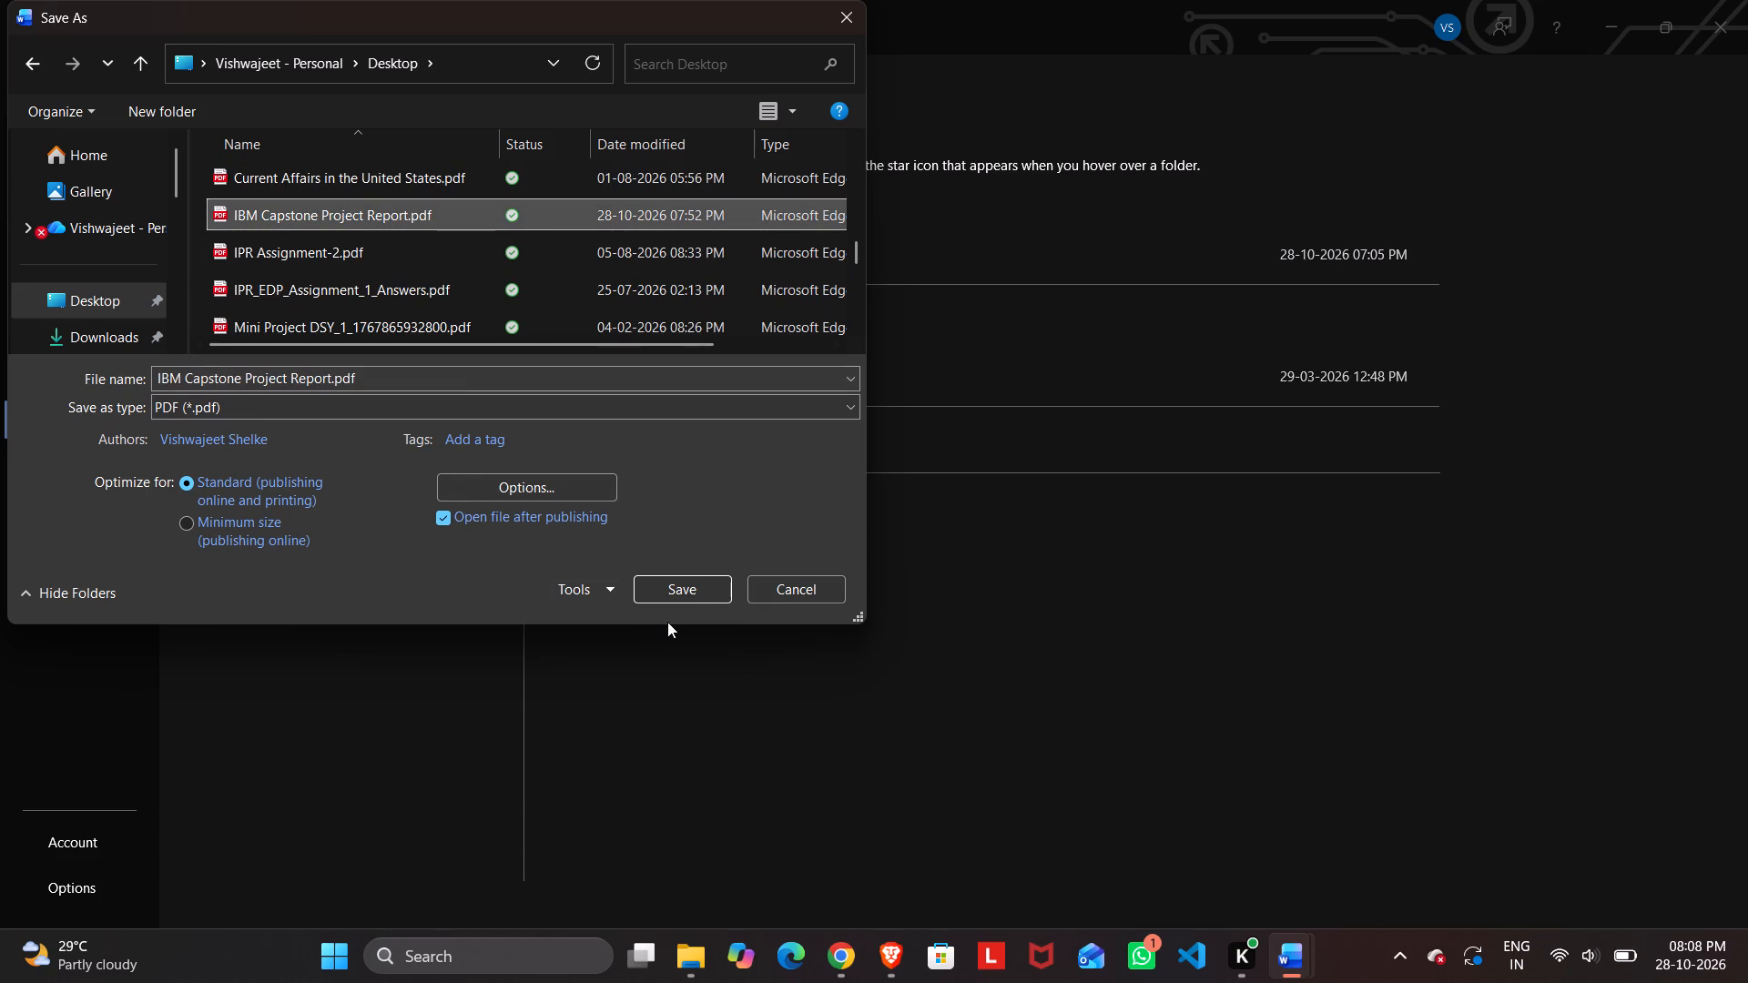
{"action": "left_click", "coordinate": [684, 594]}
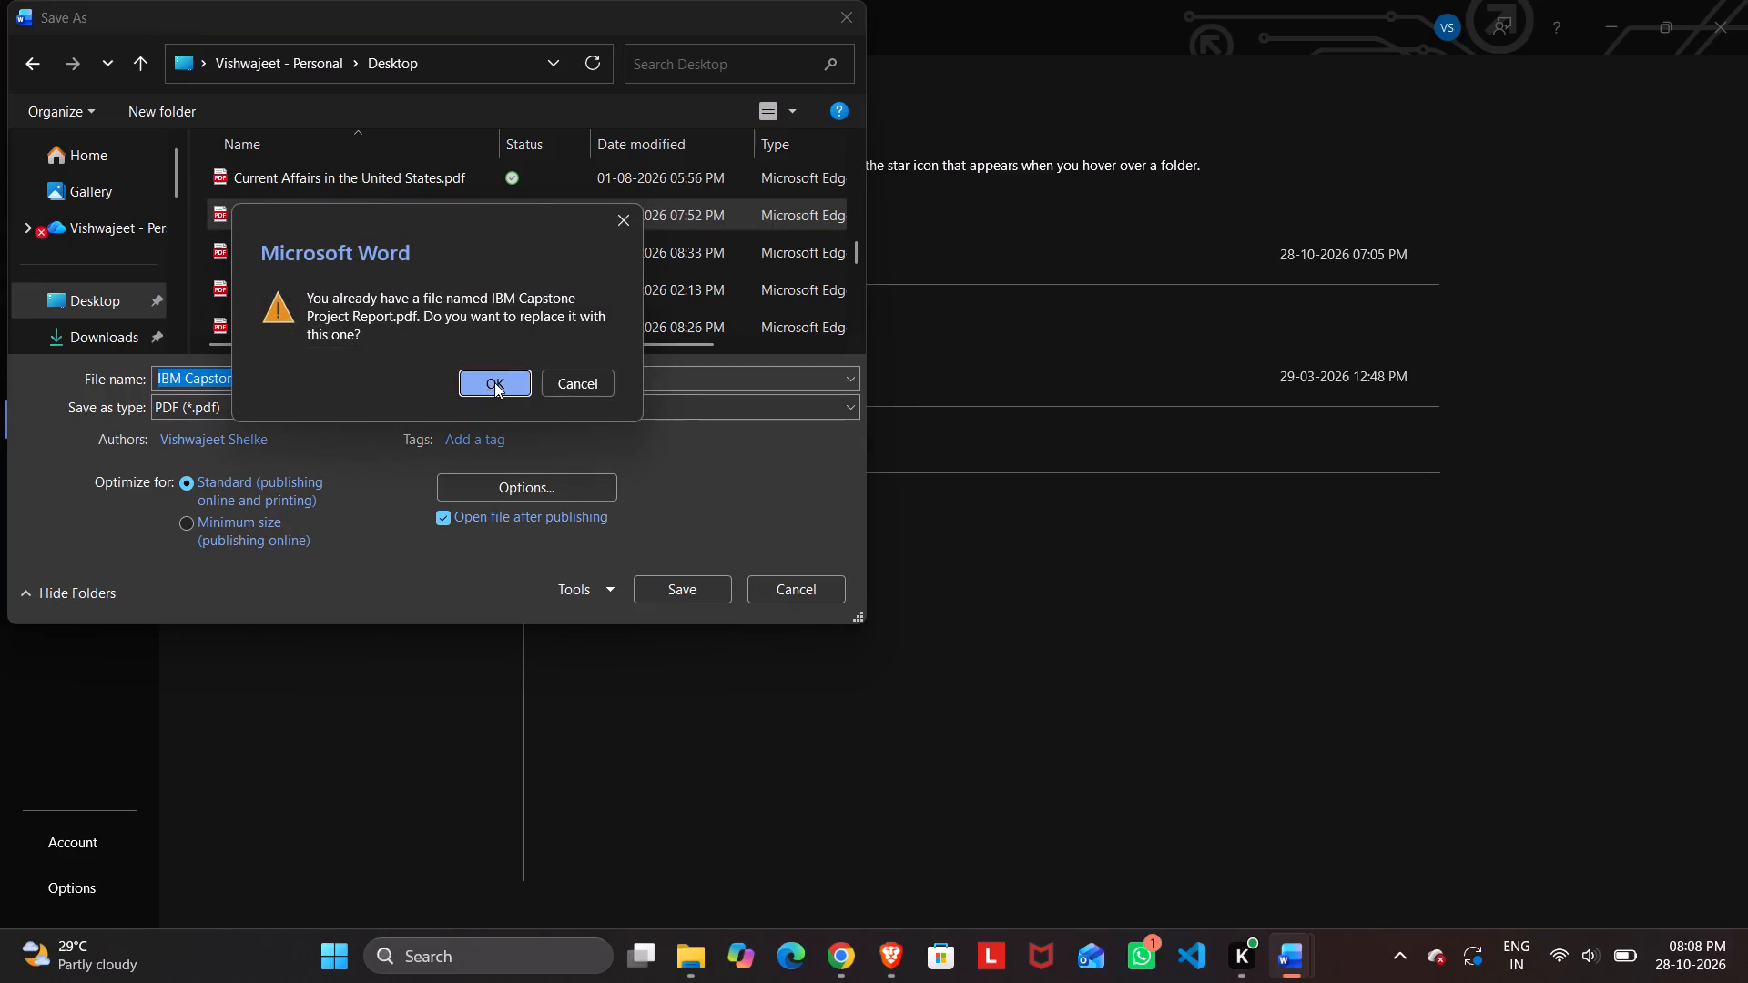
{"action": "left_click", "coordinate": [494, 382]}
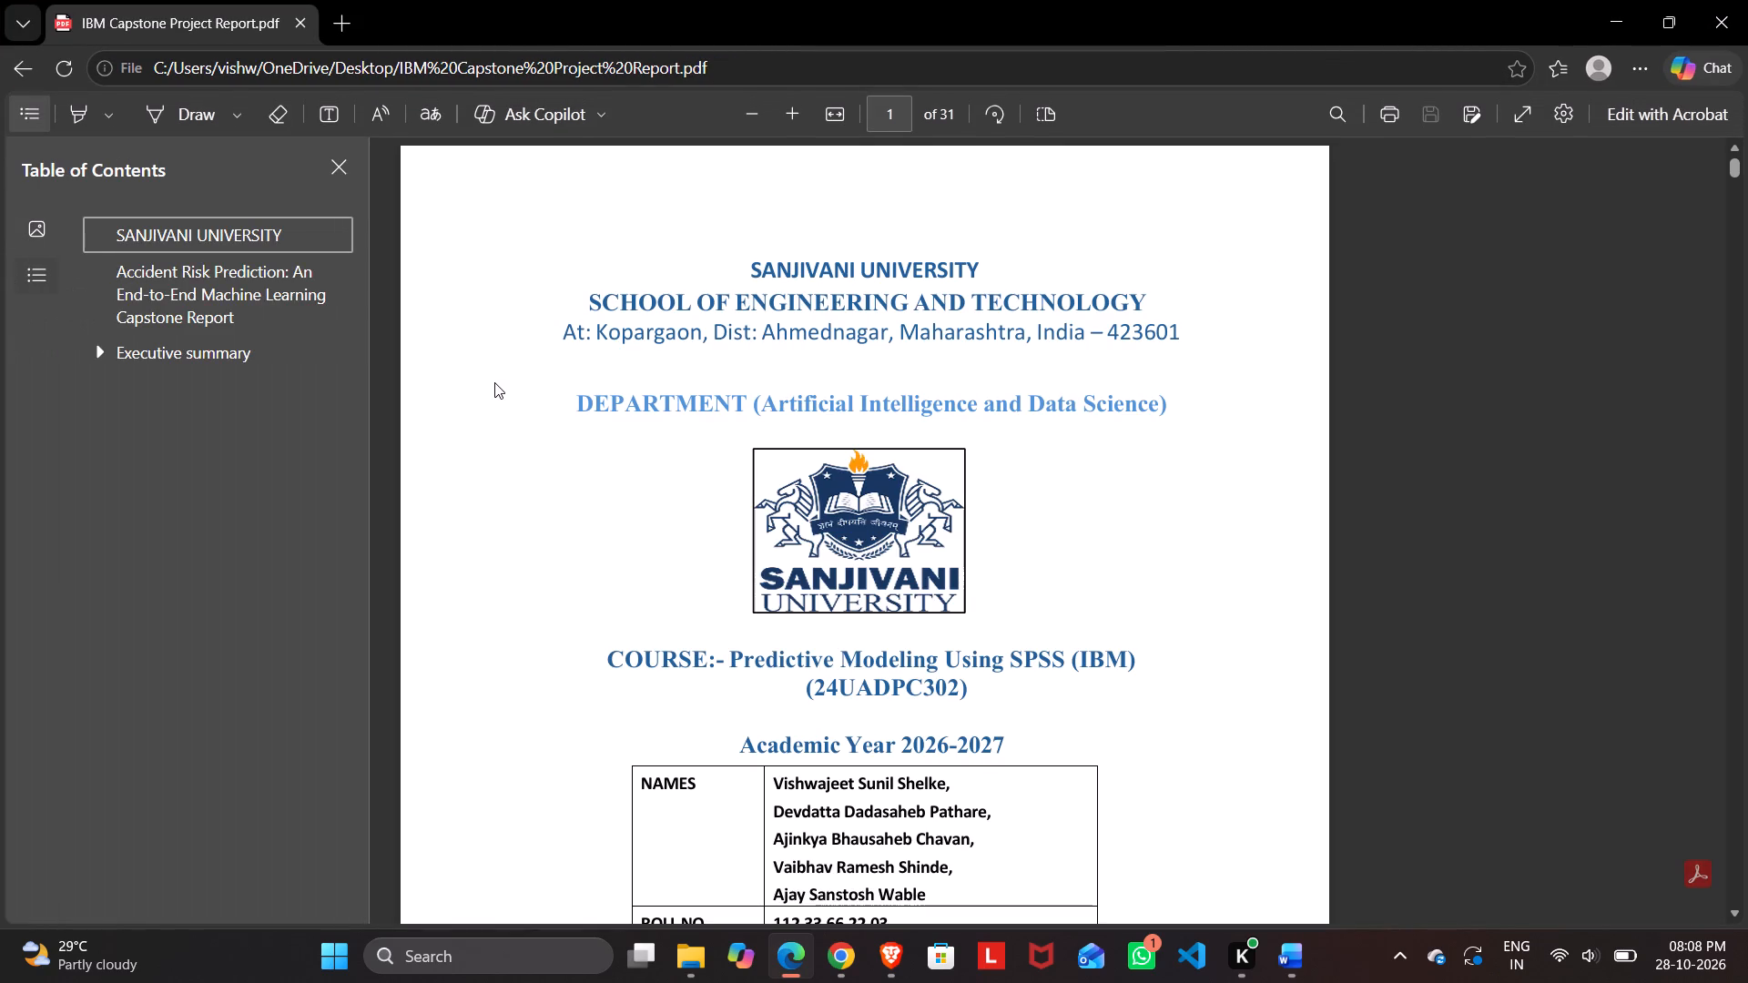
Check the exported PDF's cover page, including the heading, student details table and submission block, and the start of the executive summary.
{"action": "left_click", "coordinate": [646, 505]}
{"action": "scroll", "coordinate": [646, 505], "scroll_direction": "down", "scroll_amount": 1}
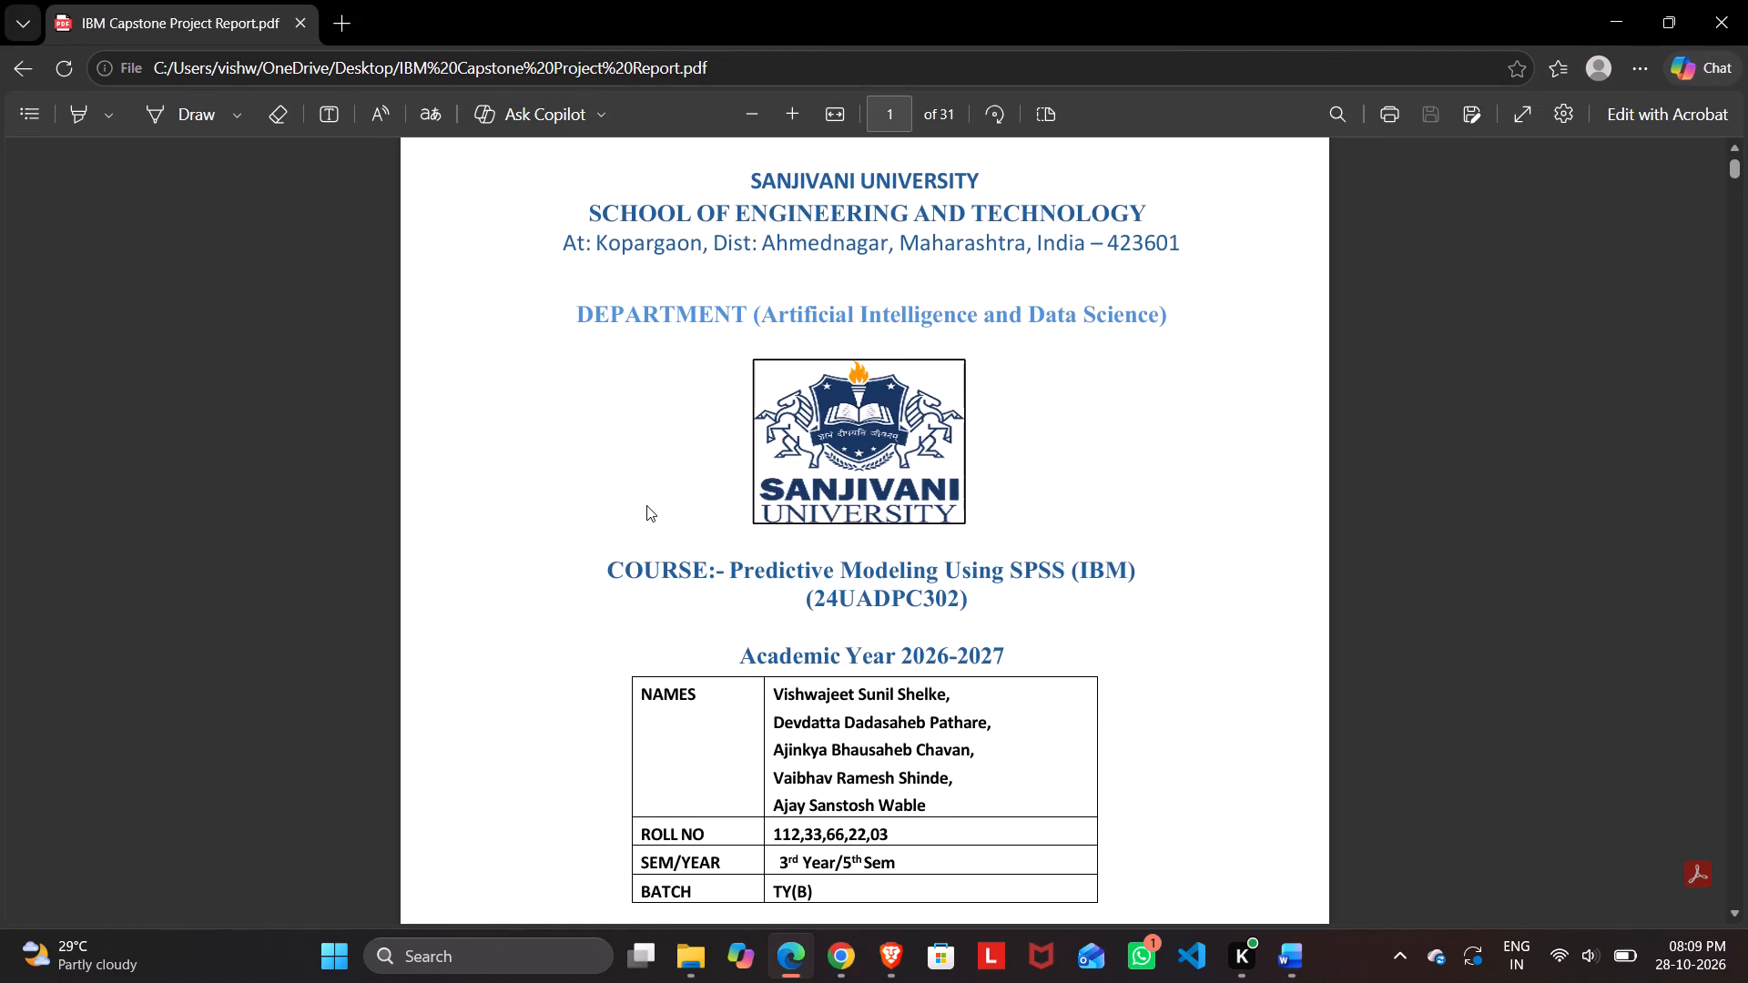
{"action": "scroll", "coordinate": [646, 505], "scroll_direction": "down", "scroll_amount": 1}
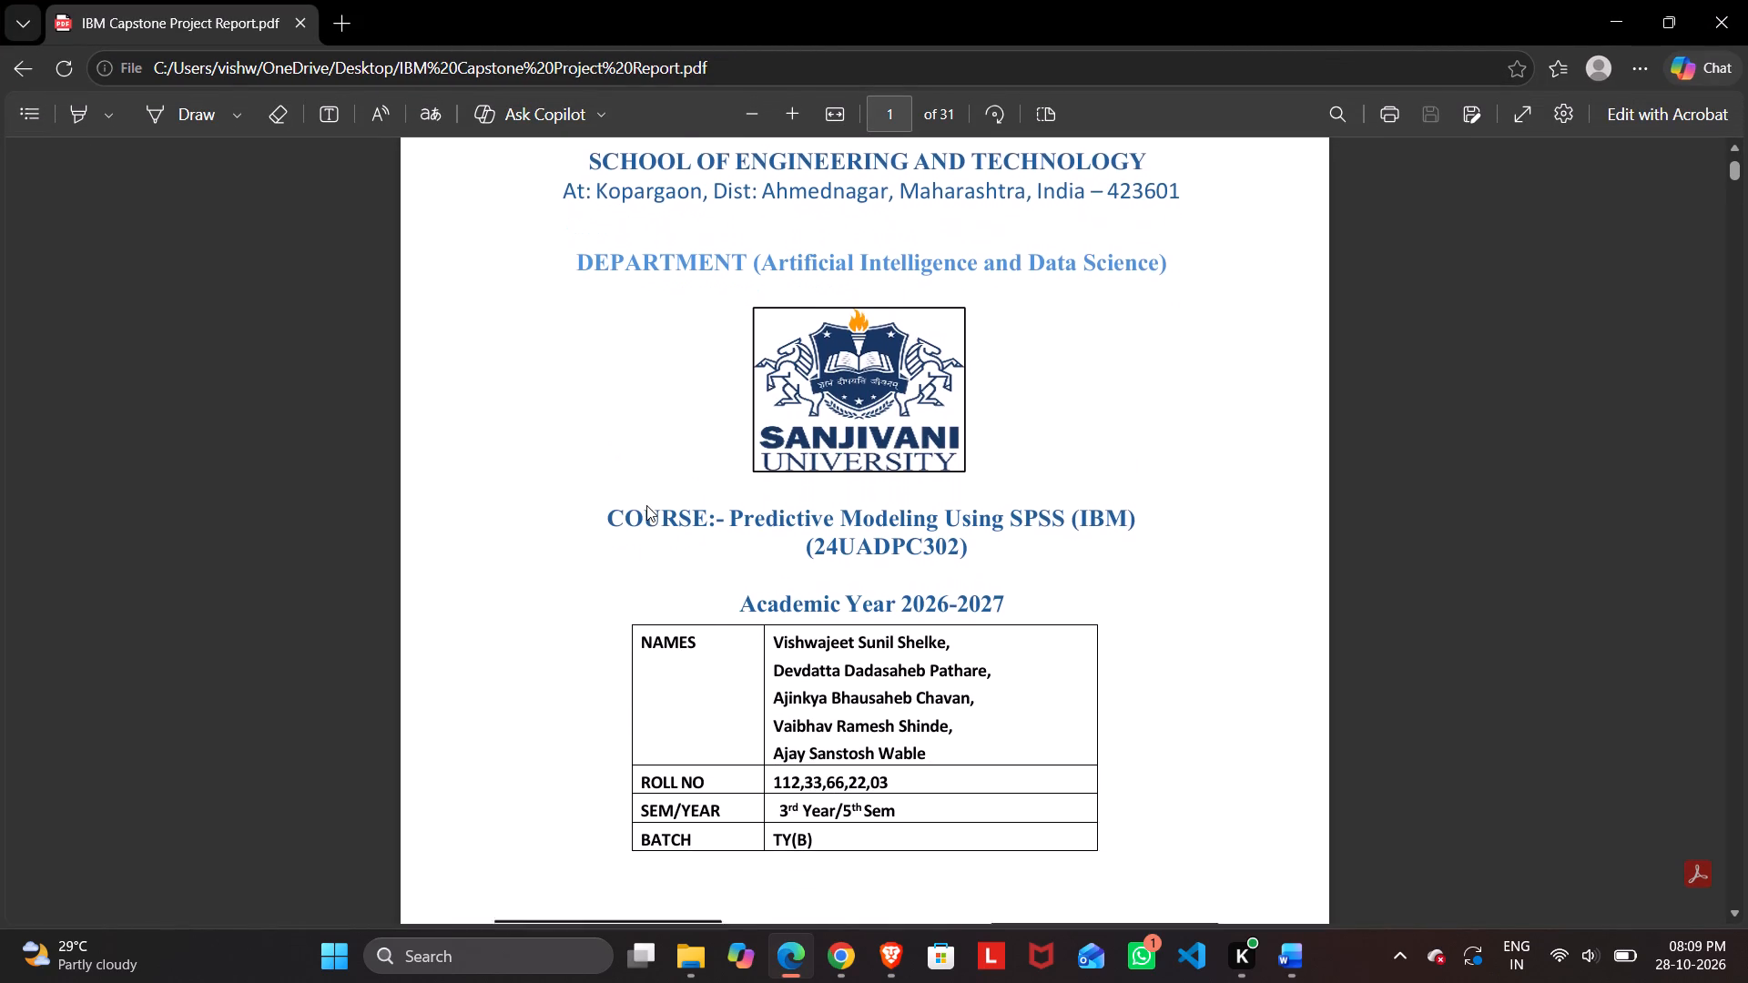
{"action": "scroll", "coordinate": [646, 505], "scroll_direction": "down", "scroll_amount": 4}
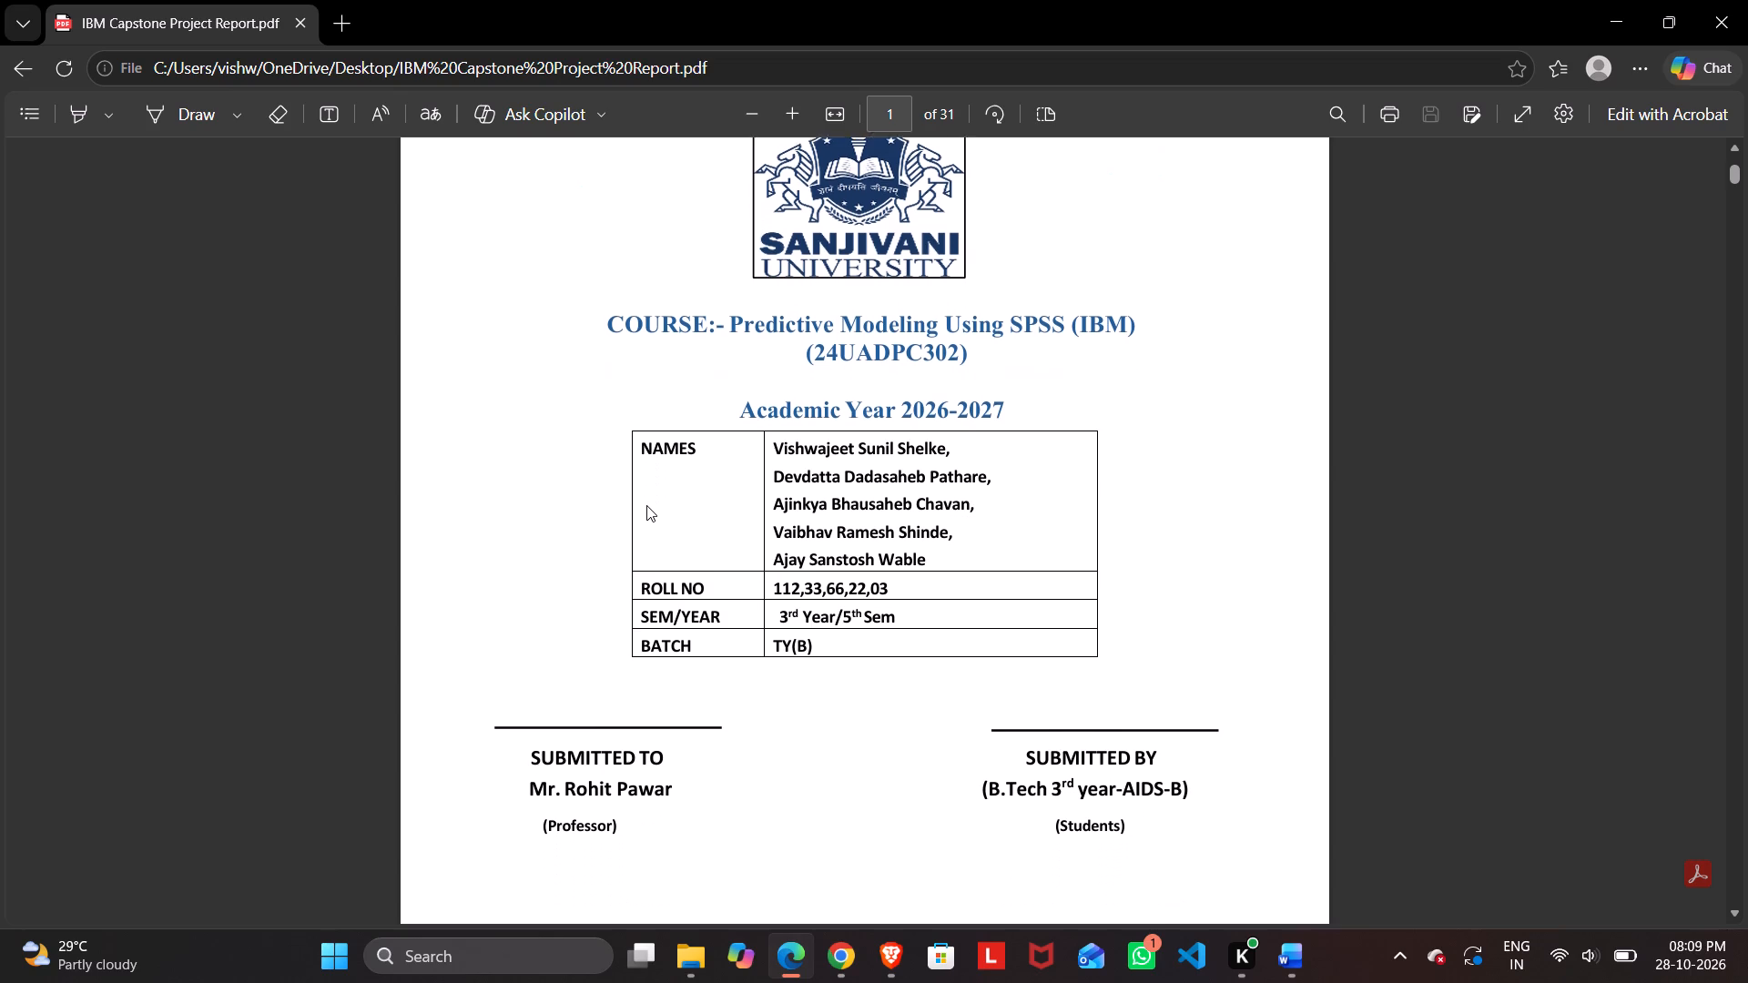
{"action": "scroll", "coordinate": [646, 505], "scroll_direction": "down", "scroll_amount": 2}
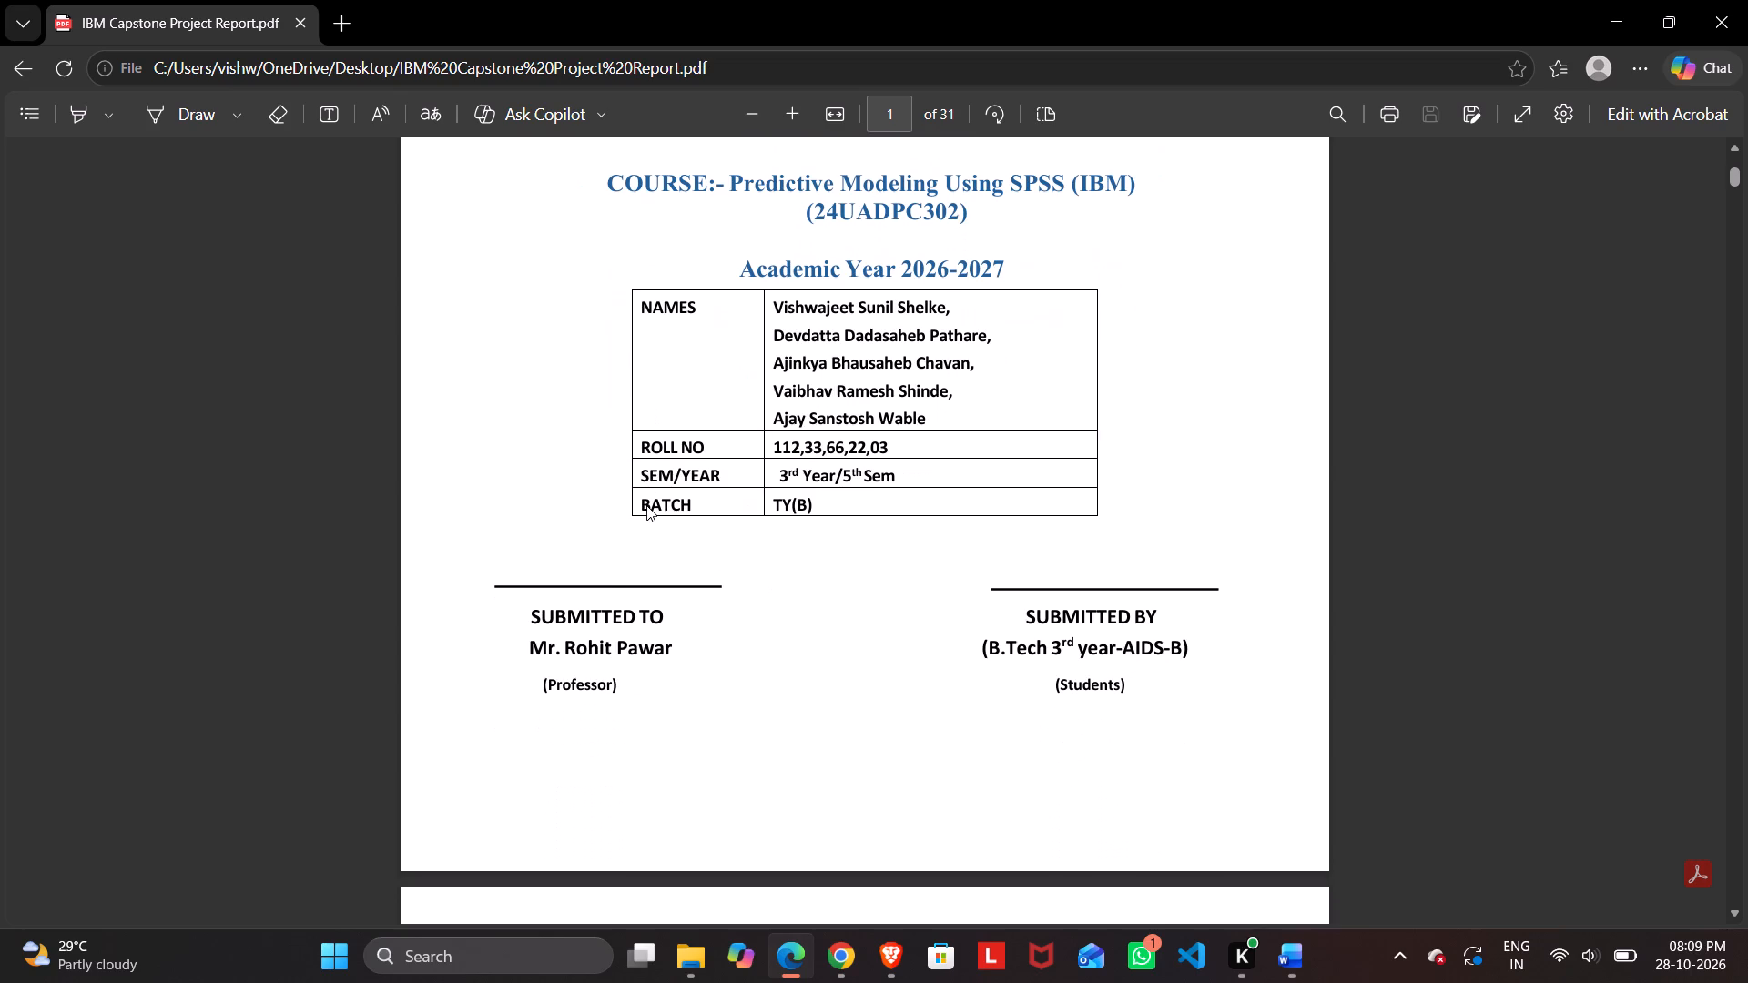
{"action": "scroll", "coordinate": [646, 505], "scroll_direction": "down", "scroll_amount": 4}
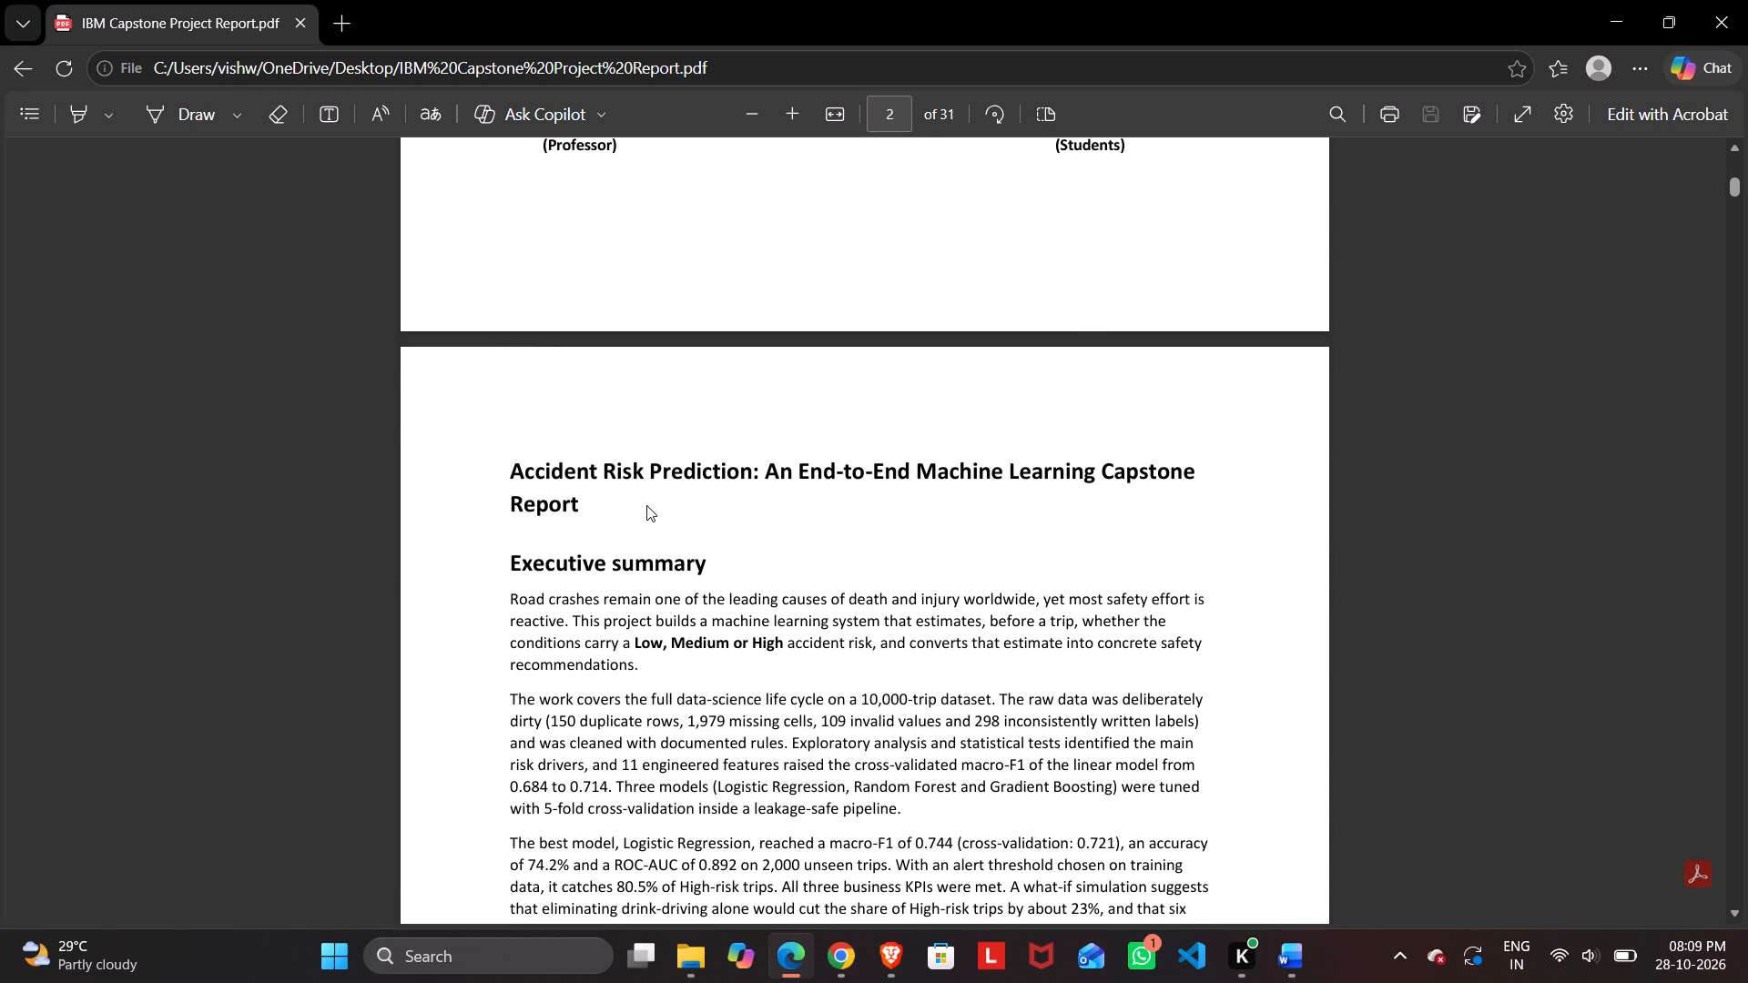
Check the PDF's pages from the executive summary through the stakeholder table to the data dictionary.
{"action": "scroll", "coordinate": [646, 505], "scroll_direction": "down", "scroll_amount": 7}
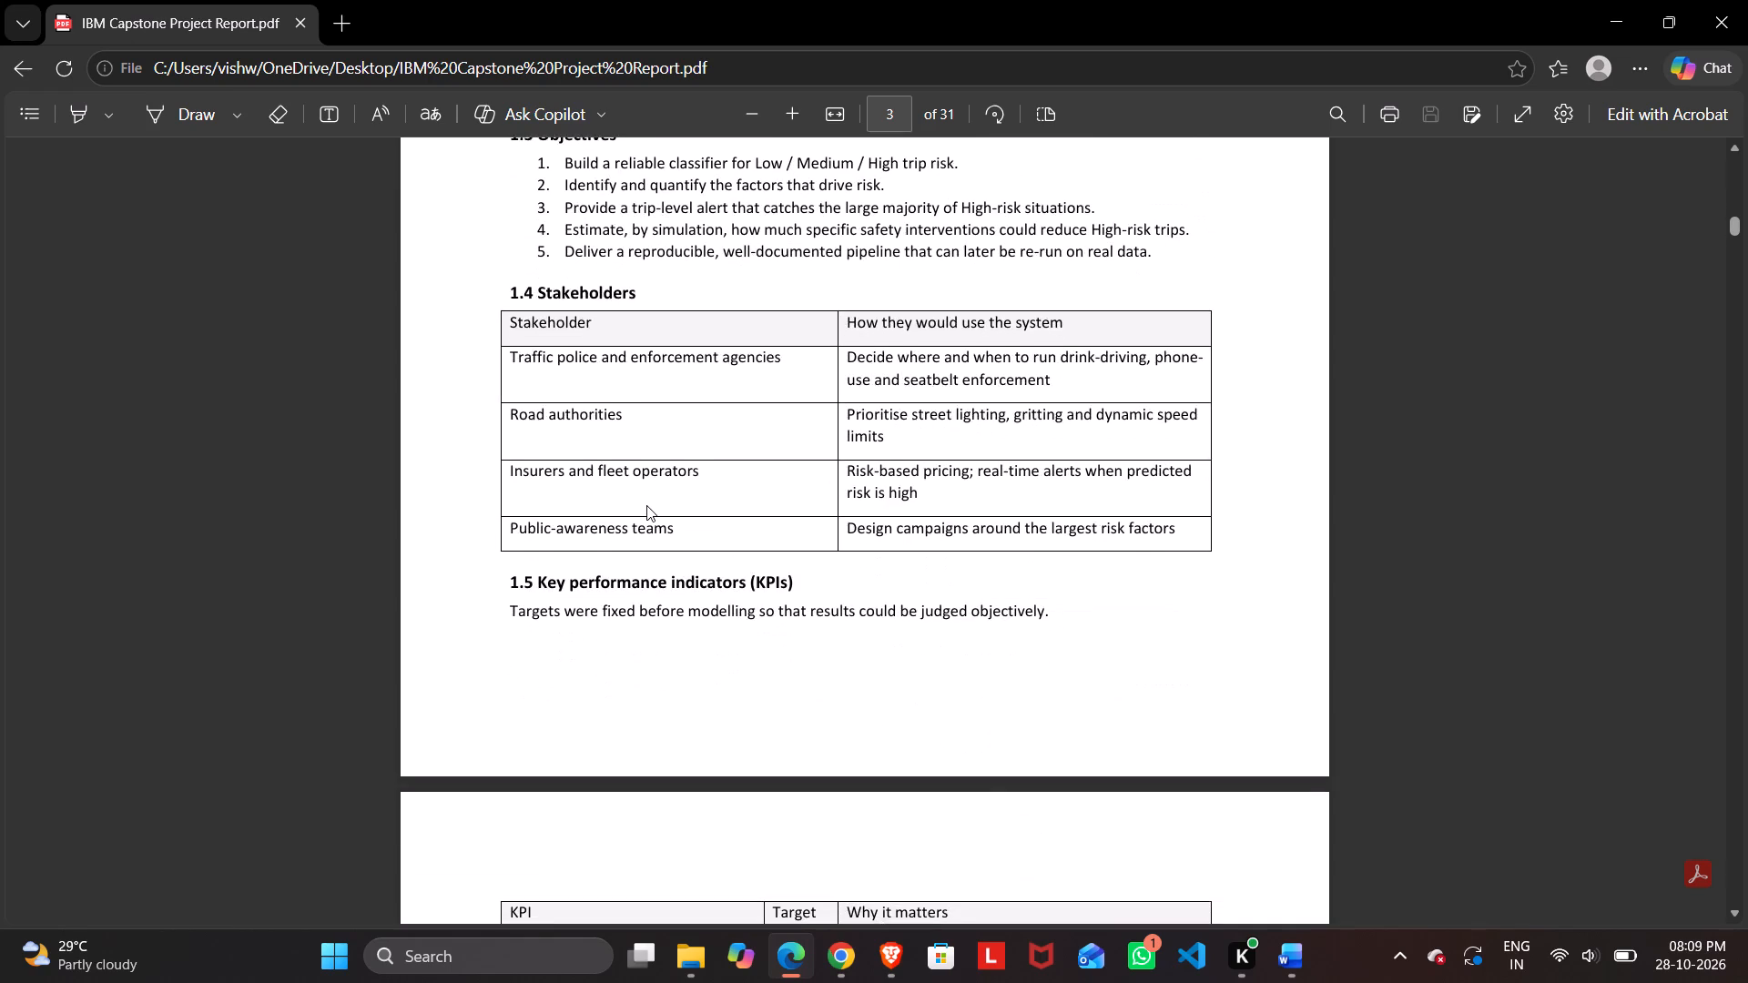
{"action": "scroll", "coordinate": [646, 505], "scroll_direction": "down", "scroll_amount": 4}
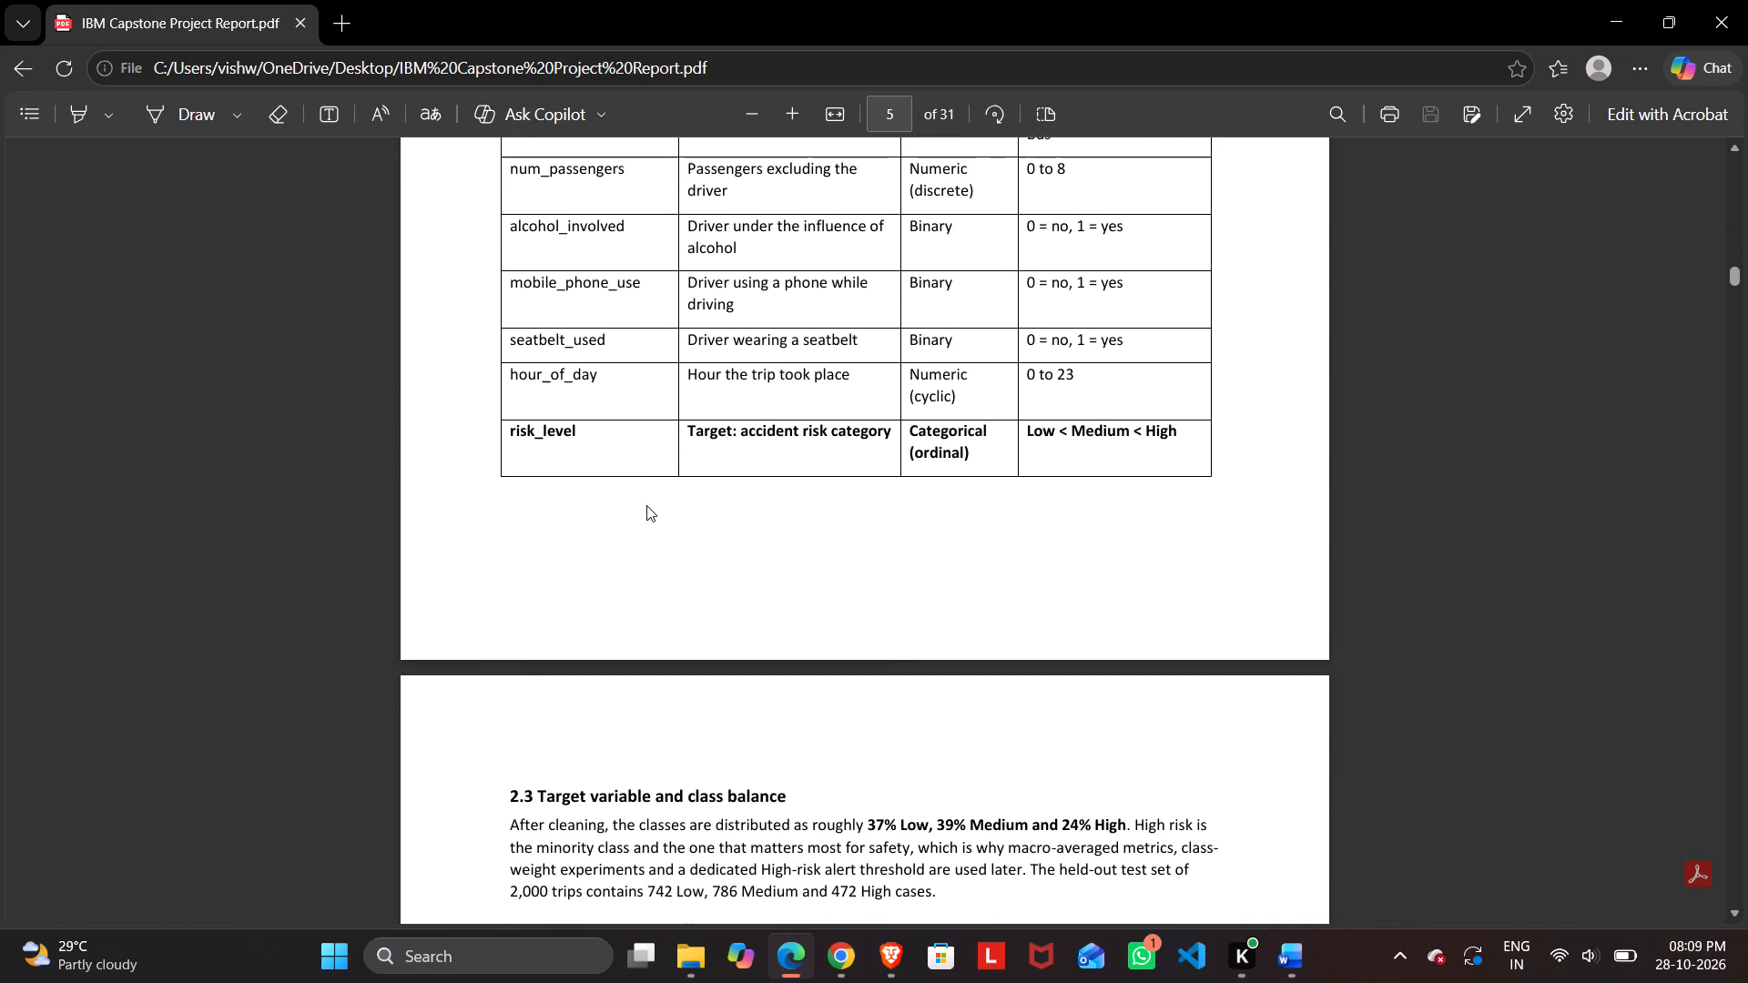
Check the PDF's pages from the class balance section through cleaning operations and exploratory analysis to the hyperparameter tuning table.
{"action": "scroll", "coordinate": [646, 505], "scroll_direction": "down", "scroll_amount": 4}
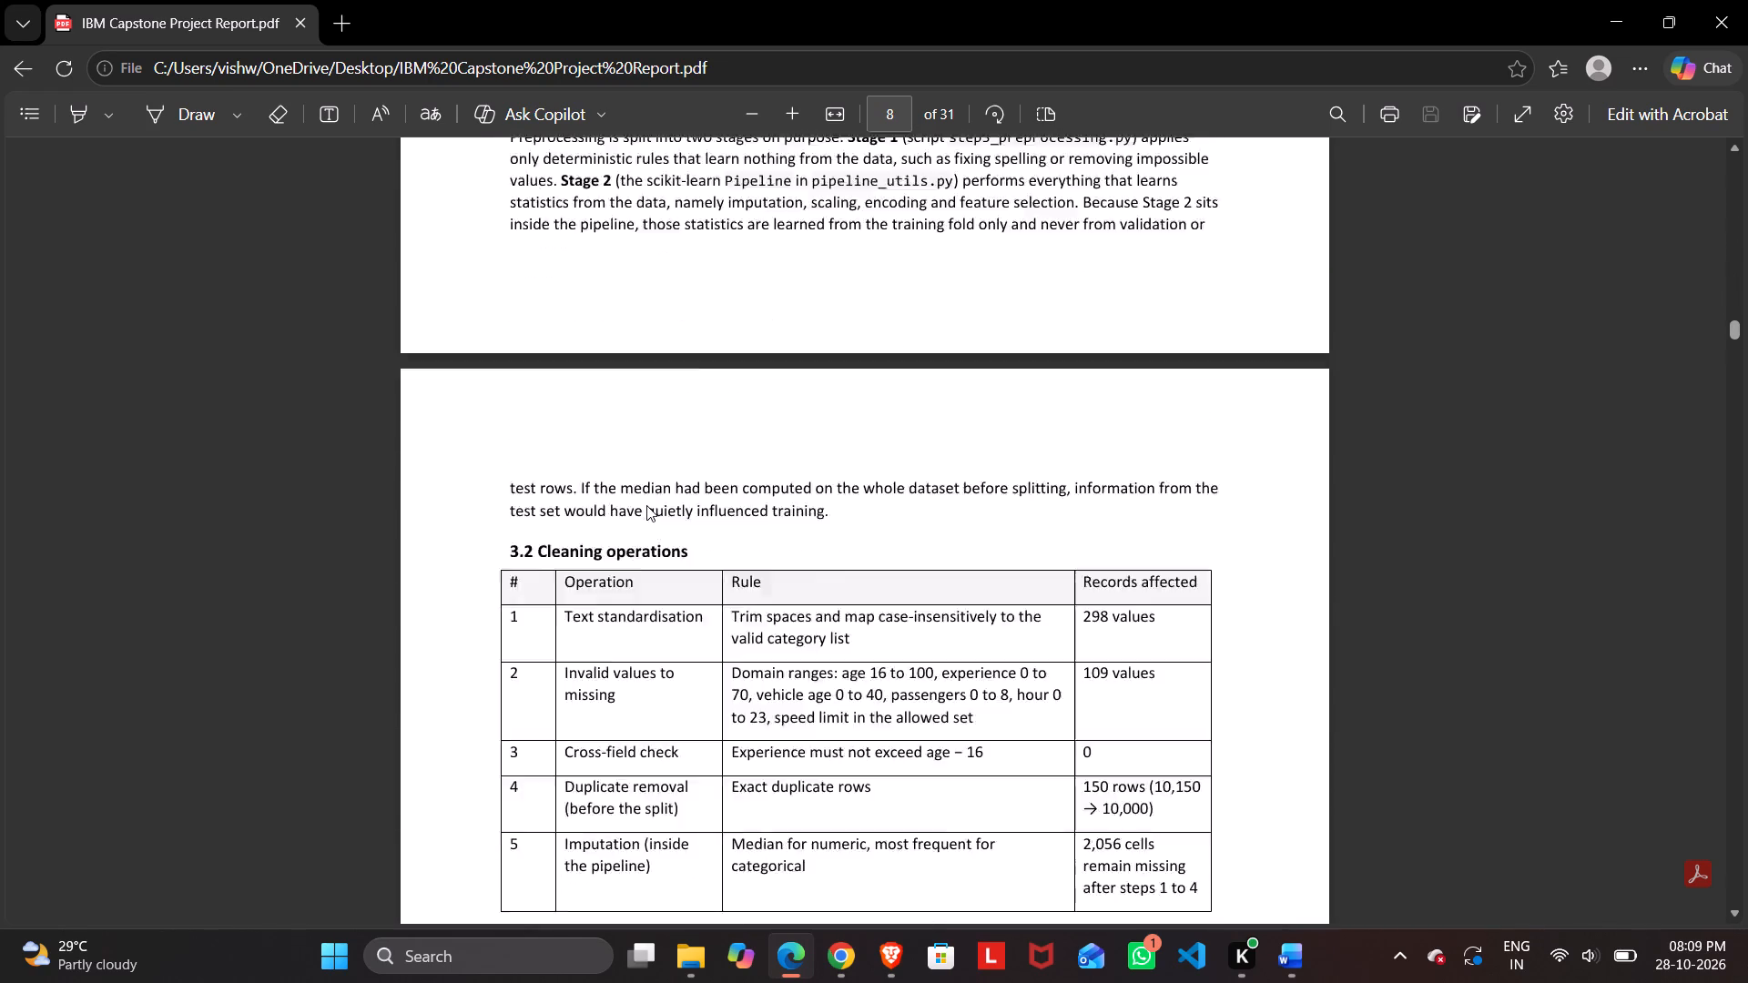
{"action": "scroll", "coordinate": [646, 505], "scroll_direction": "down", "scroll_amount": 6}
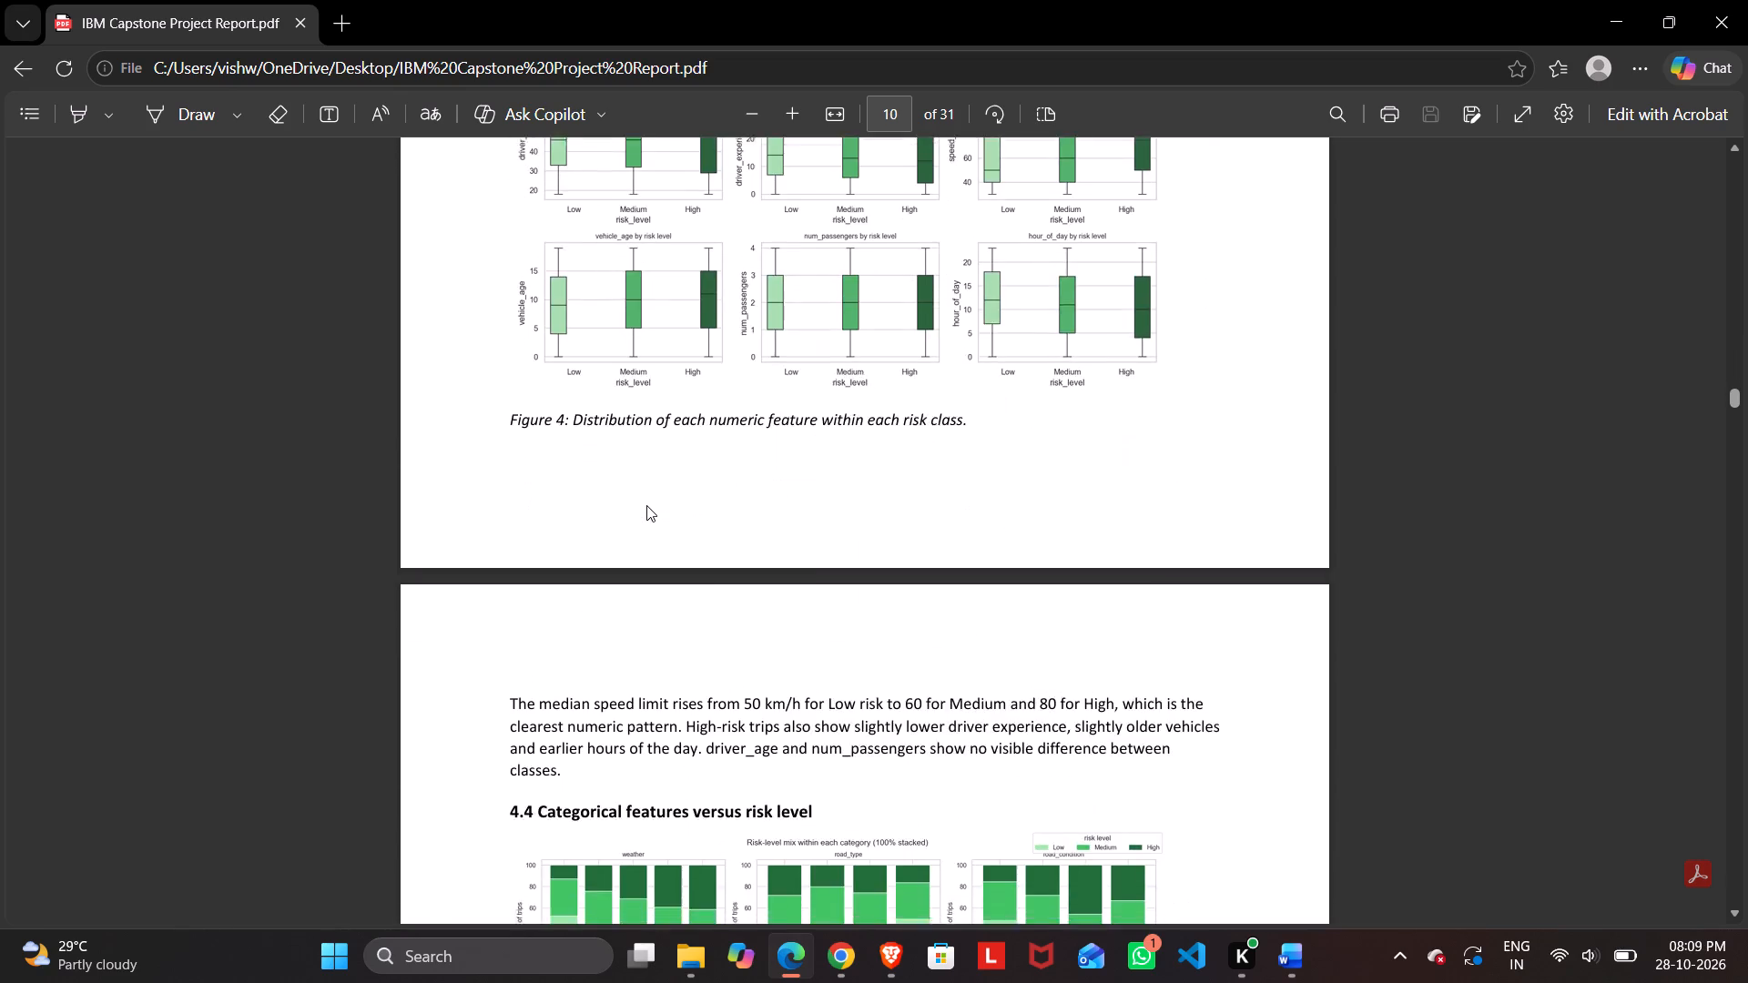
{"action": "scroll", "coordinate": [646, 505], "scroll_direction": "down", "scroll_amount": 5}
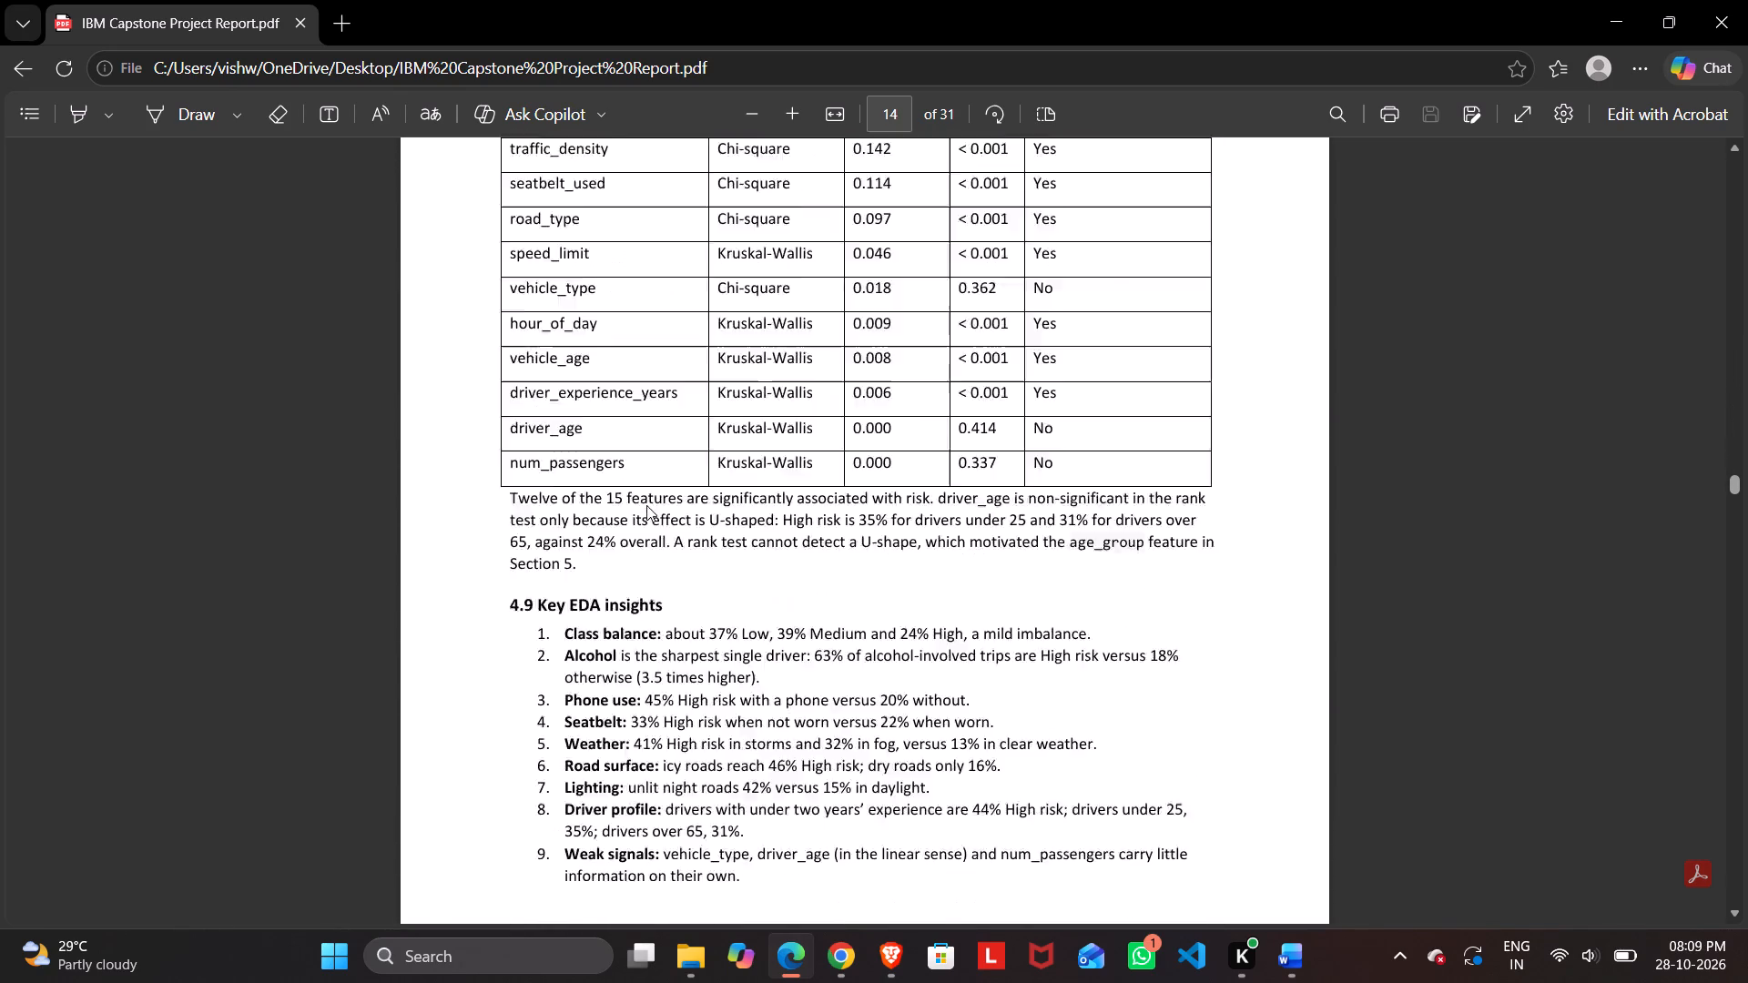
{"action": "scroll", "coordinate": [646, 505], "scroll_direction": "down", "scroll_amount": 7}
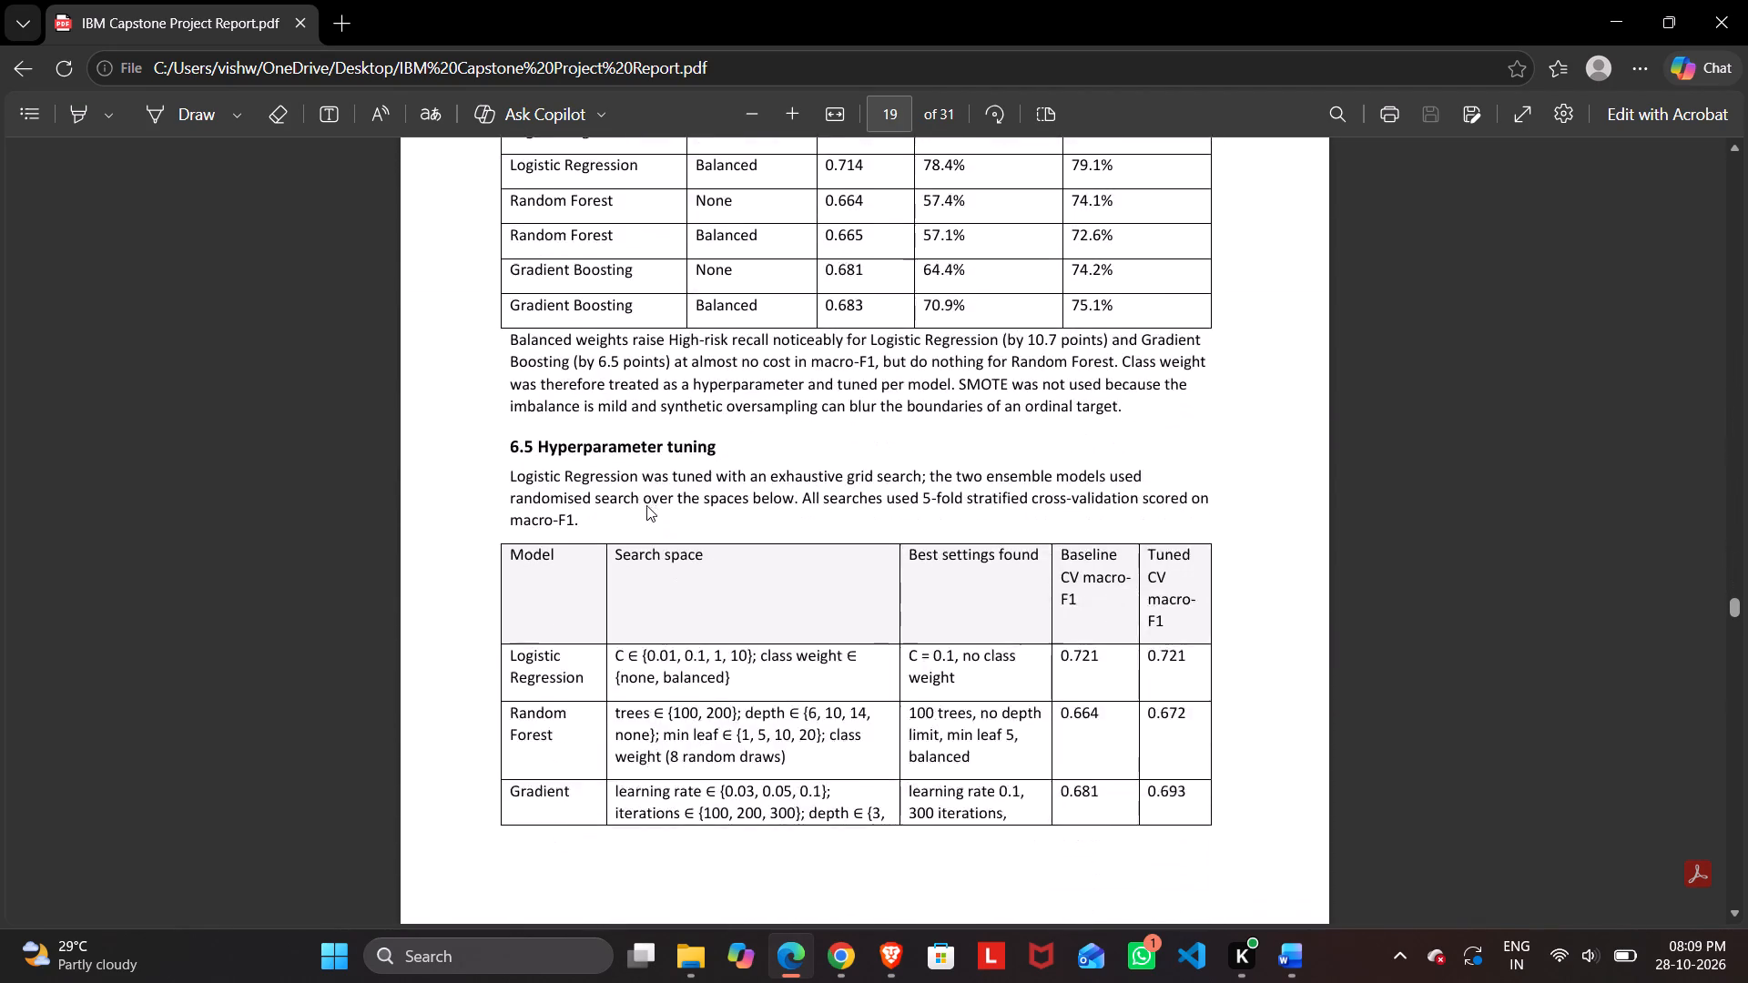
Check the PDF's remaining pages from hyperparameter tuning through the ROC curves and recommendations to the references, and close the PDF.
{"action": "scroll", "coordinate": [646, 505], "scroll_direction": "down", "scroll_amount": 5}
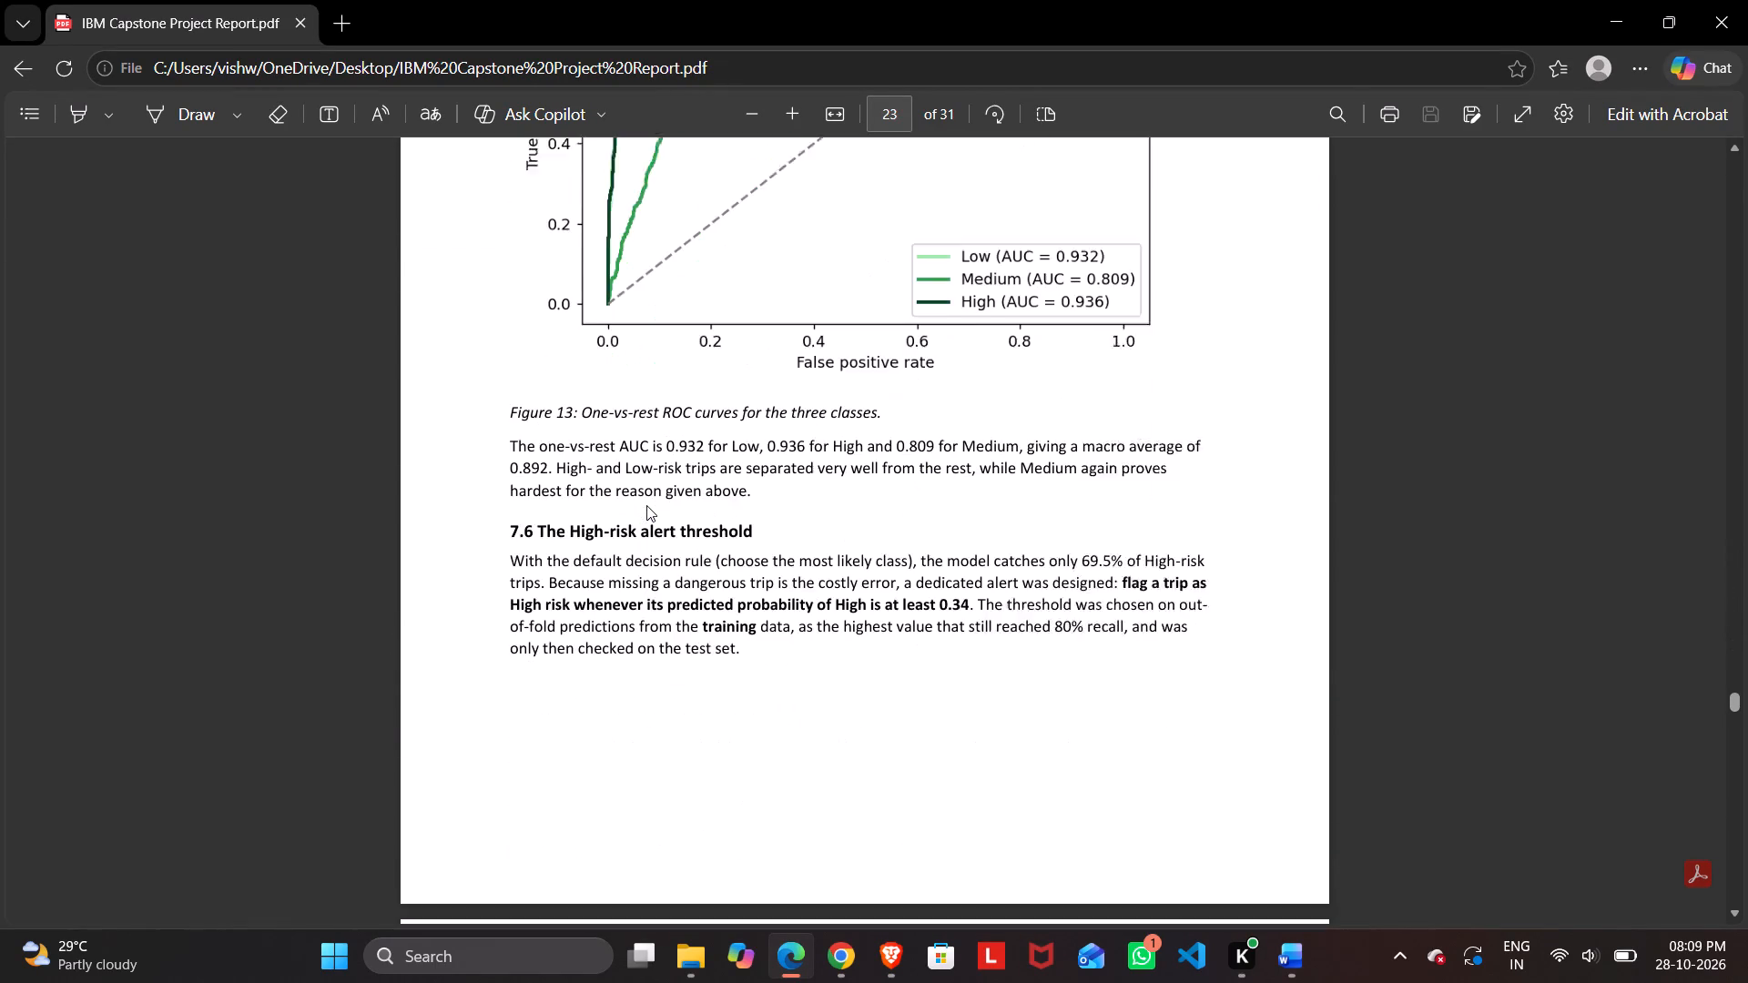
{"action": "scroll", "coordinate": [646, 505], "scroll_direction": "down", "scroll_amount": 7}
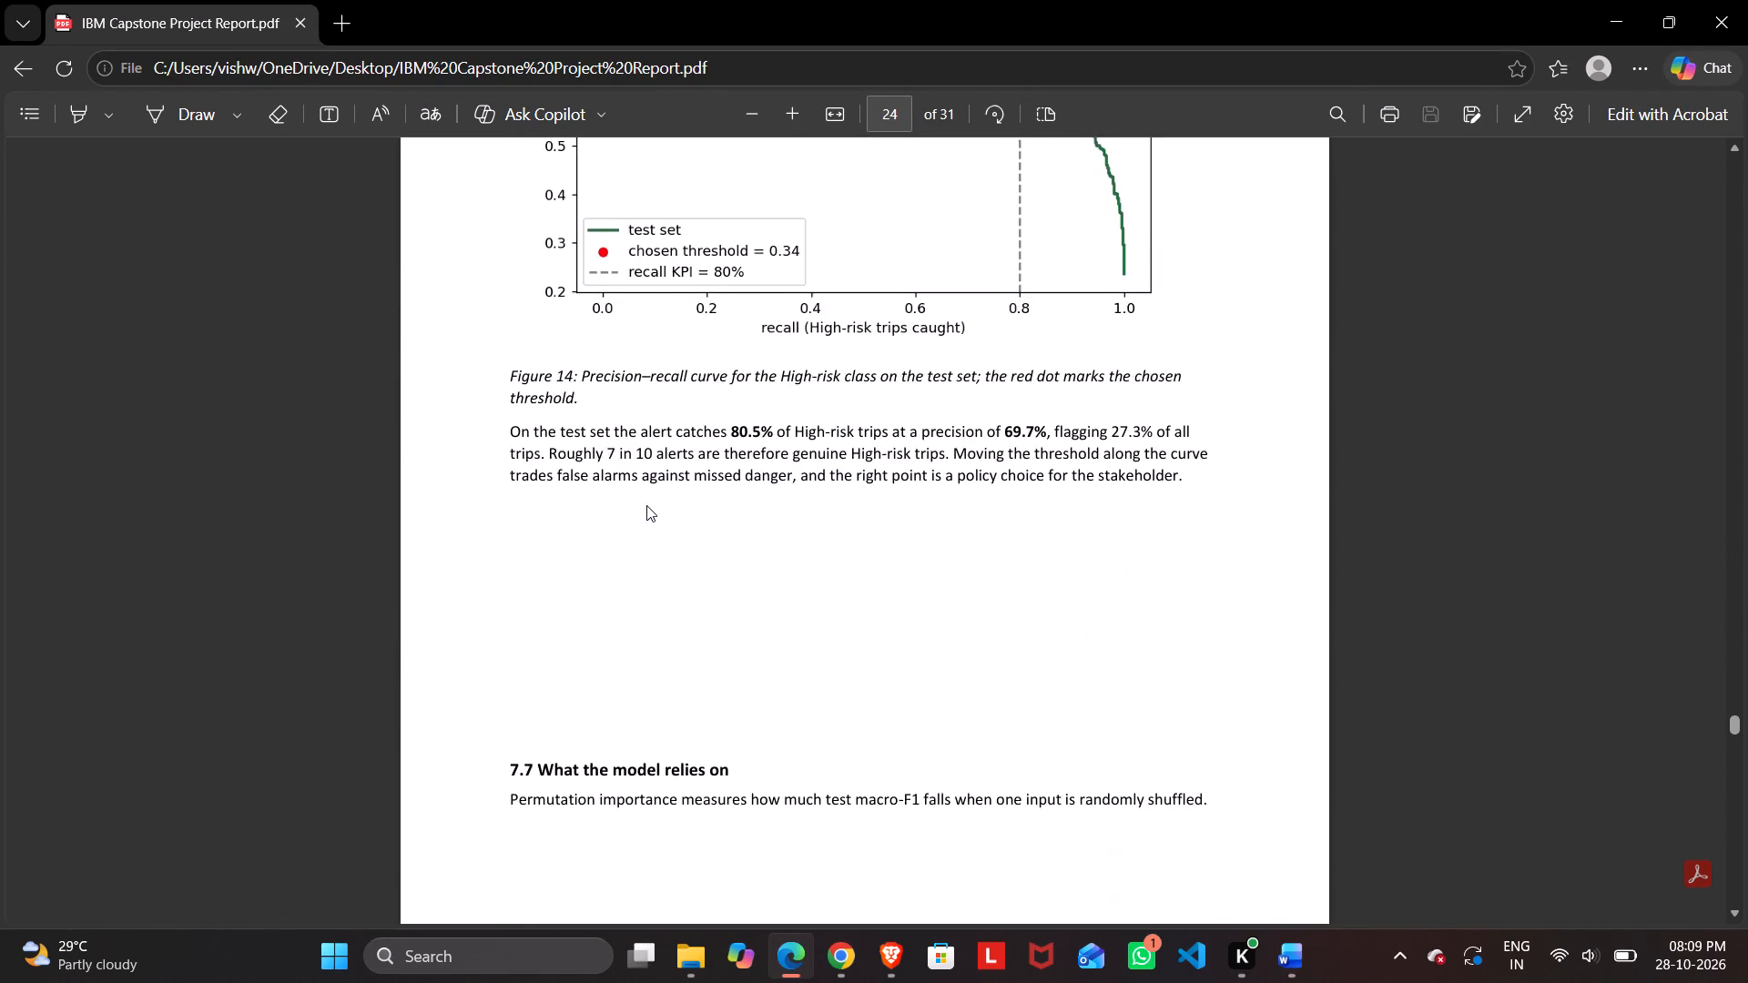
{"action": "scroll", "coordinate": [646, 505], "scroll_direction": "down", "scroll_amount": 6}
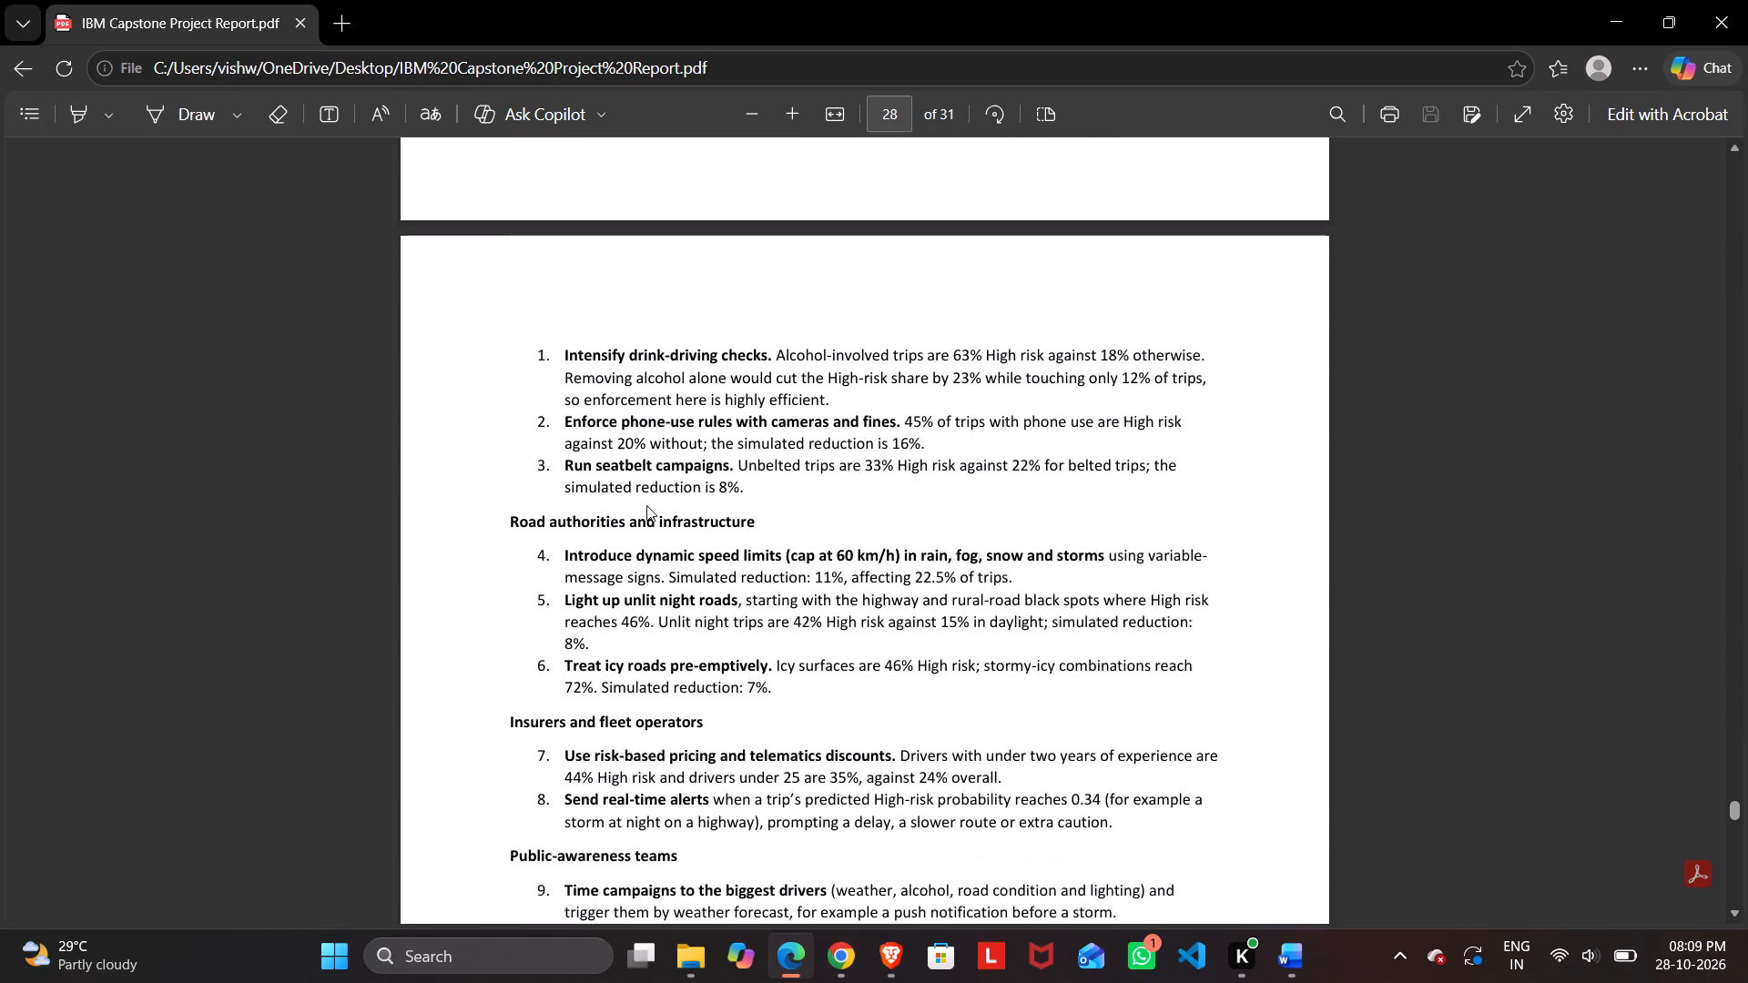
{"action": "scroll", "coordinate": [646, 505], "scroll_direction": "down", "scroll_amount": 7}
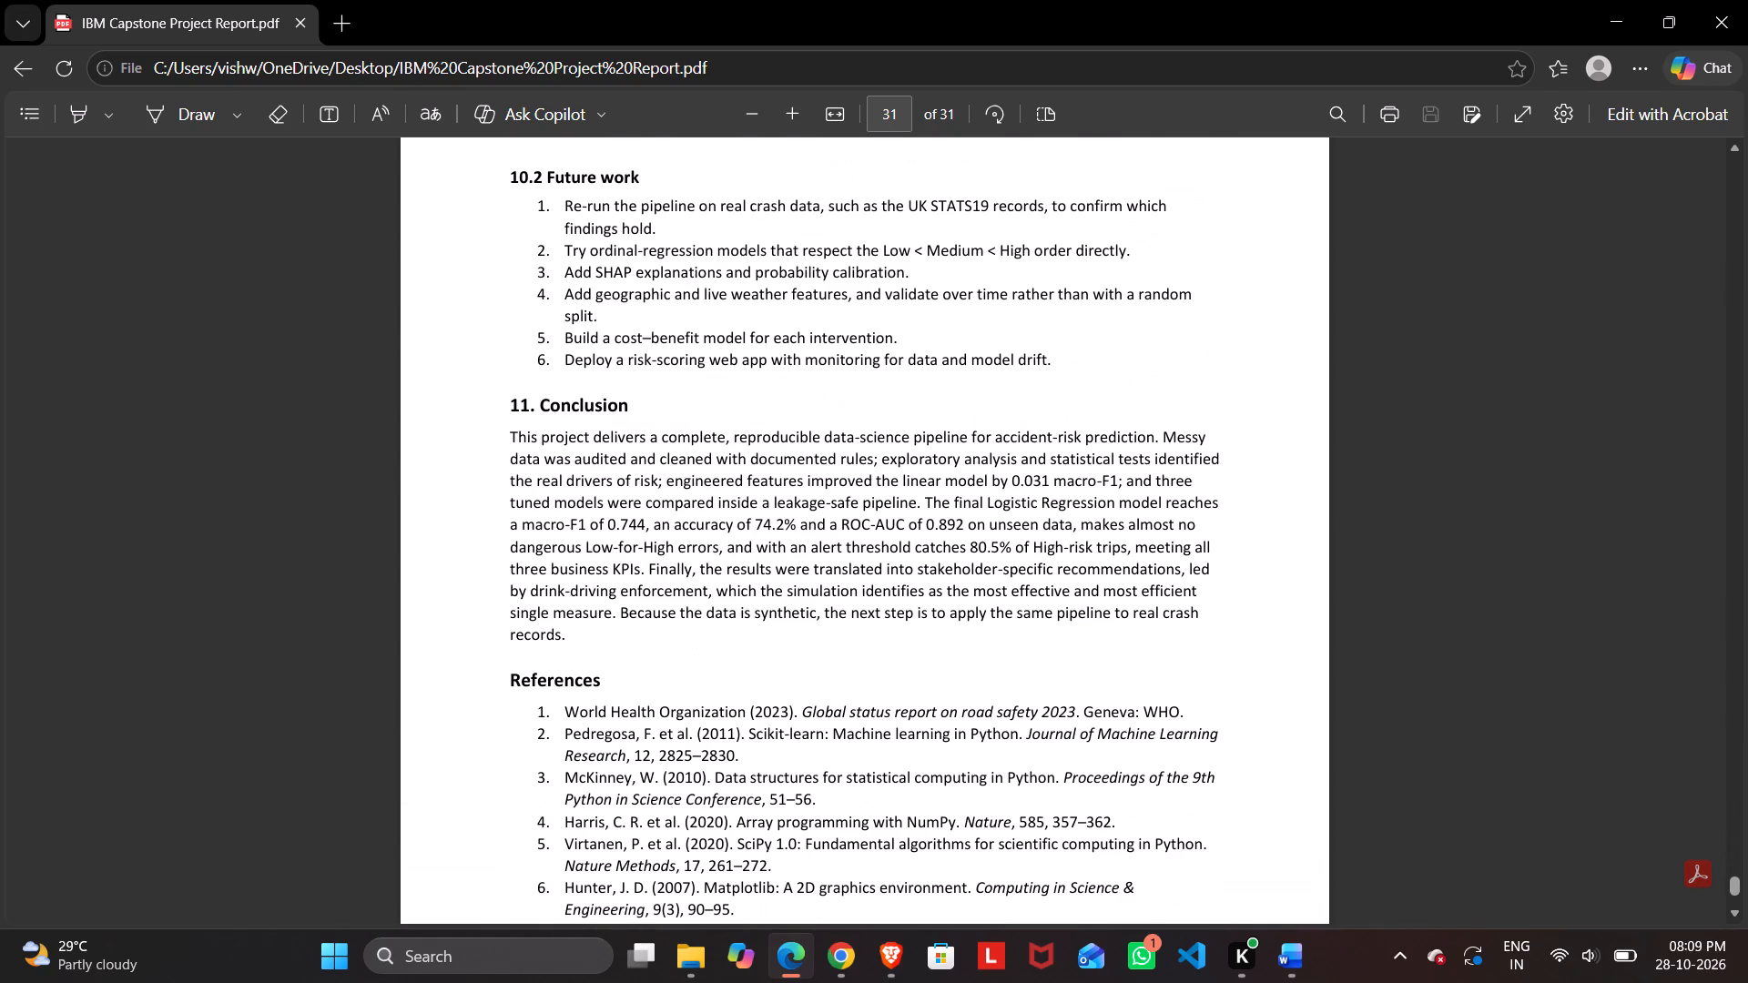
{"action": "left_click", "coordinate": [1746, 0]}
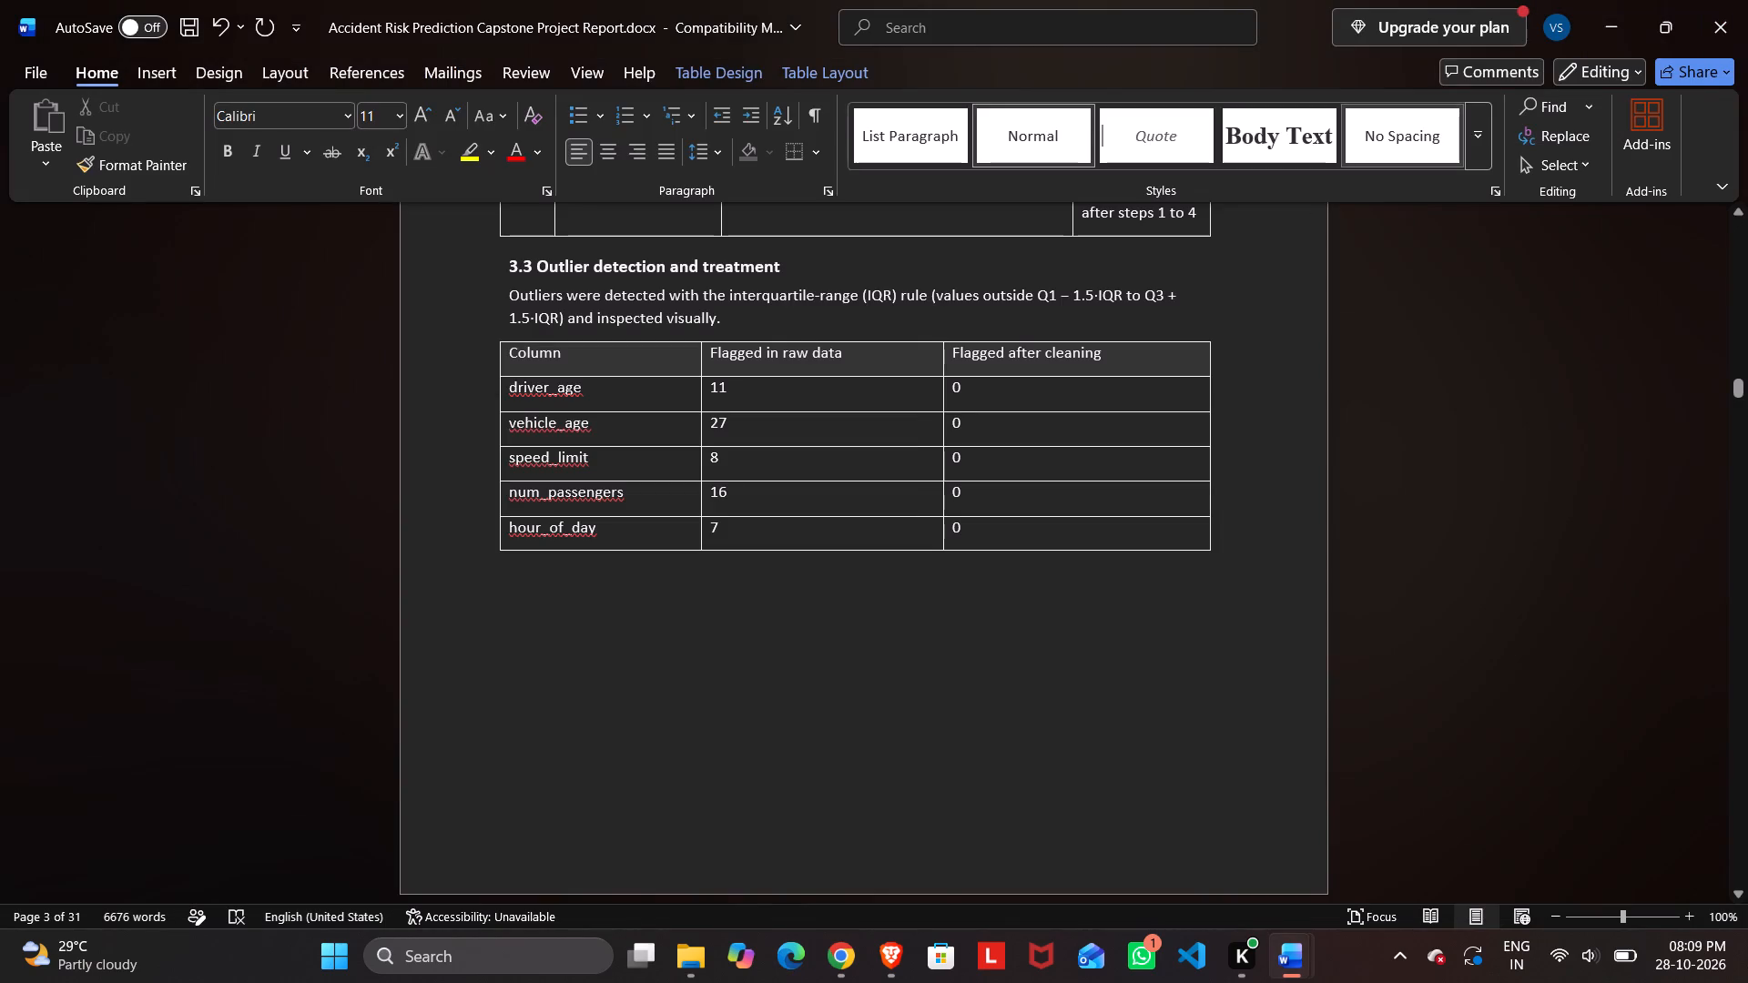
Configure a page border for the report in Word, applied to the whole document with a 1½ pt line width.
{"action": "scroll", "coordinate": [1304, 307], "scroll_direction": "up", "scroll_amount": 13}
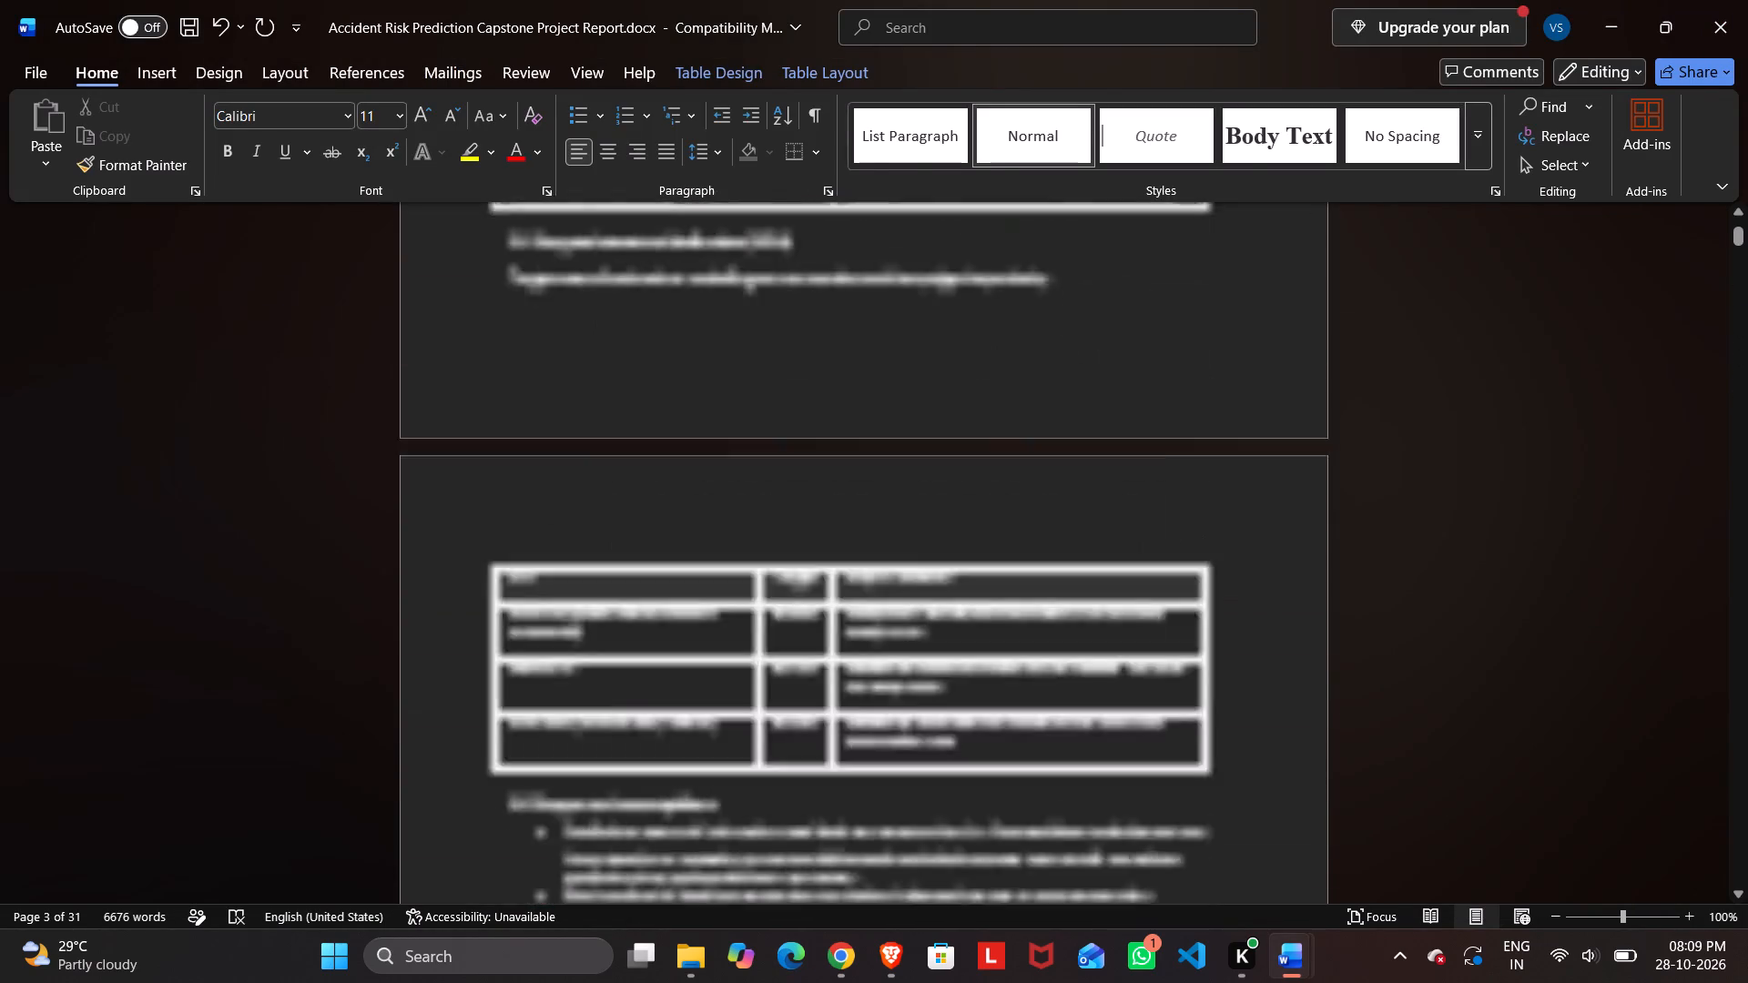
{"action": "scroll", "coordinate": [1304, 307], "scroll_direction": "up", "scroll_amount": 5}
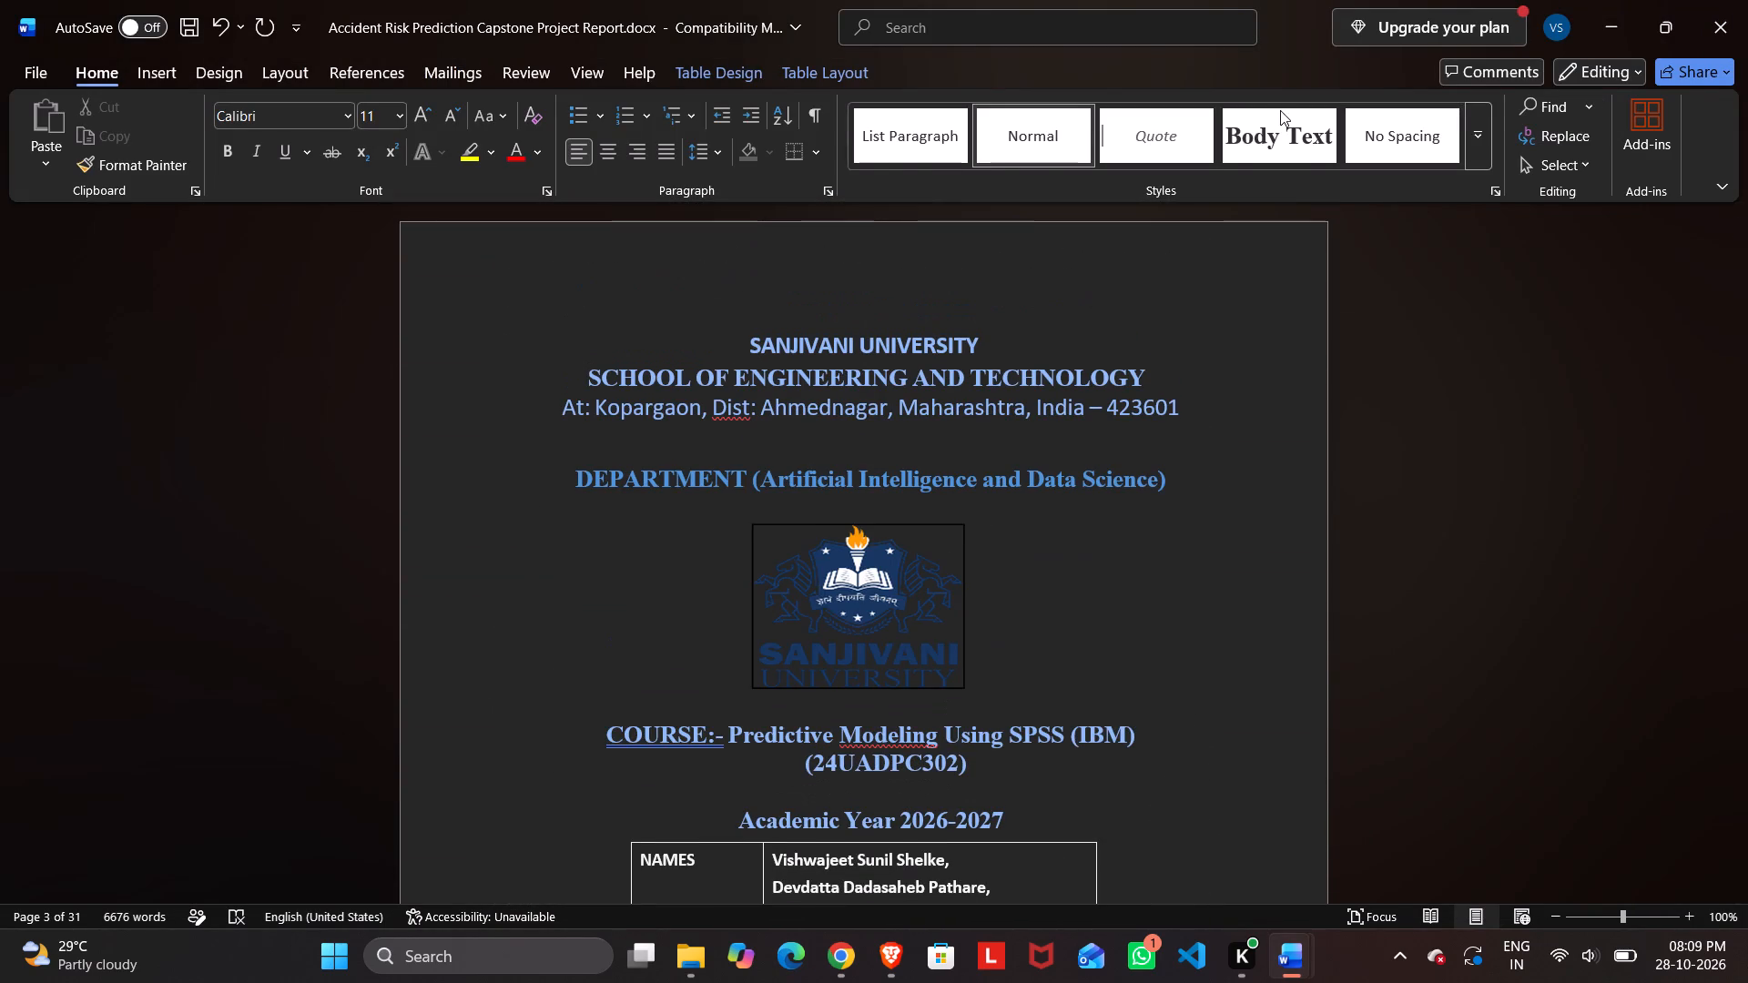
{"action": "left_click", "coordinate": [306, 63]}
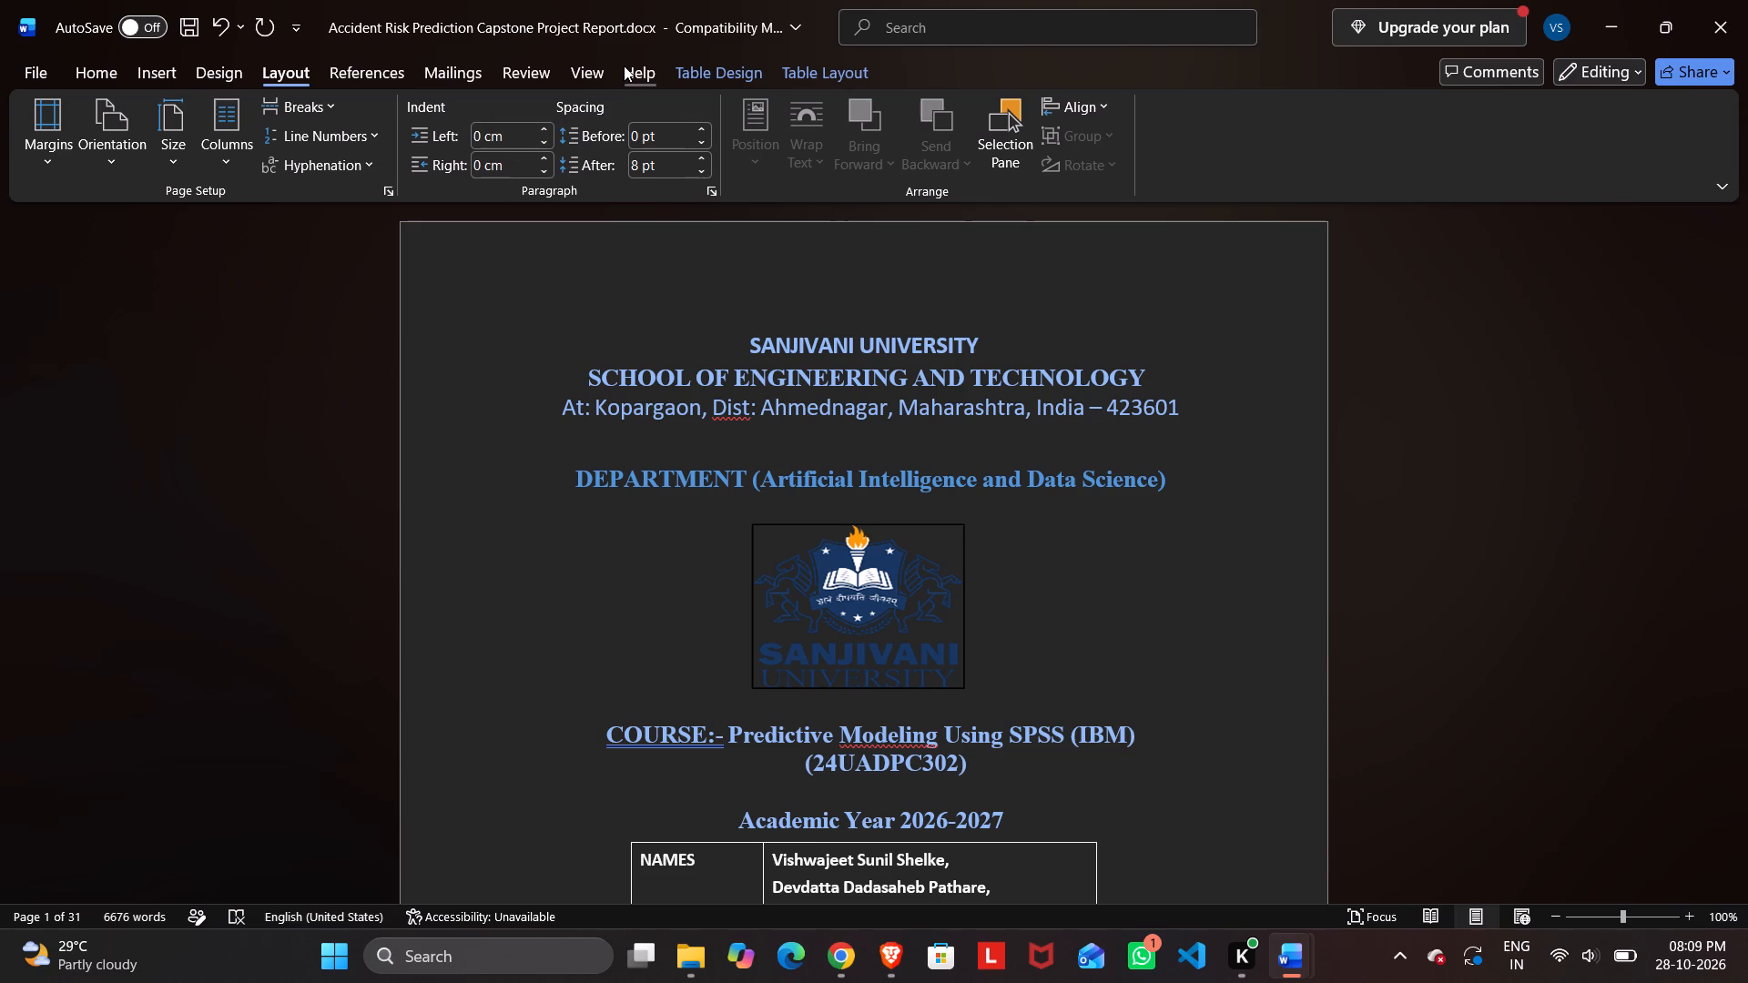
{"action": "left_click", "coordinate": [239, 74]}
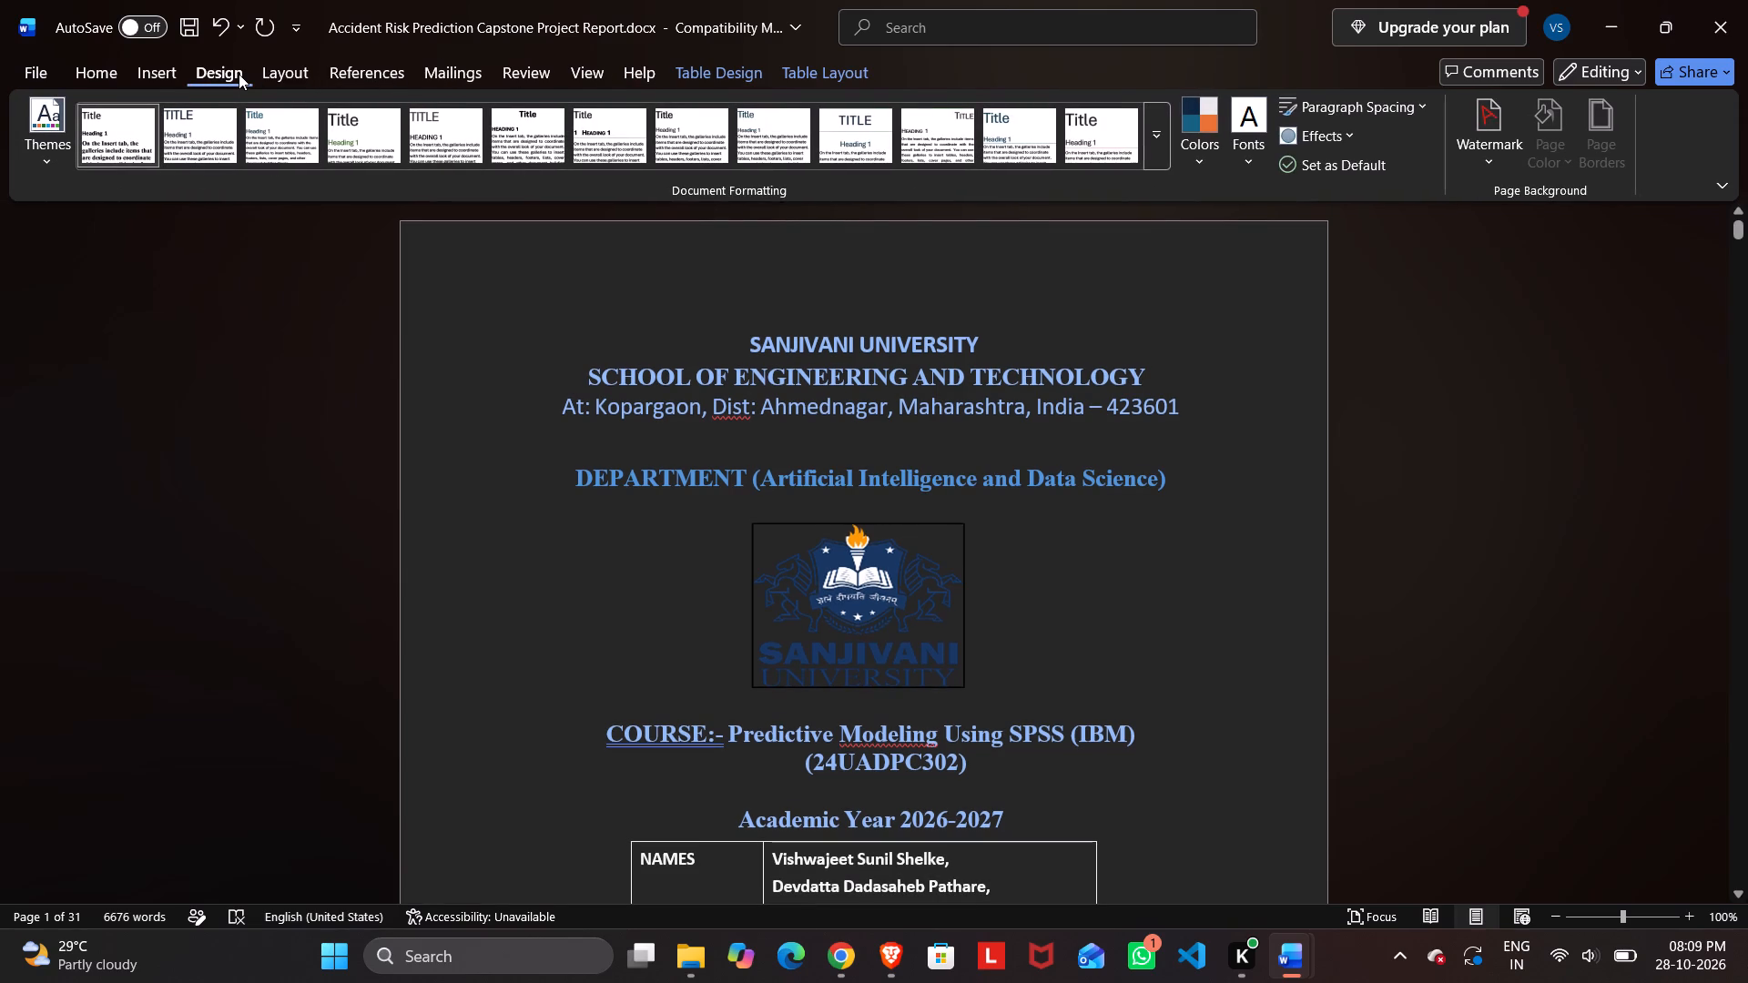
{"action": "left_click", "coordinate": [1592, 110]}
{"action": "left_click", "coordinate": [1517, 330]}
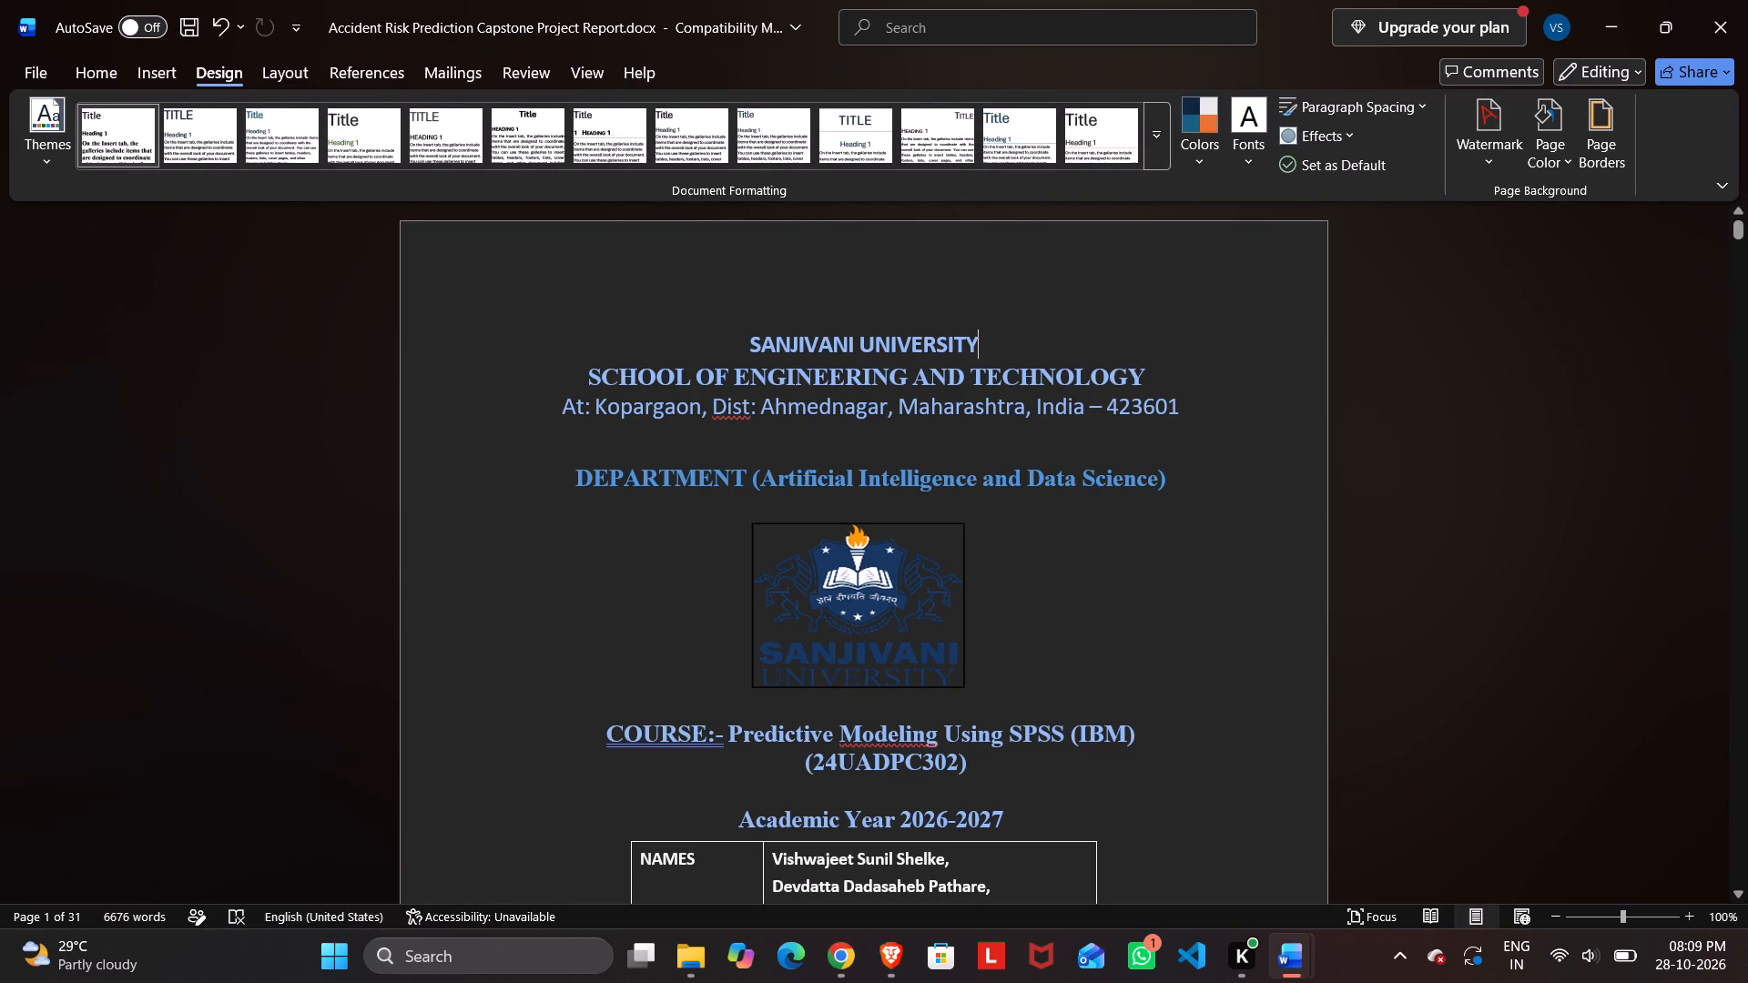
{"action": "left_click", "coordinate": [1276, 337]}
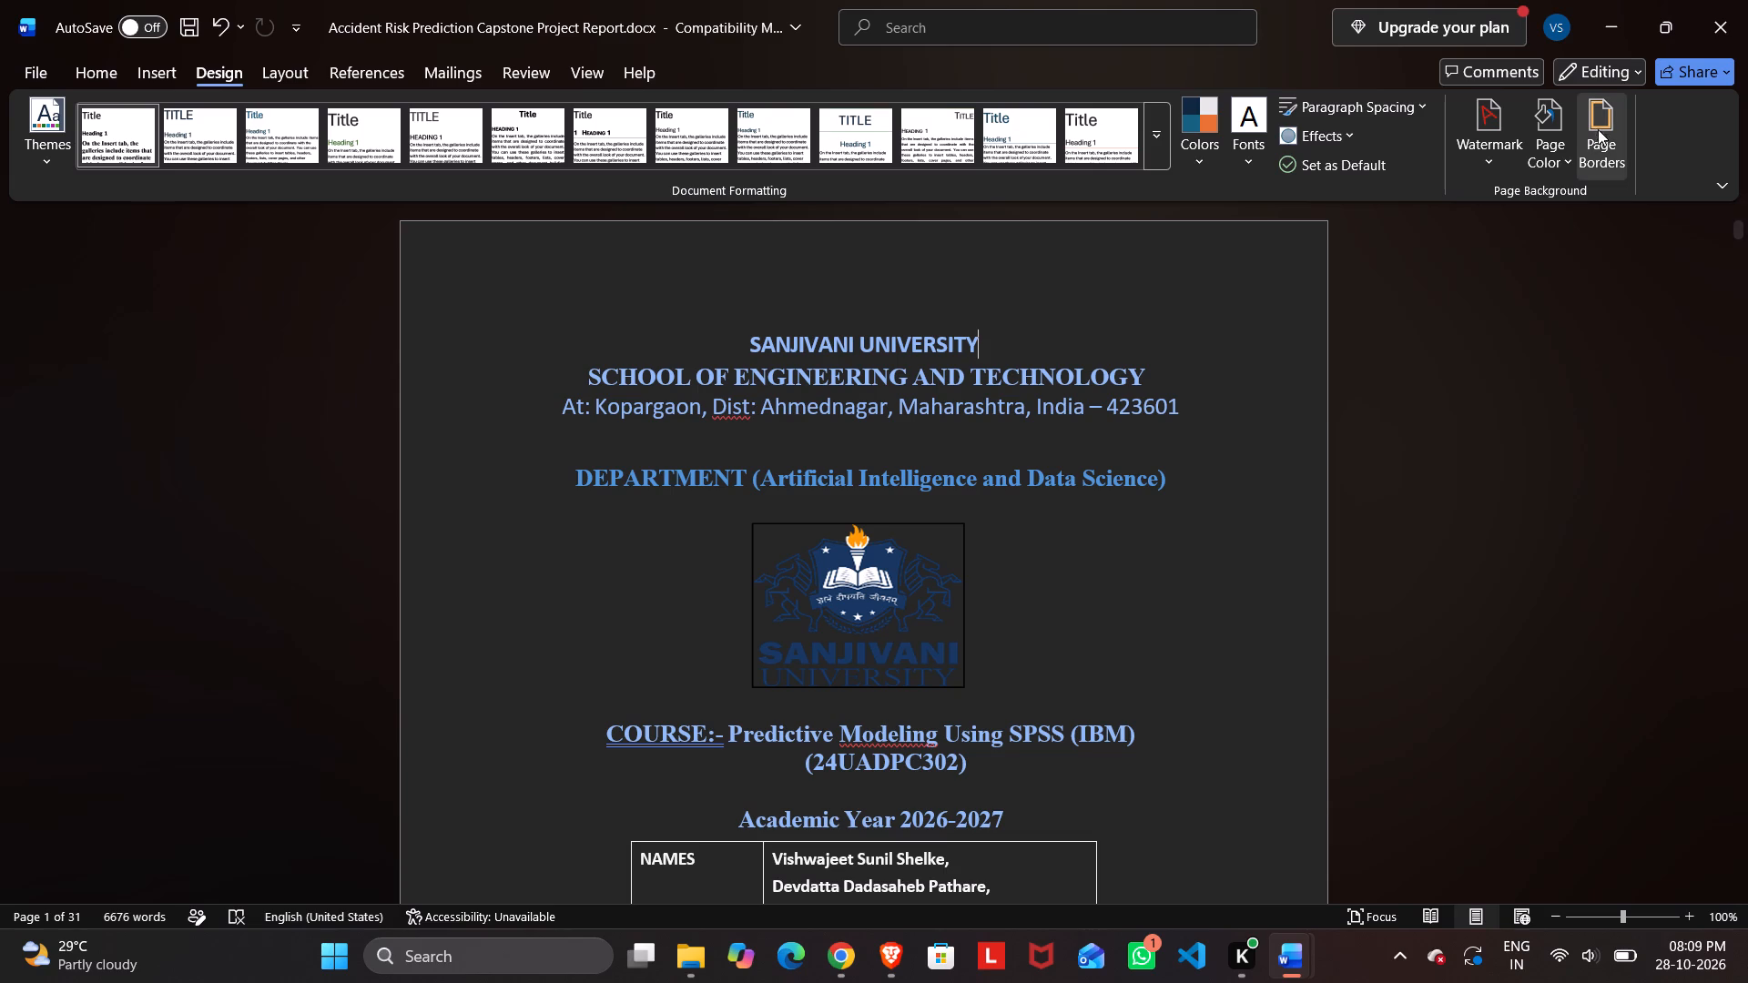
{"action": "left_click", "coordinate": [1599, 124]}
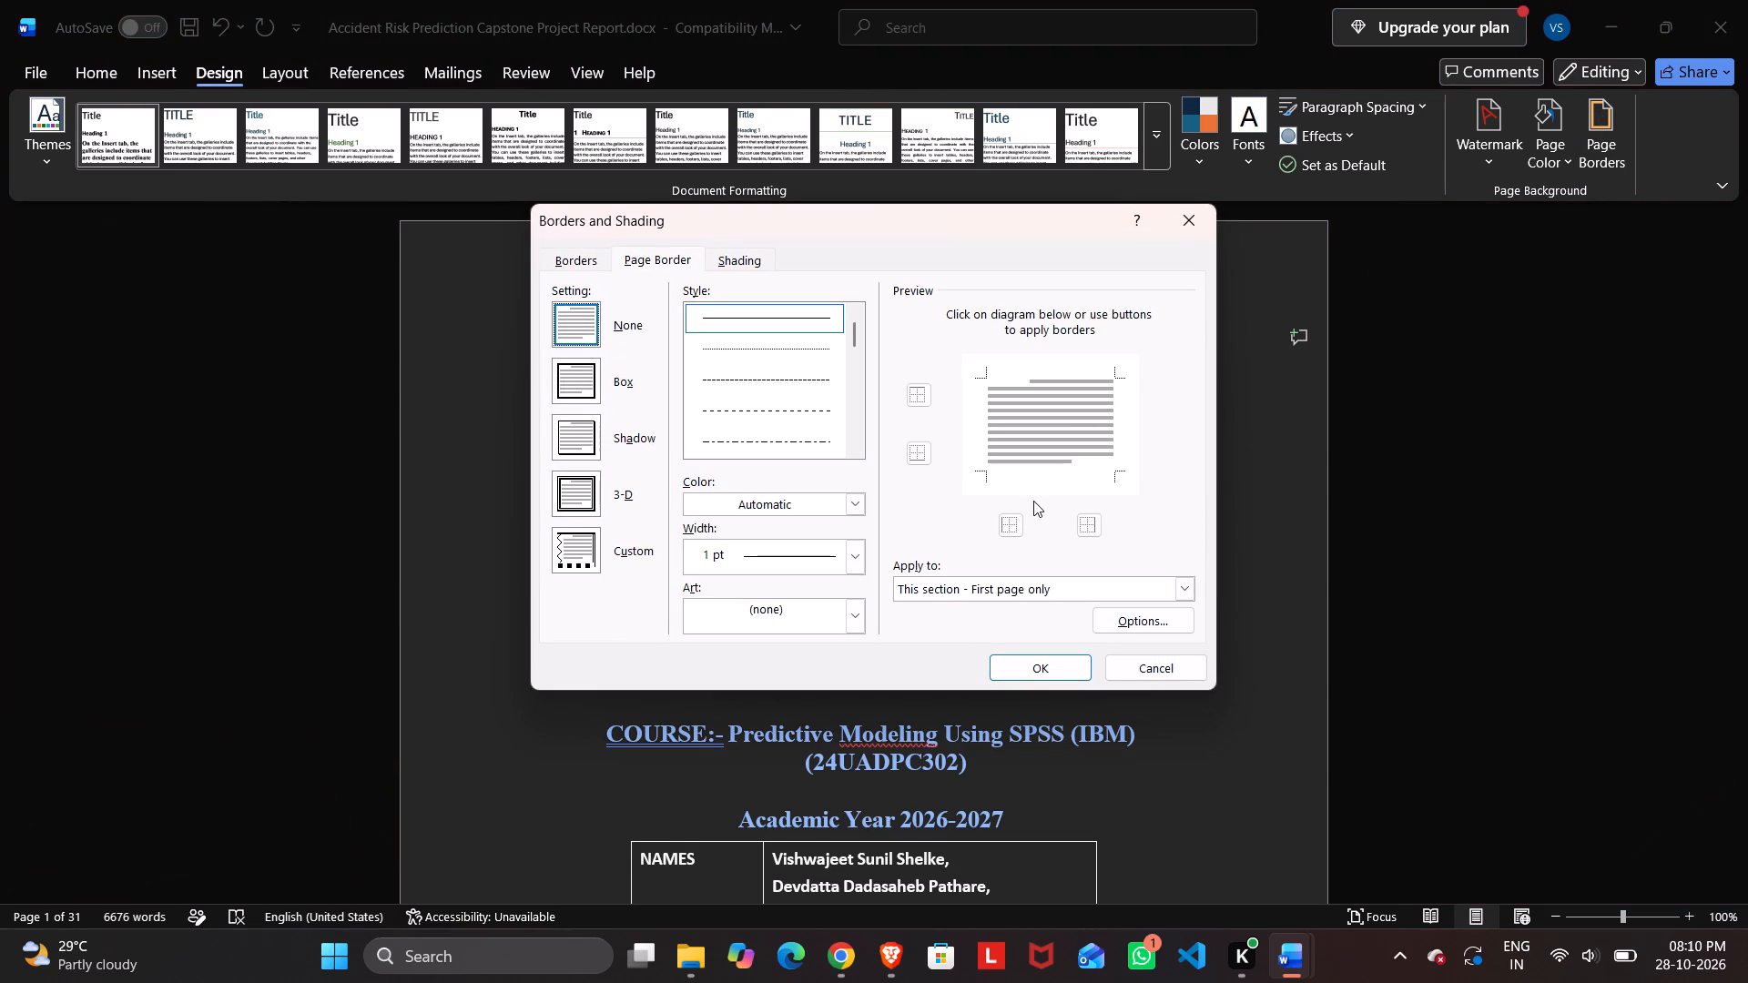
{"action": "left_click", "coordinate": [1045, 587]}
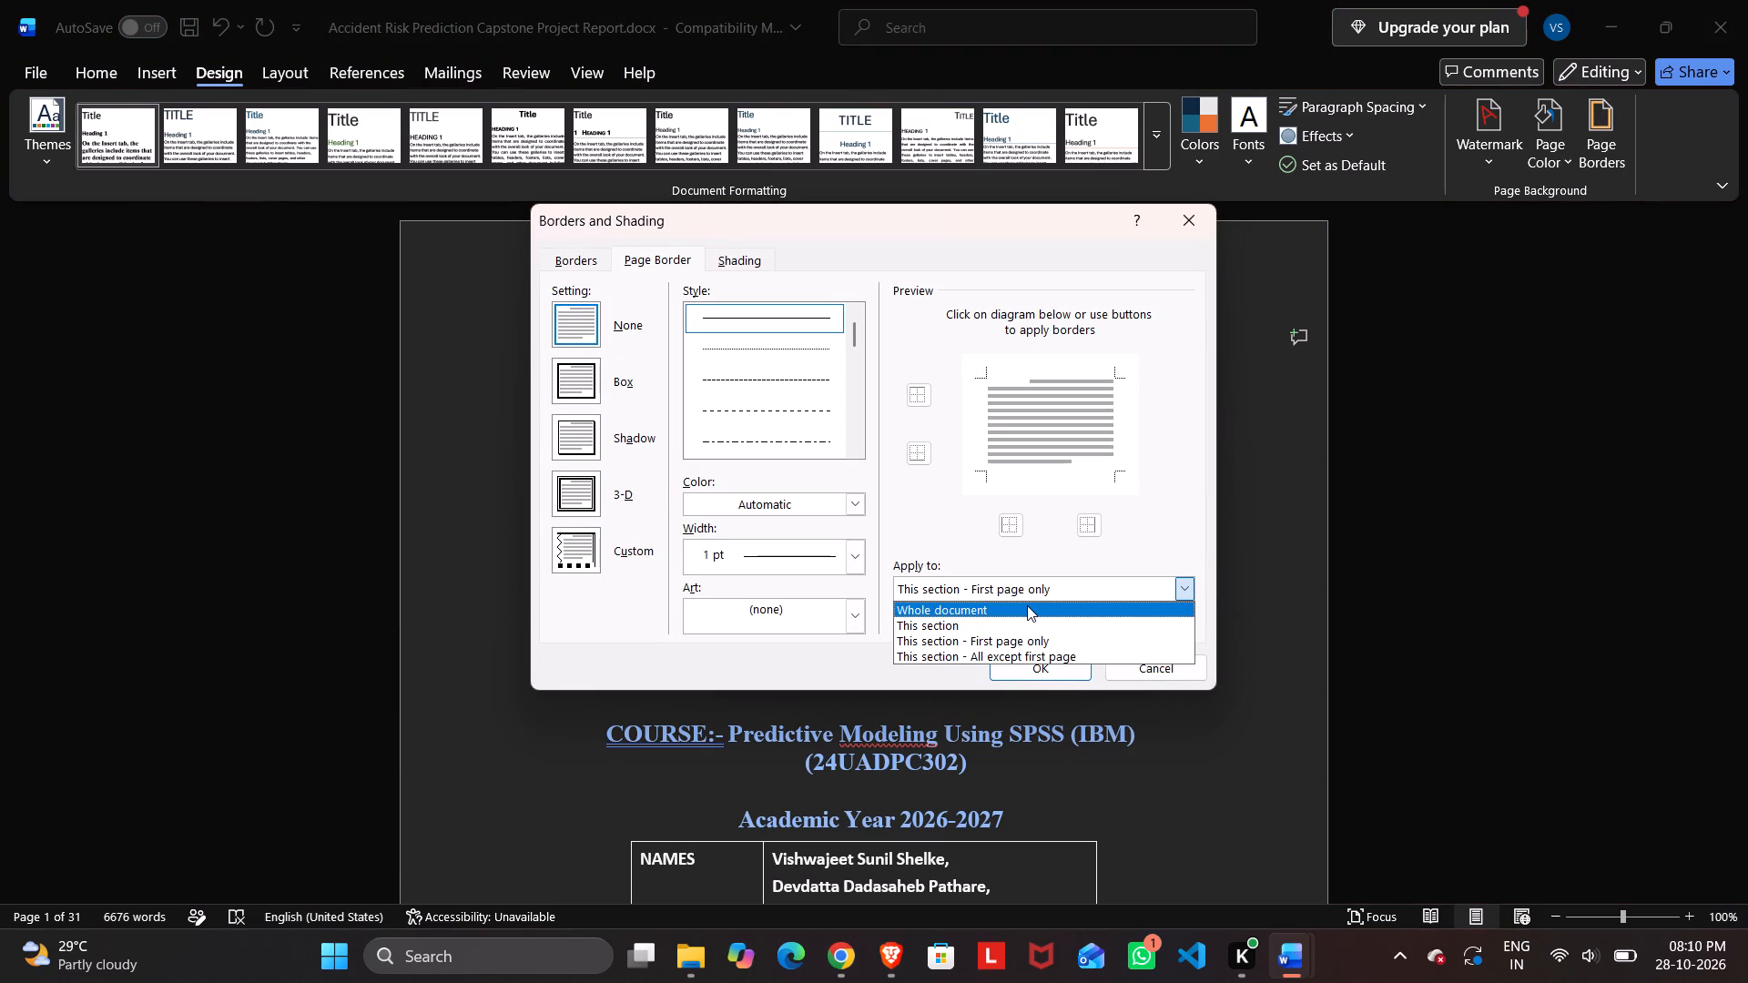
{"action": "left_click", "coordinate": [1027, 605]}
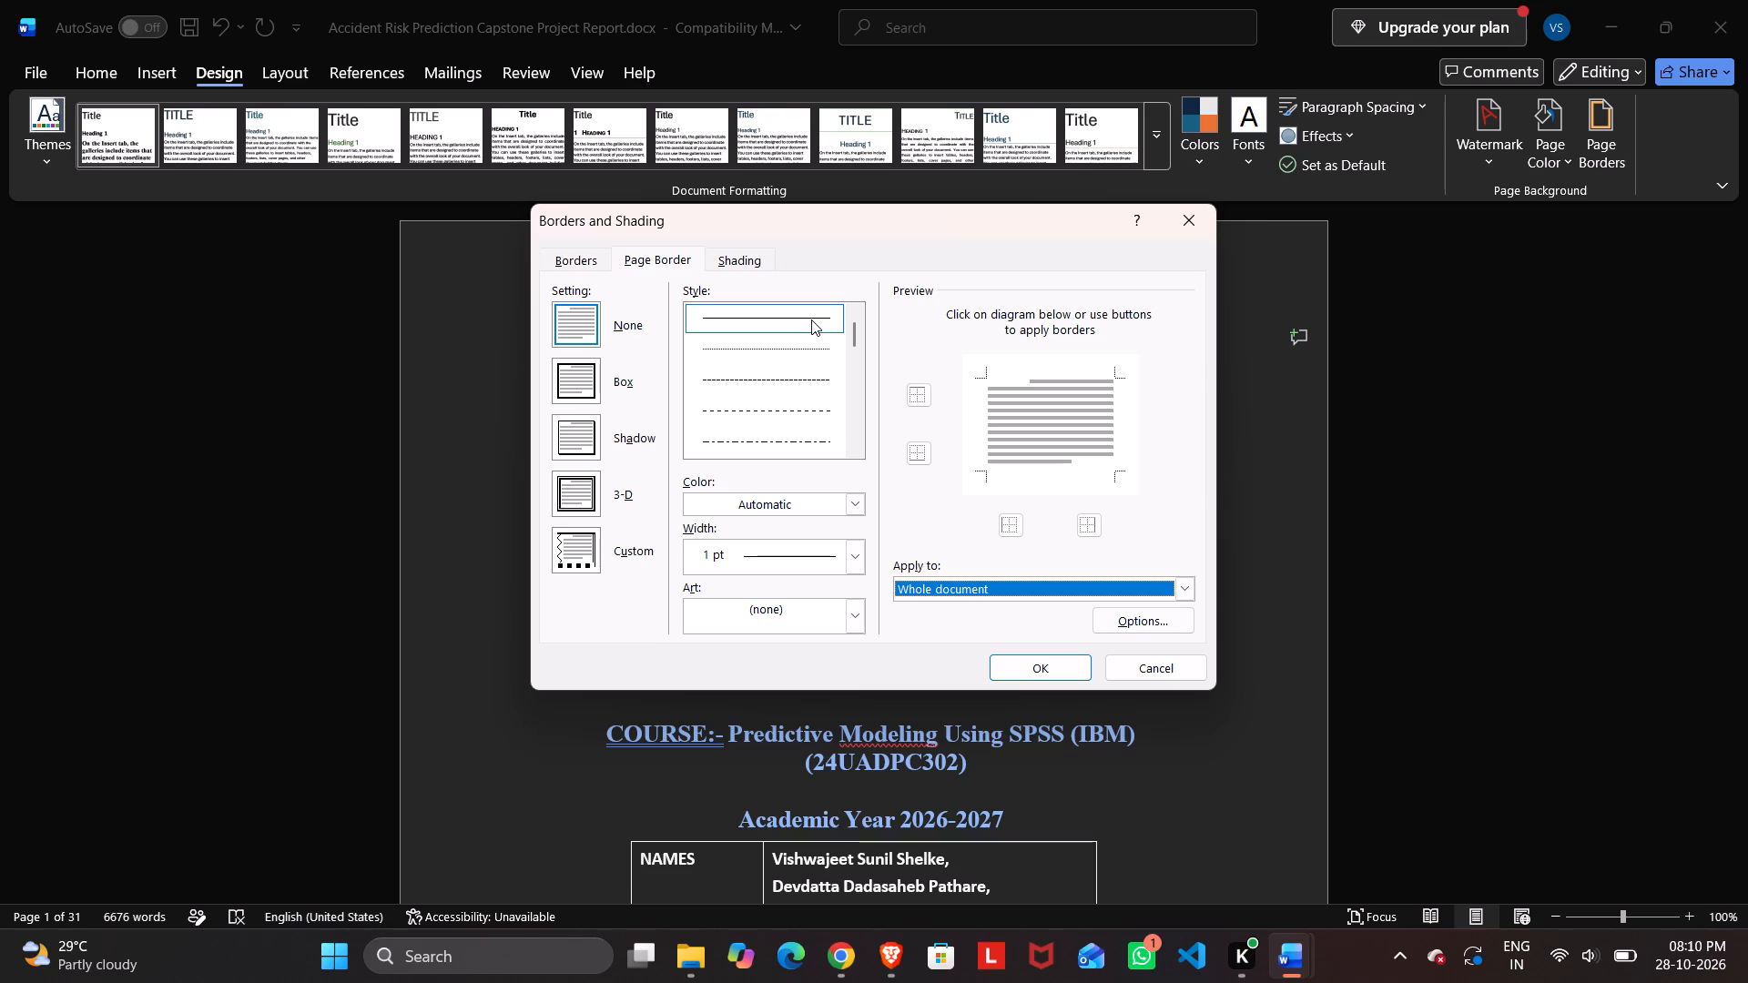
{"action": "left_click", "coordinate": [850, 562]}
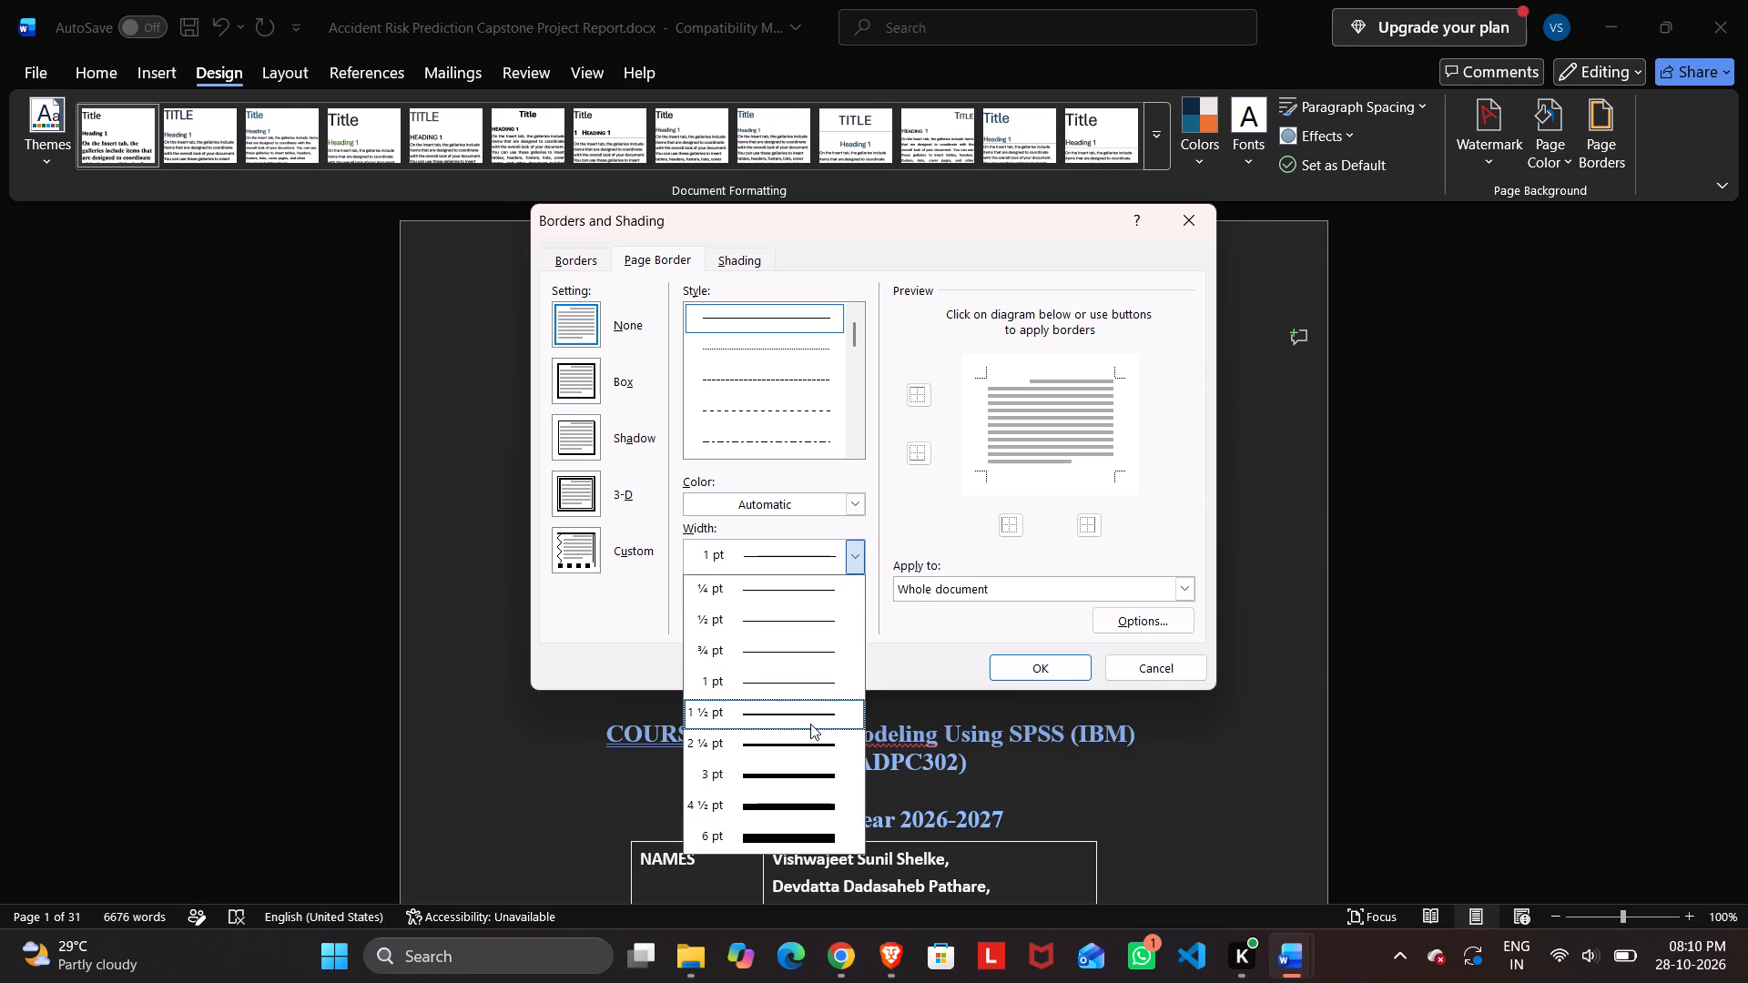
{"action": "left_click", "coordinate": [810, 720]}
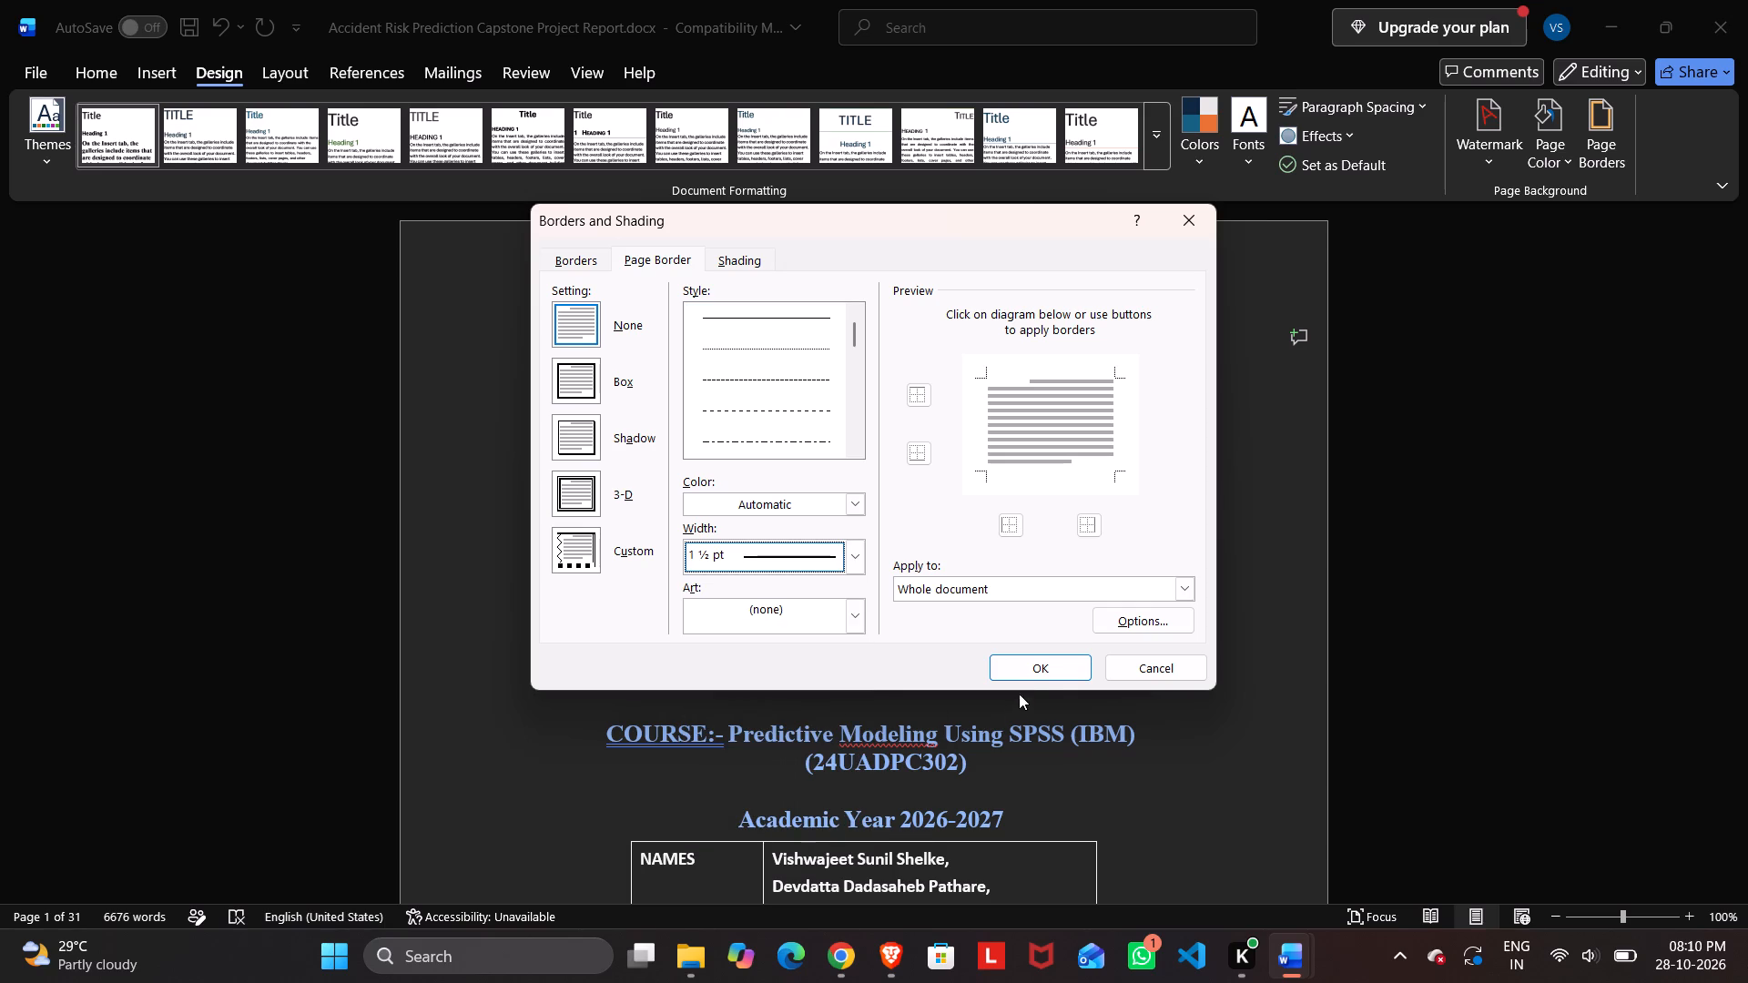
{"action": "left_click", "coordinate": [851, 621]}
{"action": "left_click", "coordinate": [851, 621]}
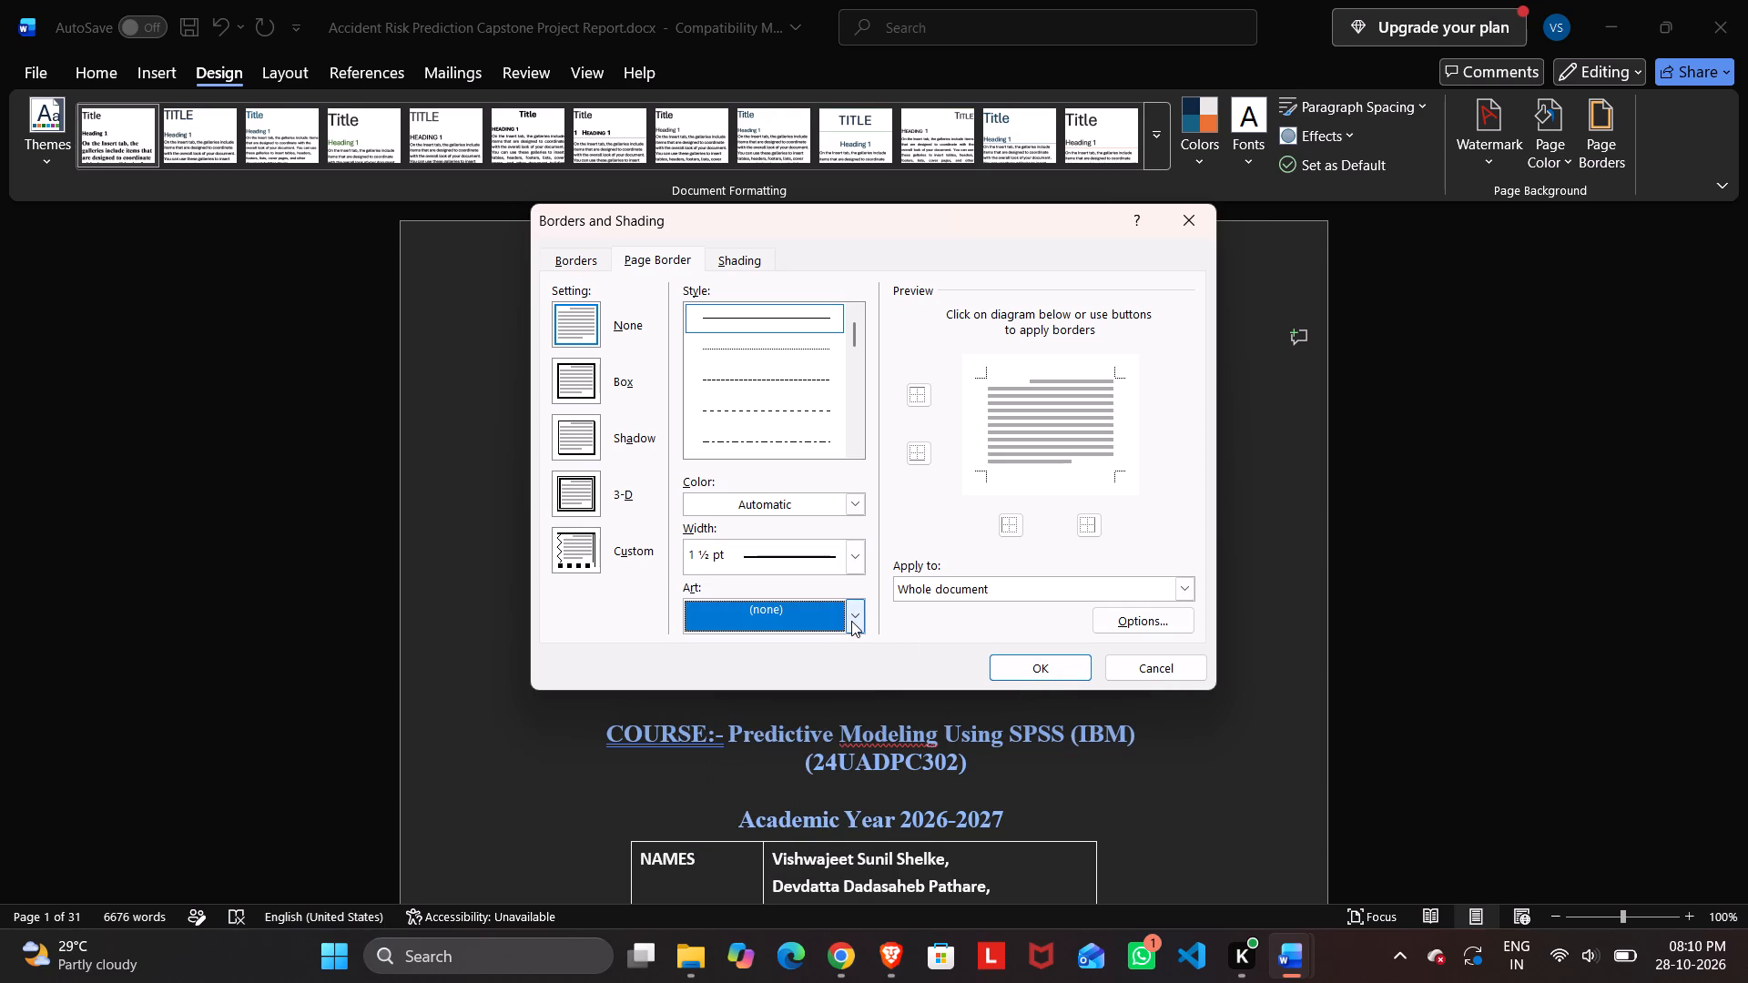
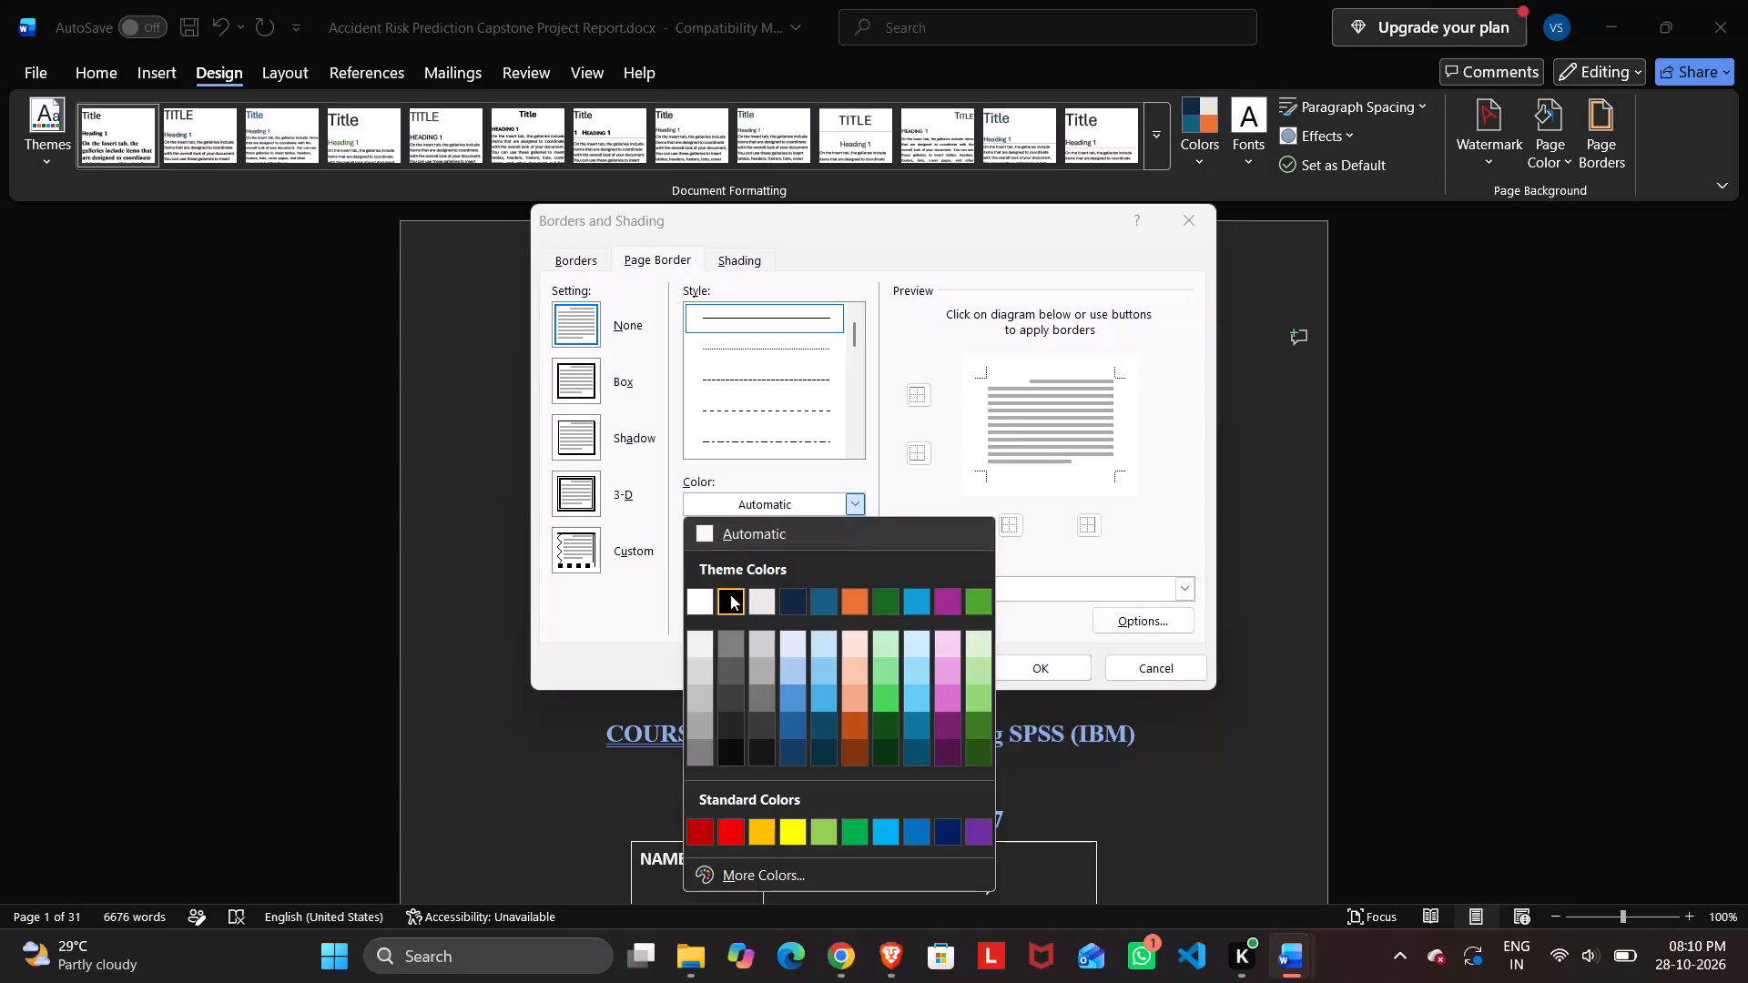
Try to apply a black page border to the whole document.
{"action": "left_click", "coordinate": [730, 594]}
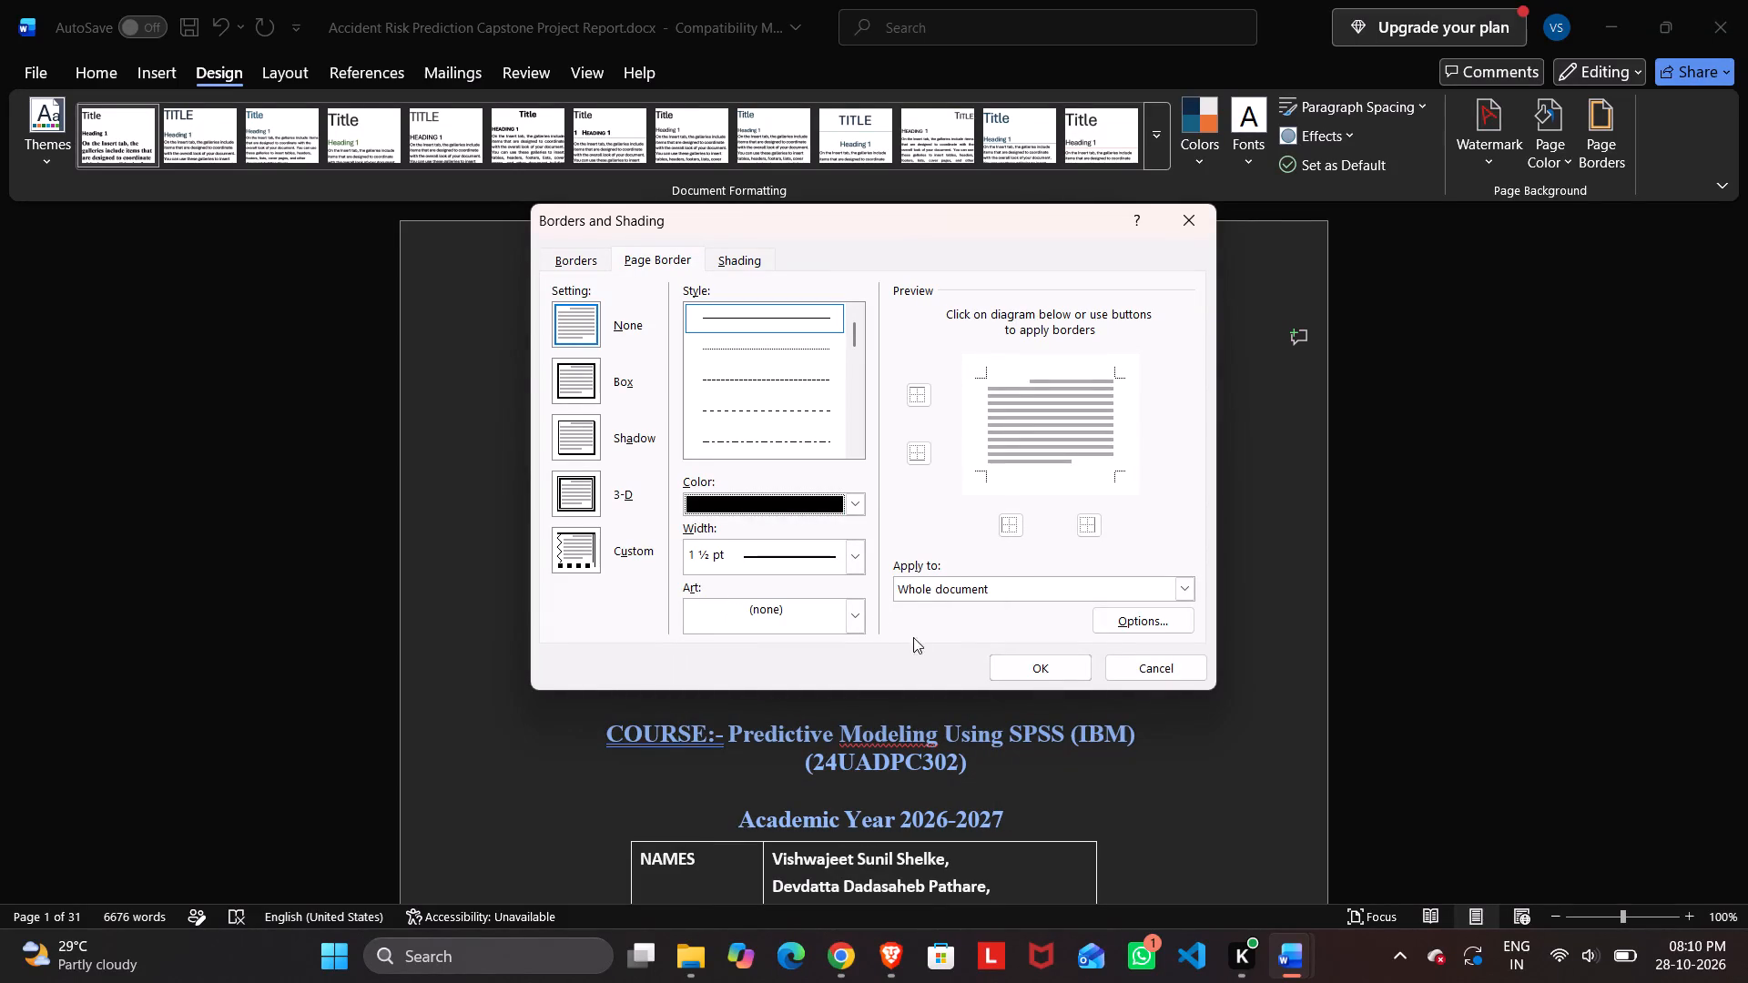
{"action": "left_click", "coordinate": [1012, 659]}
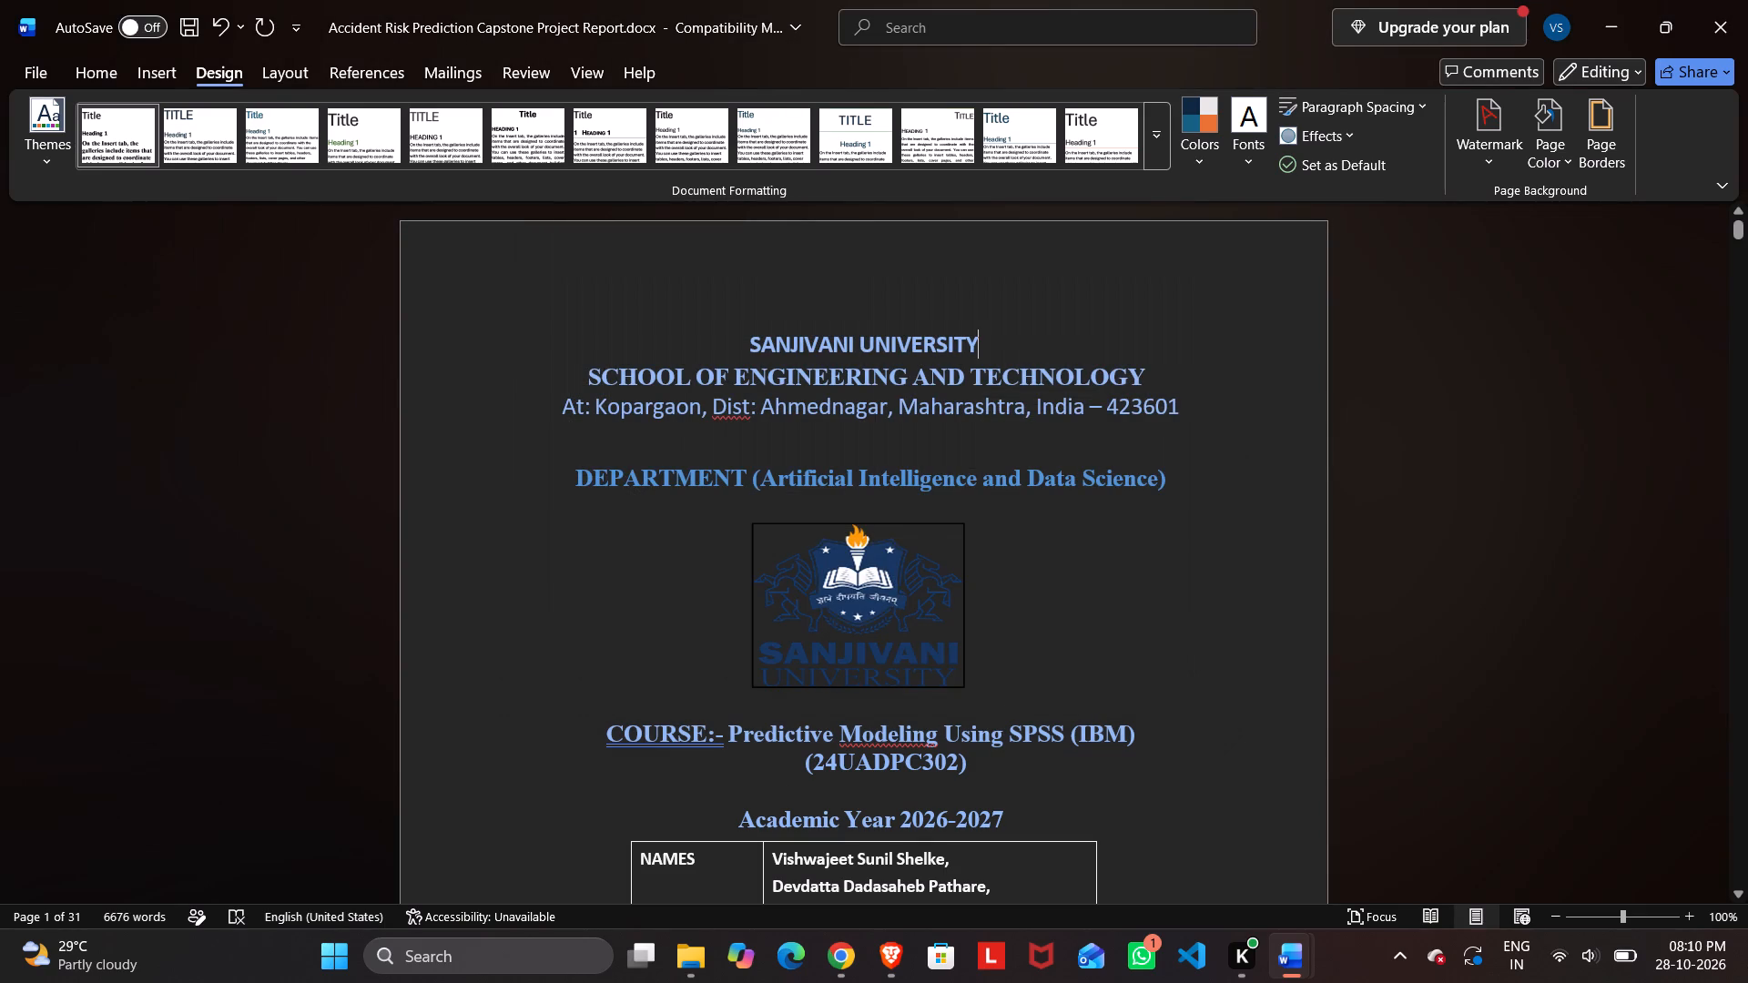
Check the report's cover and opening pages for the page border.
{"action": "scroll", "coordinate": [1120, 589], "scroll_direction": "down", "scroll_amount": 5}
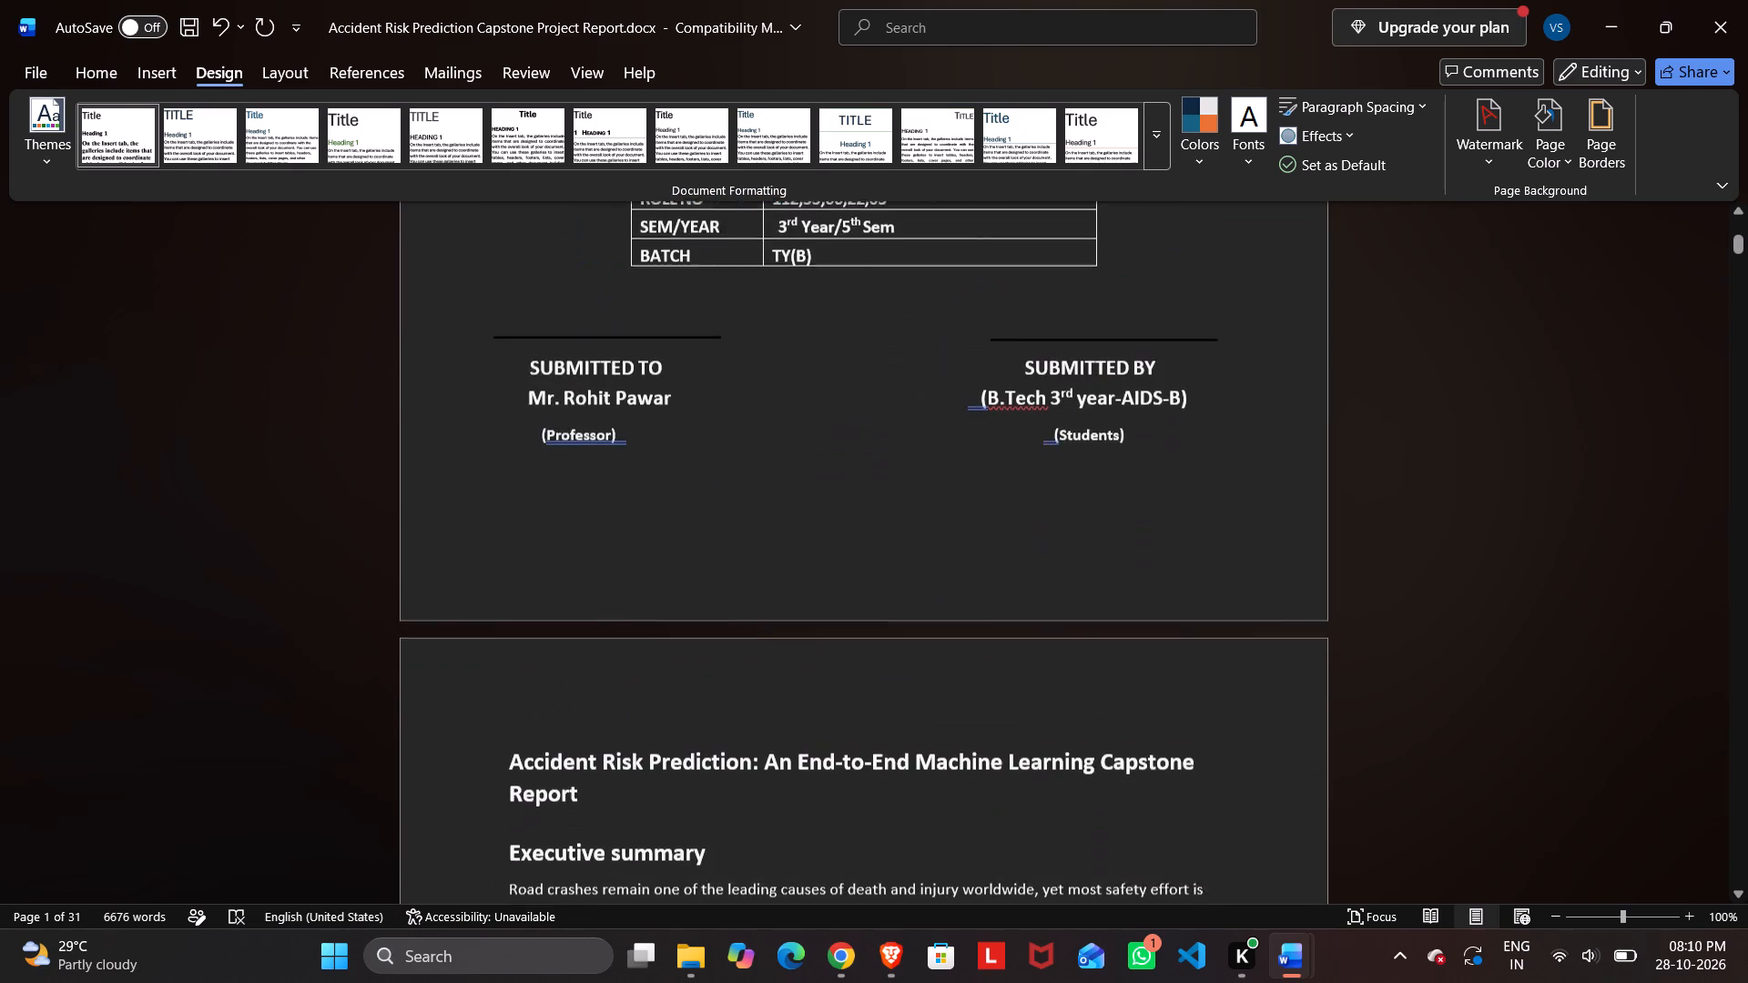
{"action": "scroll", "coordinate": [1120, 589], "scroll_direction": "down", "scroll_amount": 3}
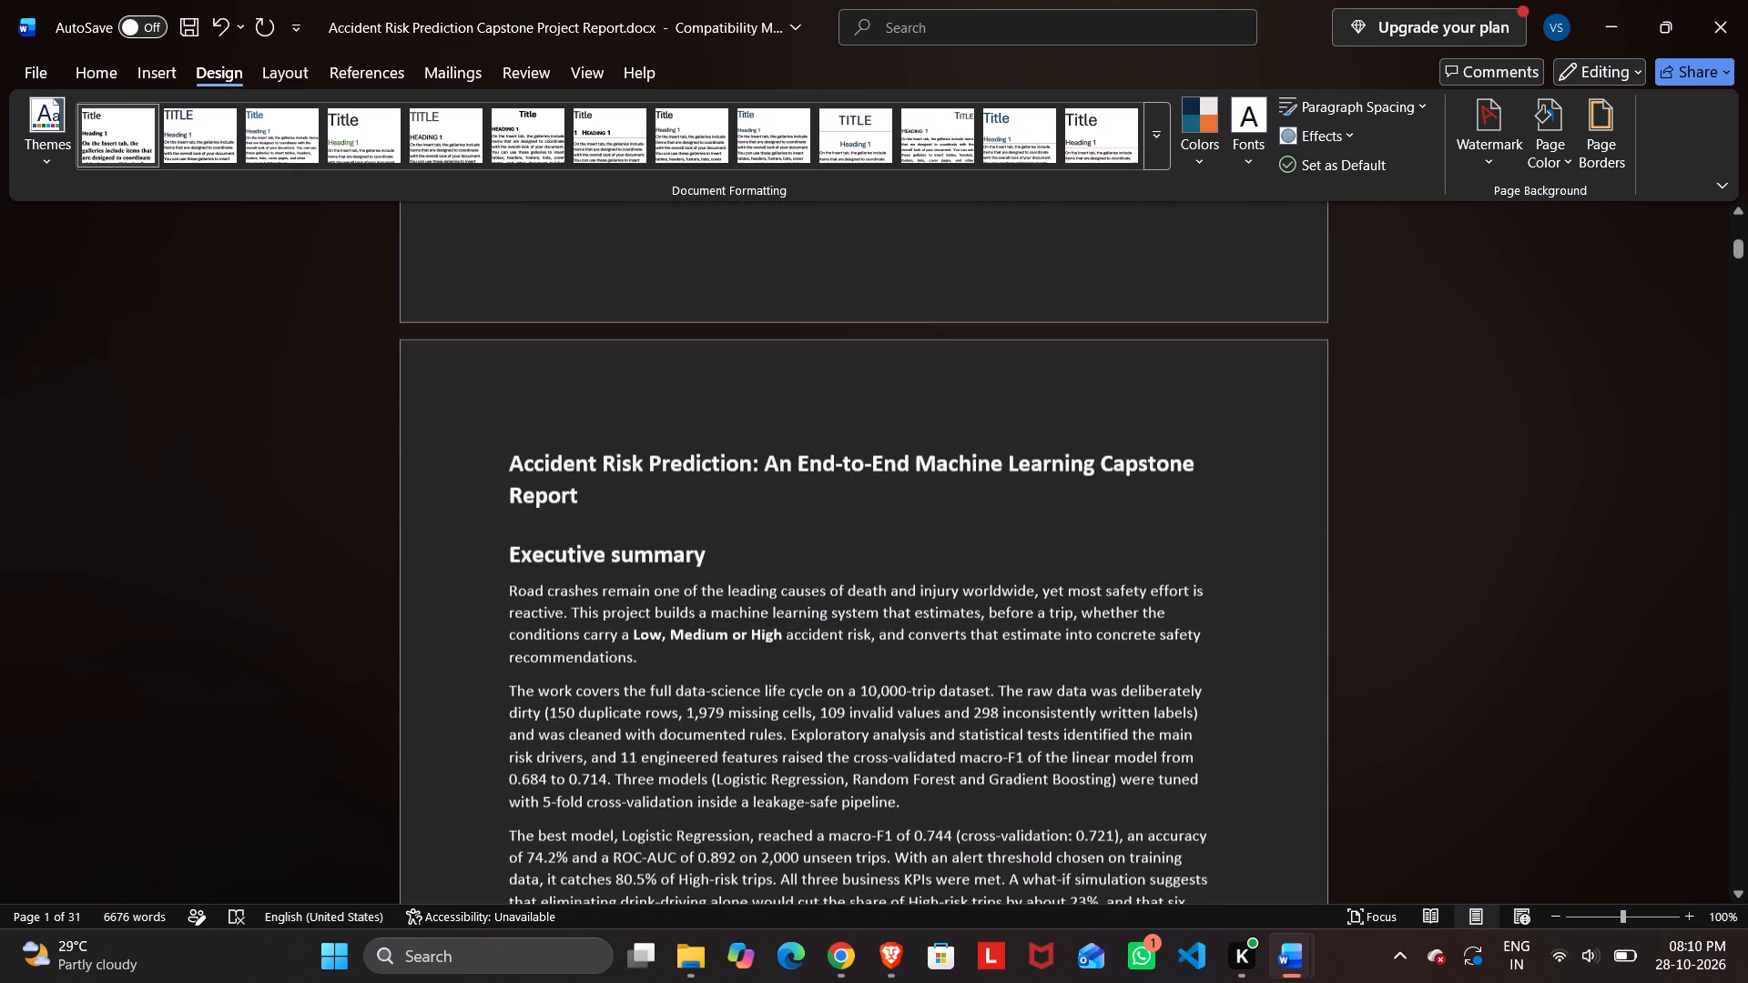
{"action": "scroll", "coordinate": [1120, 589], "scroll_direction": "down", "scroll_amount": 3}
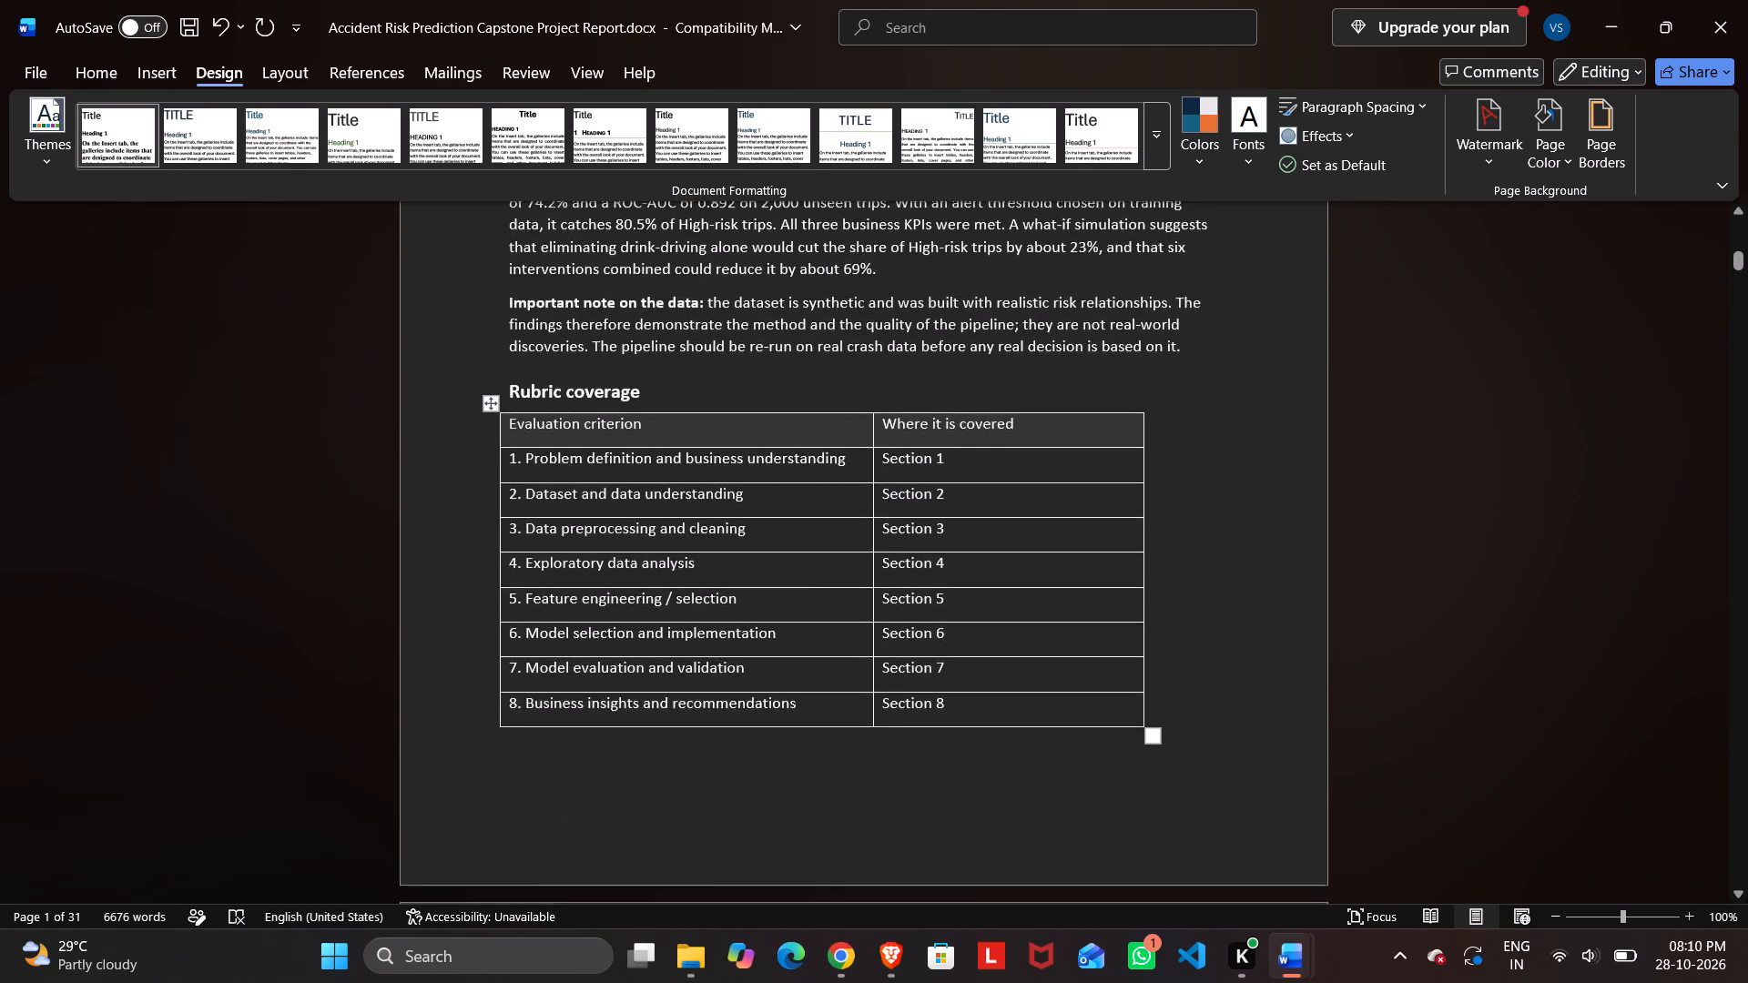
{"action": "scroll", "coordinate": [1120, 589], "scroll_direction": "down", "scroll_amount": 3}
{"action": "scroll", "coordinate": [1120, 589], "scroll_direction": "up", "scroll_amount": 1}
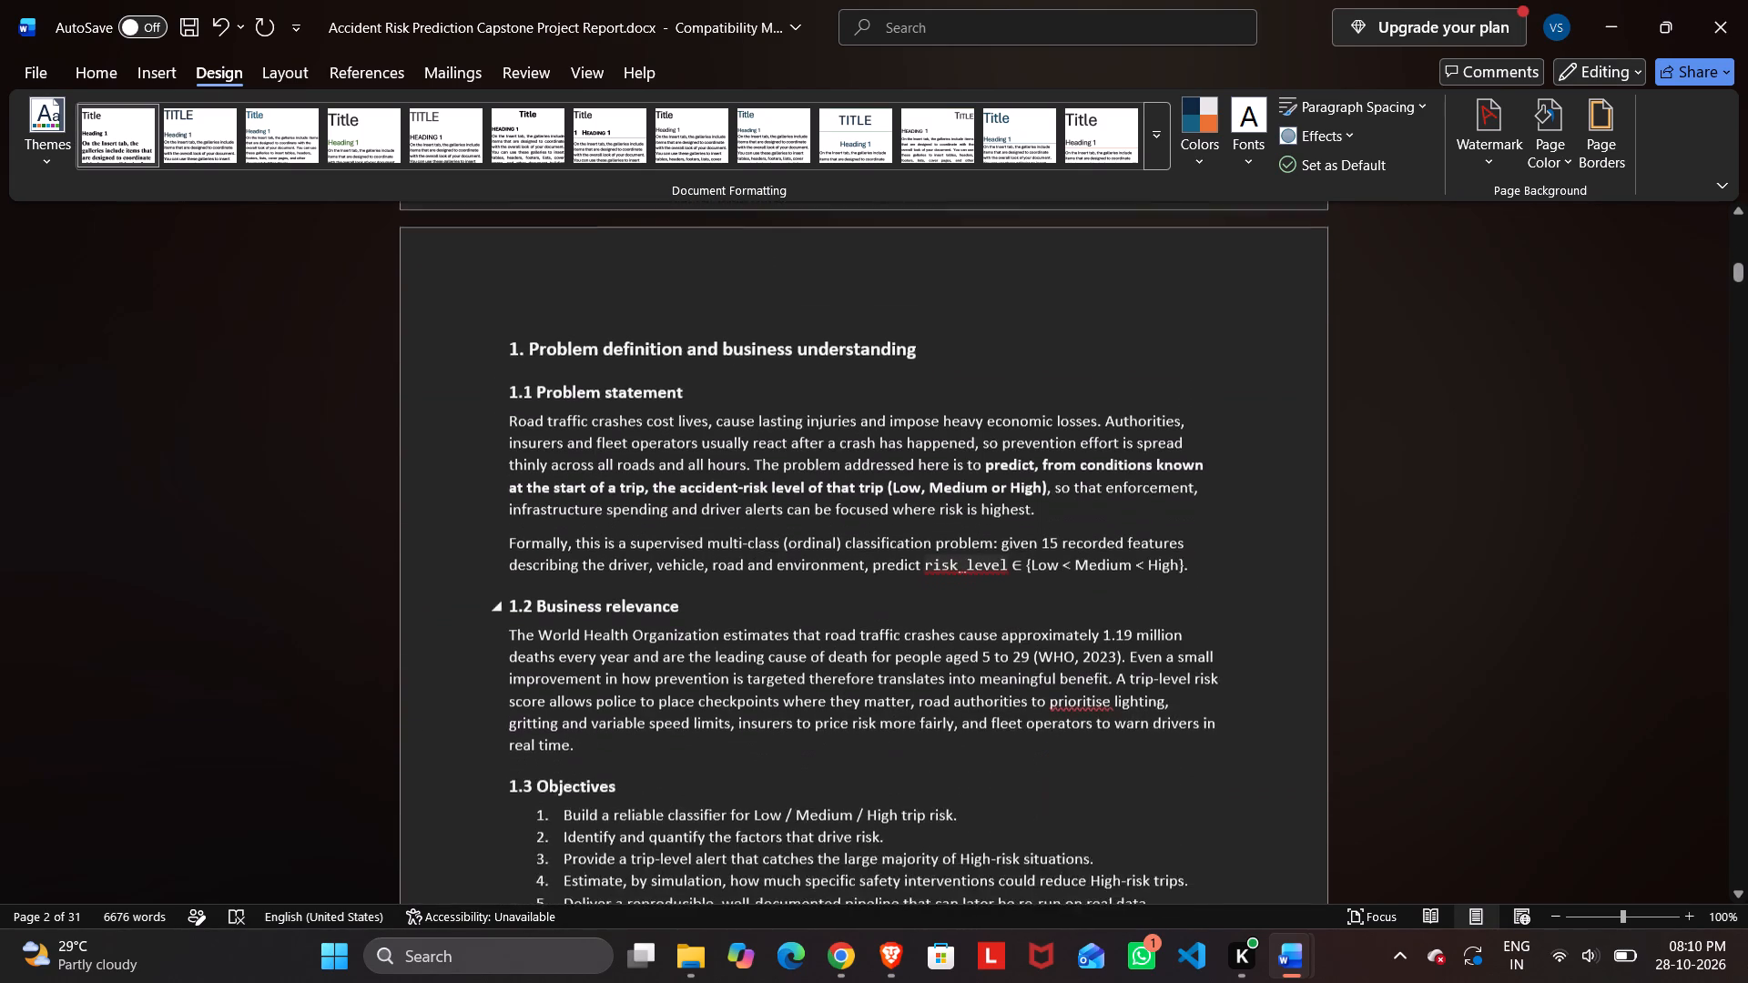
{"action": "scroll", "coordinate": [1120, 589], "scroll_direction": "up", "scroll_amount": 4}
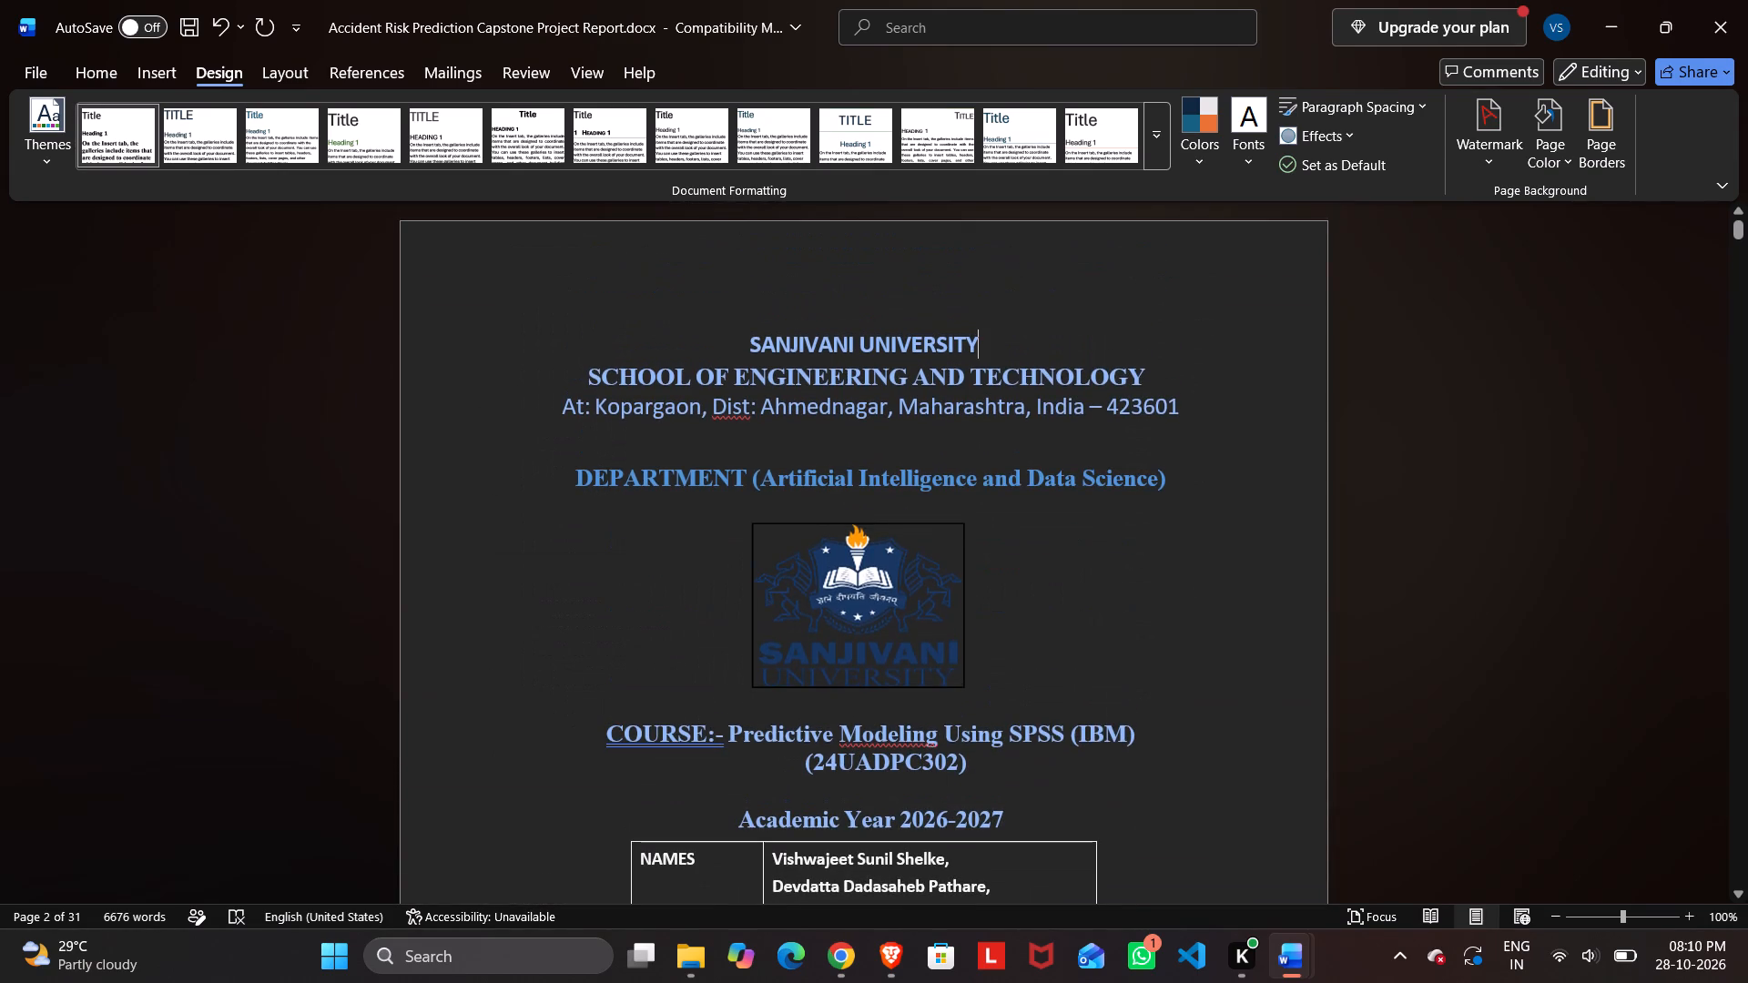
Apply a custom 1½ pt solid page border on all four sides of every page in the whole document.
{"action": "left_click", "coordinate": [1598, 144]}
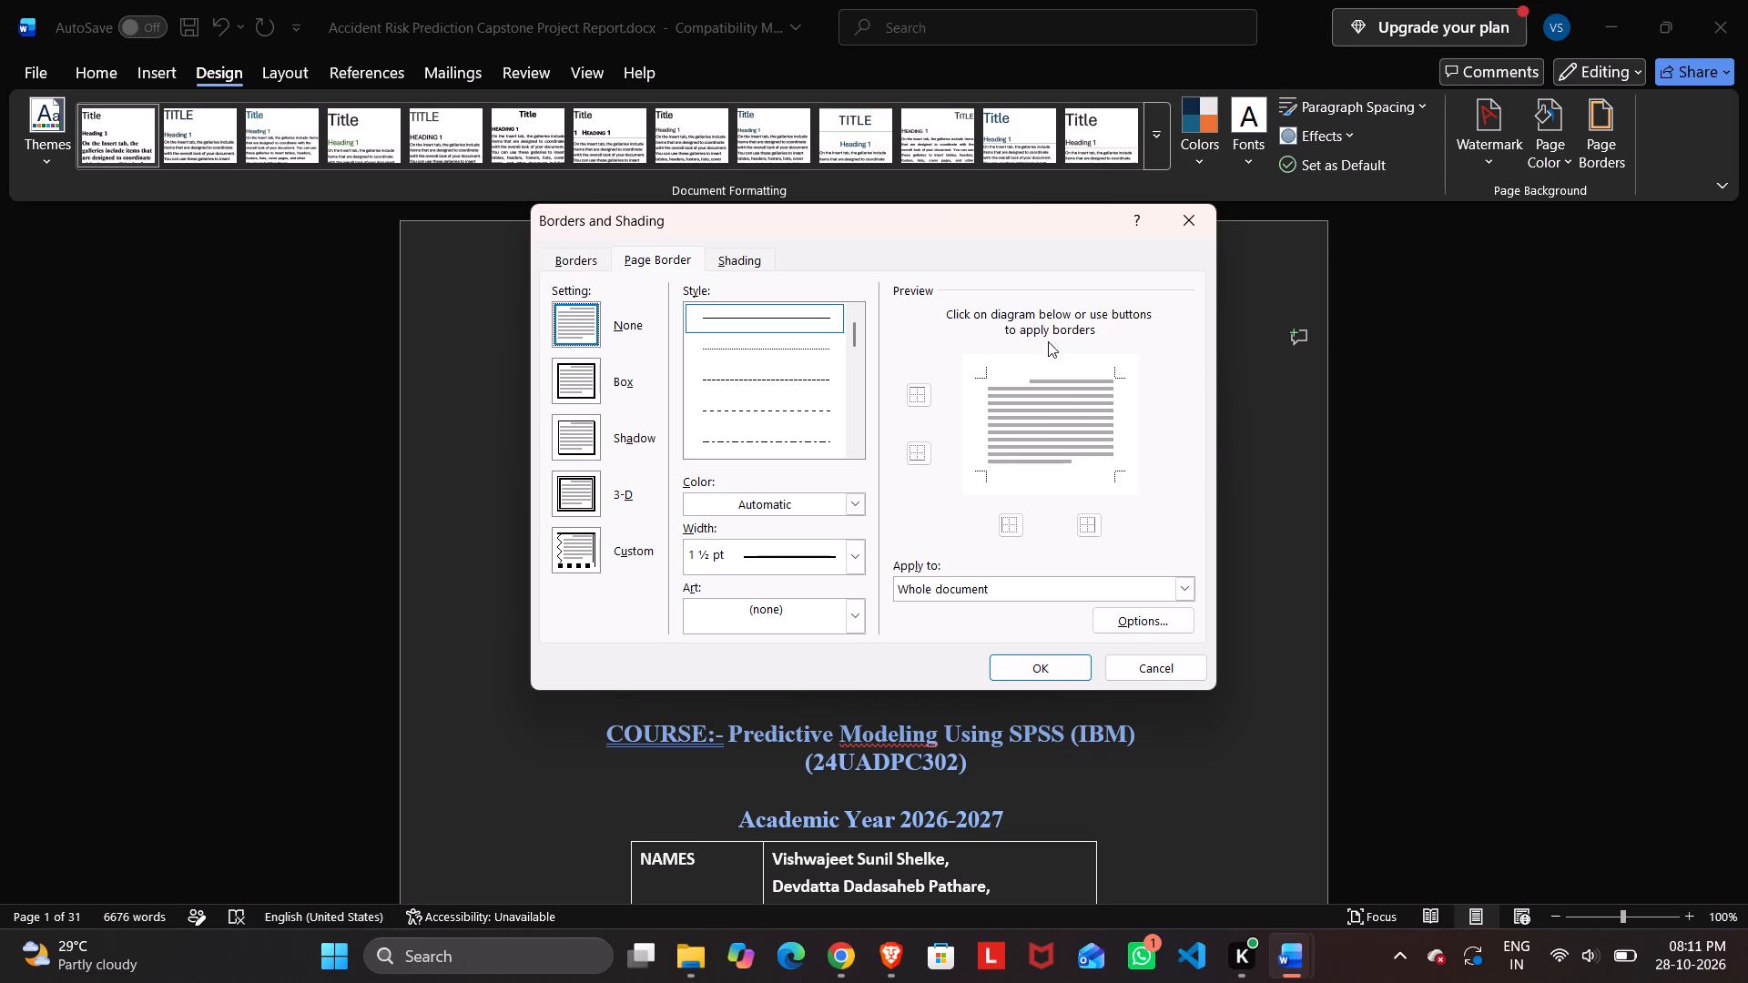
{"action": "left_click", "coordinate": [1084, 522]}
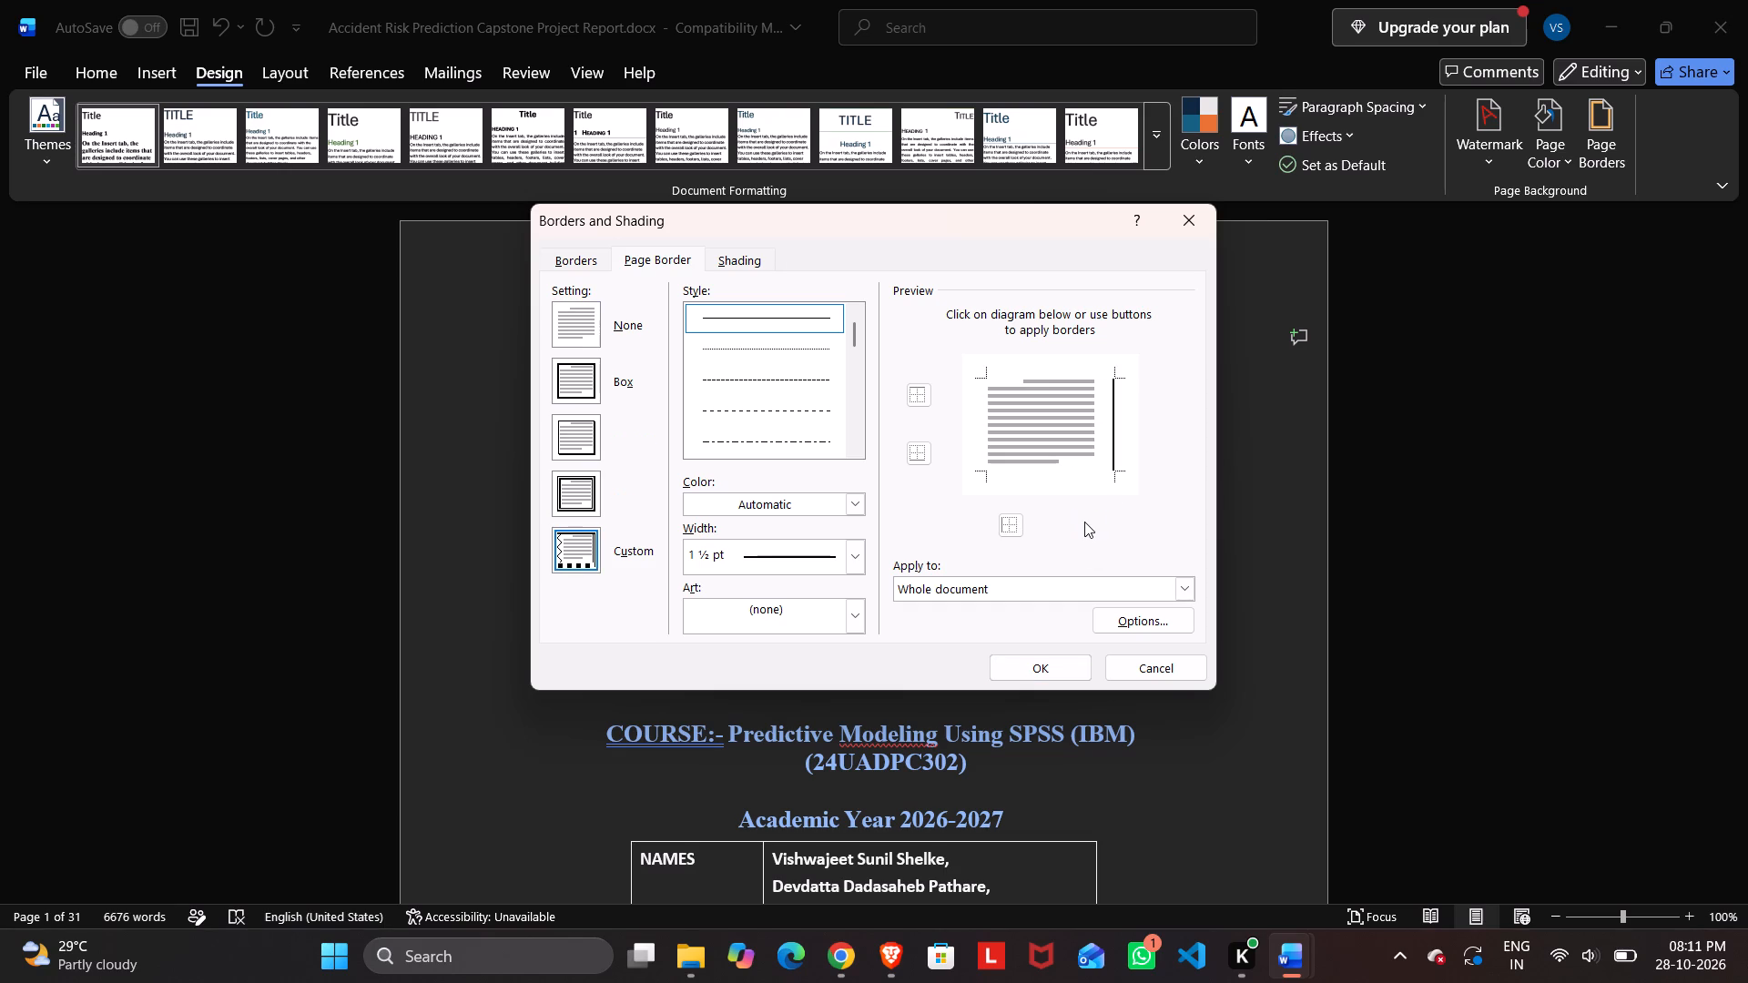
{"action": "left_click", "coordinate": [1011, 522]}
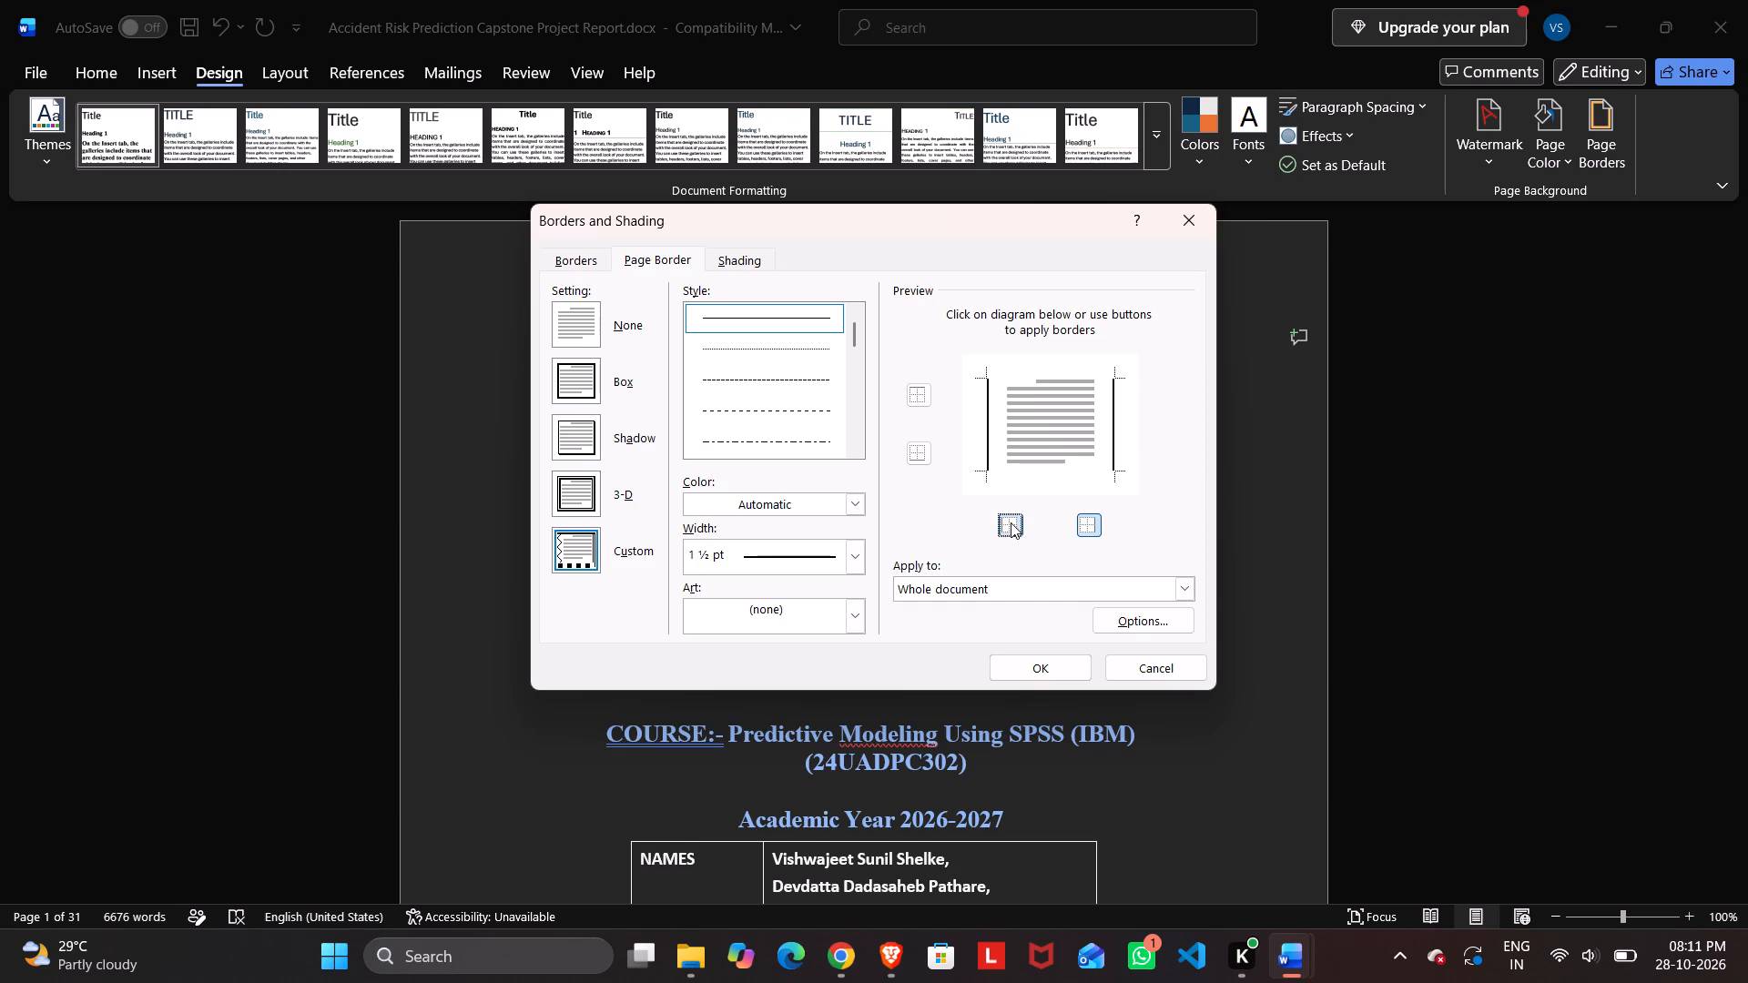
{"action": "left_click", "coordinate": [914, 396]}
{"action": "left_click", "coordinate": [922, 403]}
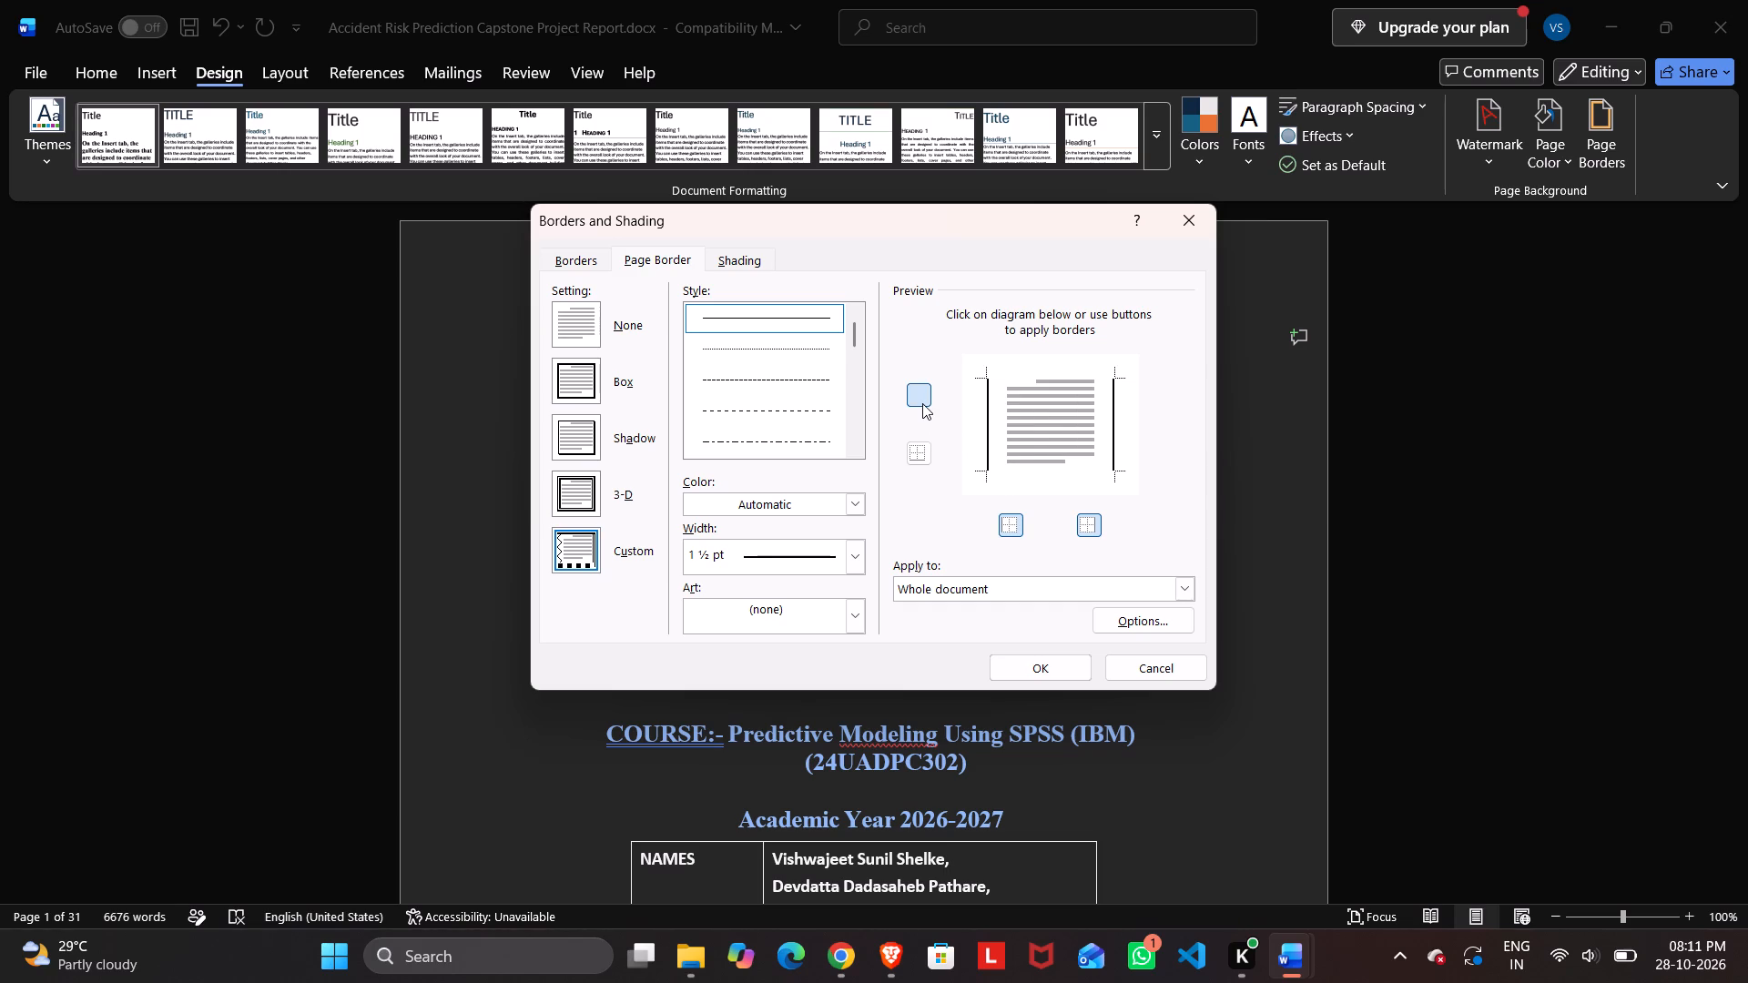
{"action": "left_click", "coordinate": [922, 403]}
{"action": "left_click", "coordinate": [918, 449]}
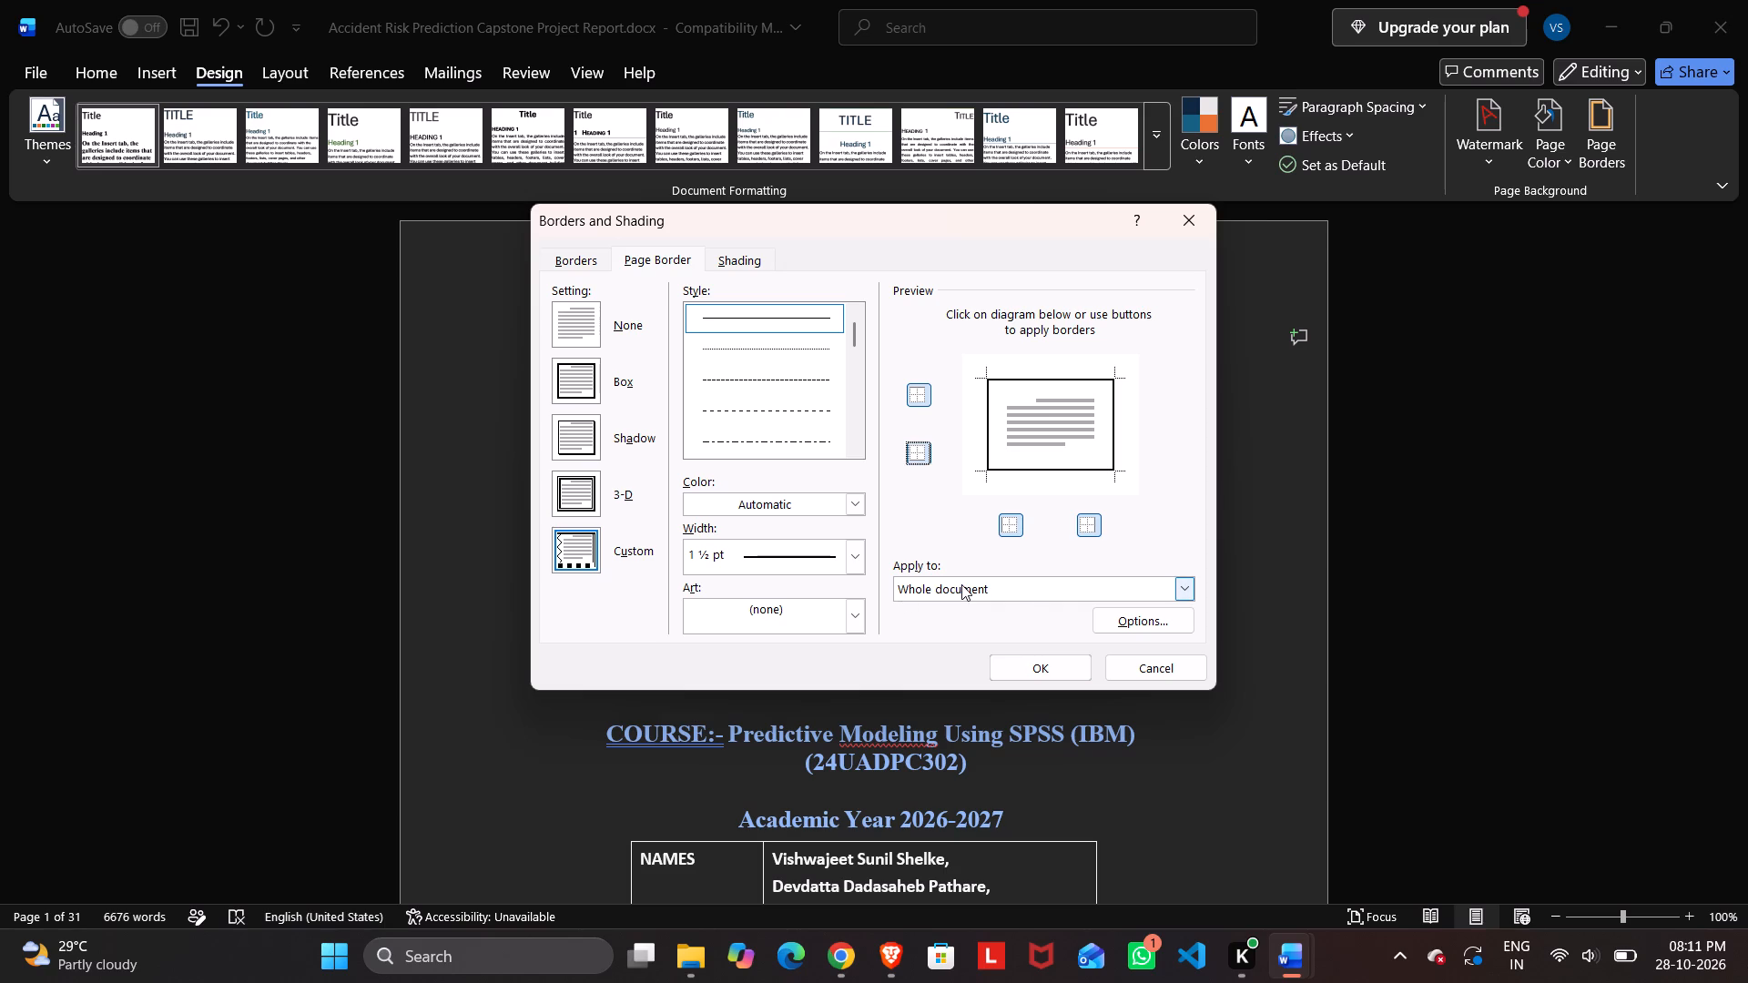
{"action": "left_click", "coordinate": [999, 658]}
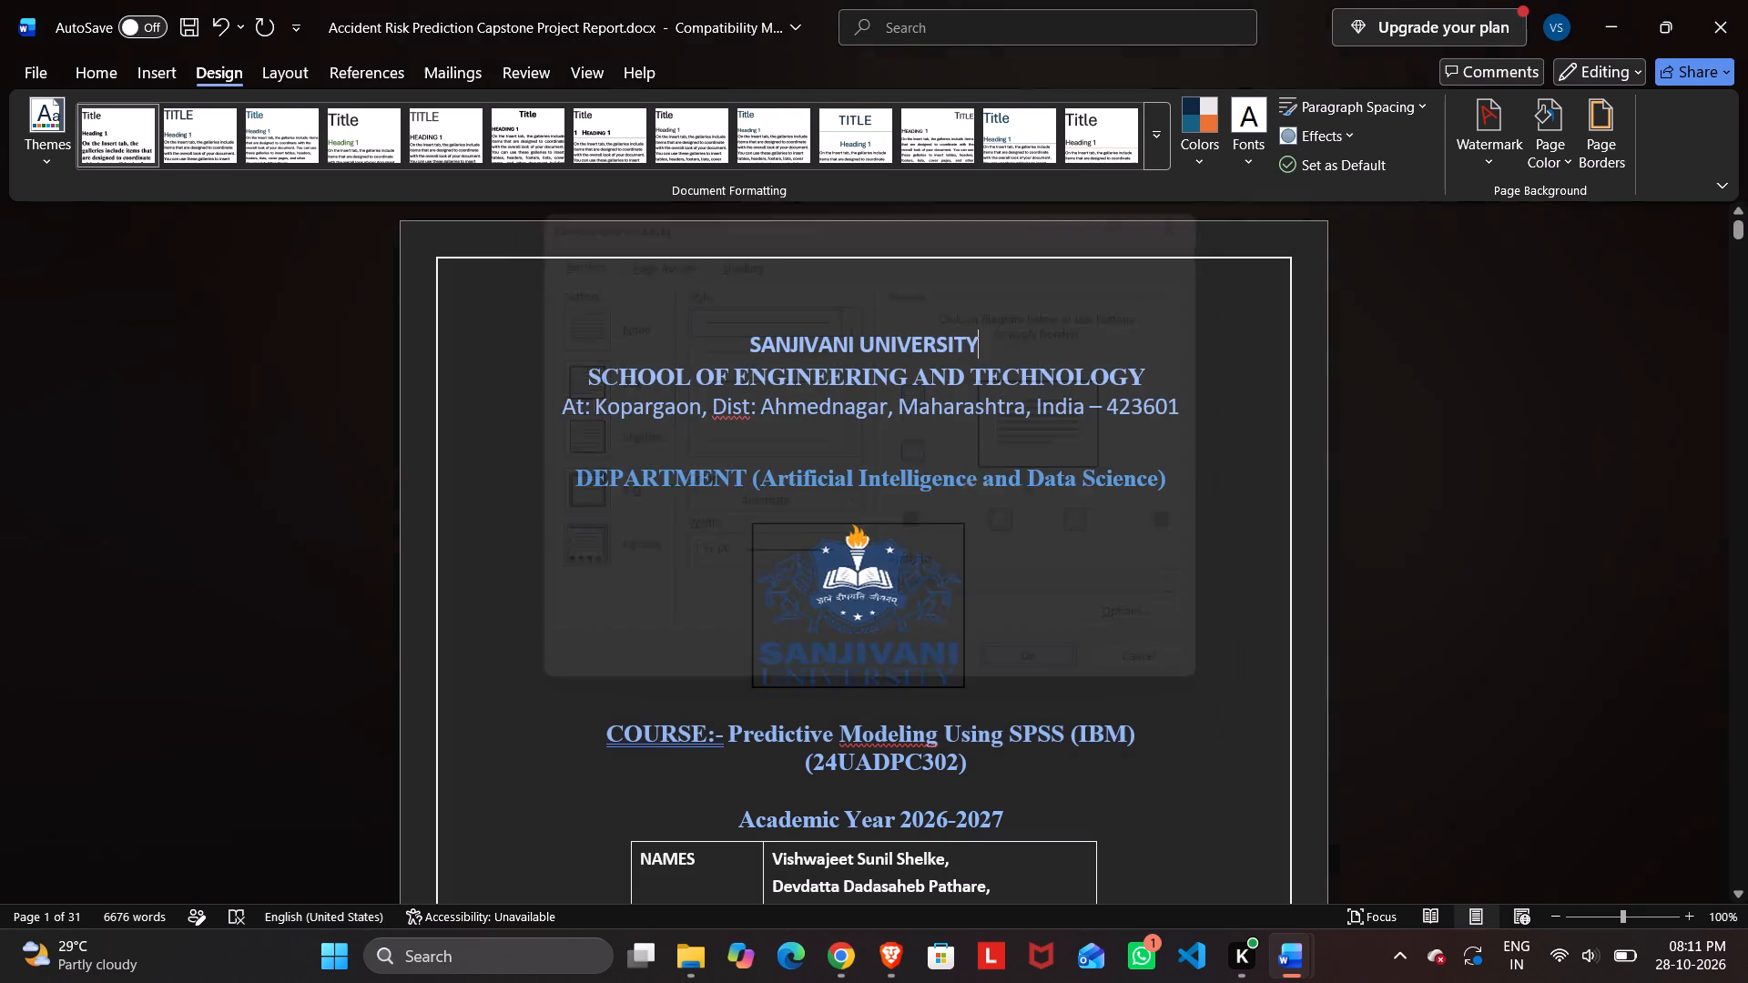
Review the page border and layout throughout the report, from the cover page to the References.
{"action": "scroll", "coordinate": [1033, 679], "scroll_direction": "down", "scroll_amount": 2}
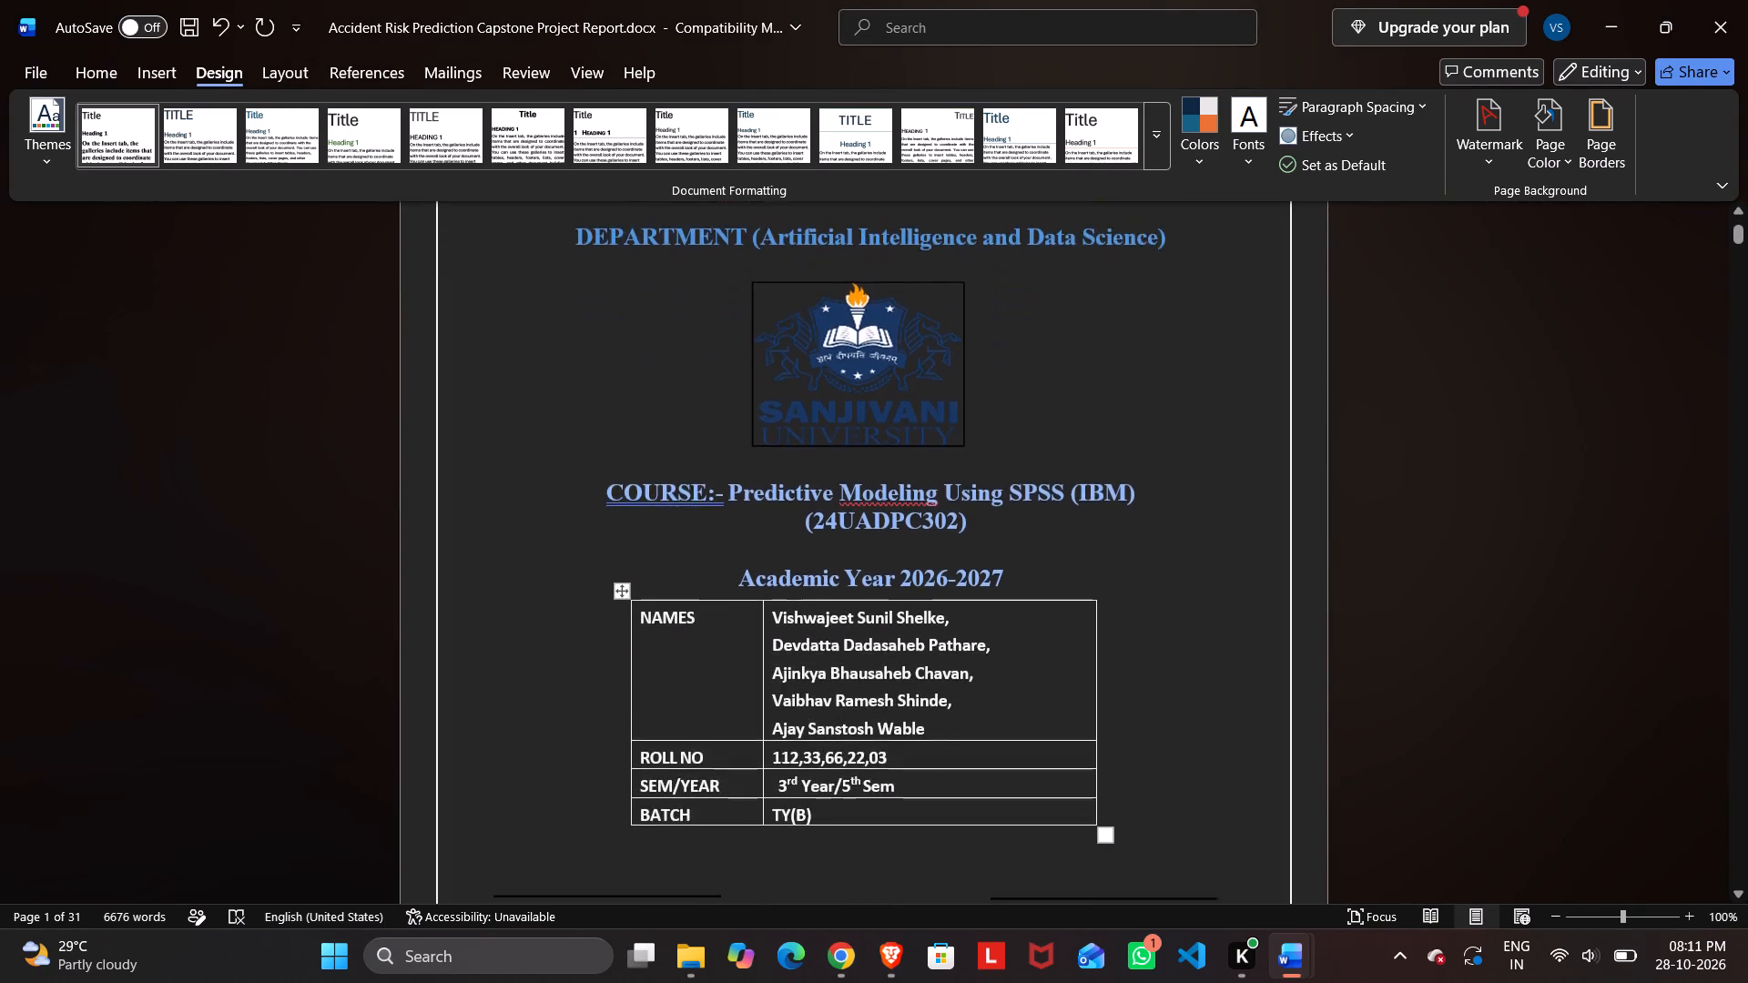
{"action": "scroll", "coordinate": [1033, 679], "scroll_direction": "down", "scroll_amount": 3}
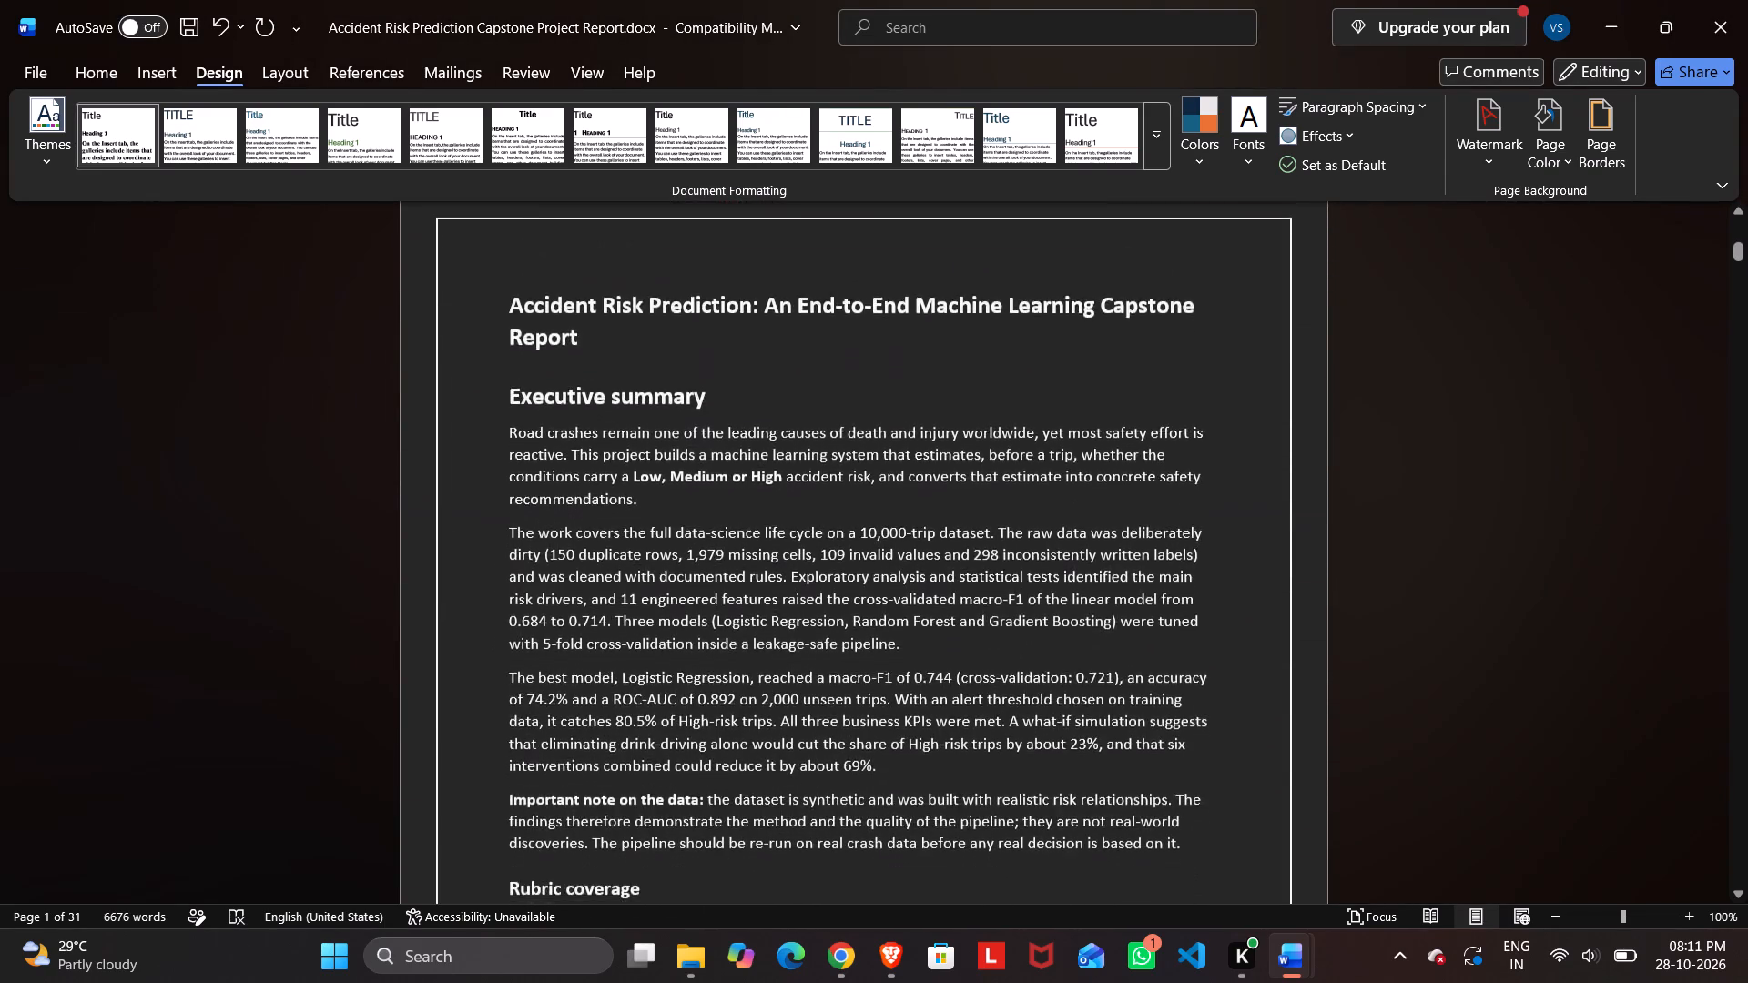
{"action": "scroll", "coordinate": [1033, 675], "scroll_direction": "down", "scroll_amount": 6}
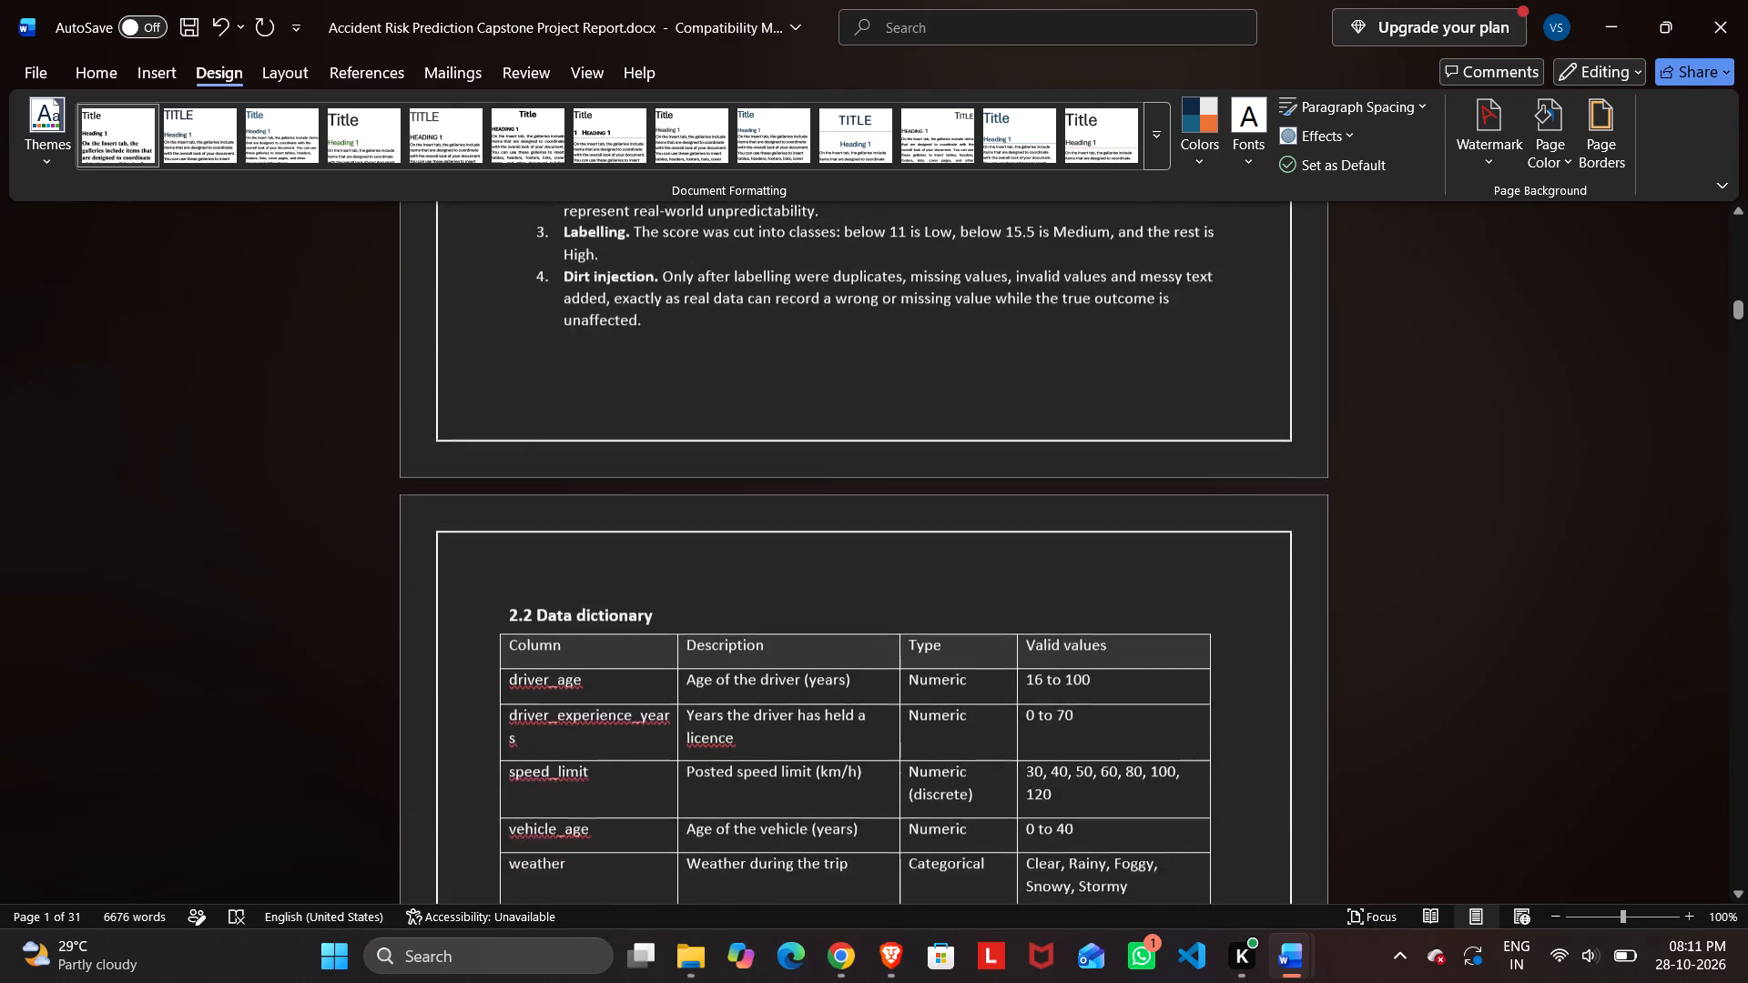
{"action": "scroll", "coordinate": [1033, 675], "scroll_direction": "down", "scroll_amount": 10}
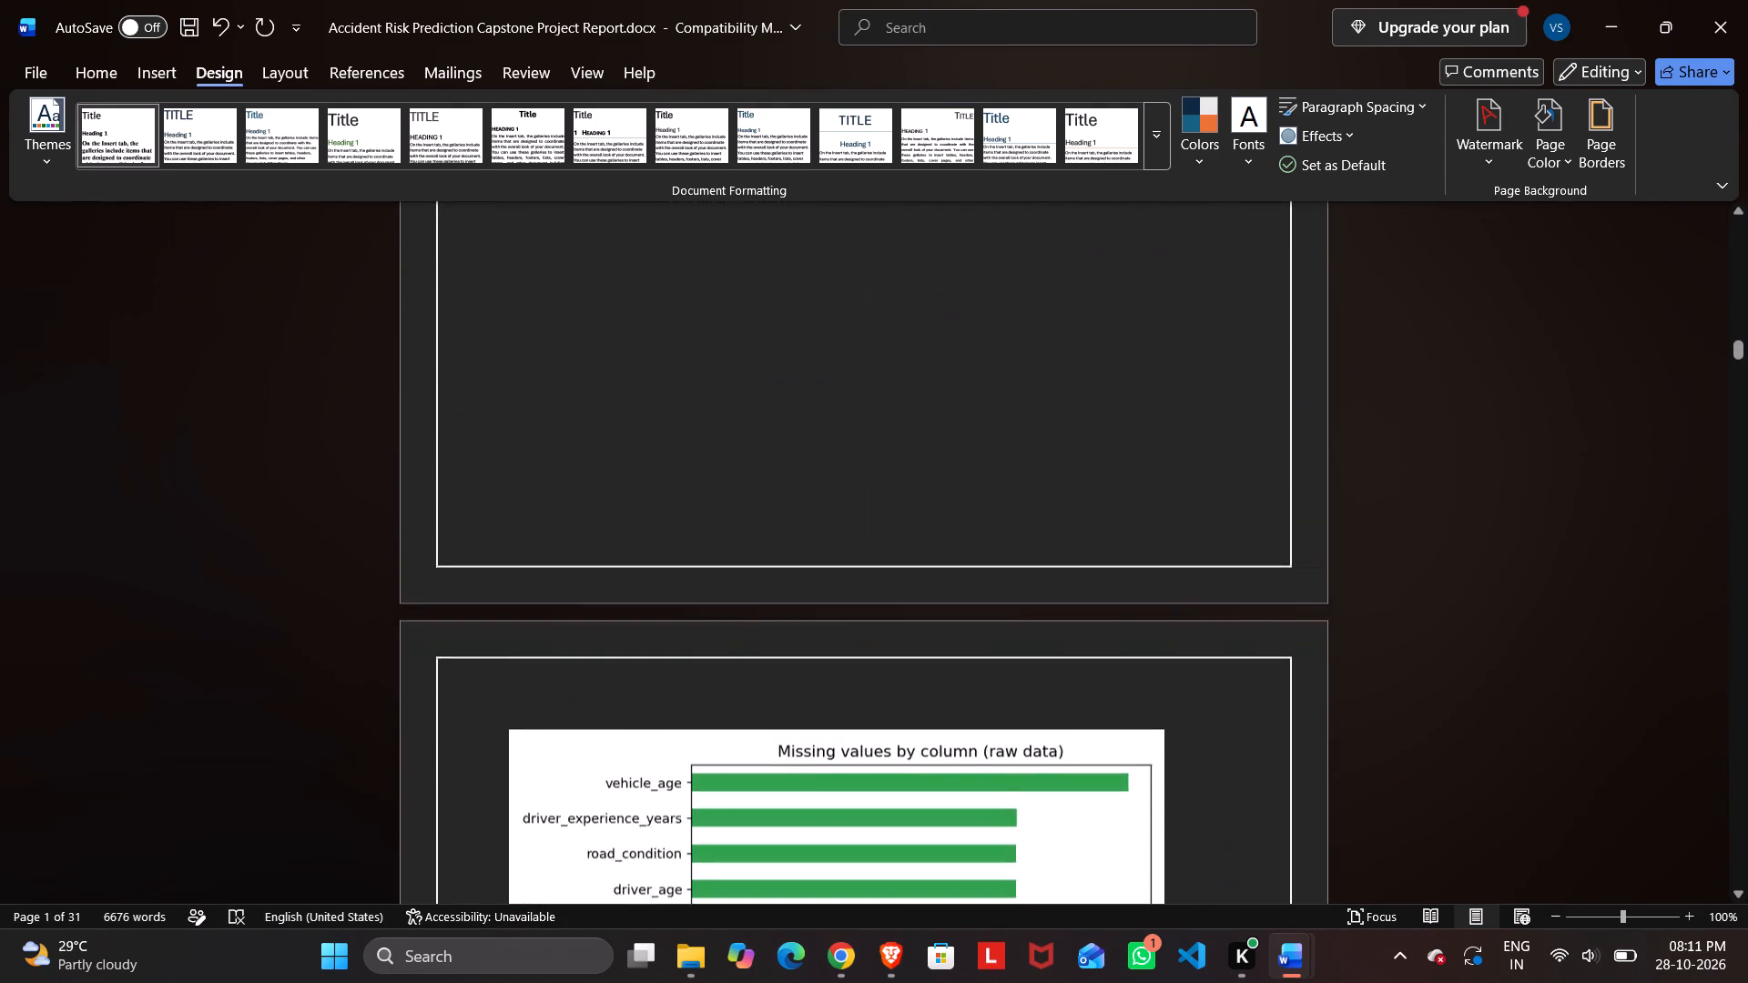
{"action": "scroll", "coordinate": [1033, 675], "scroll_direction": "down", "scroll_amount": 11}
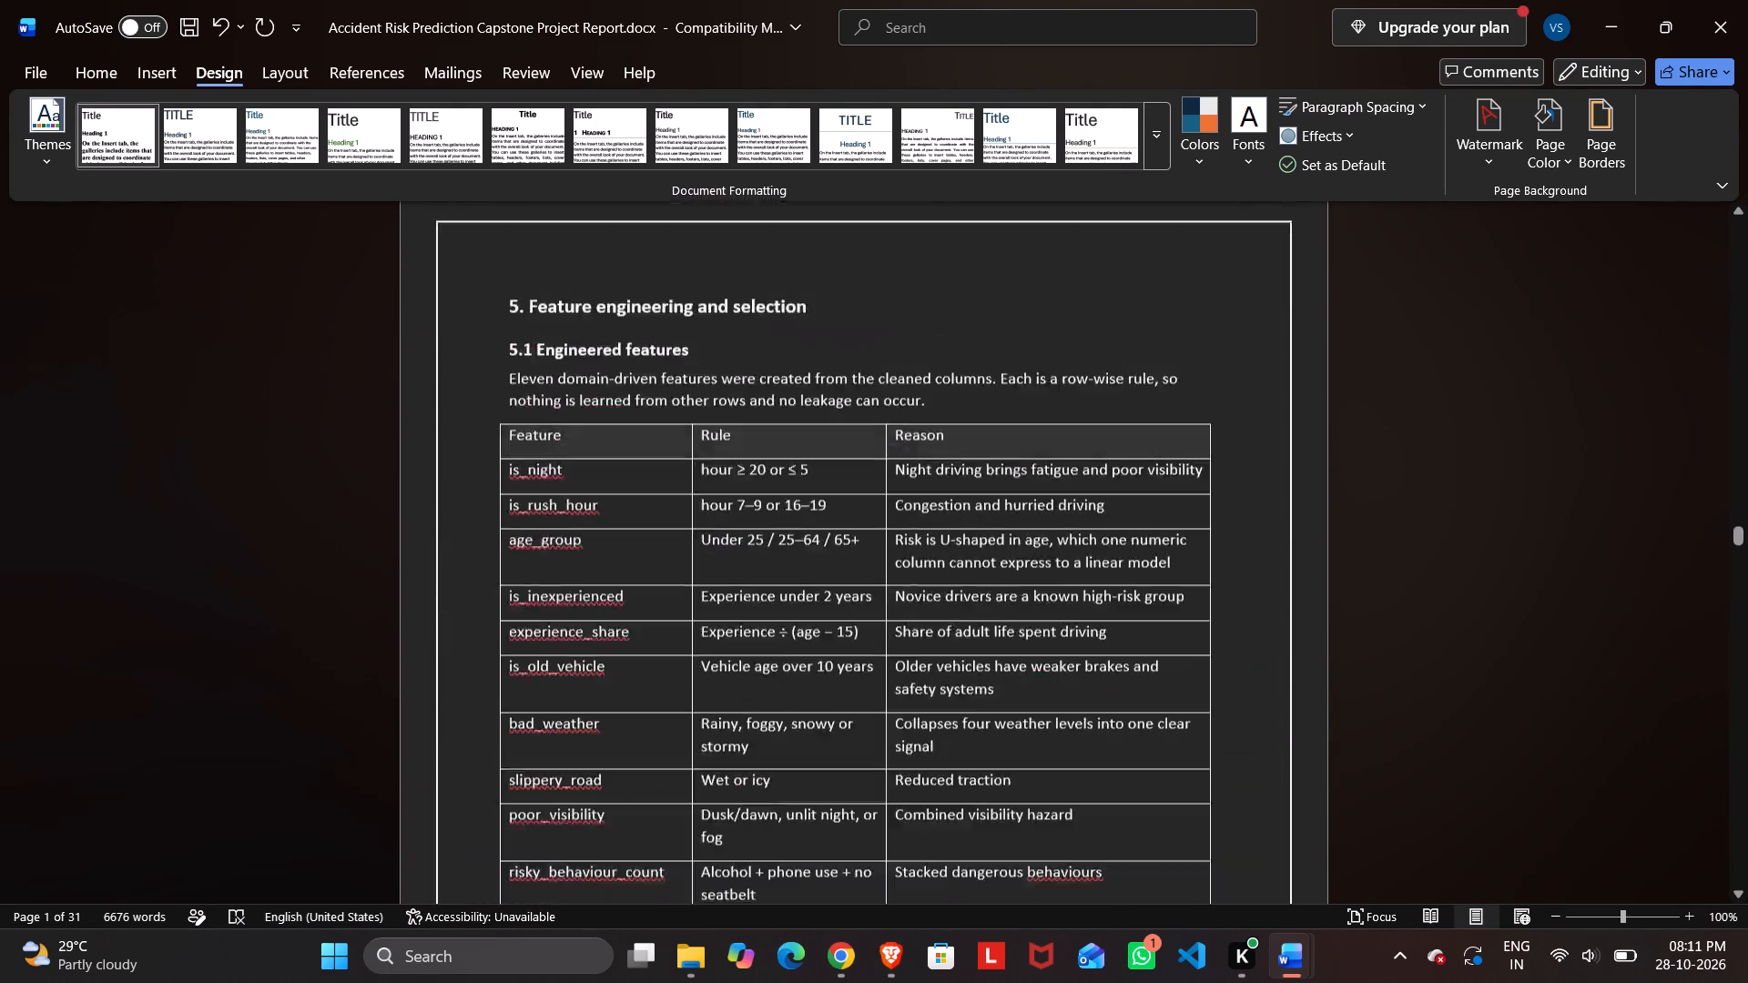
{"action": "scroll", "coordinate": [1033, 675], "scroll_direction": "down", "scroll_amount": 10}
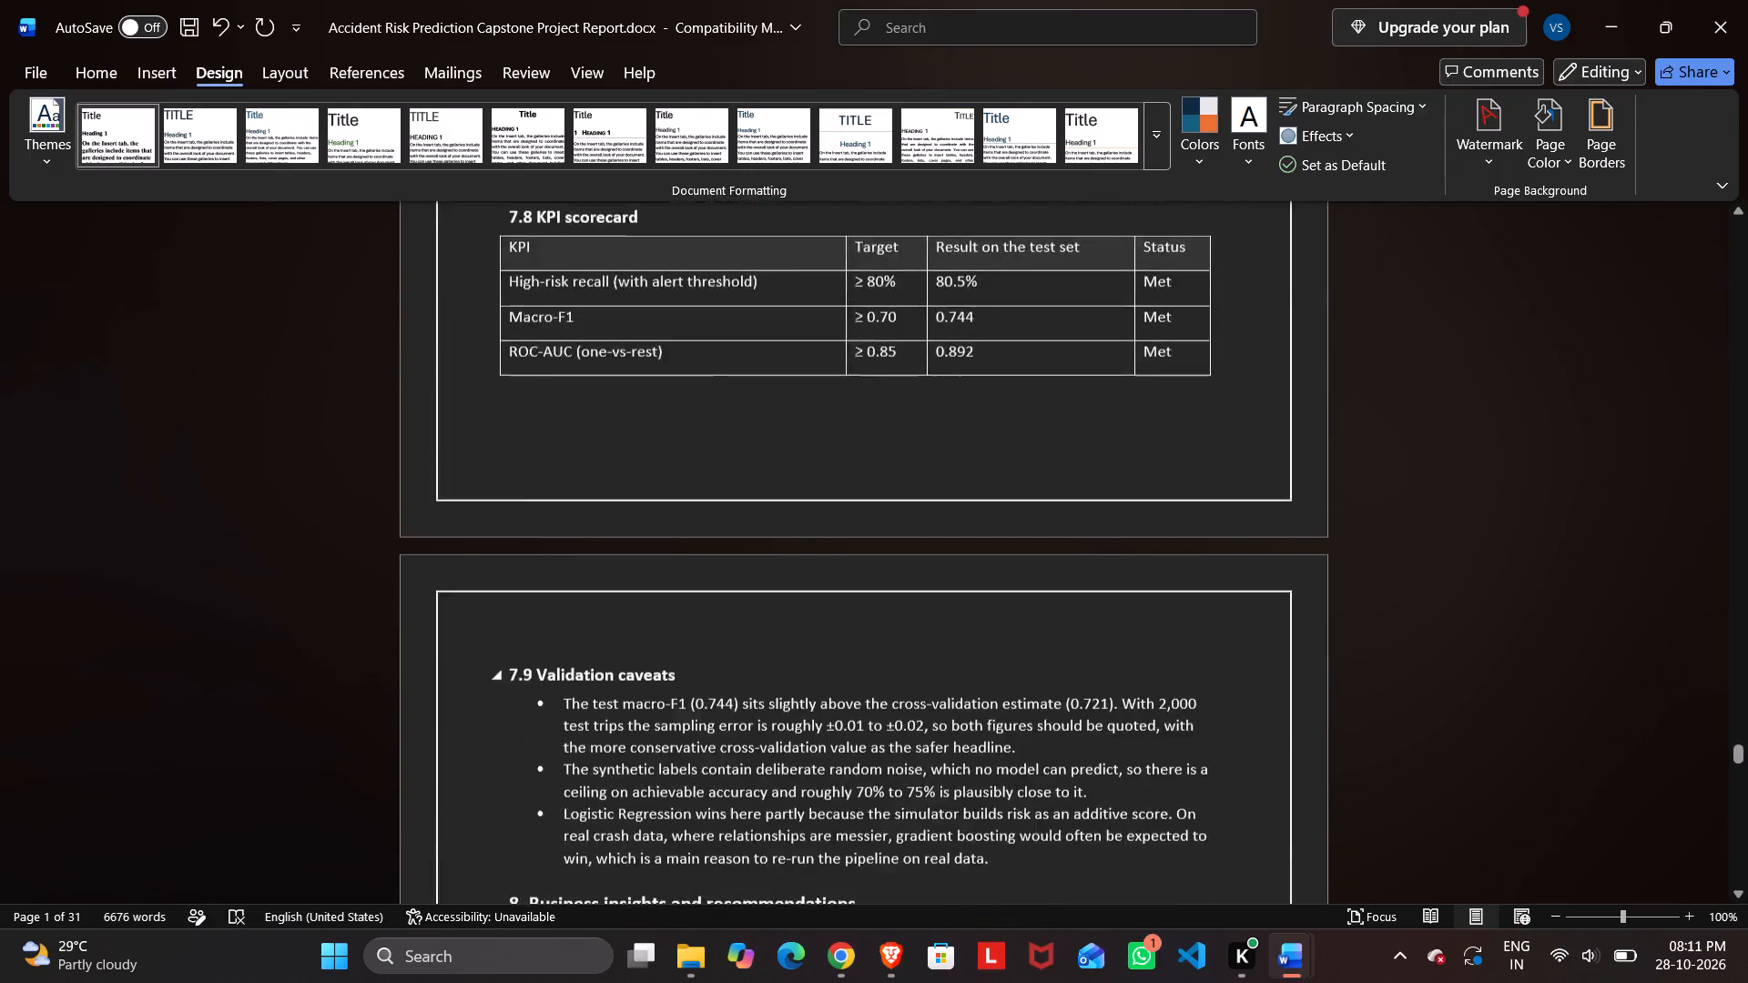
{"action": "scroll", "coordinate": [1033, 675], "scroll_direction": "down", "scroll_amount": 6}
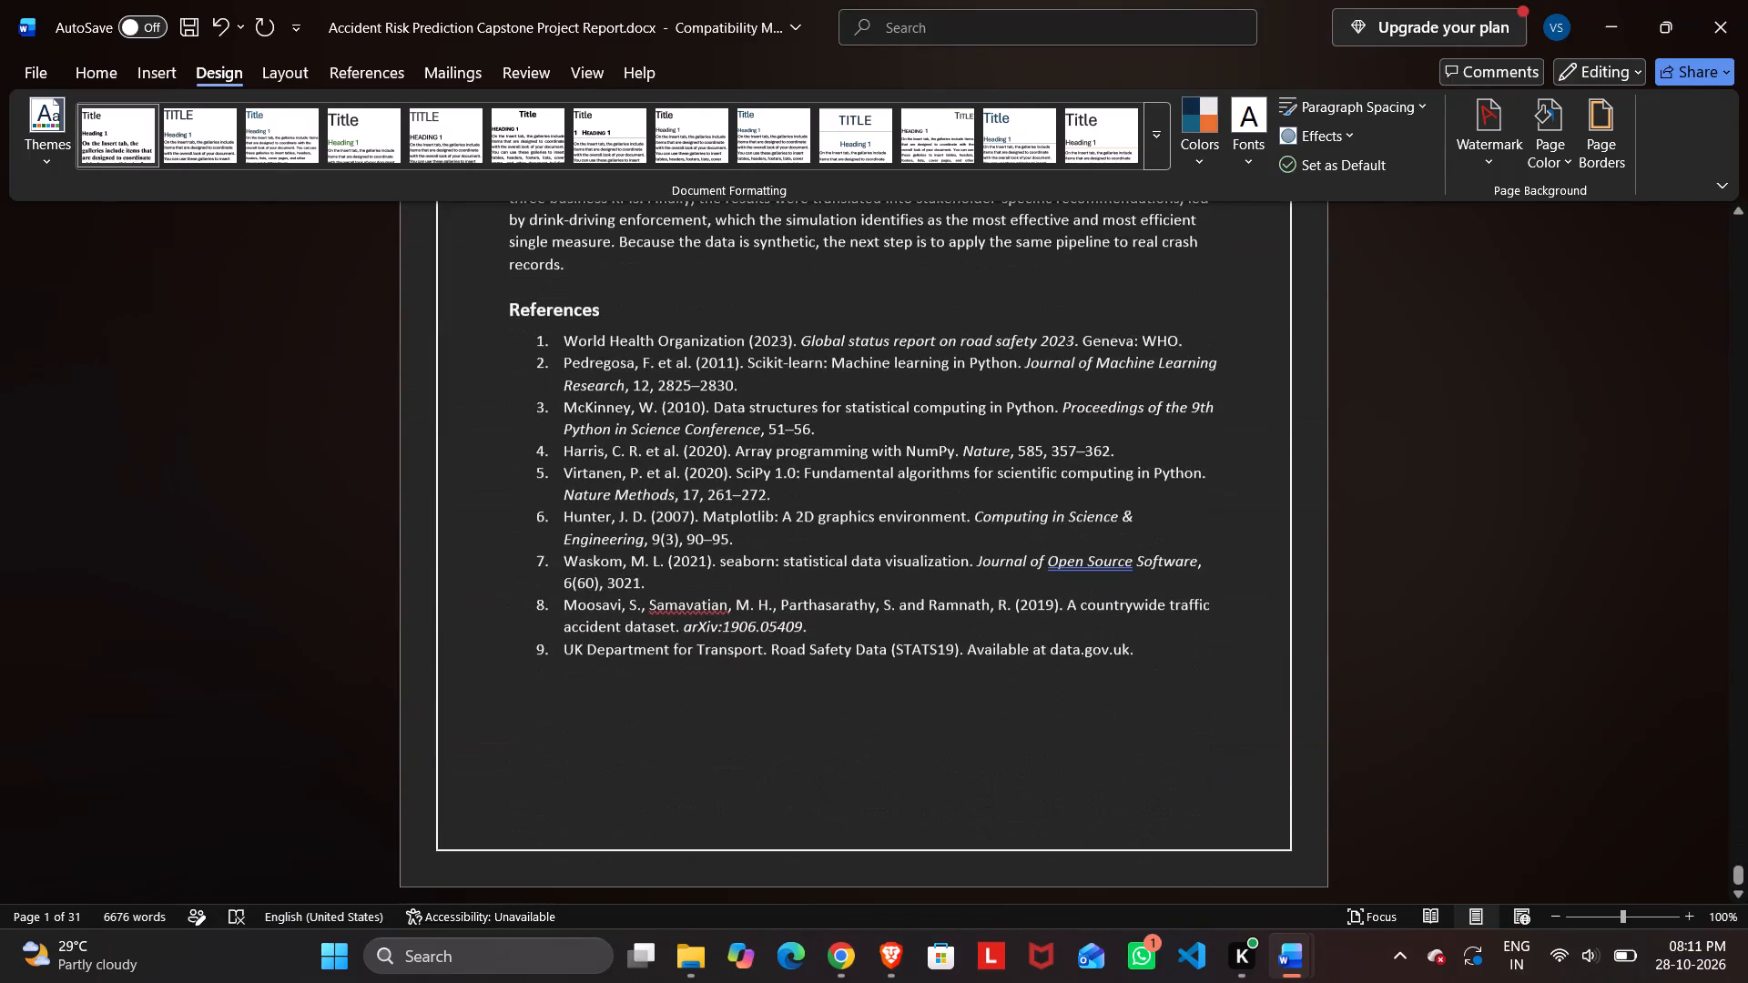
{"action": "scroll", "coordinate": [1033, 675], "scroll_direction": "down", "scroll_amount": 2}
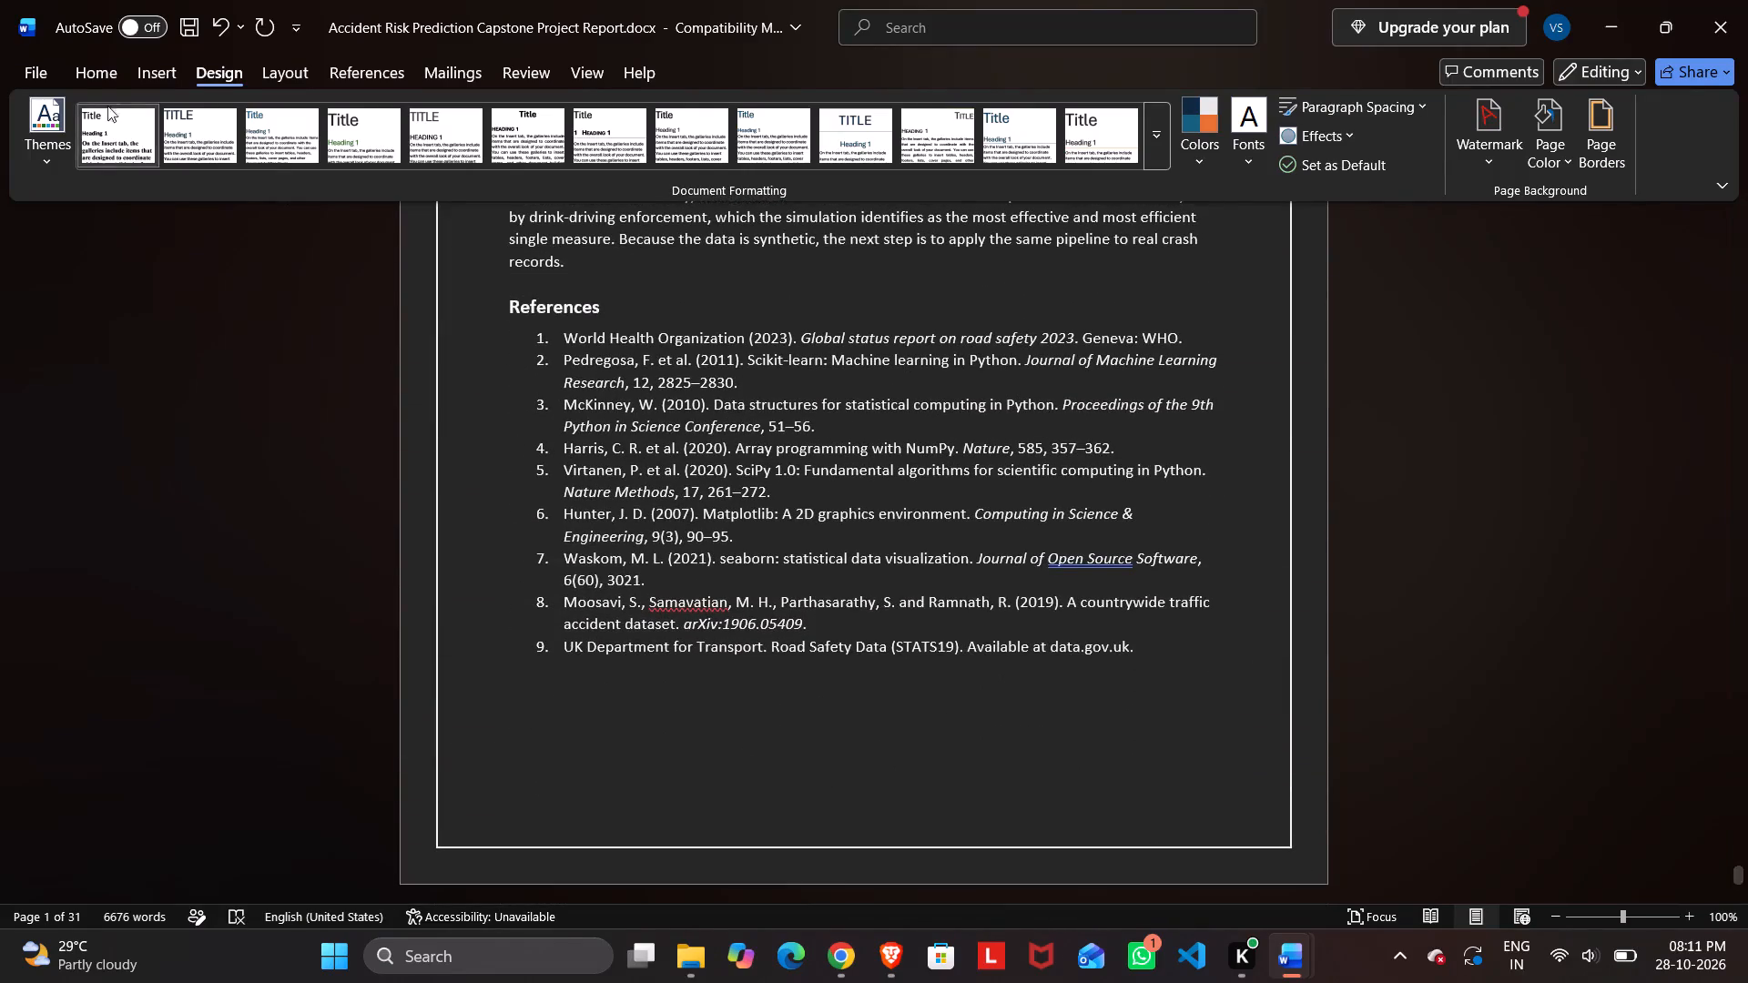
Save the report as a PDF on the Desktop, replacing the existing IBM Capstone Project Report.pdf.
{"action": "left_click", "coordinate": [48, 58]}
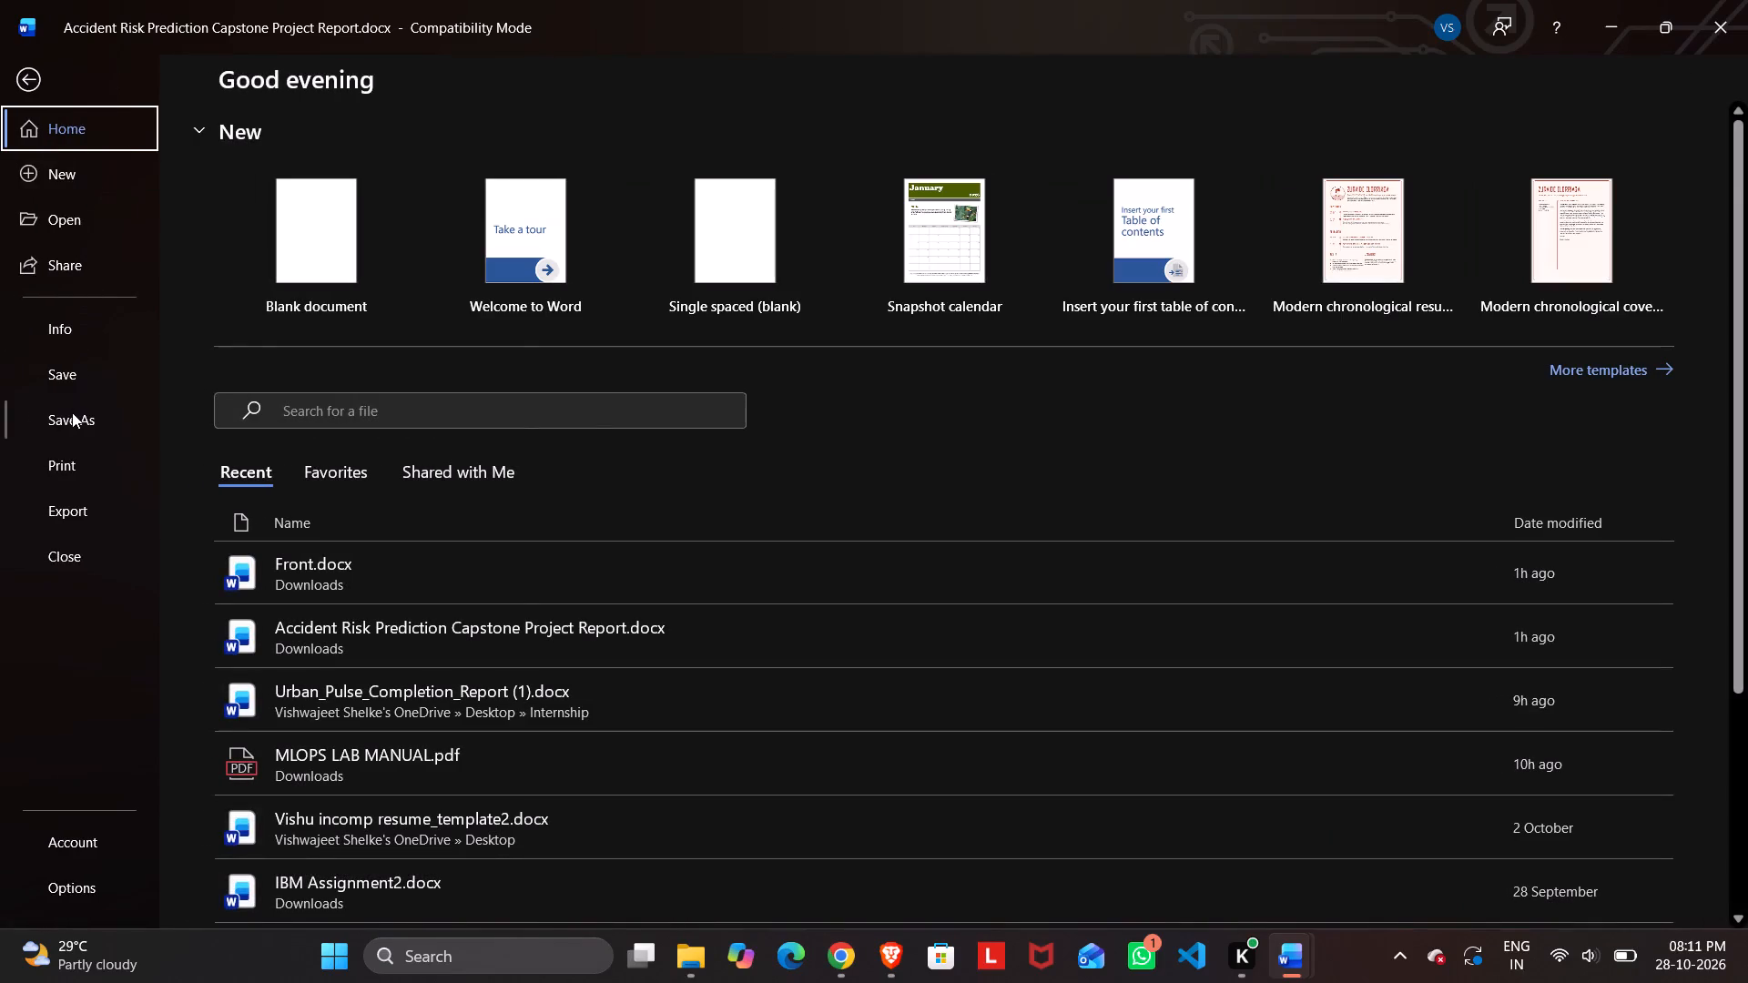
{"action": "left_click", "coordinate": [73, 412]}
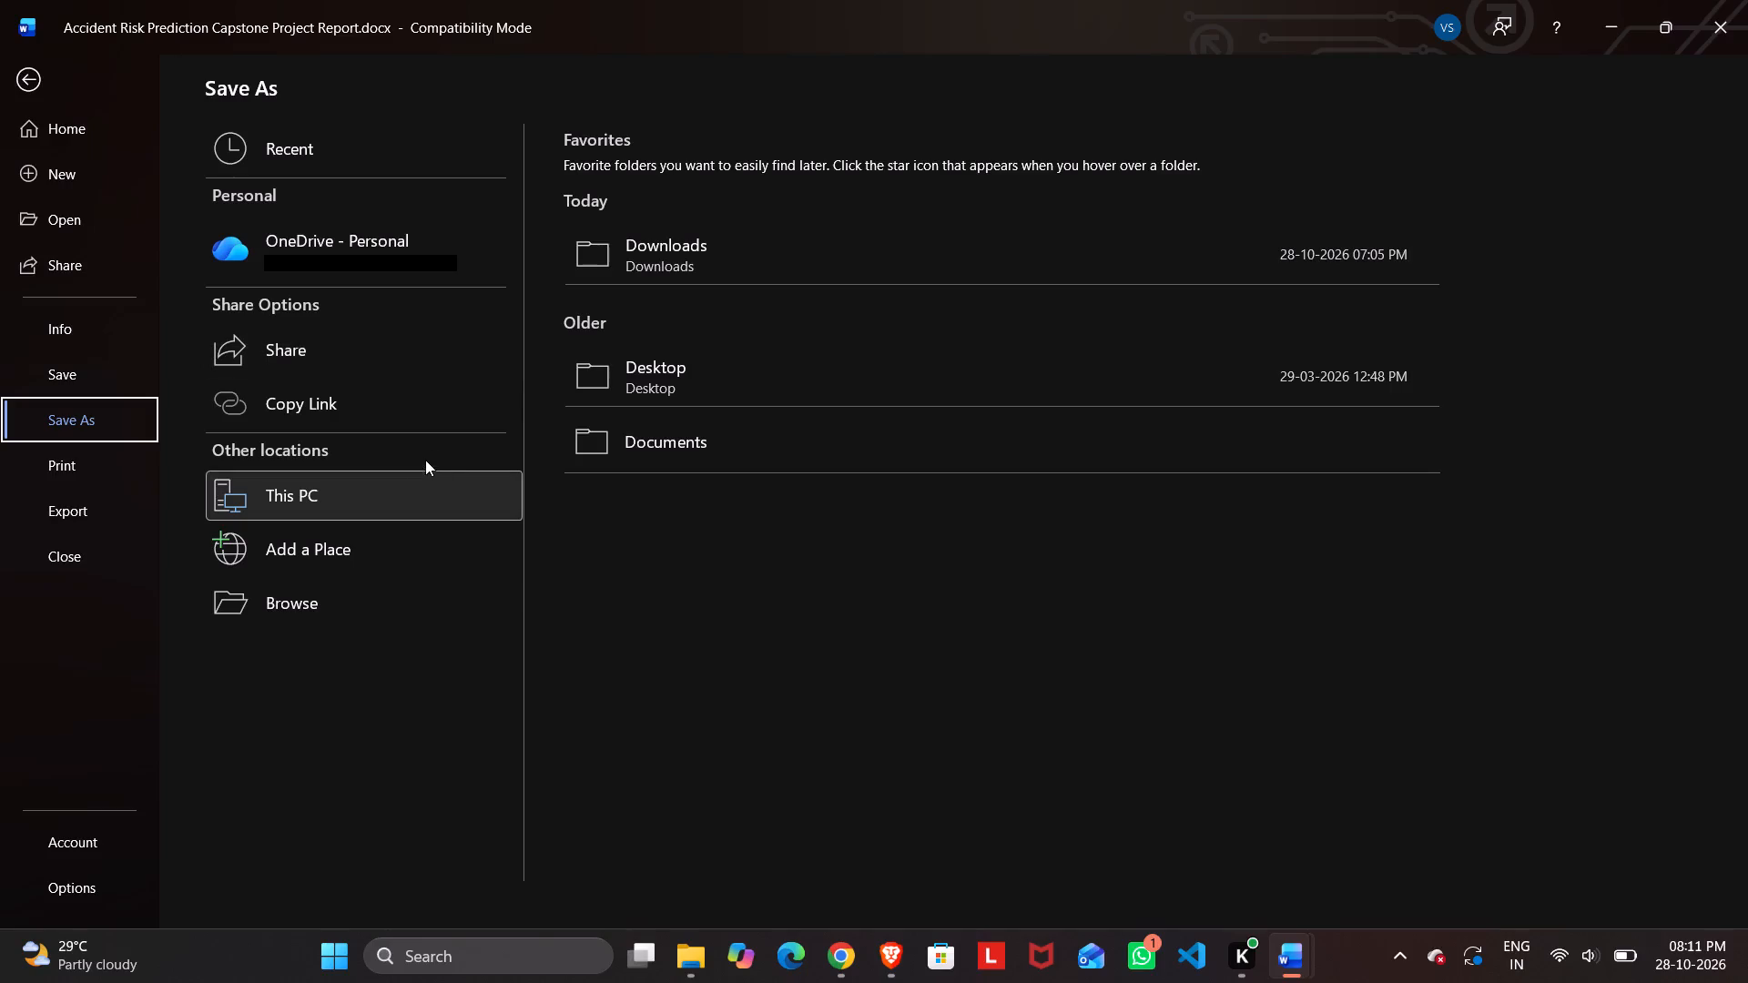
{"action": "left_click", "coordinate": [680, 383]}
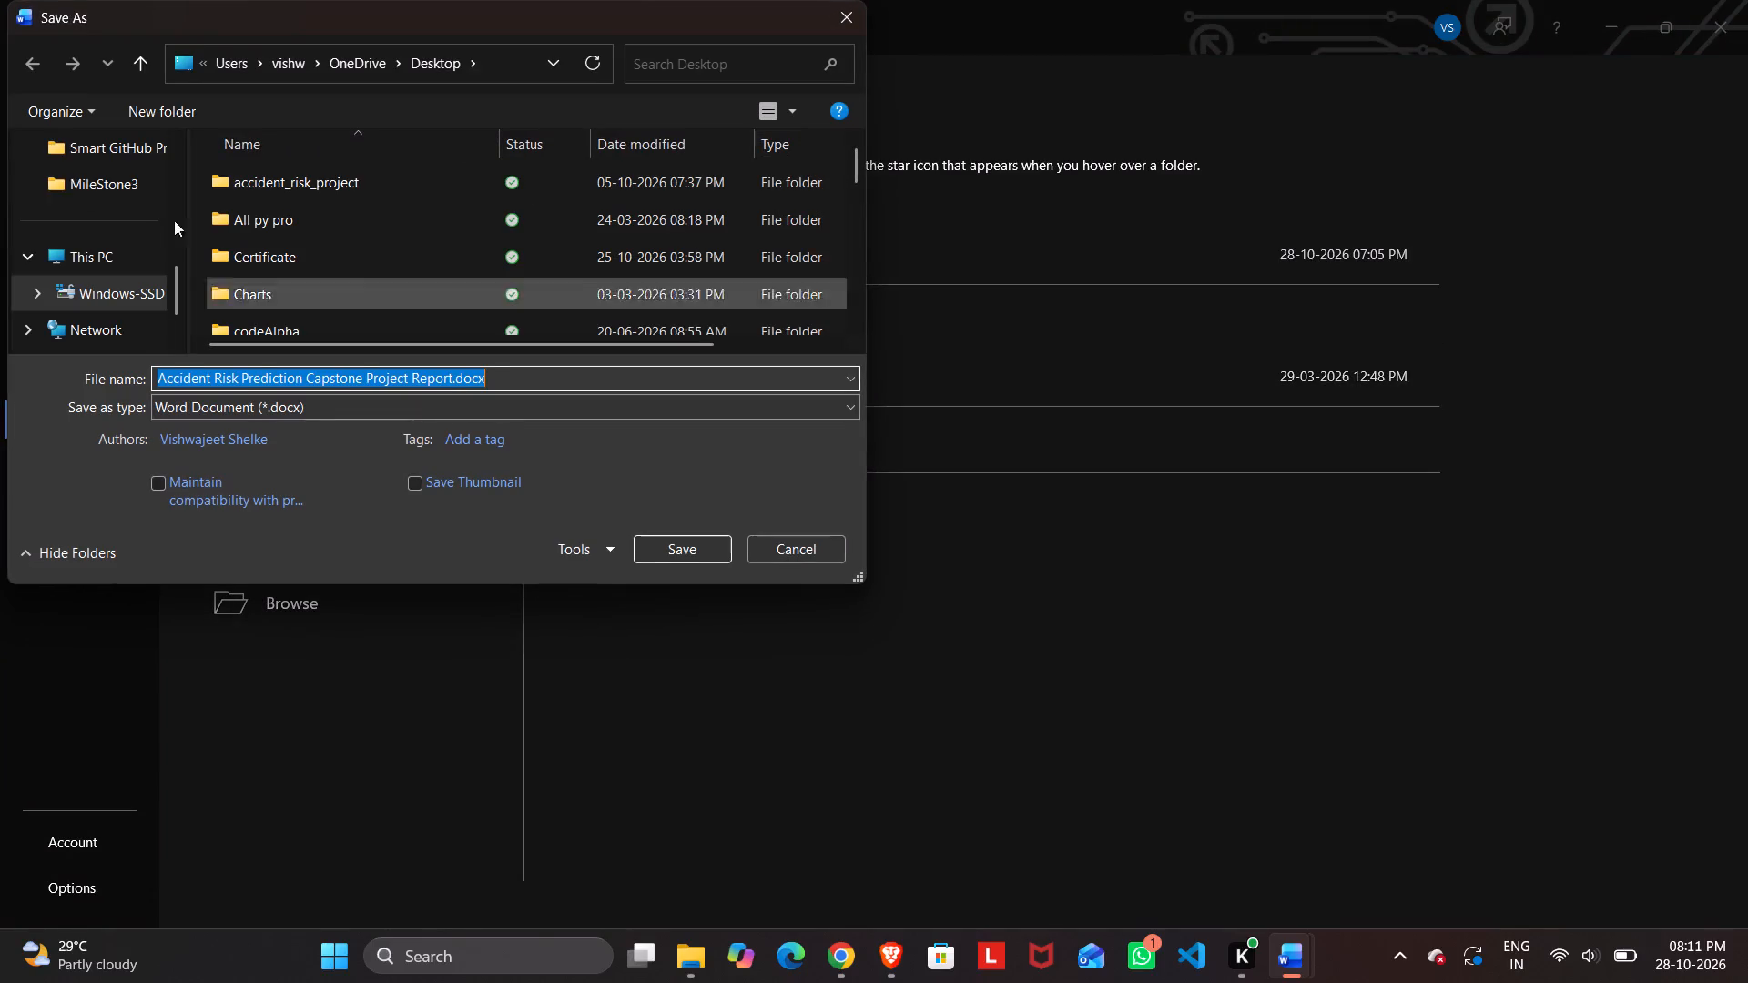
{"action": "scroll", "coordinate": [351, 265], "scroll_direction": "down", "scroll_amount": 4}
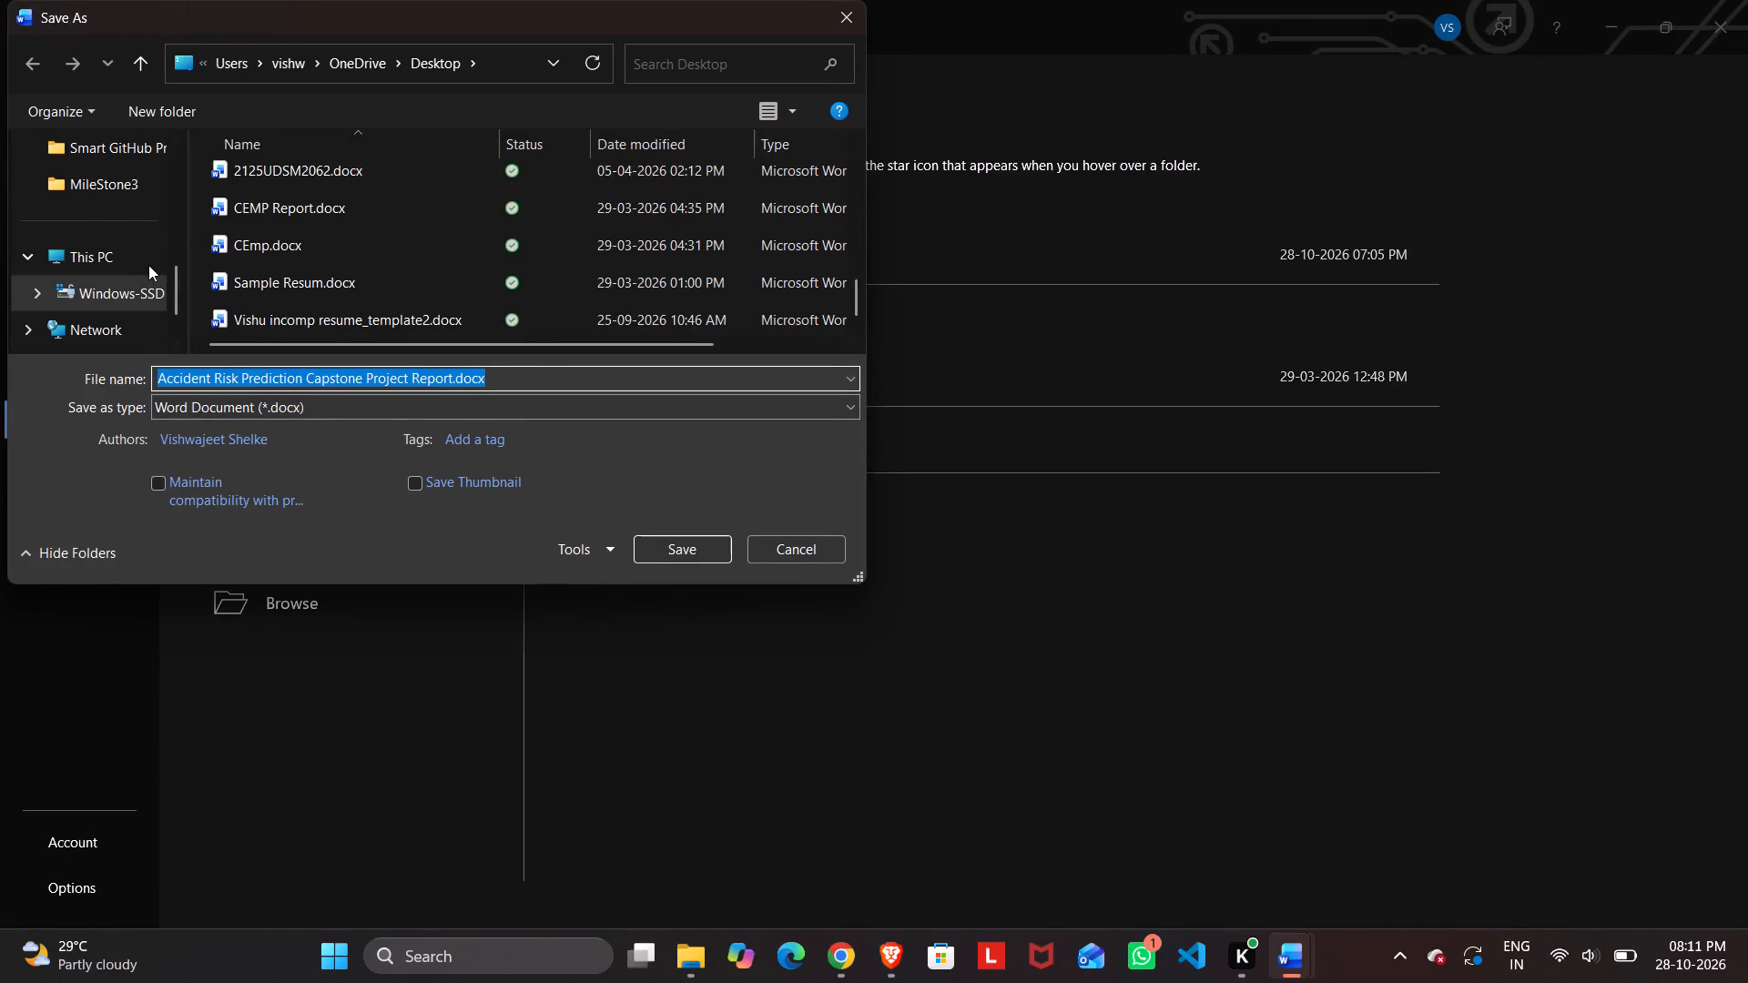
{"action": "left_click", "coordinate": [330, 398]}
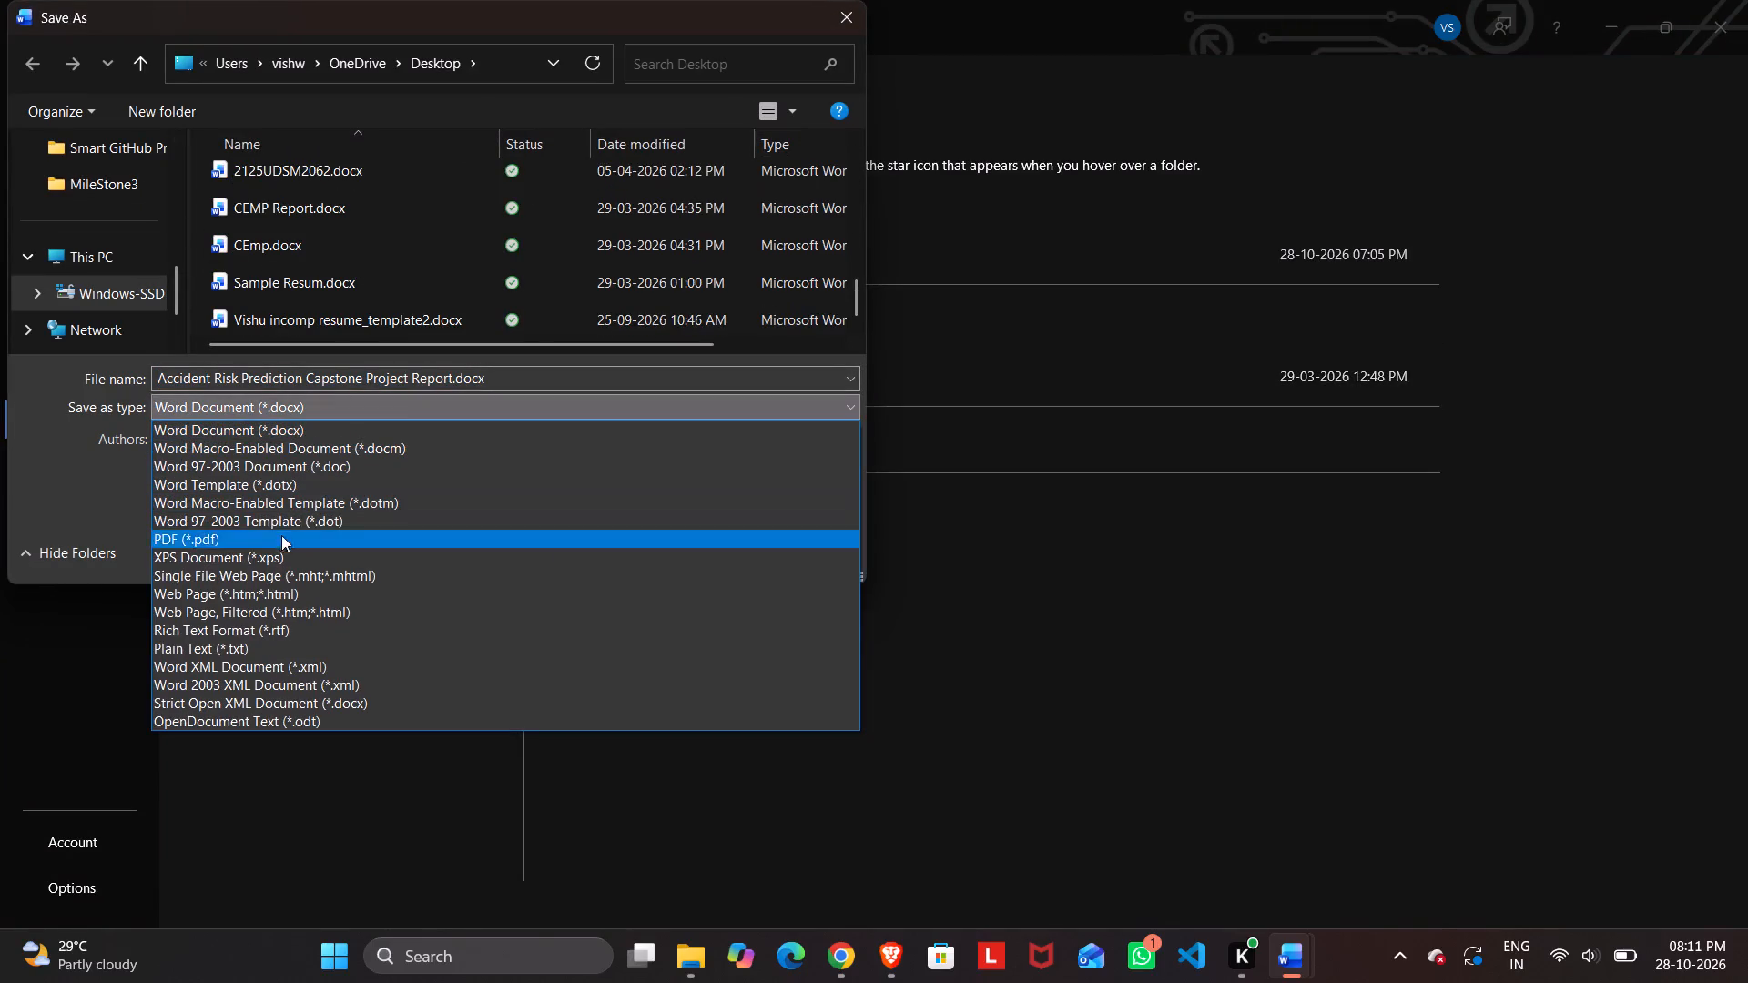
{"action": "left_click", "coordinate": [288, 542]}
{"action": "scroll", "coordinate": [448, 257], "scroll_direction": "down", "scroll_amount": 7}
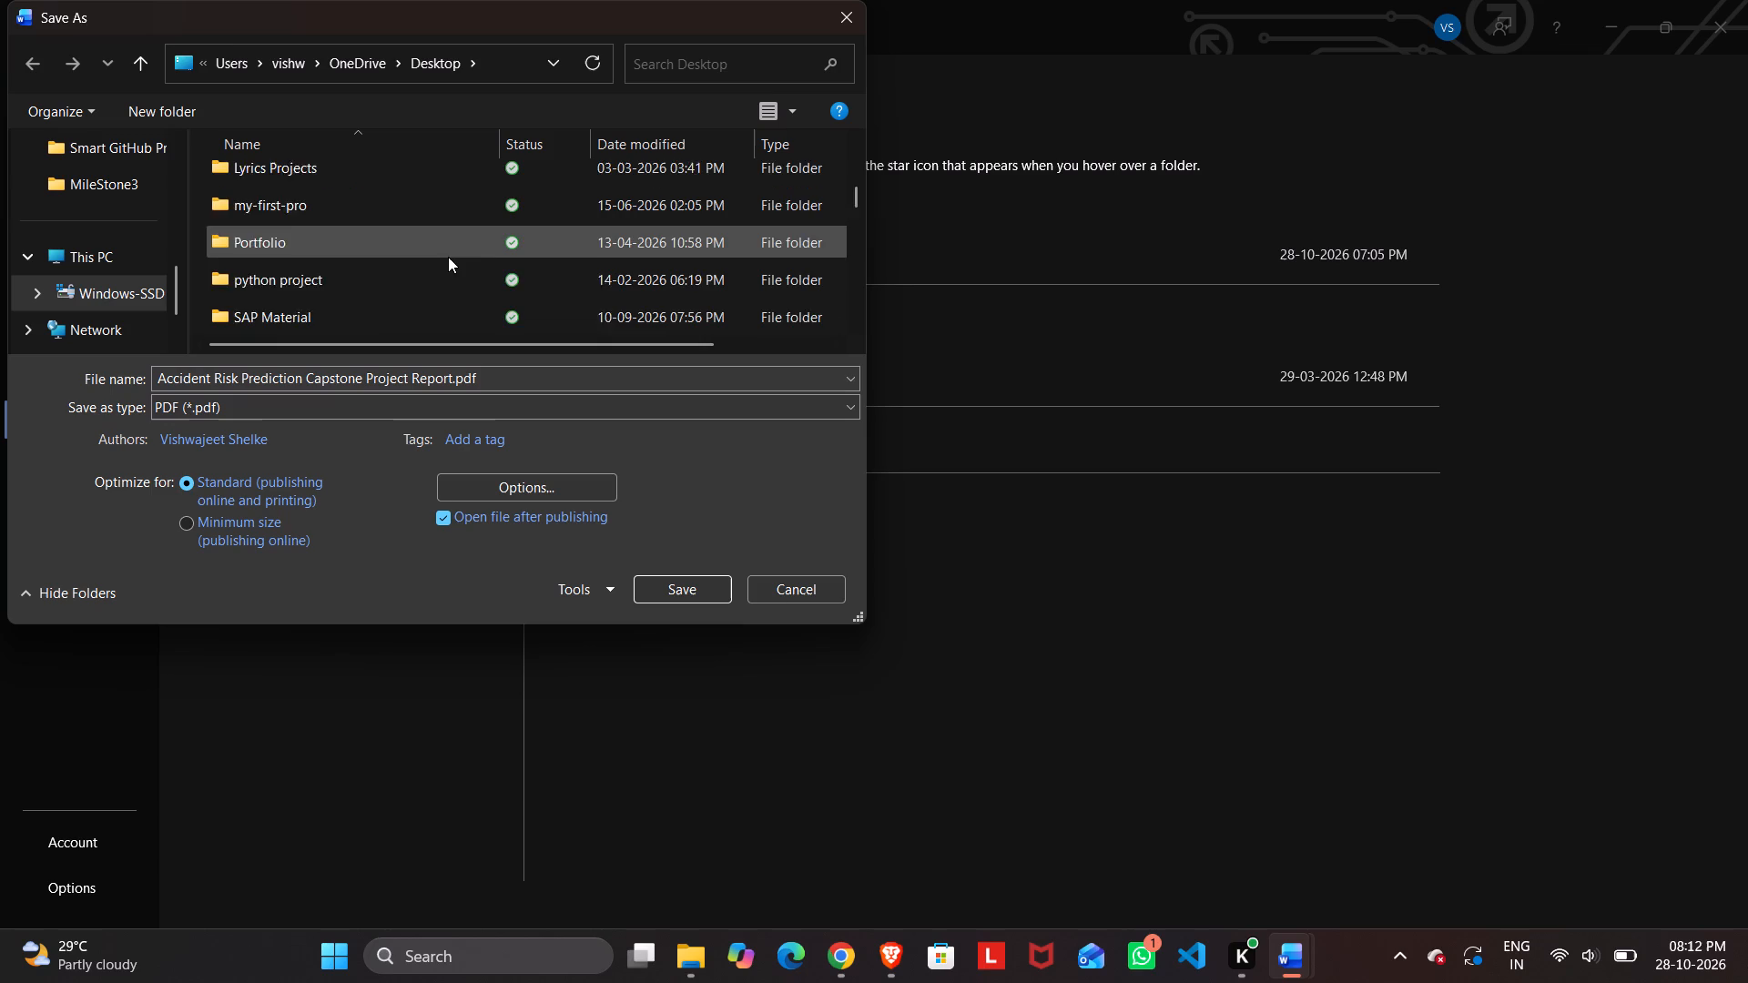
{"action": "scroll", "coordinate": [422, 261], "scroll_direction": "up", "scroll_amount": 1}
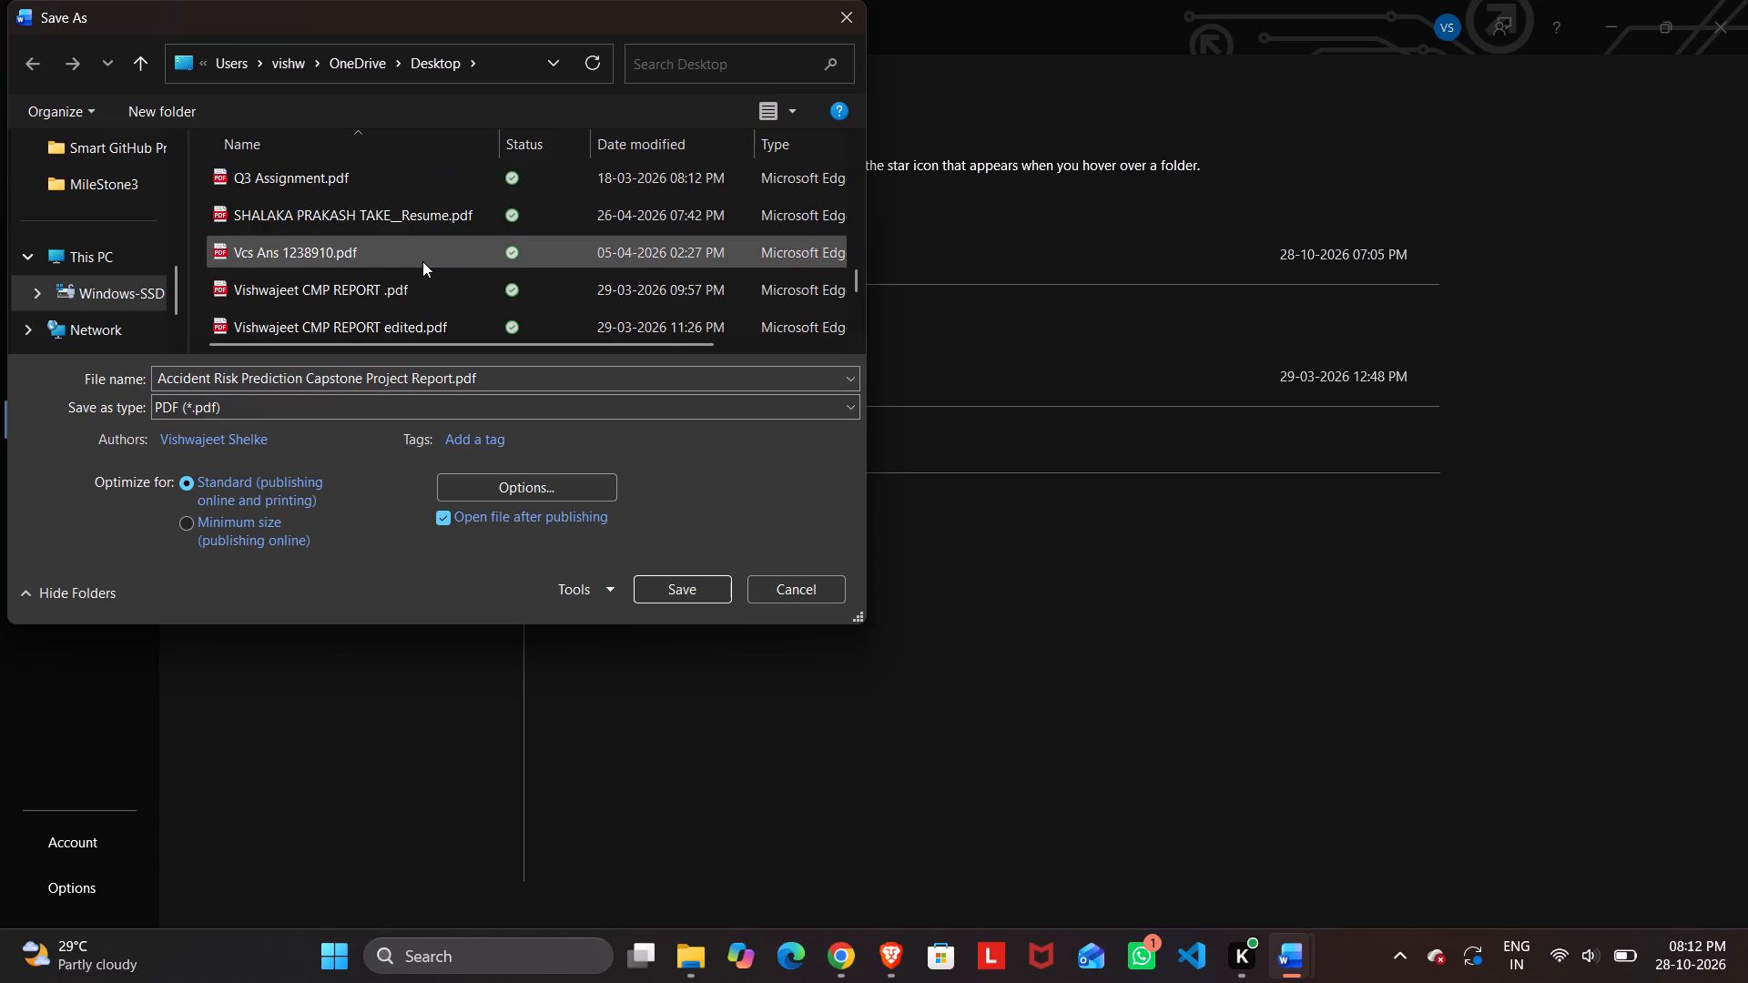
{"action": "scroll", "coordinate": [422, 261], "scroll_direction": "up", "scroll_amount": 1}
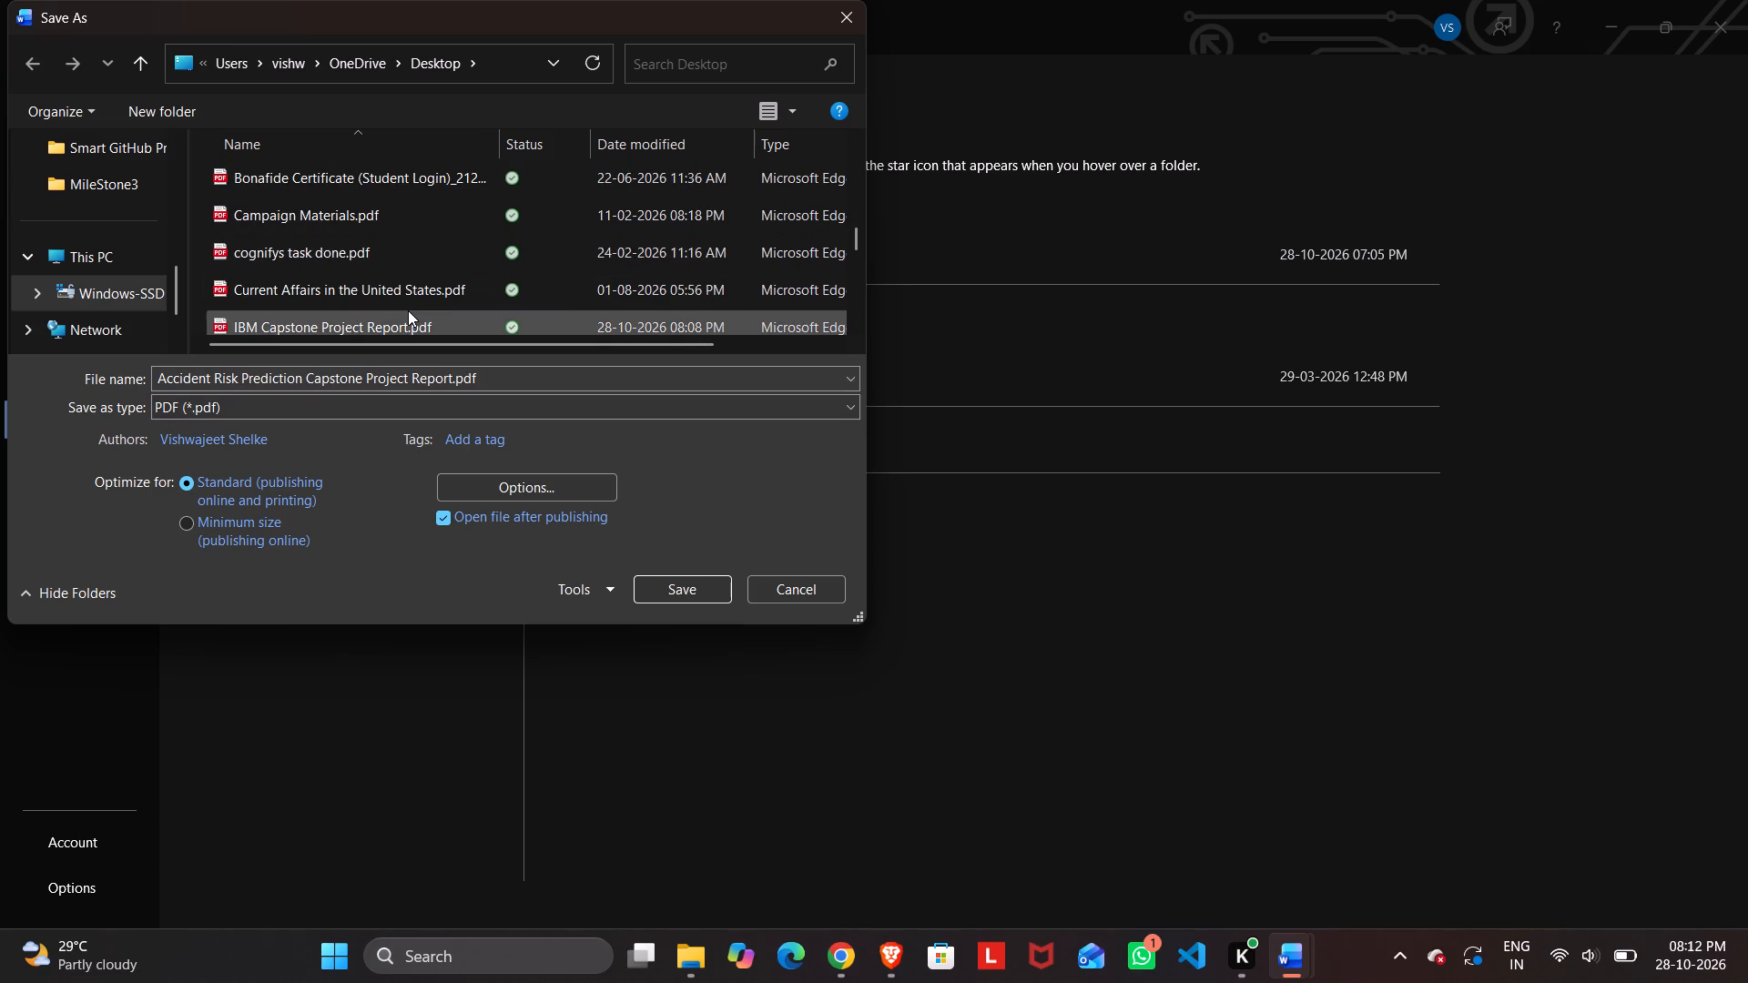
{"action": "left_click", "coordinate": [408, 310]}
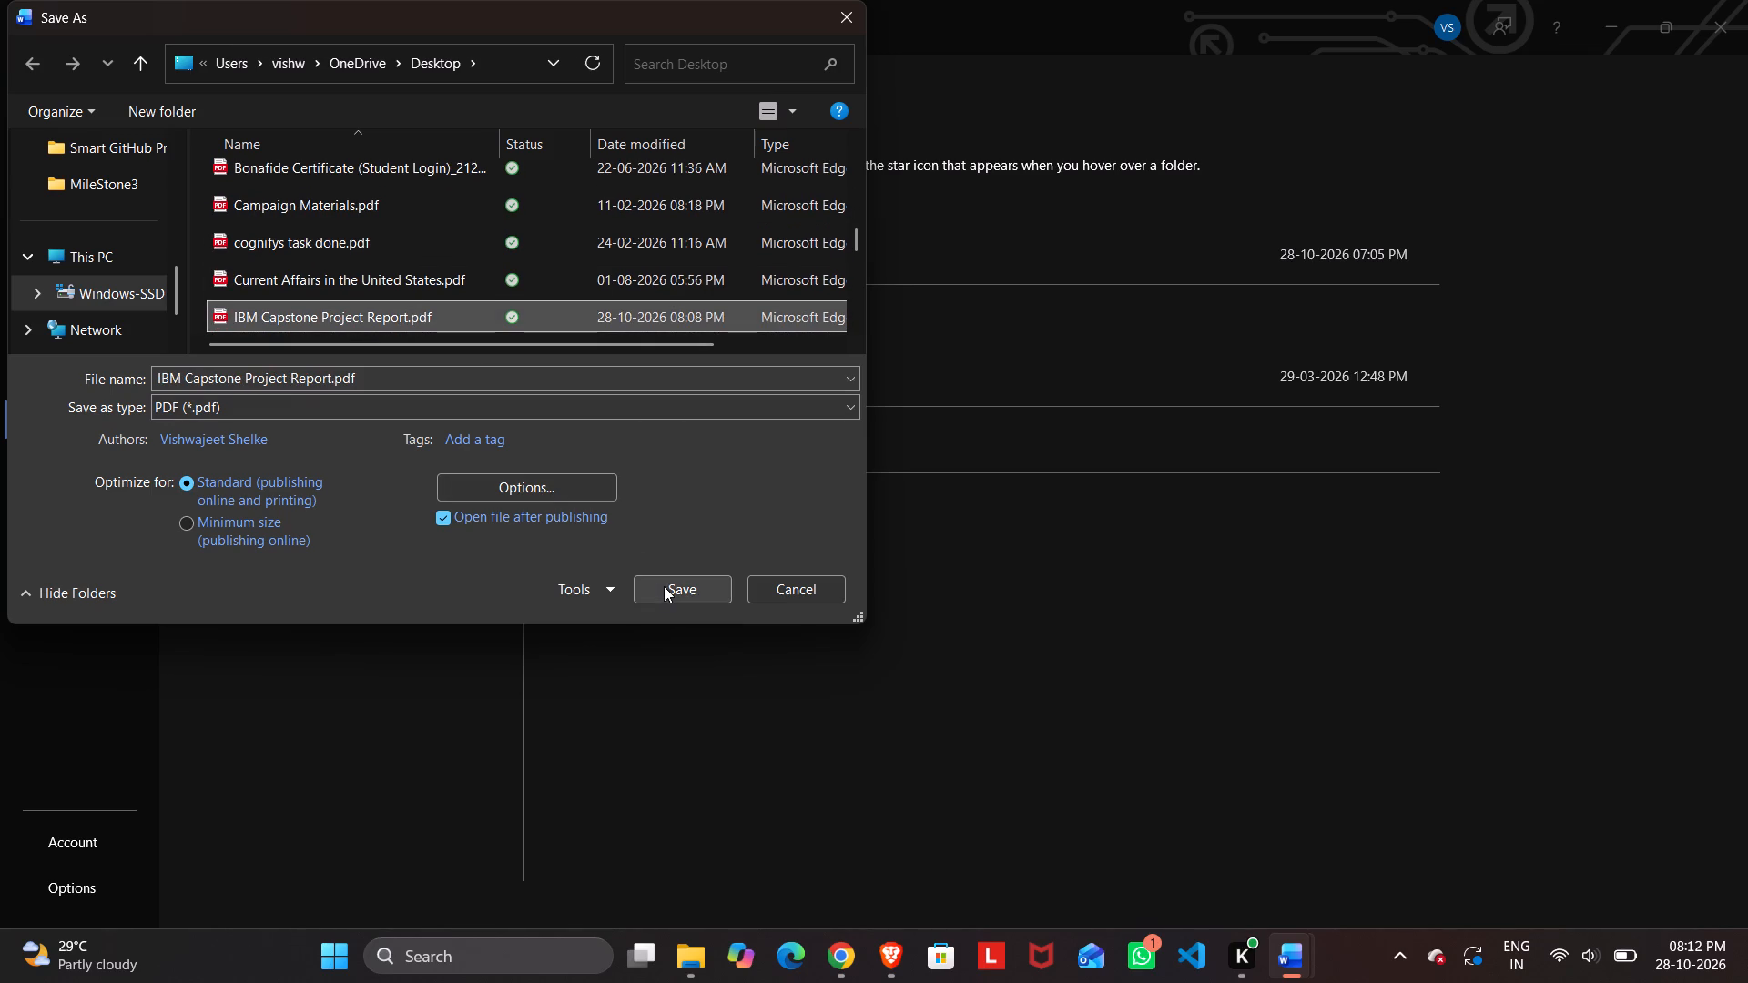
{"action": "left_click", "coordinate": [664, 586]}
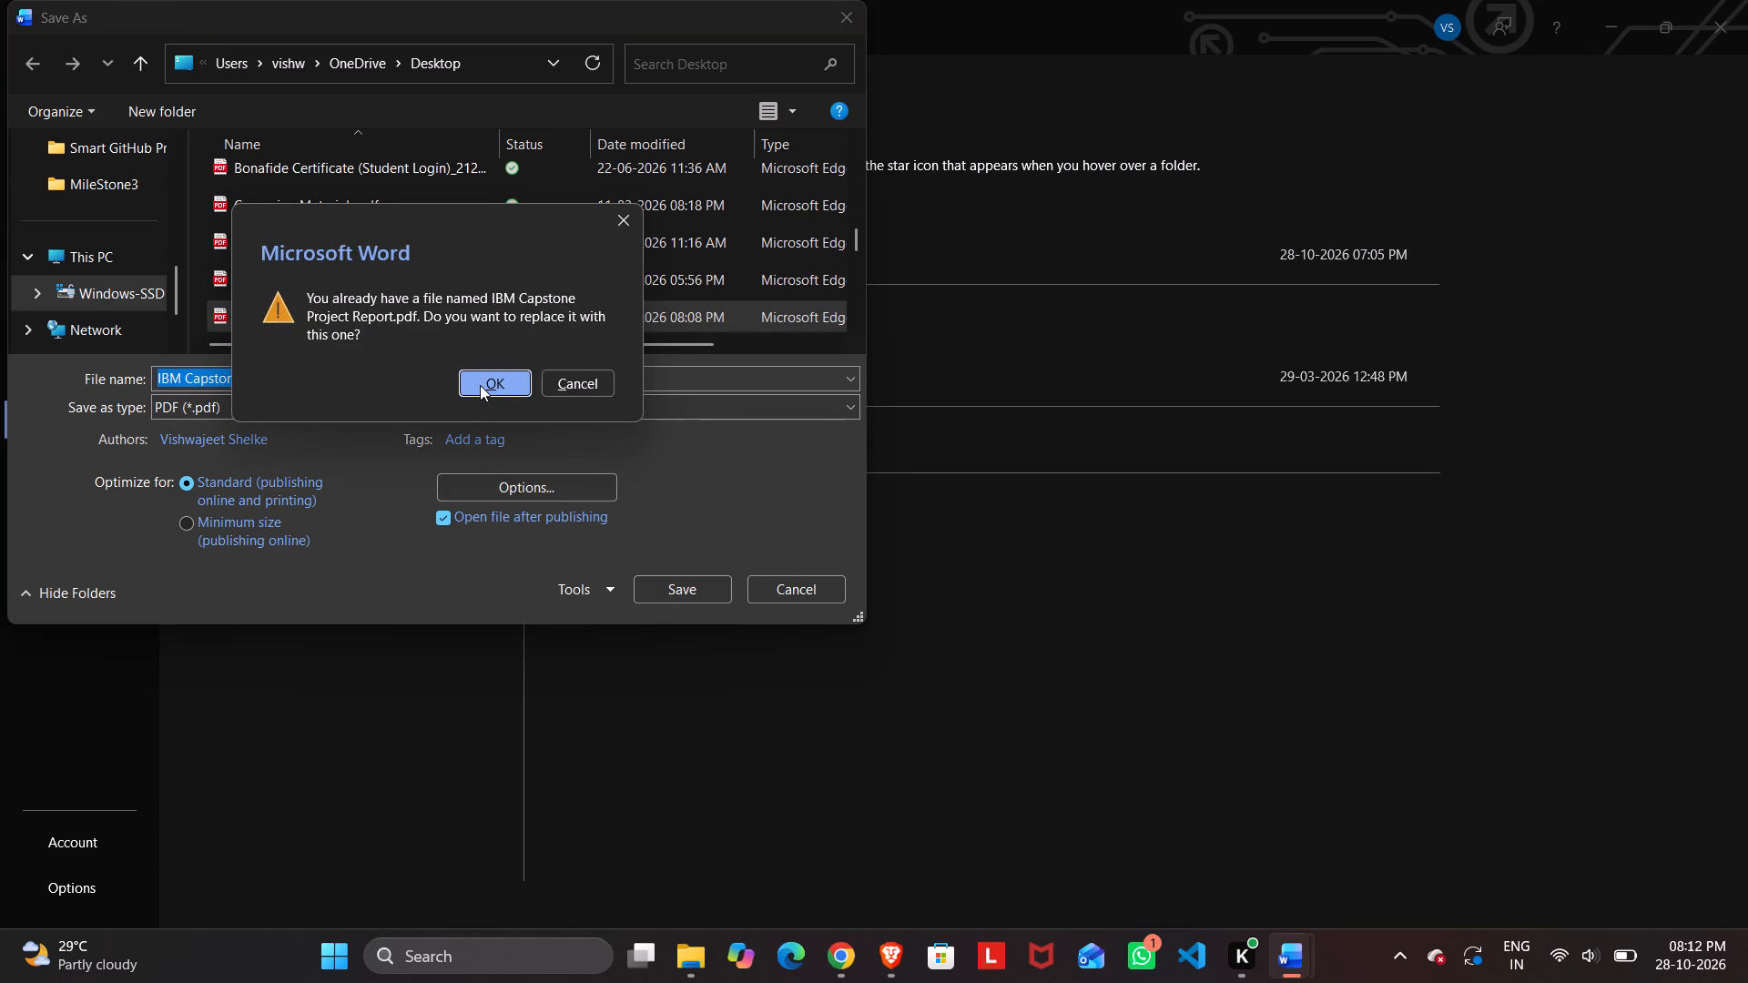
{"action": "left_click", "coordinate": [480, 385]}
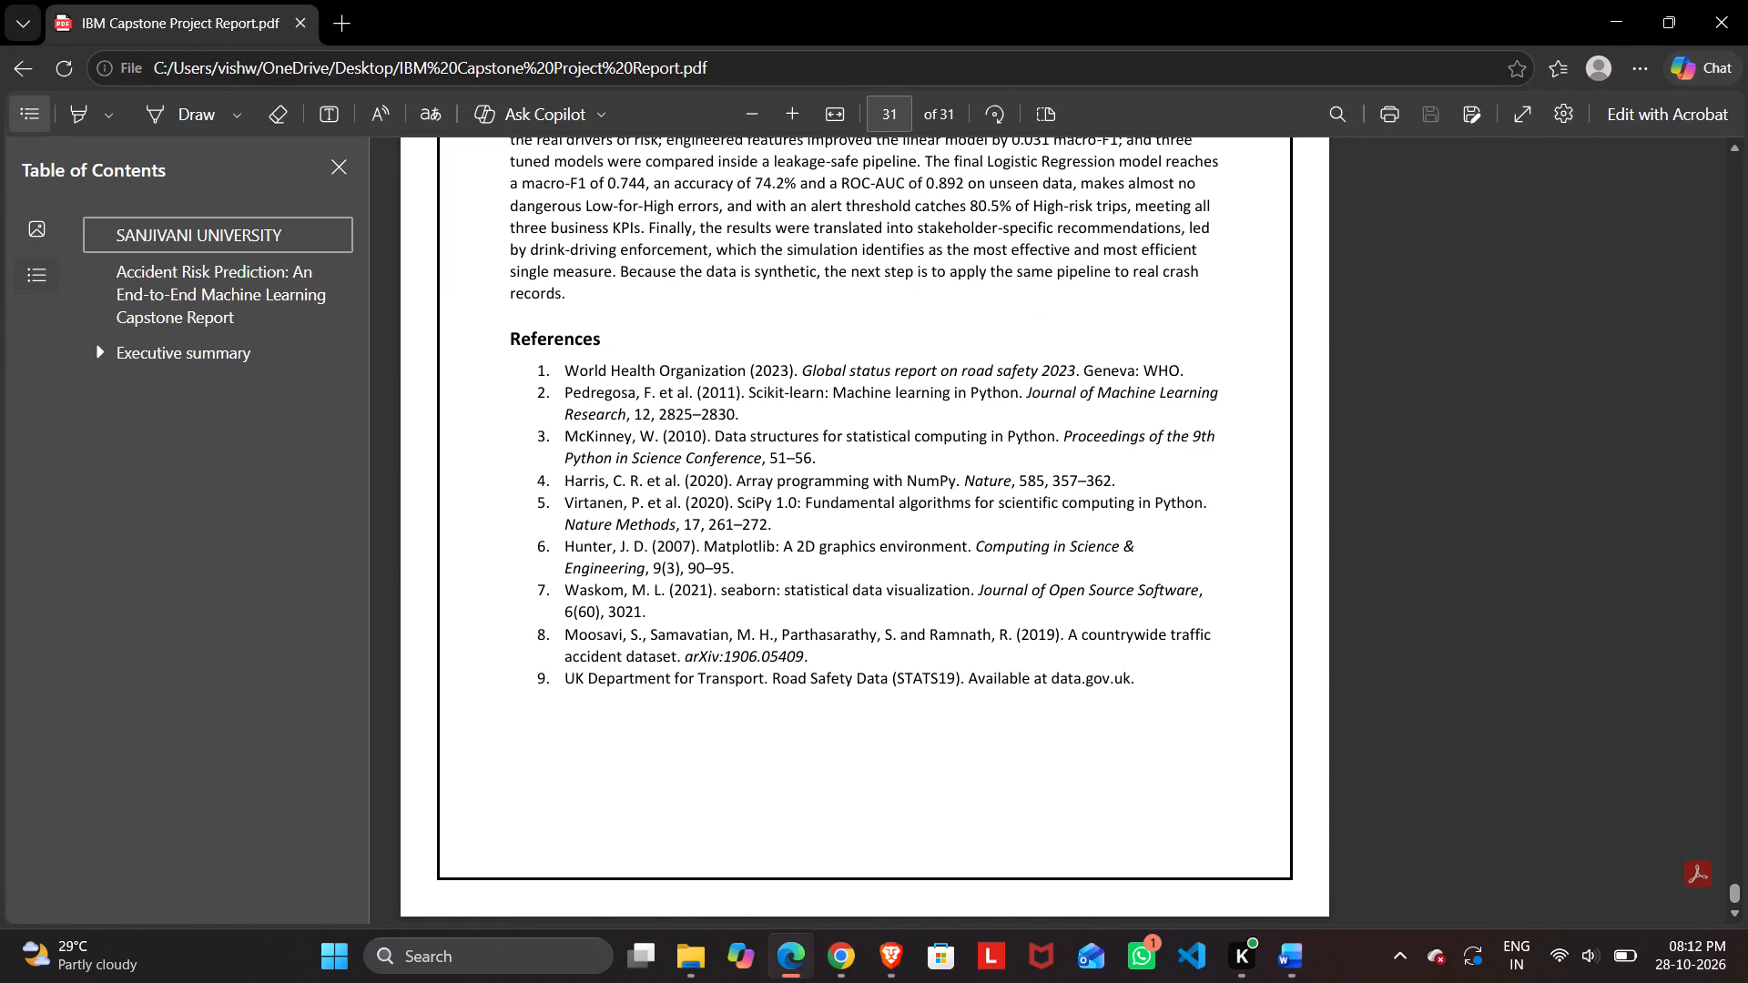
Review the page borders and layout in the exported PDF from the References back to the cover page, and close it.
{"action": "scroll", "coordinate": [861, 373], "scroll_direction": "up", "scroll_amount": 7}
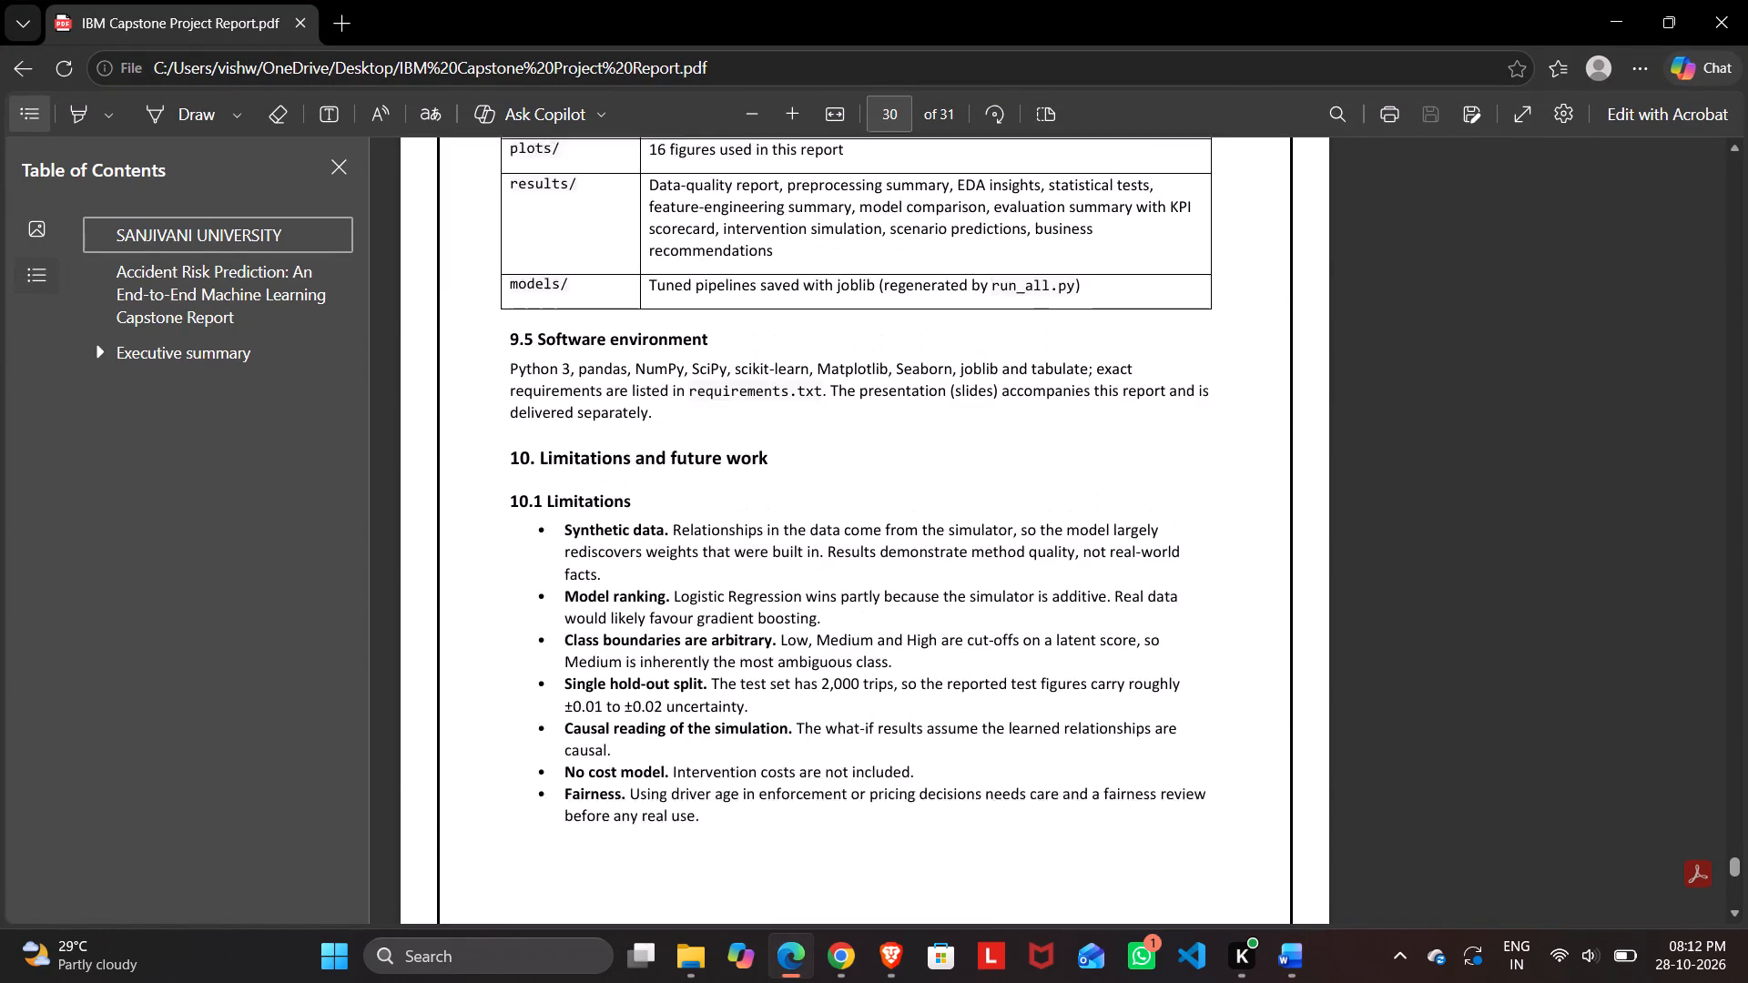
{"action": "scroll", "coordinate": [861, 373], "scroll_direction": "up", "scroll_amount": 5}
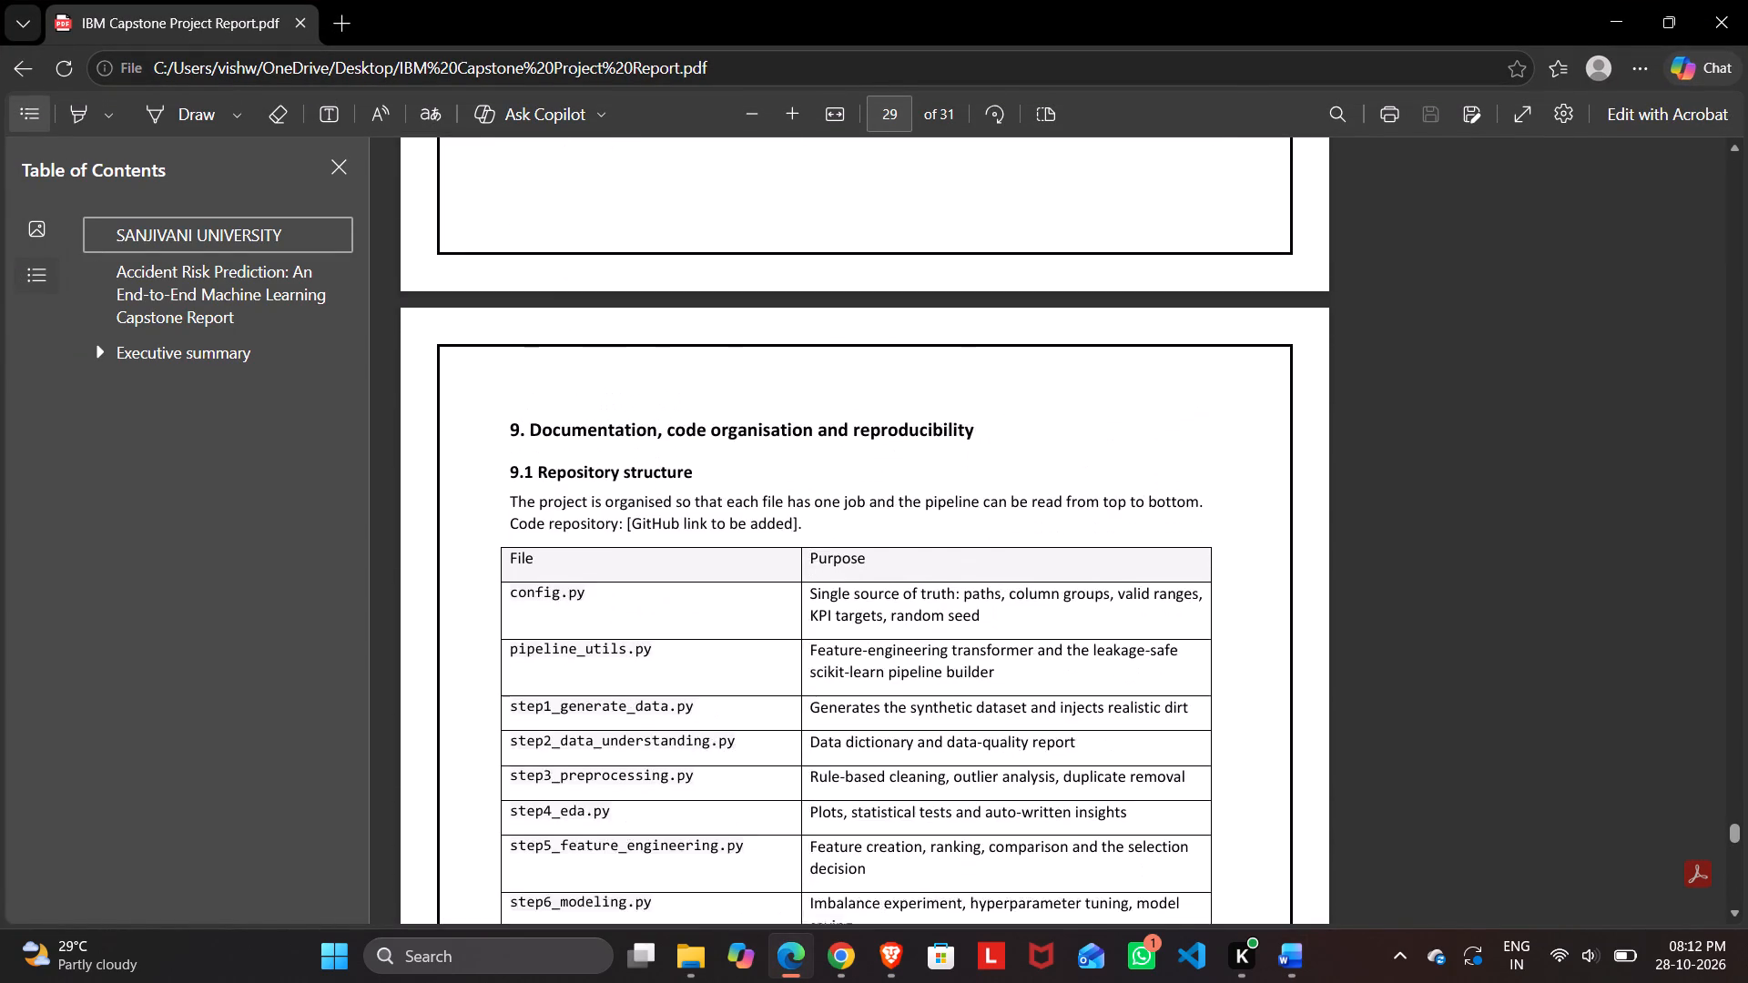
{"action": "scroll", "coordinate": [861, 373], "scroll_direction": "up", "scroll_amount": 4}
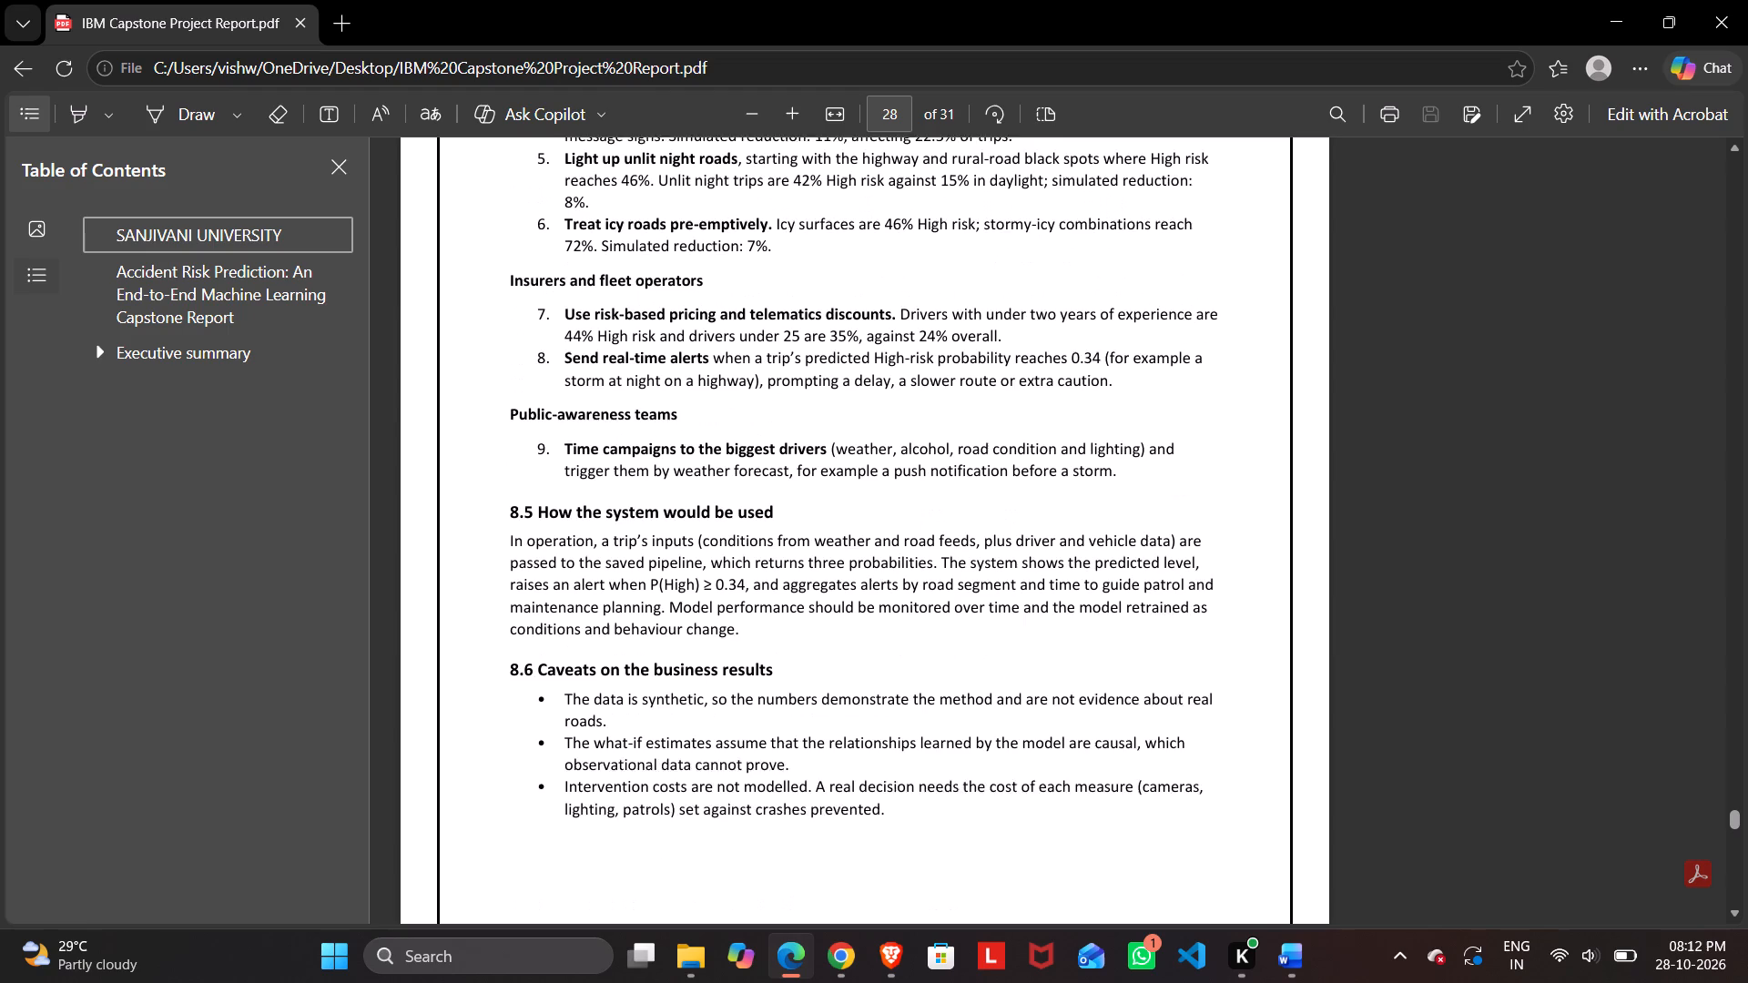
{"action": "scroll", "coordinate": [861, 373], "scroll_direction": "up", "scroll_amount": 5}
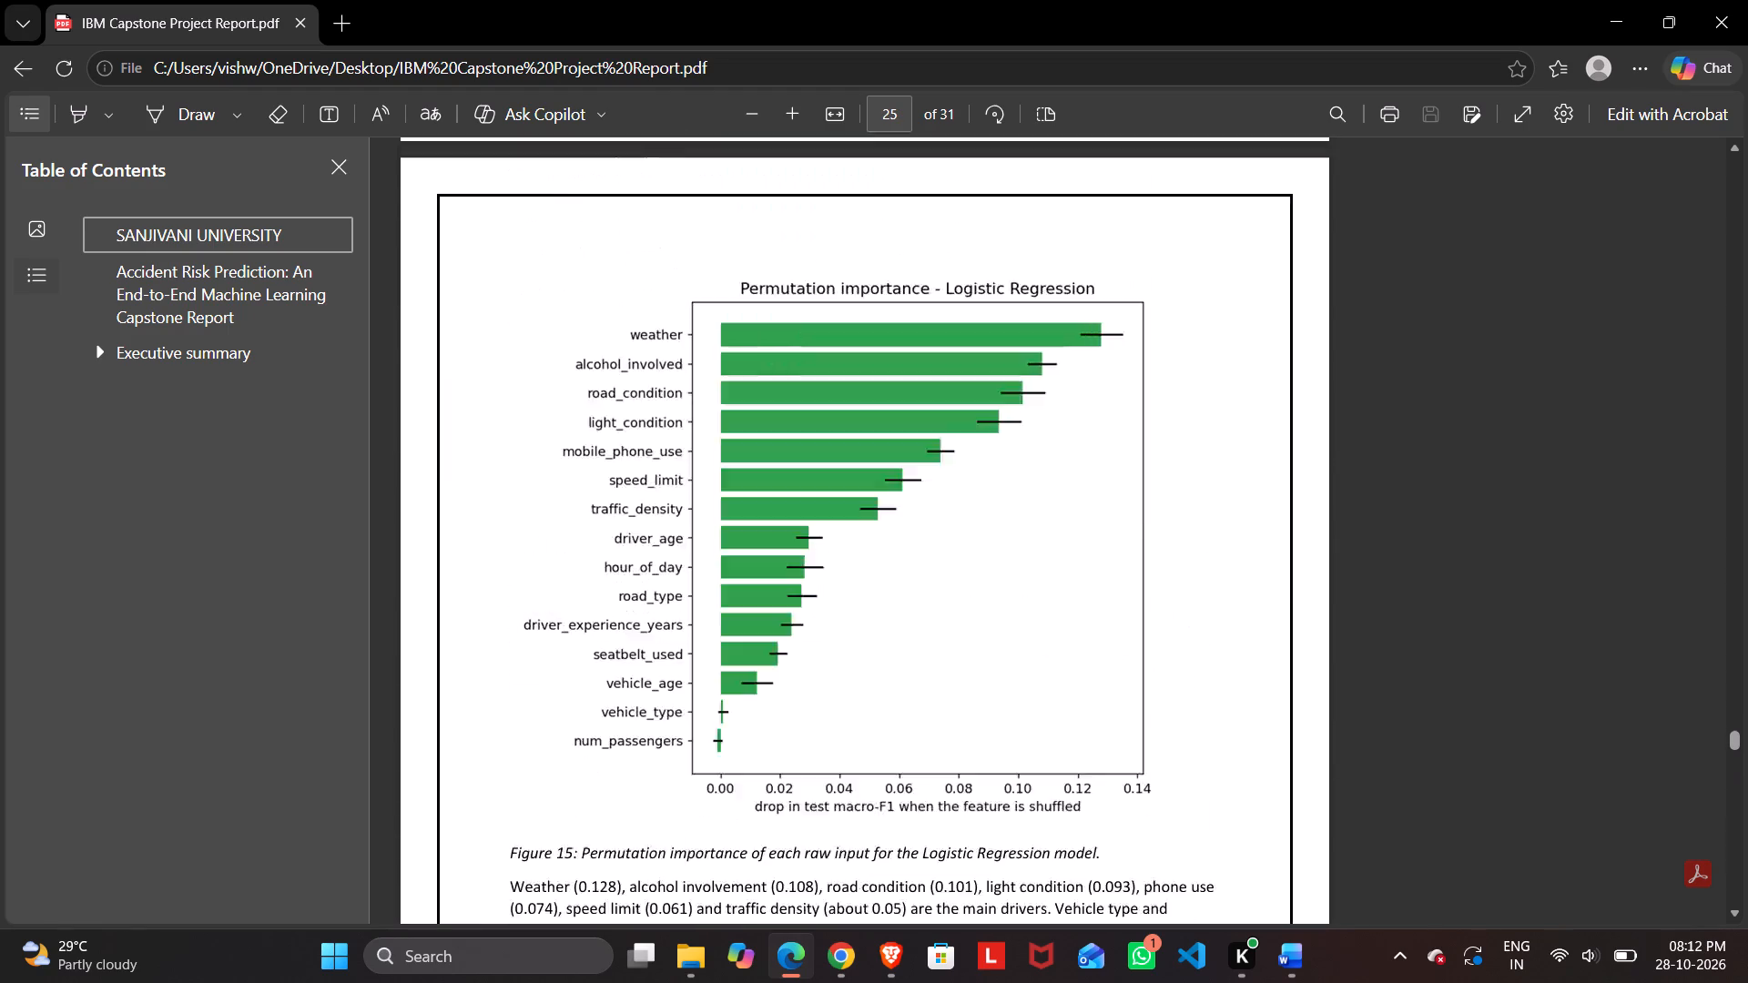
{"action": "scroll", "coordinate": [861, 373], "scroll_direction": "up", "scroll_amount": 4}
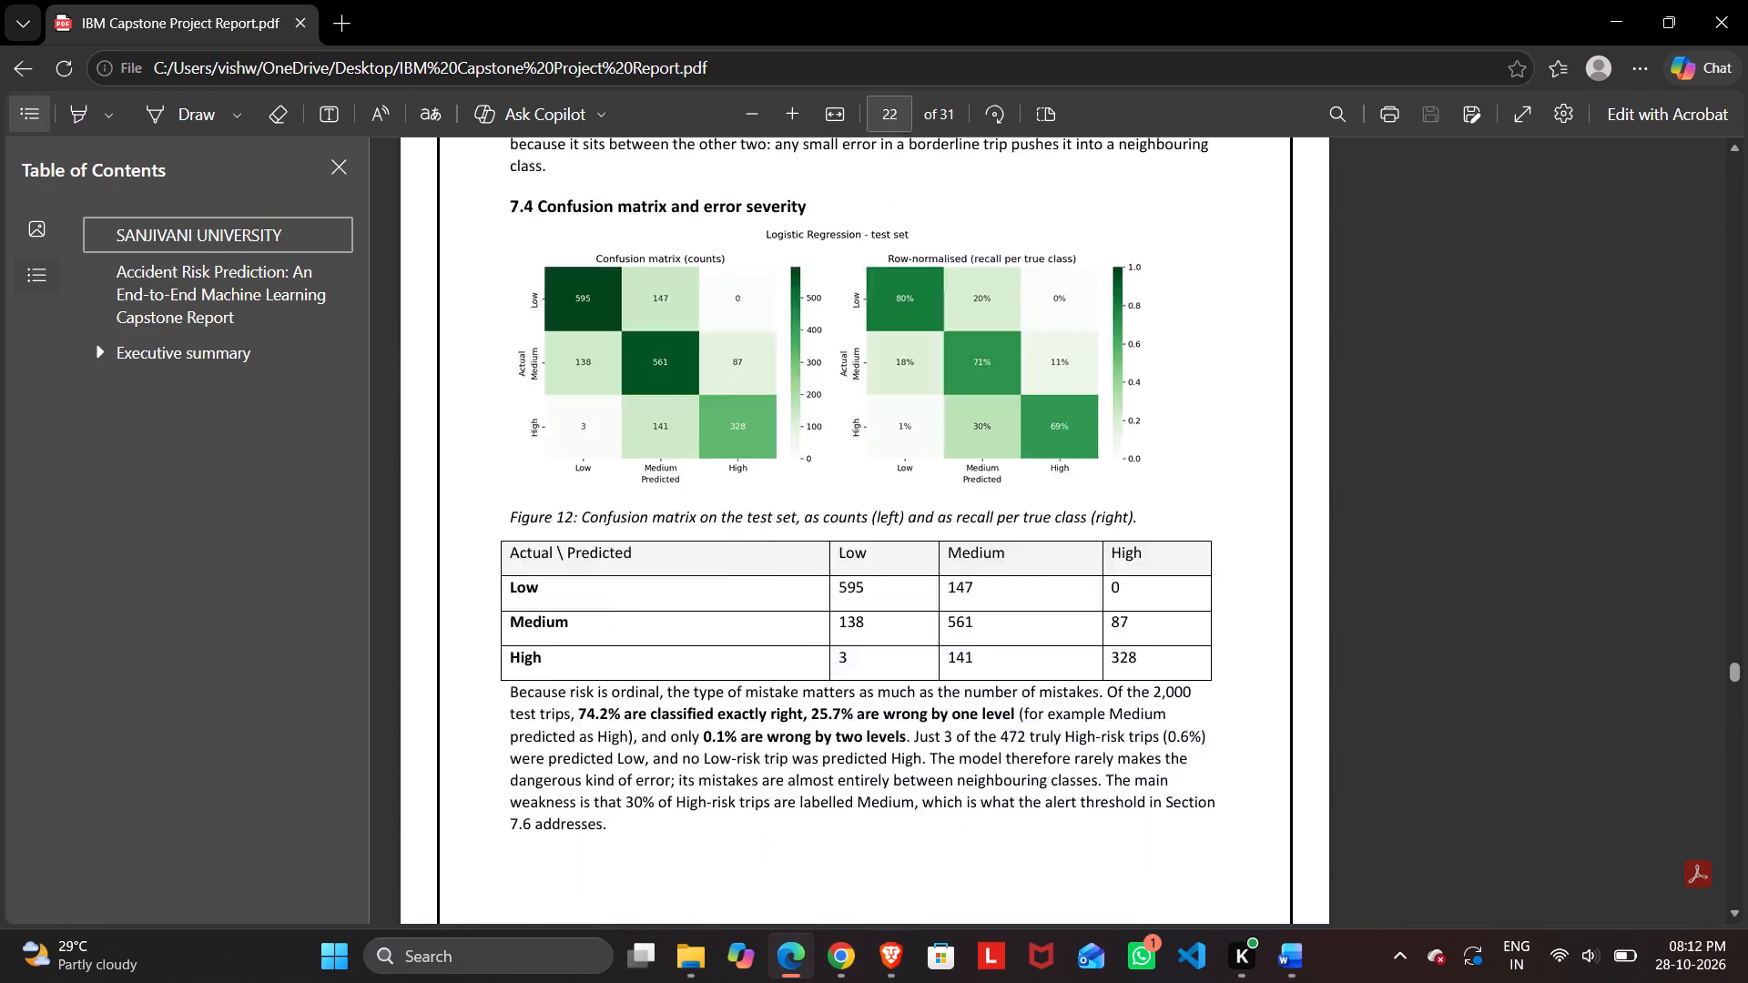
{"action": "scroll", "coordinate": [861, 373], "scroll_direction": "up", "scroll_amount": 6}
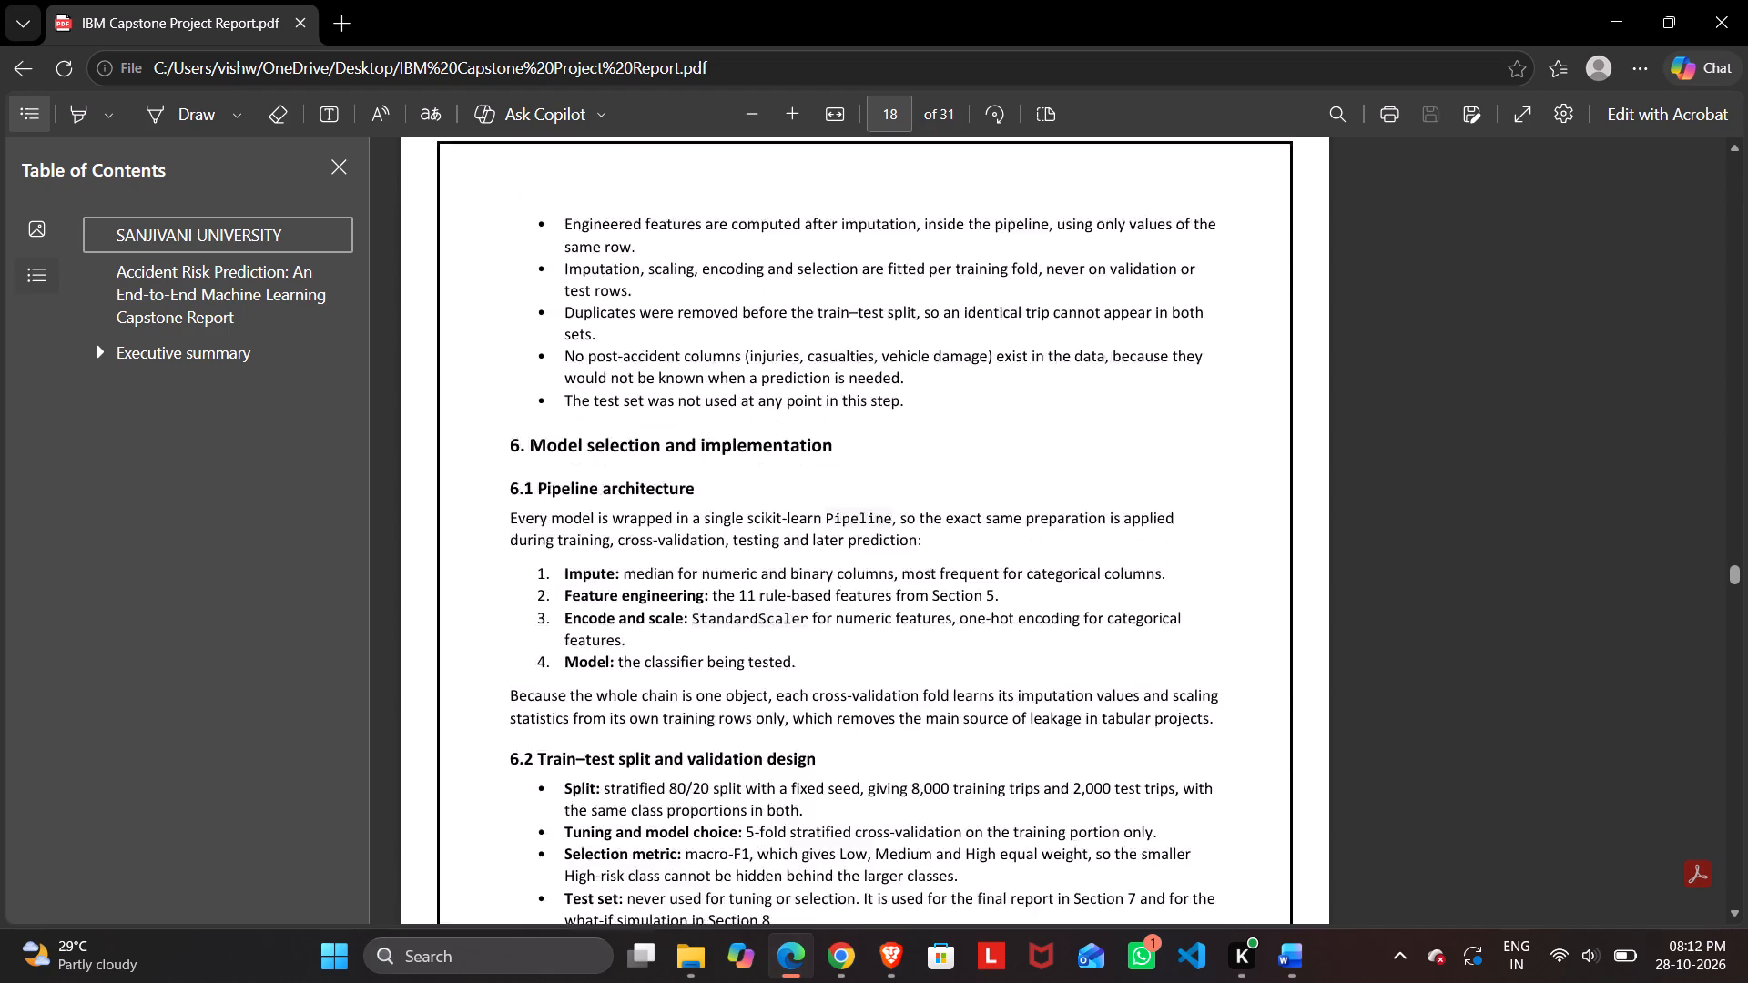
{"action": "scroll", "coordinate": [861, 373], "scroll_direction": "up", "scroll_amount": 5}
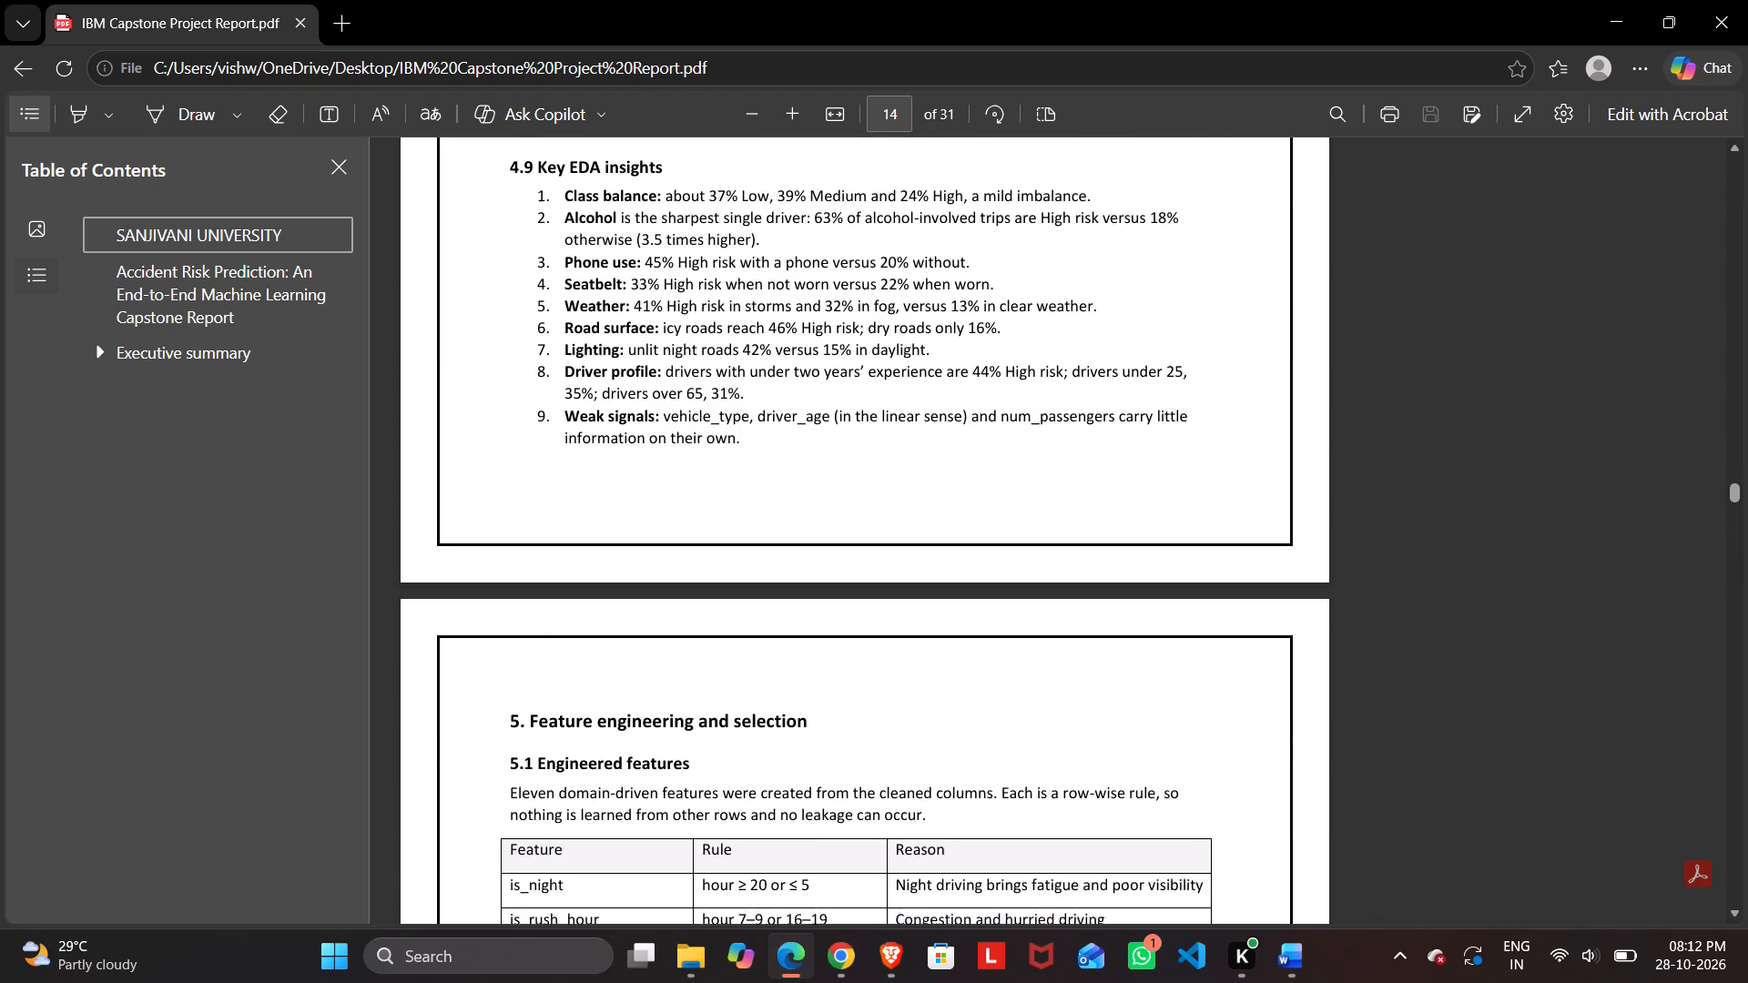
{"action": "scroll", "coordinate": [861, 373], "scroll_direction": "up", "scroll_amount": 4}
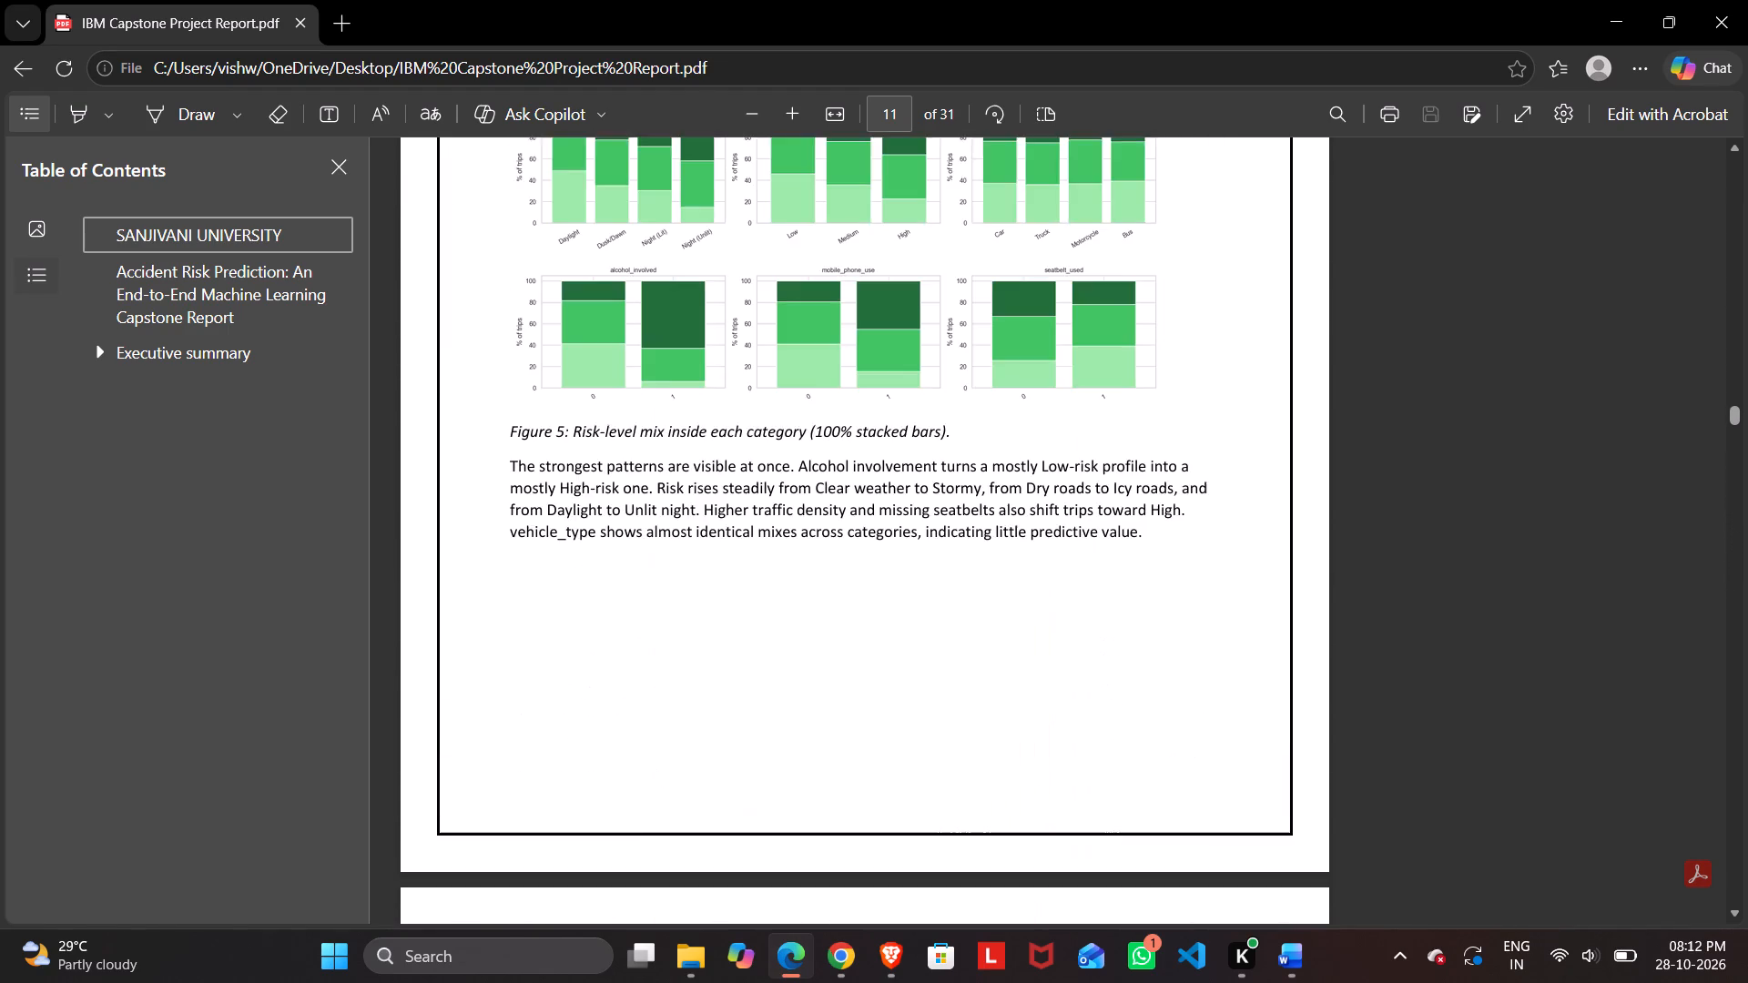
{"action": "scroll", "coordinate": [861, 373], "scroll_direction": "up", "scroll_amount": 7}
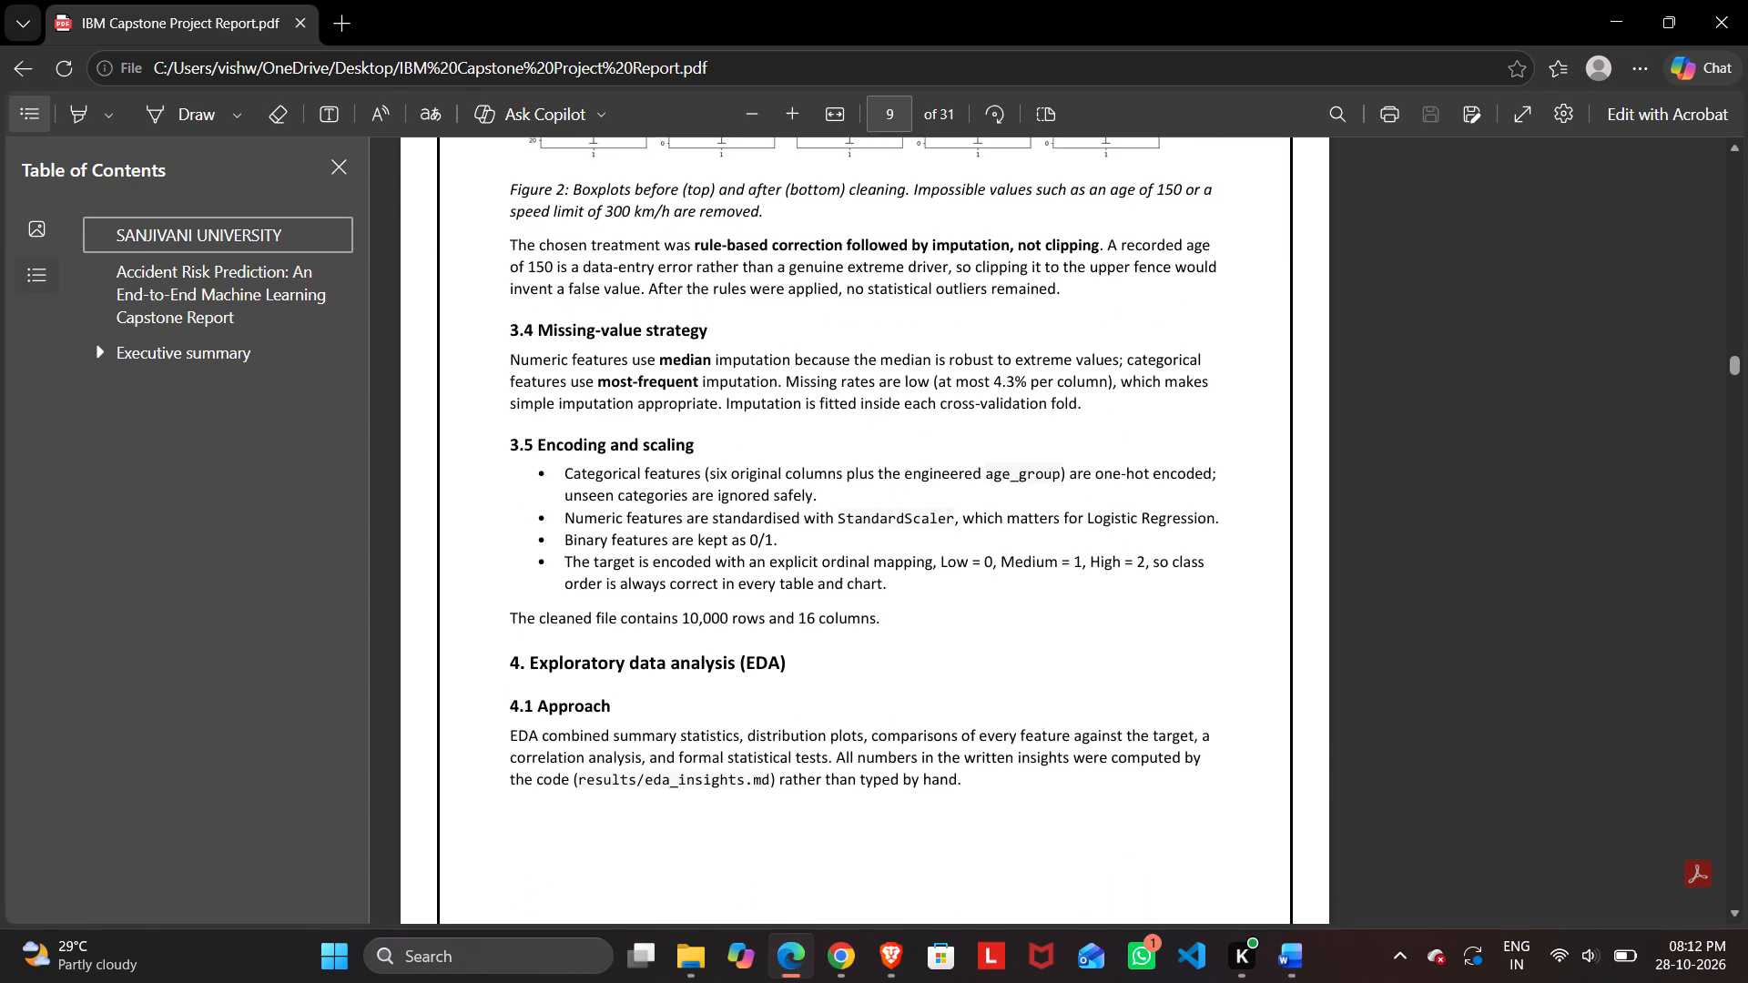
{"action": "scroll", "coordinate": [861, 373], "scroll_direction": "up", "scroll_amount": 6}
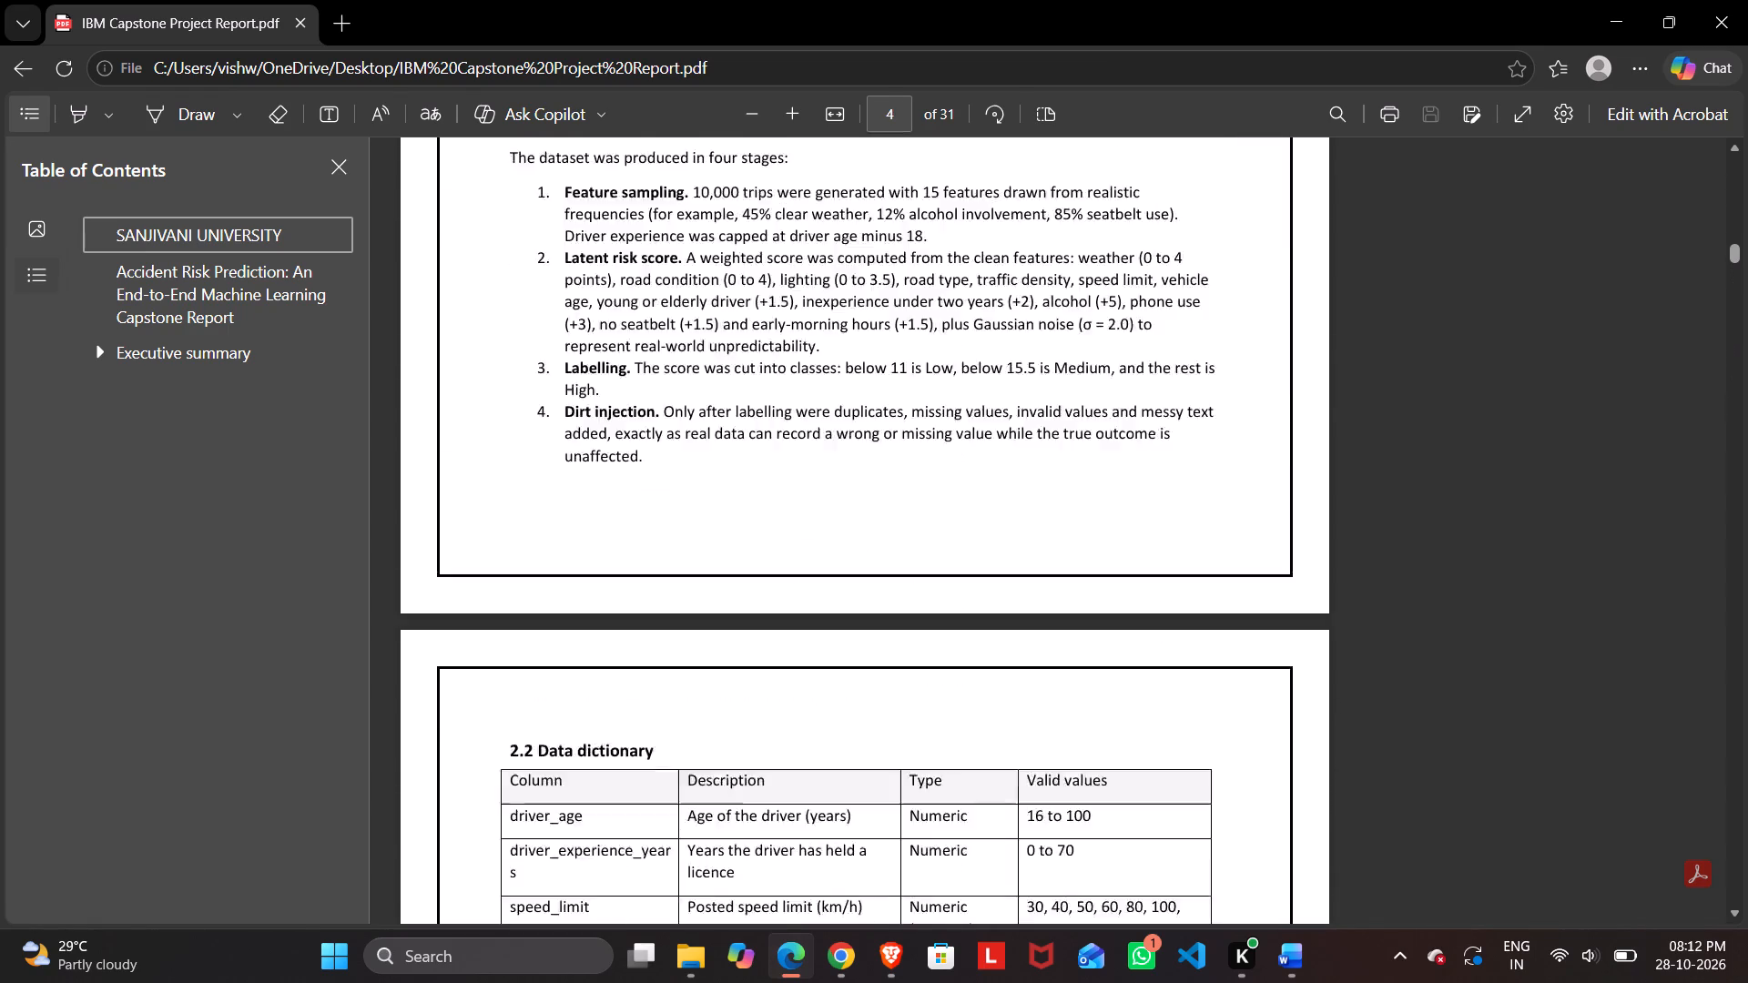
{"action": "scroll", "coordinate": [861, 373], "scroll_direction": "up", "scroll_amount": 6}
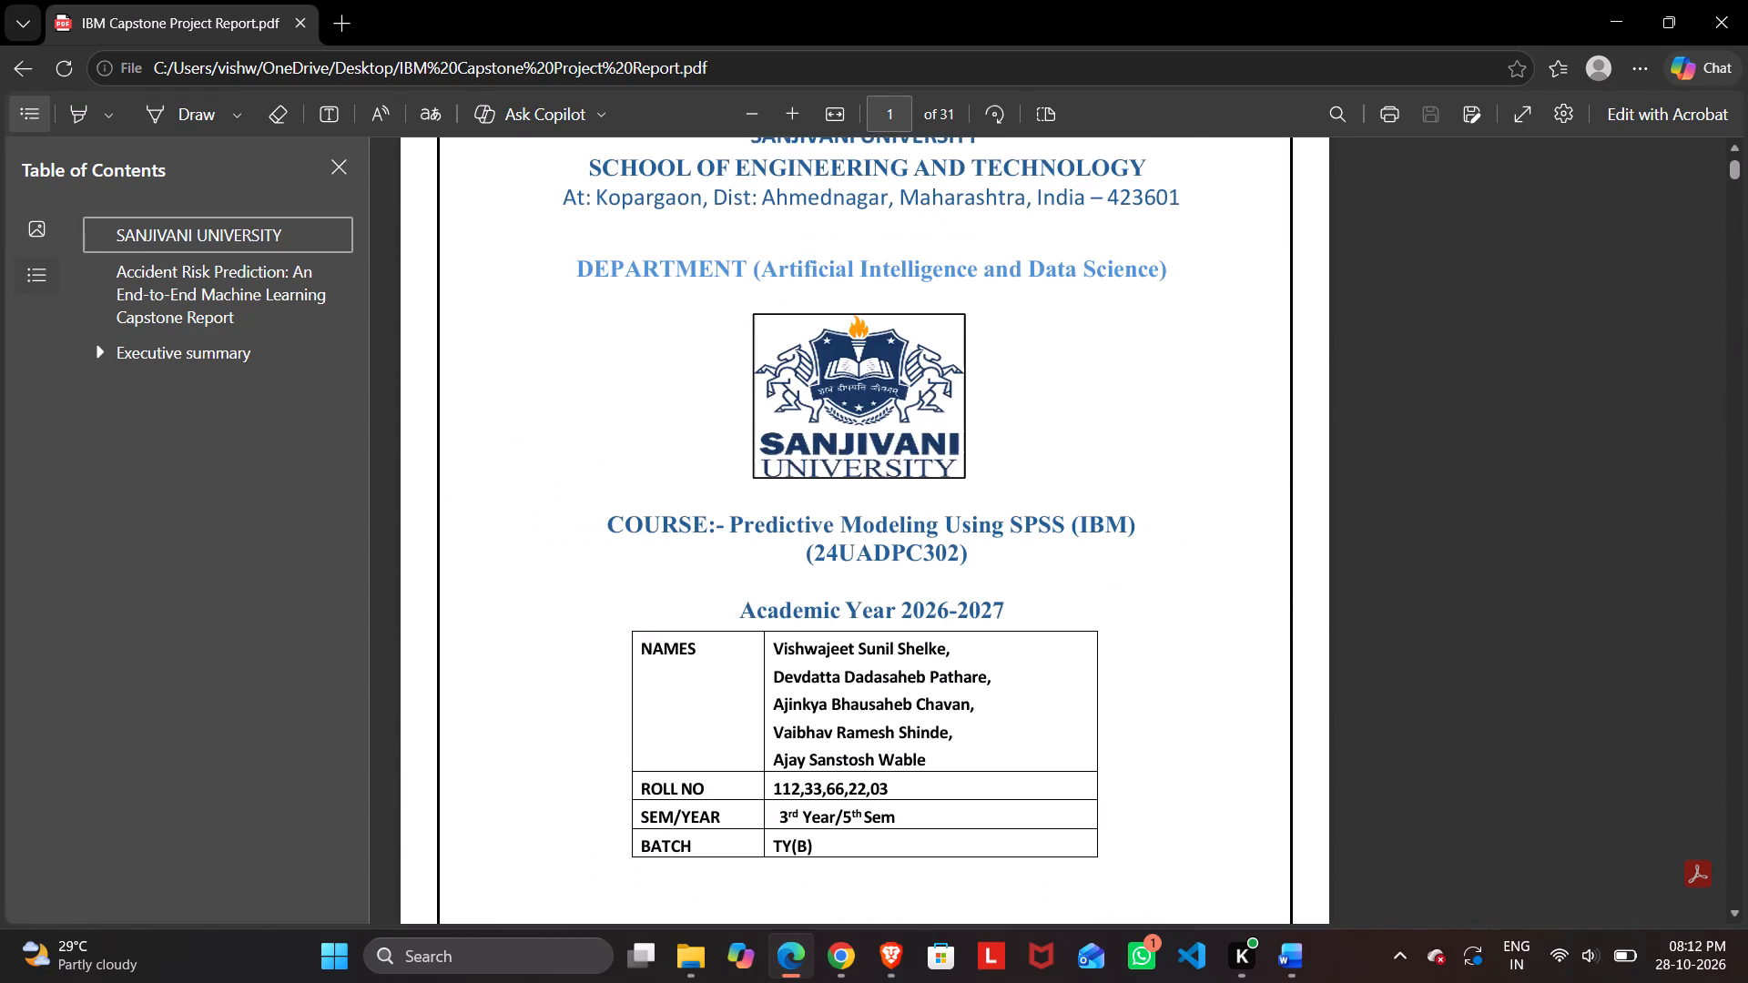
{"action": "scroll", "coordinate": [861, 373], "scroll_direction": "down", "scroll_amount": 2}
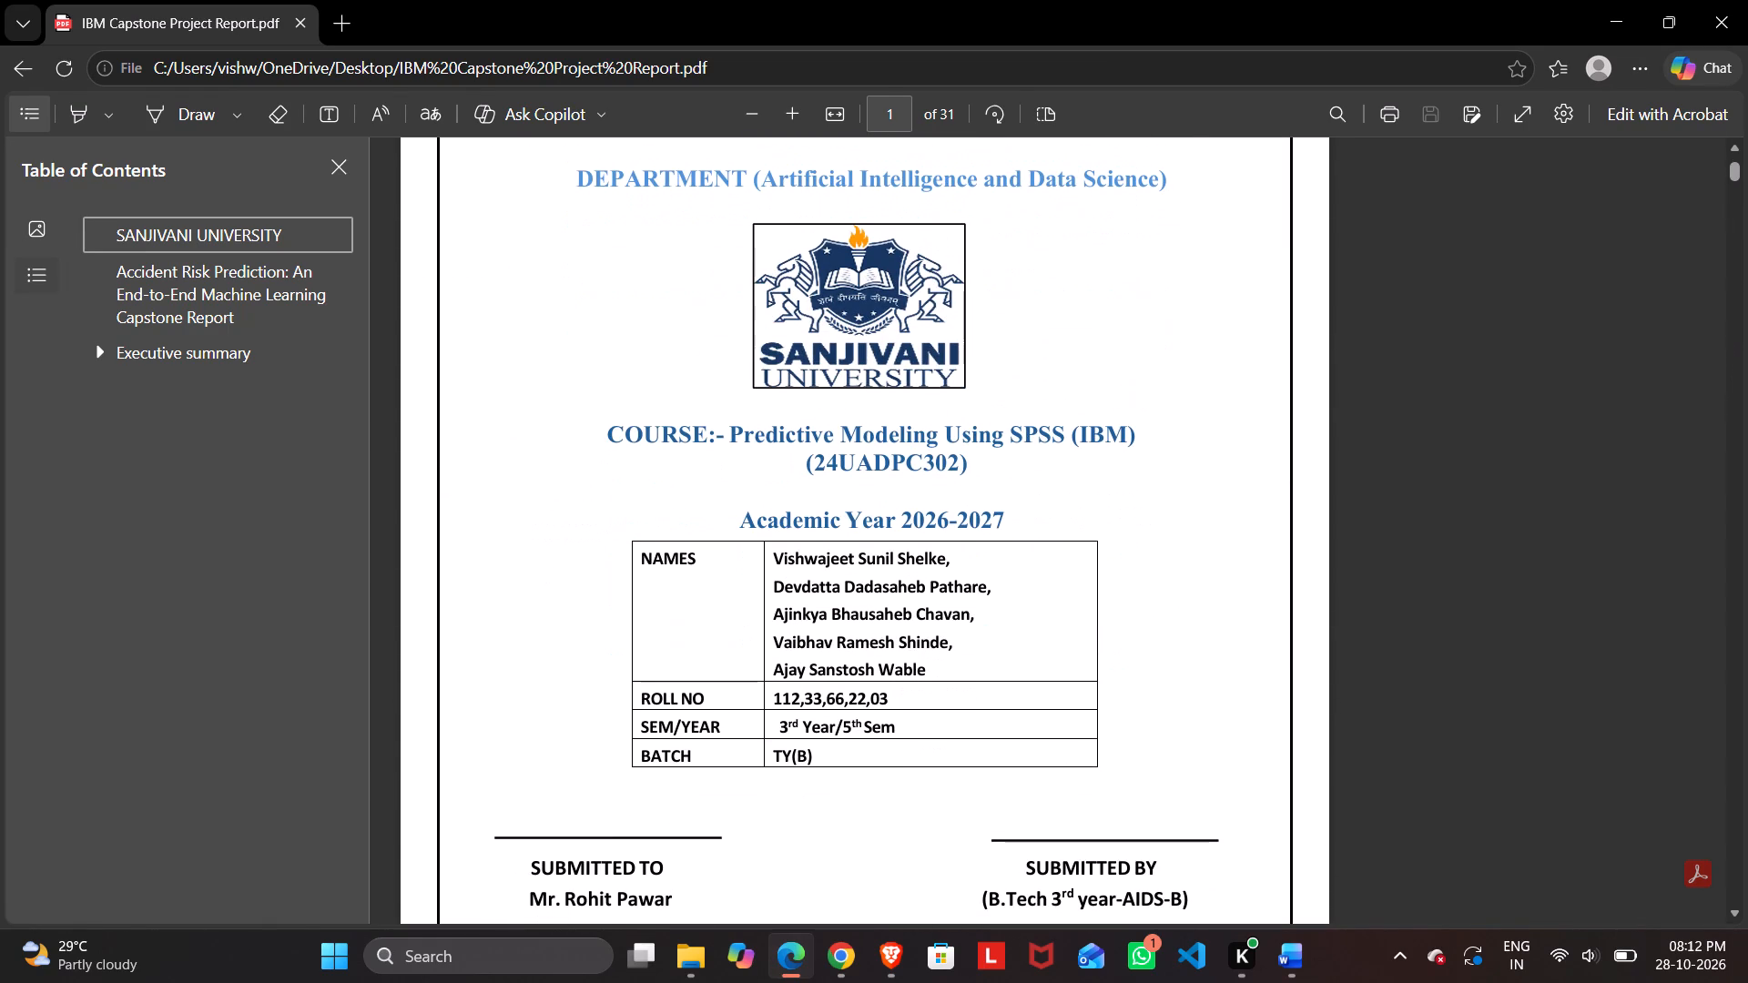
{"action": "scroll", "coordinate": [861, 373], "scroll_direction": "up", "scroll_amount": 3}
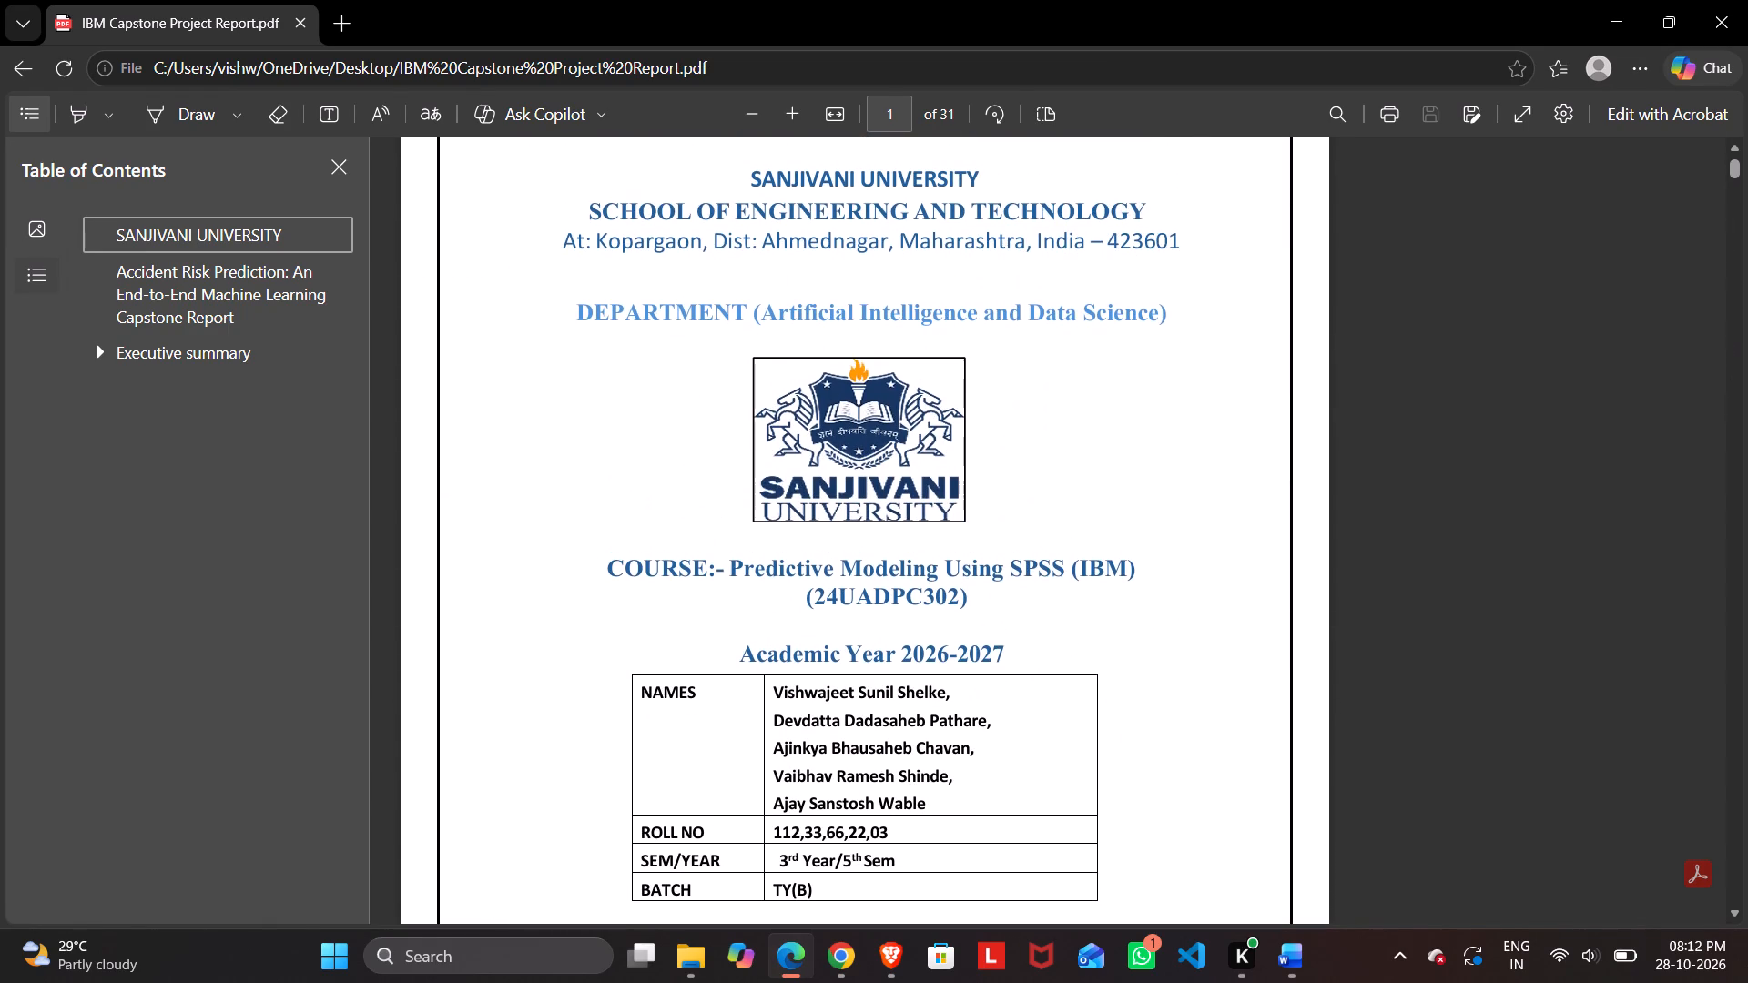
{"action": "scroll", "coordinate": [861, 373], "scroll_direction": "up", "scroll_amount": 1}
{"action": "scroll", "coordinate": [861, 373], "scroll_direction": "down", "scroll_amount": 3}
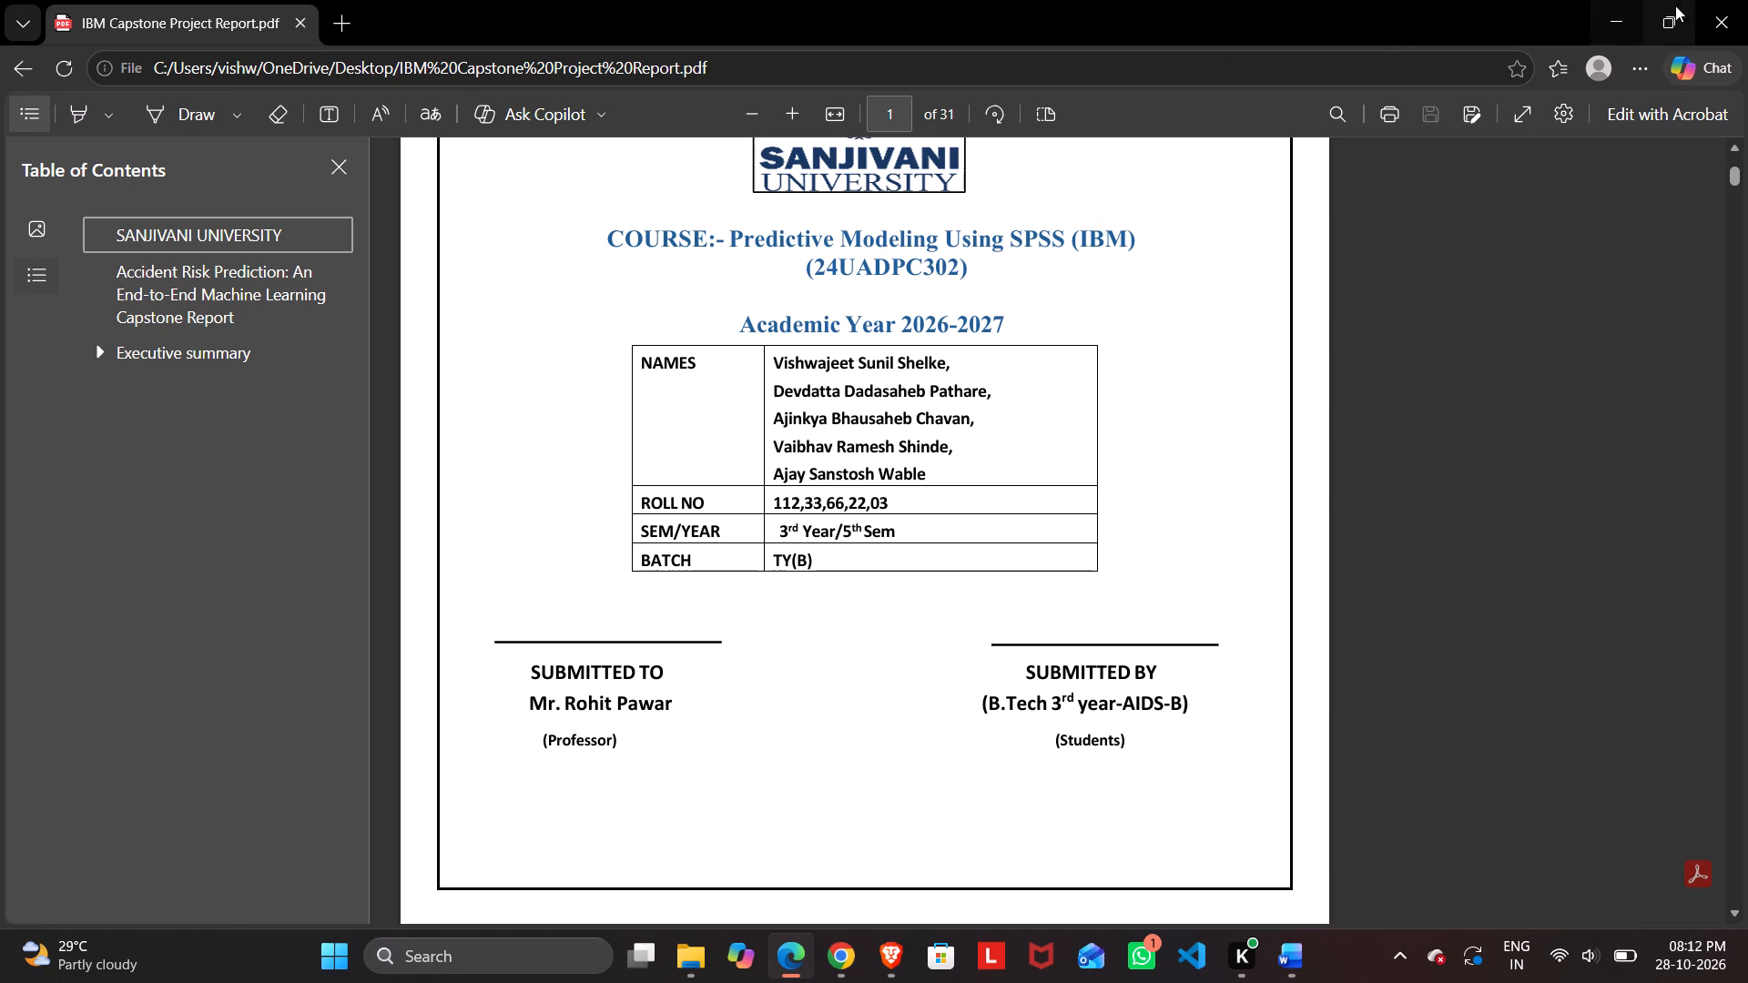
{"action": "left_click", "coordinate": [1706, 6]}
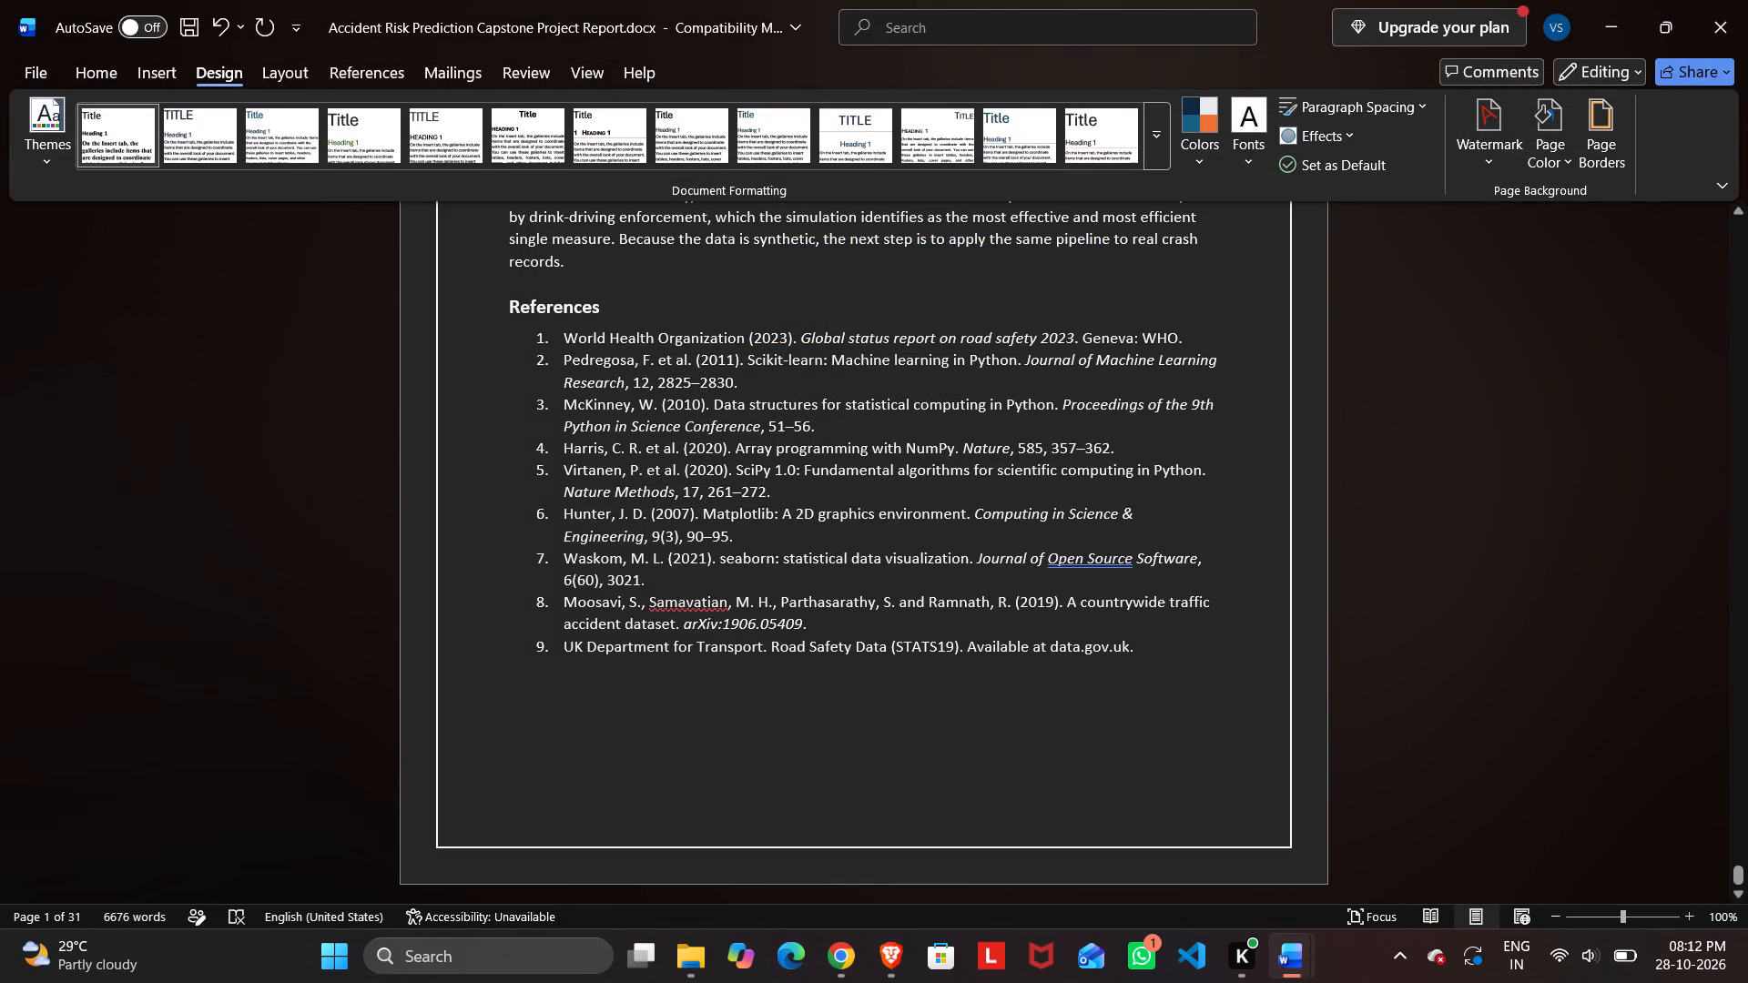
In Word, delete the extra "s" before the "t" in the last student's middle name in the cover page's names table.
{"action": "scroll", "coordinate": [1239, 334], "scroll_direction": "up", "scroll_amount": 20}
{"action": "scroll", "coordinate": [1239, 334], "scroll_direction": "up", "scroll_amount": 6}
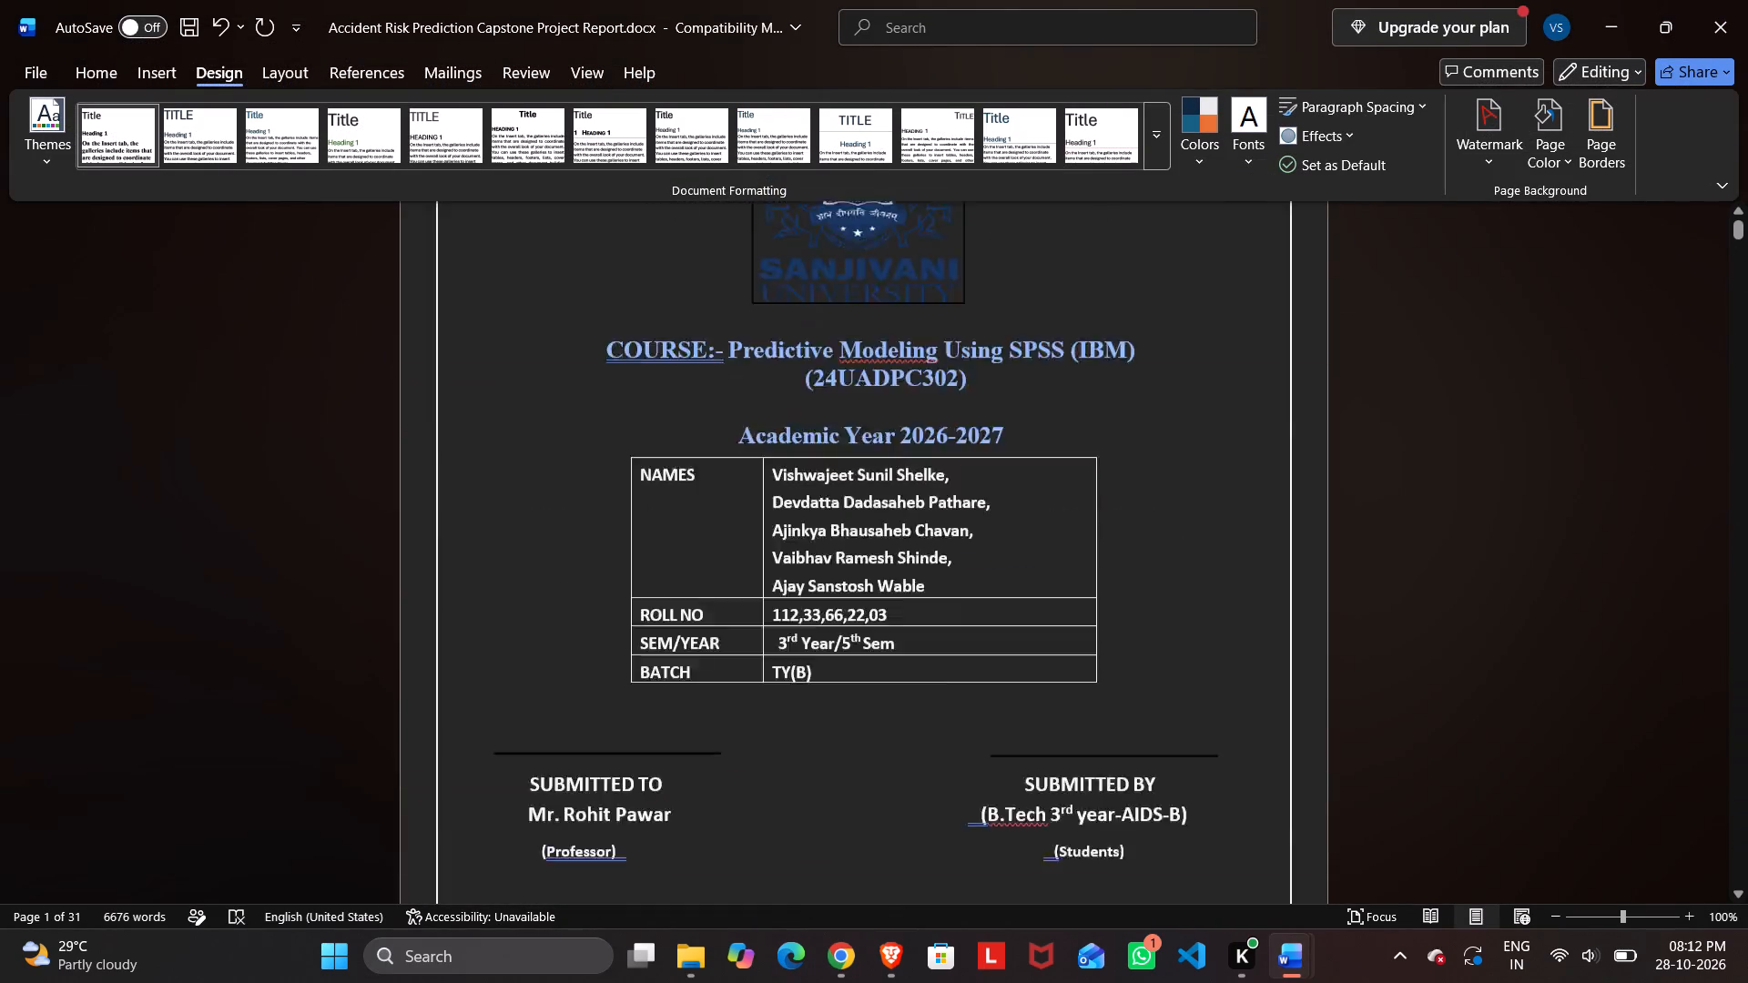
{"action": "scroll", "coordinate": [1239, 334], "scroll_direction": "up", "scroll_amount": 2}
{"action": "scroll", "coordinate": [1112, 541], "scroll_direction": "down", "scroll_amount": 2}
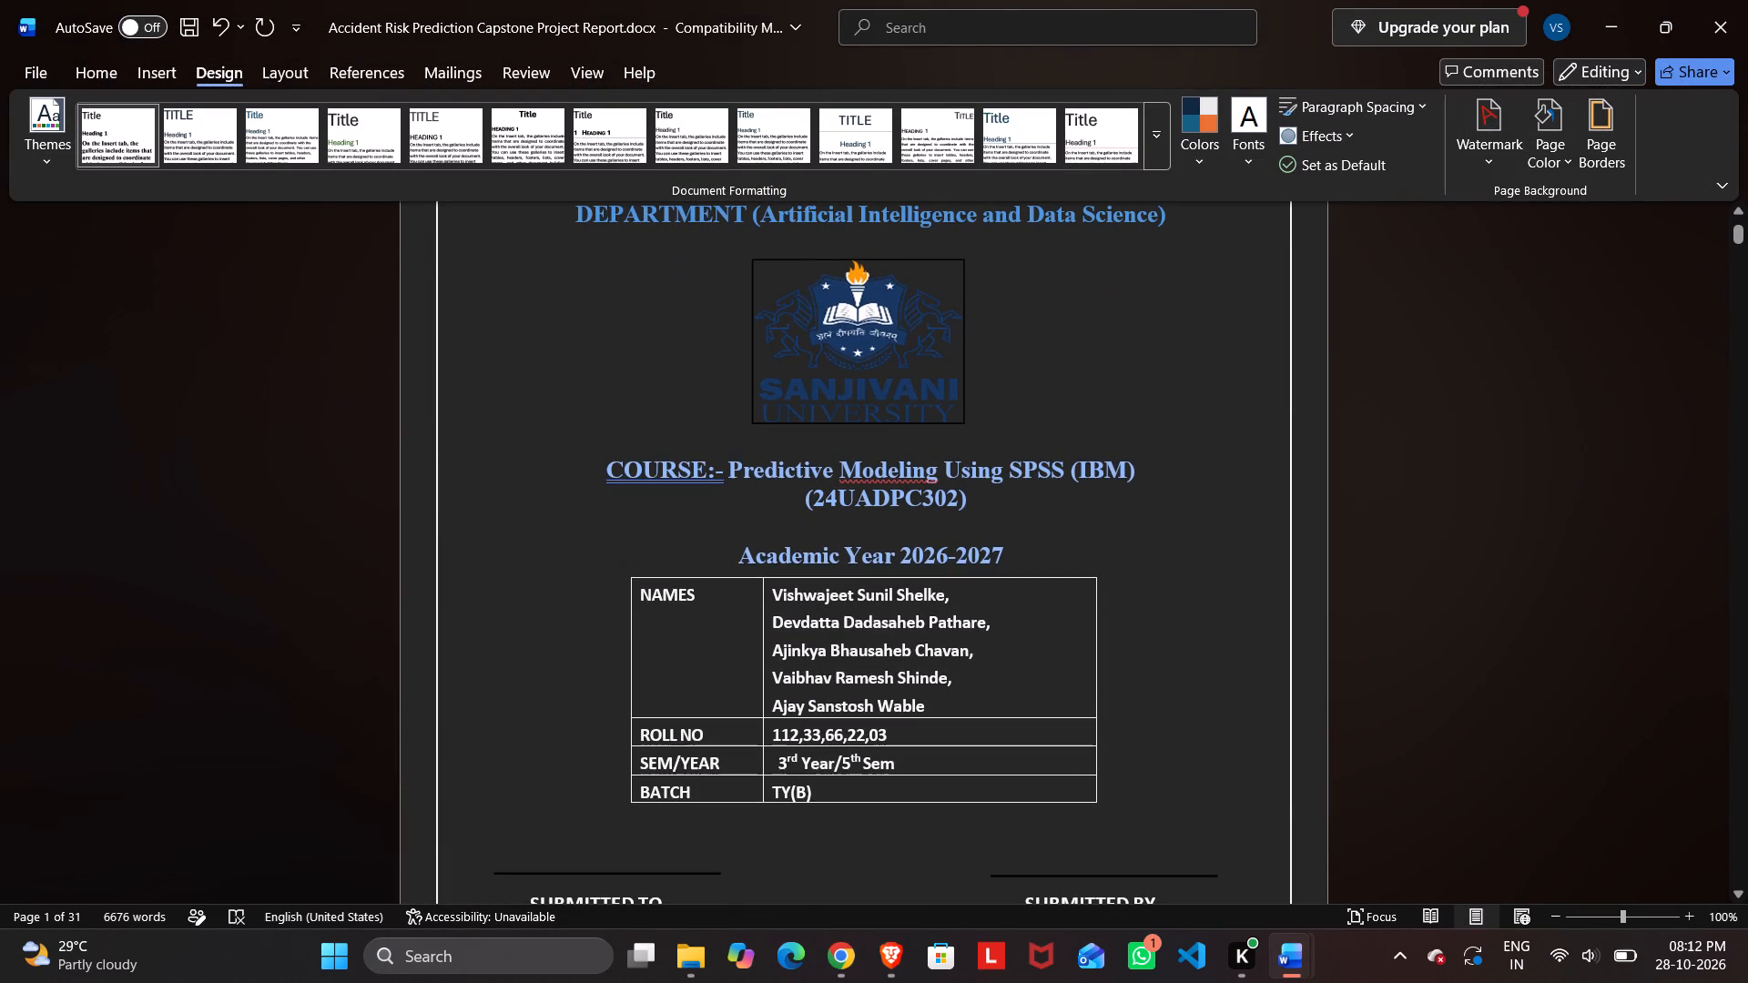
{"action": "left_click", "coordinate": [842, 705]}
{"action": "key", "text": "BackSpace"}
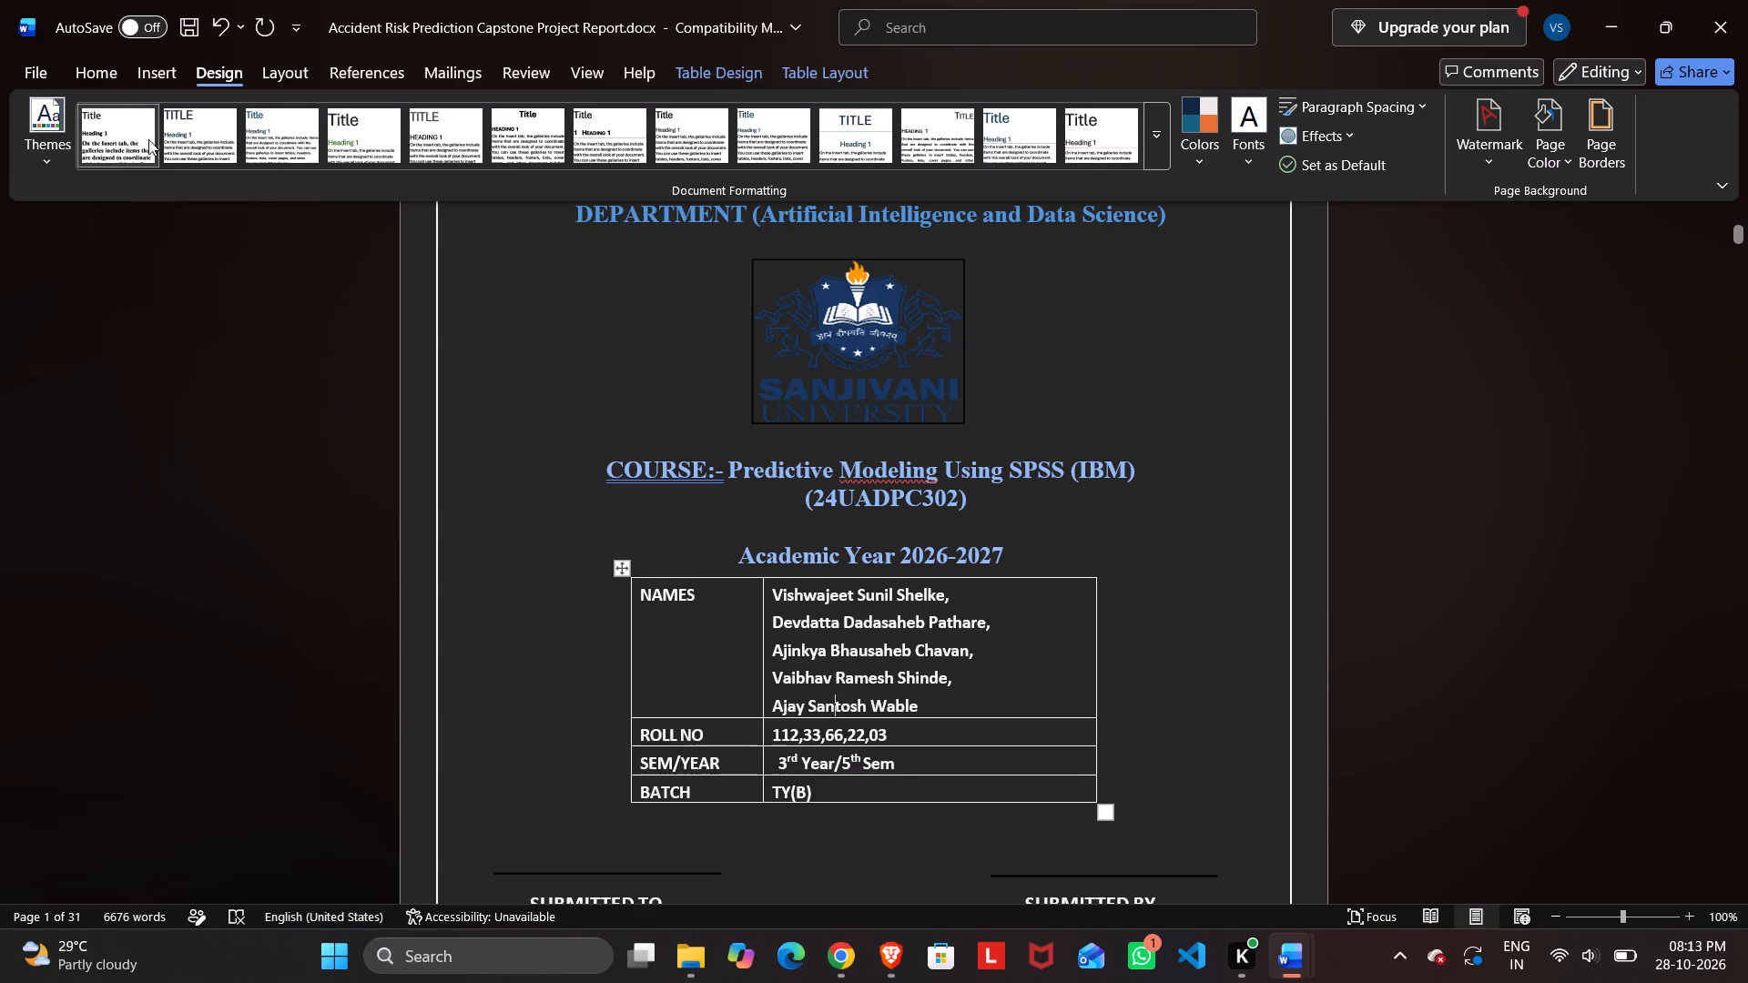
Save the corrected report as a PDF on the Desktop, replacing the existing IBM Capstone Project Report.pdf.
{"action": "left_click", "coordinate": [41, 59]}
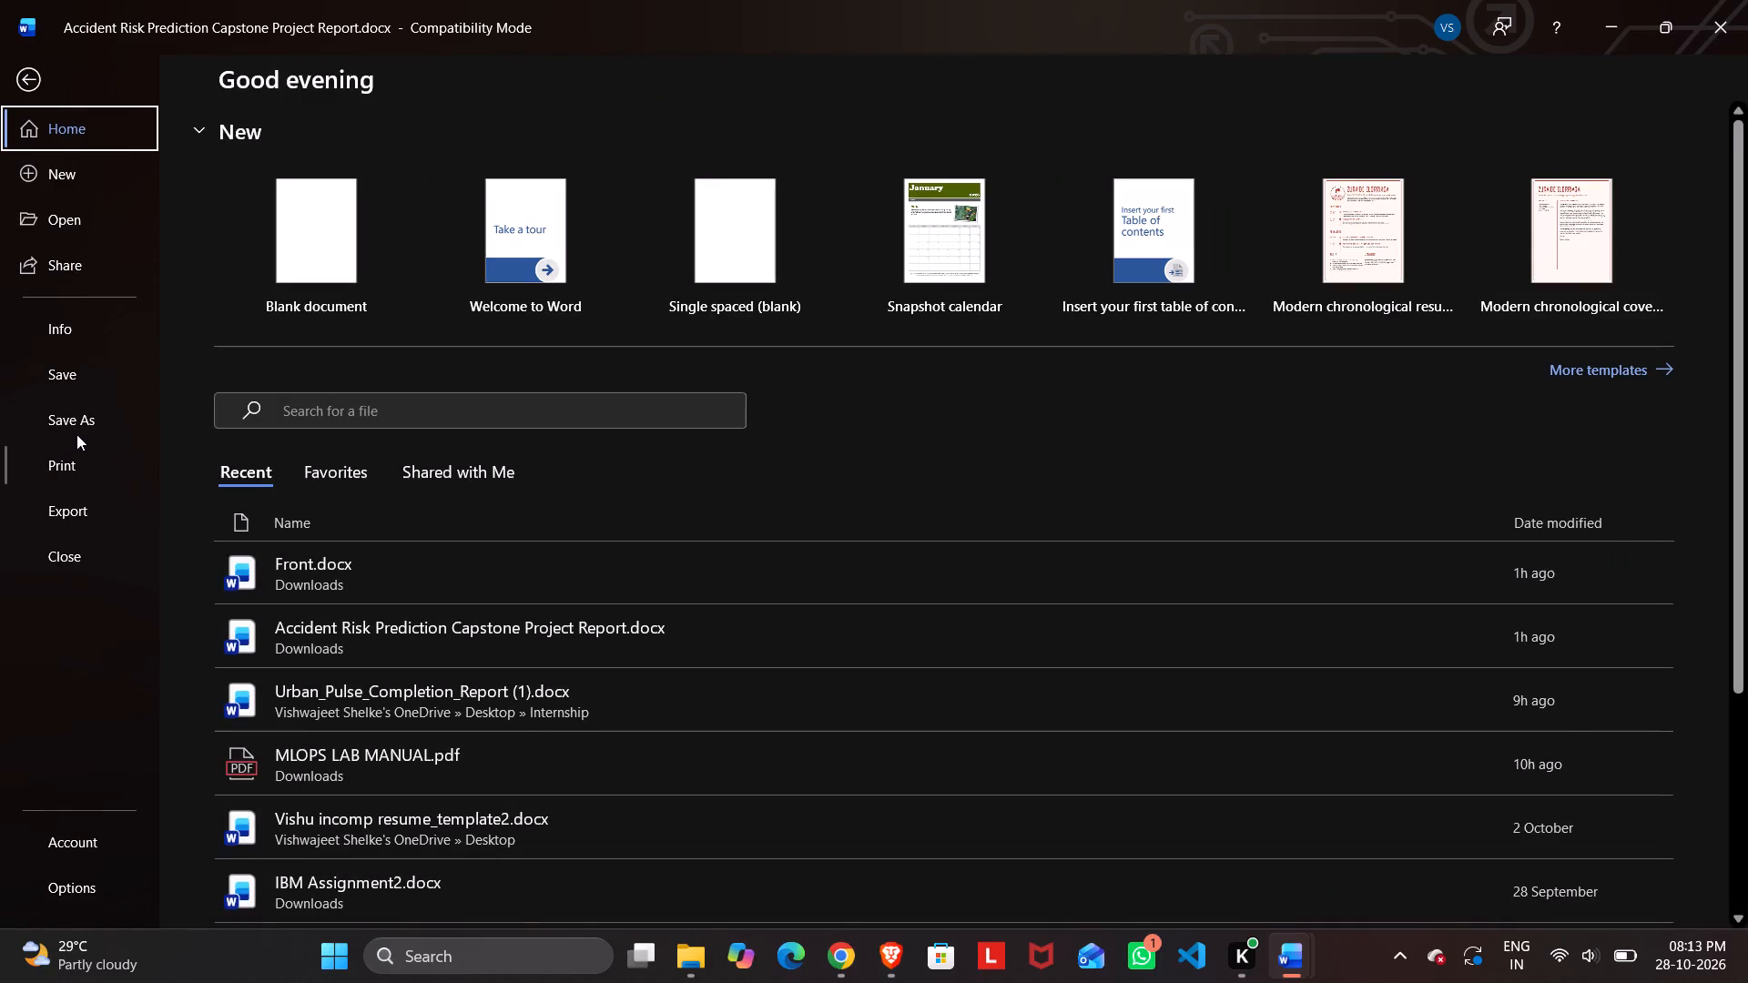
{"action": "left_click", "coordinate": [78, 431]}
{"action": "left_click", "coordinate": [666, 359]}
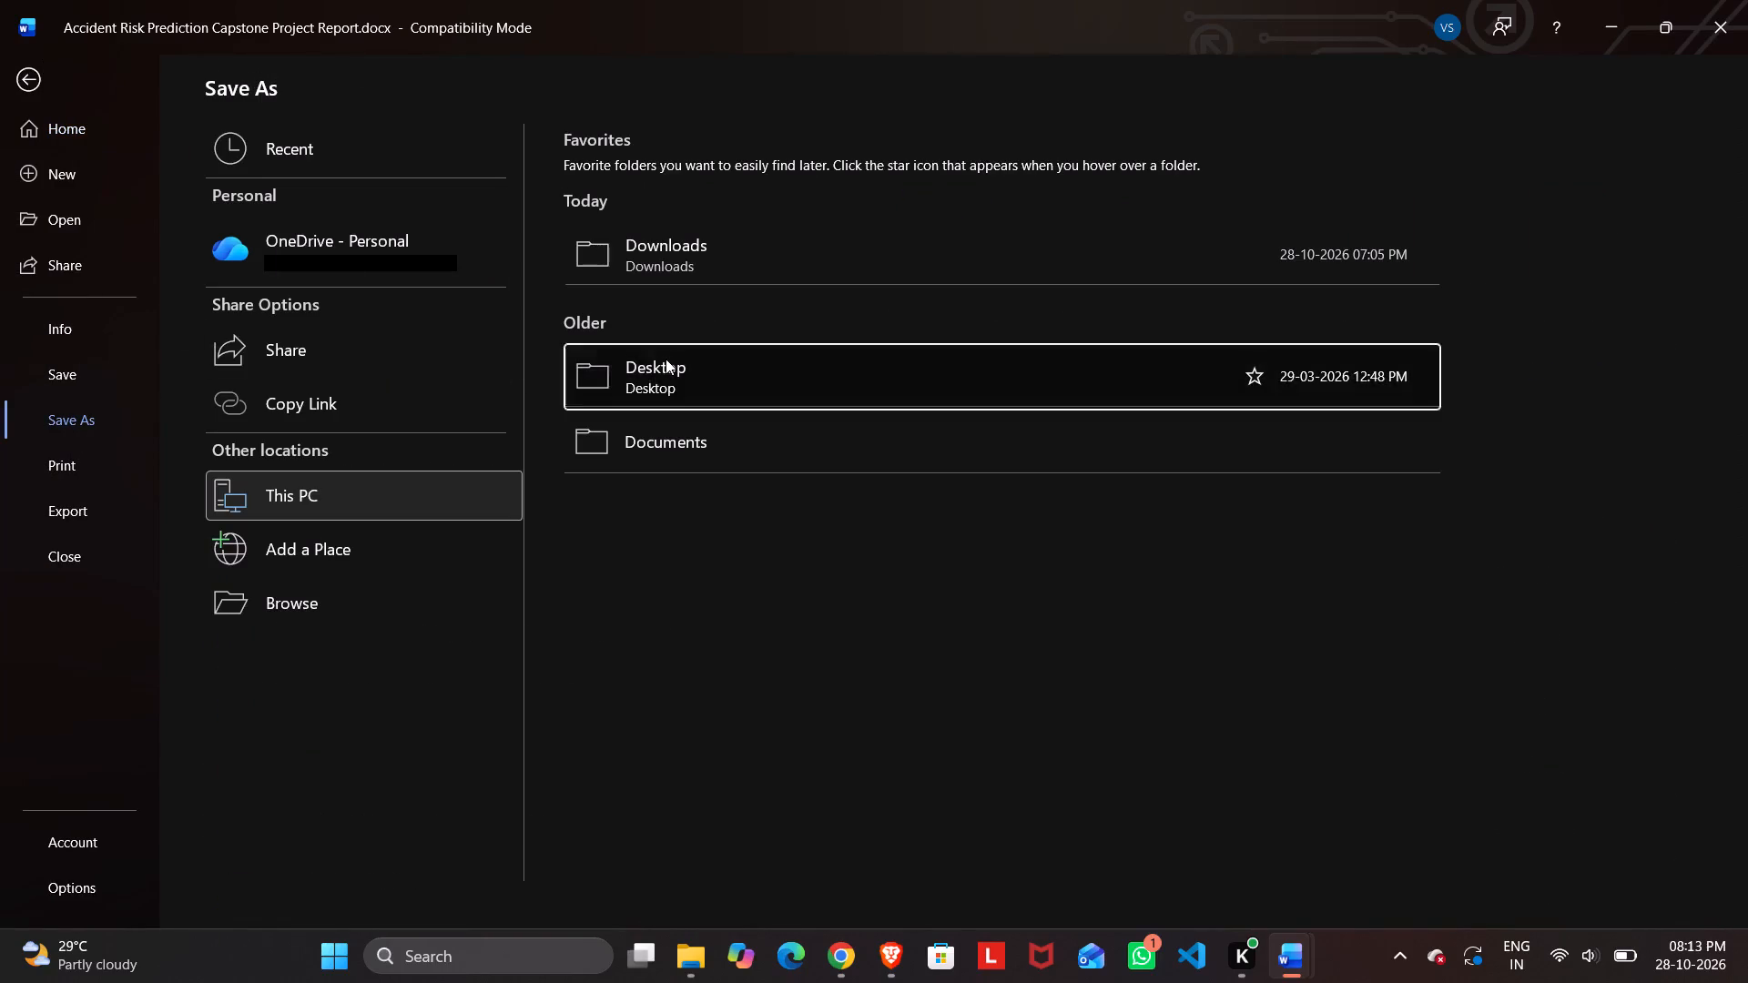
{"action": "left_click", "coordinate": [377, 396]}
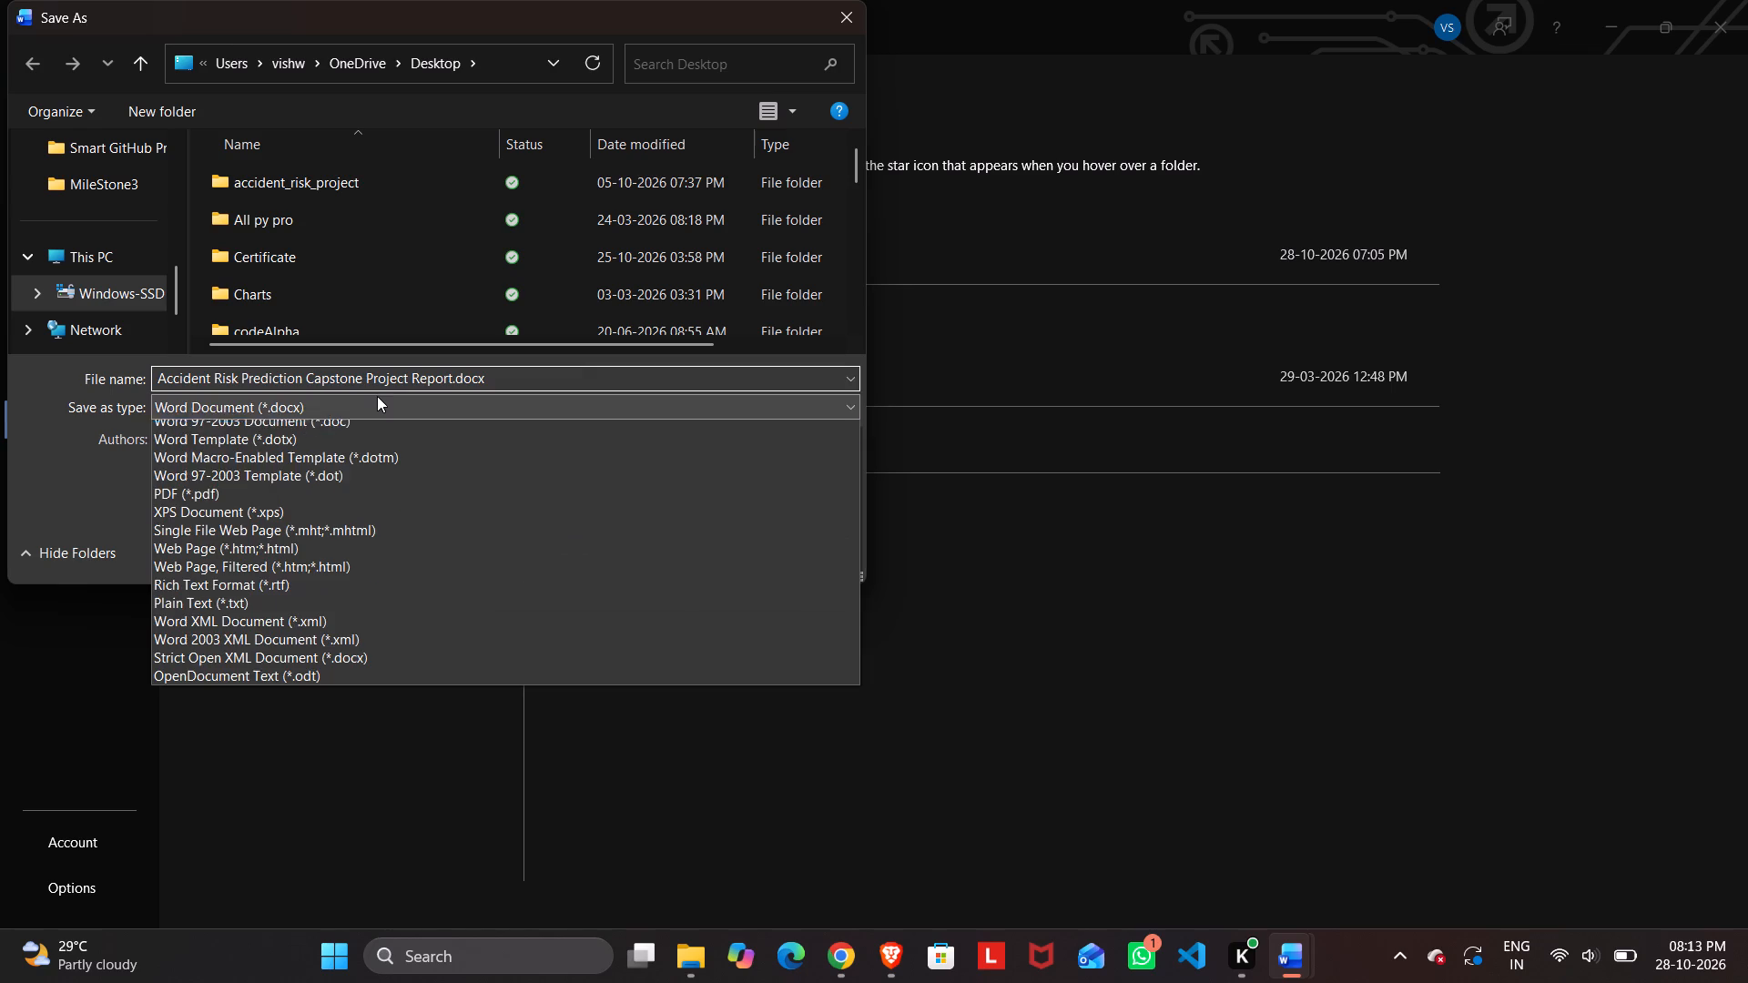
{"action": "left_click", "coordinate": [308, 542]}
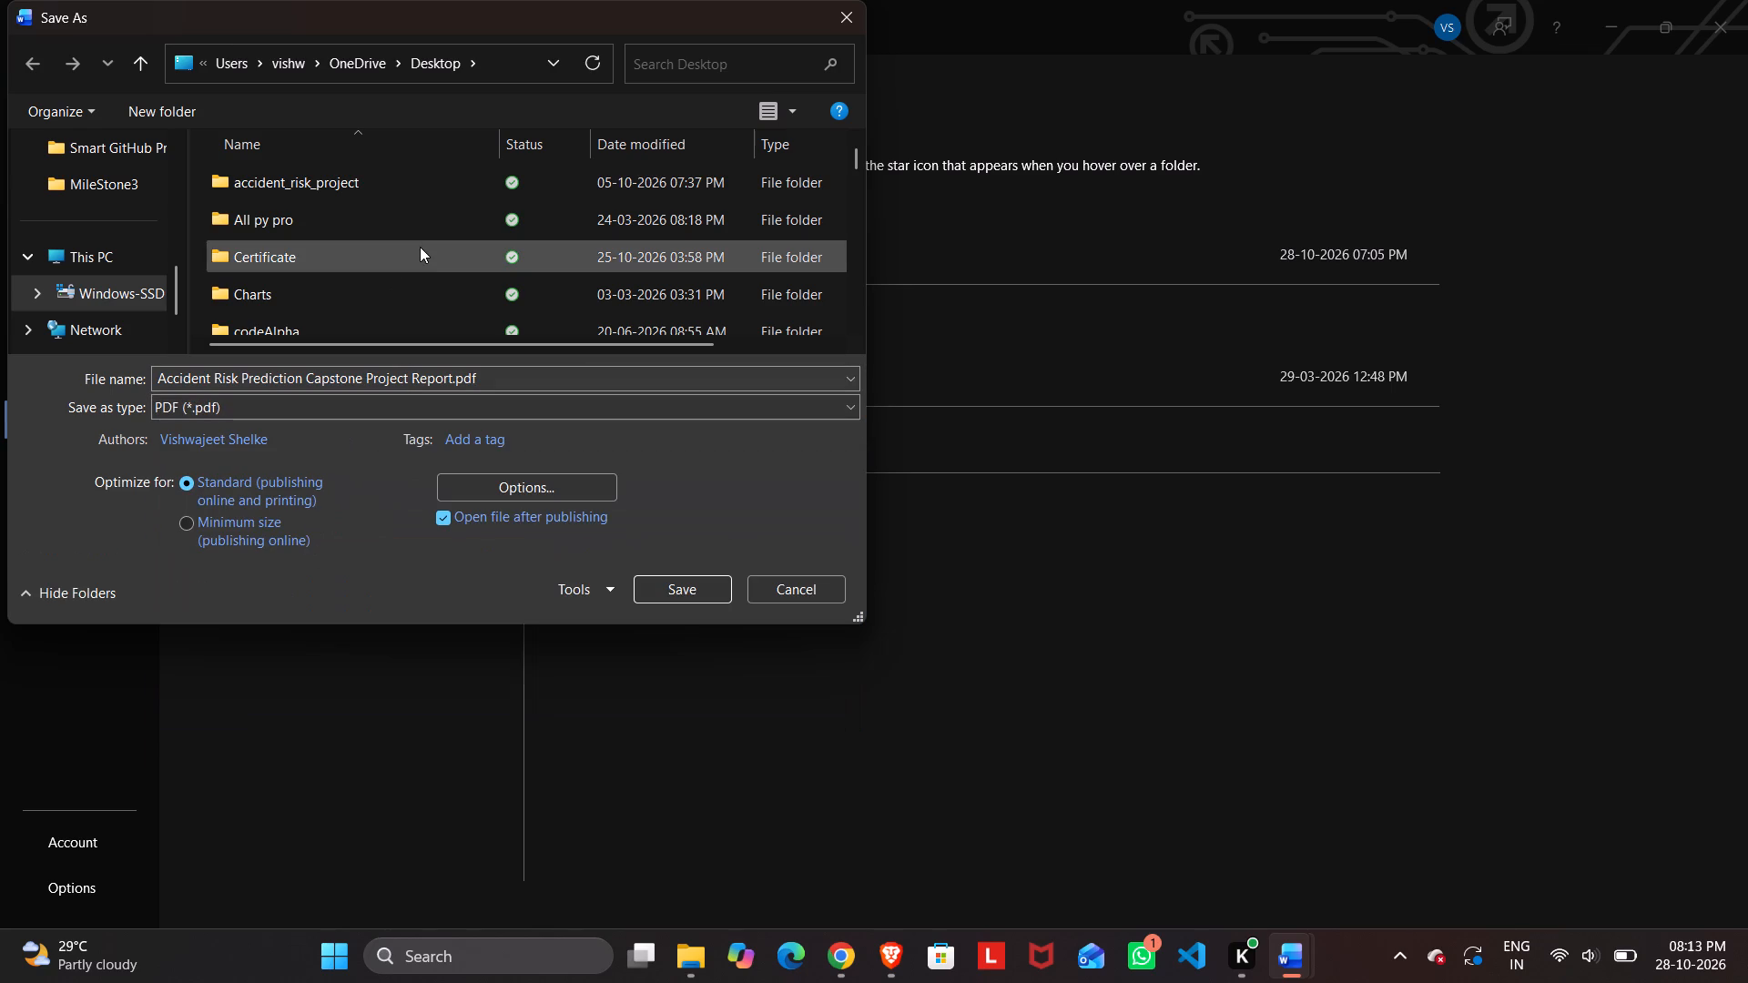
{"action": "scroll", "coordinate": [420, 247], "scroll_direction": "down", "scroll_amount": 7}
{"action": "scroll", "coordinate": [420, 247], "scroll_direction": "up", "scroll_amount": 1}
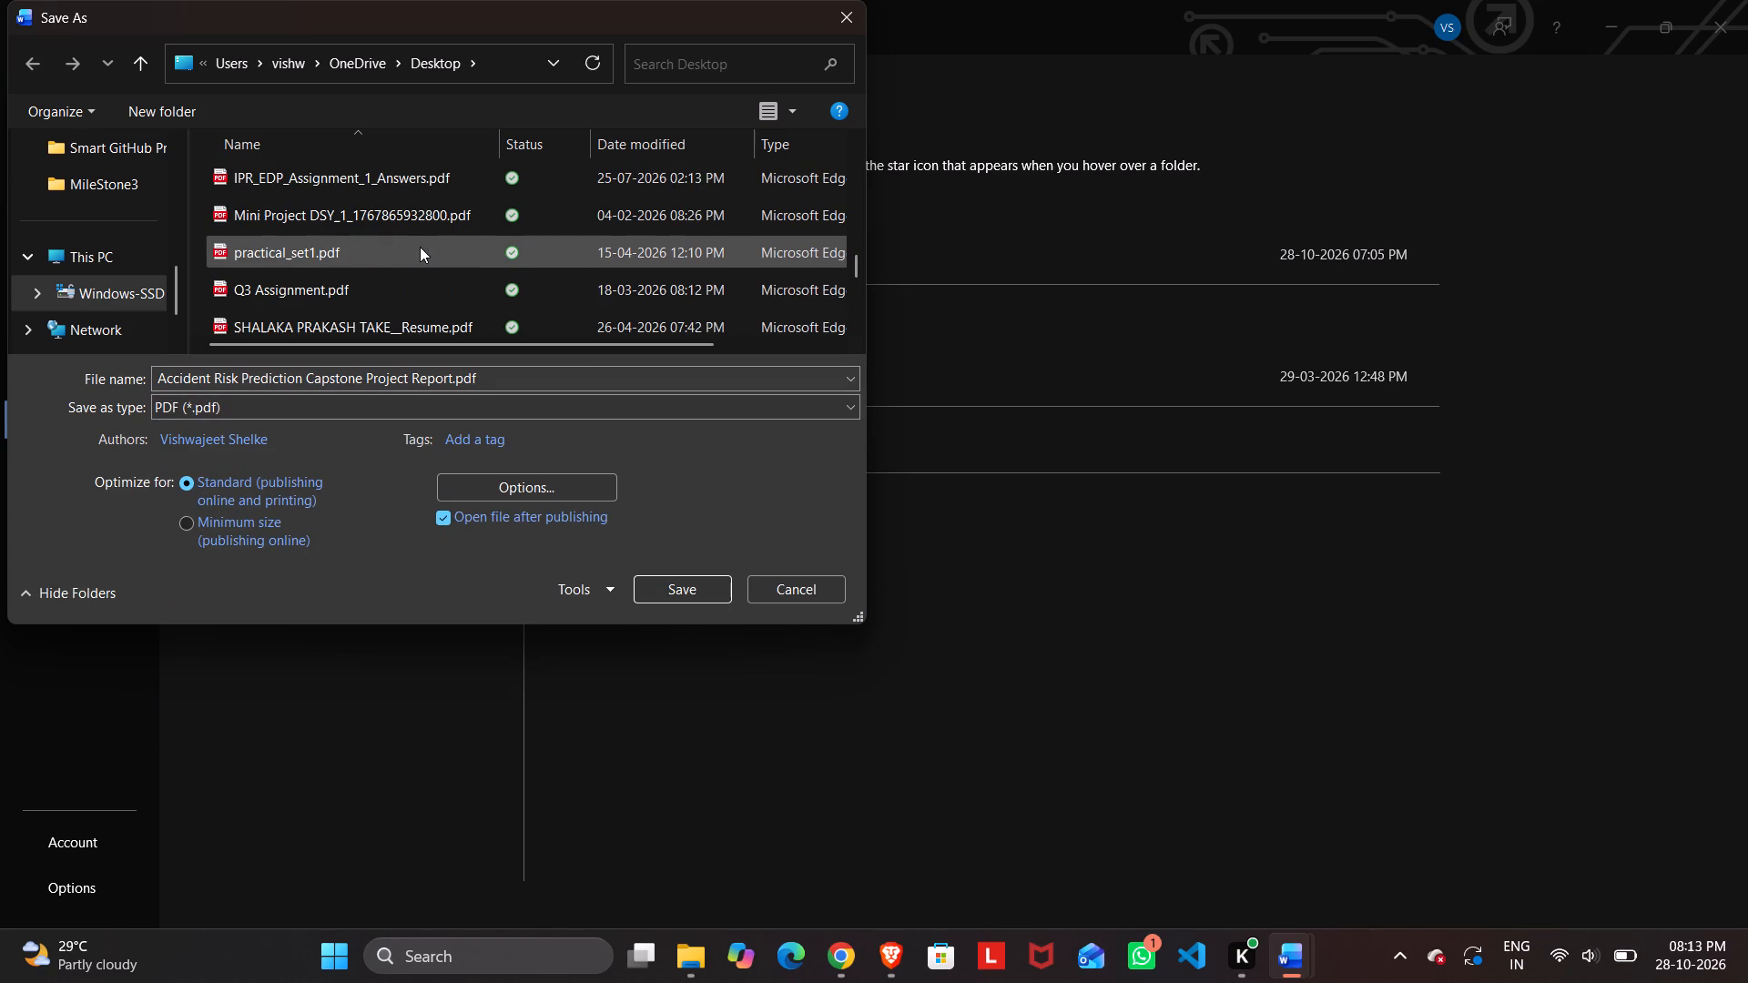
{"action": "scroll", "coordinate": [378, 235], "scroll_direction": "up", "scroll_amount": 1}
{"action": "left_click", "coordinate": [373, 227]}
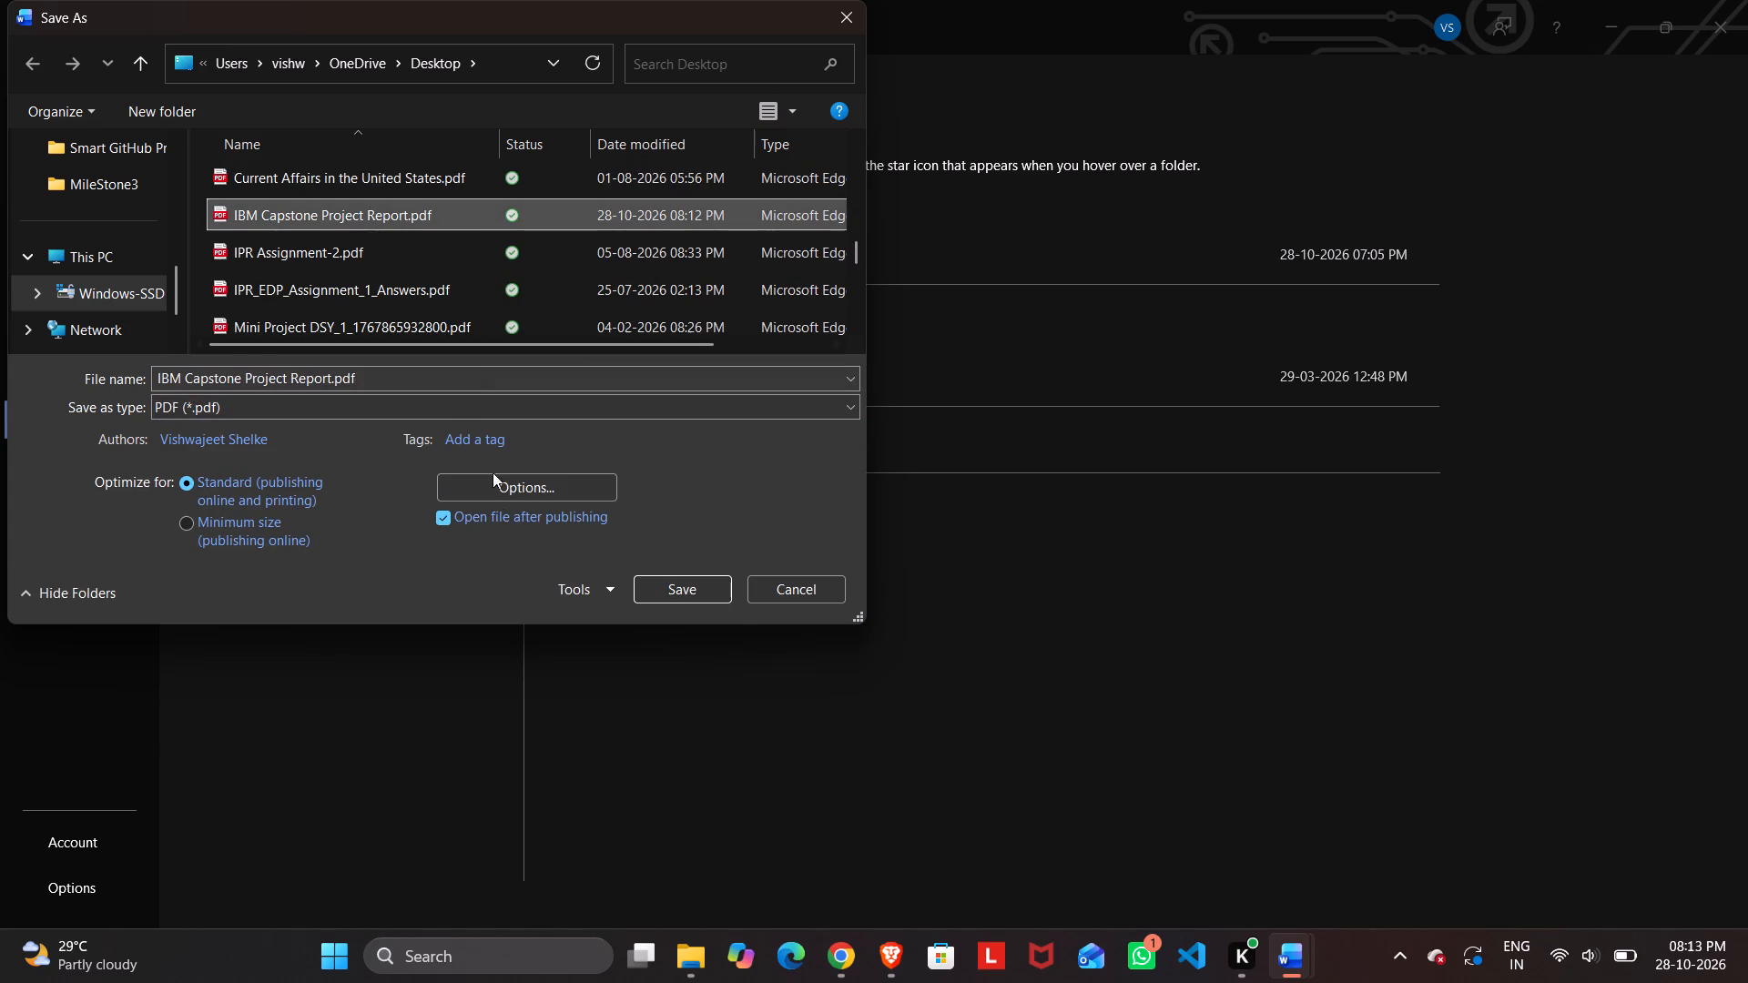
{"action": "left_click", "coordinate": [658, 579]}
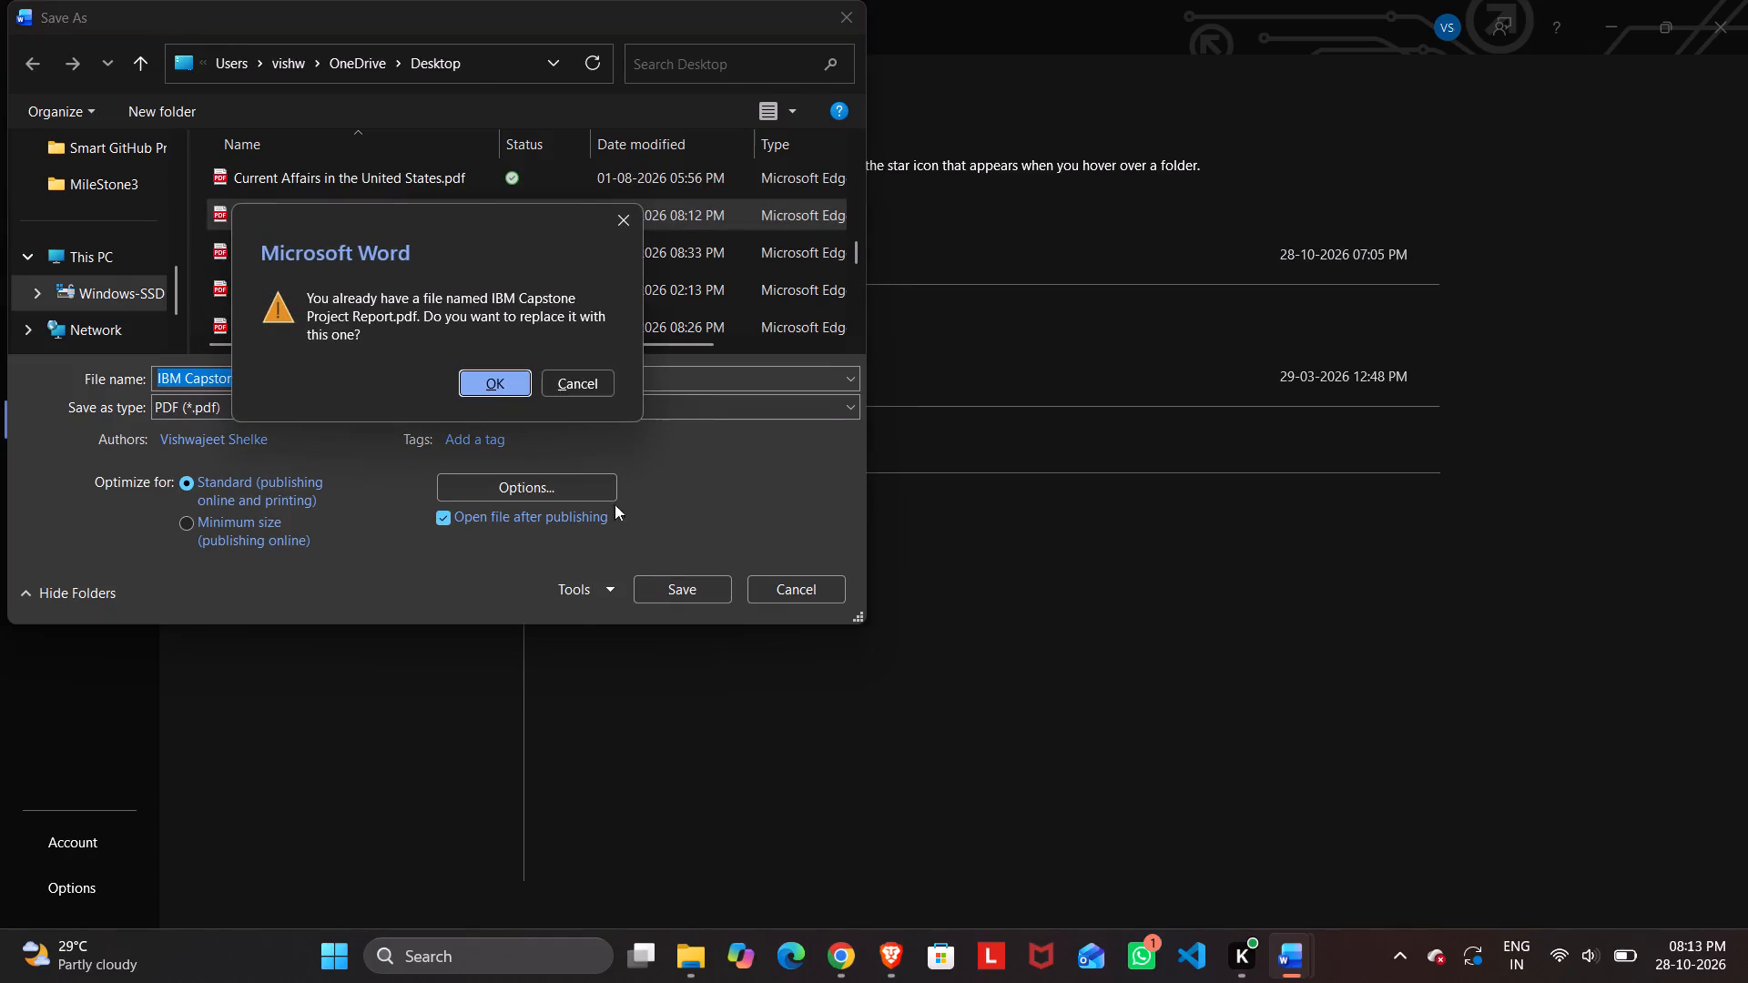
{"action": "left_click", "coordinate": [487, 385]}
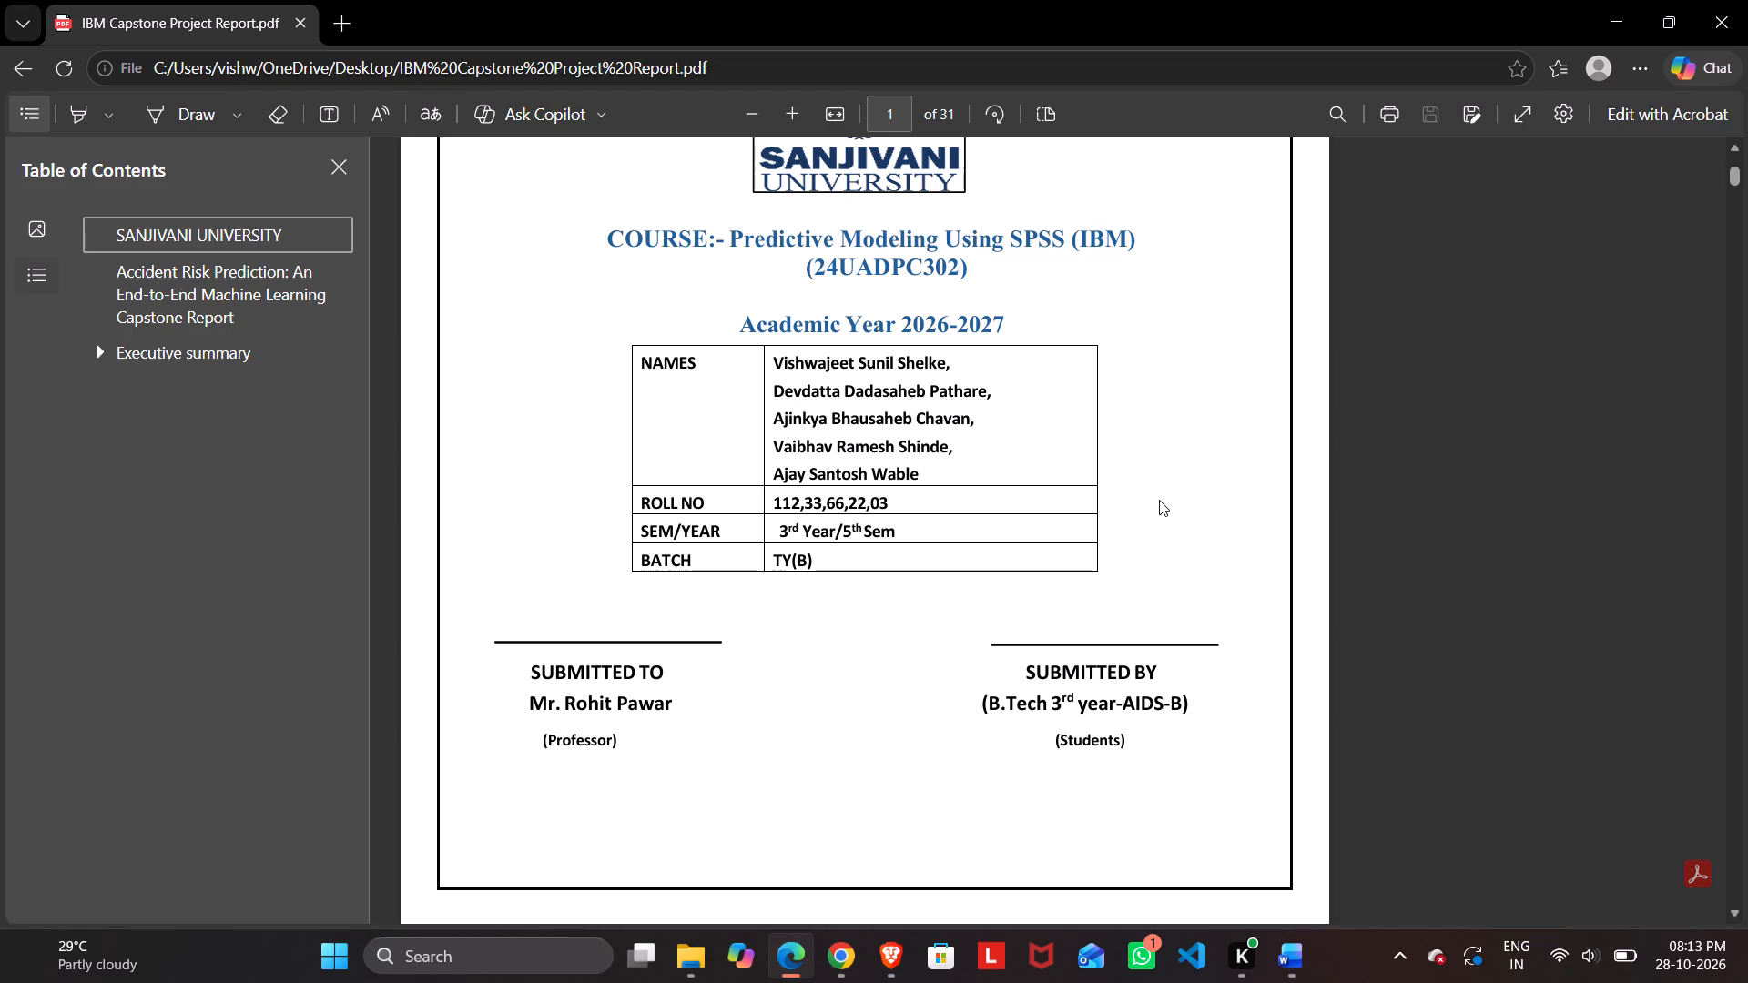
Check the cover page of the newly exported PDF, including the names table, student details and page border.
{"action": "scroll", "coordinate": [1159, 500], "scroll_direction": "up", "scroll_amount": 2}
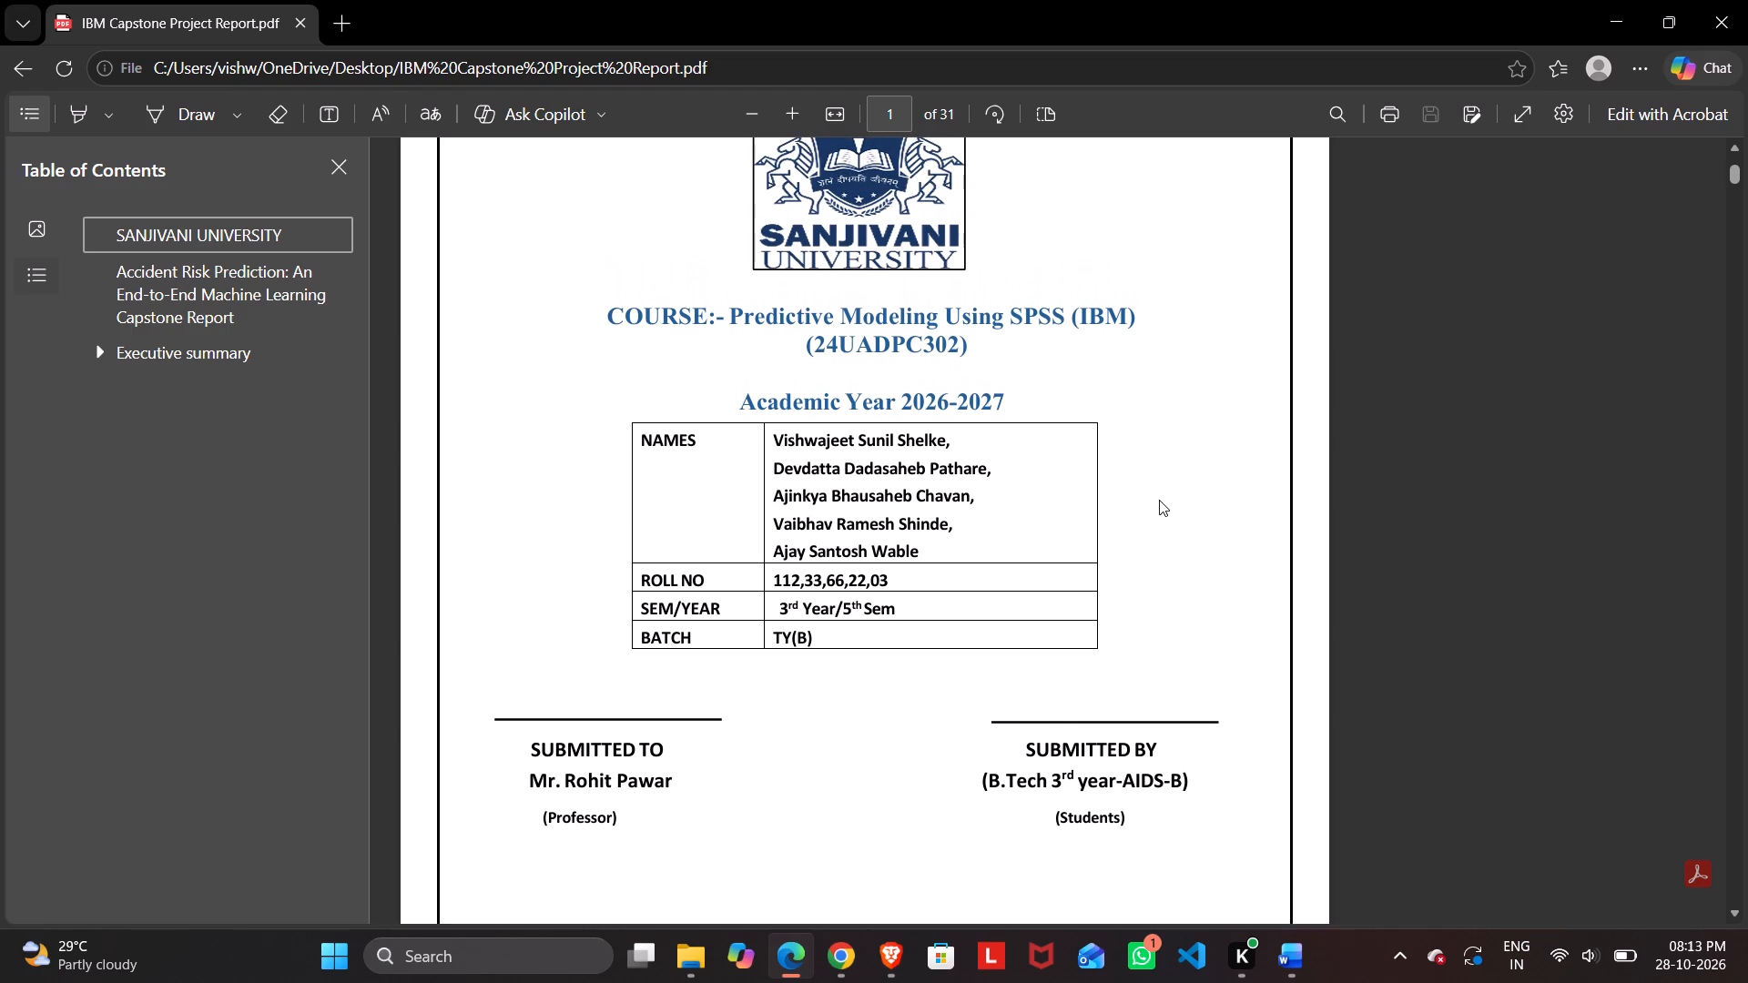
{"action": "scroll", "coordinate": [1159, 500], "scroll_direction": "up", "scroll_amount": 1}
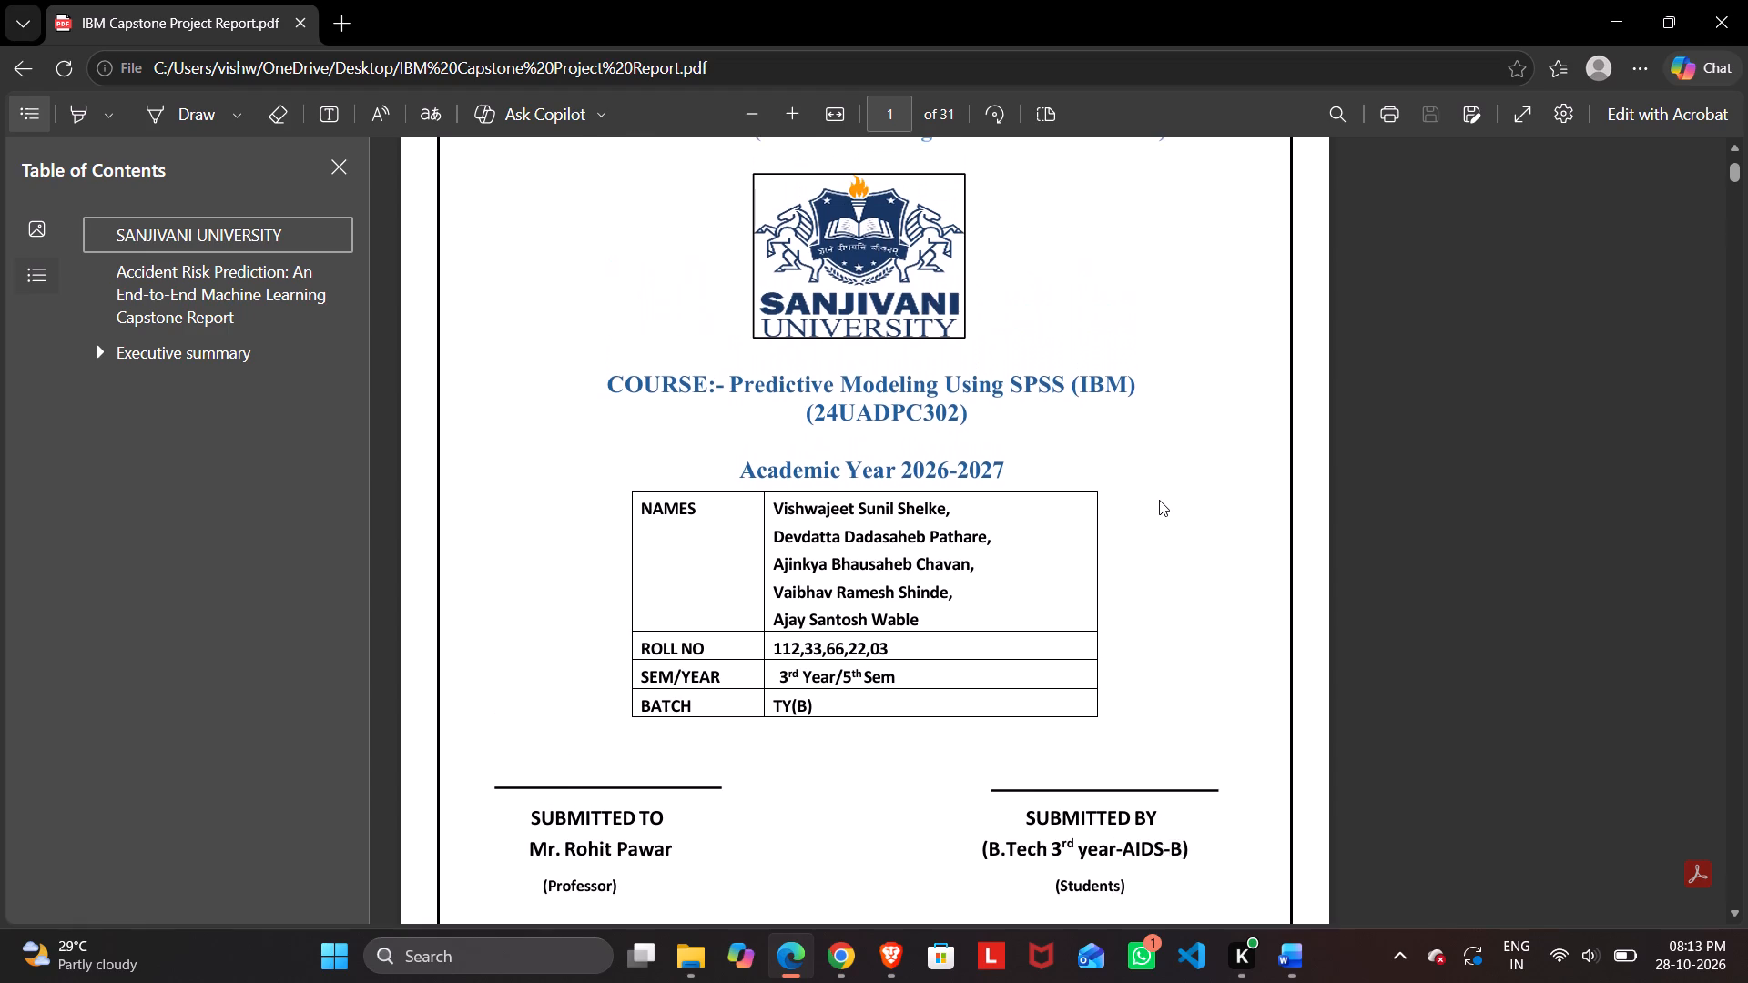
{"action": "scroll", "coordinate": [1159, 500], "scroll_direction": "up", "scroll_amount": 3}
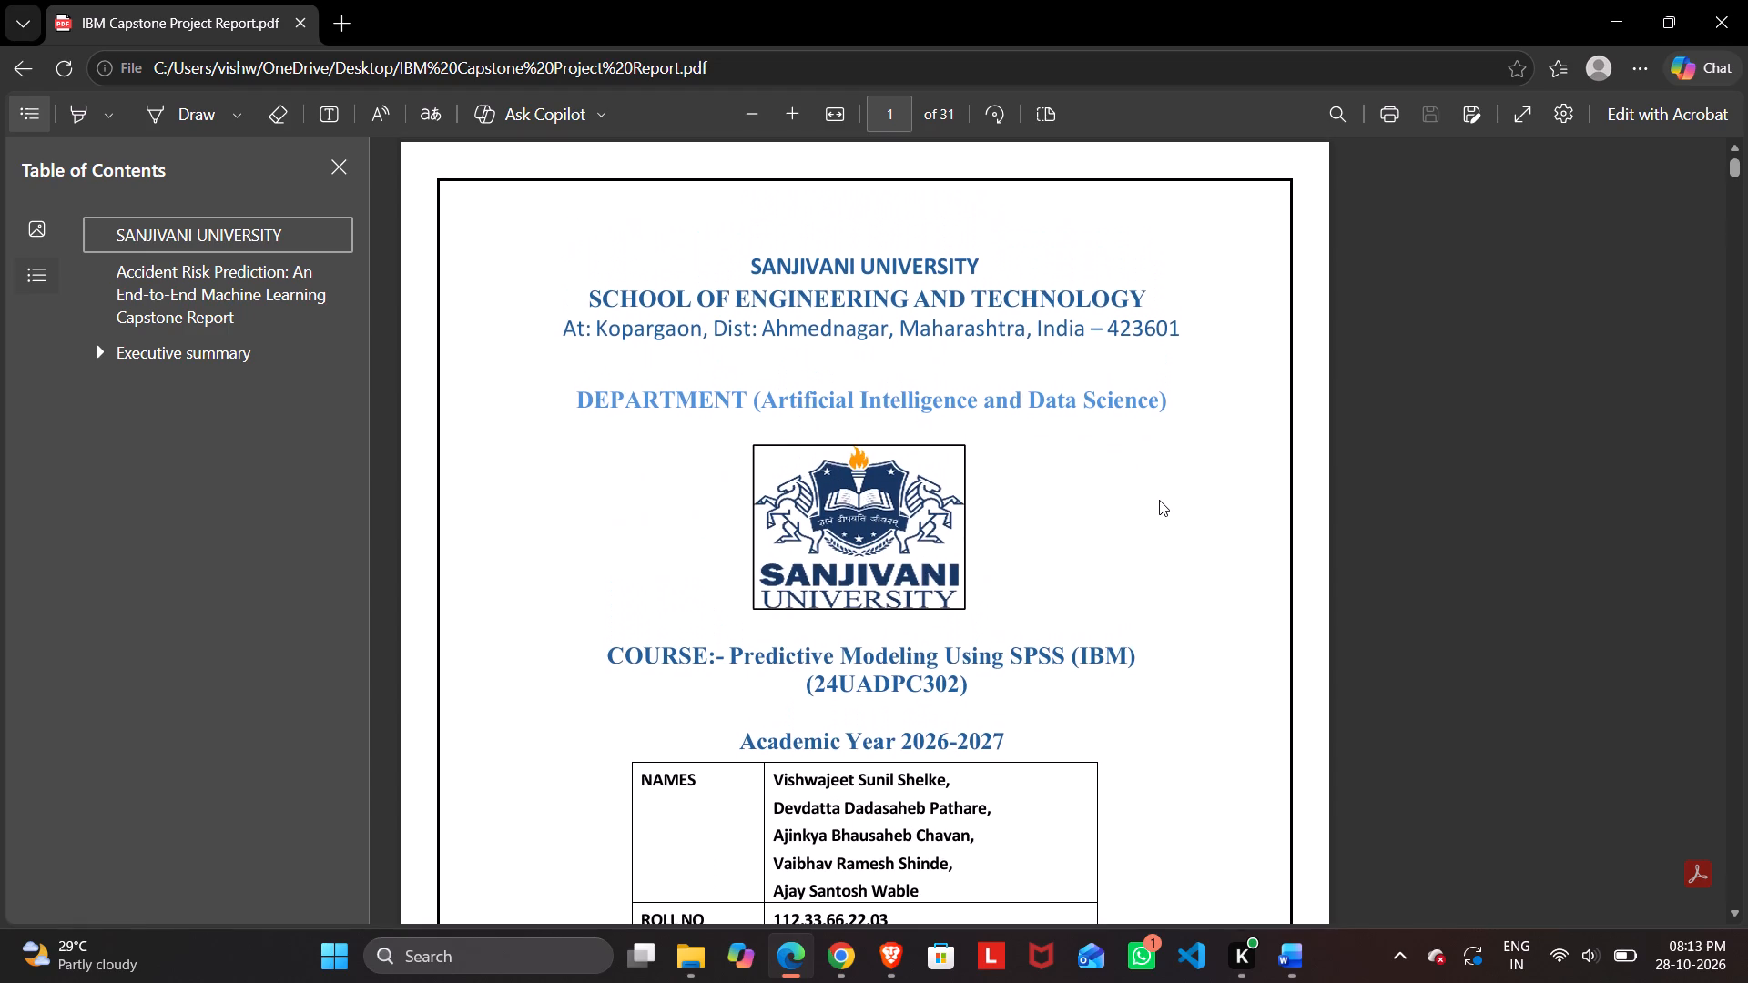
{"action": "scroll", "coordinate": [1159, 500], "scroll_direction": "down", "scroll_amount": 1}
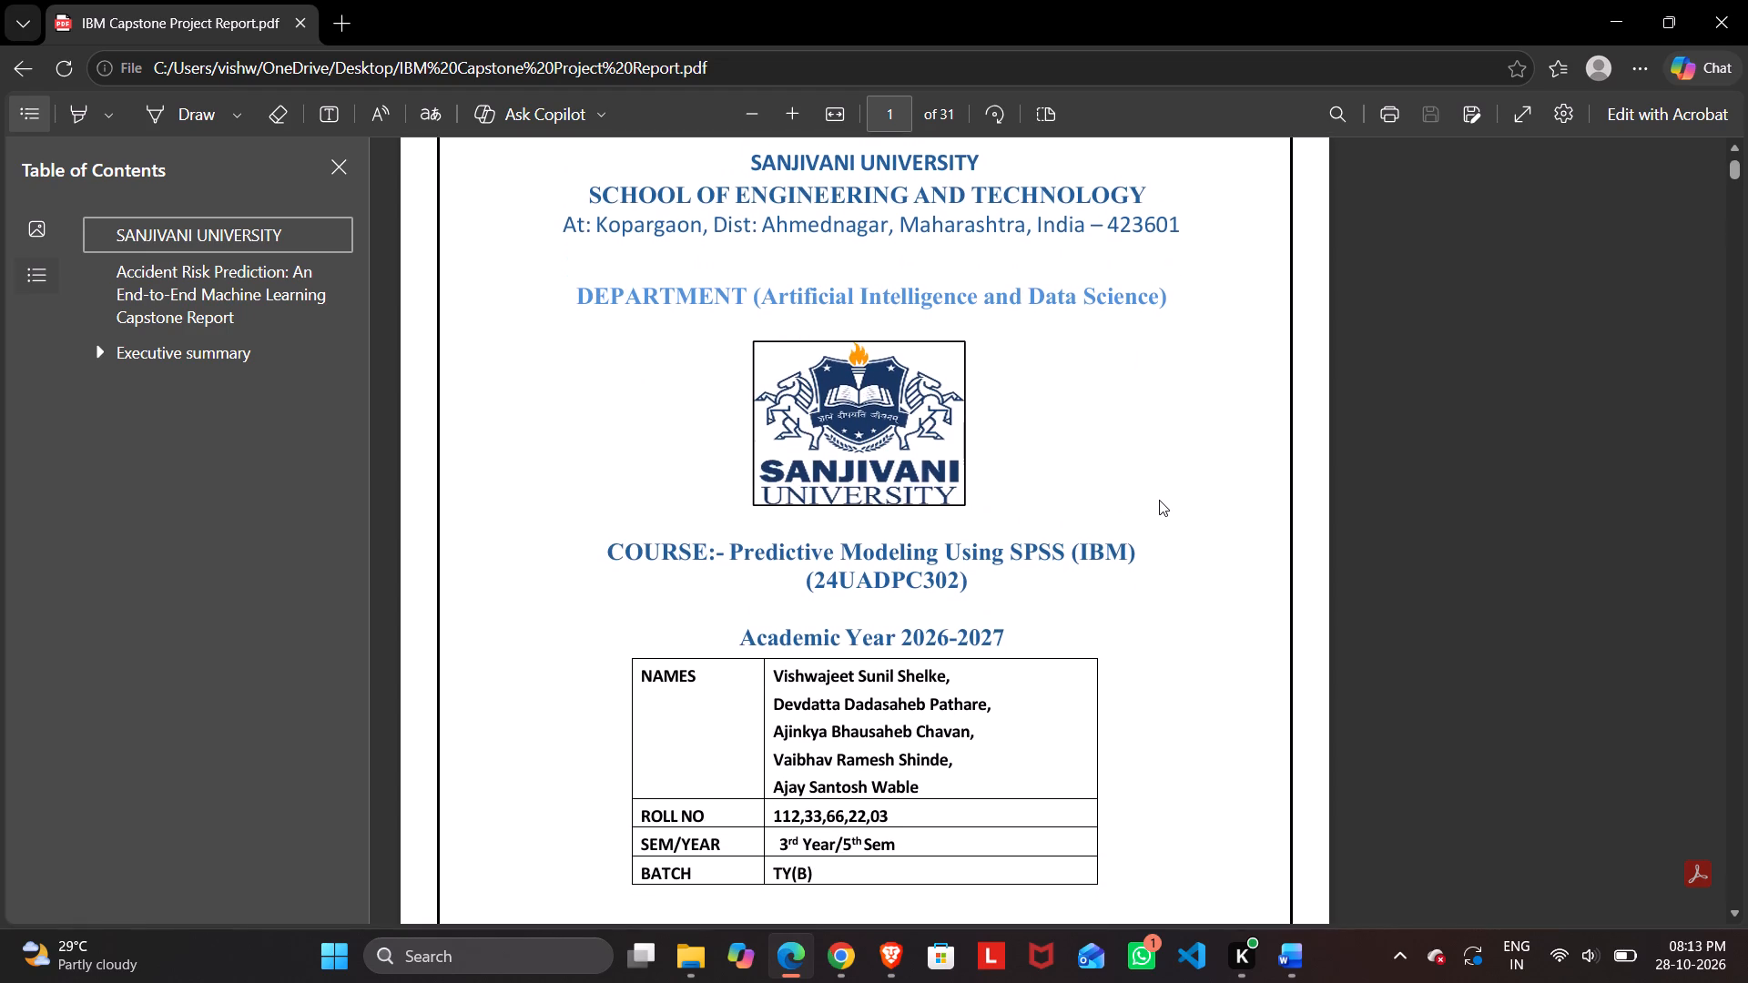
{"action": "scroll", "coordinate": [1159, 500], "scroll_direction": "up", "scroll_amount": 1}
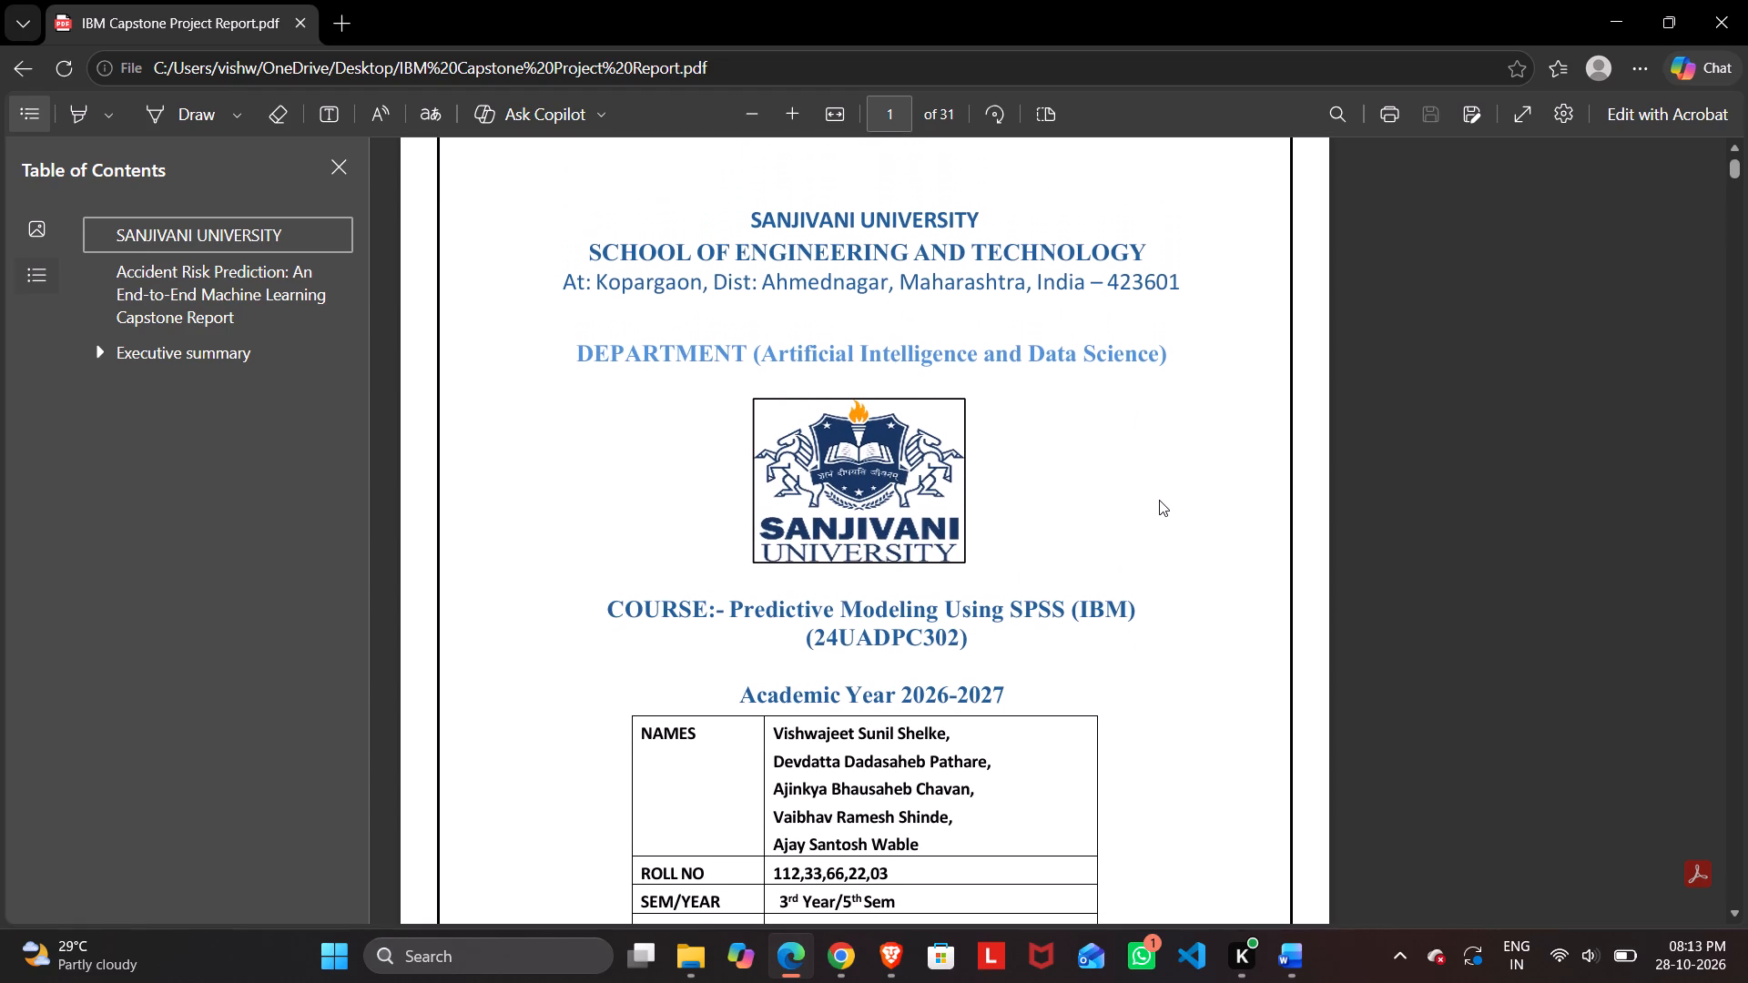
{"action": "scroll", "coordinate": [1159, 500], "scroll_direction": "down", "scroll_amount": 1}
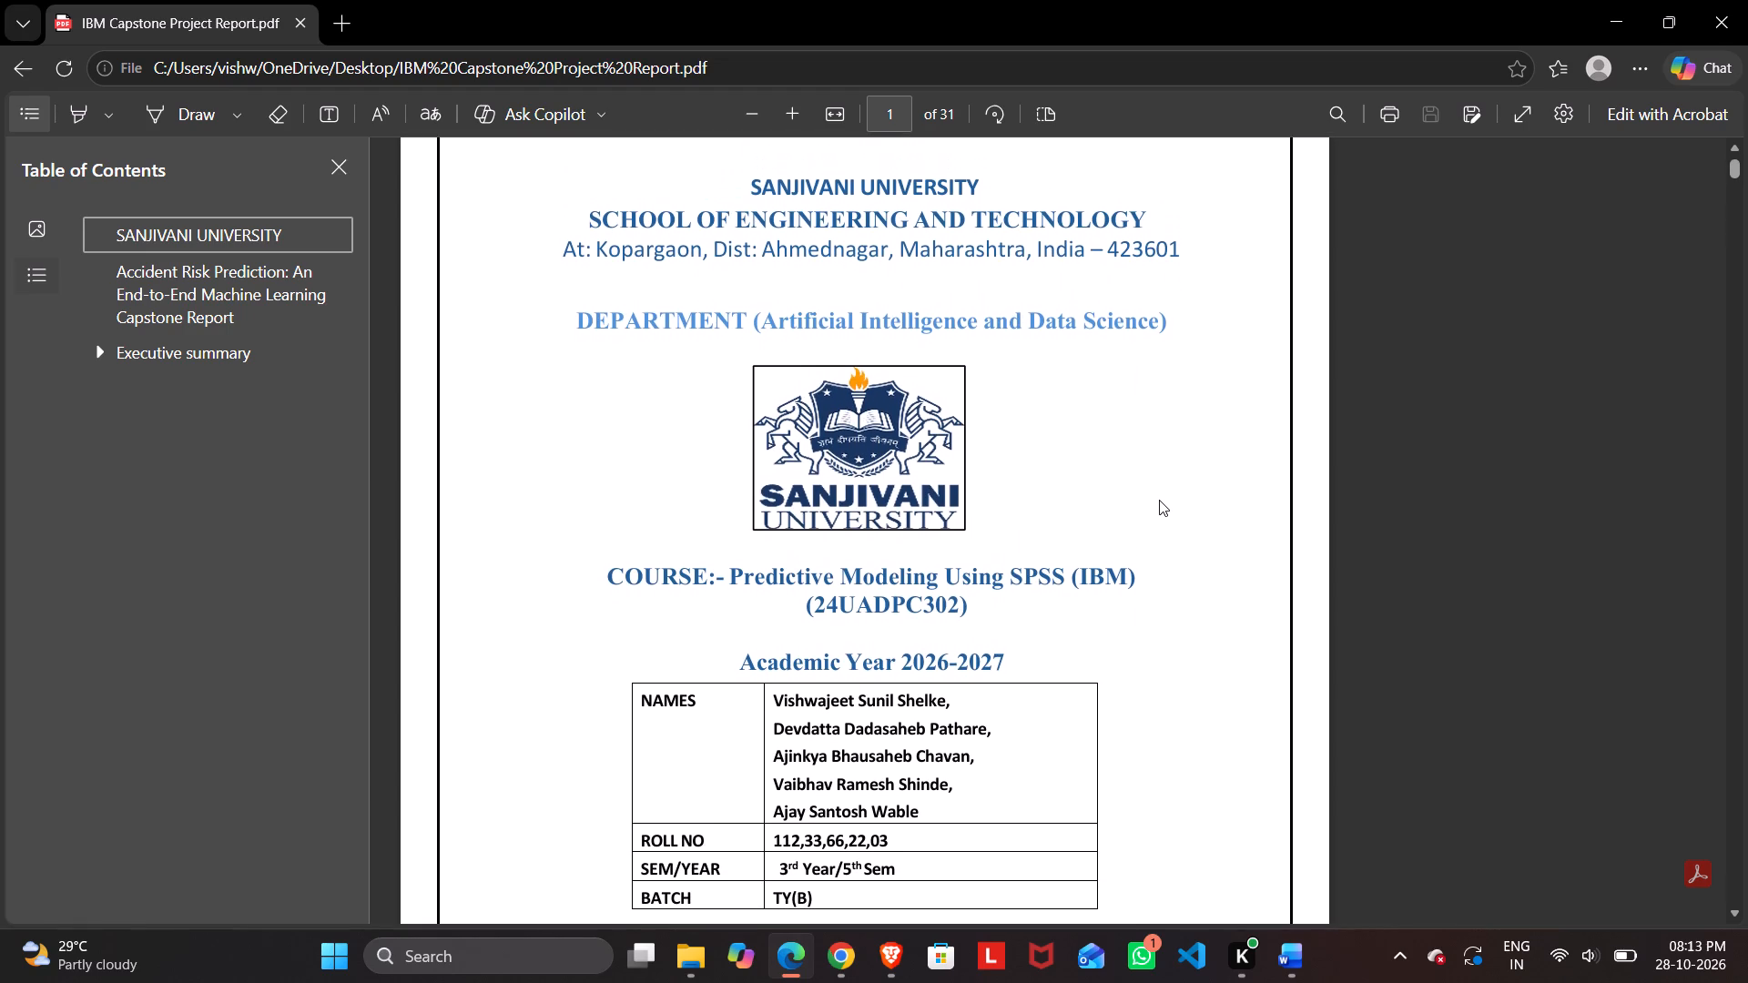
{"action": "scroll", "coordinate": [1159, 500], "scroll_direction": "down", "scroll_amount": 3}
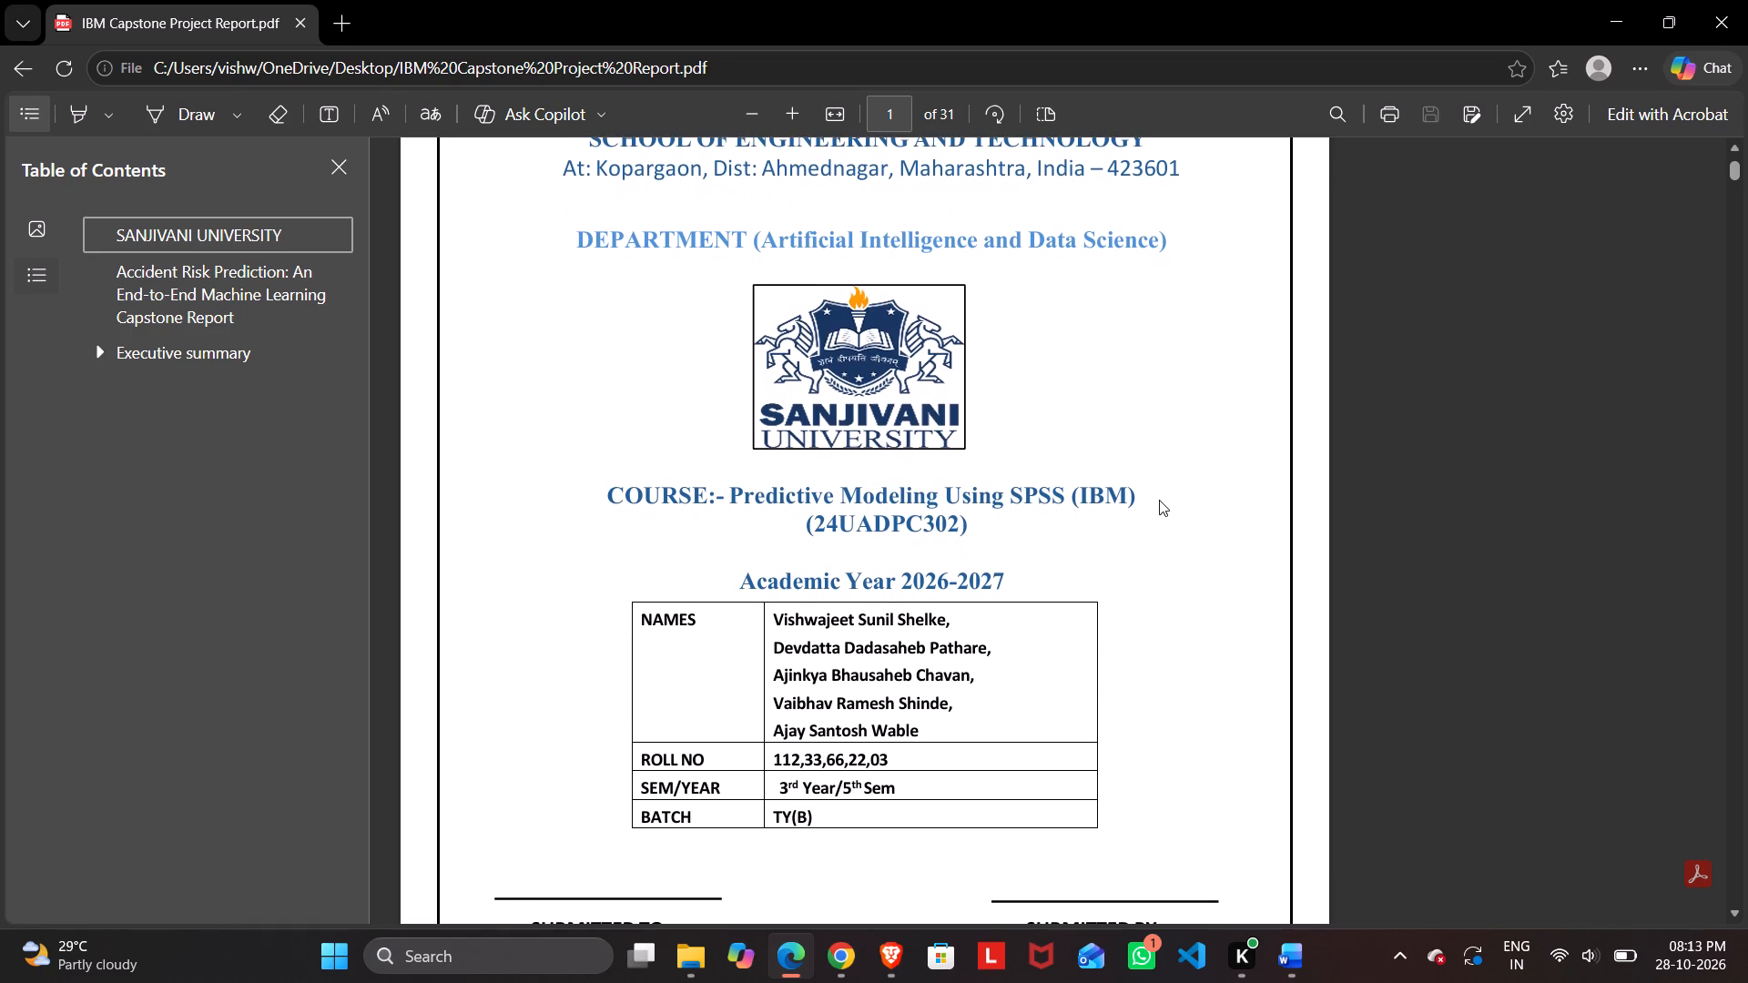
{"action": "scroll", "coordinate": [1159, 500], "scroll_direction": "down", "scroll_amount": 2}
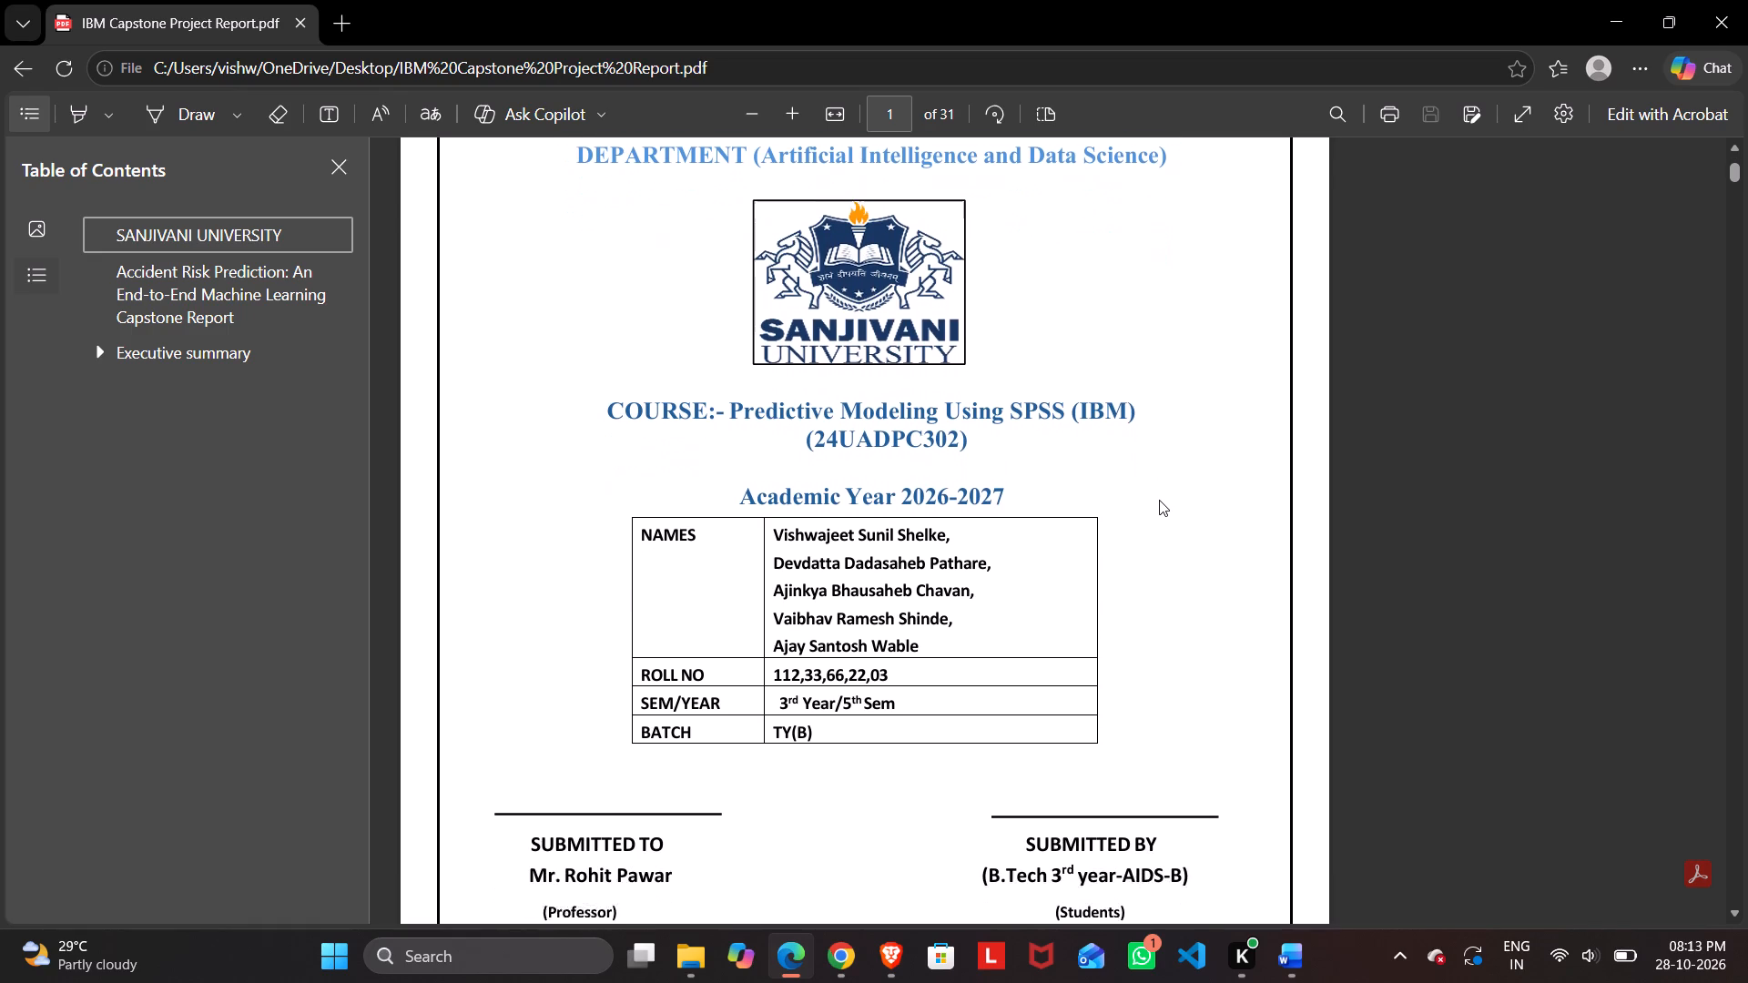
Examine the cover page's student table and signature block, and the Executive summary page down to the Rubric coverage table.
{"action": "scroll", "coordinate": [1159, 500], "scroll_direction": "down", "scroll_amount": 4}
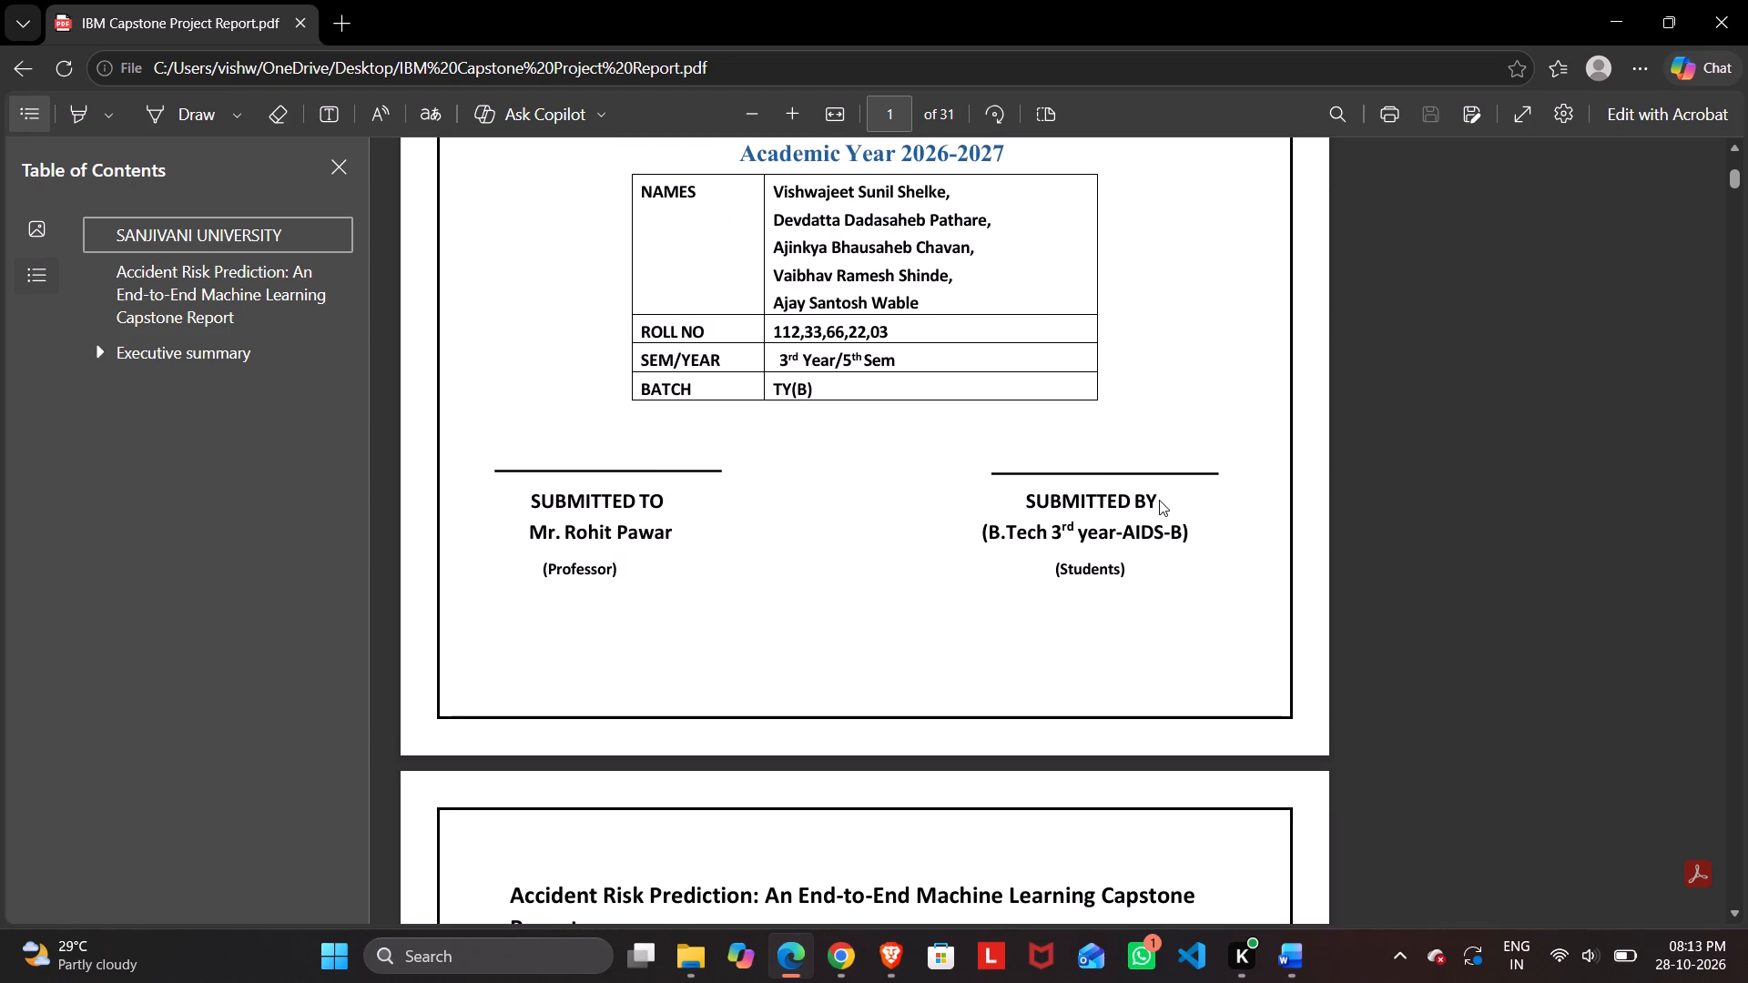
{"action": "scroll", "coordinate": [1159, 500], "scroll_direction": "up", "scroll_amount": 1}
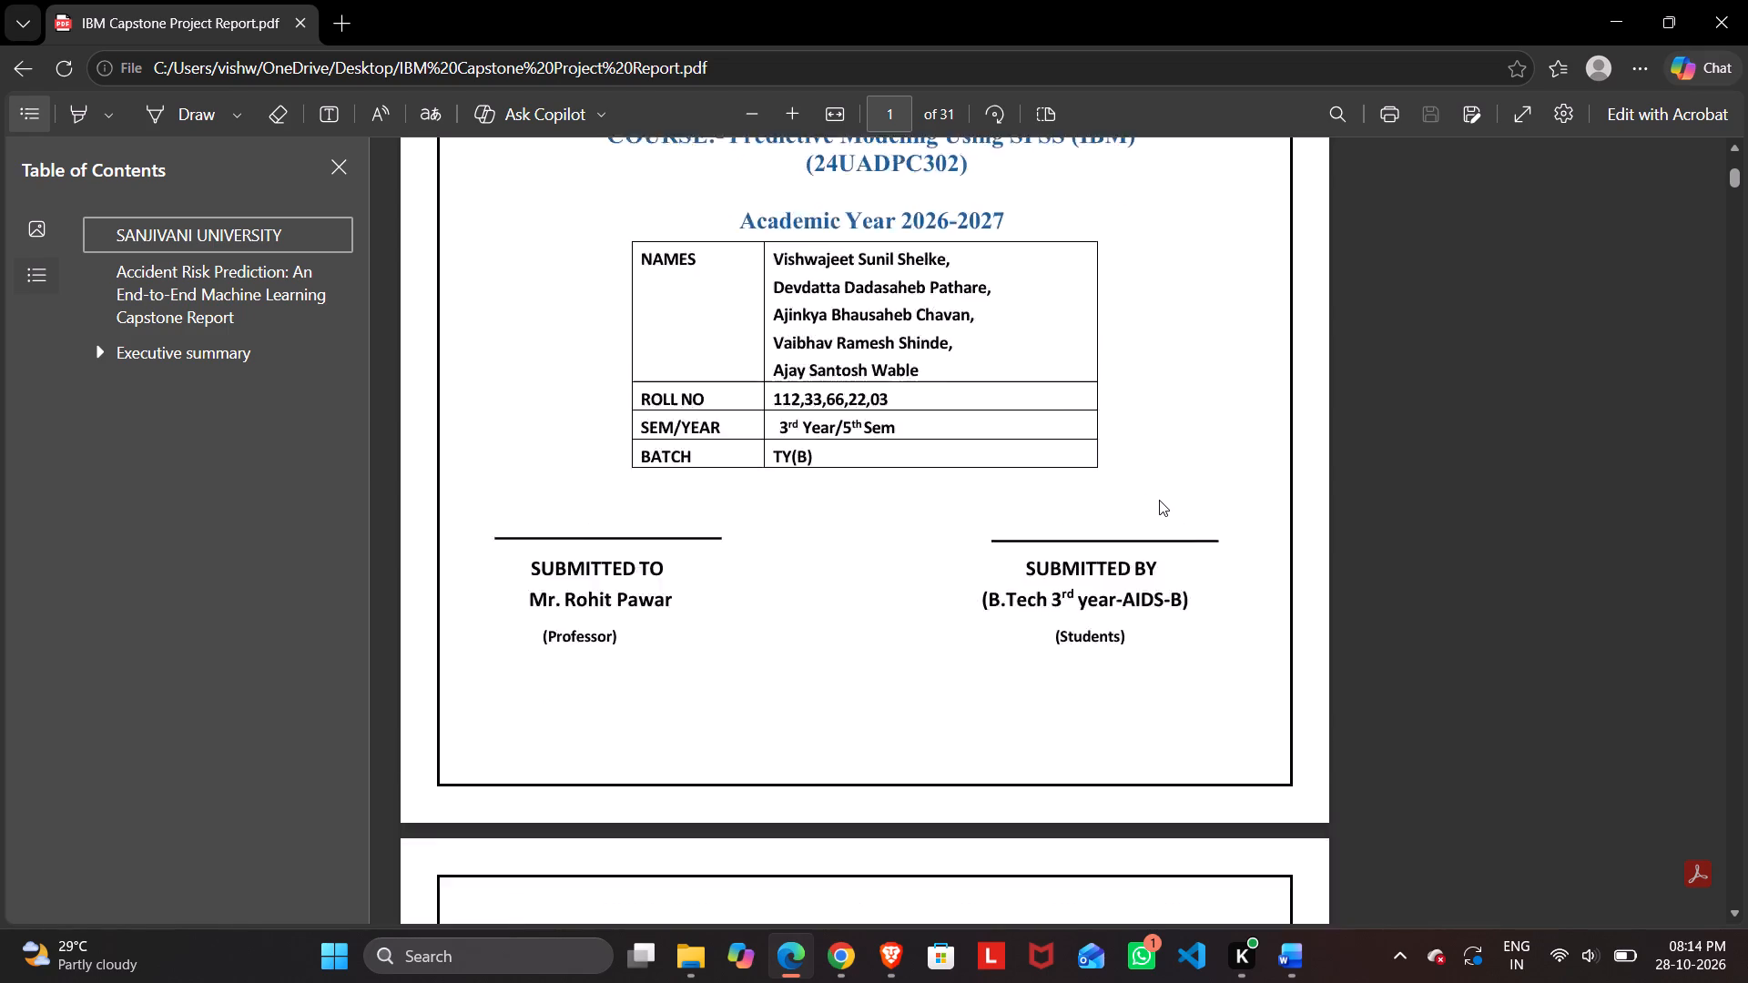
{"action": "scroll", "coordinate": [1159, 500], "scroll_direction": "up", "scroll_amount": 3}
{"action": "scroll", "coordinate": [1159, 500], "scroll_direction": "down", "scroll_amount": 2}
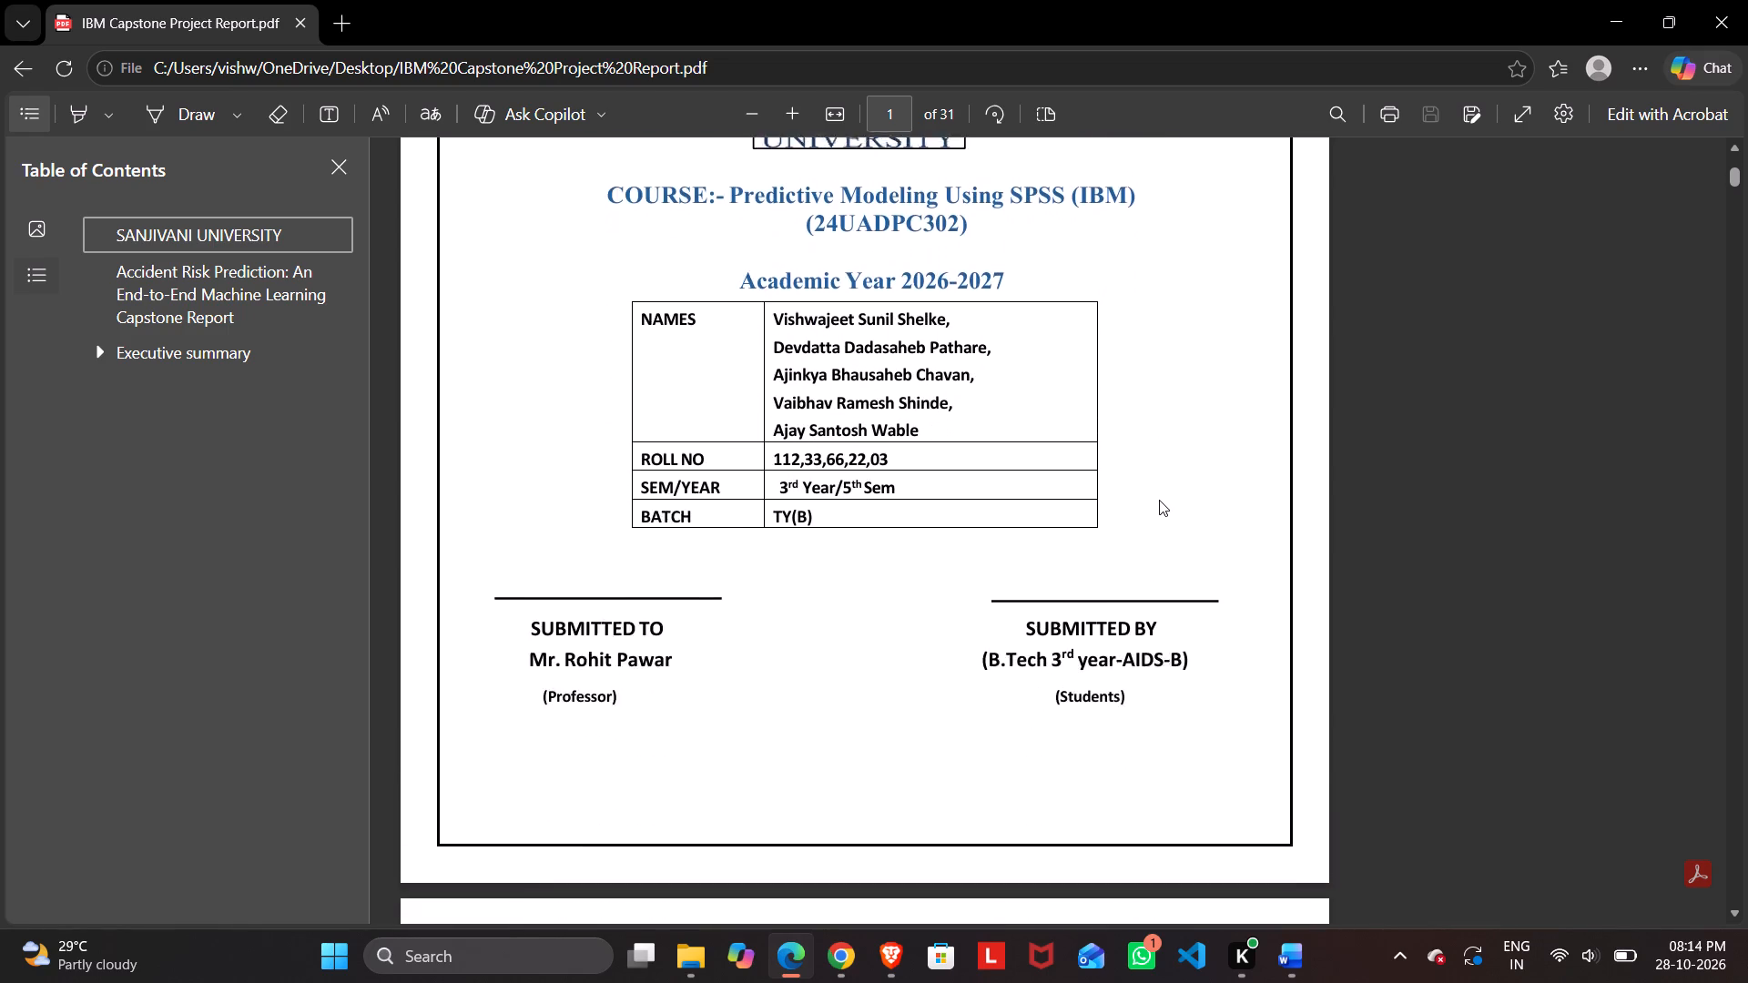
{"action": "scroll", "coordinate": [1159, 500], "scroll_direction": "down", "scroll_amount": 3}
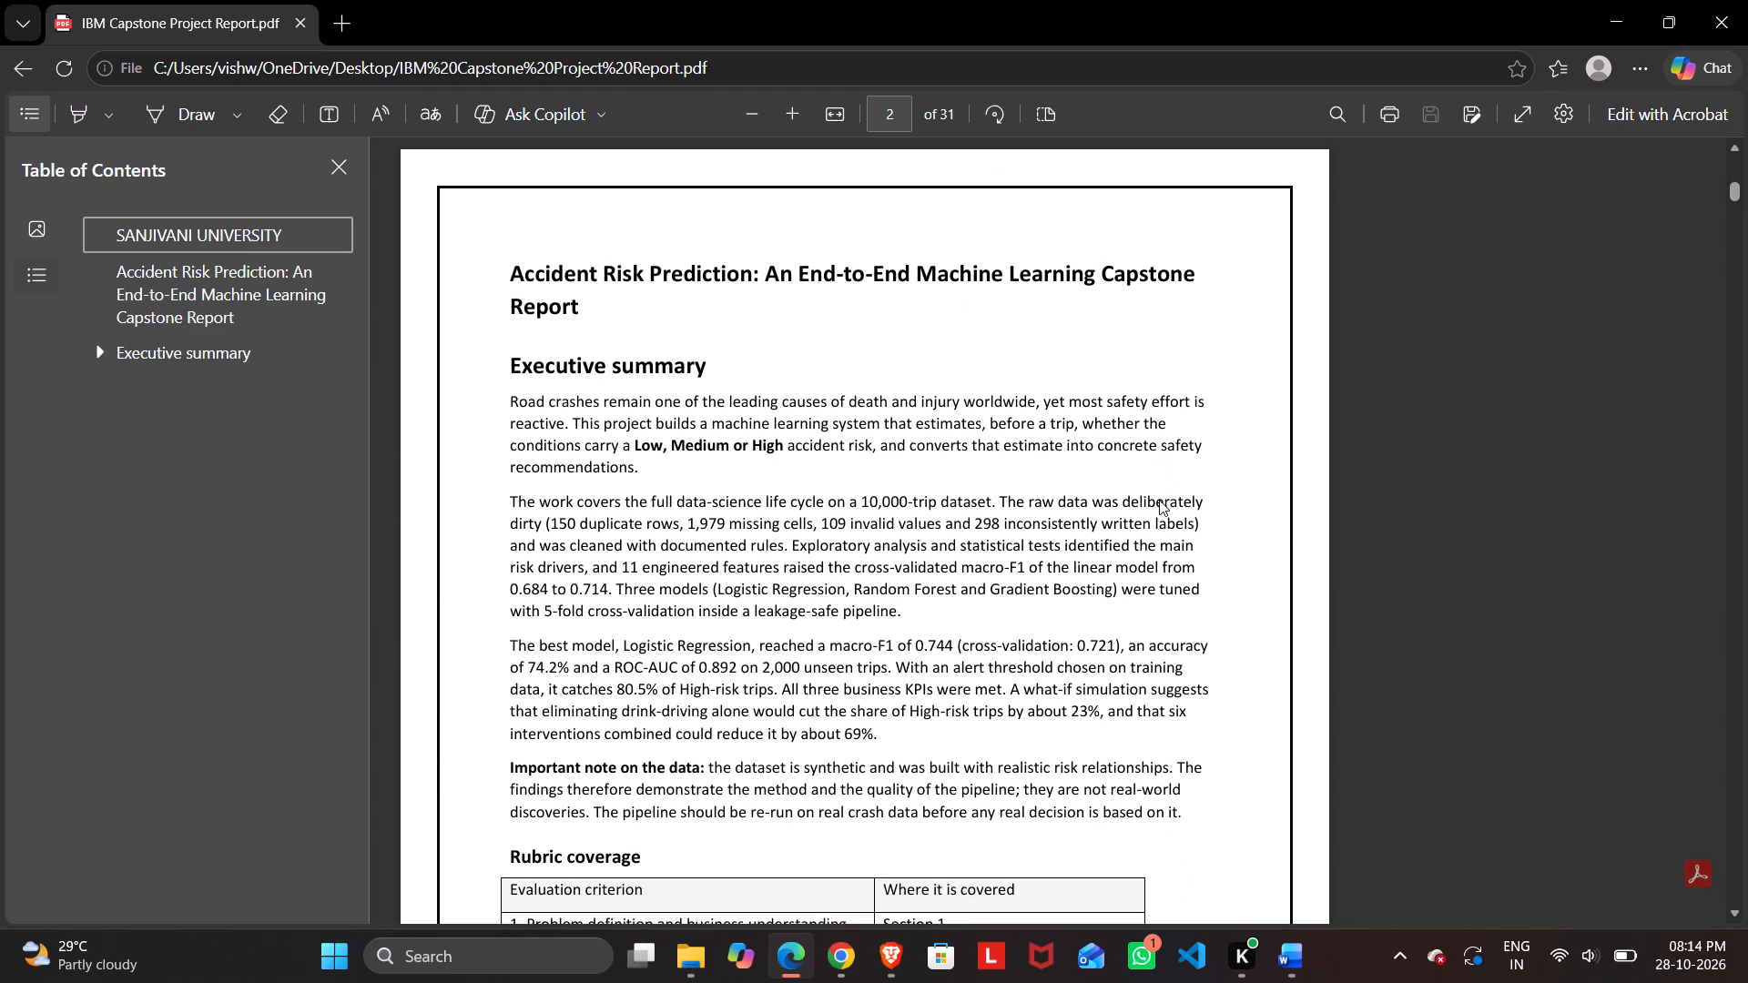
{"action": "scroll", "coordinate": [1159, 500], "scroll_direction": "down", "scroll_amount": 2}
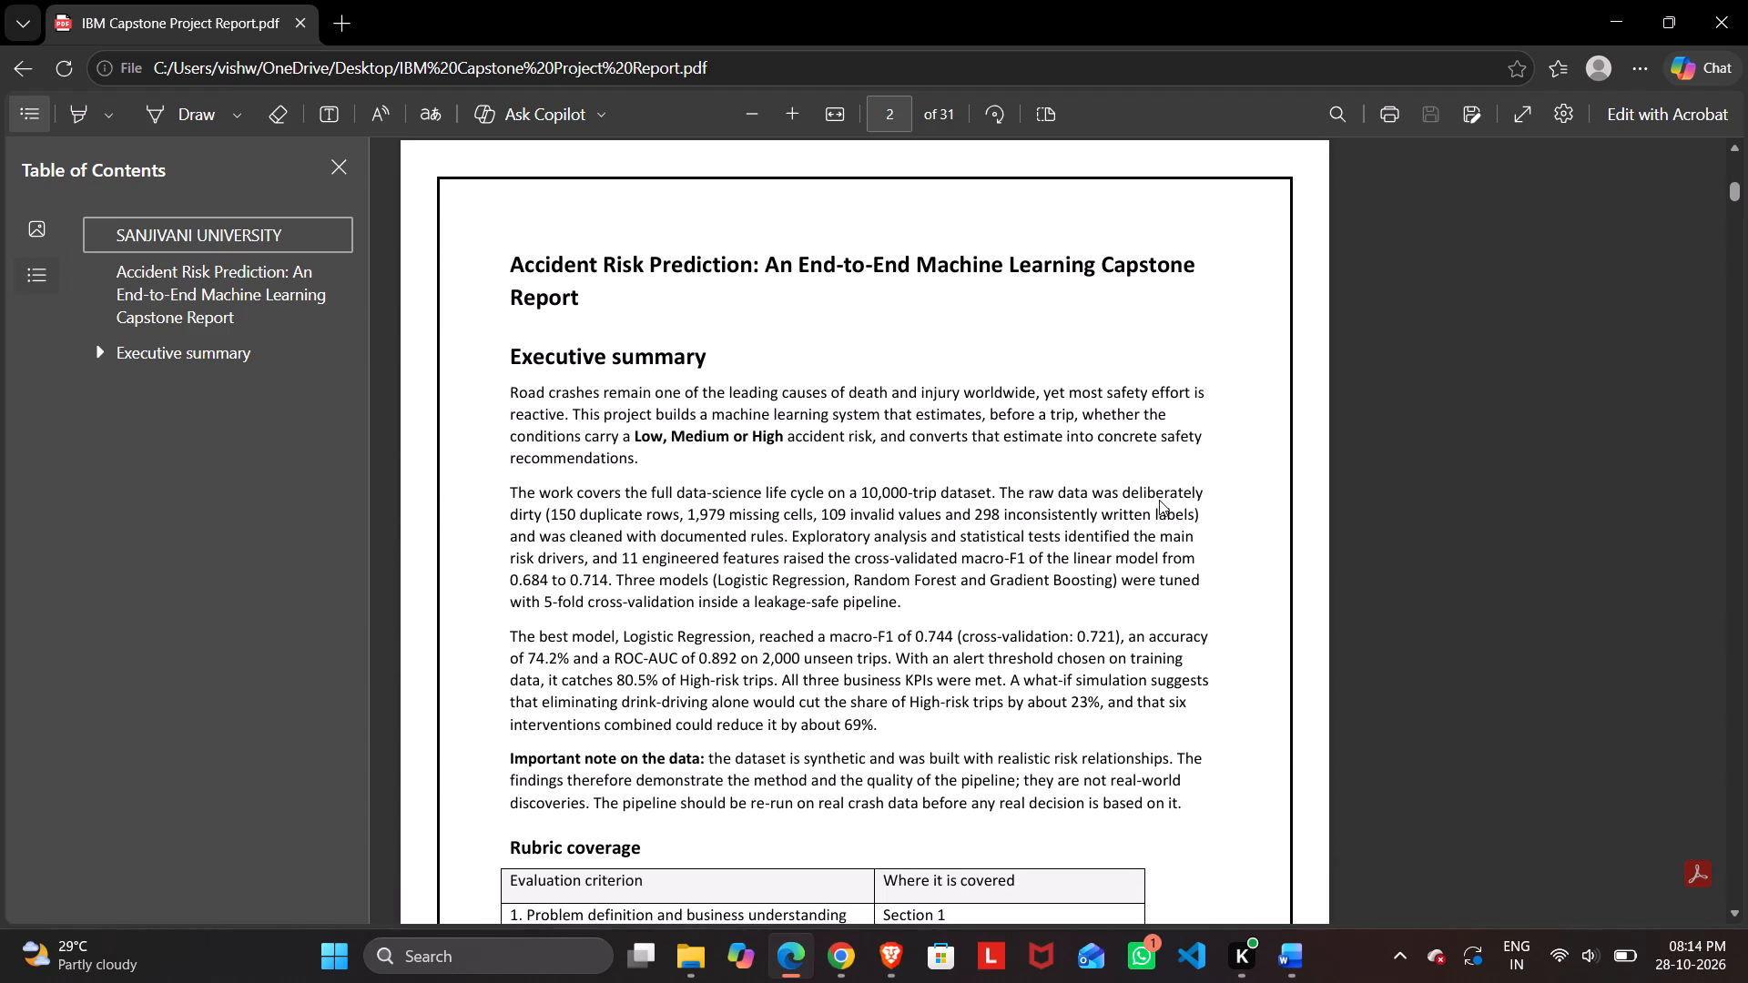
{"action": "scroll", "coordinate": [1159, 500], "scroll_direction": "down", "scroll_amount": 3}
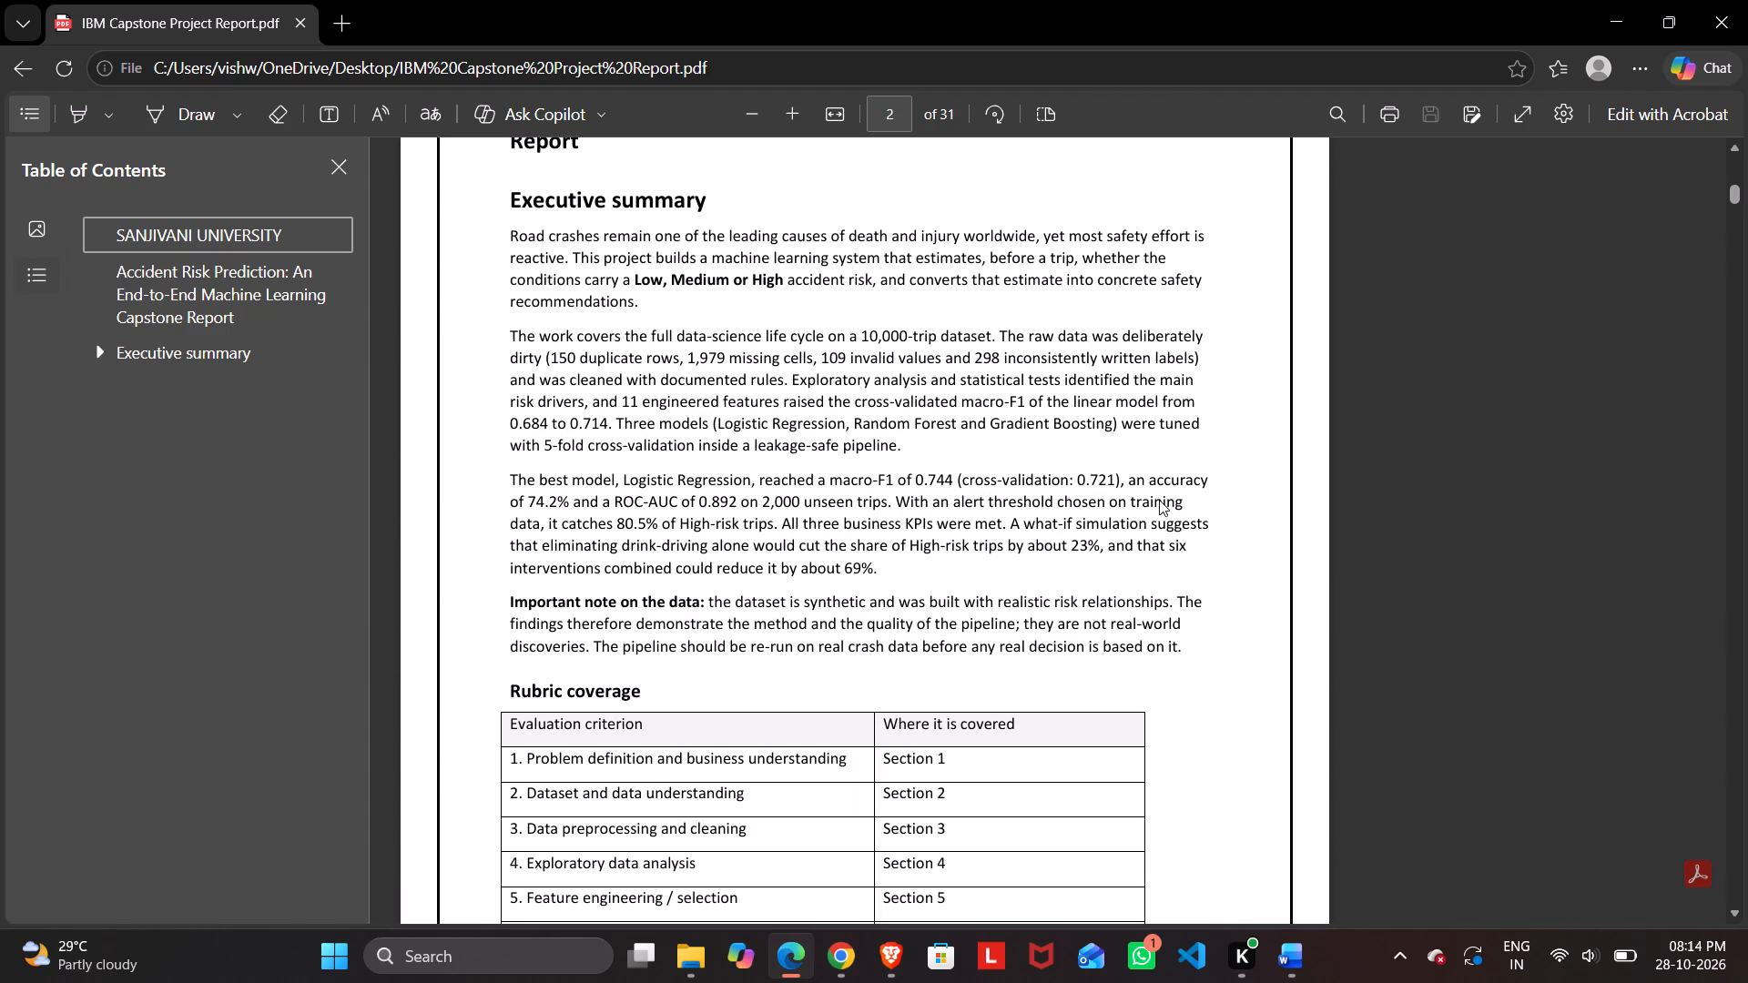
{"action": "scroll", "coordinate": [1159, 500], "scroll_direction": "down", "scroll_amount": 1}
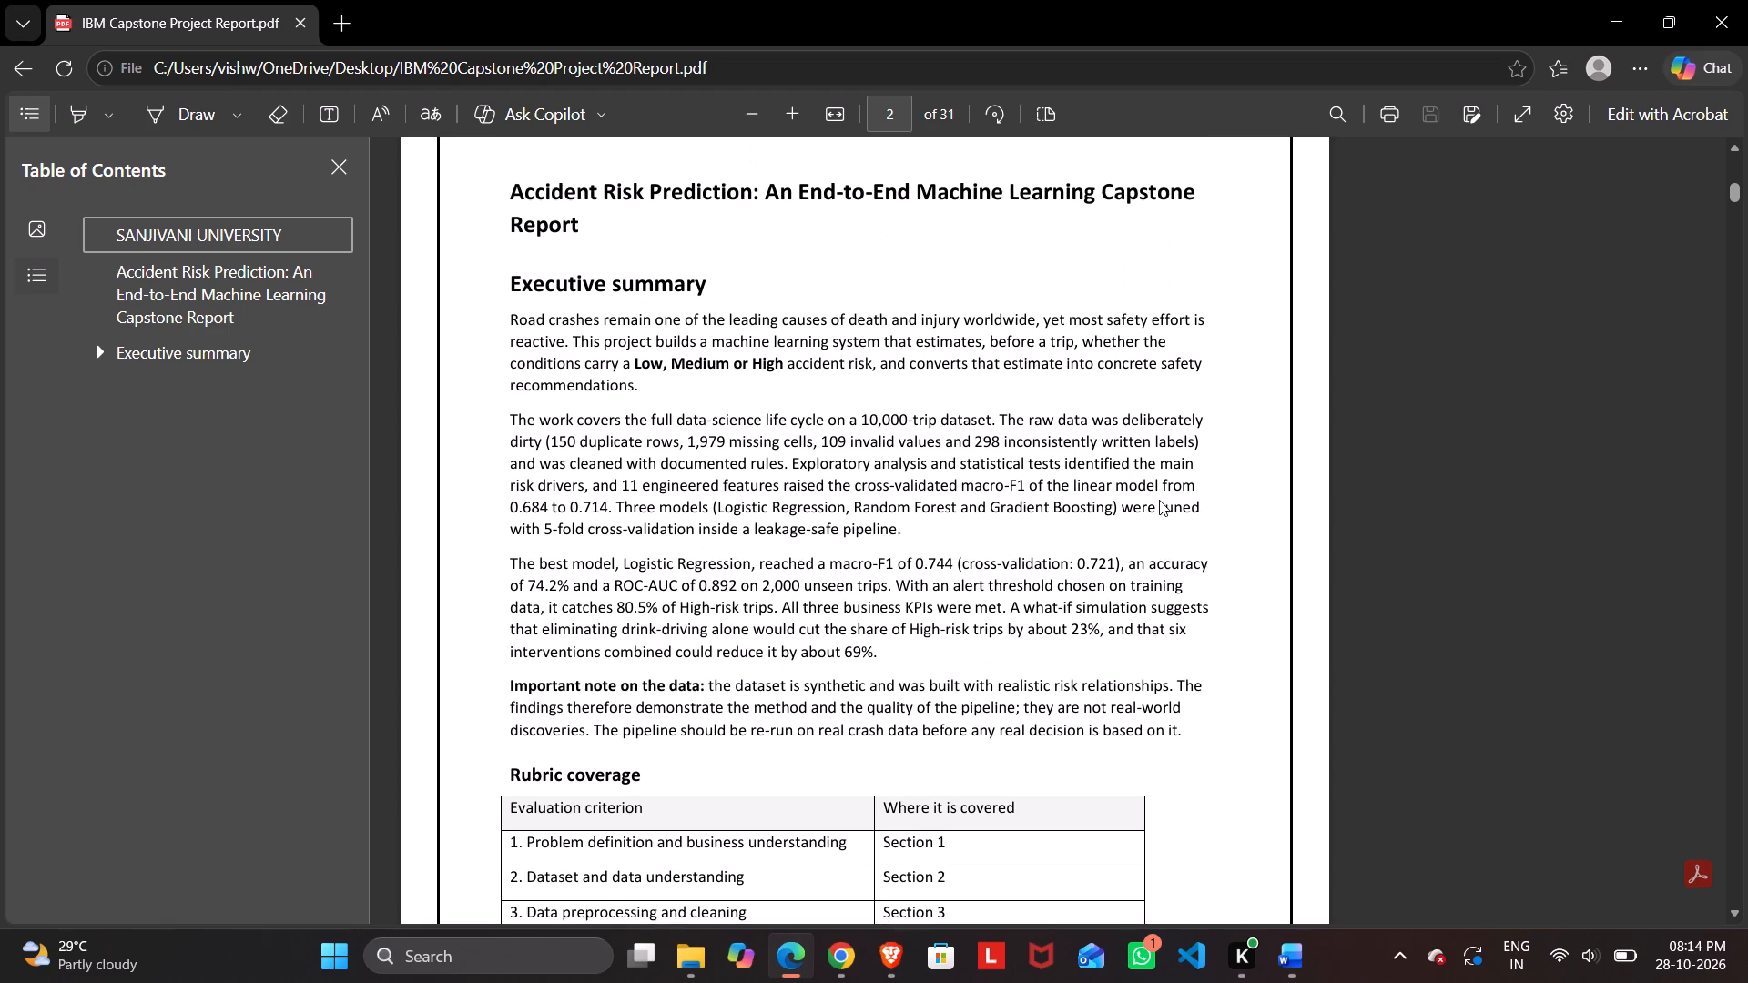
{"action": "scroll", "coordinate": [1159, 500], "scroll_direction": "down", "scroll_amount": 3}
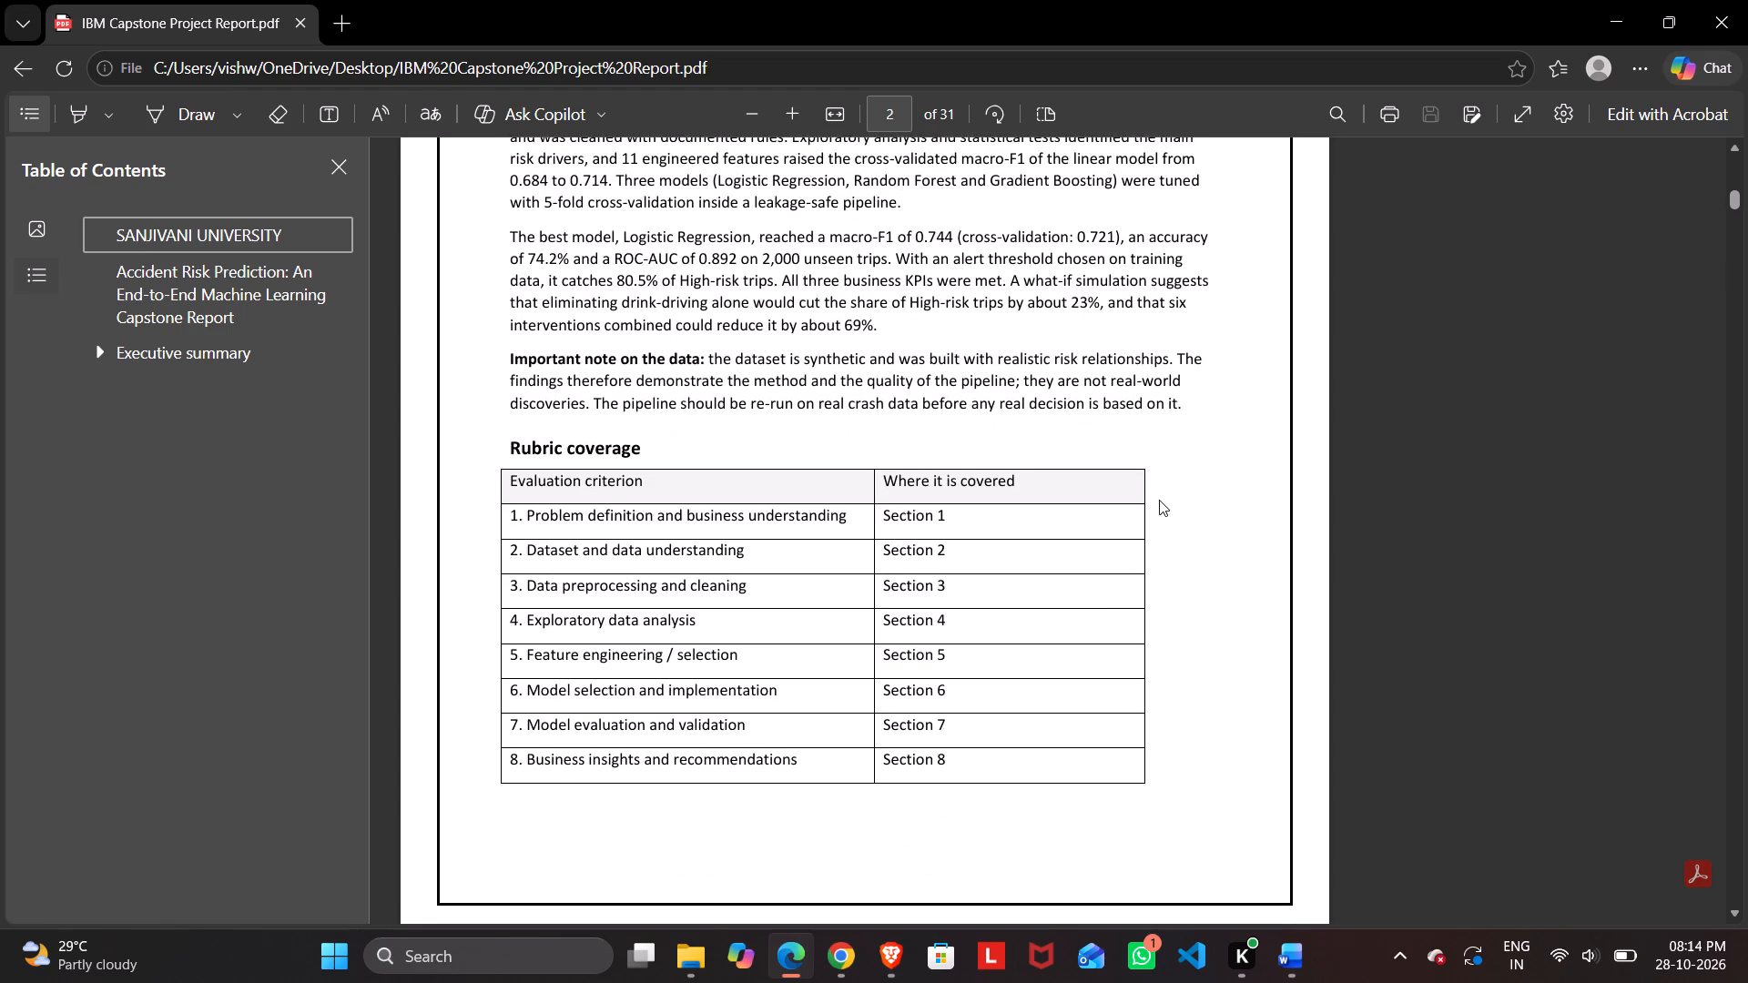
Review the PDF pages from Problem definition and business understanding to Dataset and data understanding, and close the PDF.
{"action": "scroll", "coordinate": [1159, 500], "scroll_direction": "down", "scroll_amount": 4}
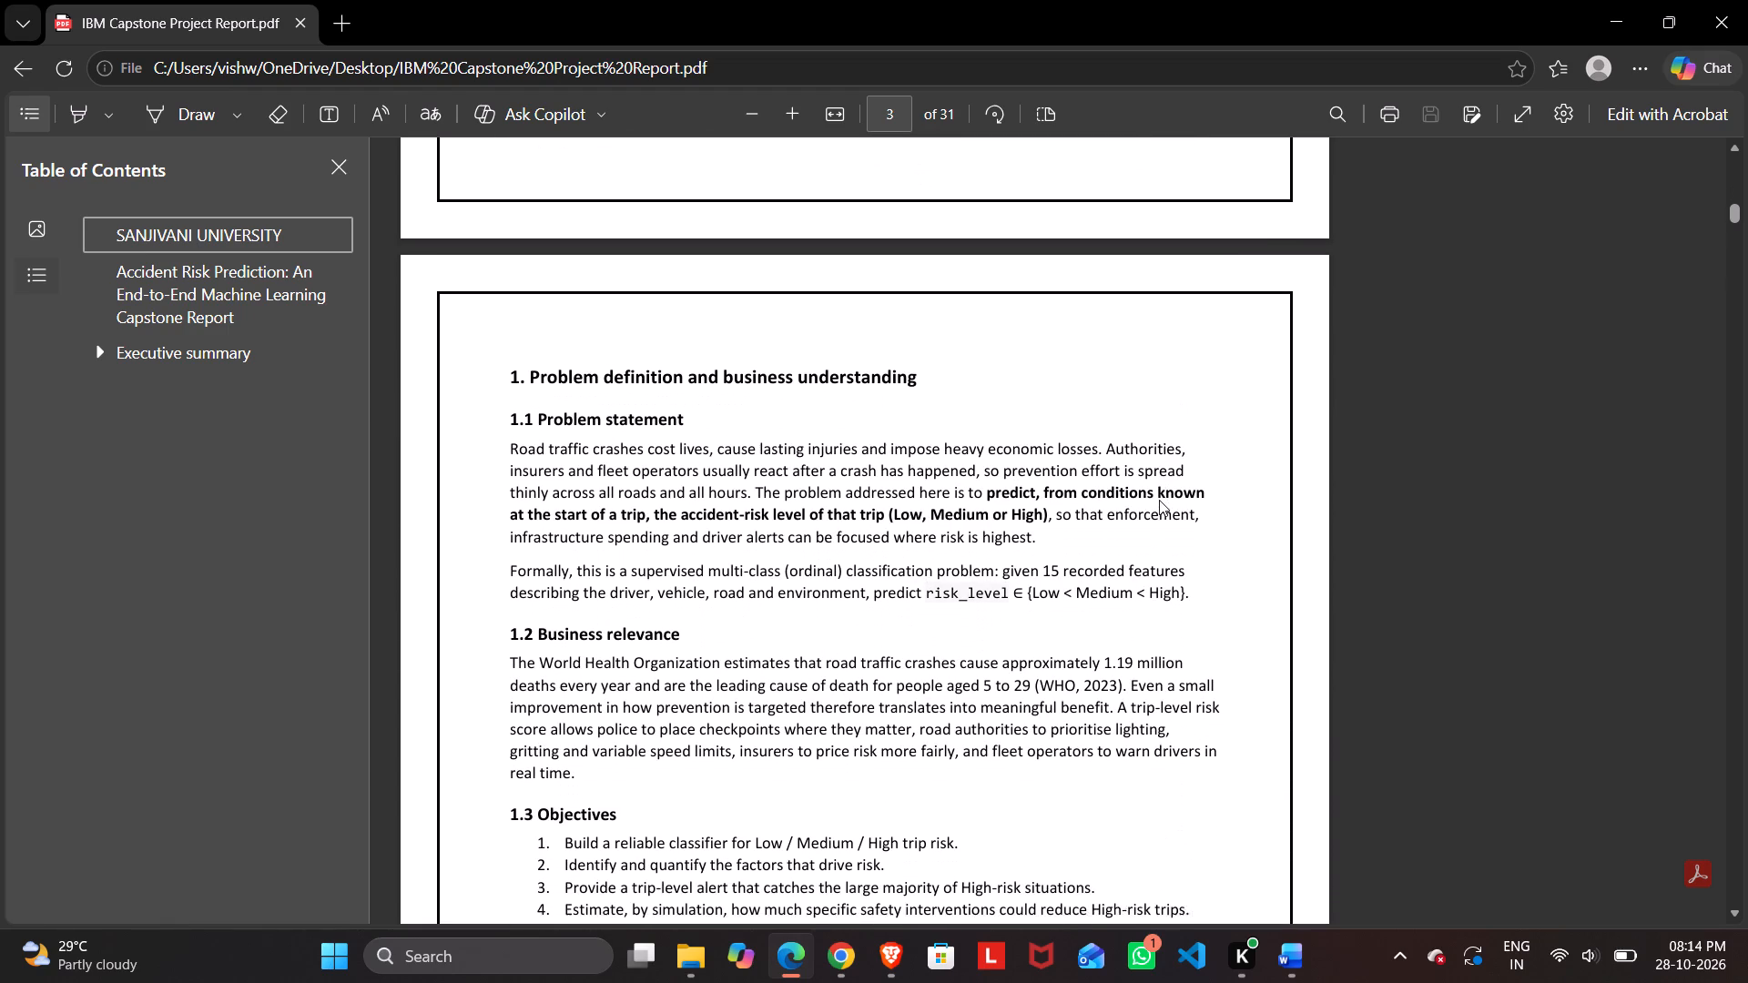
{"action": "scroll", "coordinate": [1159, 500], "scroll_direction": "down", "scroll_amount": 3}
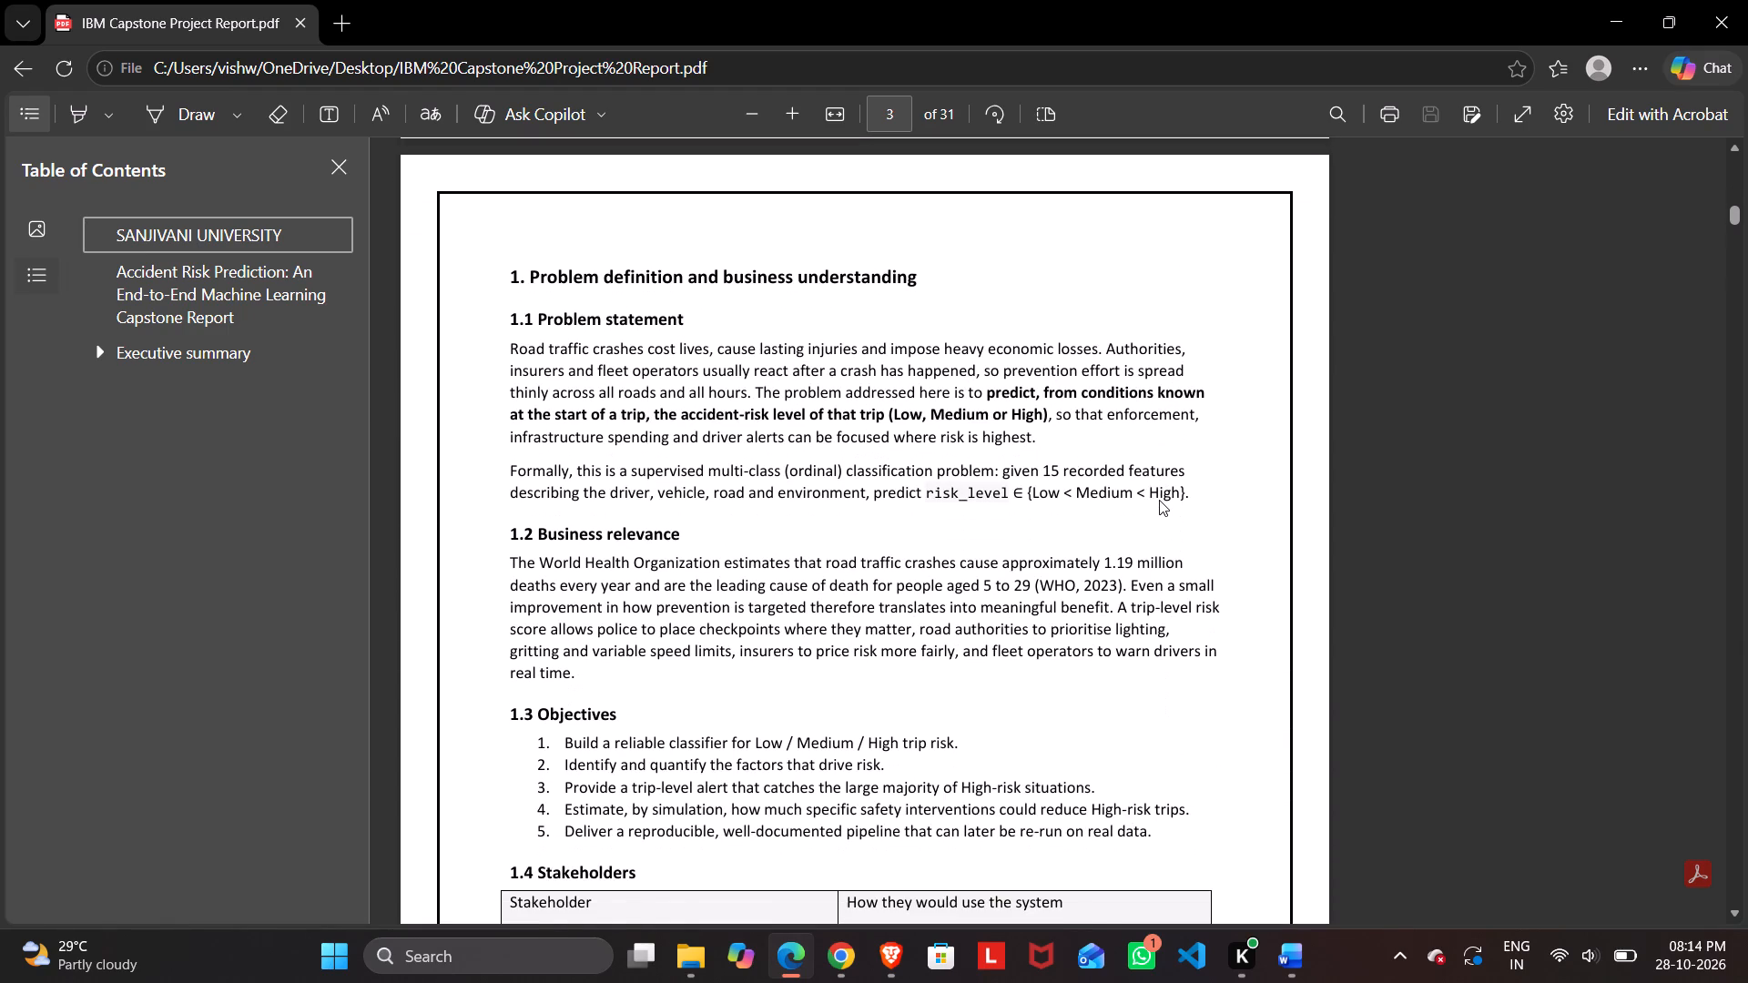
{"action": "scroll", "coordinate": [1159, 500], "scroll_direction": "down", "scroll_amount": 3}
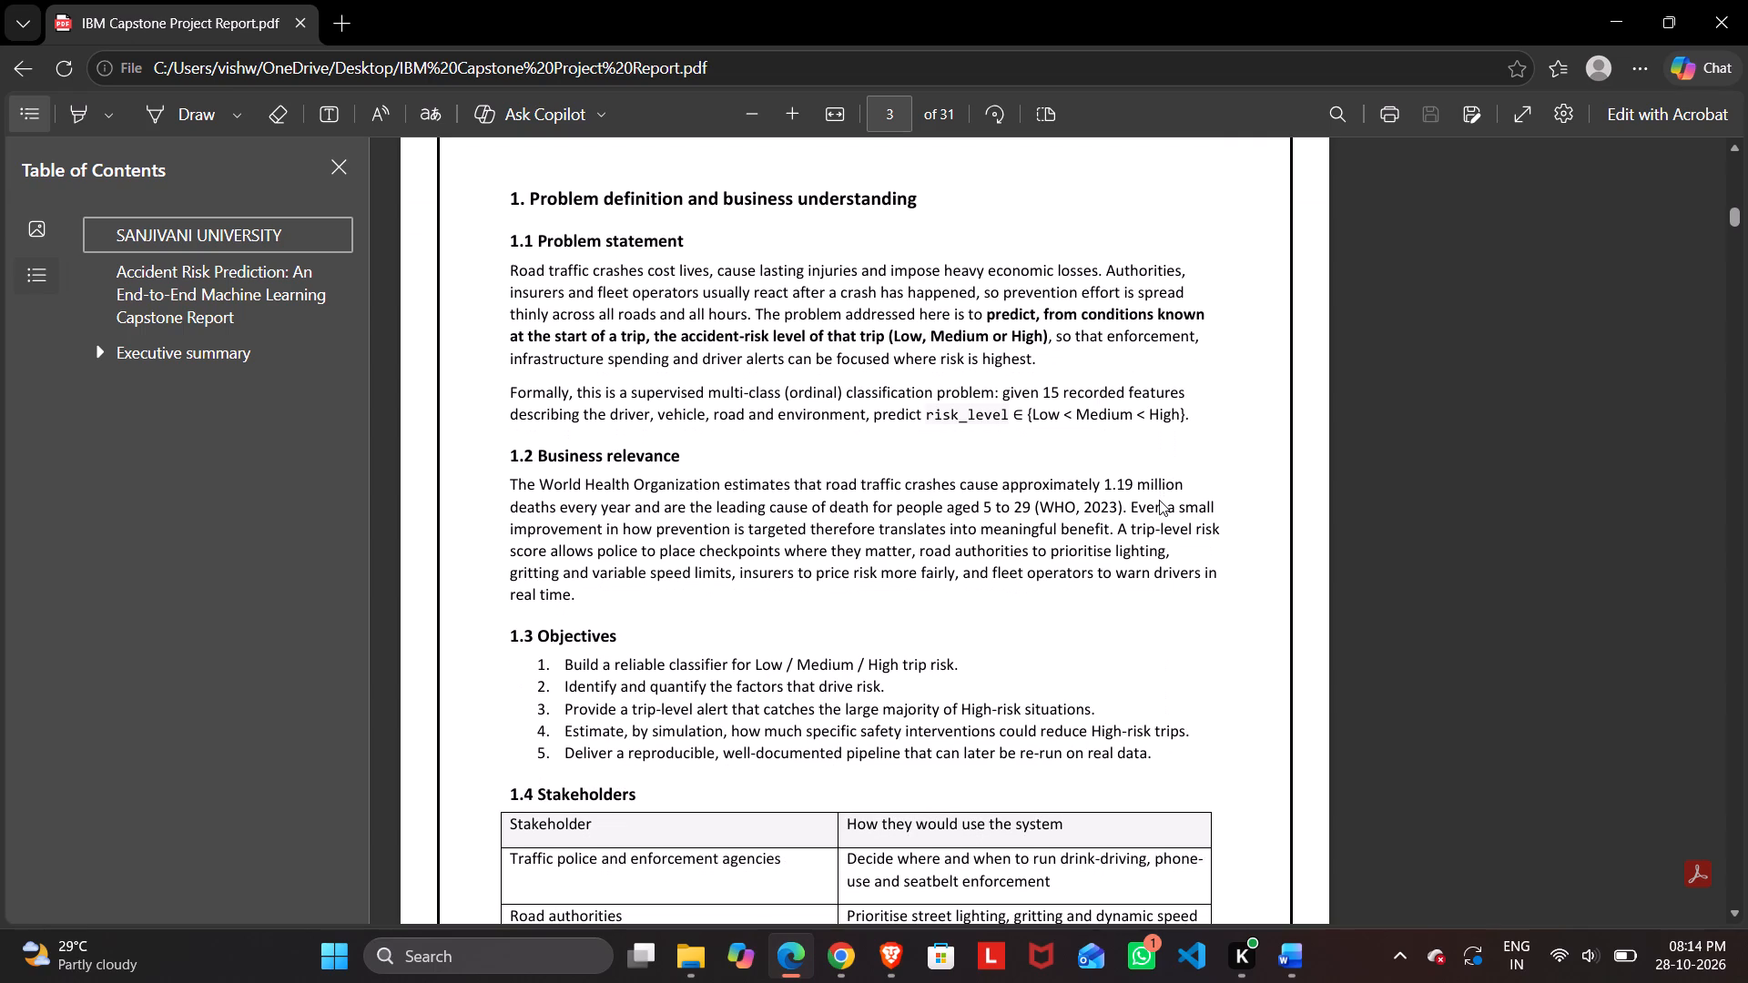
{"action": "scroll", "coordinate": [1159, 500], "scroll_direction": "left", "scroll_amount": 1}
{"action": "scroll", "coordinate": [1159, 500], "scroll_direction": "down", "scroll_amount": 2}
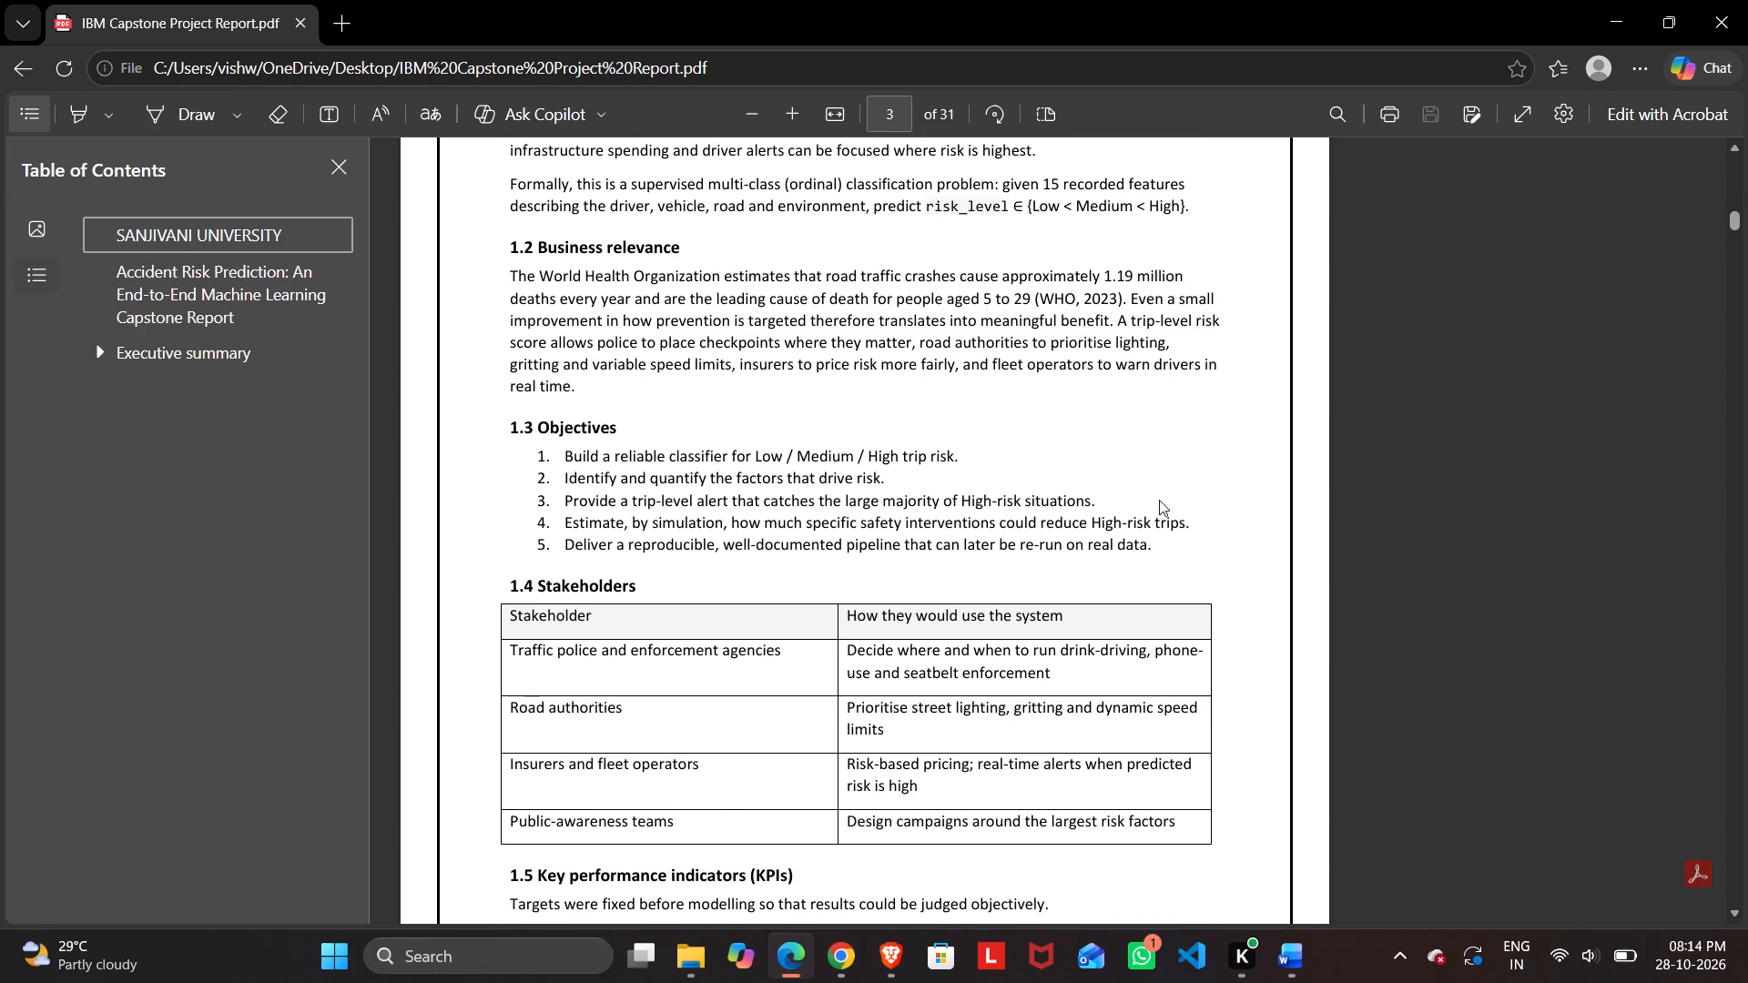
{"action": "scroll", "coordinate": [1159, 500], "scroll_direction": "down", "scroll_amount": 2}
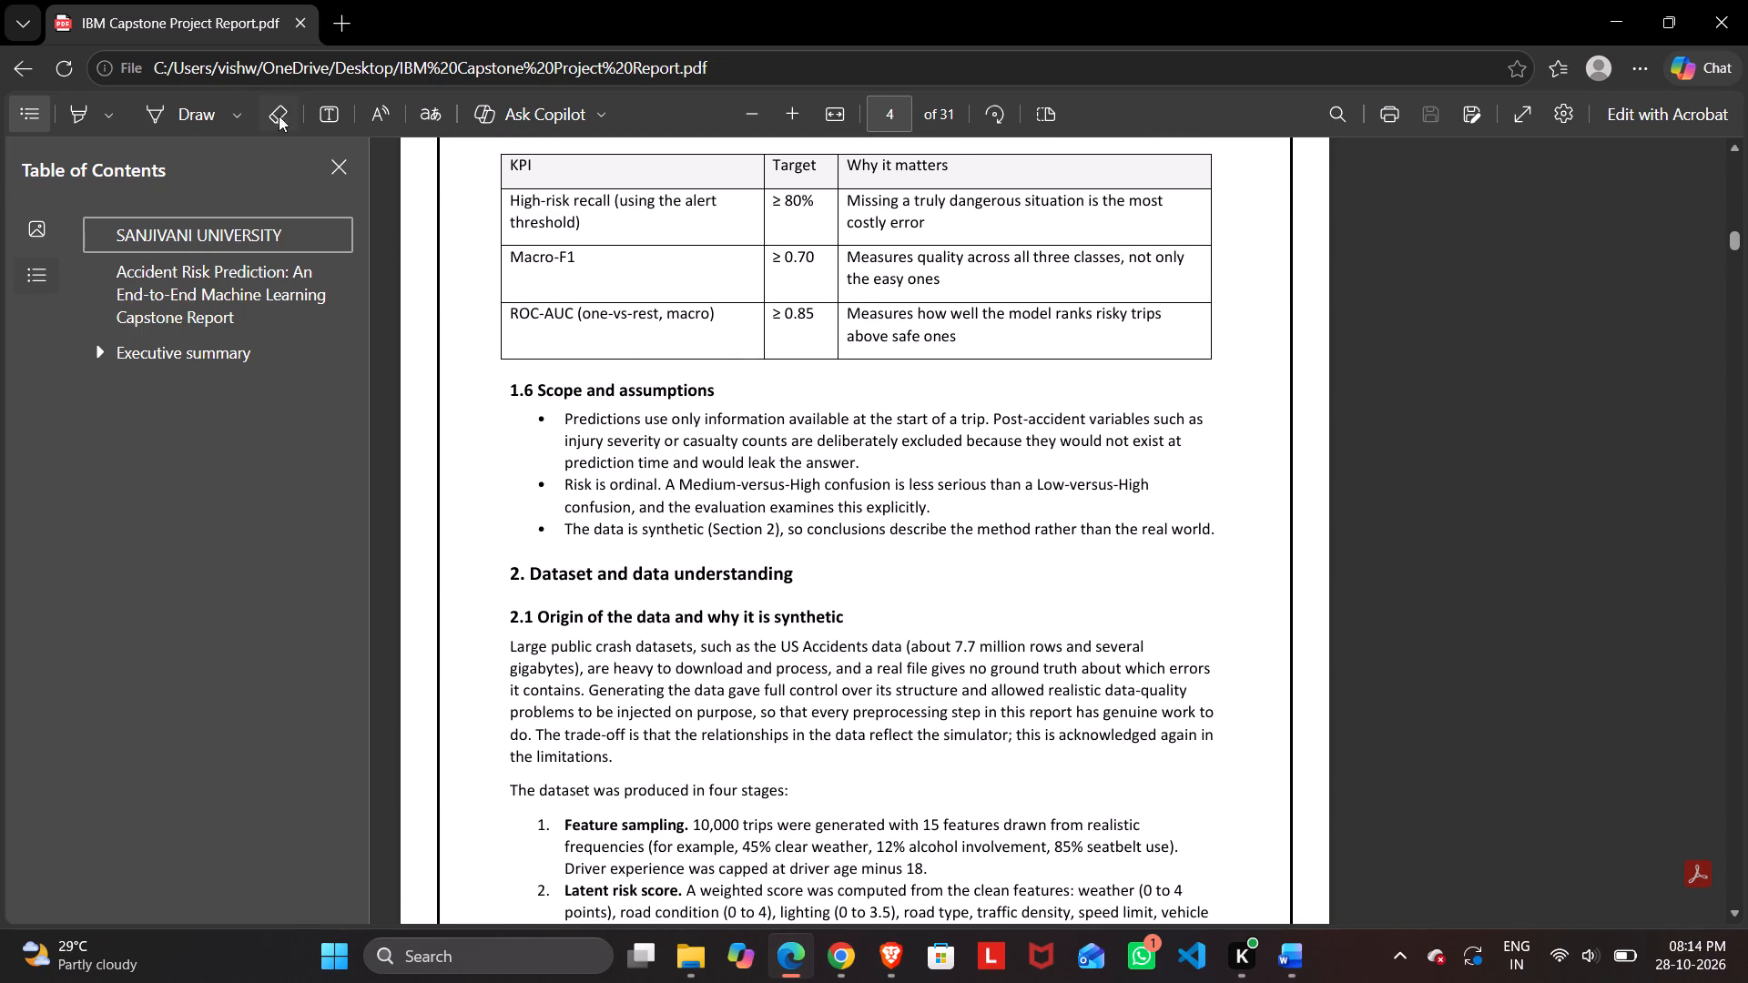
{"action": "left_click", "coordinate": [339, 157]}
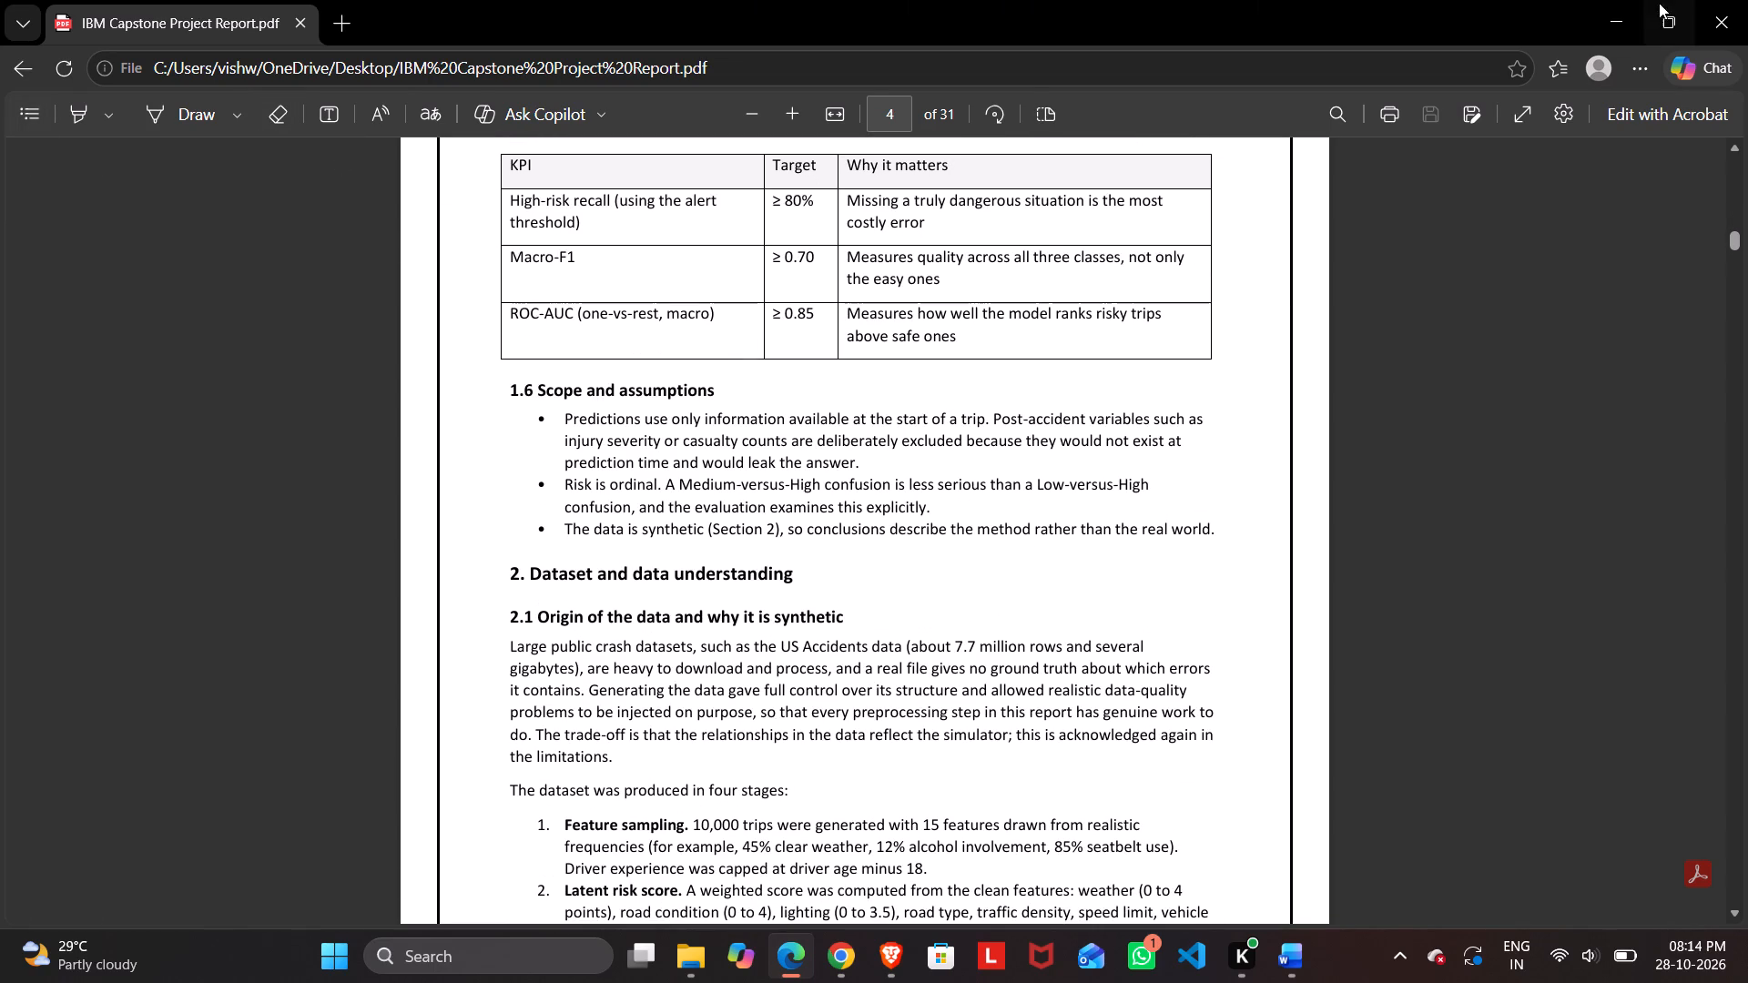
{"action": "left_click", "coordinate": [1721, 0]}
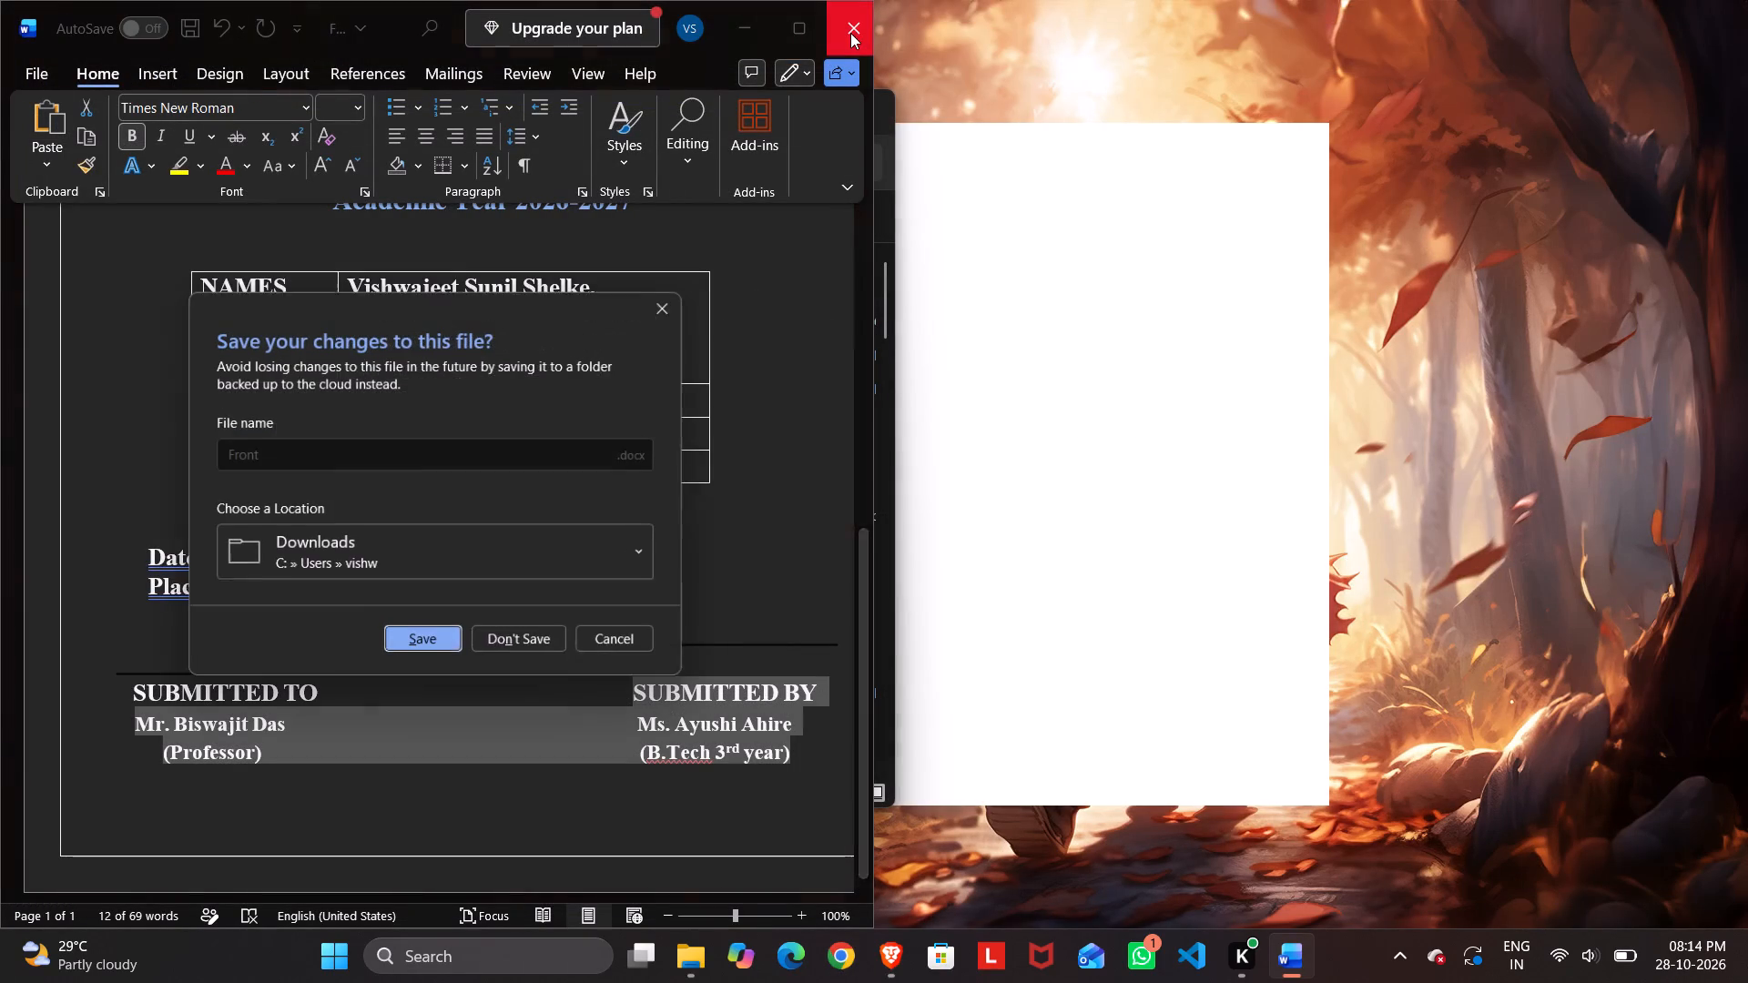
{"action": "left_click", "coordinate": [528, 639]}
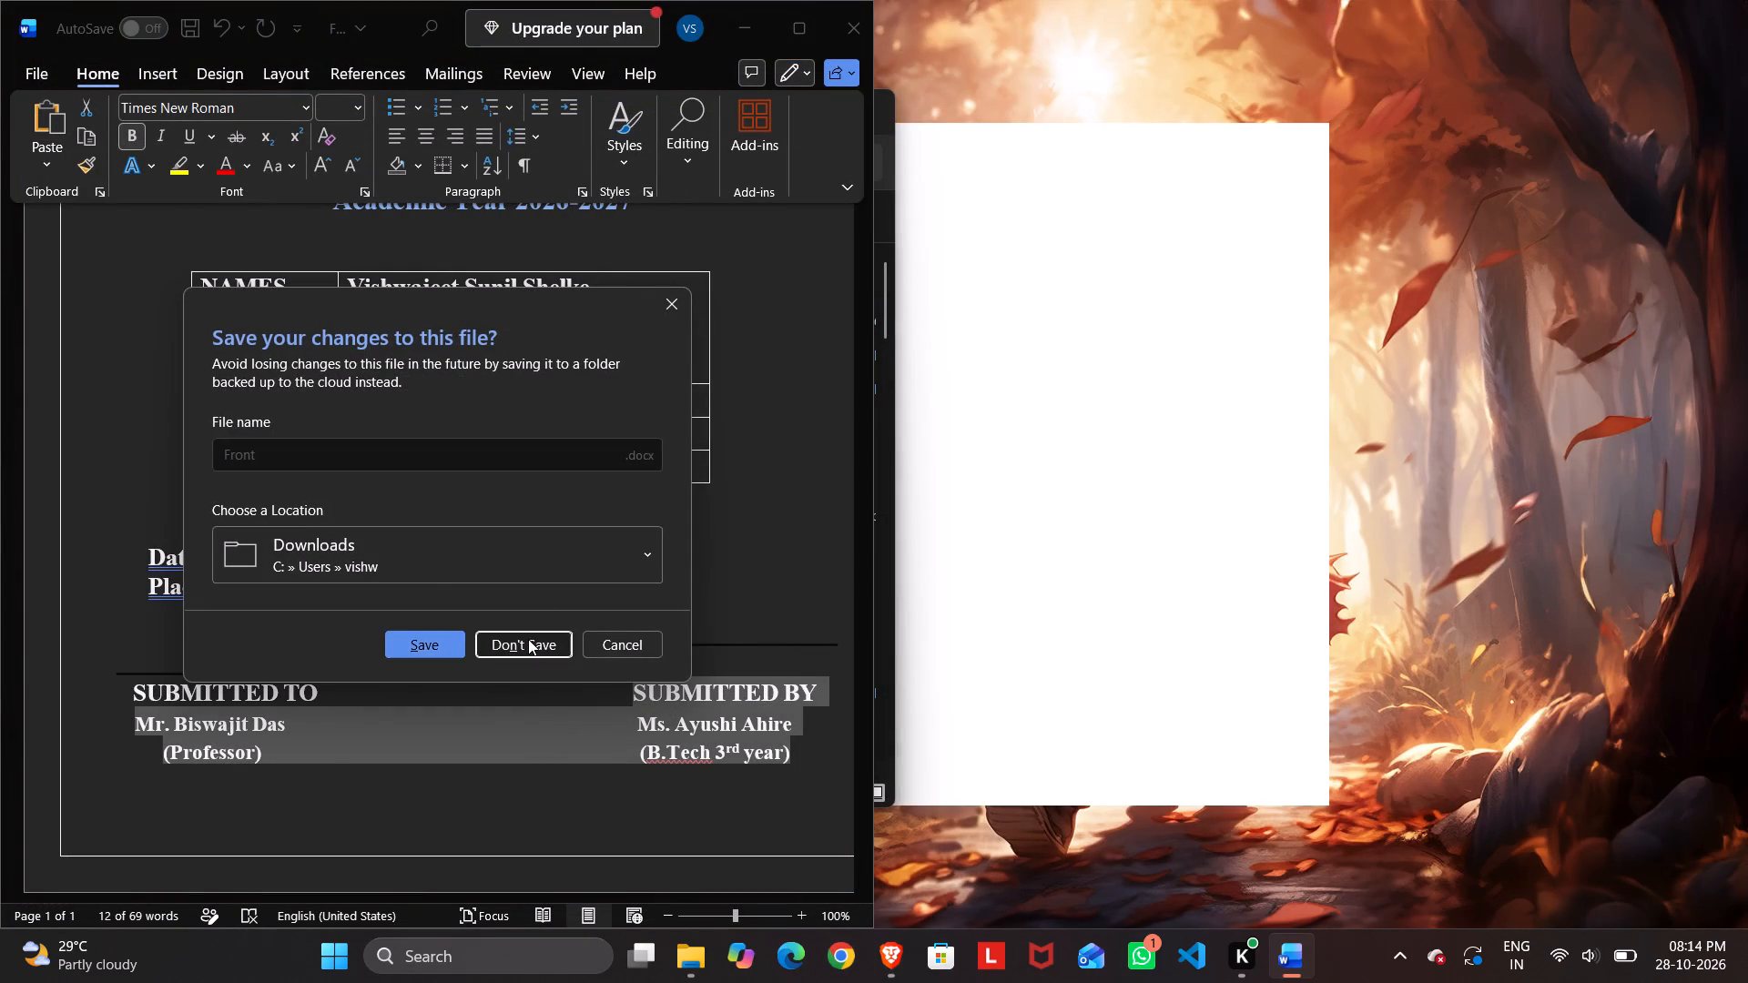
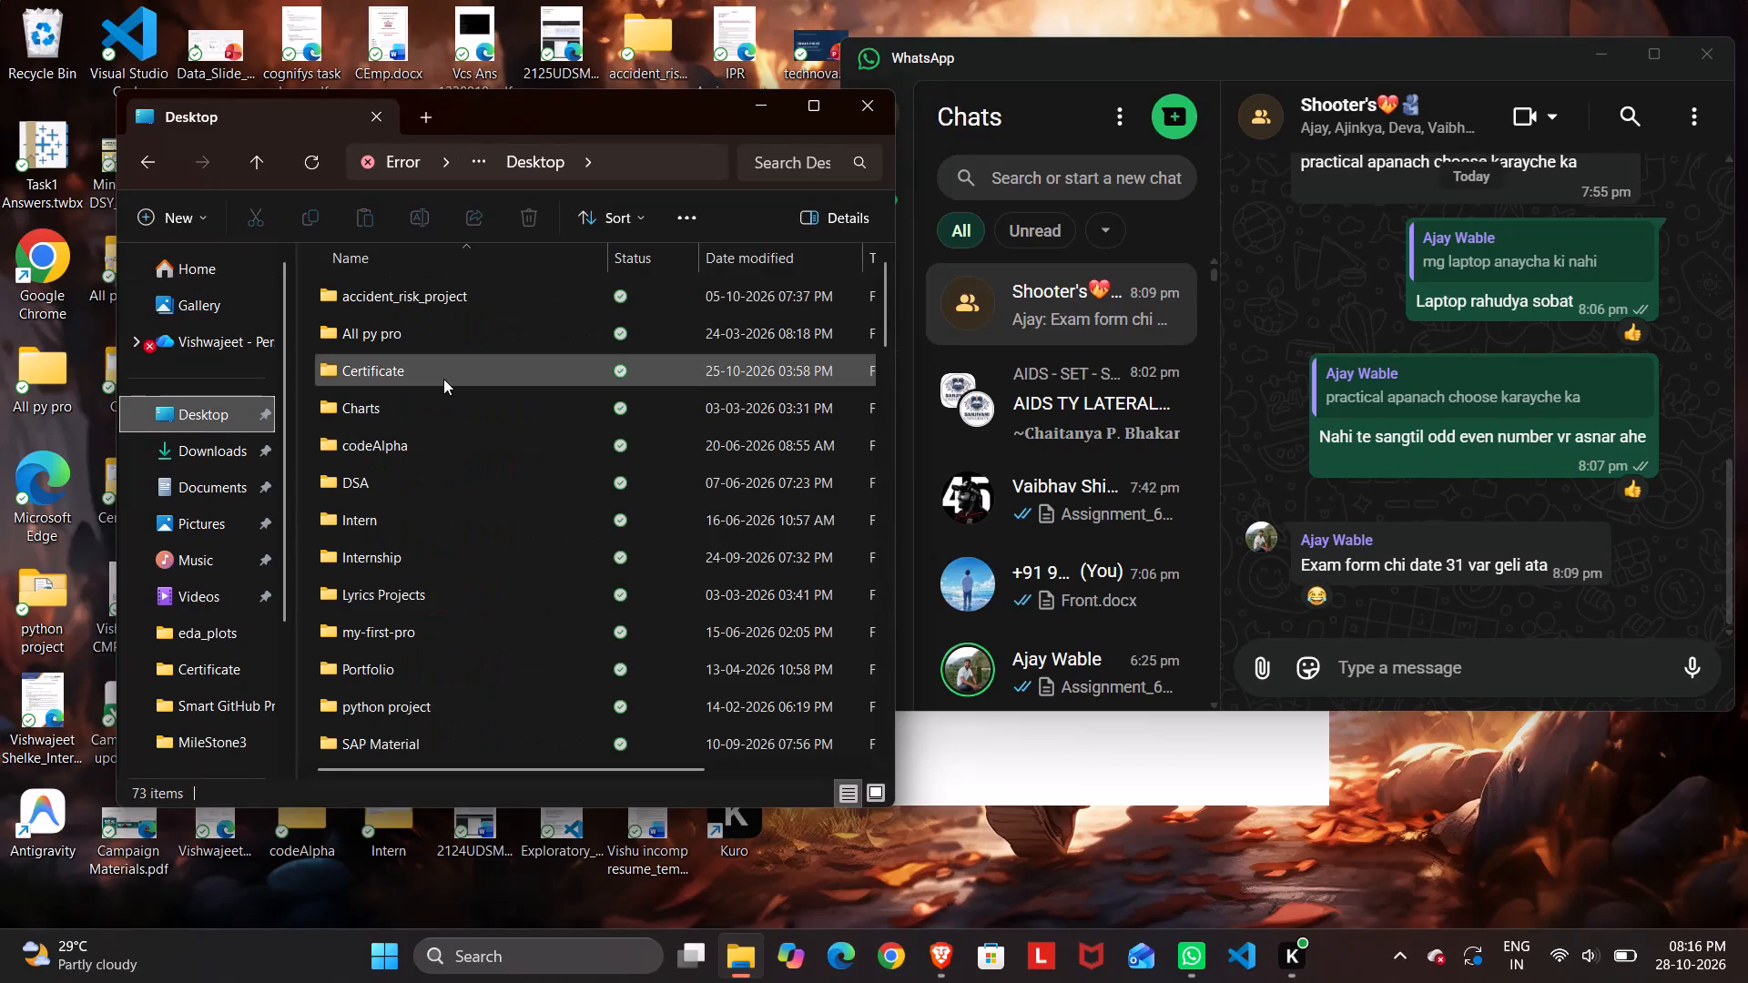
{"action": "scroll", "coordinate": [443, 474], "scroll_direction": "down", "scroll_amount": 4}
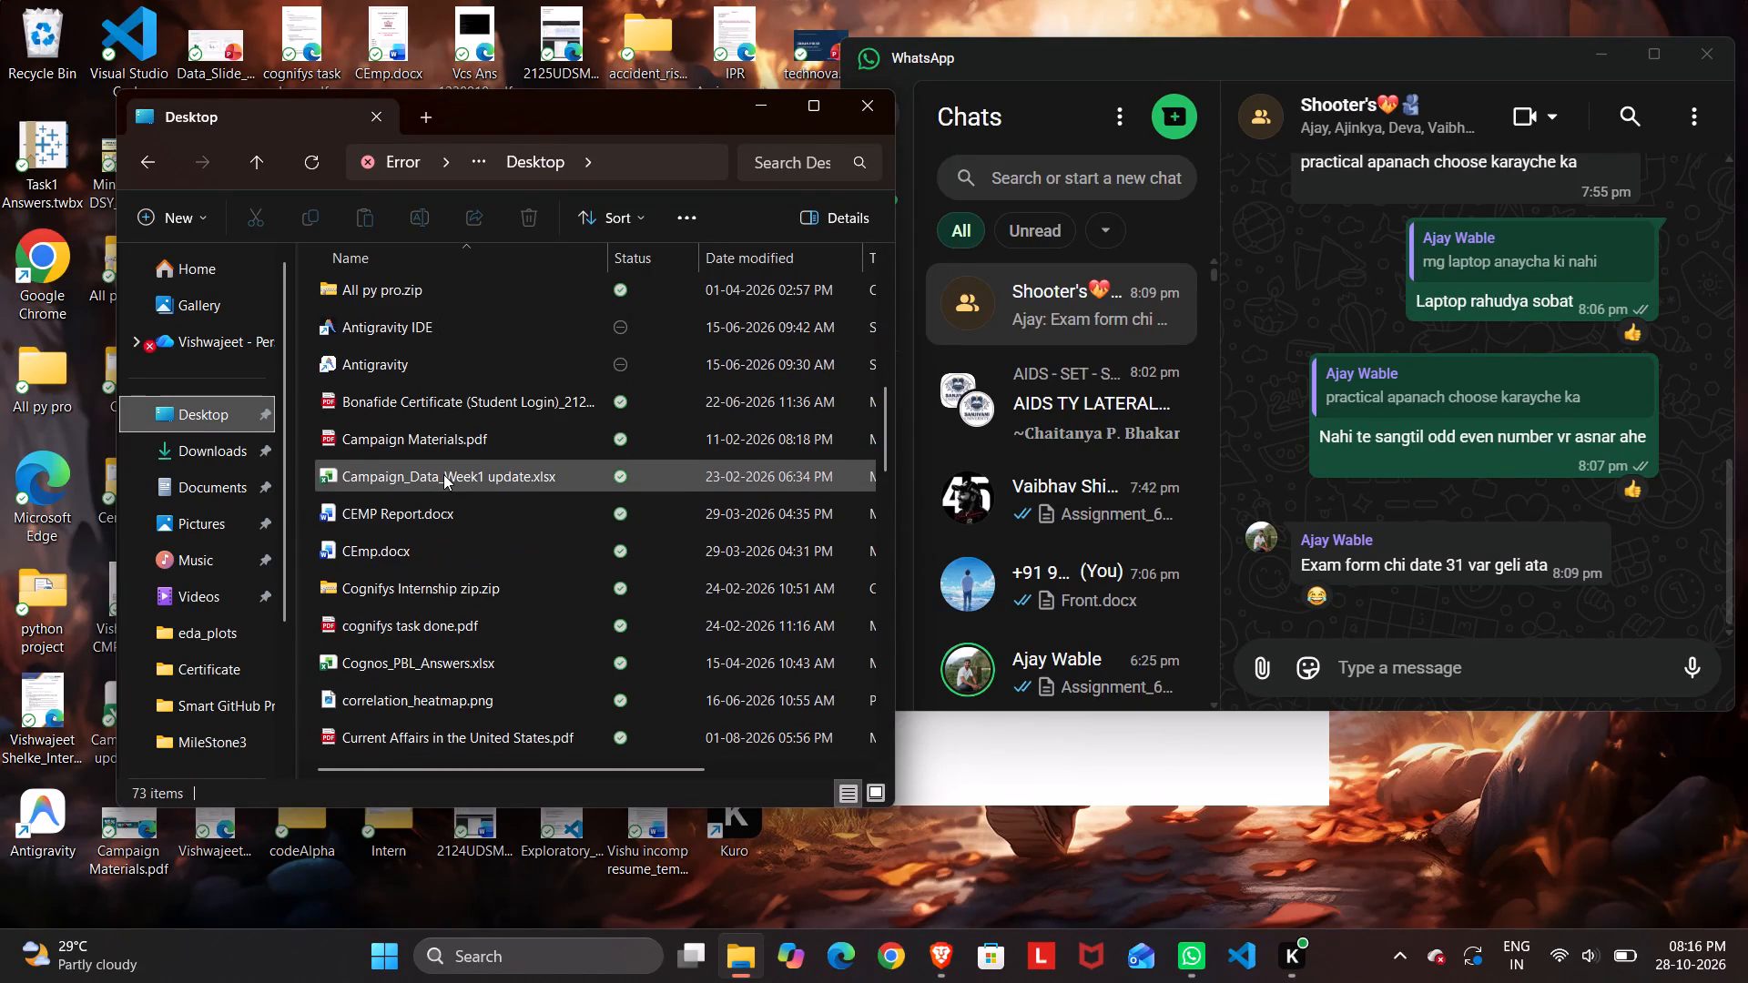
{"action": "scroll", "coordinate": [443, 474], "scroll_direction": "up", "scroll_amount": 1}
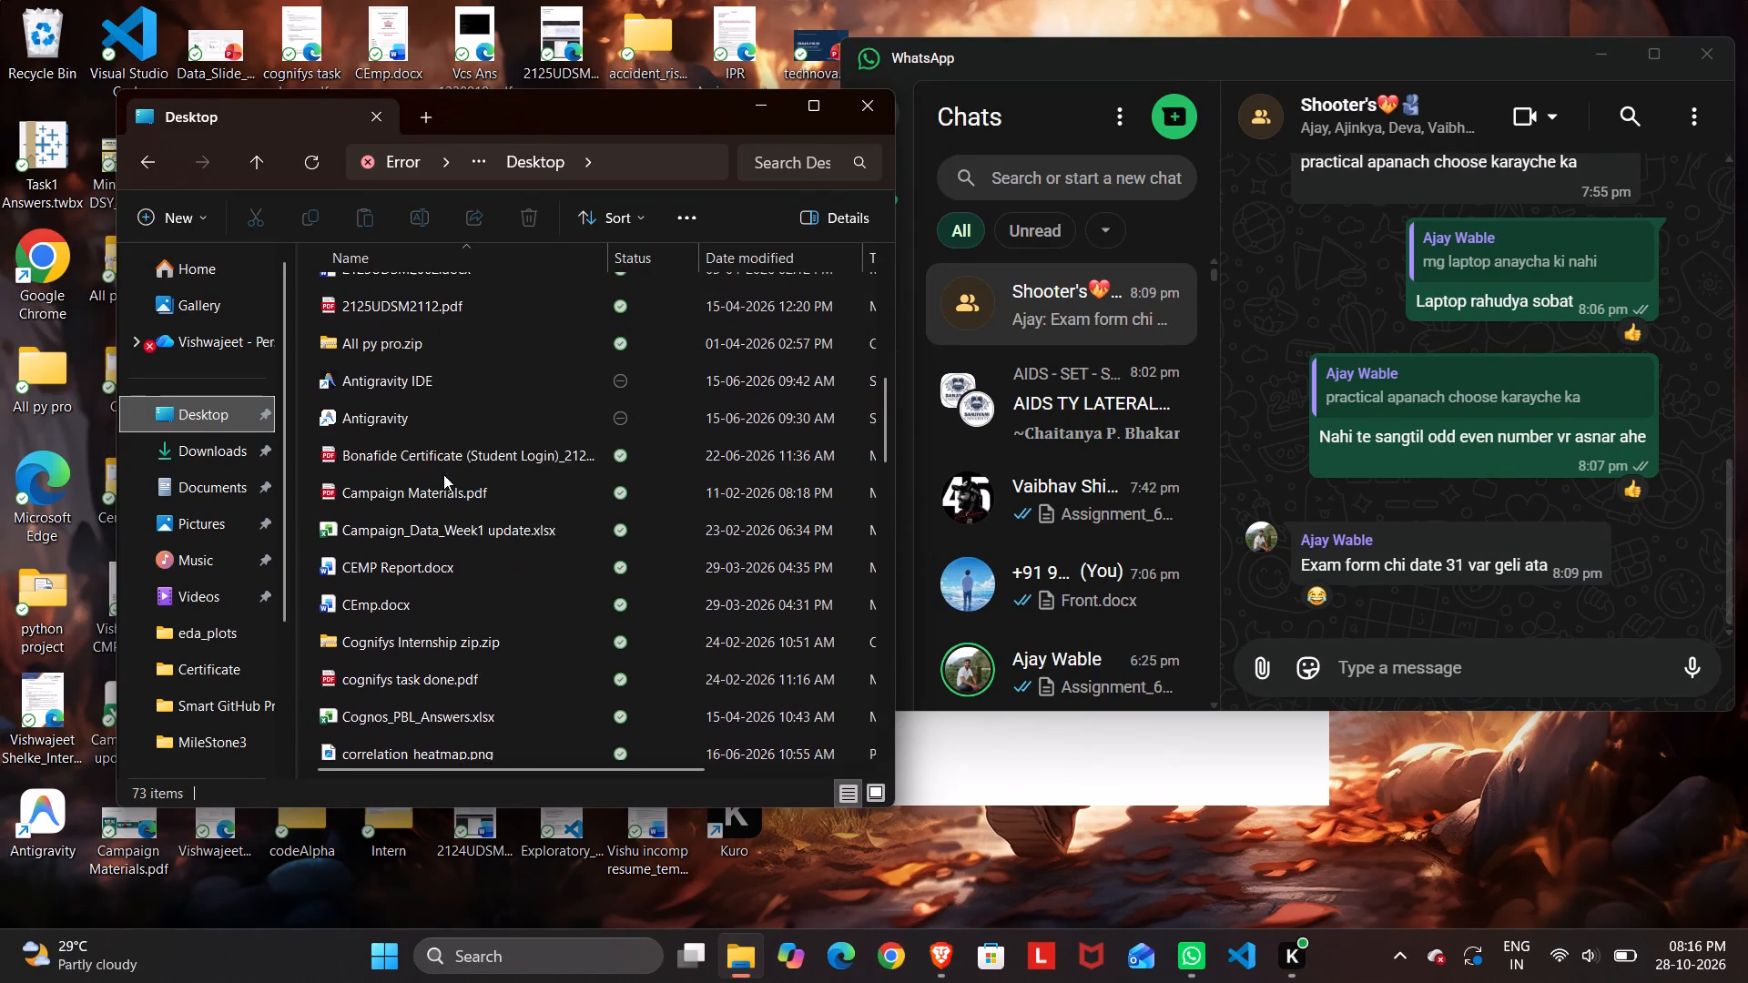
{"action": "scroll", "coordinate": [443, 474], "scroll_direction": "up", "scroll_amount": 4}
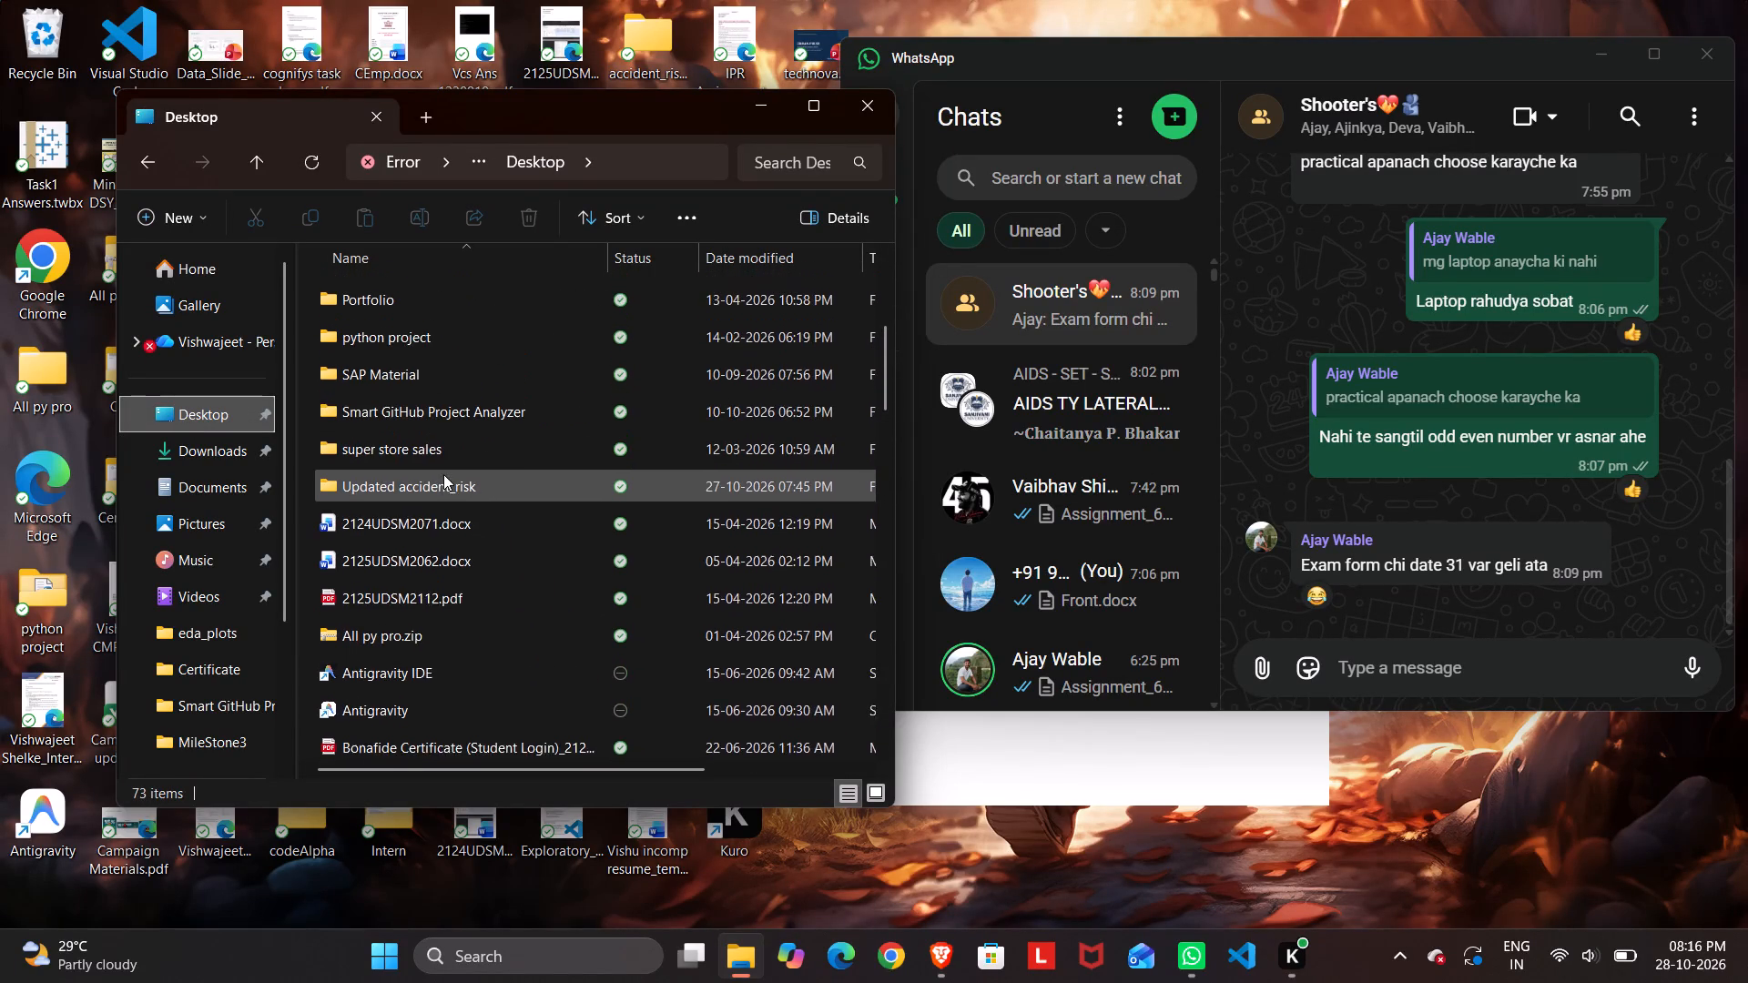
{"action": "scroll", "coordinate": [443, 474], "scroll_direction": "up", "scroll_amount": 4}
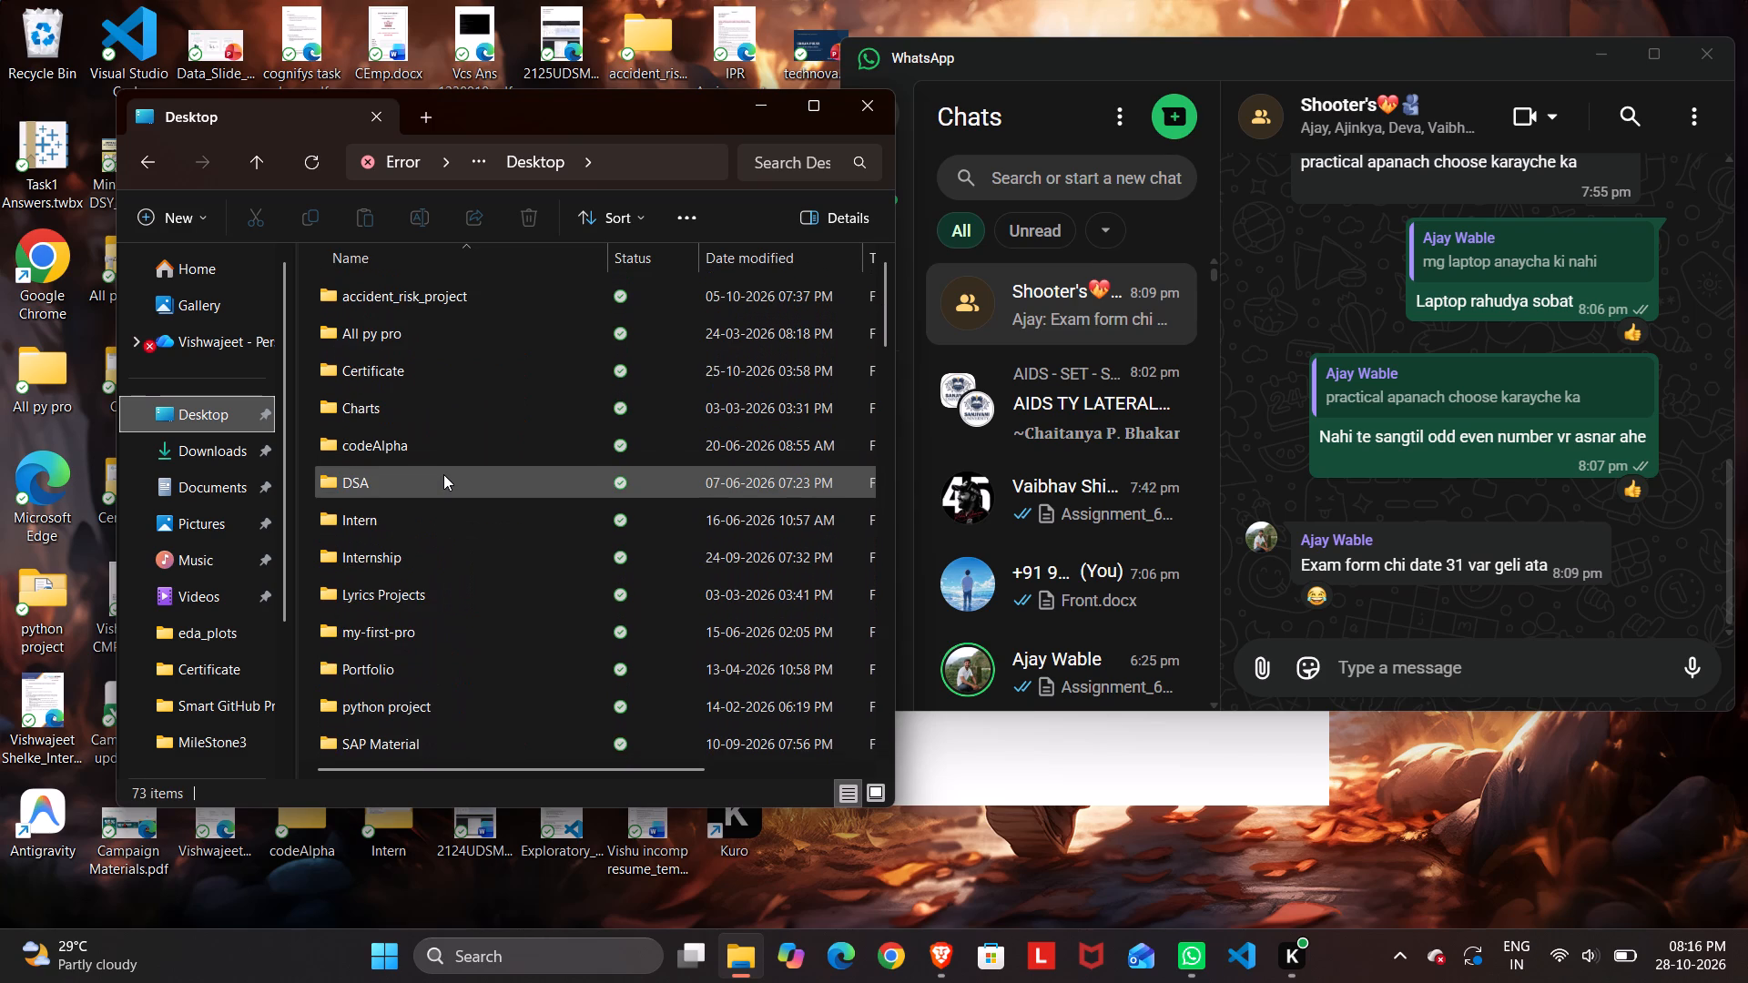
{"action": "scroll", "coordinate": [443, 474], "scroll_direction": "down", "scroll_amount": 4}
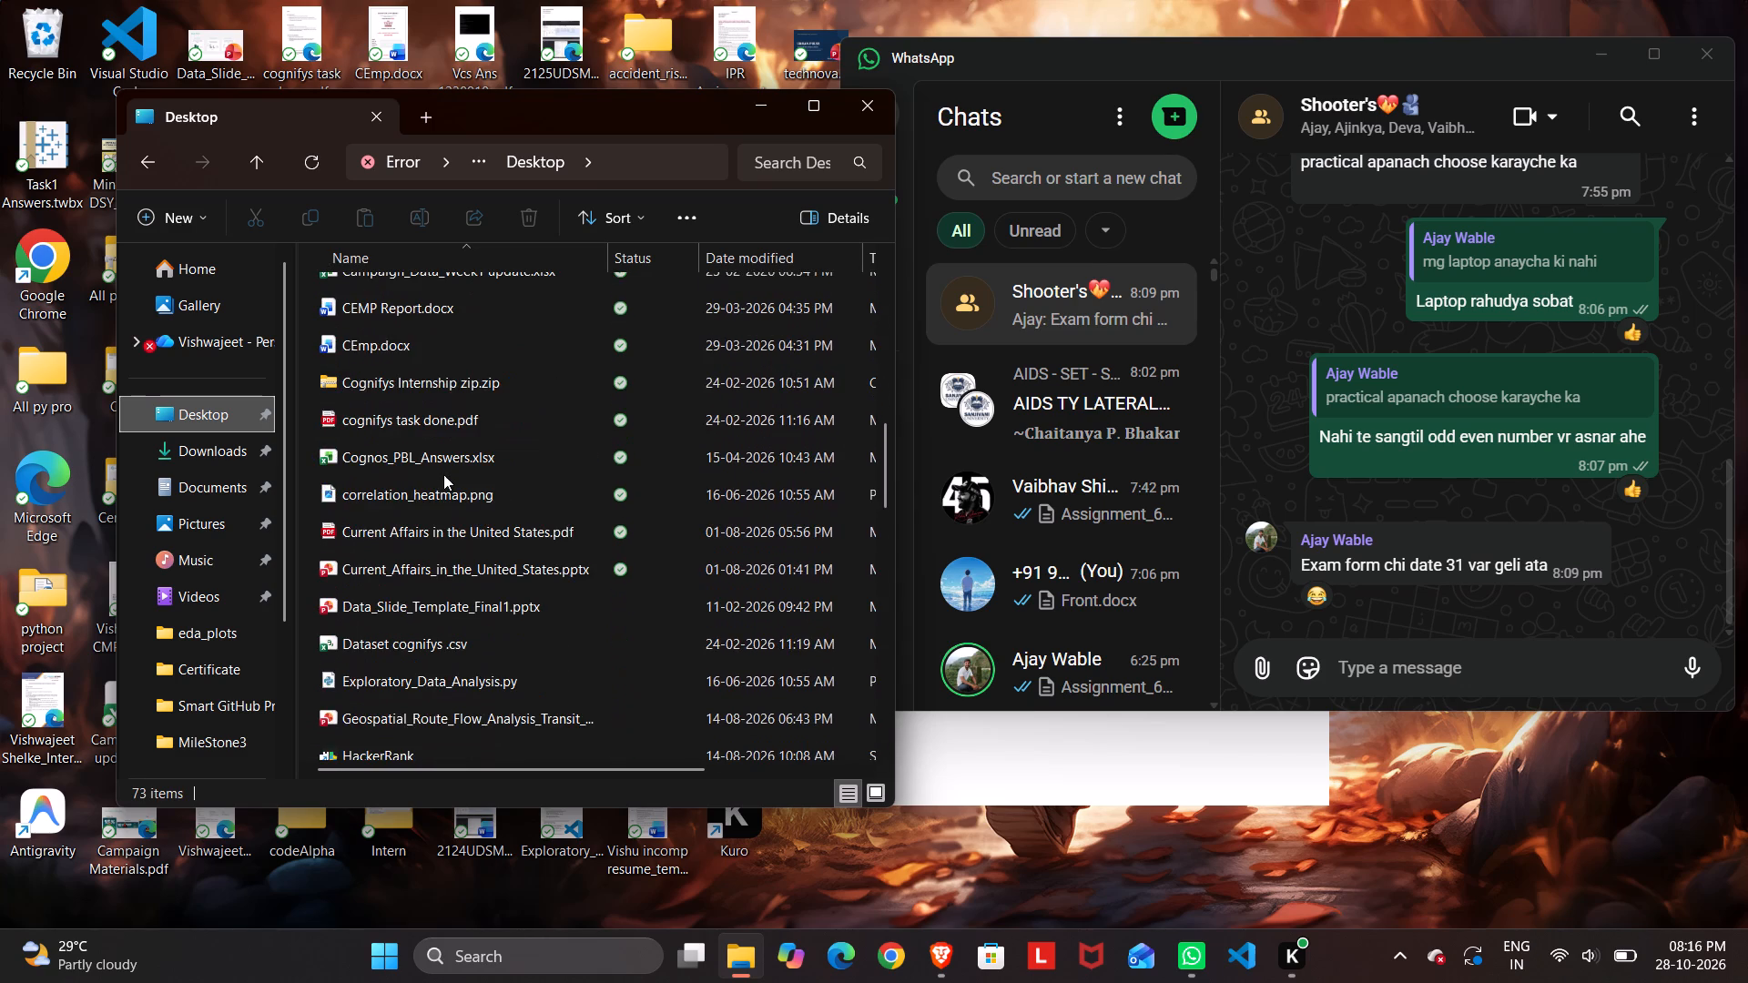
{"action": "scroll", "coordinate": [443, 474], "scroll_direction": "down", "scroll_amount": 3}
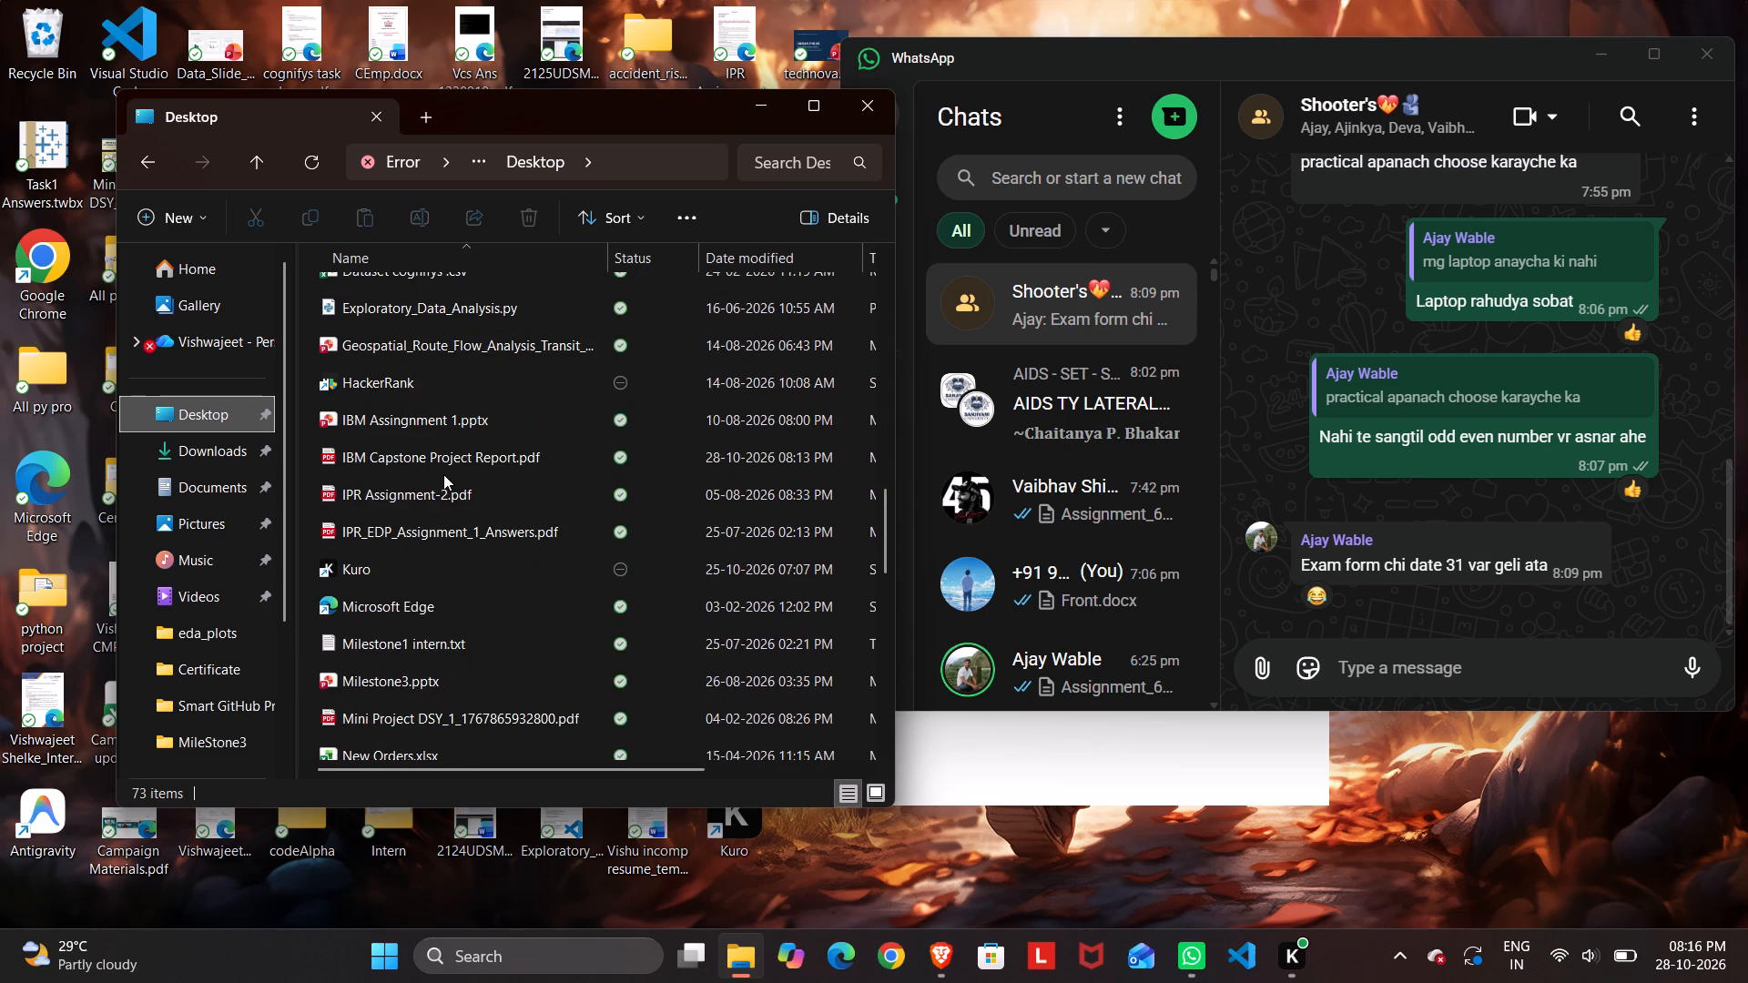